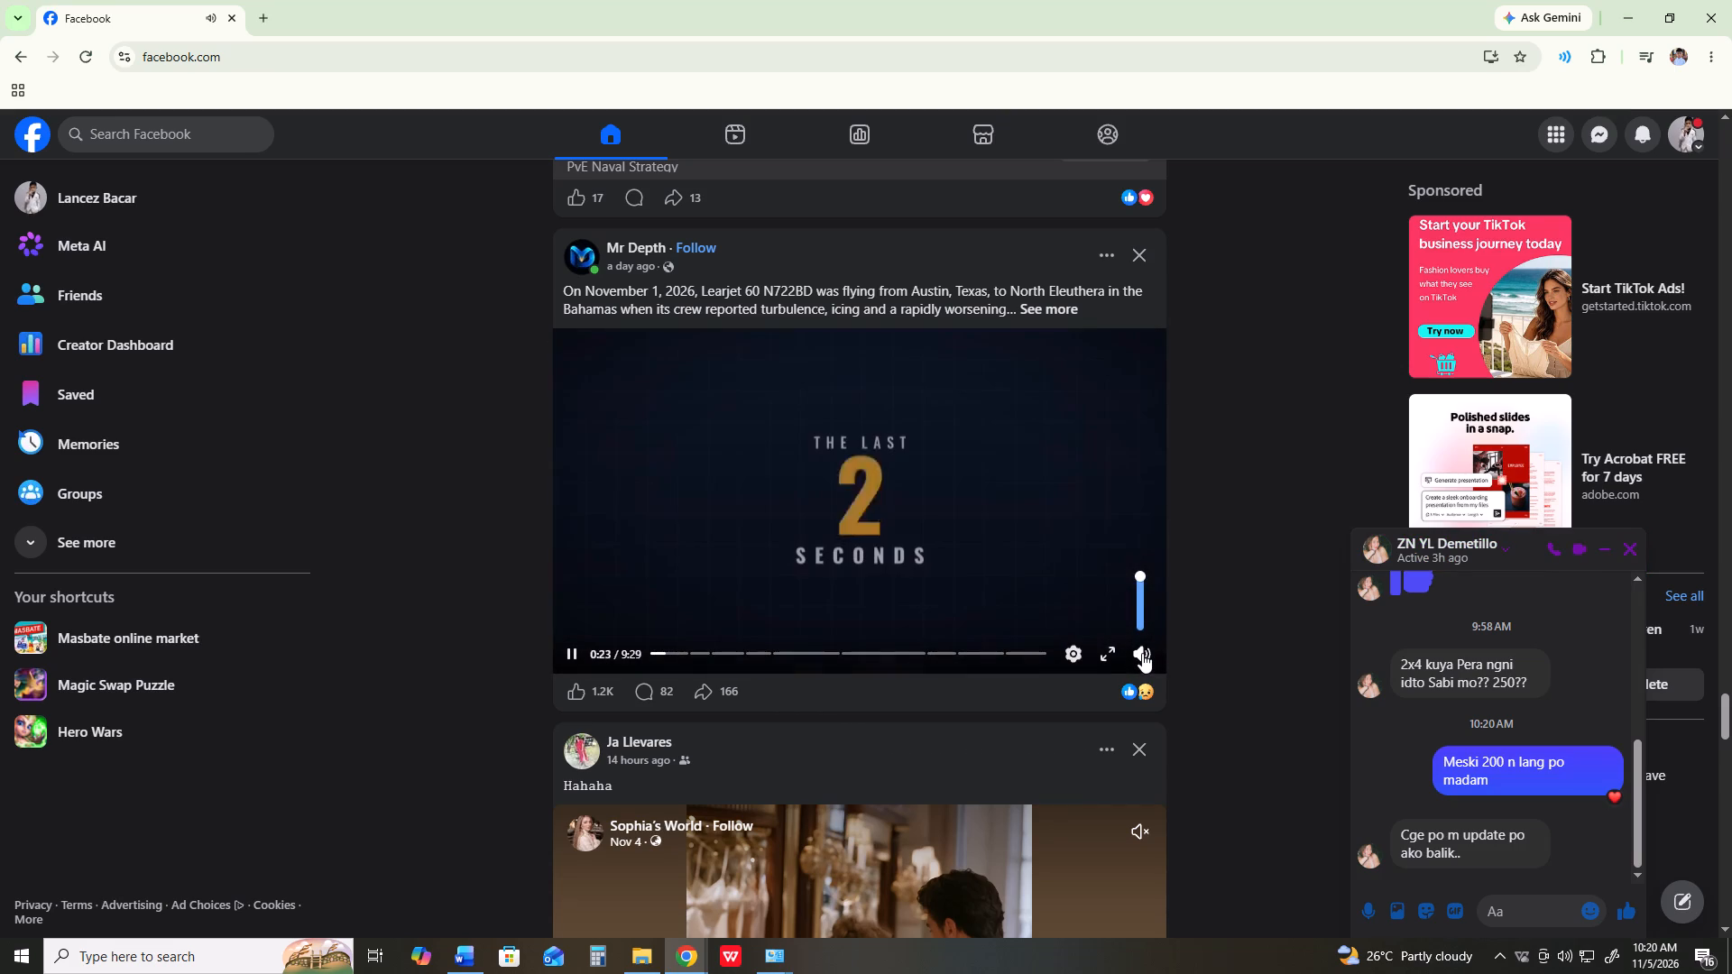
Mute the Mr Depth video about the Learjet 60 in the news feed.
left_click(1142, 653)
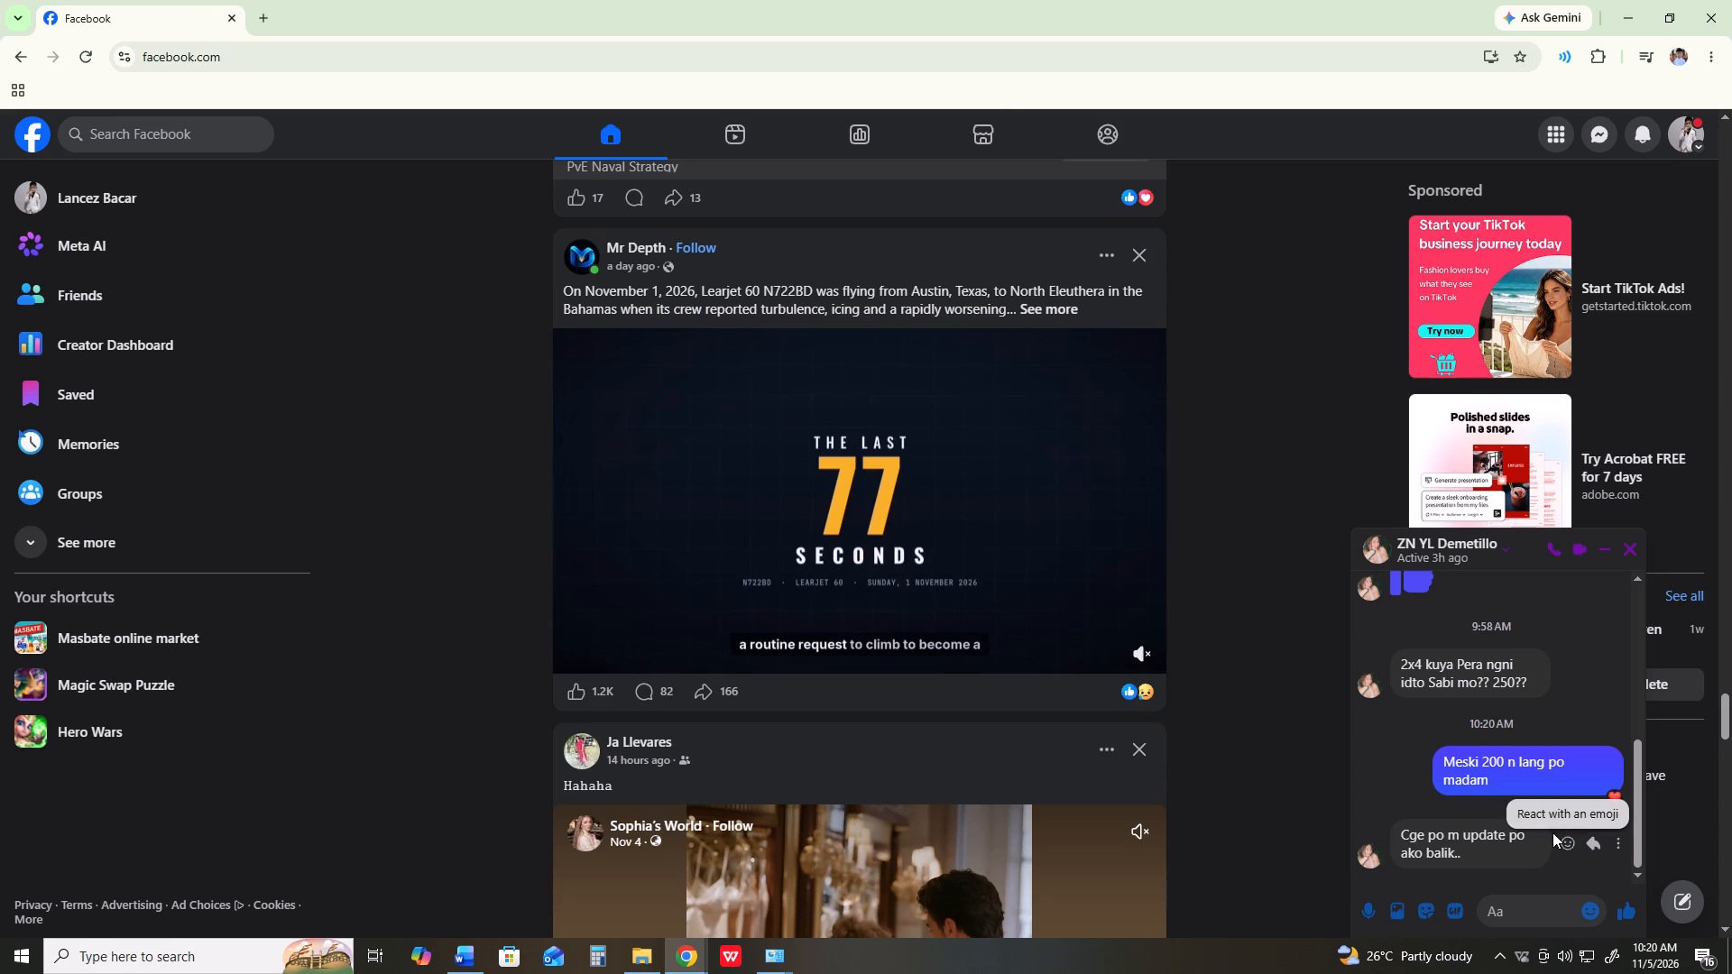
React with a heart to the contact's message "Cge po m update po ako balik.." in the open chat.
left_click(1568, 845)
left_click(1454, 815)
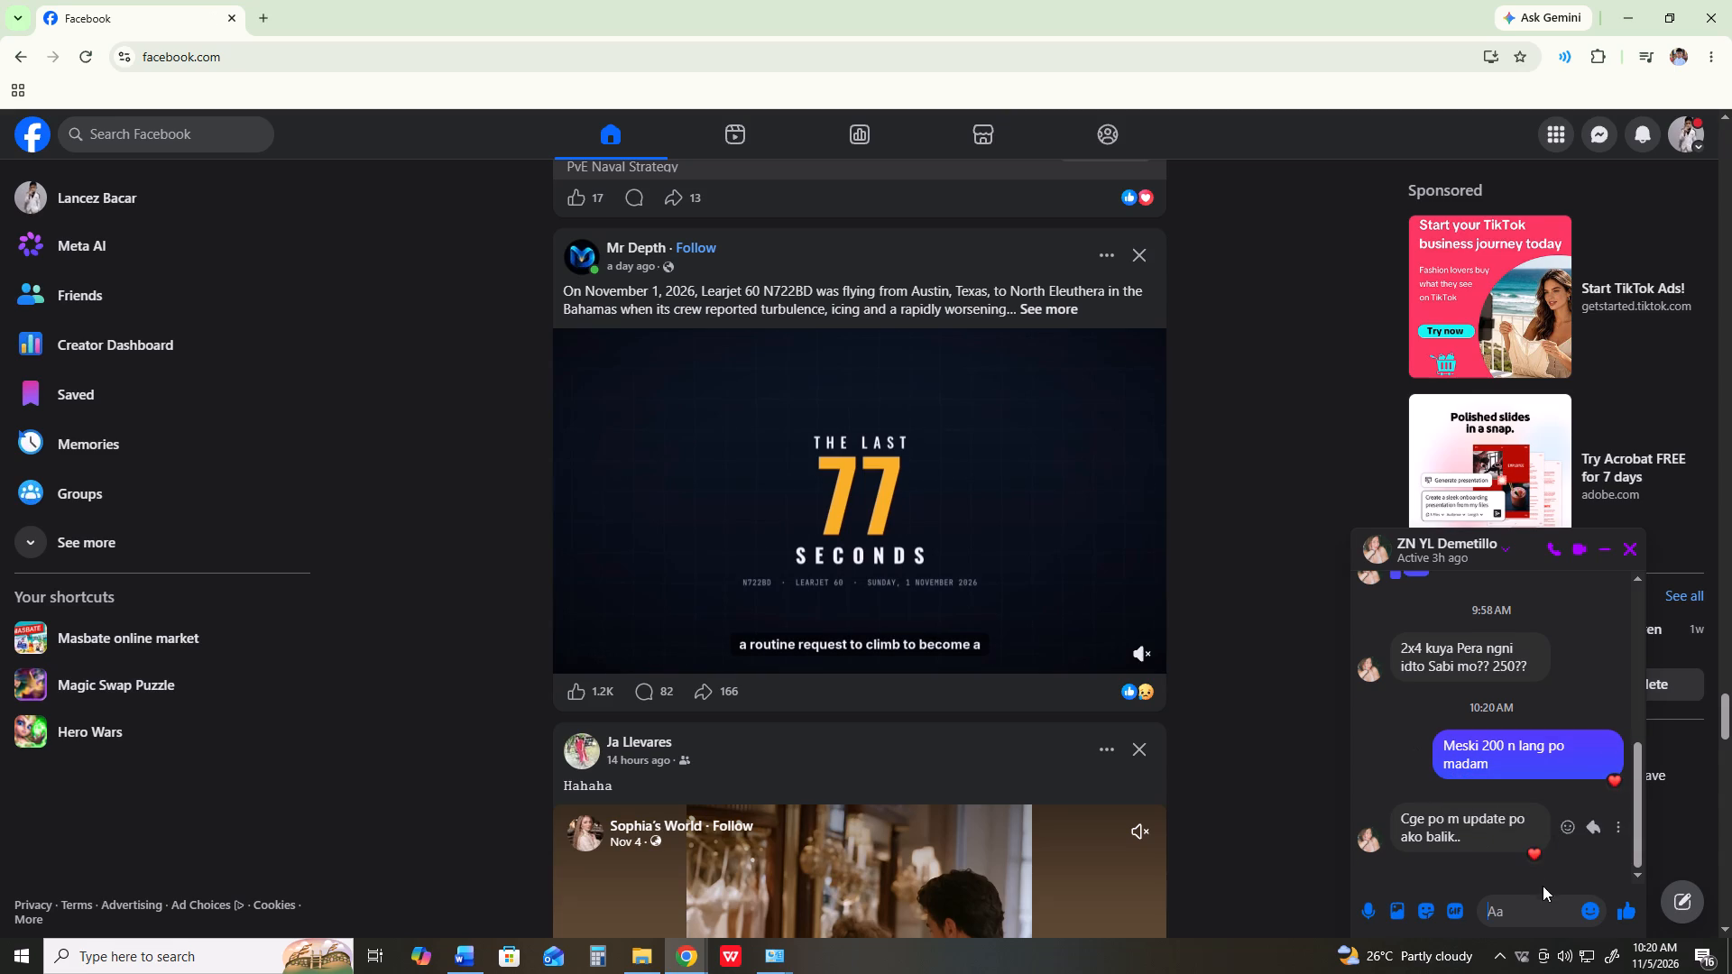
Send the reply "opo madam" in the open chat.
left_click(1536, 906)
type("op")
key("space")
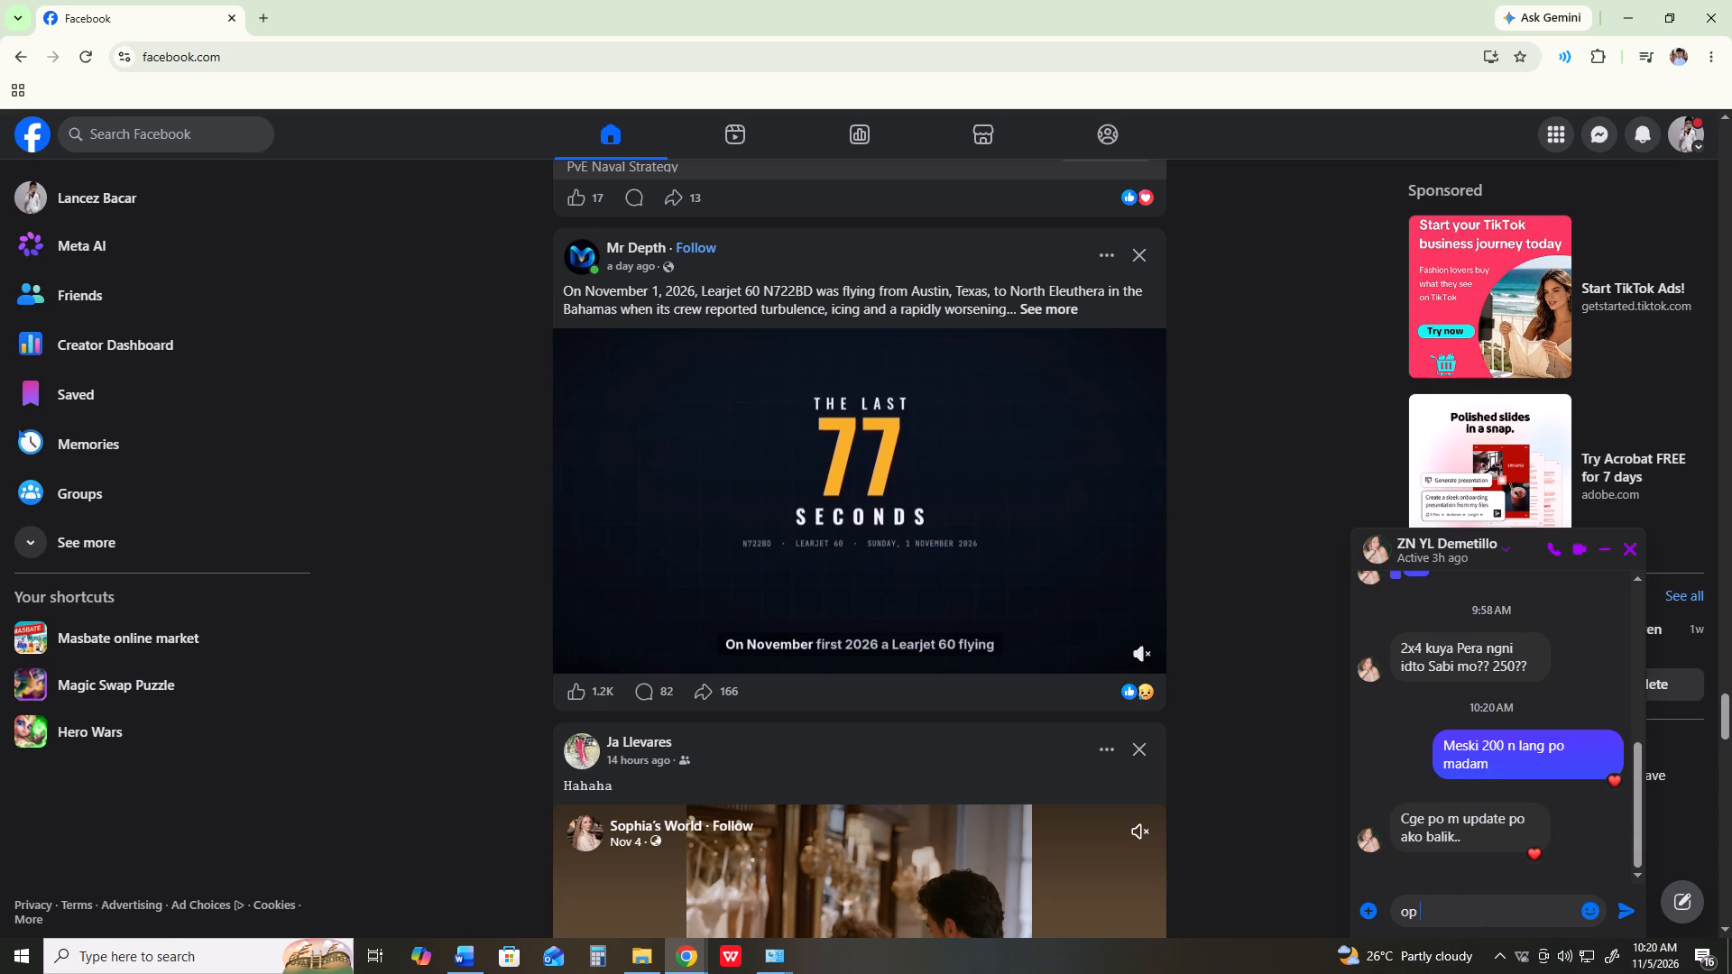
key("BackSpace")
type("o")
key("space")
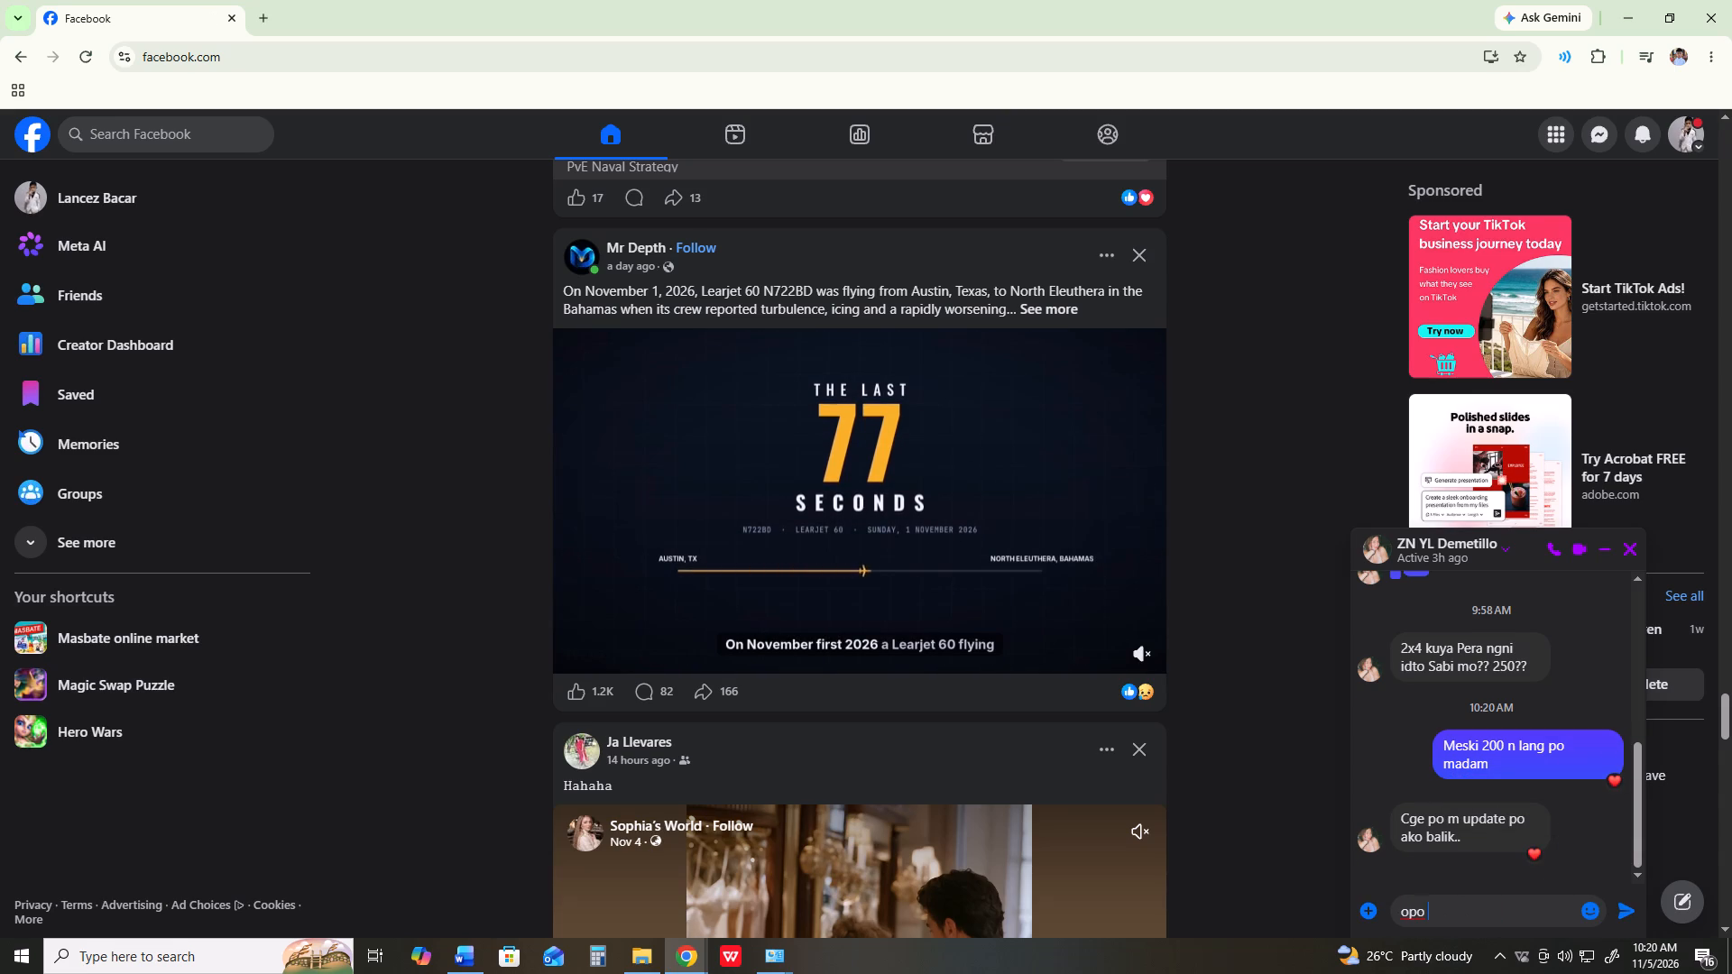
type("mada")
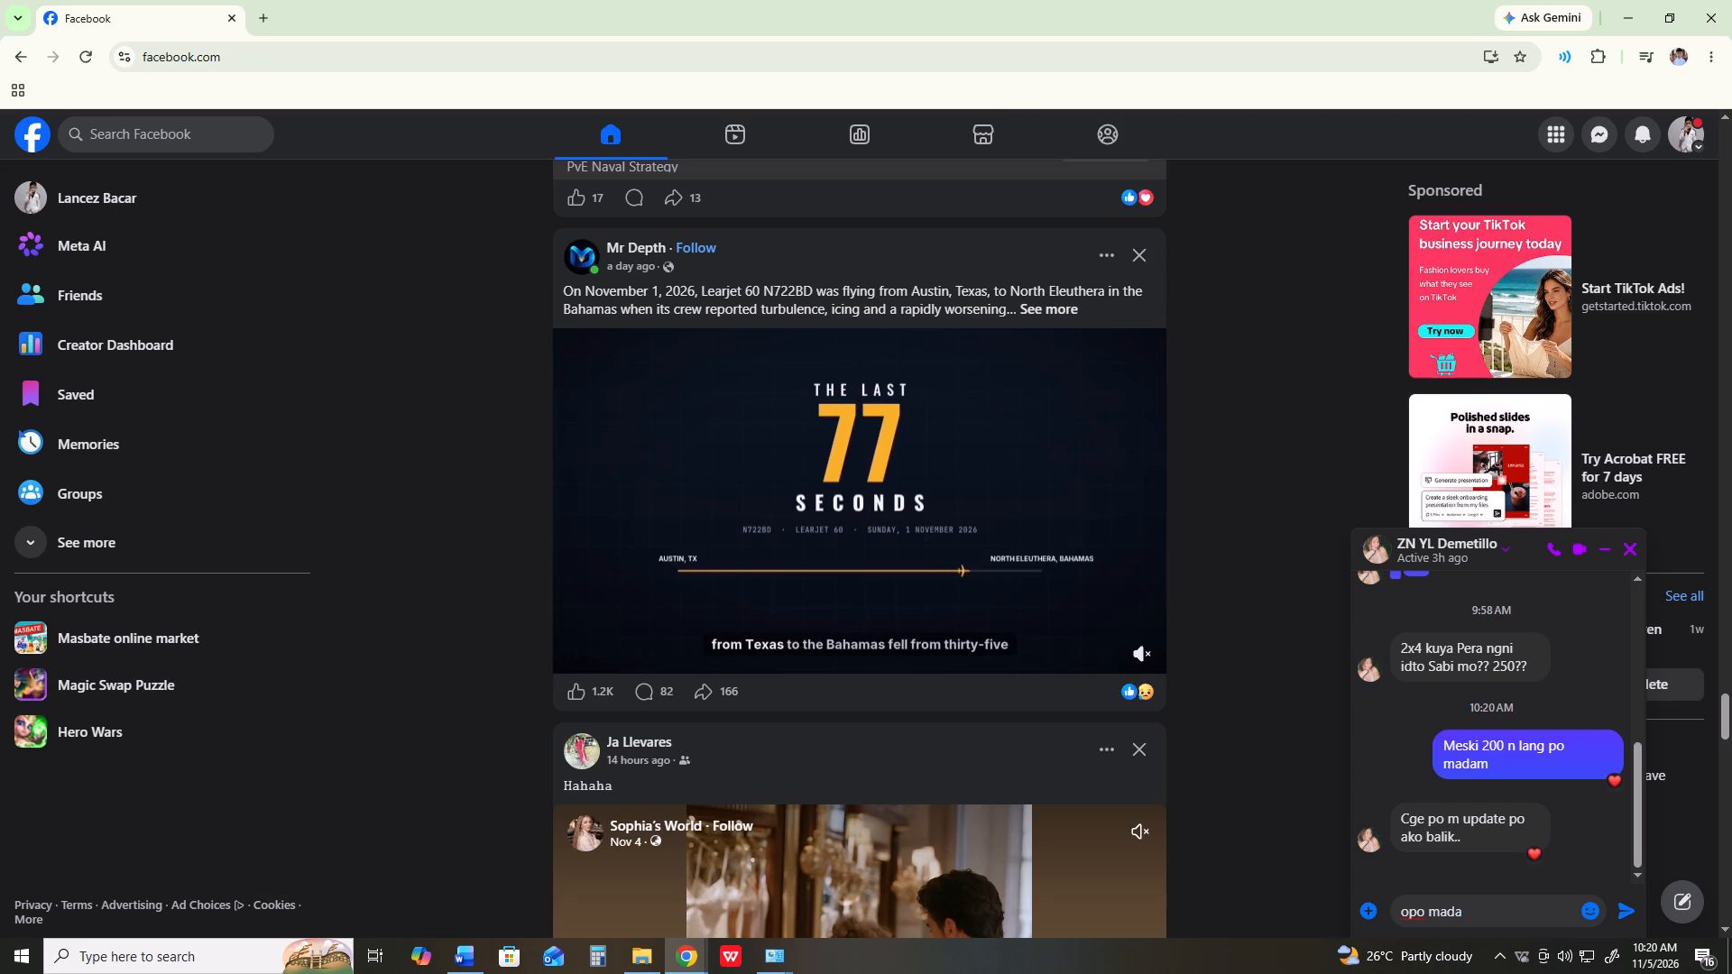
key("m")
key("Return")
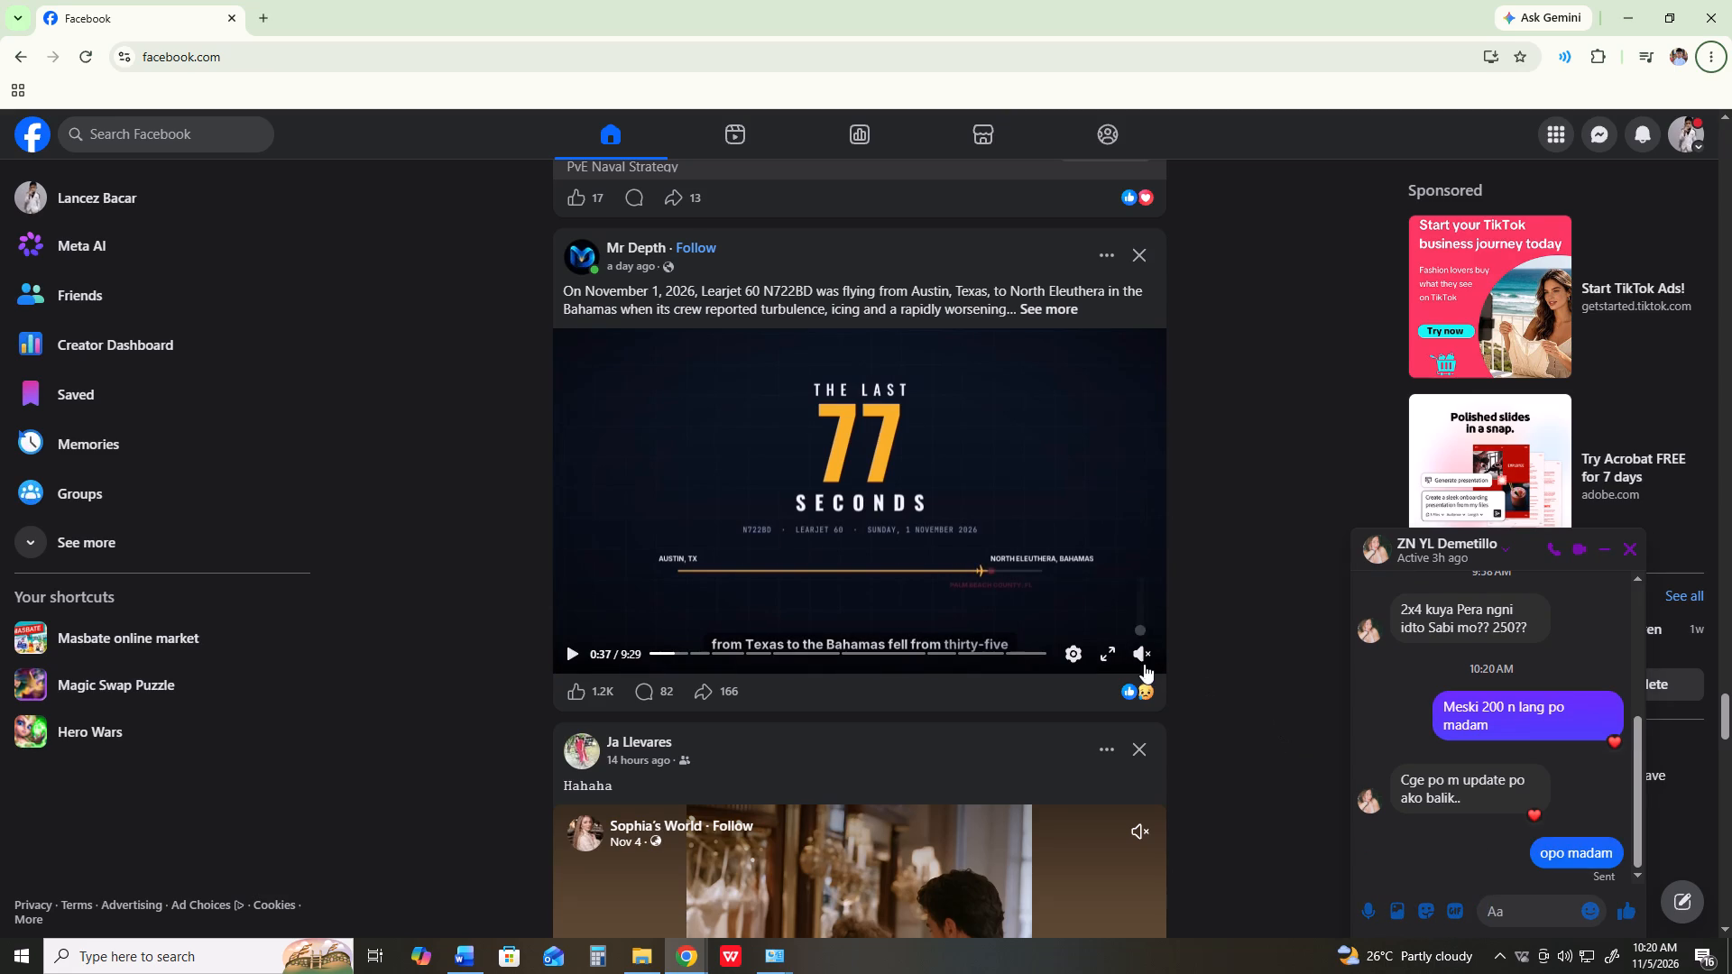
Browse the news feed posts below the Learjet video.
scroll(1156, 656, "down", 3)
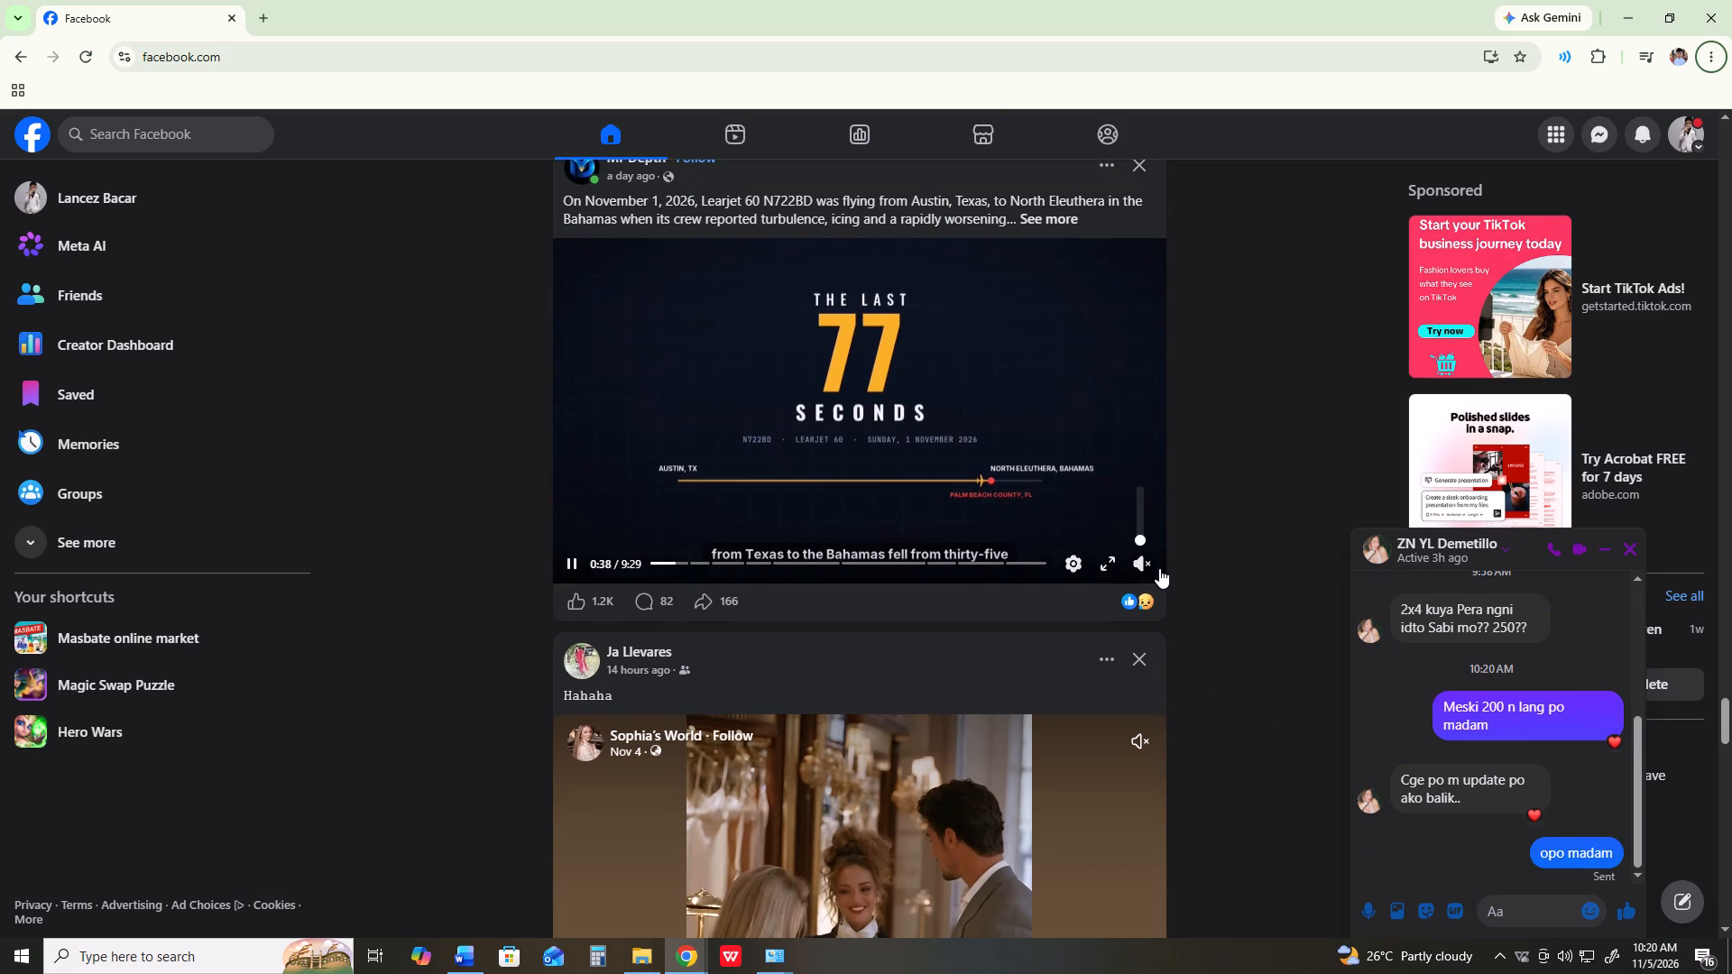
scroll(1201, 657, "down", 15)
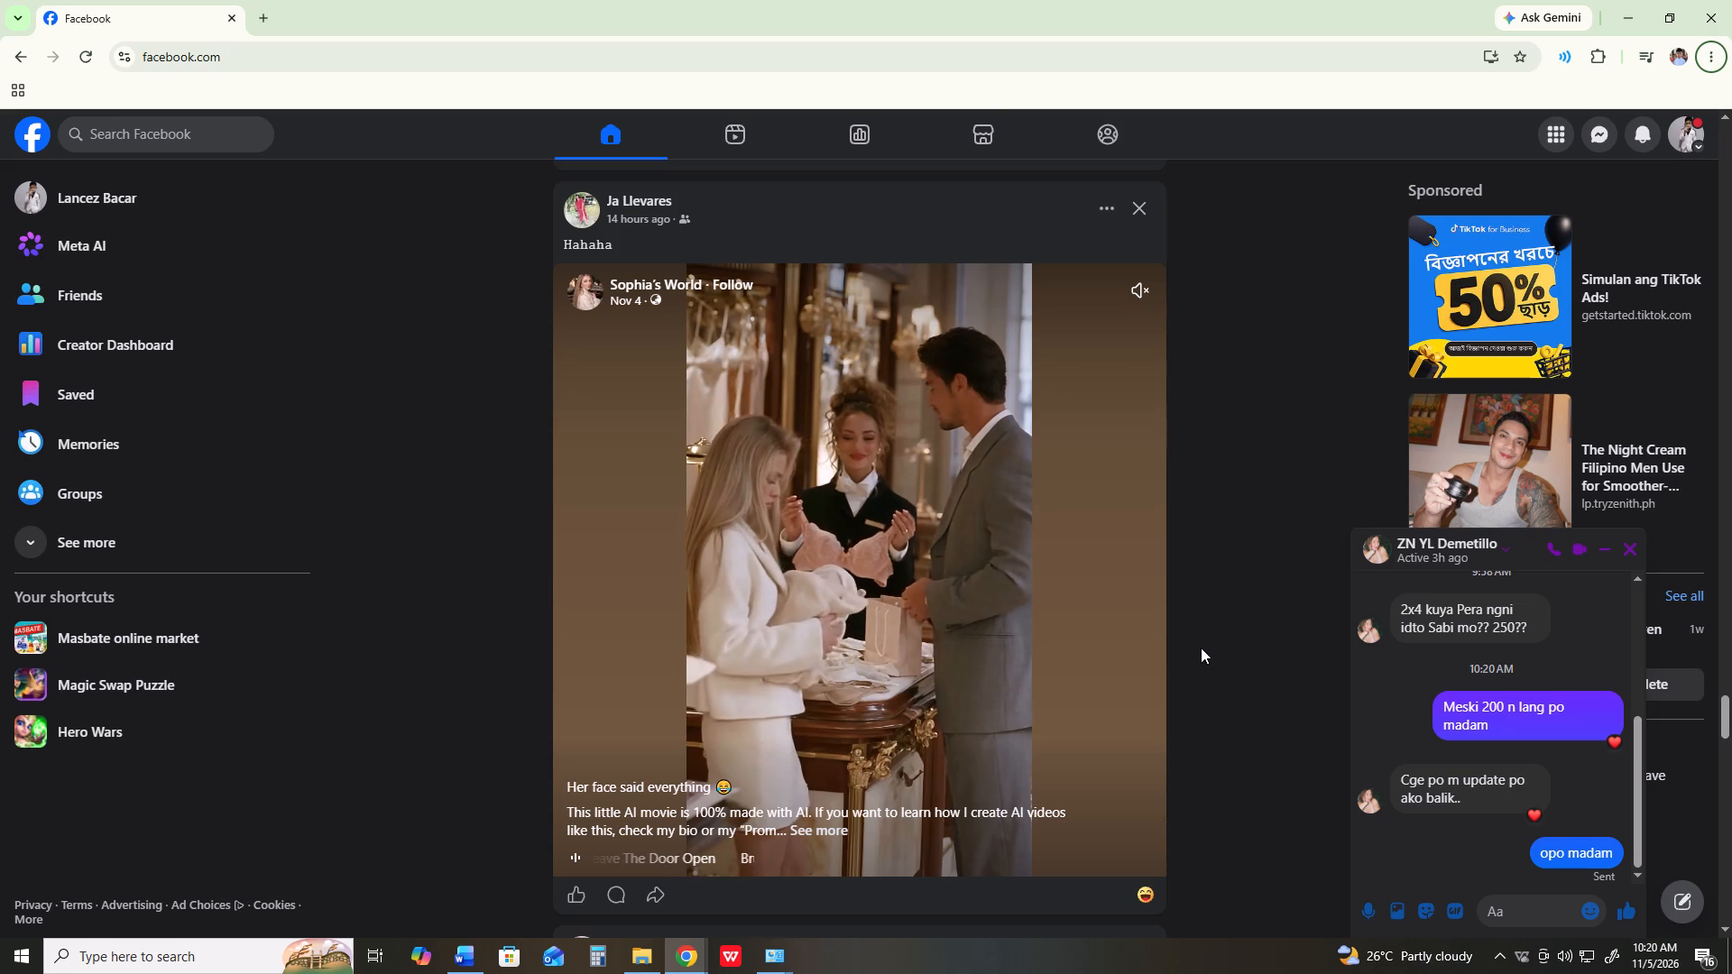
scroll(1201, 648, "down", 20)
scroll(1201, 648, "down", 7)
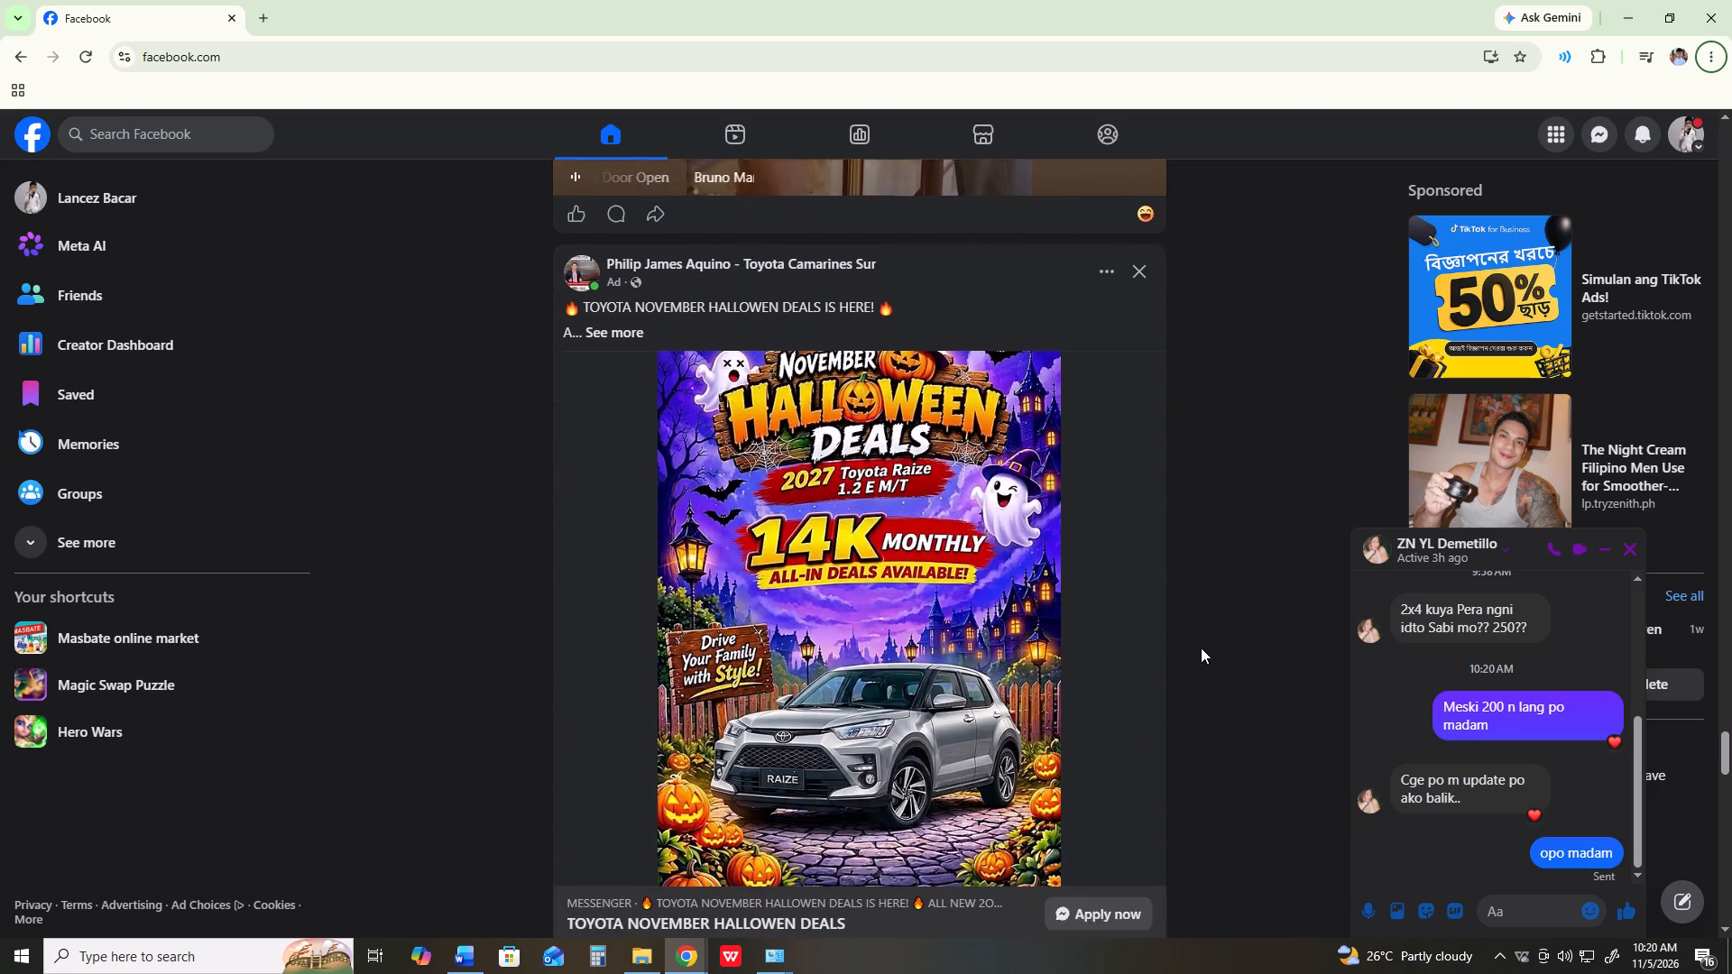
scroll(1201, 648, "down", 17)
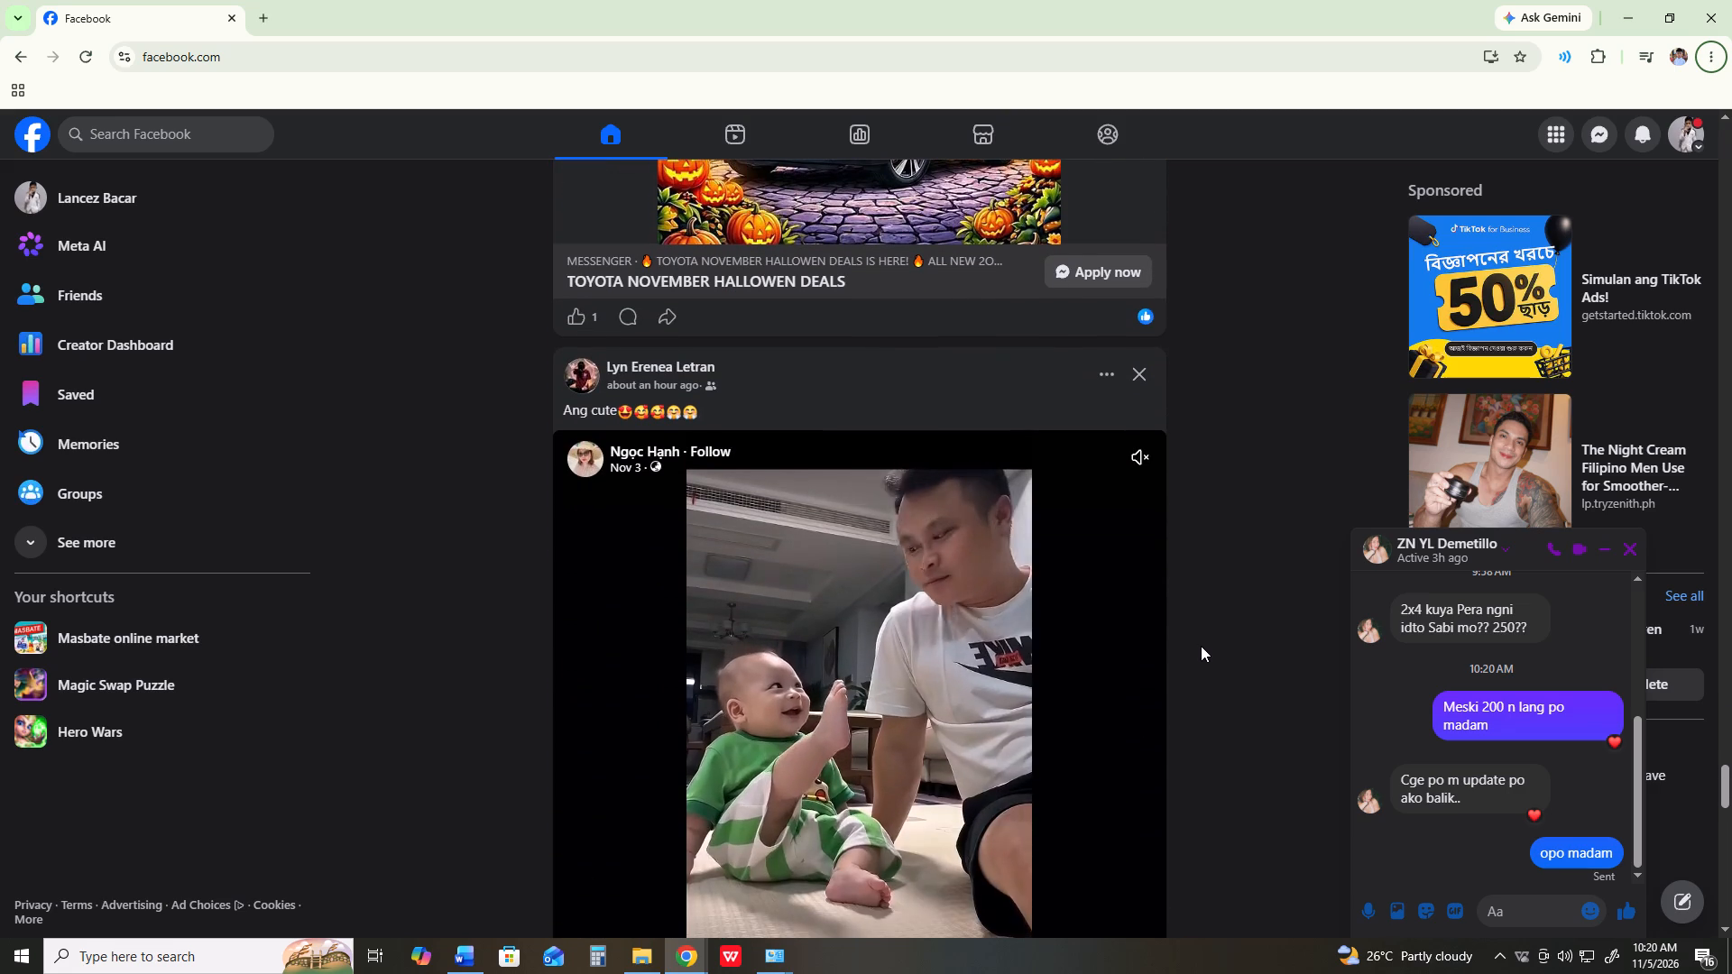
scroll(1201, 646, "down", 3)
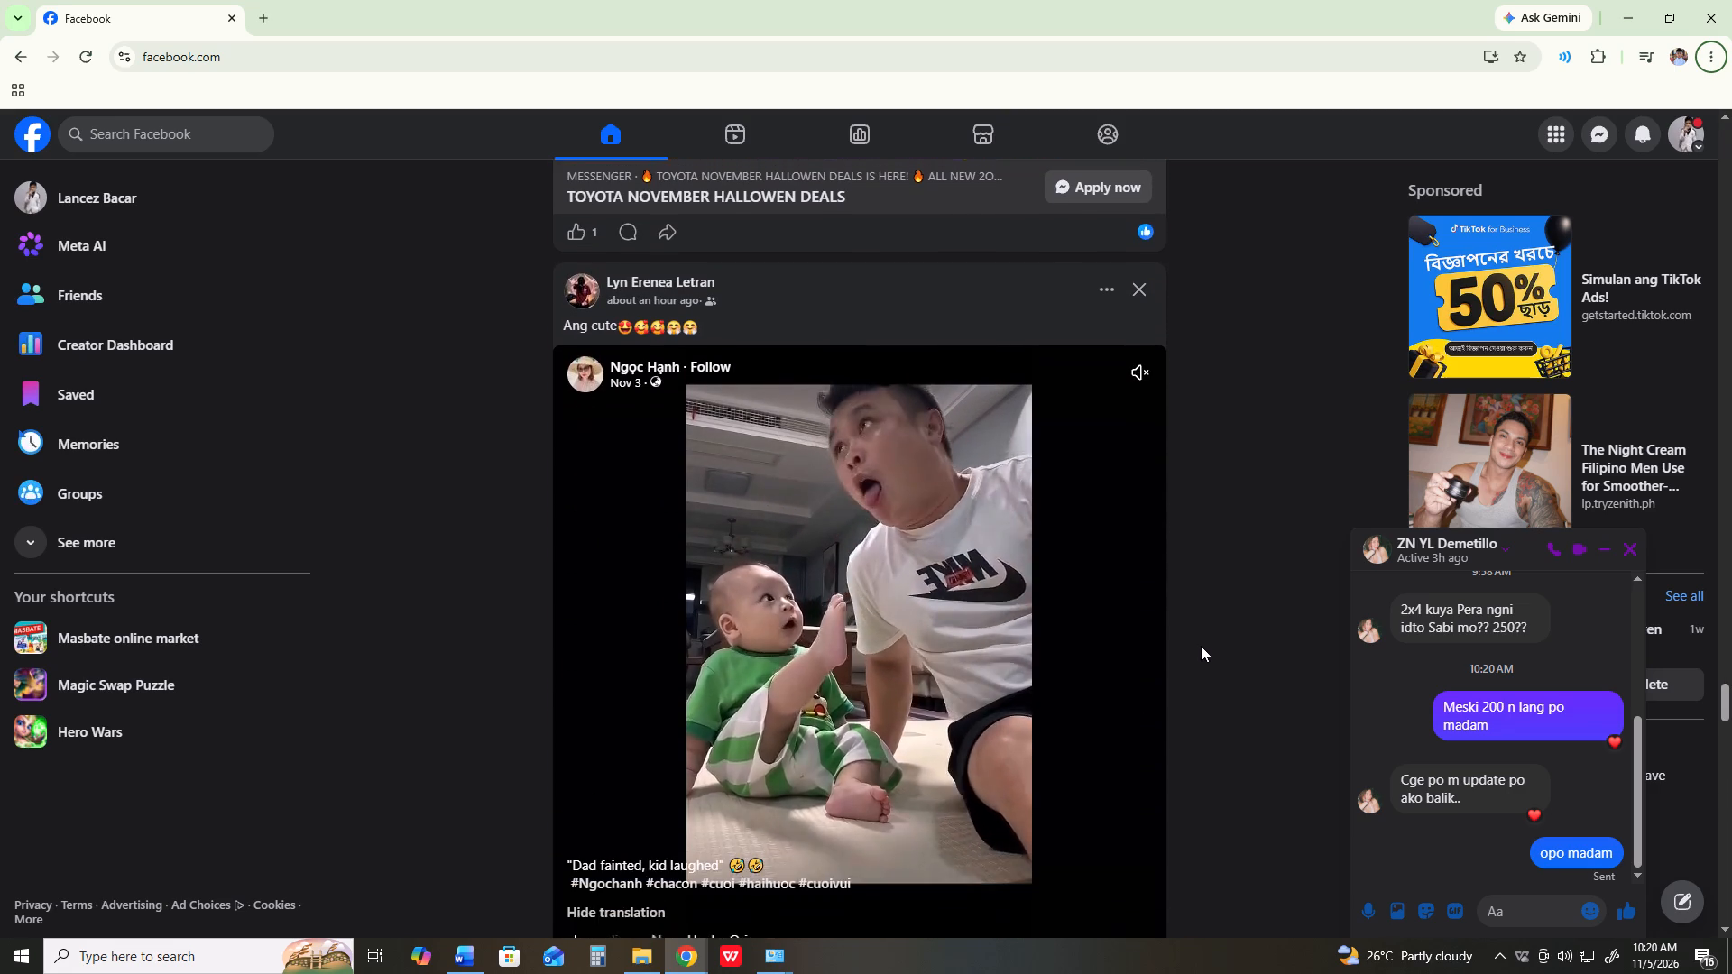
scroll(1201, 646, "down", 13)
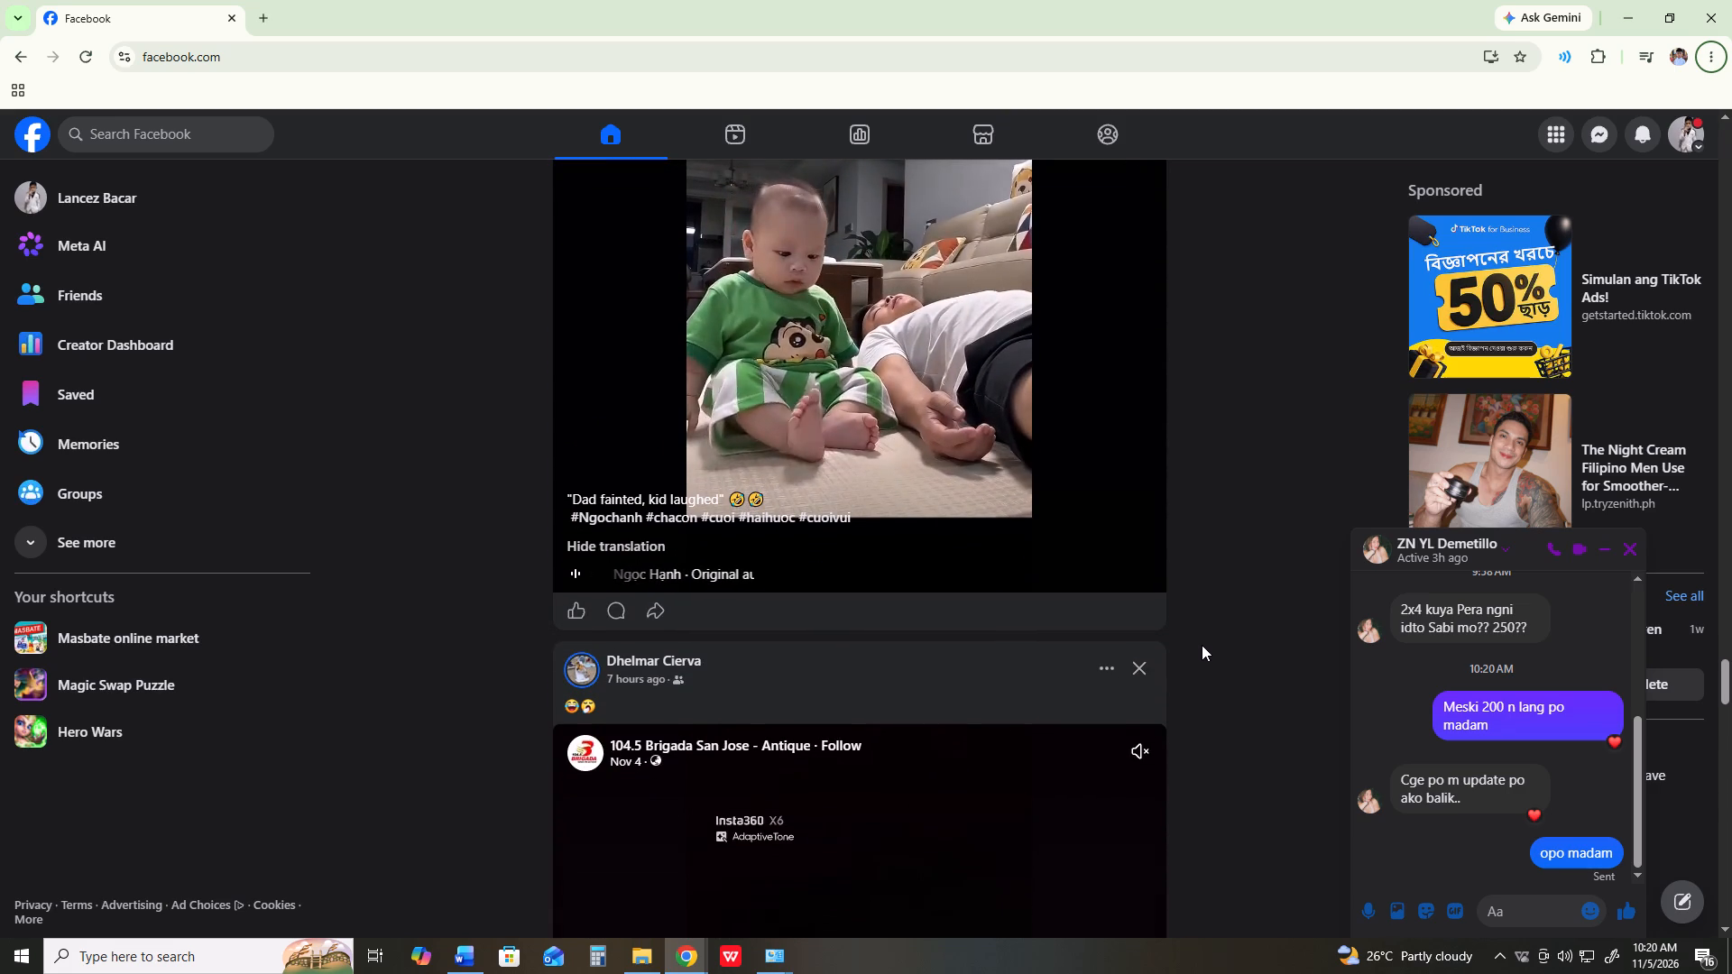
scroll(1202, 645, "down", 7)
scroll(1419, 887, "down", 2)
scroll(1155, 749, "down", 4)
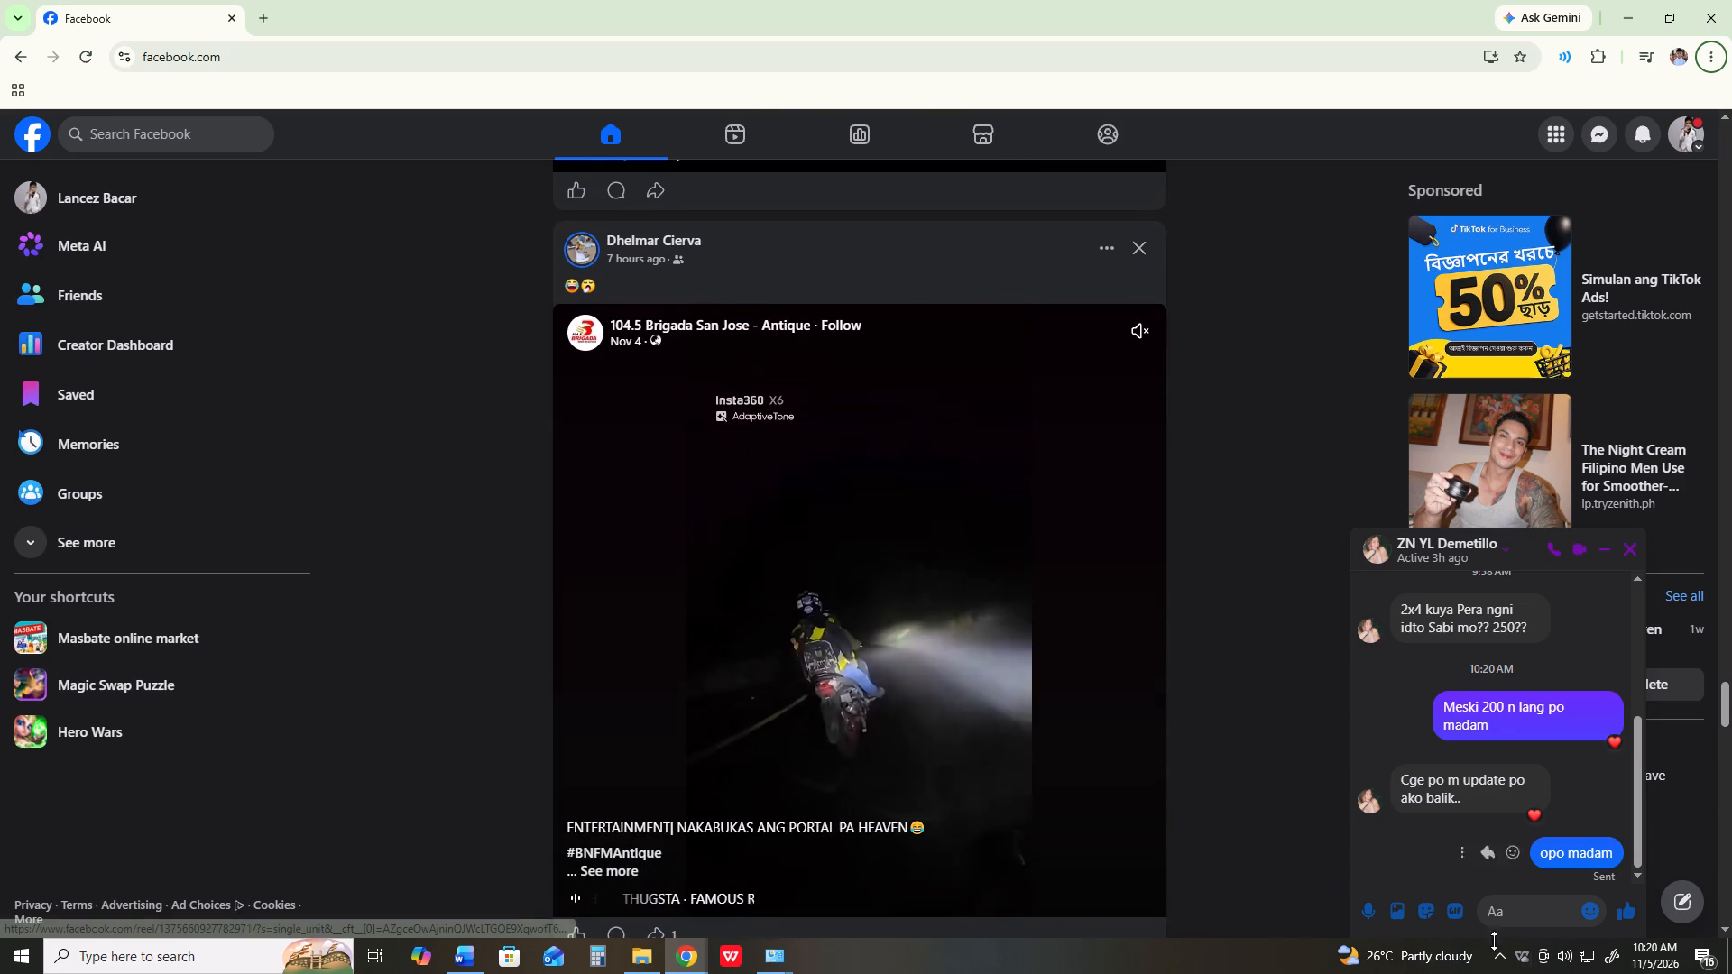
Draft a chat message to the same contact with "2ft width" on the first line and "4ft. Height" on the second.
left_click(1529, 914)
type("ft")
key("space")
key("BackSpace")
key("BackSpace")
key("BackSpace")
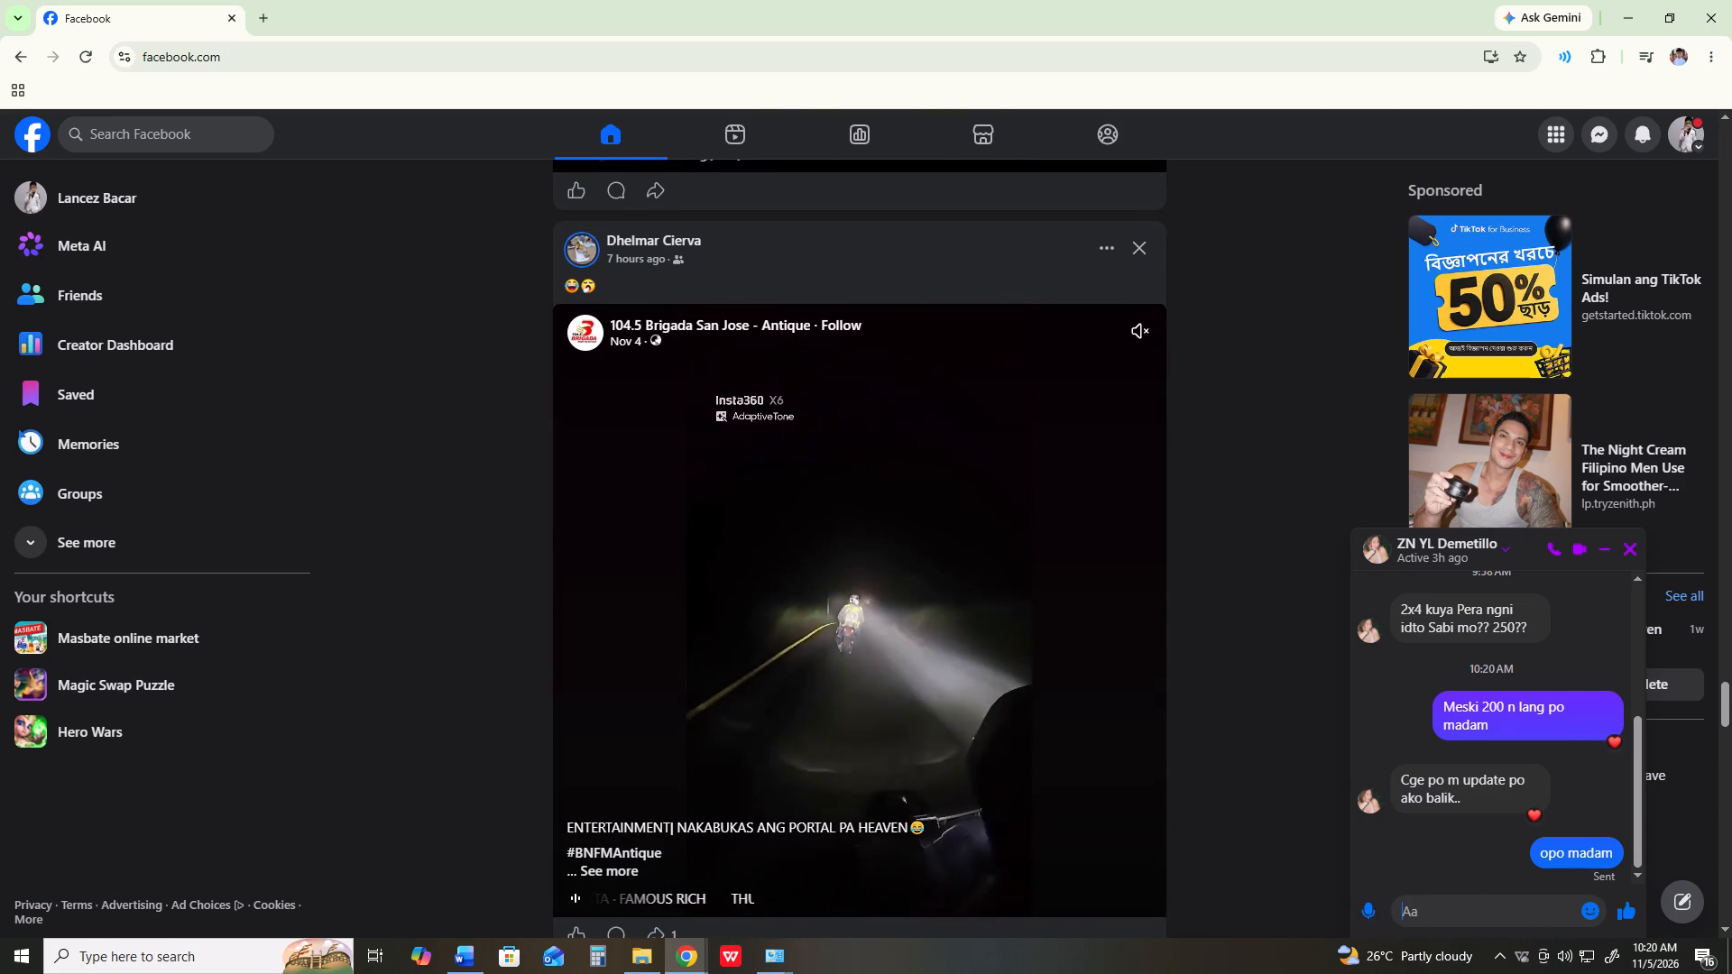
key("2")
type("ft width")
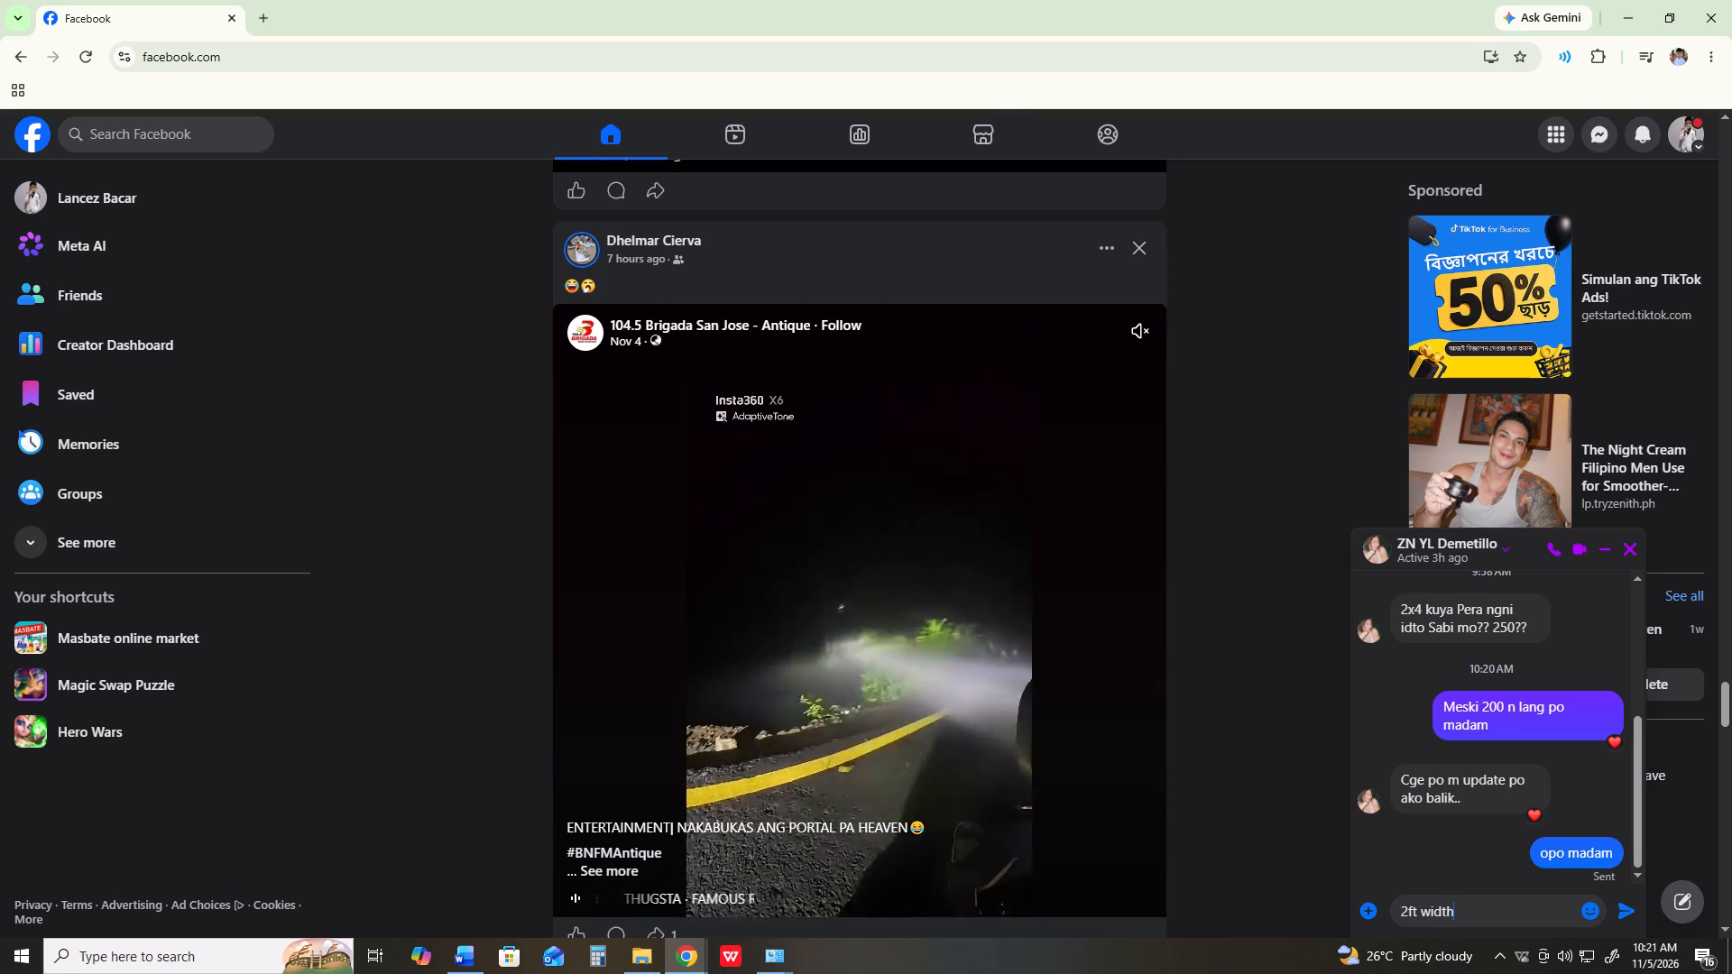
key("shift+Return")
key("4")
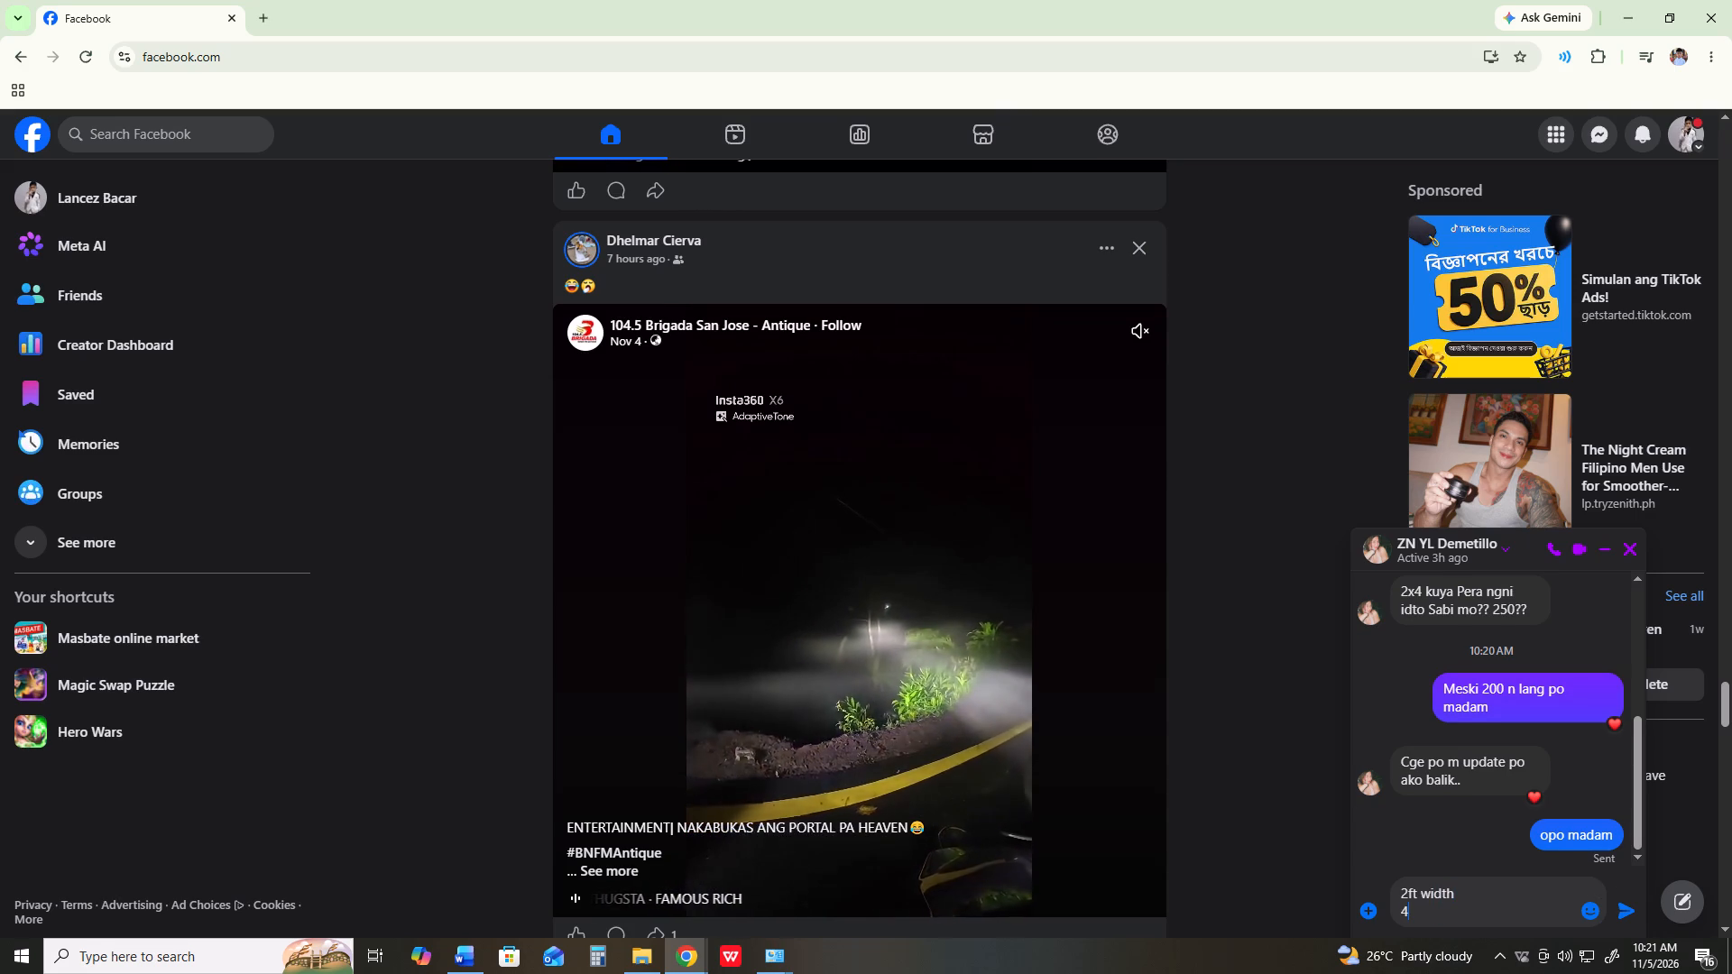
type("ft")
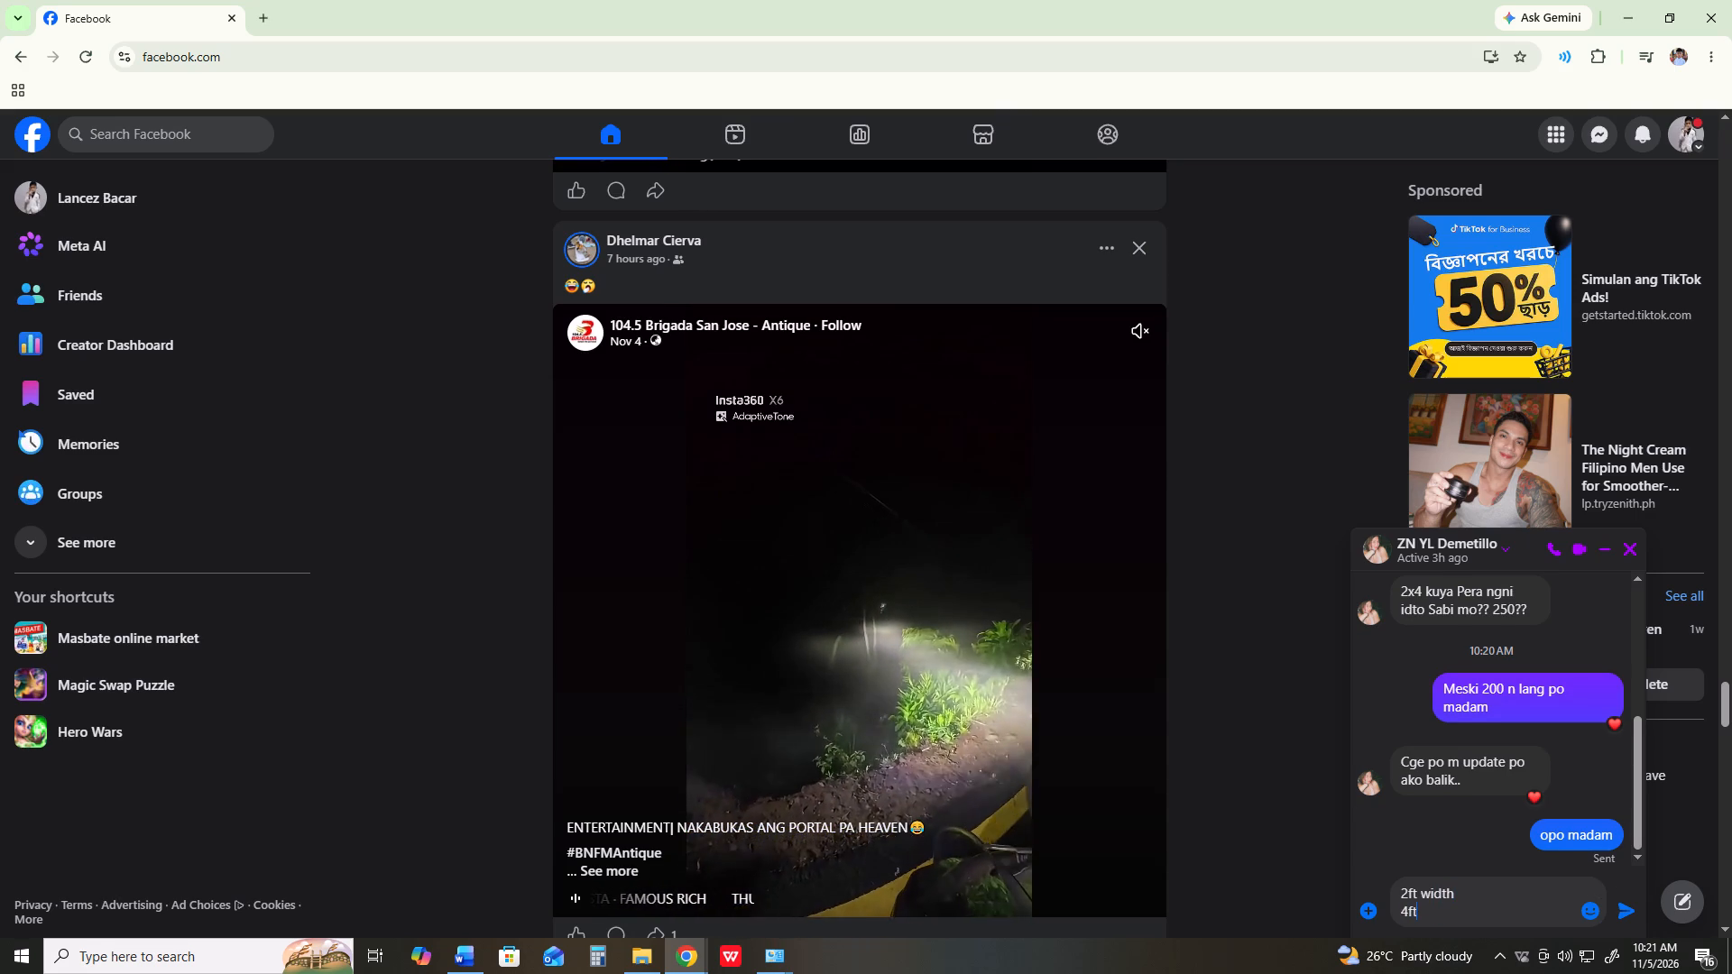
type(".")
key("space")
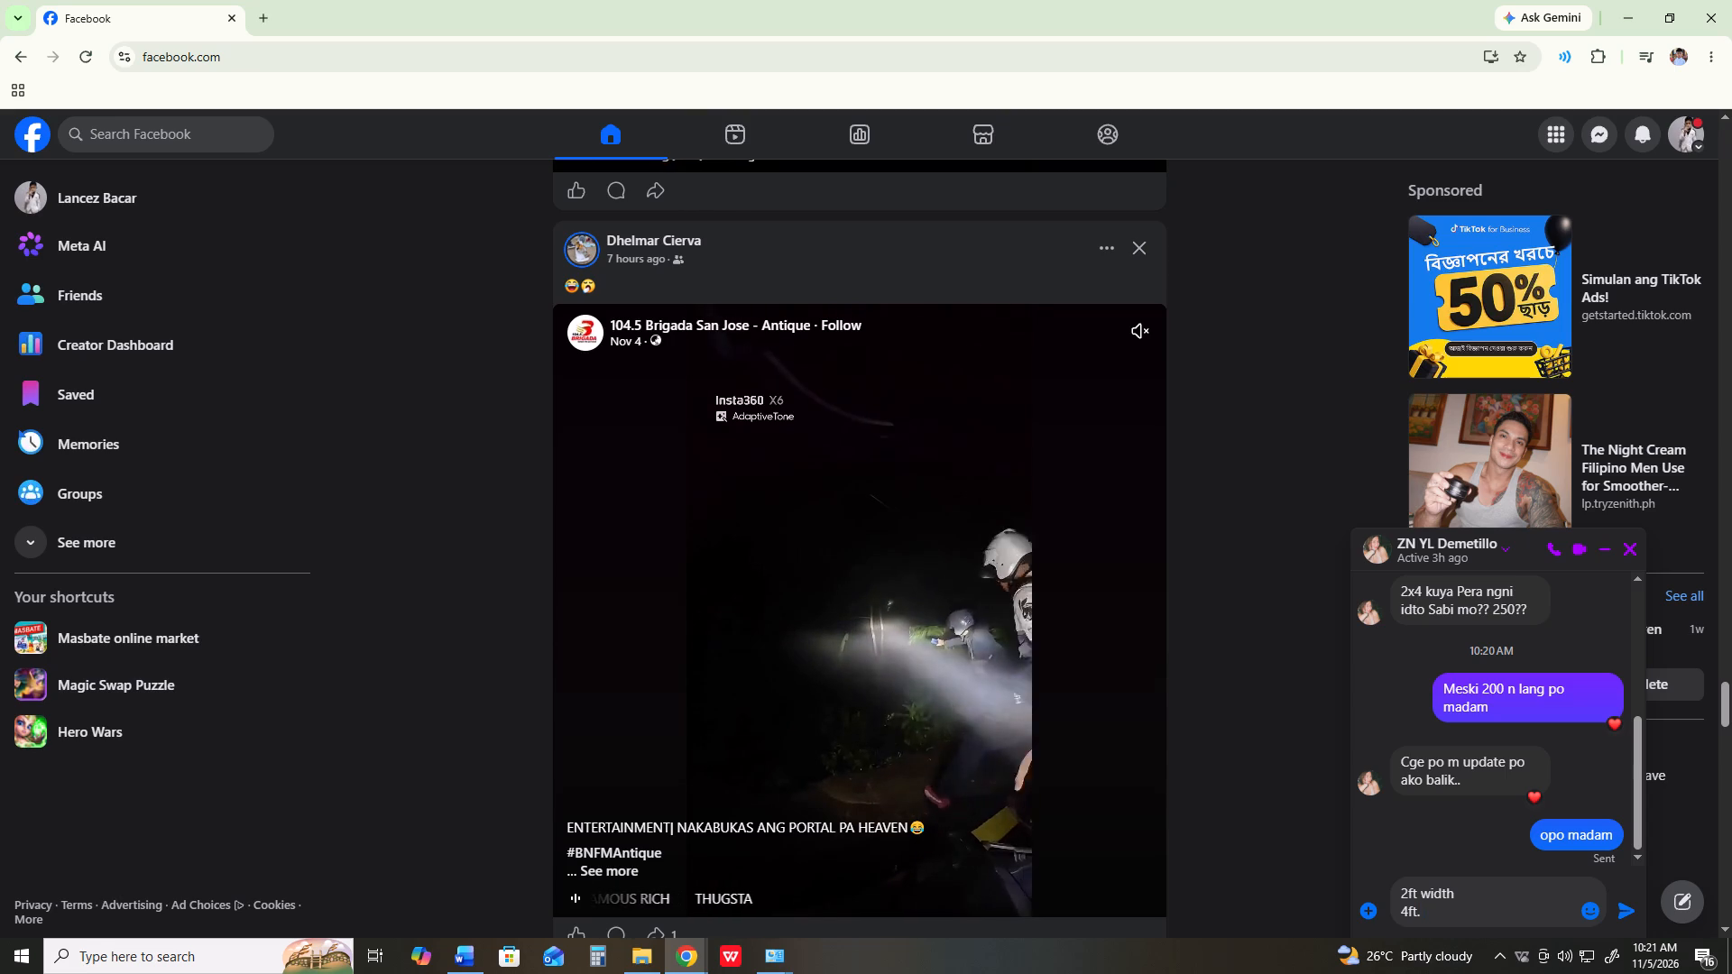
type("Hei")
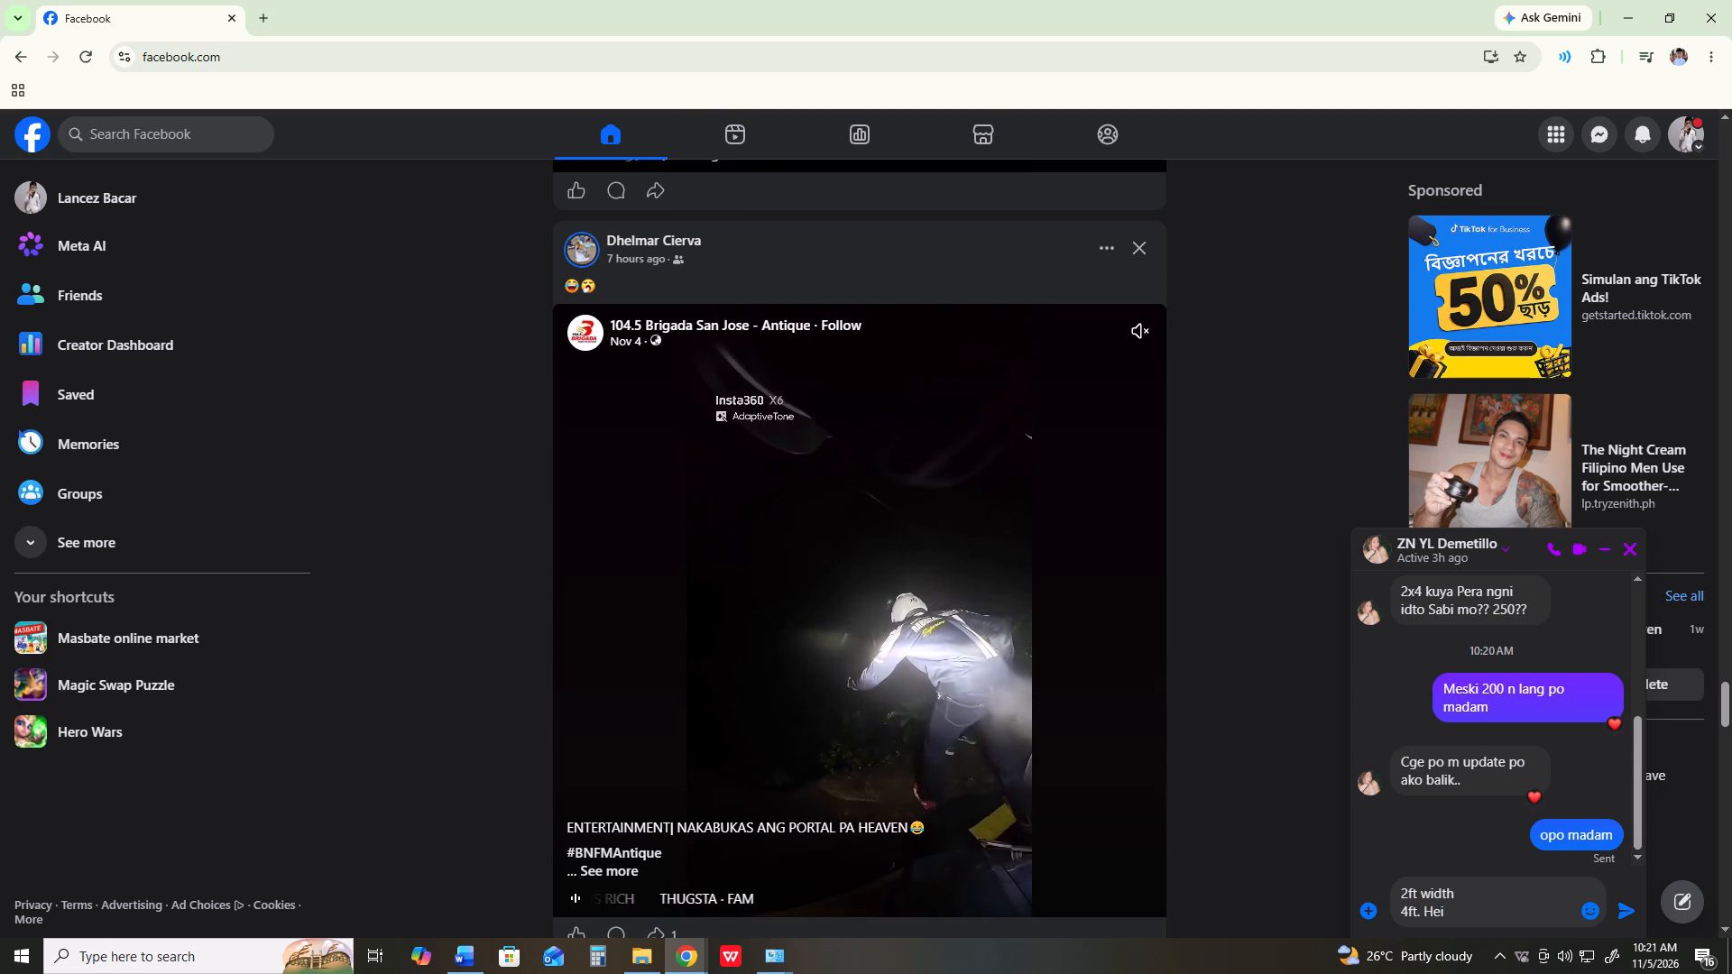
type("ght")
Correct the first line of the draft to "2ft. width" and send the two-line message.
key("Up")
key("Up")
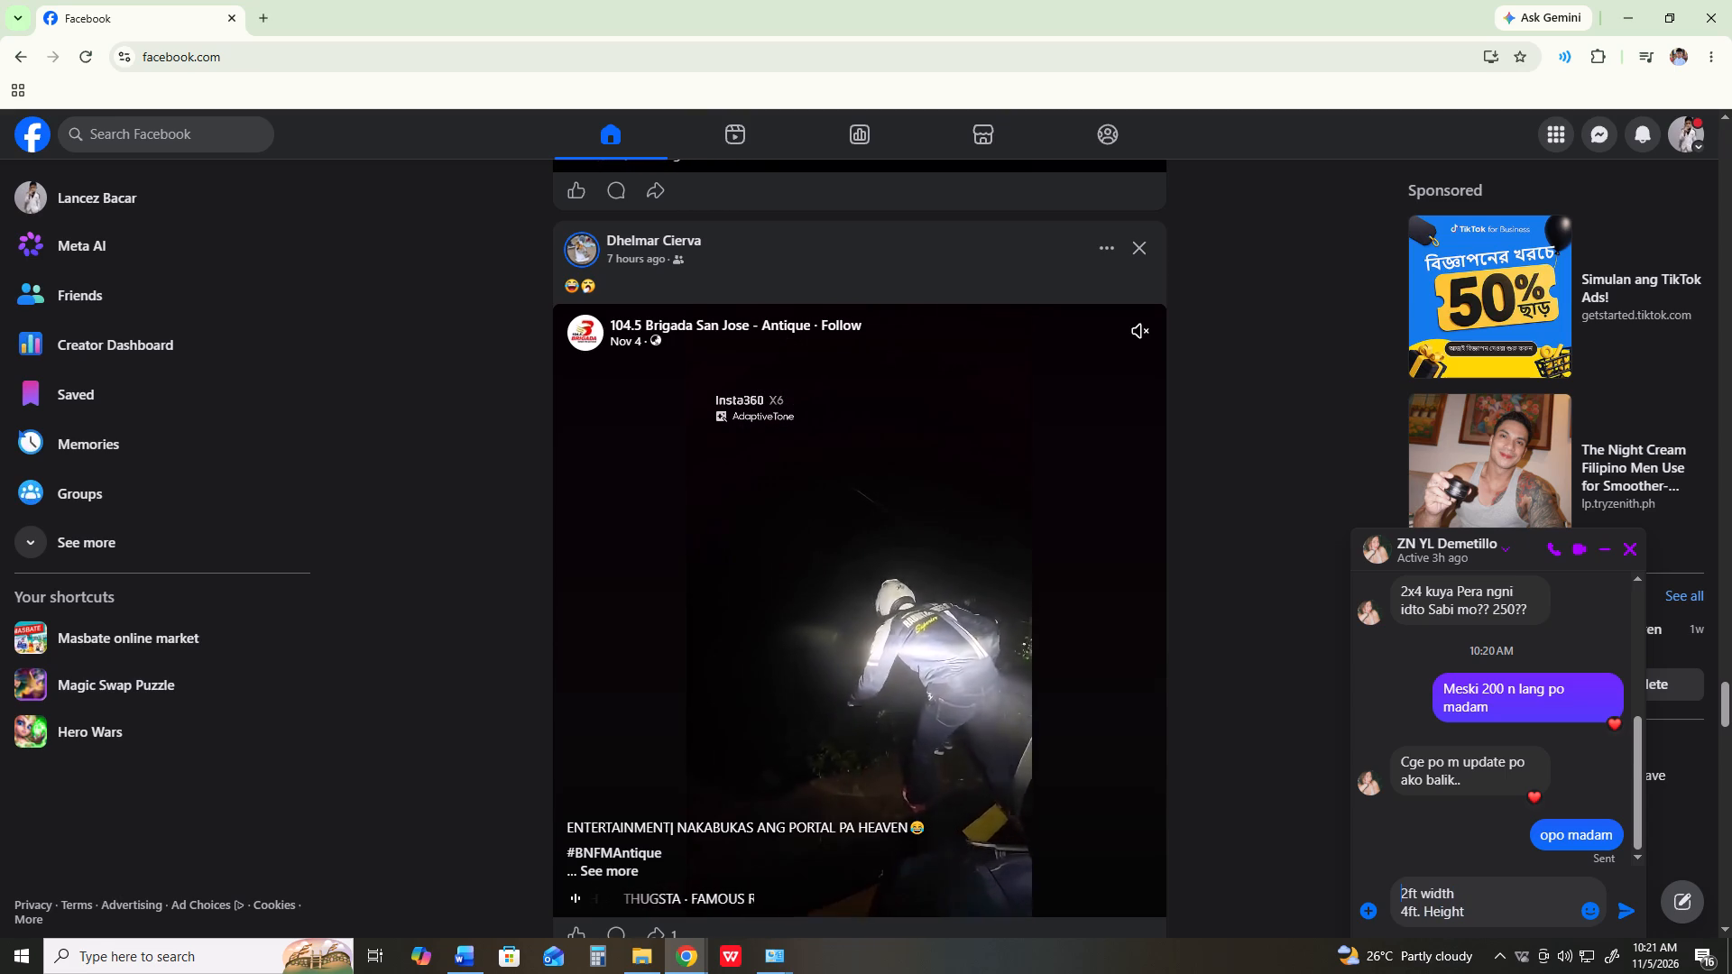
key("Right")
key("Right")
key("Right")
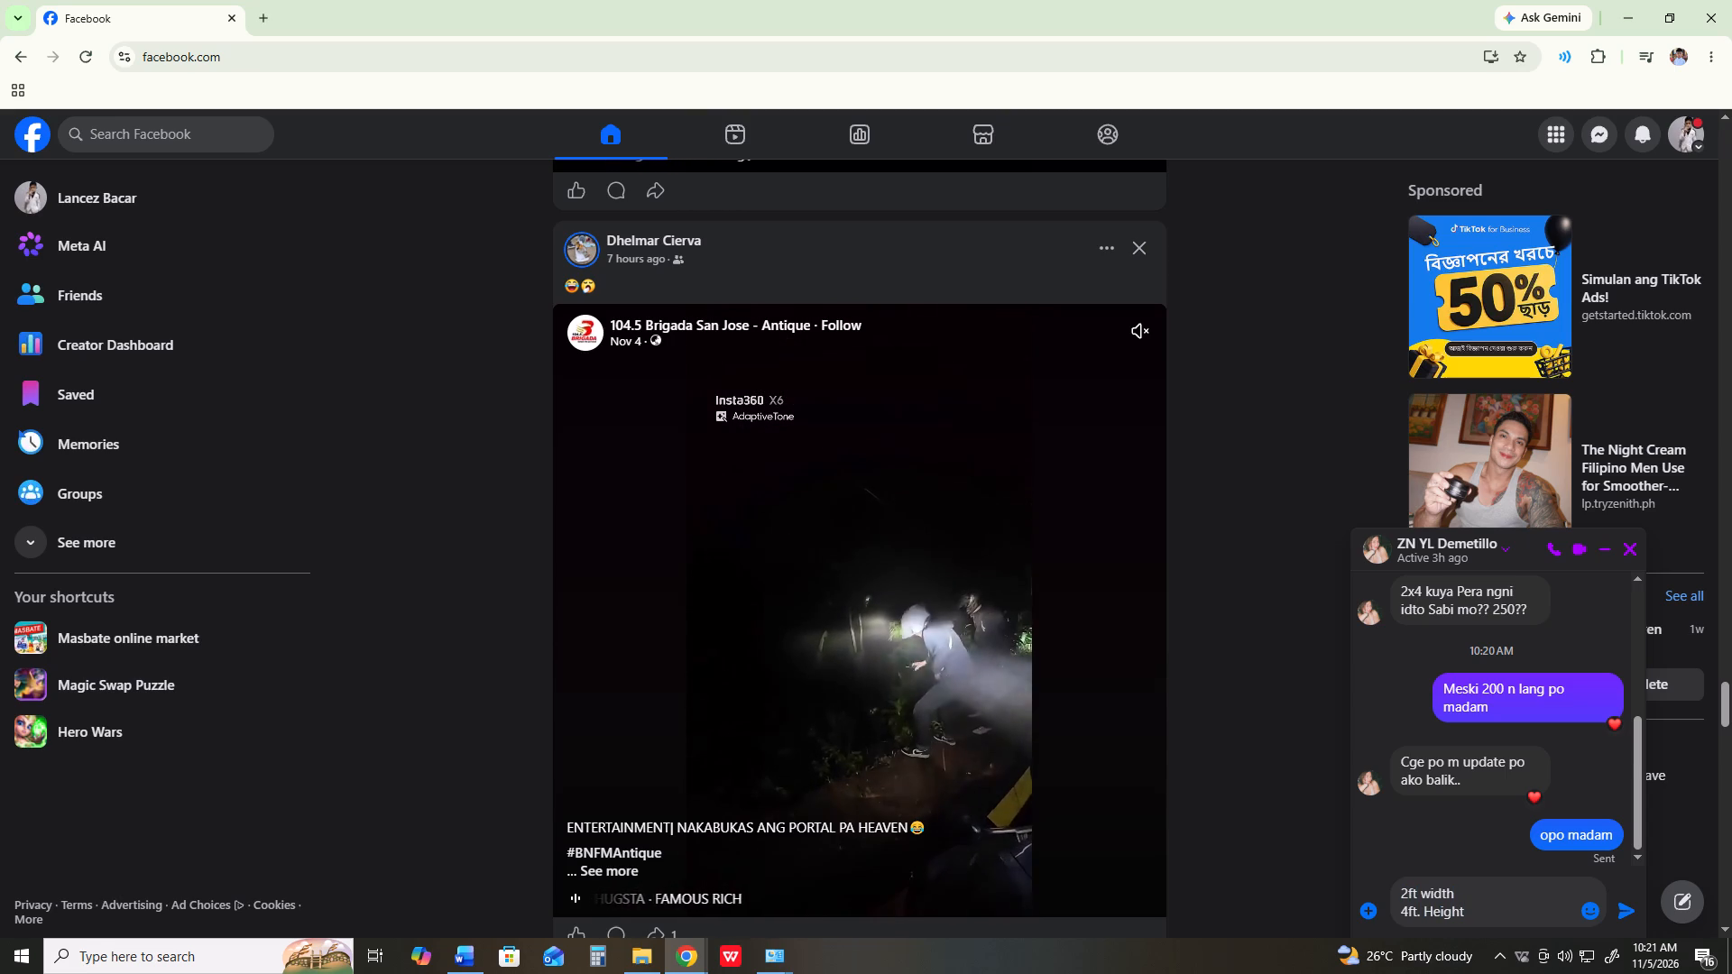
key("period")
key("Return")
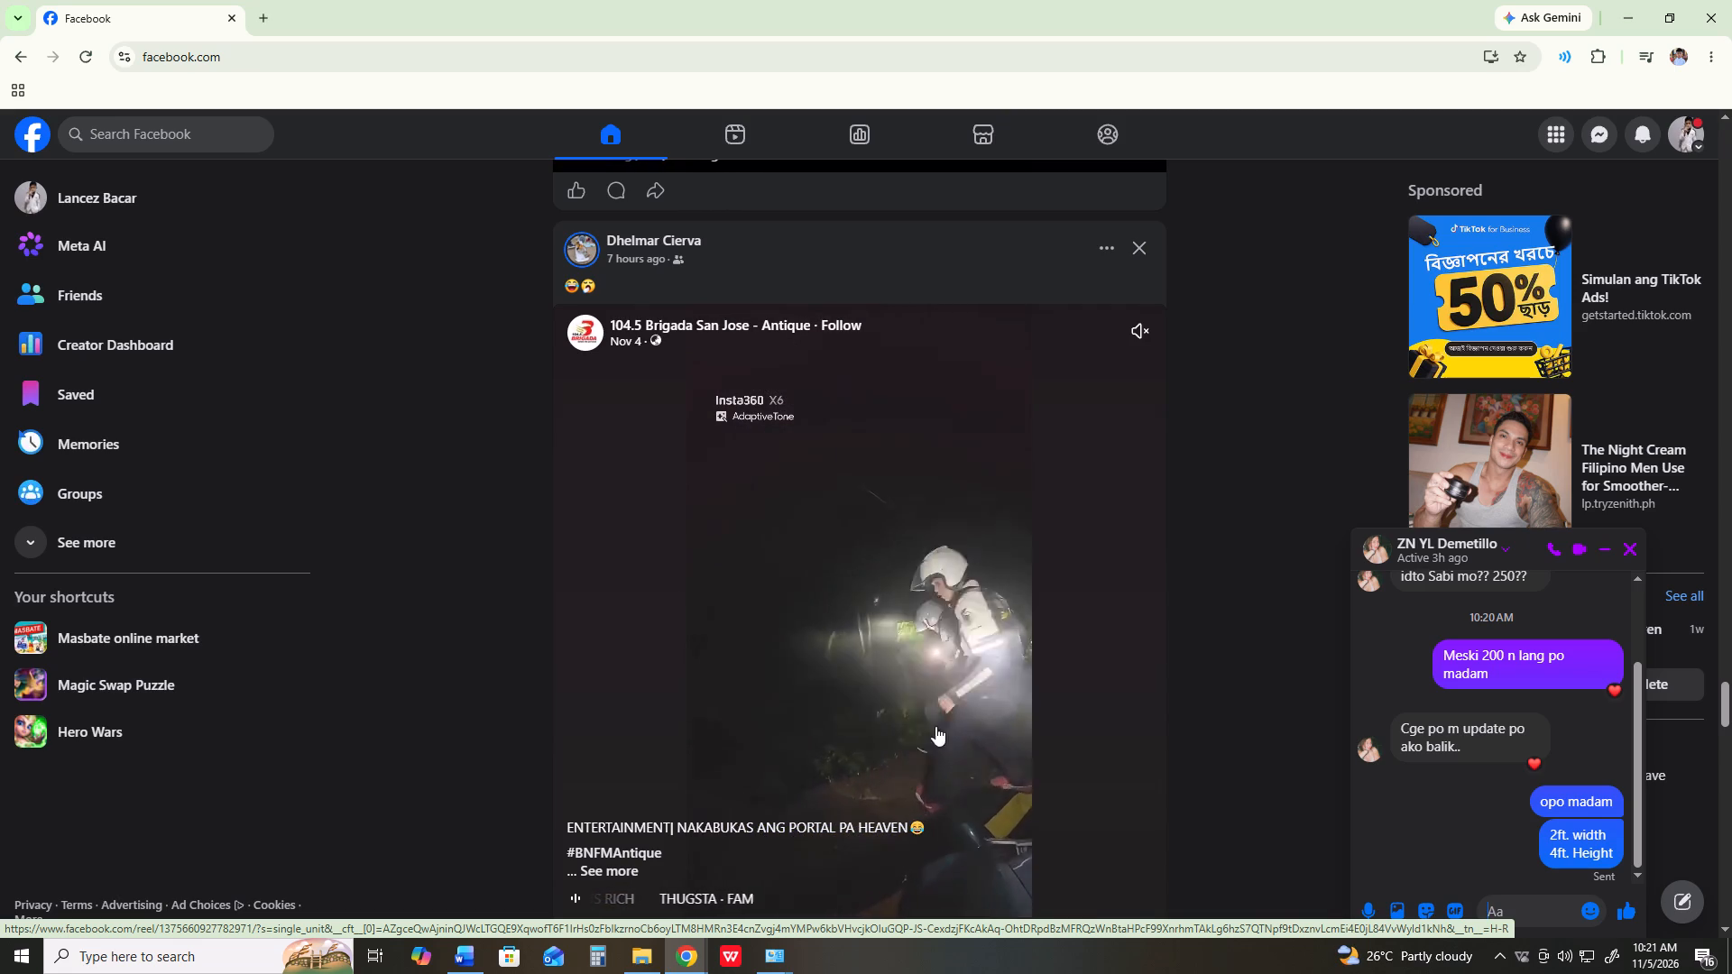
Browse the news feed down to the "Motivating myself before going back to work" reel.
scroll(895, 719, "down", 2)
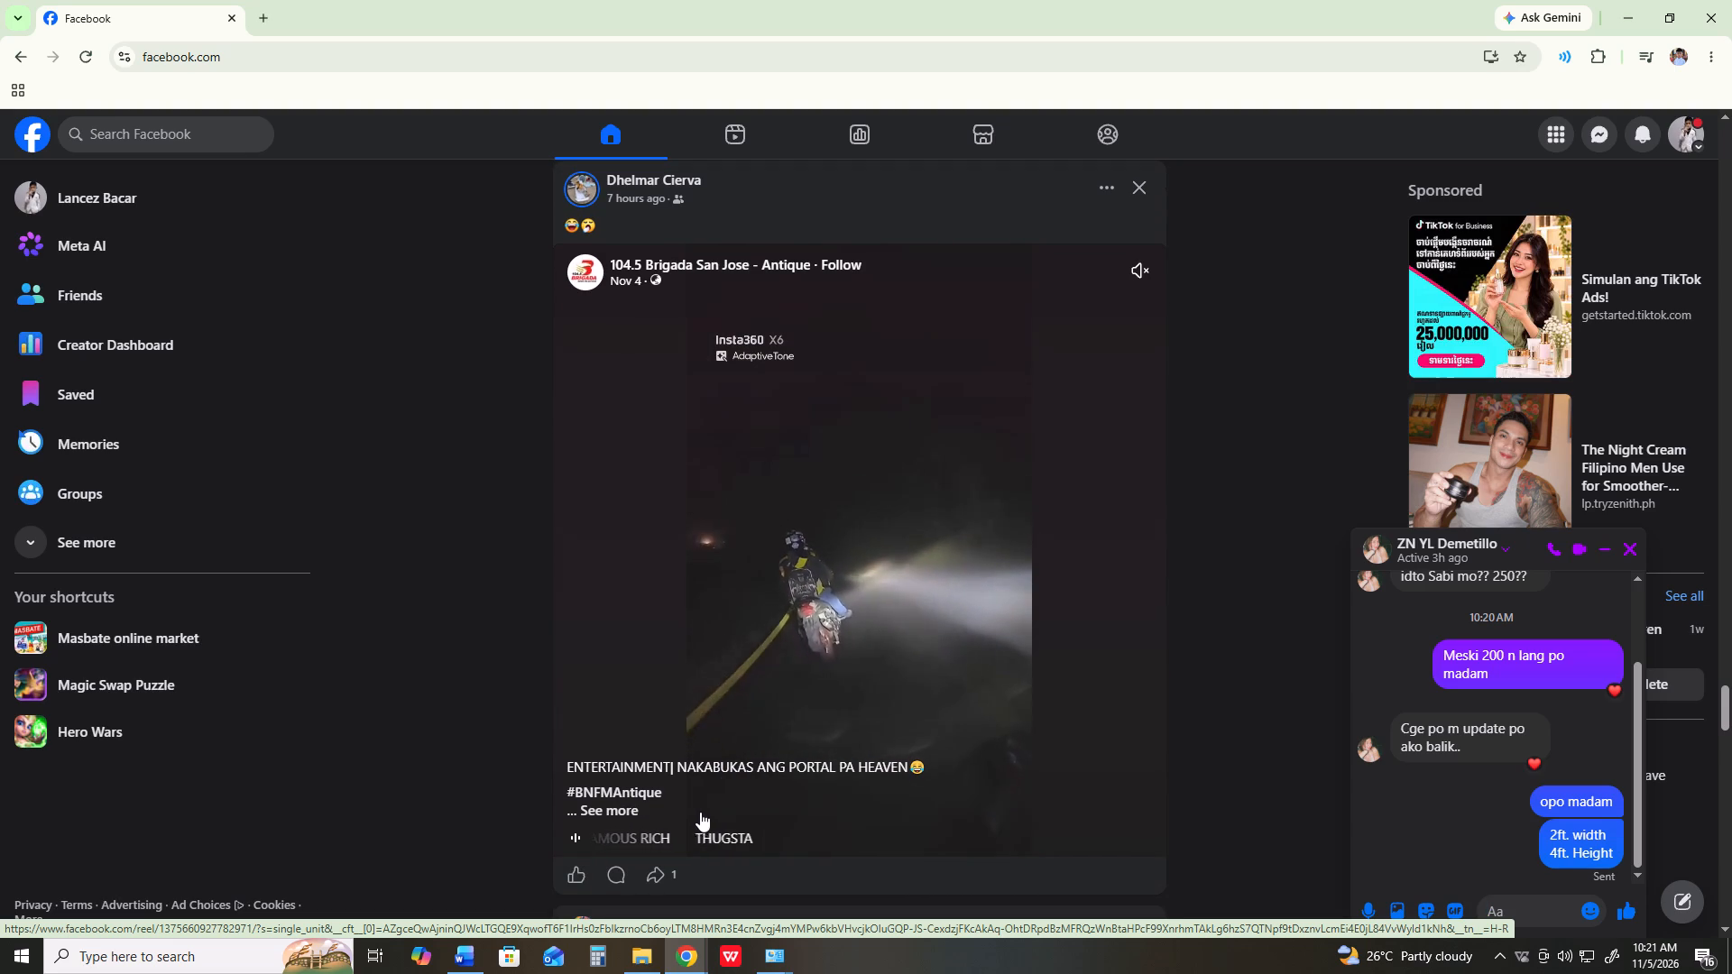
scroll(739, 802, "down", 18)
scroll(750, 795, "down", 3)
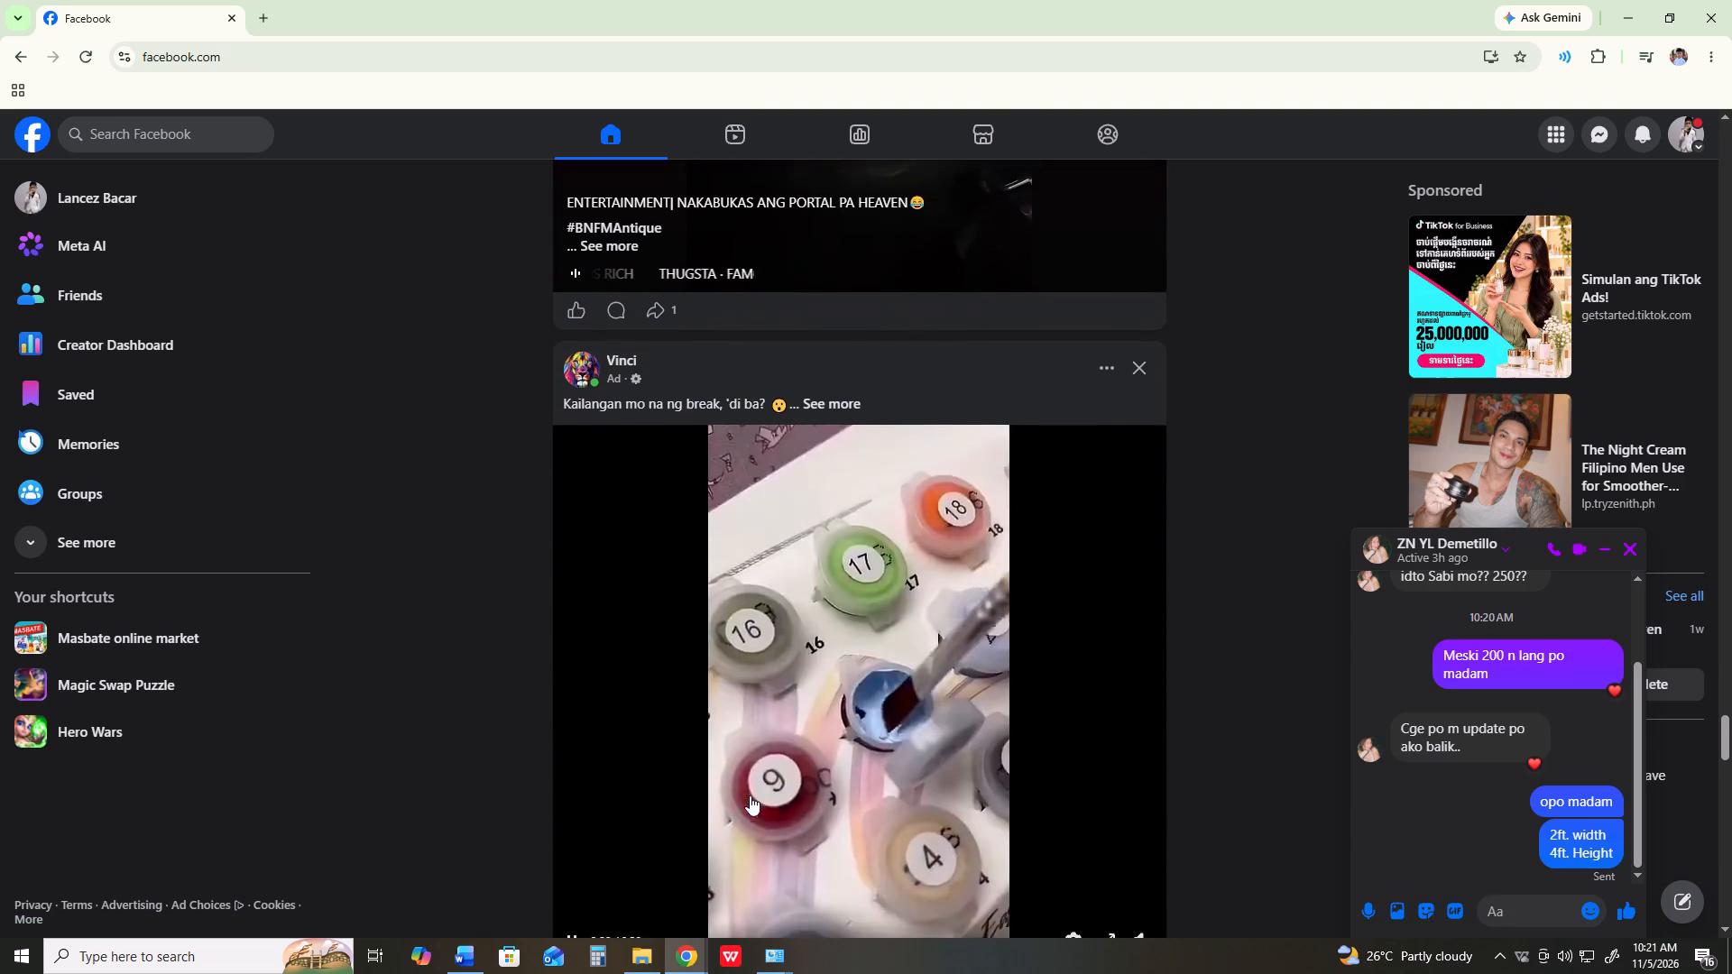
scroll(750, 795, "down", 20)
scroll(750, 795, "down", 17)
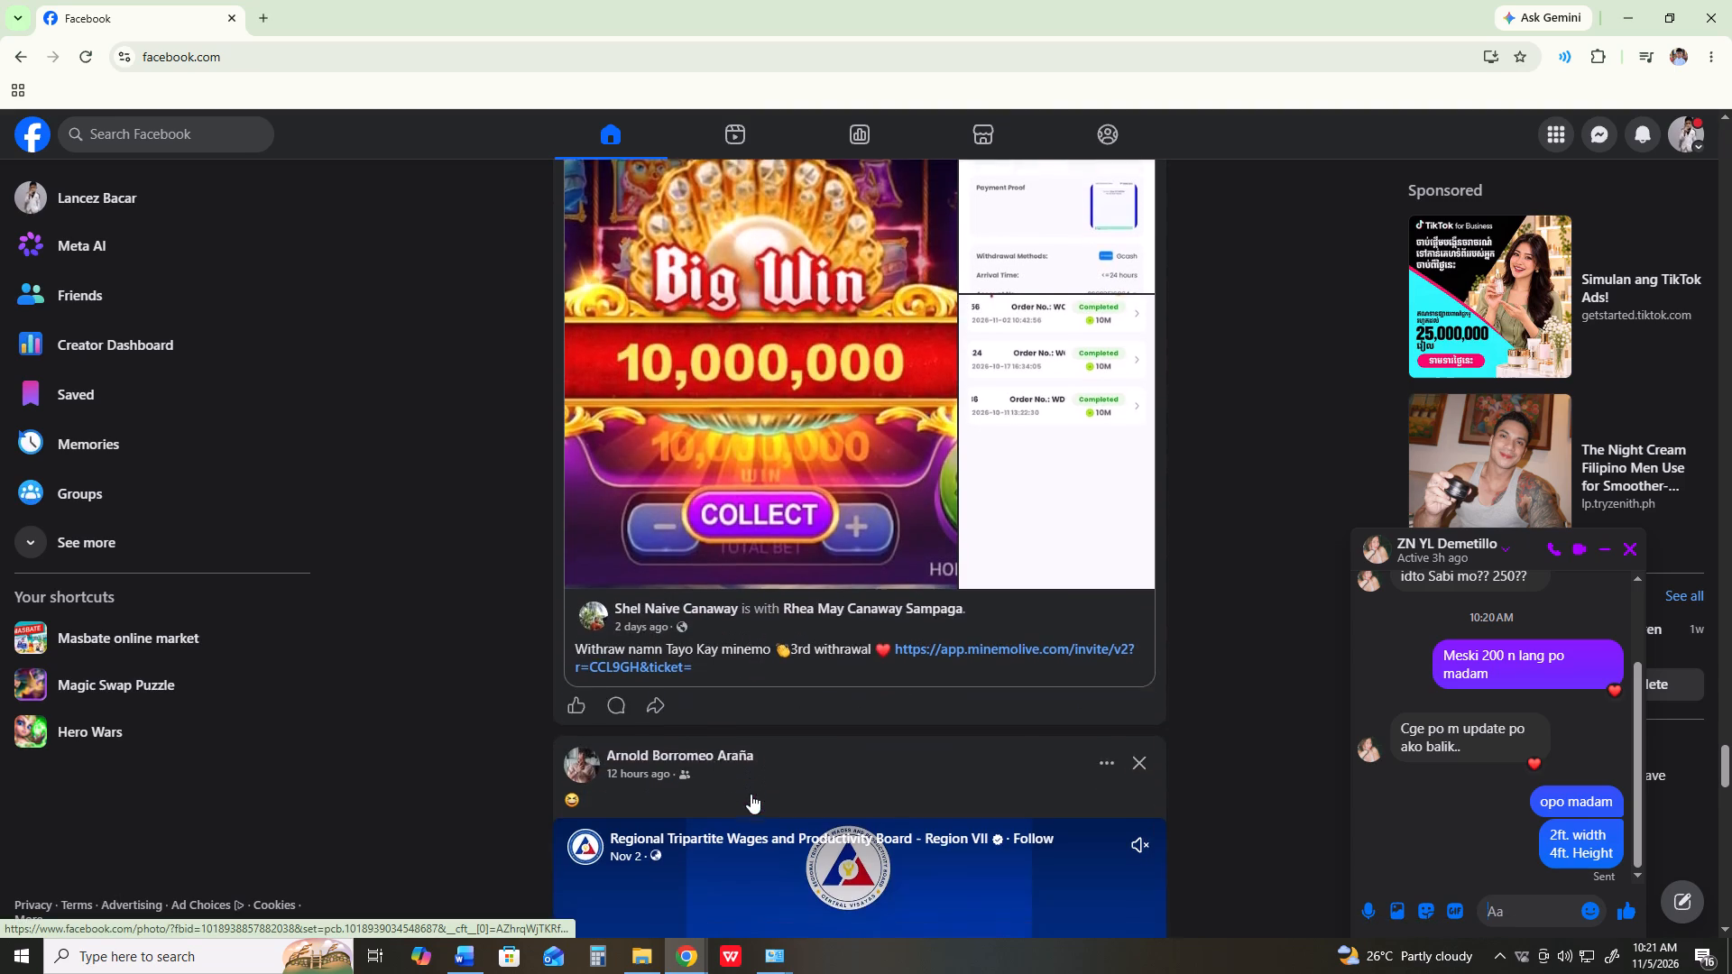
scroll(751, 794, "down", 13)
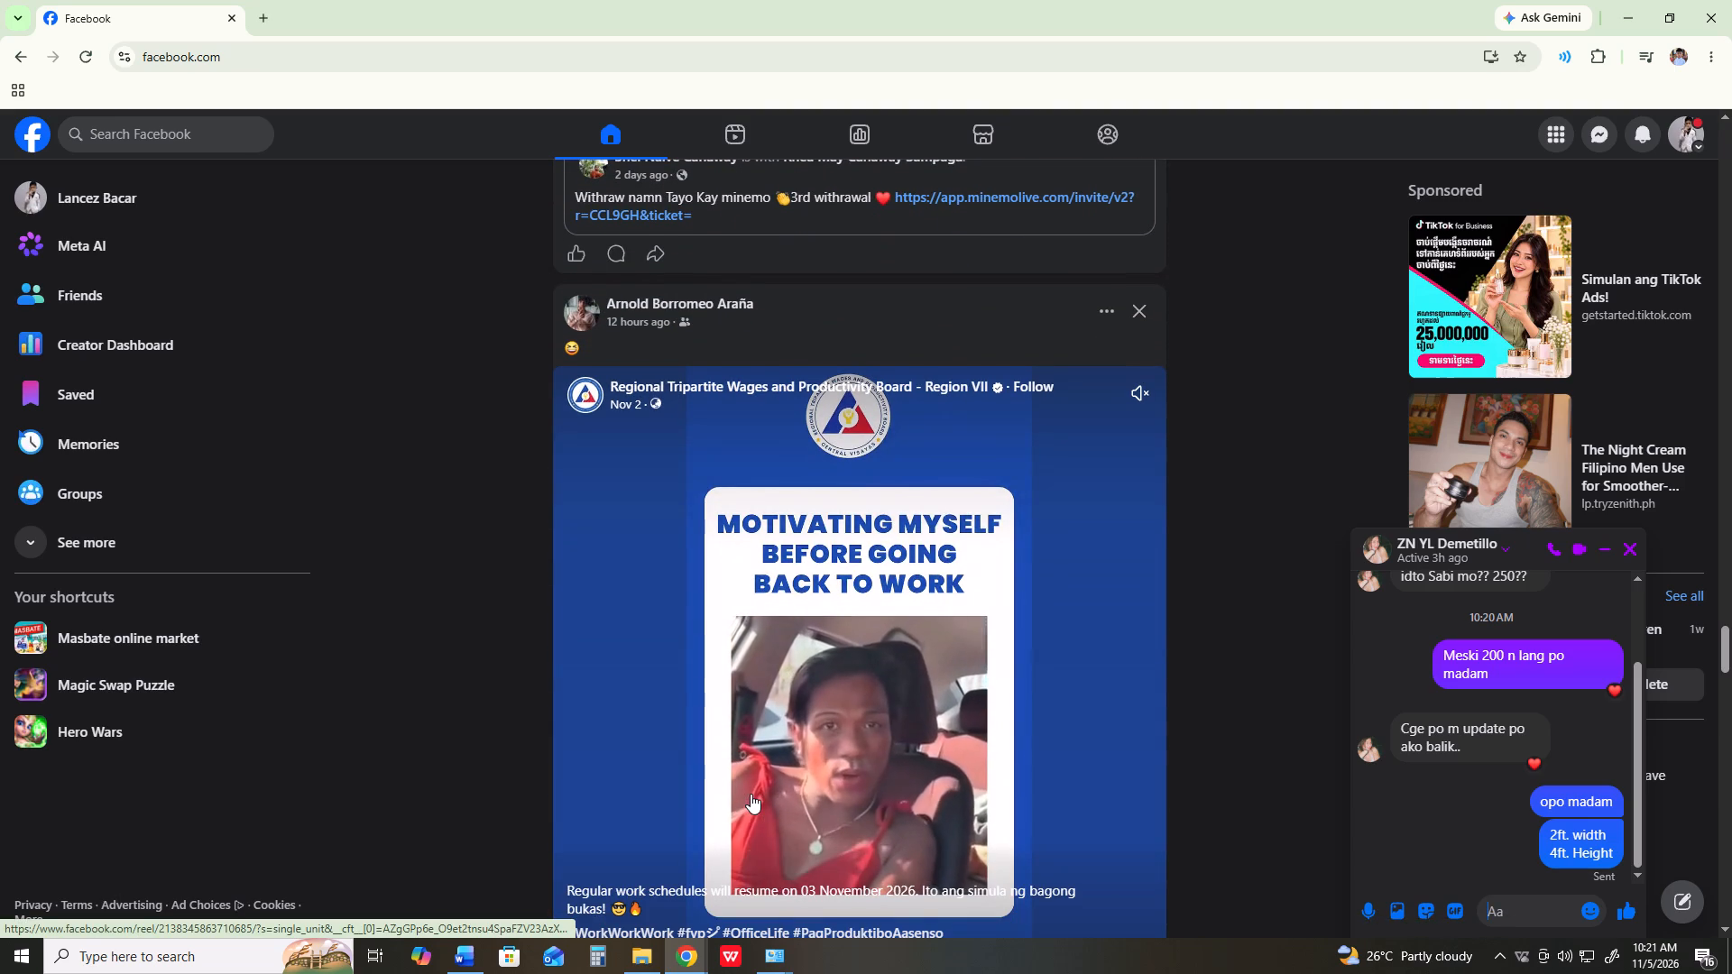
scroll(751, 794, "down", 6)
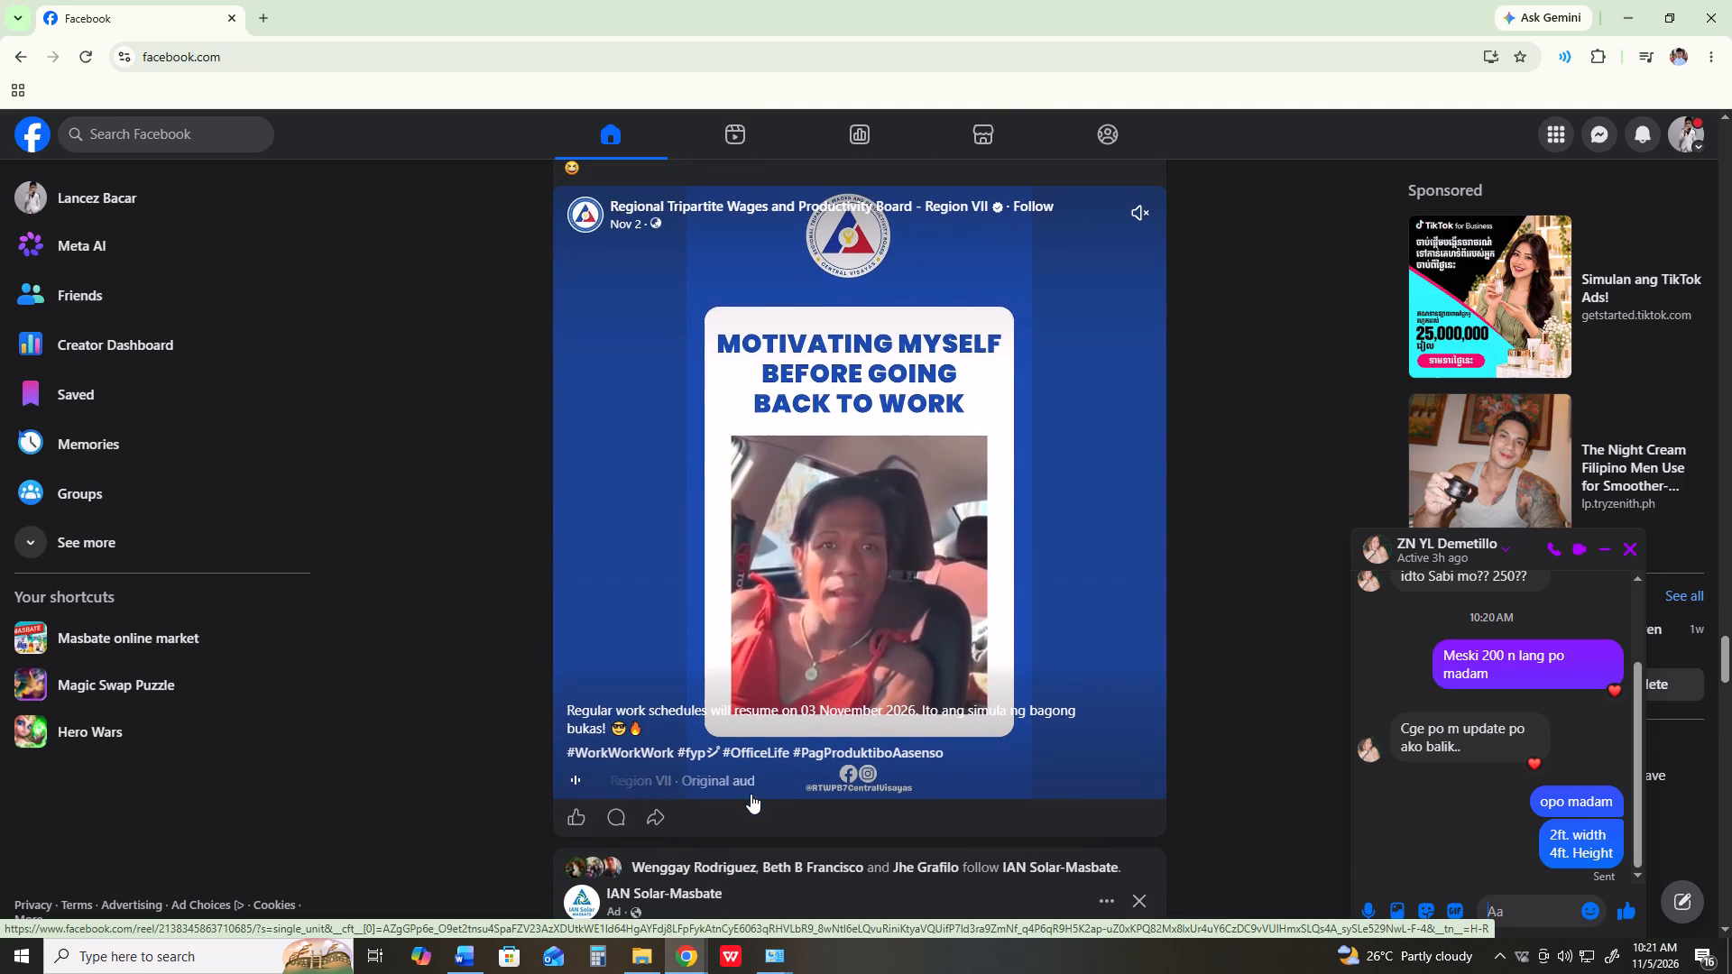
Listen to the "Motivating myself before going back to work" reel with sound on and mute it again.
left_click(1137, 206)
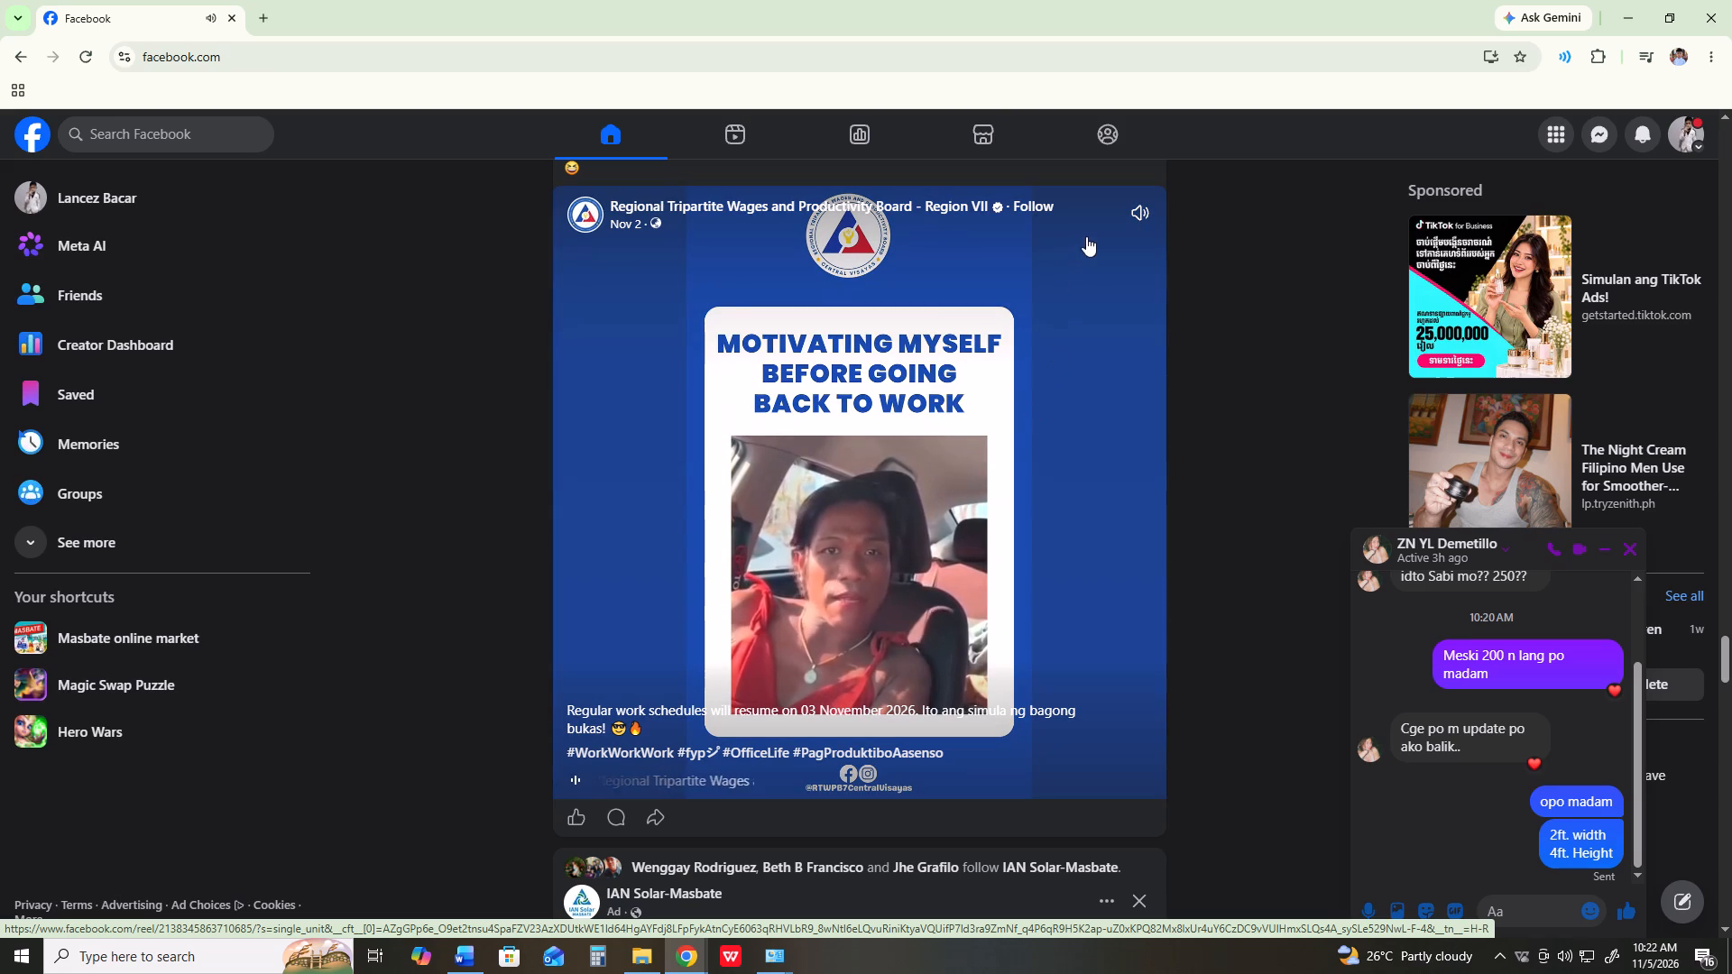
left_click(1147, 213)
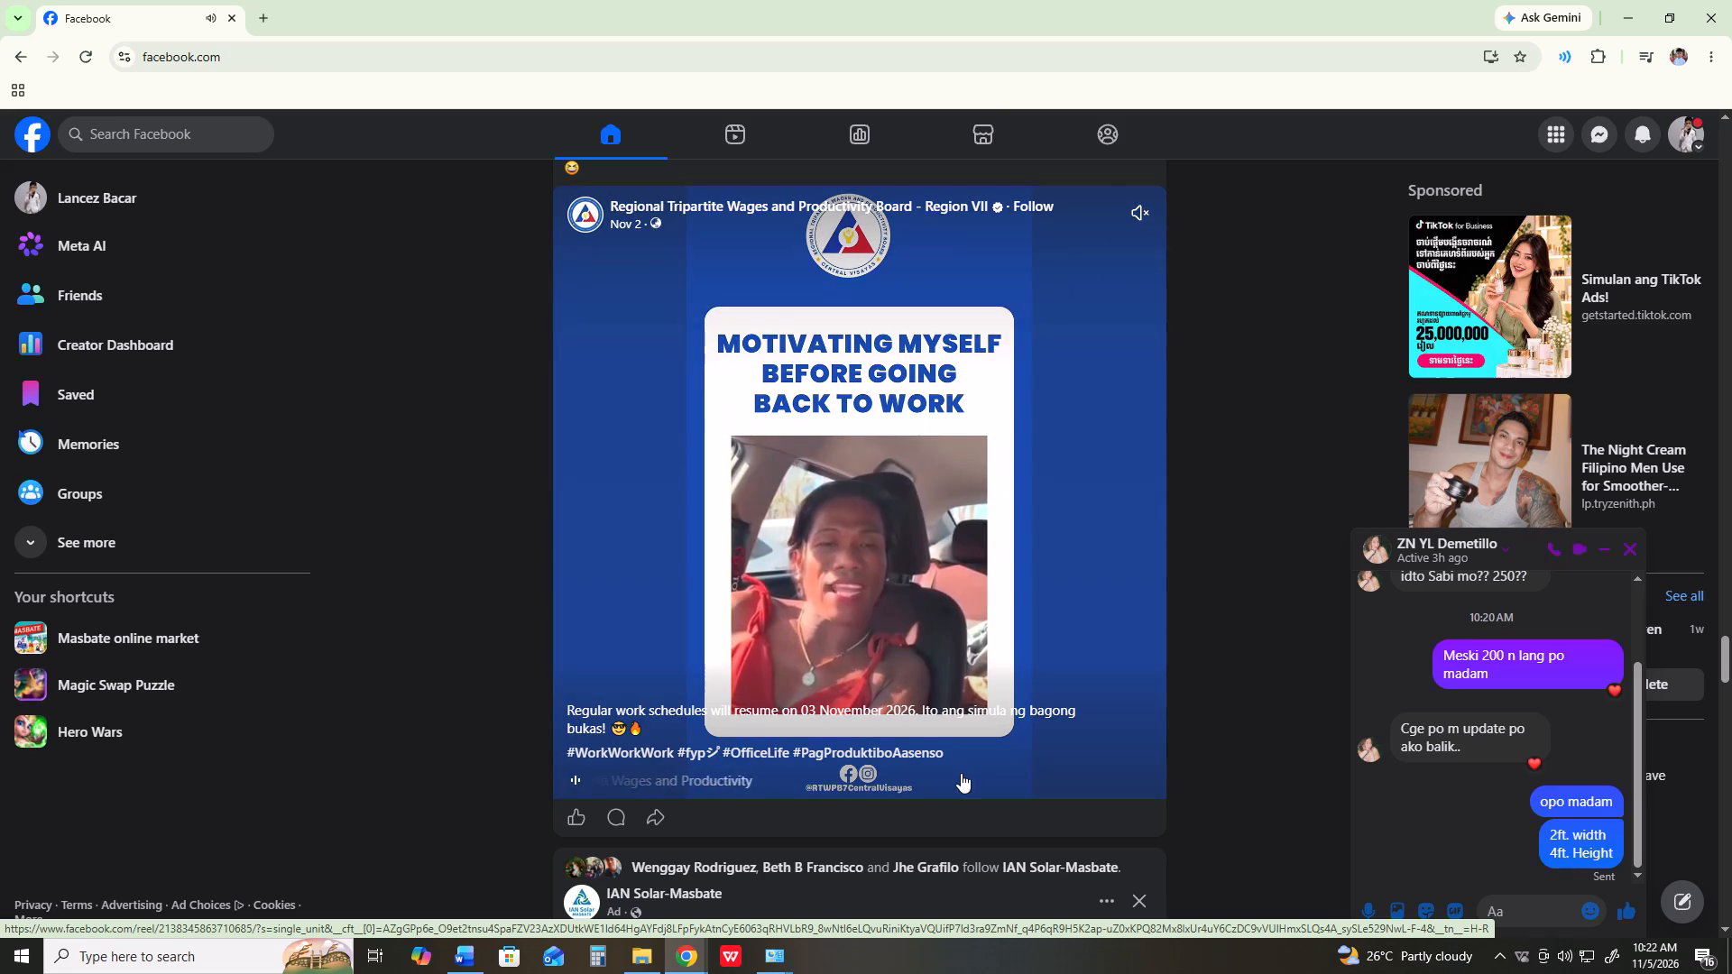
Browse the news feed posts below the "Motivating myself before going back to work" reel.
scroll(961, 773, "down", 20)
scroll(961, 773, "down", 9)
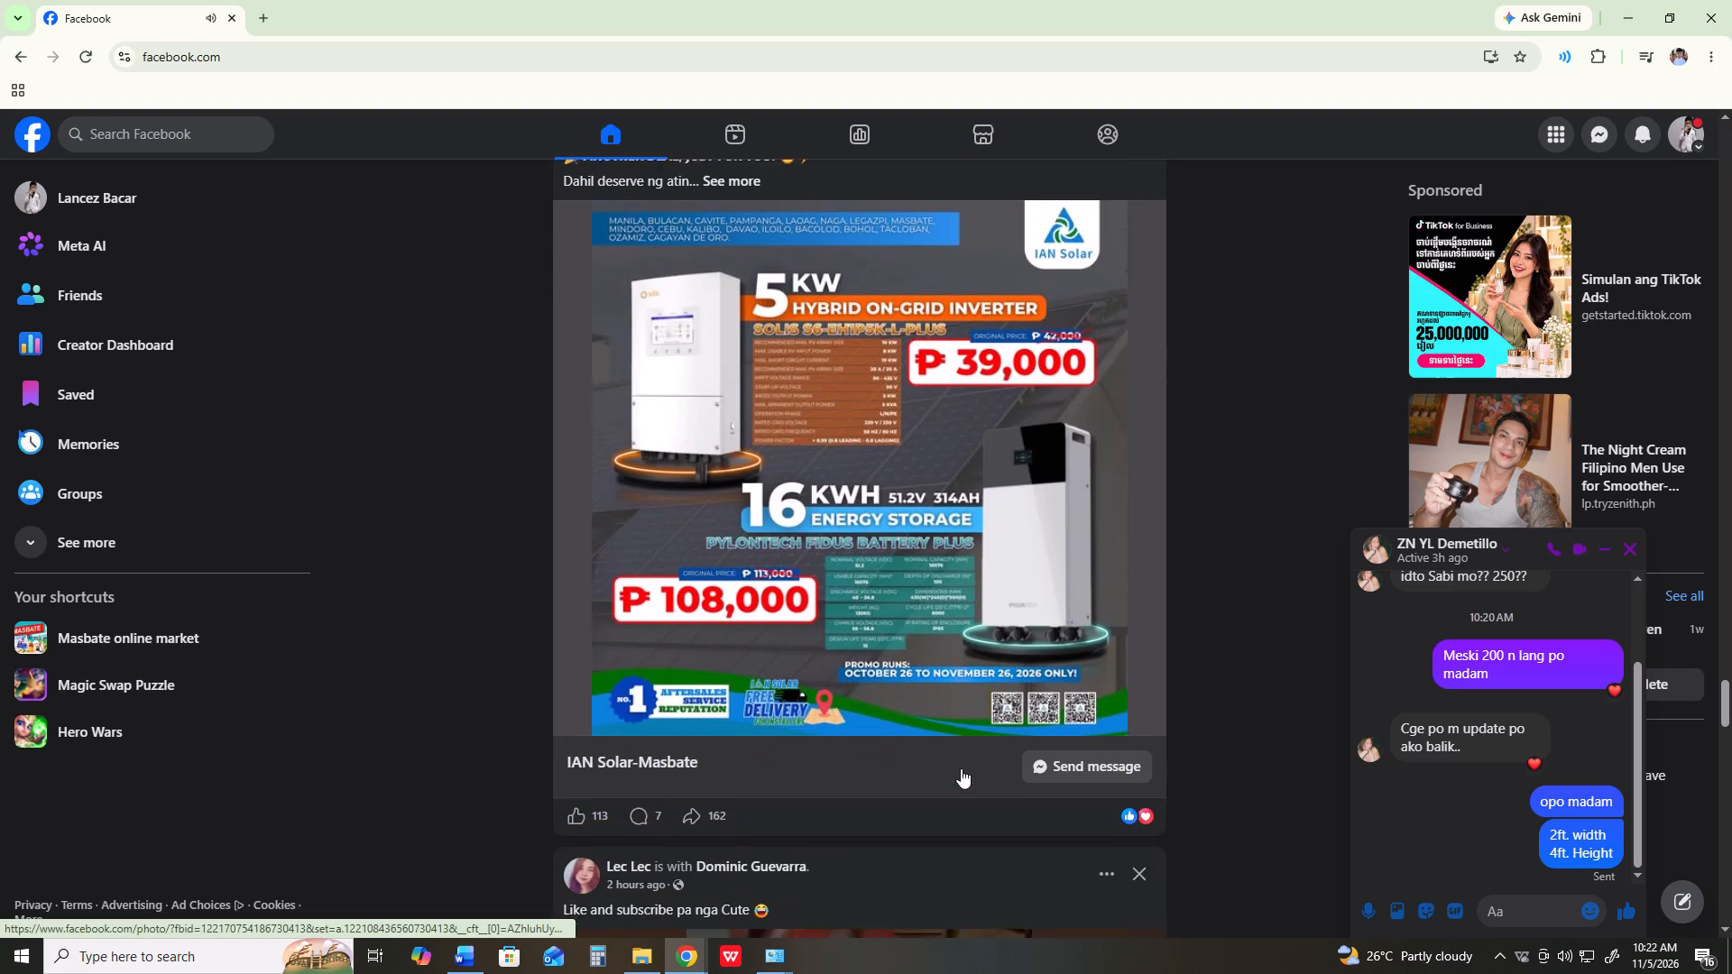
scroll(961, 768, "down", 14)
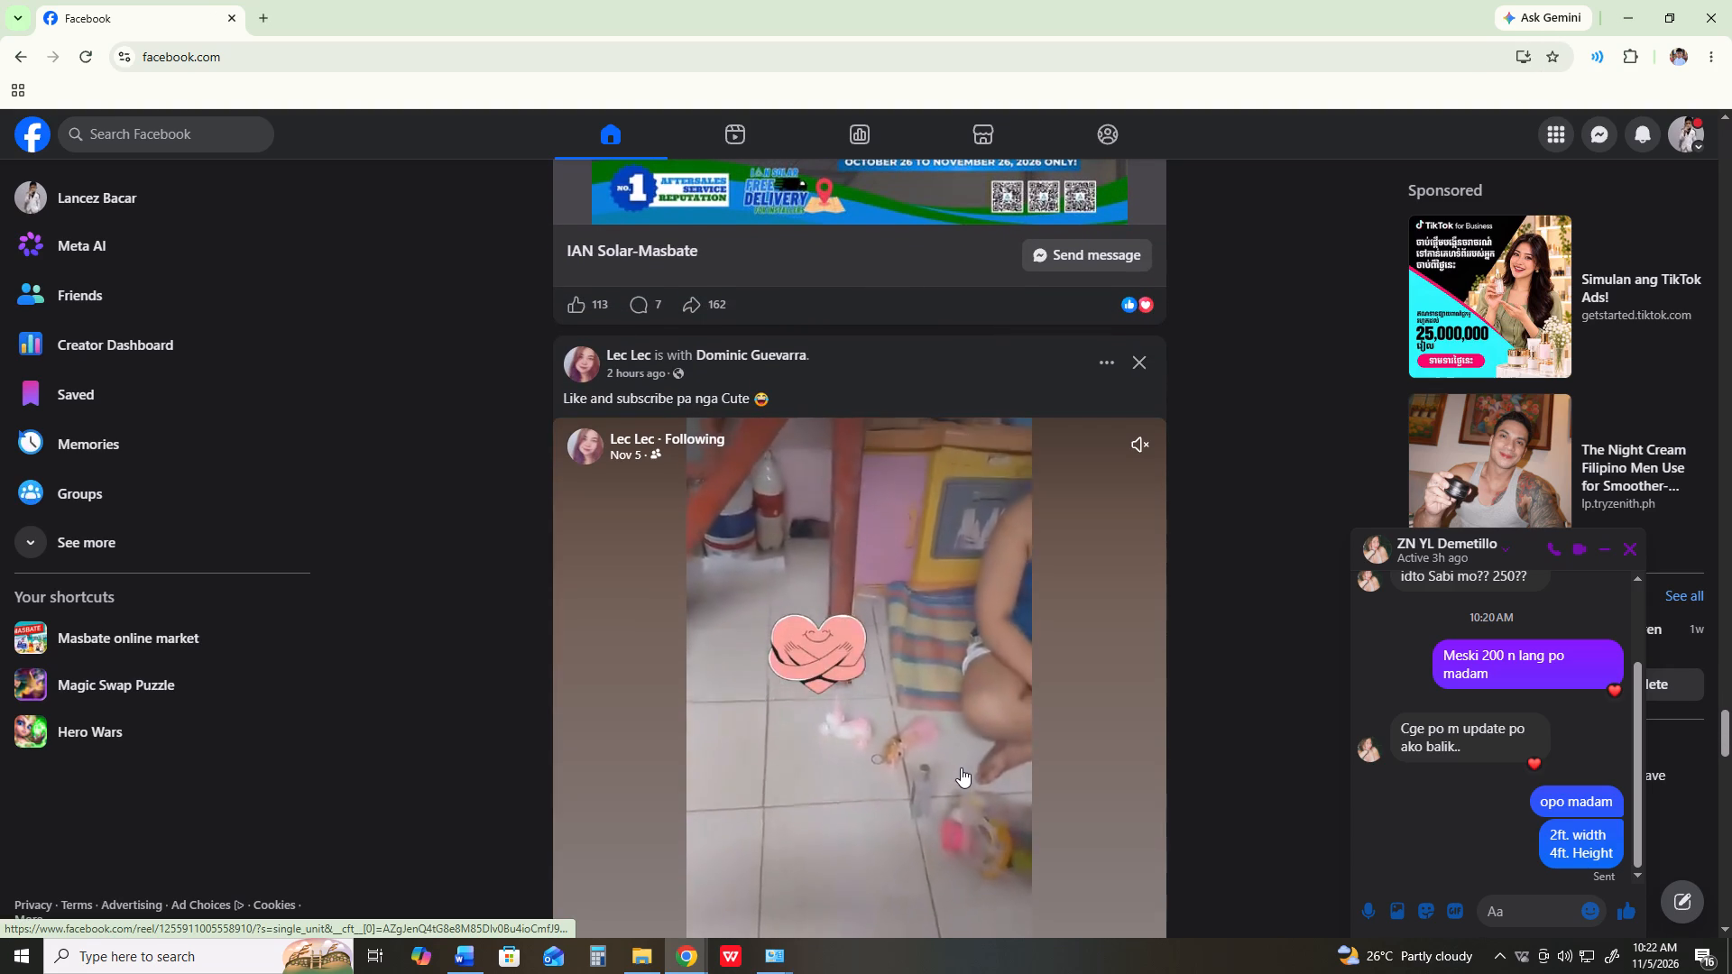
scroll(961, 767, "down", 14)
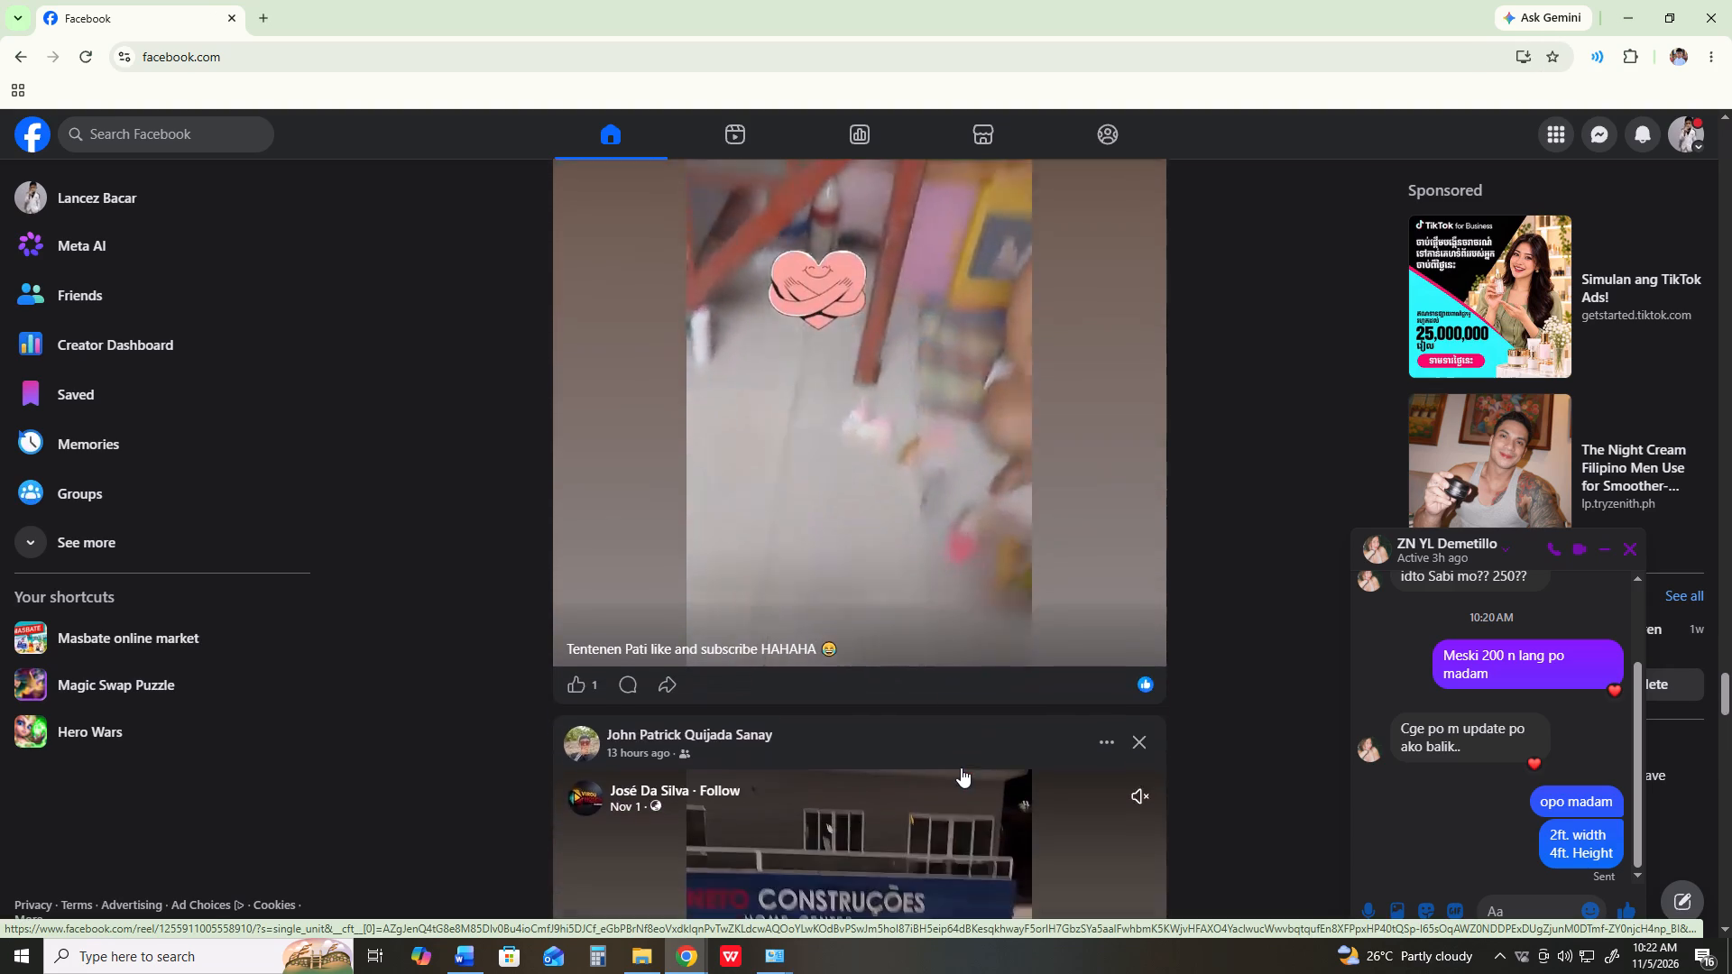
scroll(961, 767, "down", 8)
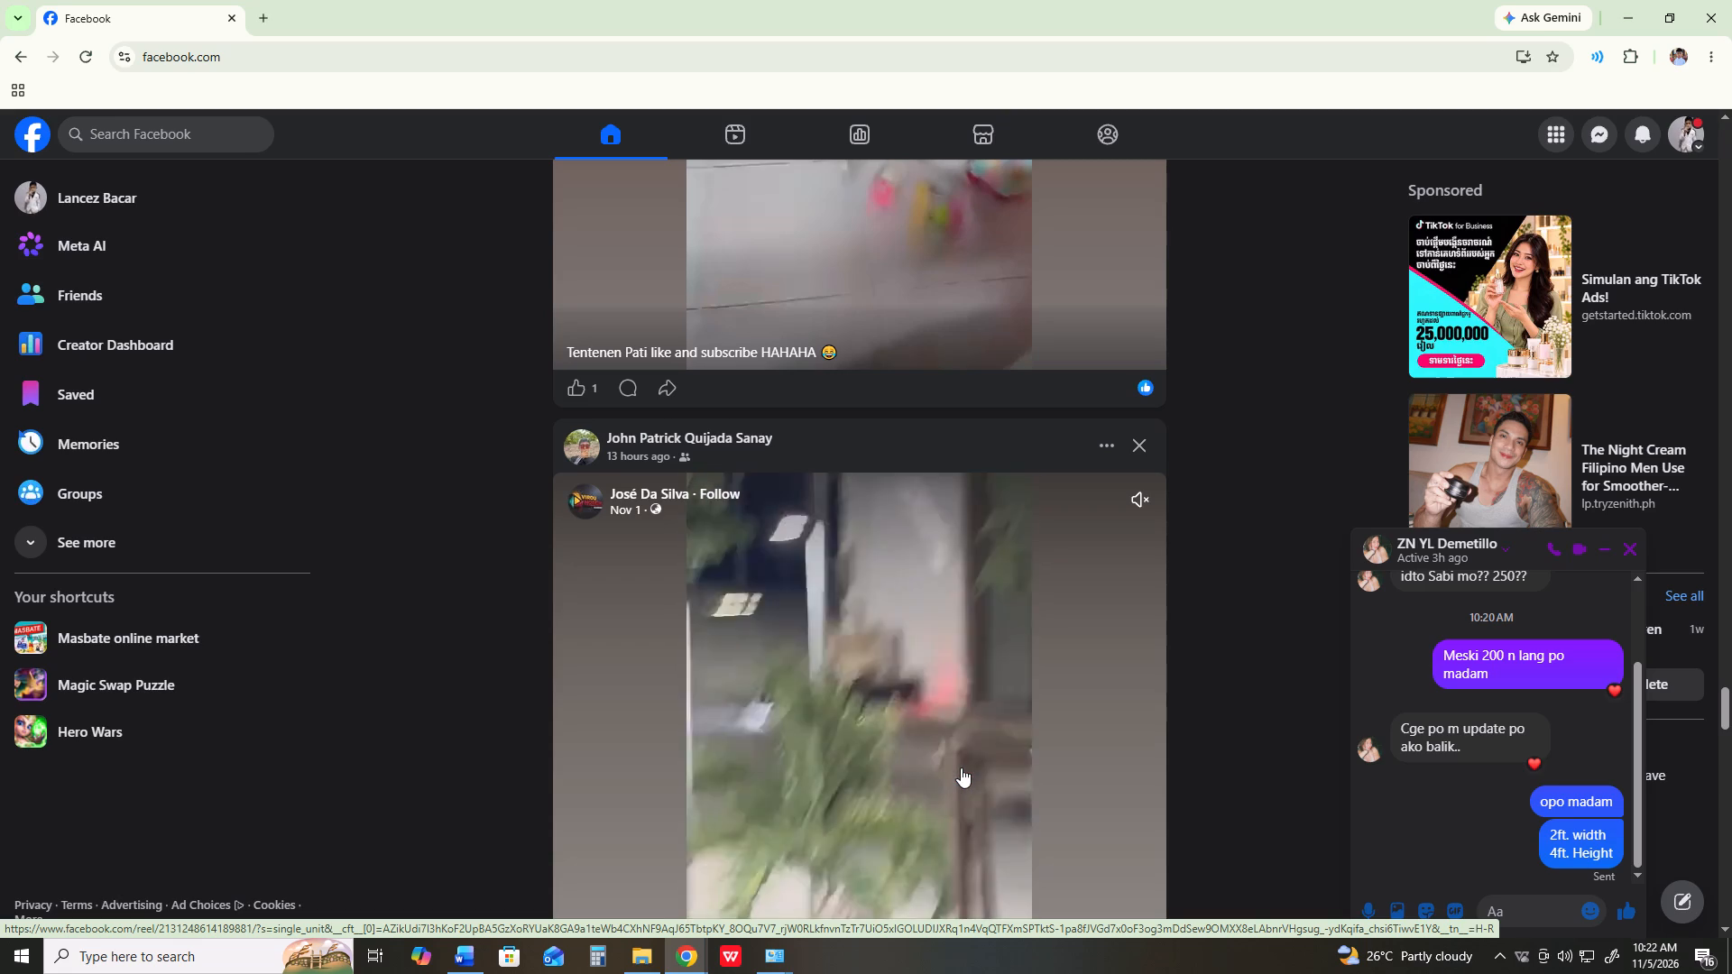
scroll(876, 773, "down", 3)
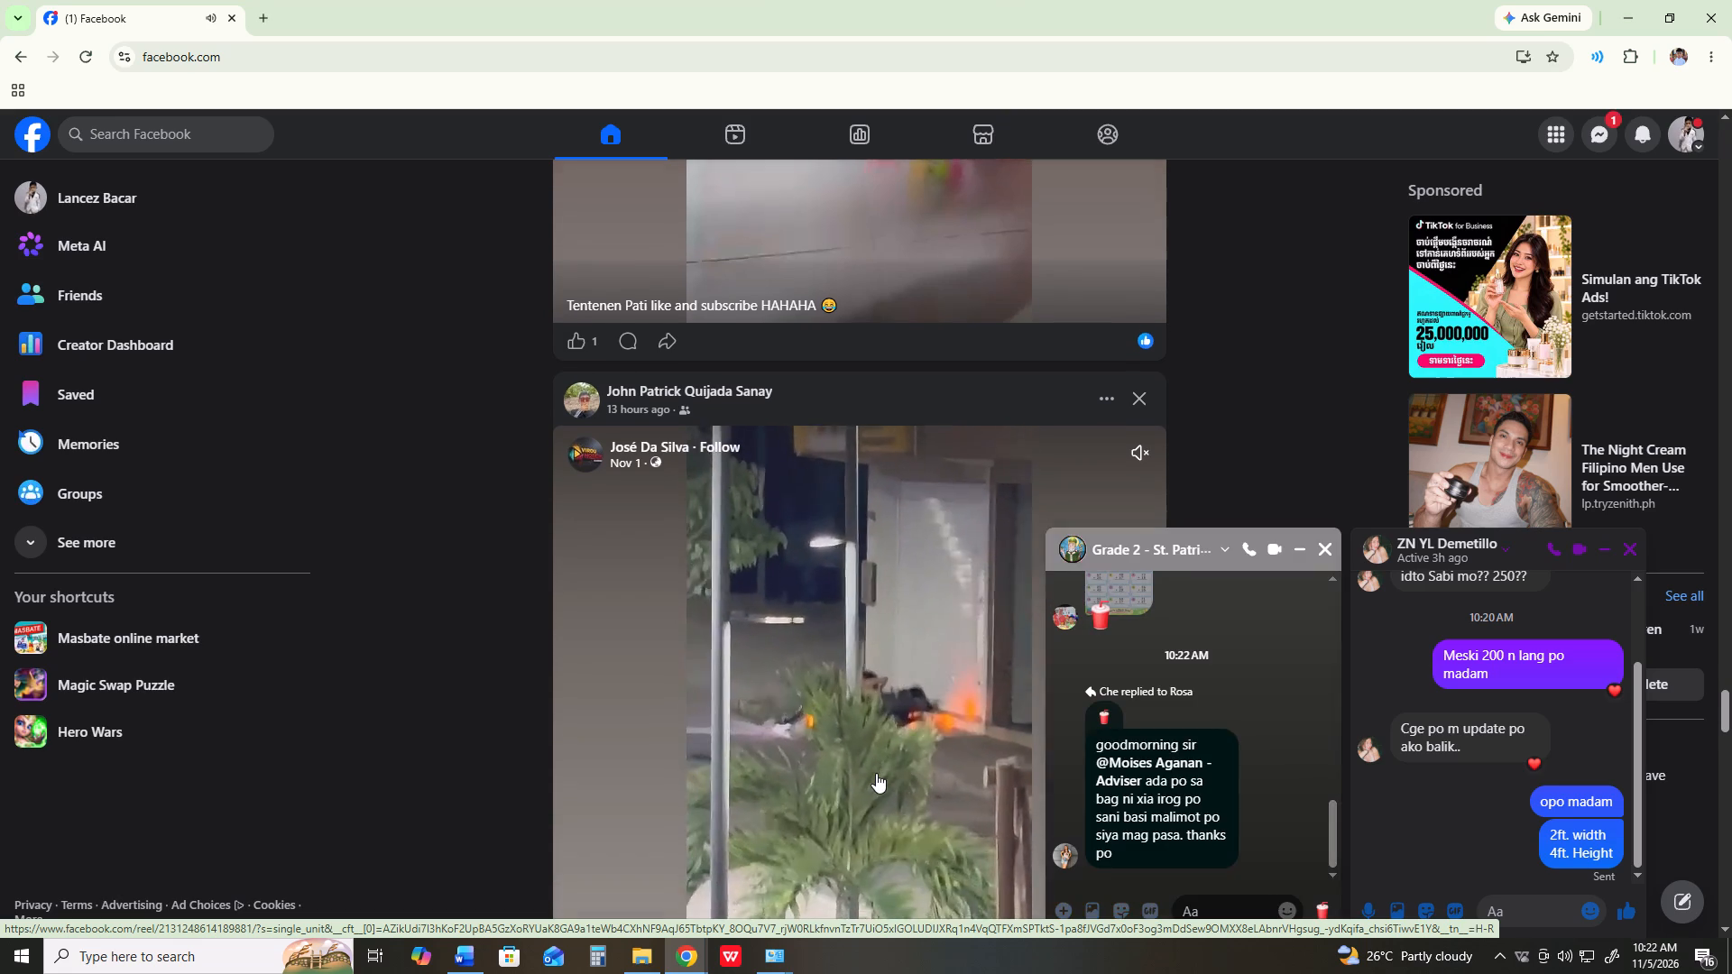
scroll(876, 773, "down", 12)
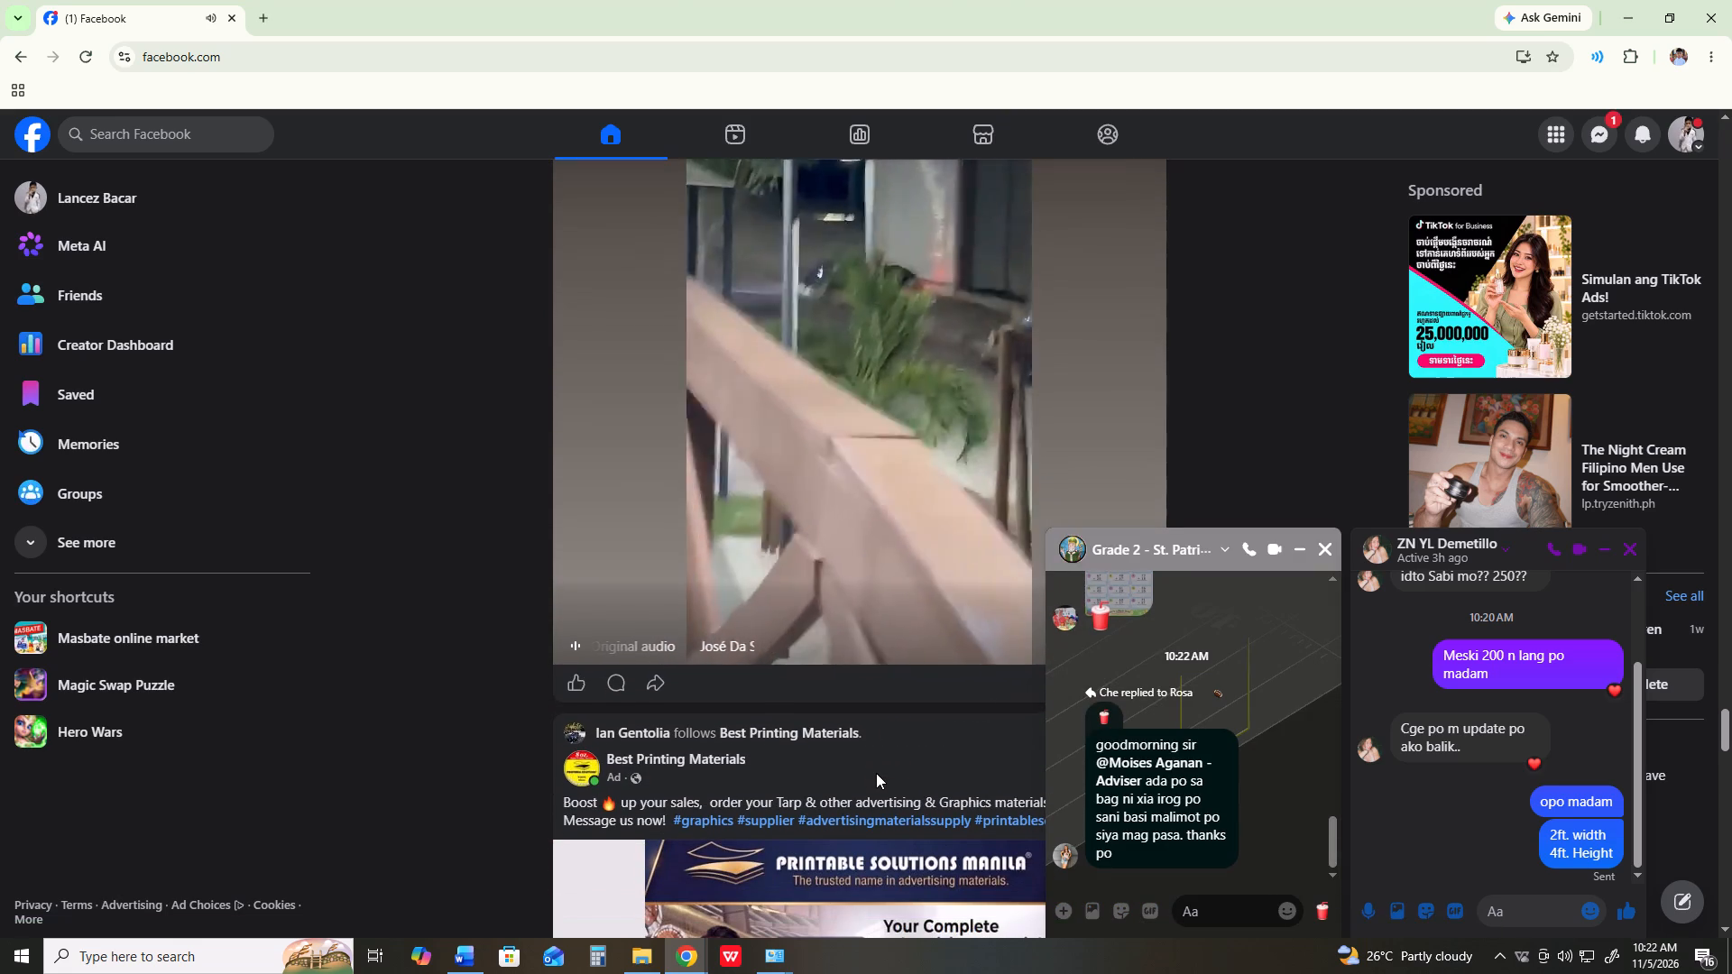
Browse the news feed past the Best Printing Materials ad and the MLBB reel down to the "boodle fight" reel.
scroll(876, 773, "down", 2)
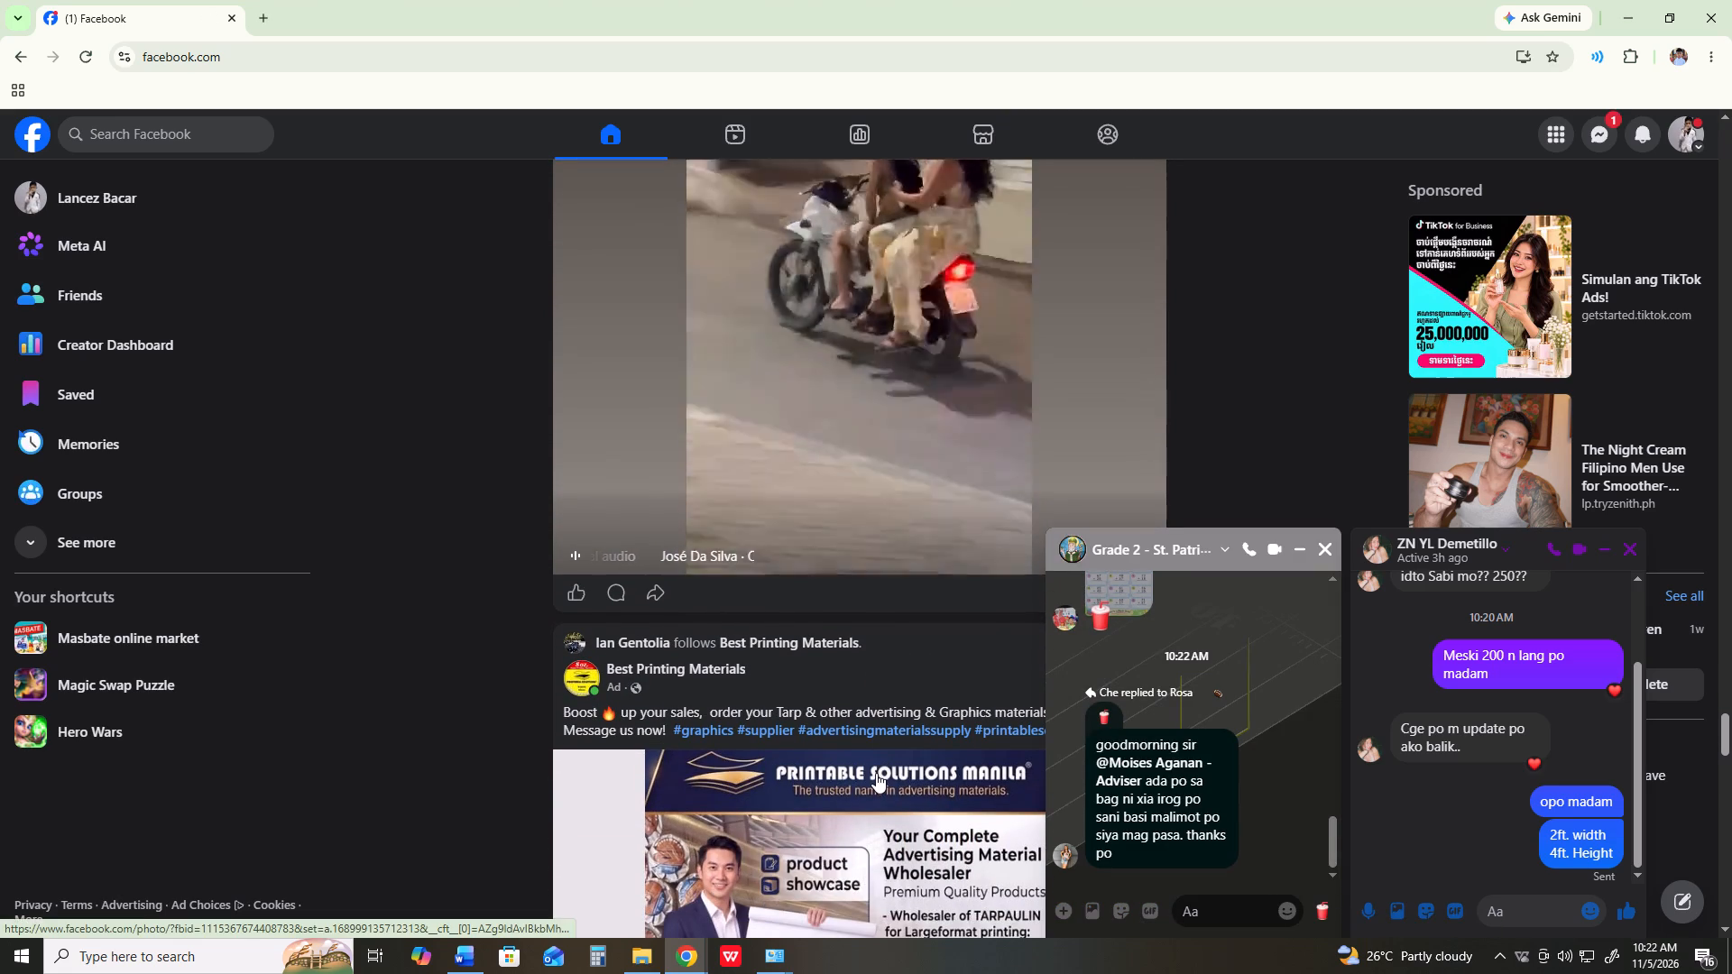
scroll(876, 773, "up", 4)
scroll(876, 773, "down", 7)
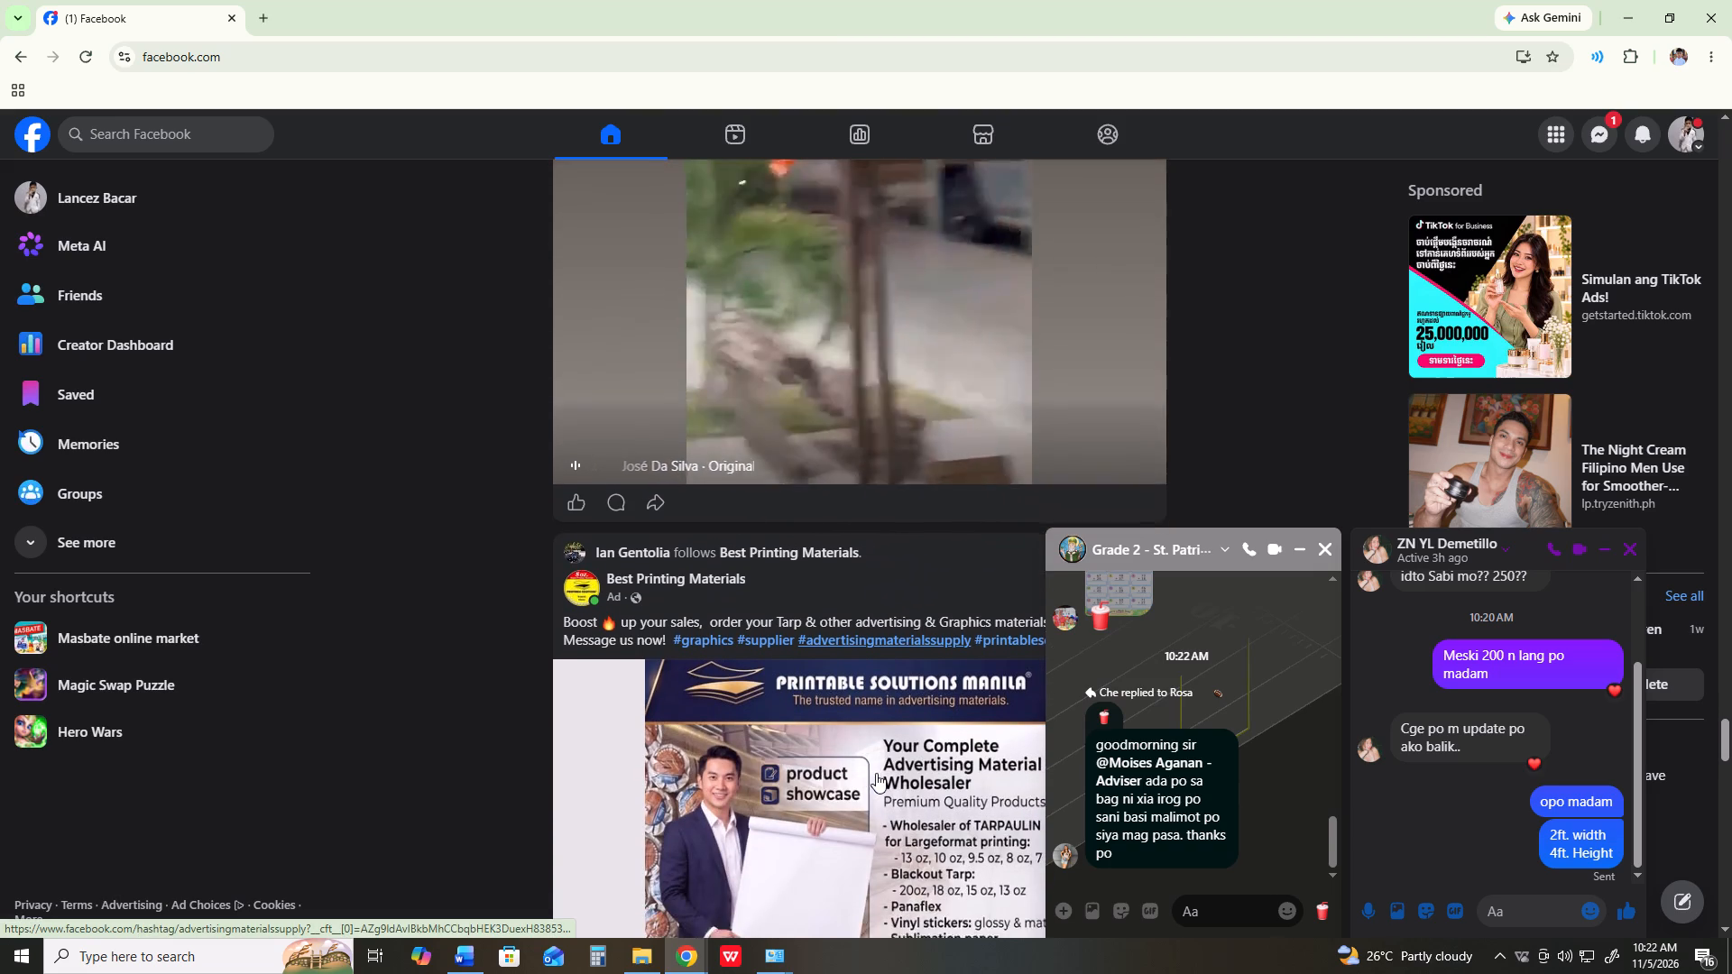
scroll(876, 773, "down", 10)
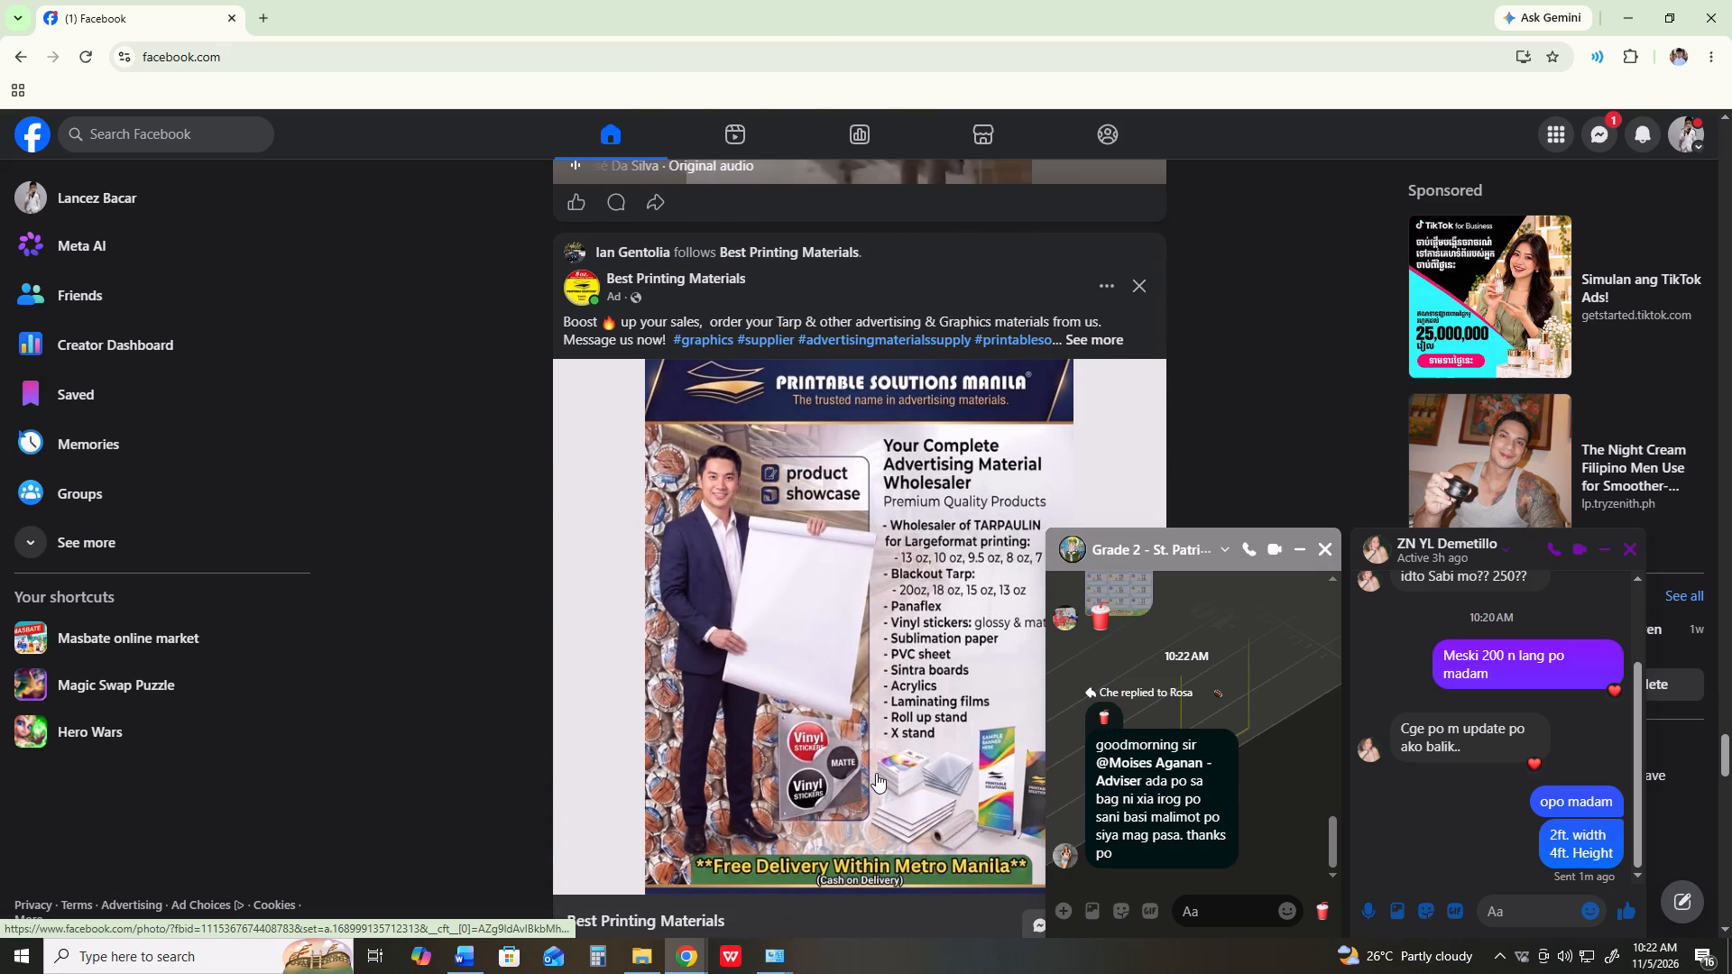
scroll(876, 773, "down", 7)
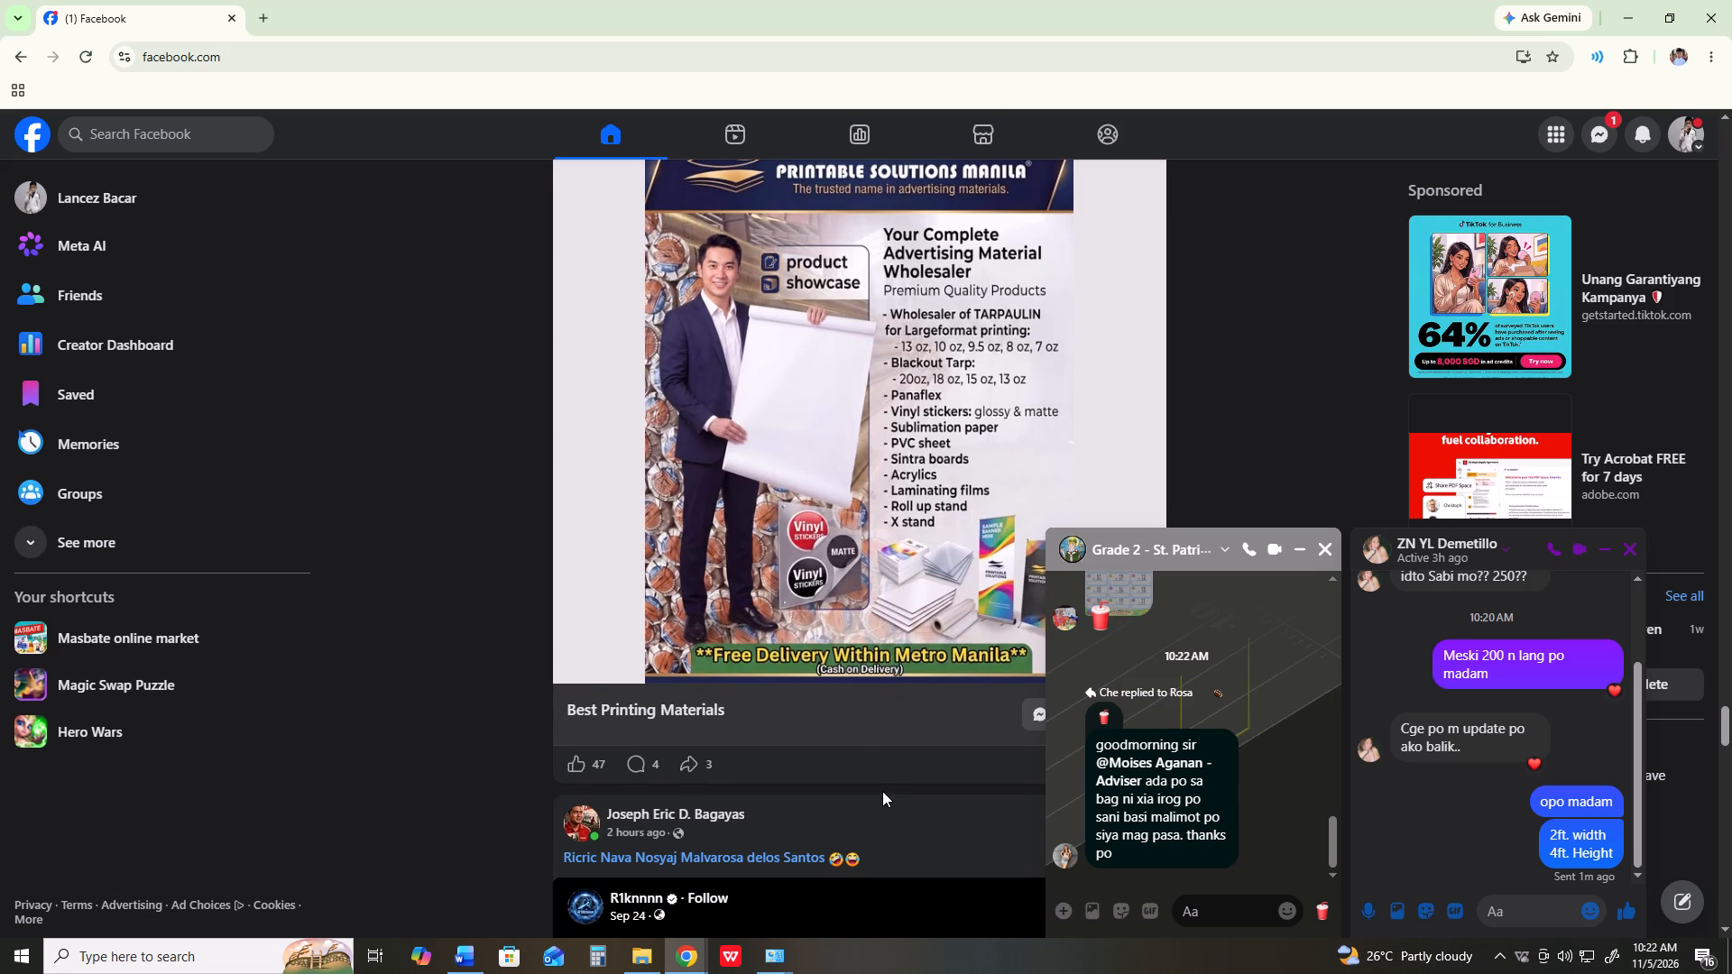
scroll(865, 788, "down", 20)
scroll(865, 788, "down", 7)
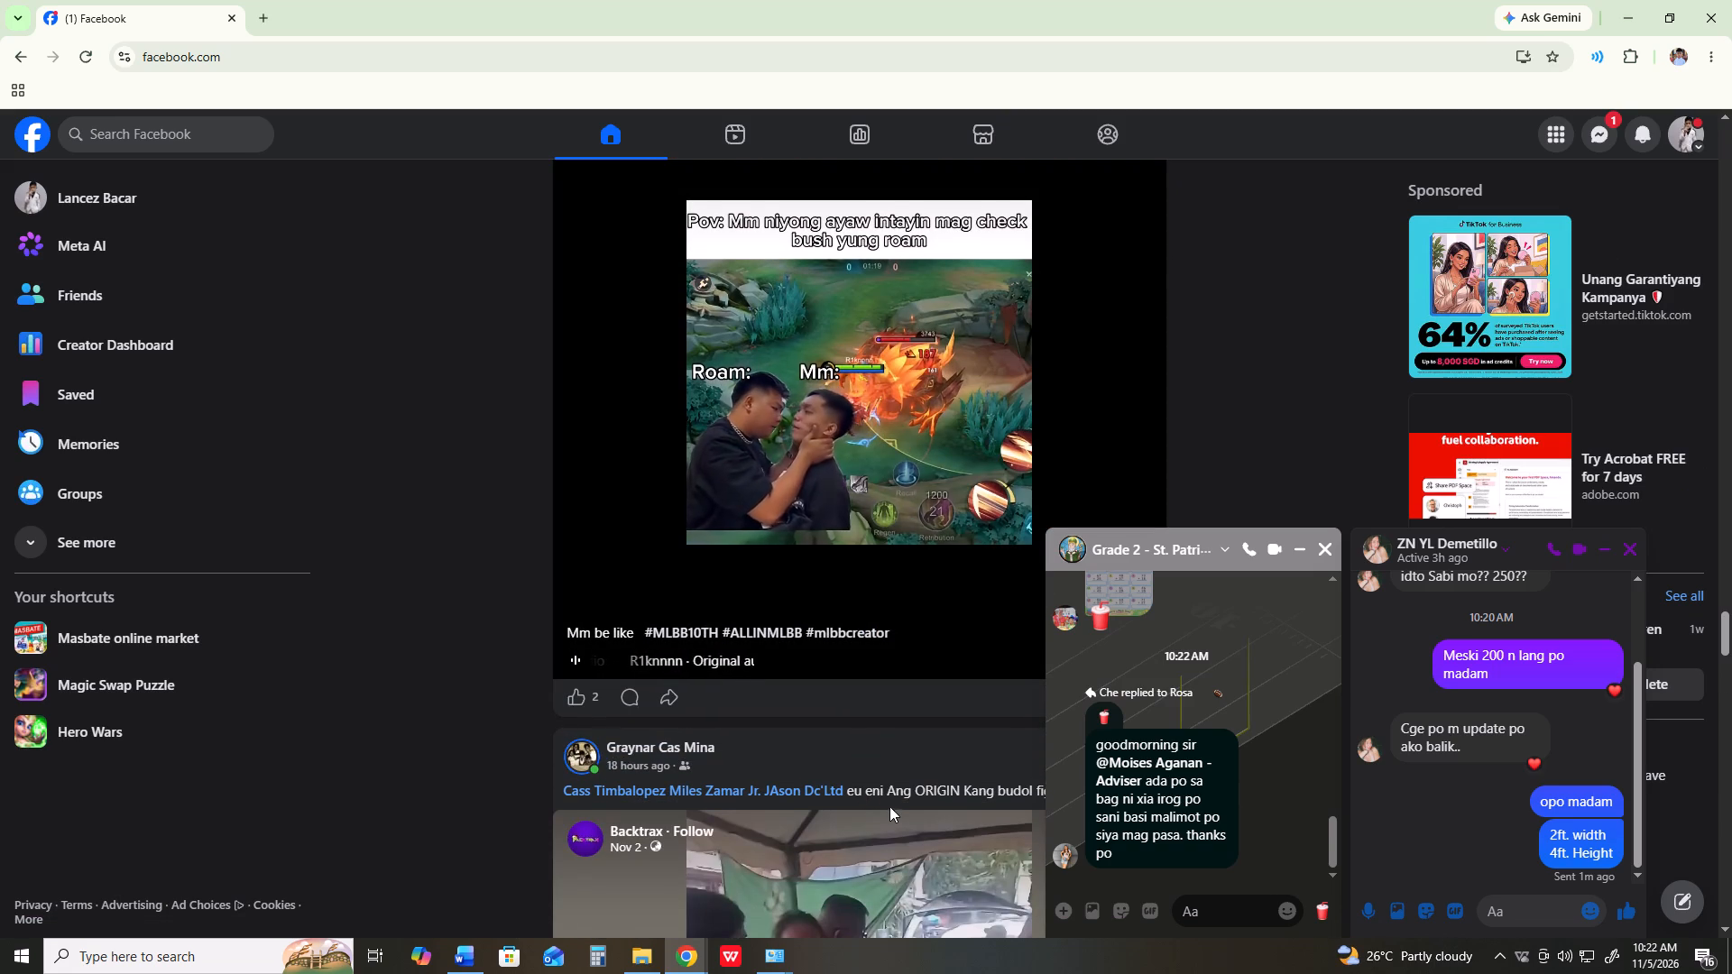
scroll(901, 802, "down", 3)
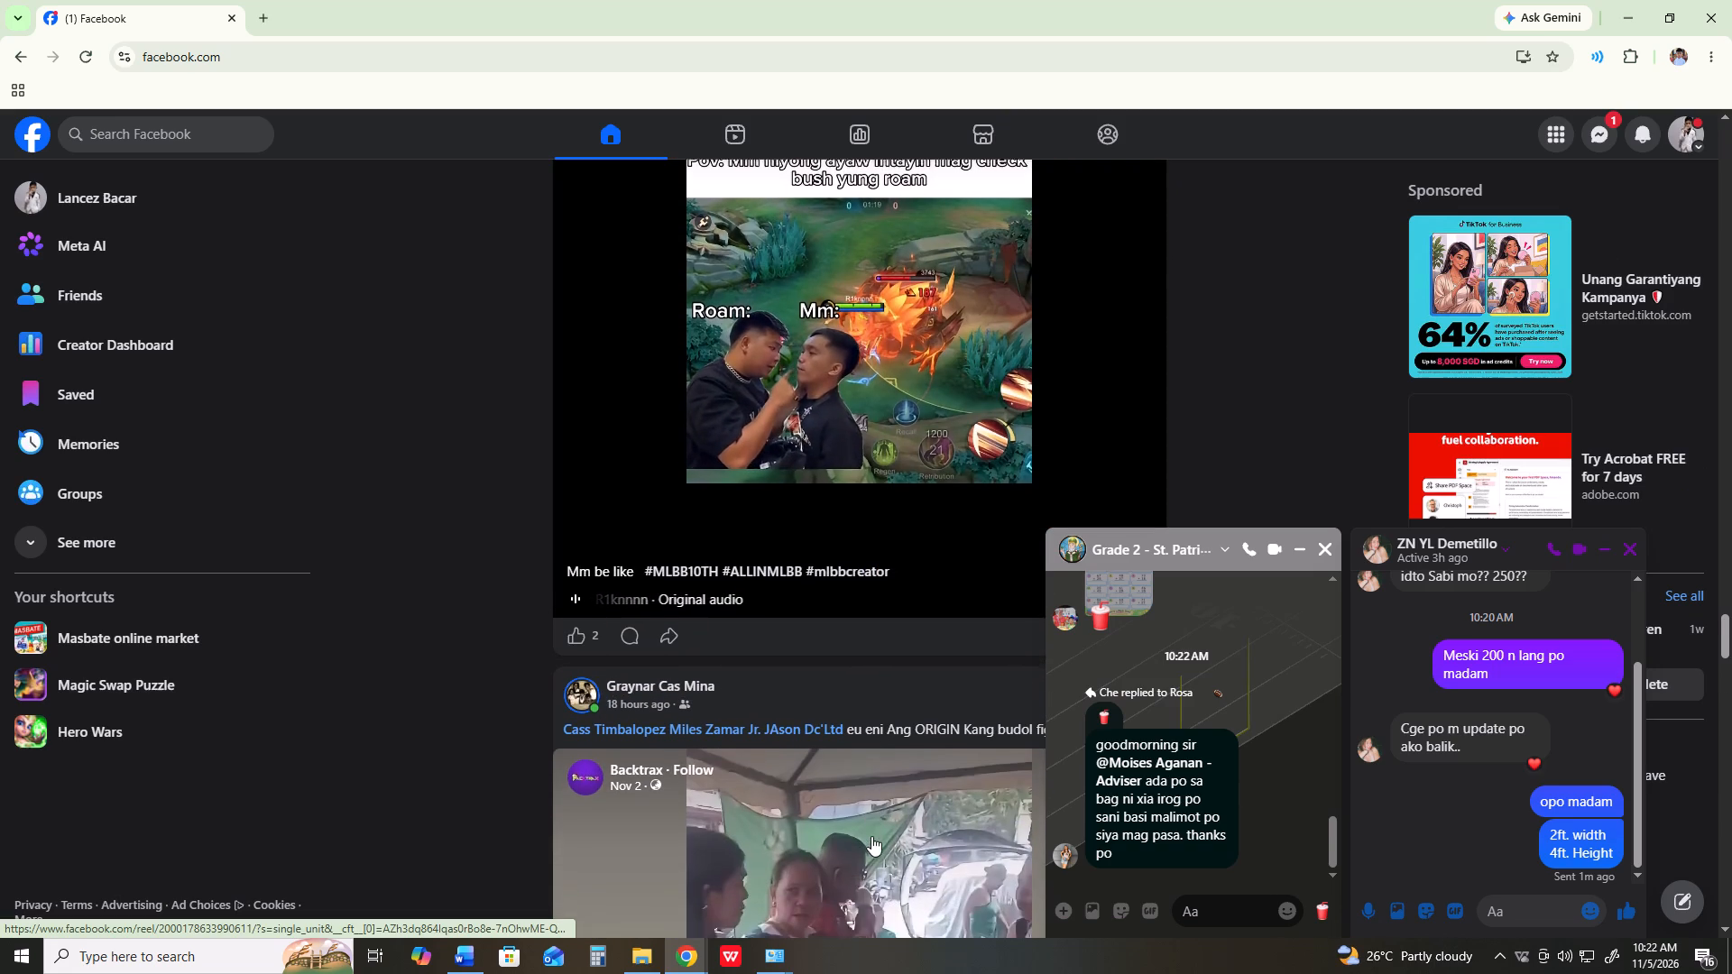
scroll(871, 836, "down", 12)
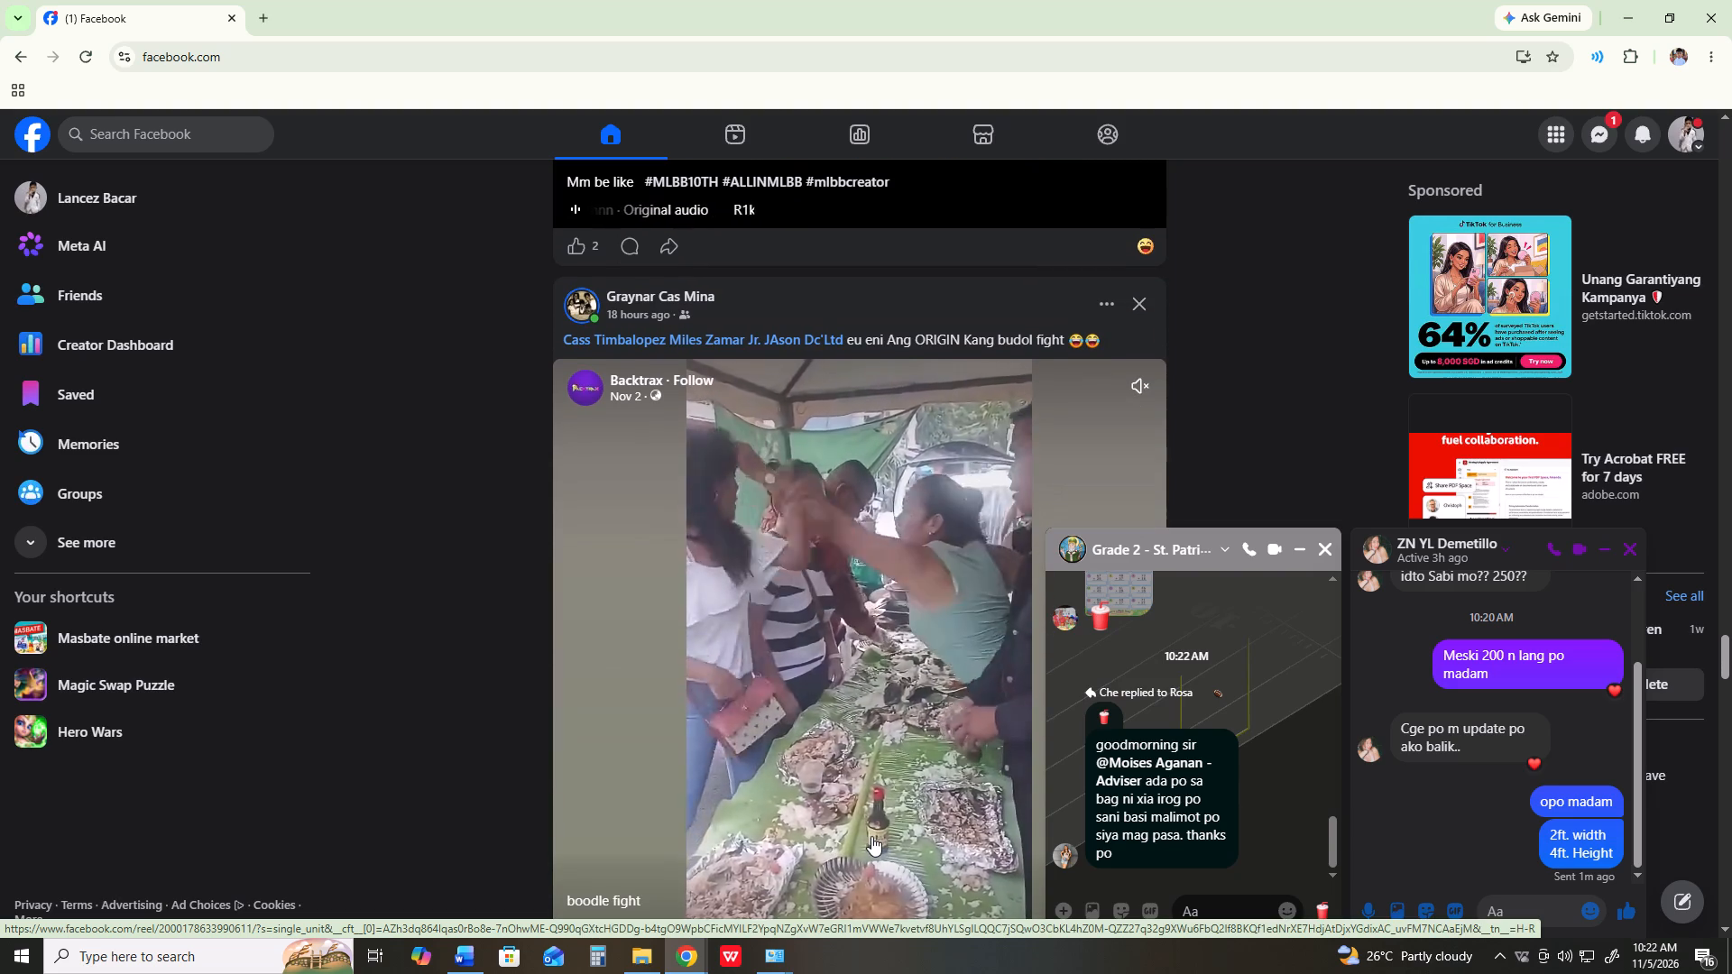
Close the Grade 2 group chat window, keeping the other contact's chat open.
left_click(1327, 547)
Listen to the "boodle fight" reel with sound on and mute it again.
scroll(1230, 574, "down", 3)
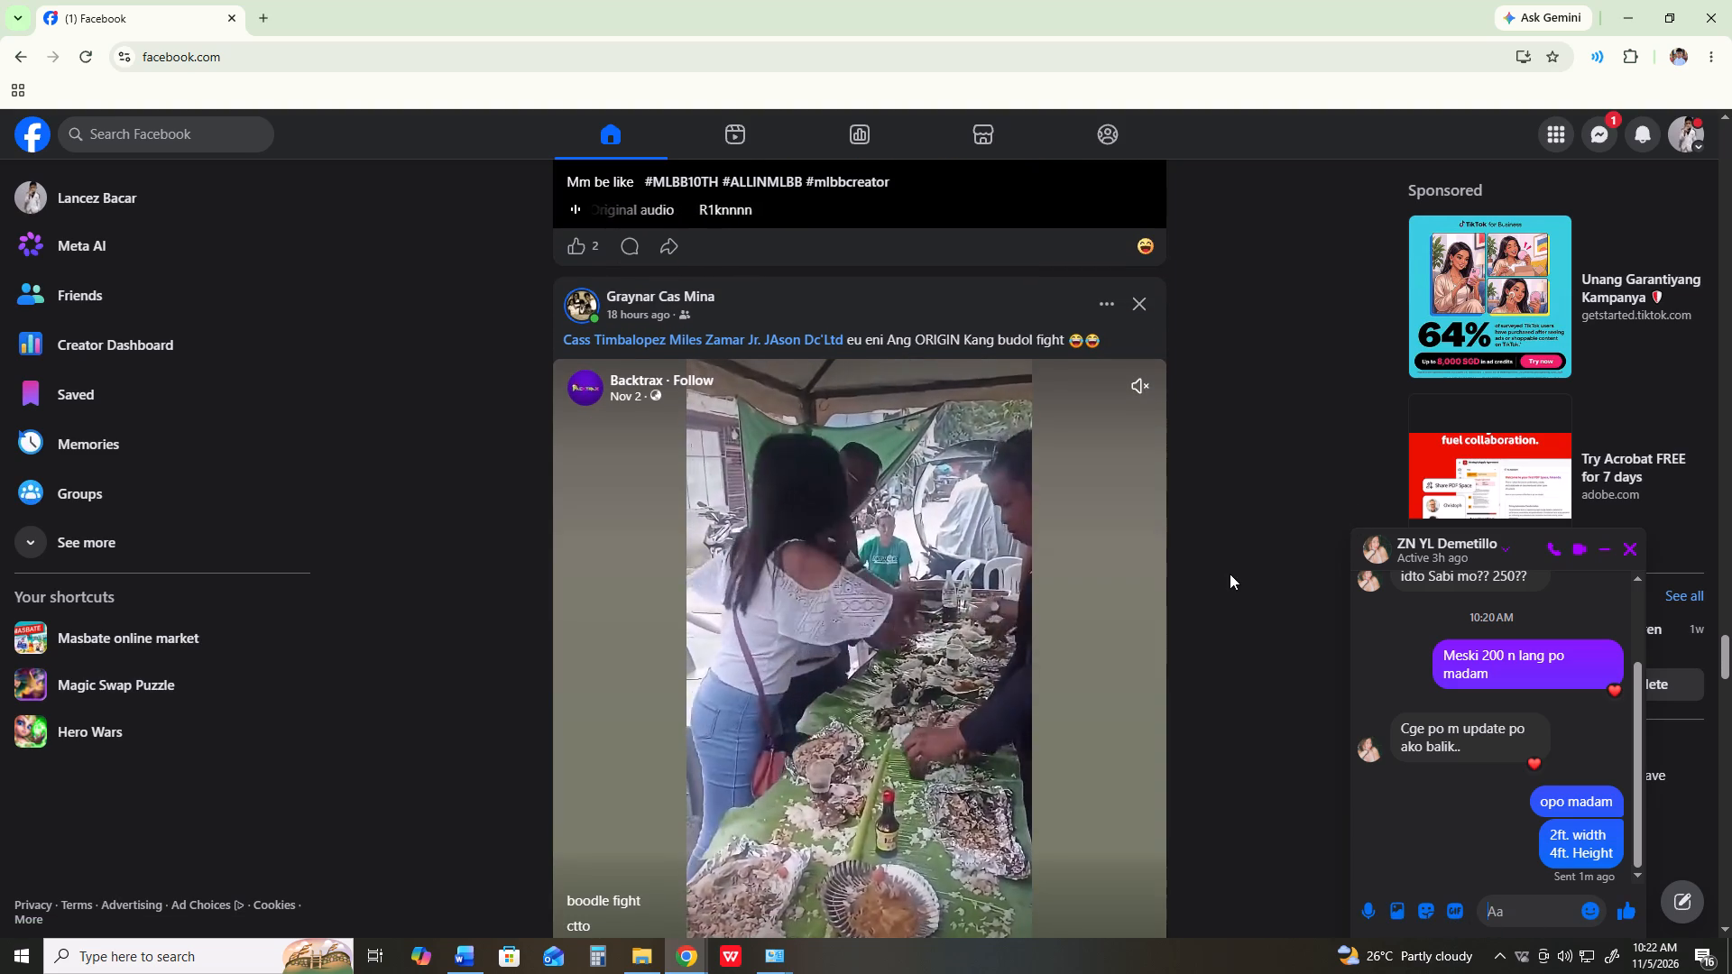
scroll(1230, 574, "down", 1)
left_click(1143, 260)
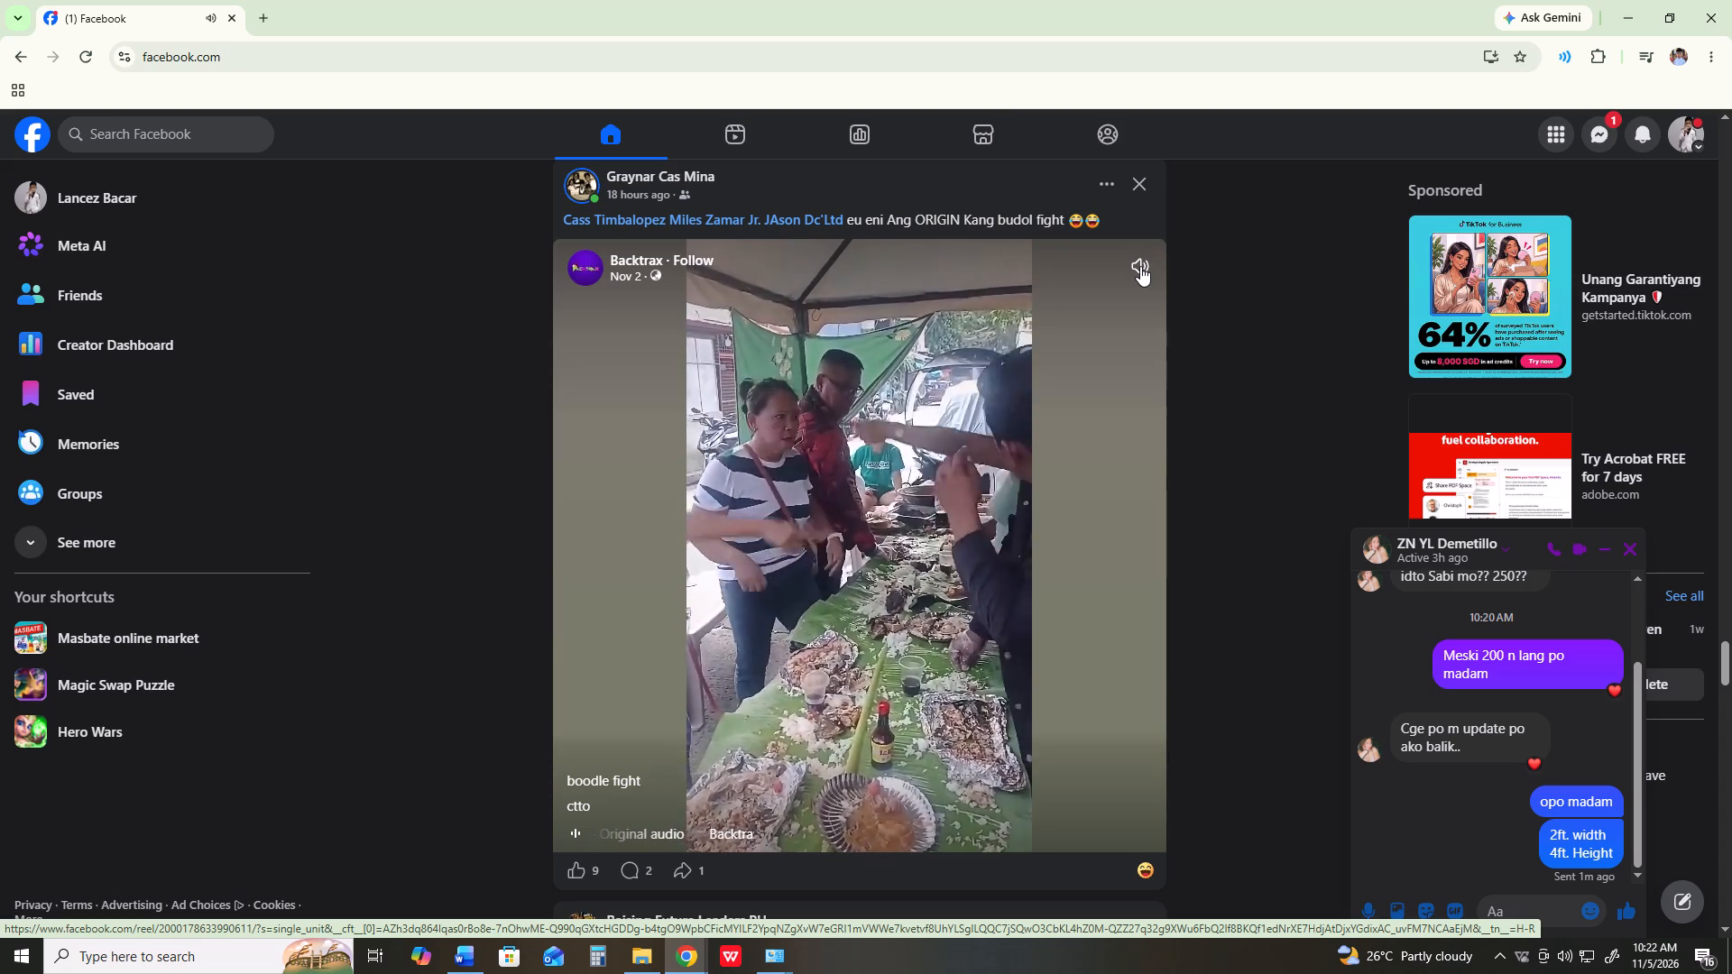
left_click(1138, 270)
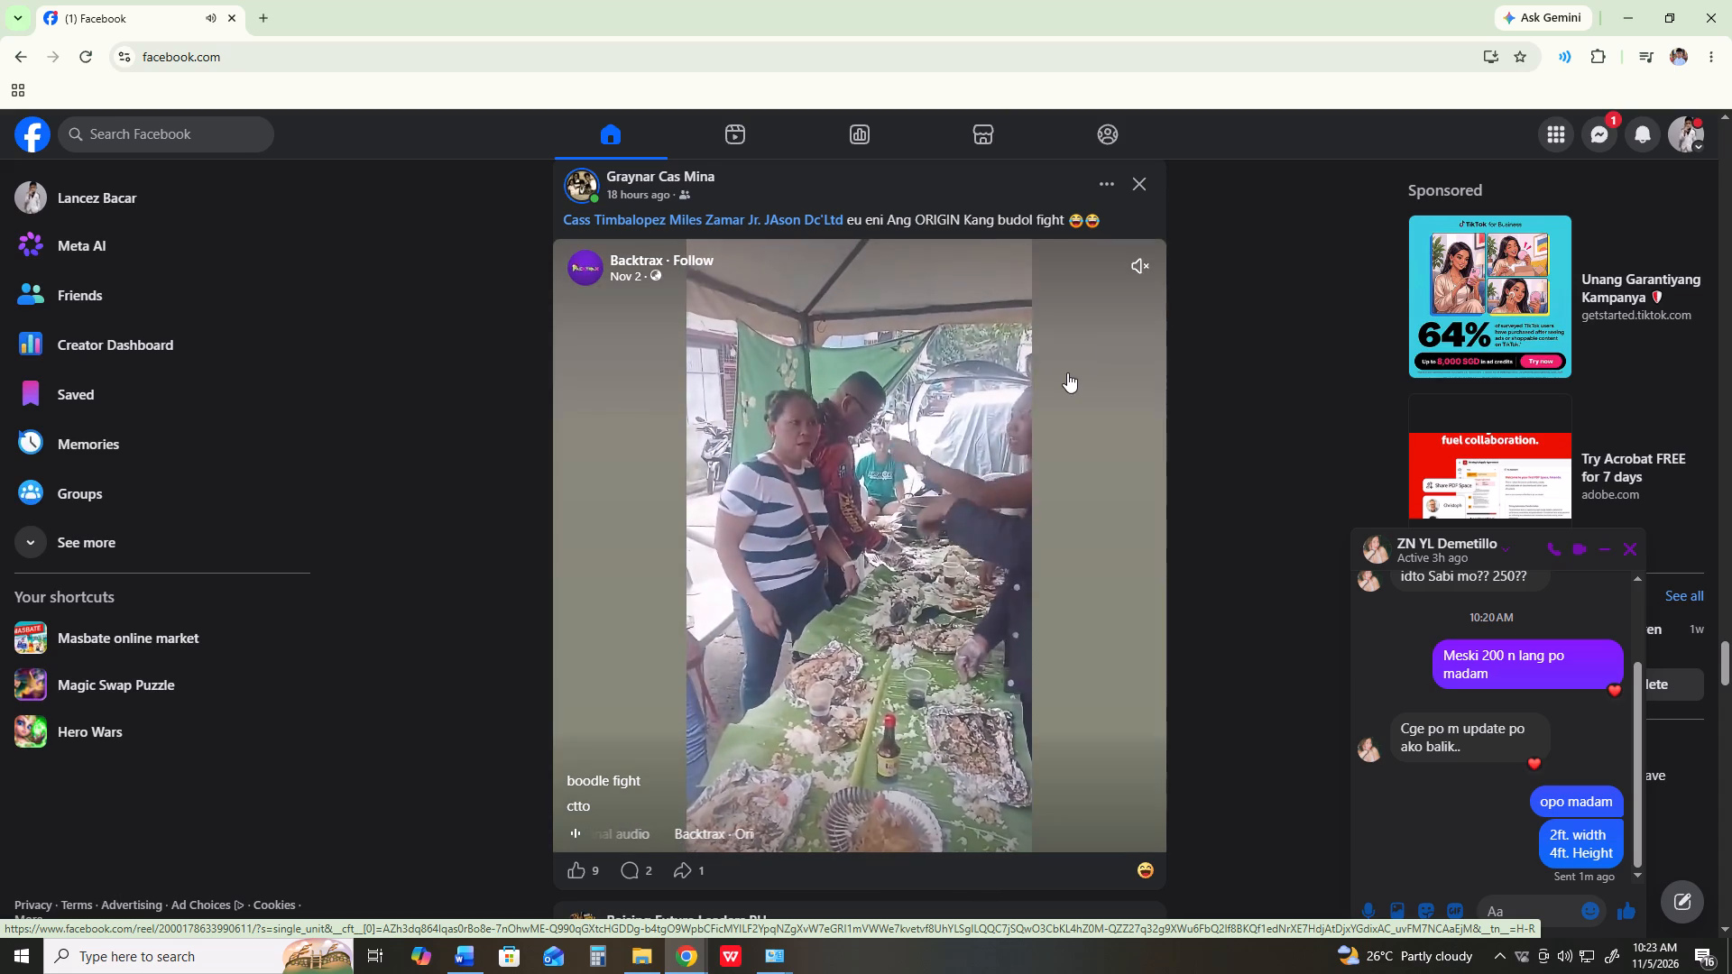
Browse the news feed past the Raising Future Leaders PH ad to the friend suggestions.
scroll(1067, 372, "down", 20)
scroll(1067, 372, "down", 1)
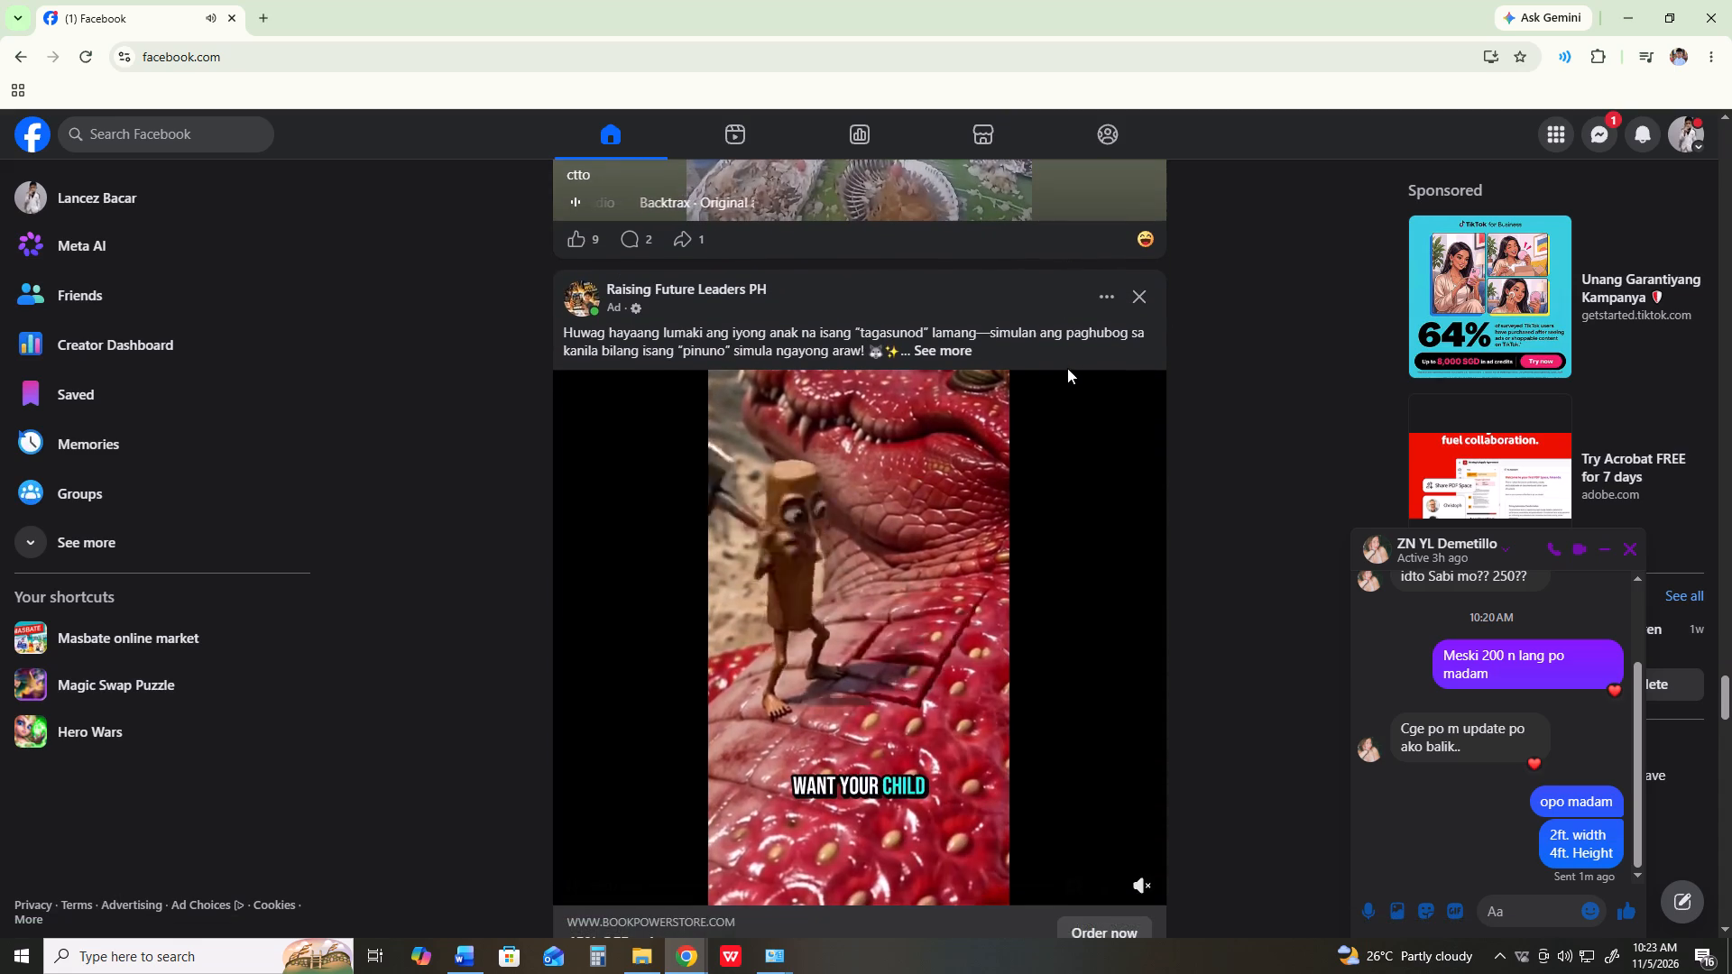
scroll(1067, 368, "down", 9)
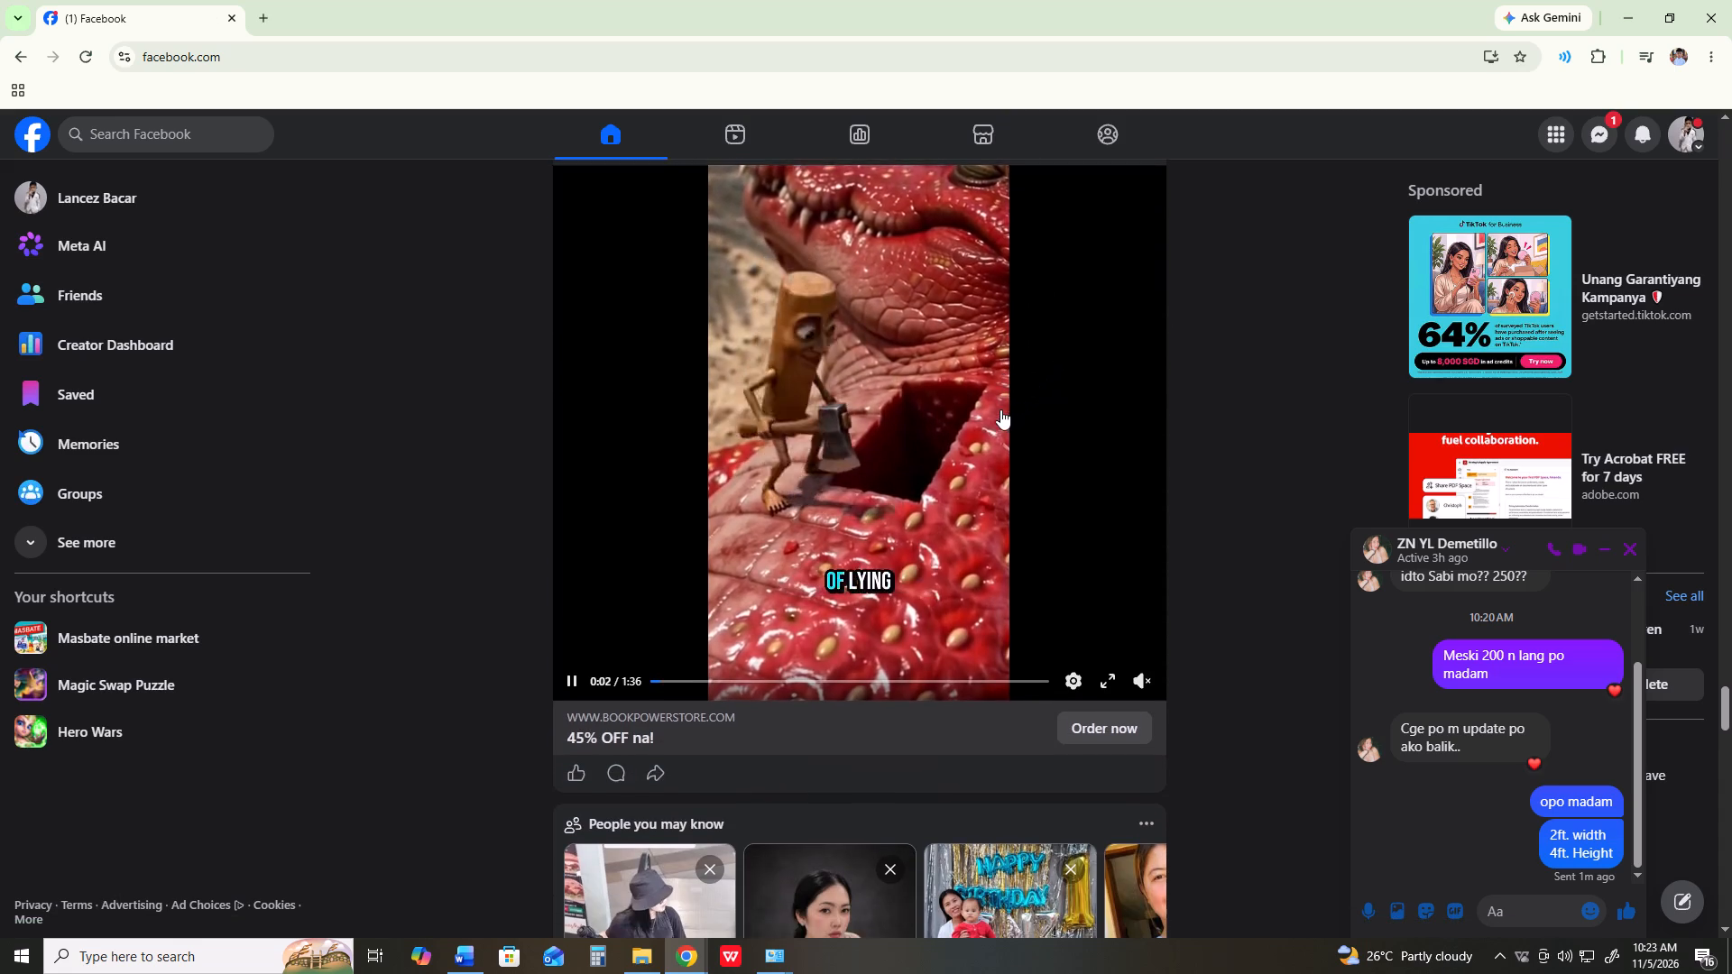
scroll(1000, 409, "down", 5)
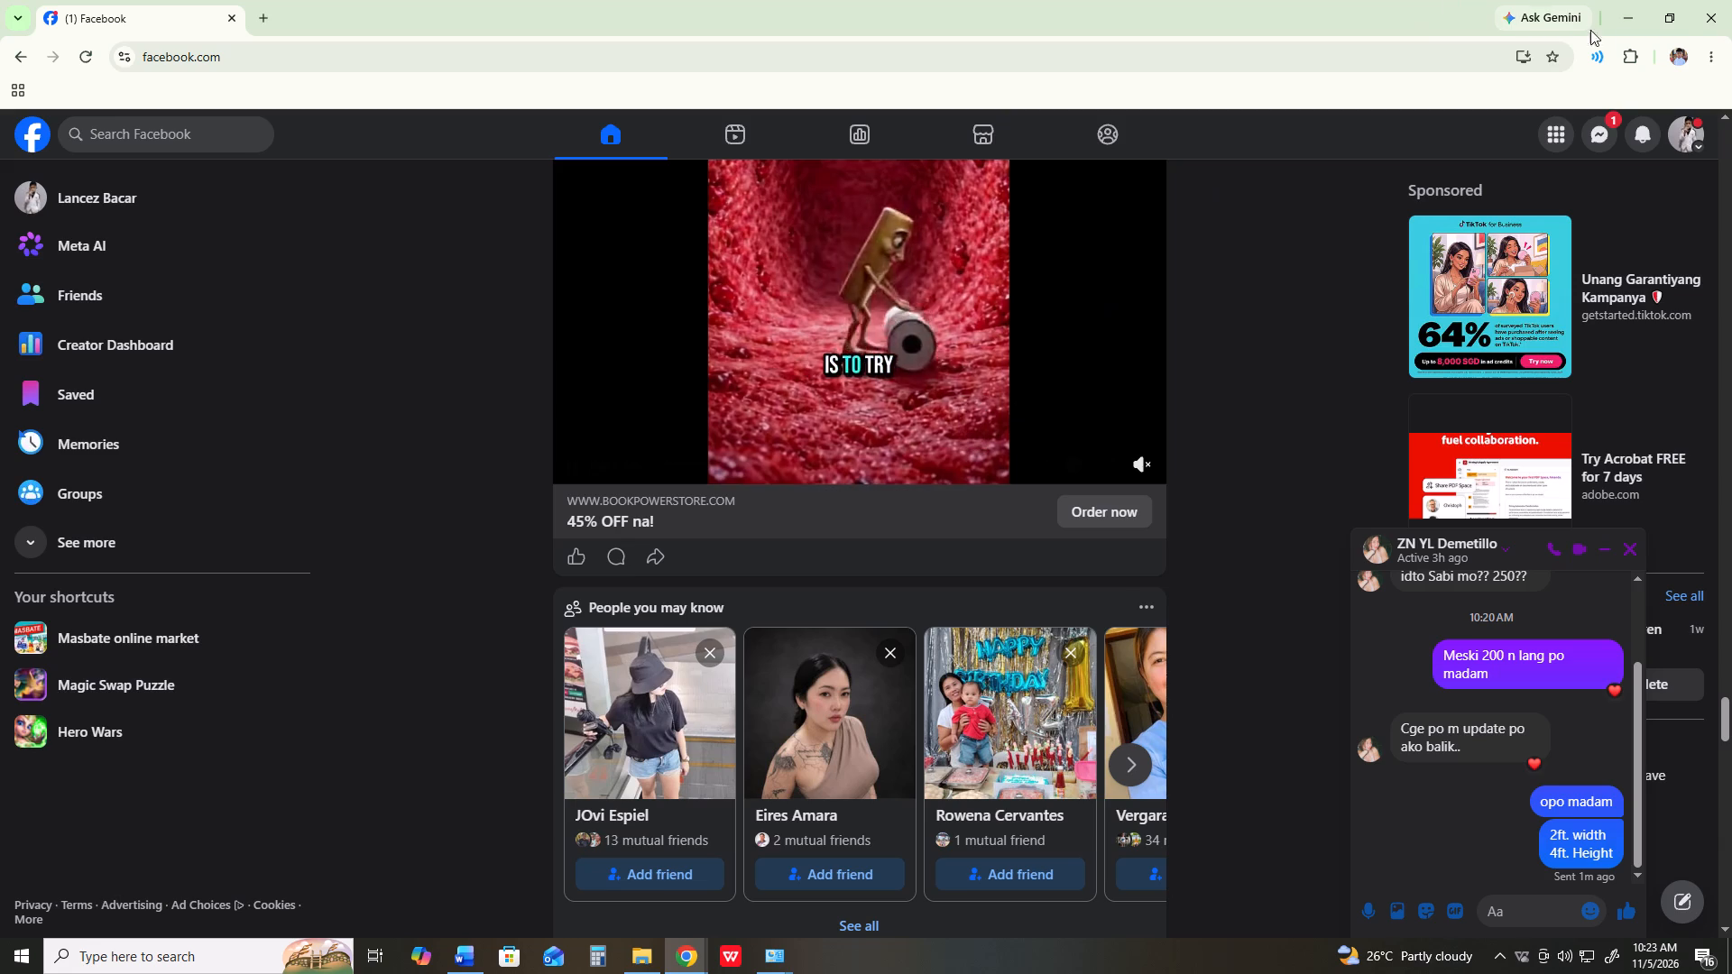
Minimize the Facebook window, switch to the Downloads folder in File Explorer, and delete today's selected resume PDF.
left_click(1630, 23)
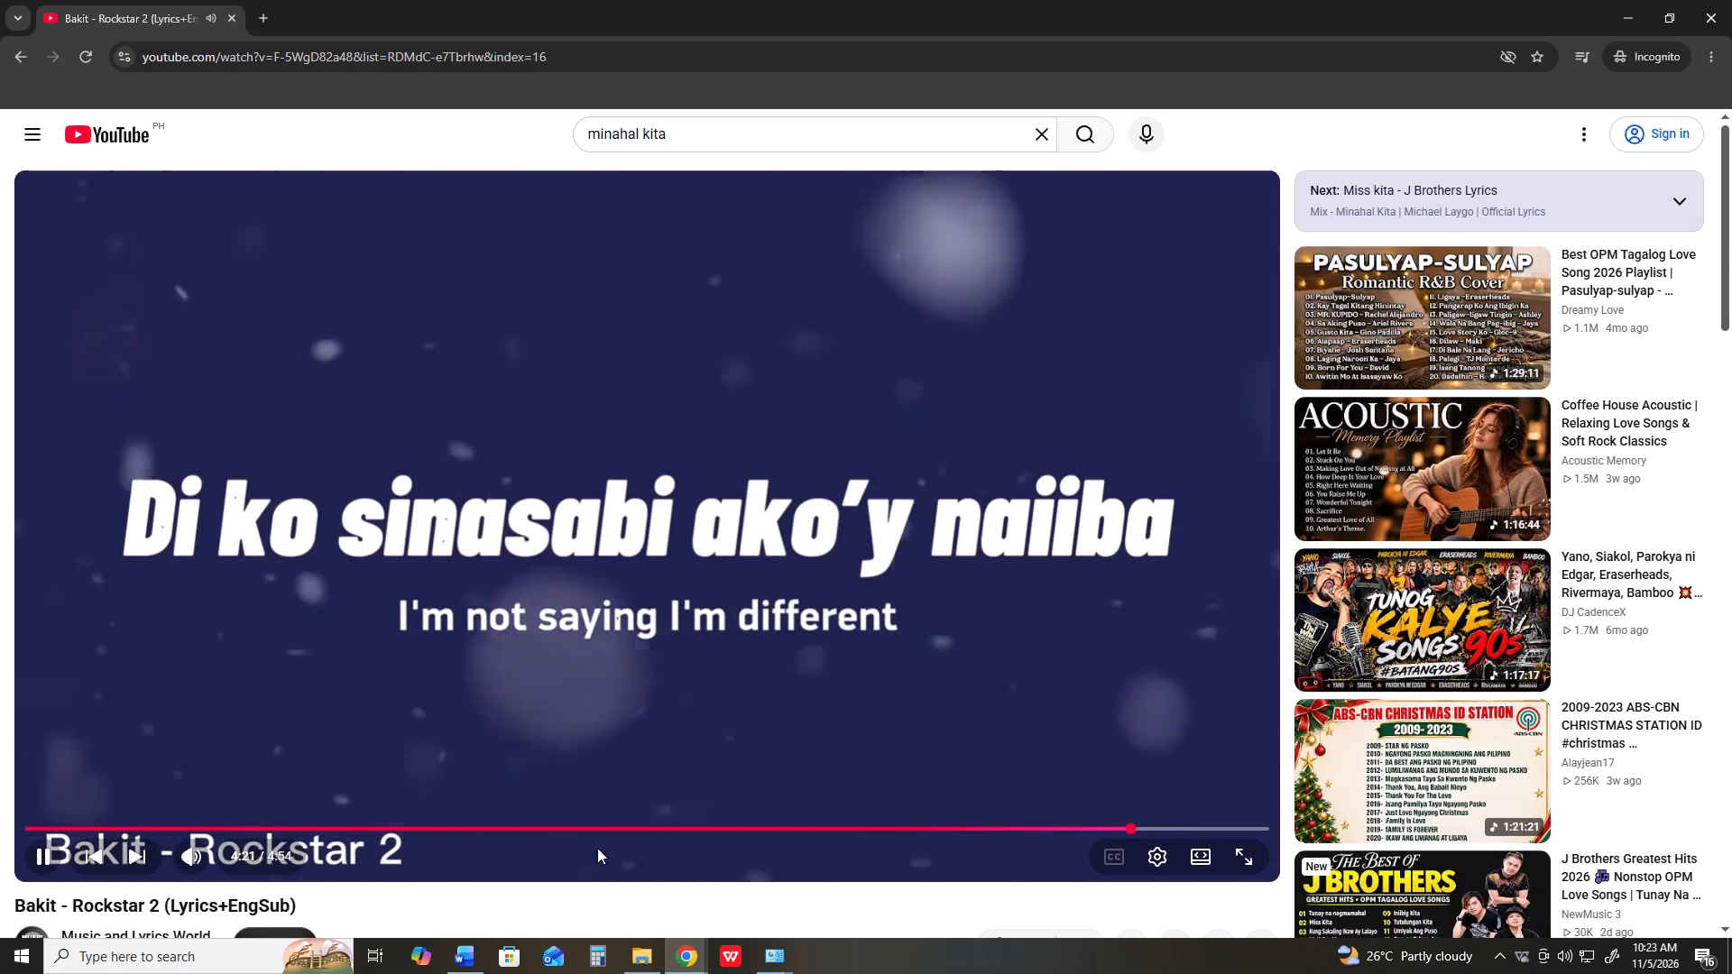
left_click(642, 969)
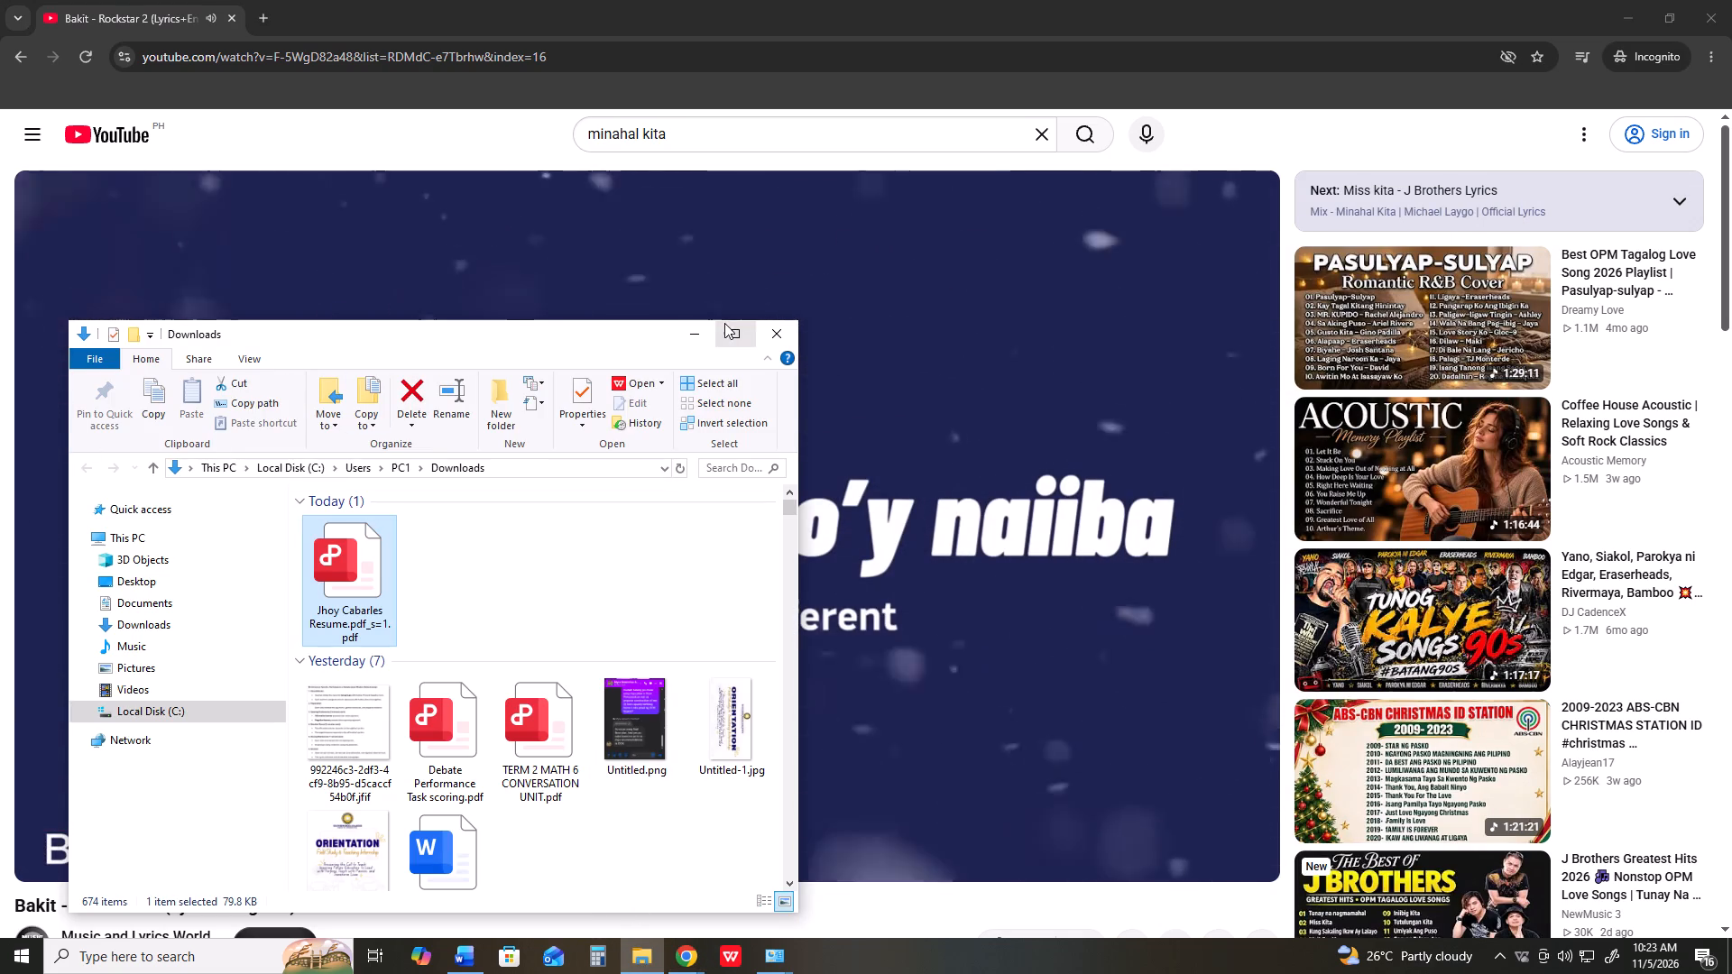
key("Delete")
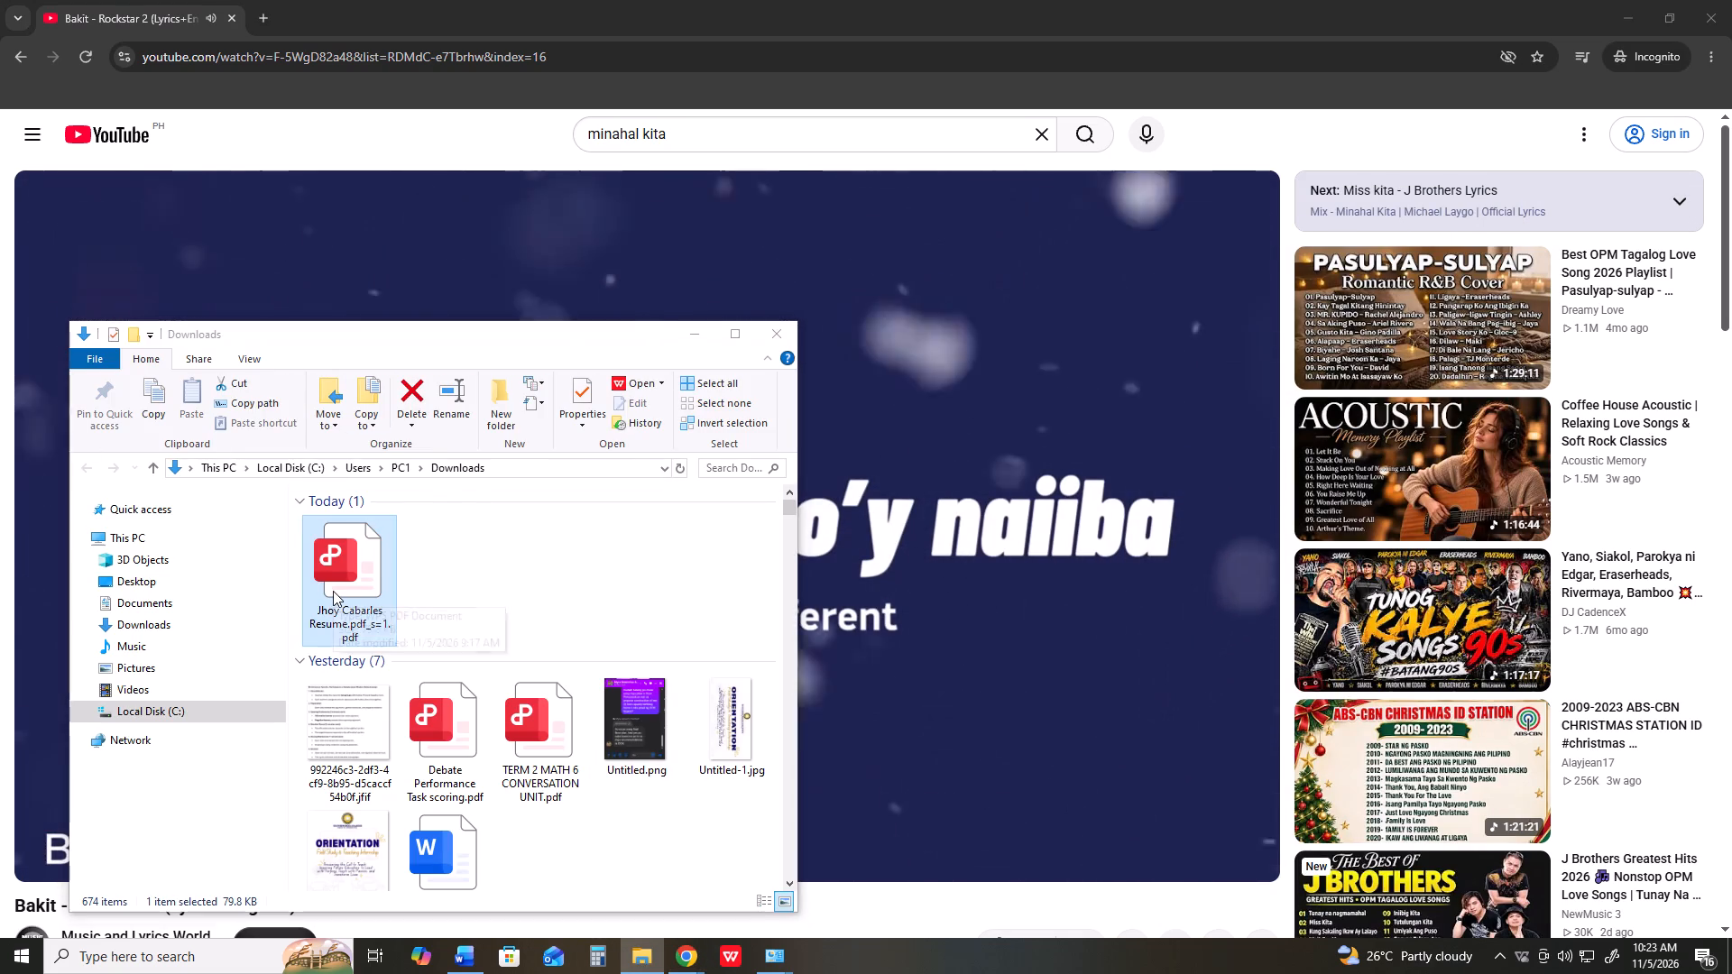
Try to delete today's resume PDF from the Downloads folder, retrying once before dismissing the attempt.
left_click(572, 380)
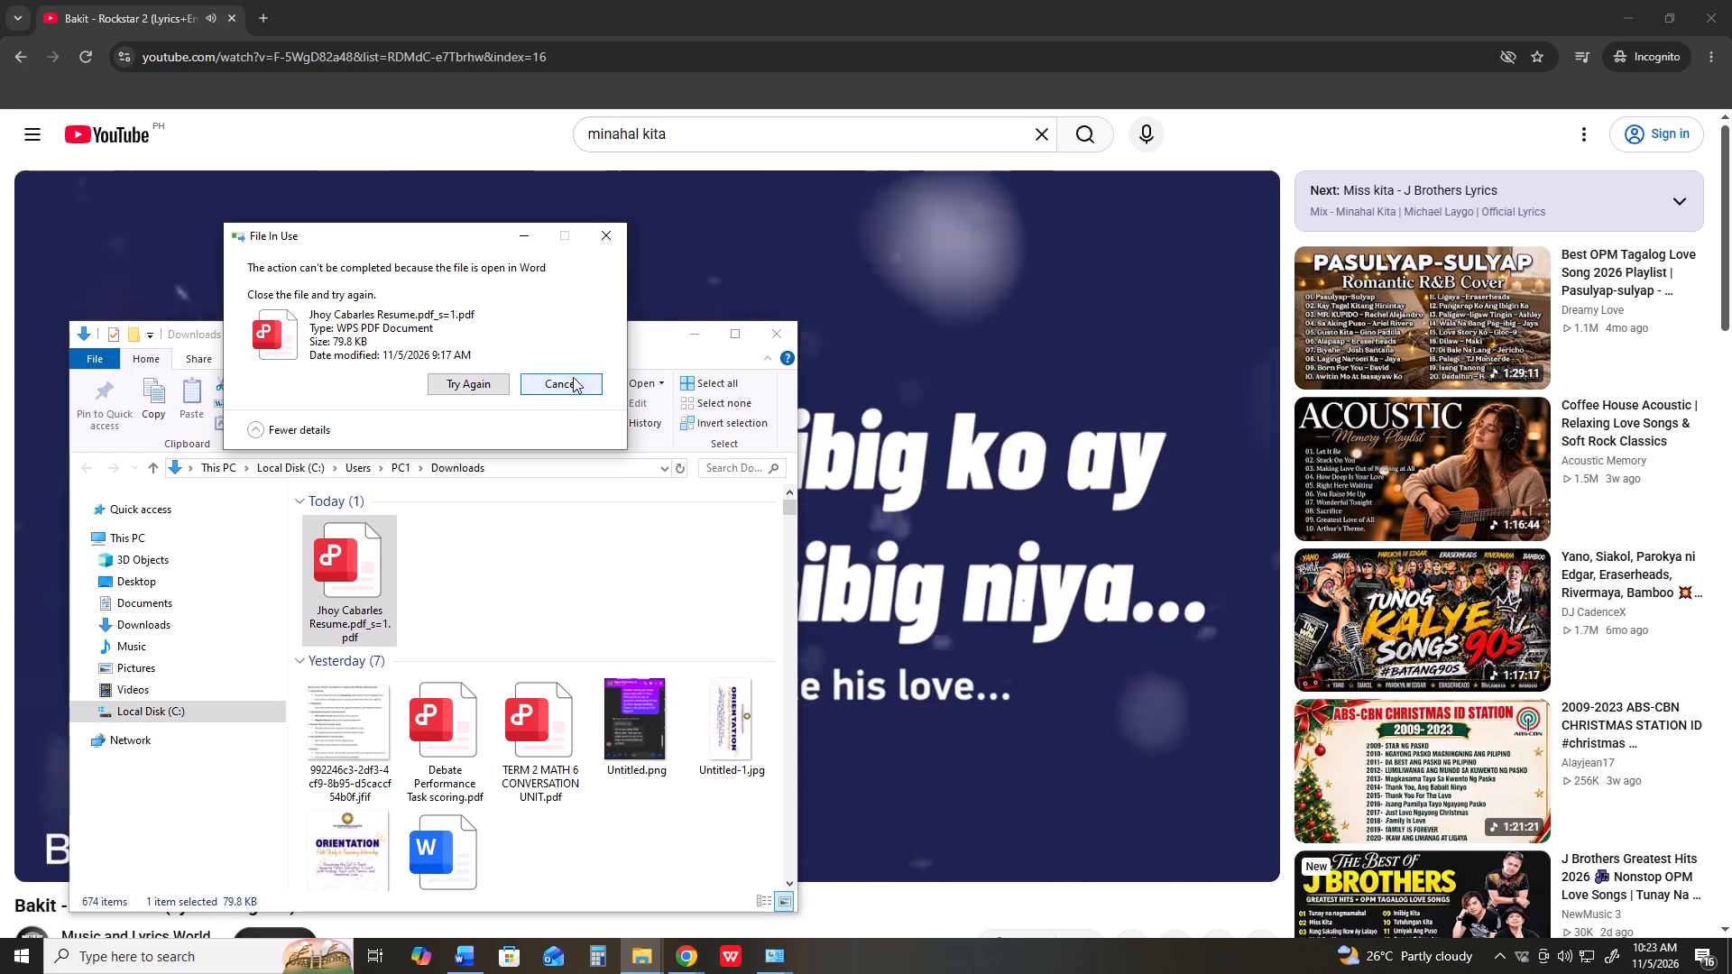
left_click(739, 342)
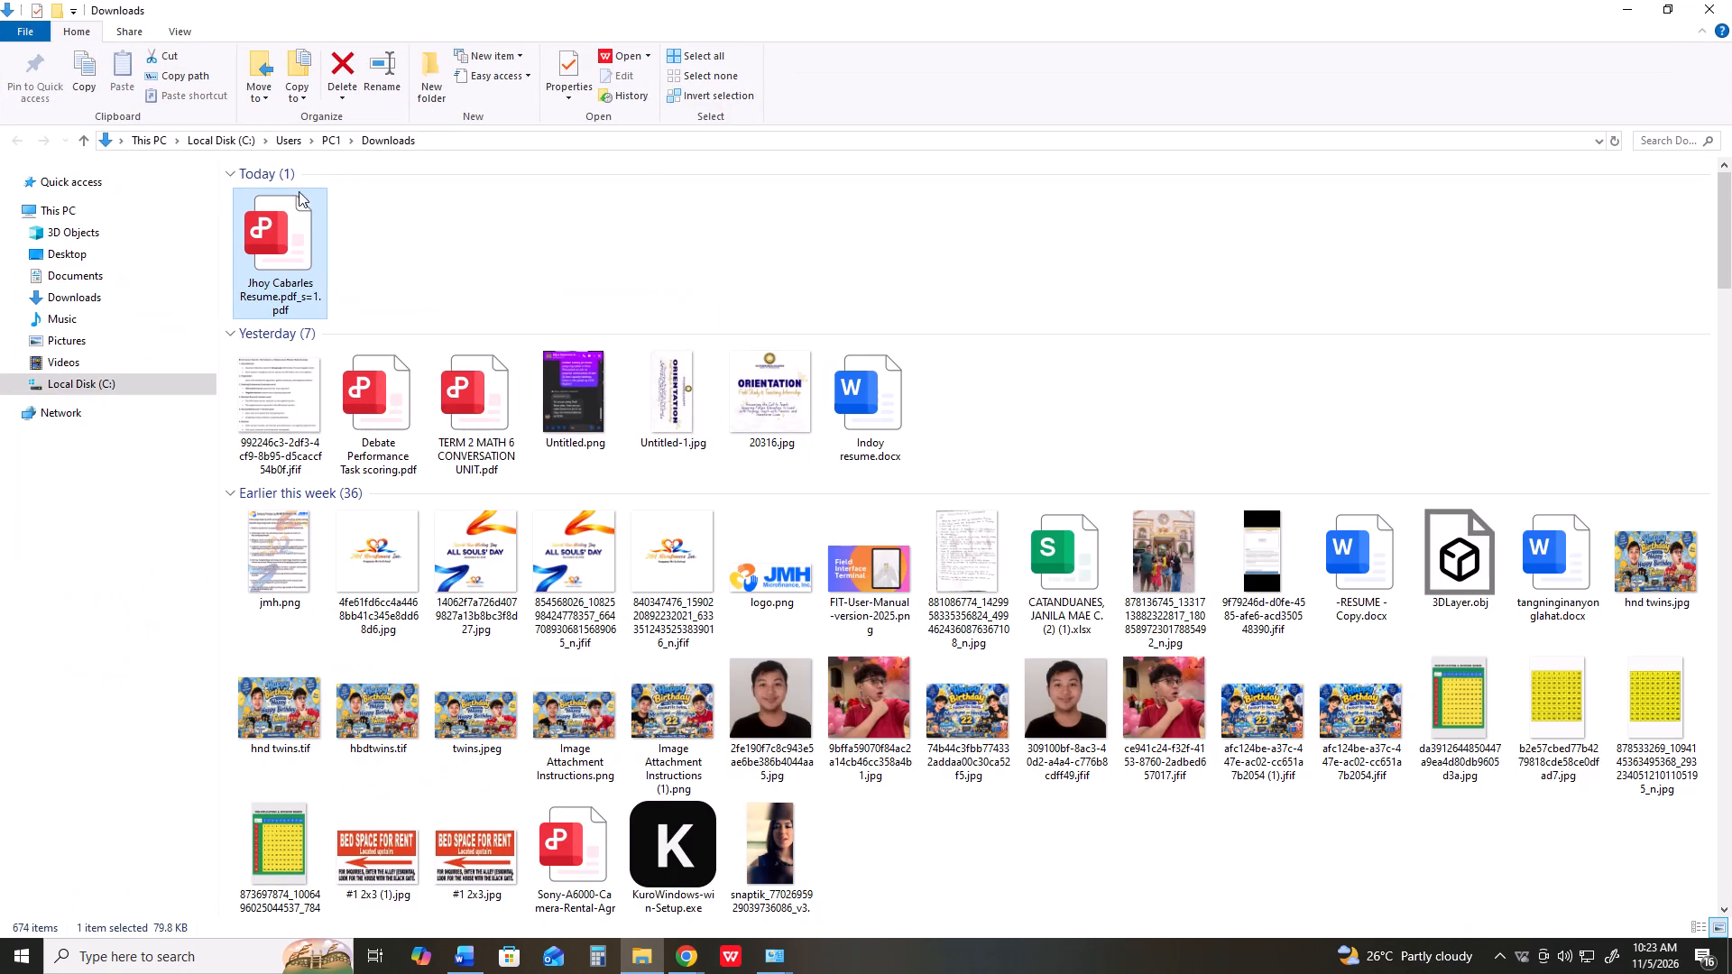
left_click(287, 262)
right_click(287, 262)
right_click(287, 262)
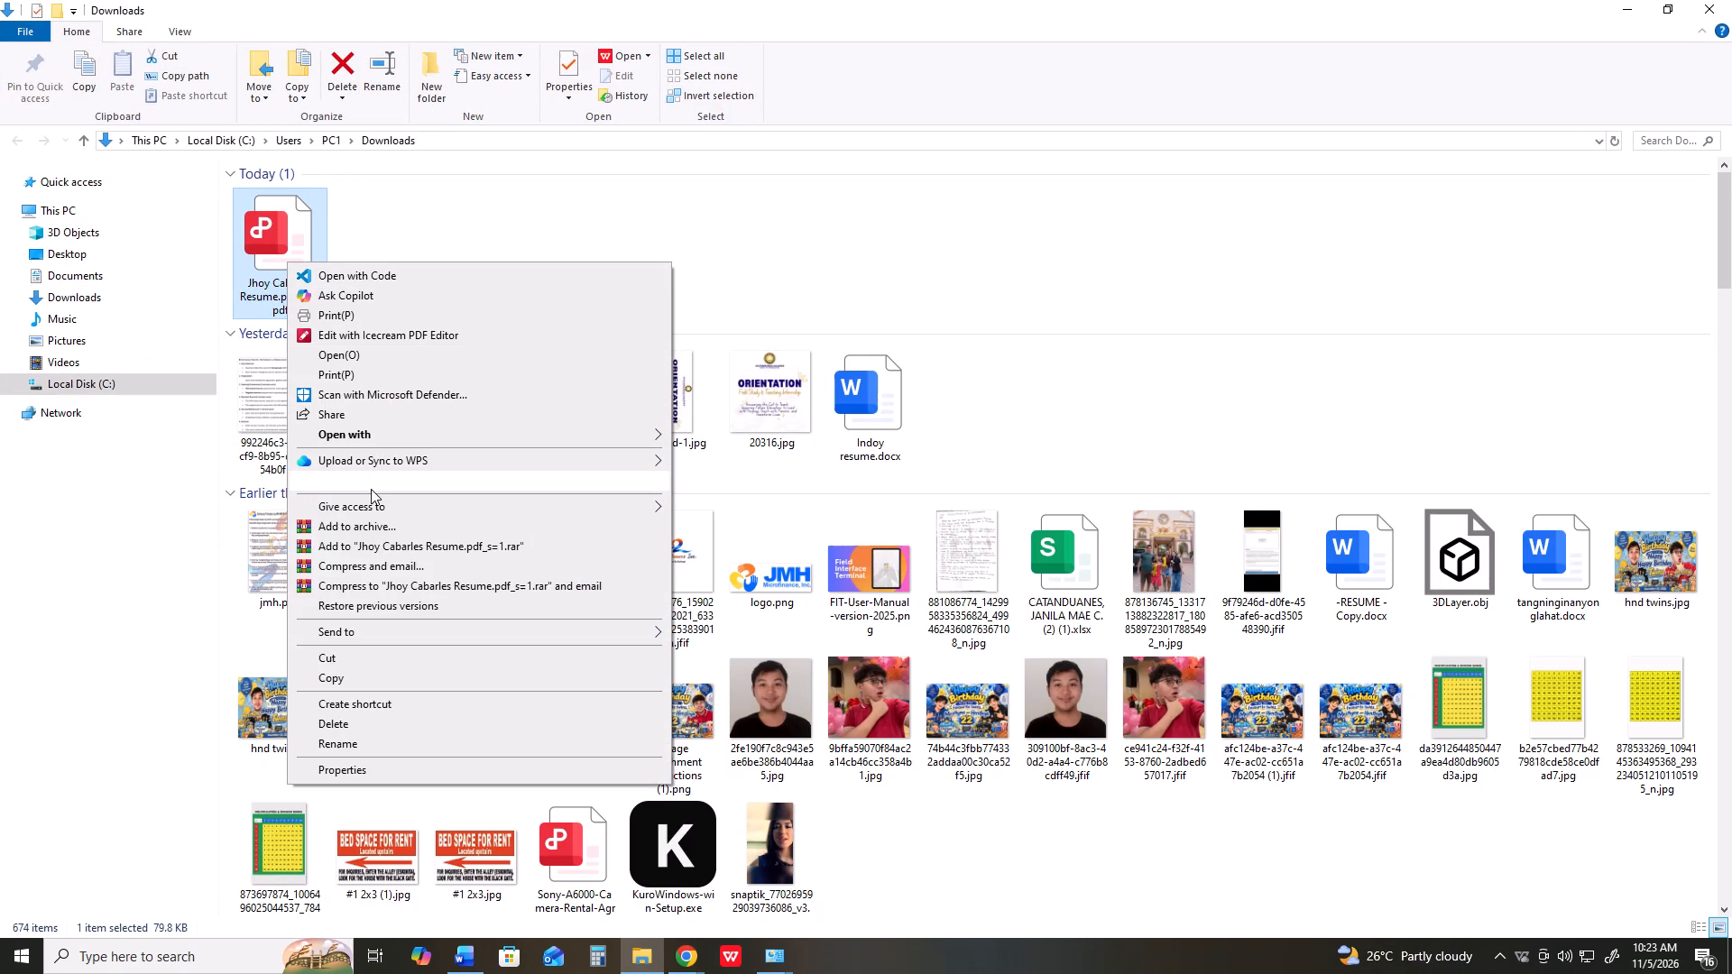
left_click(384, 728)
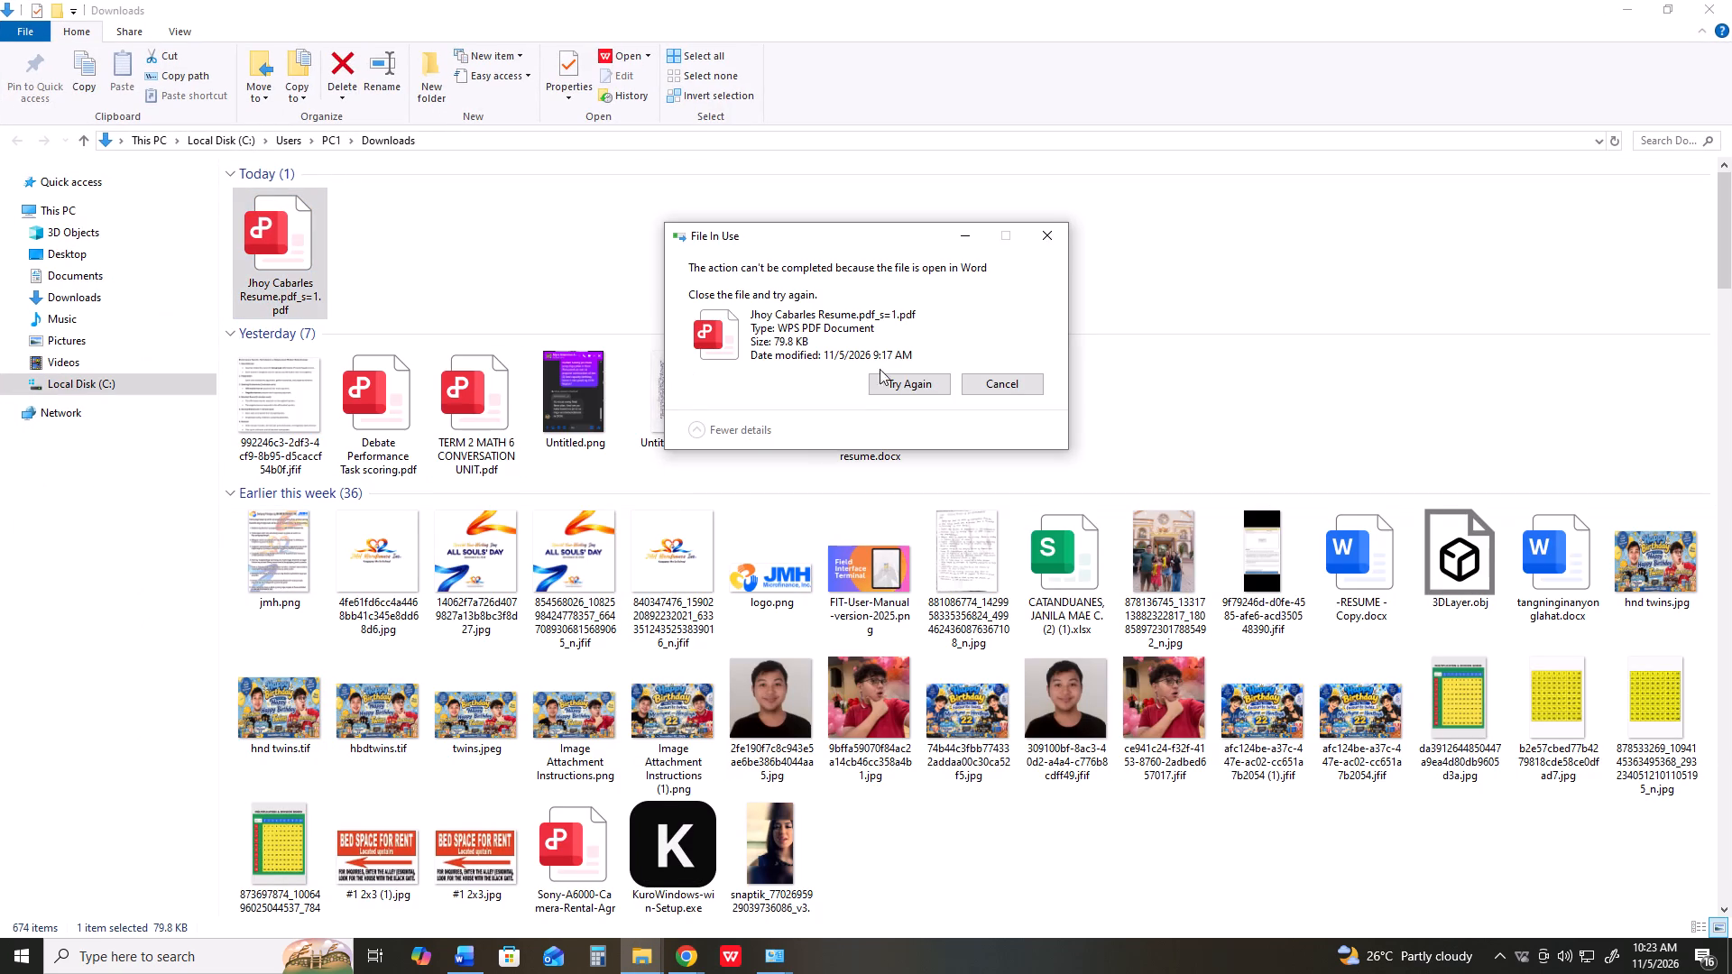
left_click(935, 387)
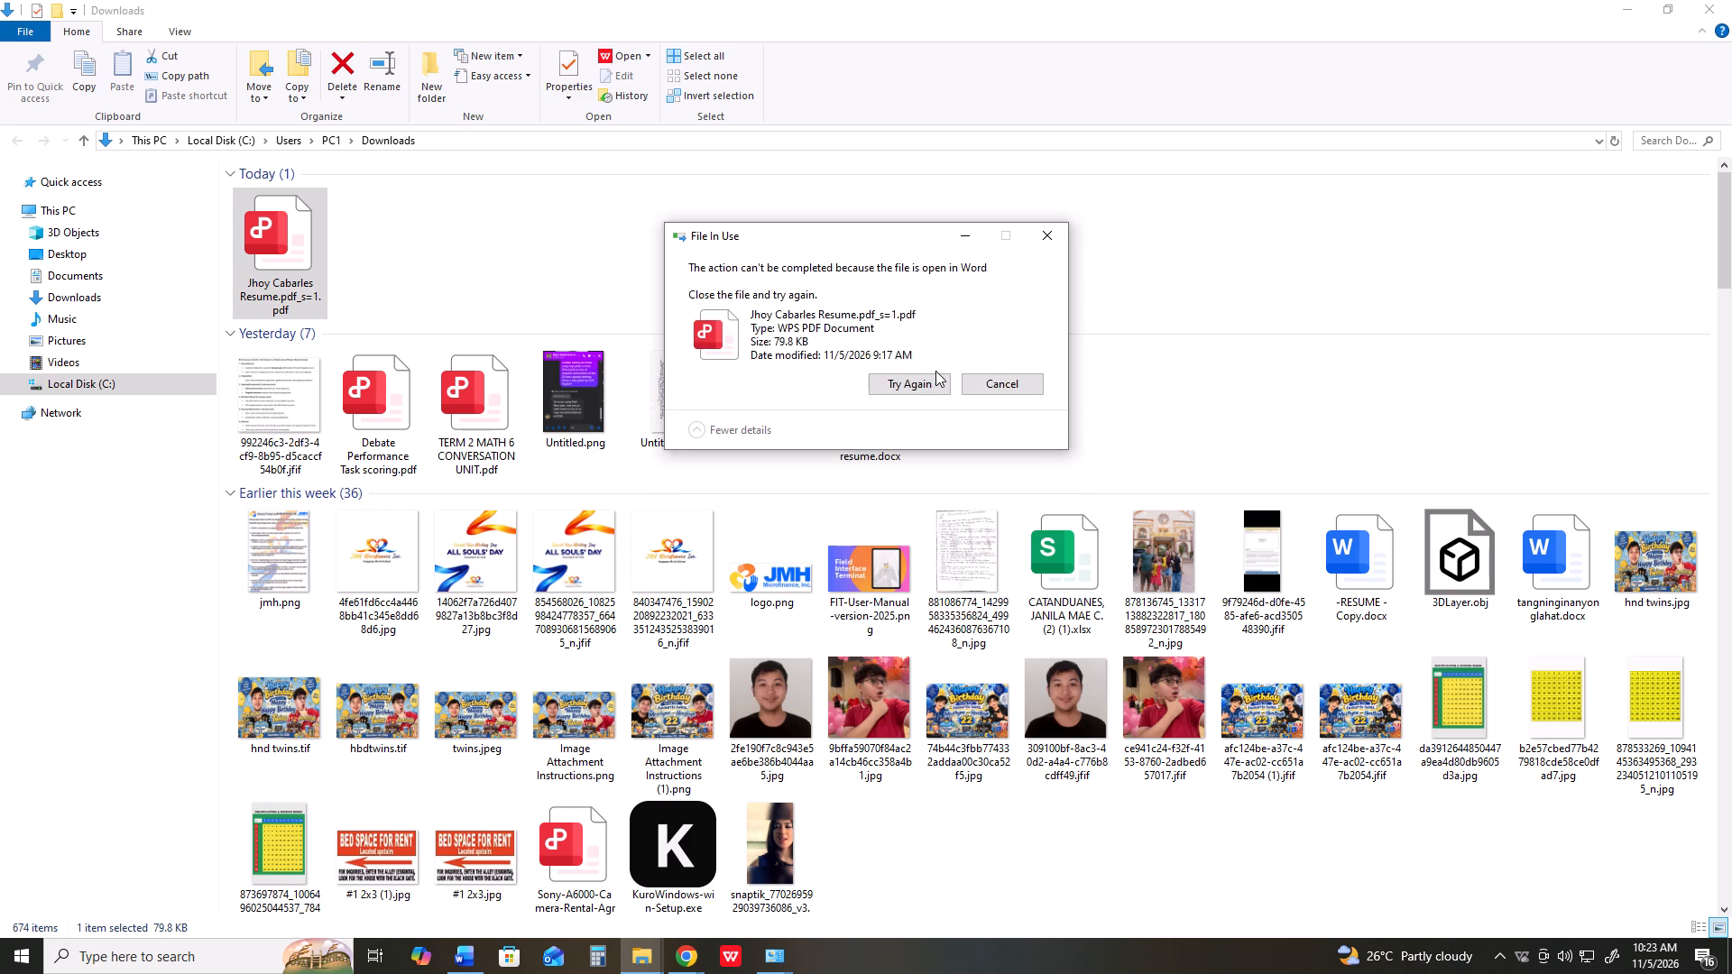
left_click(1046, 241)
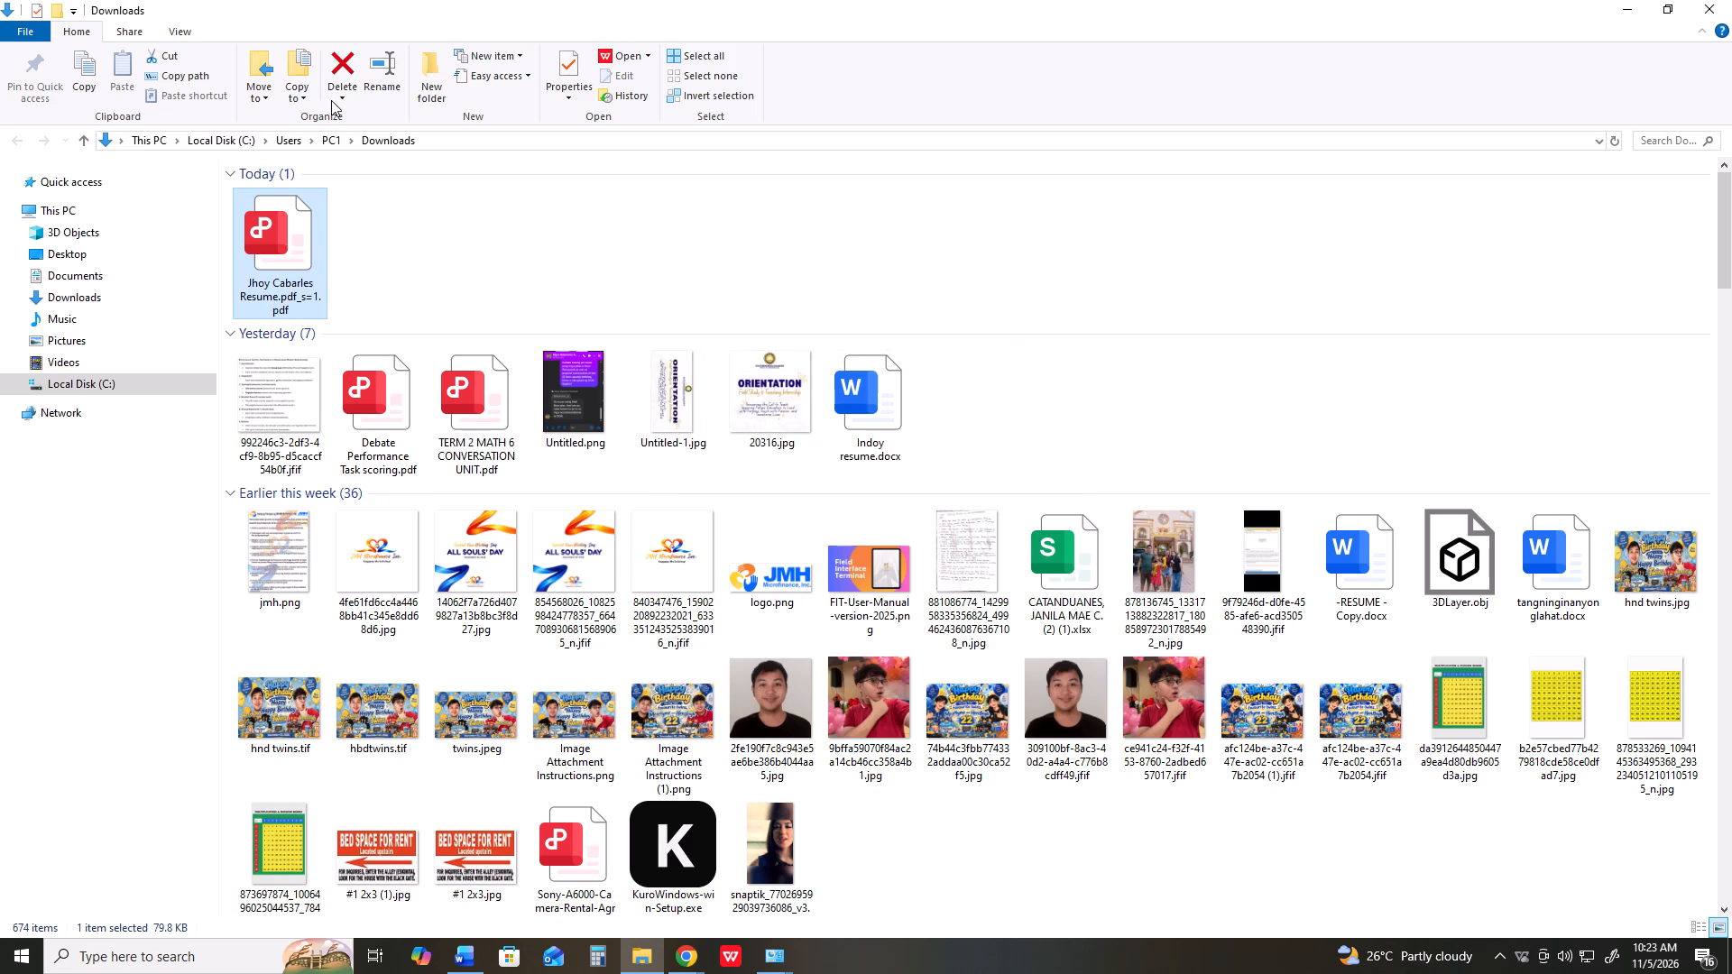
Search the Desktop folder for "resume".
left_click(71, 252)
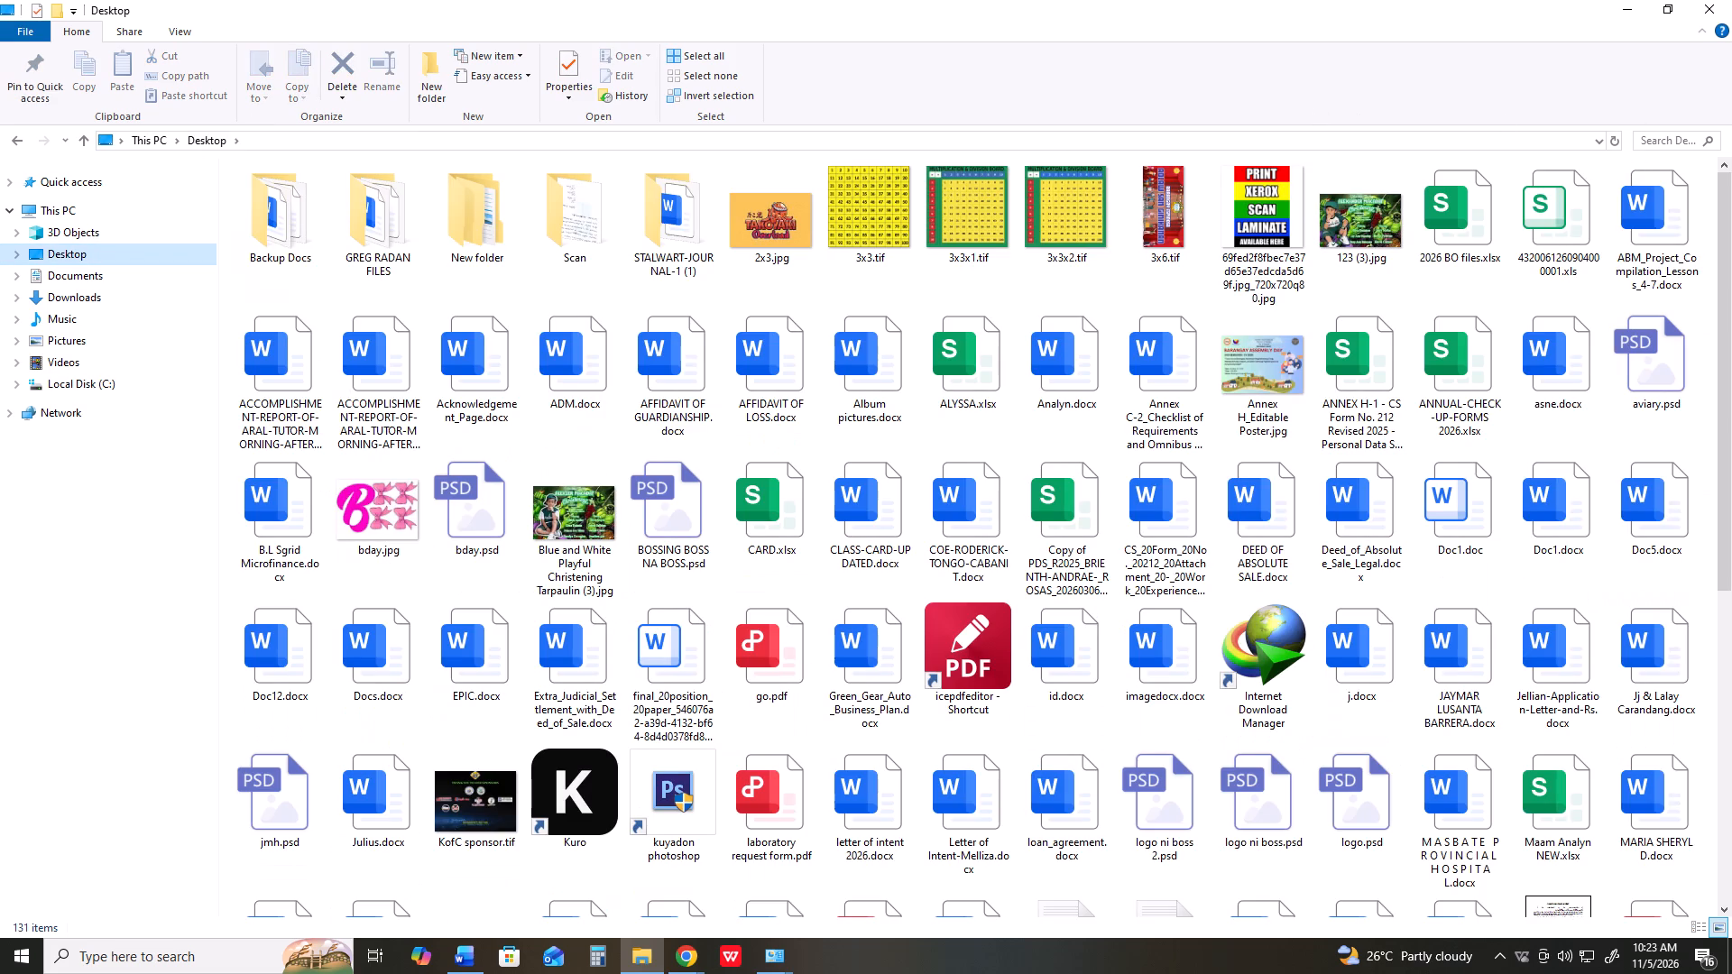
left_click(1640, 143)
key("r")
key("e")
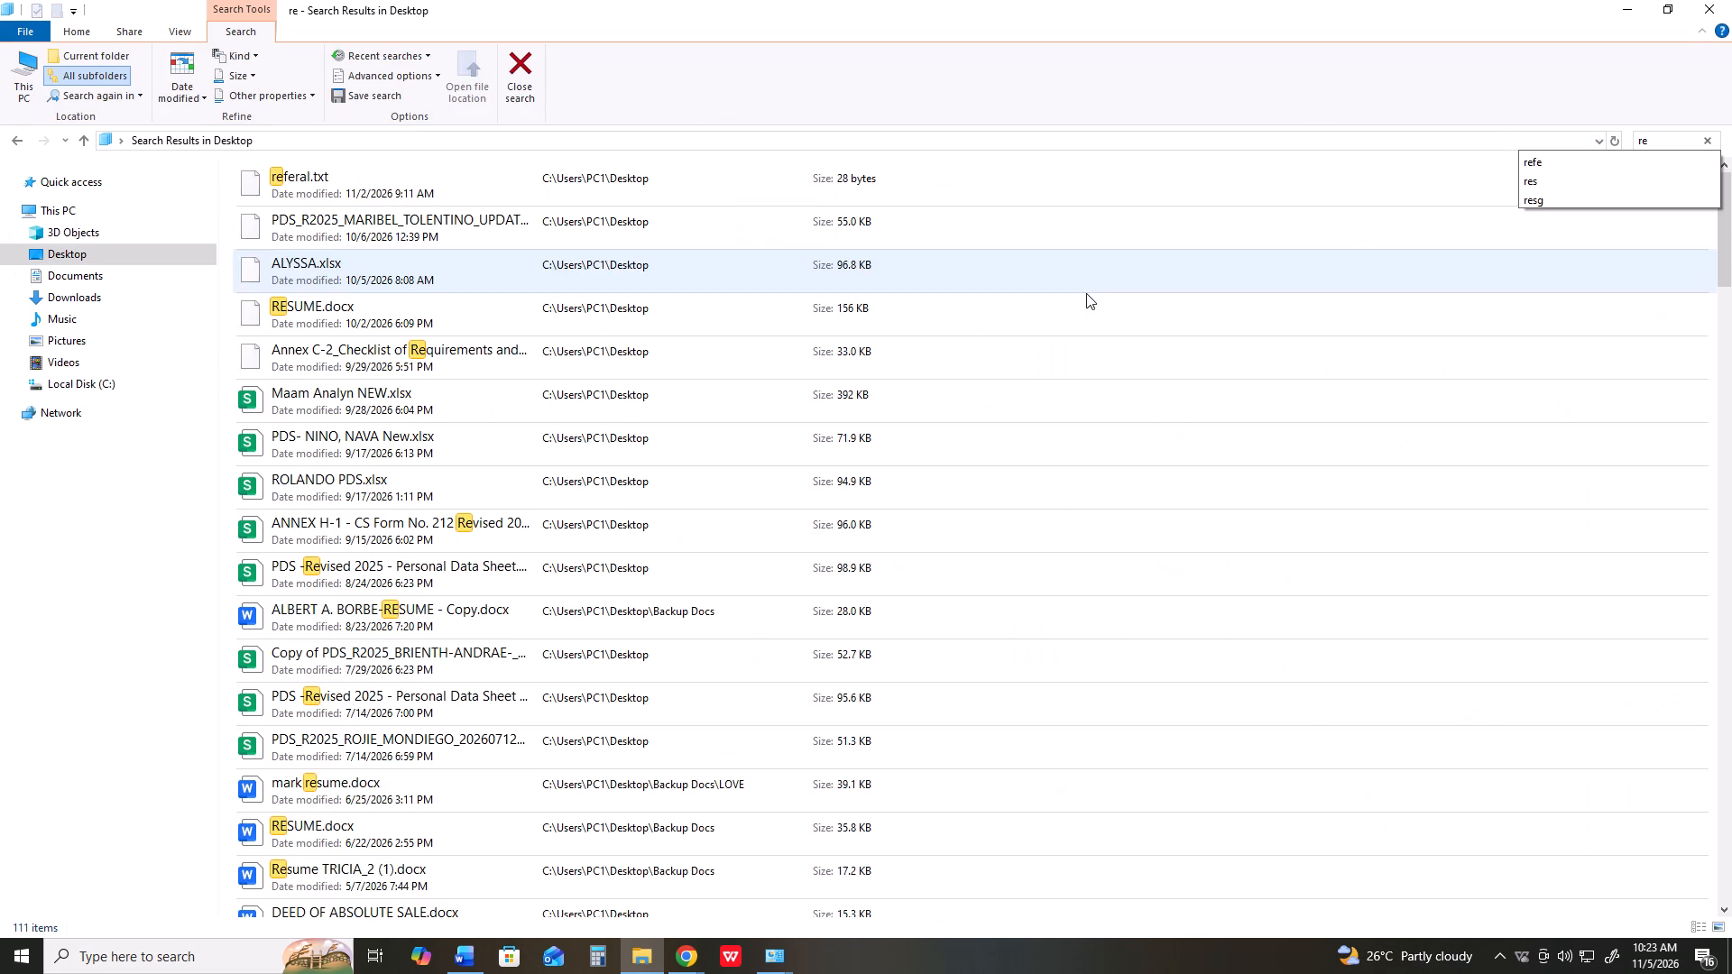
key("s")
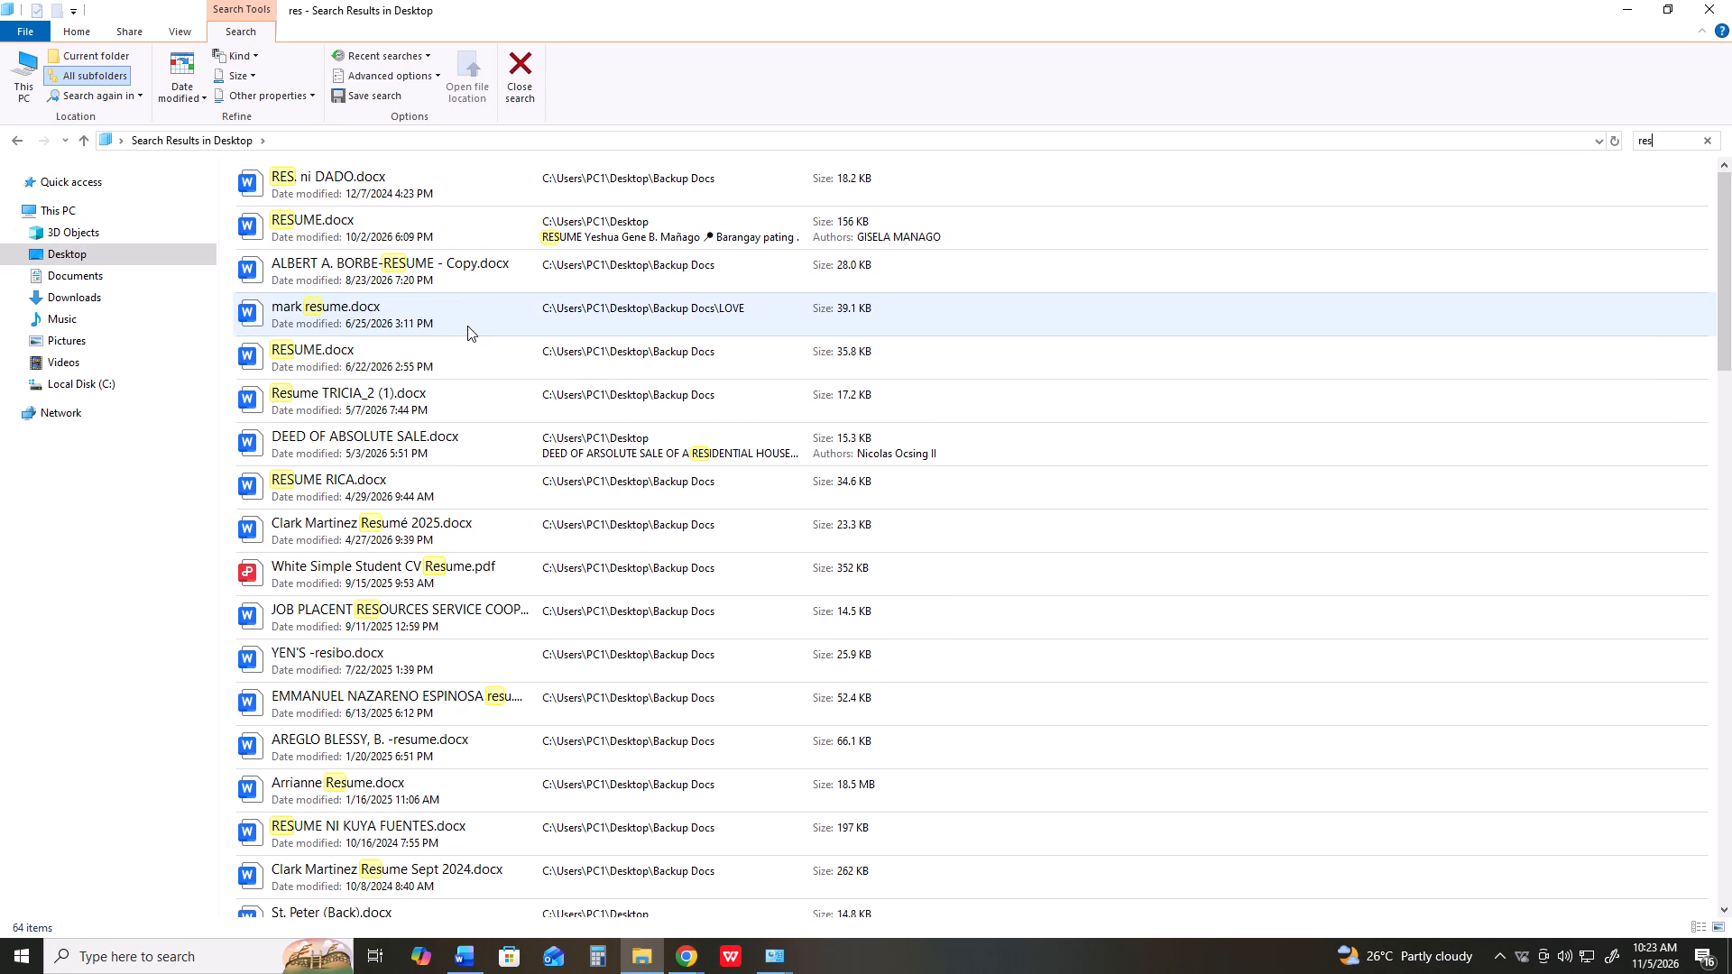
type("ume")
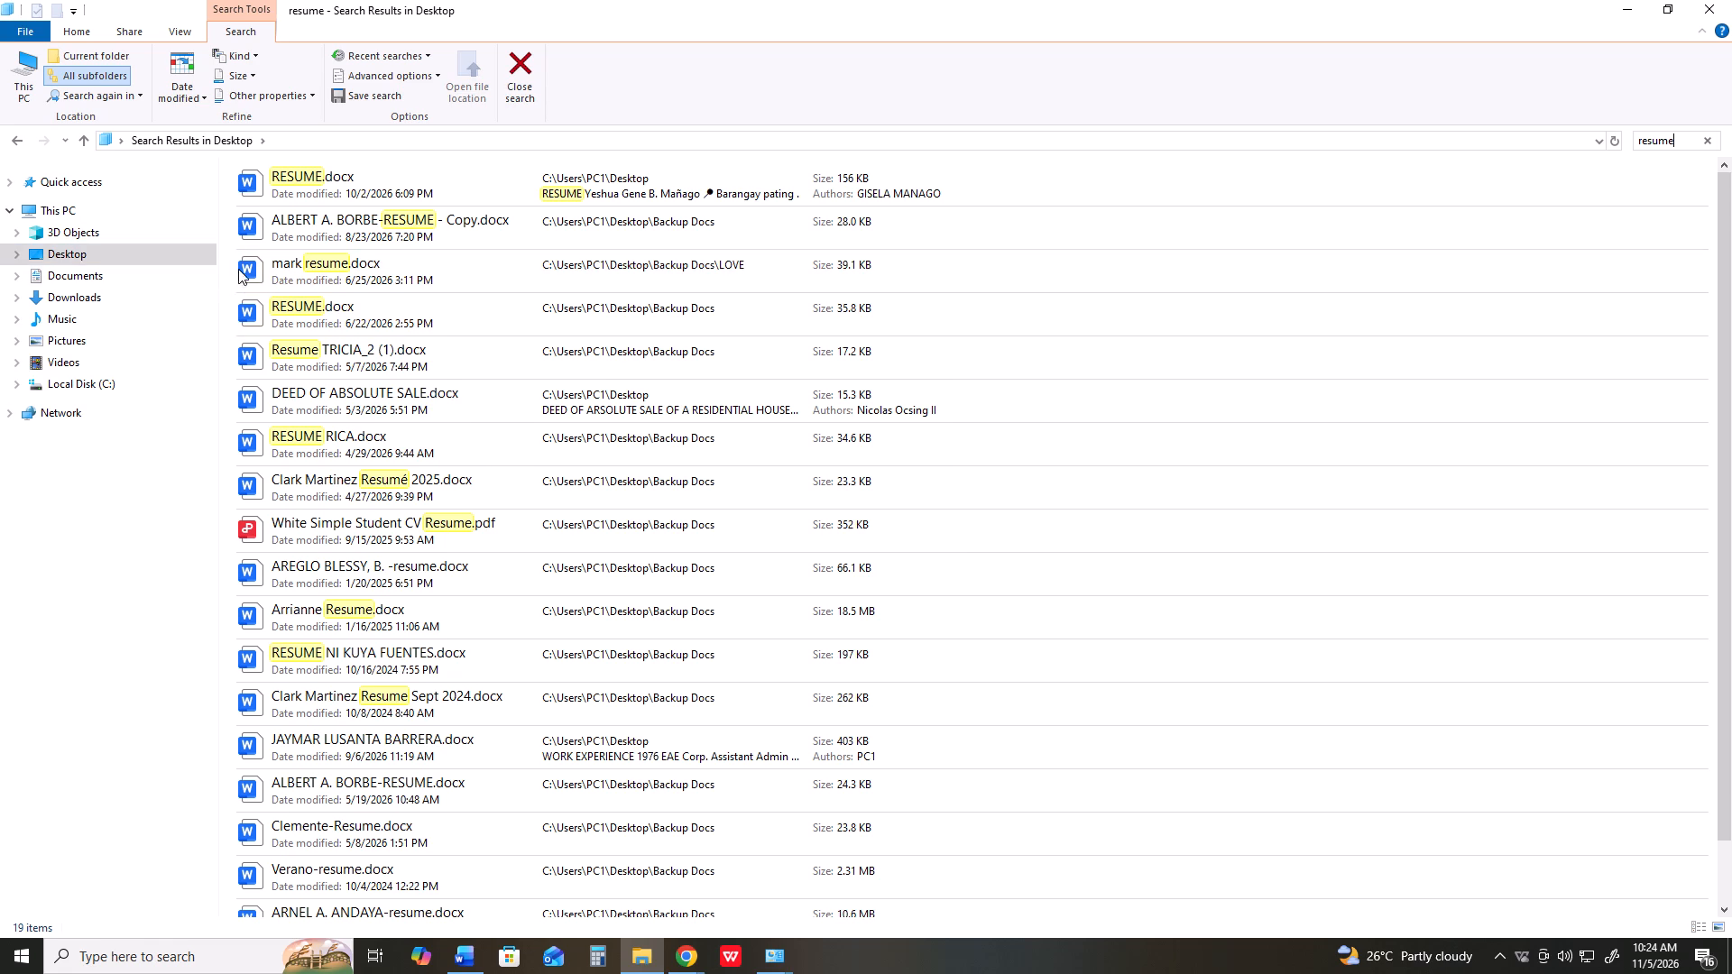
key("Return")
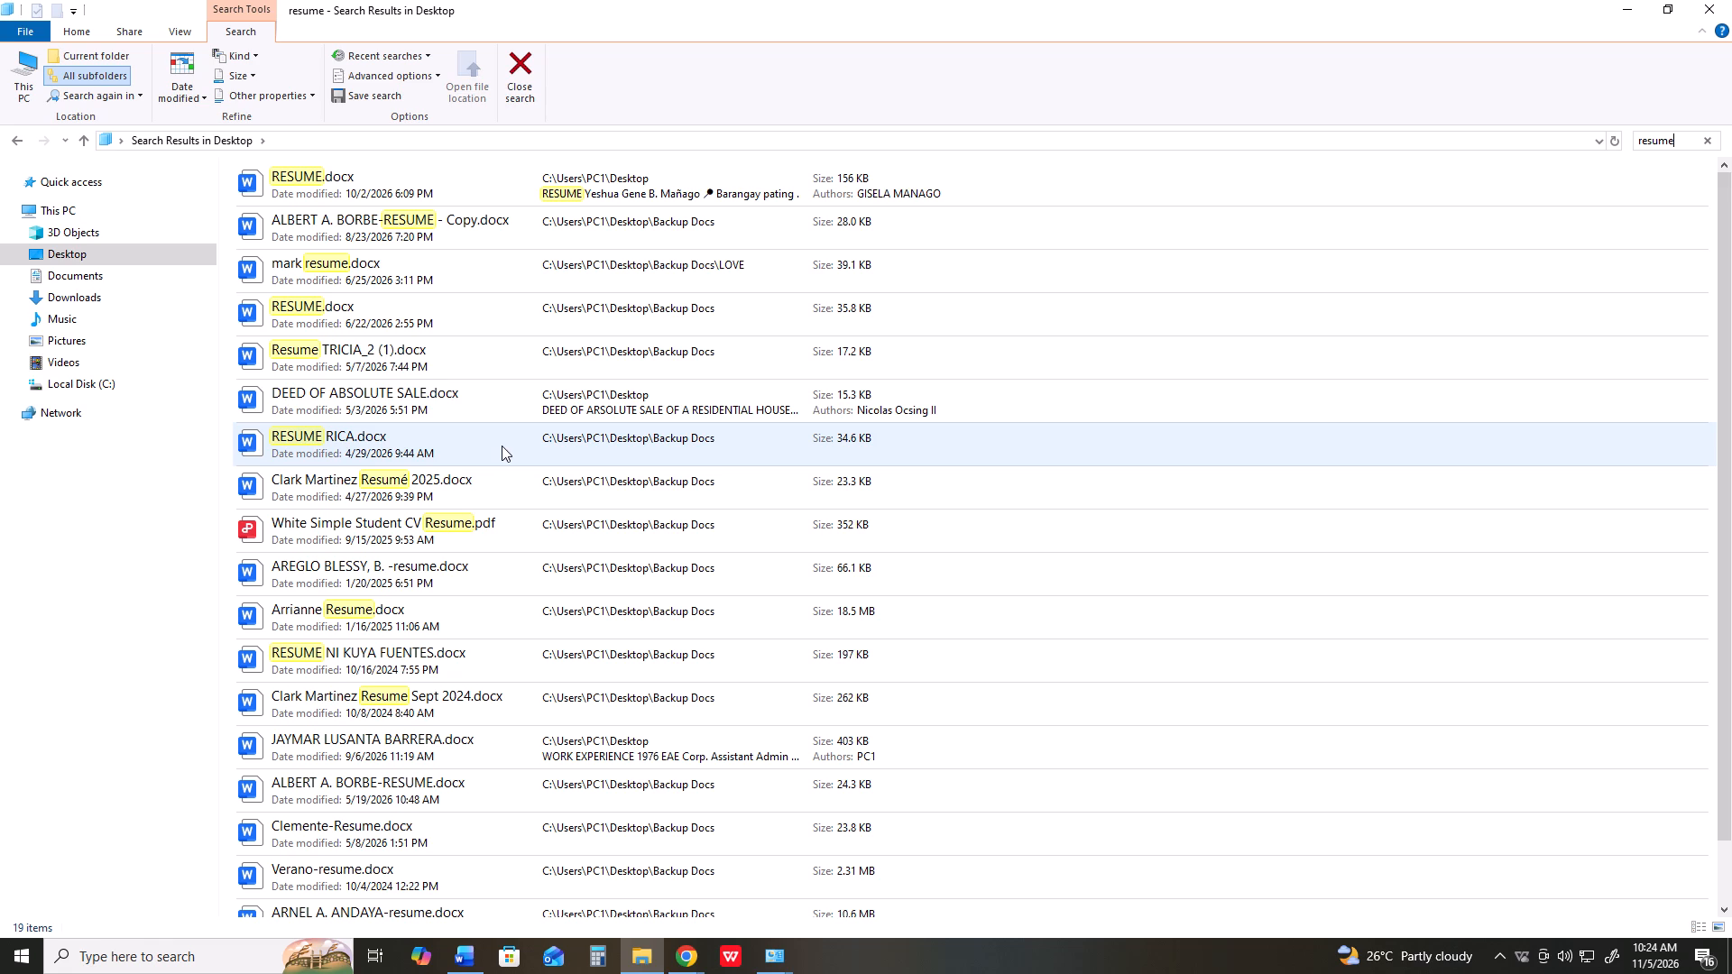
Search the Desktop folder for "rosary" instead and open Rosary Completed RTP.docx in Word.
left_click_drag(1687, 143, 1541, 149)
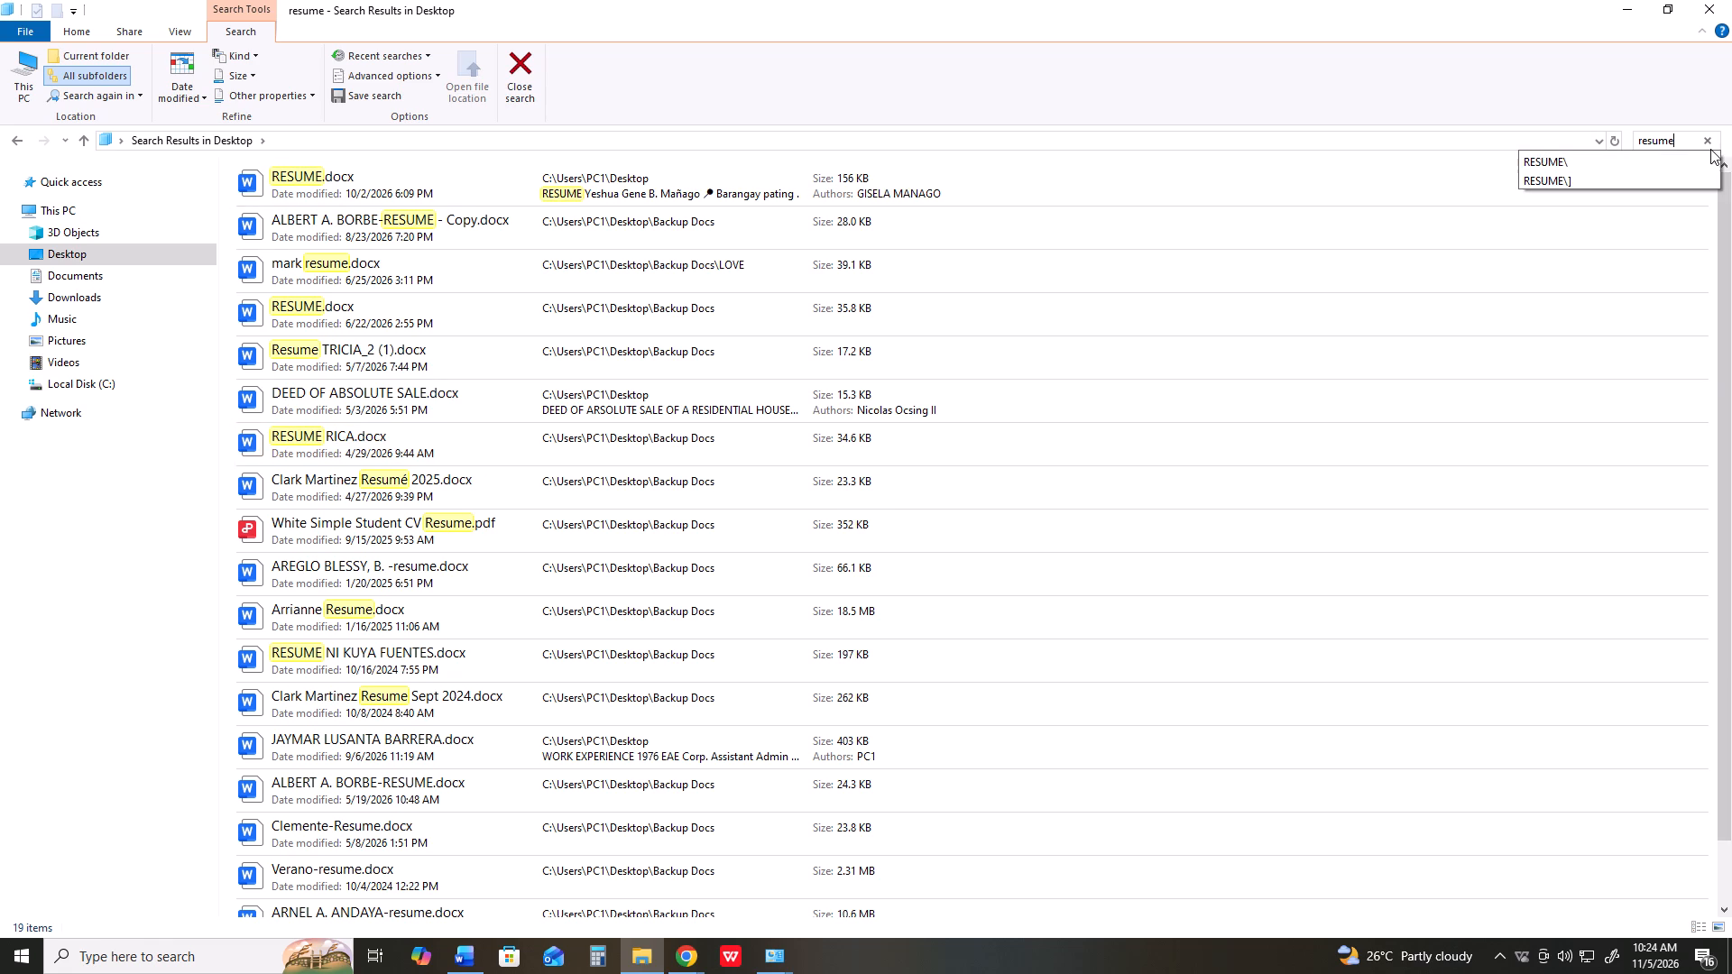
left_click_drag(1681, 141, 1615, 139)
type("rosary")
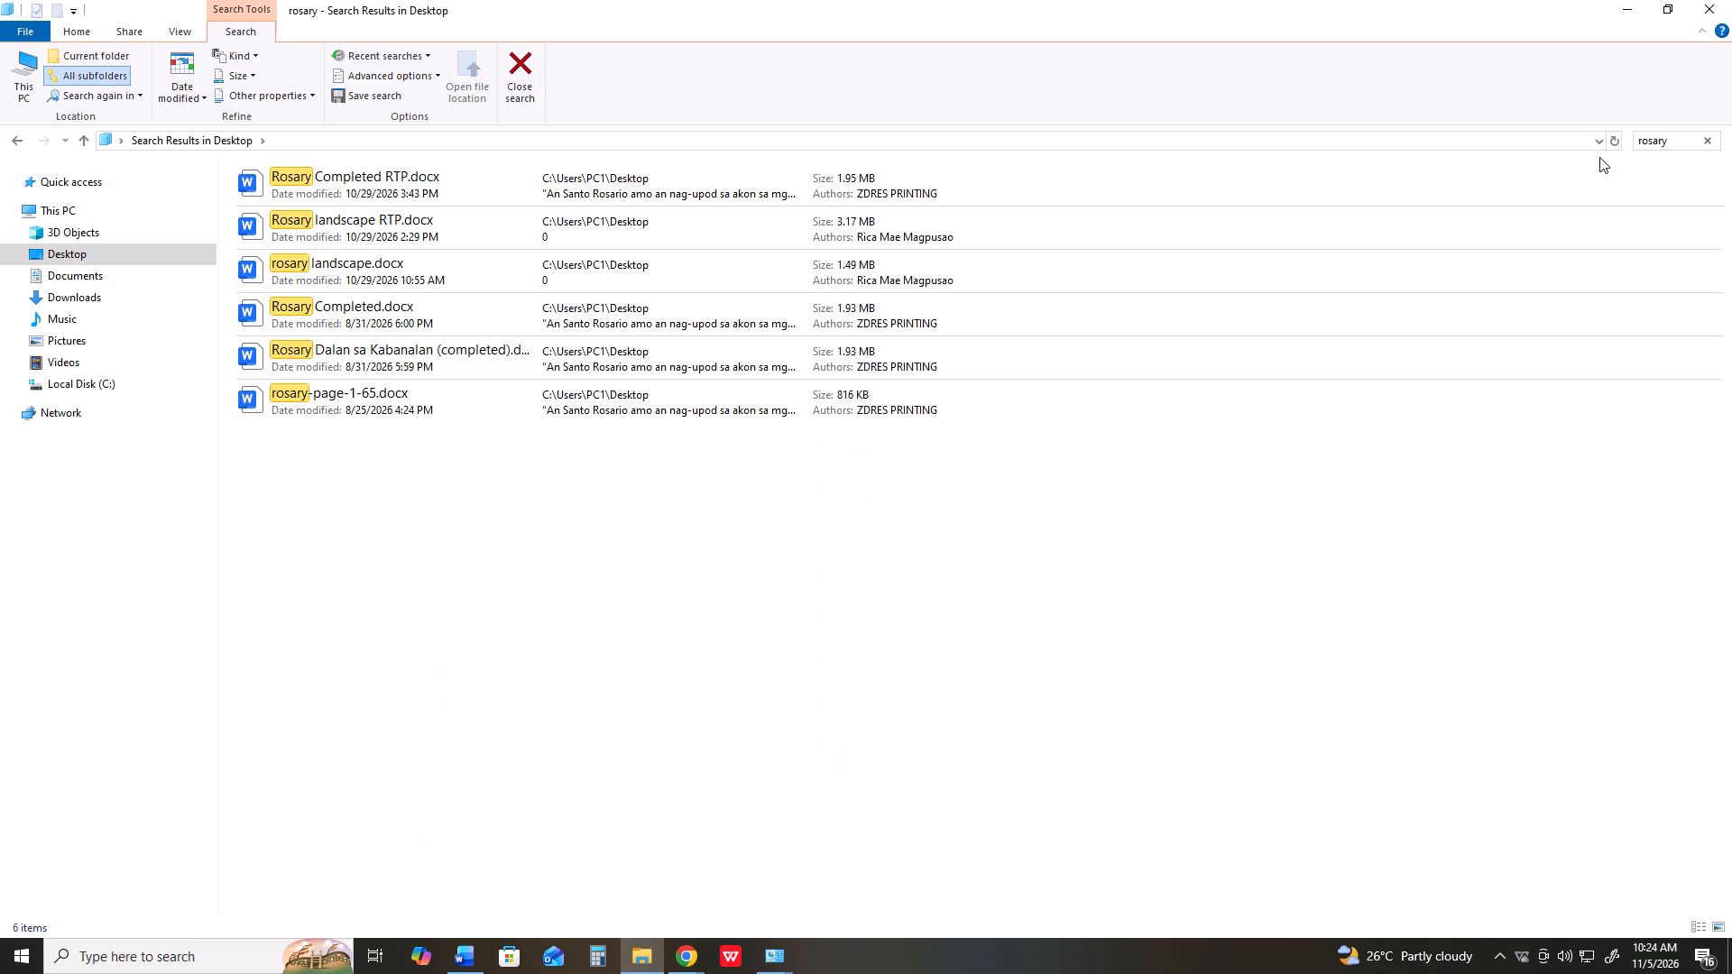
right_click(840, 191)
right_click(840, 191)
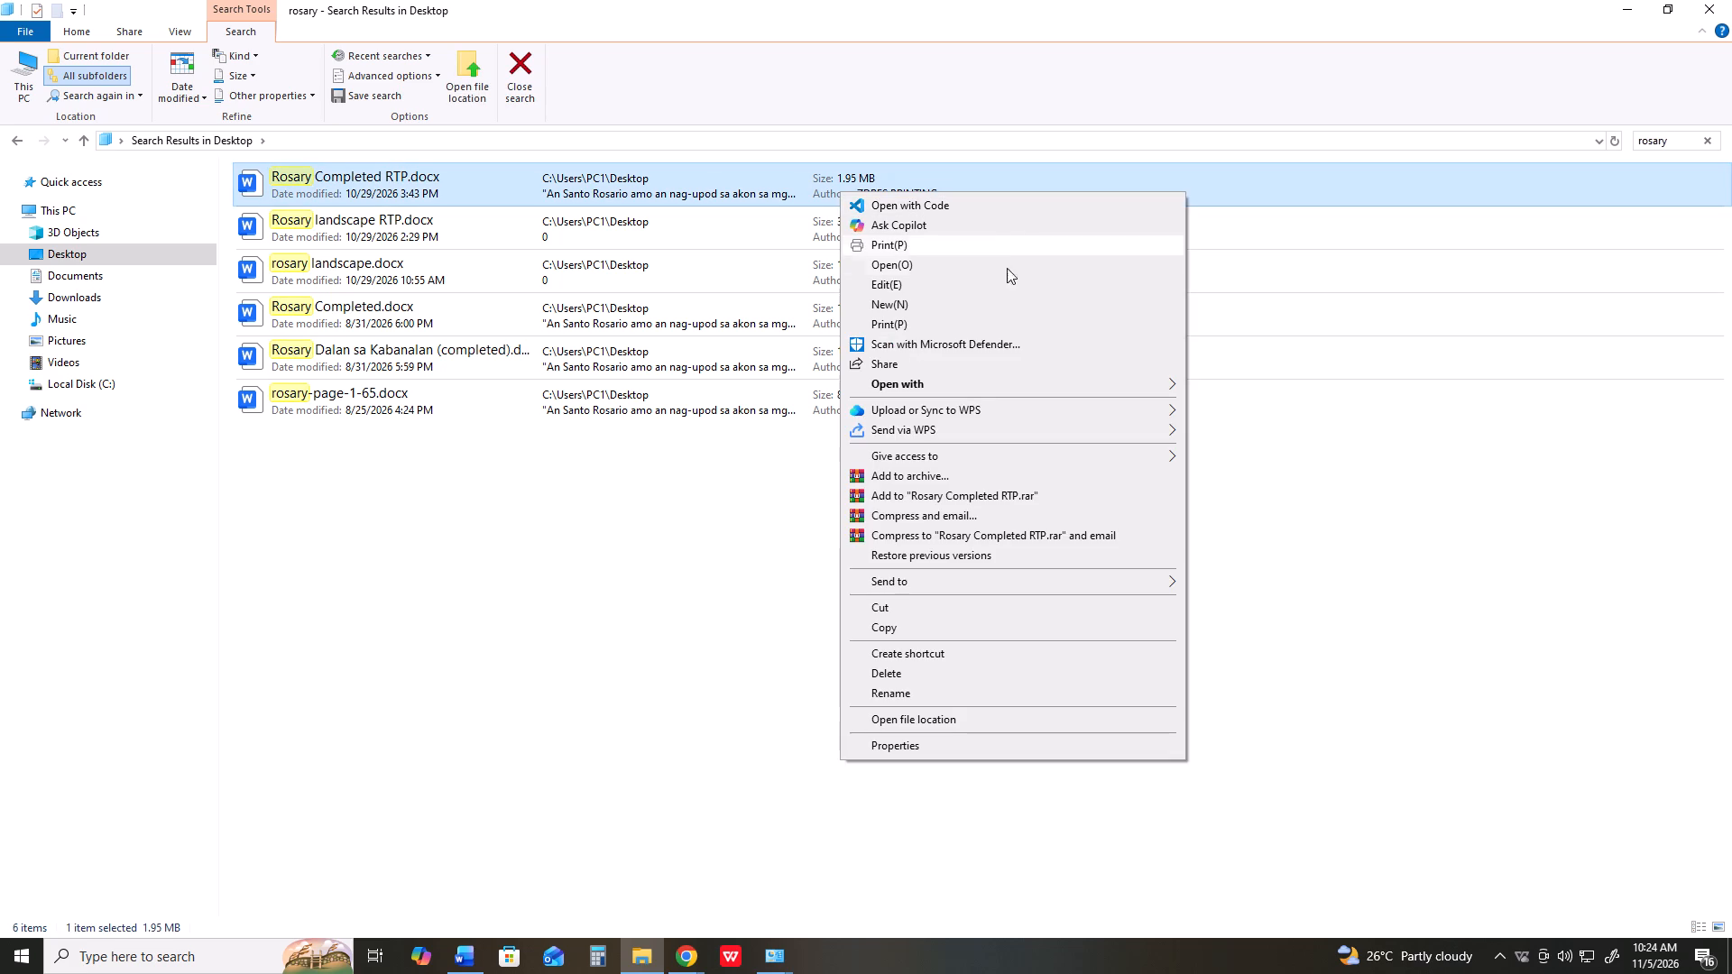
left_click(987, 386)
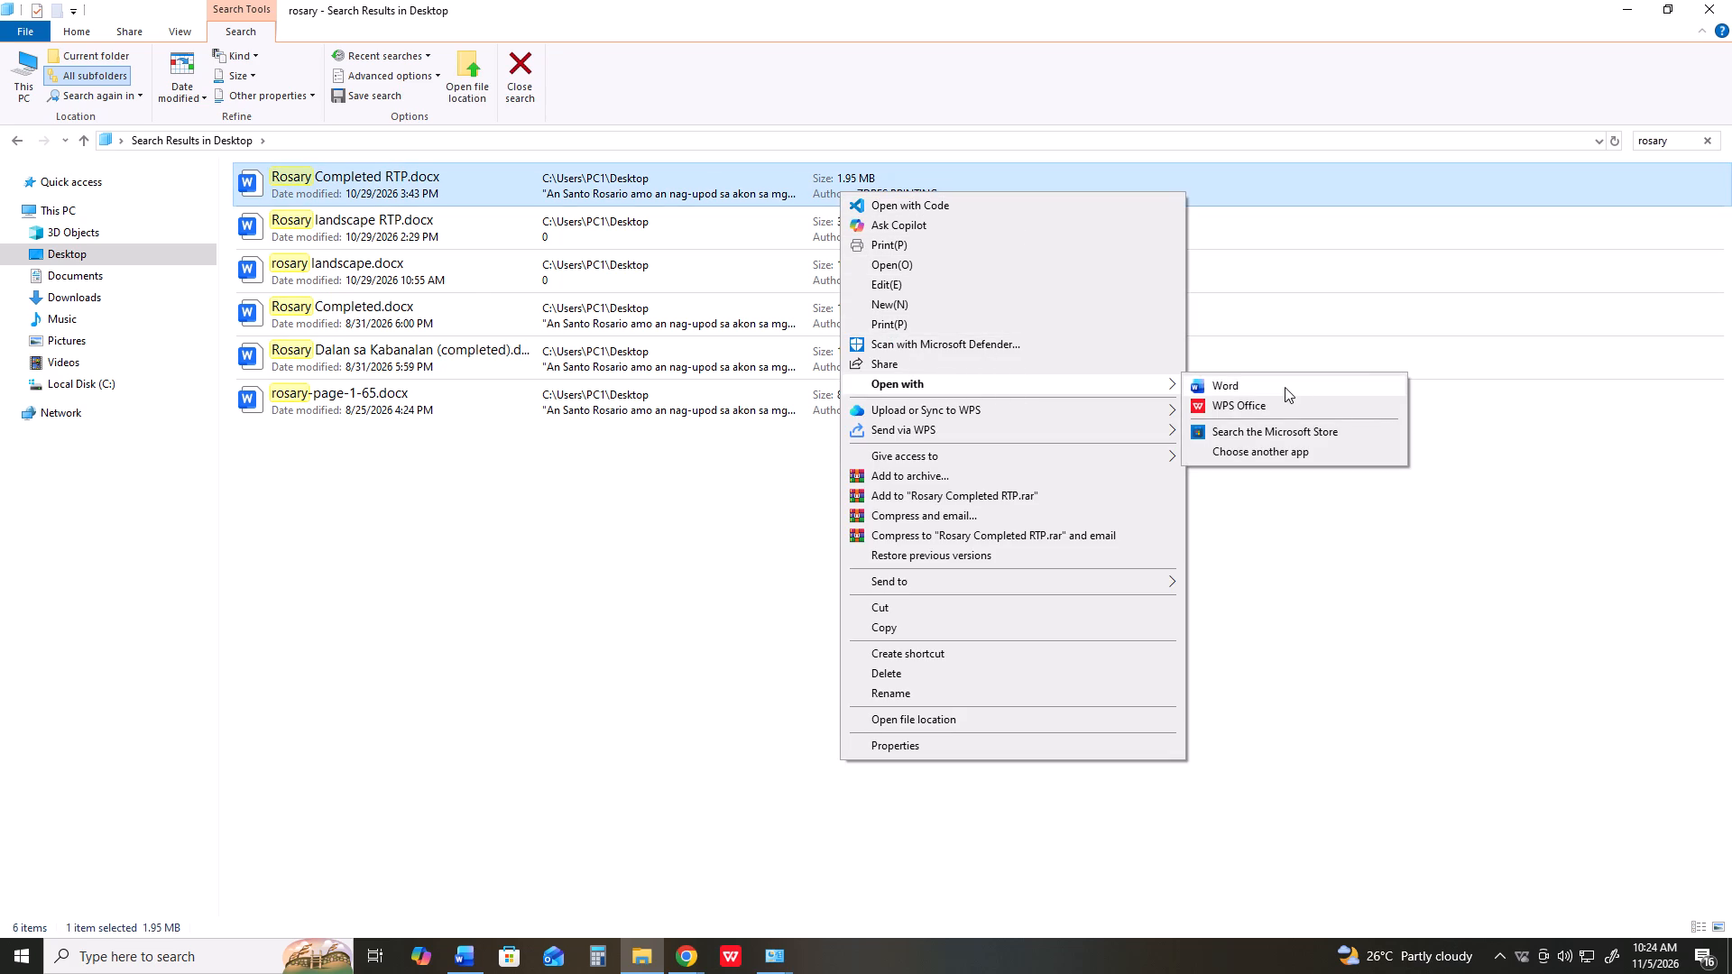
left_click(1285, 387)
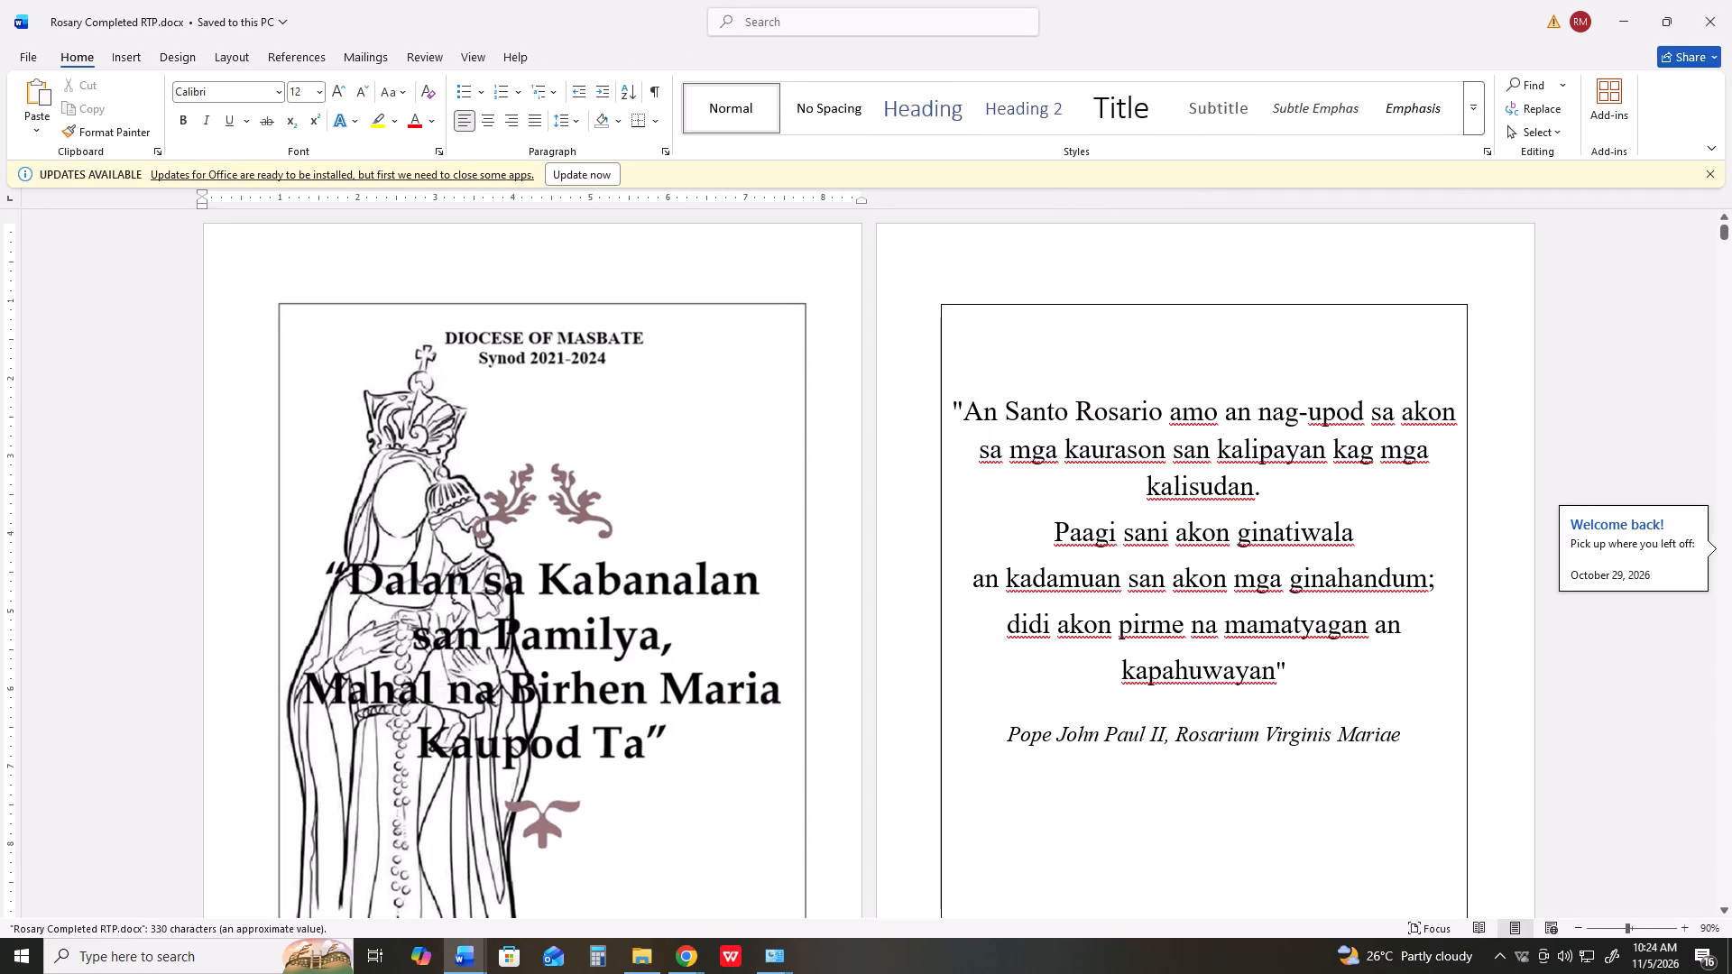
Bring up the rosary document's print preview with its first two pages and capture a full-screen screenshot.
scroll(1255, 523, "down", 6)
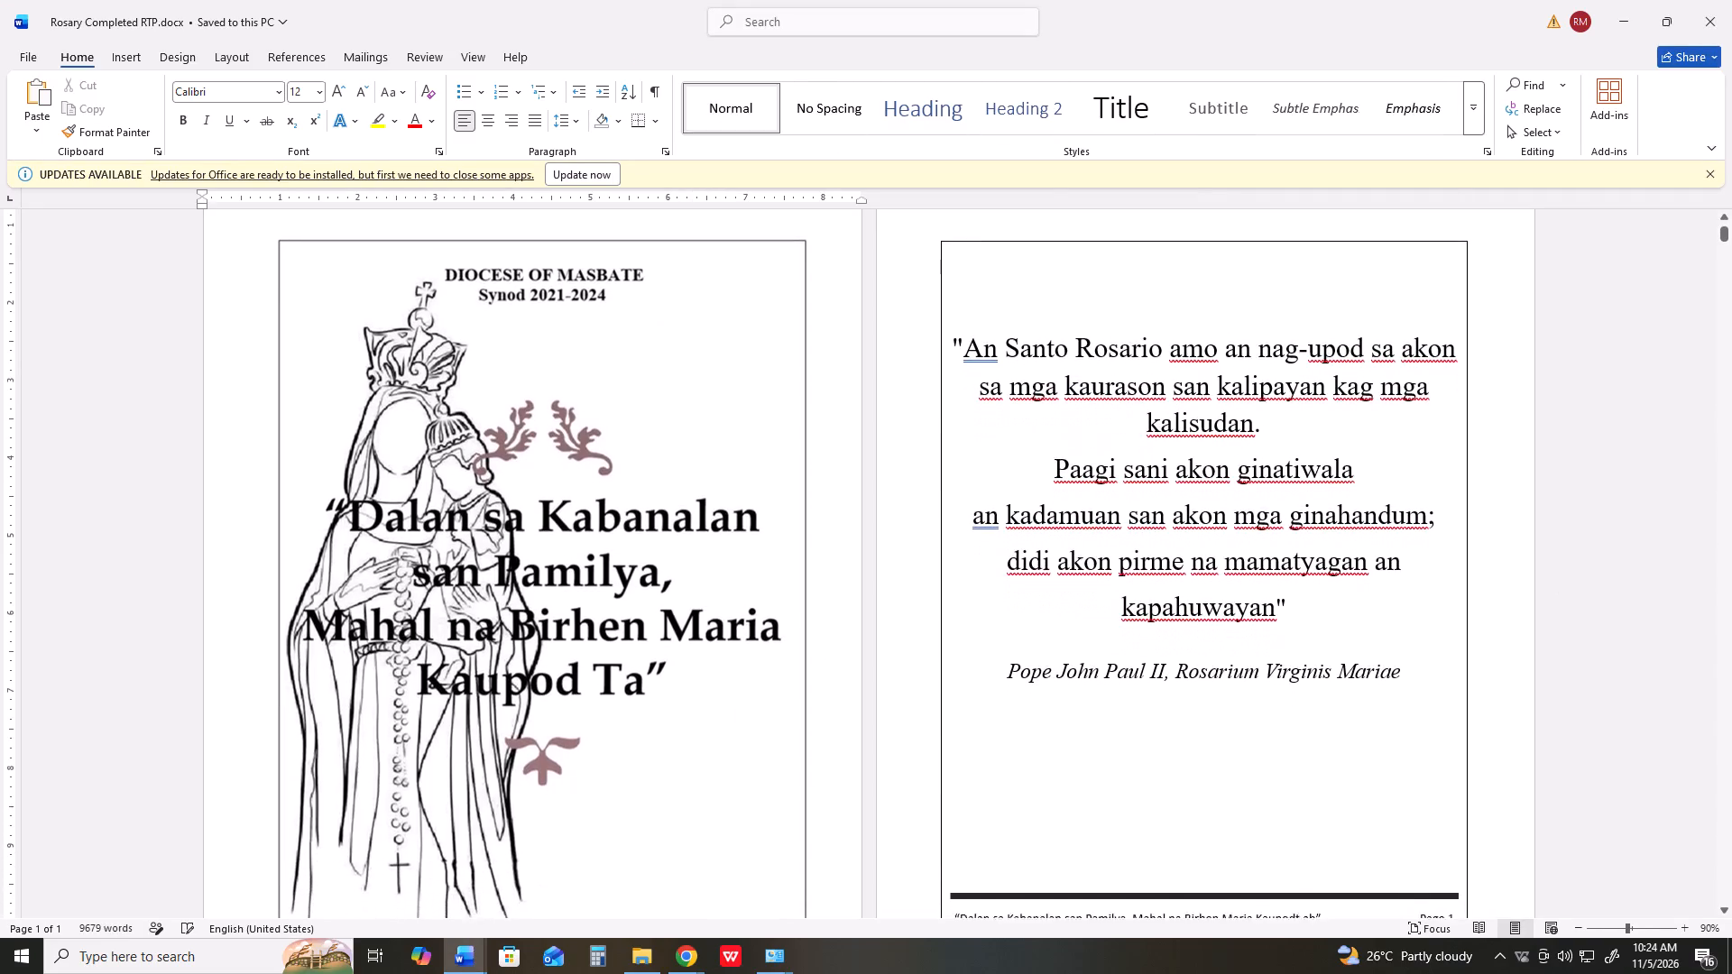
scroll(1255, 523, "down", 3)
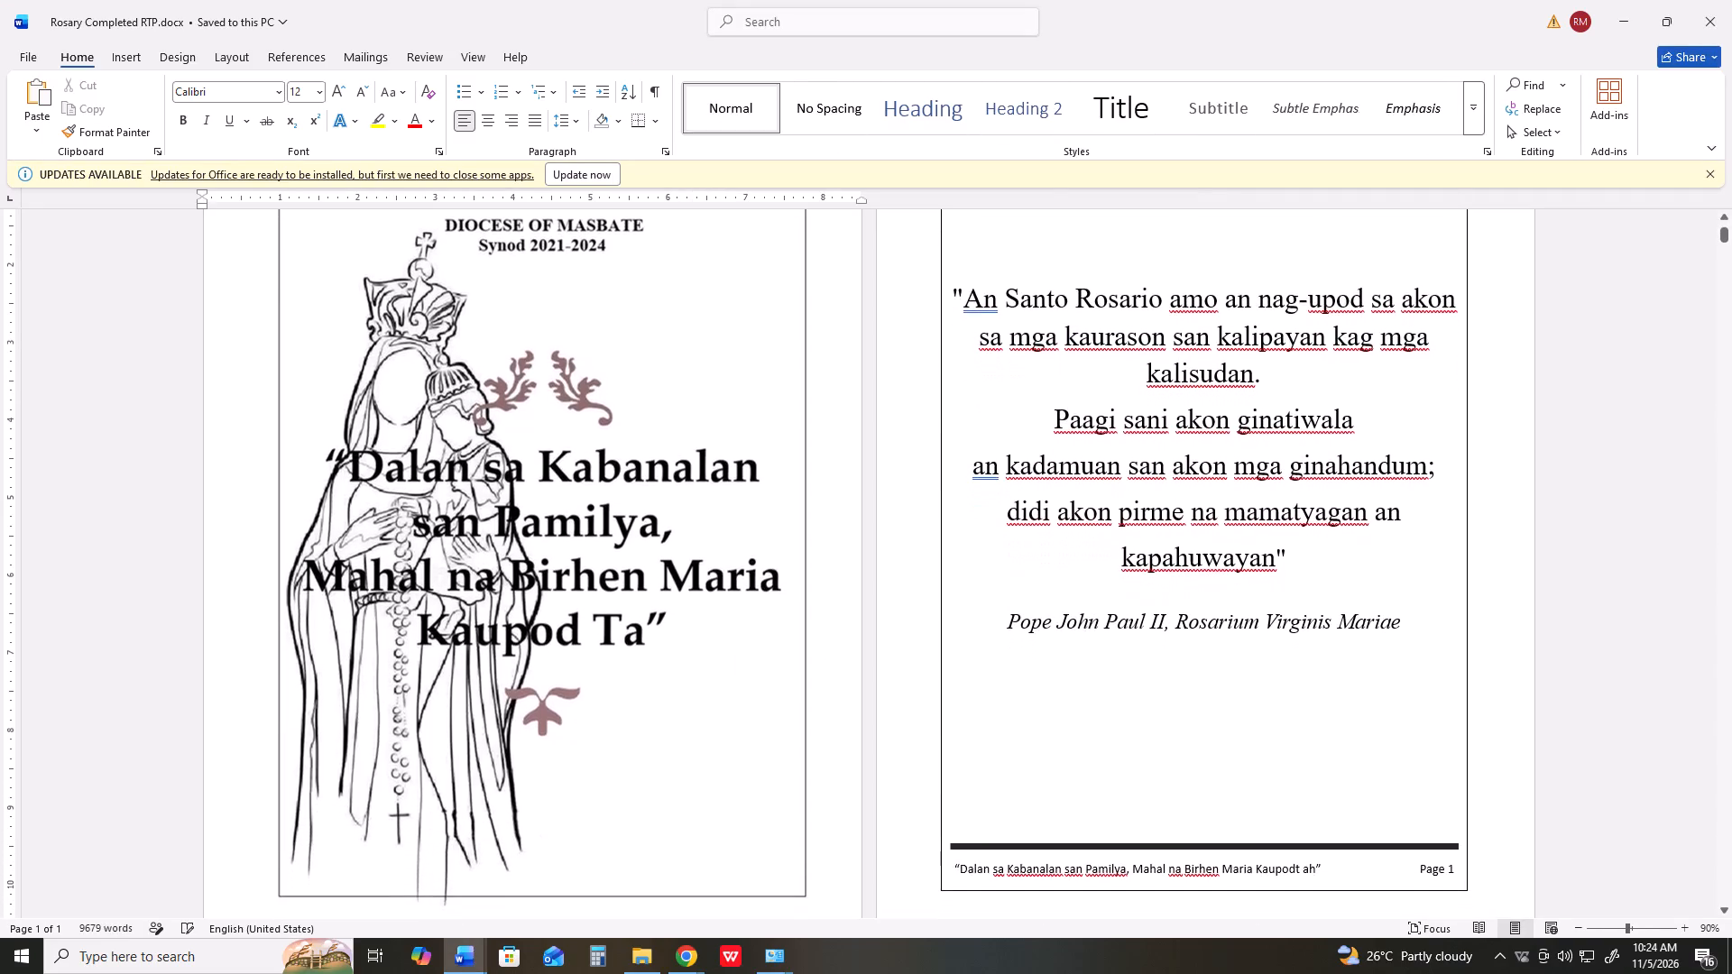
scroll(1255, 523, "up", 1)
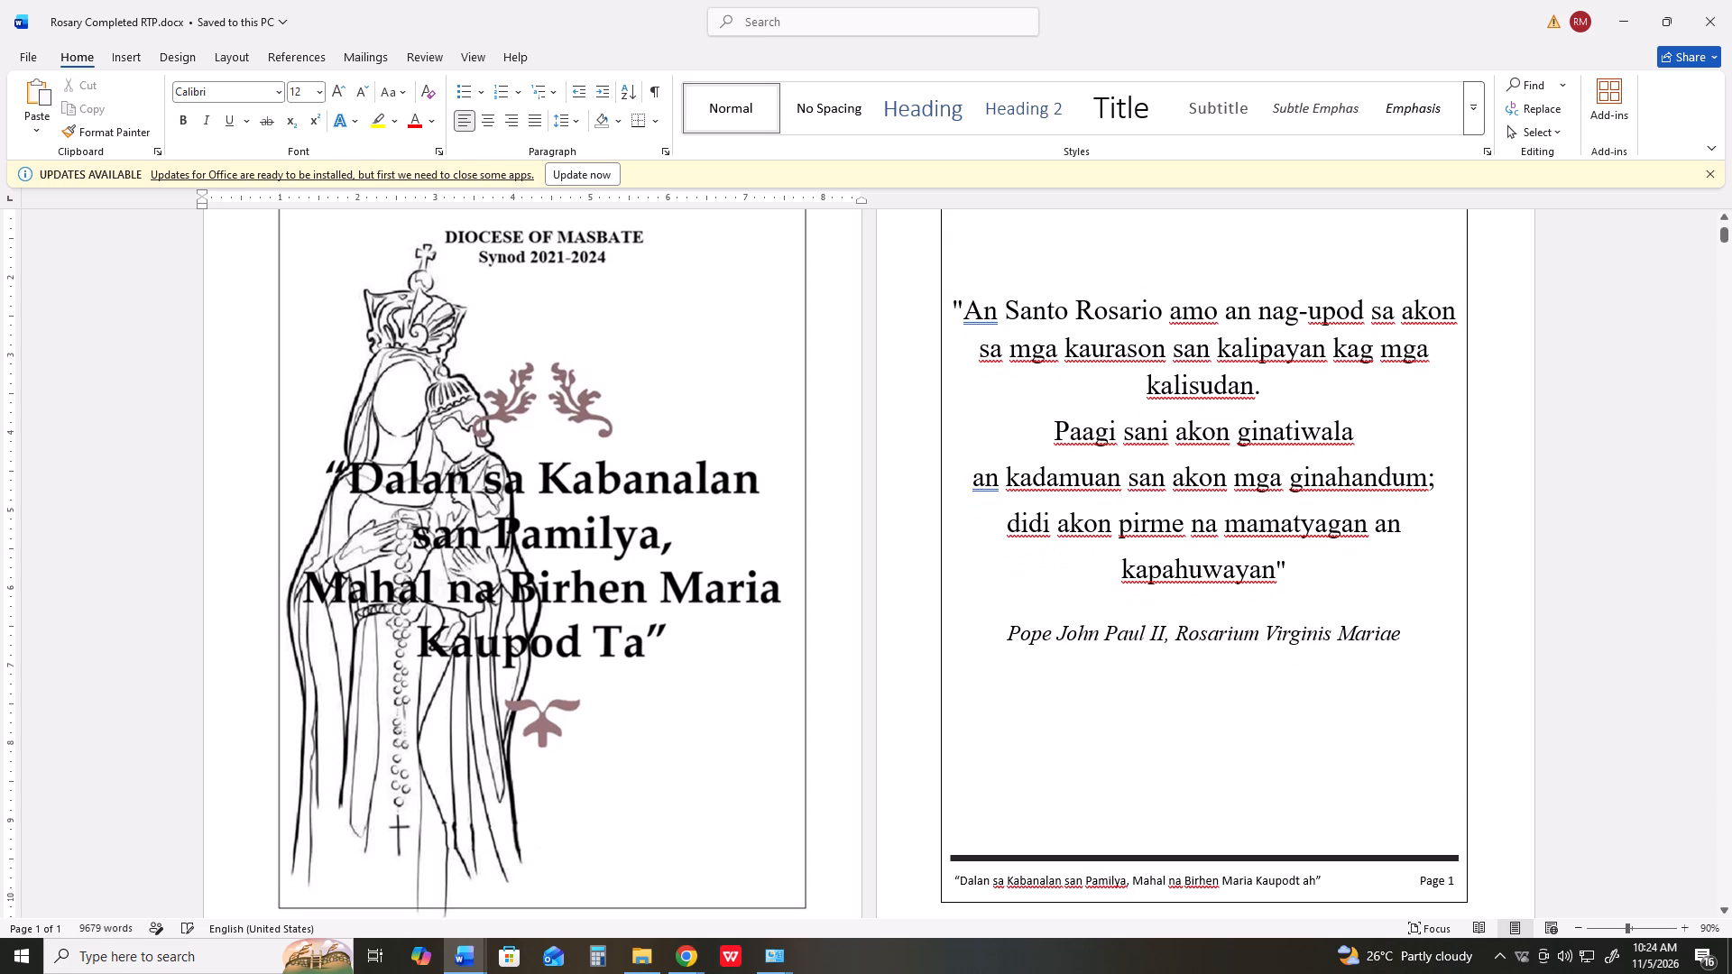
key("ctrl+p")
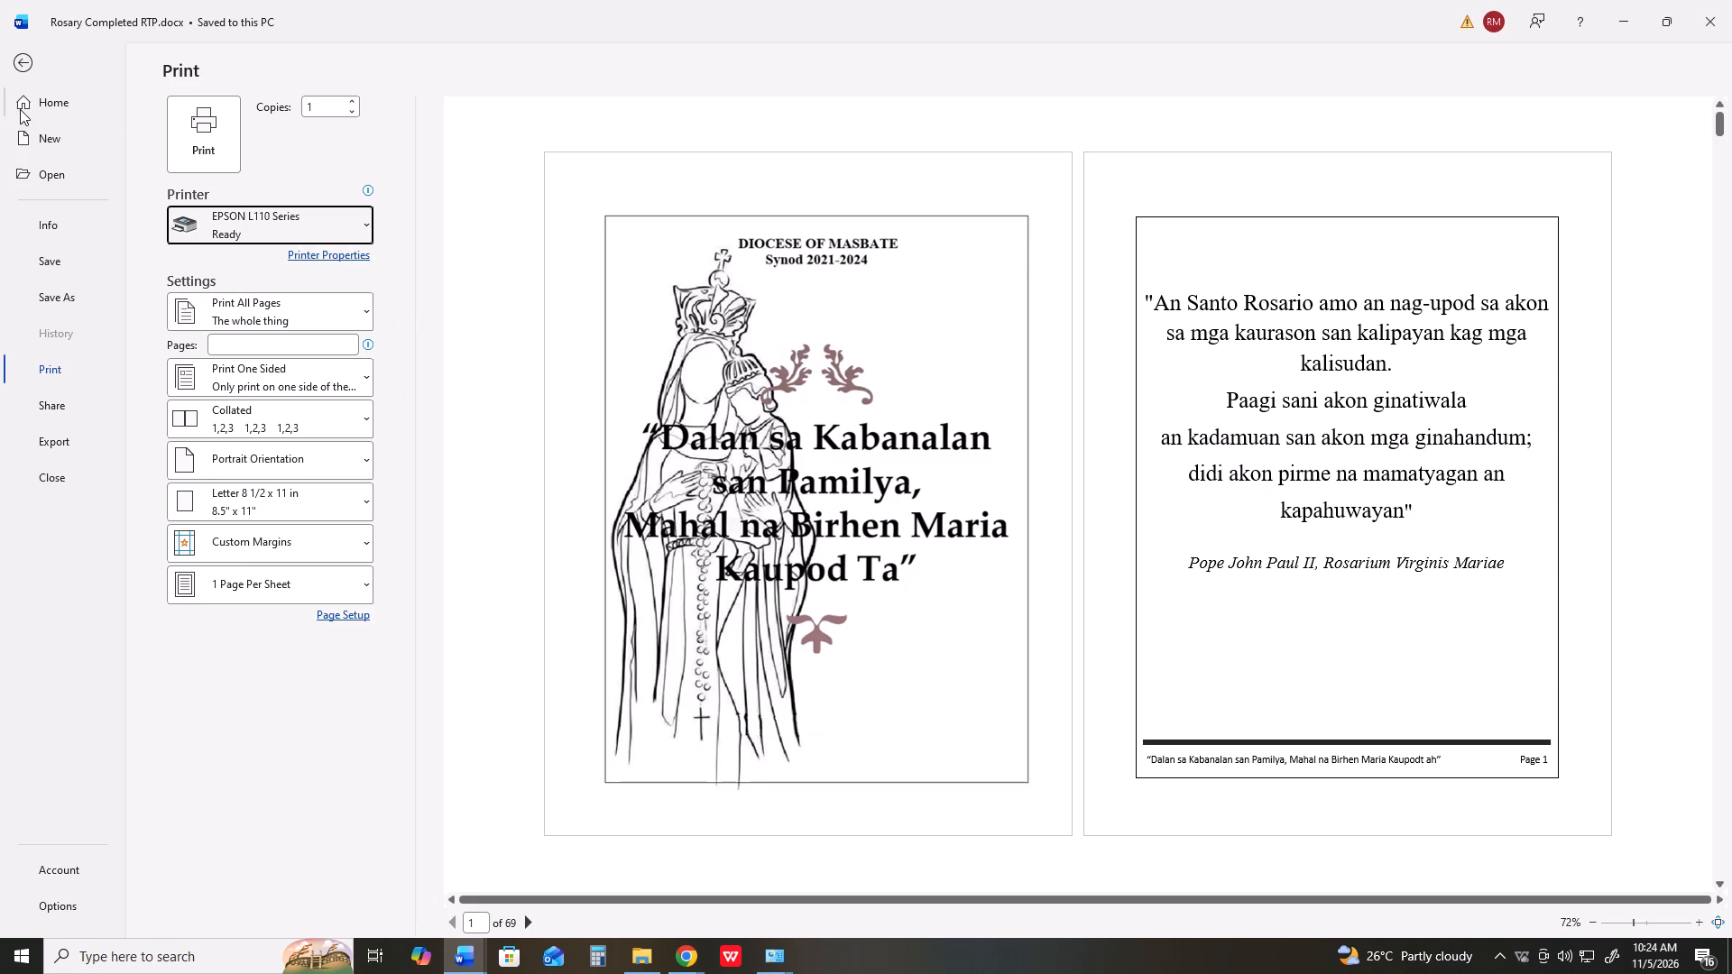
key("Menu")
key("Print")
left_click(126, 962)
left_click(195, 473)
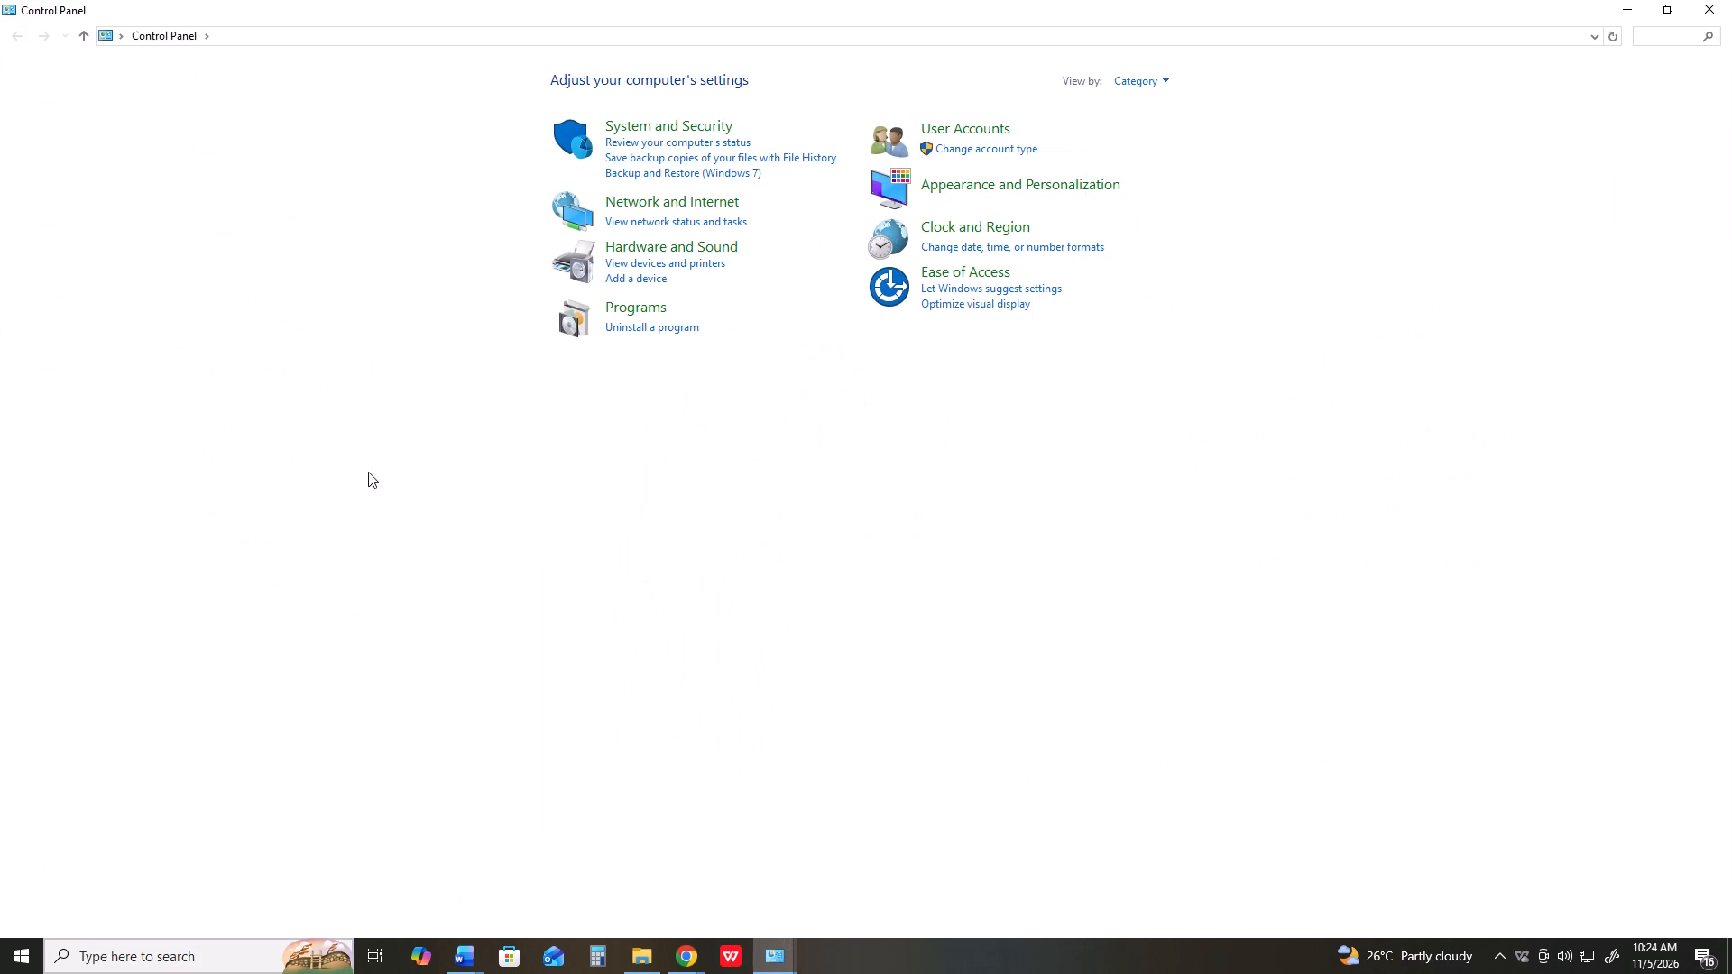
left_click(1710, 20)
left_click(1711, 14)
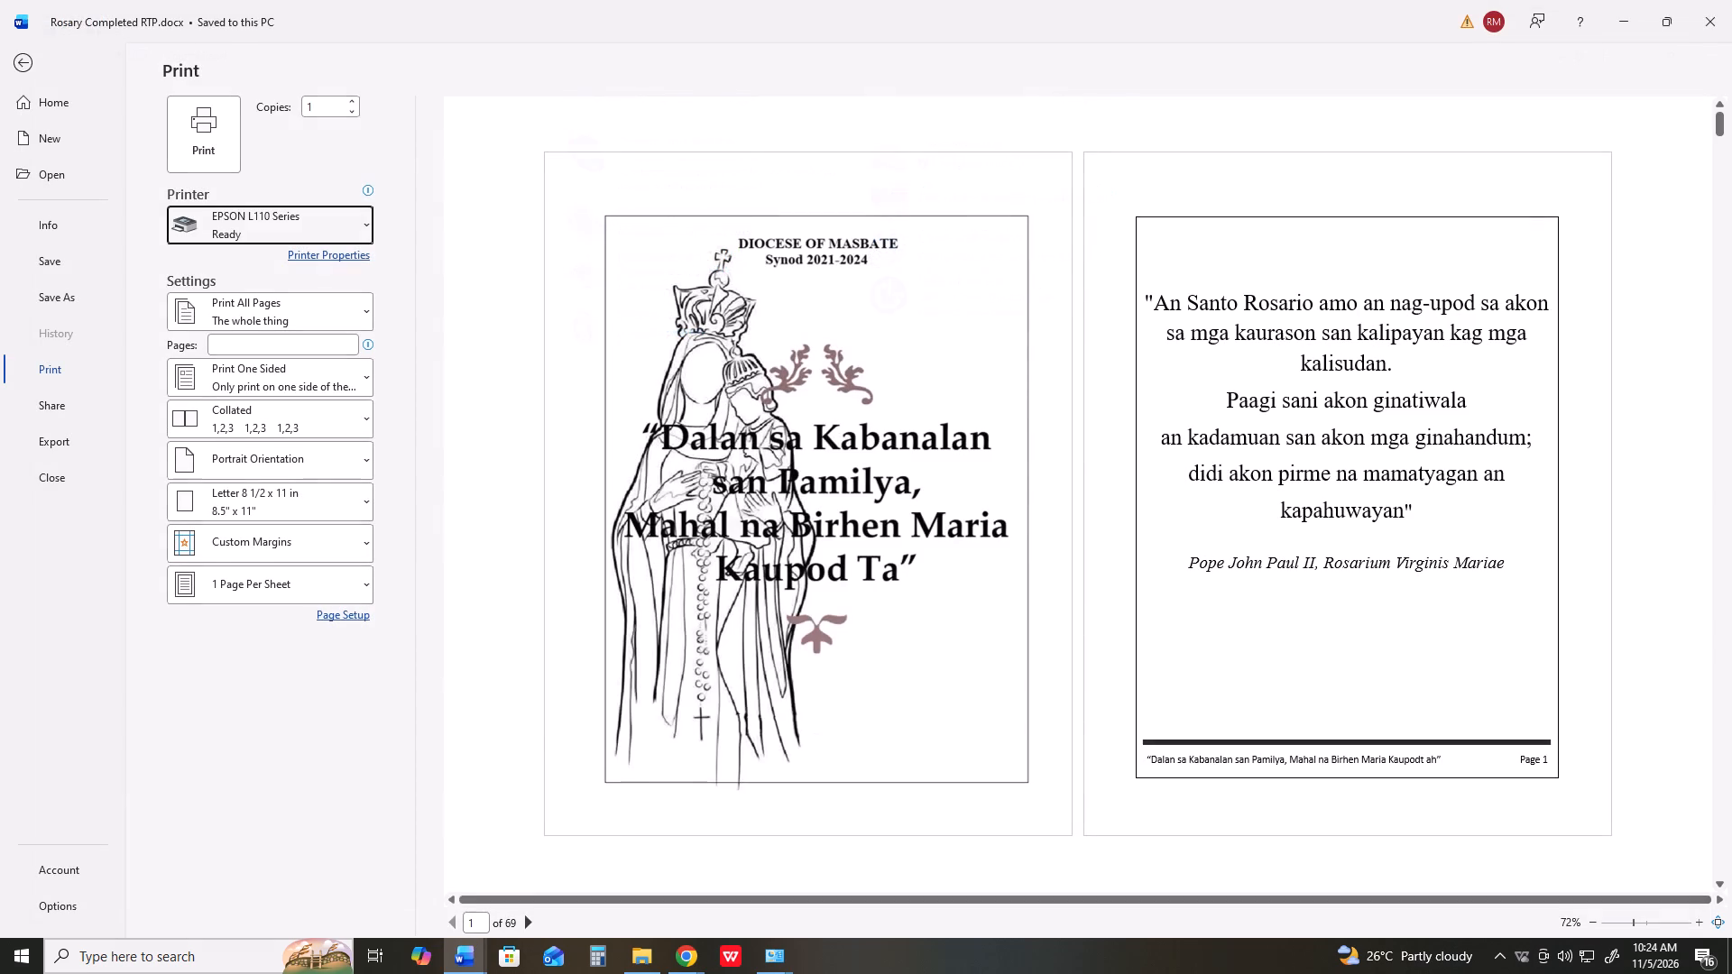
Switch to Paint and paste the captured print-preview screenshot onto the blank canvas.
left_click(178, 972)
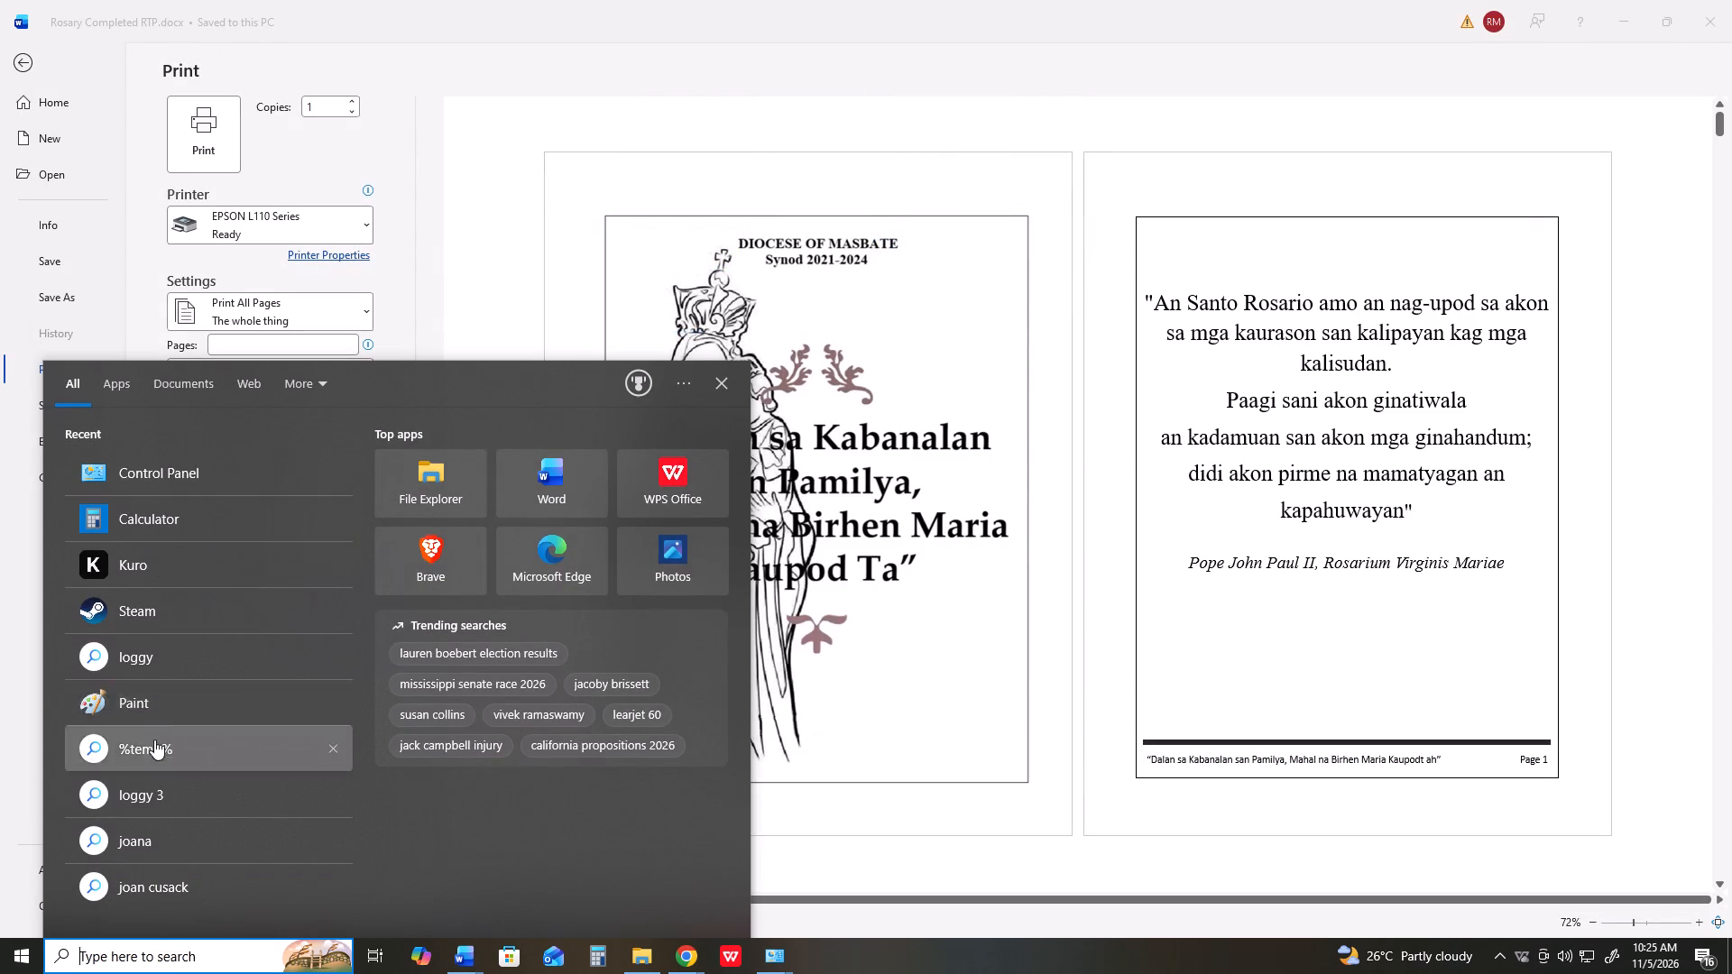
left_click(159, 716)
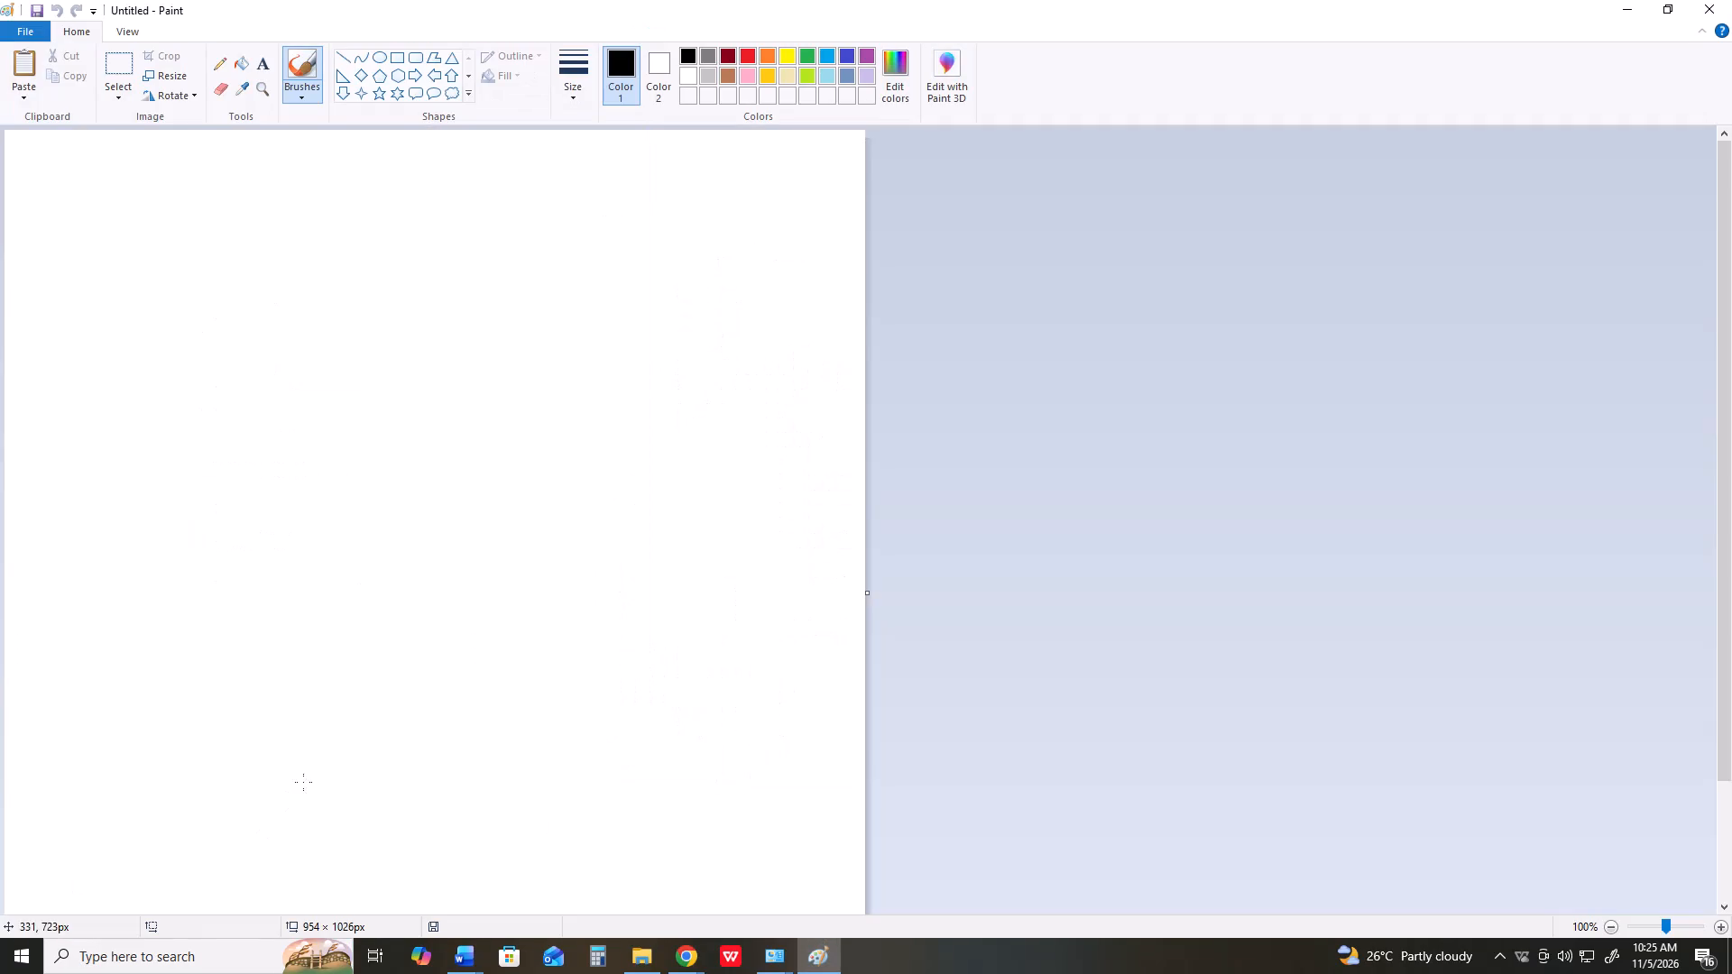
key("ctrl+v")
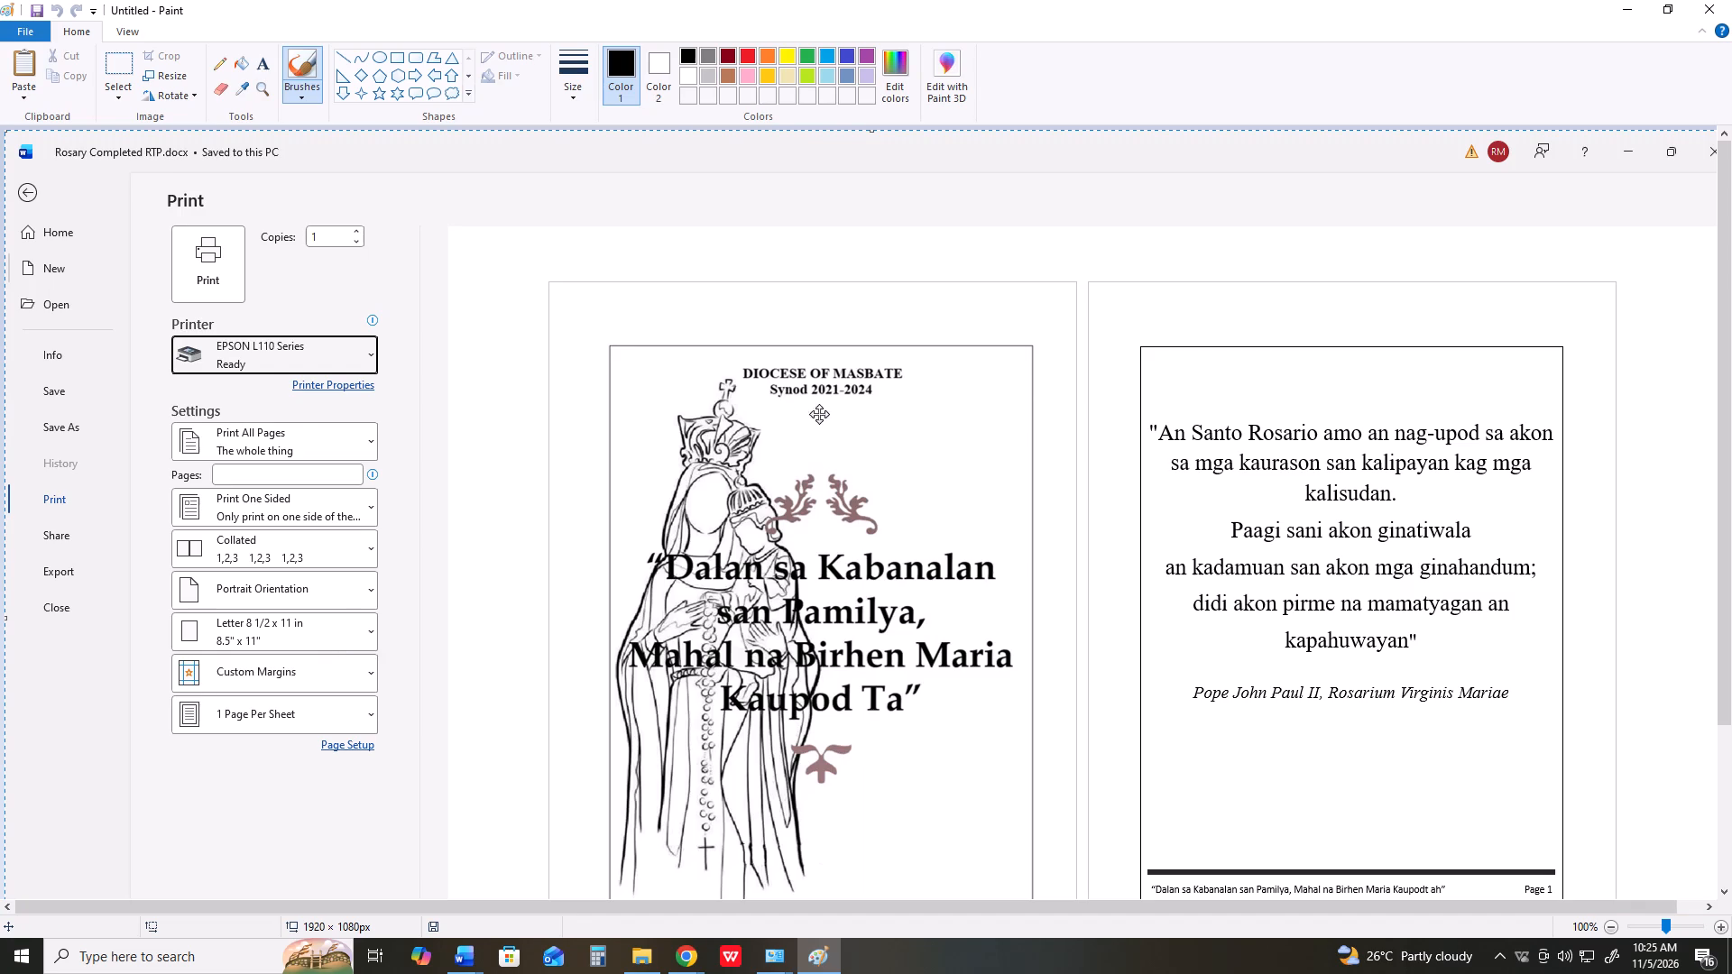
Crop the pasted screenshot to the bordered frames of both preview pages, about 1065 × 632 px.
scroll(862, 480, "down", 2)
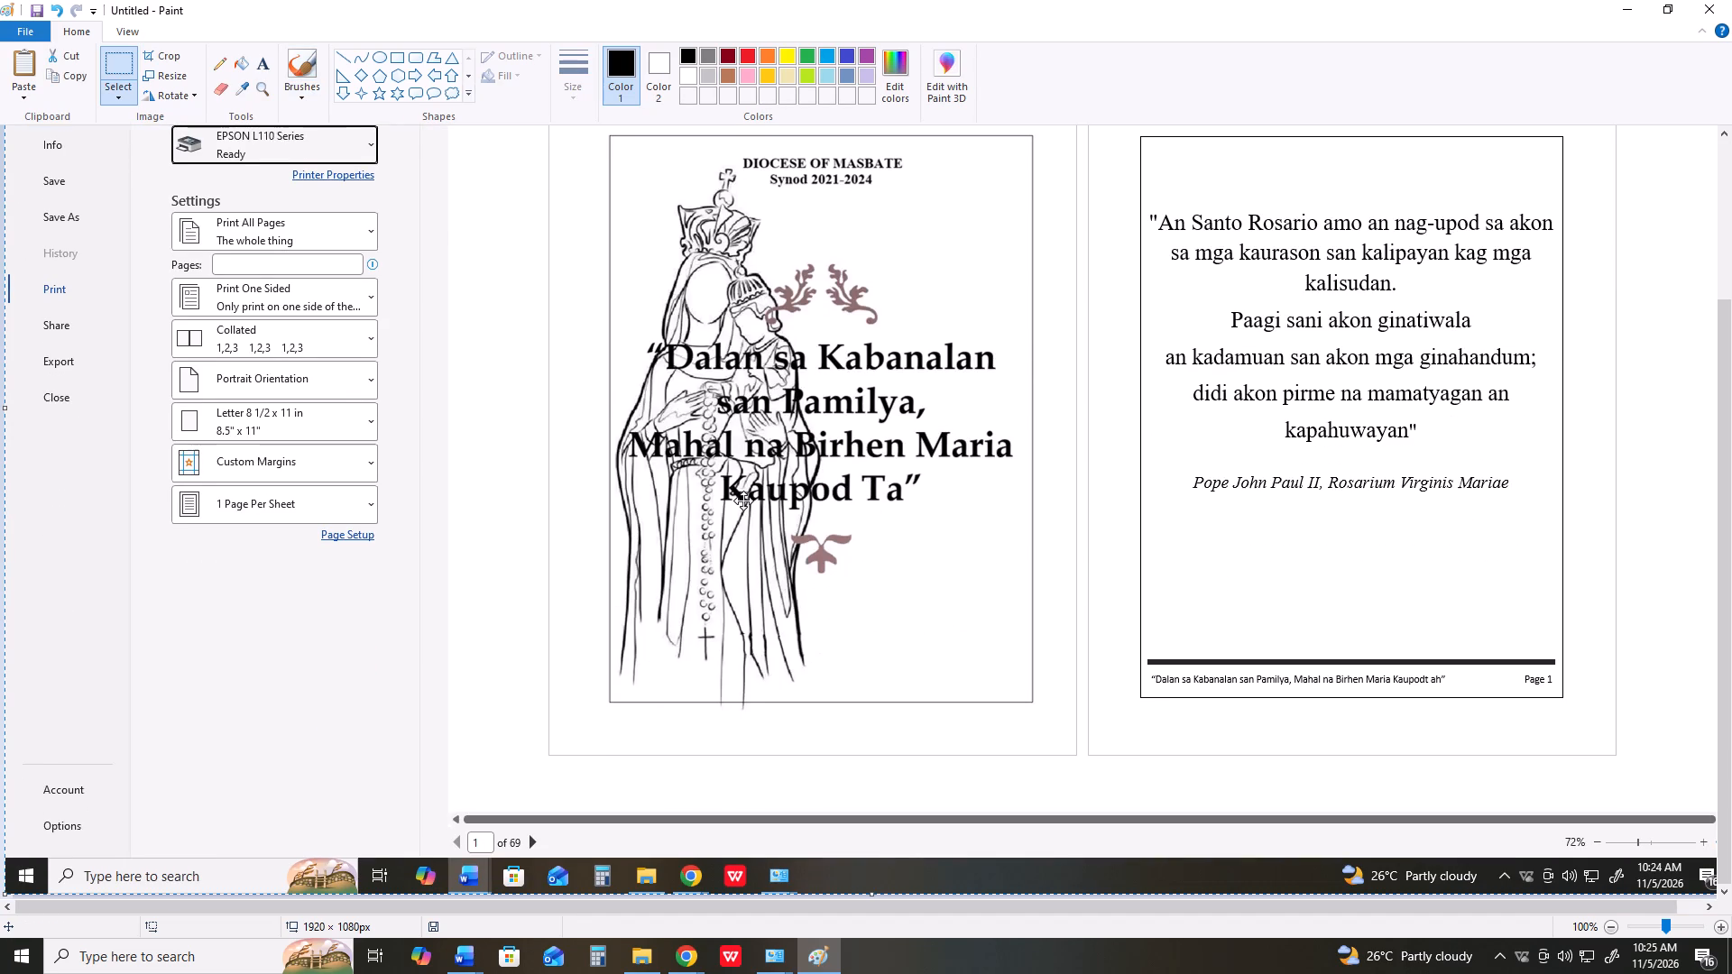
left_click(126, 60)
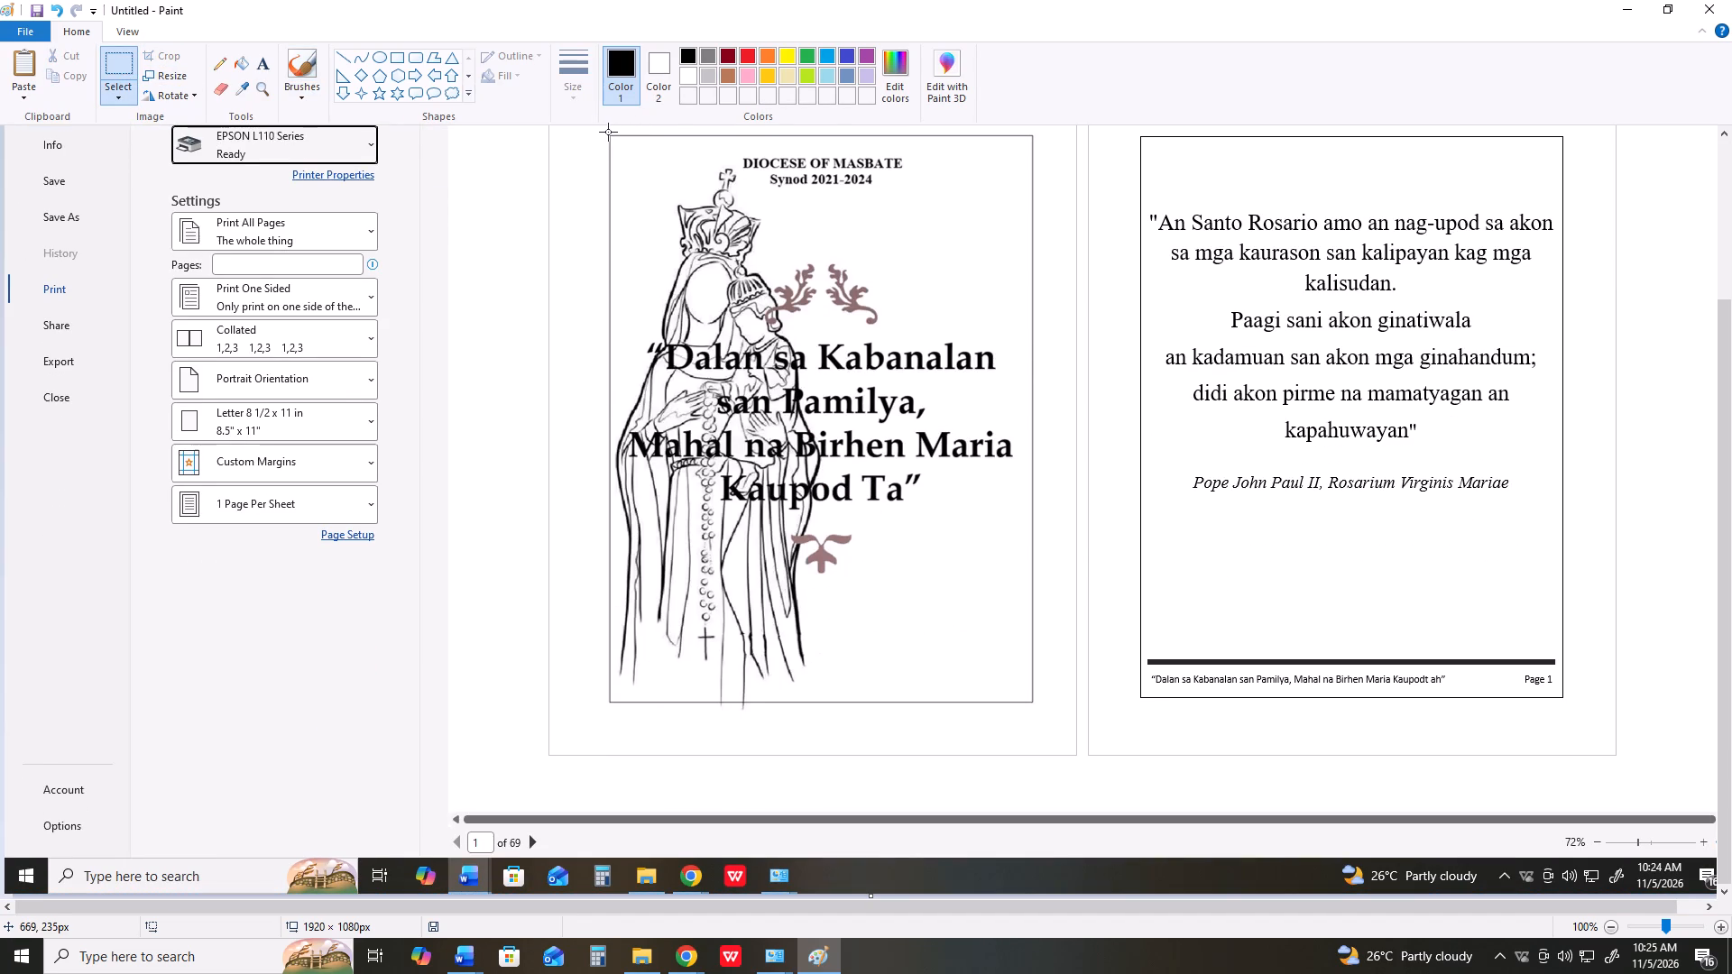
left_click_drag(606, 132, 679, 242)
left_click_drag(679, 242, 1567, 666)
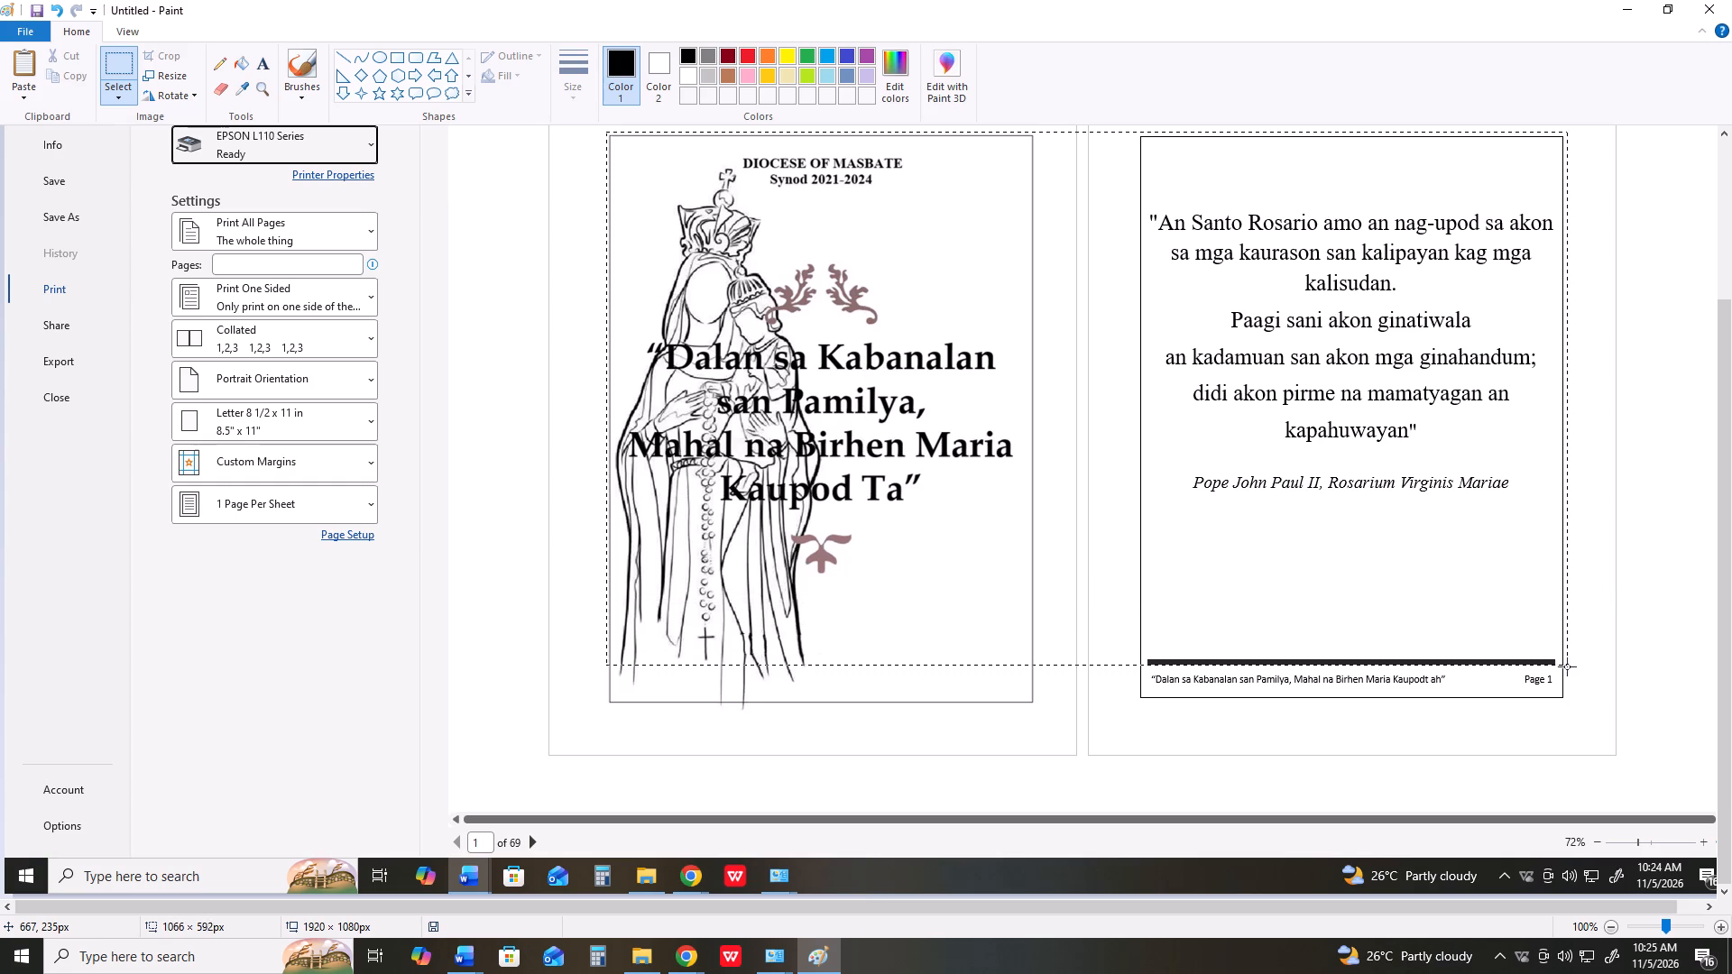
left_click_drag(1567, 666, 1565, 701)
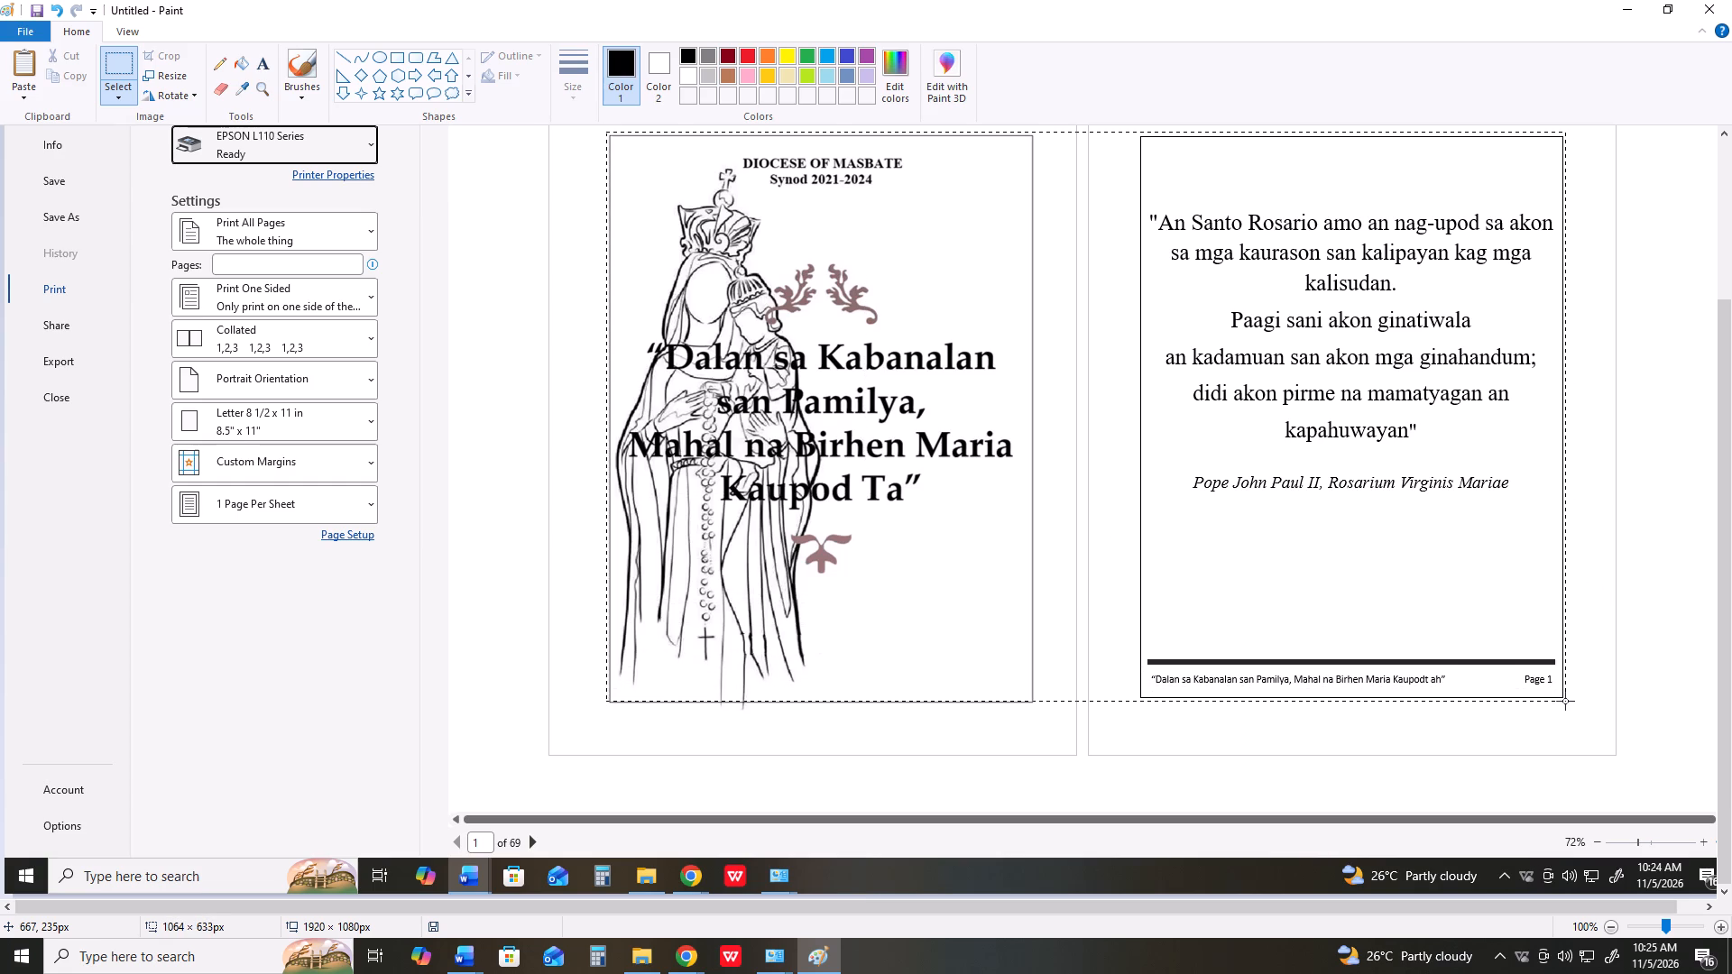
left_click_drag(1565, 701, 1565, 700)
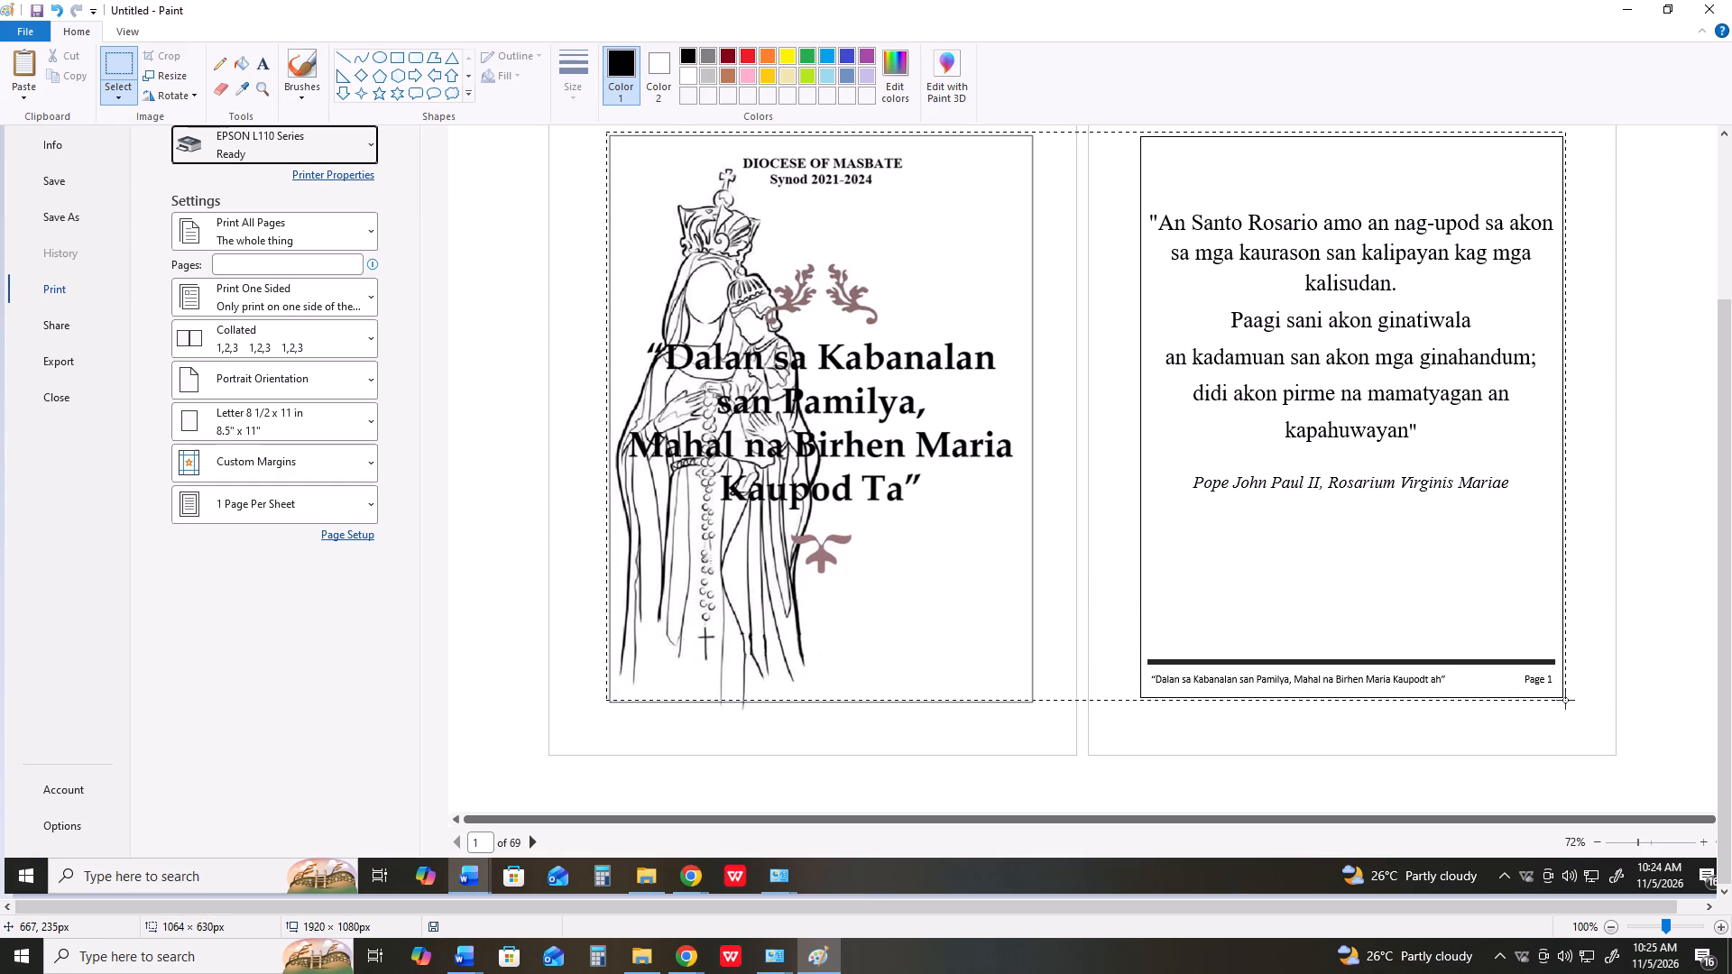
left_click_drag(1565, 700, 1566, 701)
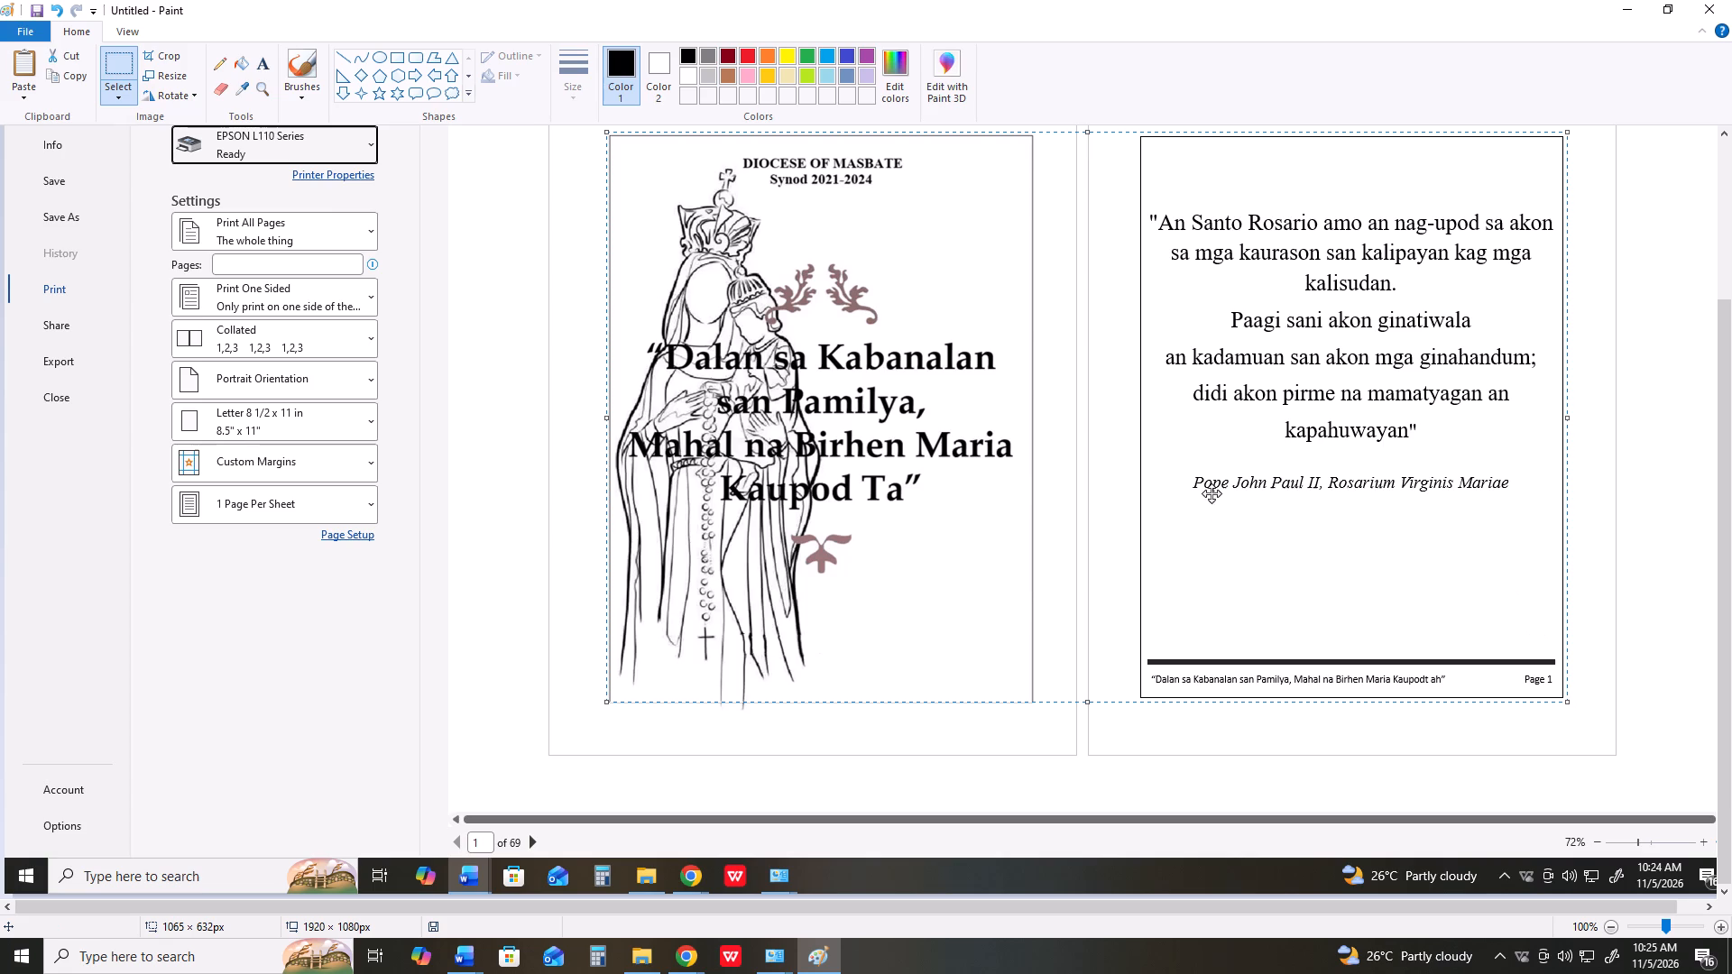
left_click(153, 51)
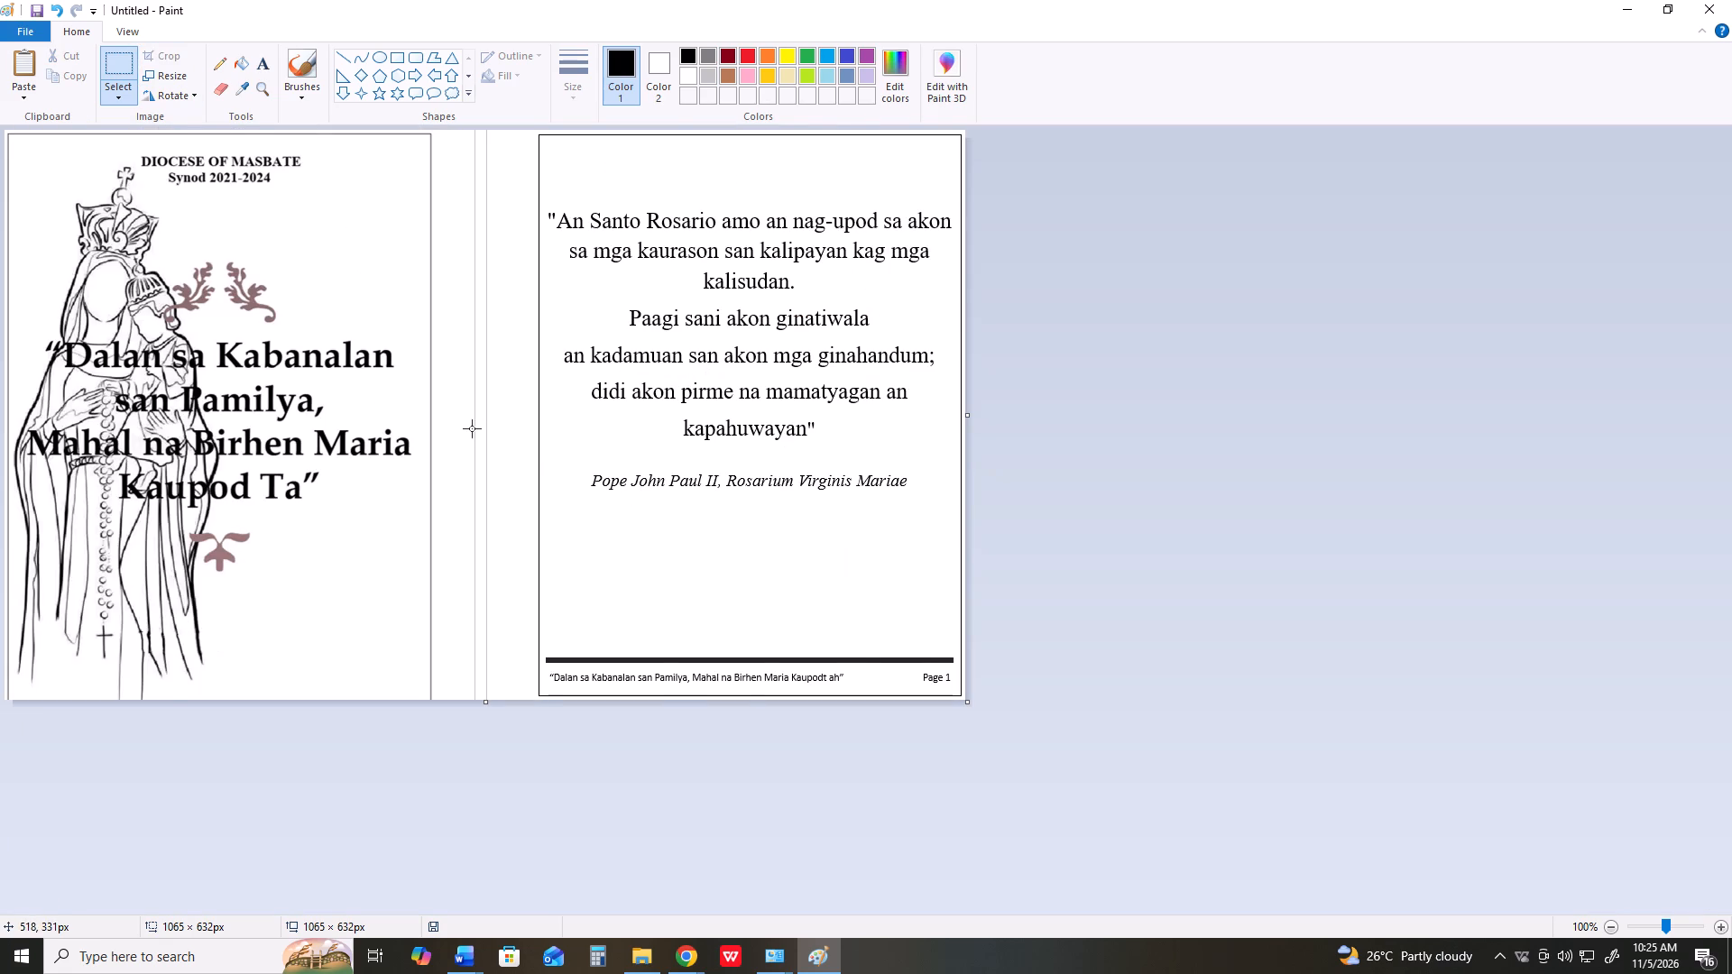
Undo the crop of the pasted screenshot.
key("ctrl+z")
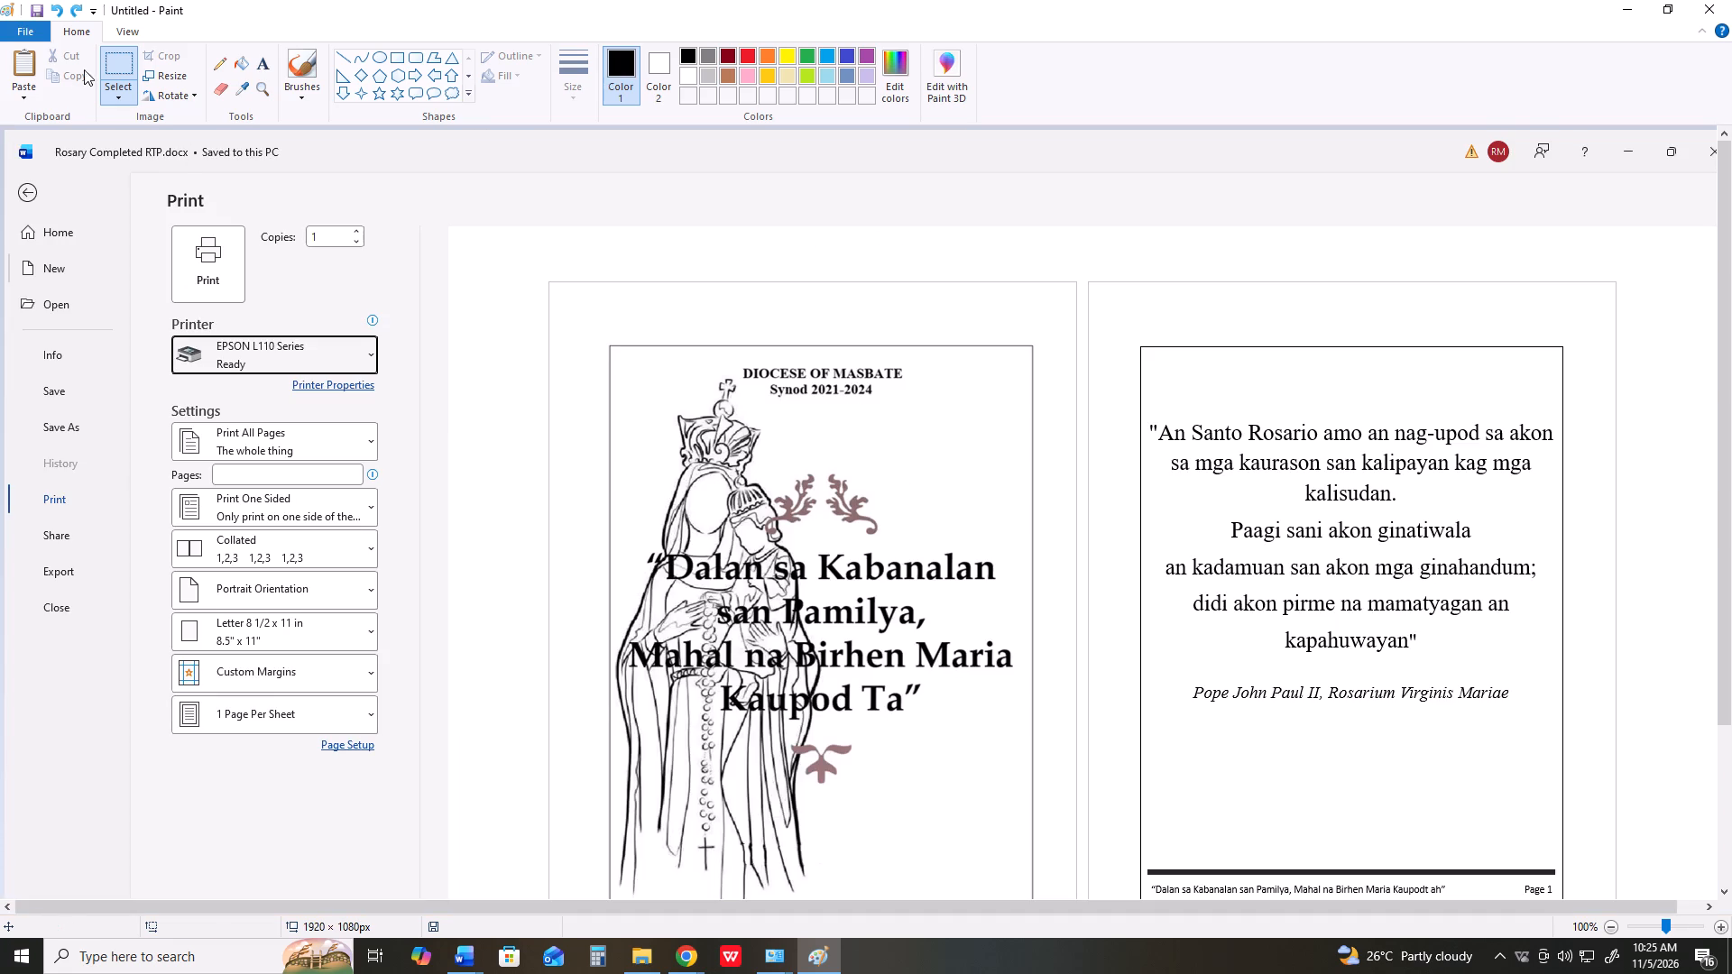
Crop the pasted screenshot to the bordered frames of both preview pages with a small margin, about 1064 × 640 px.
left_click(114, 64)
scroll(512, 384, "down", 2)
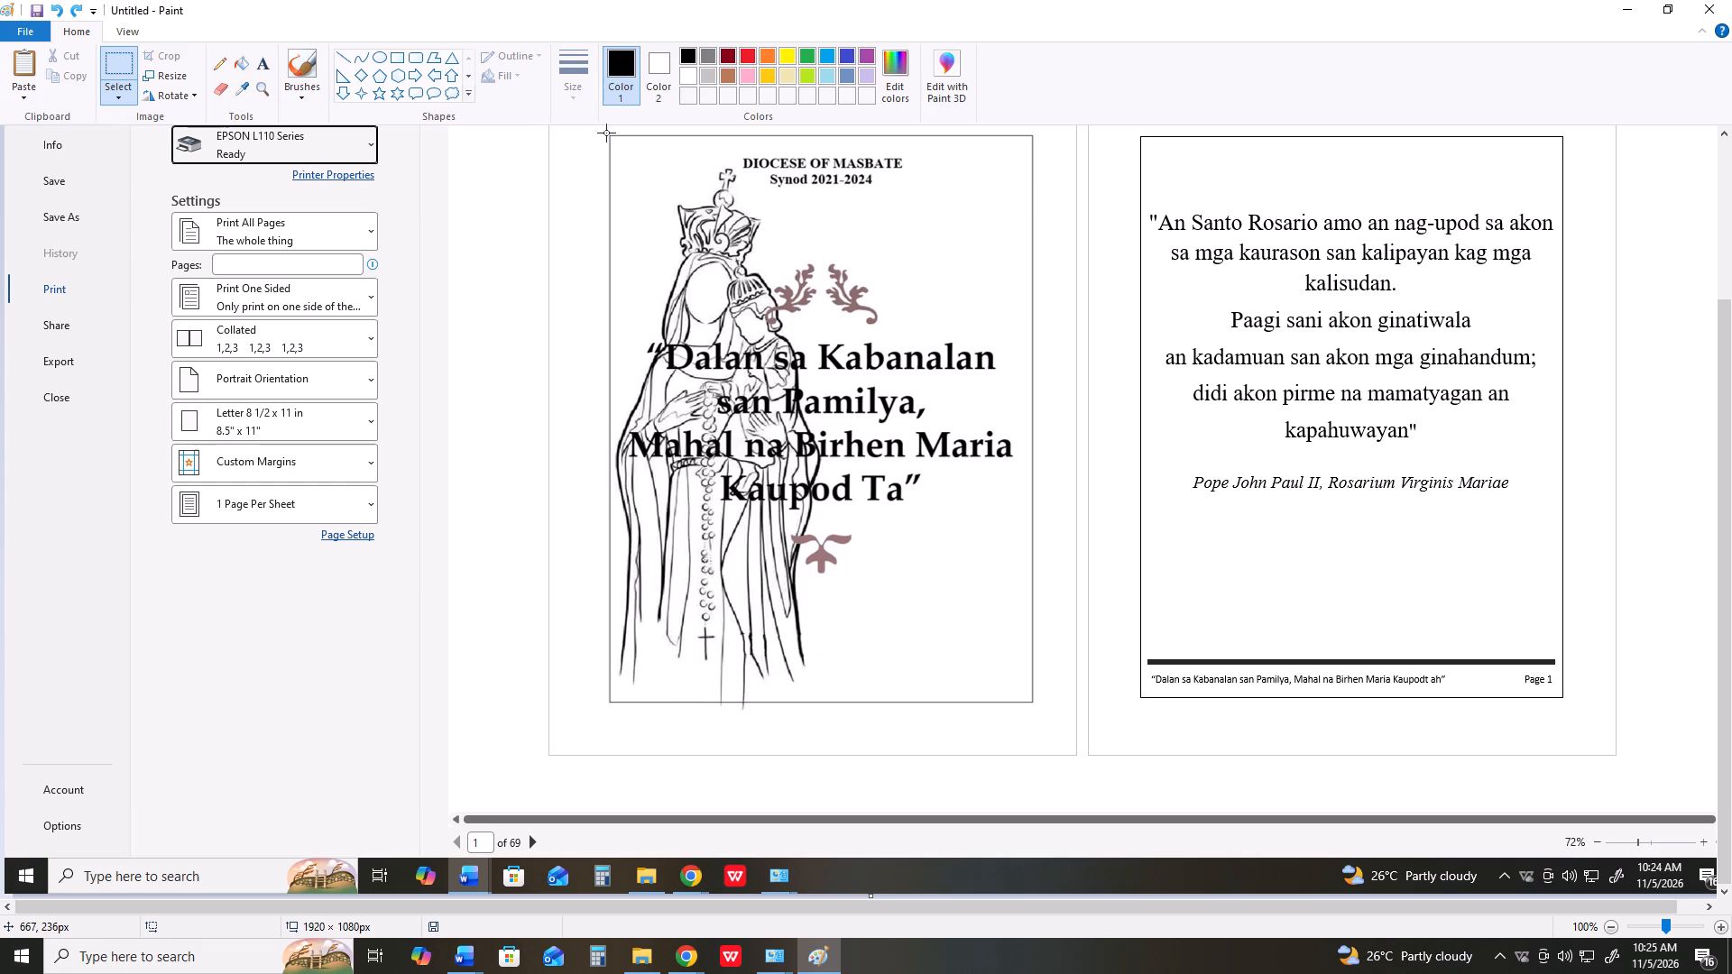
left_click_drag(606, 132, 1534, 657)
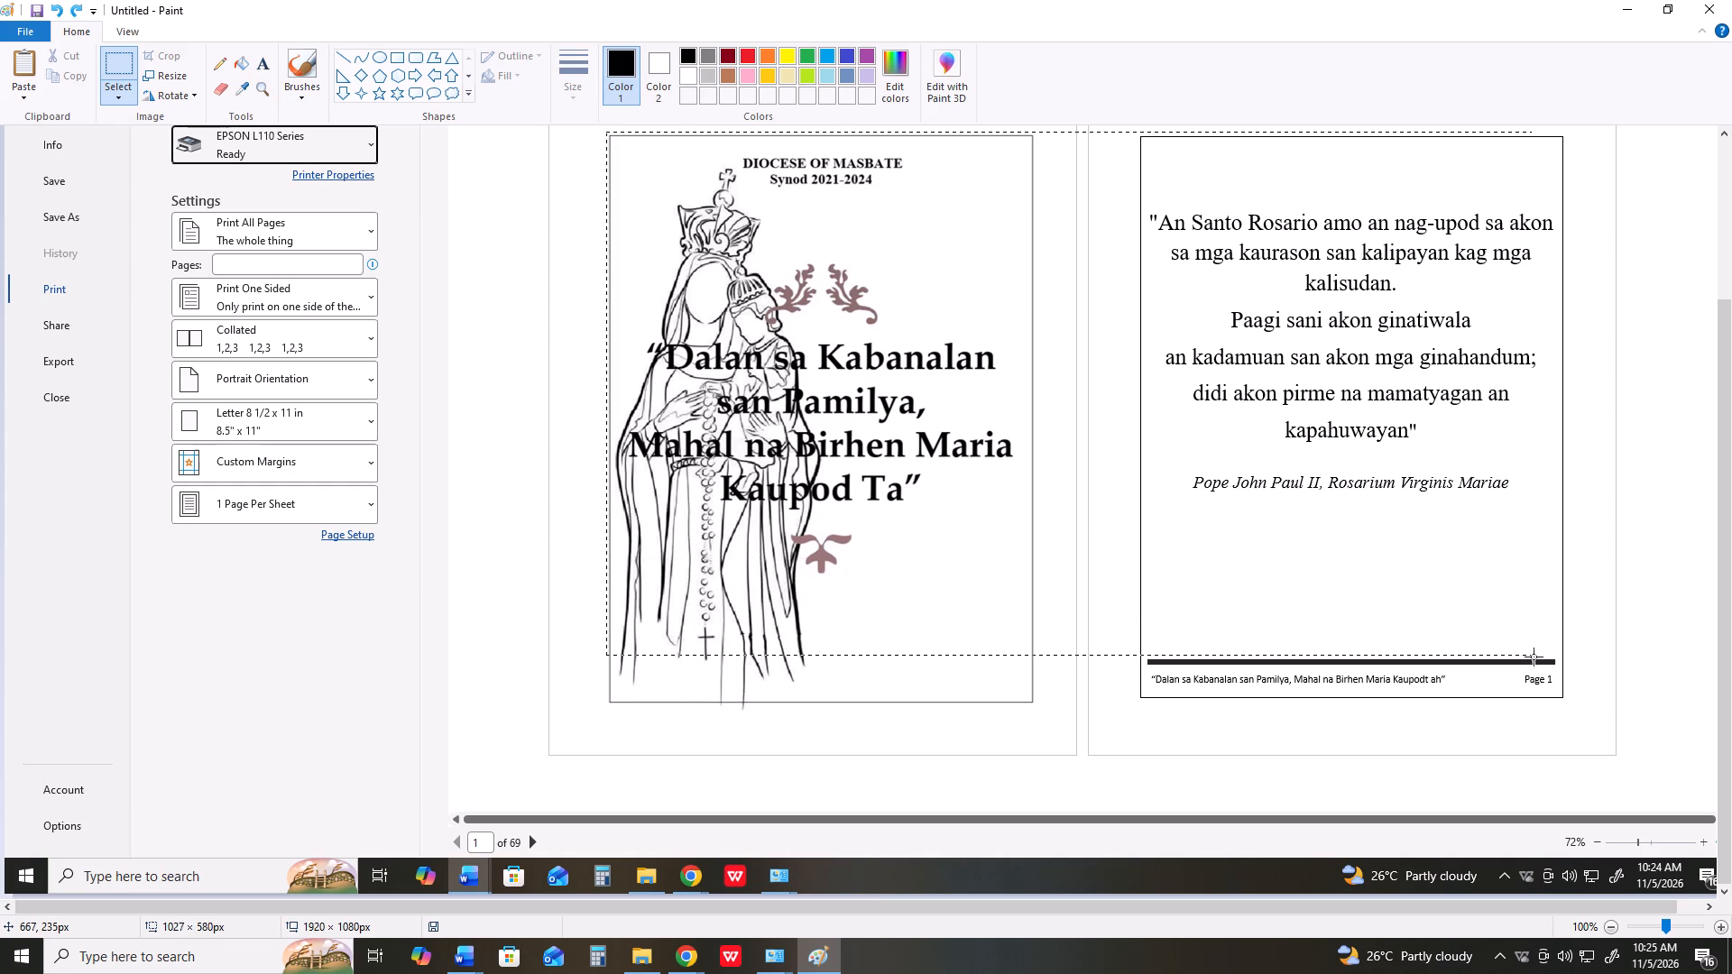
left_click_drag(1534, 657, 1552, 703)
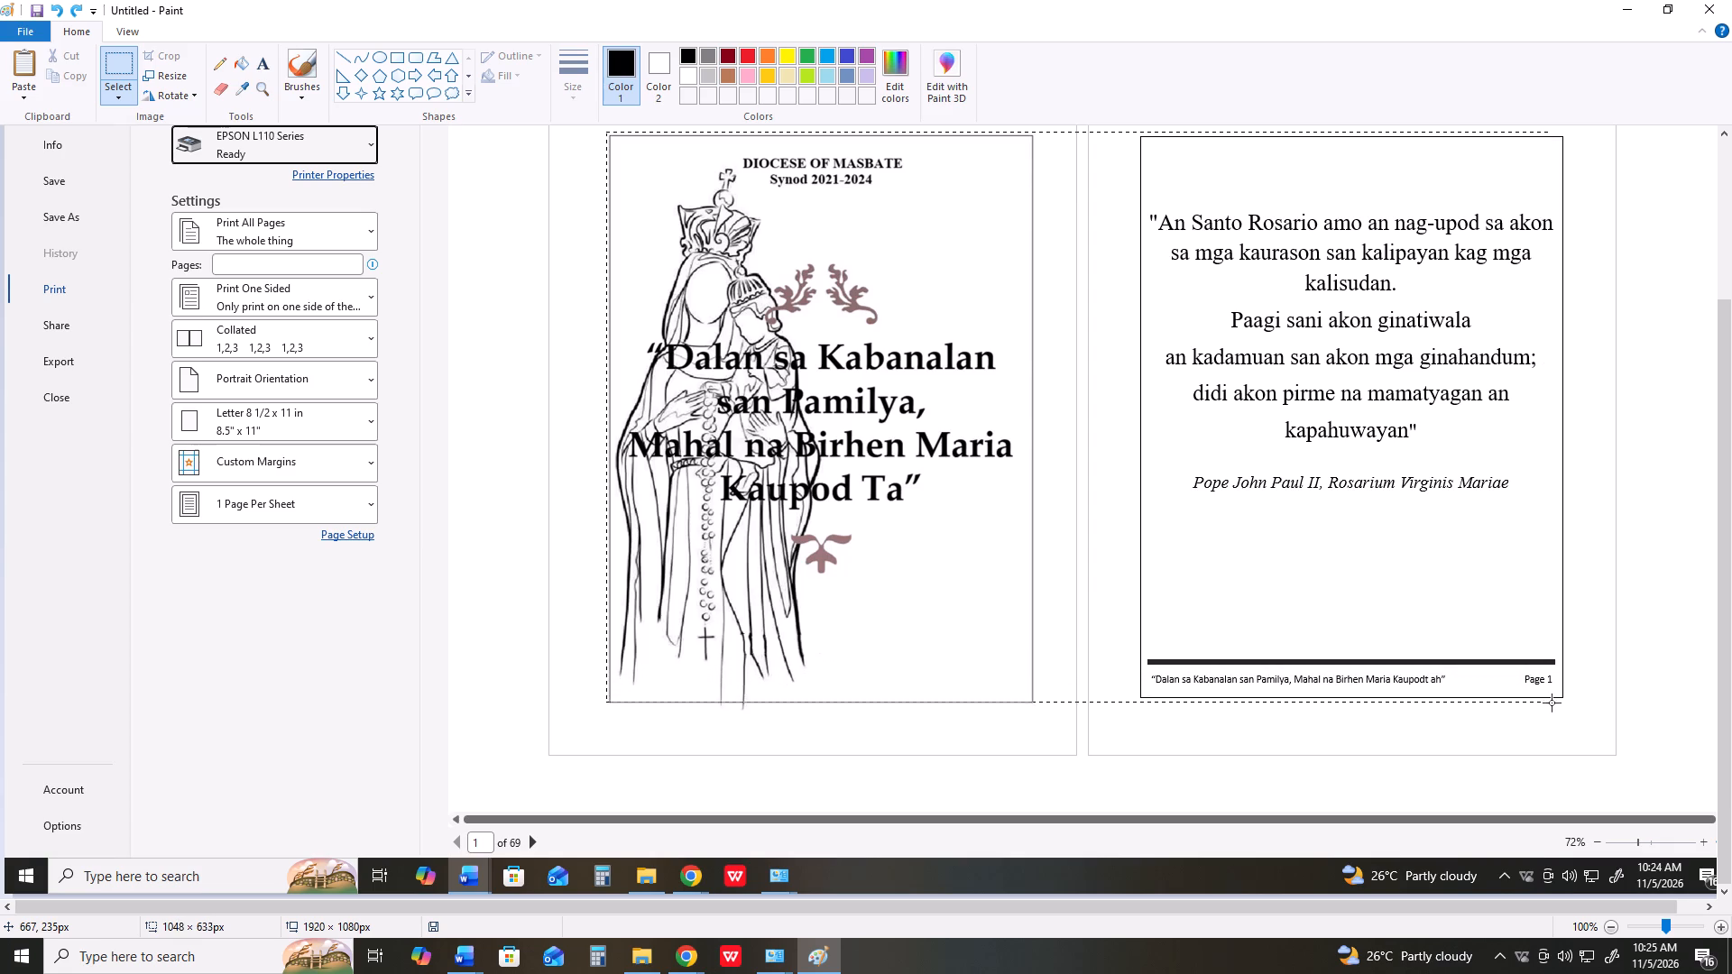
left_click_drag(1552, 703, 1566, 707)
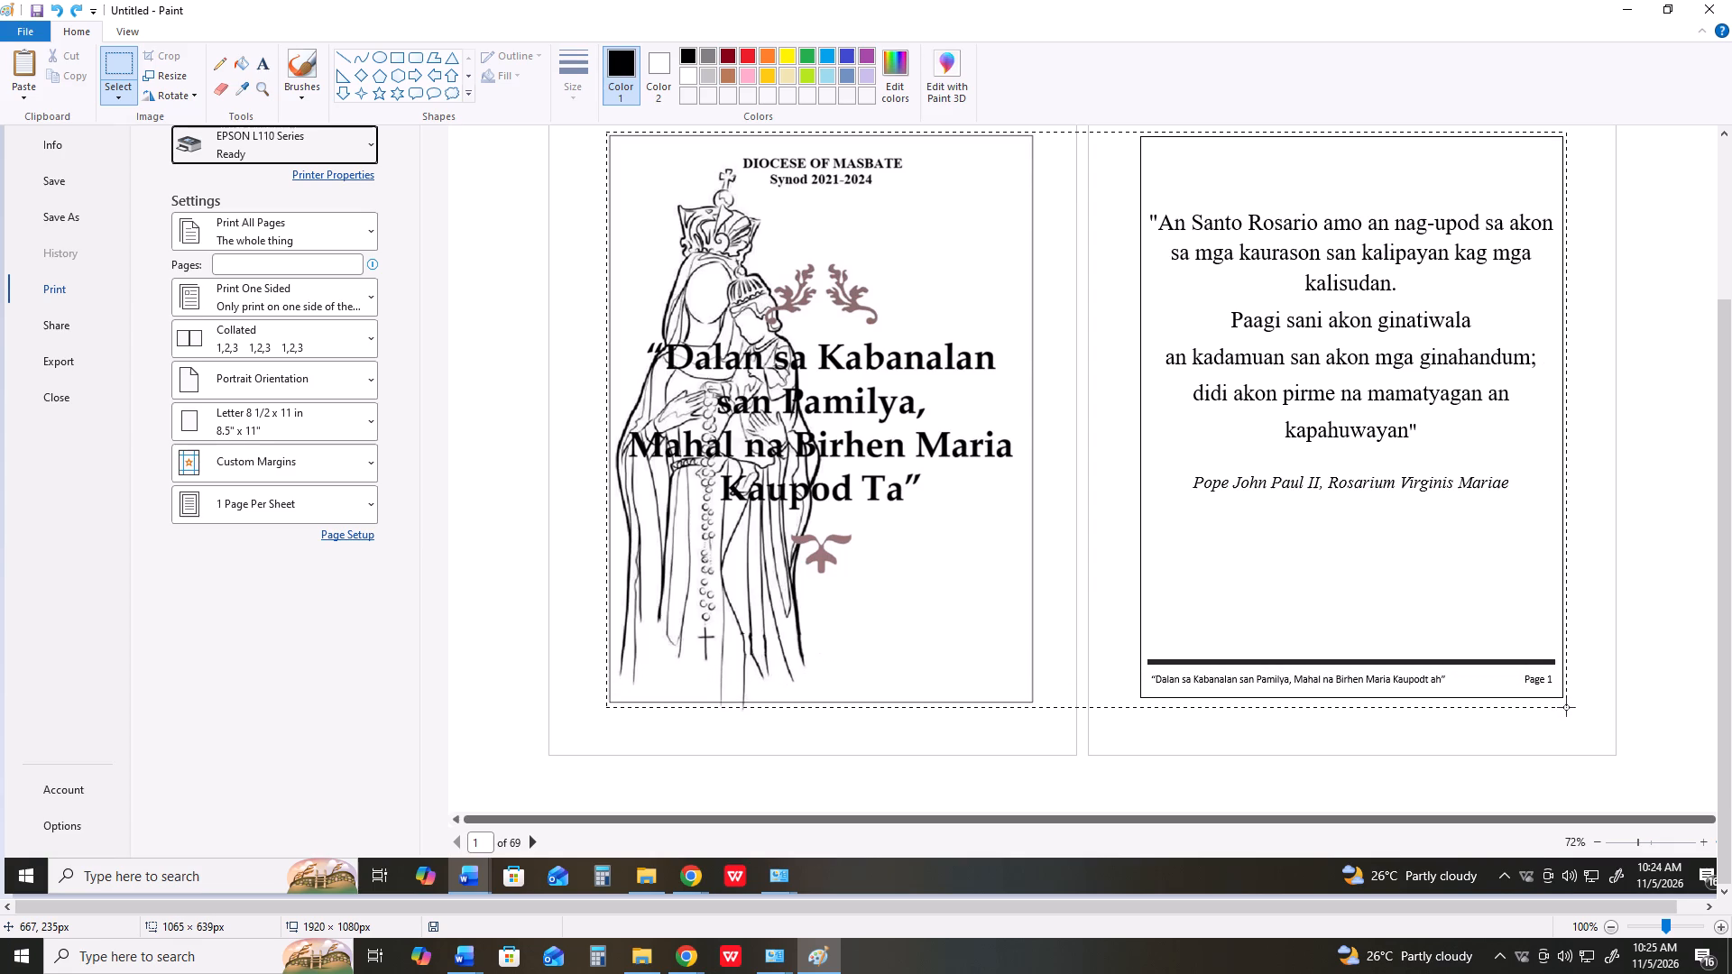
left_click_drag(1566, 707, 1565, 708)
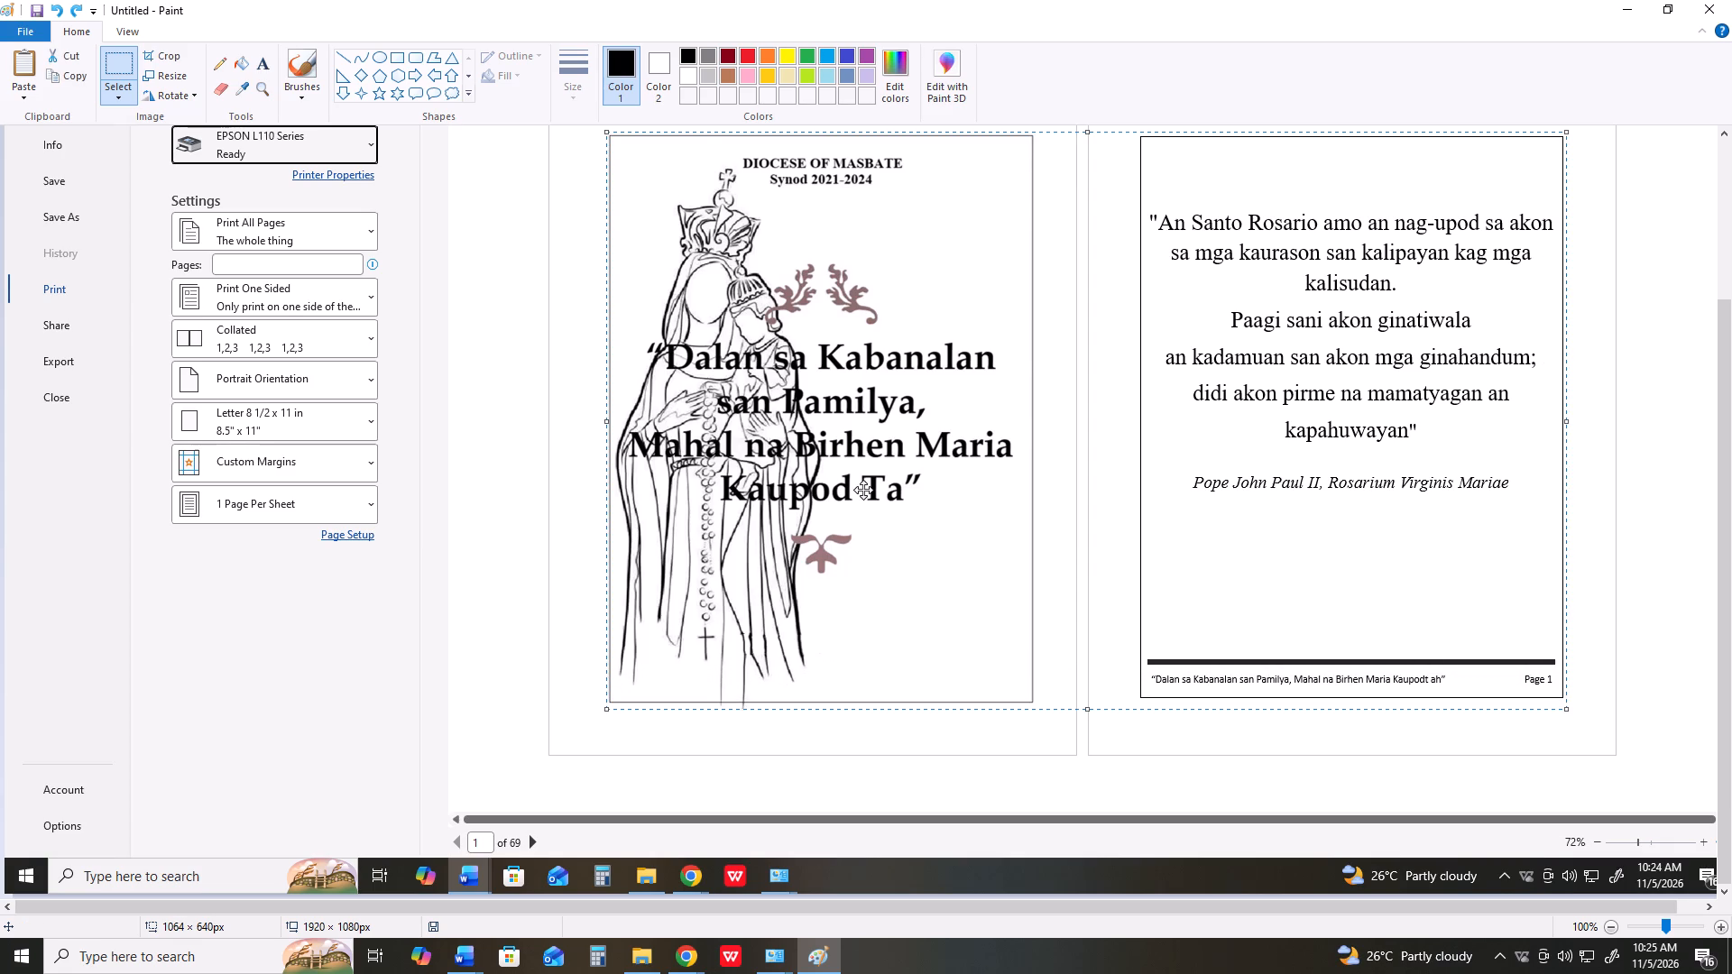
left_click(152, 52)
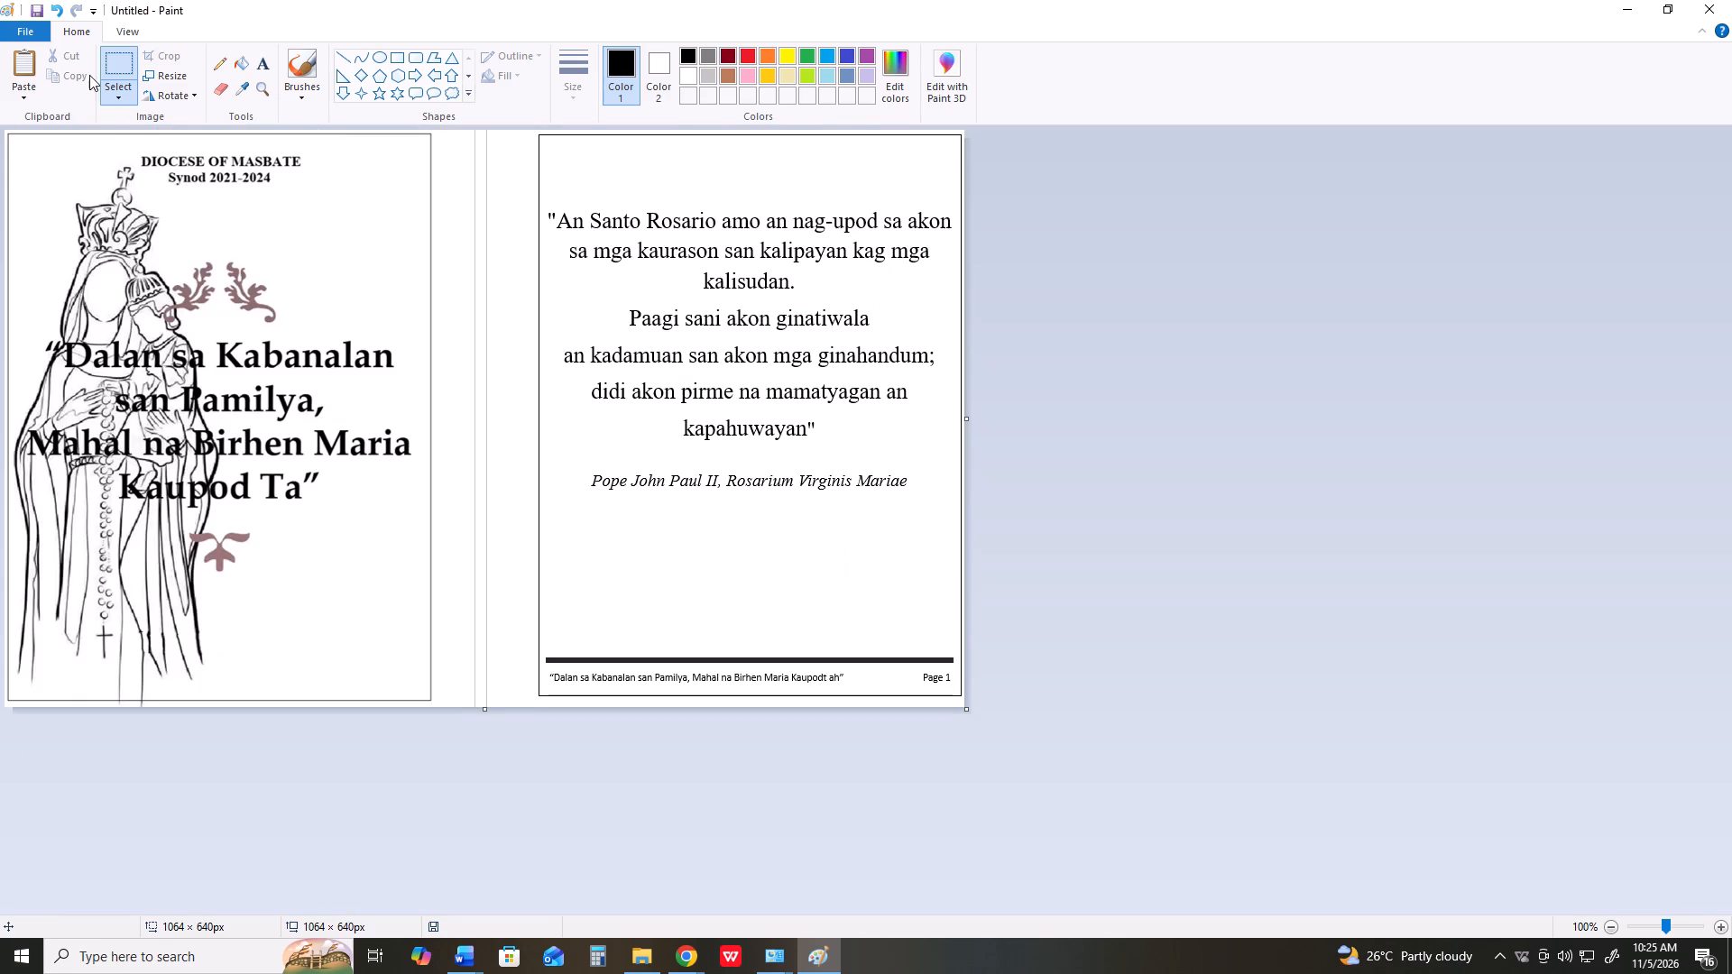
Save the cropped image as a new PNG file named r2 in the Downloads folder.
left_click(30, 35)
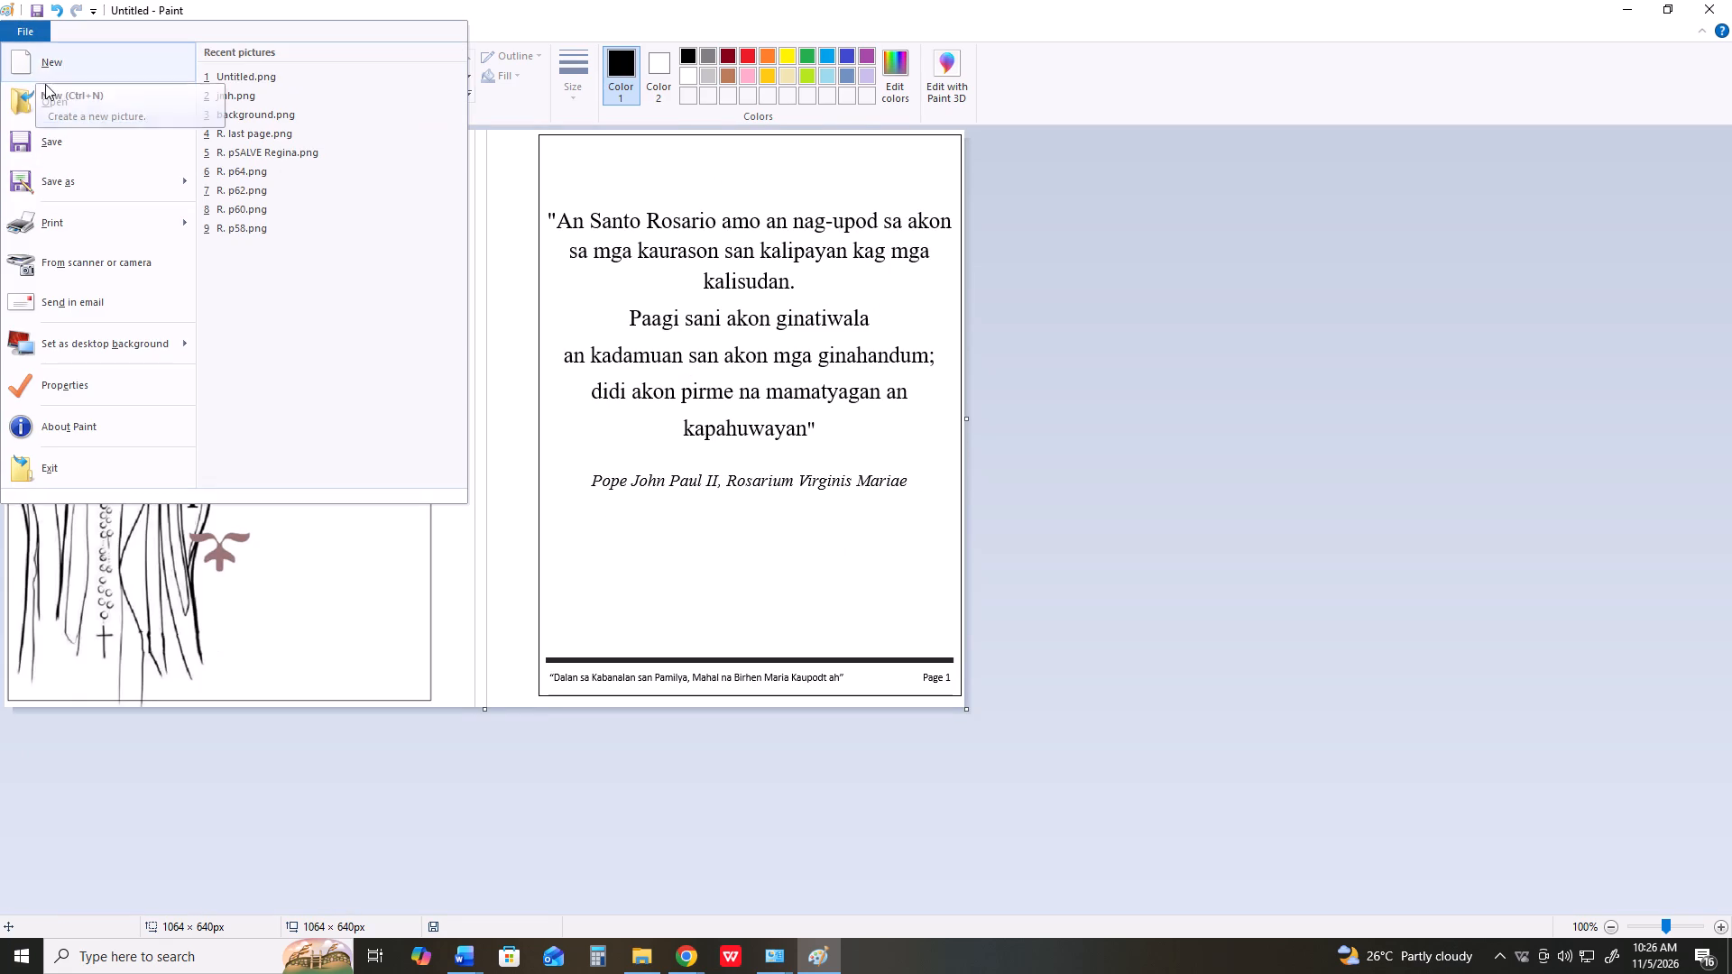
left_click(60, 197)
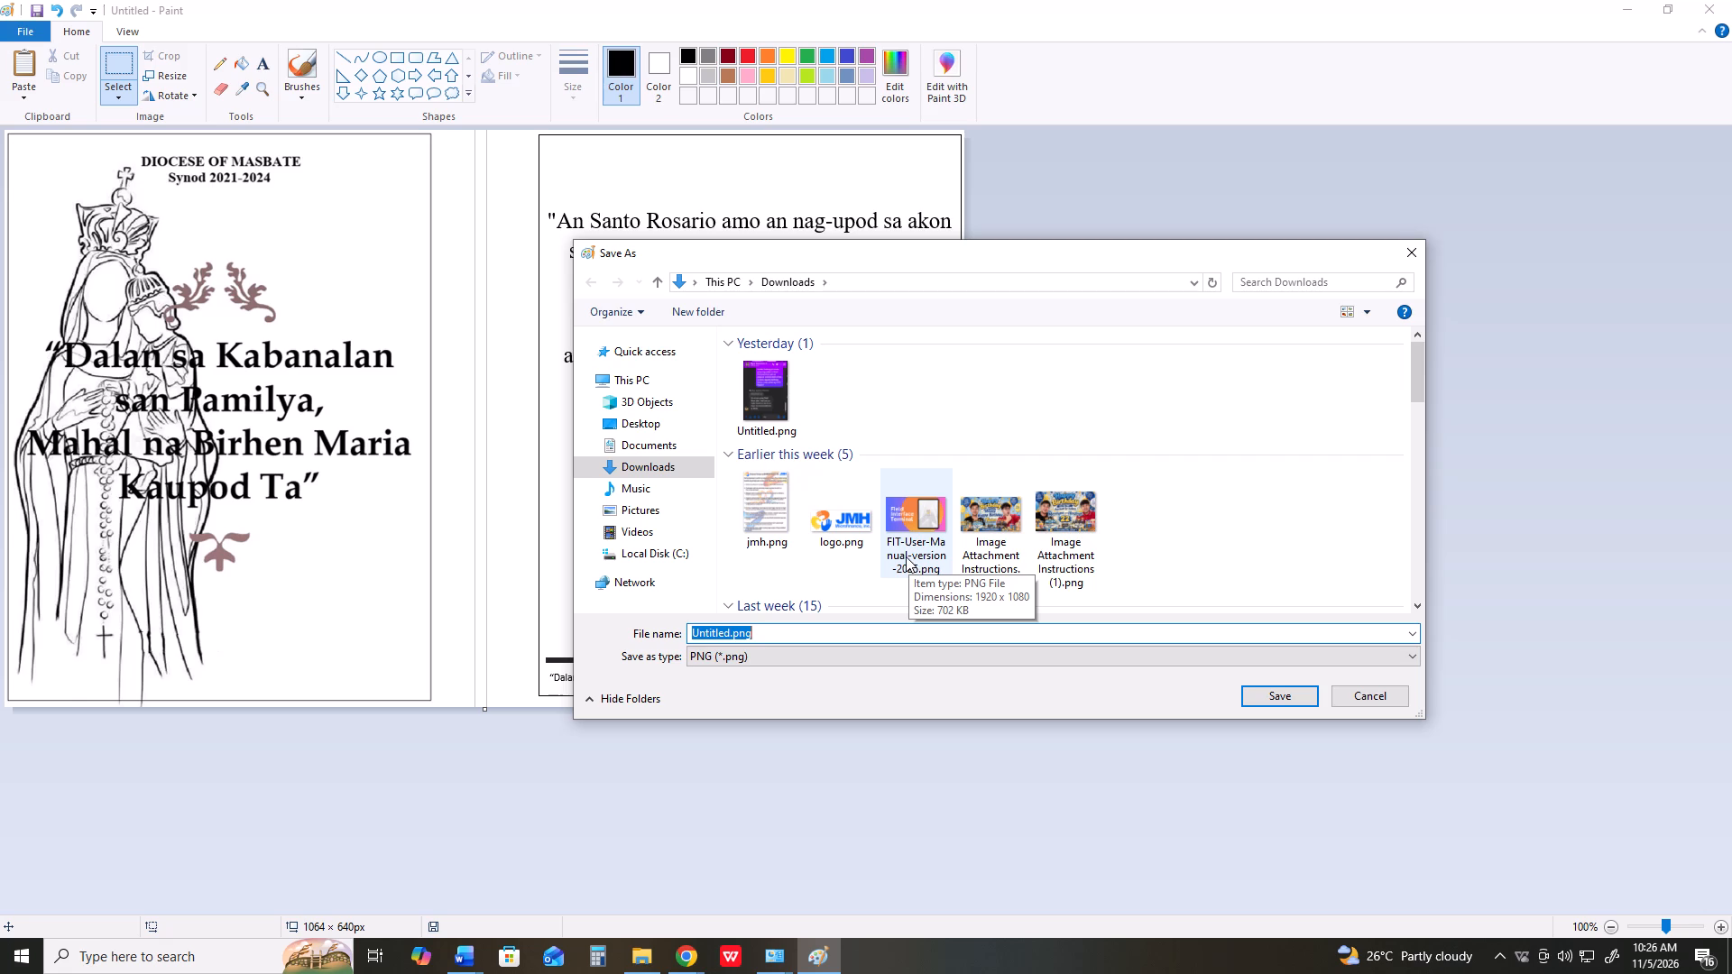
key("r")
key("2")
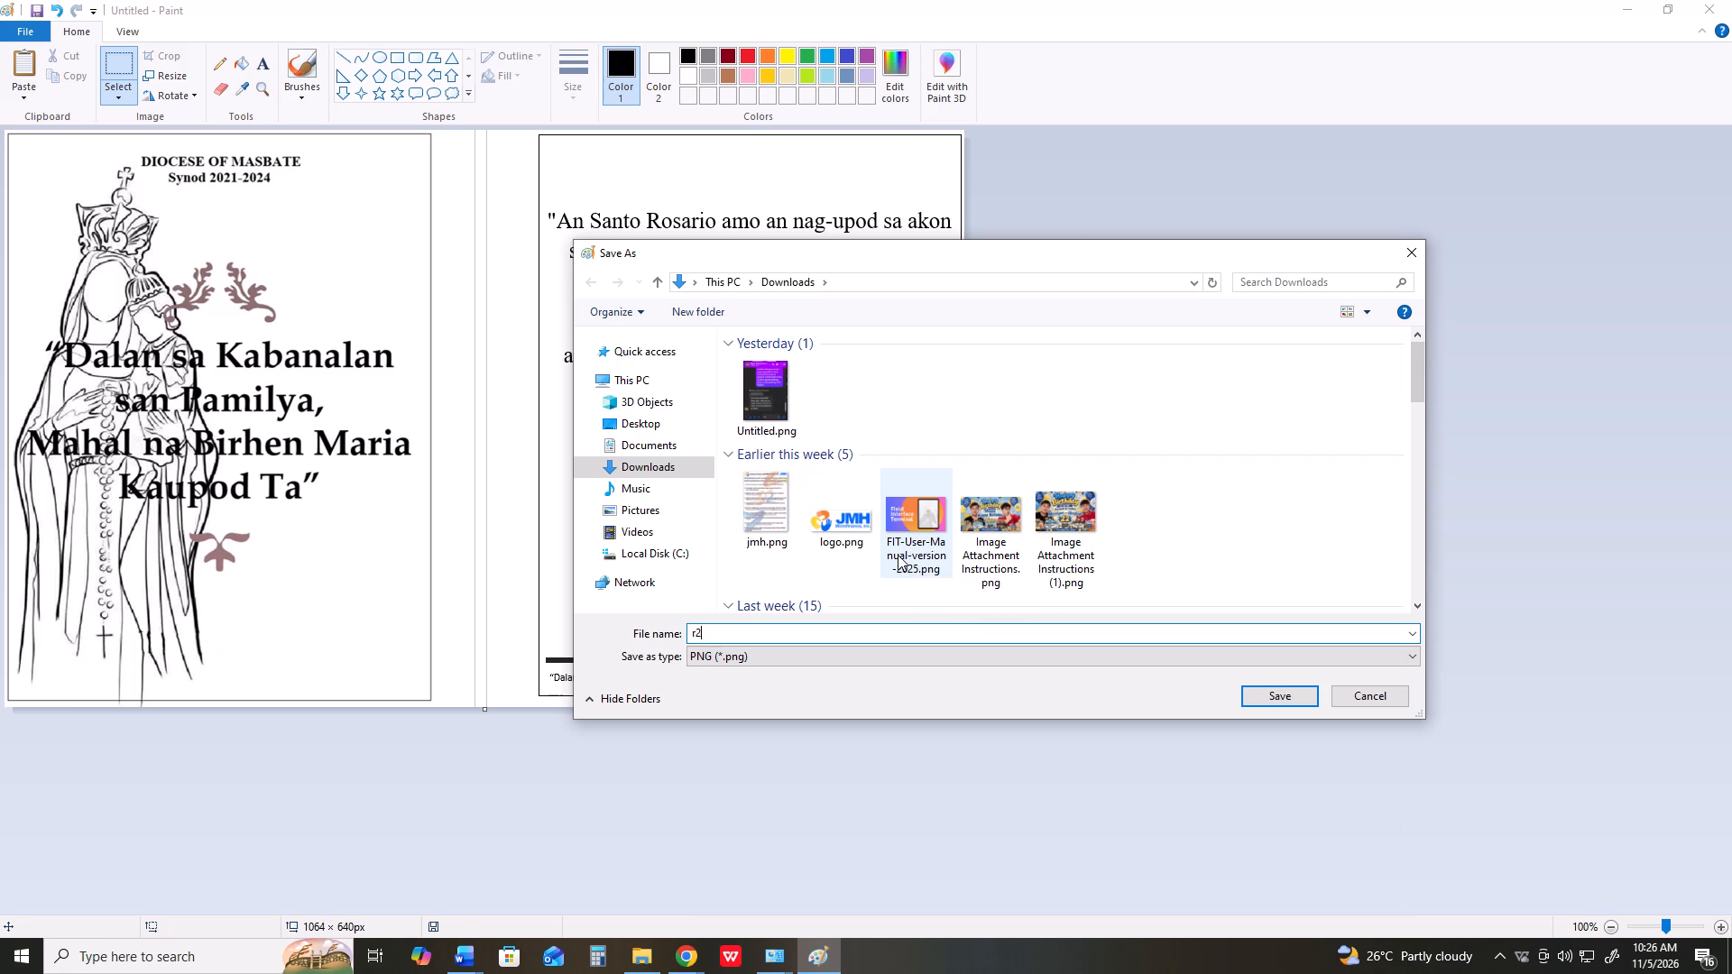
key("Return")
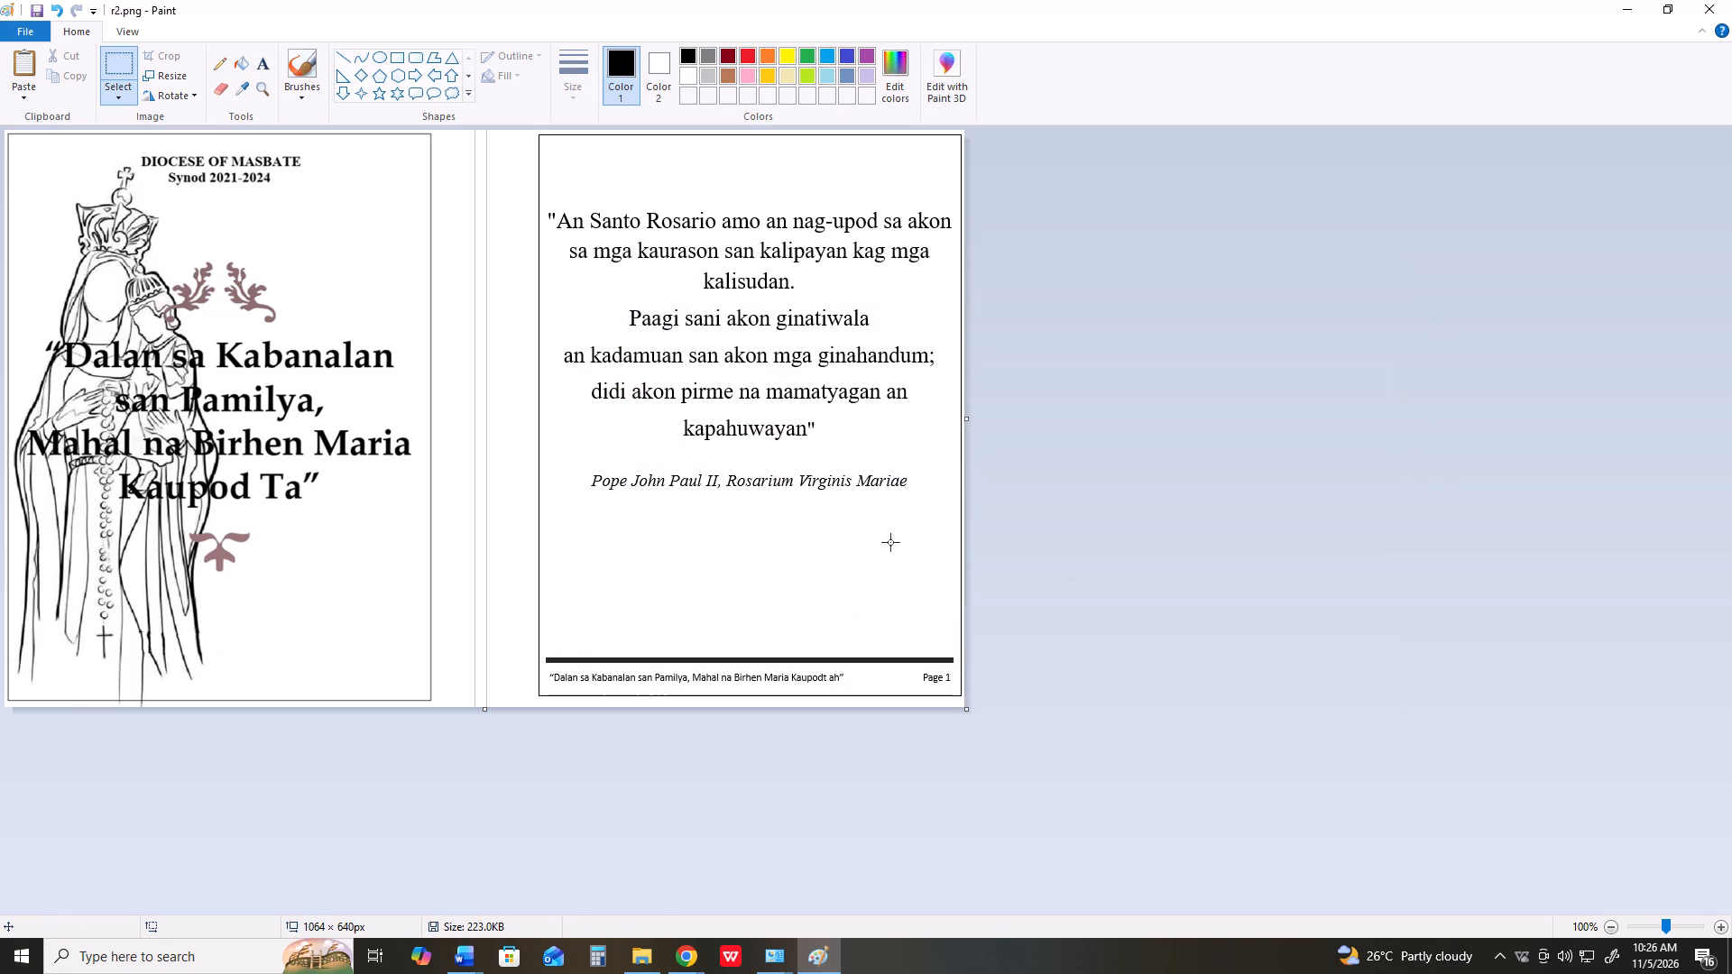
Switch to Word, go to the Immaculate Mother and Intro pages, and capture a full-screen screenshot of their print preview.
key("alt+Tab")
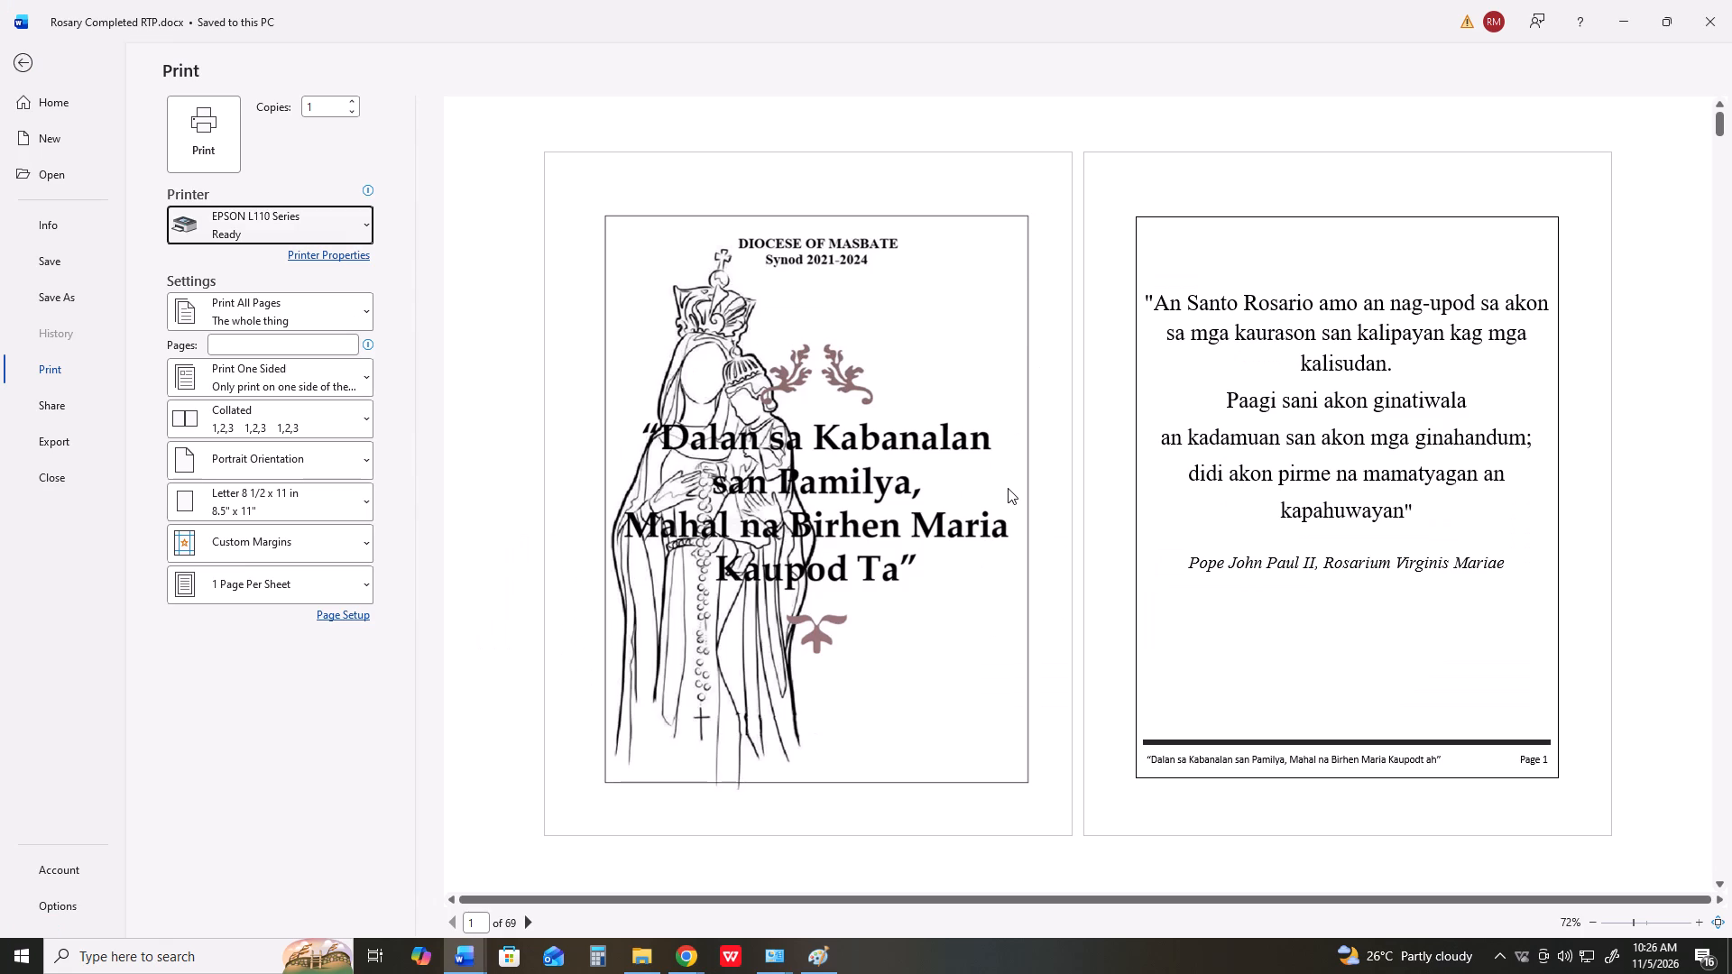
left_click(30, 64)
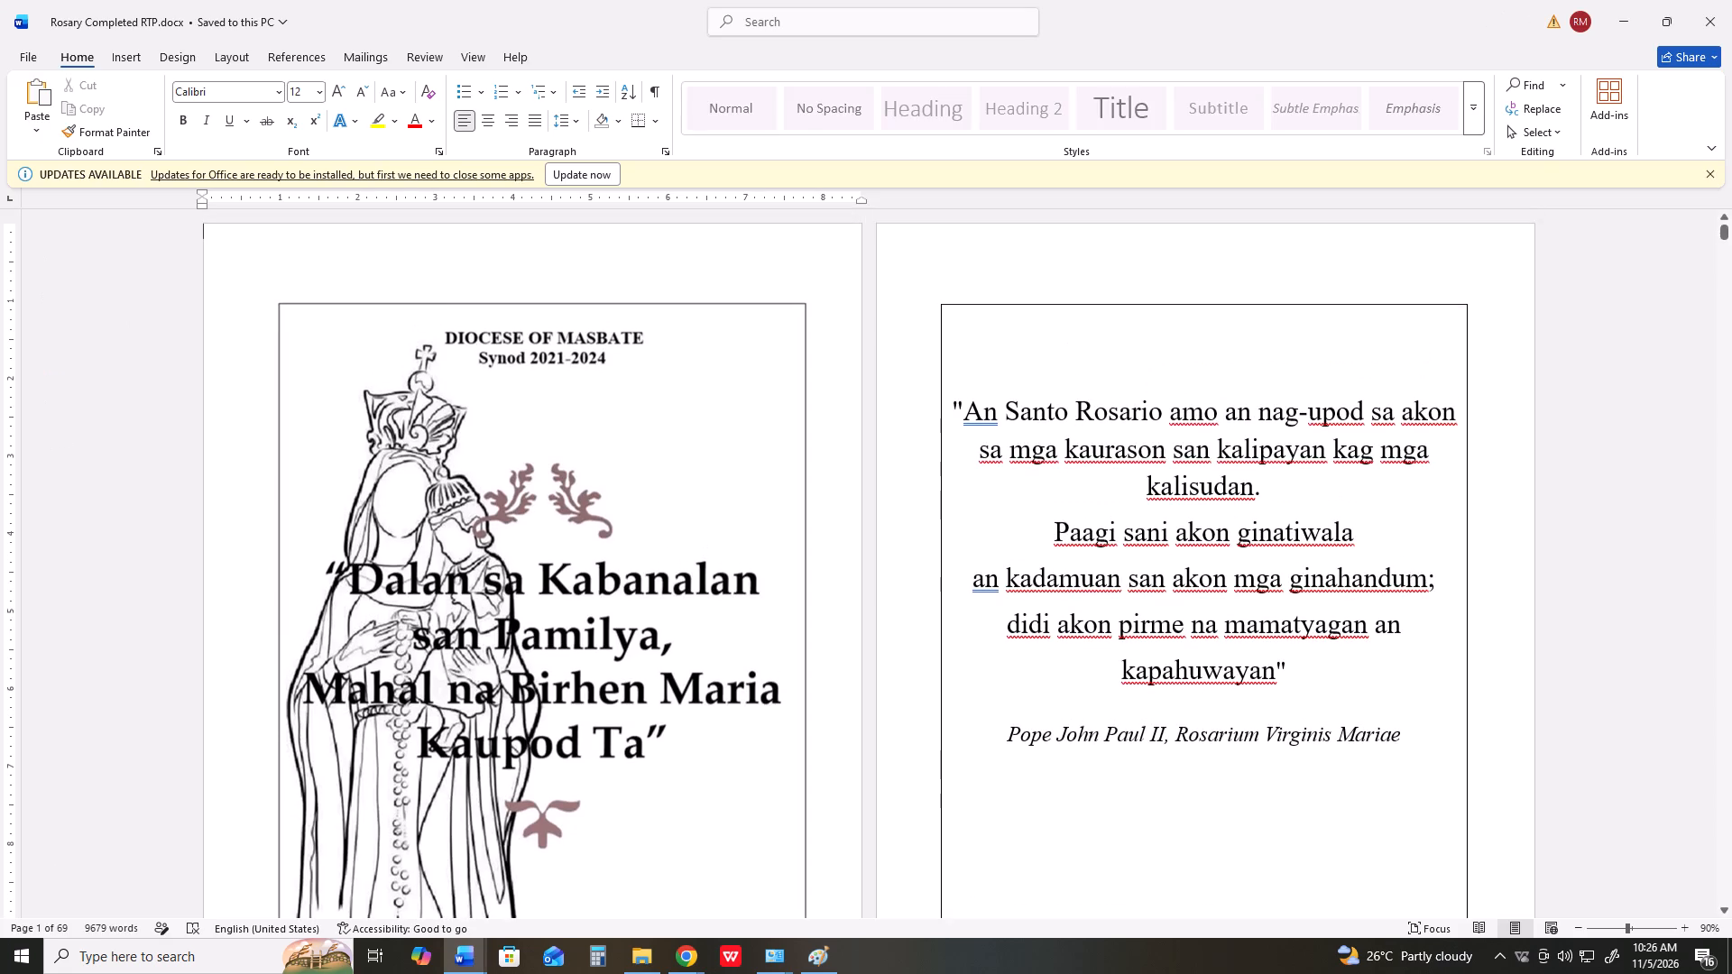
scroll(895, 426, "down", 14)
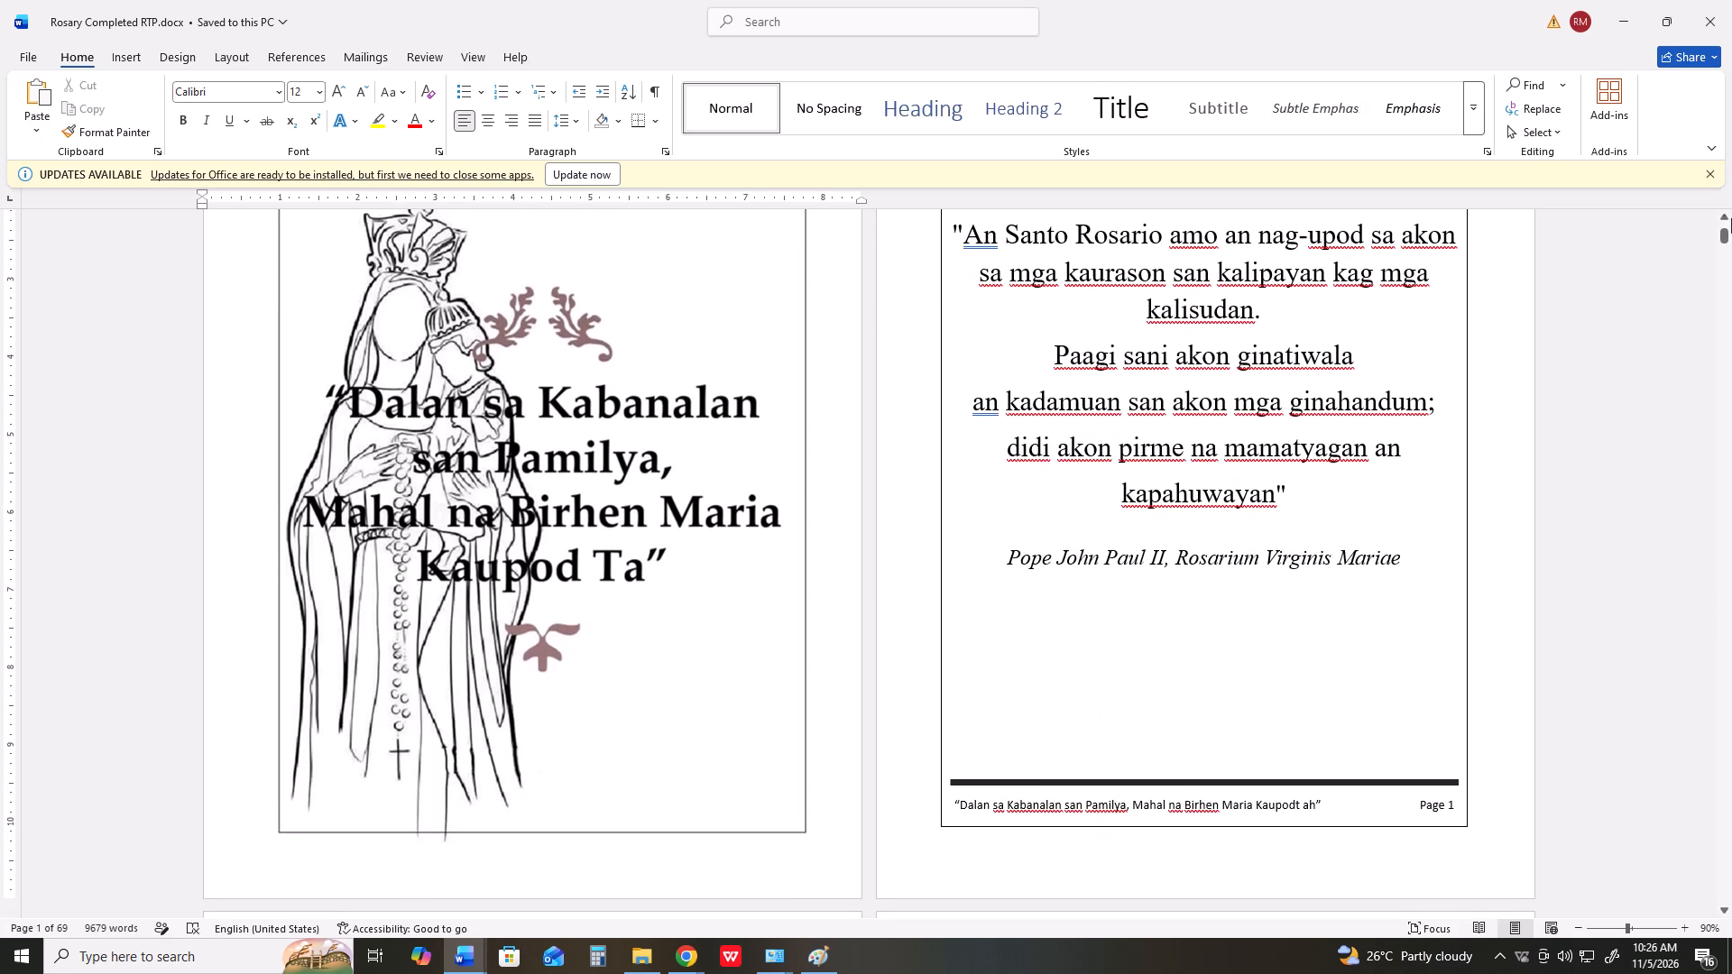
left_click_drag(1722, 236, 1720, 248)
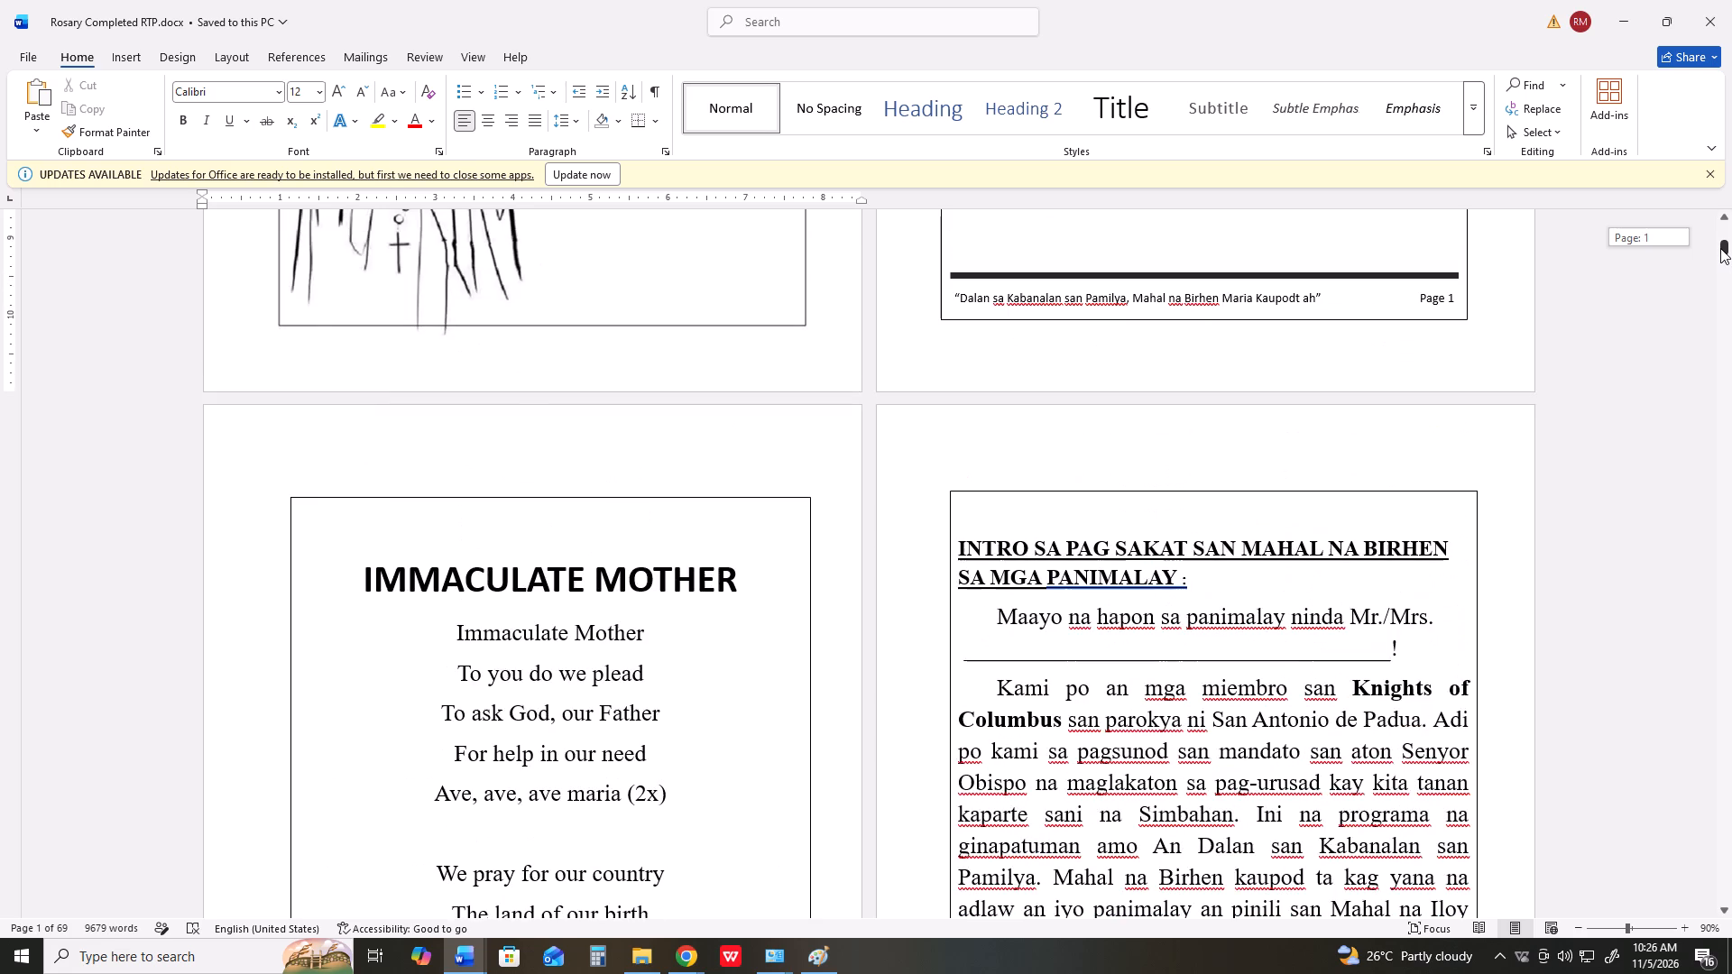
left_click_drag(1720, 248, 1720, 253)
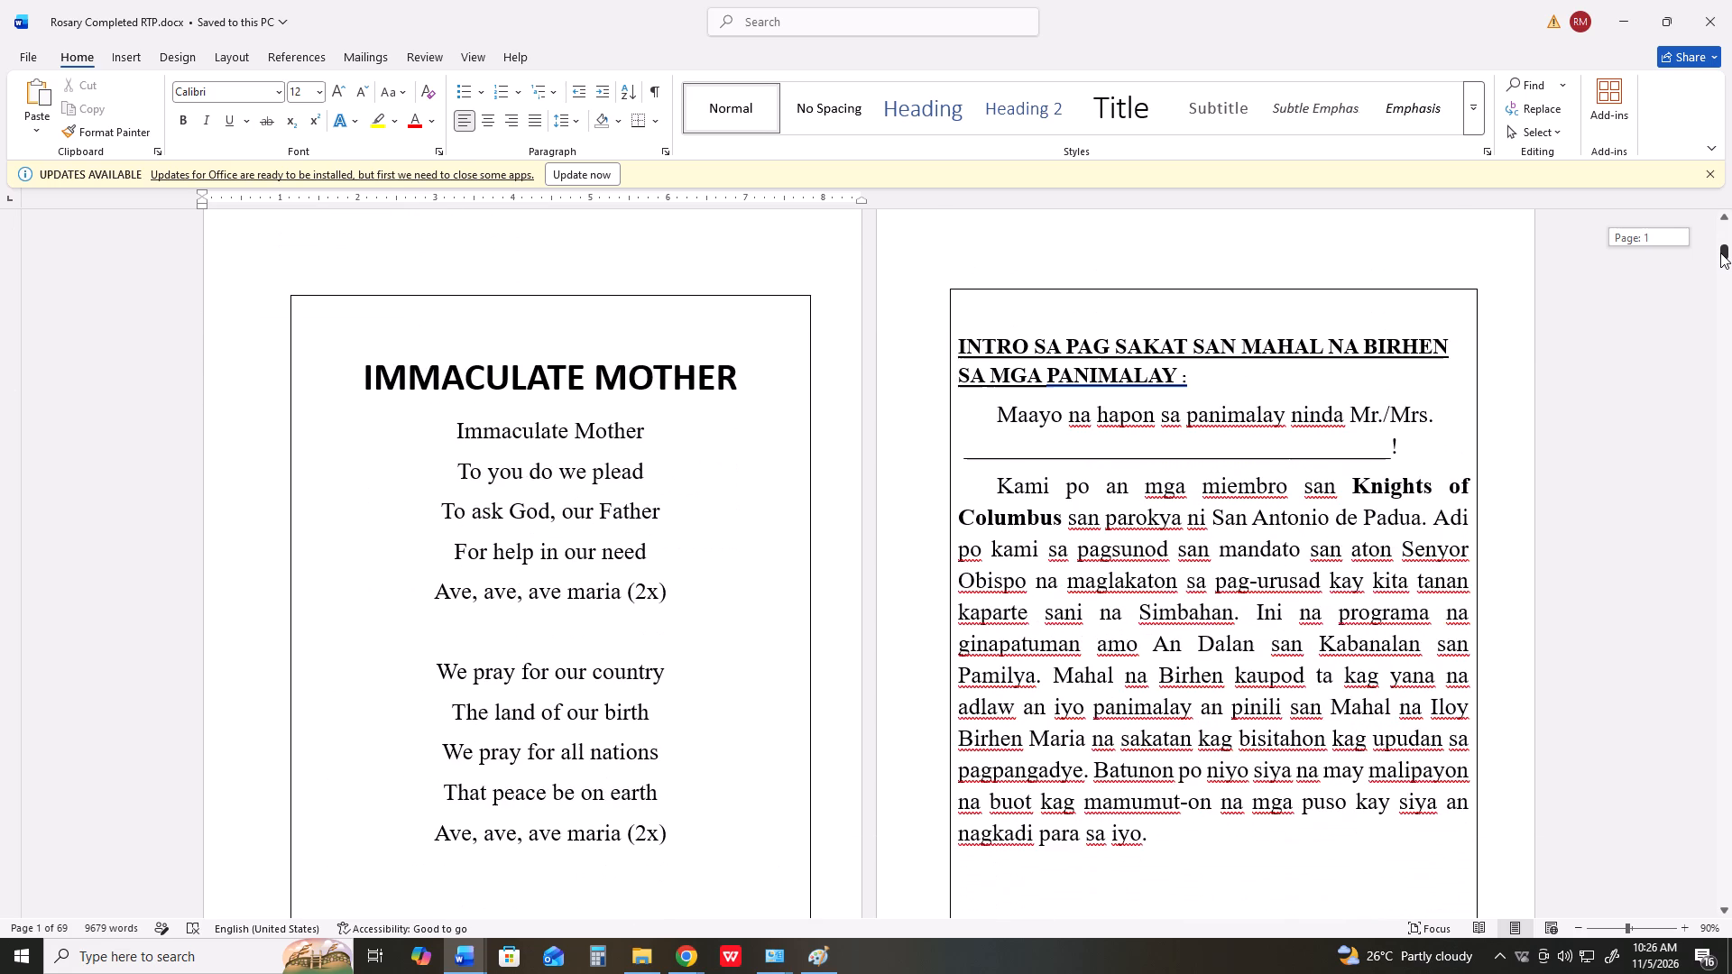
left_click_drag(1720, 253, 1720, 254)
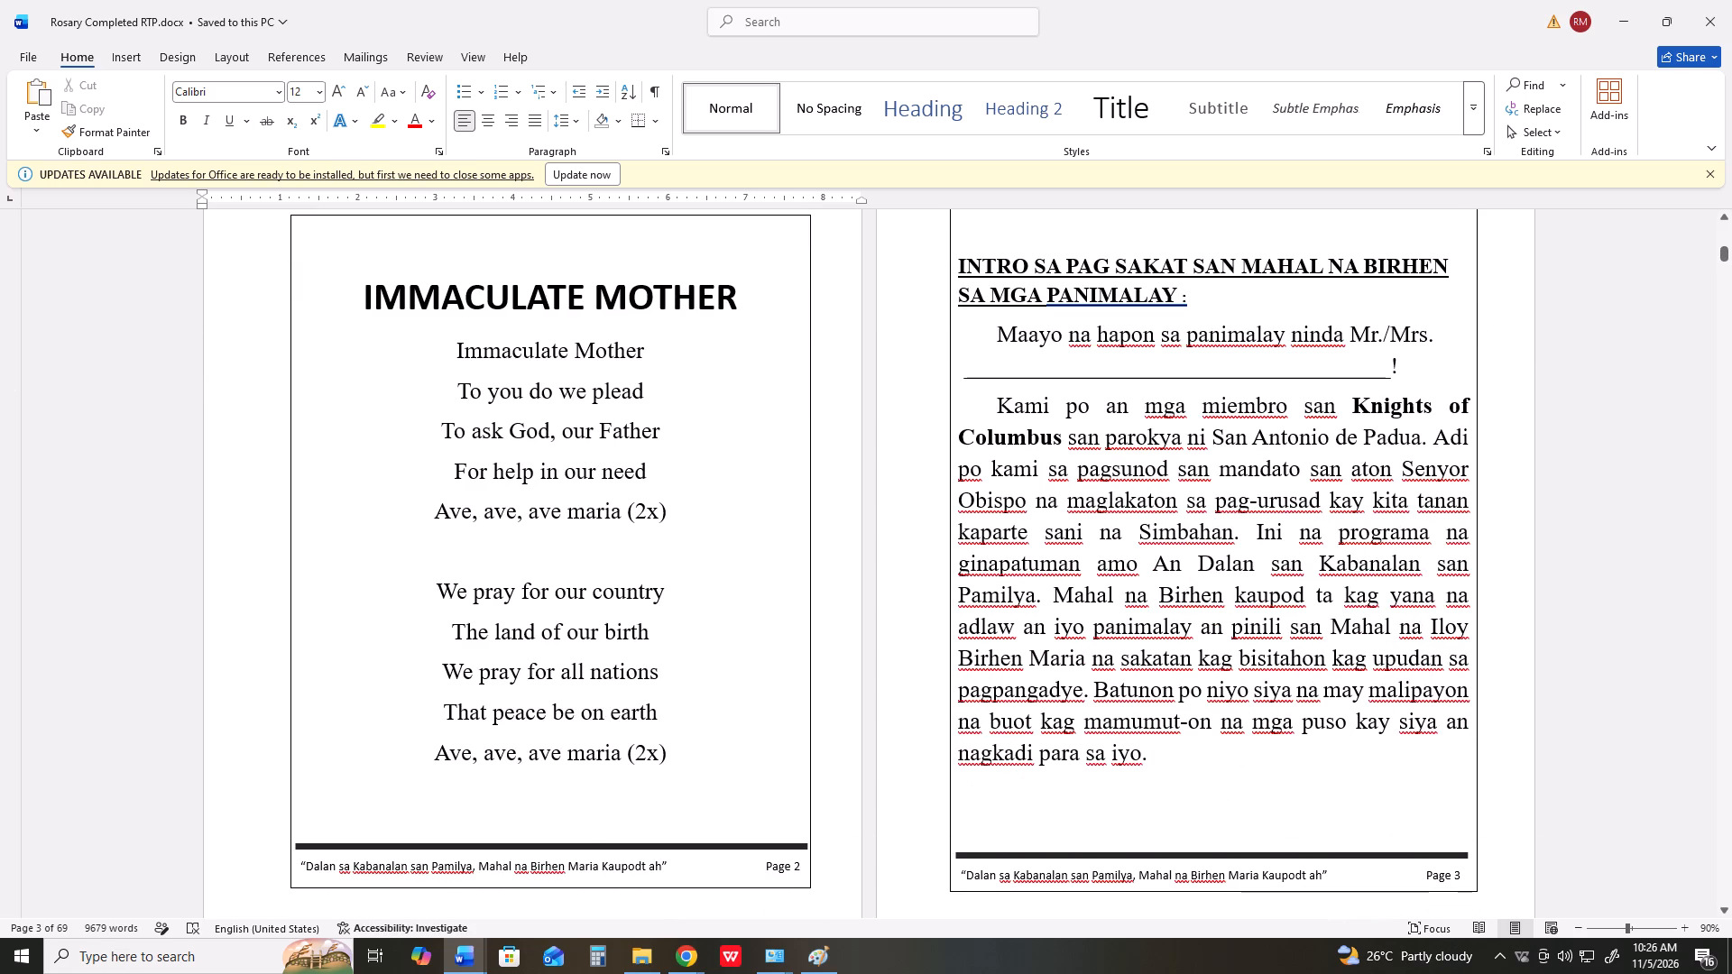
scroll(1452, 352, "up", 1)
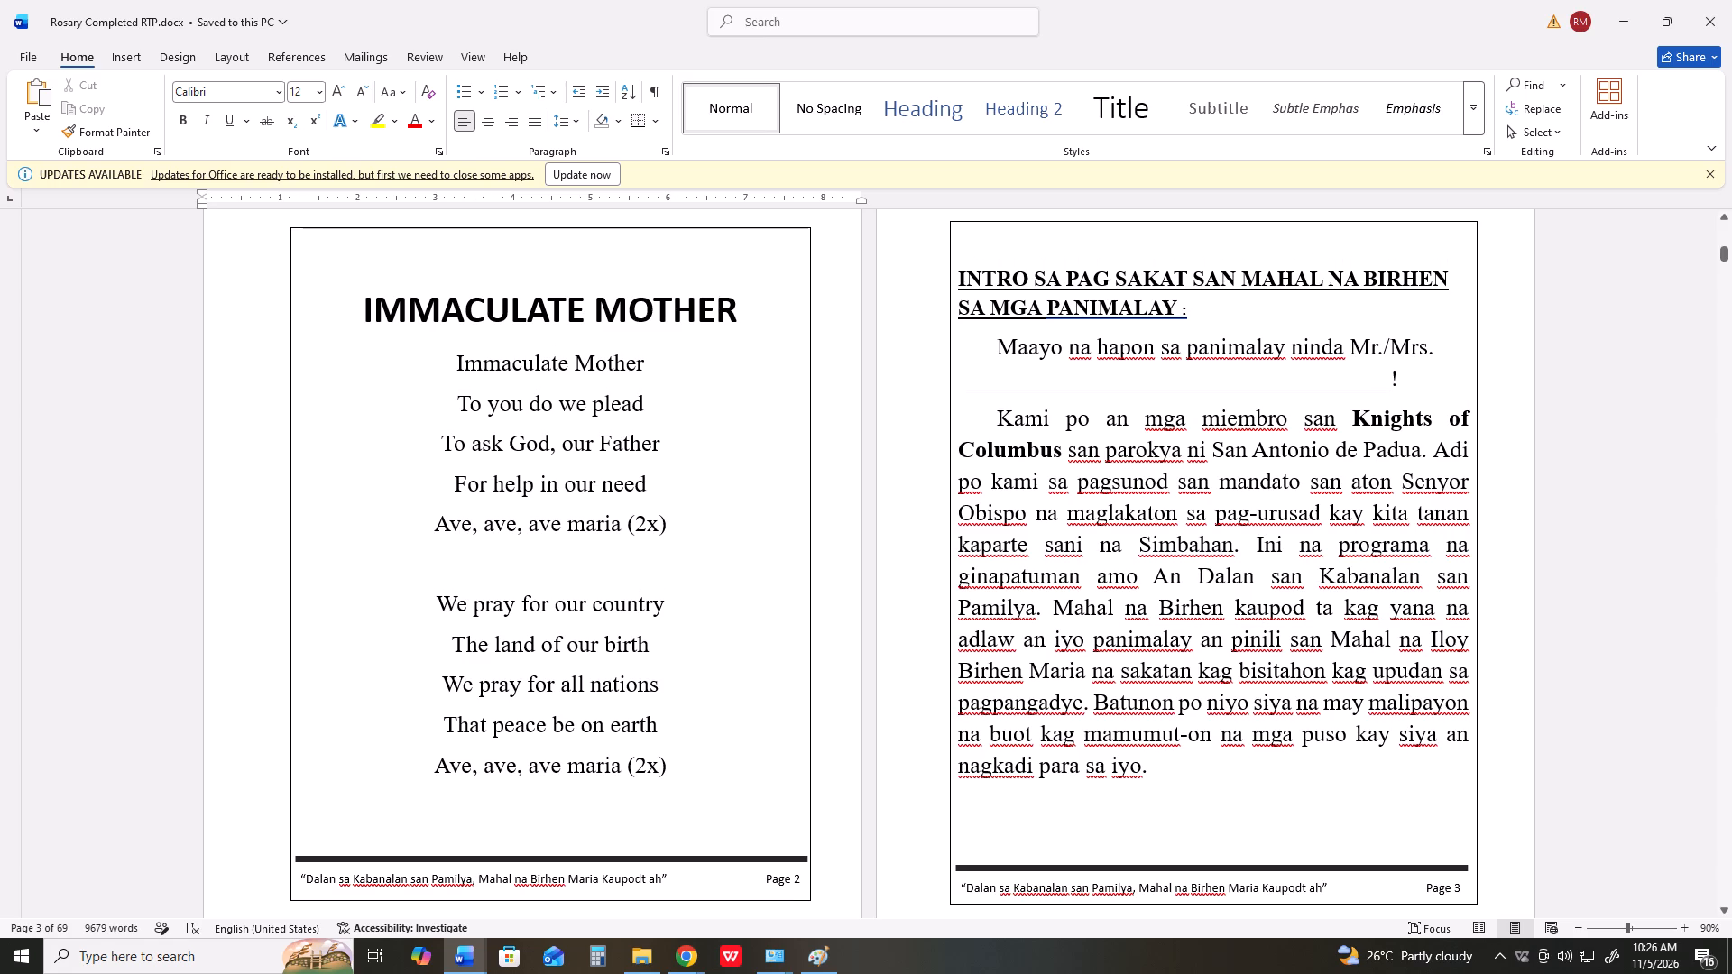
key("Print")
key("ctrl+p")
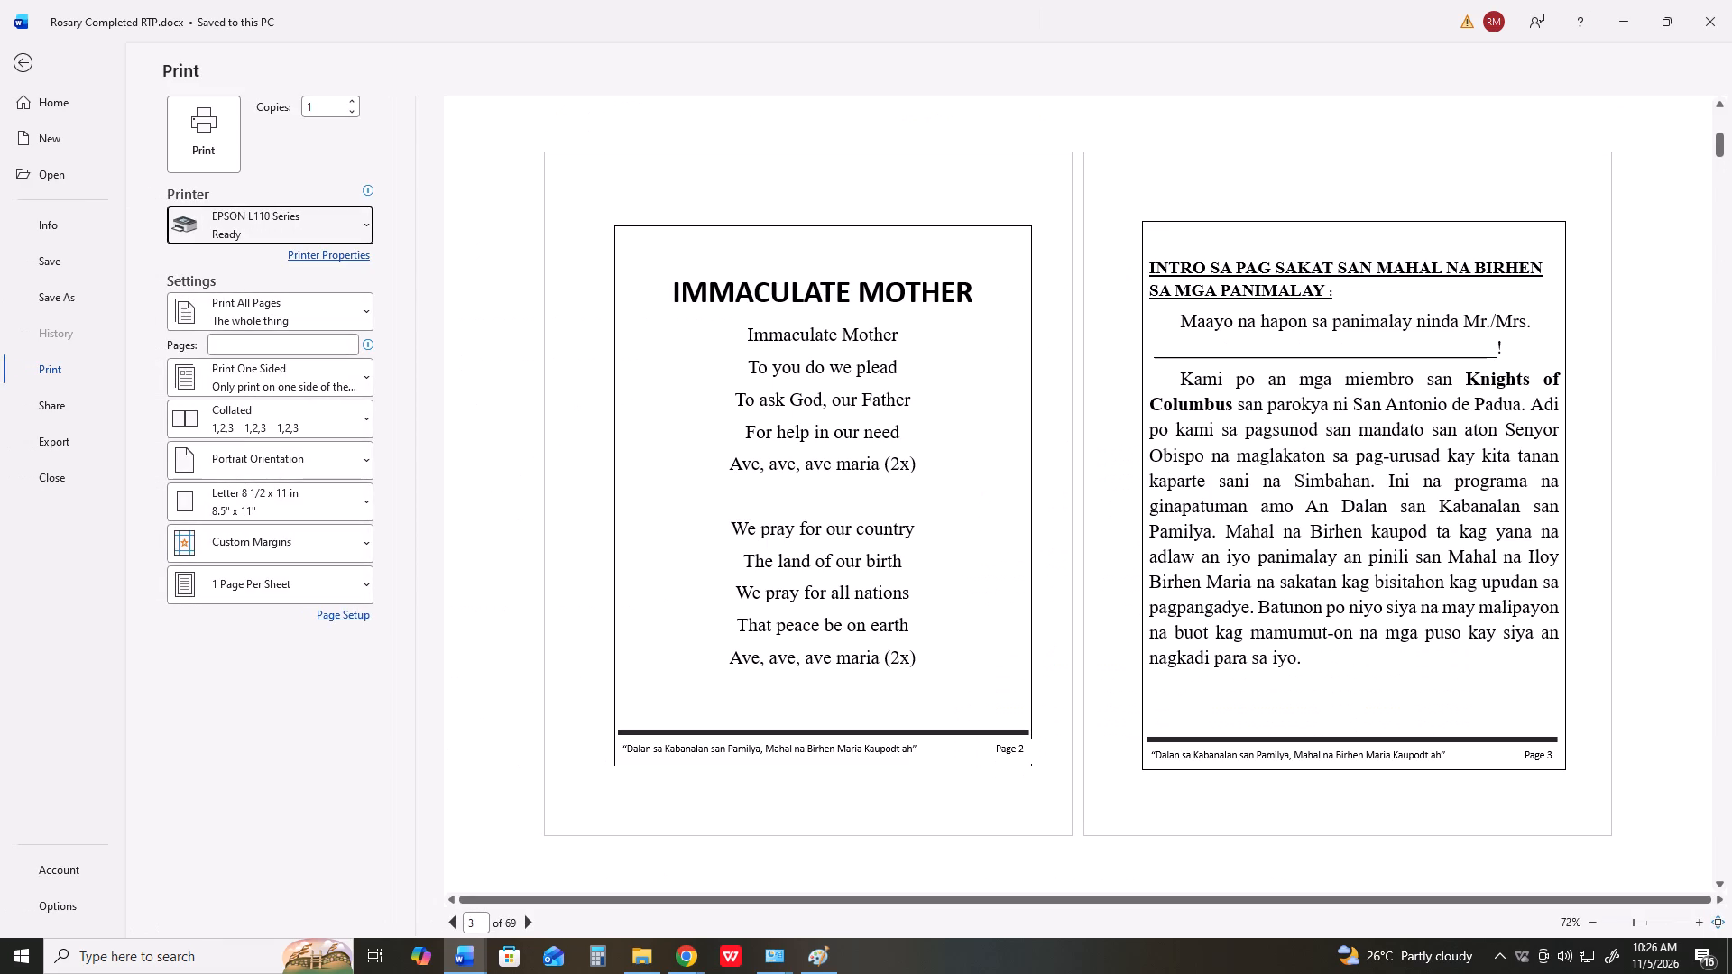
key("Print")
Switch to Paint and paste the print-preview screenshot of pages 2 and 3 over the current image.
key("alt+Tab")
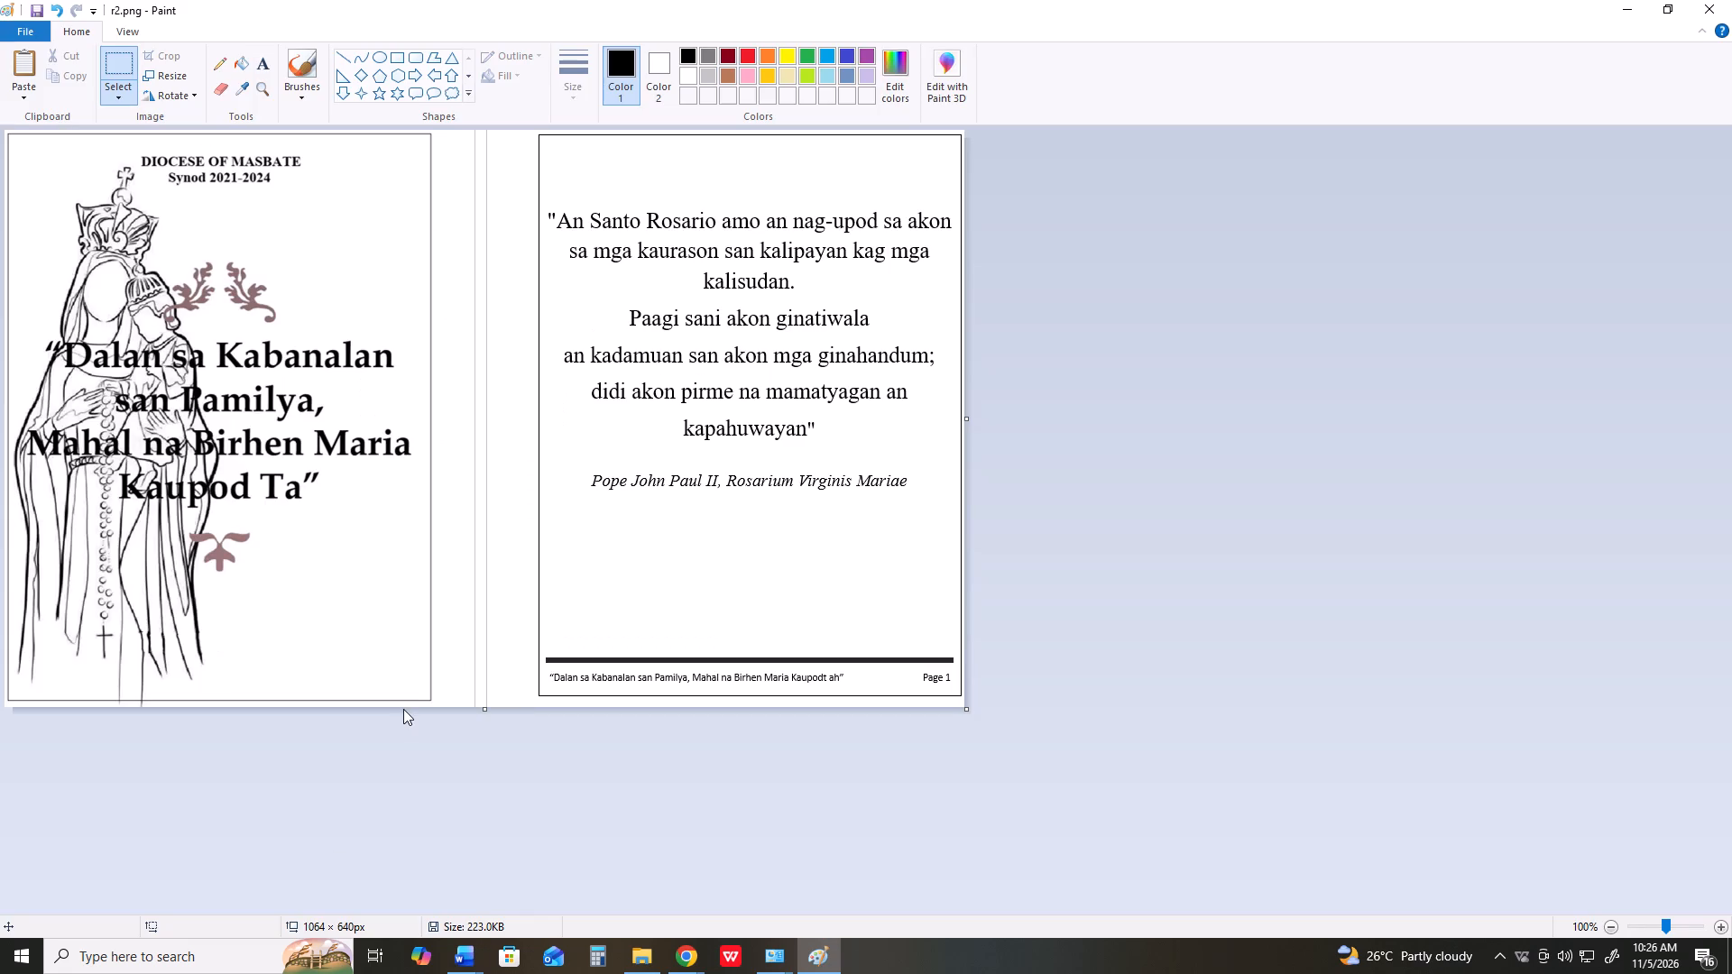
key("ctrl+v")
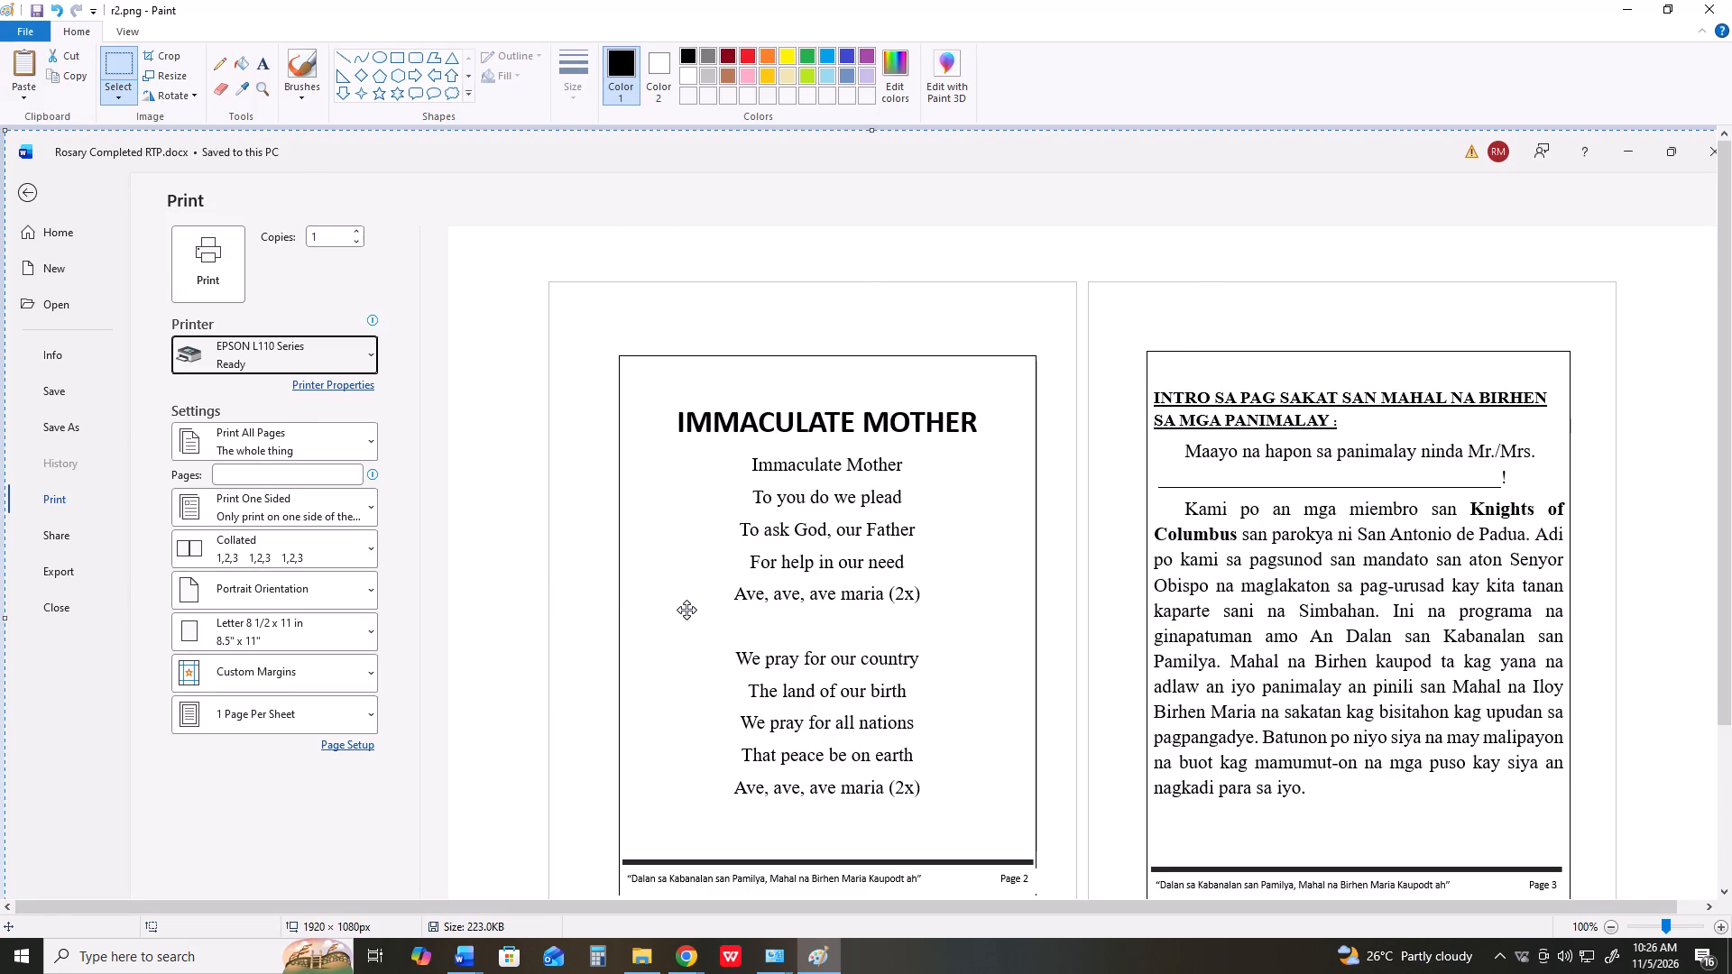
scroll(710, 581, "down", 1)
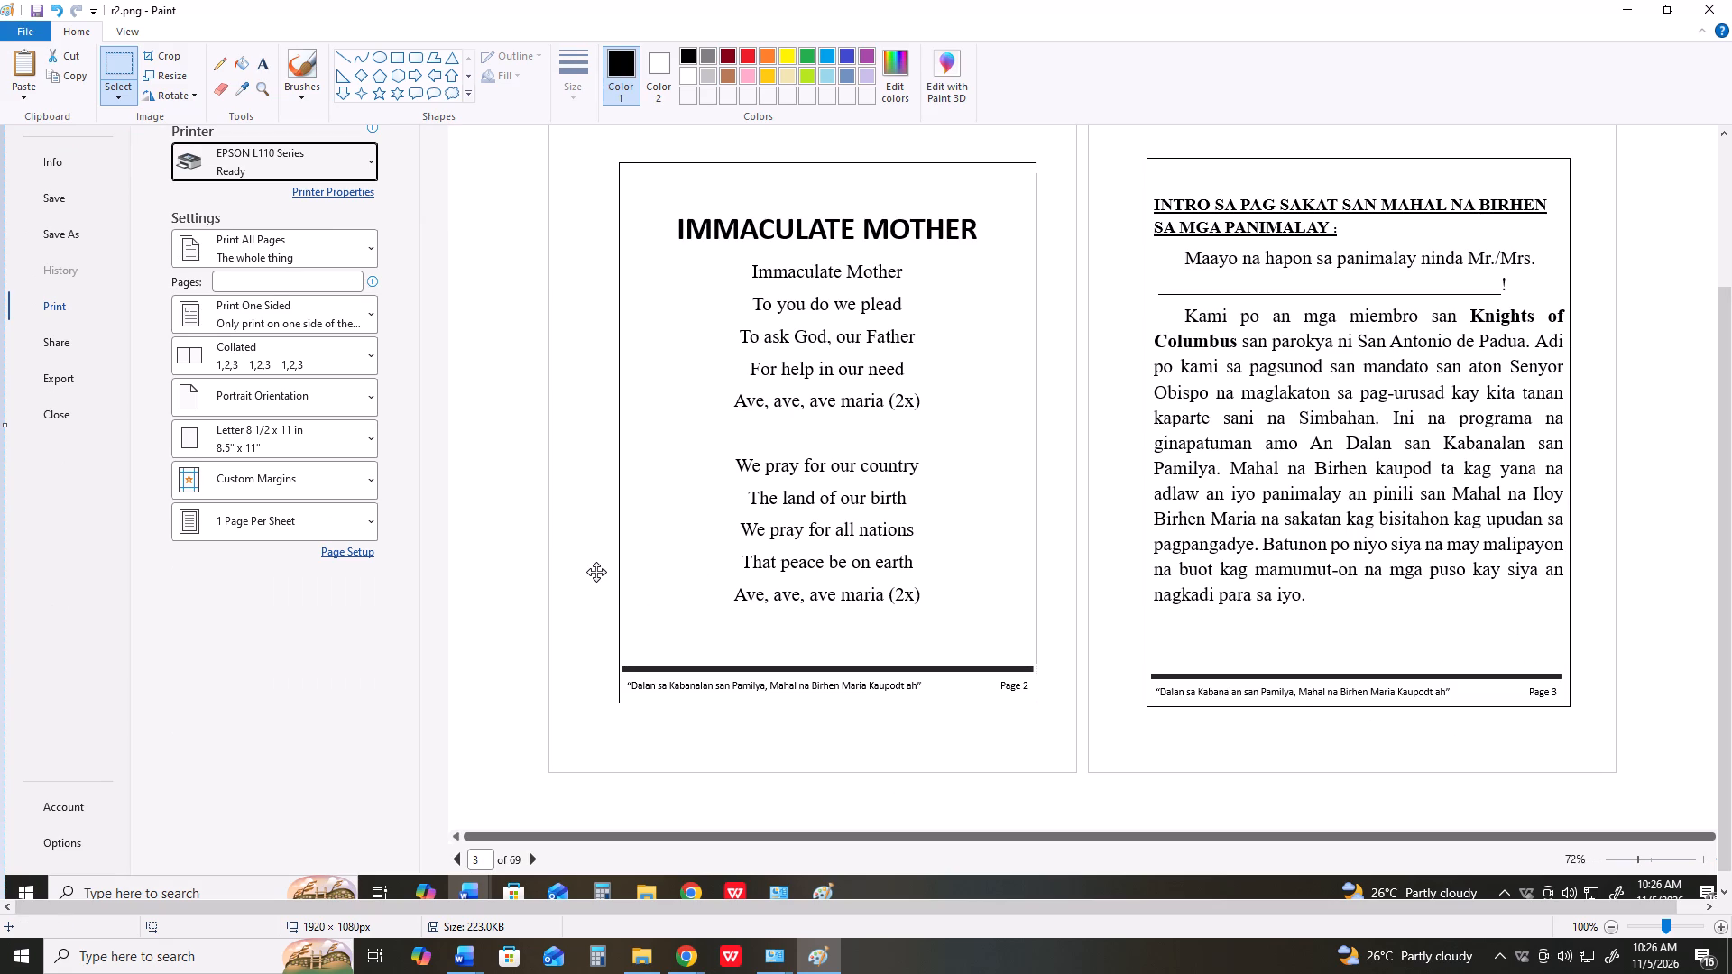
Switch to Word and slightly shorten the frame around the Immaculate Mother page by raising its bottom edge close beneath the footer text.
key("alt+Tab")
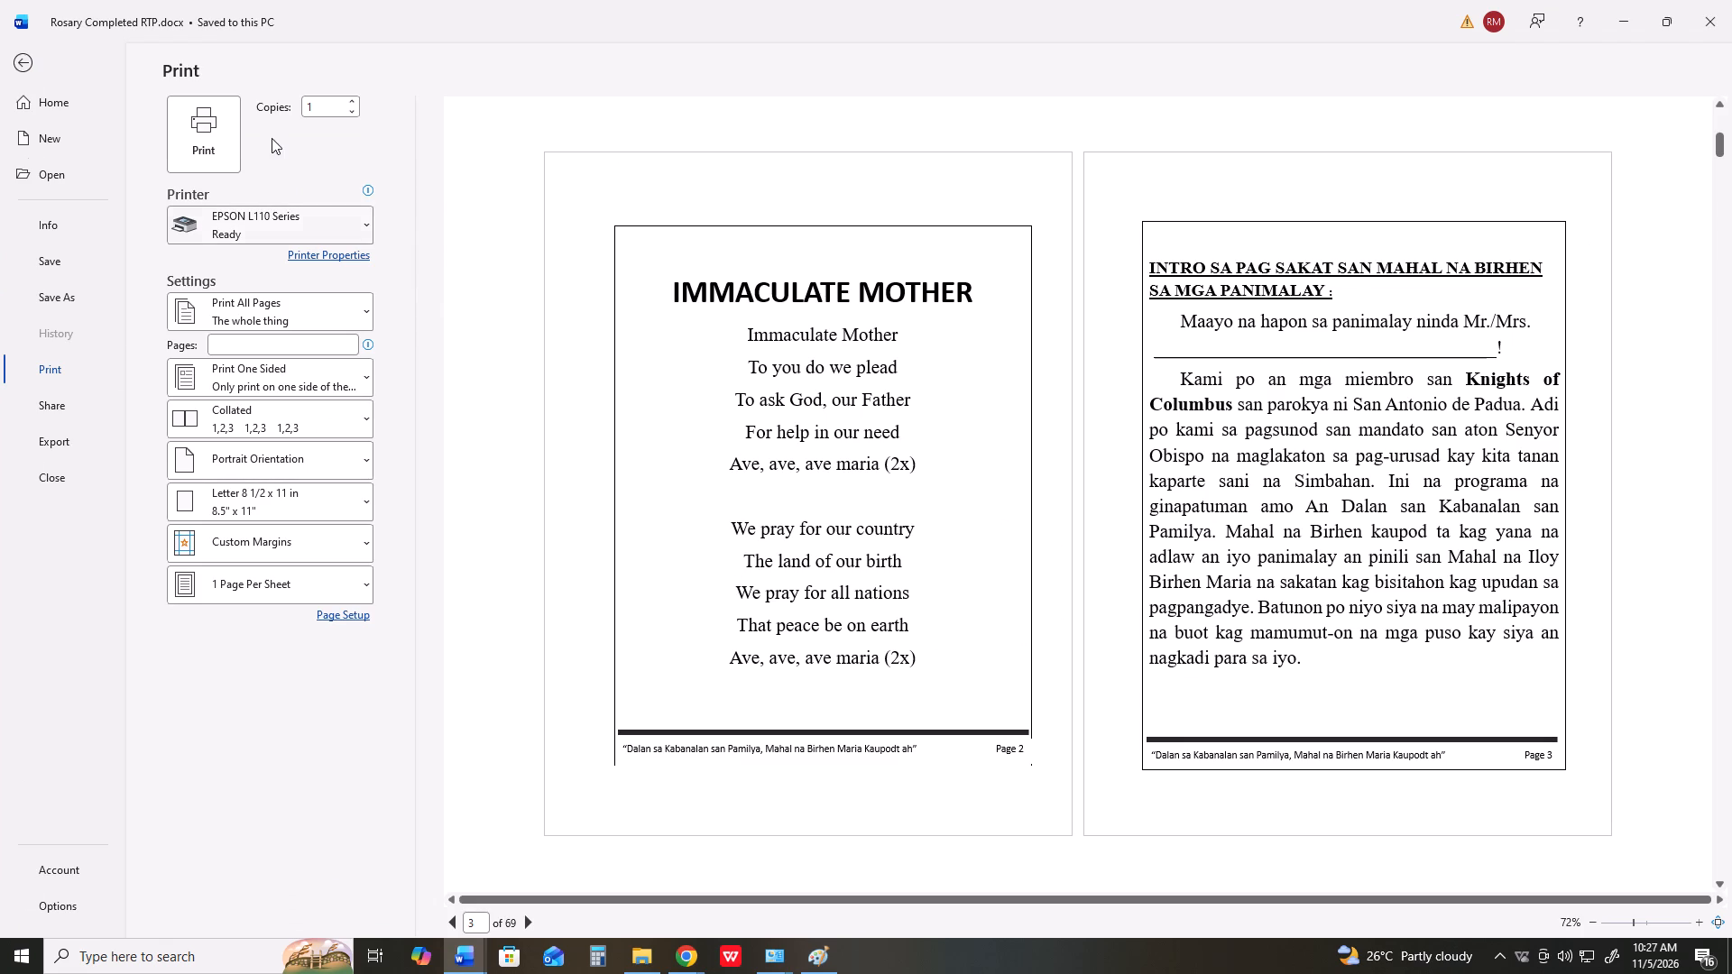
left_click(24, 62)
scroll(790, 551, "down", 3)
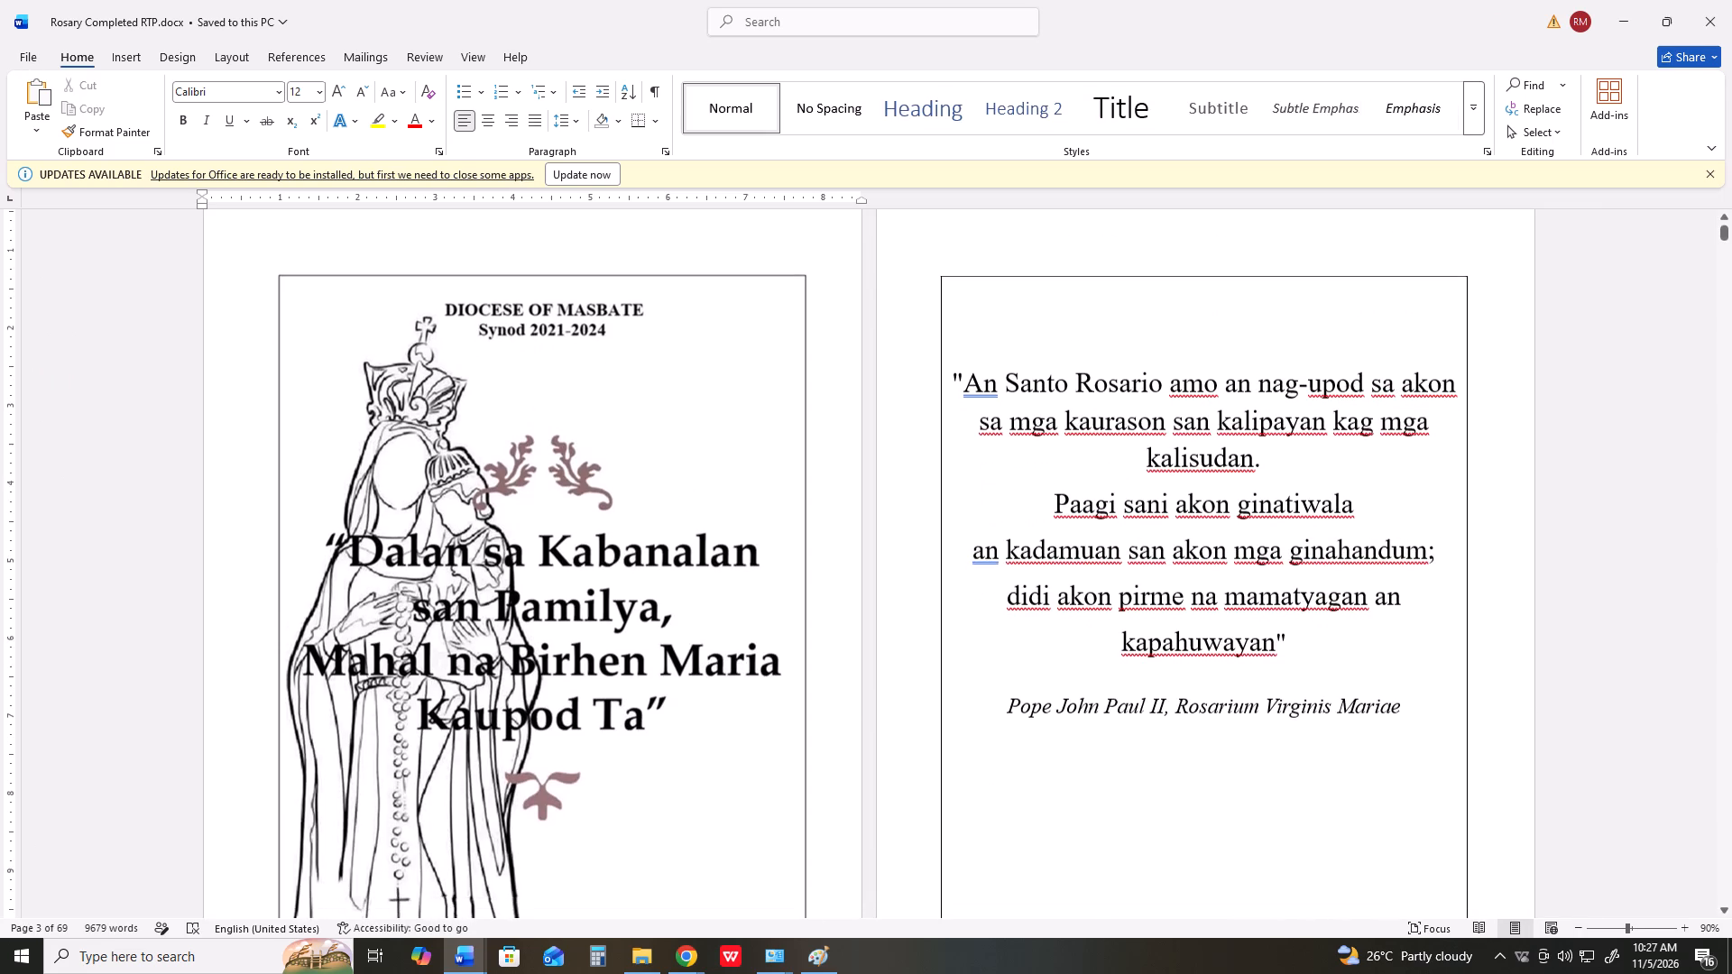
scroll(790, 547, "down", 14)
scroll(790, 538, "down", 14)
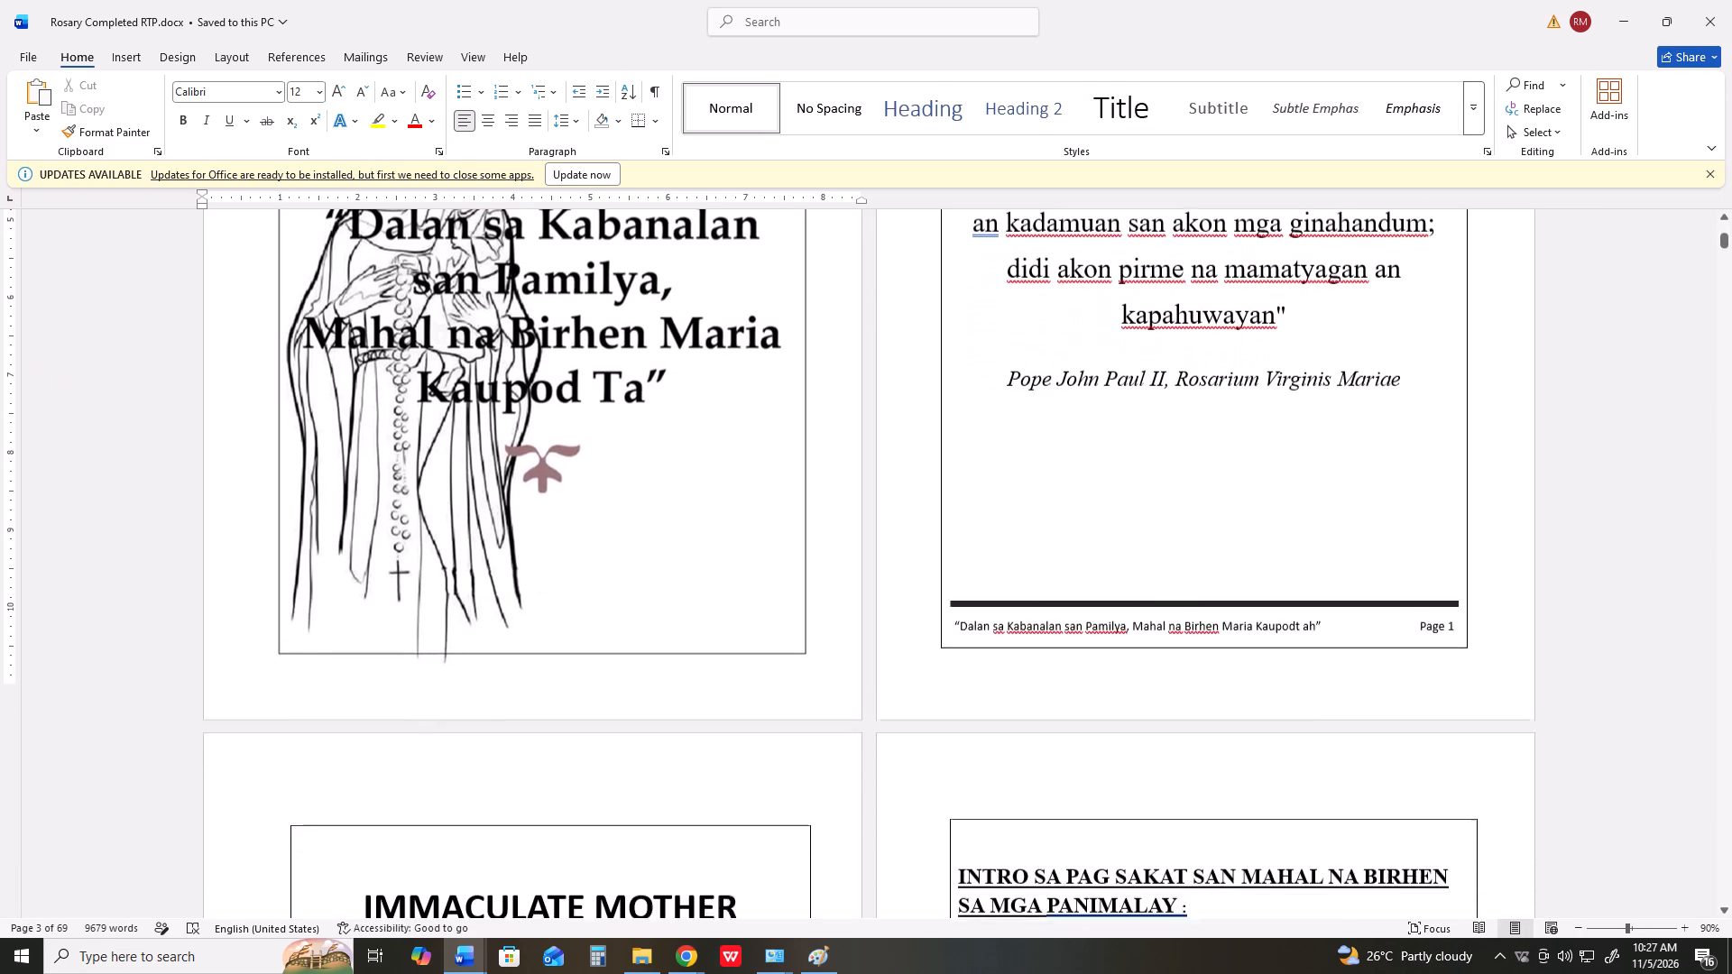
scroll(1018, 491, "down", 20)
scroll(1018, 491, "down", 12)
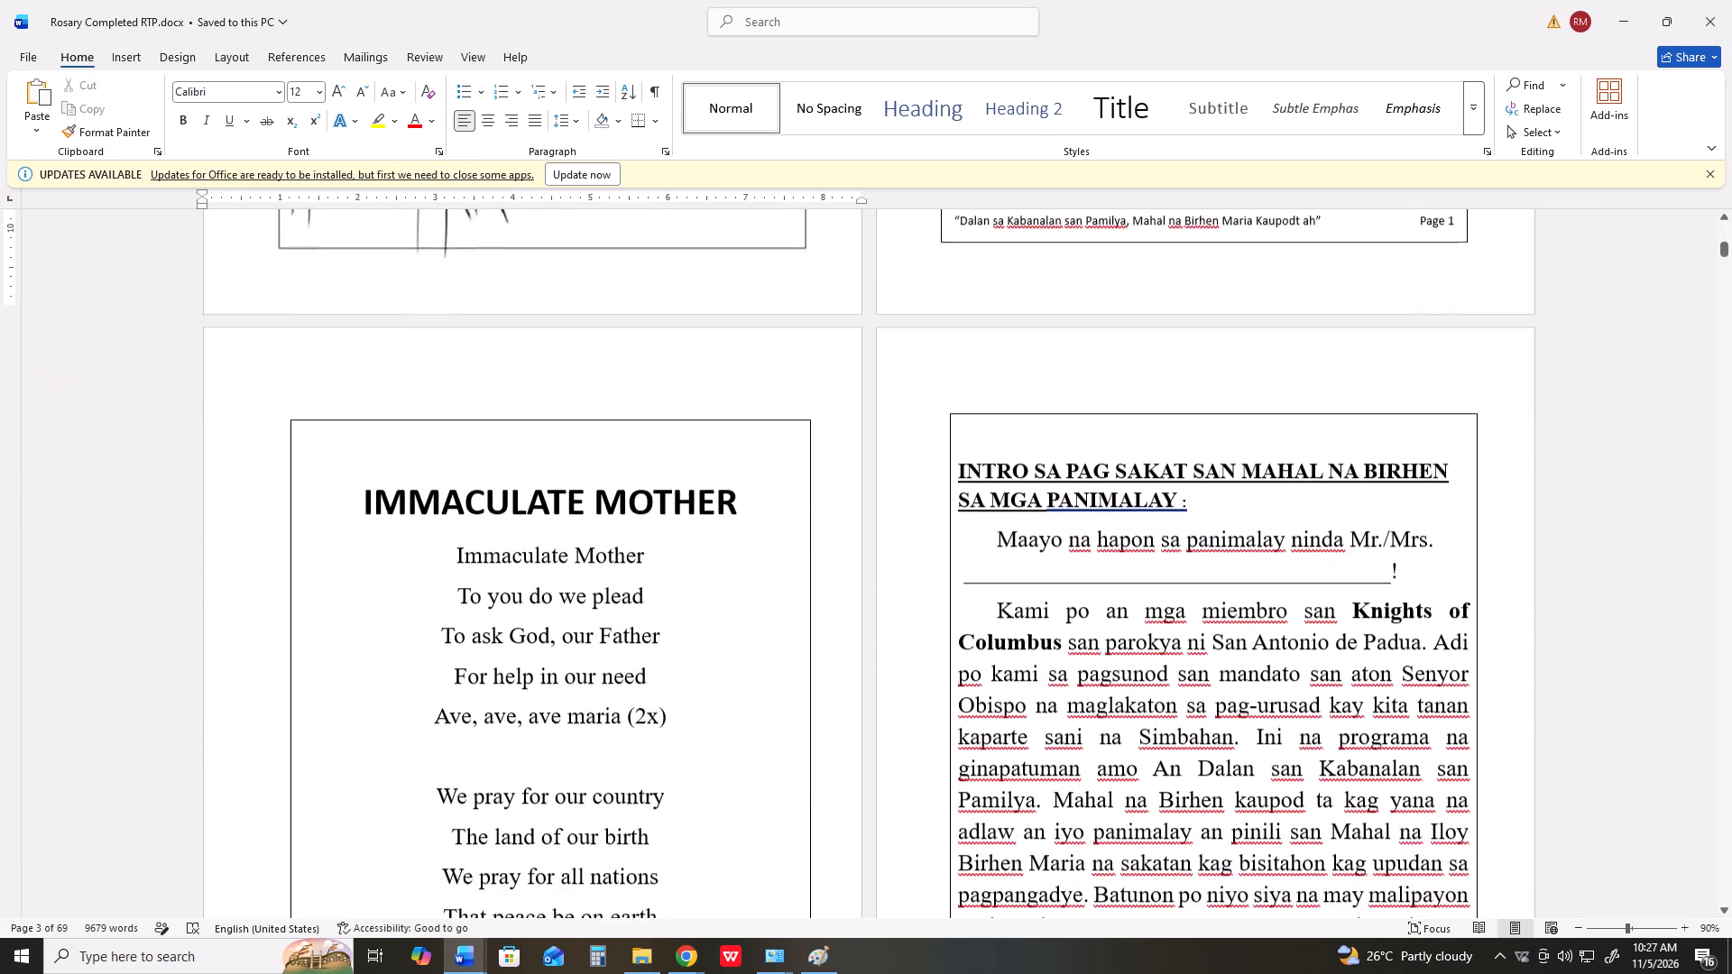
scroll(941, 492, "down", 19)
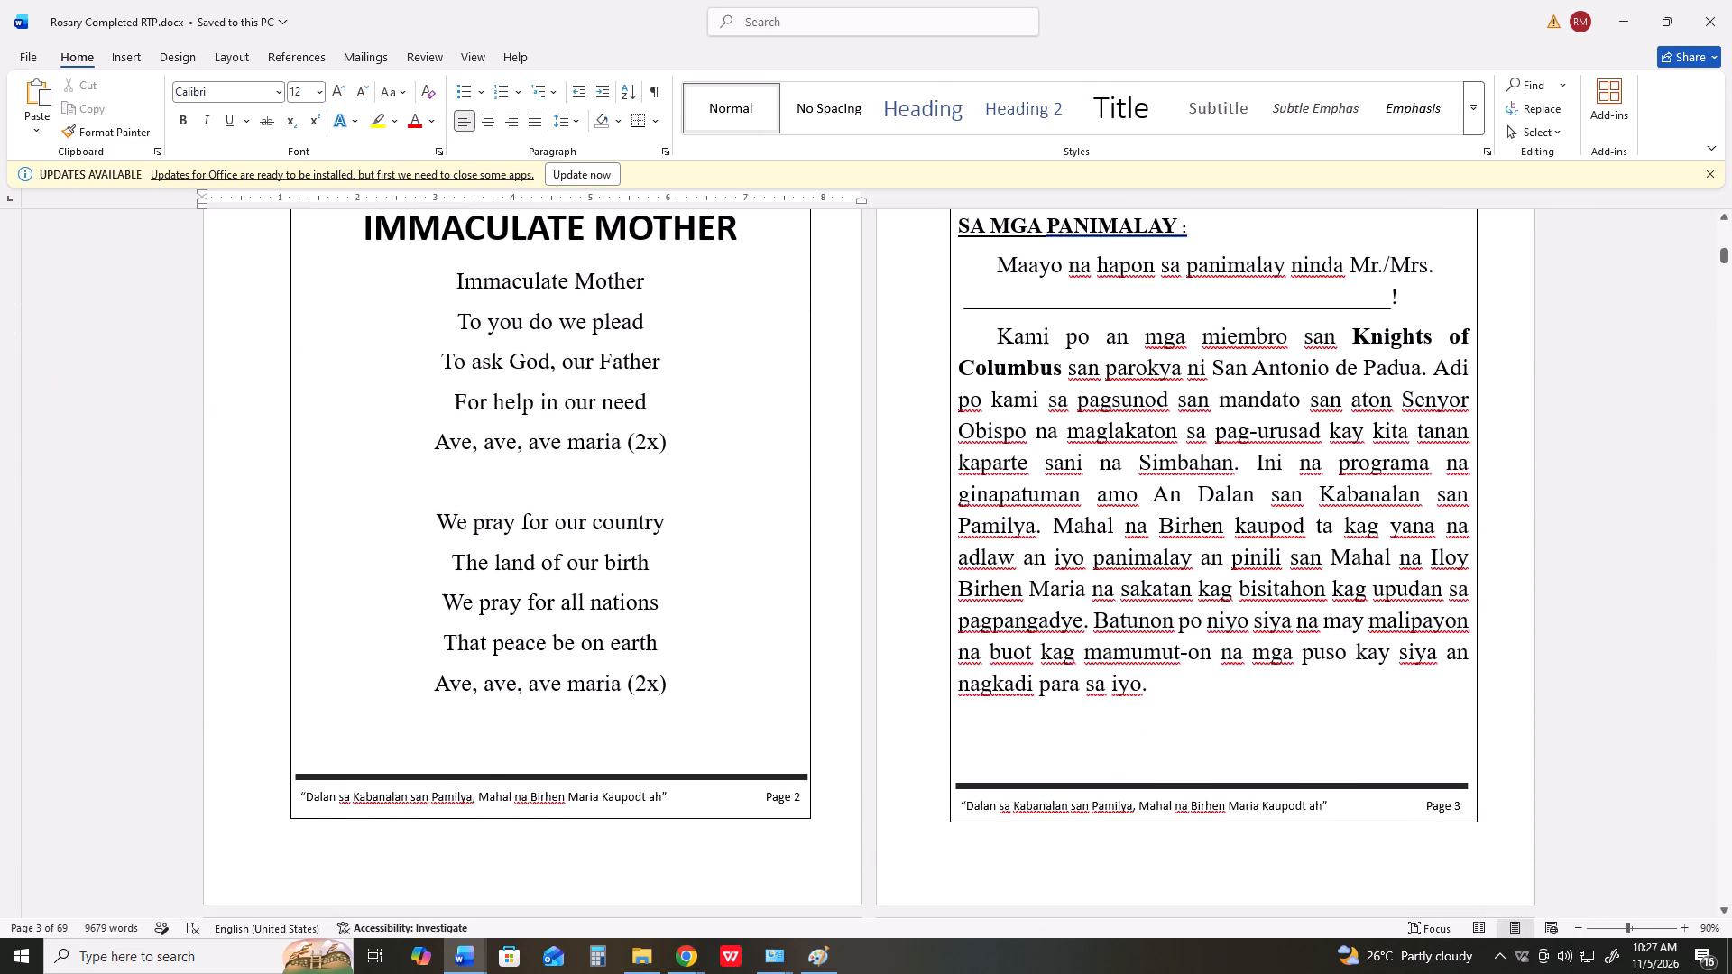
left_click(805, 815)
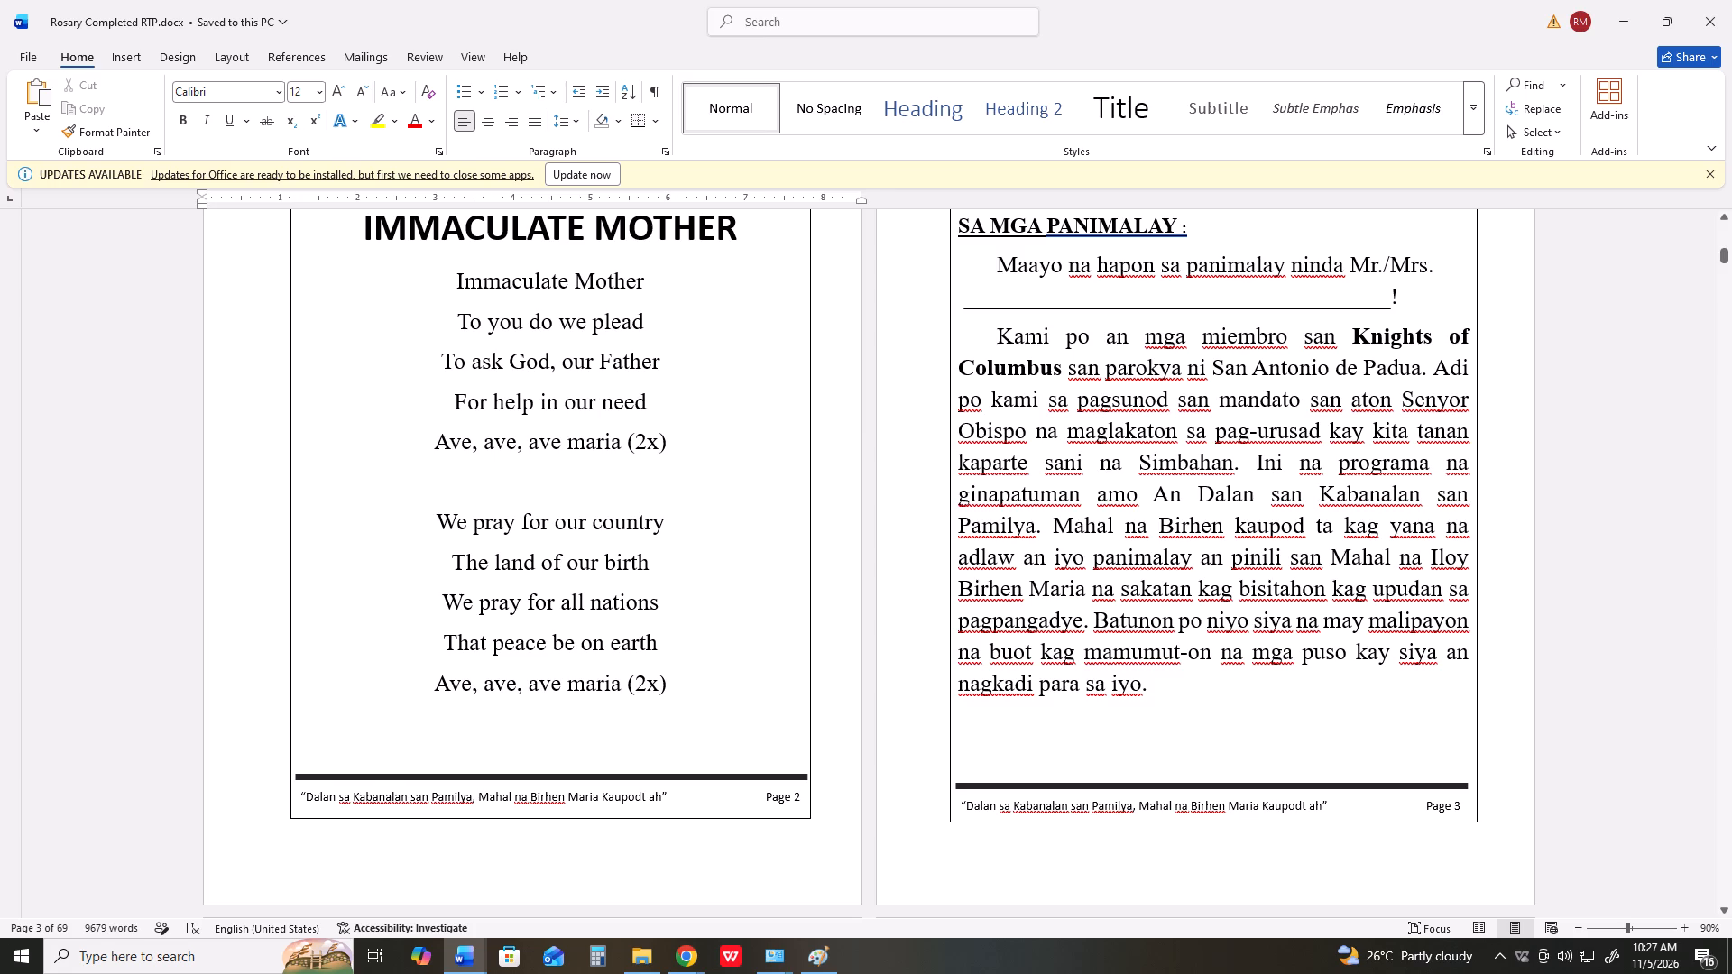
left_click(827, 715)
left_click(811, 715)
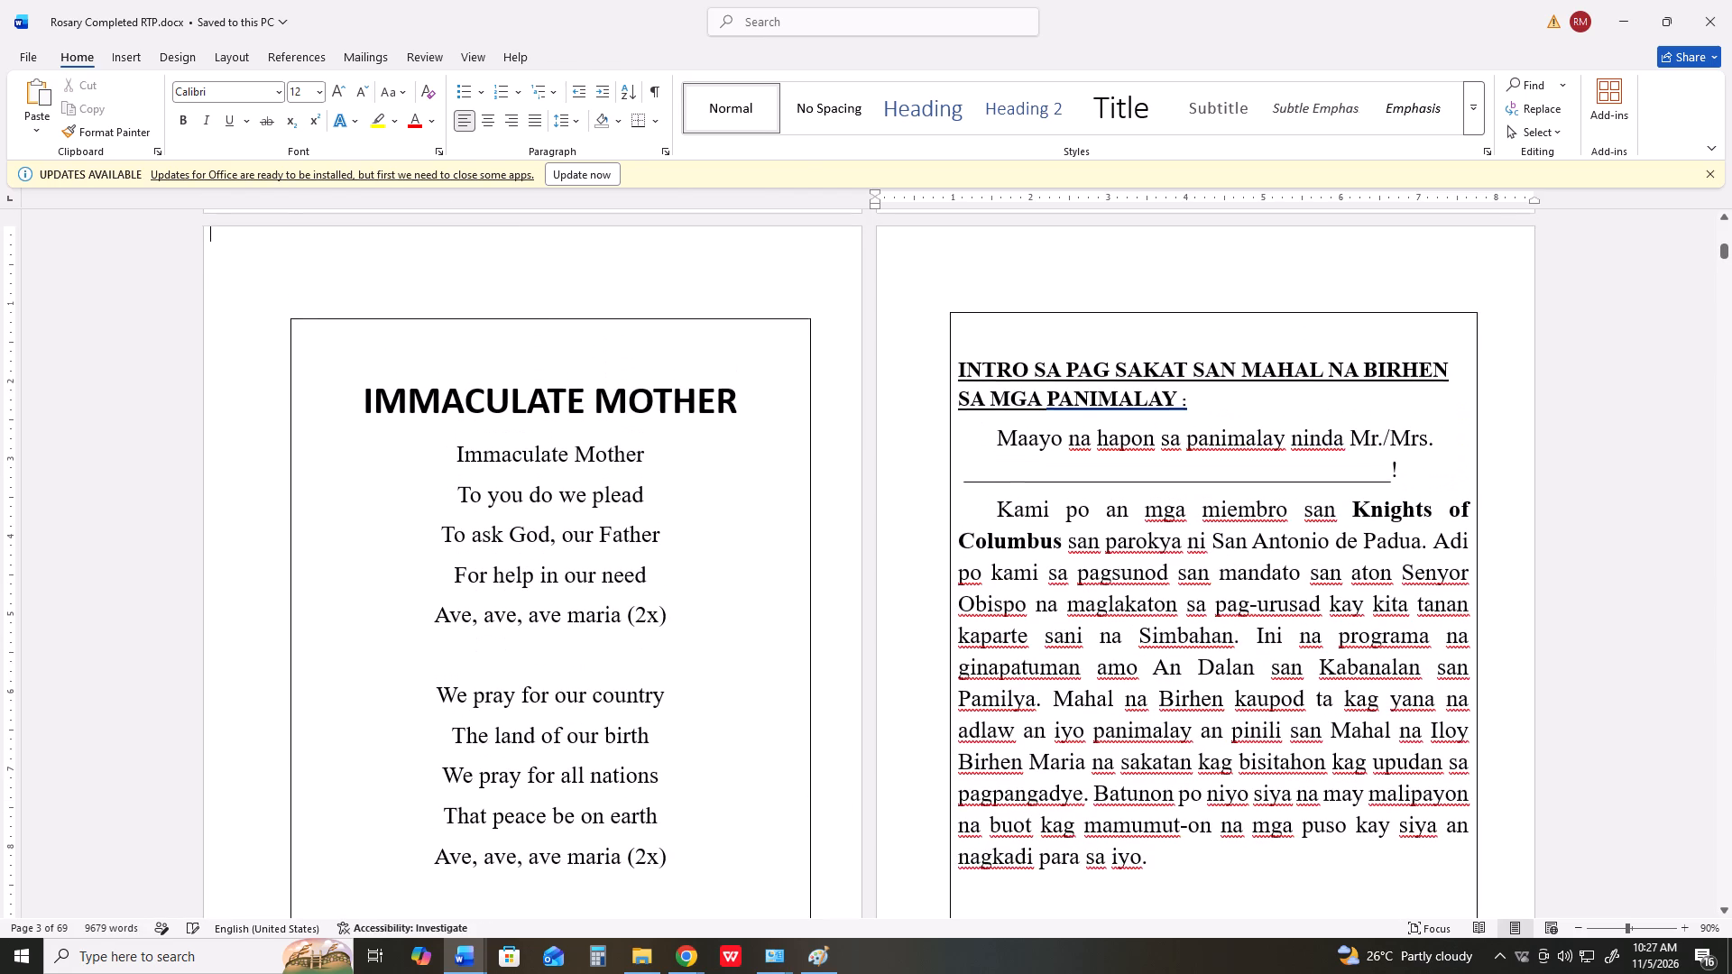
scroll(820, 714, "down", 14)
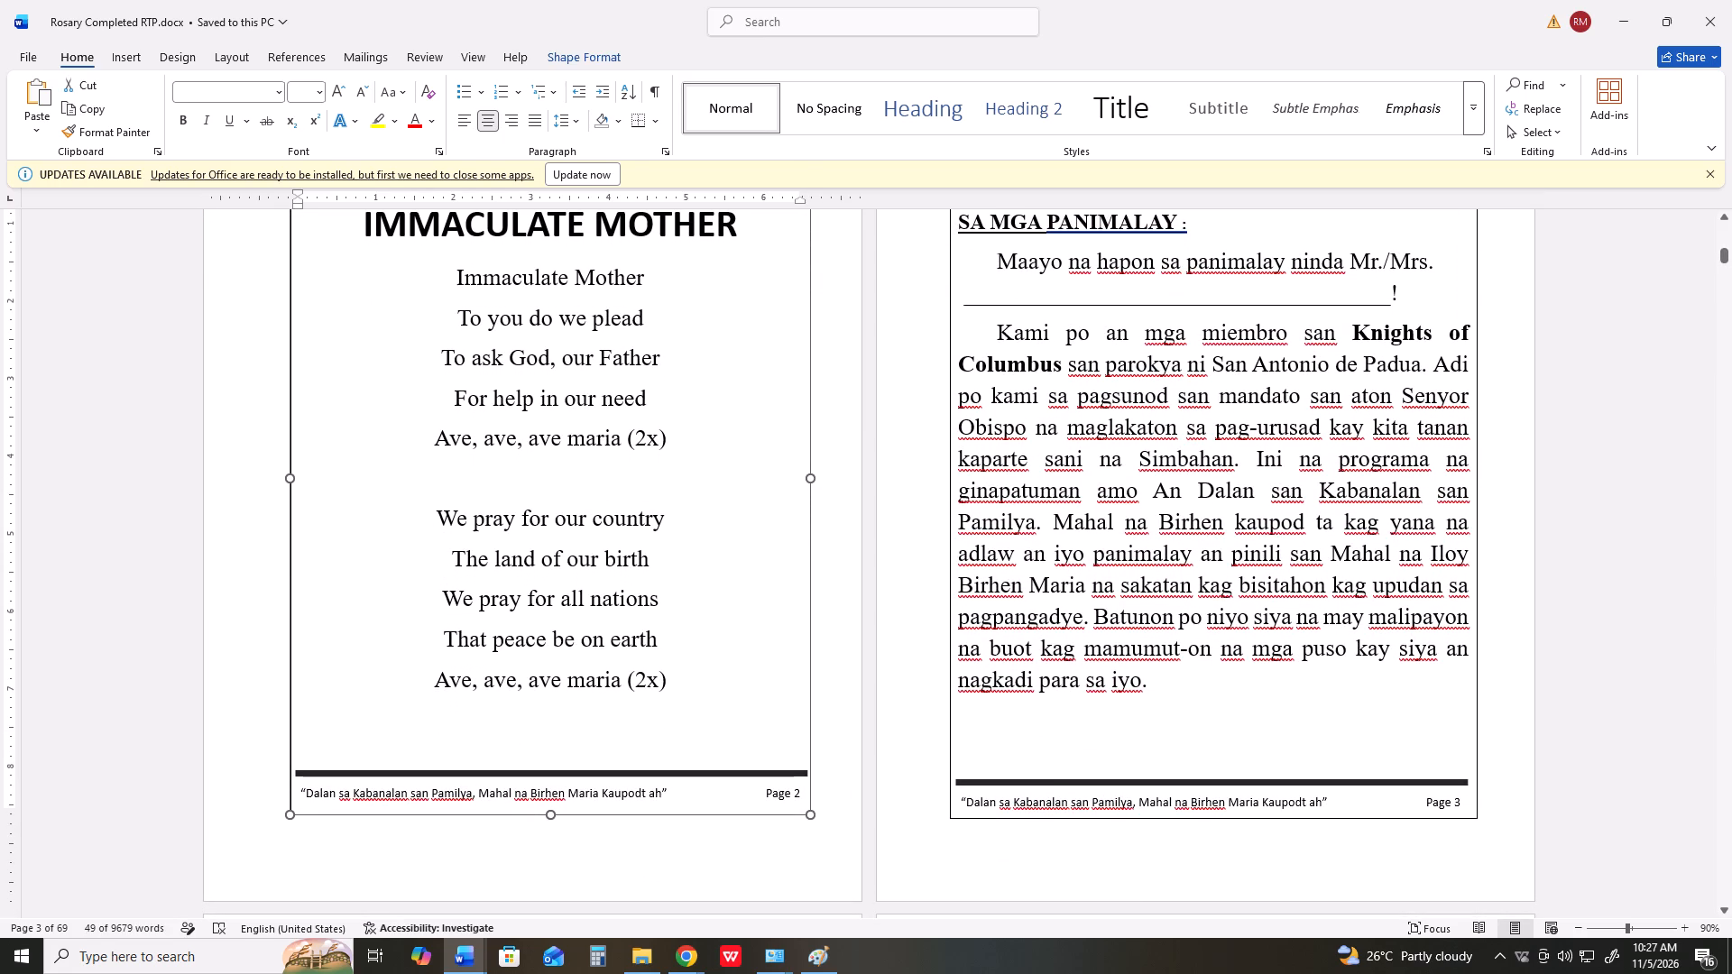
left_click_drag(808, 815, 810, 806)
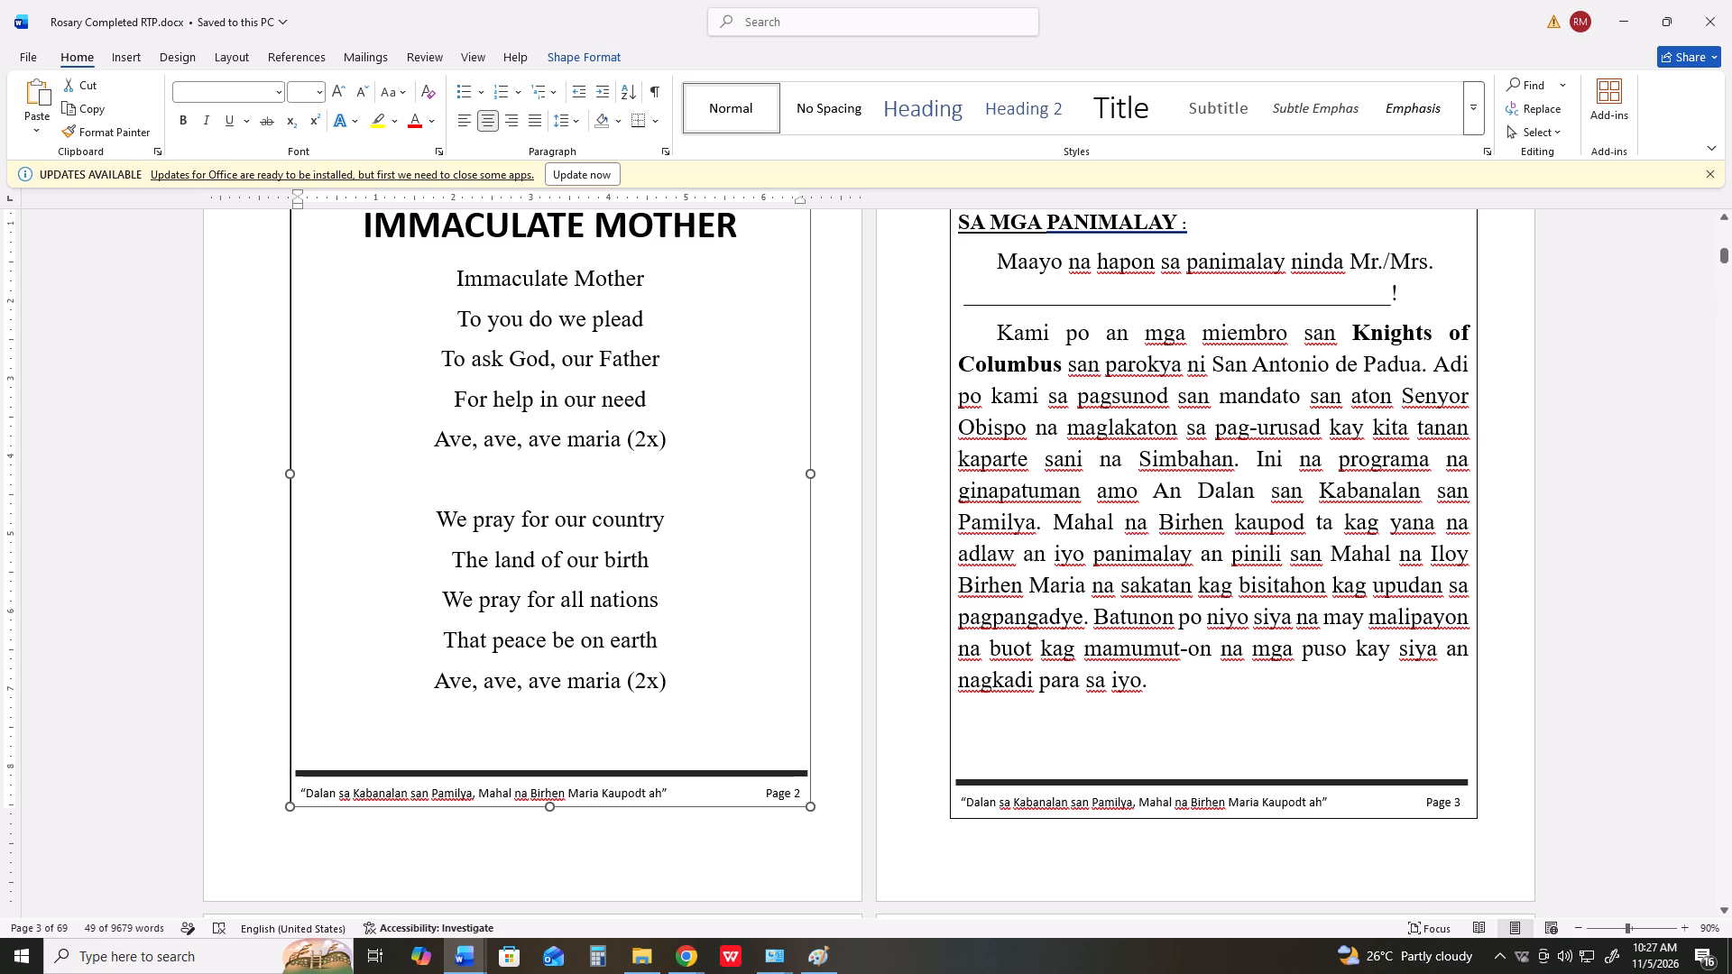
left_click_drag(810, 806, 811, 802)
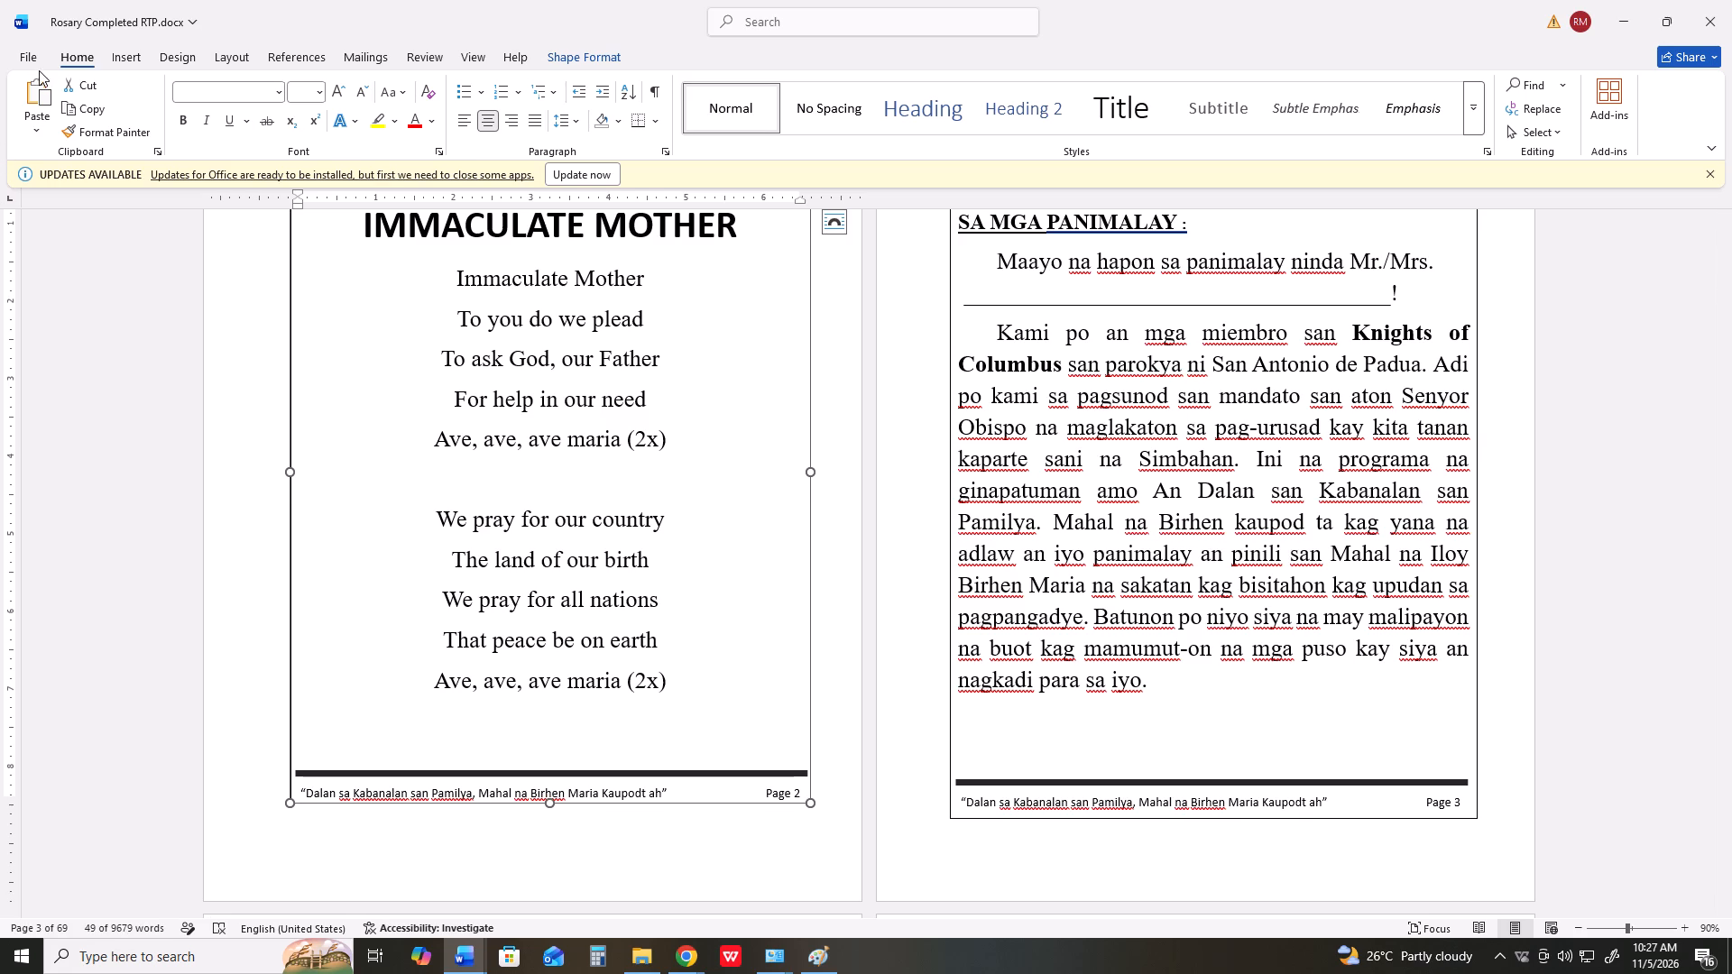
scroll(159, 372, "up", 2)
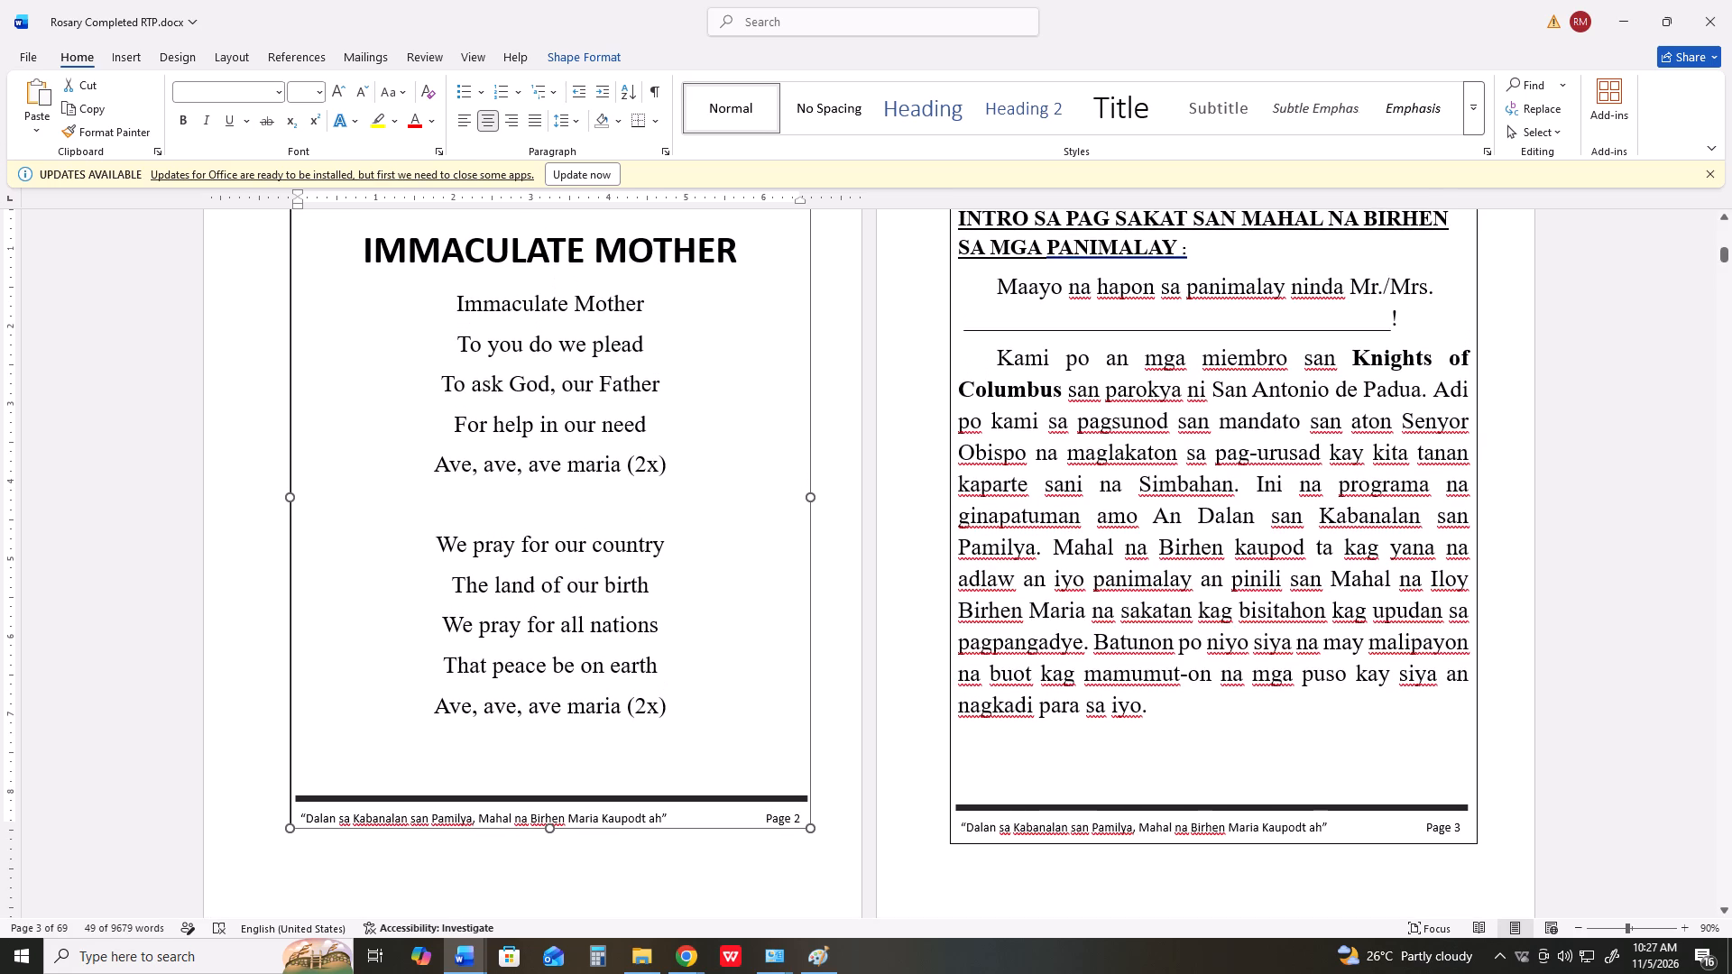
Bring up the print preview of pages 2 and 3 to check the resized frame's bottom border.
key("ctrl+p")
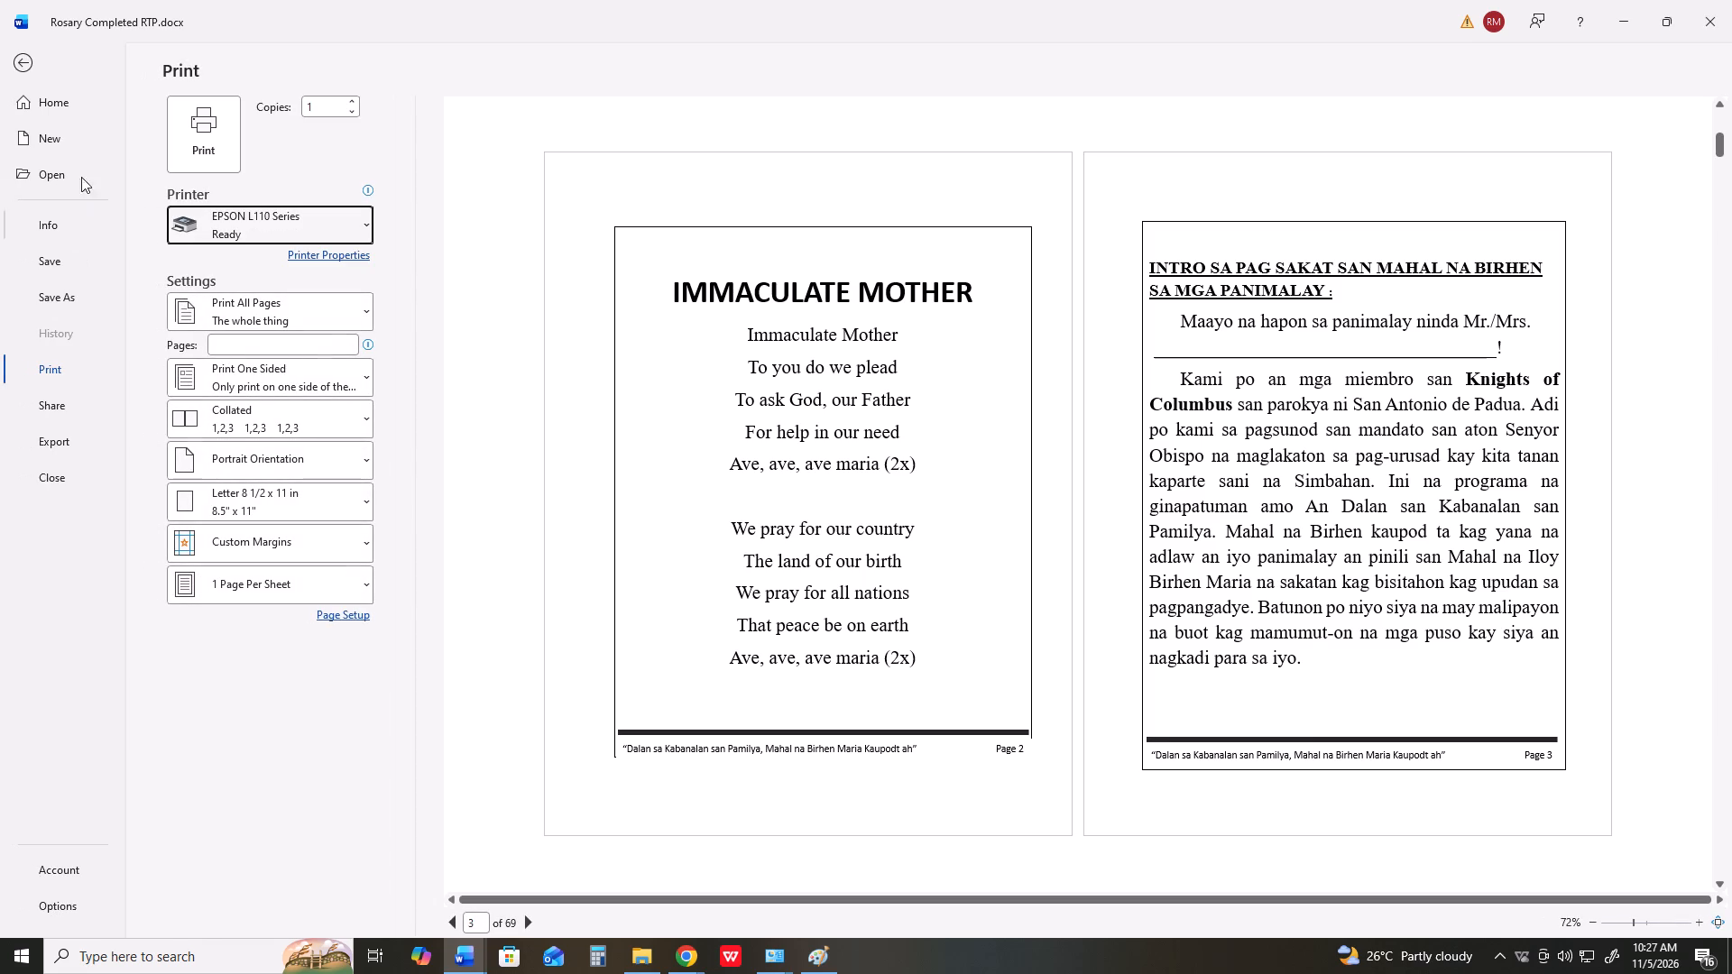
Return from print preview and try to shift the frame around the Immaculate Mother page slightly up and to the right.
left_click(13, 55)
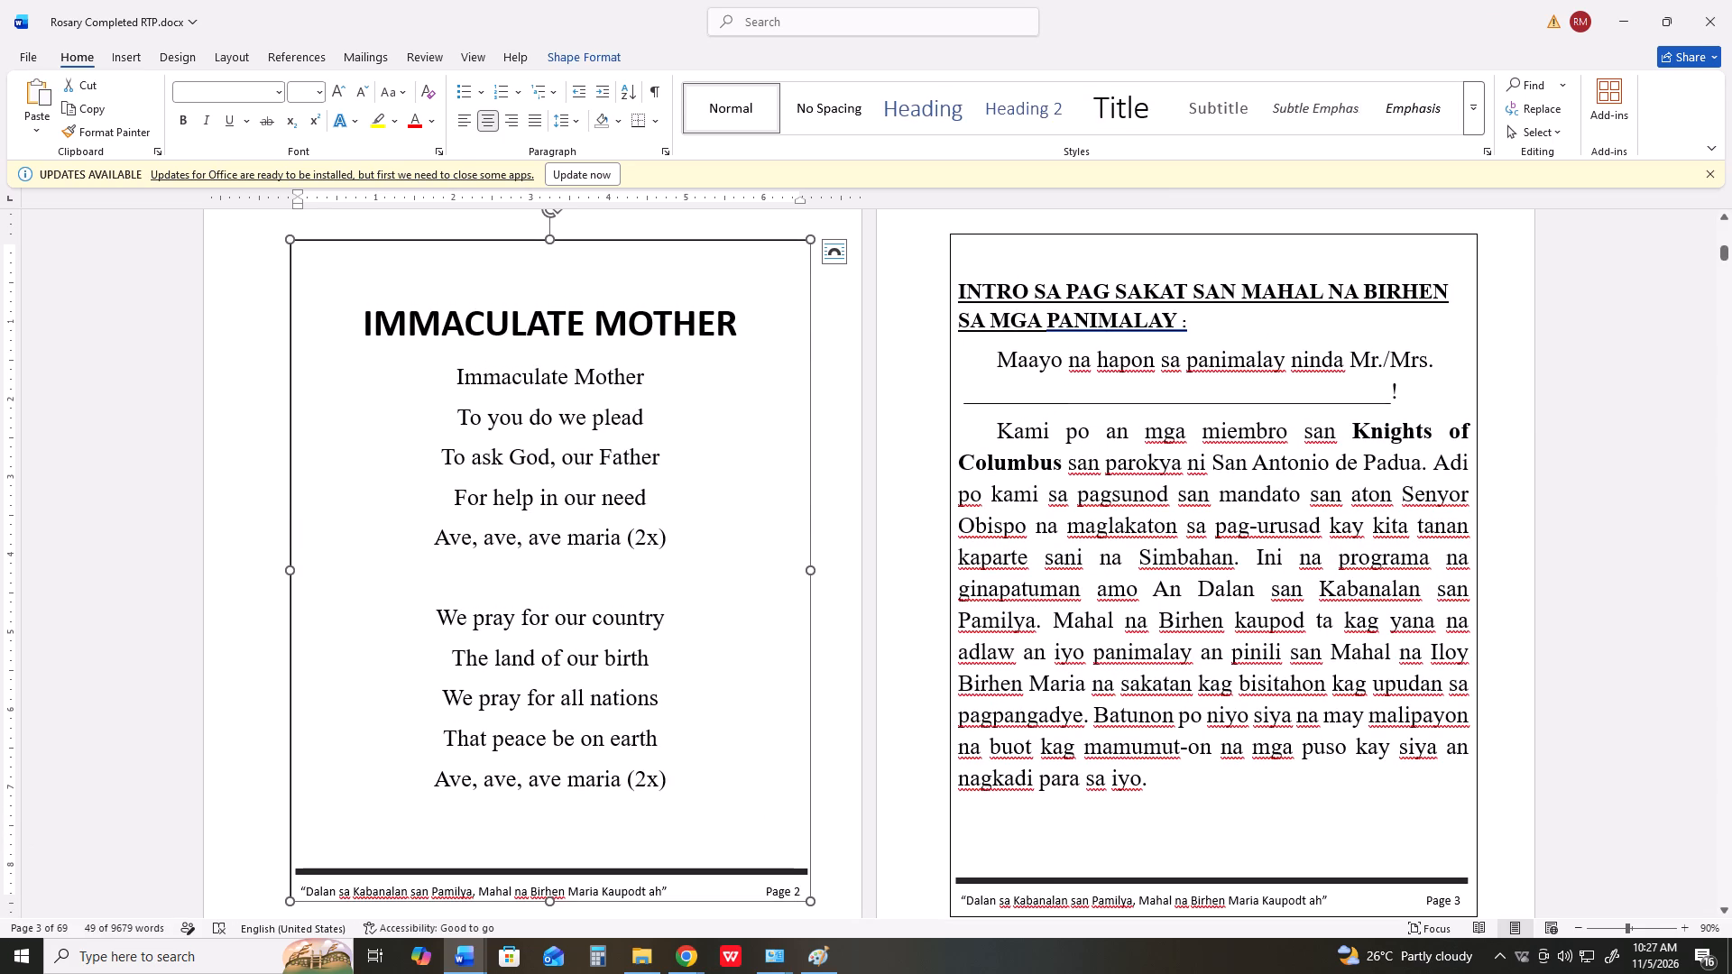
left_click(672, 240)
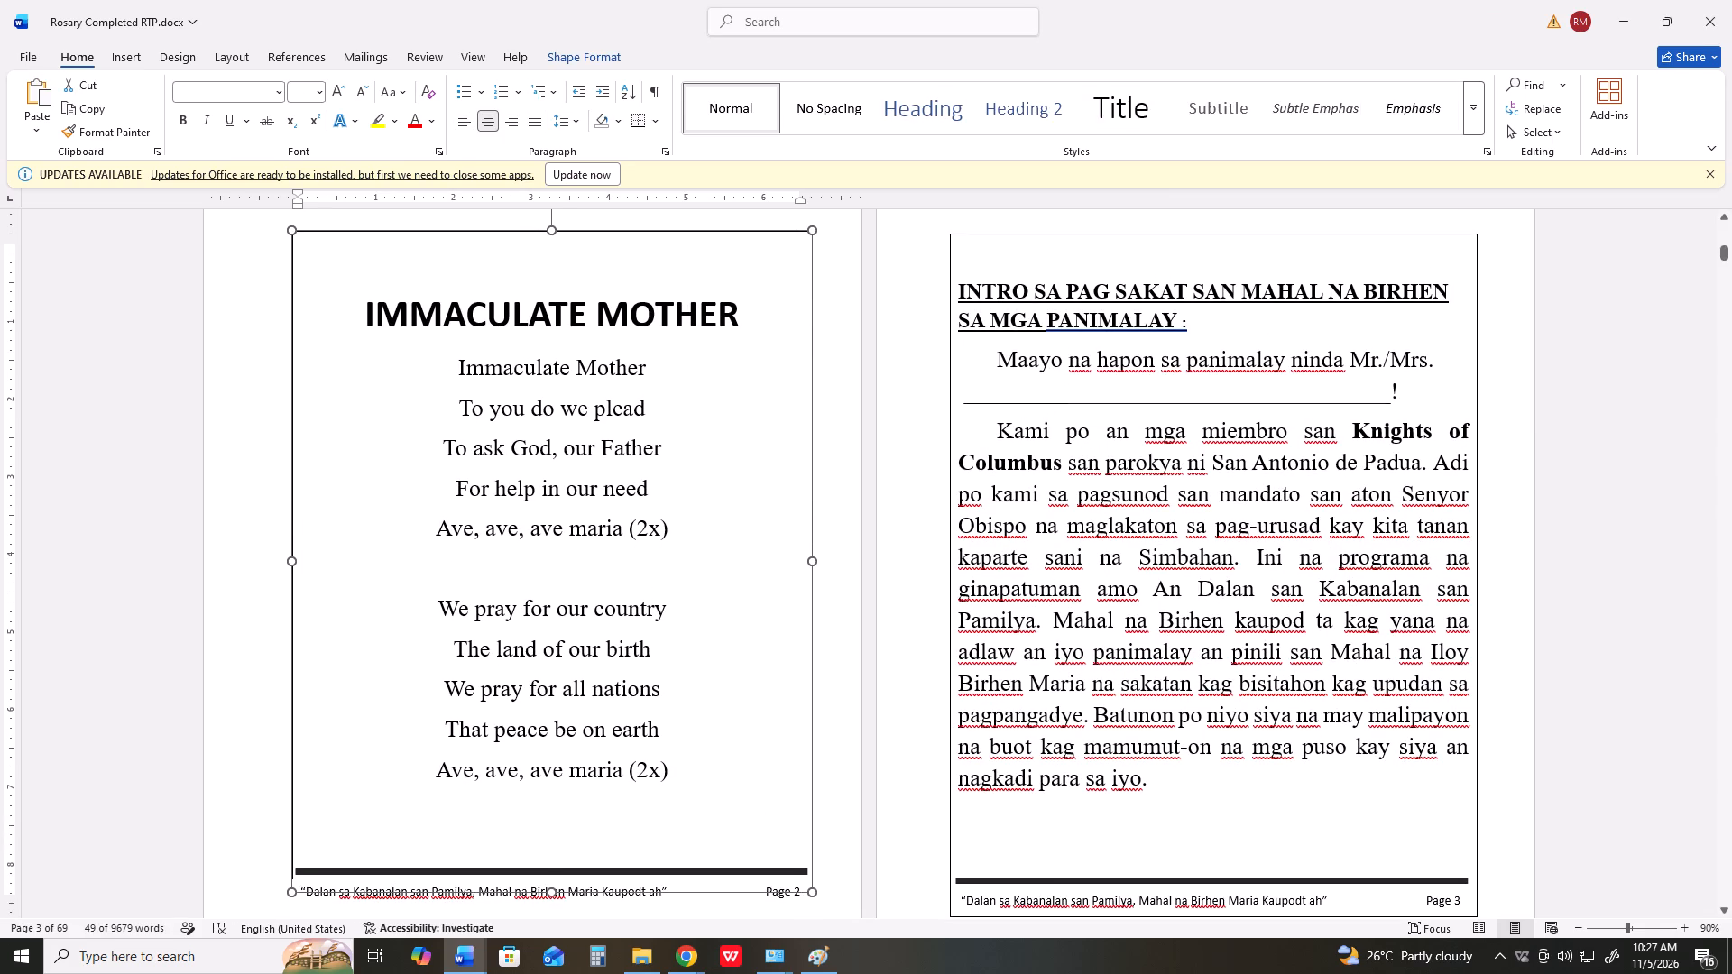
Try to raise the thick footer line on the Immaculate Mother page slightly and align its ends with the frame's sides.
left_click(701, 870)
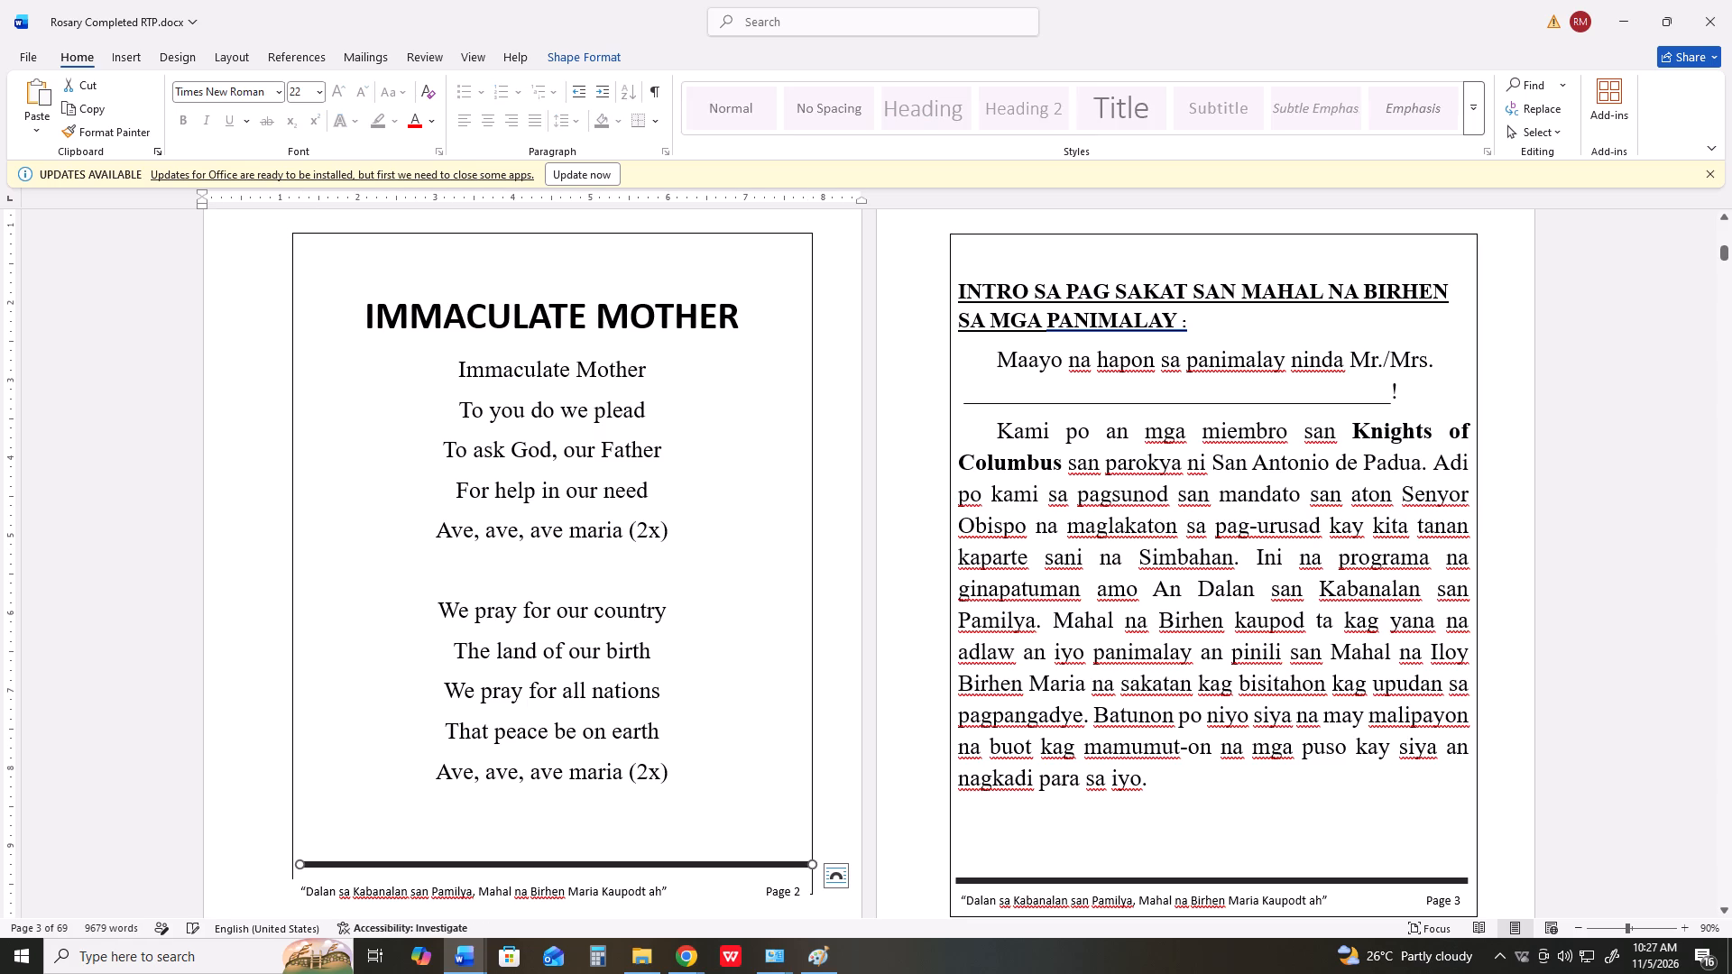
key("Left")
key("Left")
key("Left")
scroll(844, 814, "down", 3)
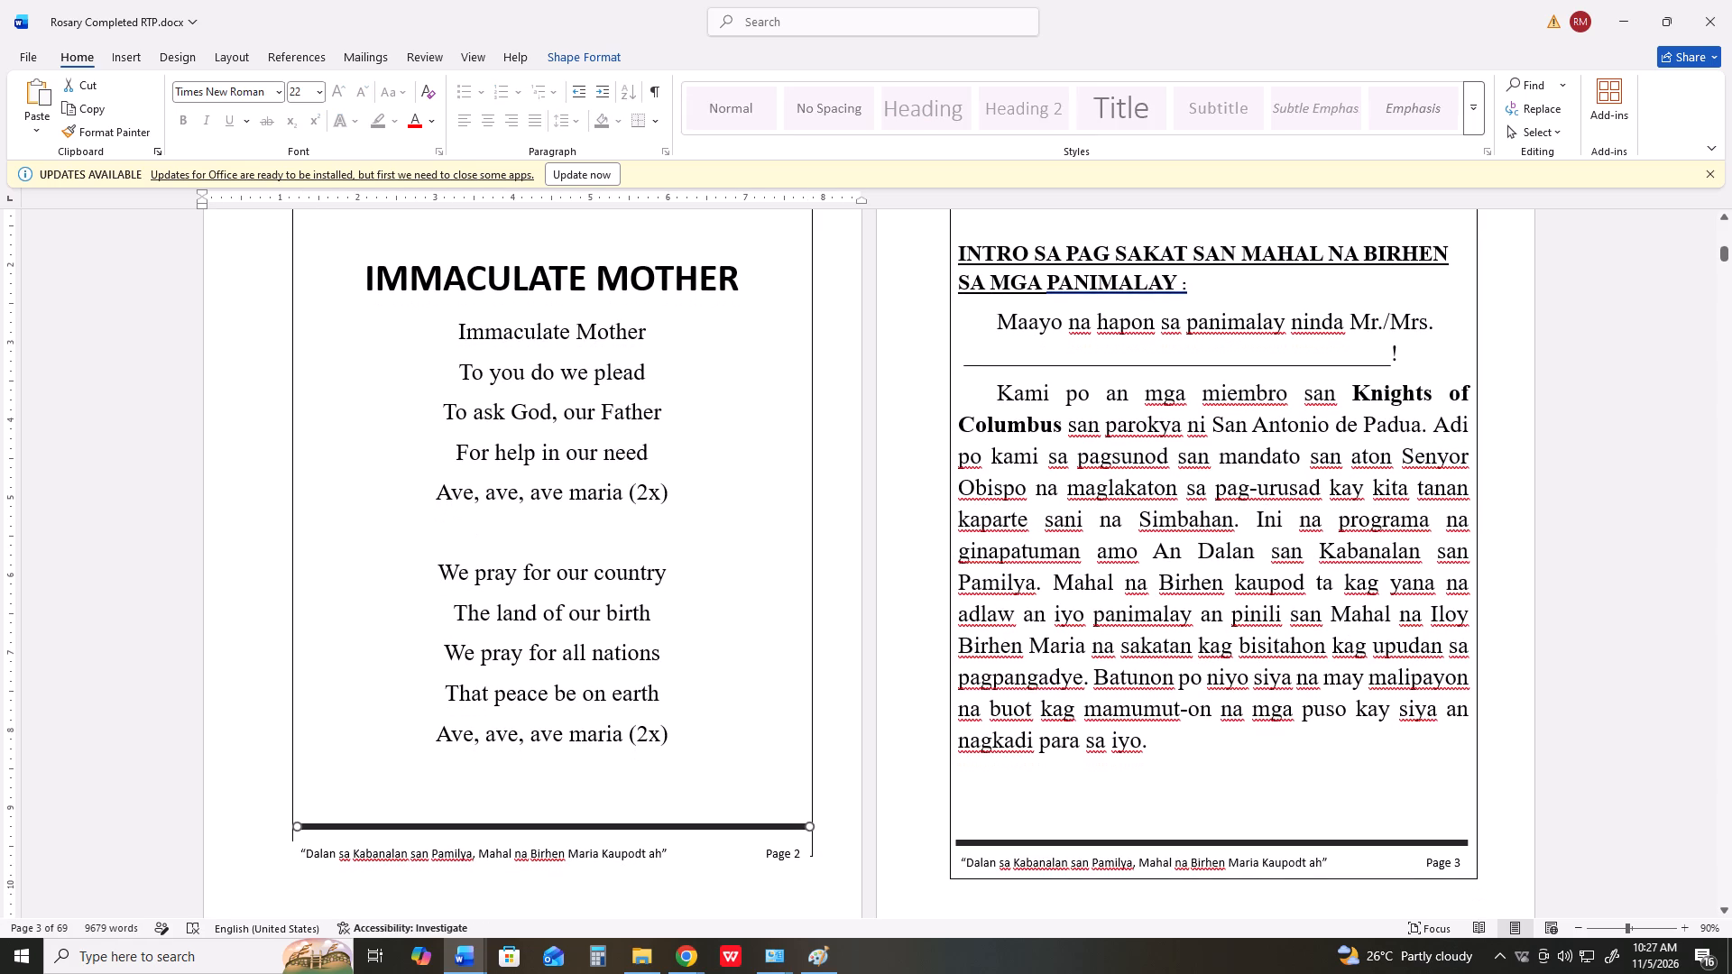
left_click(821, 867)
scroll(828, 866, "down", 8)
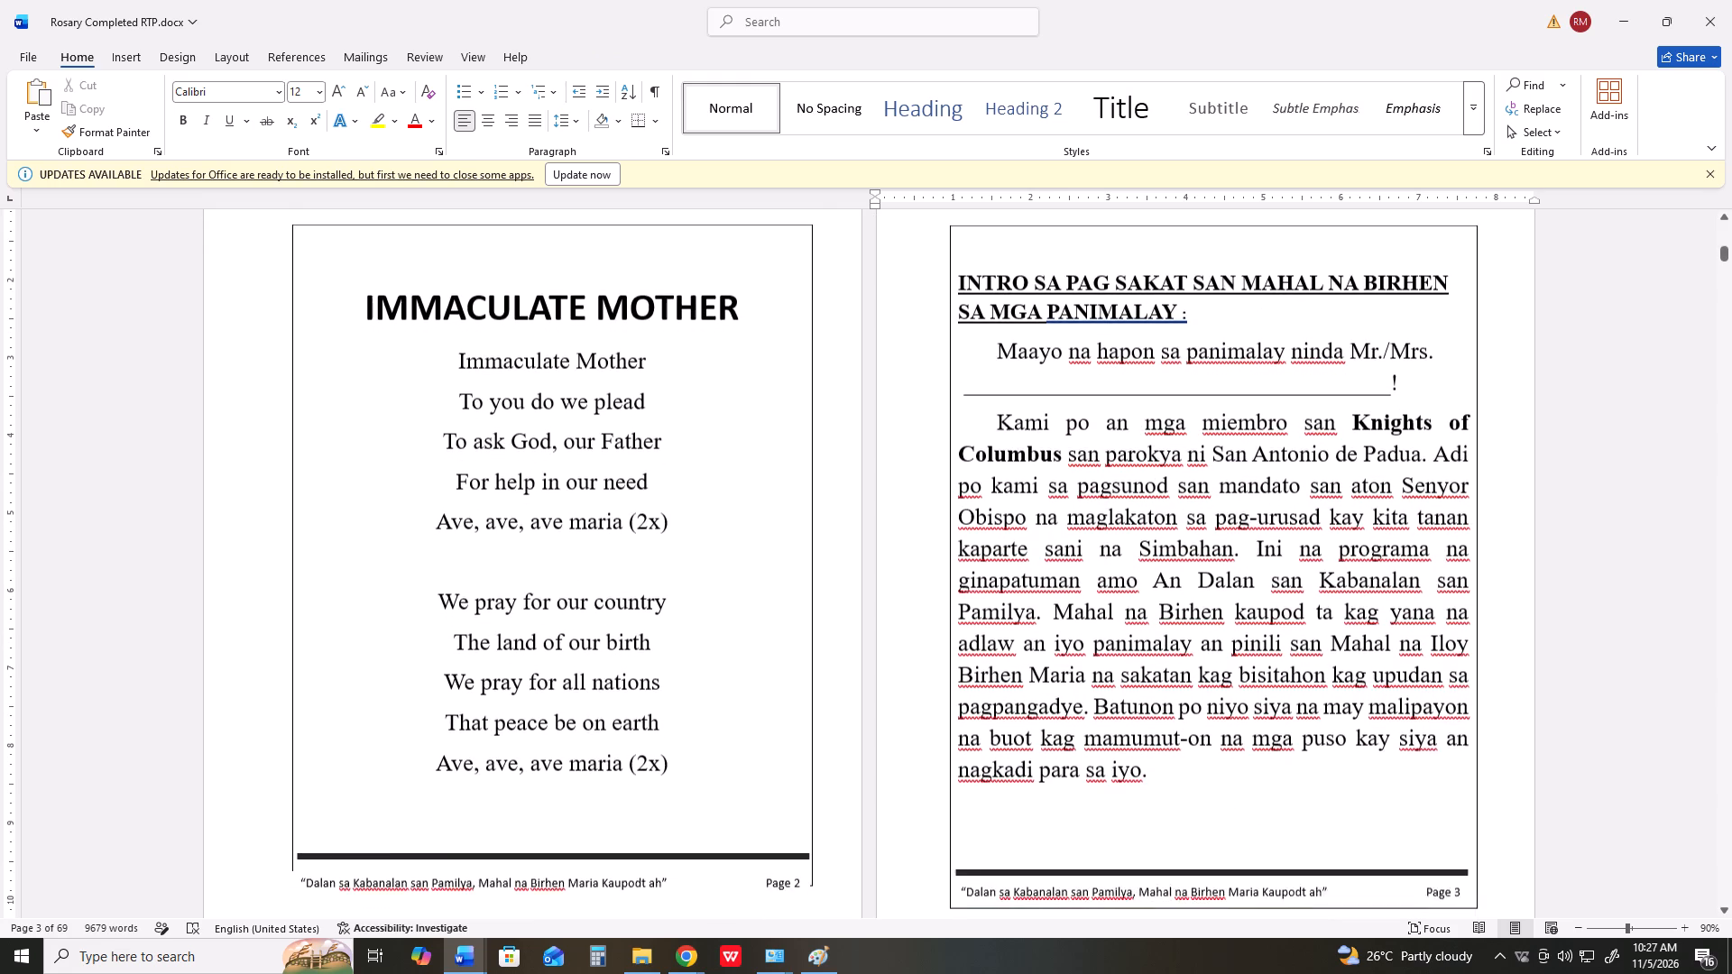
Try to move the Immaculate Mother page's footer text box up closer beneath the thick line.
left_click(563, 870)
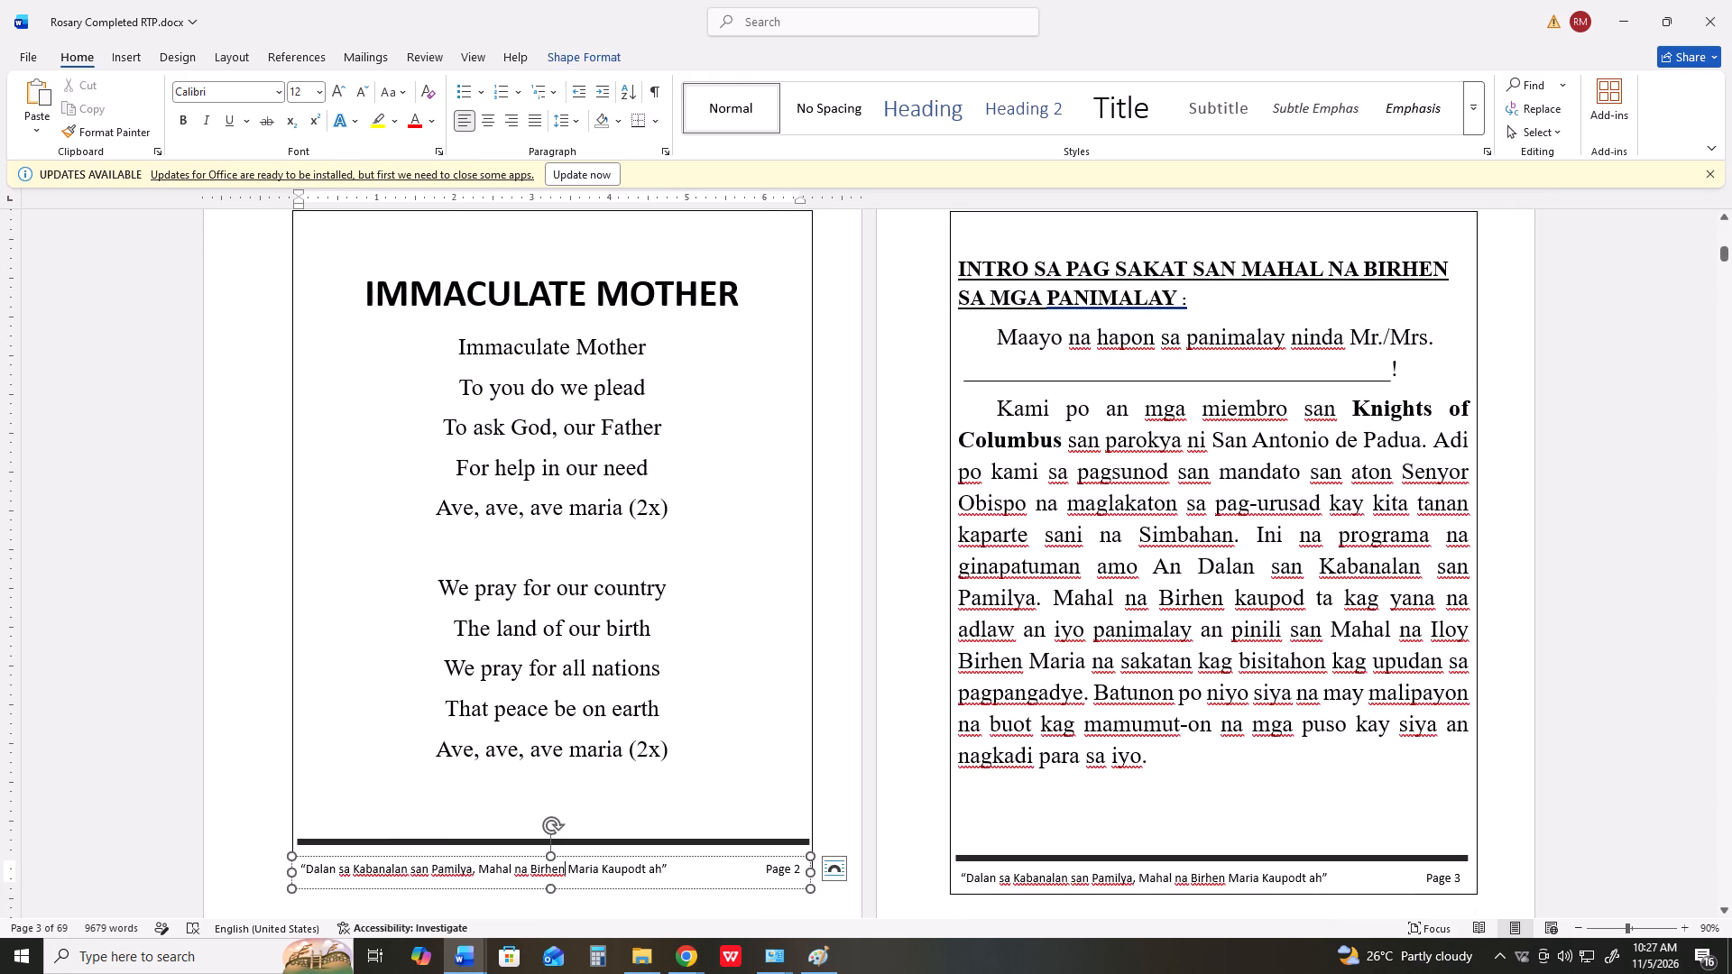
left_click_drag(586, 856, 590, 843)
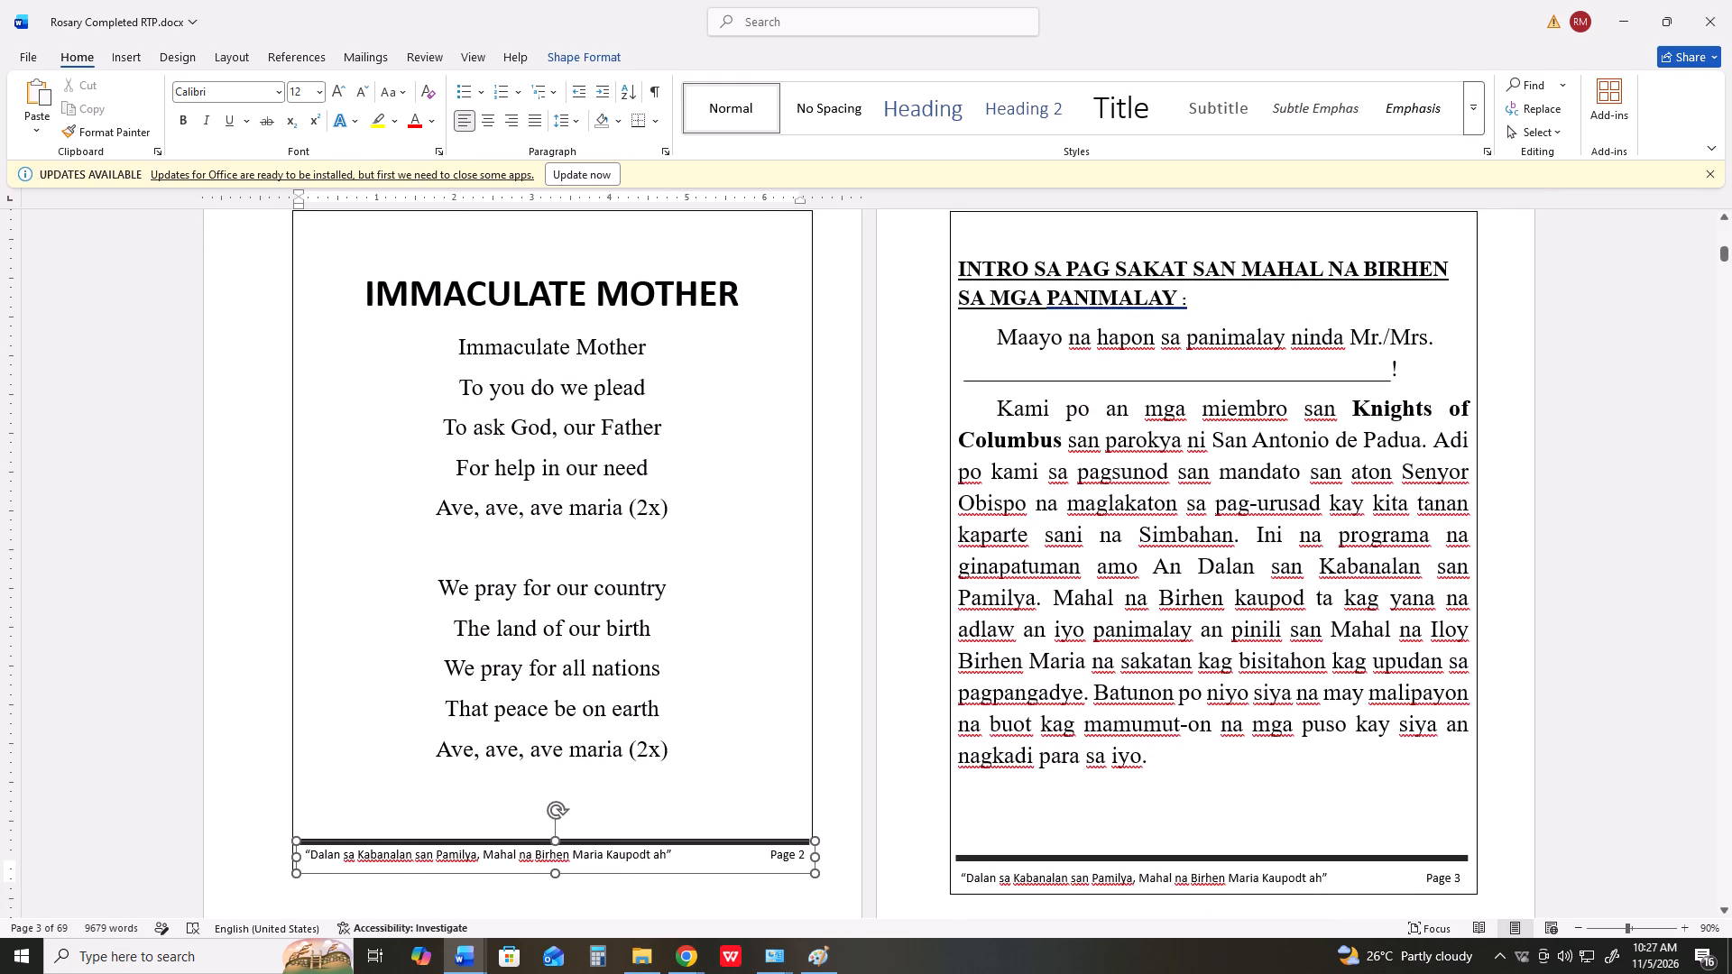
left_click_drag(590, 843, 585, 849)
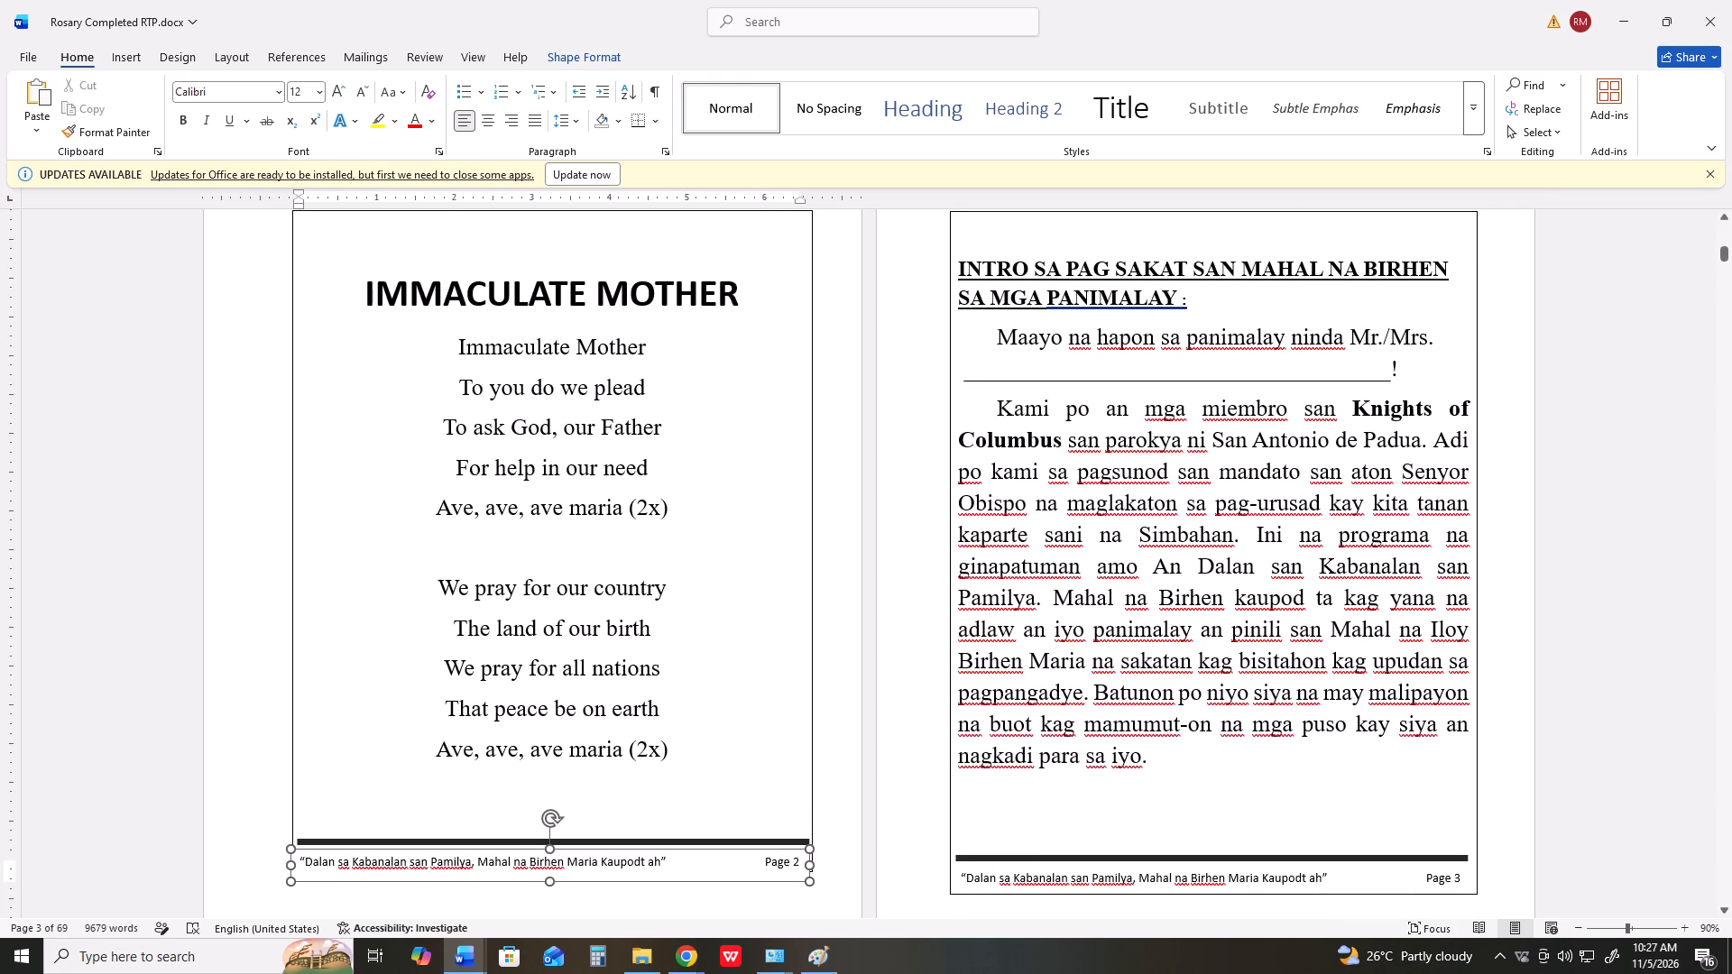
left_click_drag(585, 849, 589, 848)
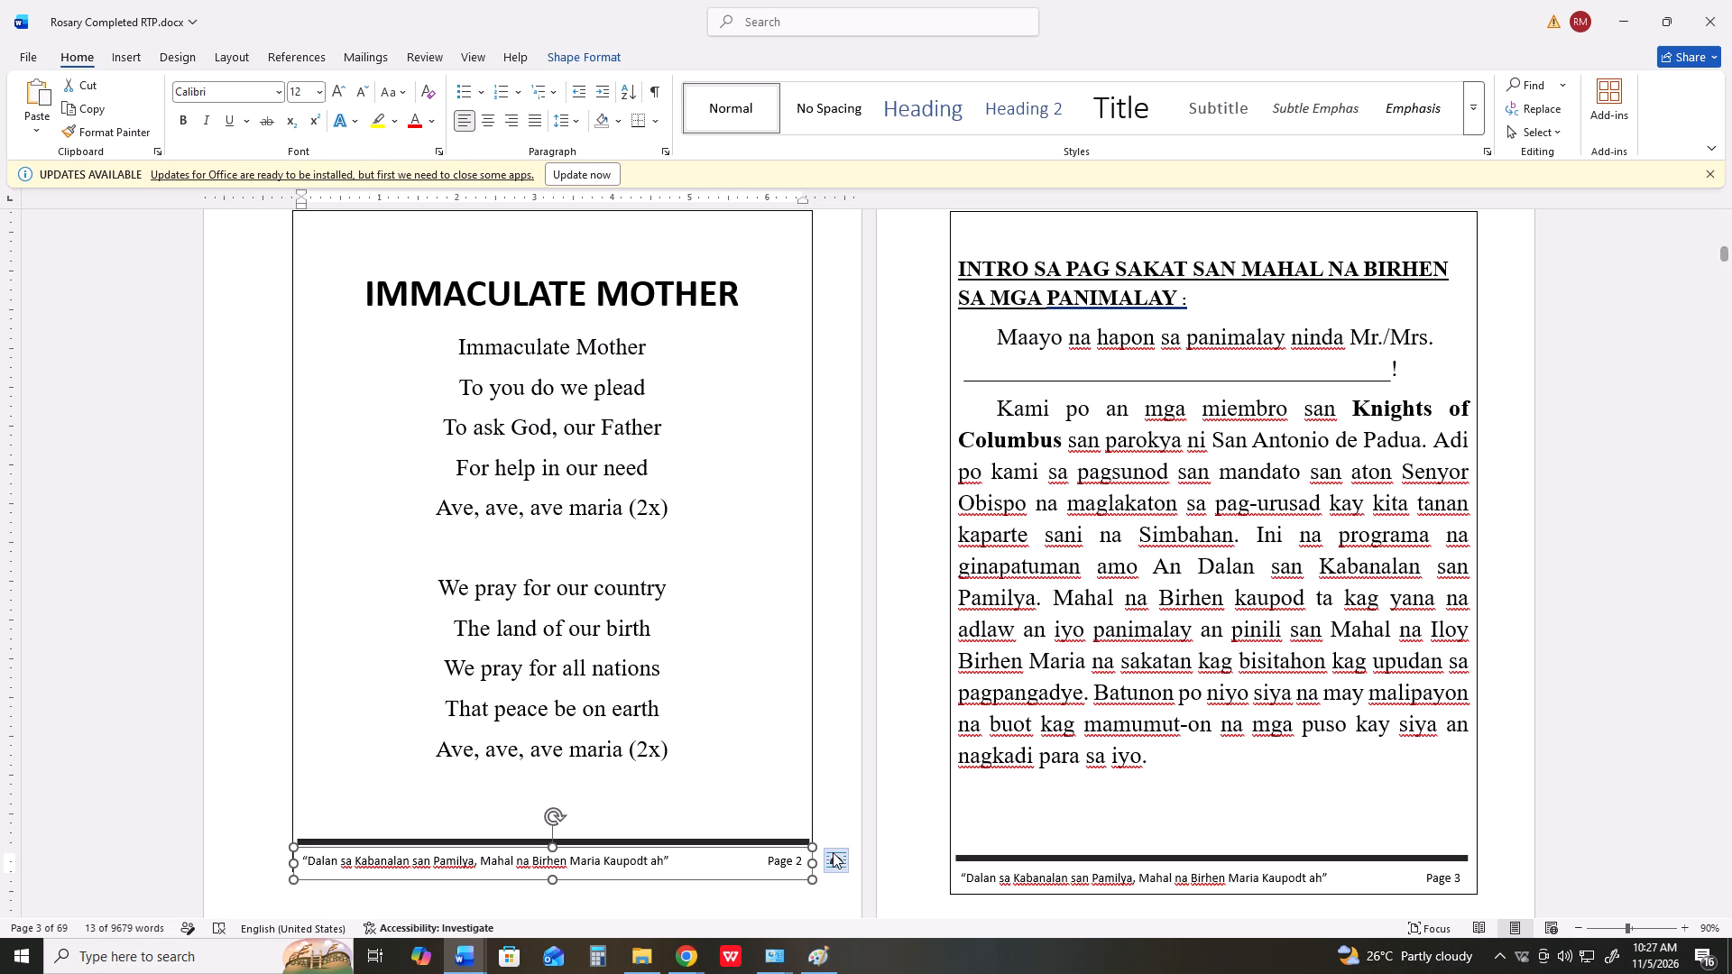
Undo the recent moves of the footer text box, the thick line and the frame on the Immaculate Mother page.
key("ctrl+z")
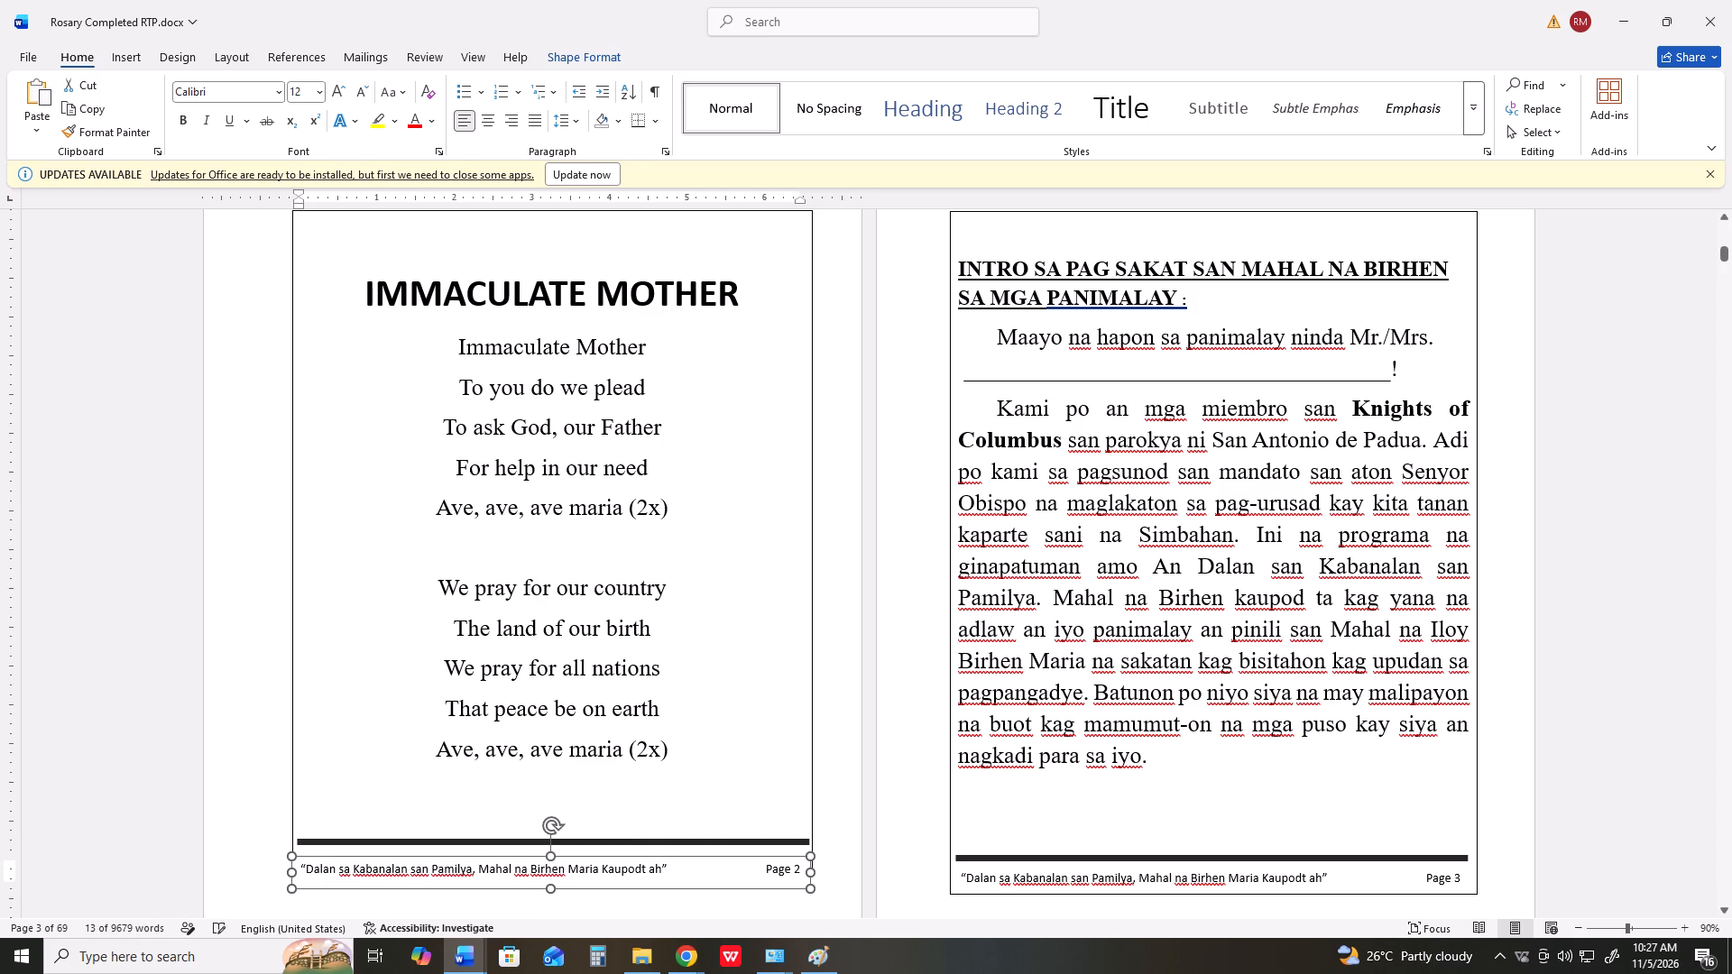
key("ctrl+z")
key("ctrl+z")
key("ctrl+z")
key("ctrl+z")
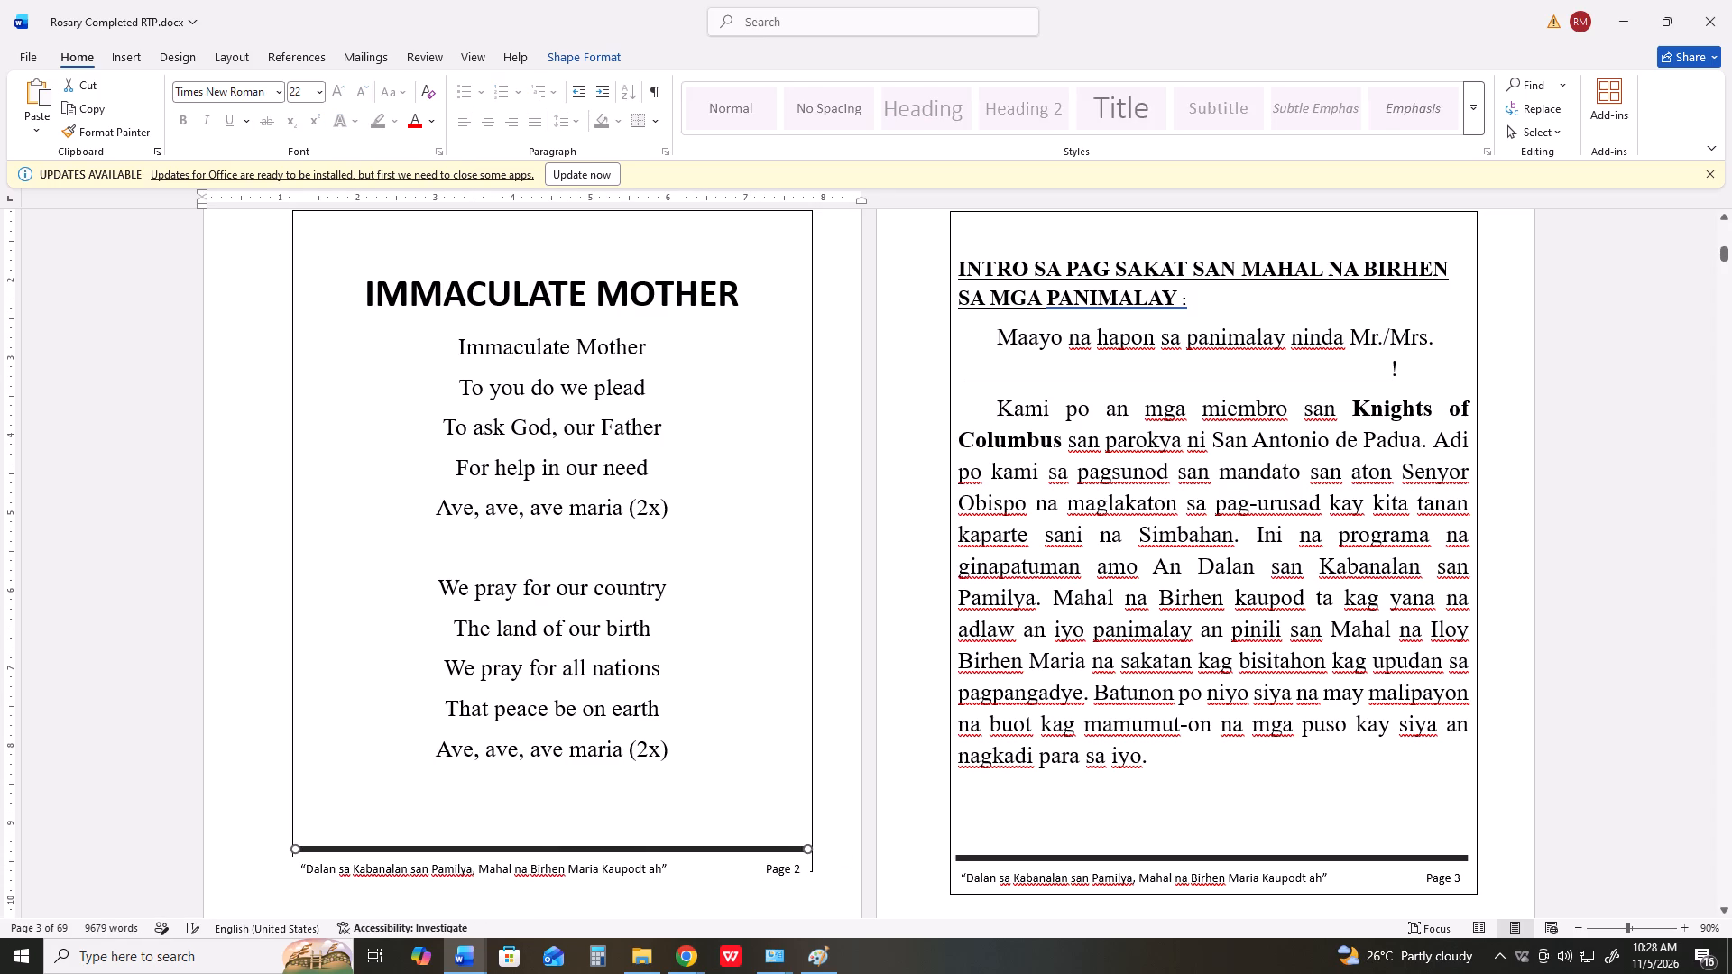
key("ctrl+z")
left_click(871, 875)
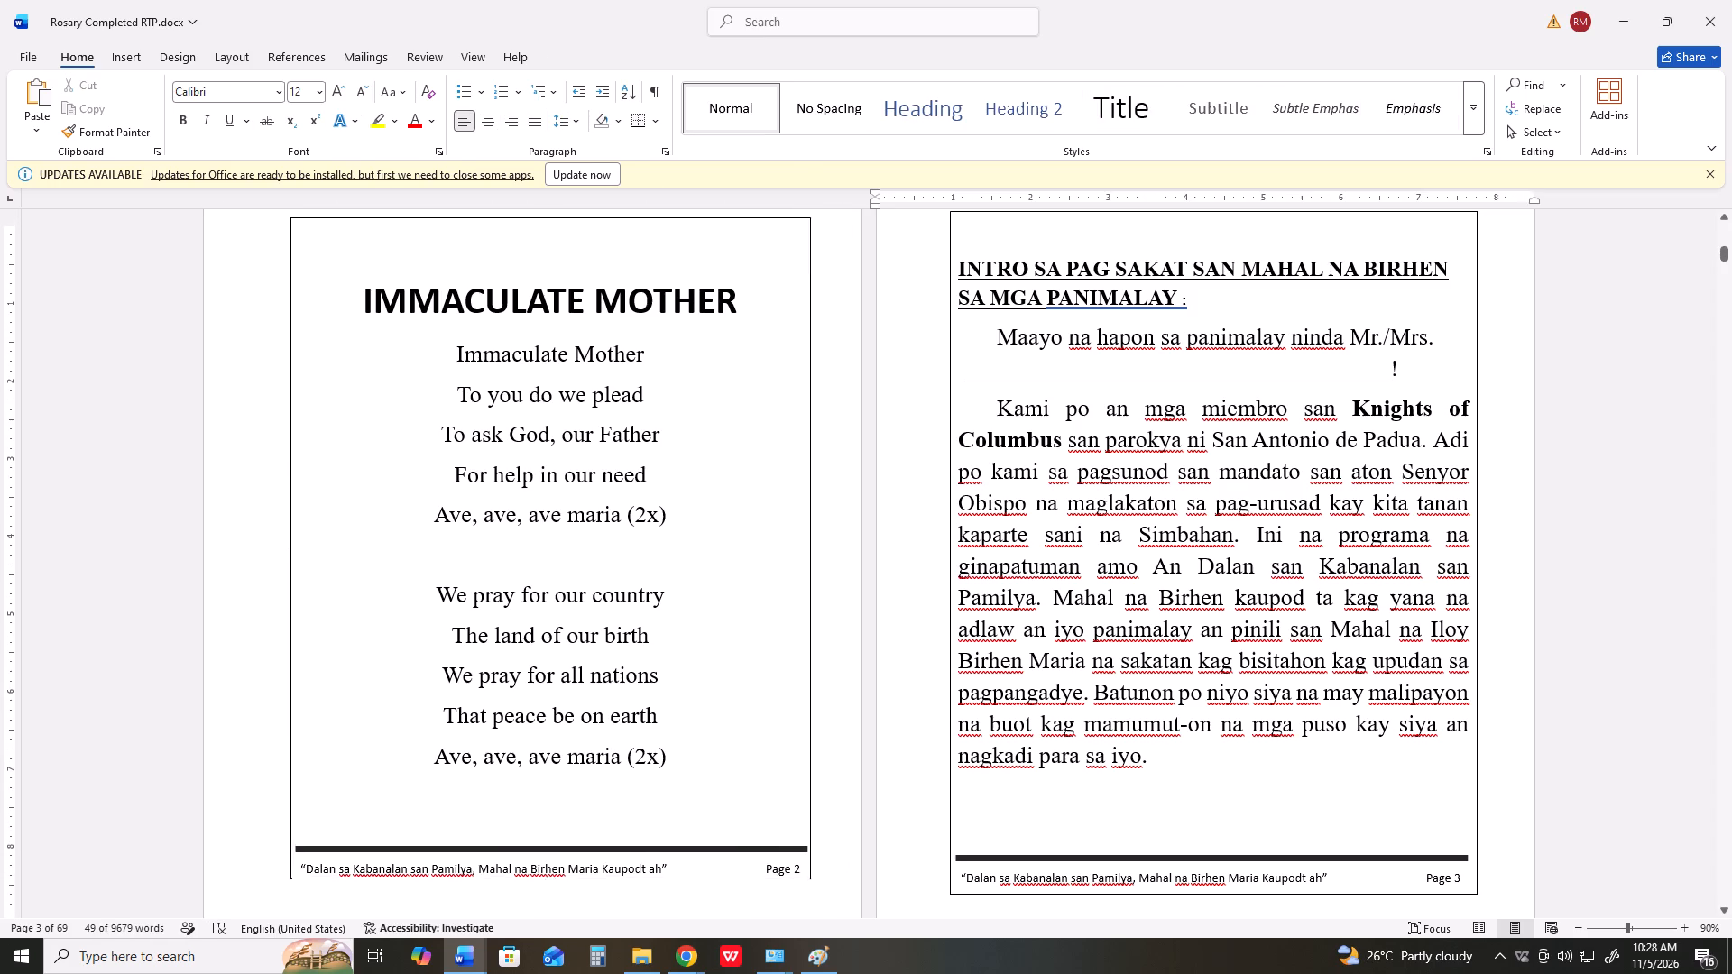
Shrink the Immaculate Mother page's footer text box from its lower corner, bringing its edges within the page frame.
scroll(862, 872, "down", 13)
left_click(677, 789)
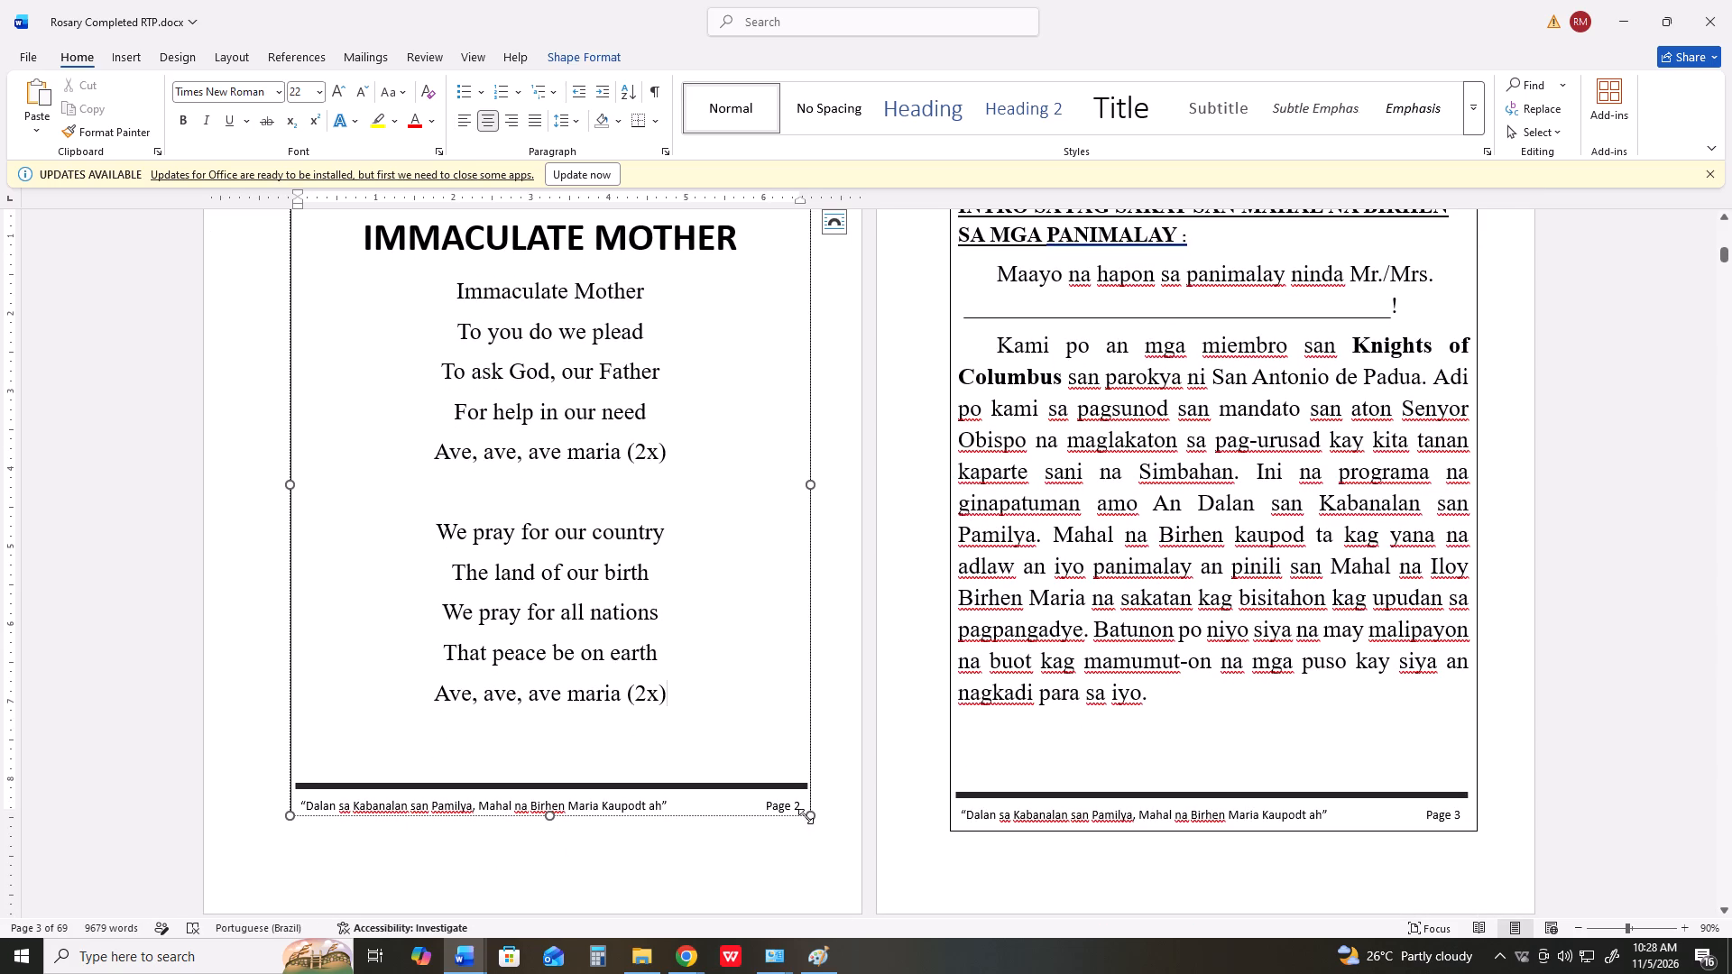
left_click(731, 799)
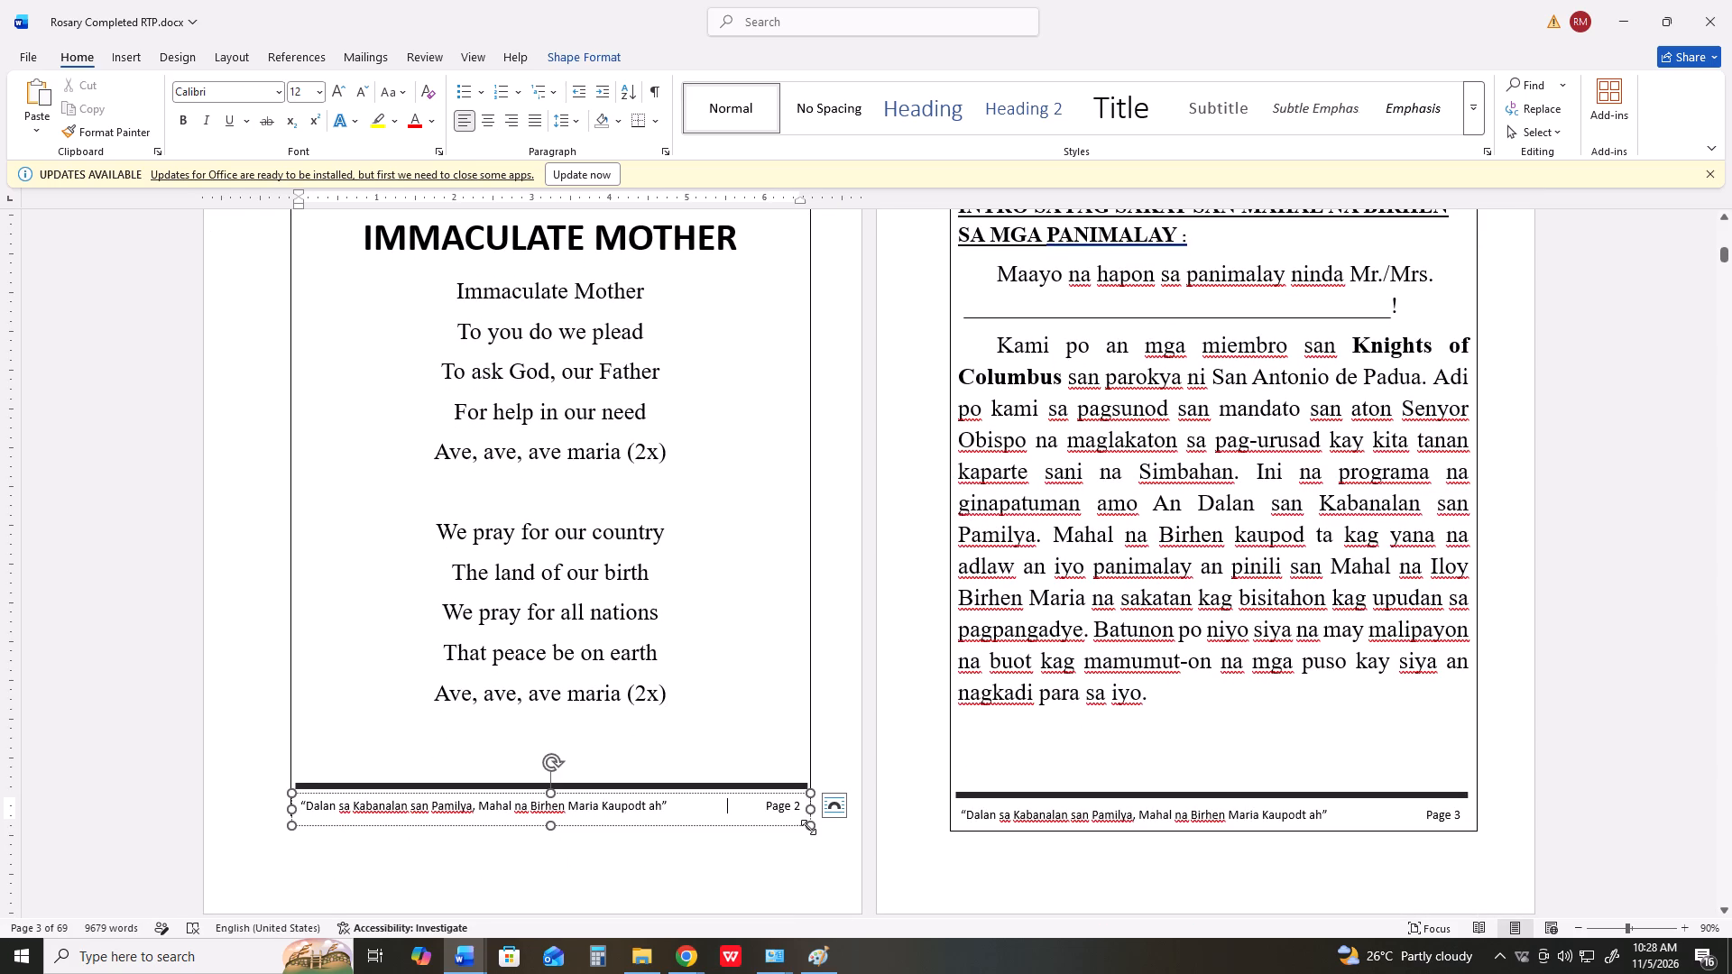
left_click_drag(808, 826, 803, 813)
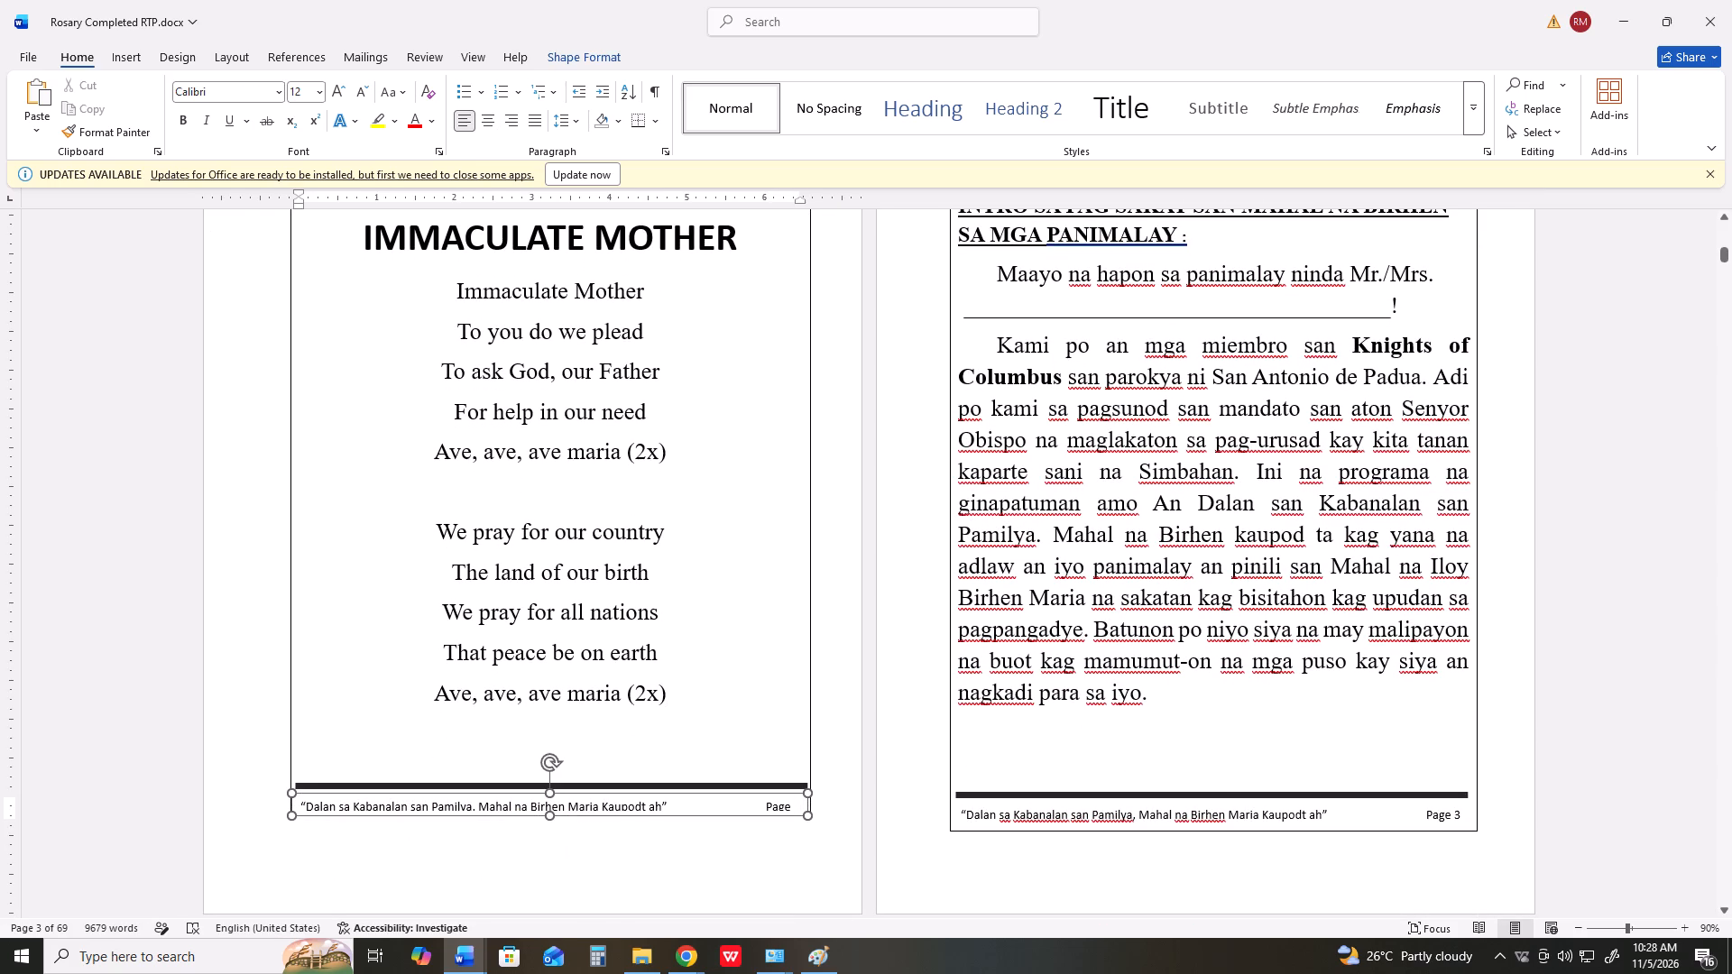
left_click_drag(803, 813, 801, 814)
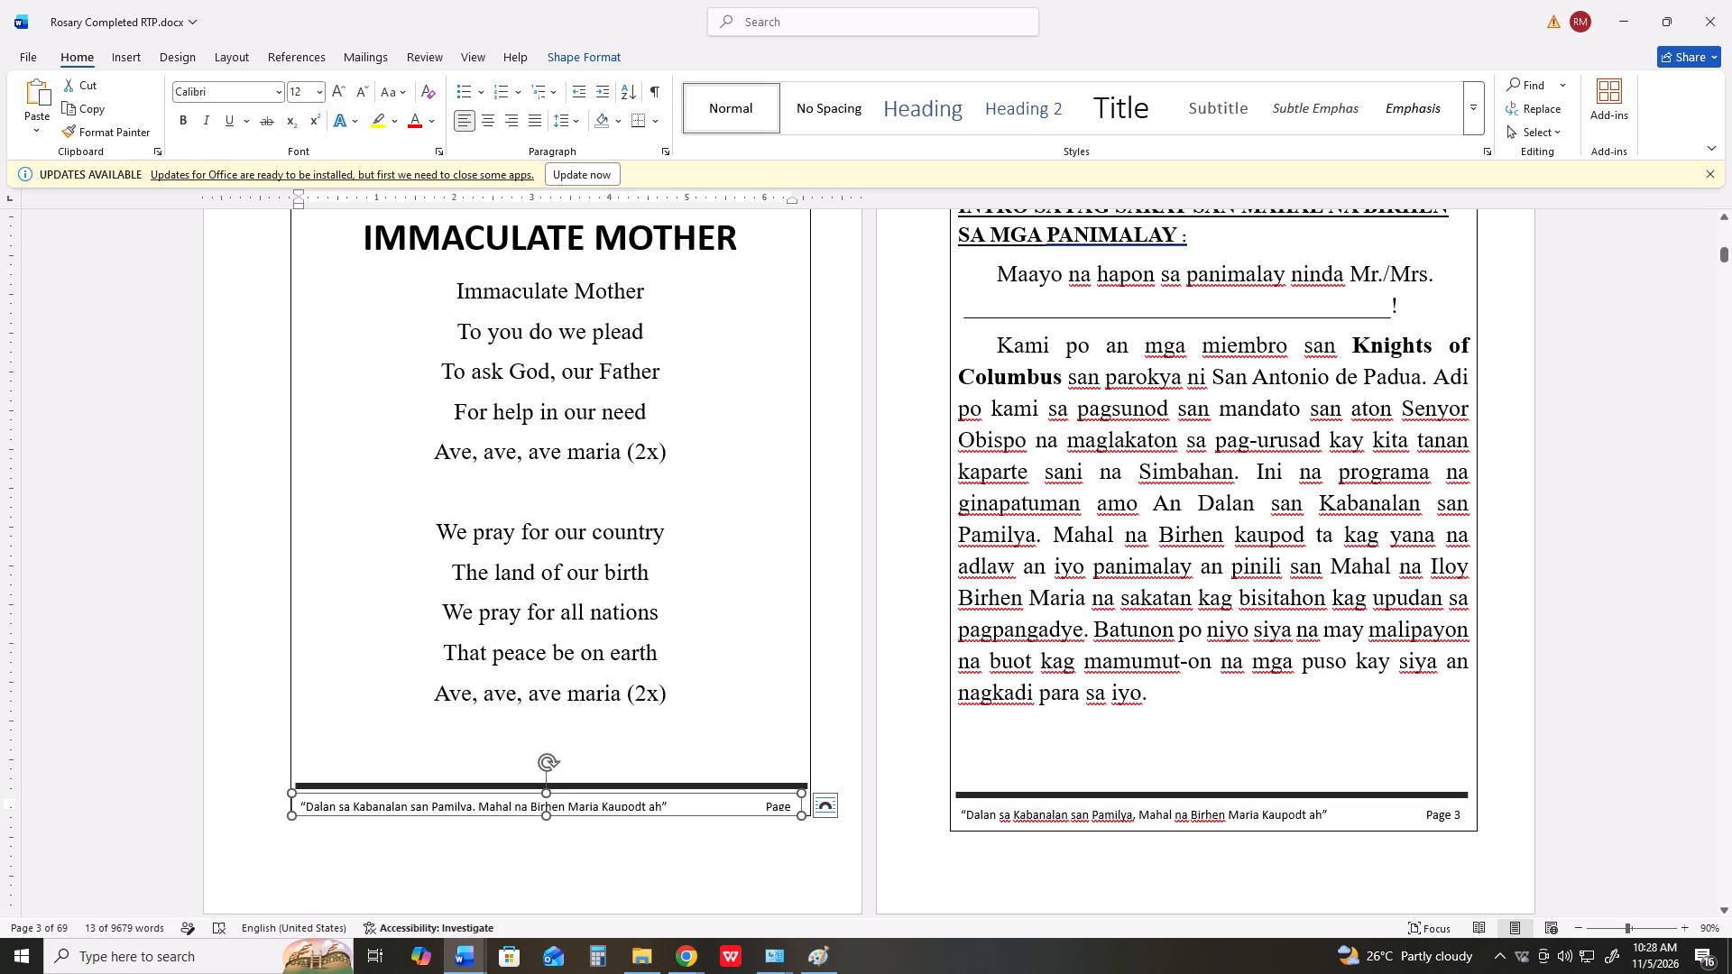
left_click(798, 795)
Adjust the footer text box's top edge up to the thick line and raise its bottom edge just above the frame's bottom border.
left_click_drag(549, 797, 549, 799)
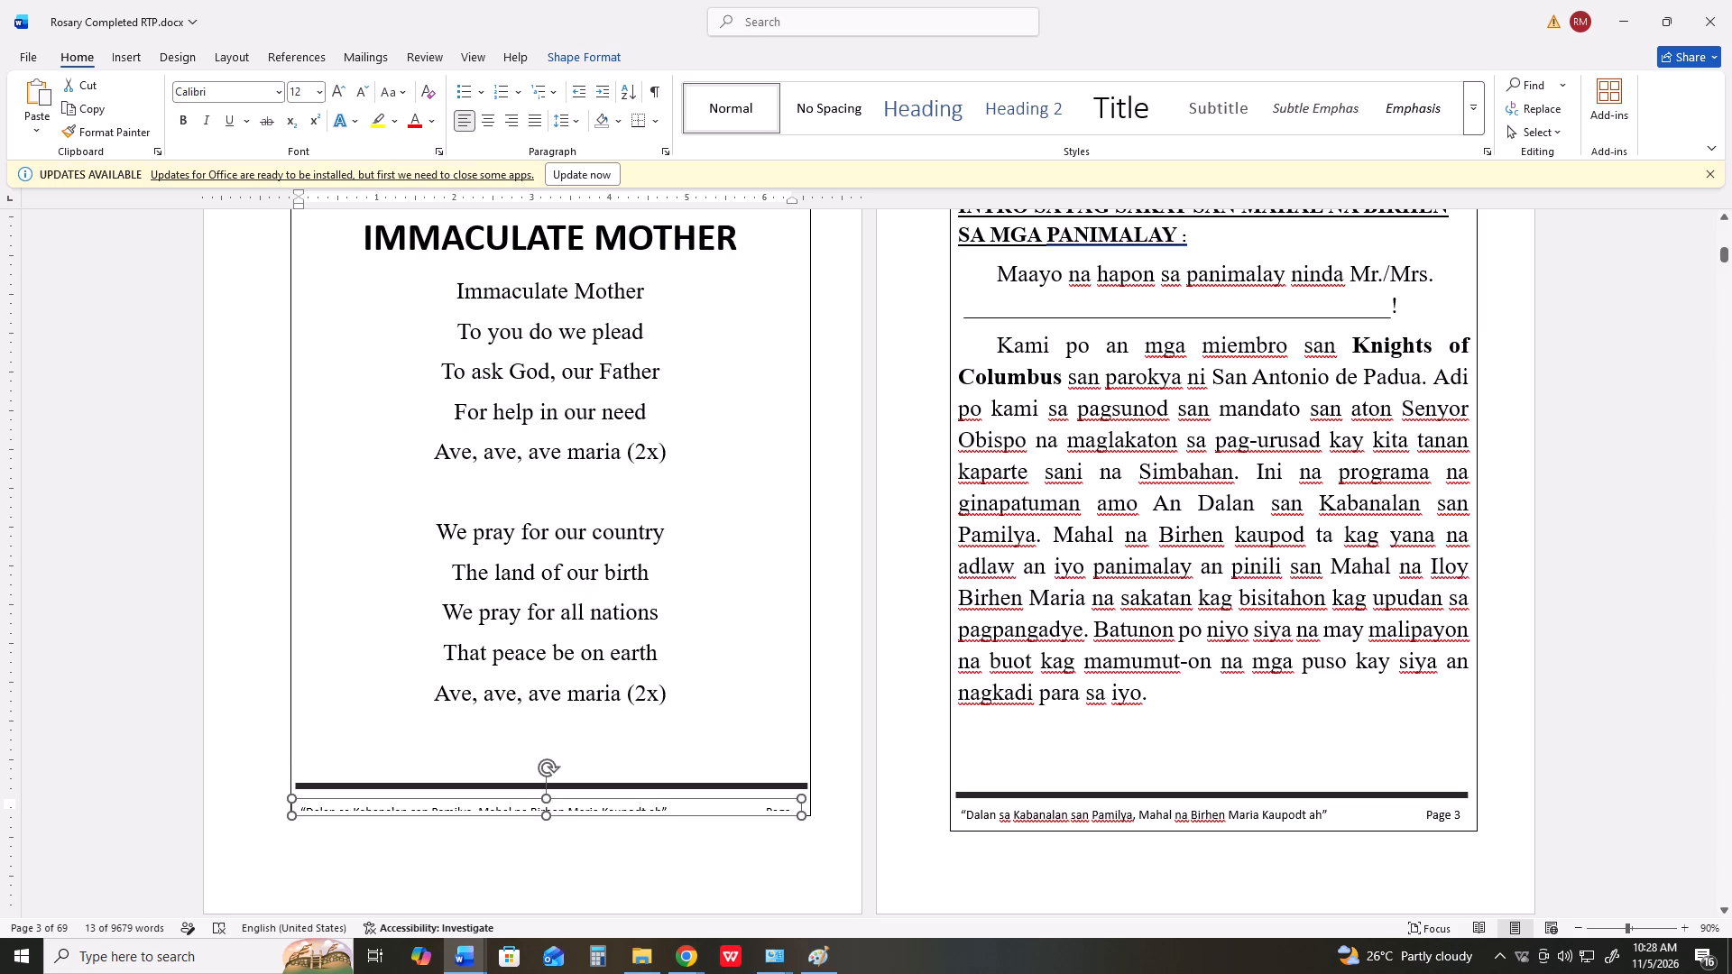
left_click_drag(549, 799, 550, 796)
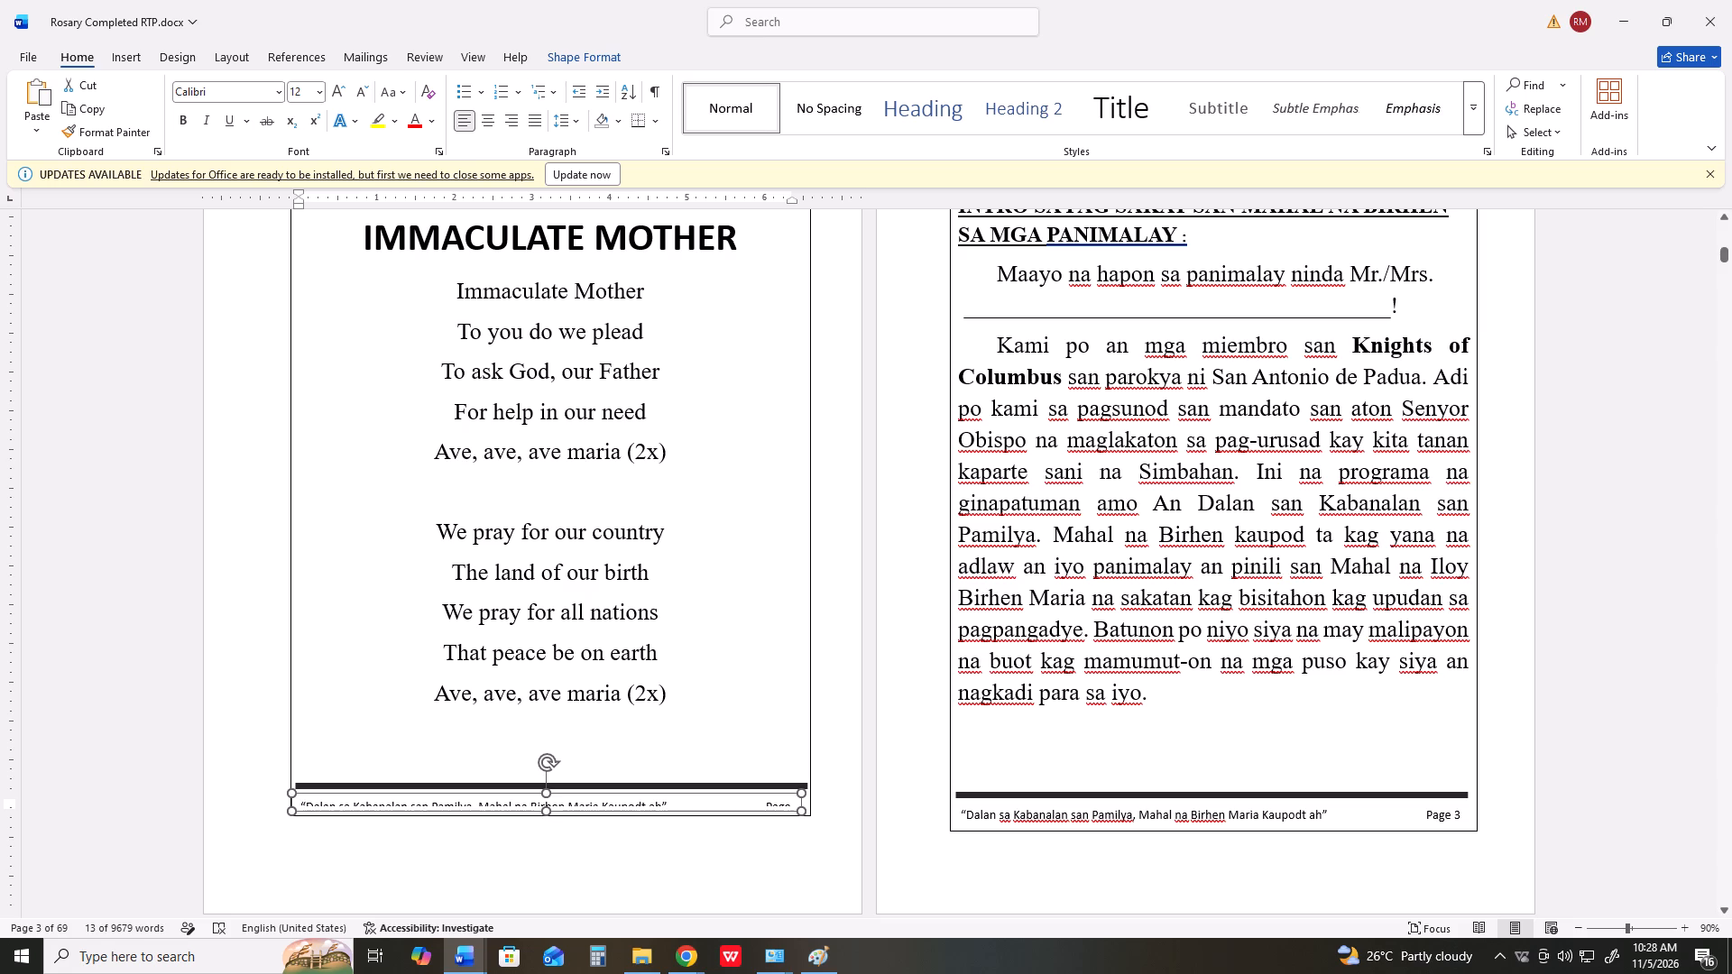
left_click_drag(550, 796, 553, 791)
left_click_drag(553, 791, 554, 788)
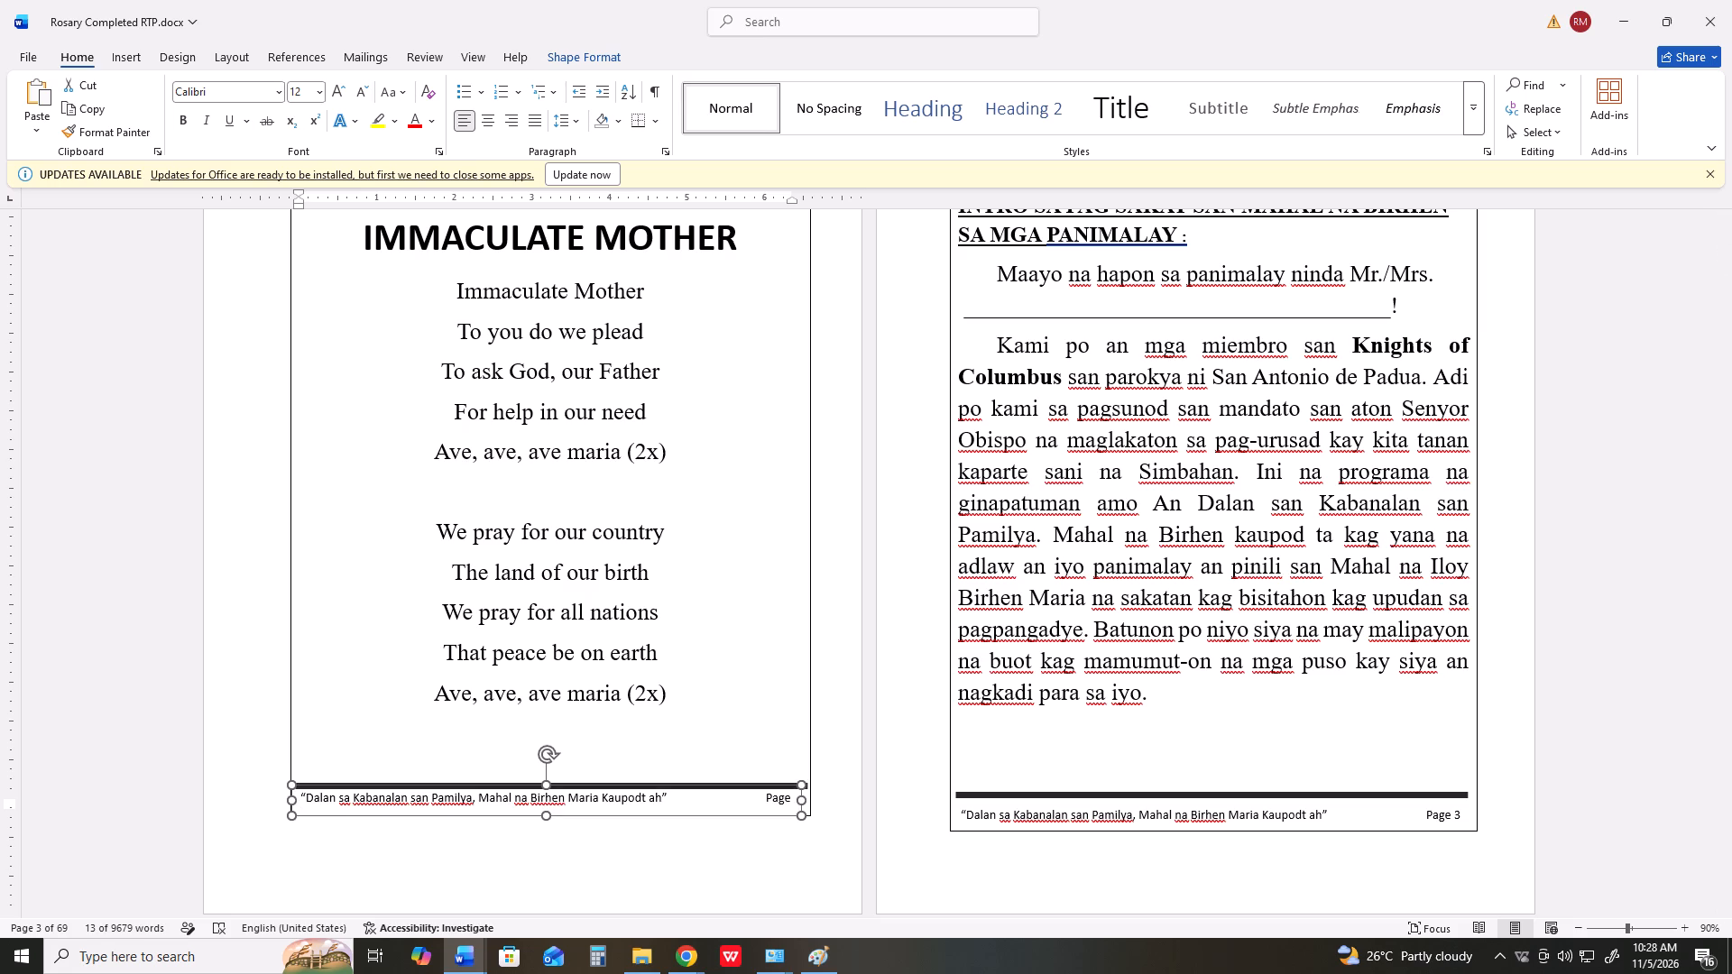
left_click_drag(554, 788, 554, 791)
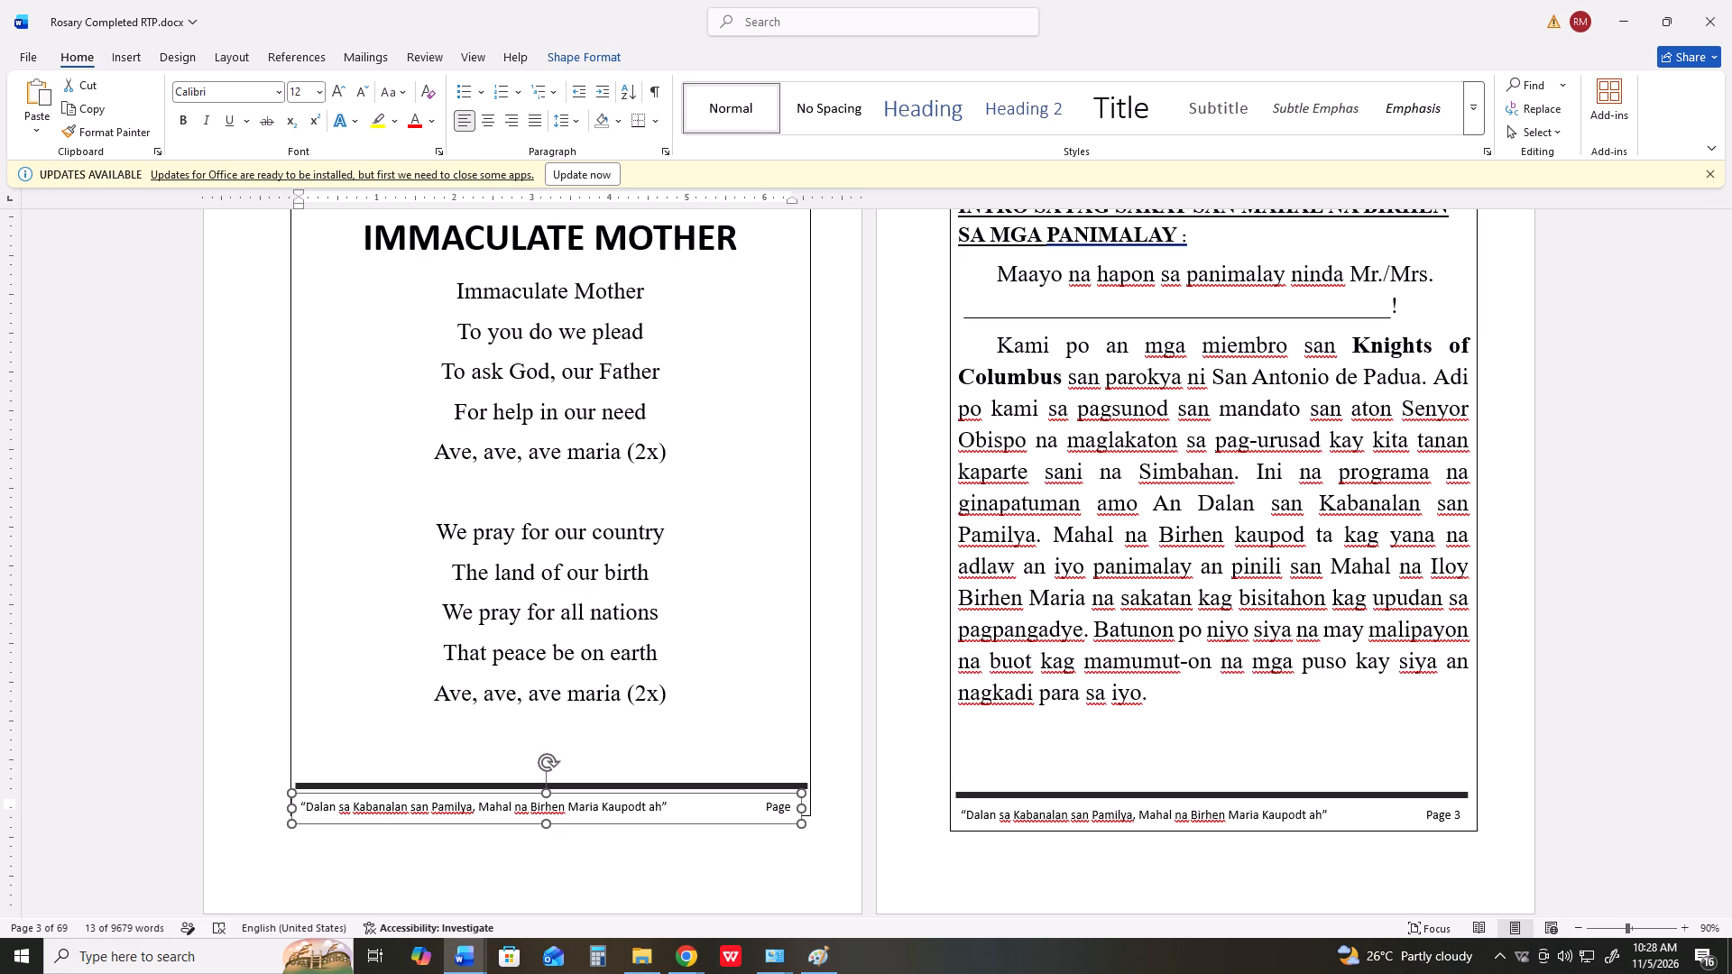
left_click_drag(554, 791, 554, 793)
left_click_drag(554, 793, 552, 796)
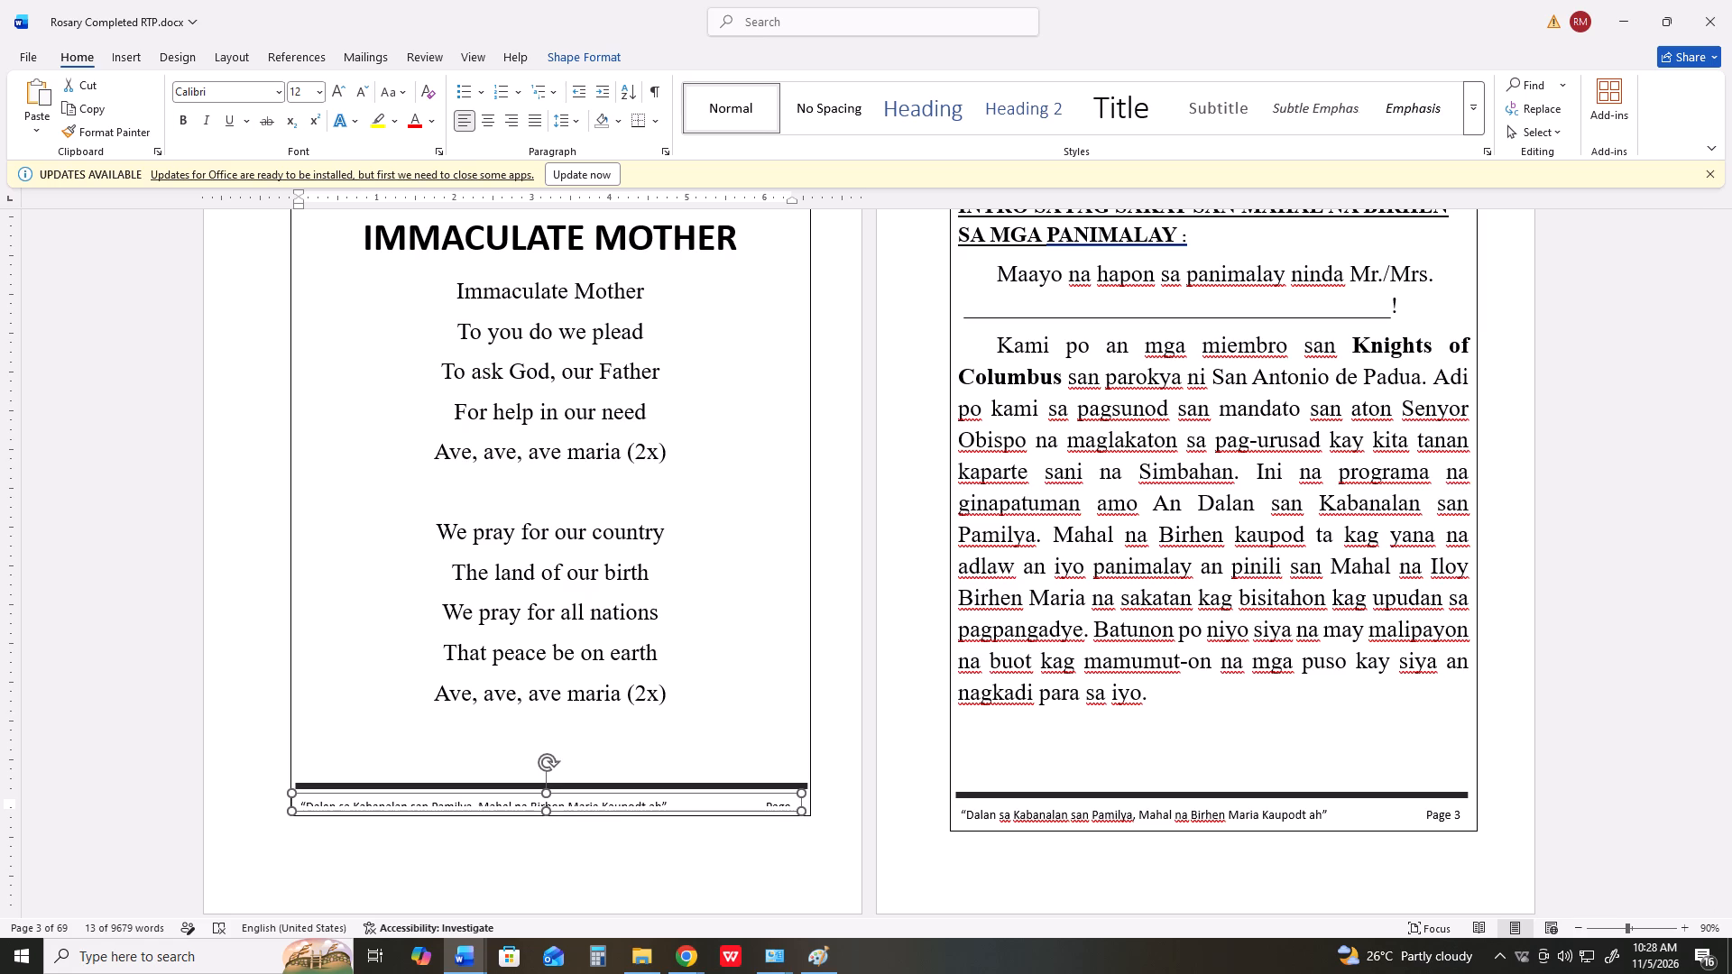
left_click_drag(552, 796, 554, 793)
left_click_drag(554, 793, 557, 787)
left_click_drag(549, 818, 551, 809)
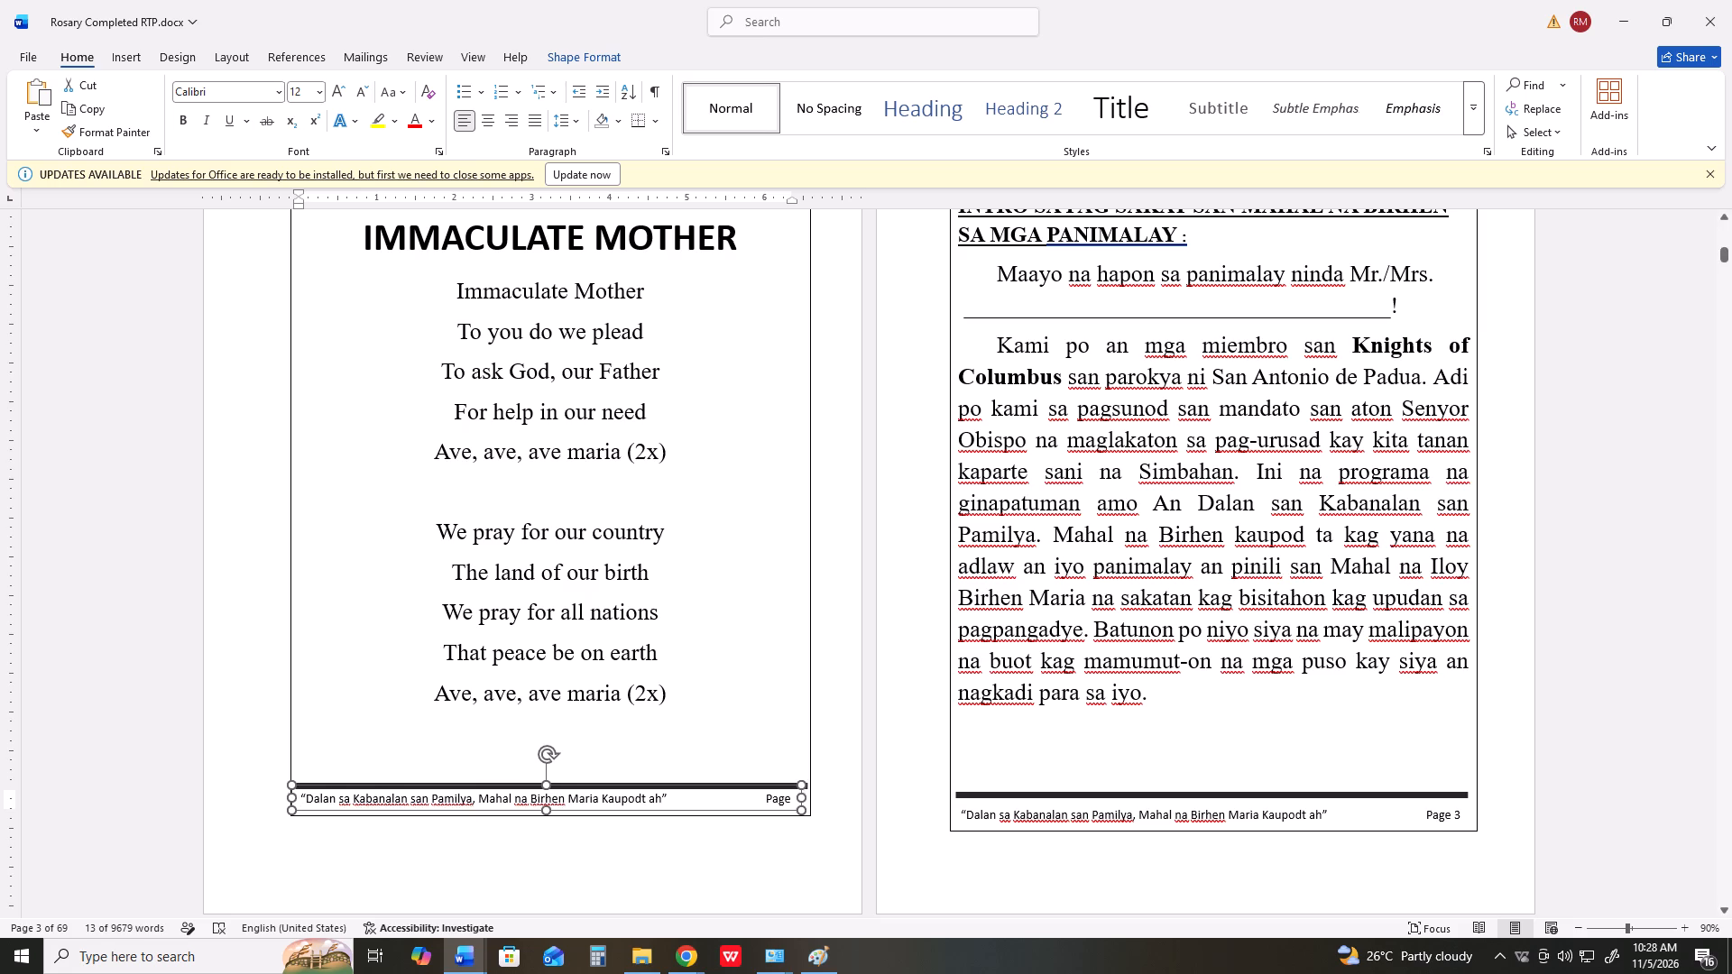
left_click_drag(551, 809, 551, 808)
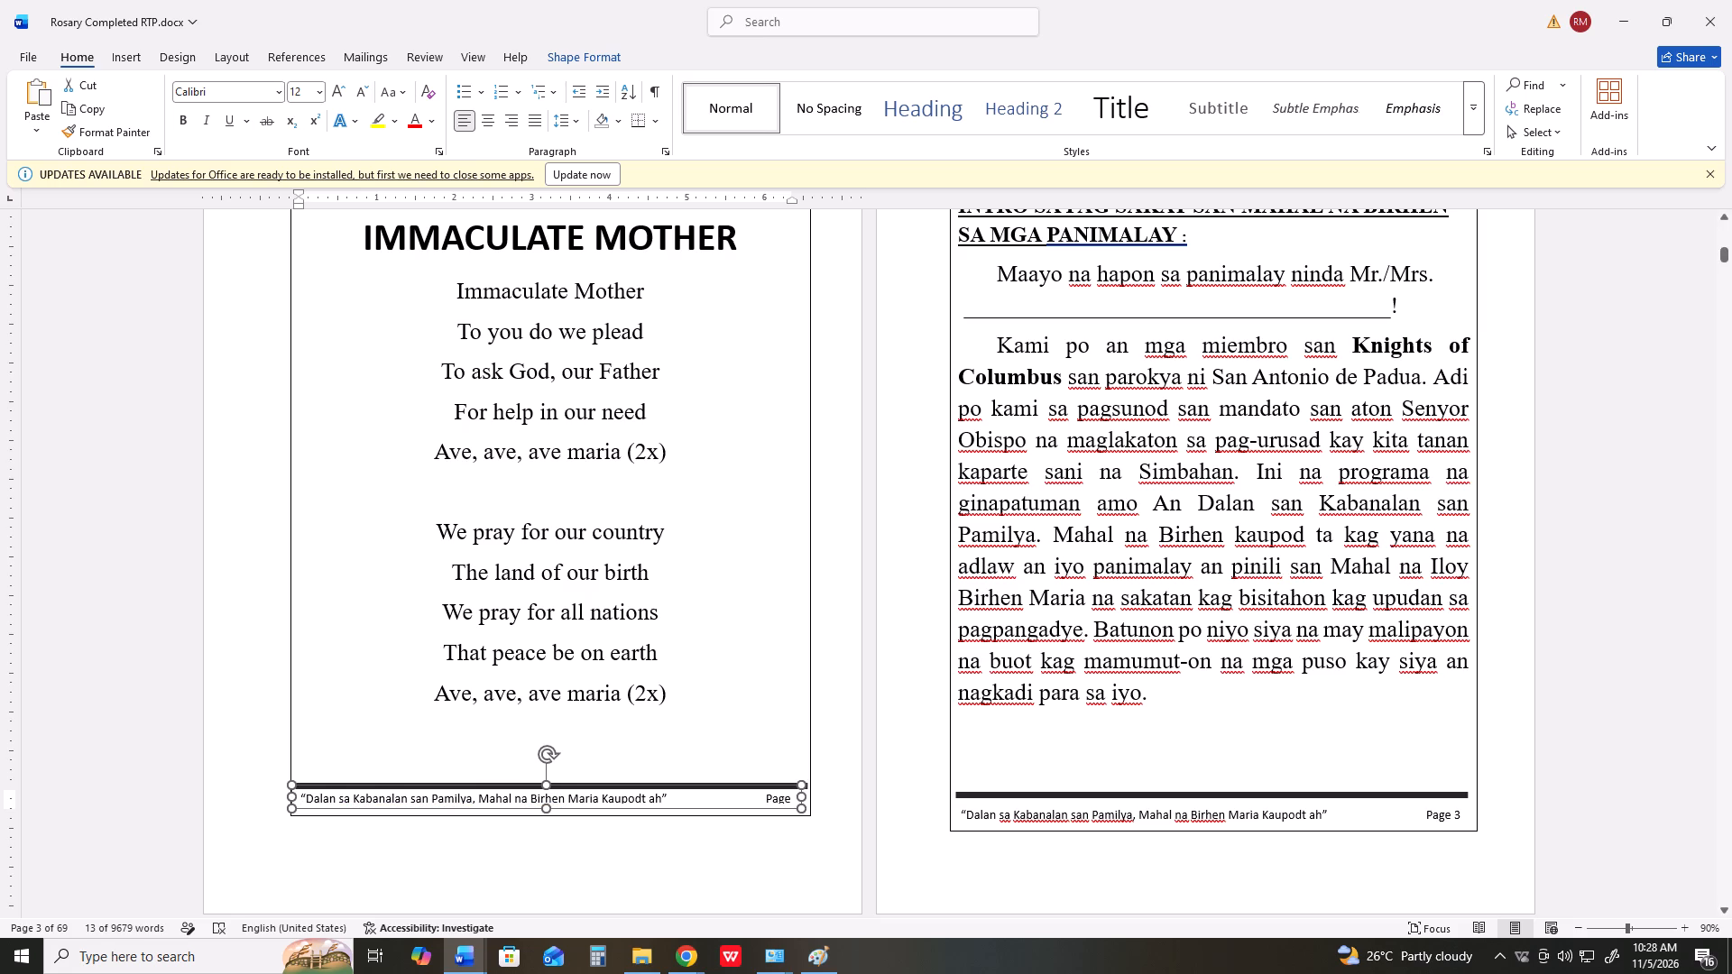
left_click(865, 763)
Nudge the Immaculate Mother page's footer text box slightly down and to the right, beneath the thick line inside the frame.
scroll(745, 808, "down", 4)
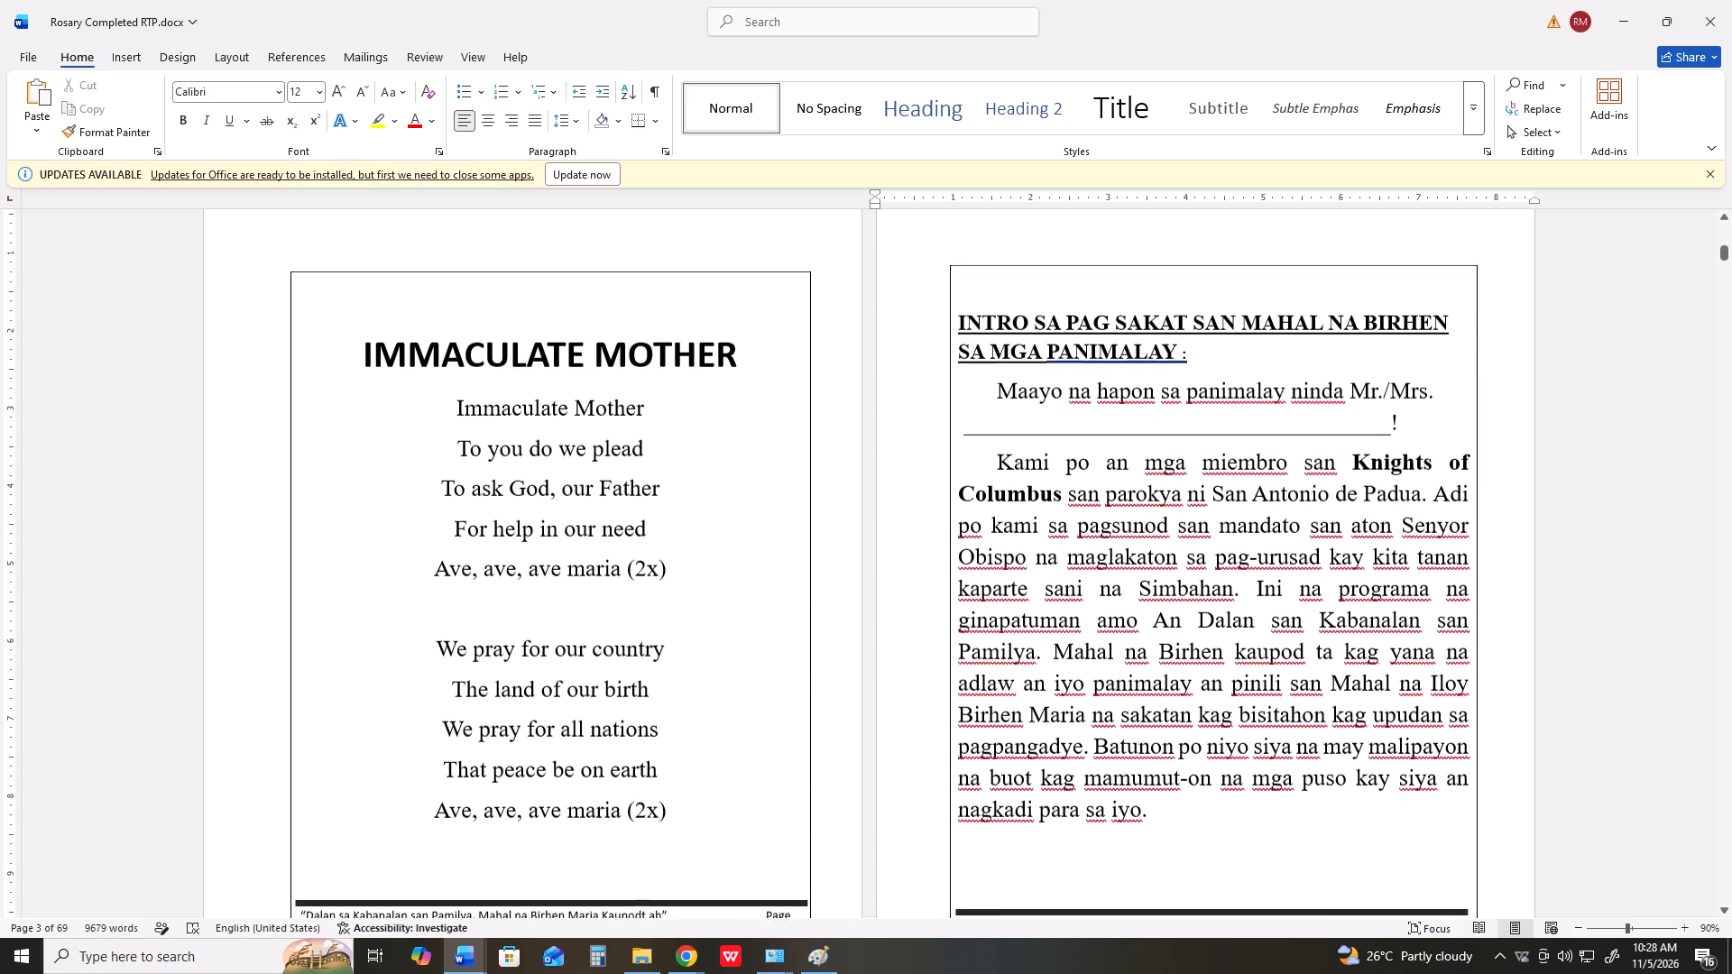
scroll(745, 808, "down", 7)
left_click(667, 830)
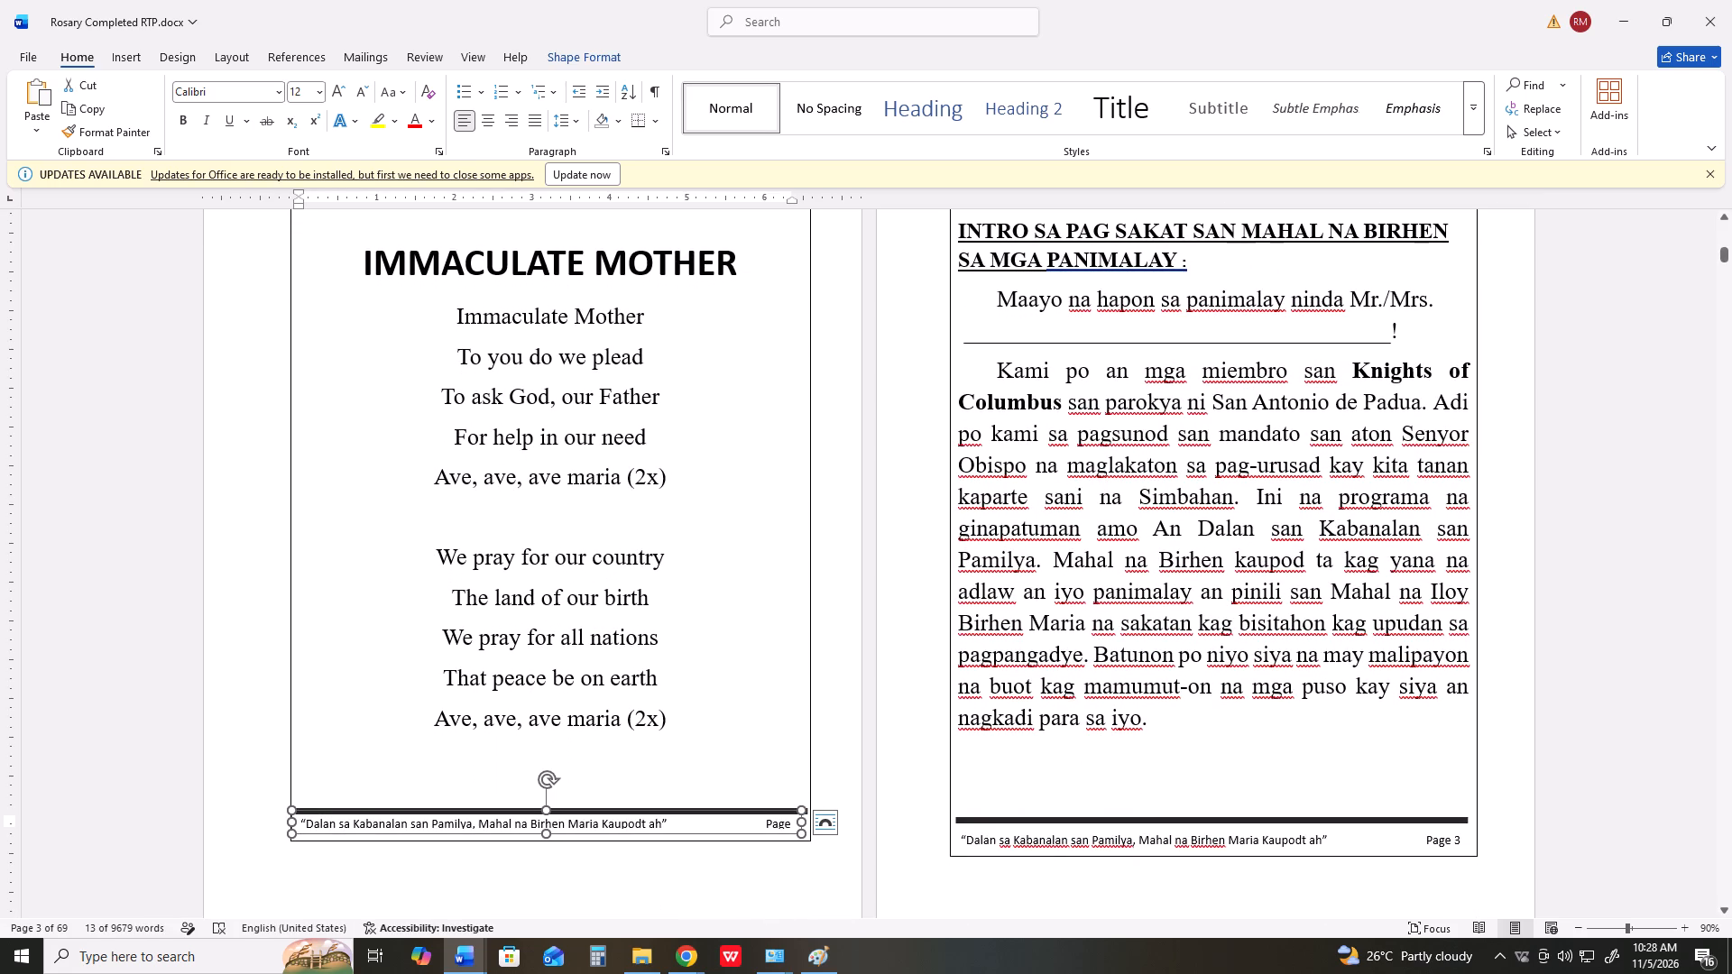
key("Down")
key("Down")
key("Down")
key("Right")
key("Right")
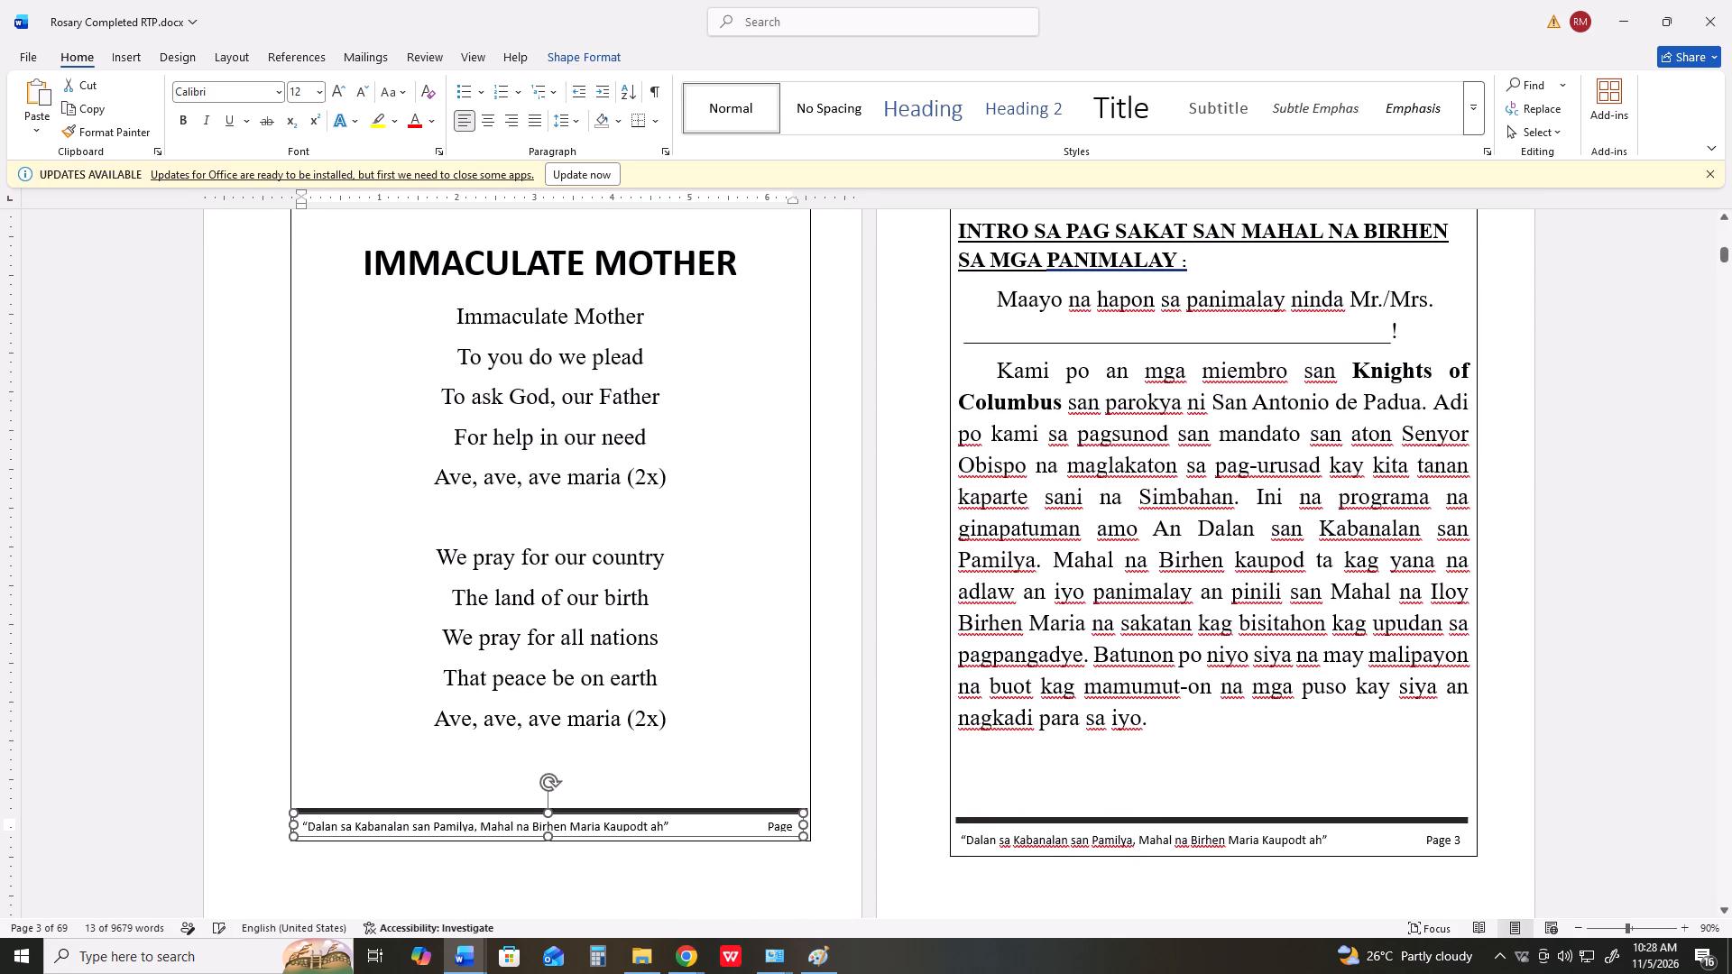
key("Right")
key("Down")
key("Down")
key("Down")
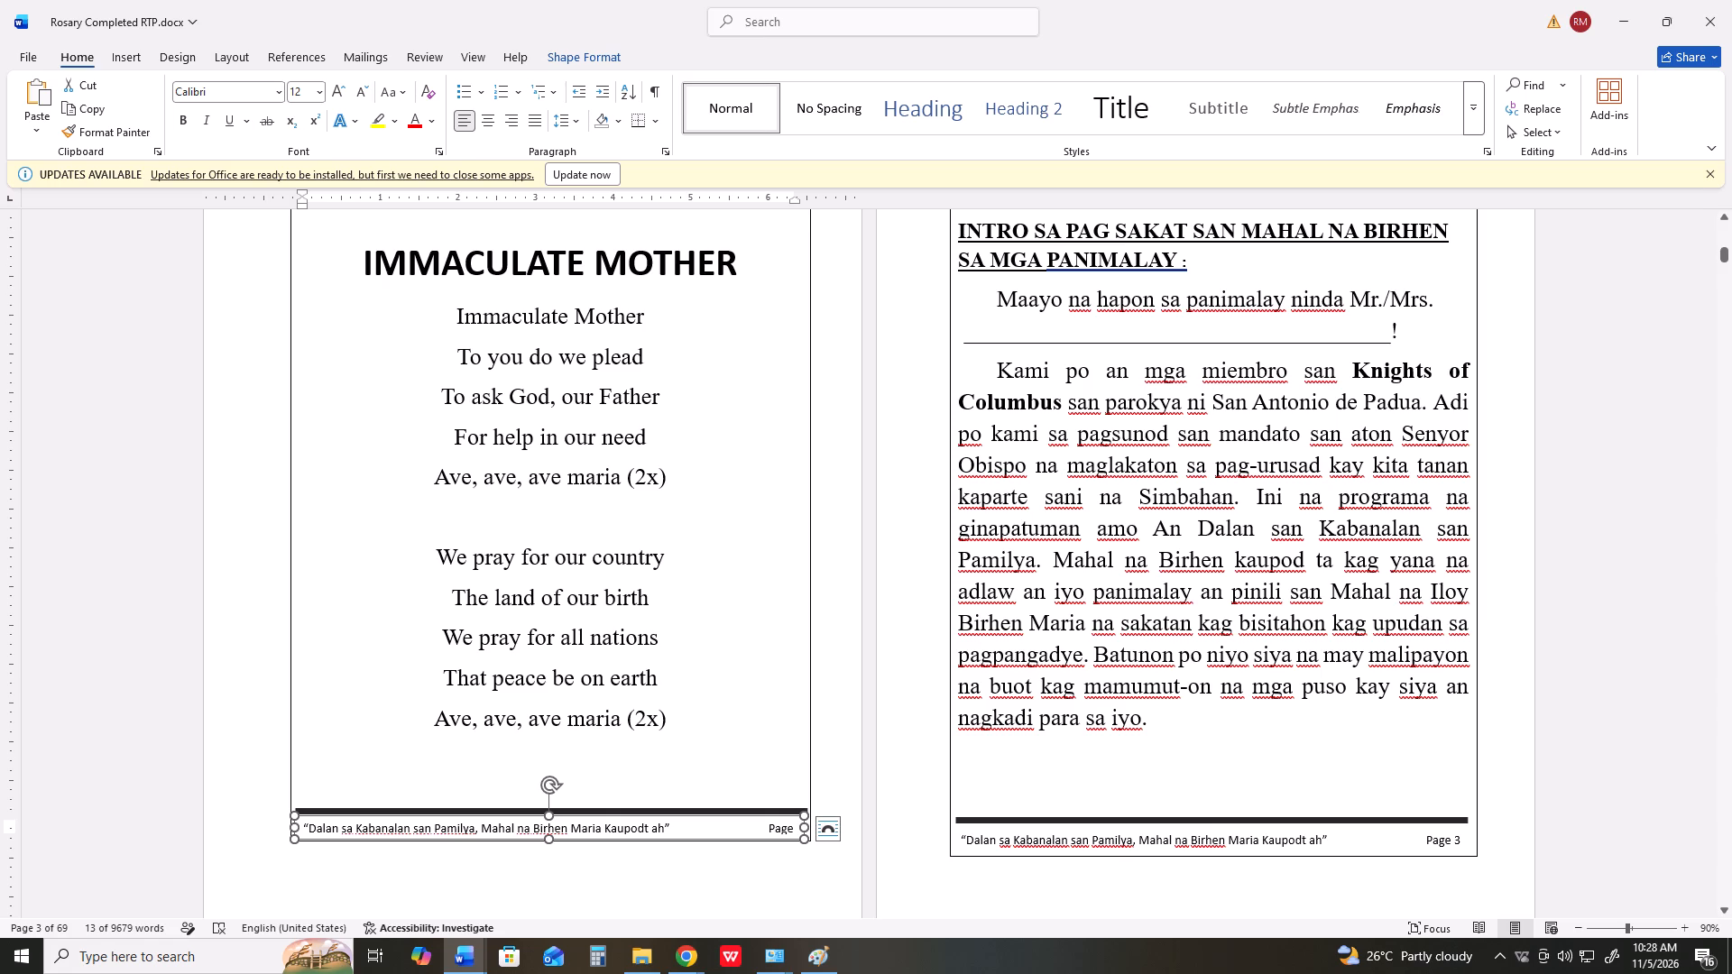
Resize the Immaculate Mother page's footer text box so its outer edge meets the frame's side and its bottom edge reaches the frame's bottom border.
left_click(716, 702)
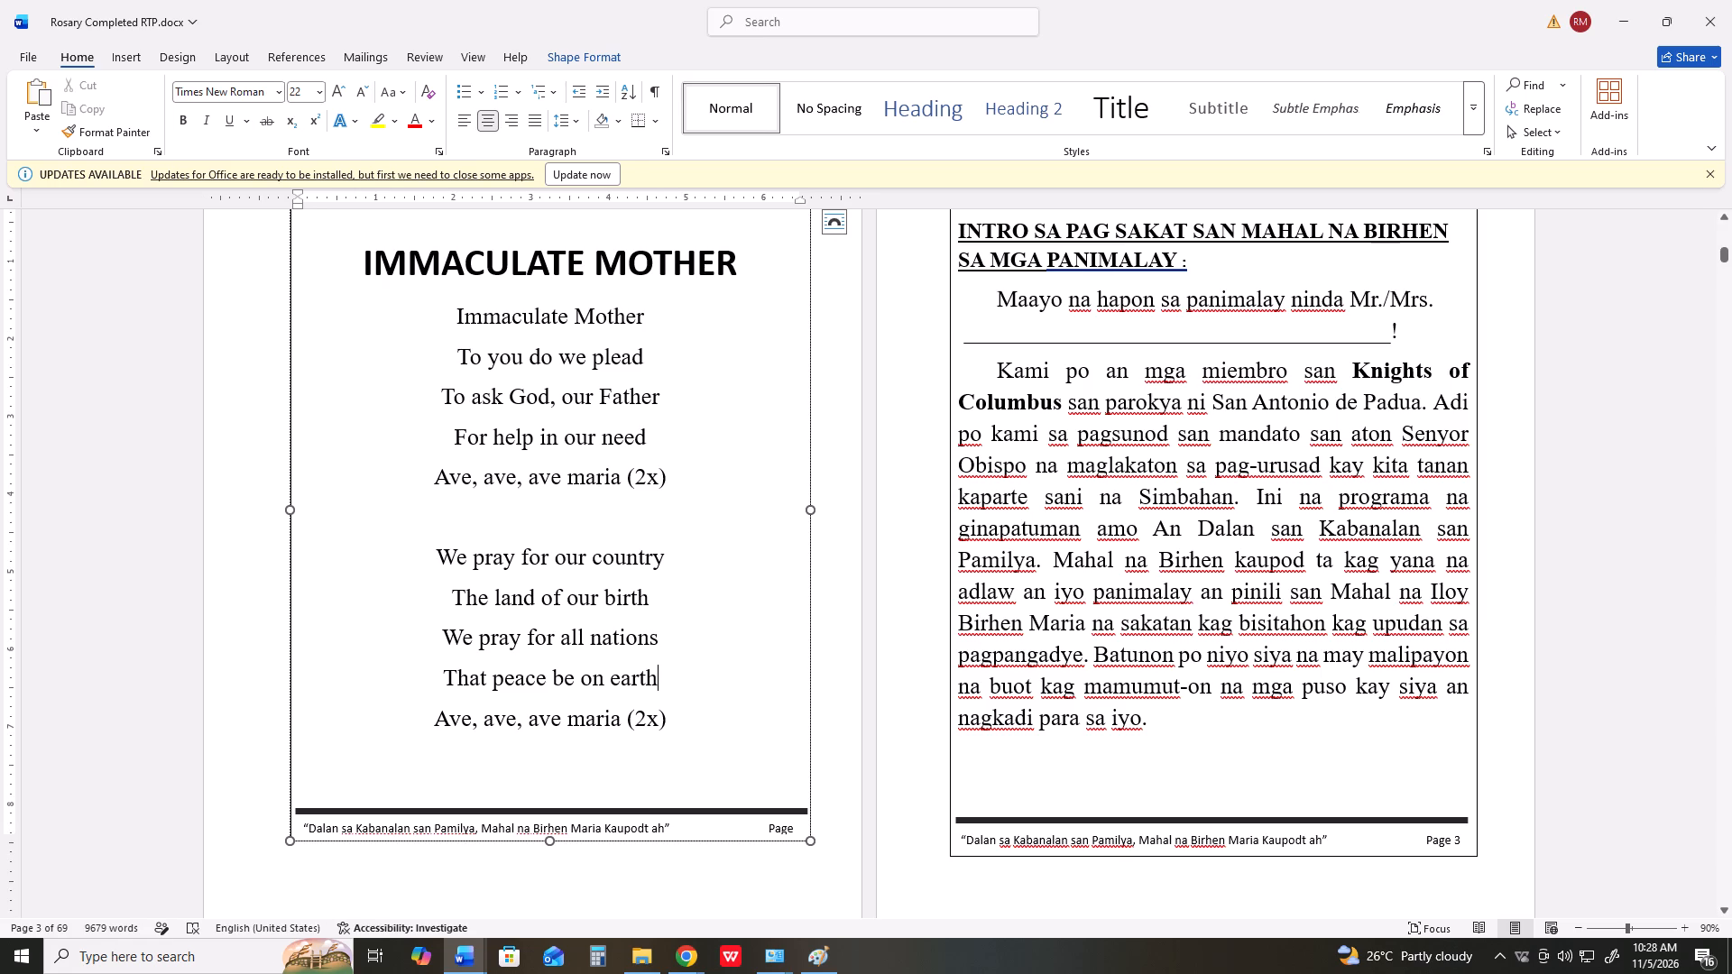
left_click(769, 841)
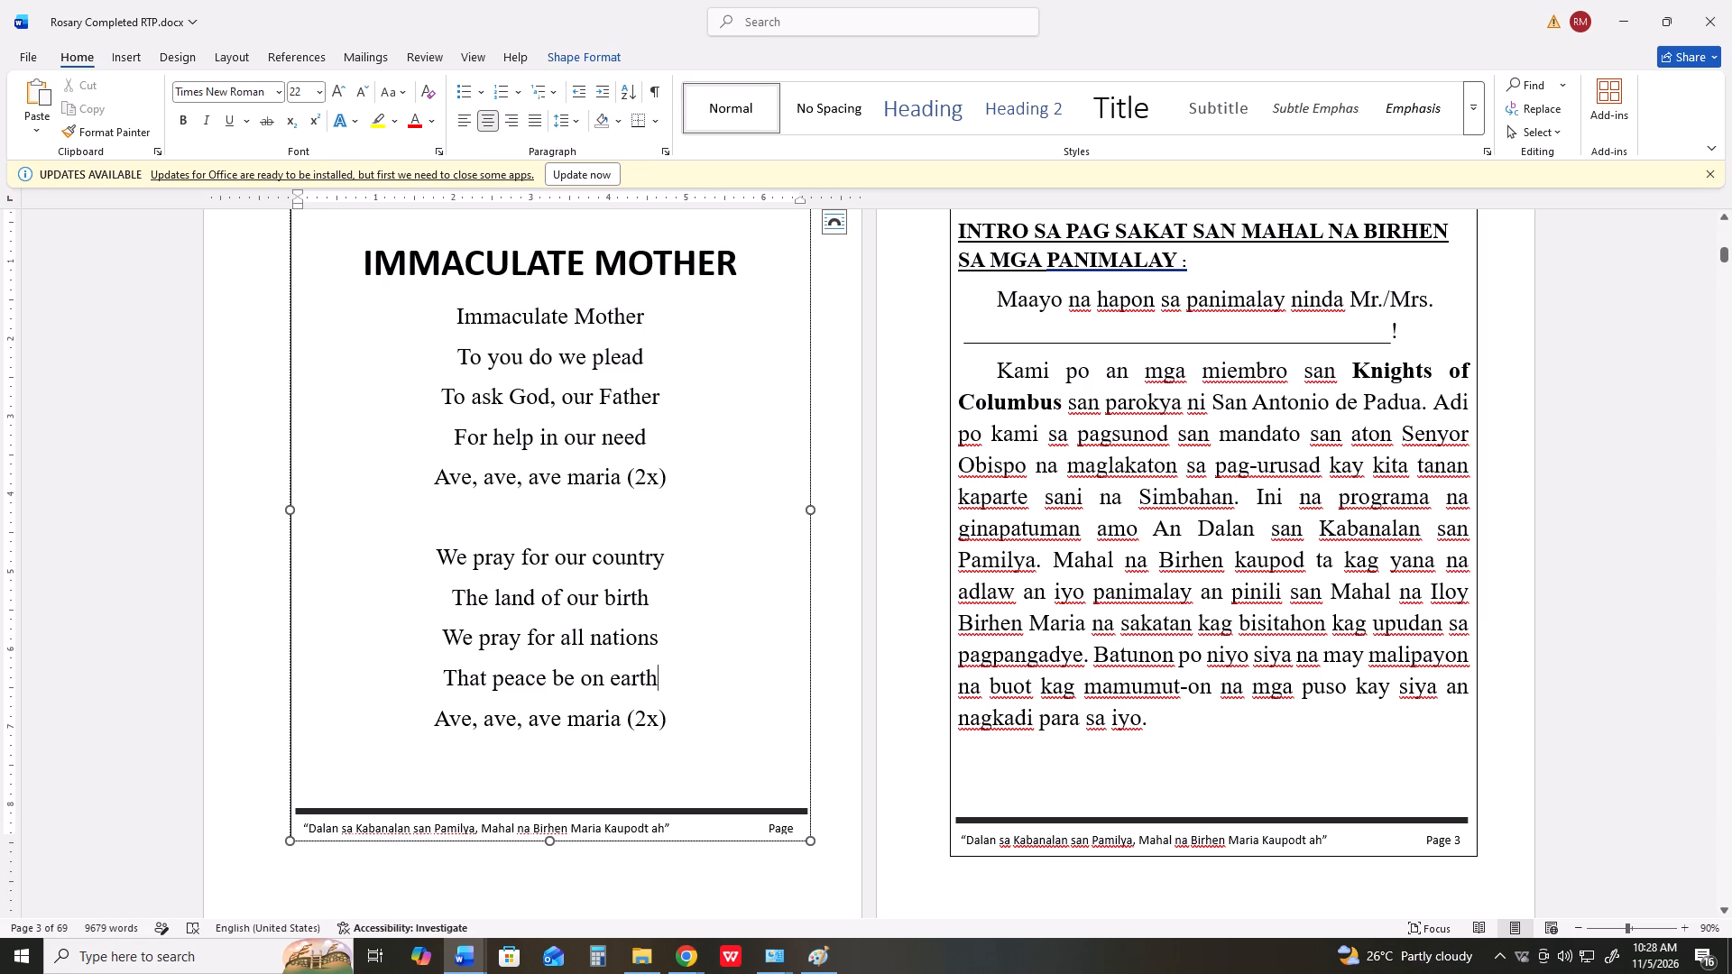
left_click(777, 831)
left_click(802, 839)
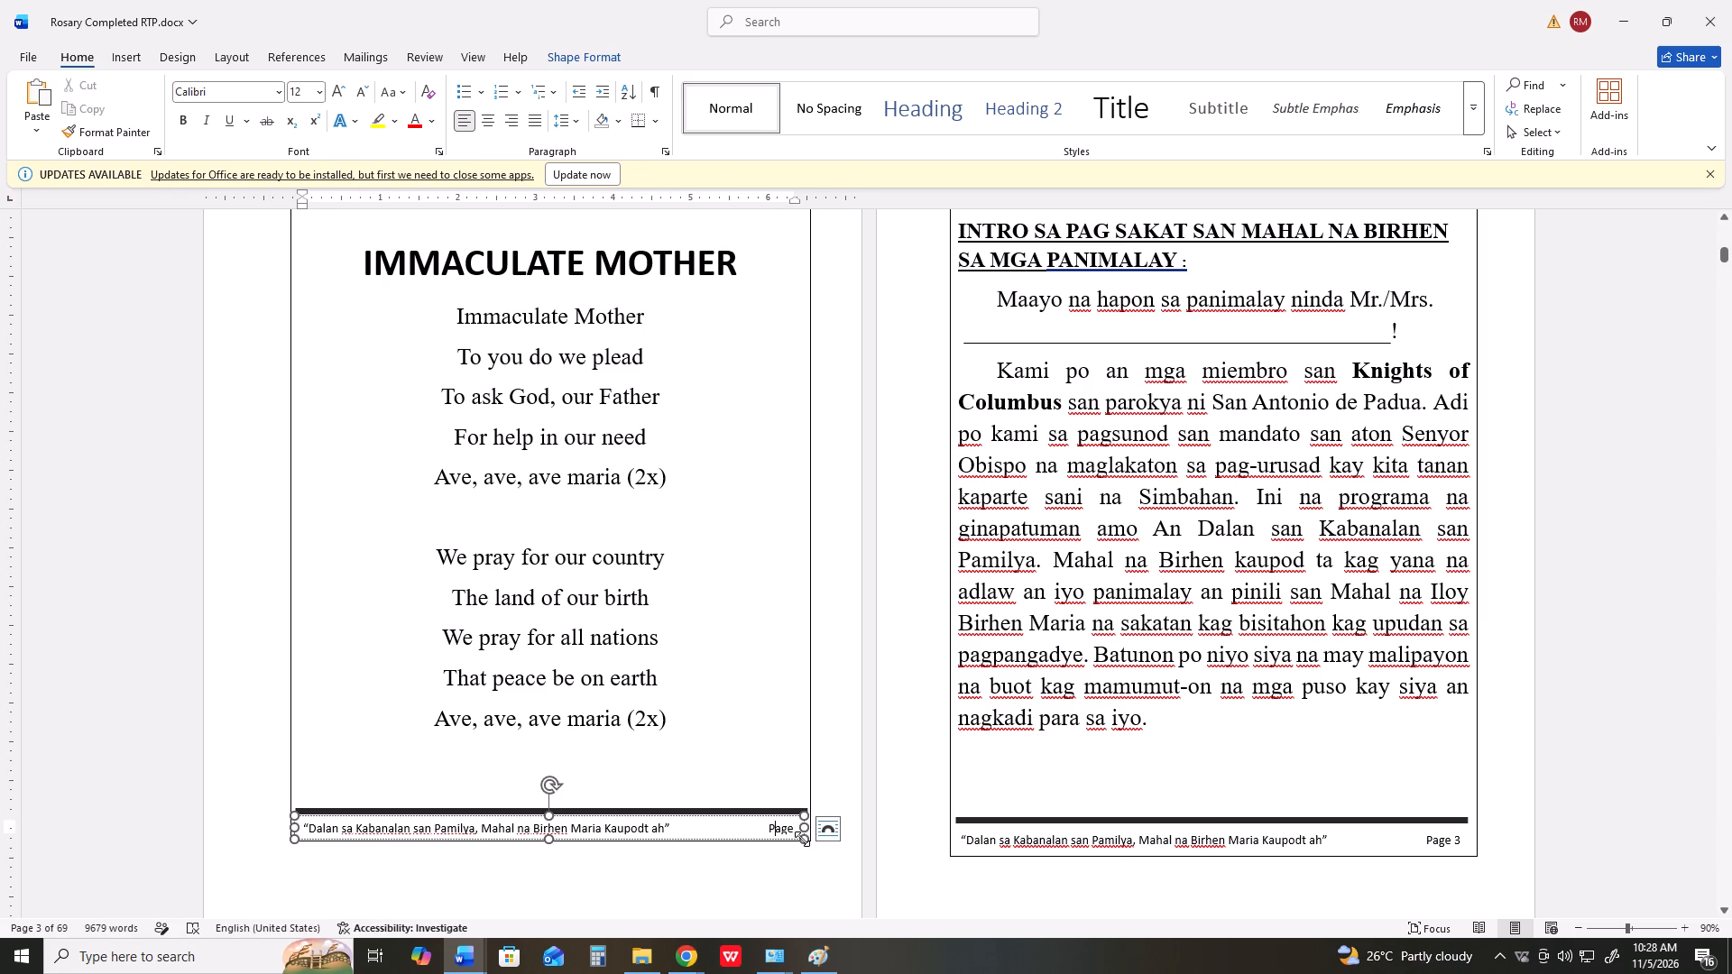
left_click_drag(797, 830, 800, 830)
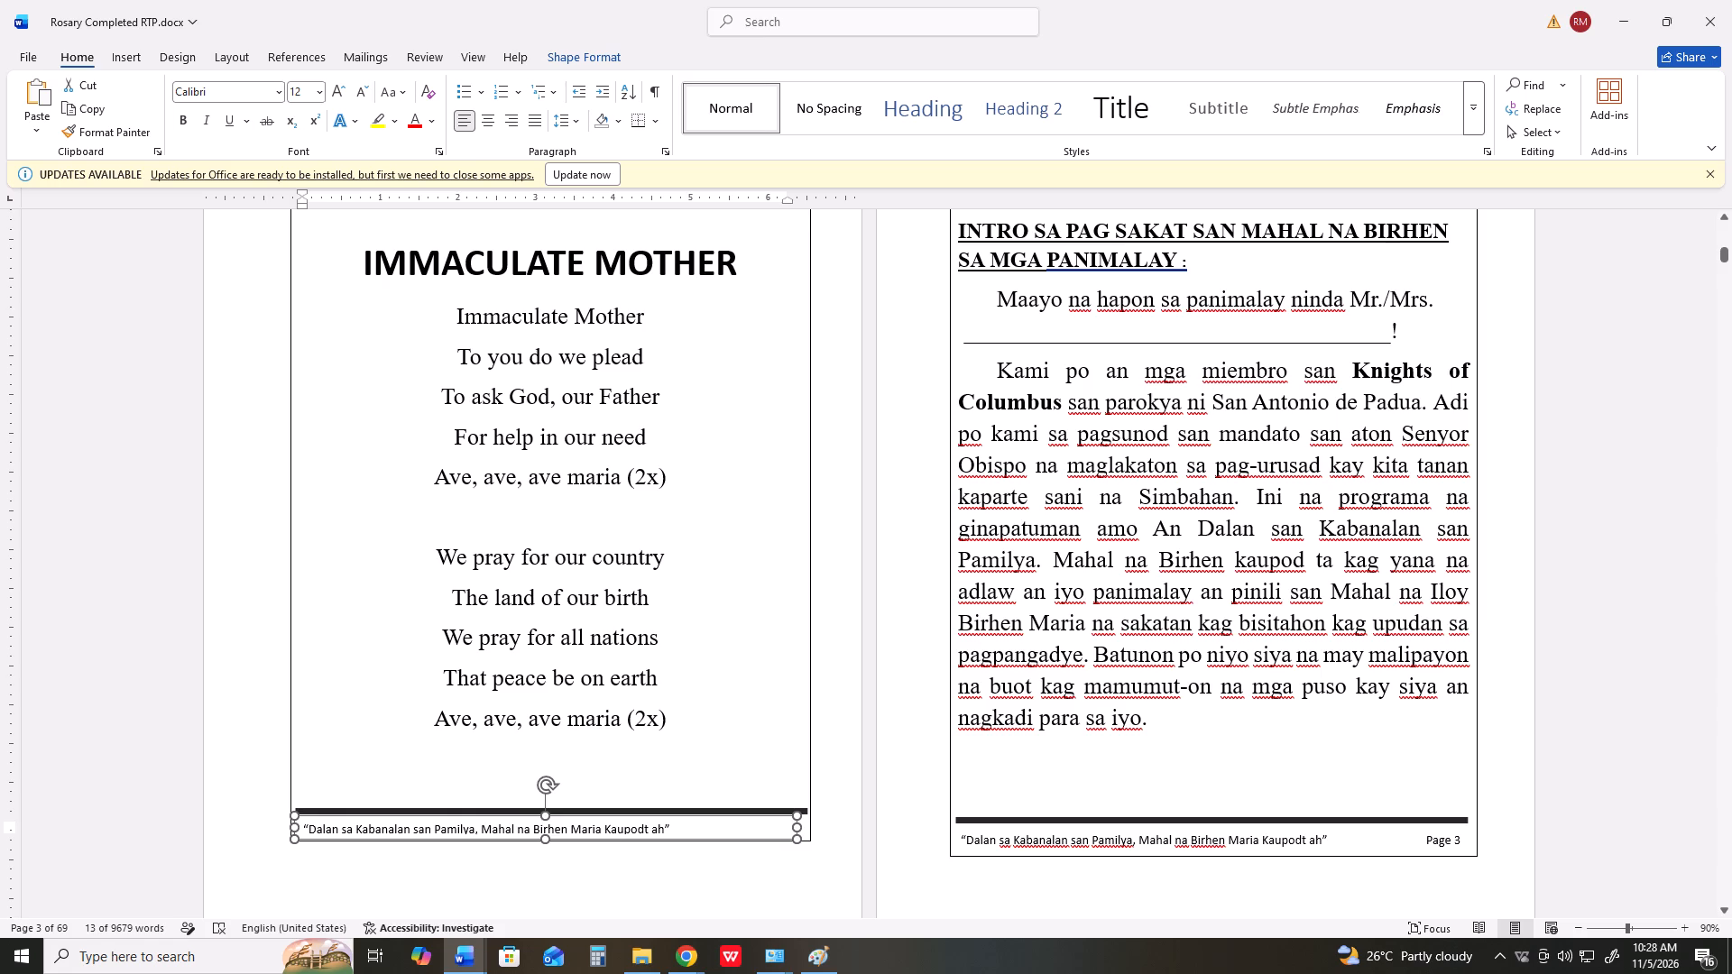
left_click_drag(800, 830, 806, 830)
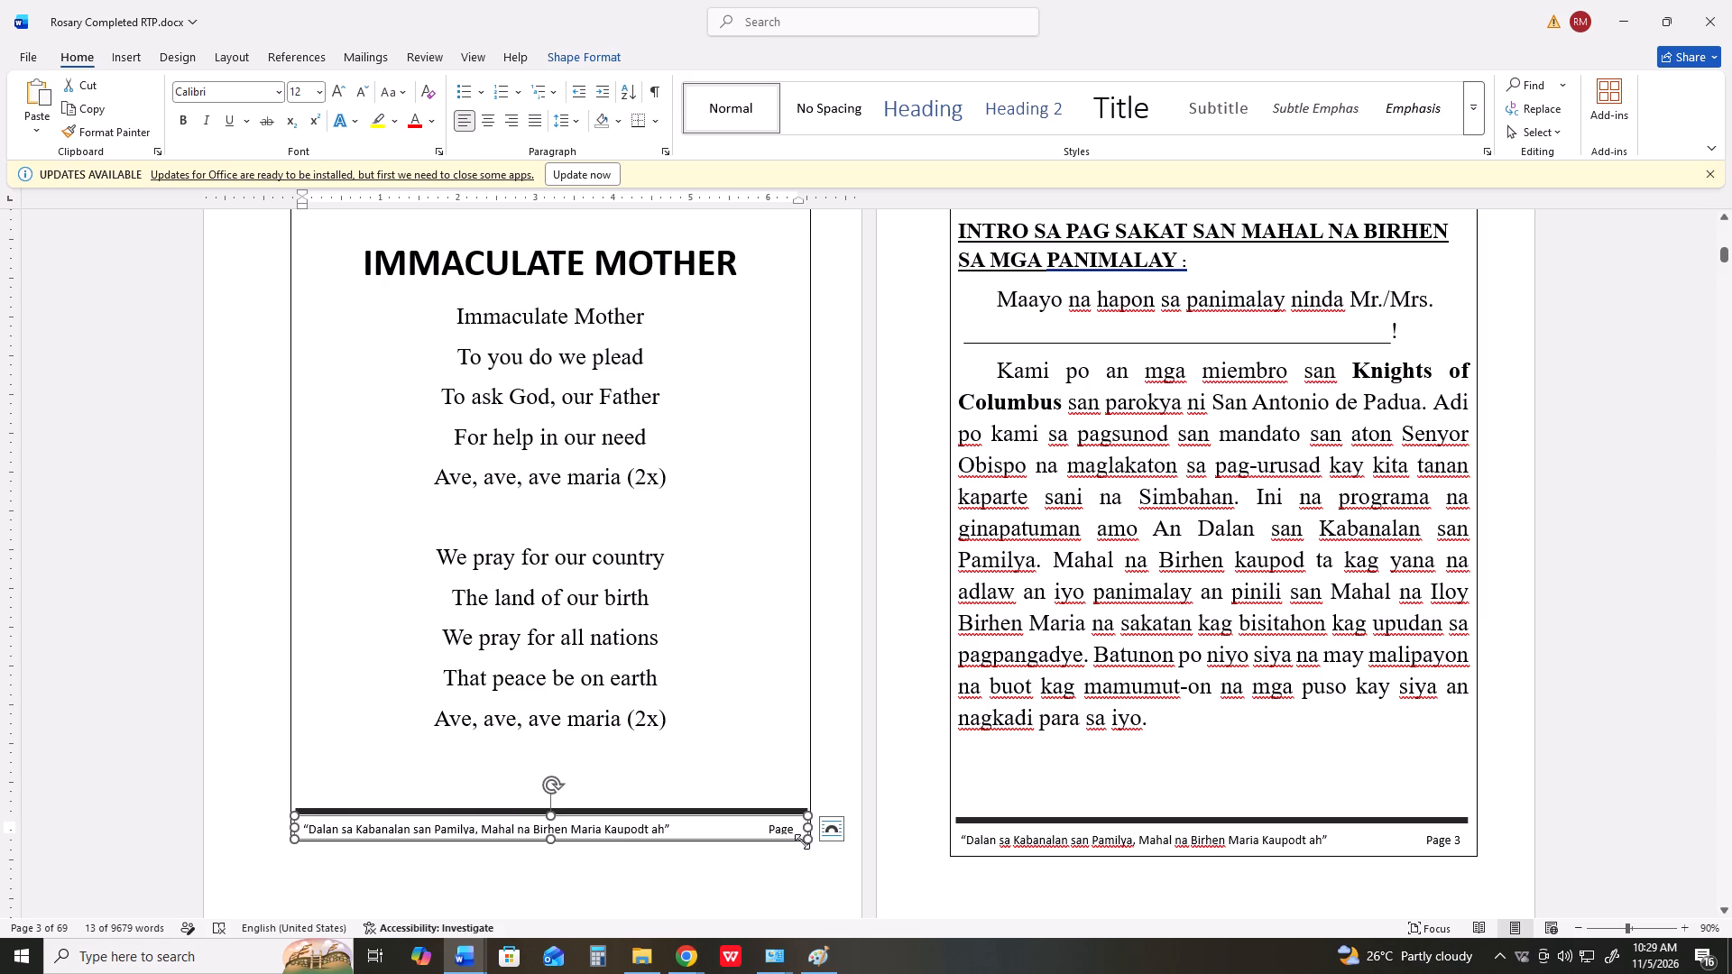
left_click_drag(806, 840, 776, 831)
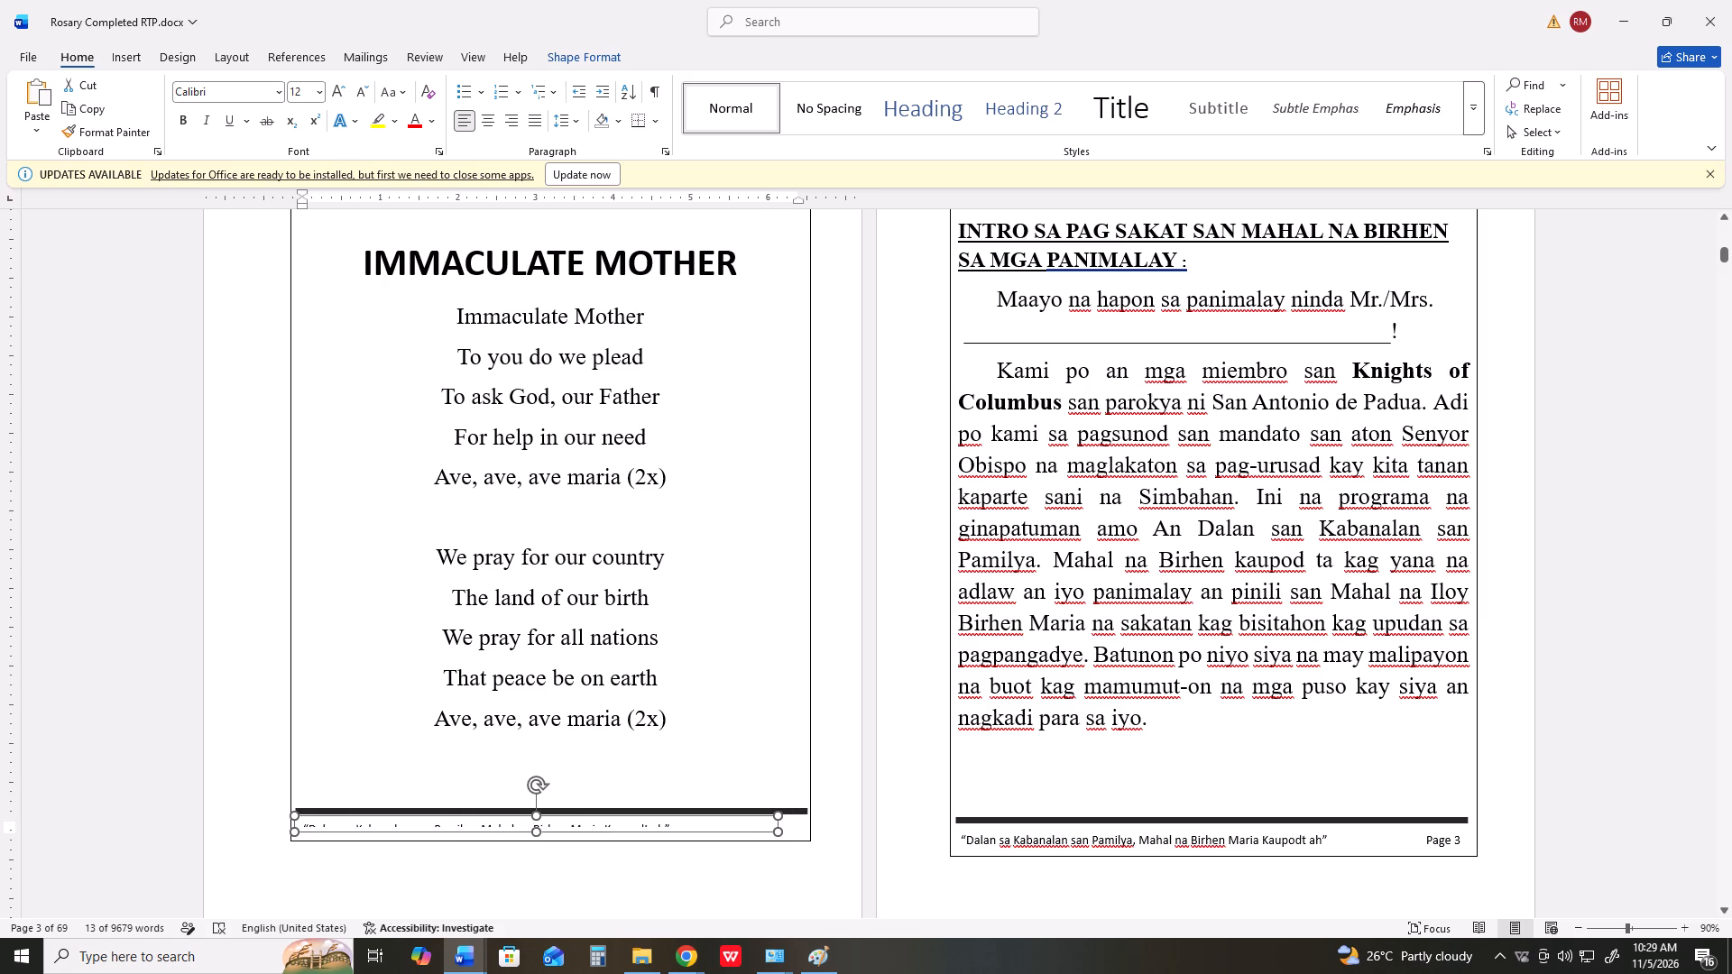
left_click_drag(776, 831, 761, 841)
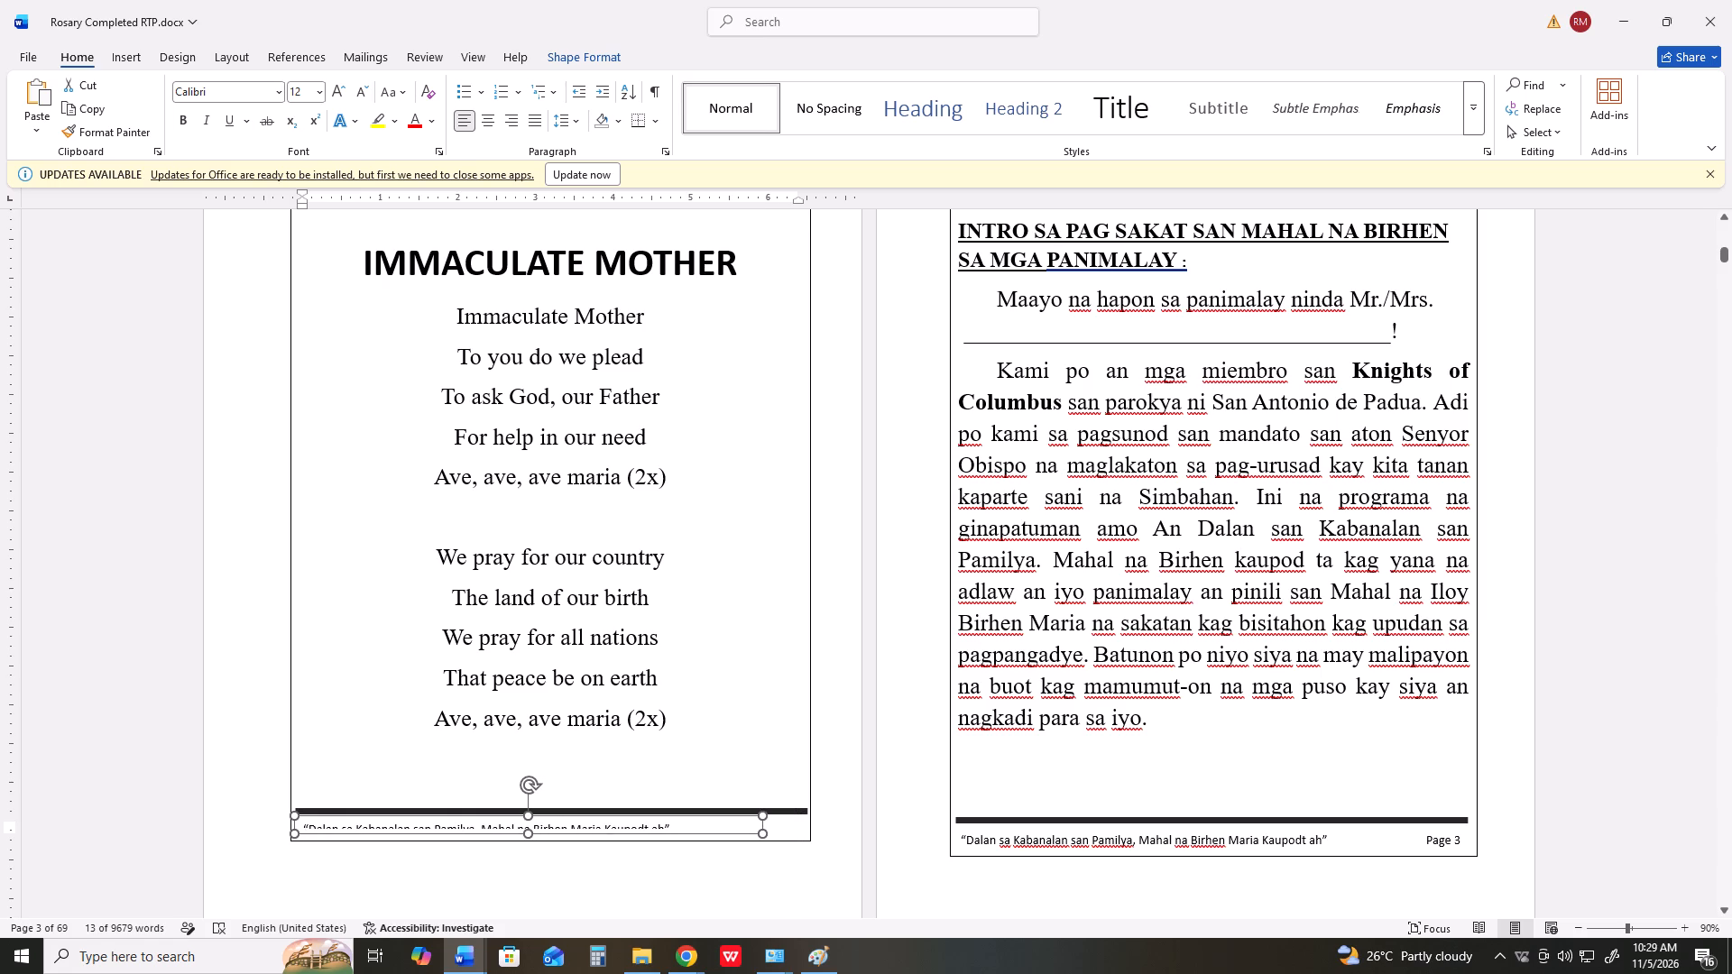
left_click_drag(761, 841, 760, 841)
left_click_drag(760, 831, 778, 831)
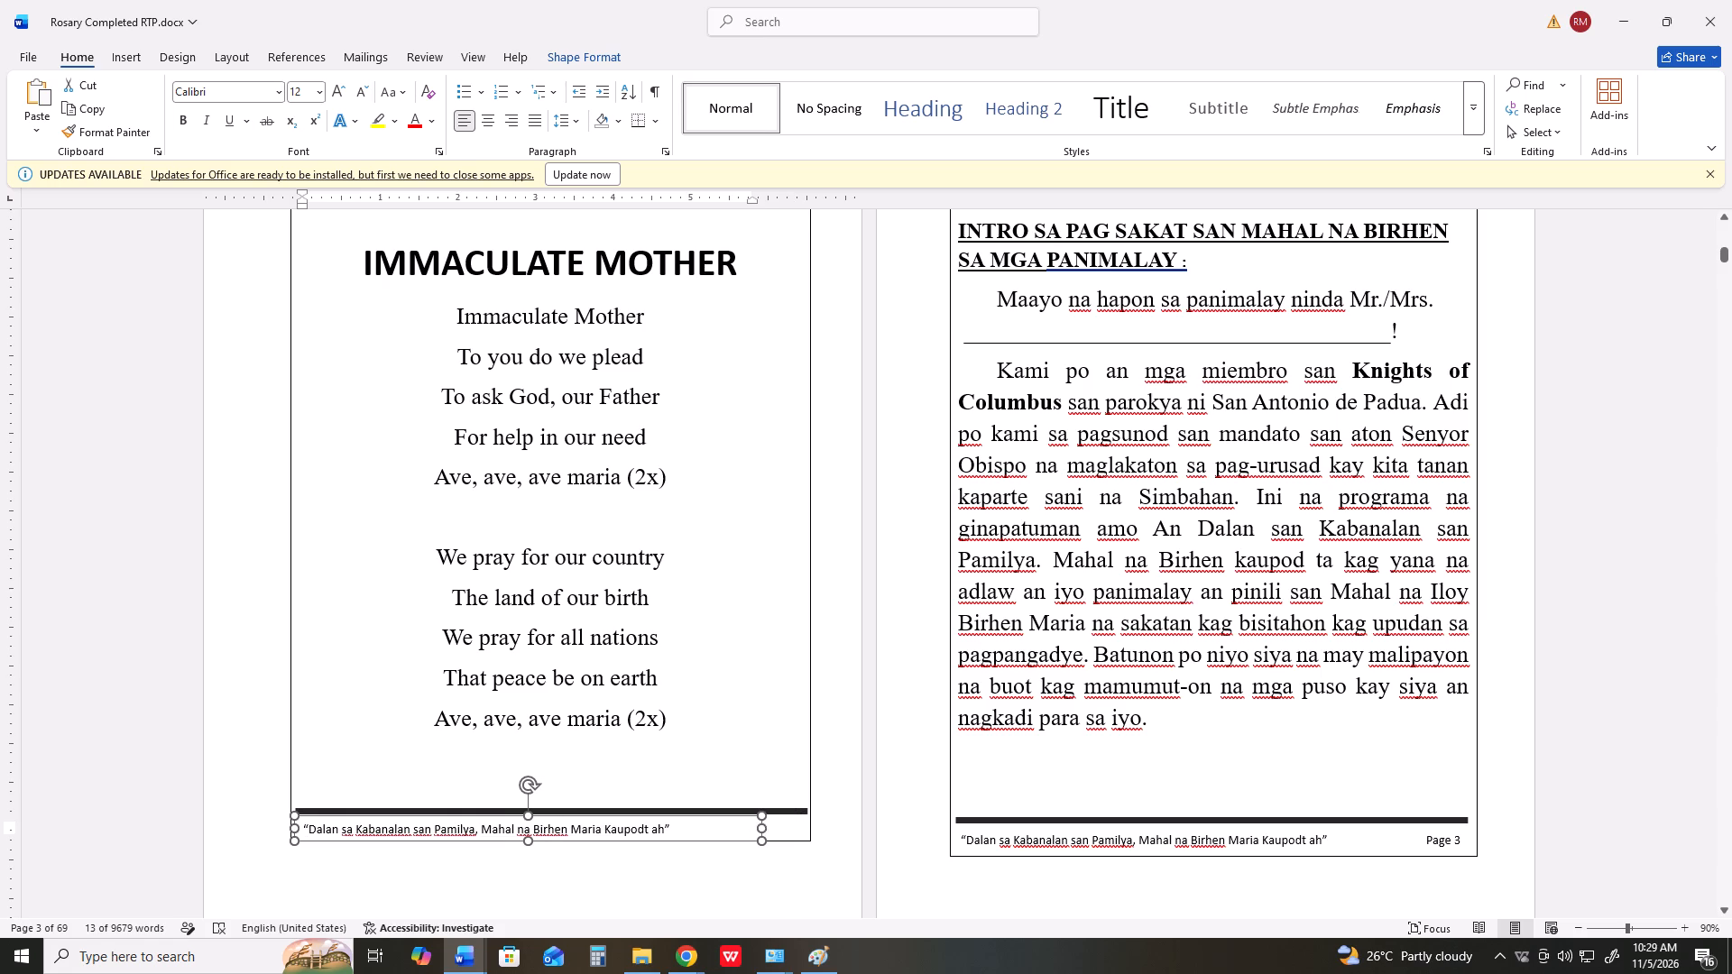
left_click_drag(778, 831, 806, 832)
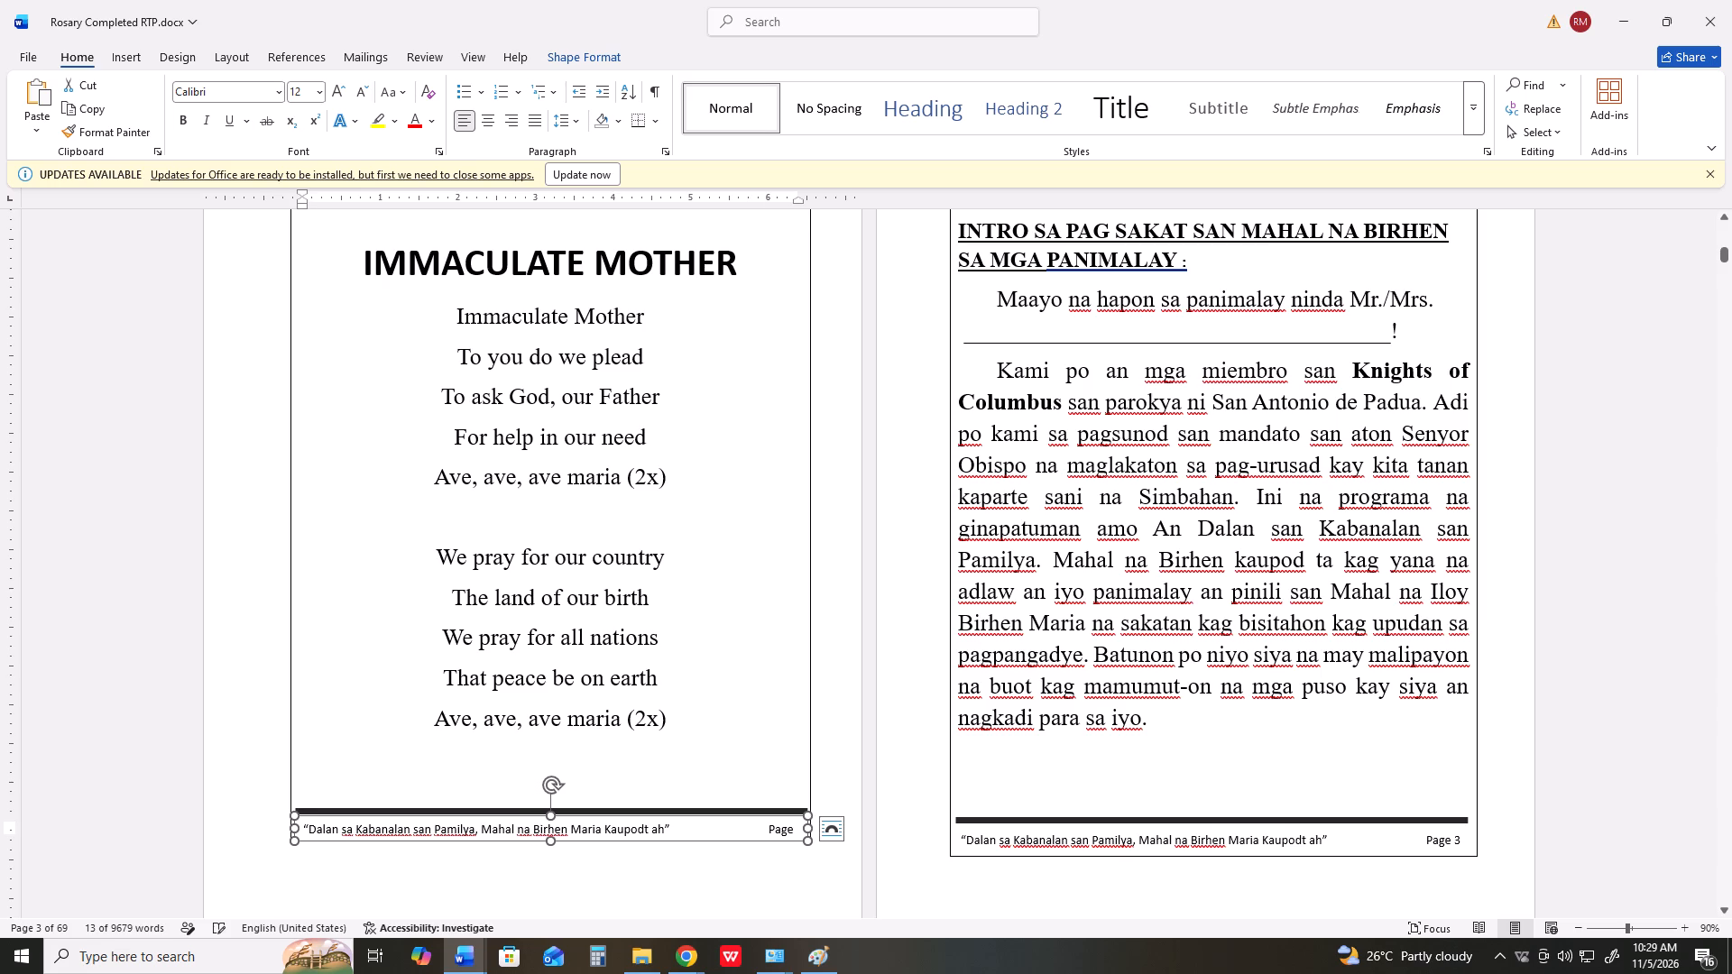
Replace the gap before the page label in the Immaculate Mother page's footer with twelve spaces.
left_click(760, 830)
key("BackSpace")
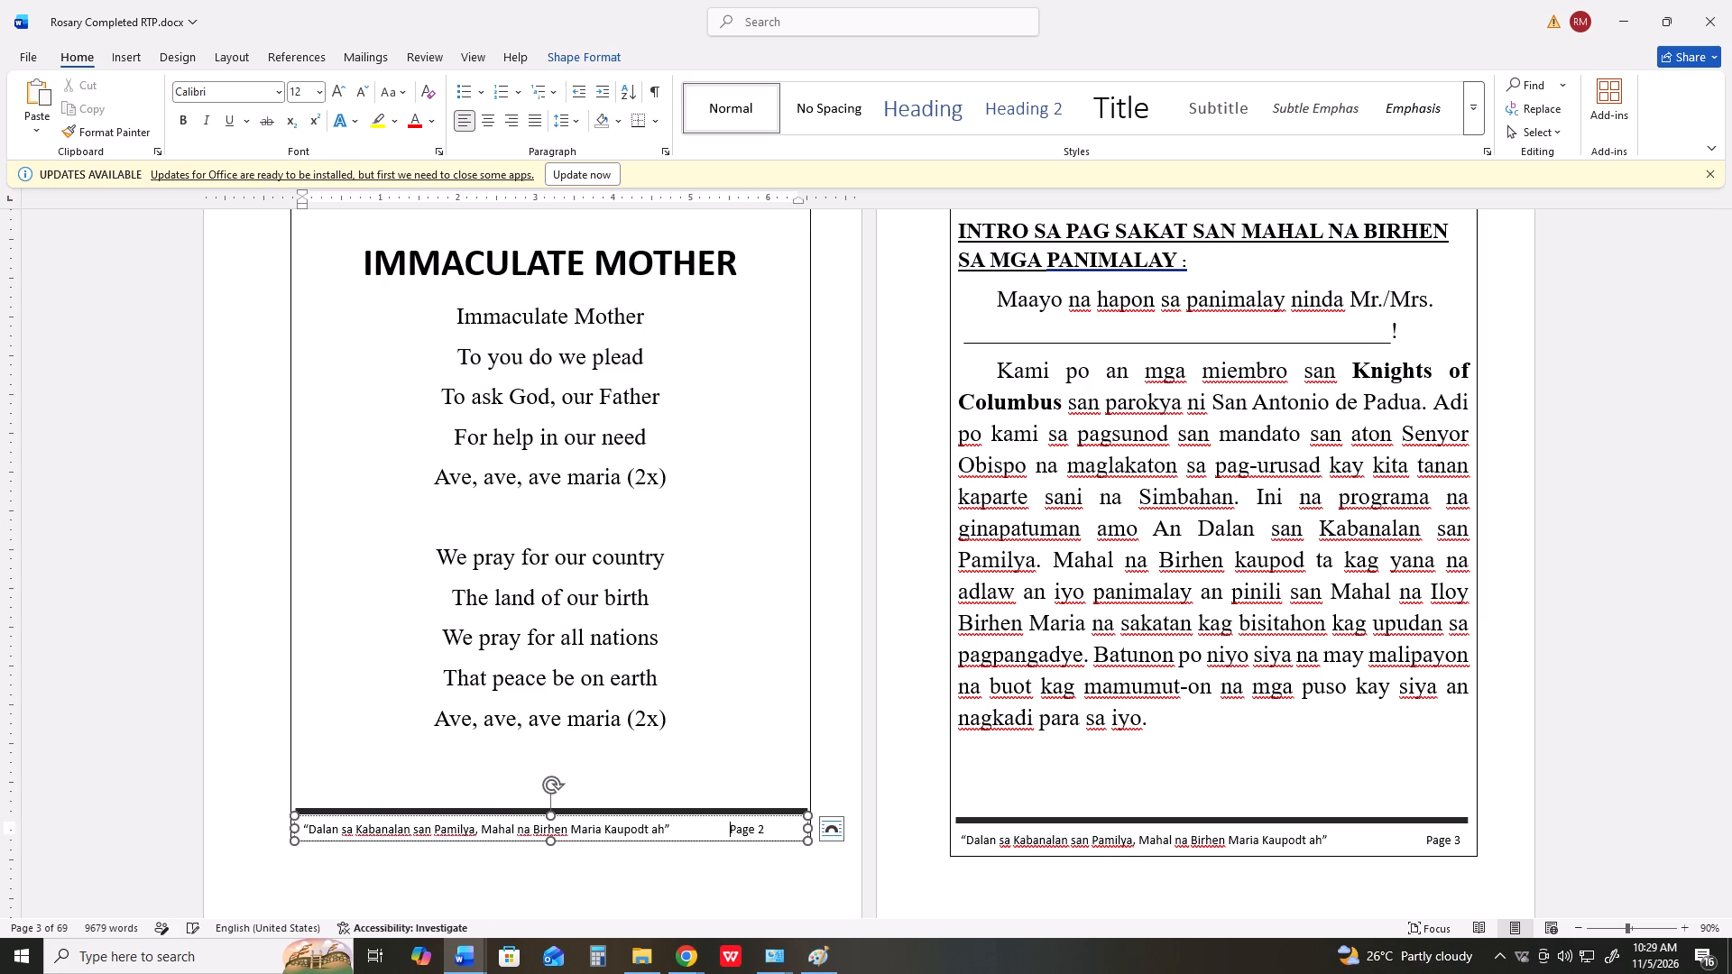
key("space")
key("space")
key("space")
key("space")
key("space")
key("space")
key("space")
key("space")
key("space")
key("space")
key("space")
key("space")
left_click(554, 841)
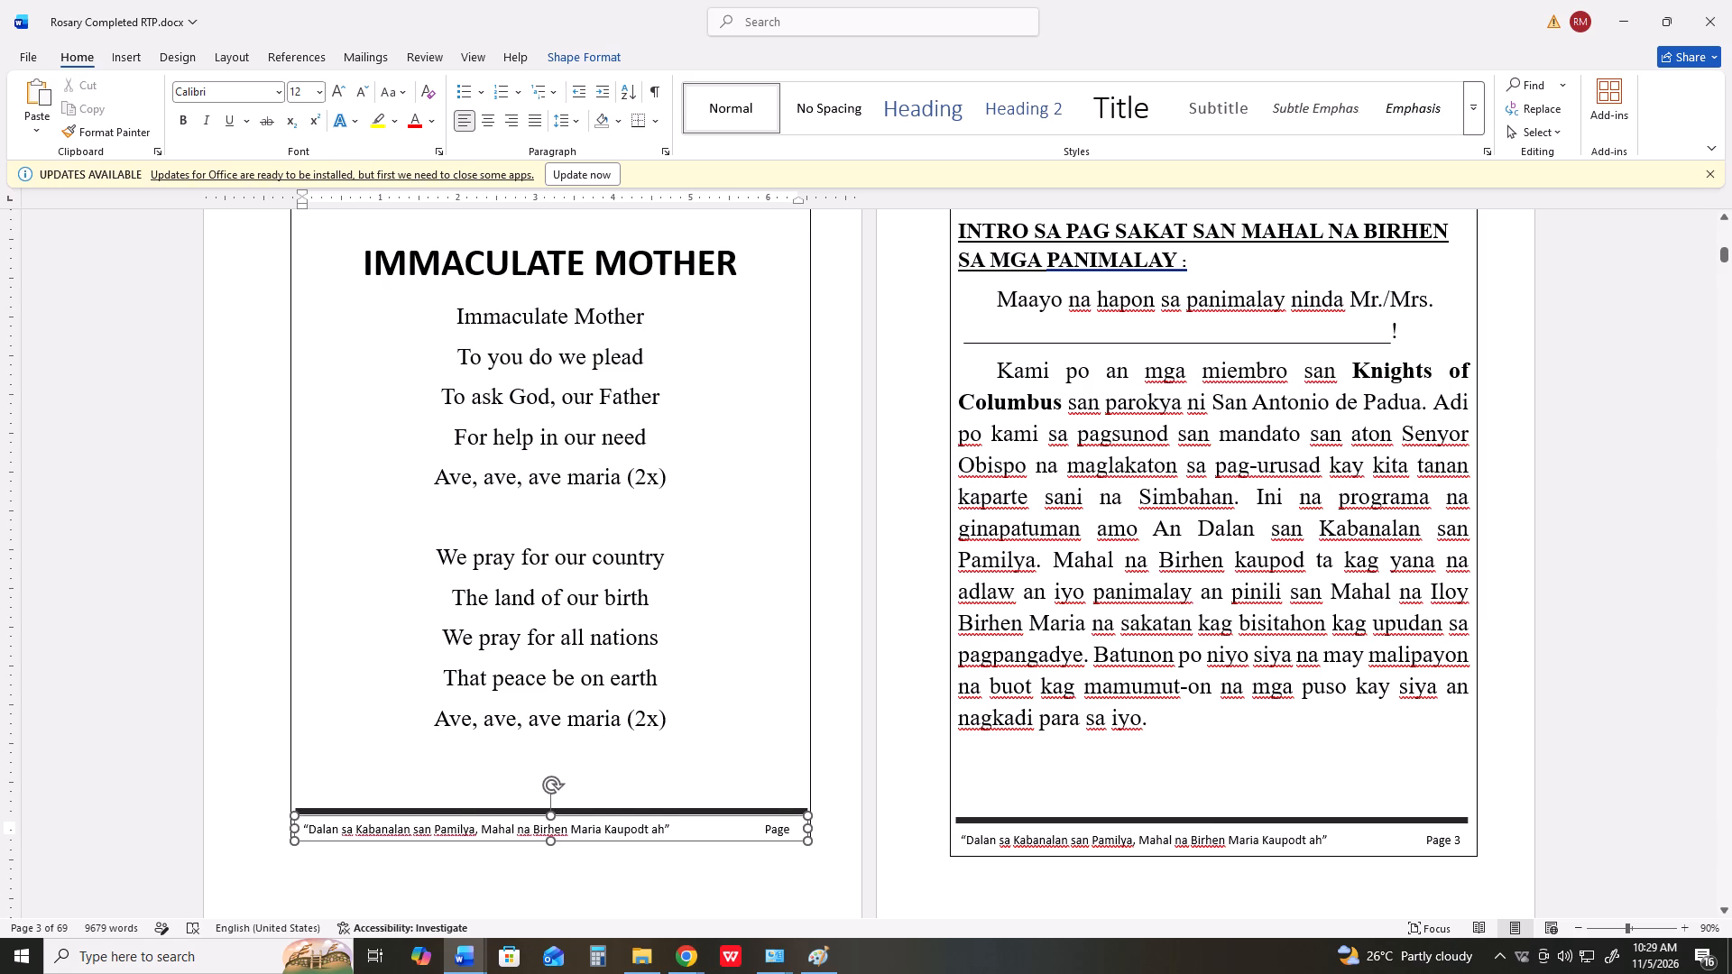
left_click(835, 753)
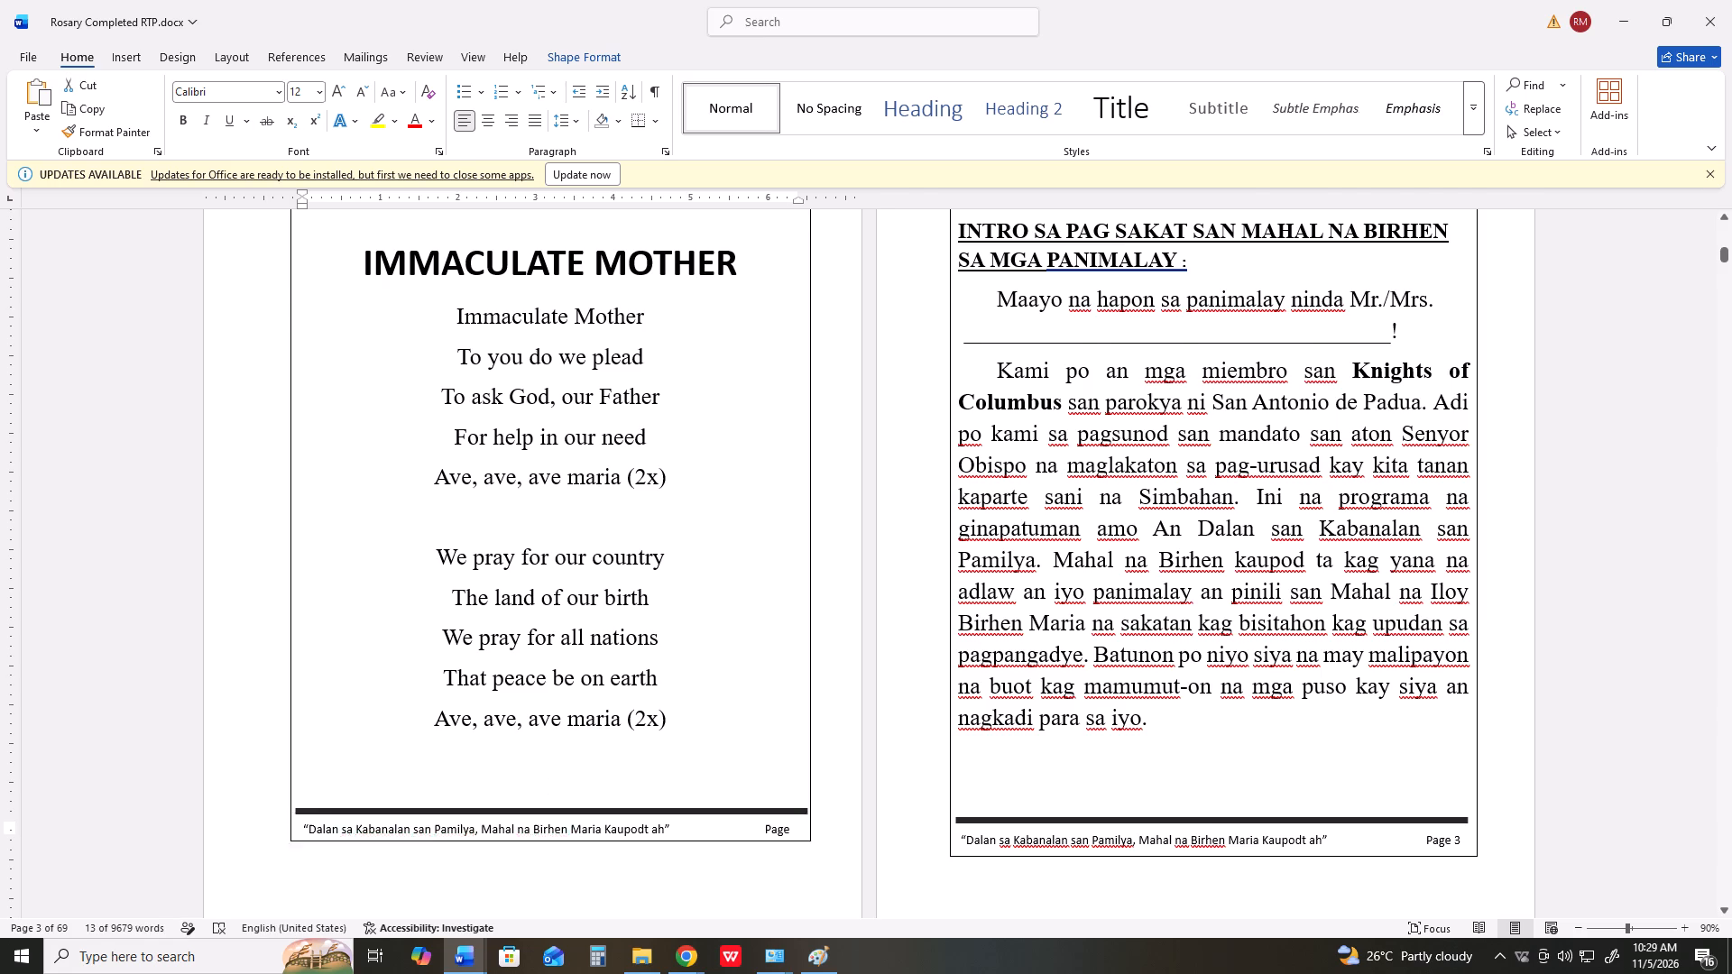
scroll(808, 819, "down", 11)
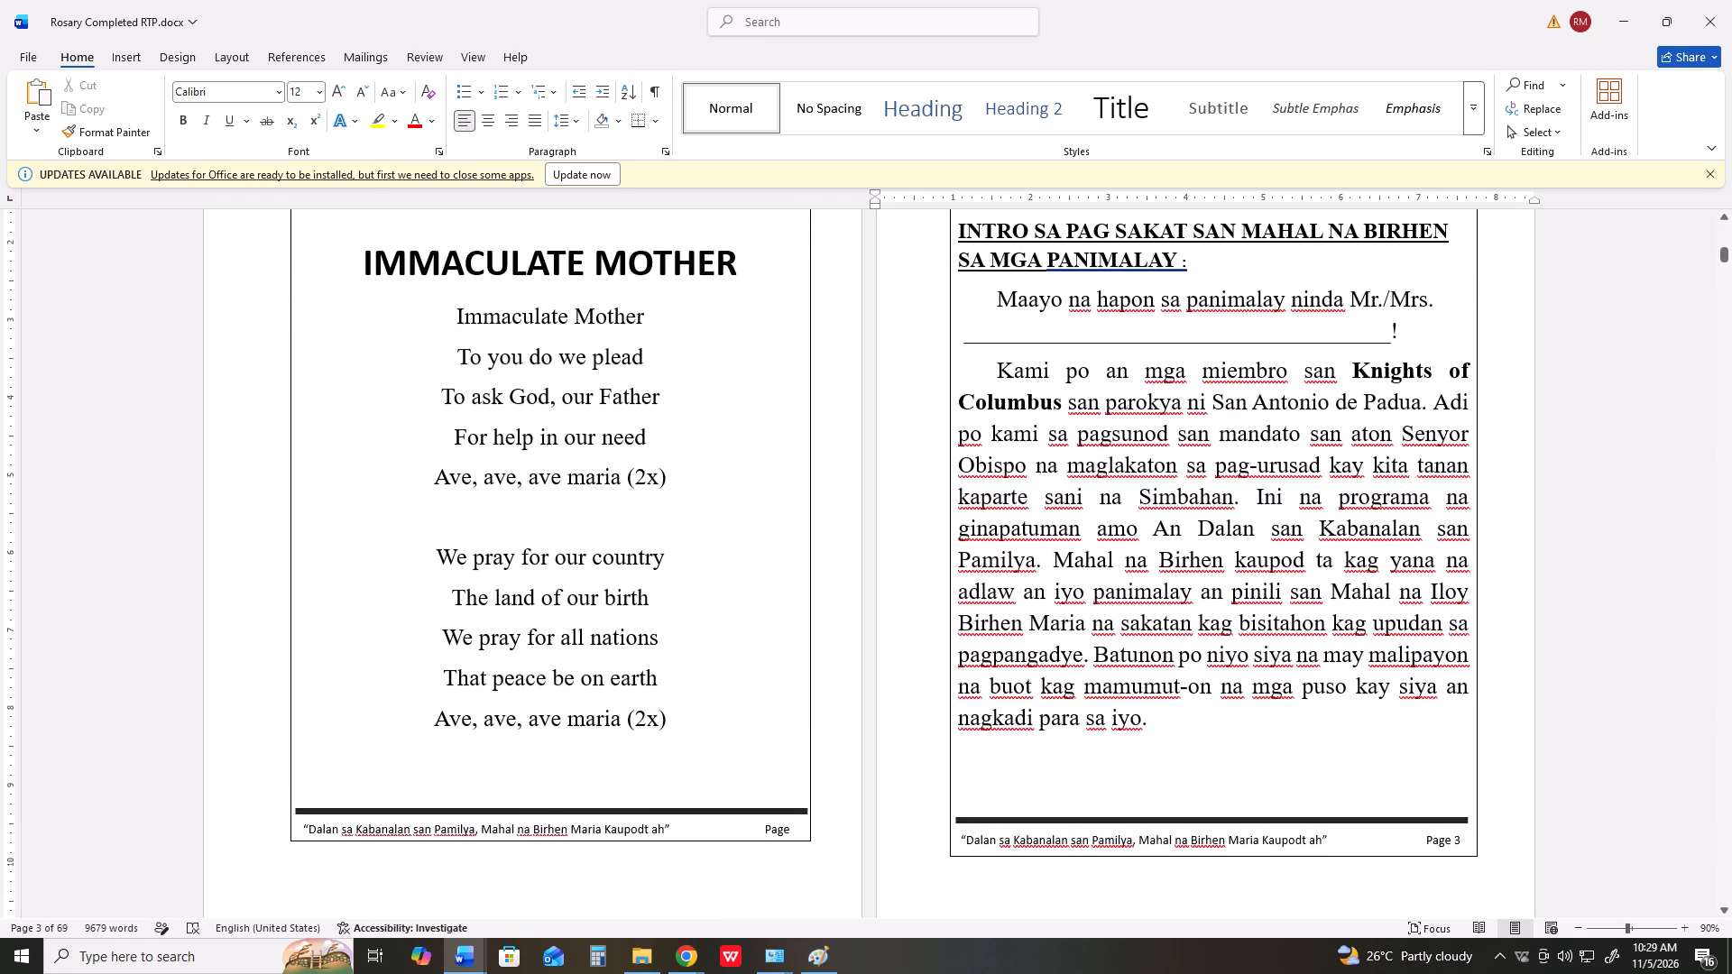
Raise the footer text box's top edge to the thick line and its bottom edge slightly above the frame's bottom border.
left_click(592, 832)
left_click(548, 841)
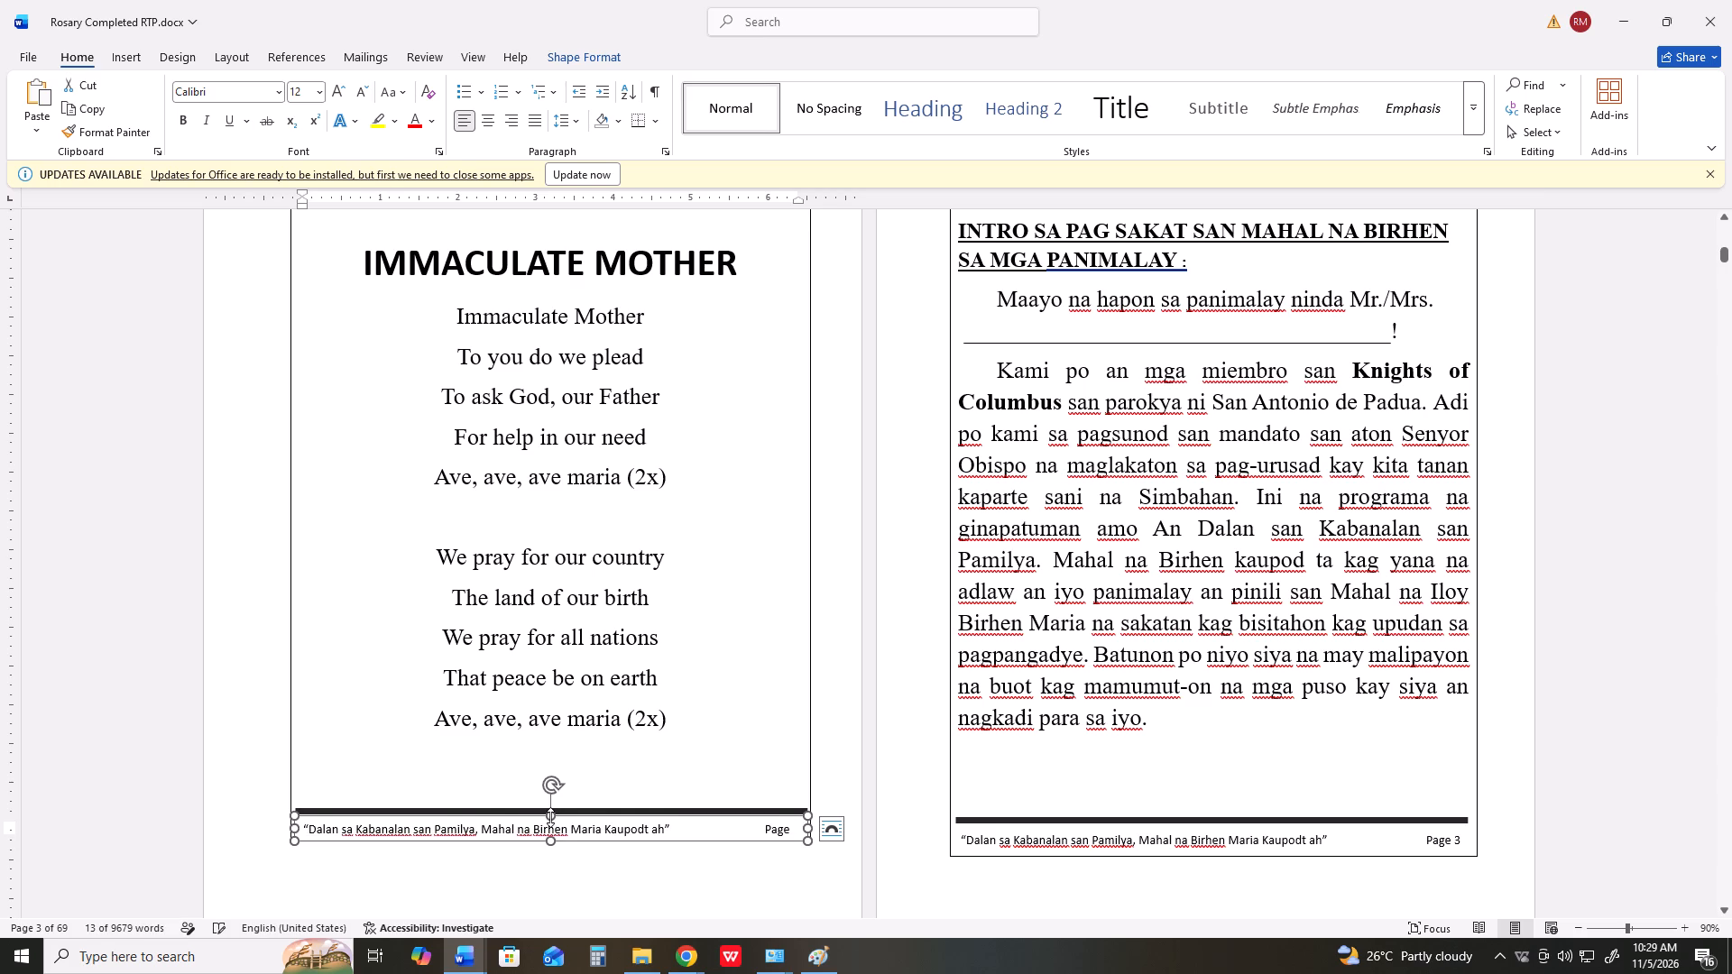
left_click(550, 817)
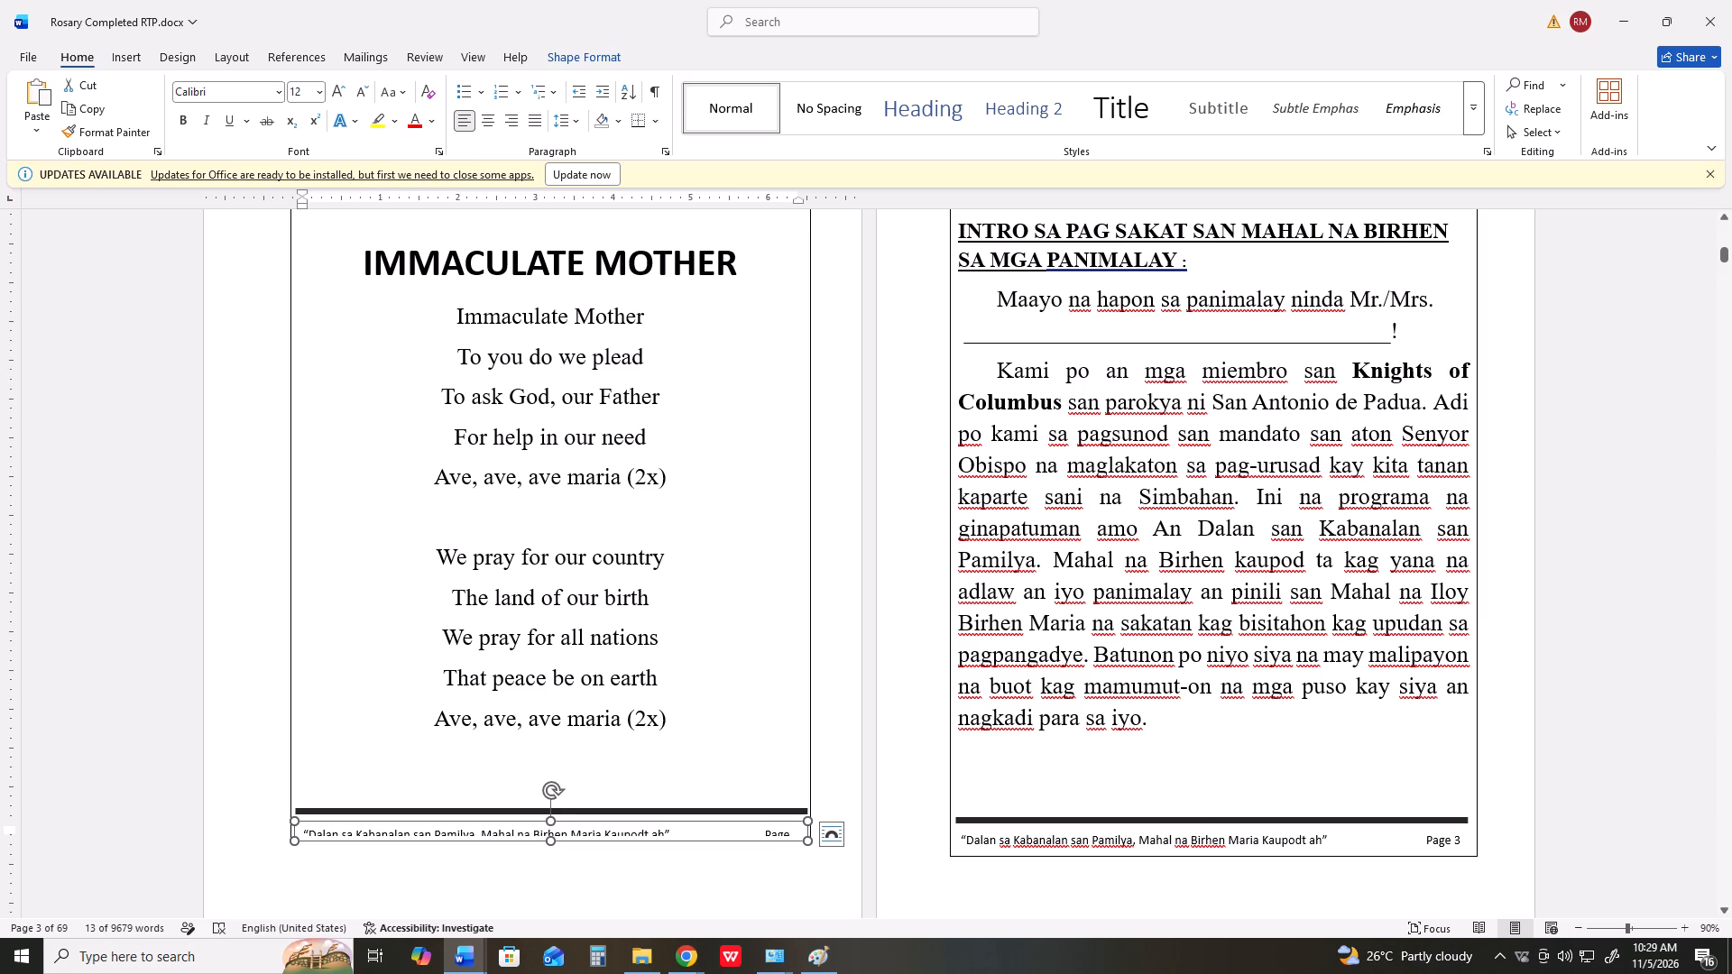
left_click_drag(552, 822, 554, 813)
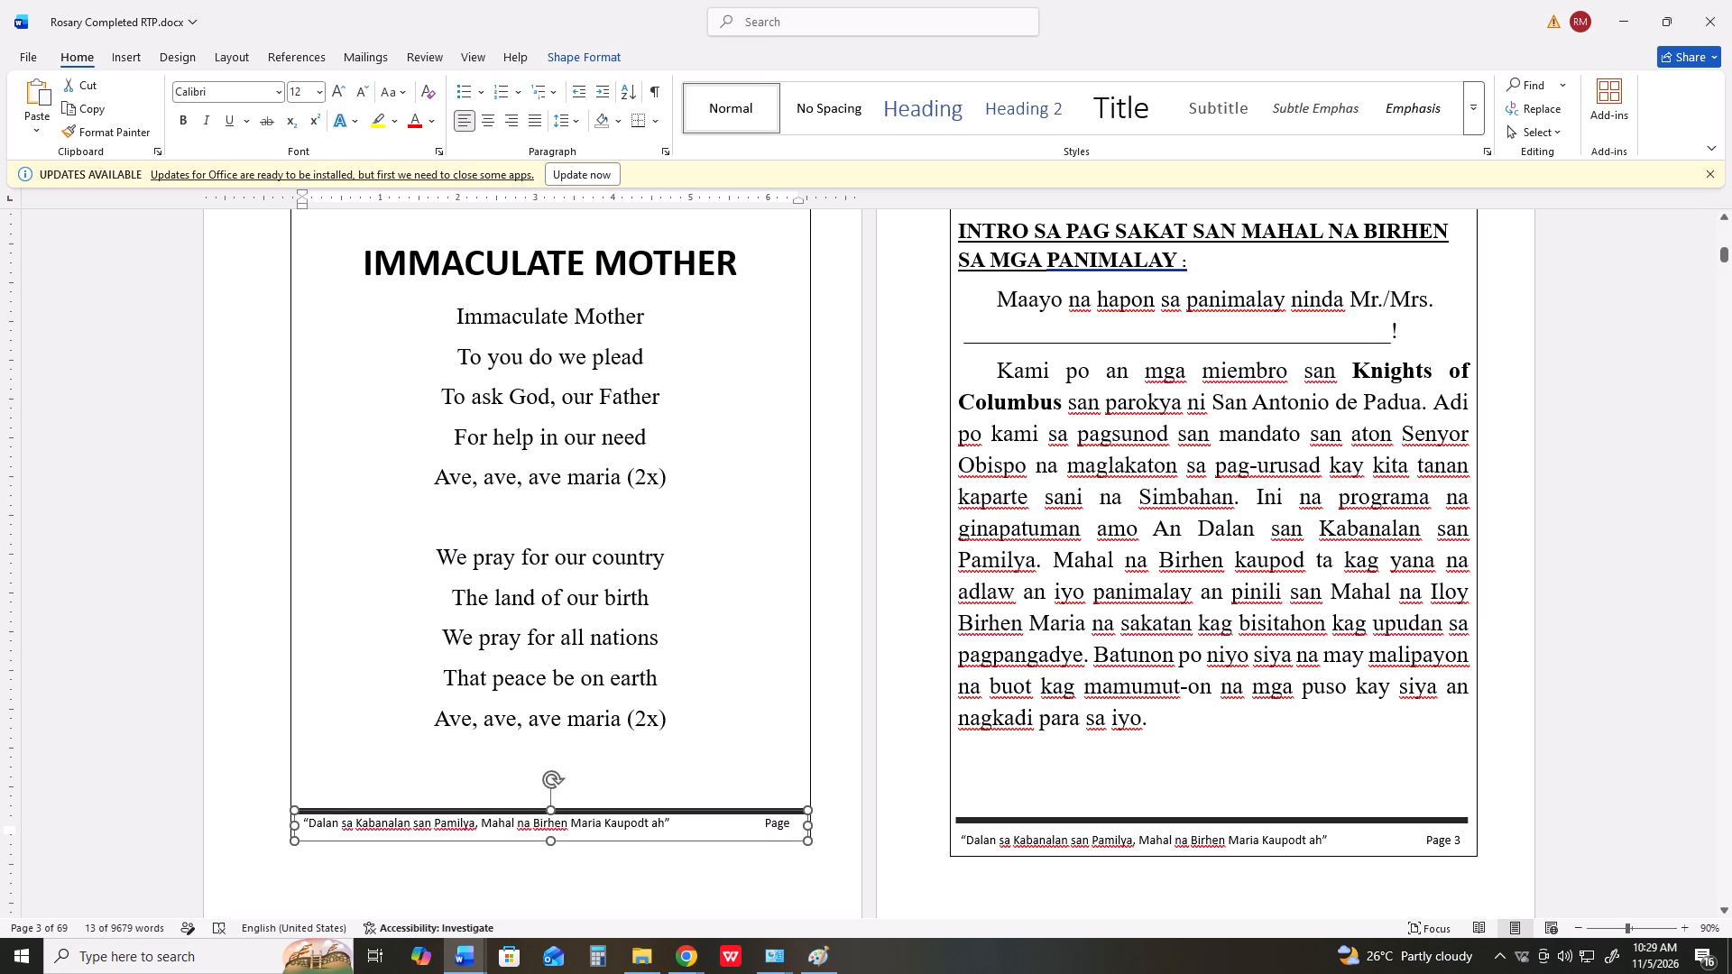
left_click(550, 839)
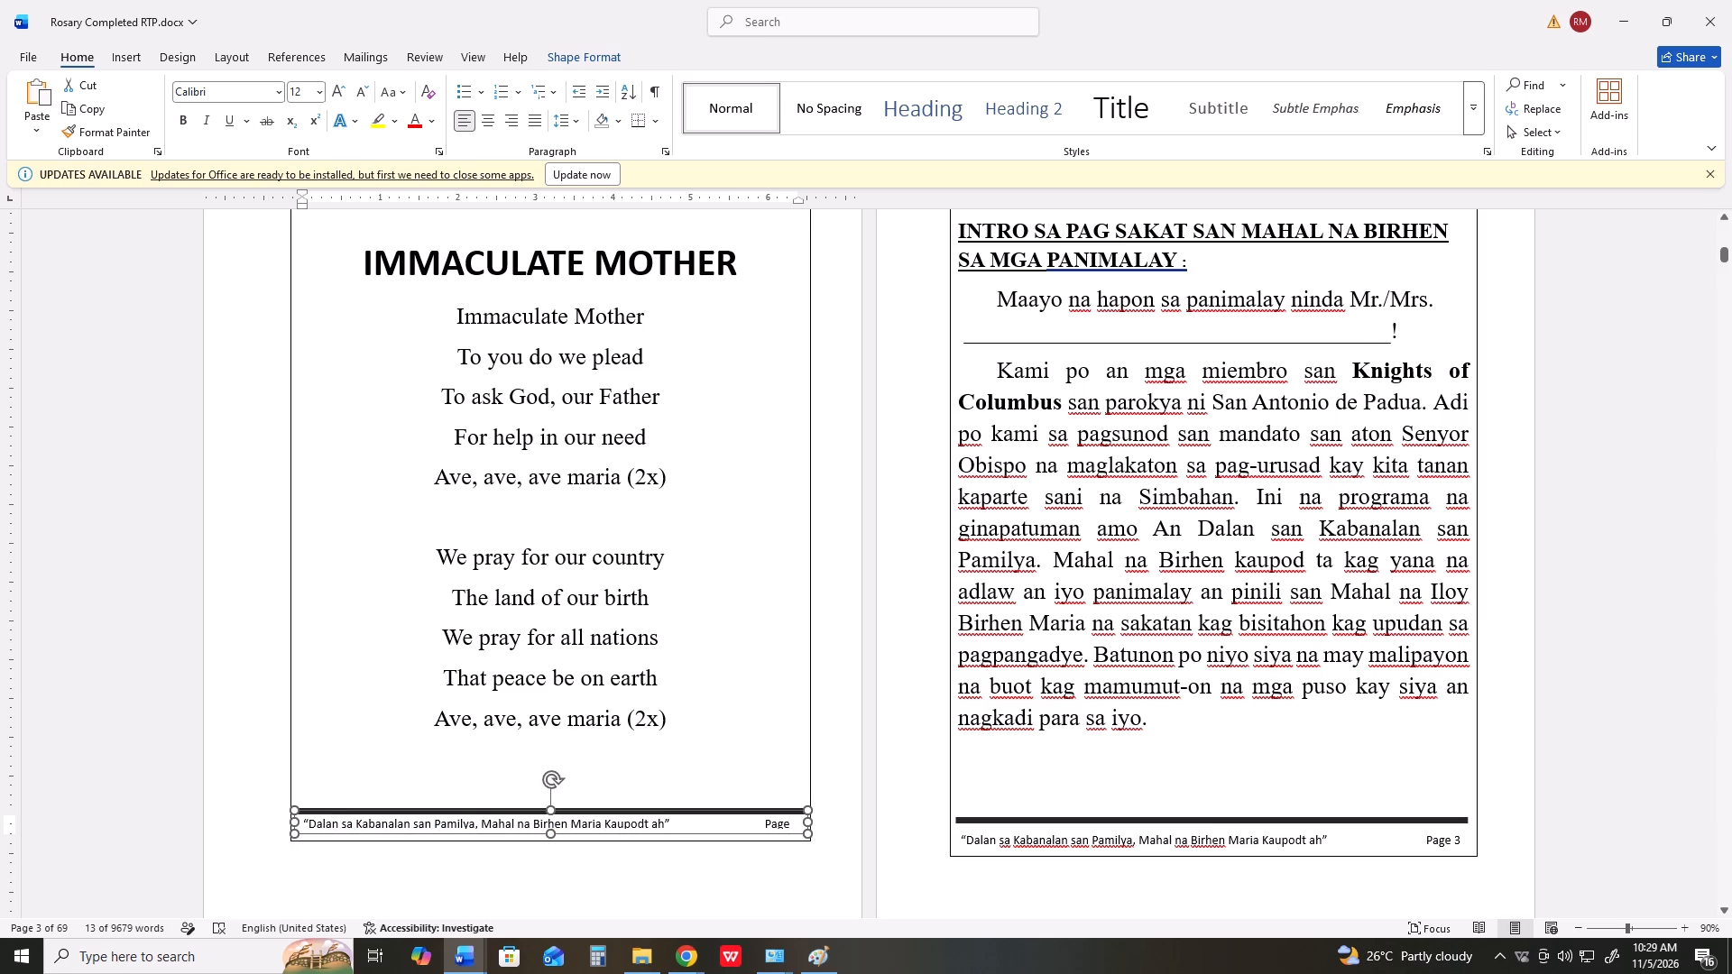
Remove two spaces before the footer's page label so that "Page 2" fits on one line.
left_click(762, 823)
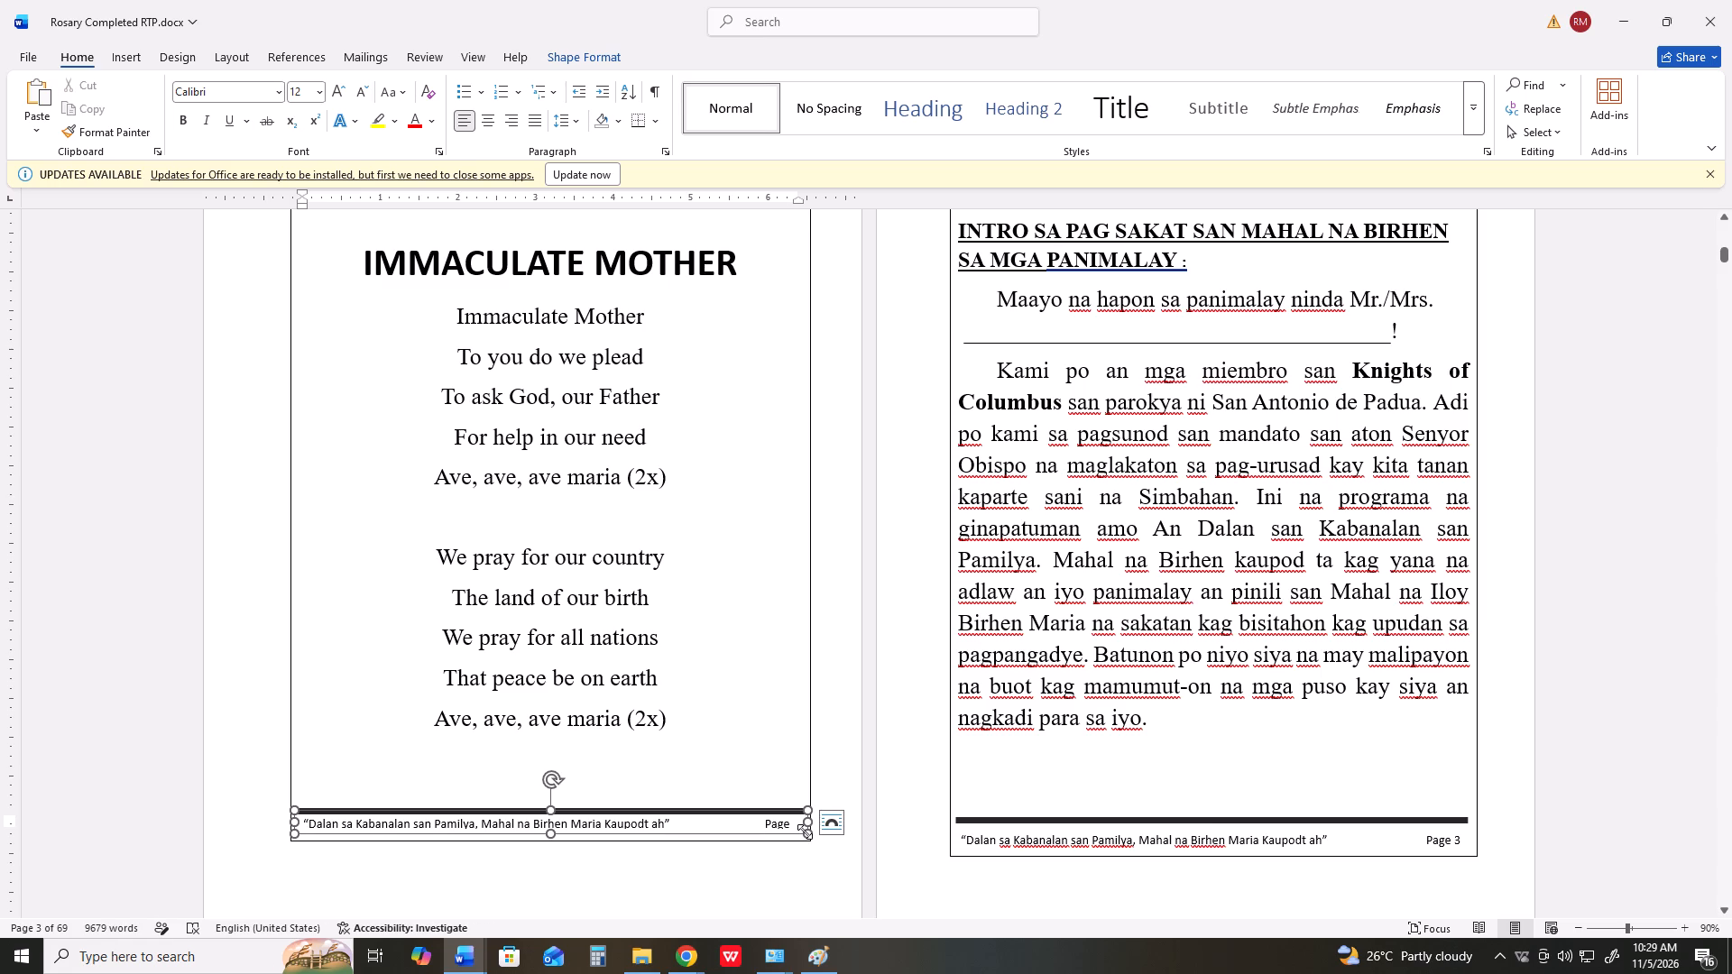
key("Right")
key("Right")
key("Left")
key("BackSpace")
key("BackSpace")
left_click(825, 739)
scroll(775, 804, "down", 9)
Nudge the Immaculate Mother page's footer text box down six small steps, below the thick line and within the frame.
left_click(731, 850)
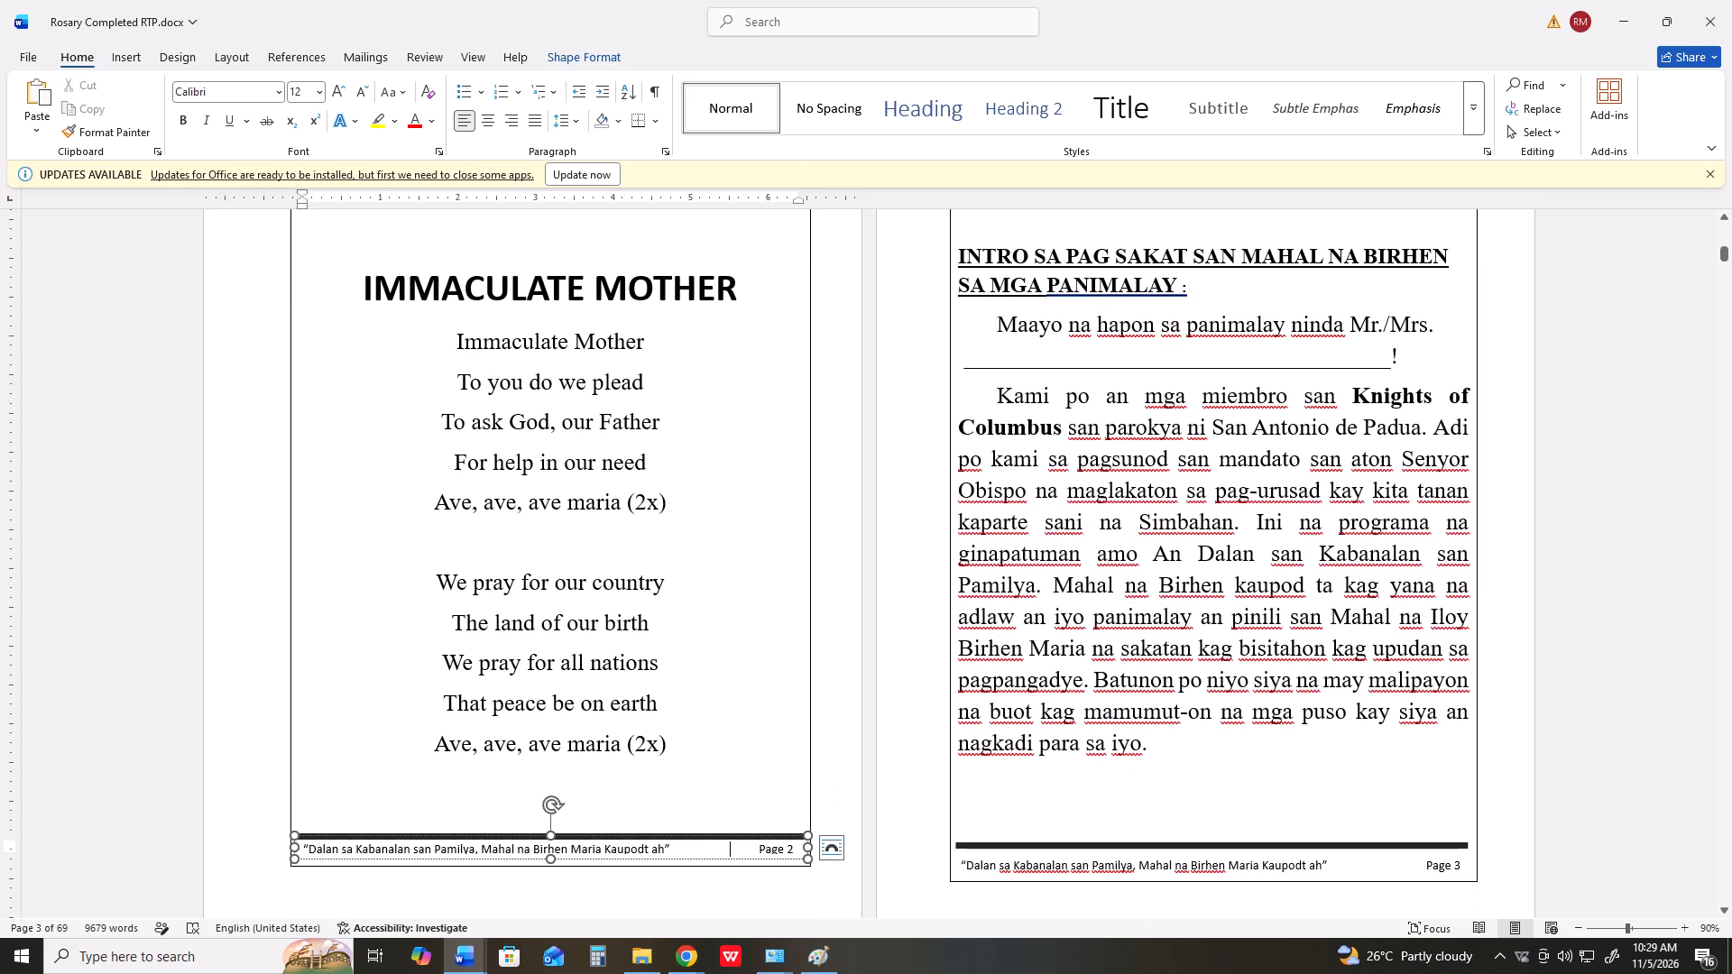
left_click(696, 858)
key("Down")
key("Down")
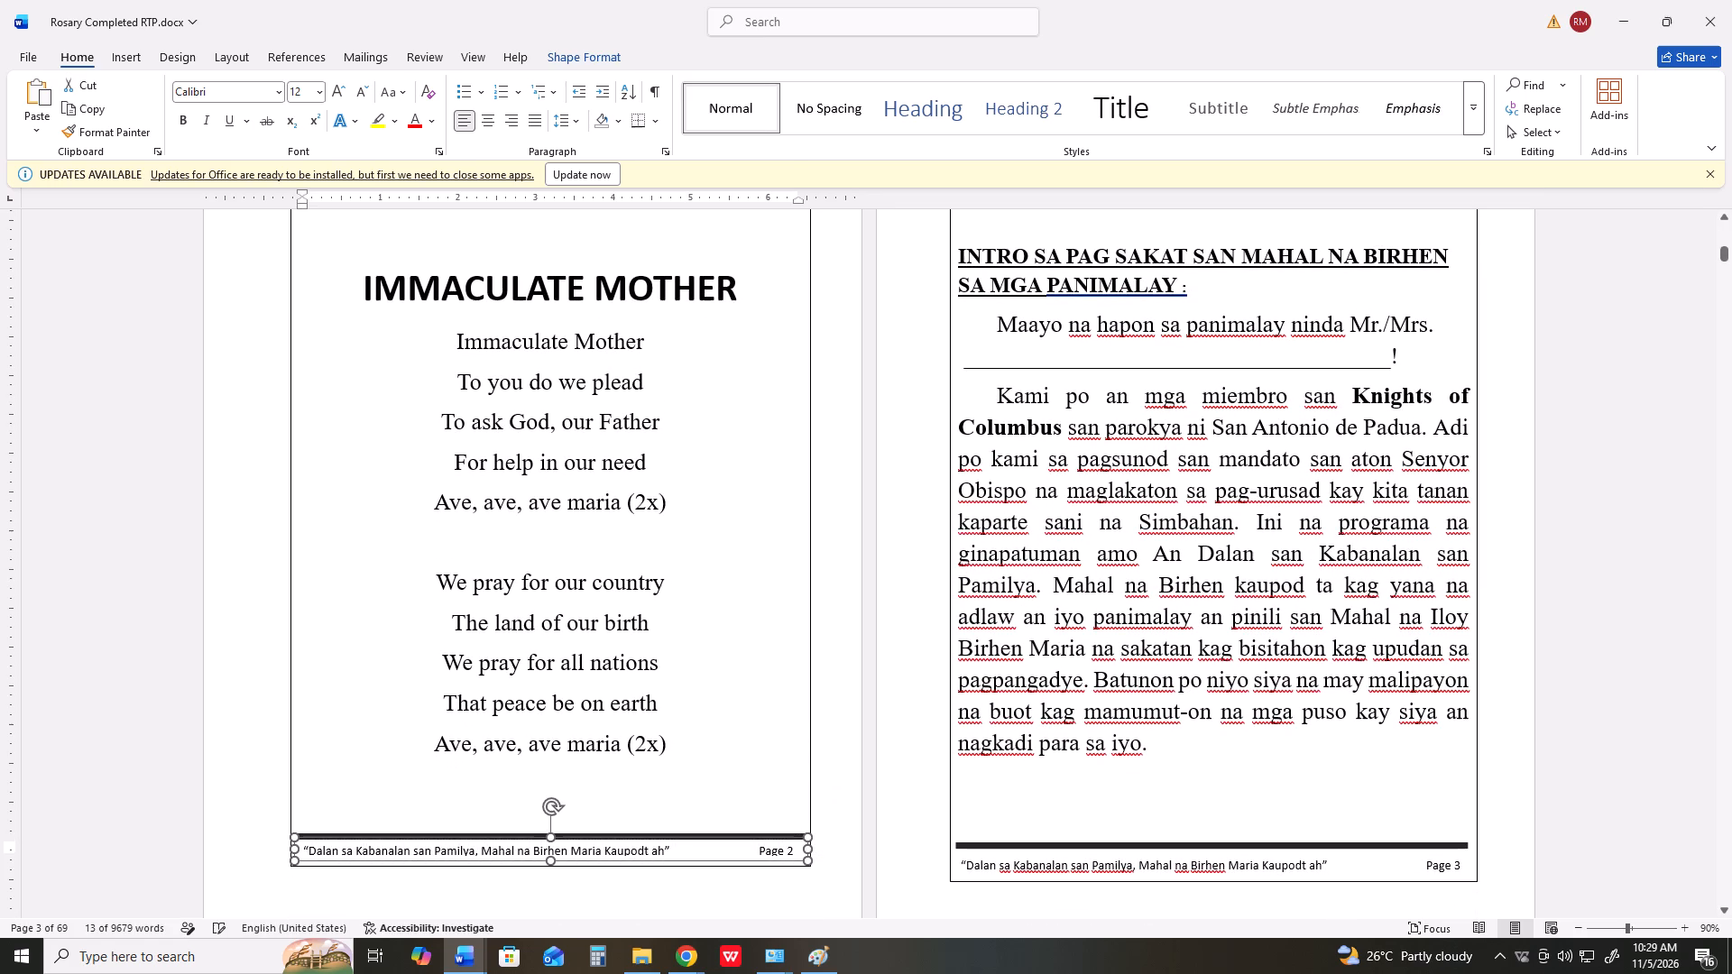
key("Down")
key("Down")
key("Down")
key("Down")
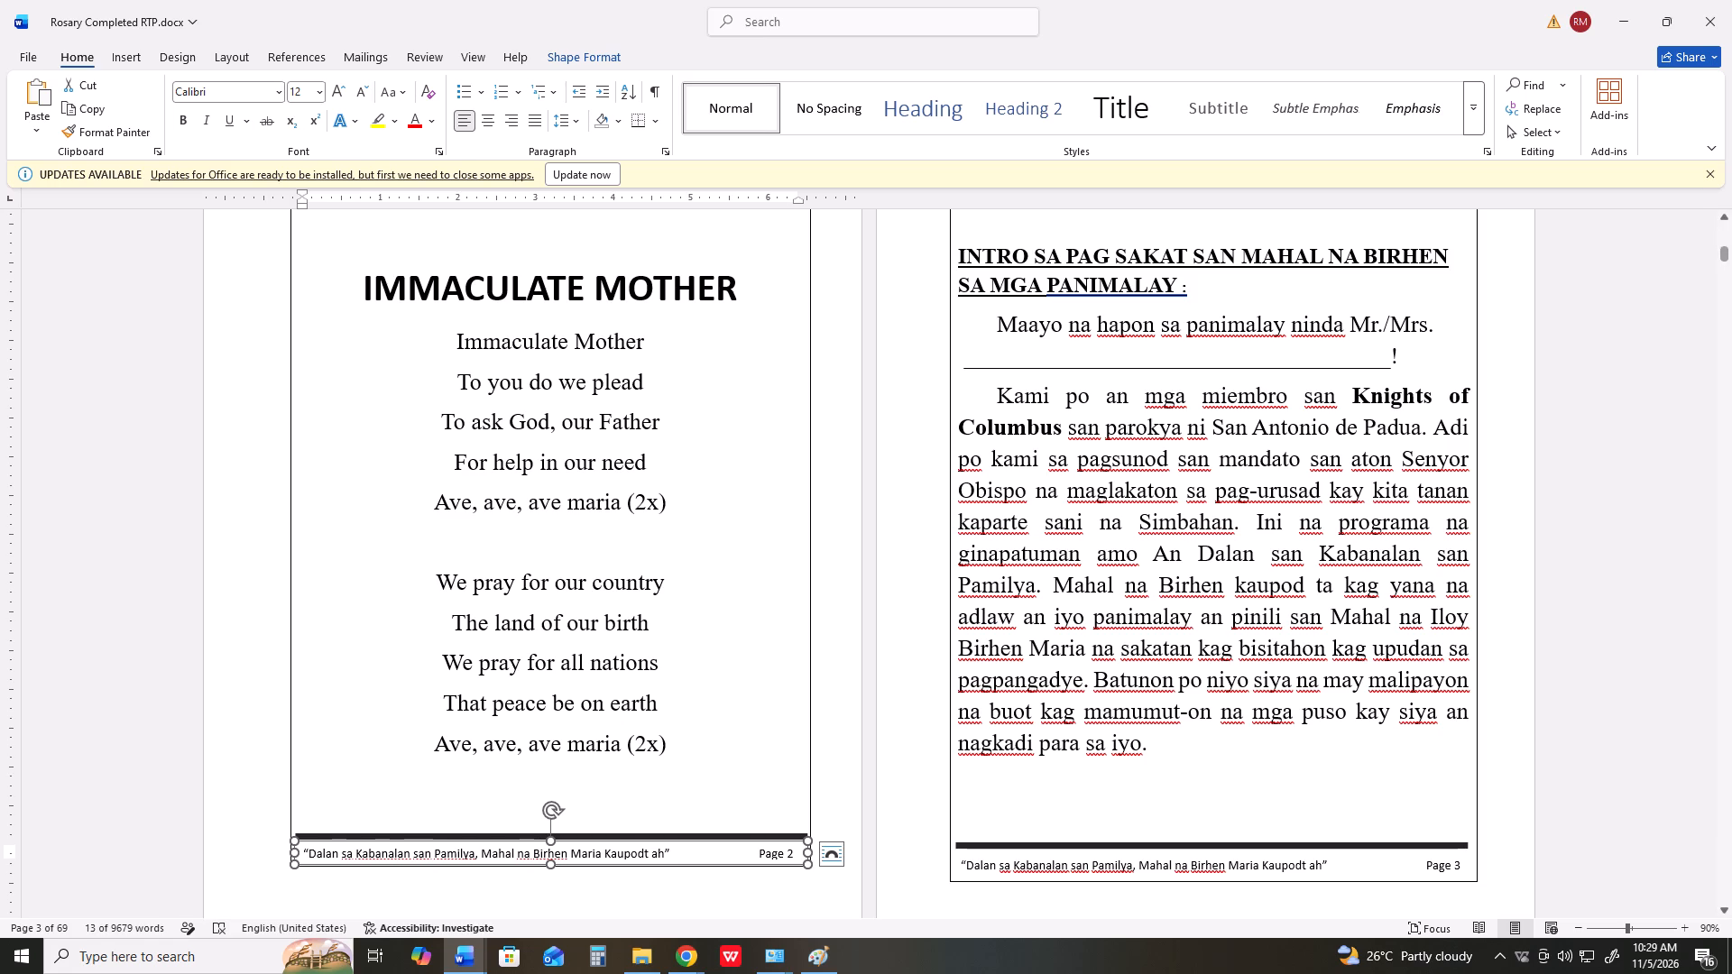
left_click(858, 737)
scroll(846, 755, "down", 10)
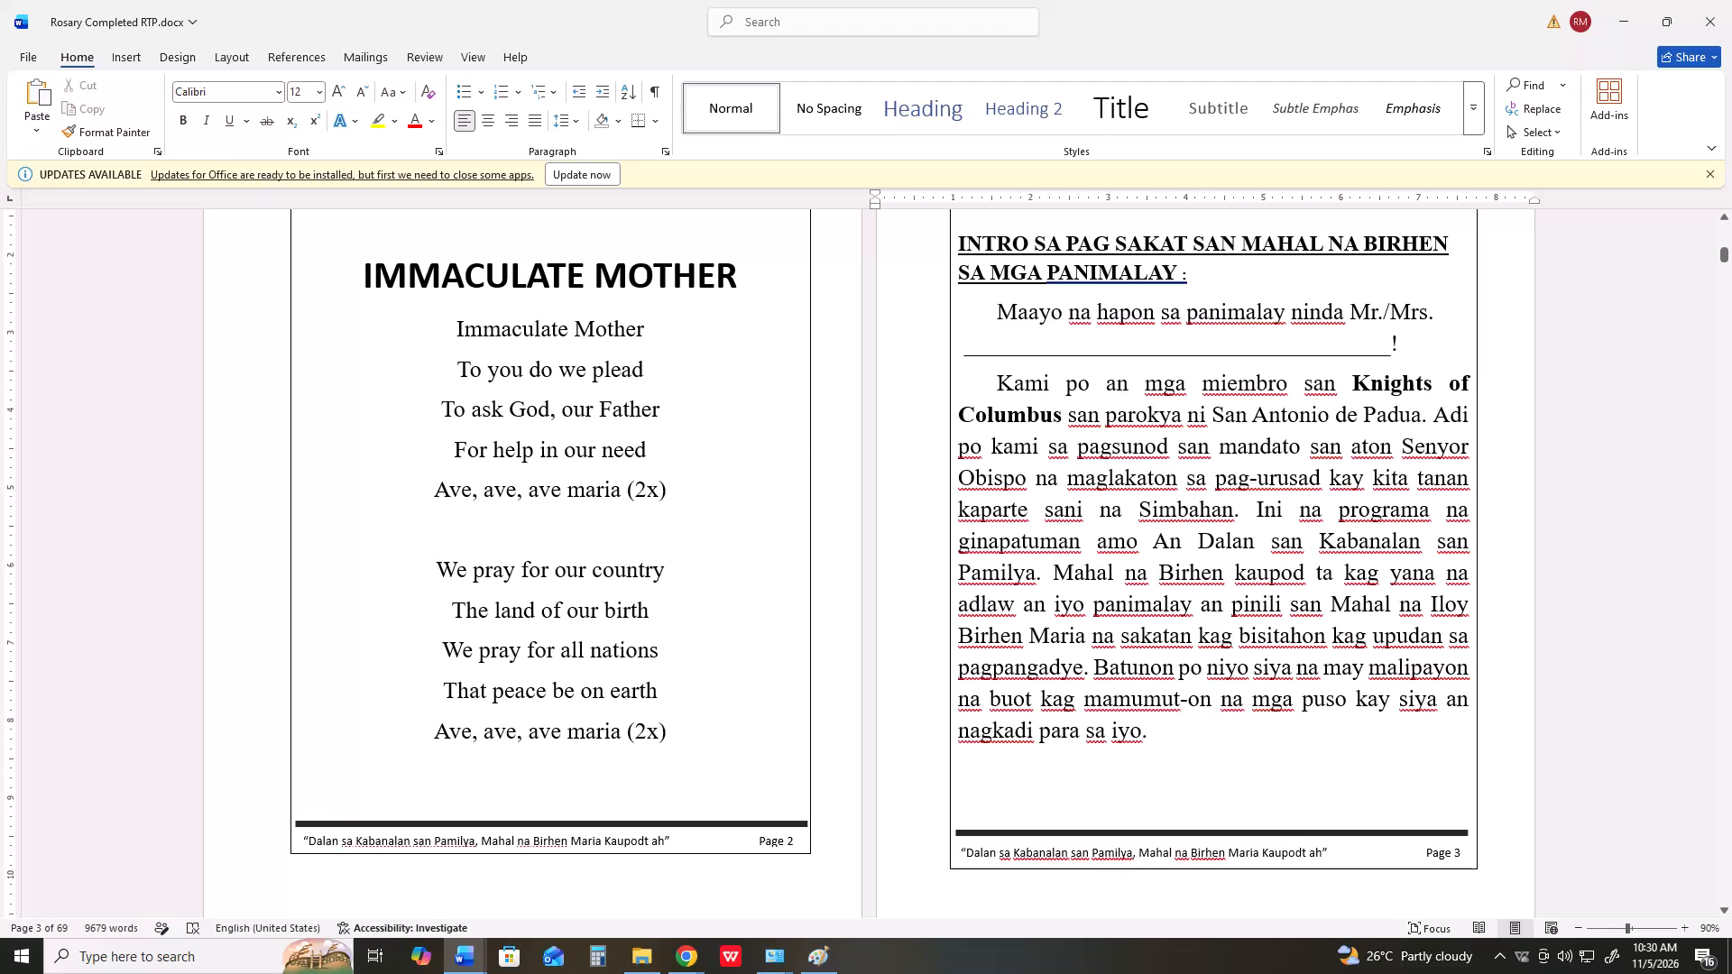
Capture the print preview of the Immaculate Mother and Intro pages and paste the screenshot over r2.png in Paint.
key("ctrl+p")
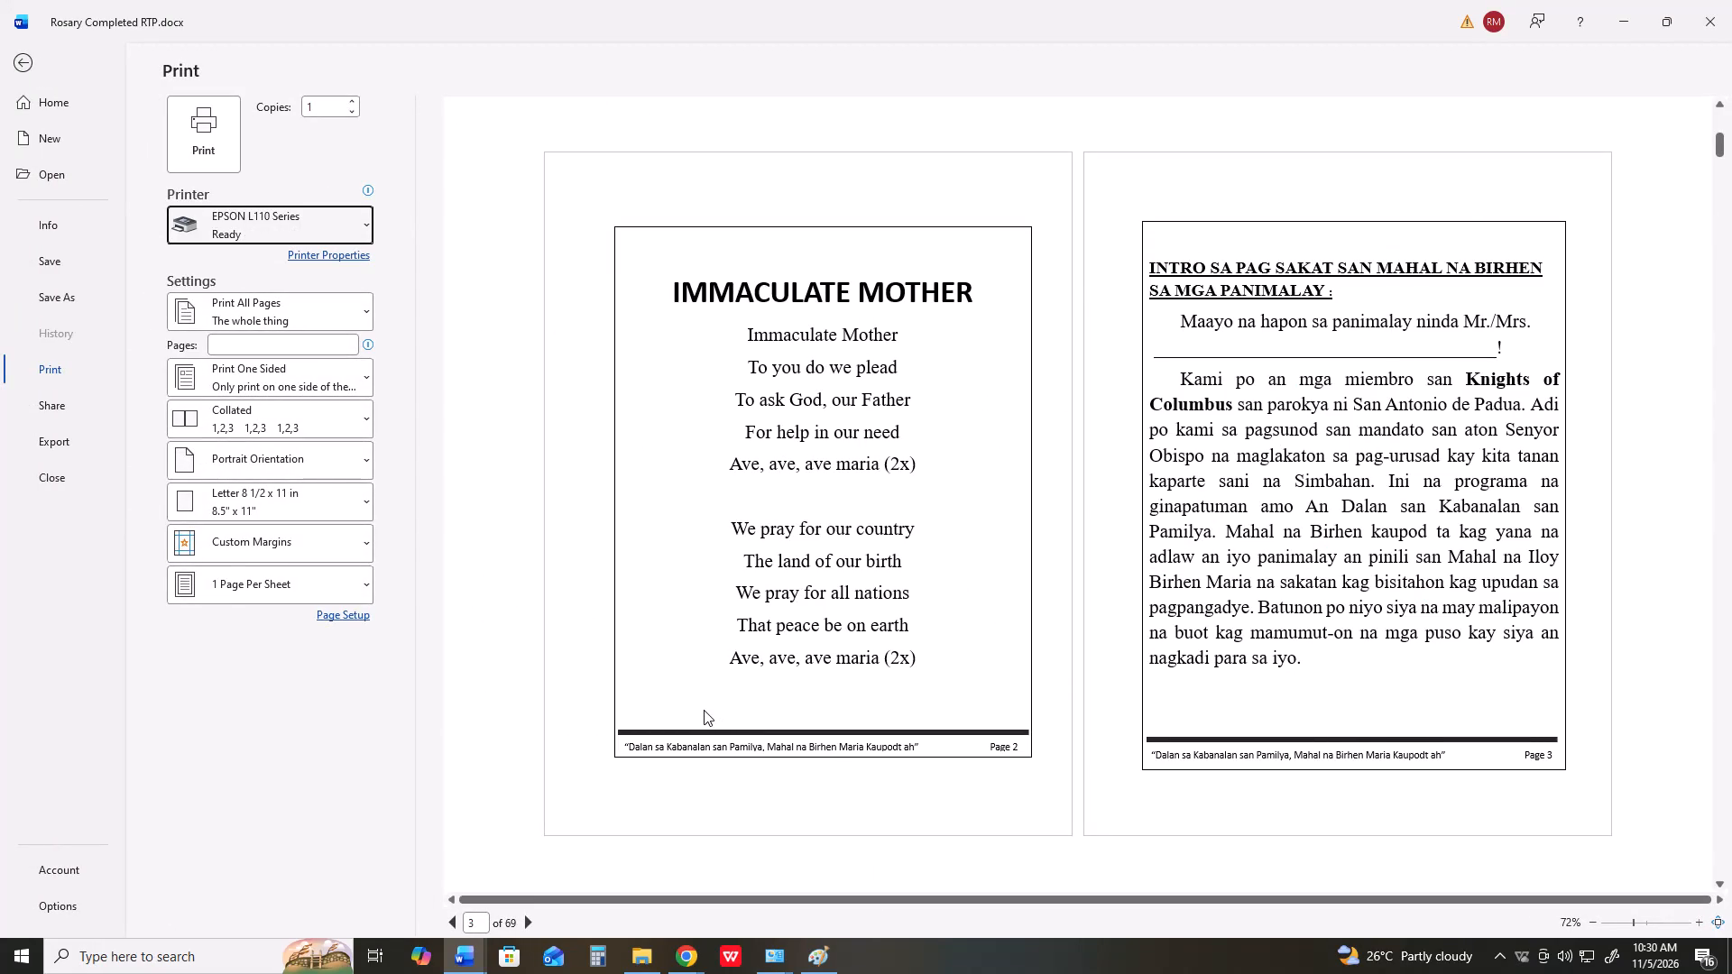
key("Print")
key("alt+Tab")
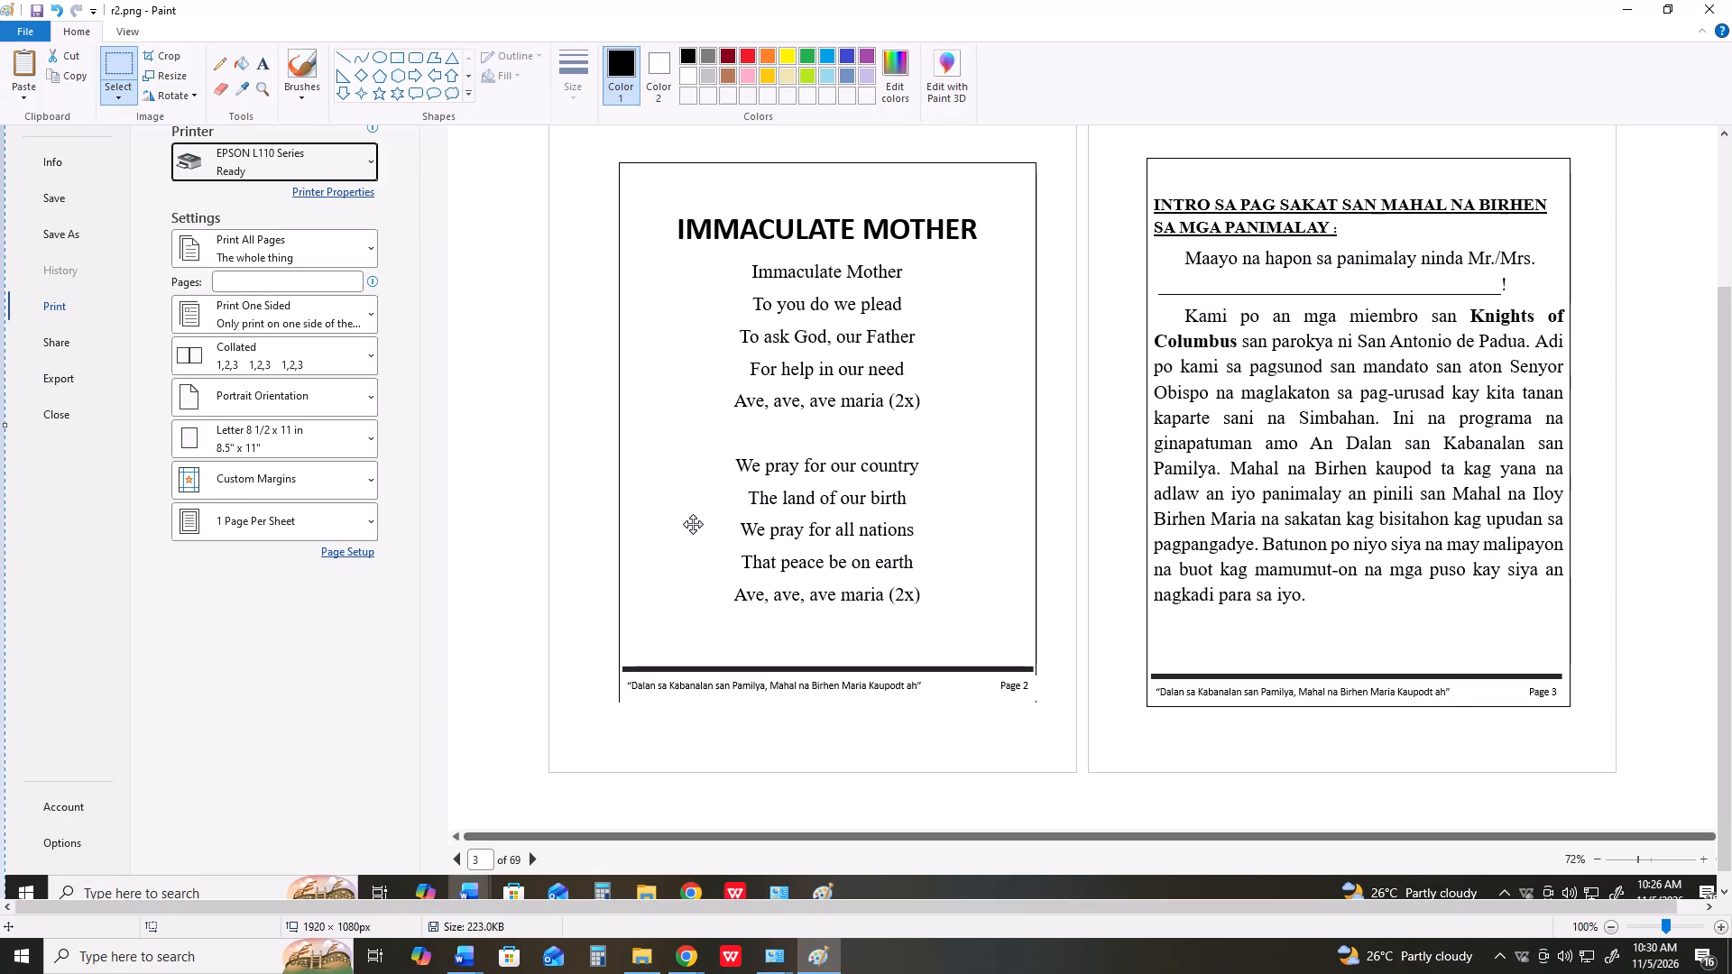
key("ctrl+v")
scroll(860, 606, "down", 1)
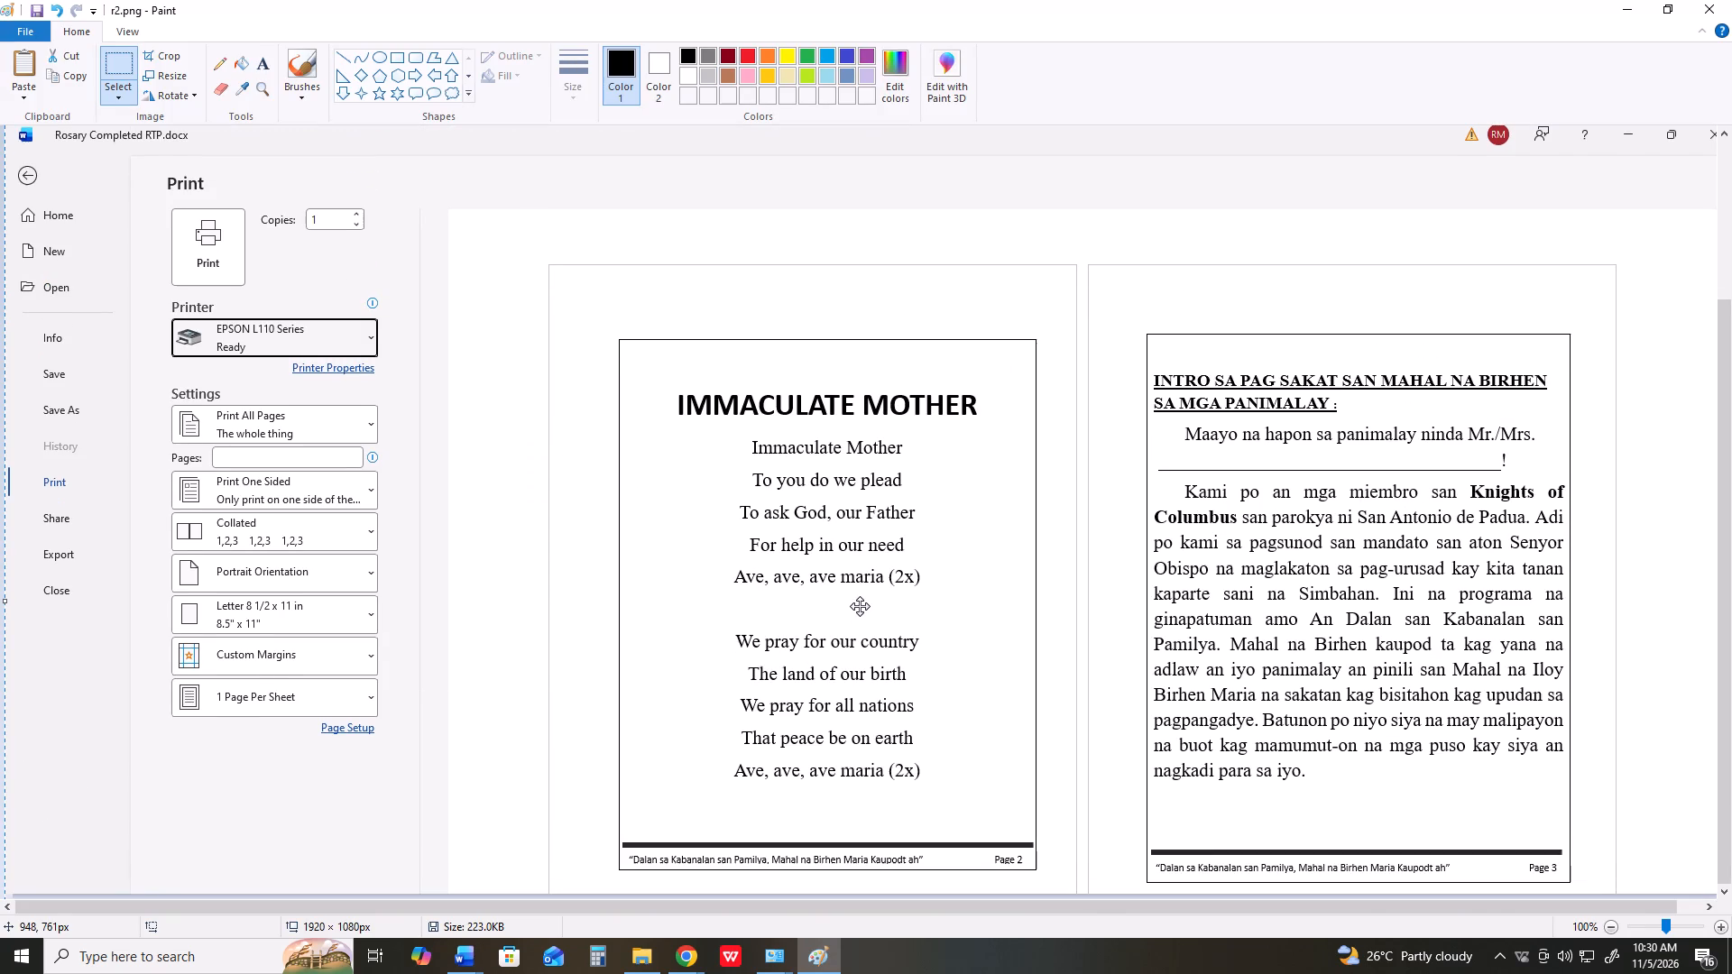
scroll(838, 587, "down", 2)
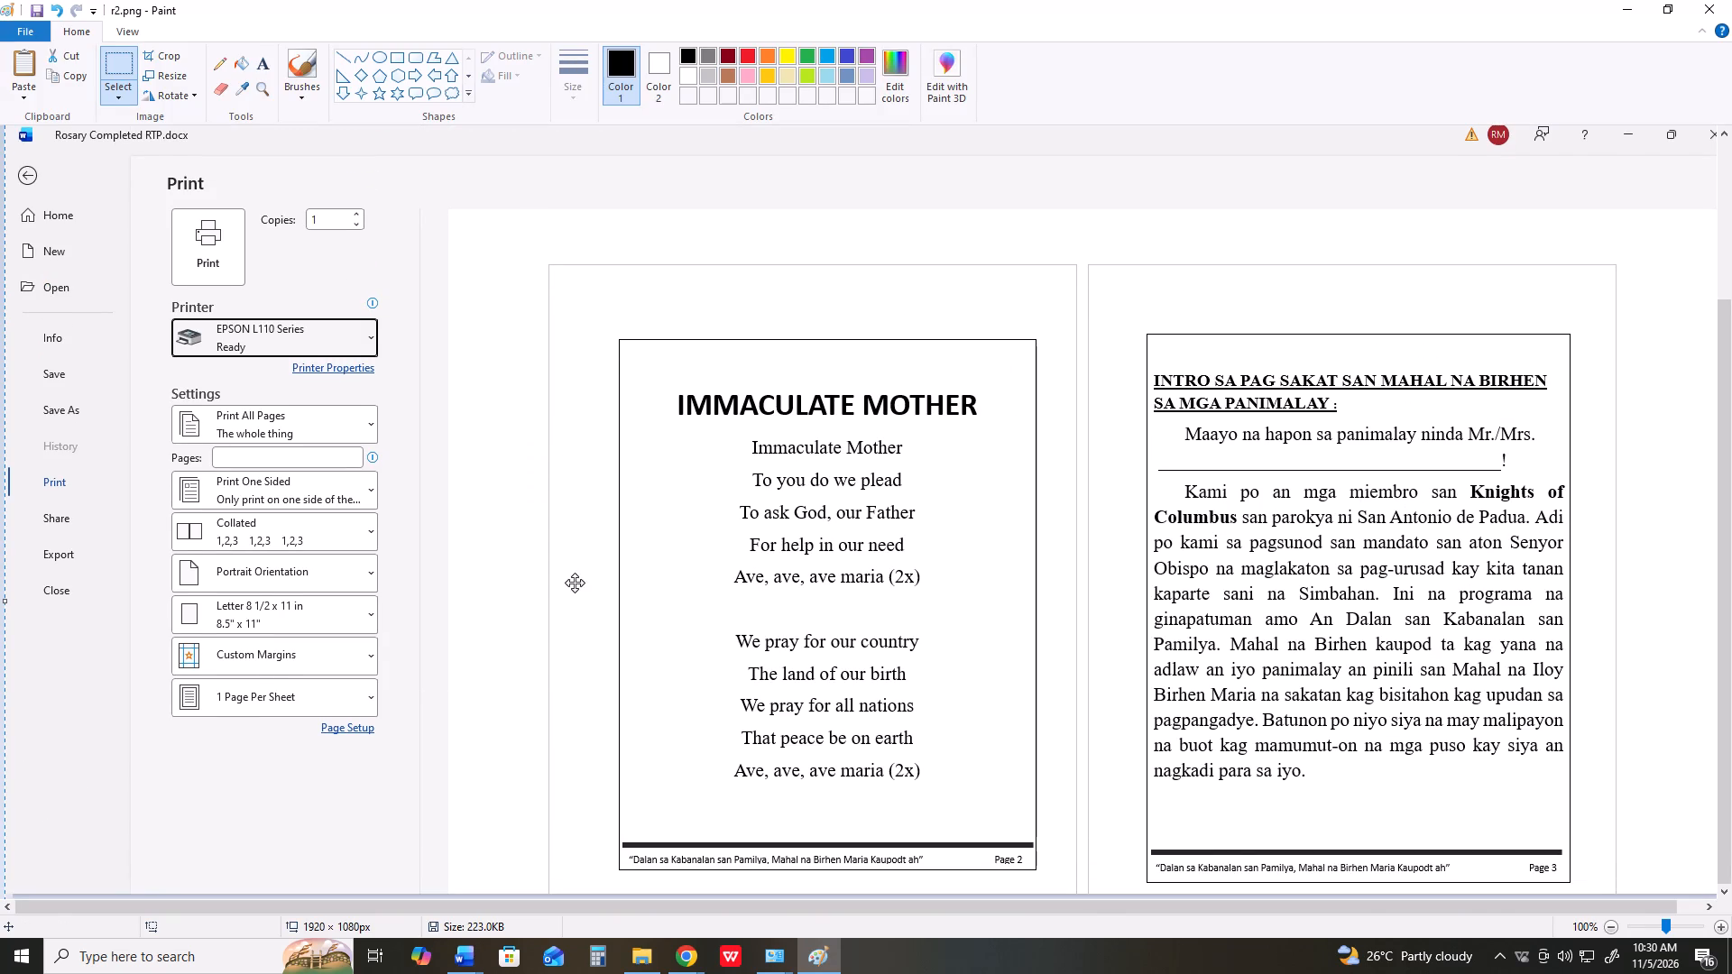
Crop the pasted screenshot to the Immaculate Mother and Intro page frames, about 1068 × 619 px.
left_click(127, 71)
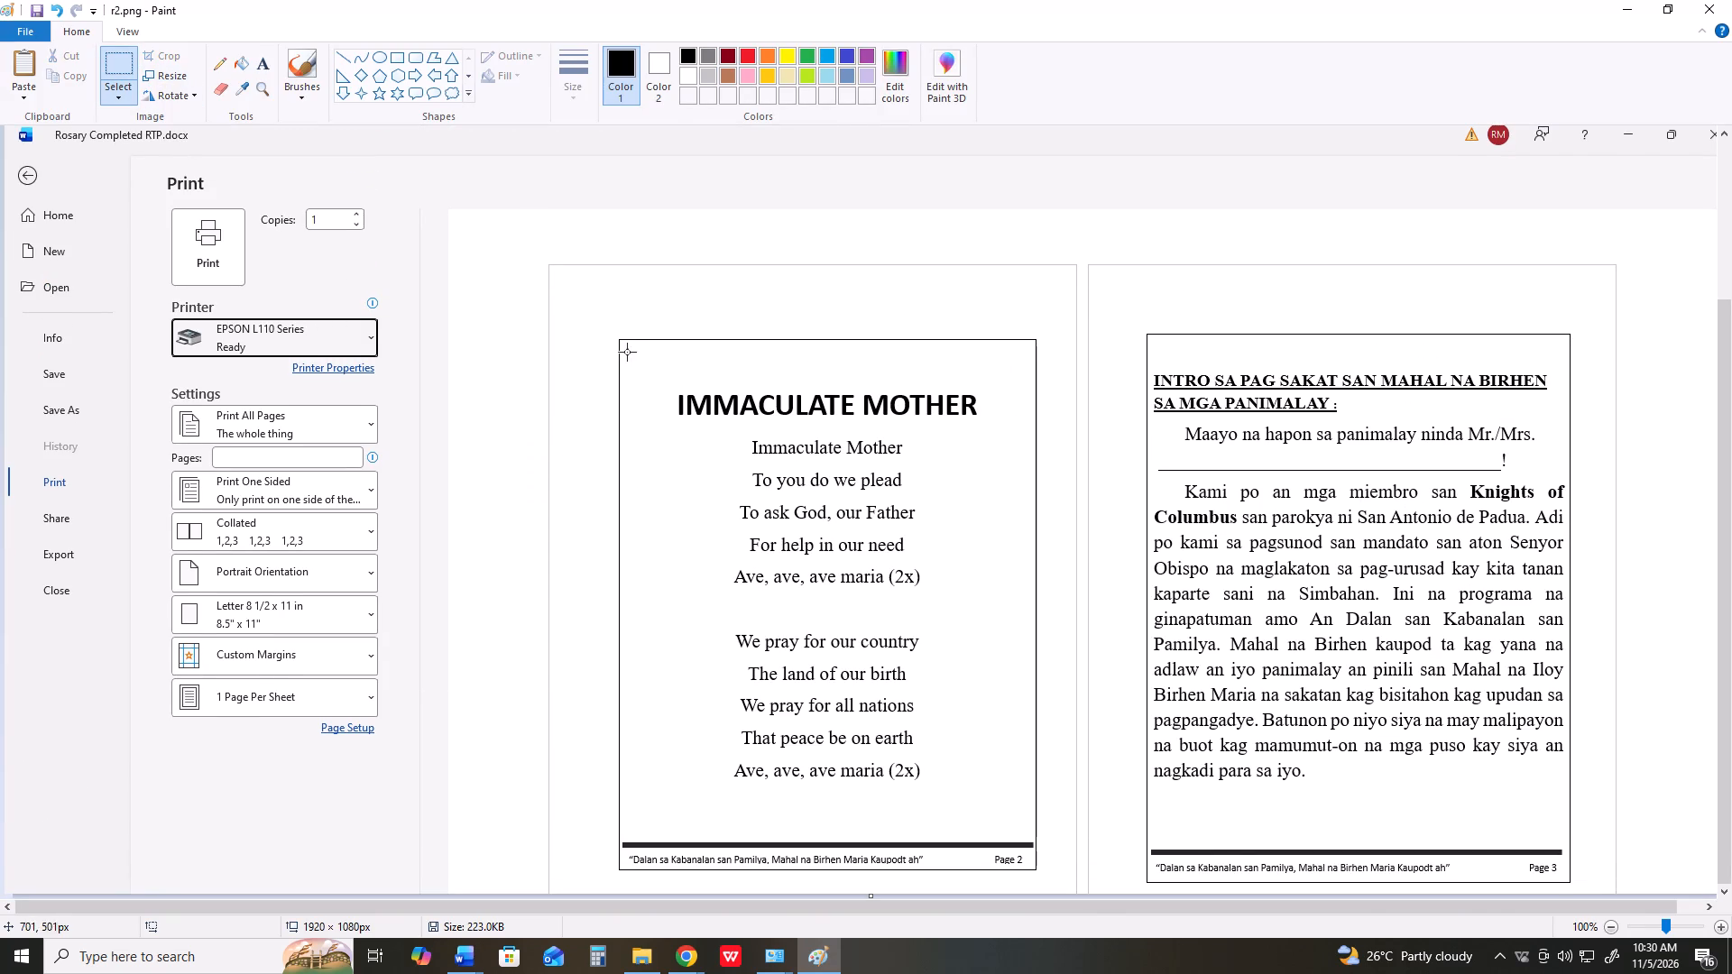
scroll(583, 339, "down", 4)
scroll(1350, 368, "down", 3)
scroll(1496, 357, "down", 2)
left_click_drag(615, 332, 945, 700)
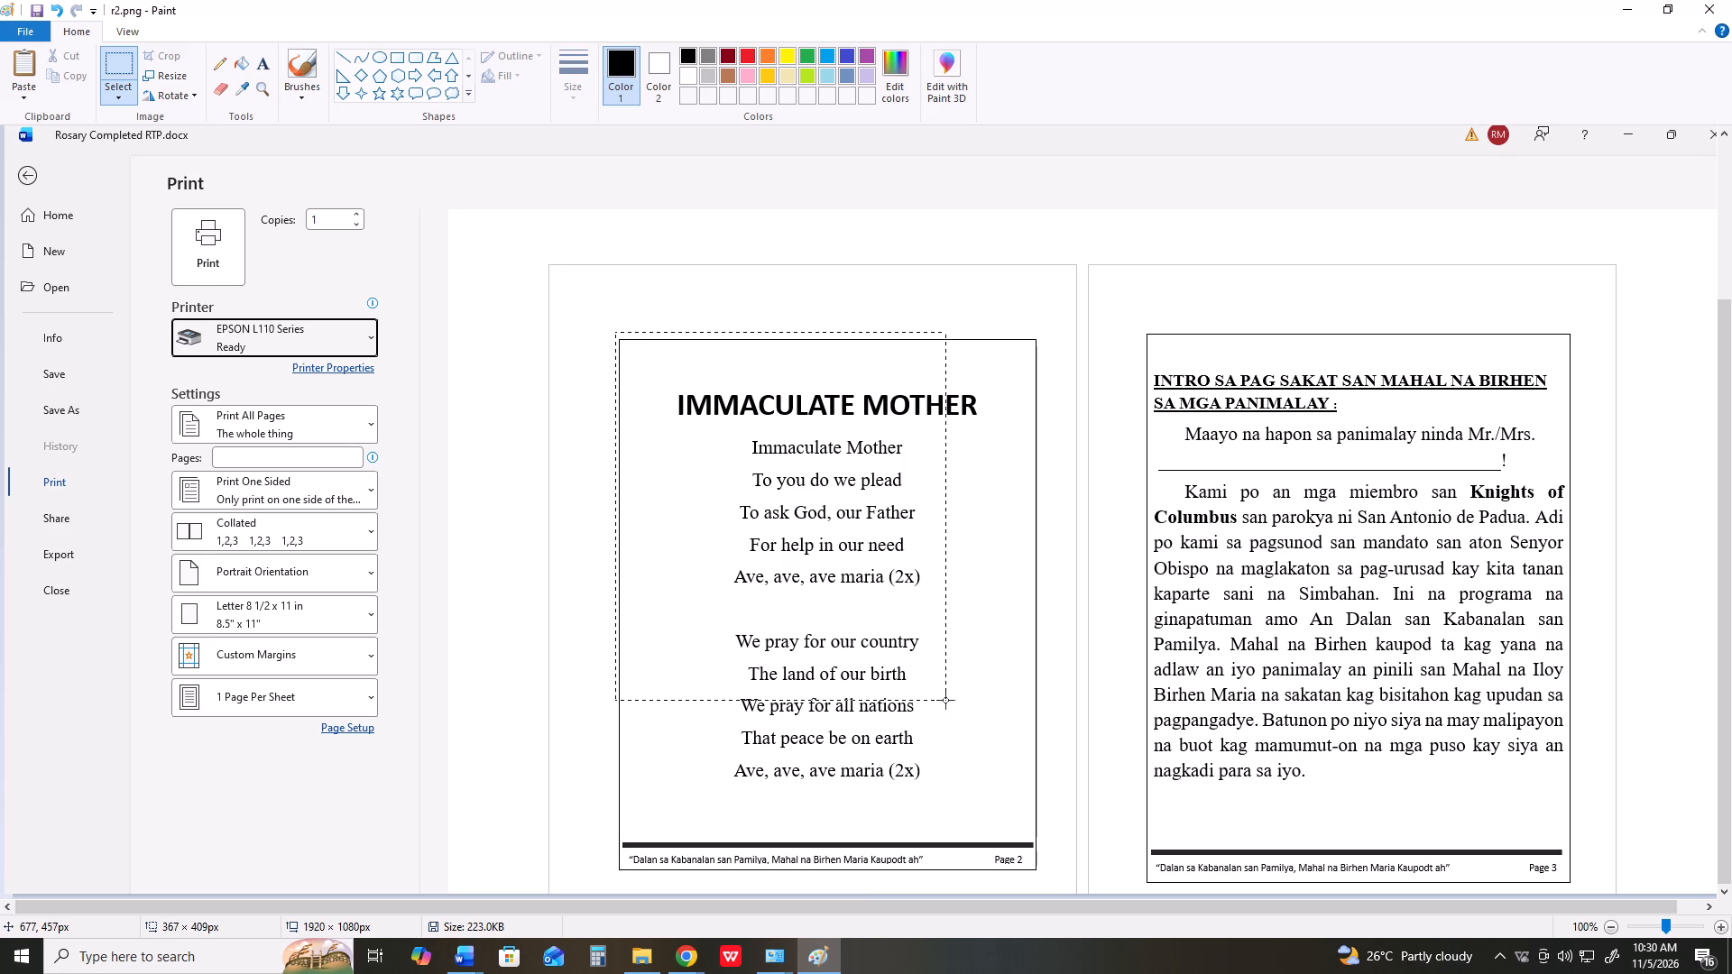
left_click_drag(945, 700, 1571, 891)
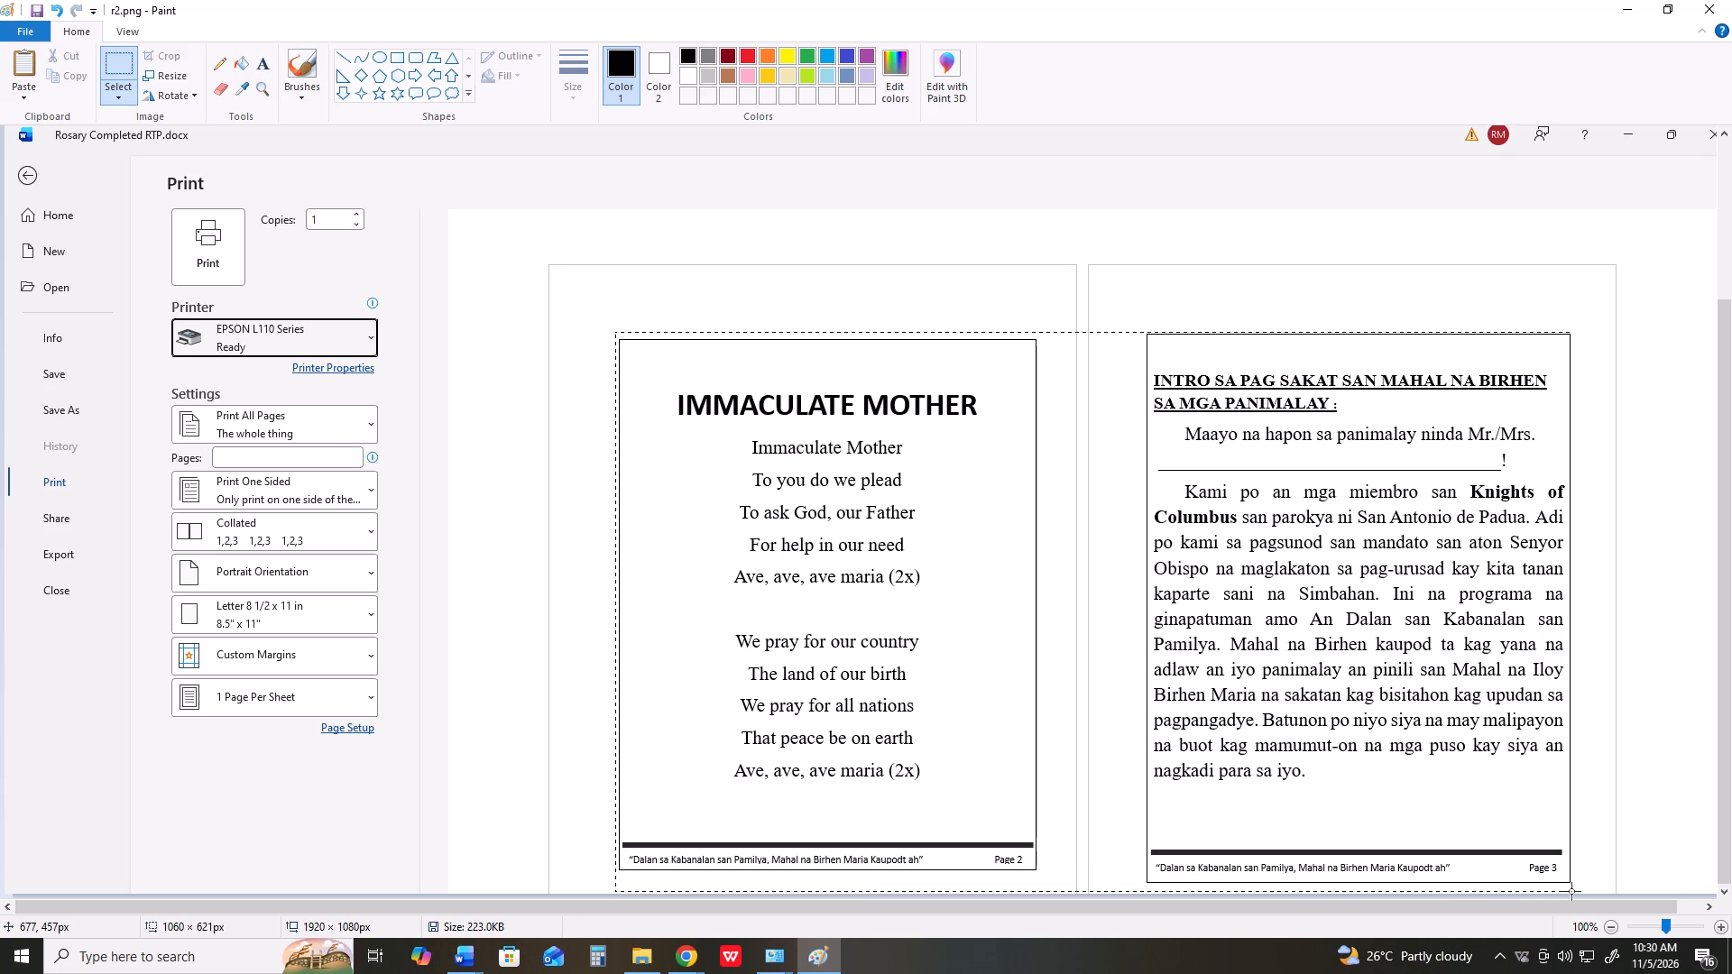
left_click_drag(1571, 891, 1578, 889)
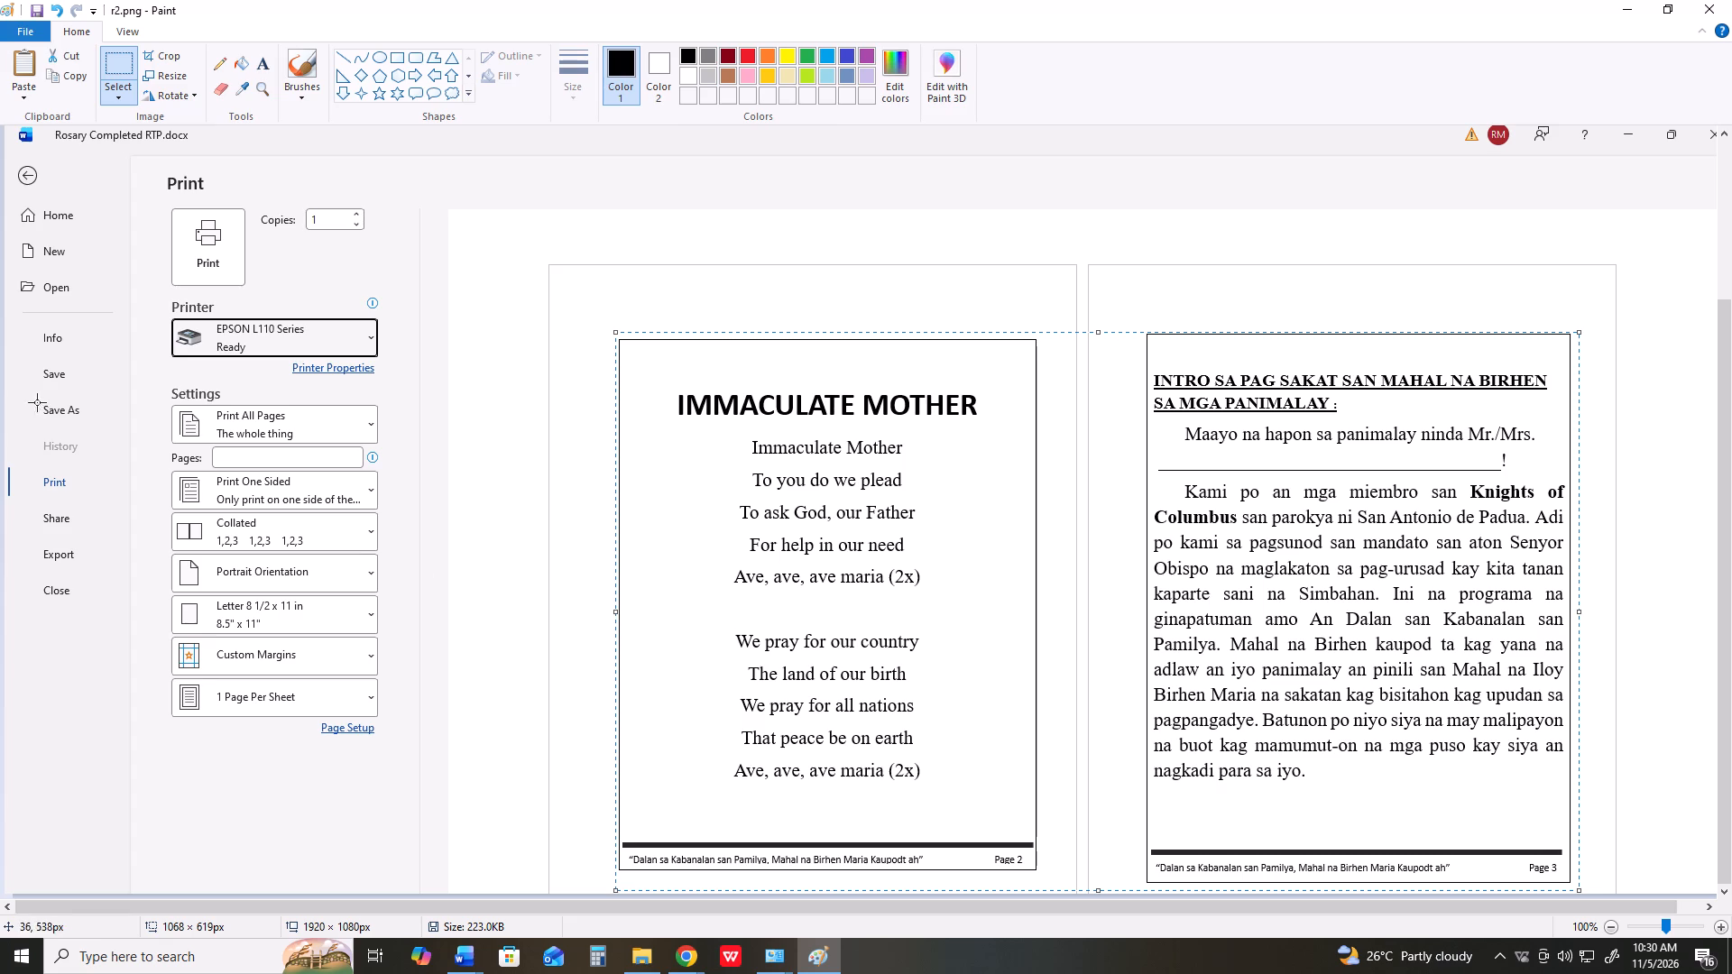
left_click(170, 60)
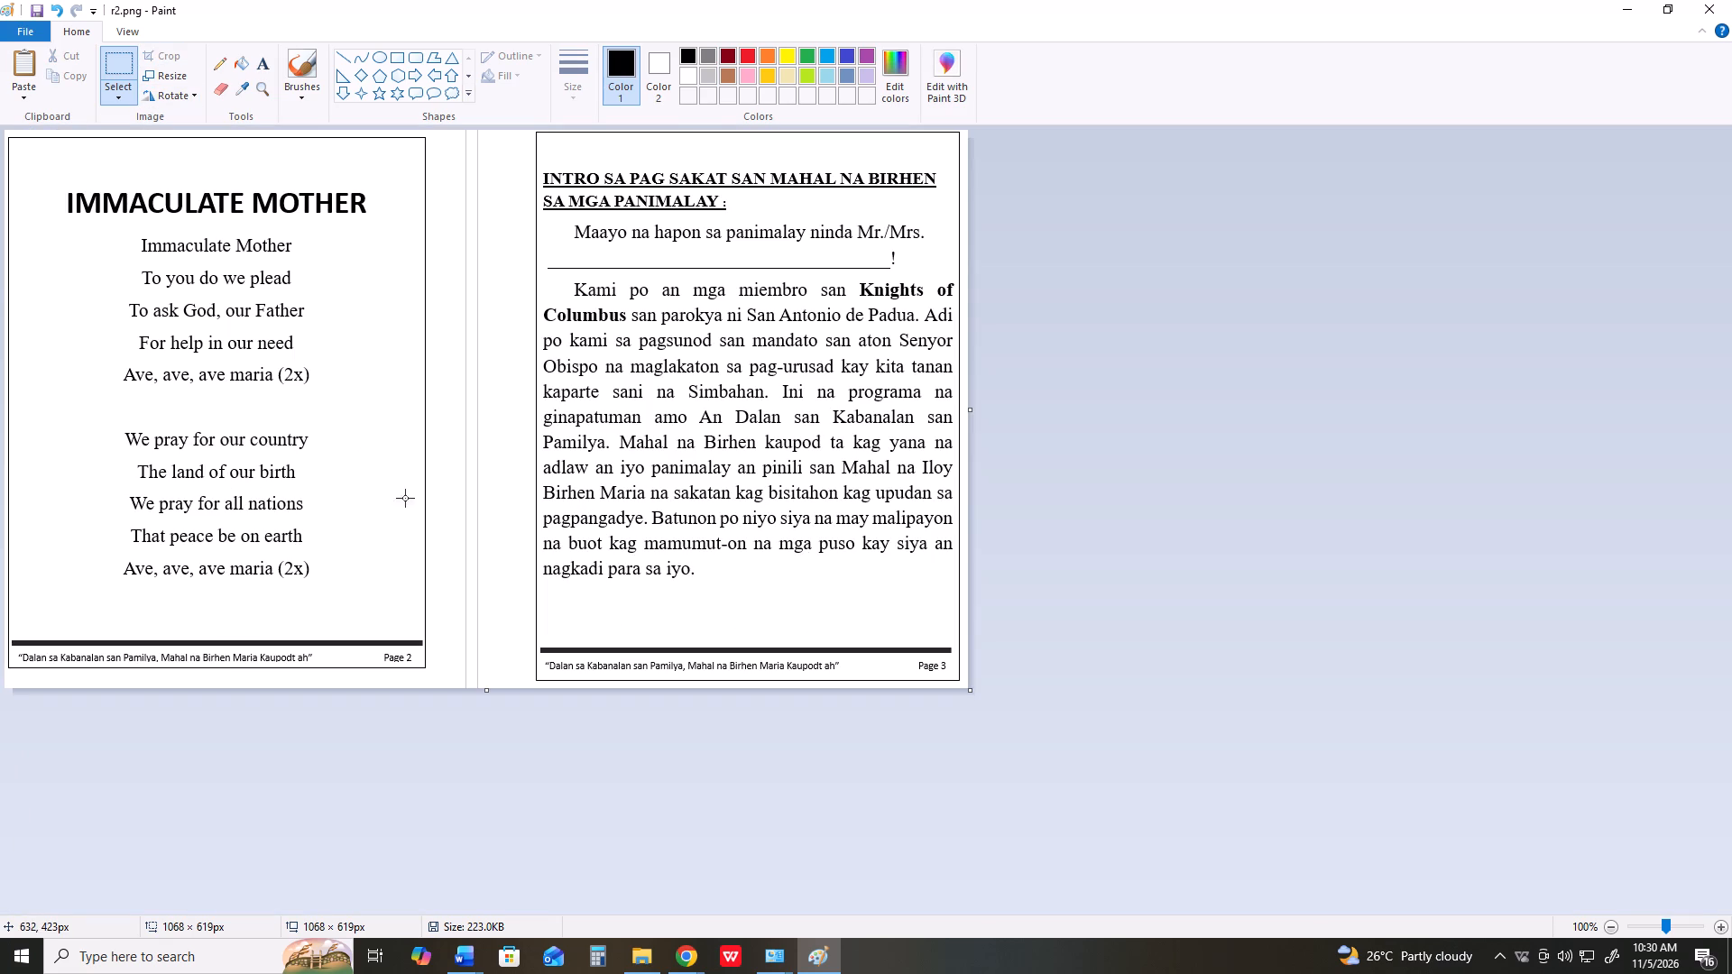
Save the cropped image as a new PNG named r4.png in Downloads.
left_click(18, 31)
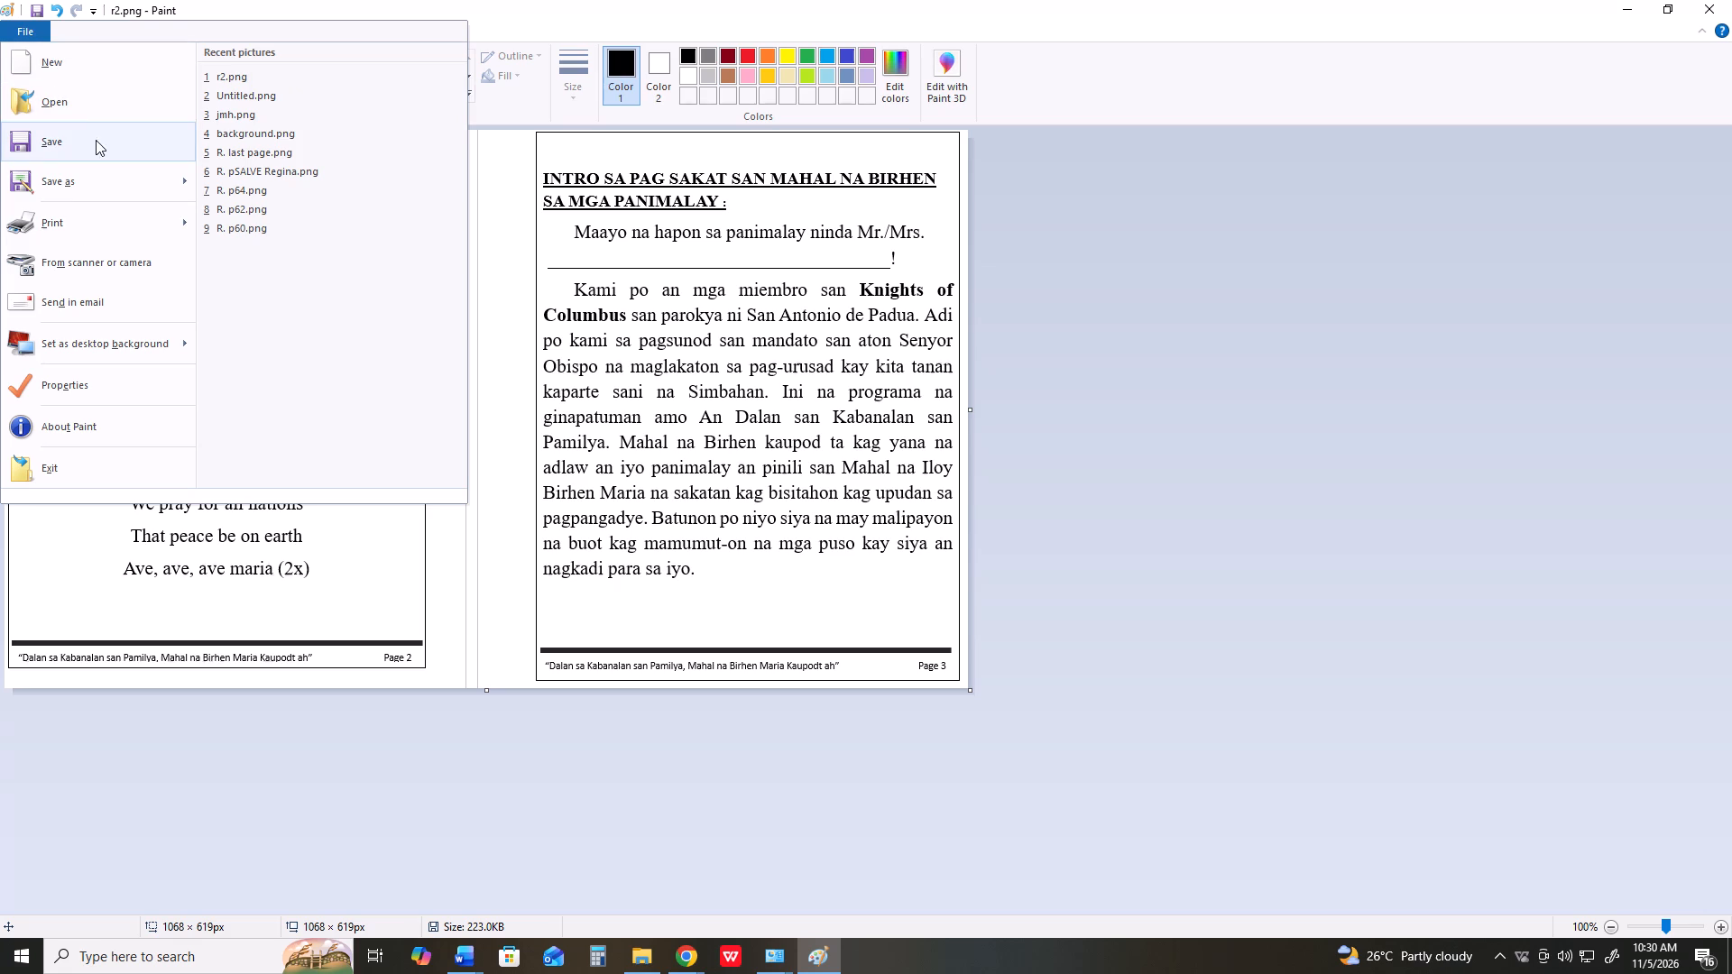
left_click(85, 179)
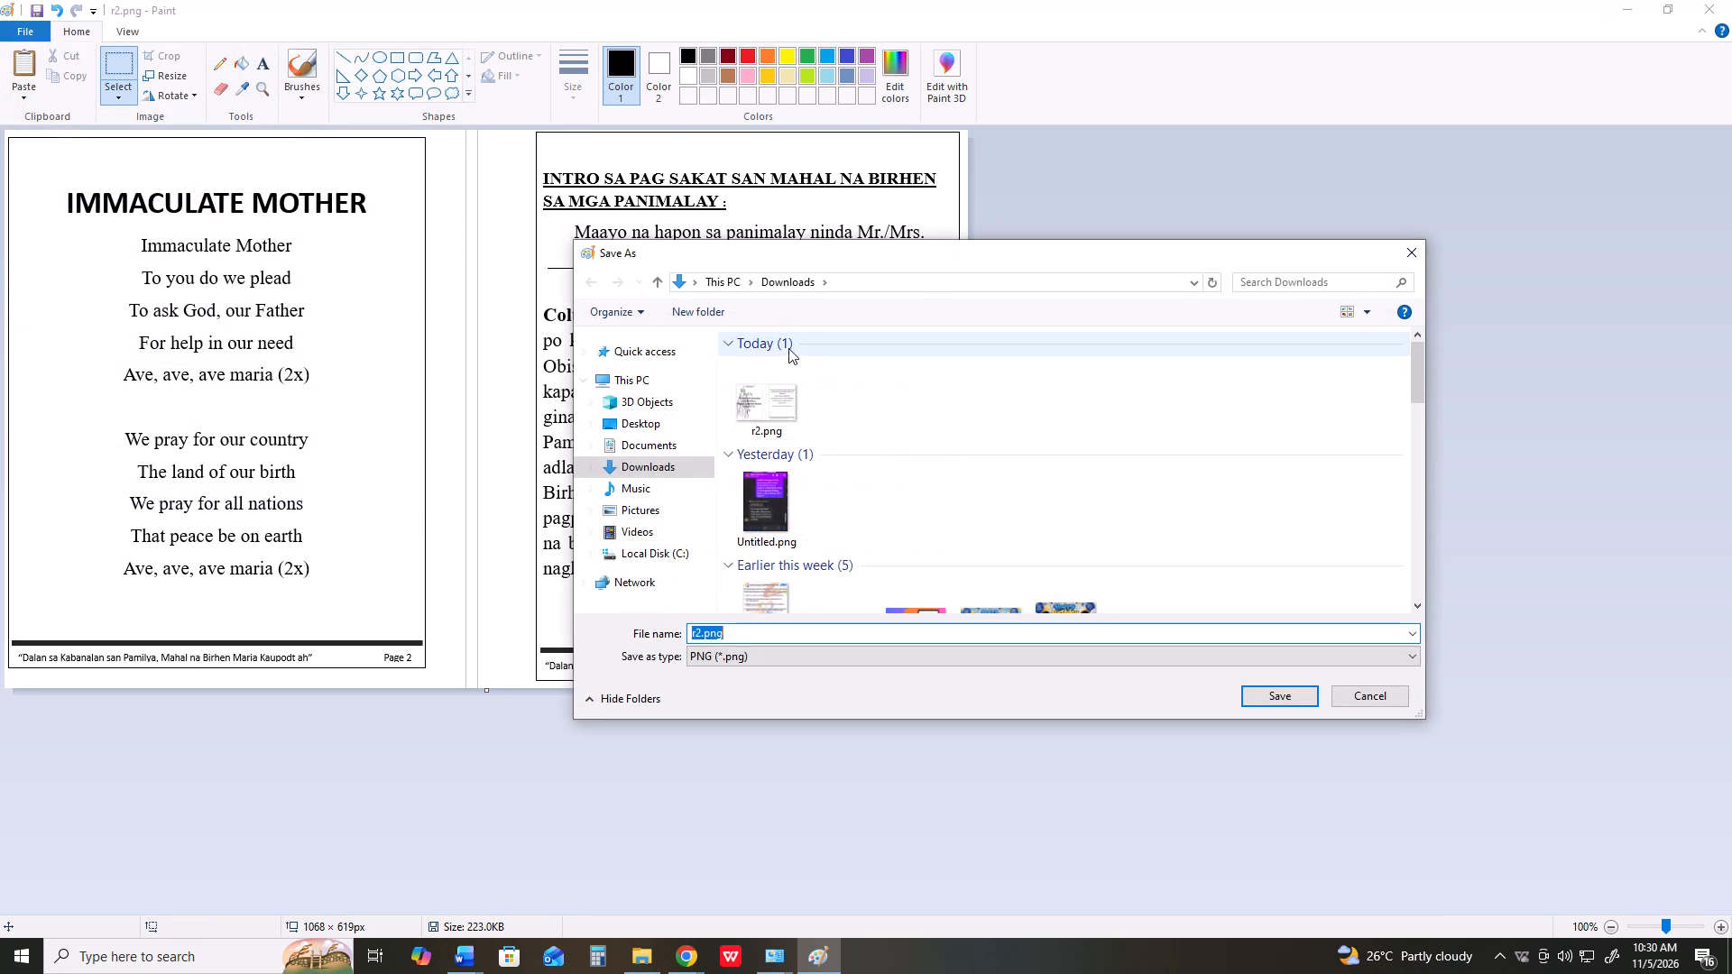
left_click(700, 629)
key("BackSpace")
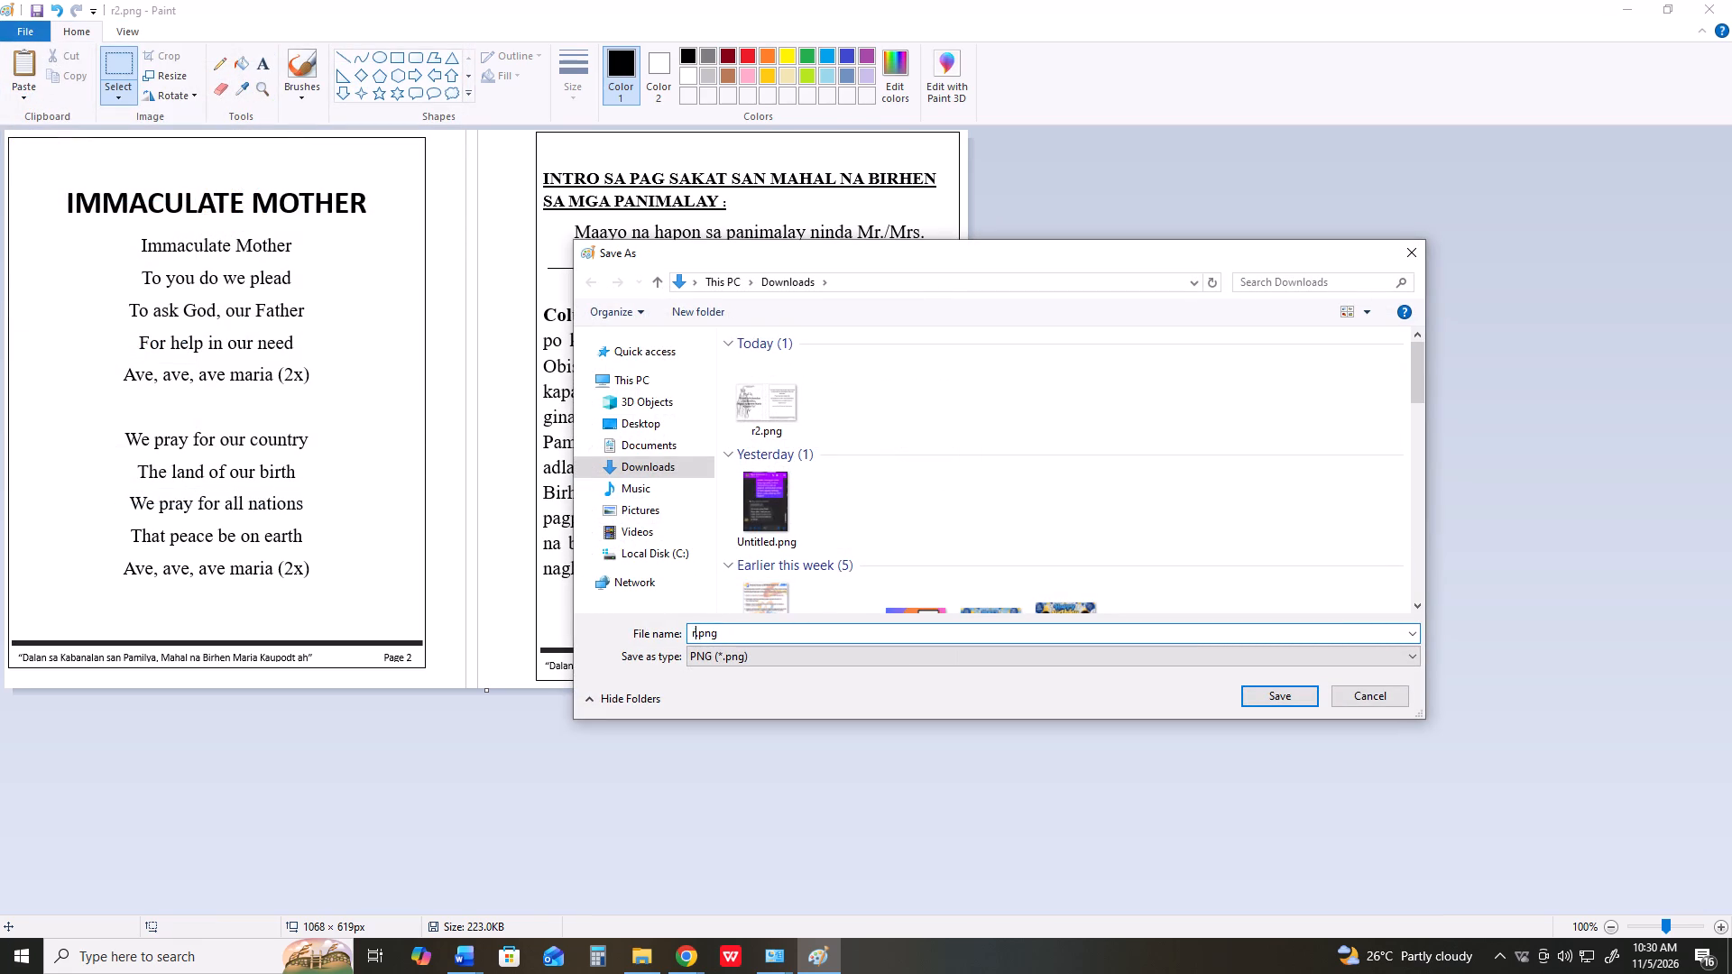
key("4")
key("Return")
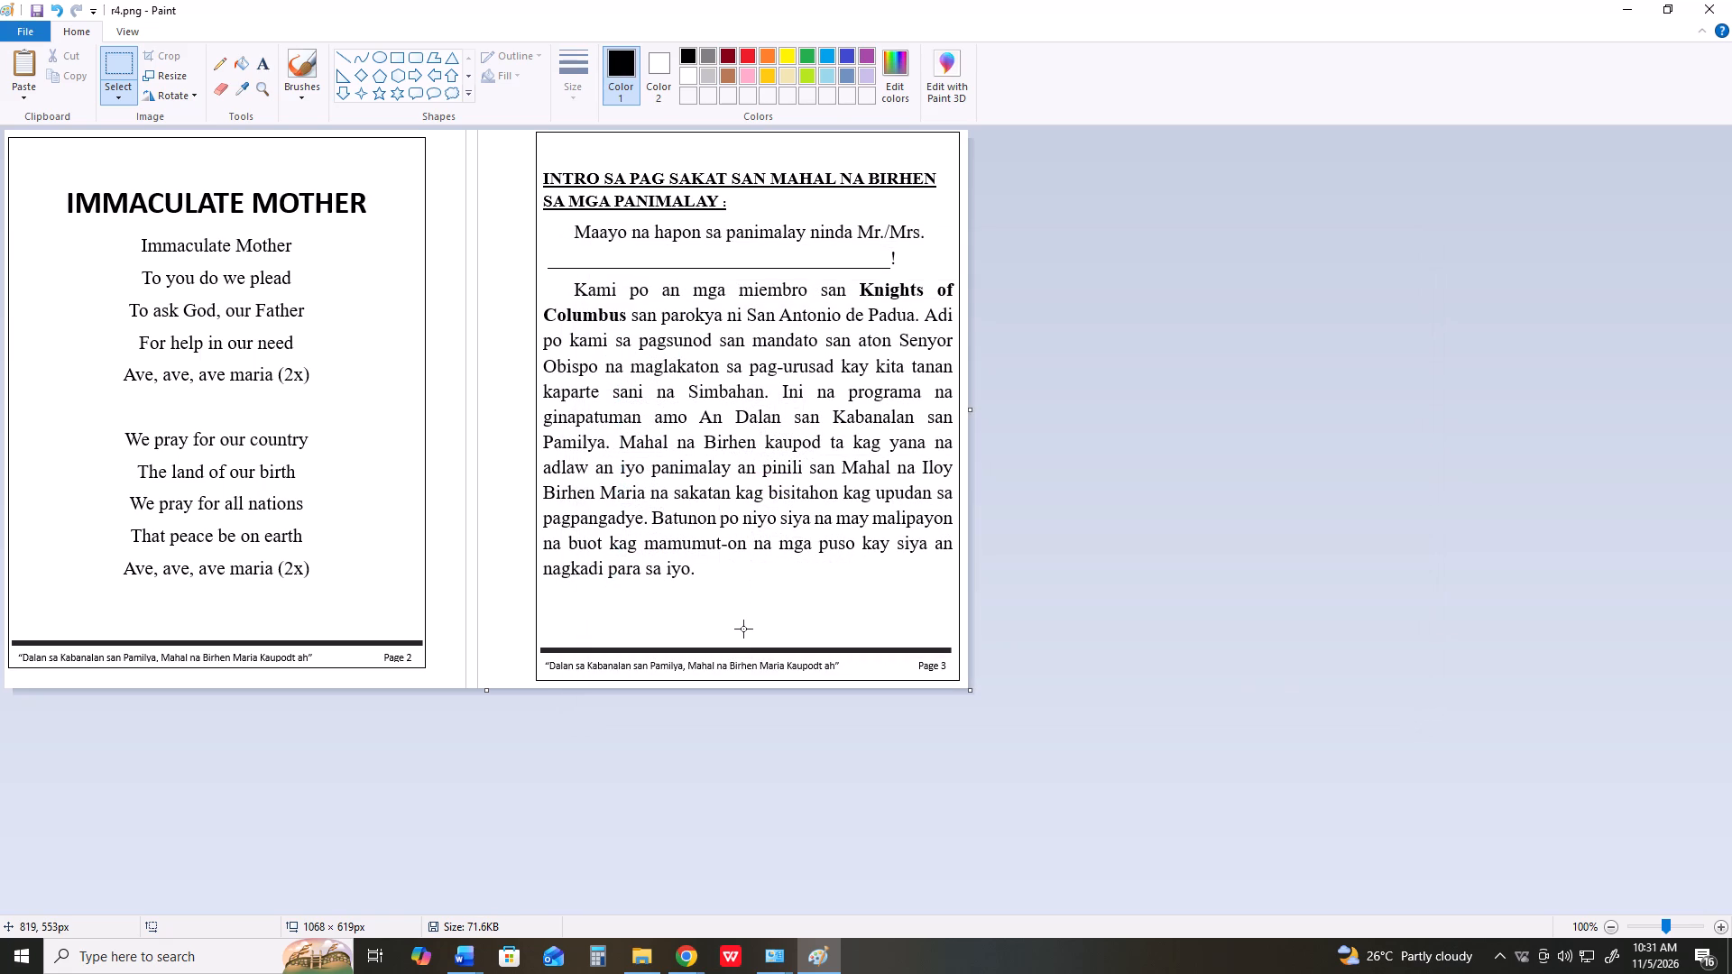
Switch to the rosary document in Word and show the Kanta sa Pagtuna and Pangadye sa Pagtuna pages in print preview.
key("alt+Tab")
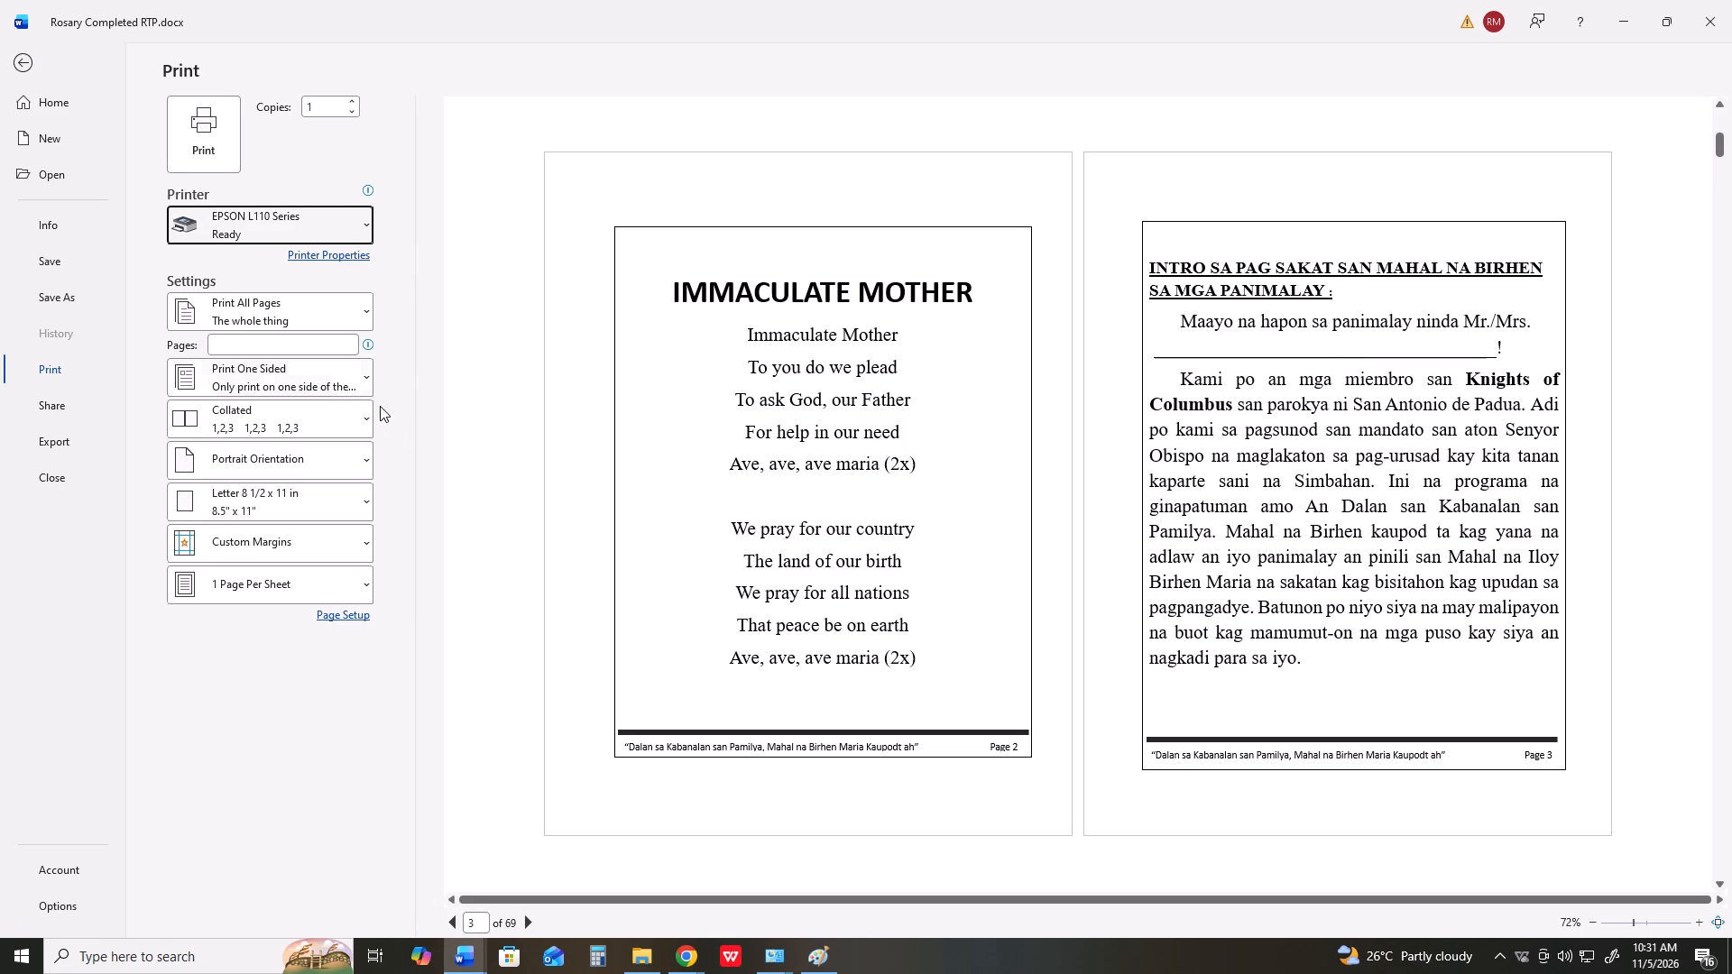
left_click(22, 60)
scroll(1202, 504, "down", 5)
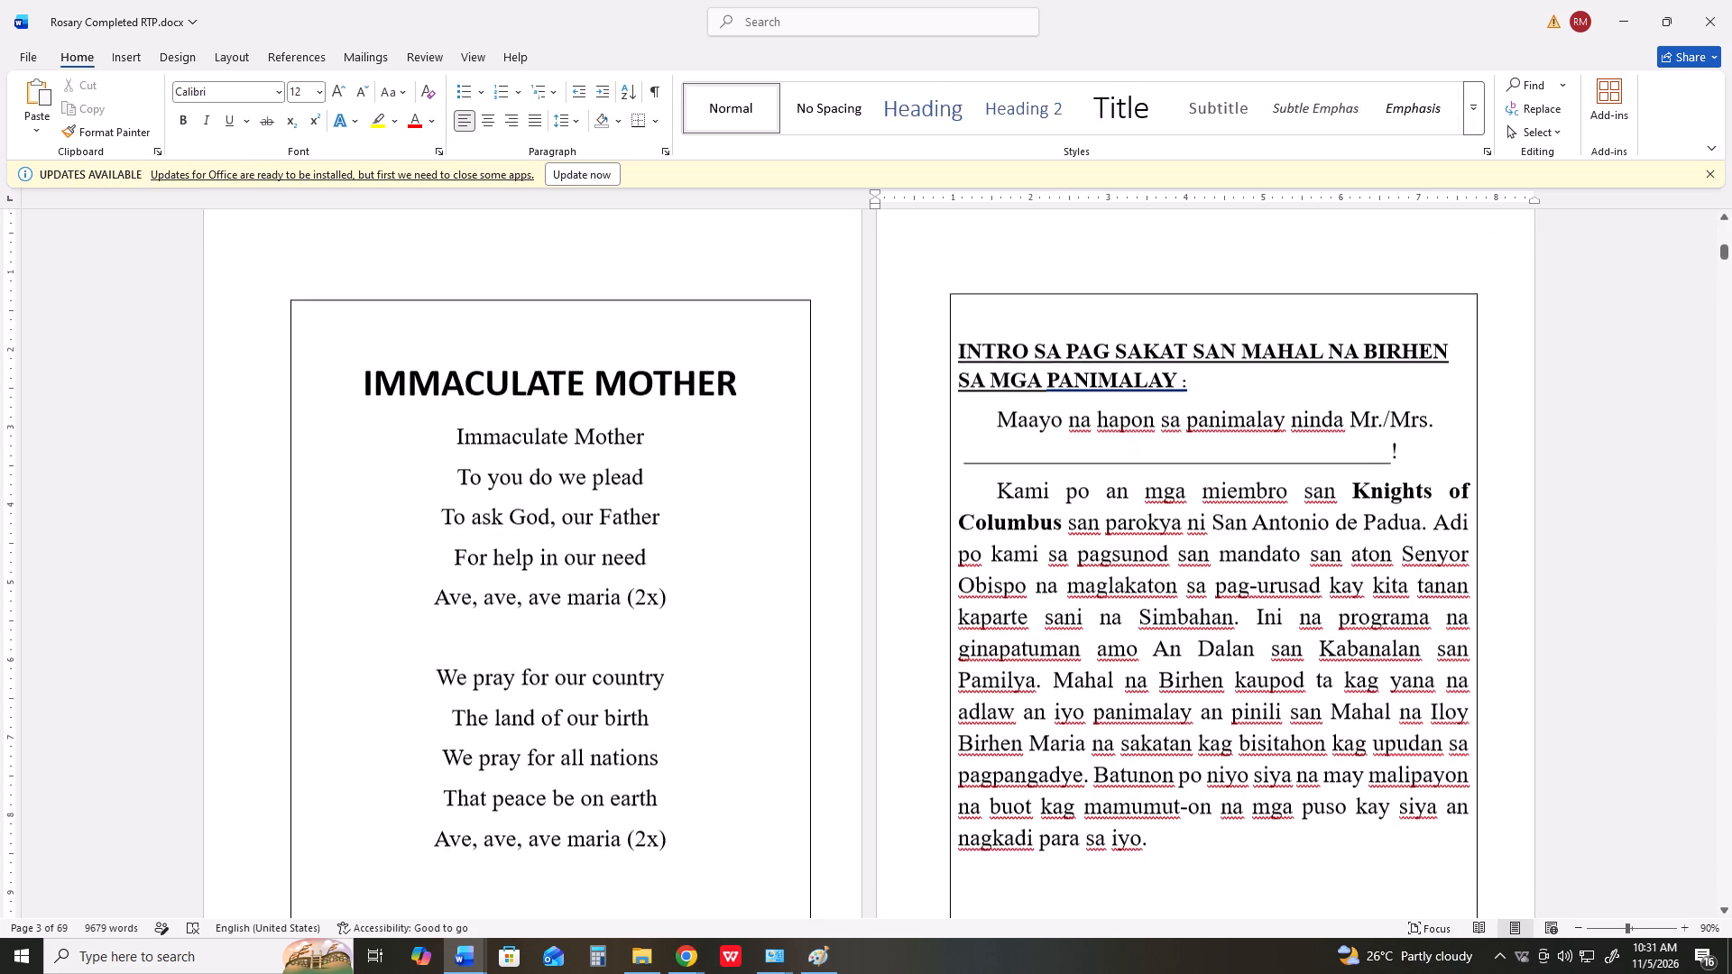
scroll(1202, 490, "down", 20)
scroll(1202, 490, "down", 19)
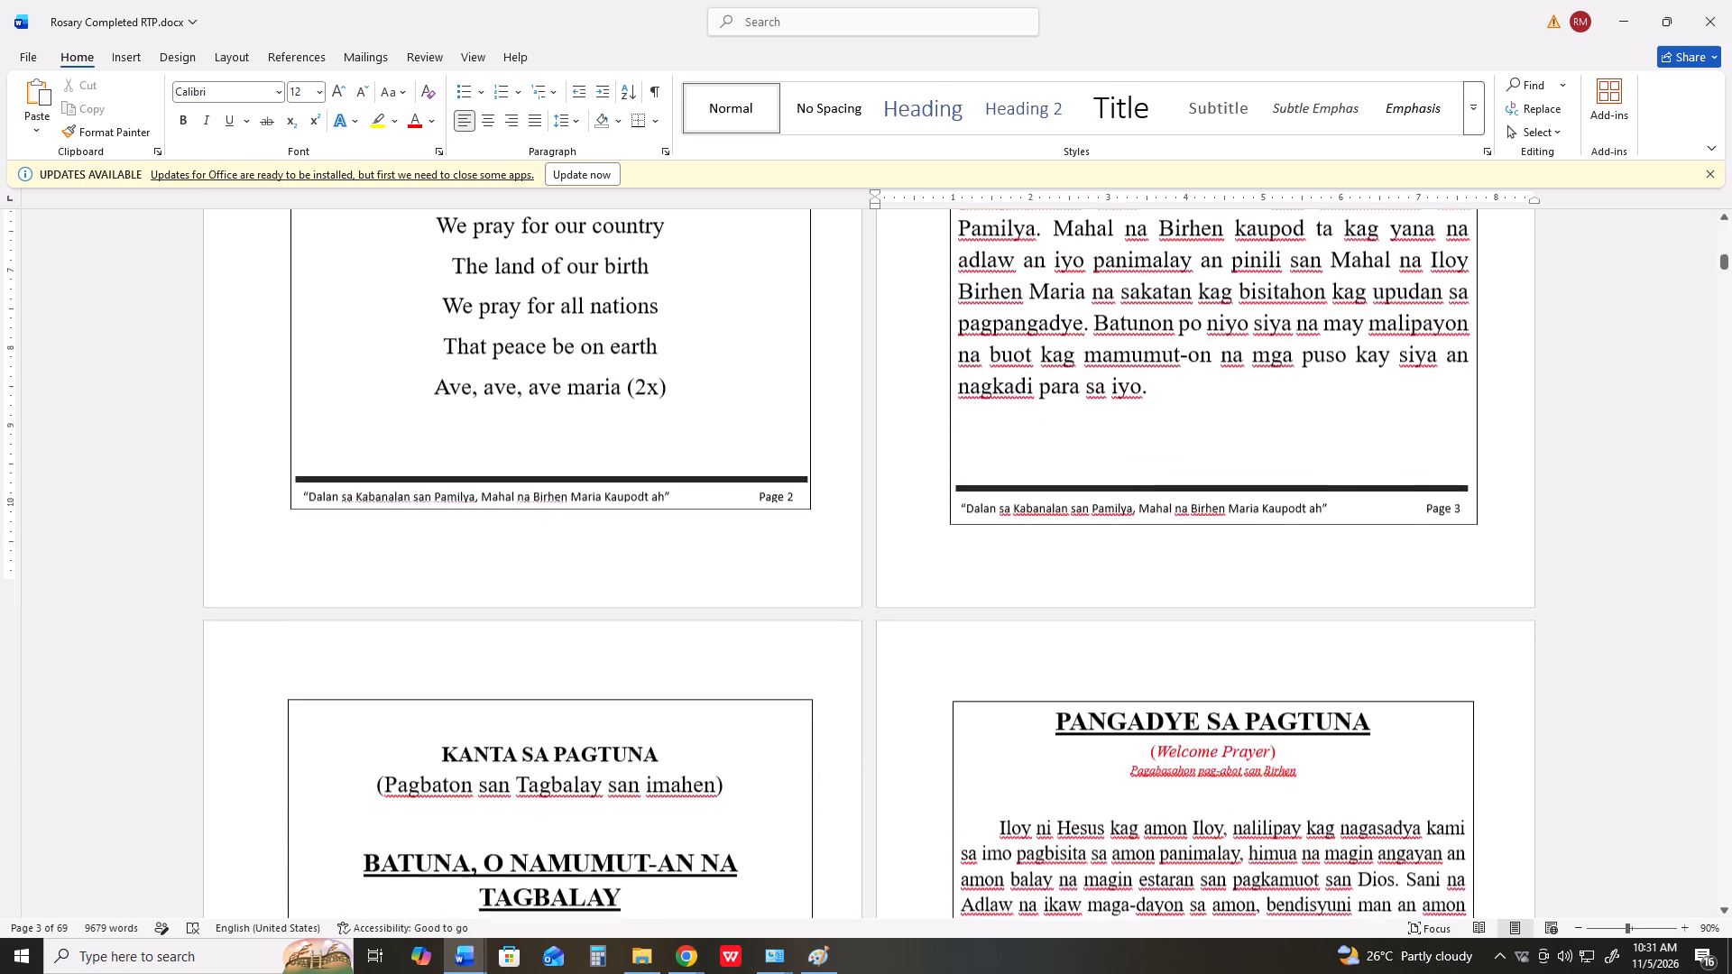
scroll(1203, 439, "down", 20)
scroll(1203, 439, "down", 7)
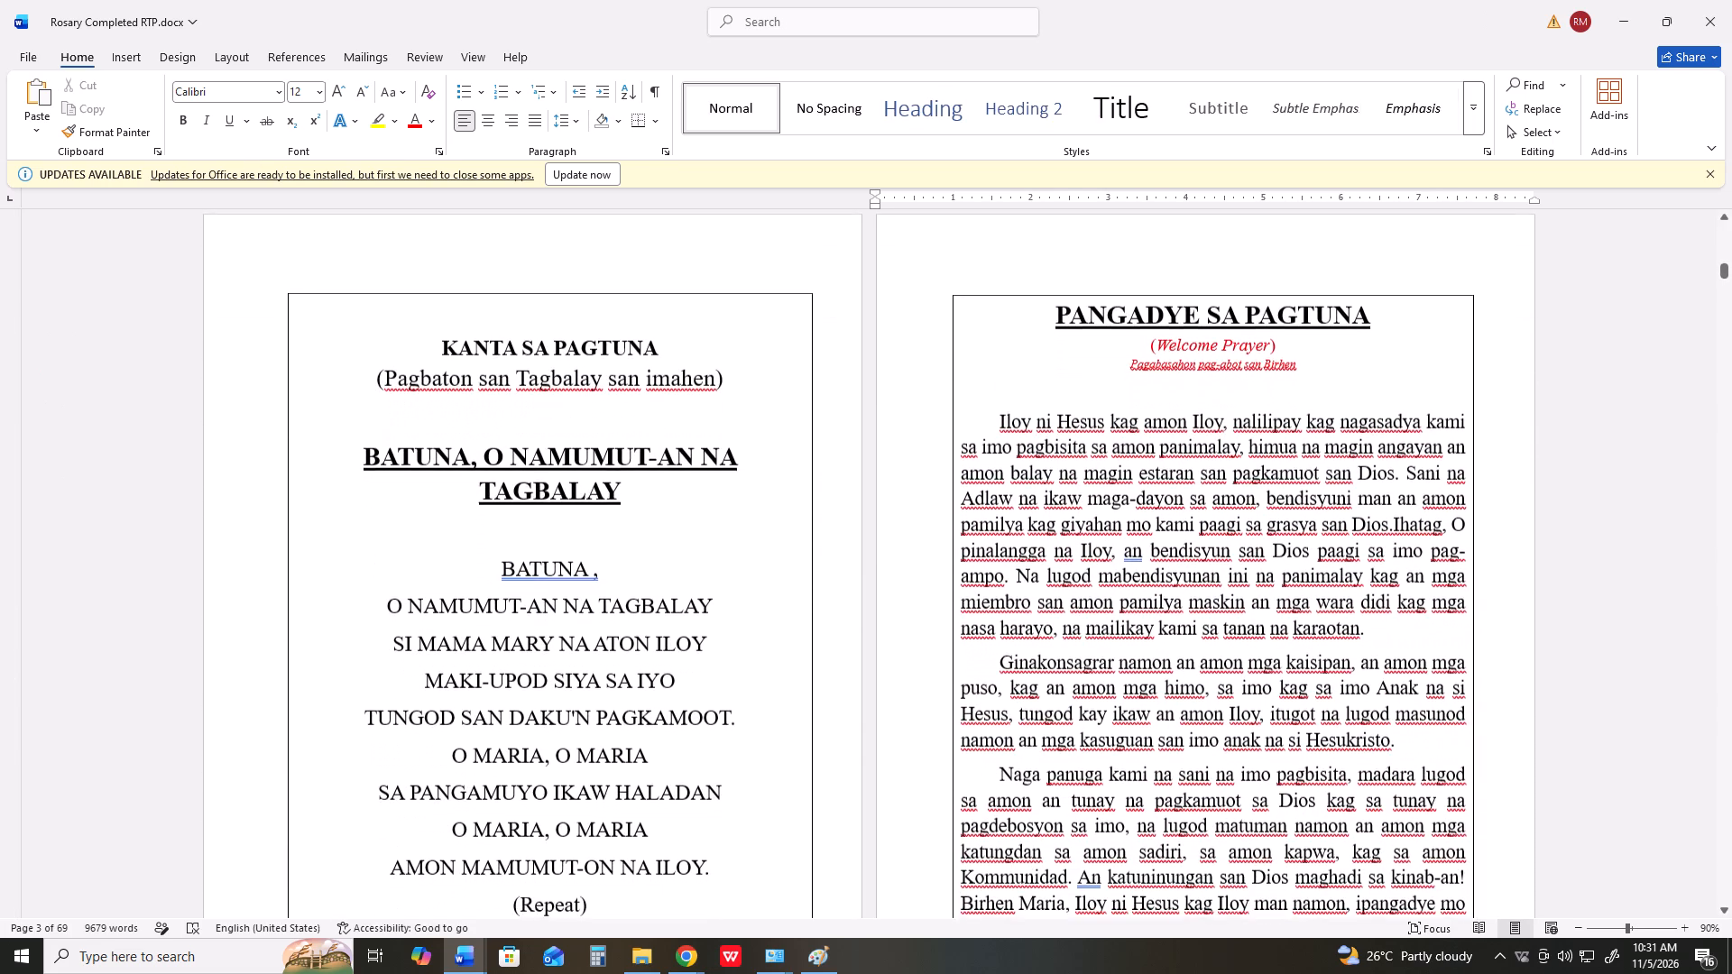
scroll(1203, 450, "down", 7)
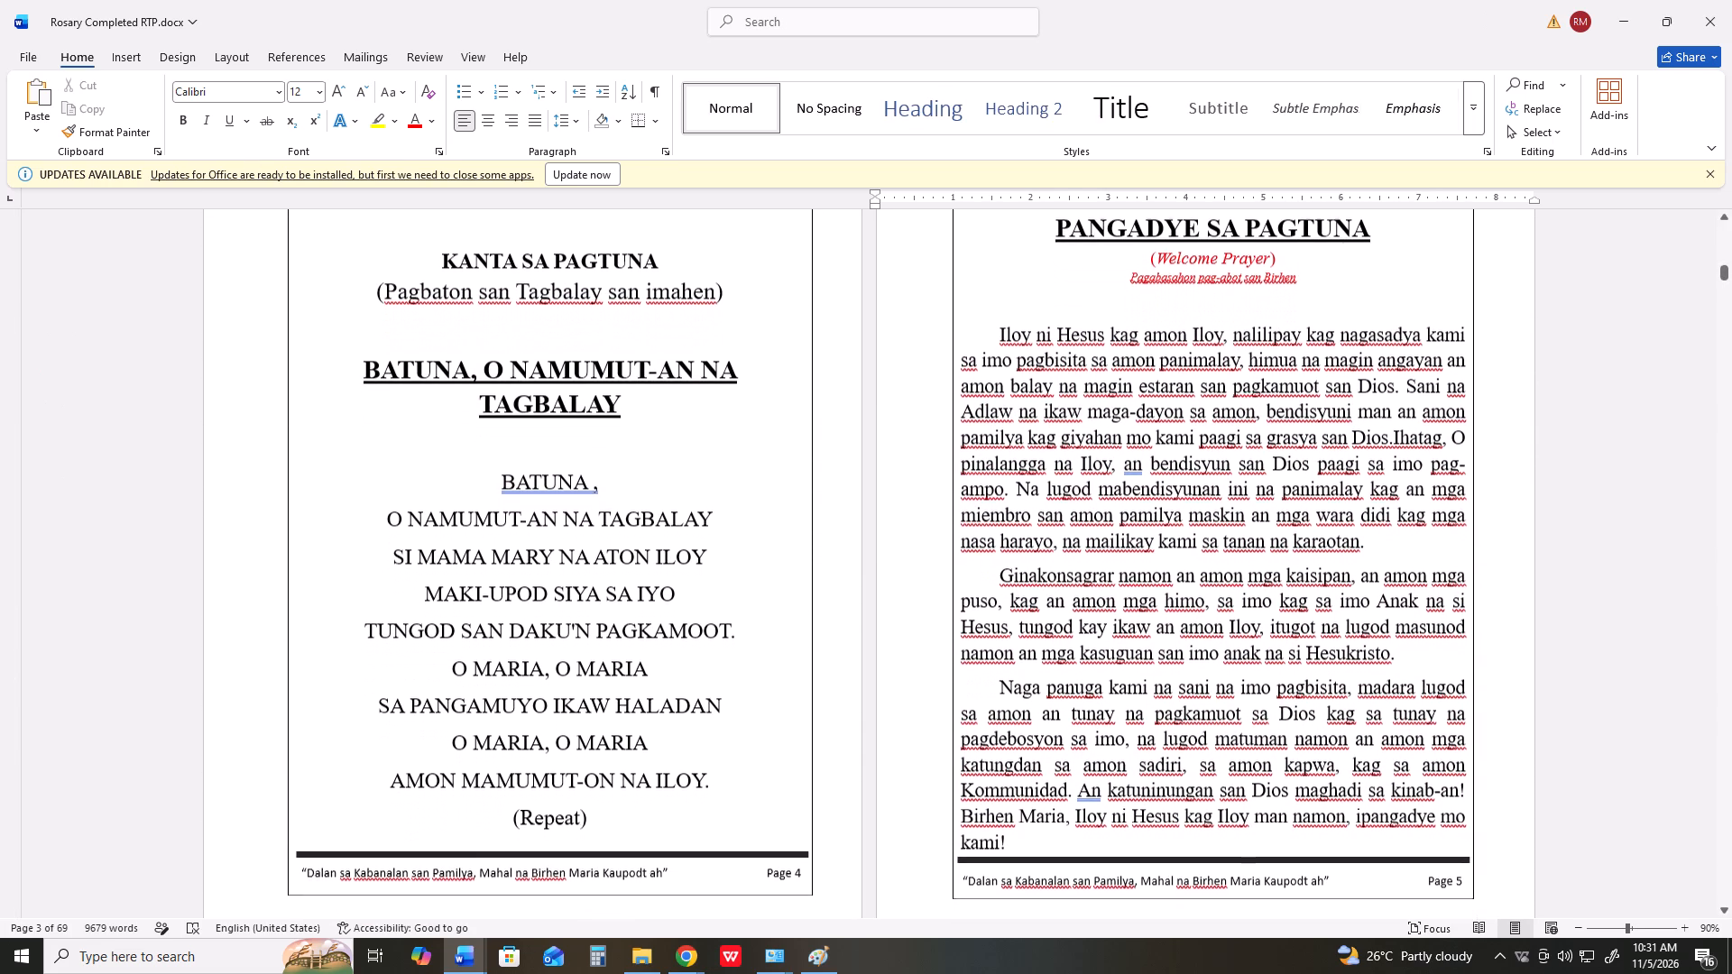
scroll(1203, 450, "down", 1)
scroll(1203, 451, "up", 2)
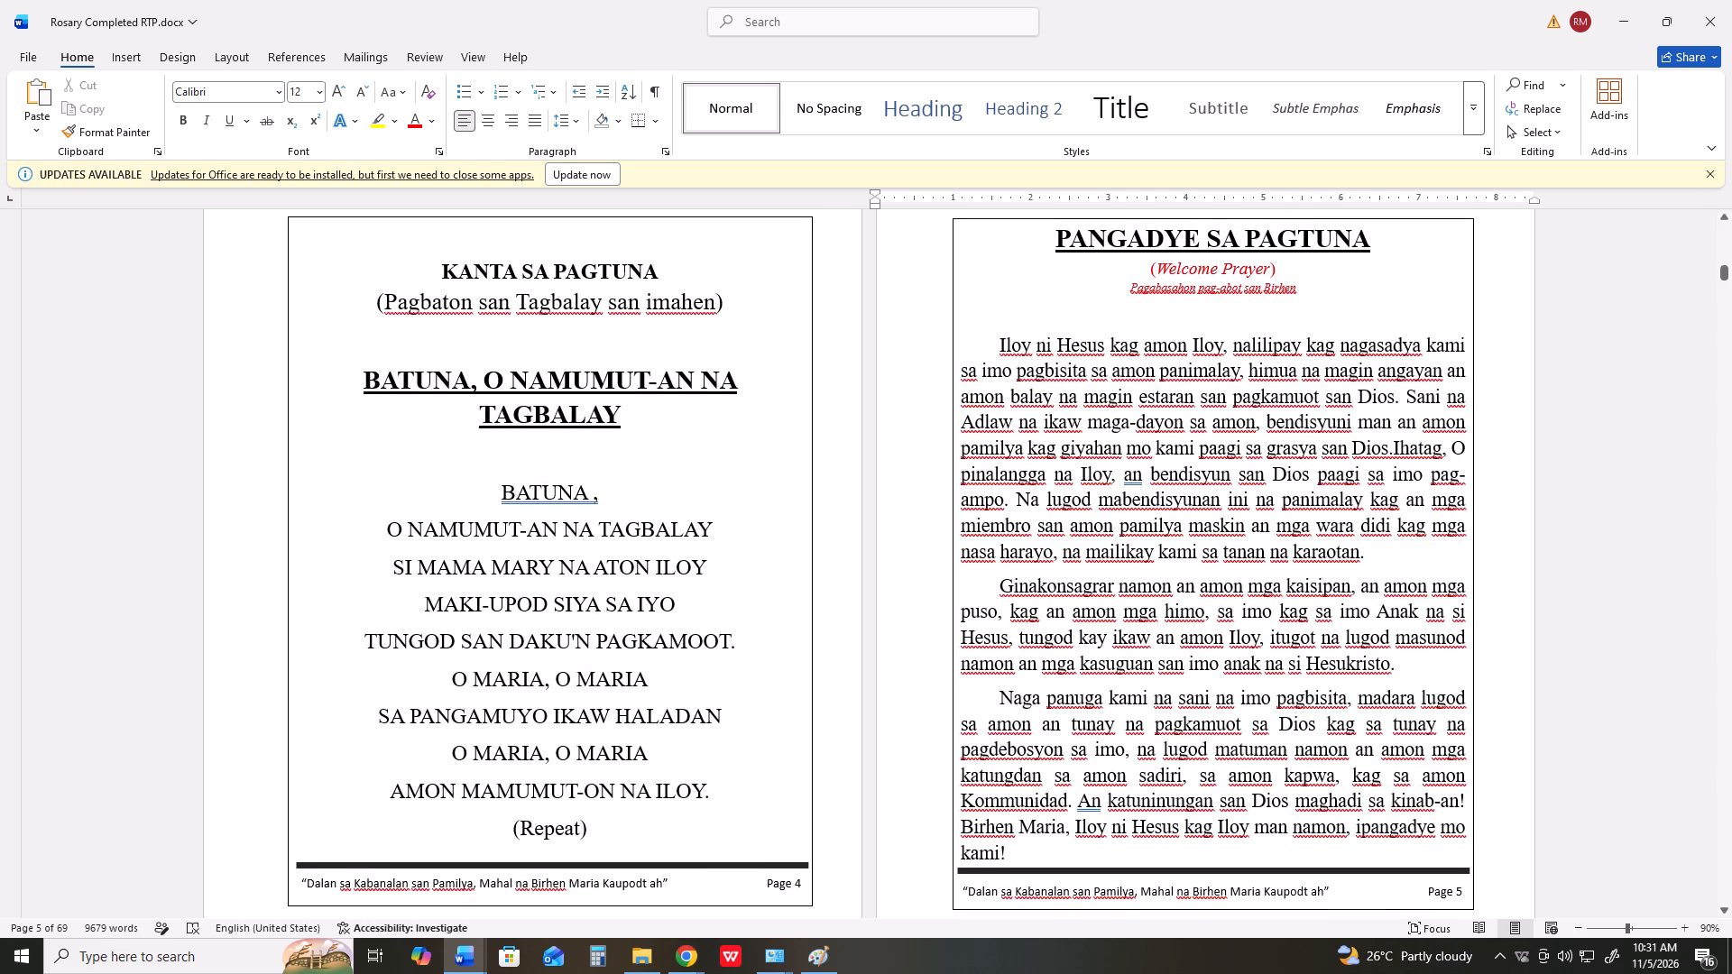
key("ctrl+p")
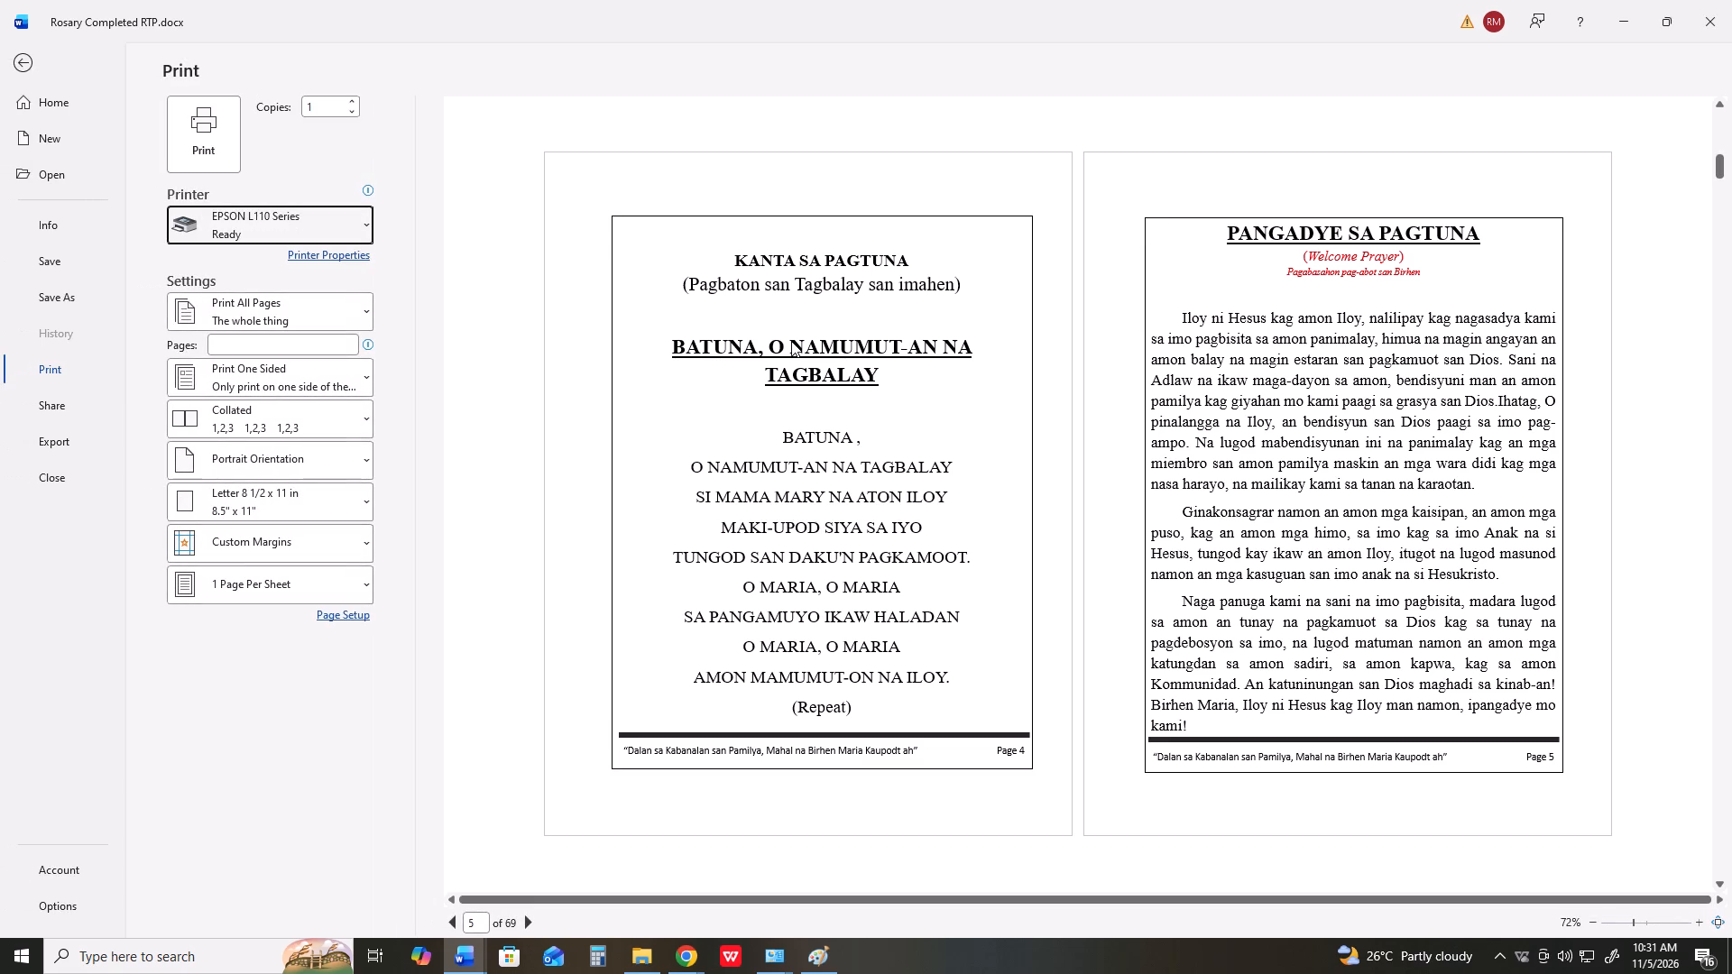
Capture the print preview of pages 4 and 5 and paste the screenshot over r4.png in Paint.
key("Print")
key("alt+Tab")
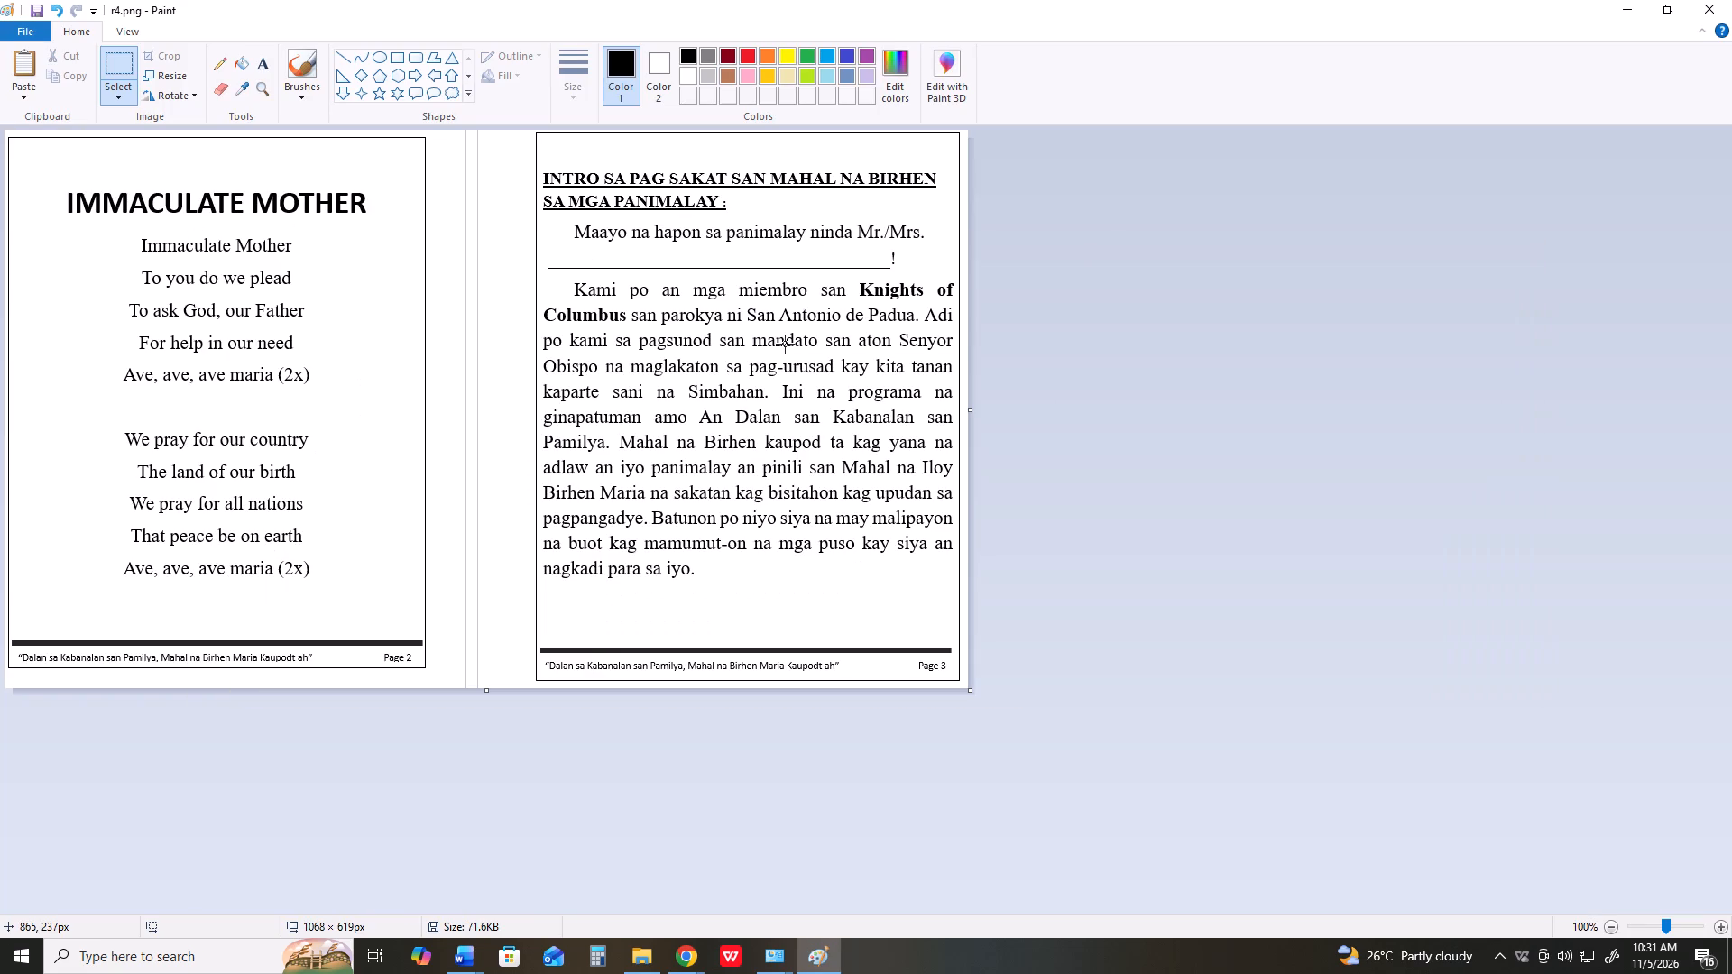
key("ctrl+v")
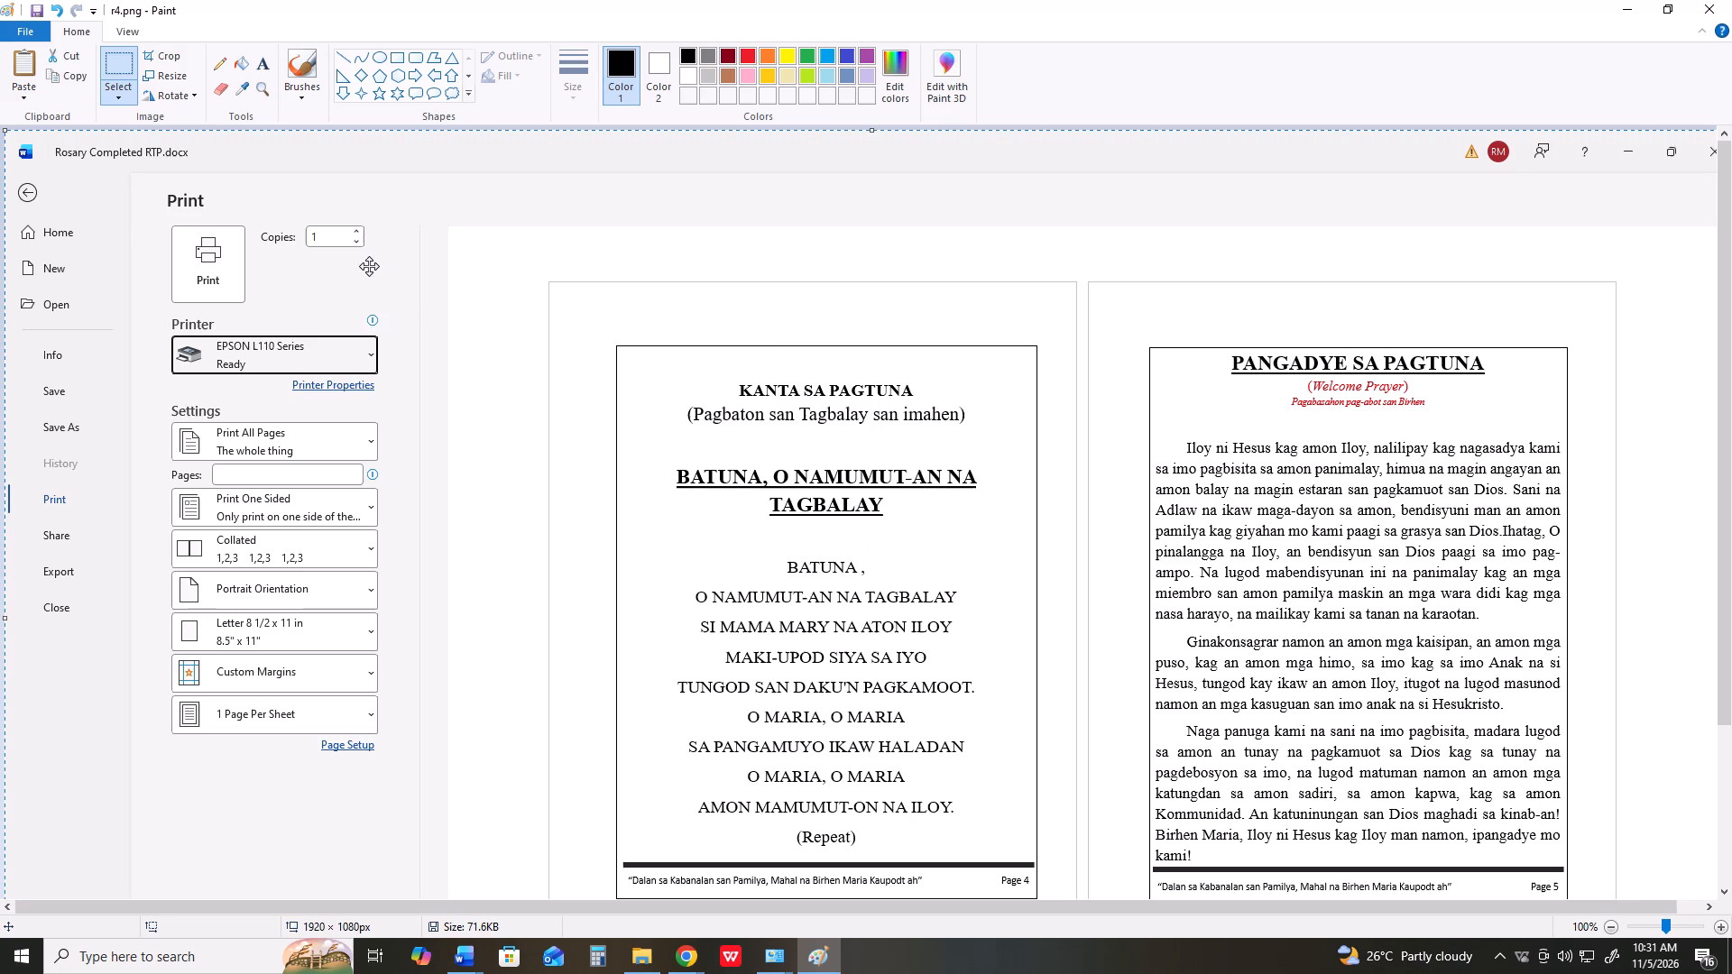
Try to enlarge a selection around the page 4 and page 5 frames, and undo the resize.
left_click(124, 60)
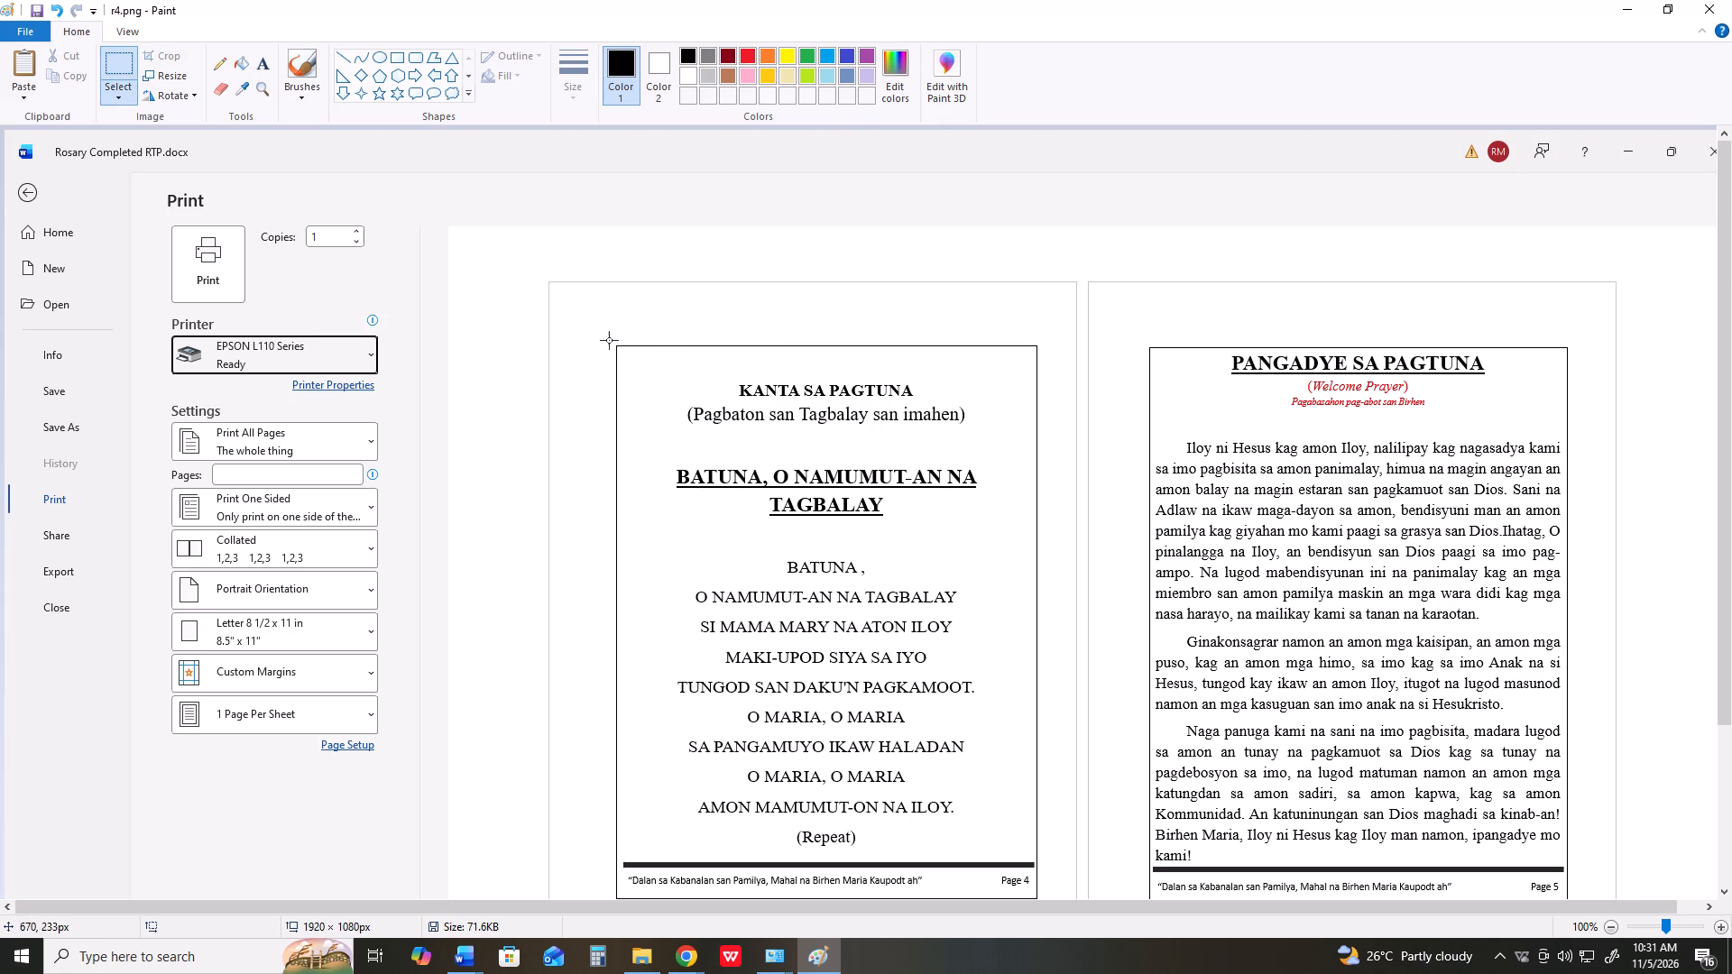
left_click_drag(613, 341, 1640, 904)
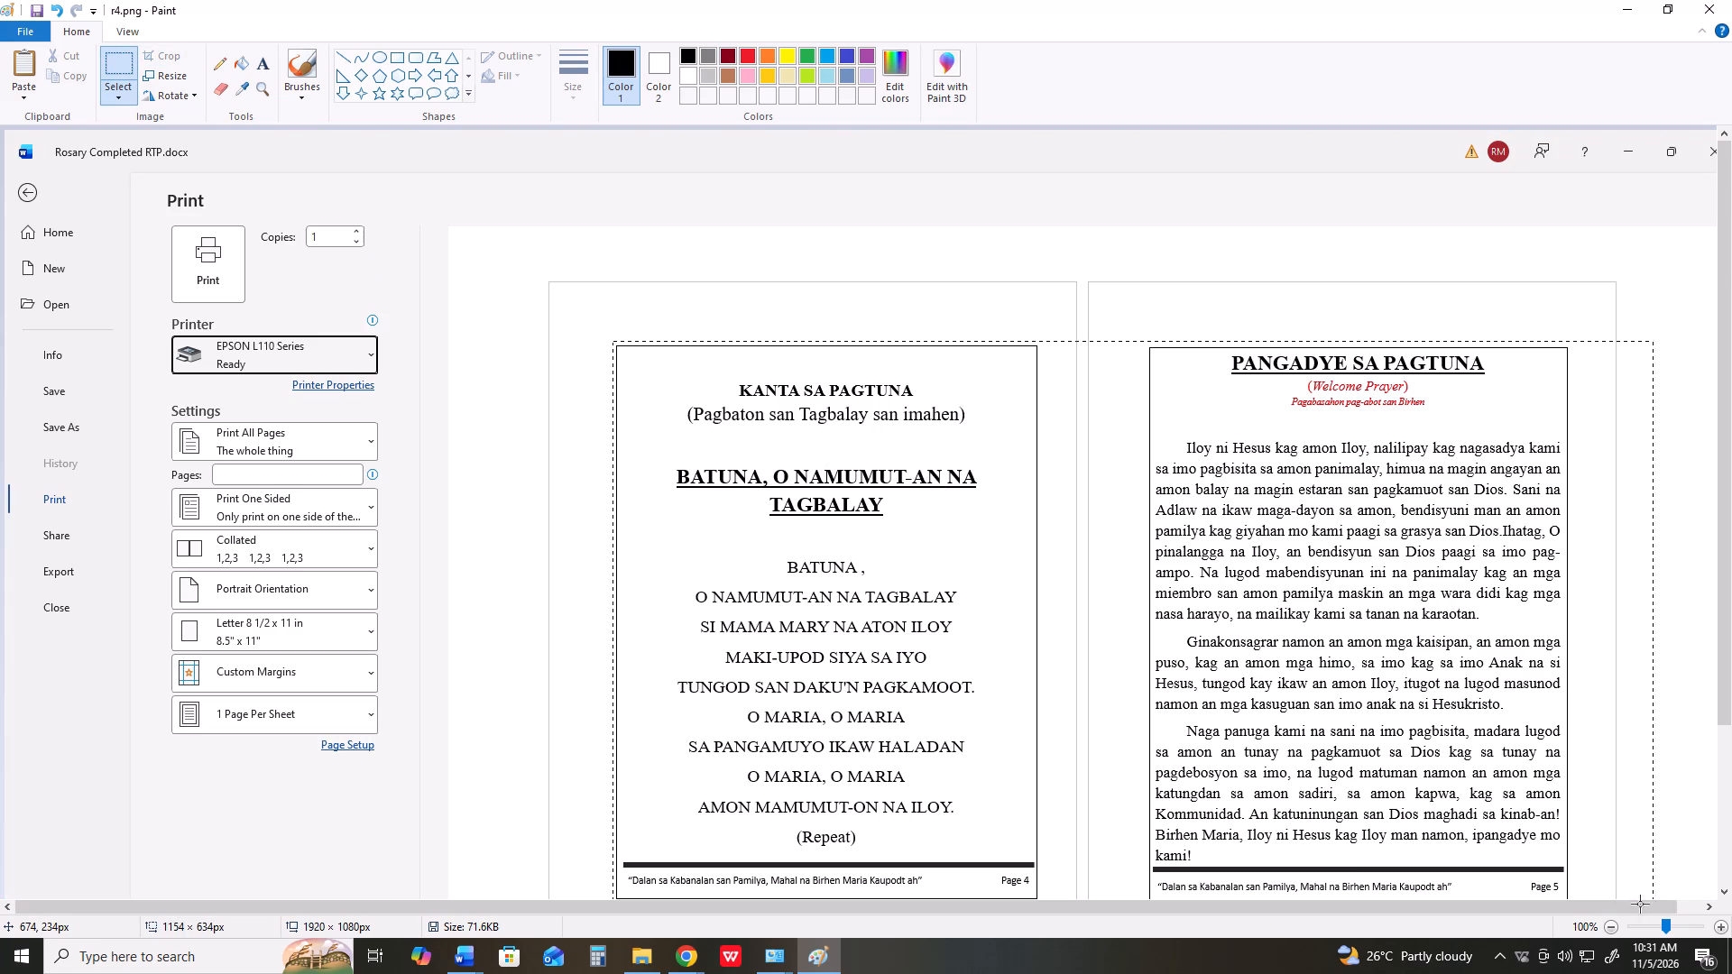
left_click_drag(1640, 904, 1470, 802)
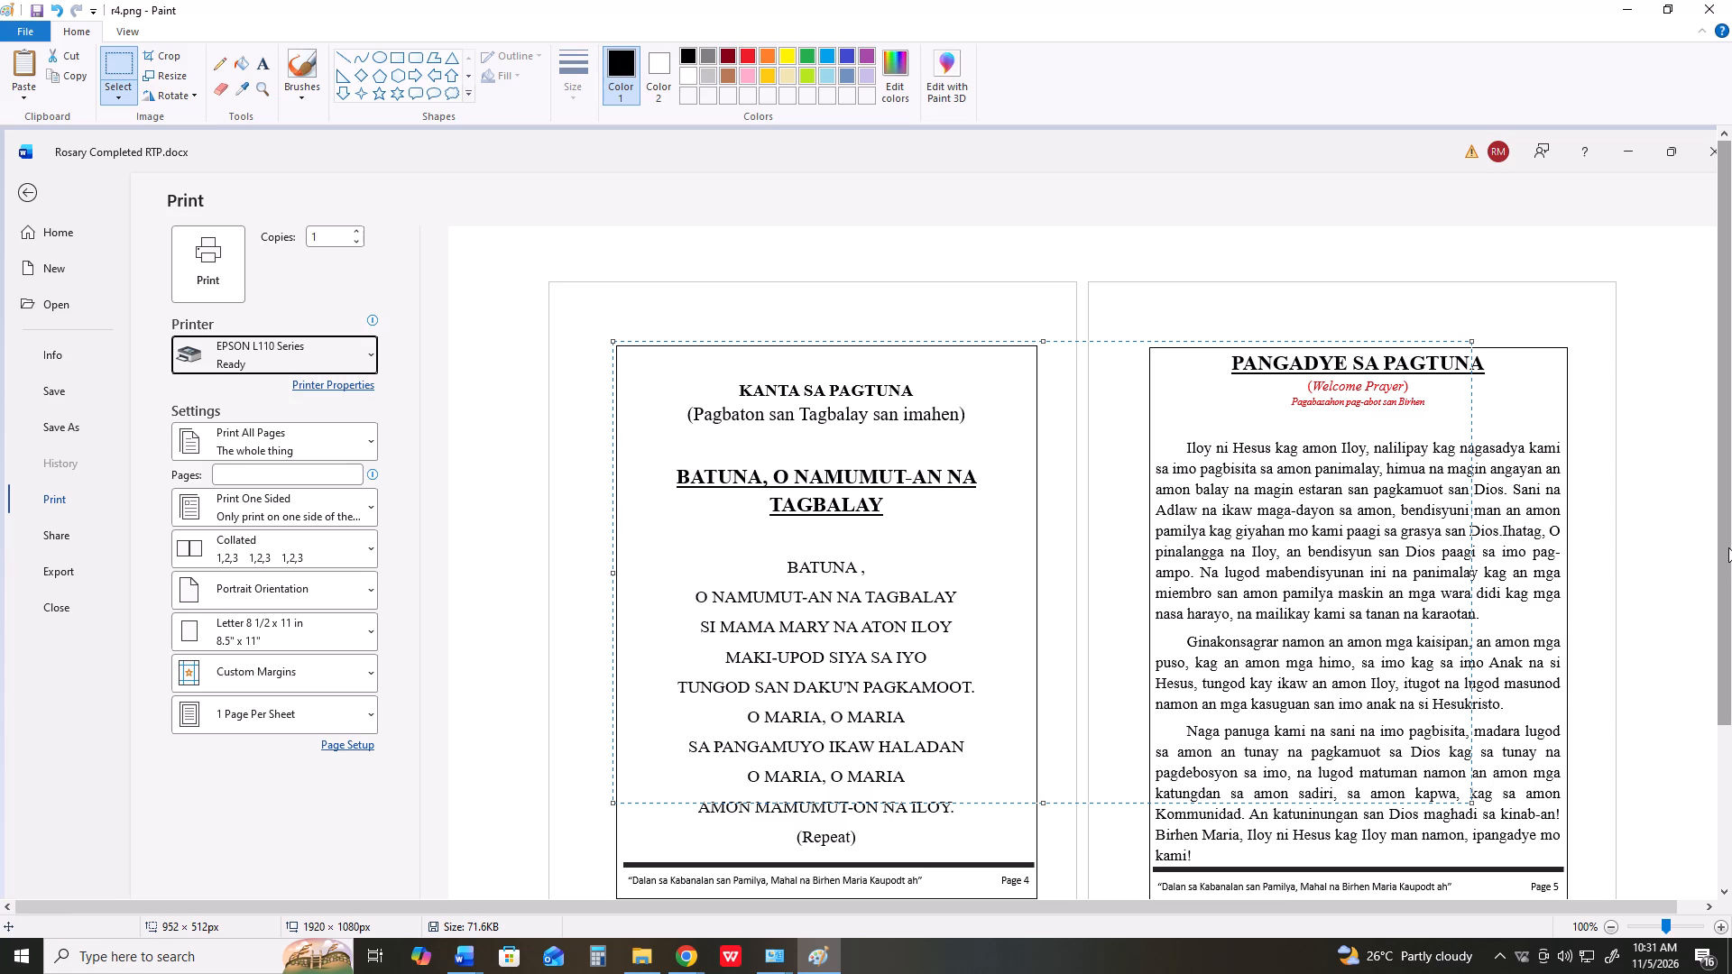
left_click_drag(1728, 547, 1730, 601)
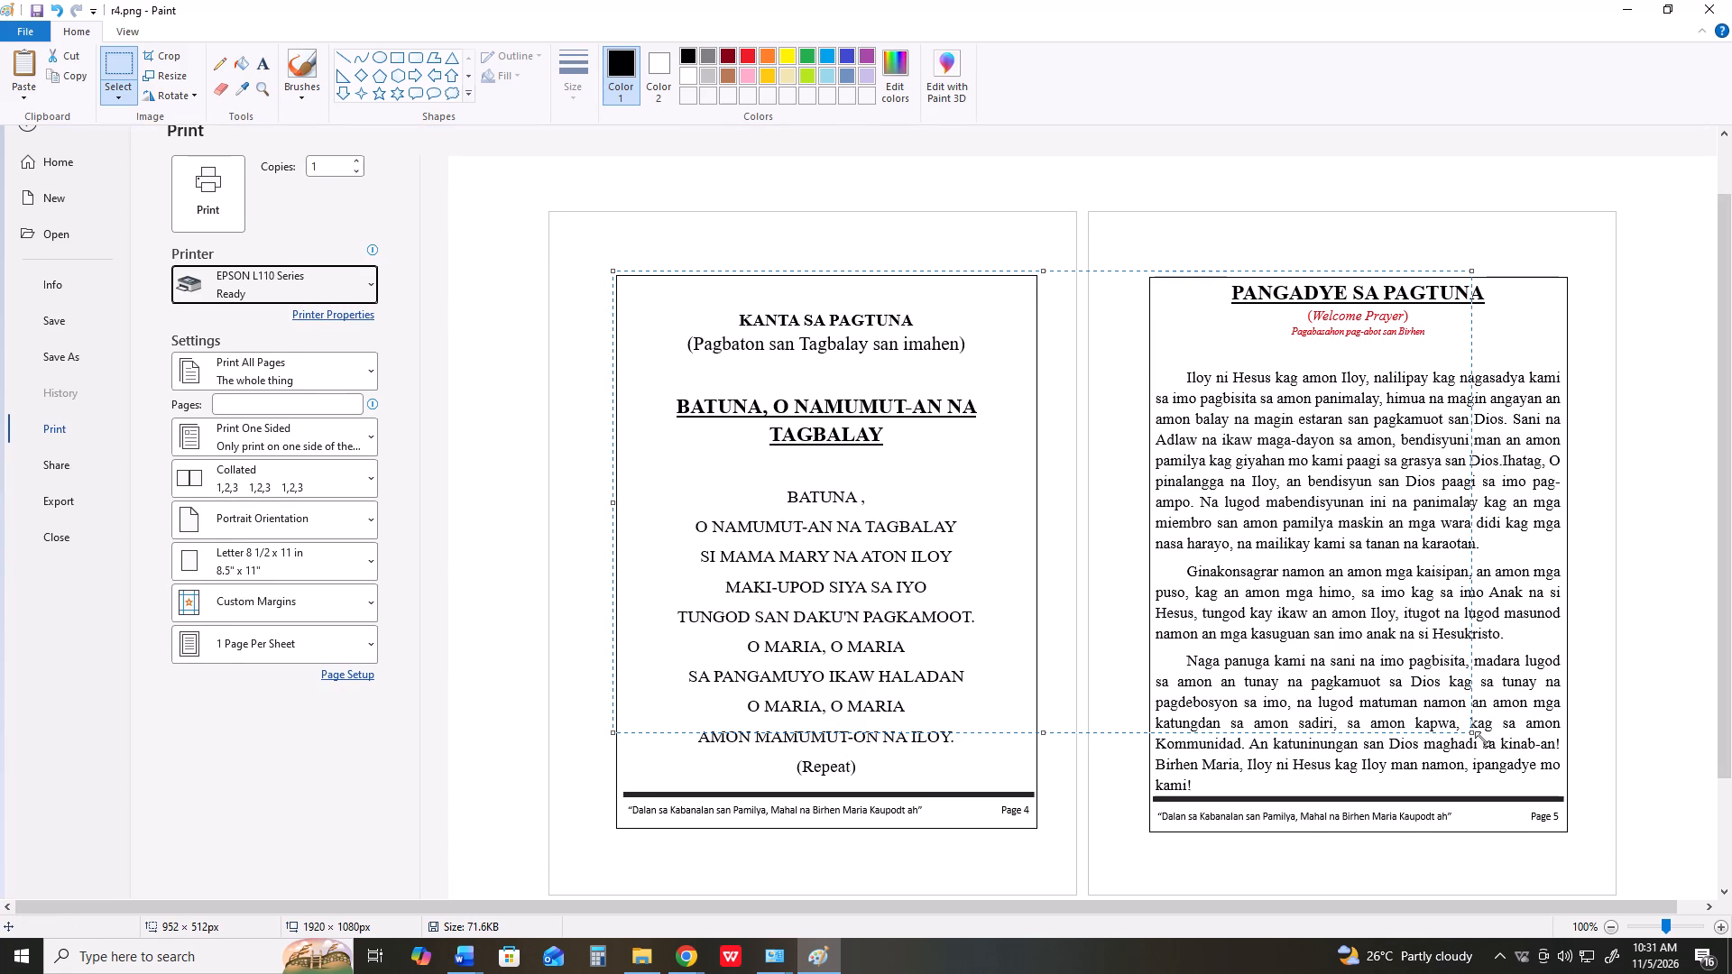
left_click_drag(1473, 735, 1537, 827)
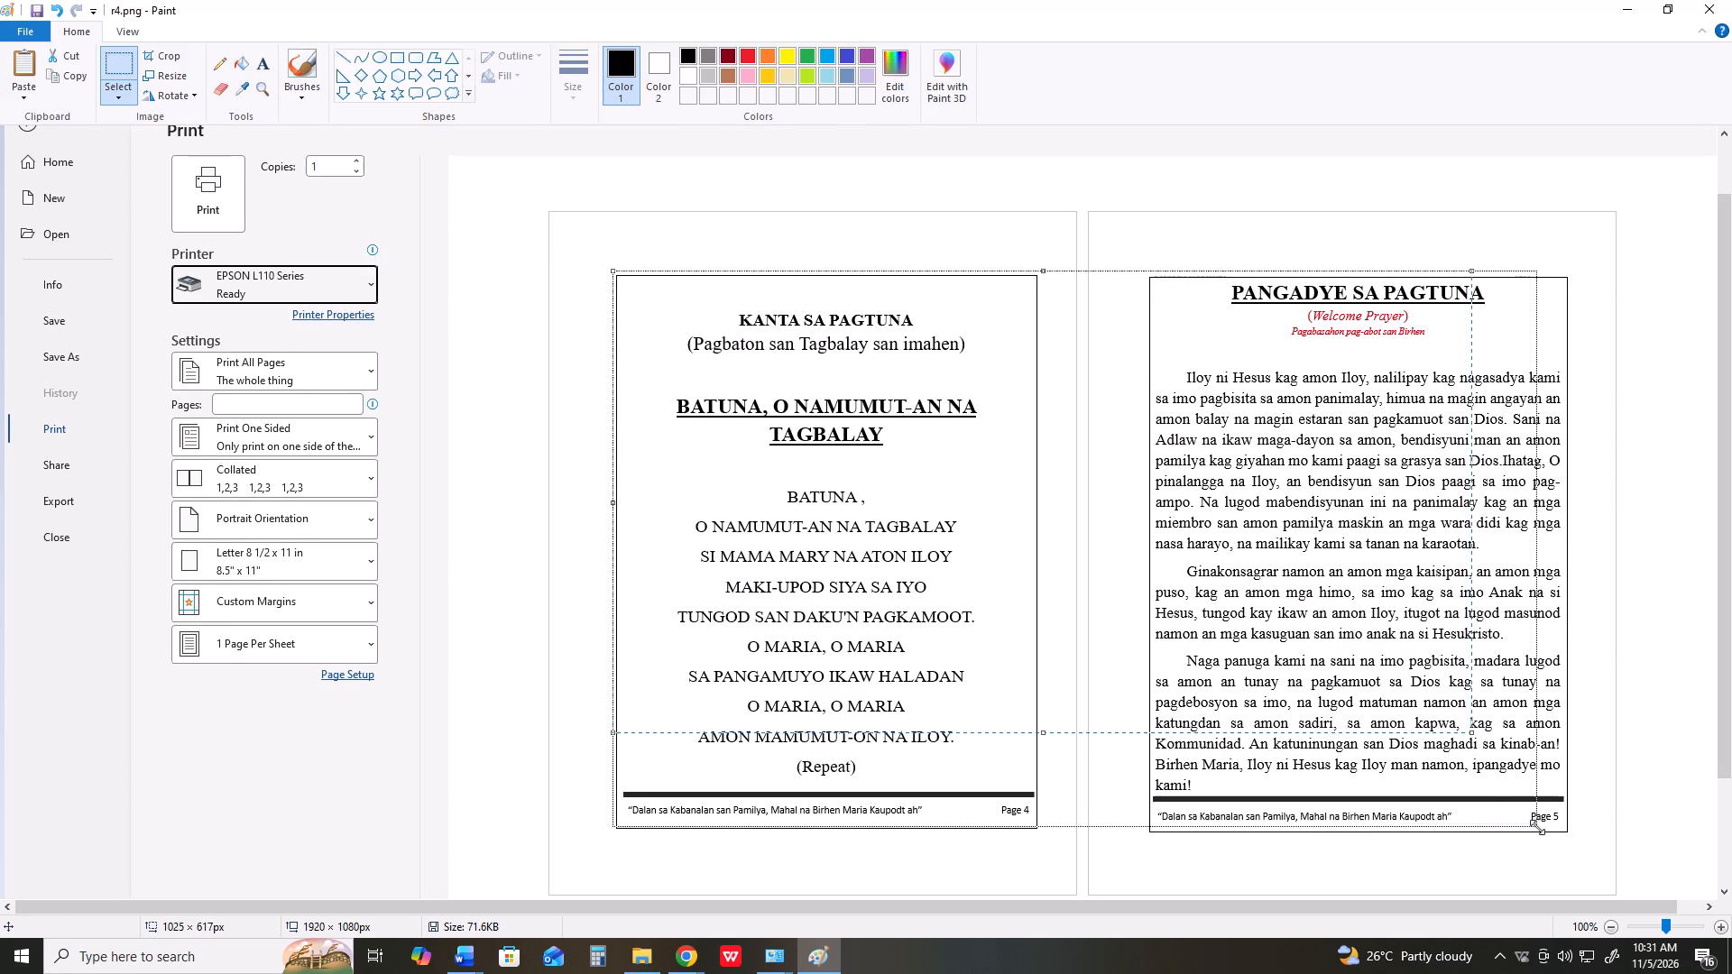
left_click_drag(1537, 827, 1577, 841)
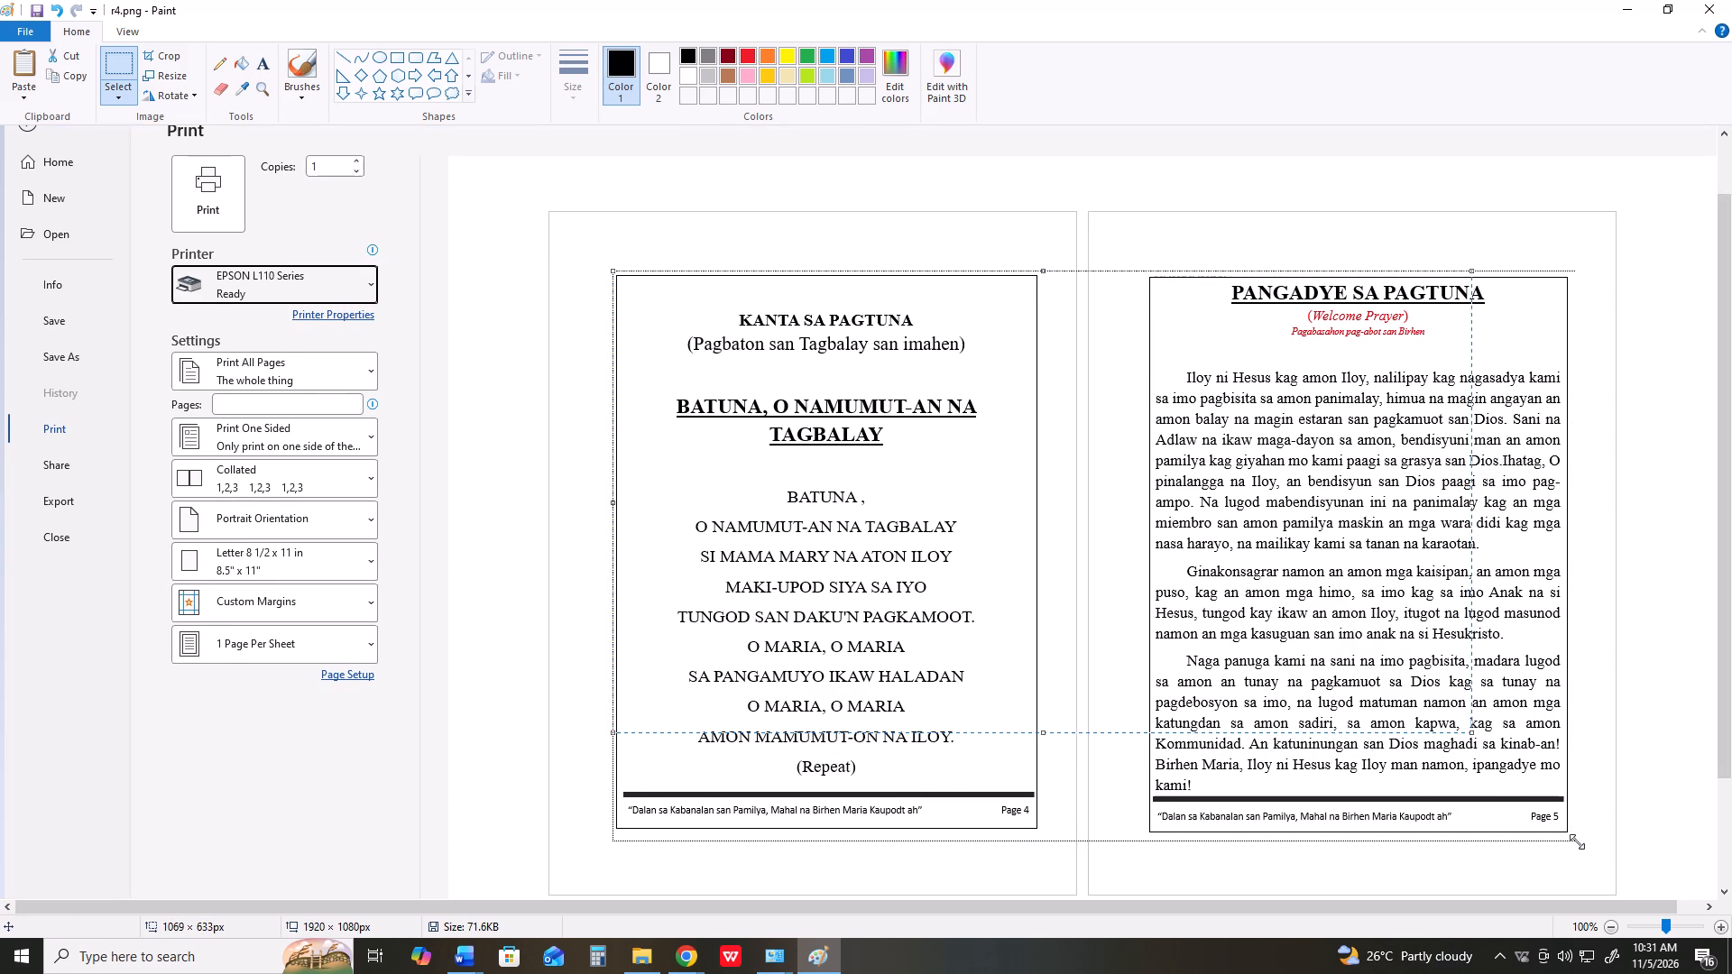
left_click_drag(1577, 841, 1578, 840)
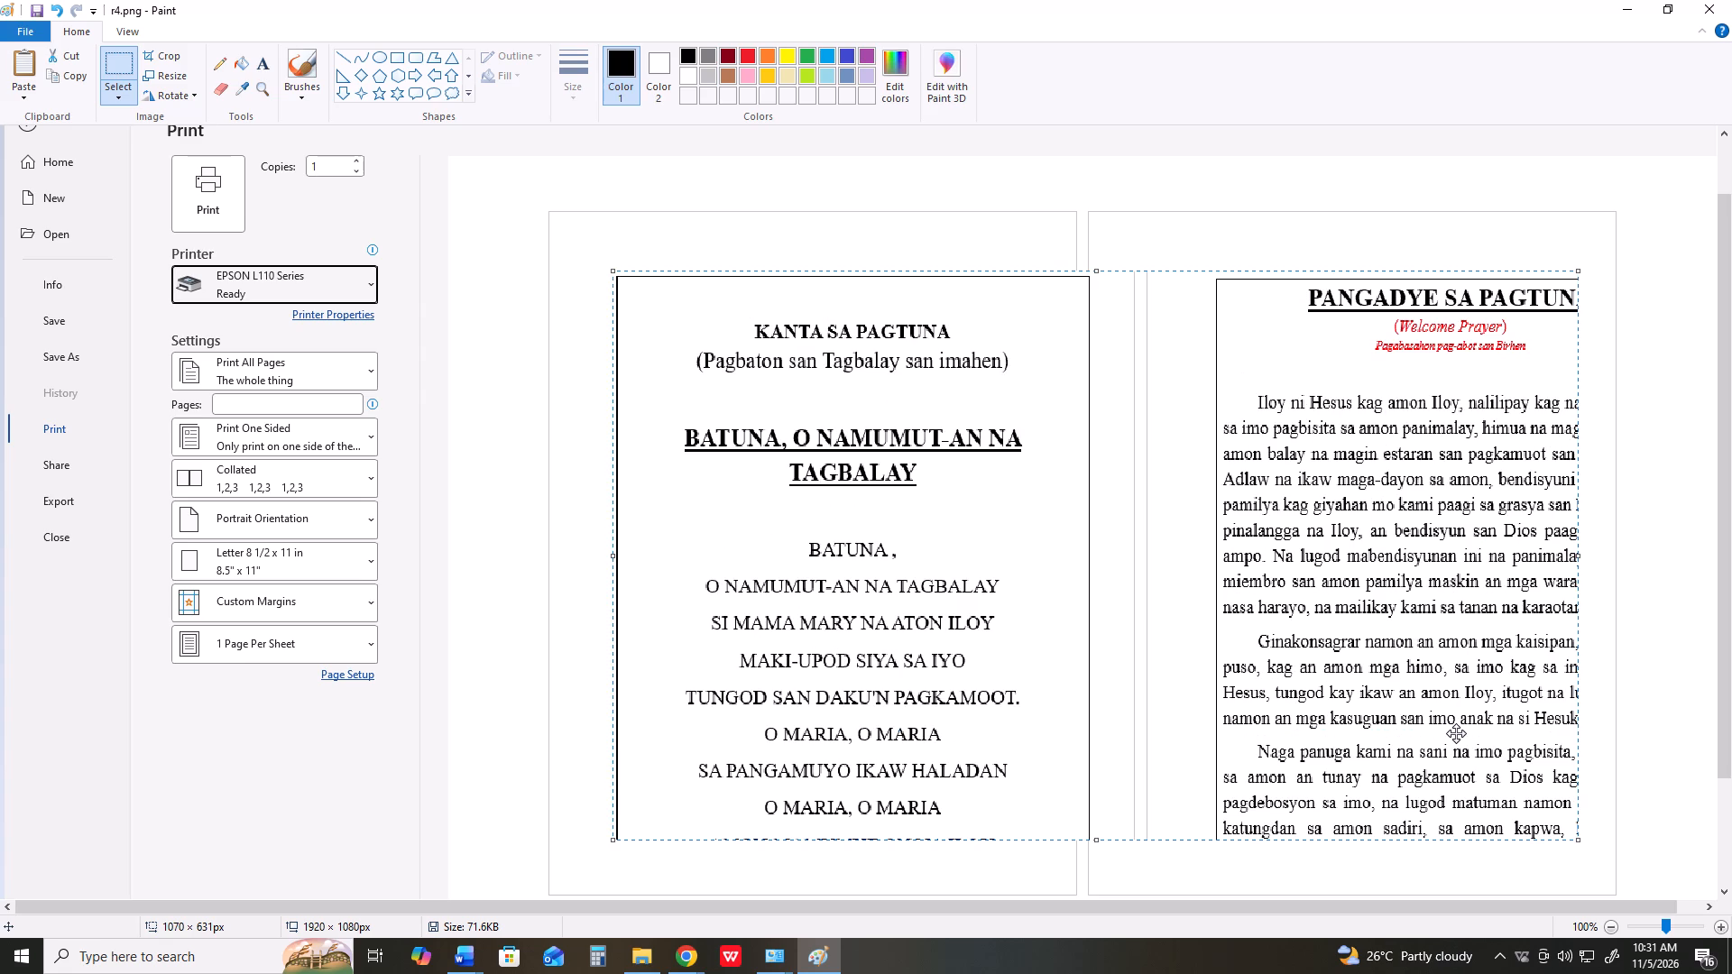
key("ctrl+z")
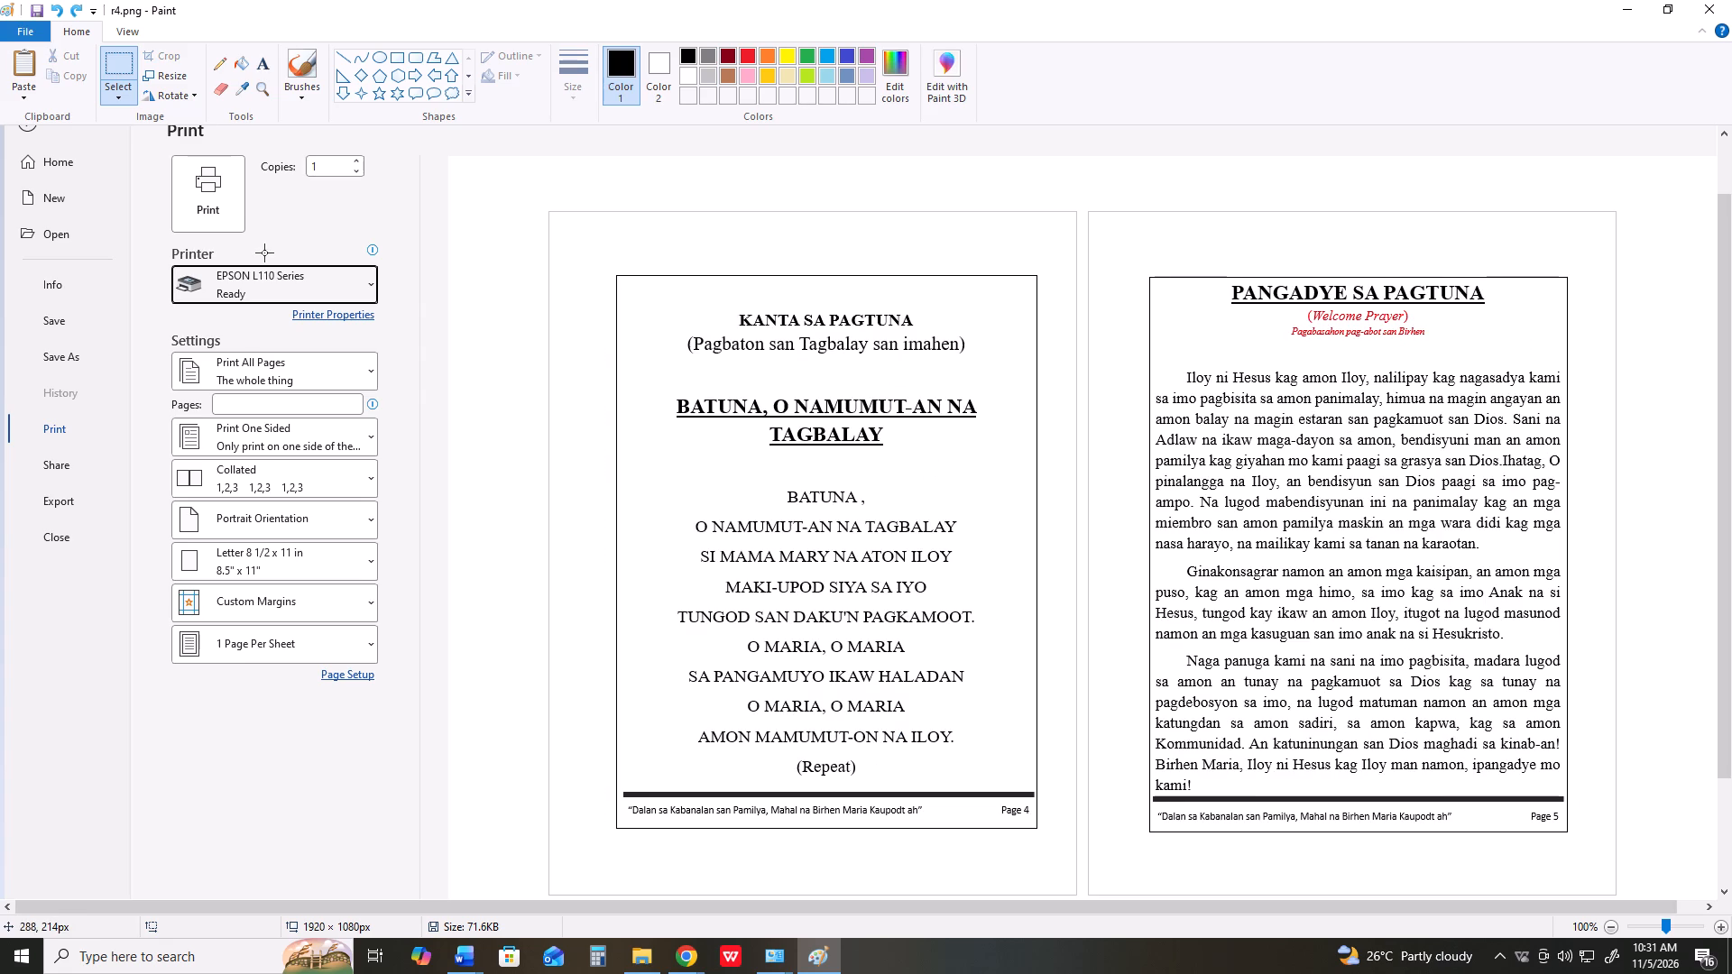
Crop the screenshot to the Kanta sa Pagtuna and Pangadye sa Pagtuna page frames, about 1071 × 631 px.
left_click(121, 55)
left_click_drag(613, 271, 1576, 807)
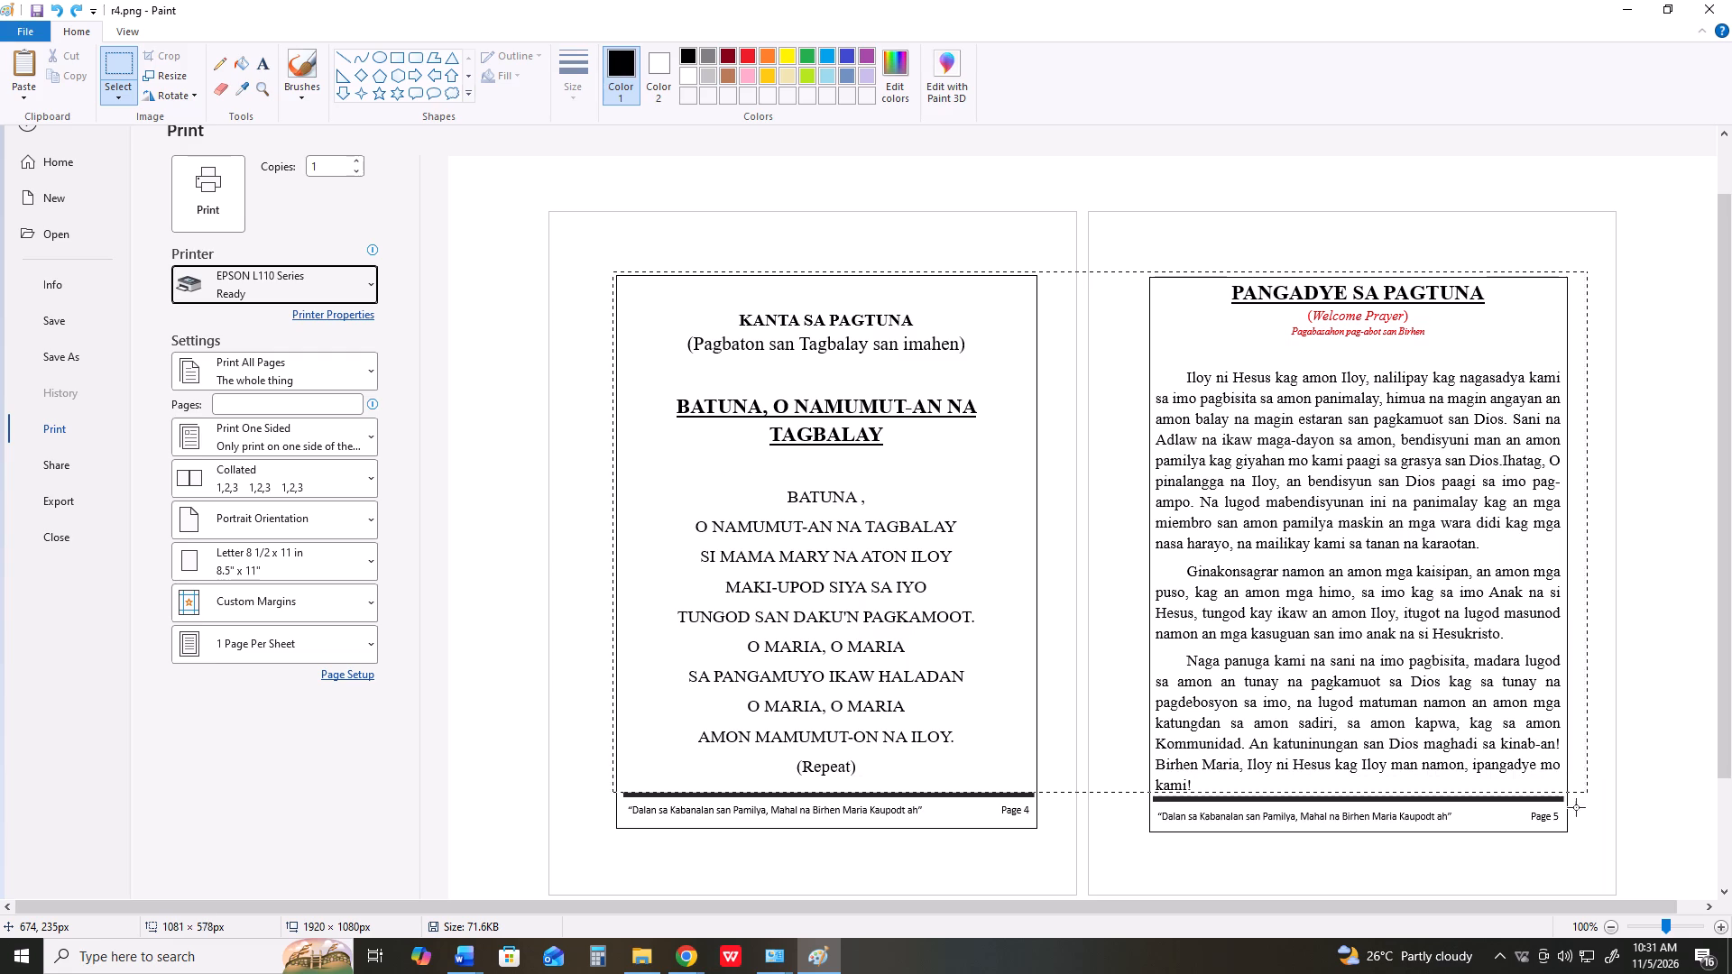
left_click_drag(1576, 807, 1578, 840)
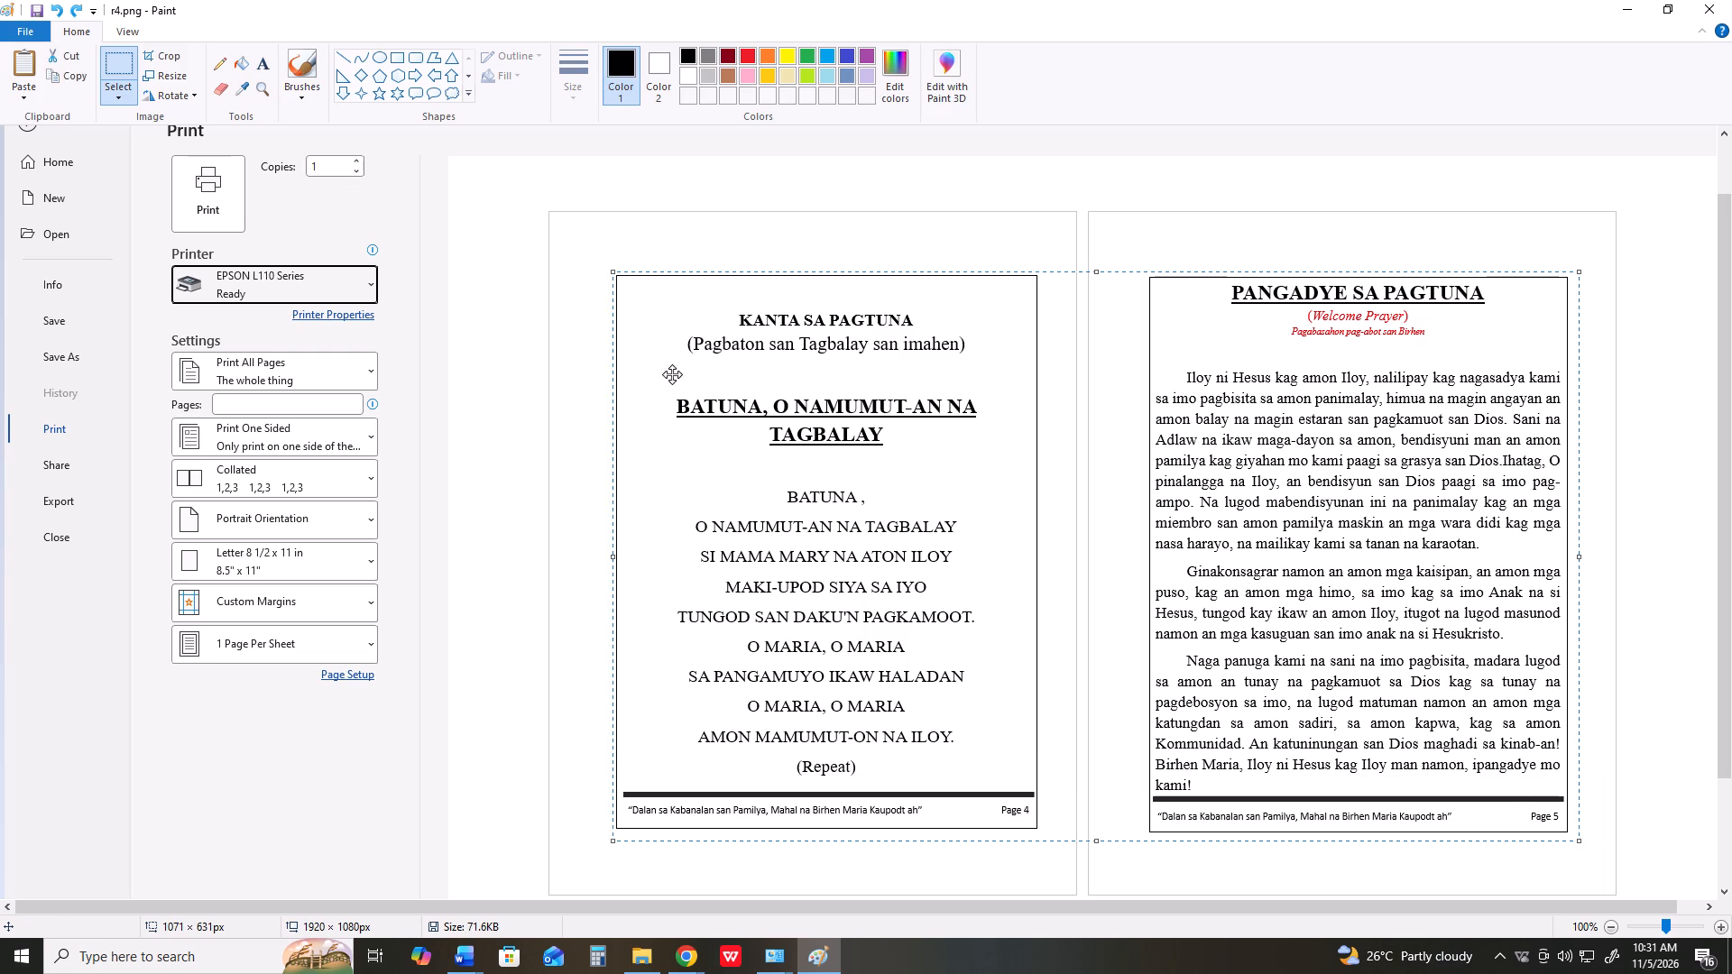
left_click(172, 52)
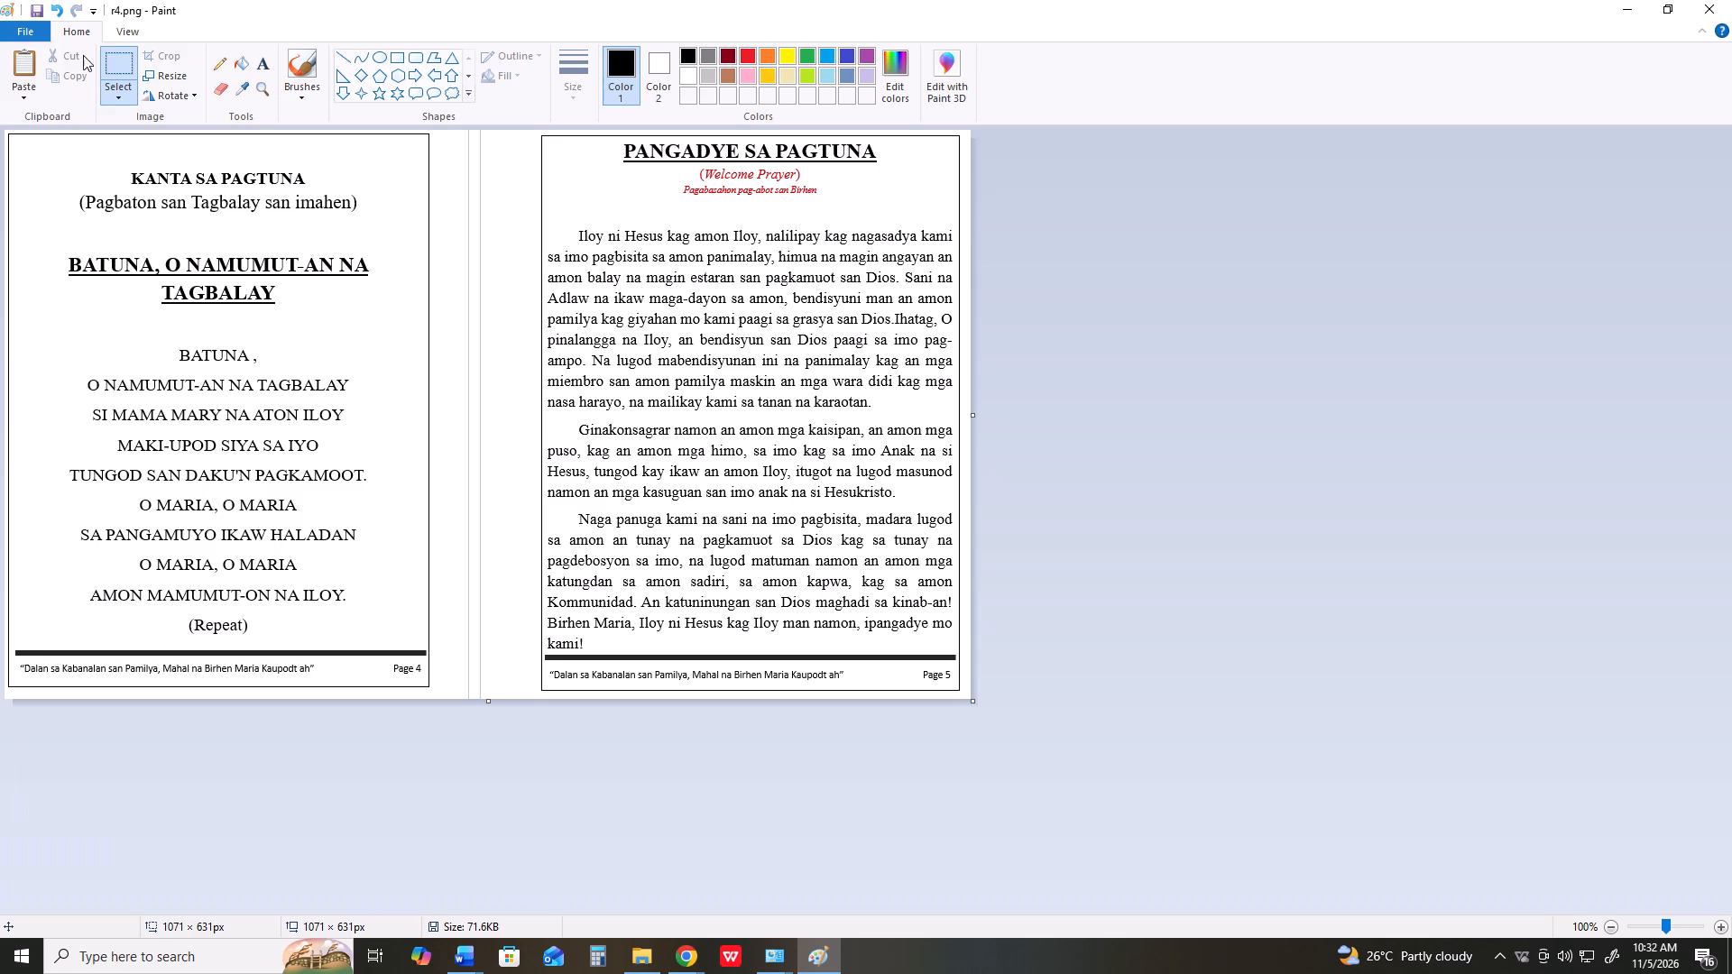
Save the cropped image of pages 4 and 5 as a new PNG named r6.png in Downloads.
left_click(31, 35)
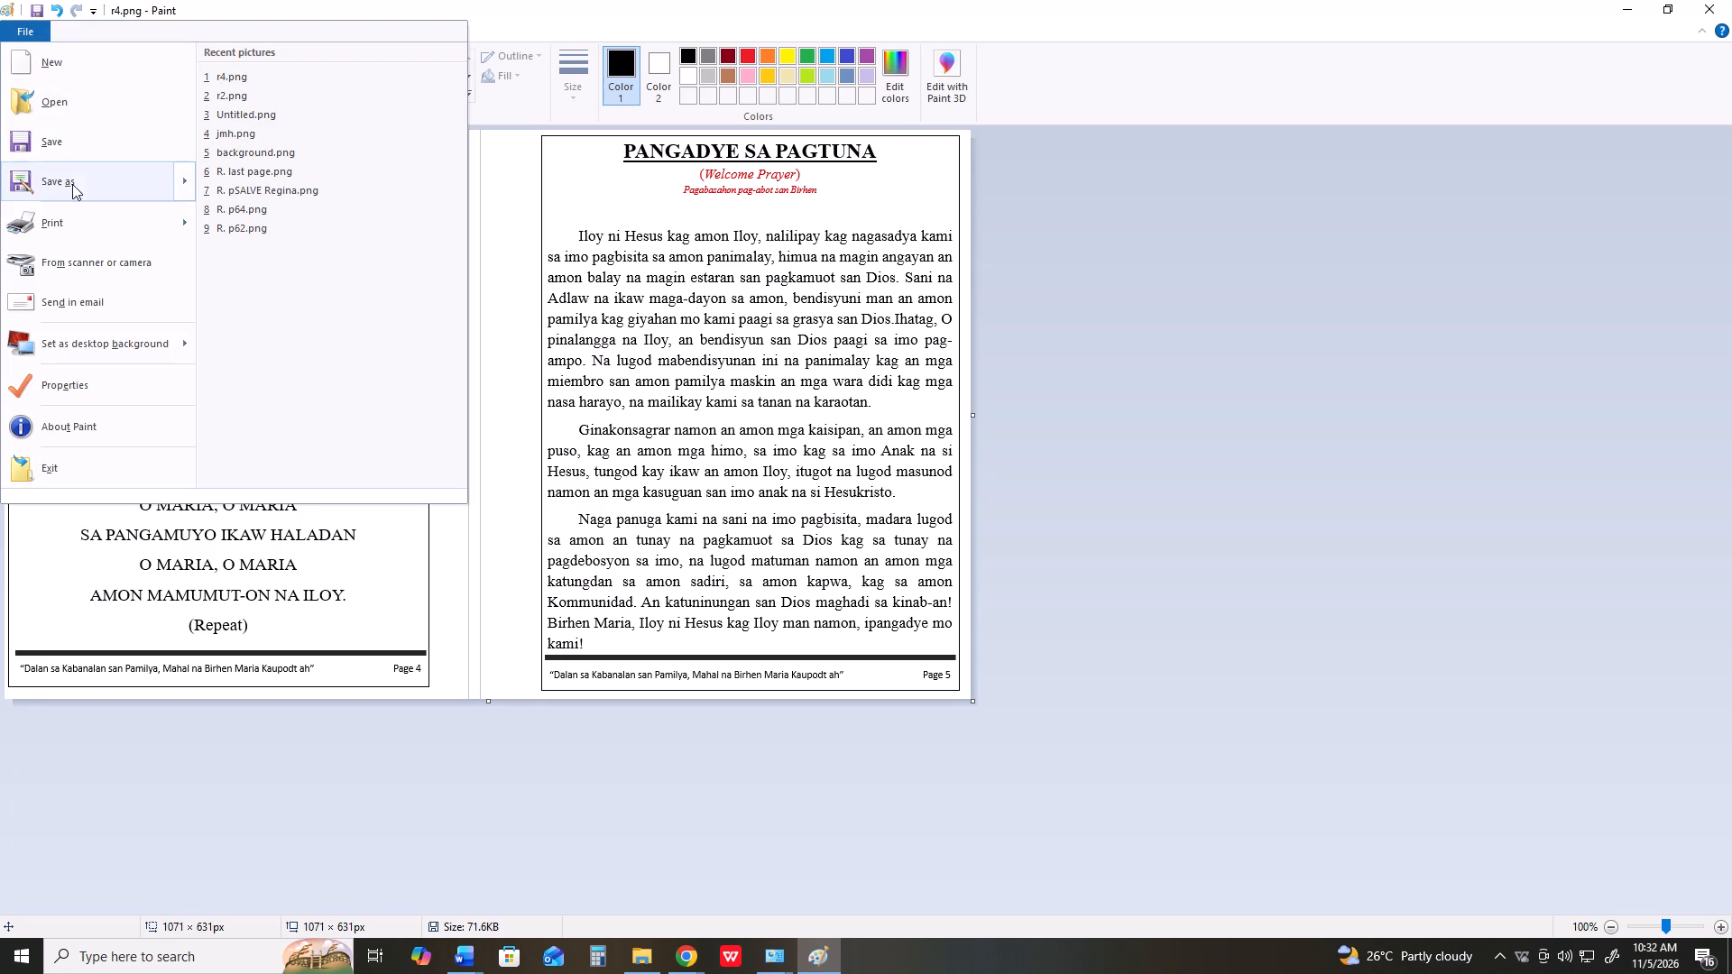
left_click(82, 188)
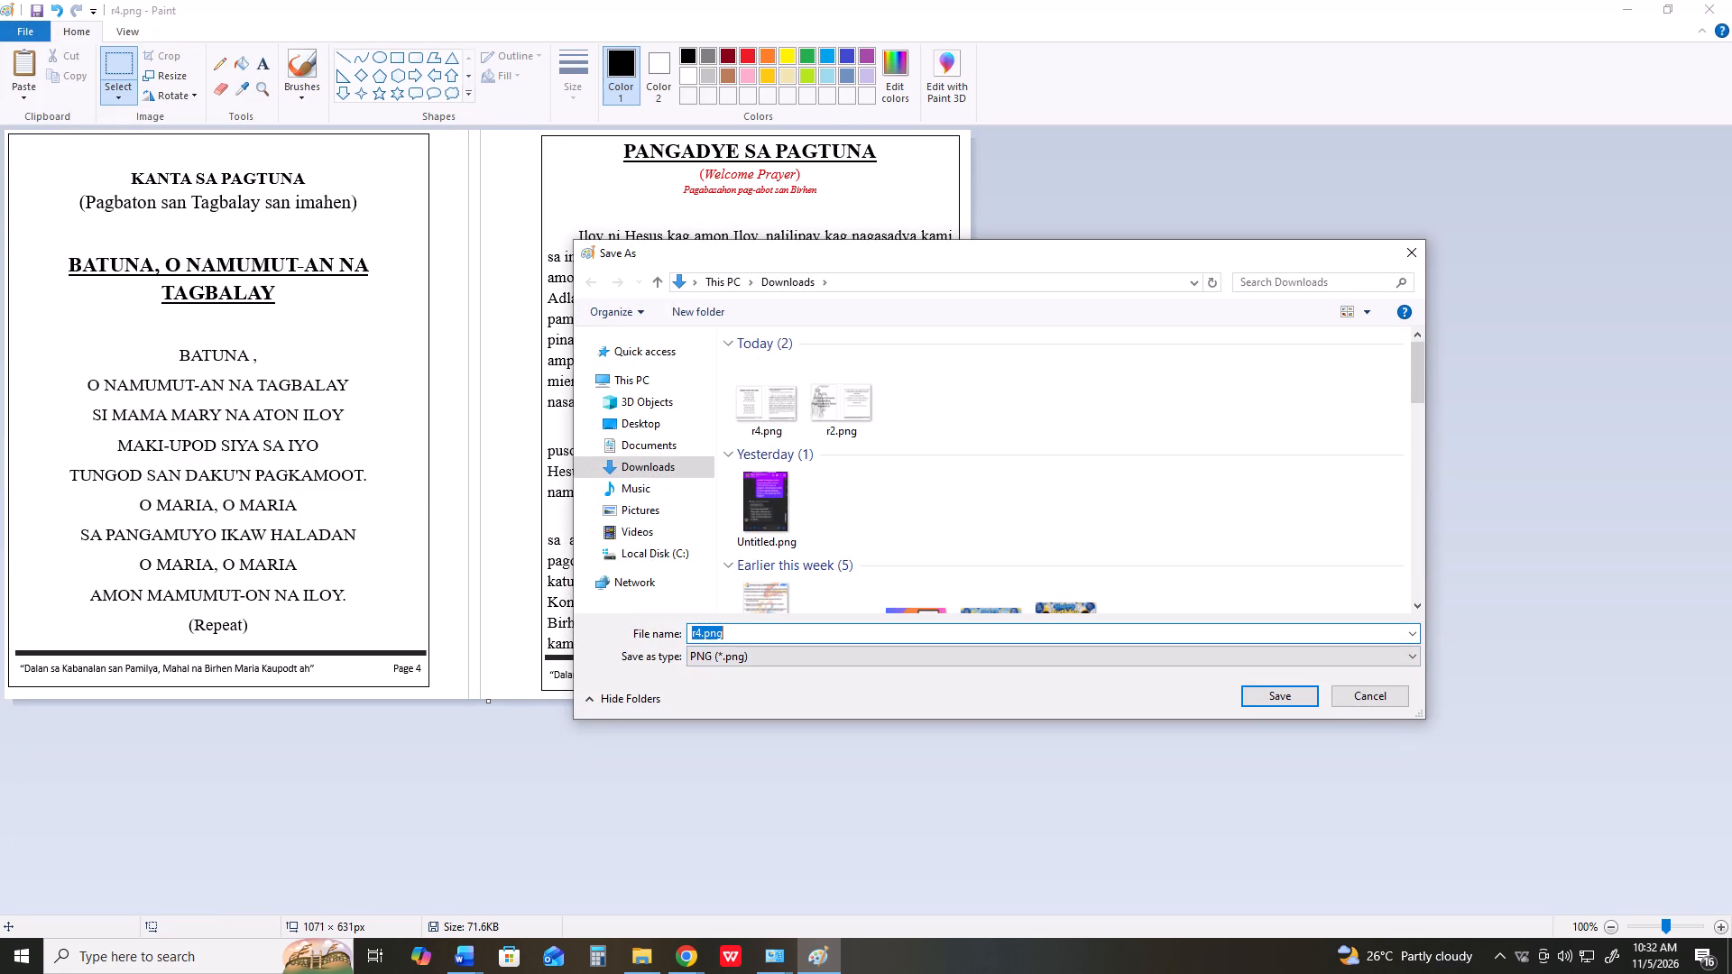
left_click(703, 634)
key("Left")
key("BackSpace")
key("6")
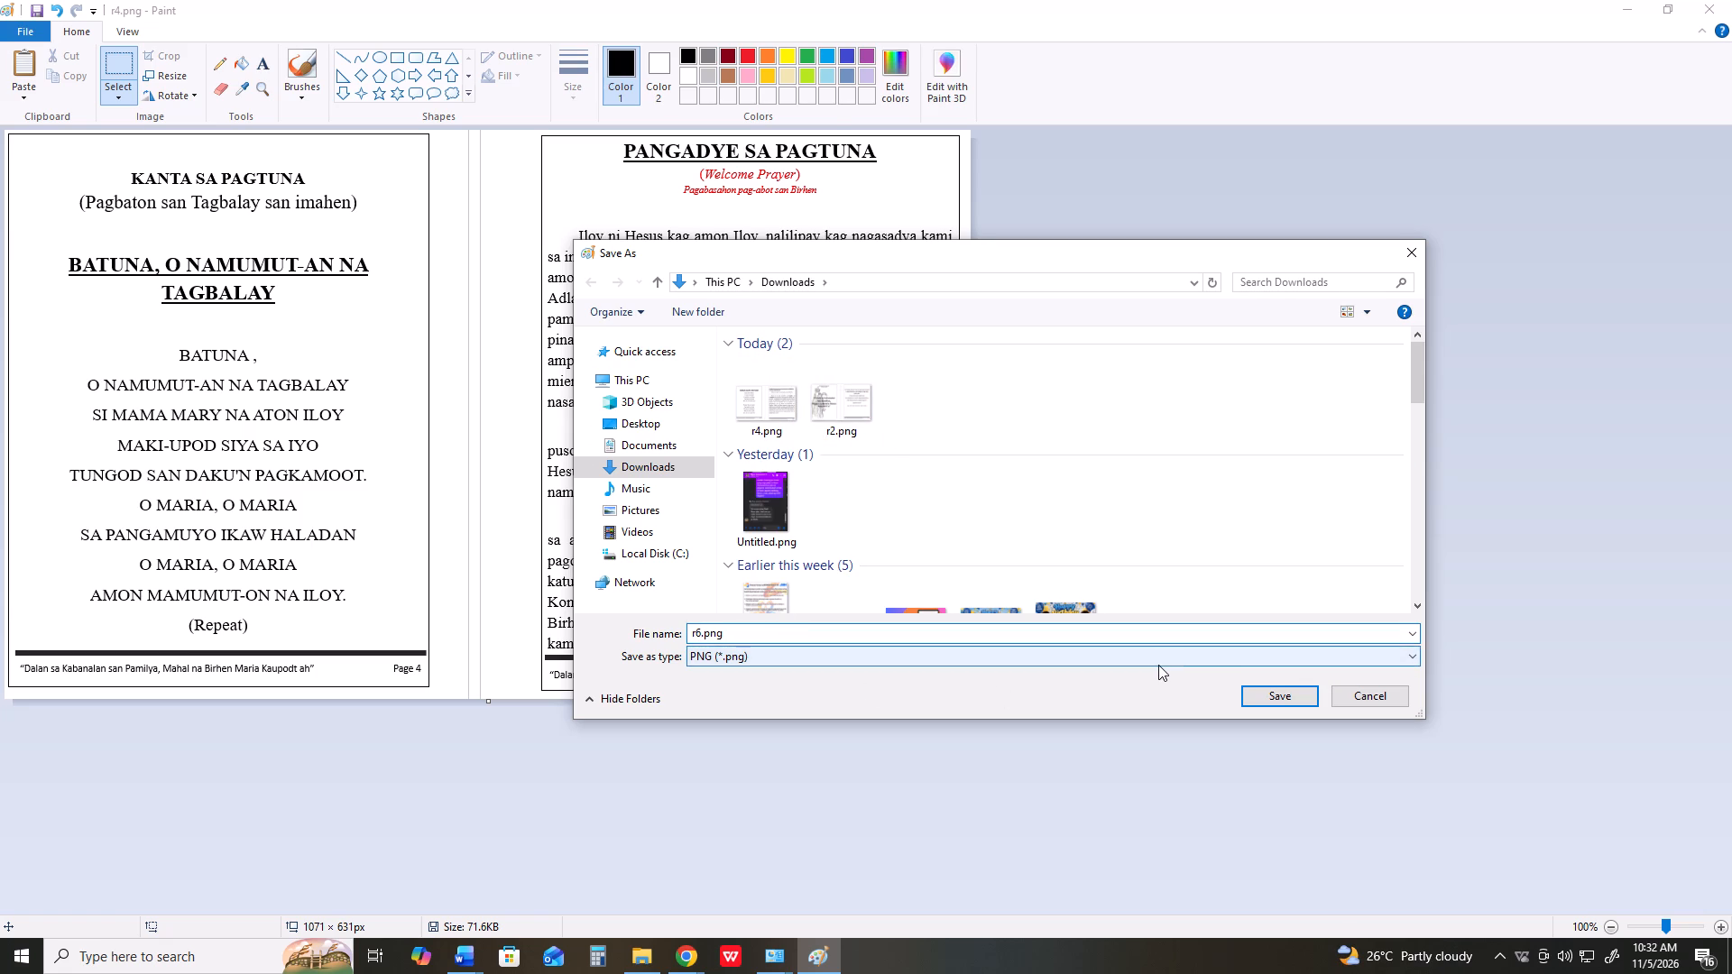
left_click(1285, 695)
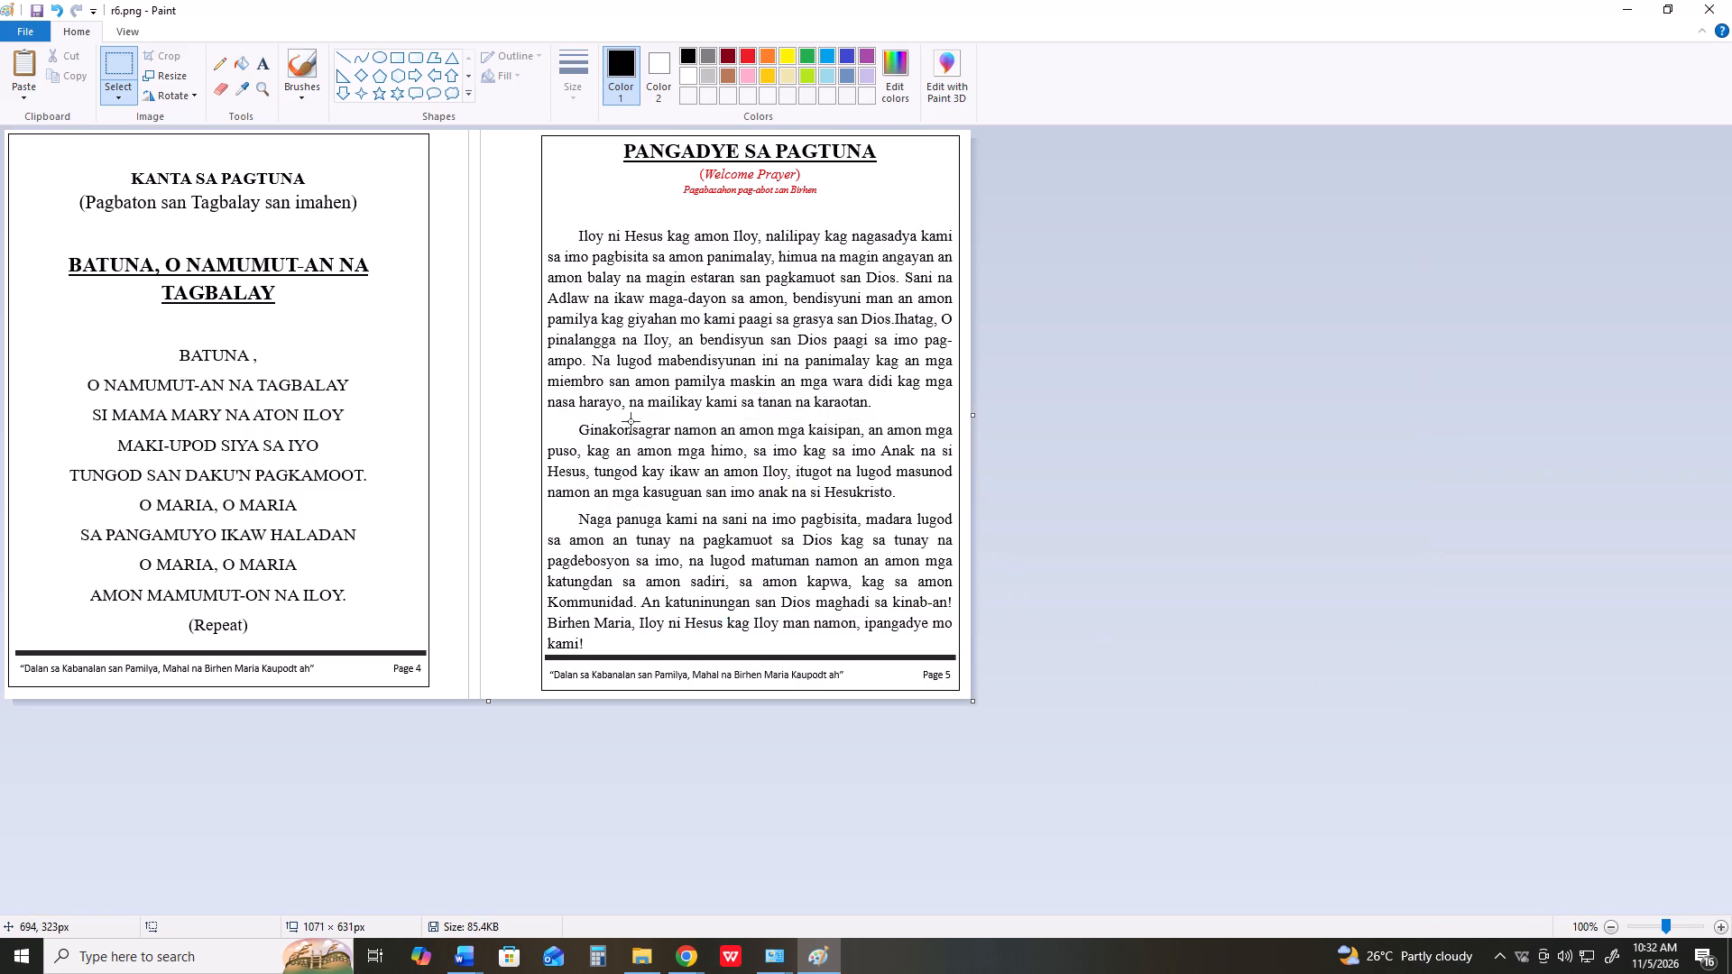
Switch to the rosary document in Word, leave print preview, and compare the footer page numbers from the cover through page 7.
key("alt+Tab")
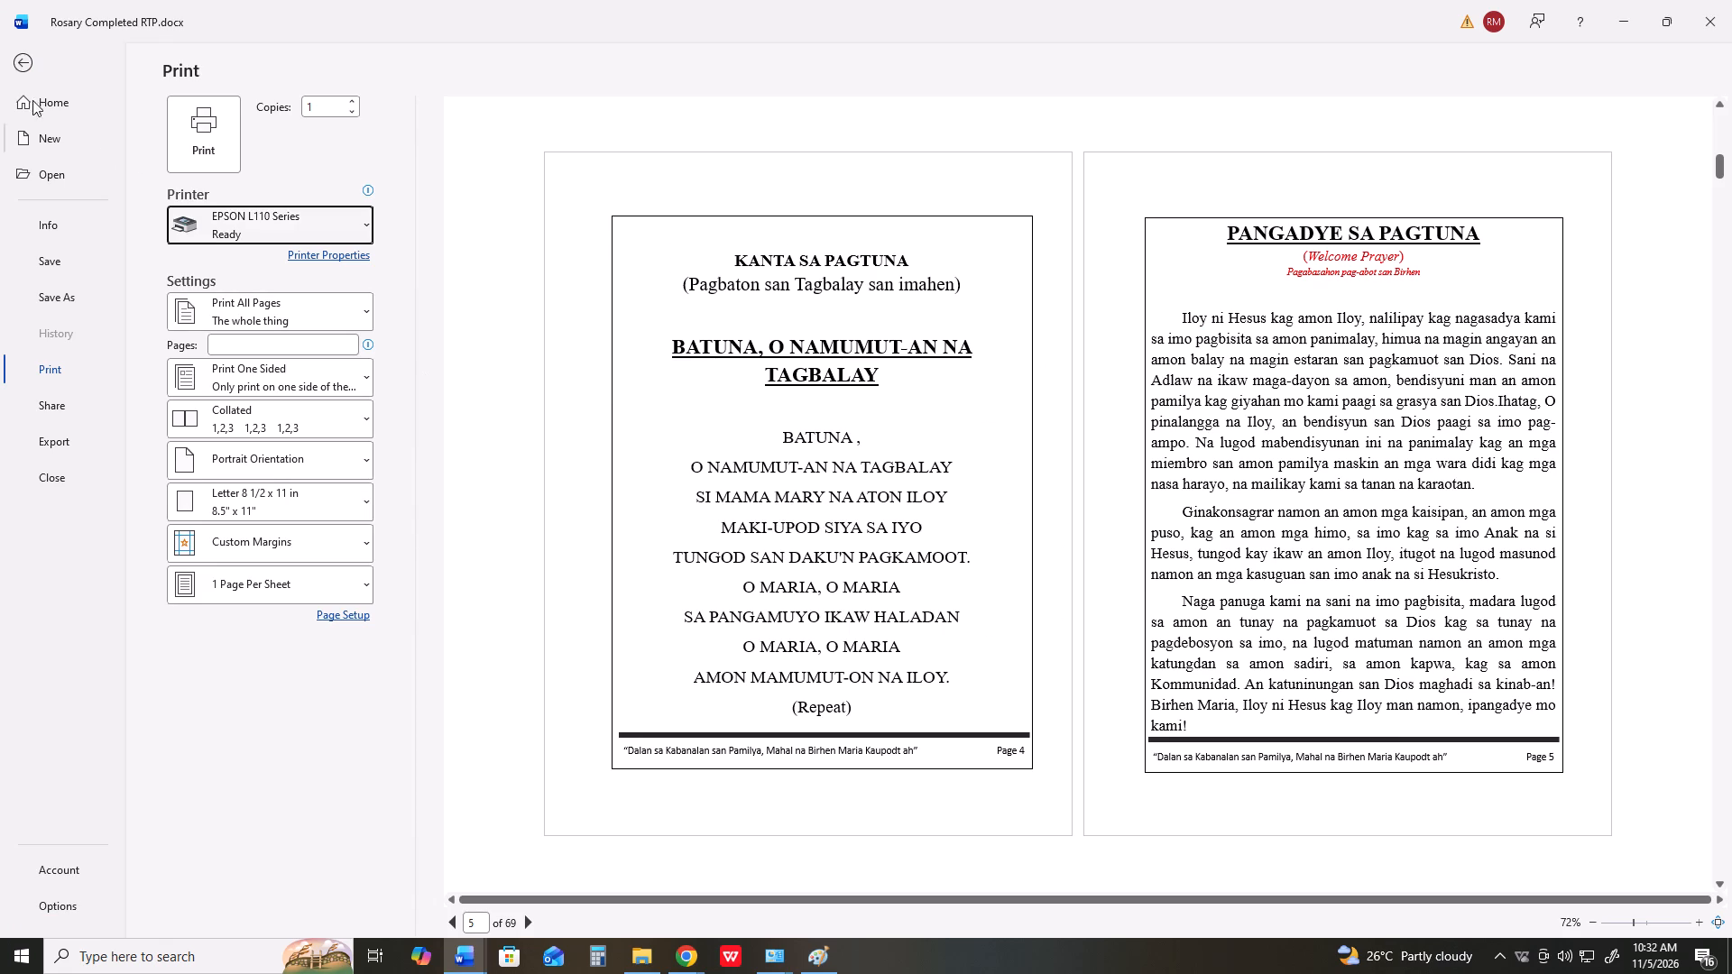
left_click(20, 52)
scroll(1218, 535, "down", 12)
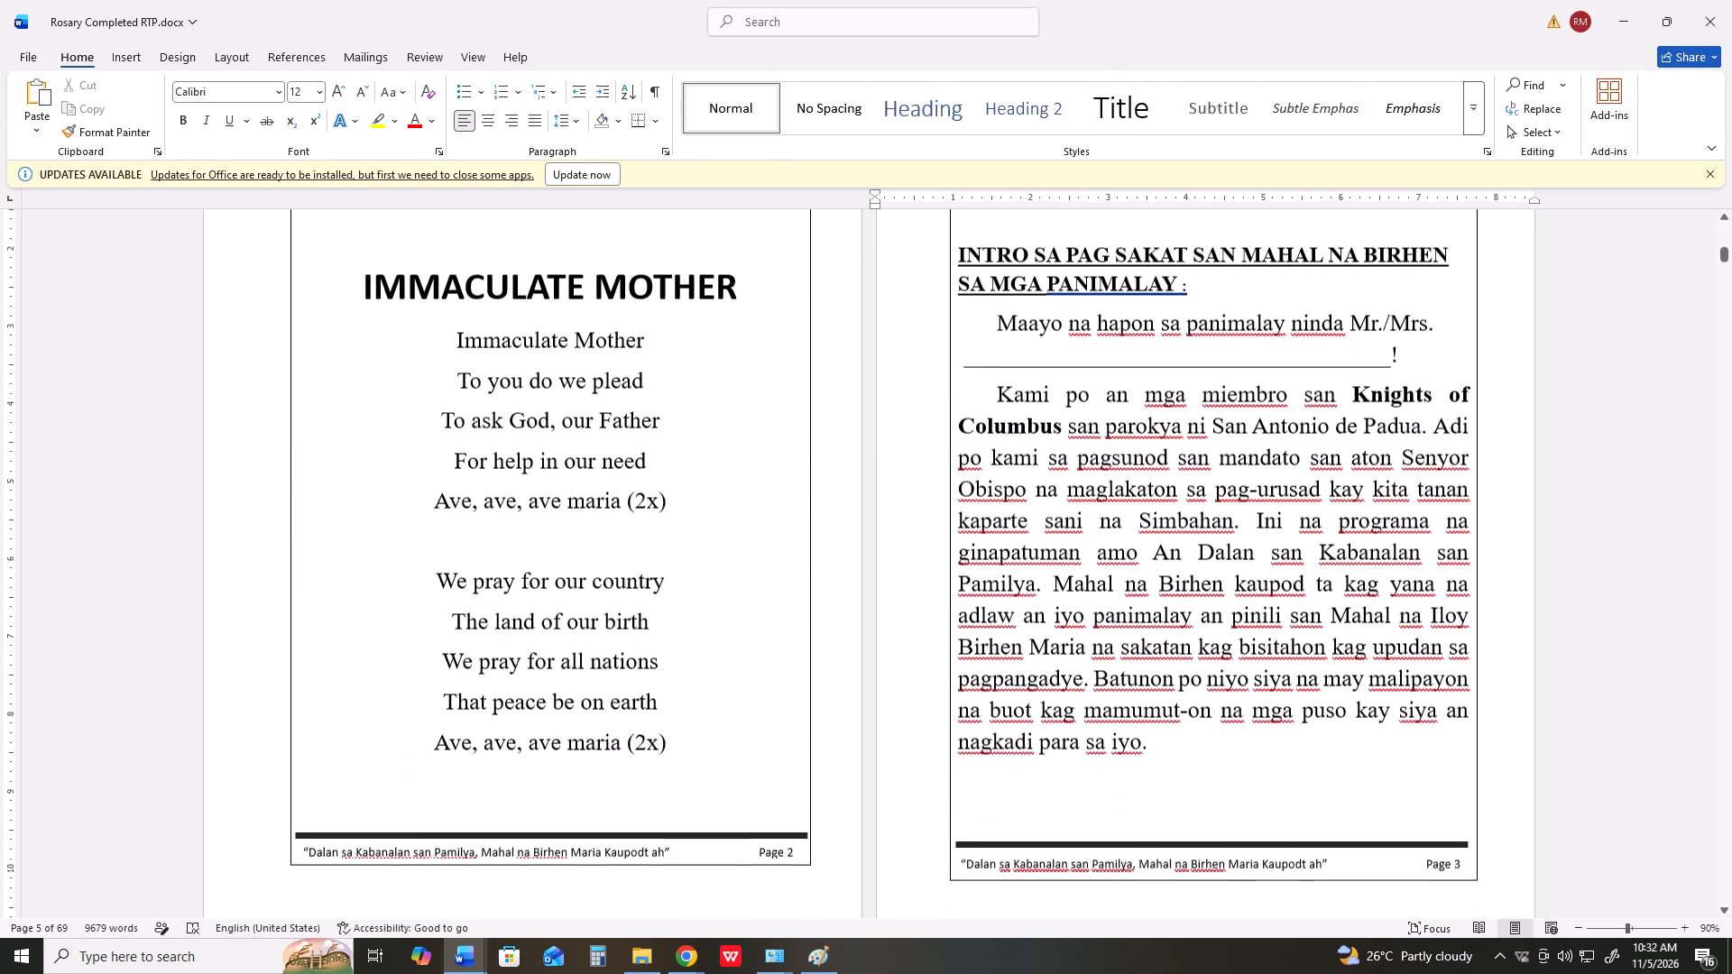
key("Down")
key("Down")
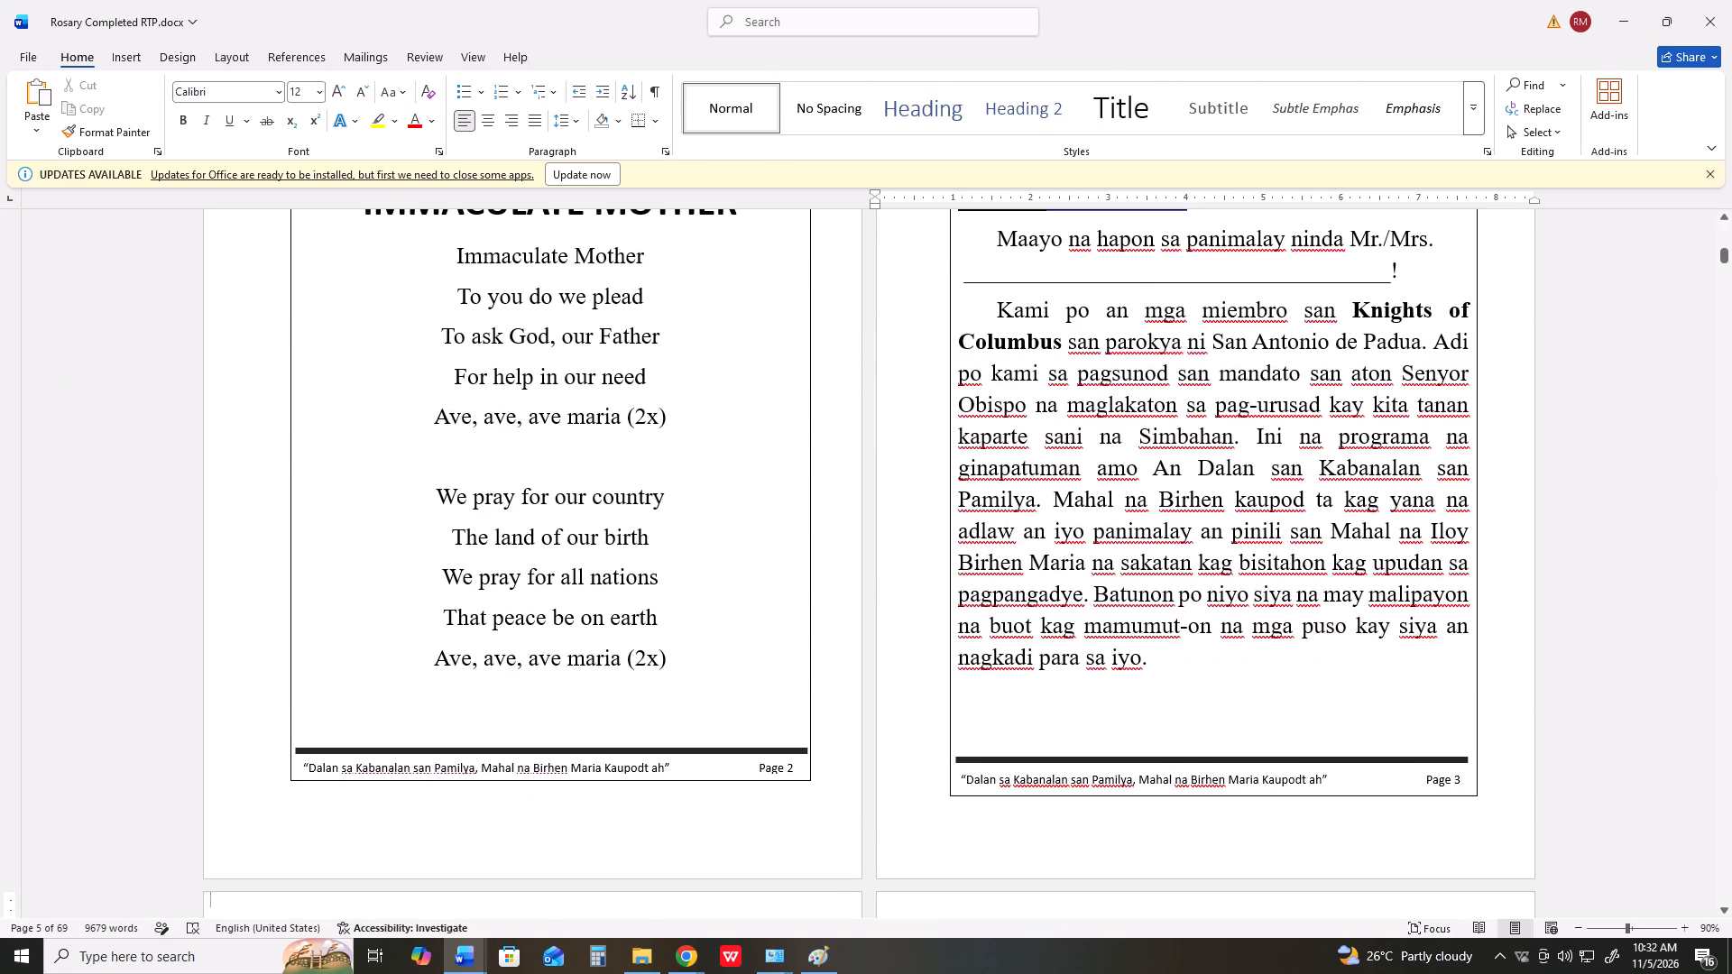
key("Down")
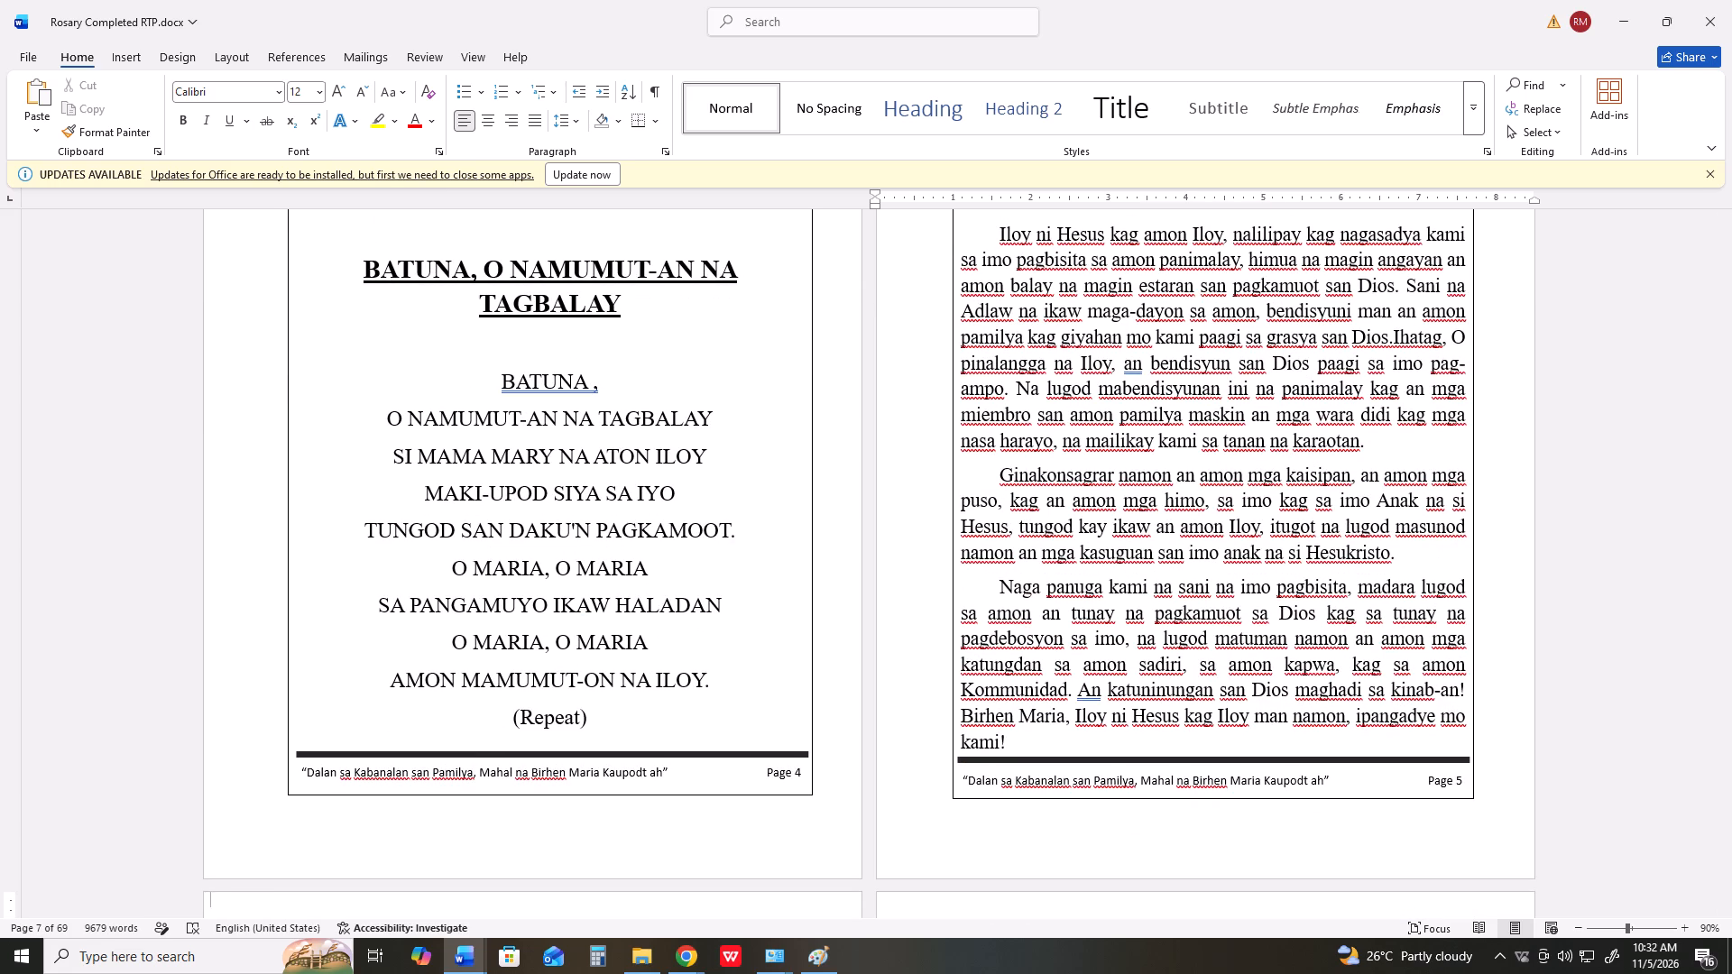
key("Up")
key("Up")
key("Down")
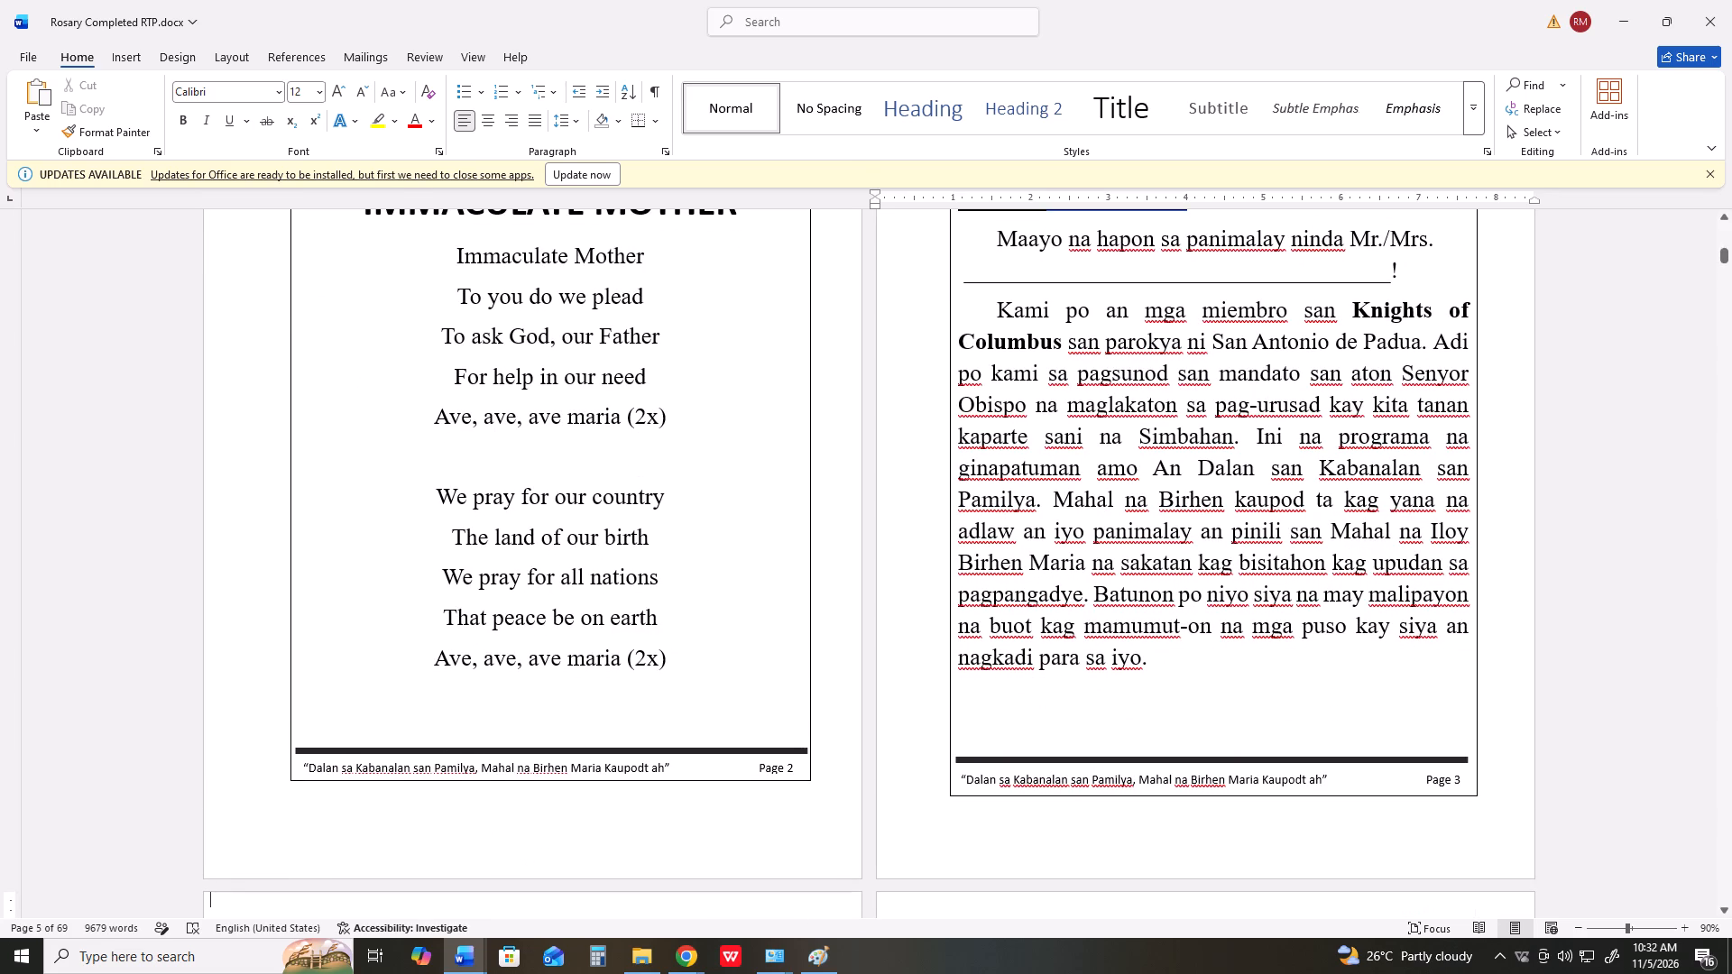
key("Up")
key("Up")
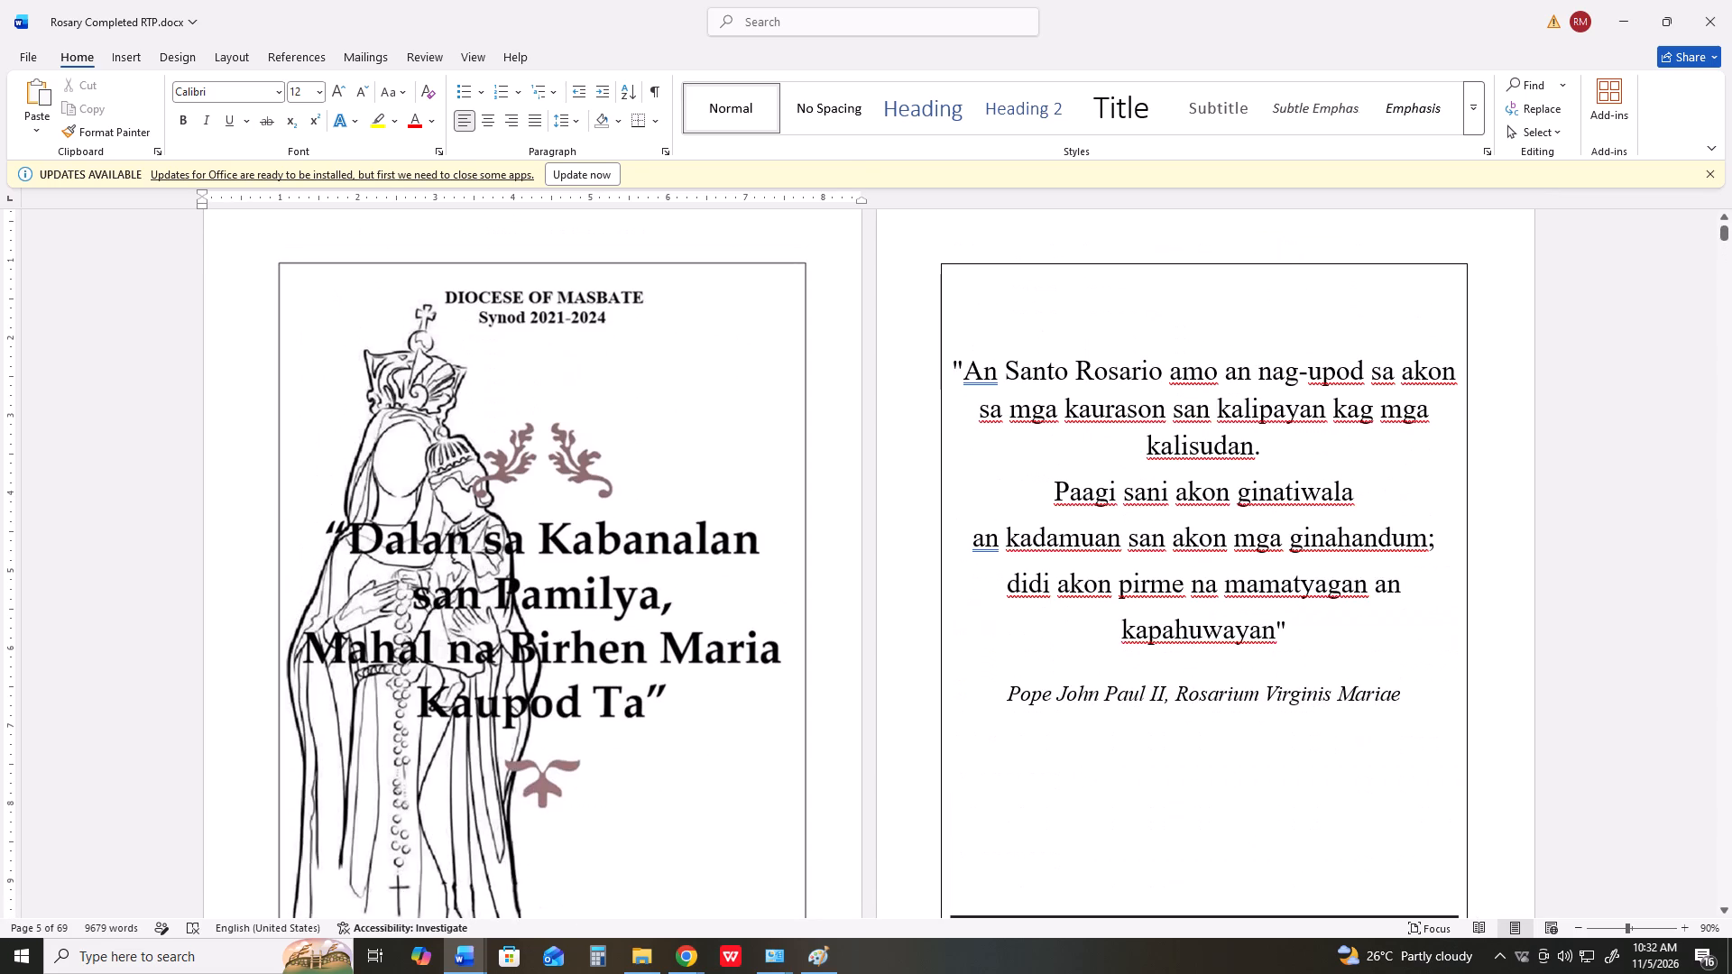
key("Down")
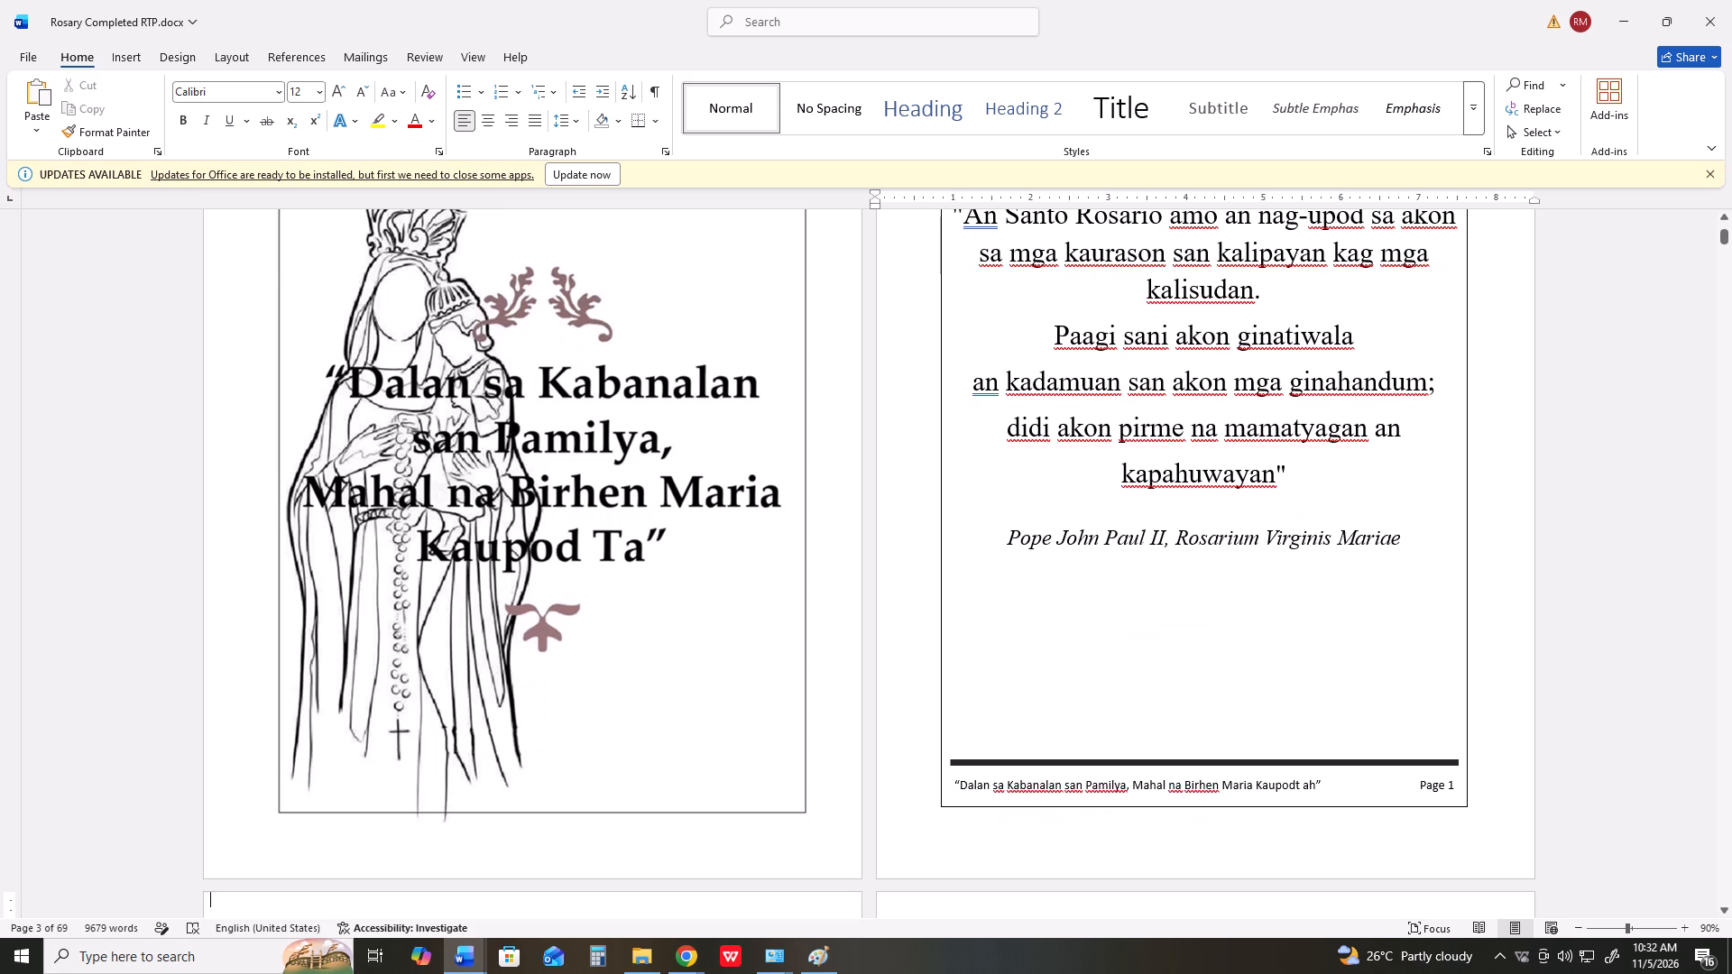
key("Down")
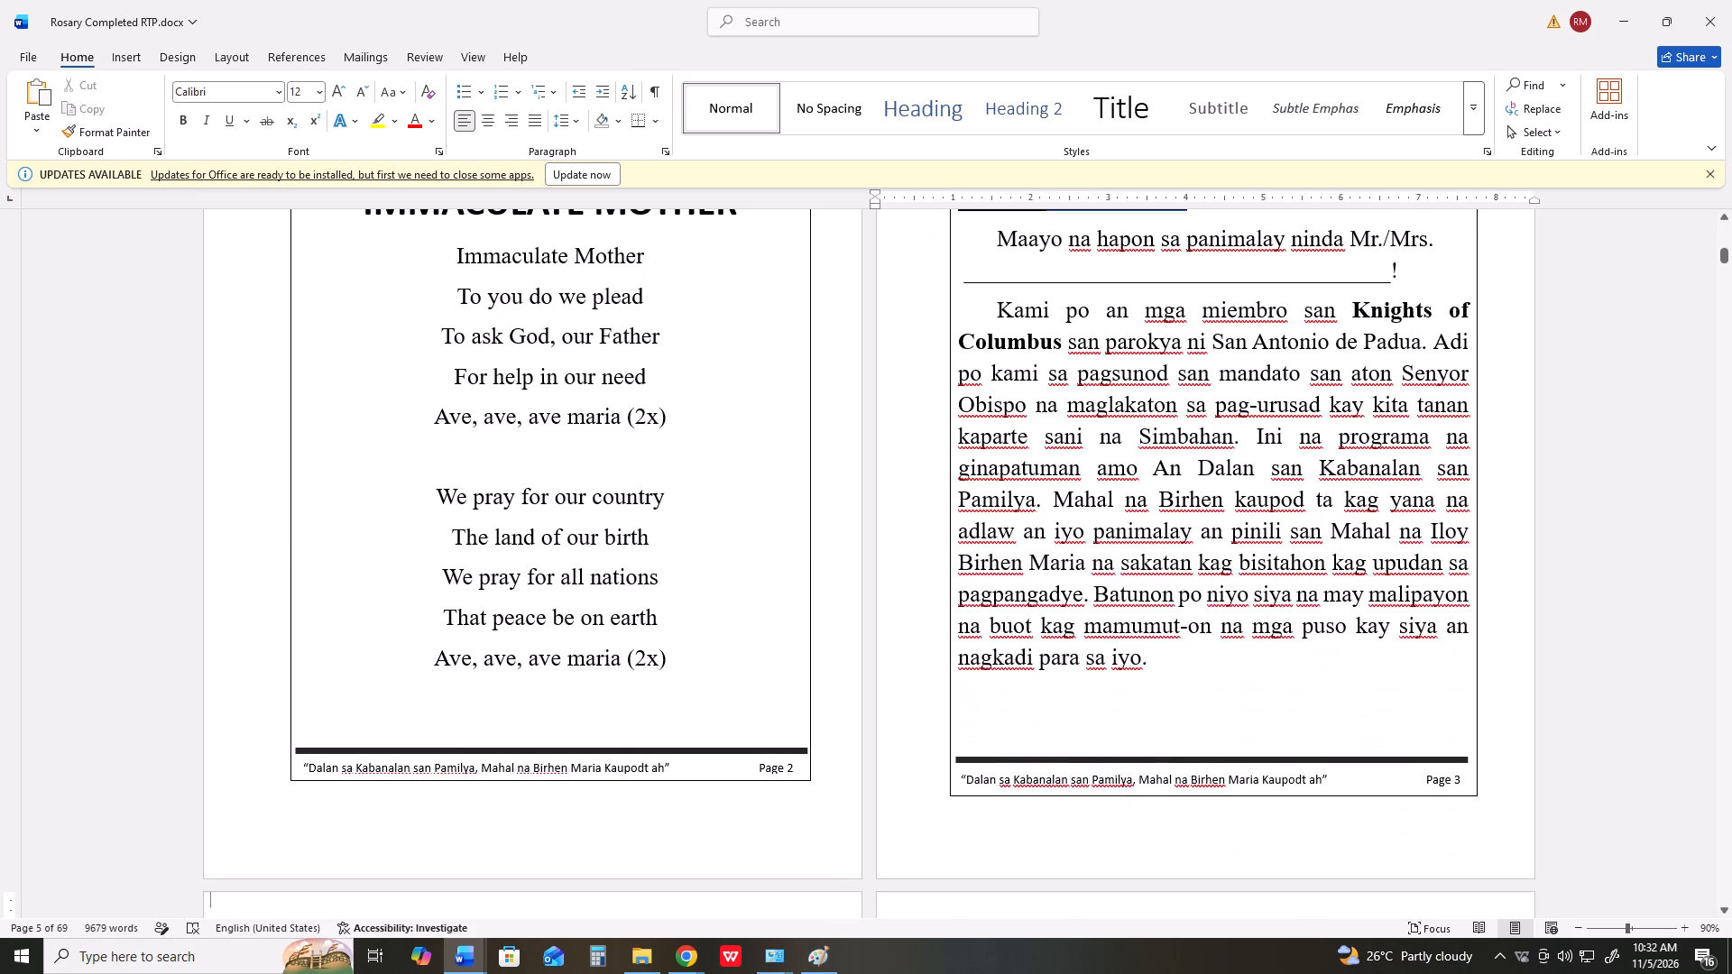
key("Down")
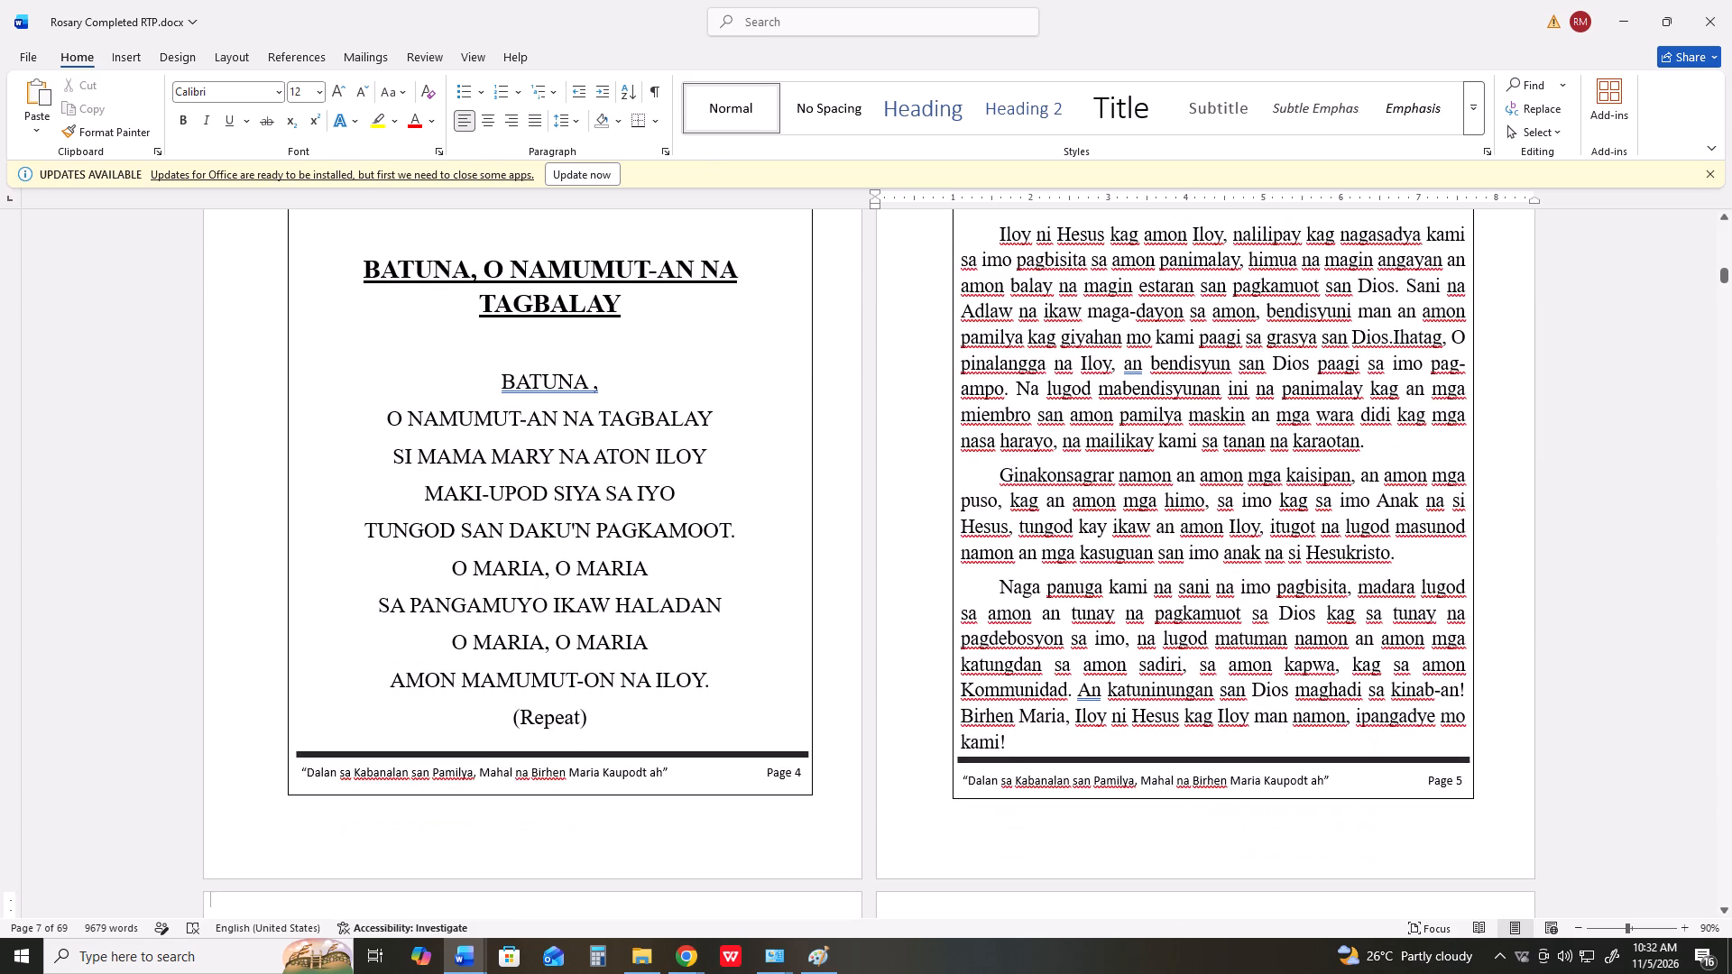
key("Down")
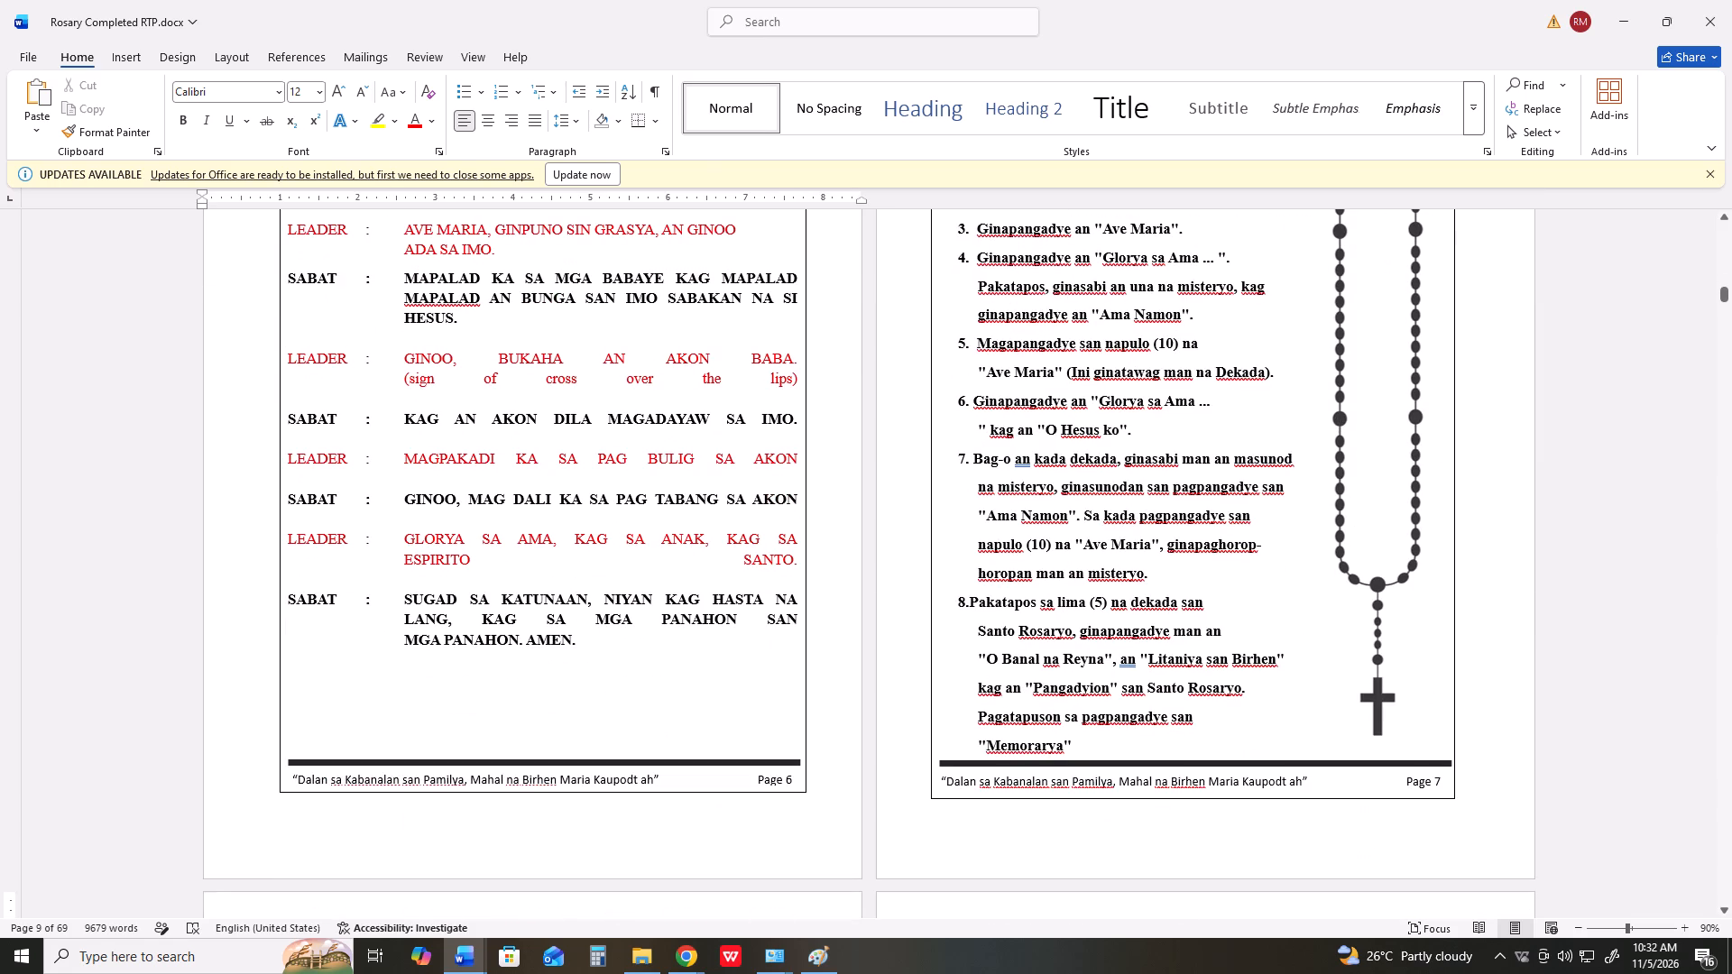
key("Up")
key("Up")
key("Down")
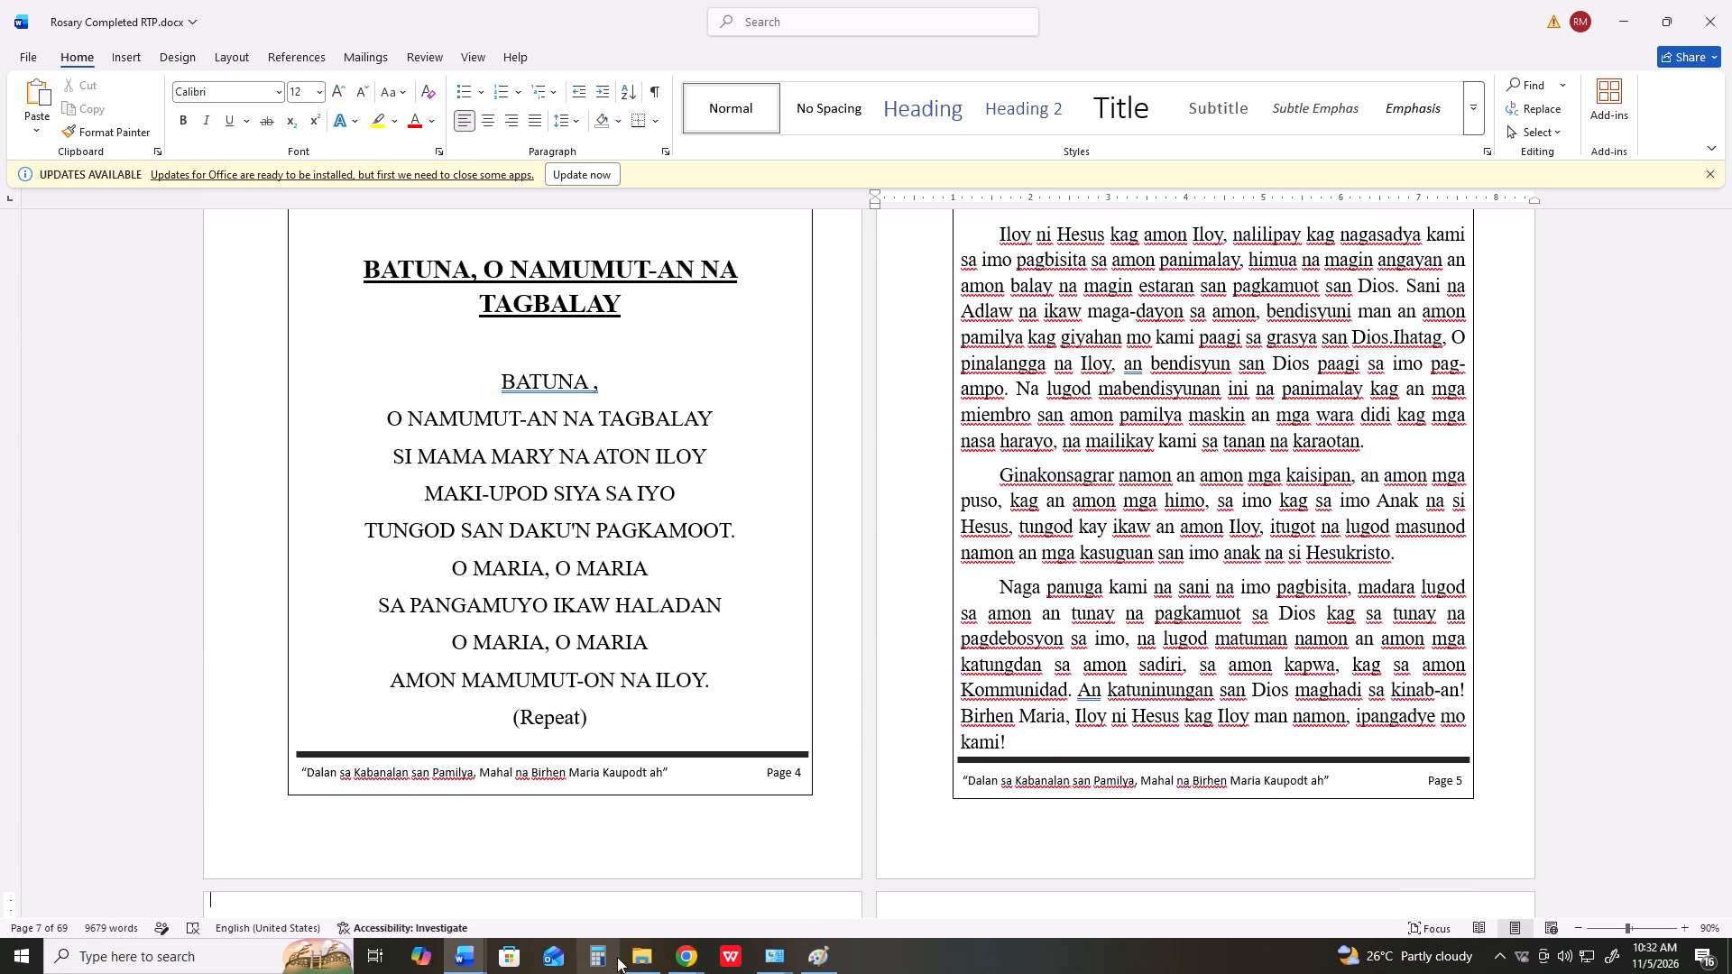
Switch to File Explorer and view r4.png and r6.png from Downloads to check which pages each contains.
left_click(636, 952)
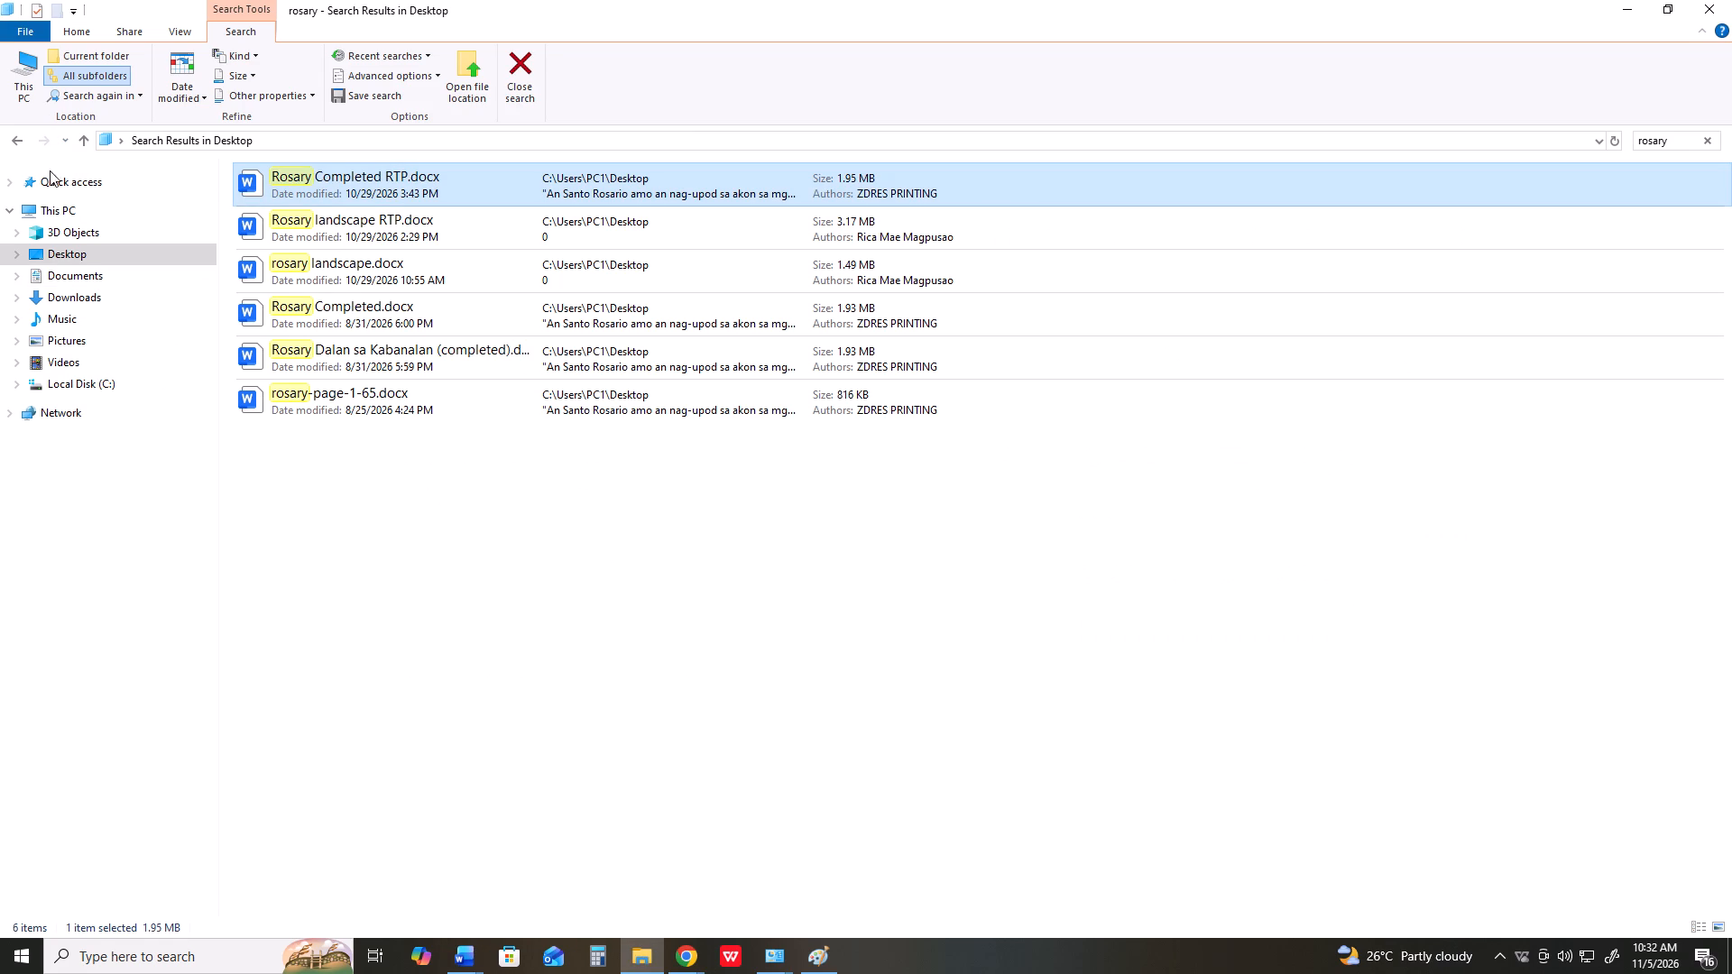
left_click(44, 207)
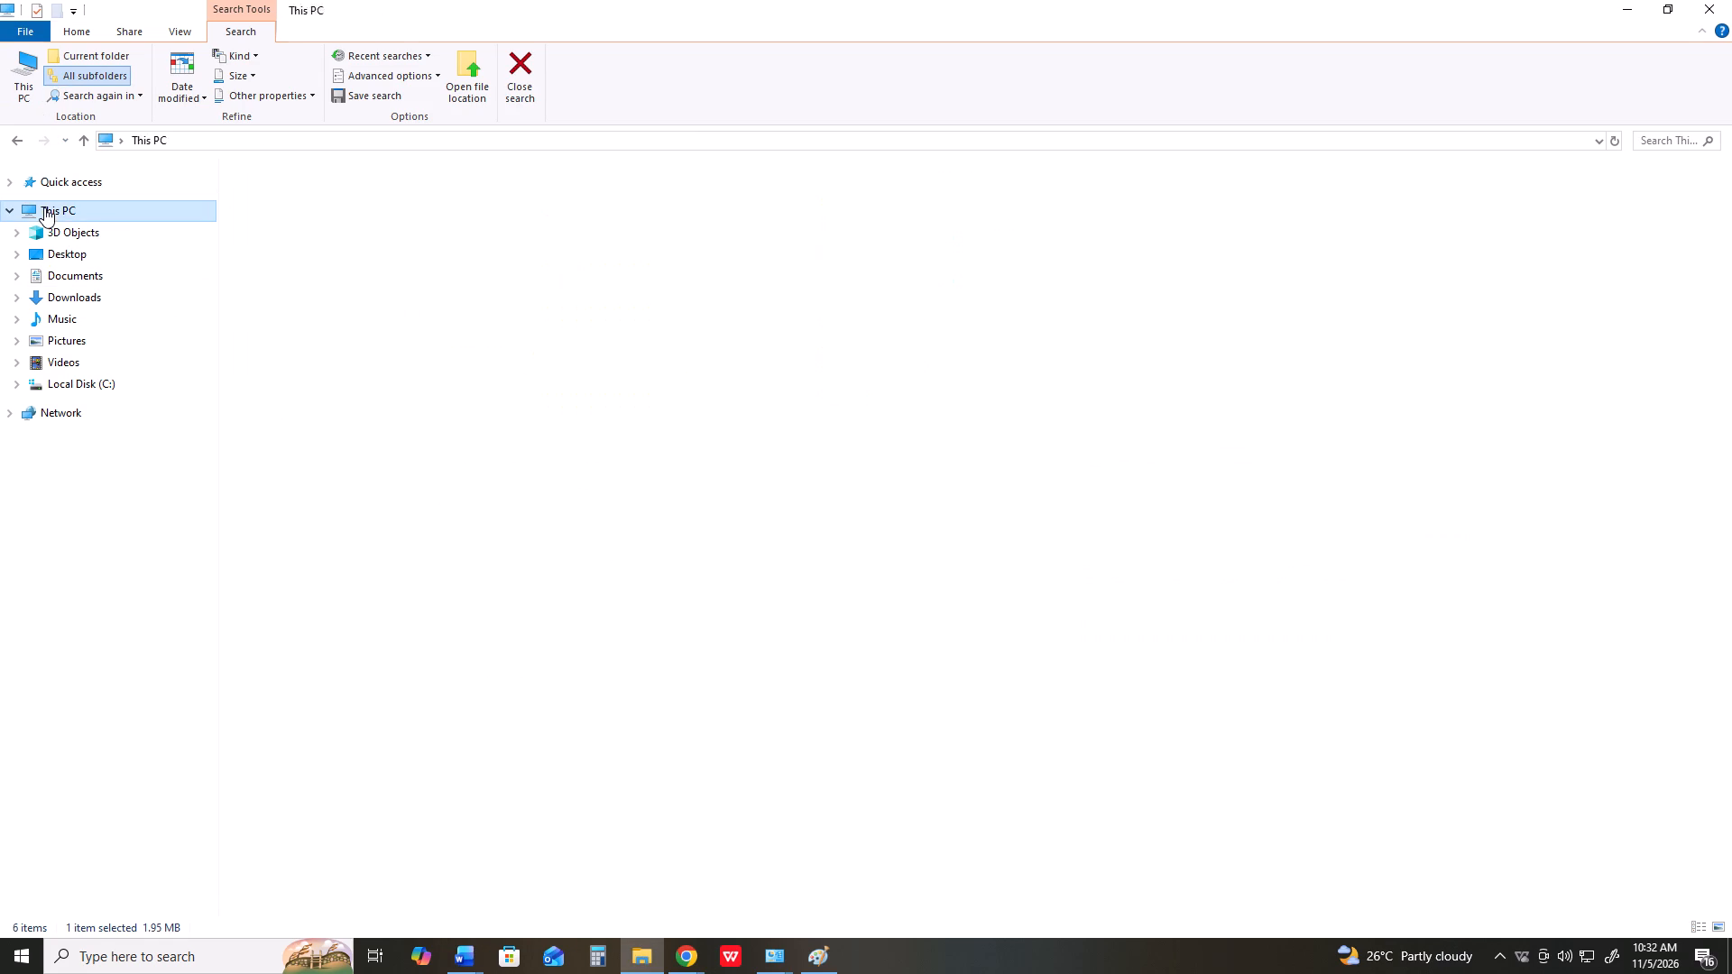
left_click(74, 251)
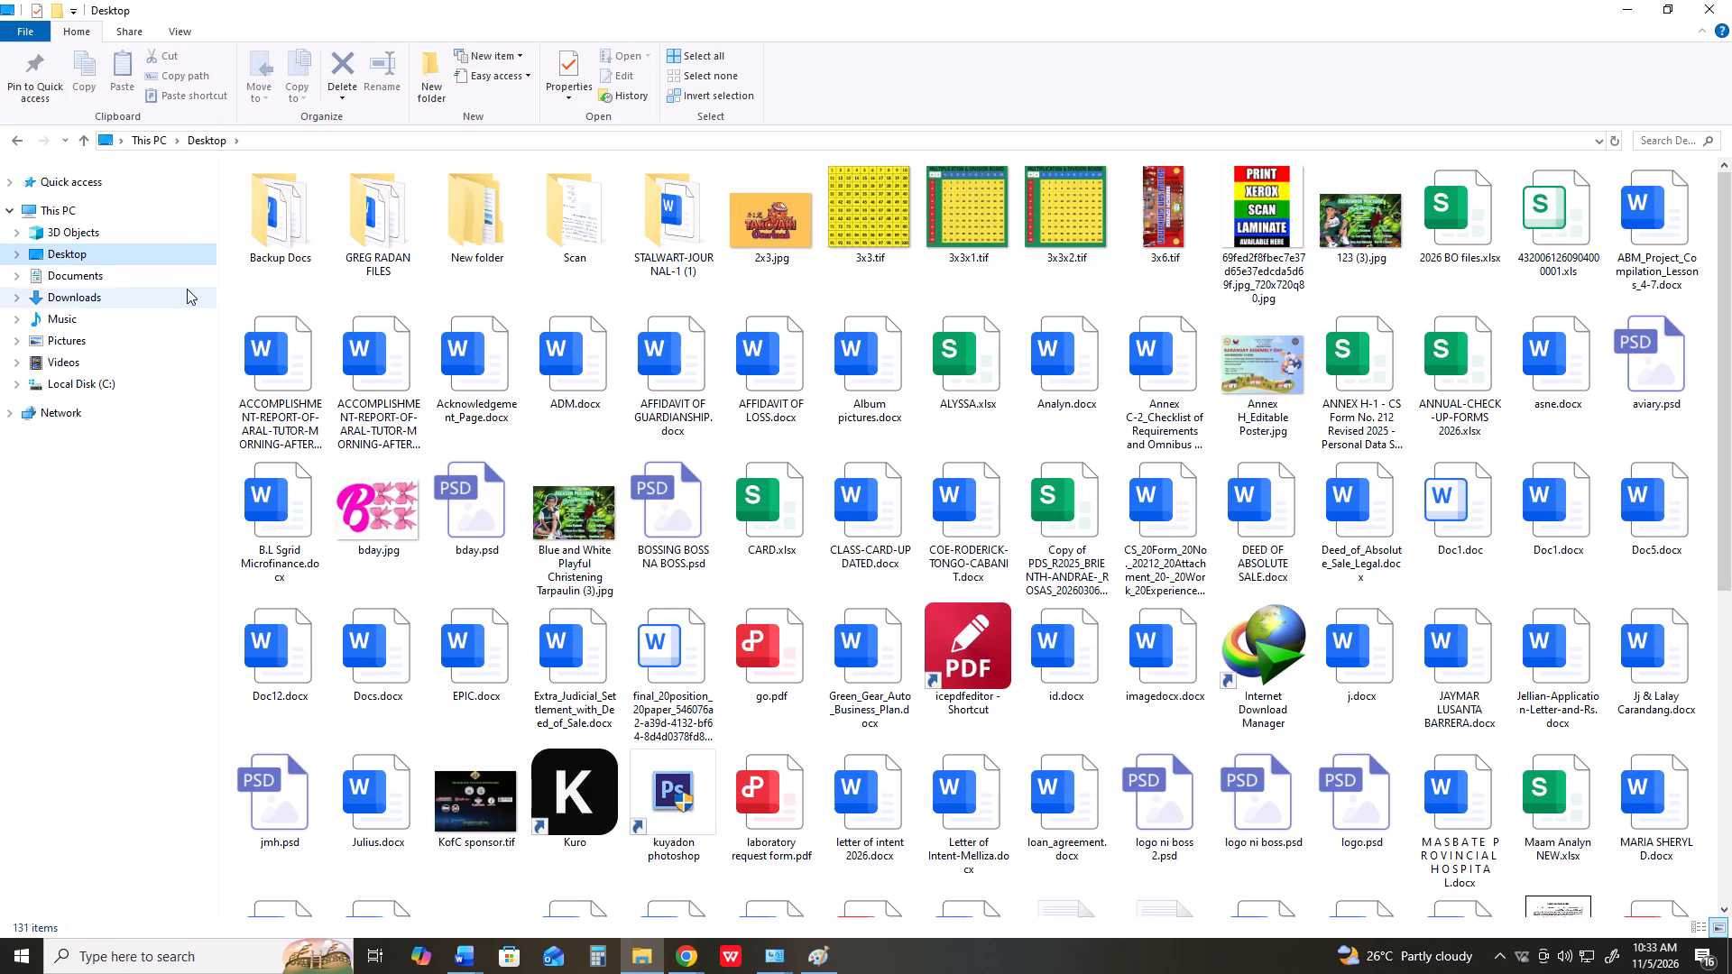
left_click(137, 291)
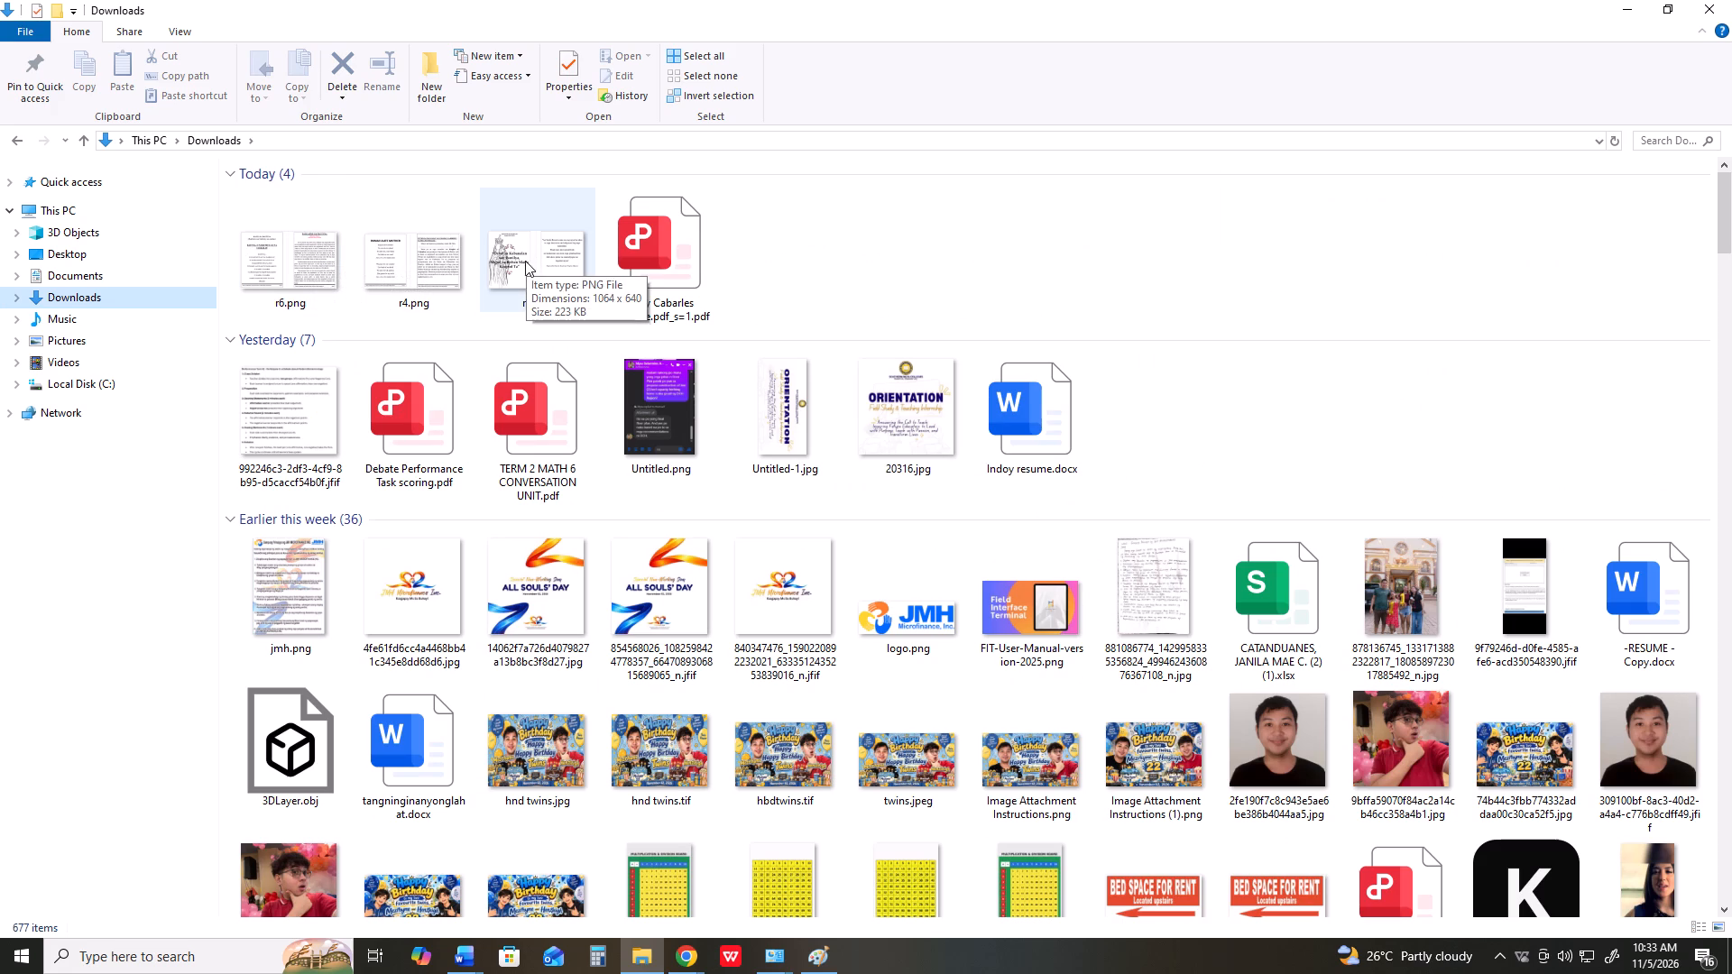
double_click(396, 268)
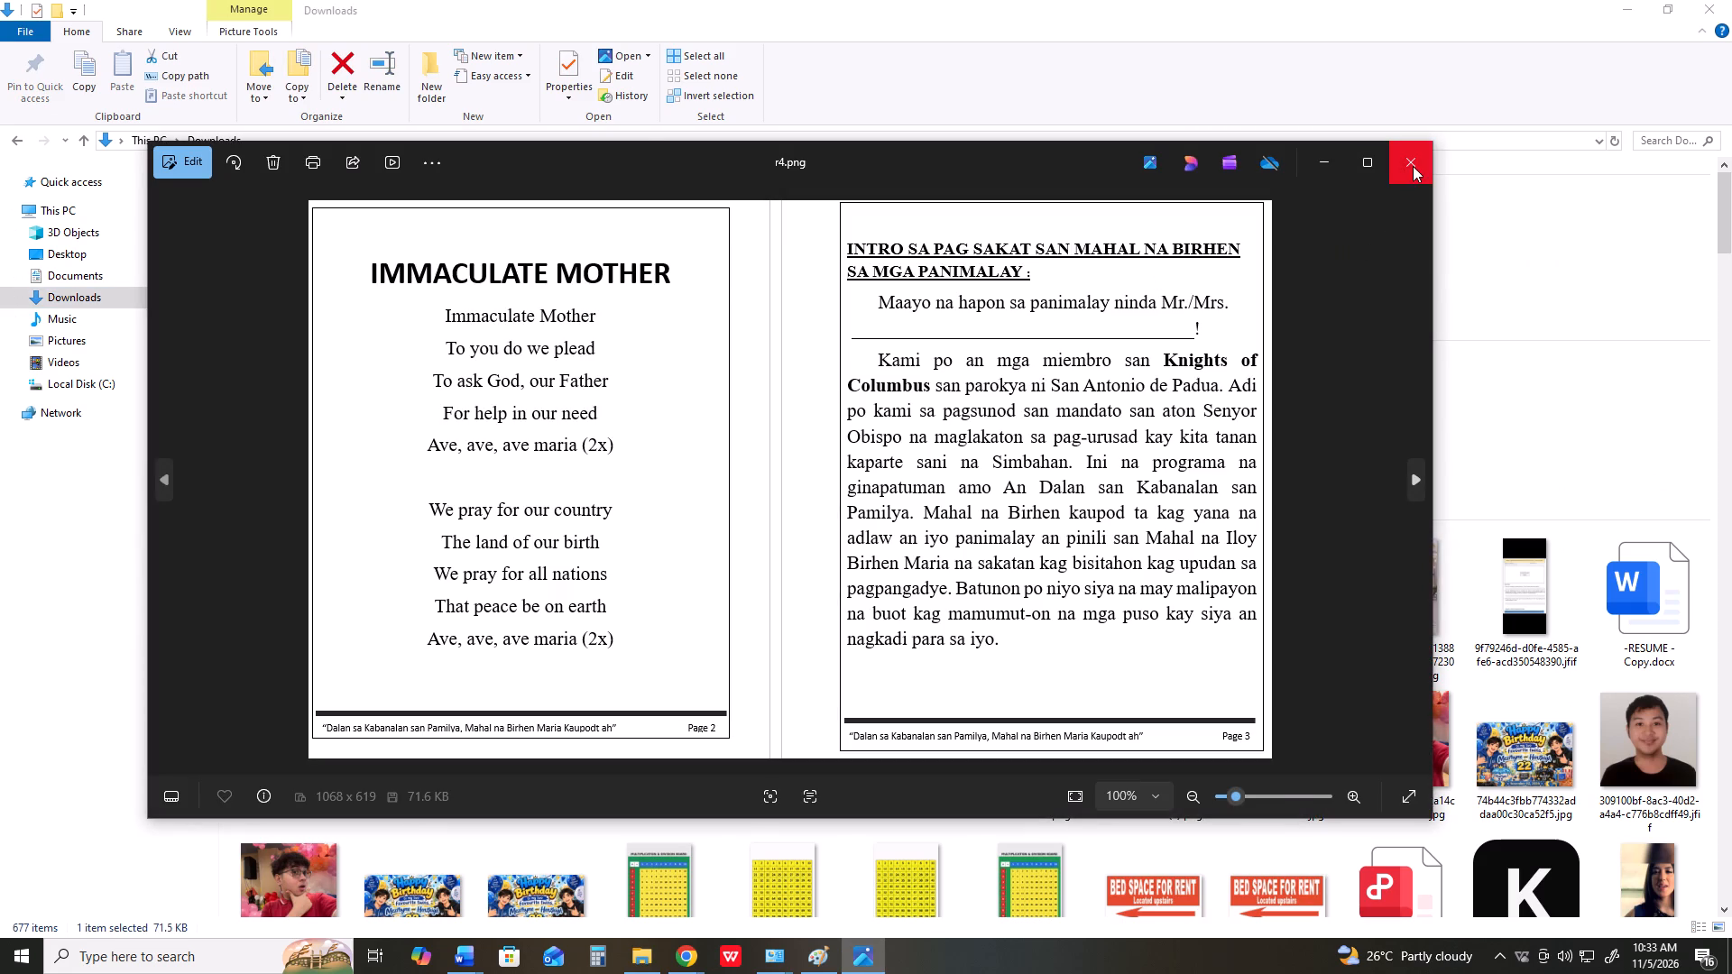
left_click(1413, 166)
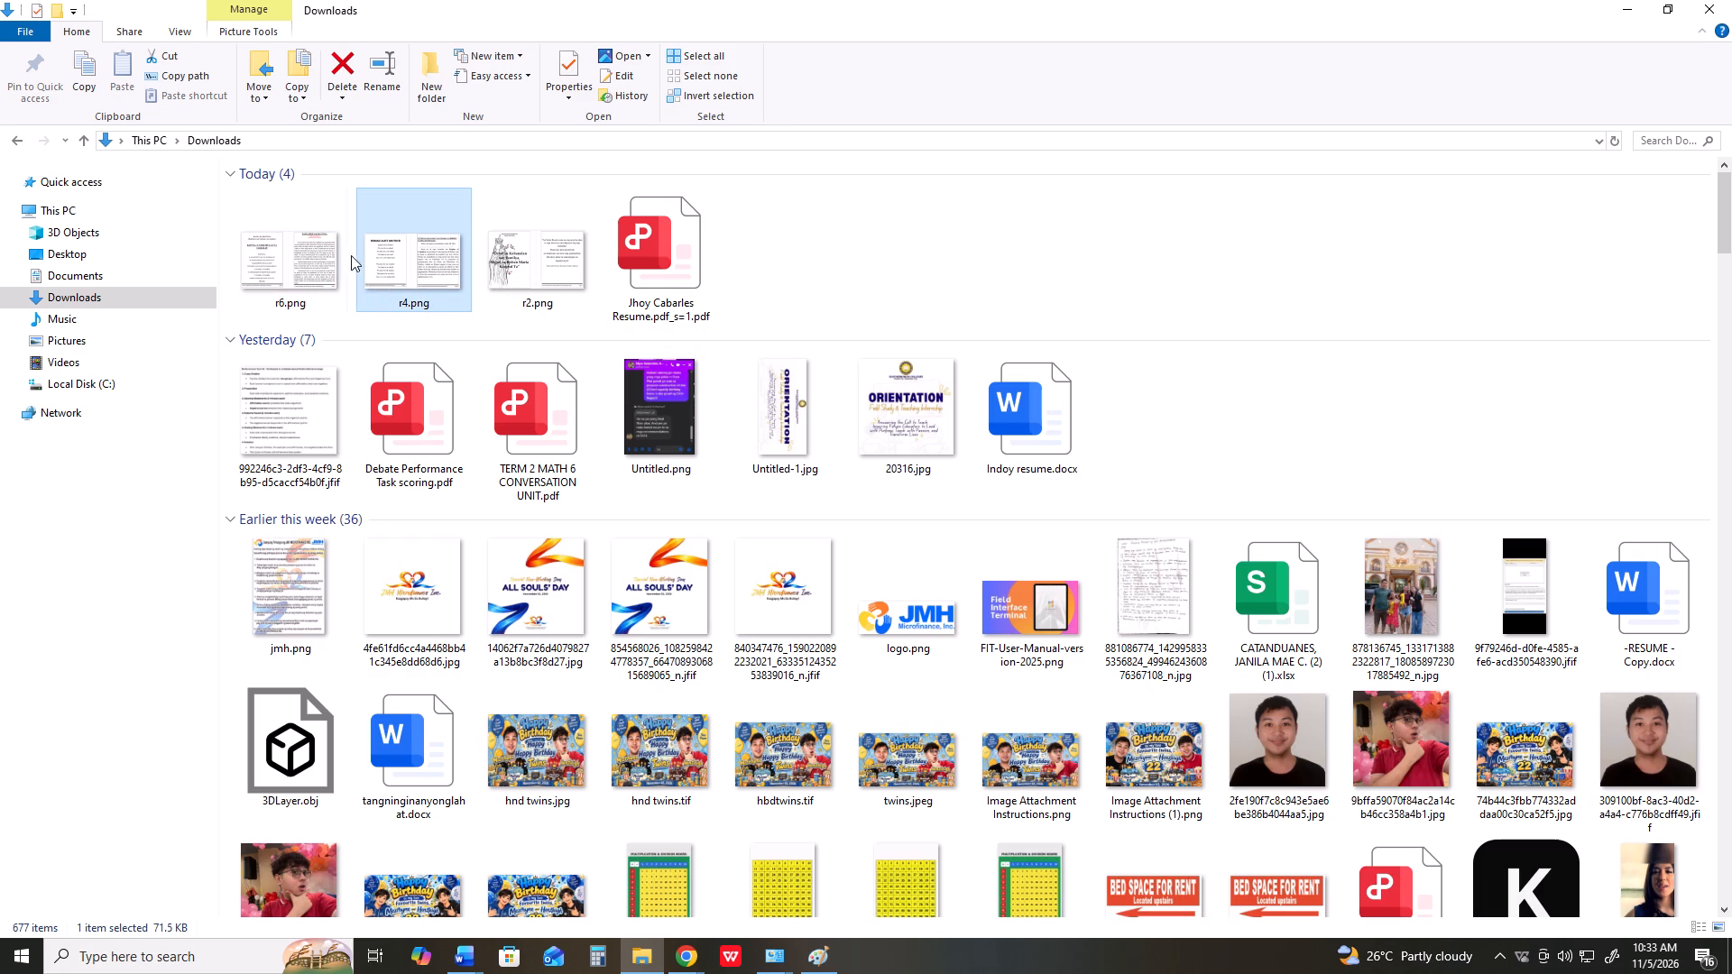
double_click(326, 257)
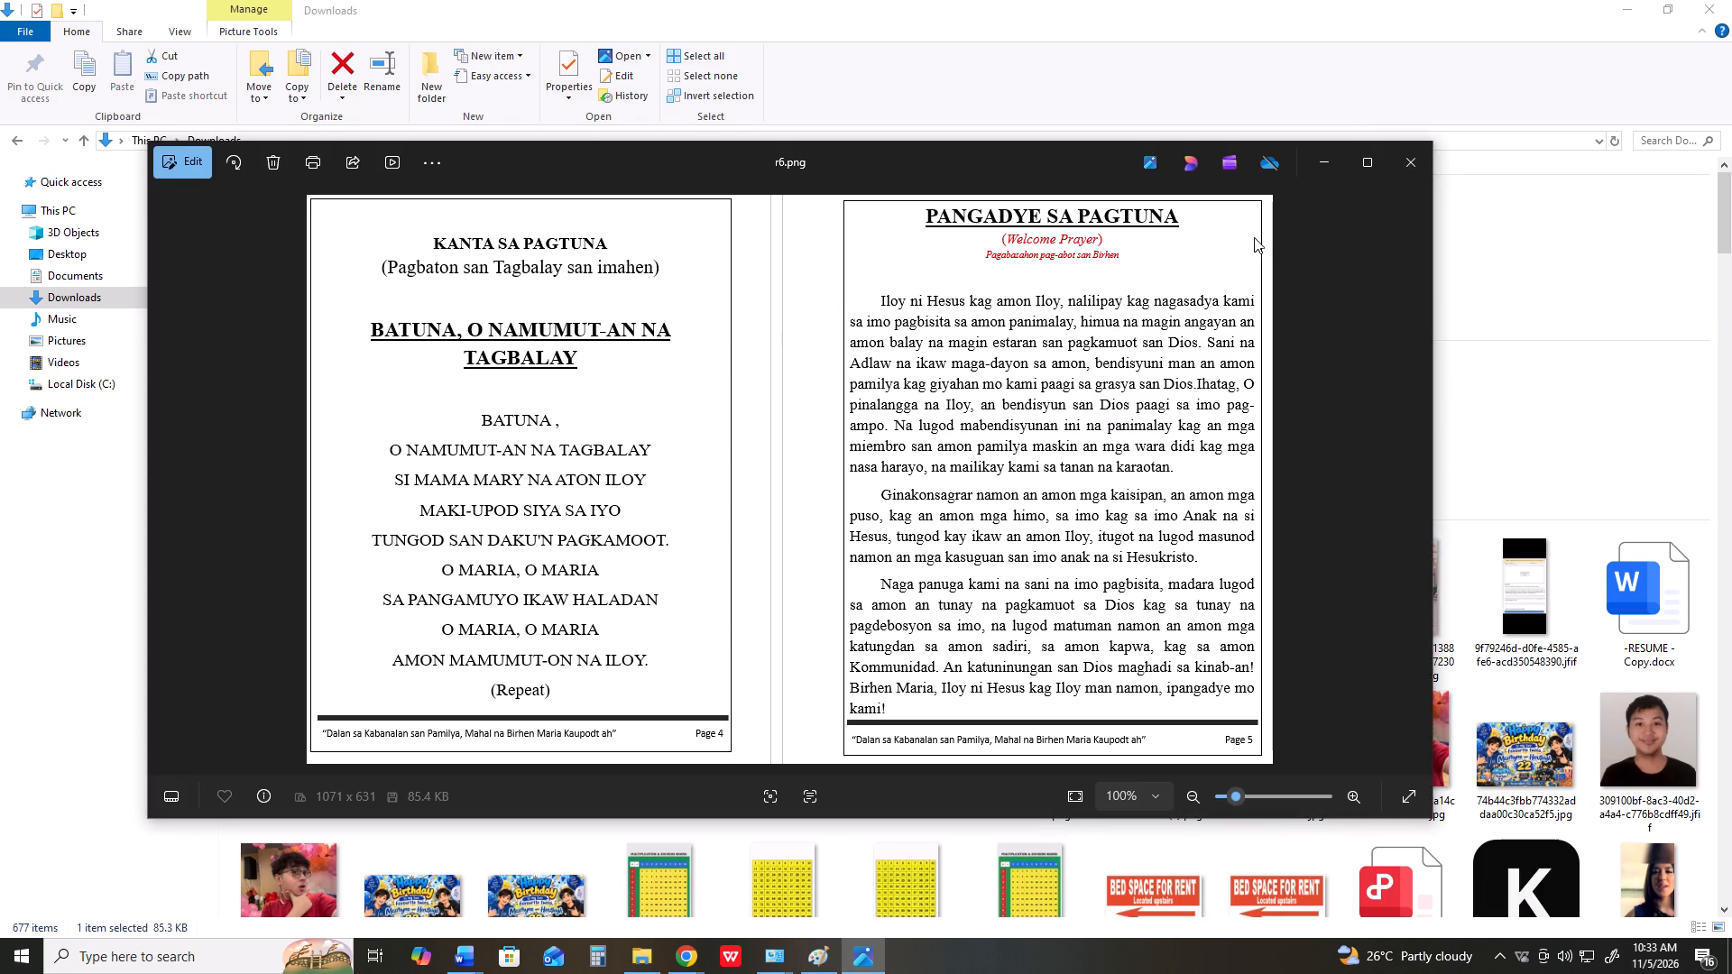
left_click(1423, 165)
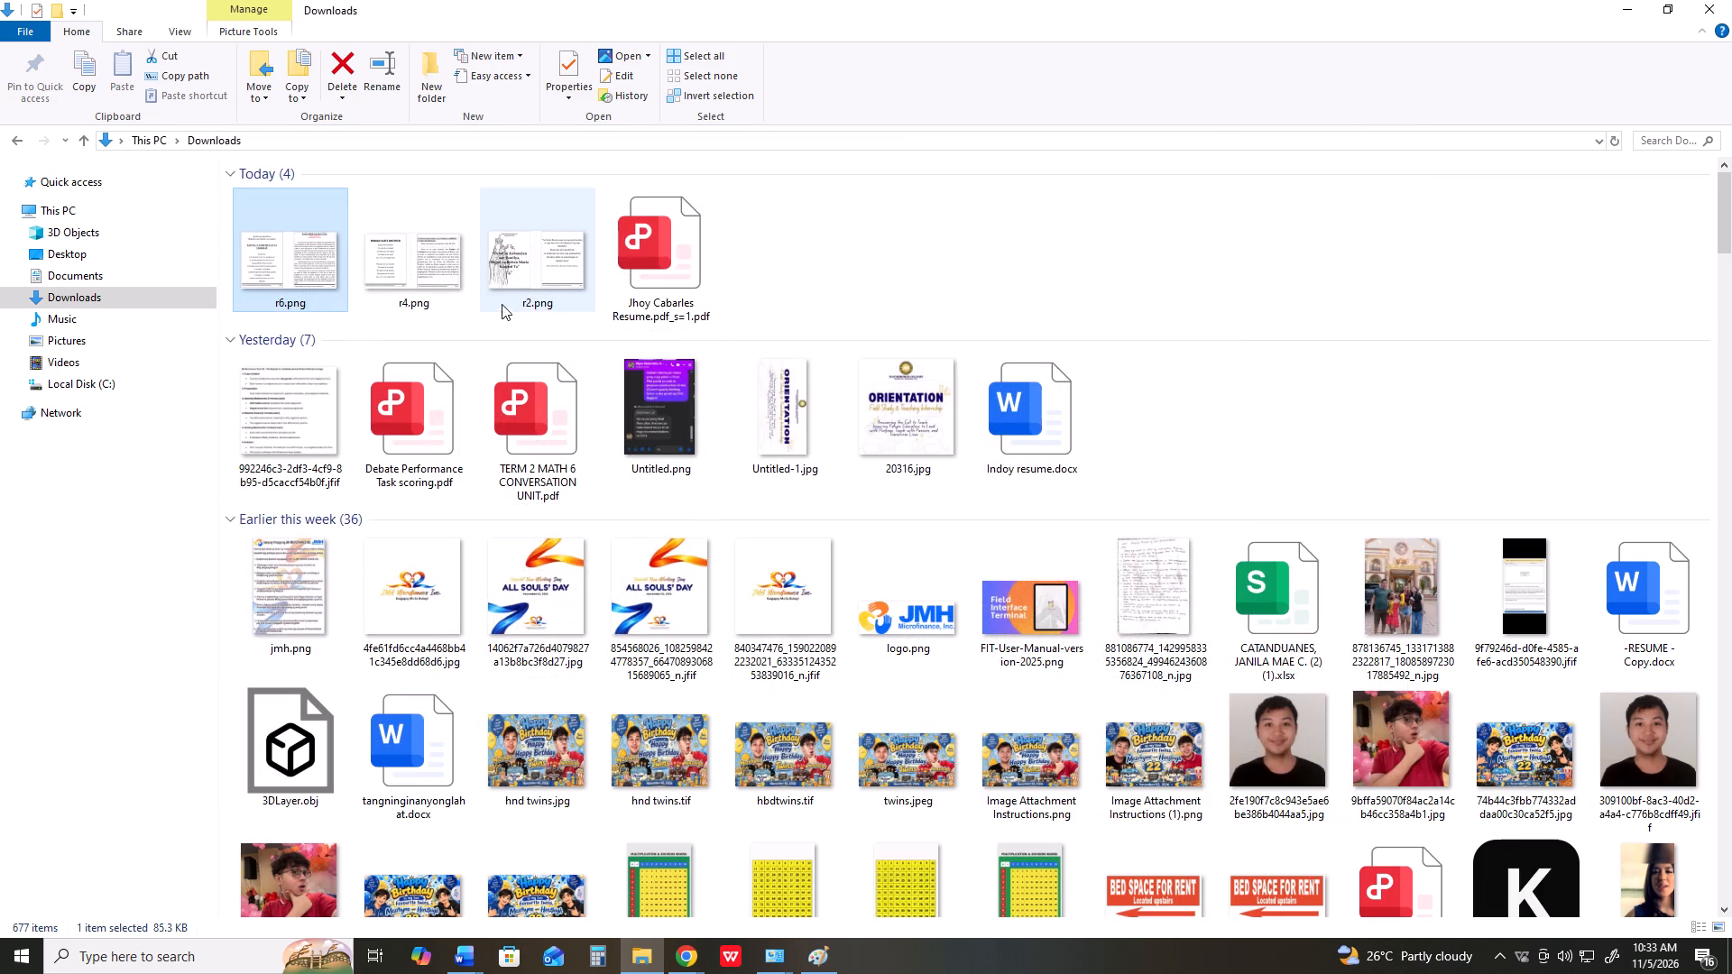
Rename the cover page image r2.png in Downloads as r1.png.
right_click(545, 289)
right_click(545, 289)
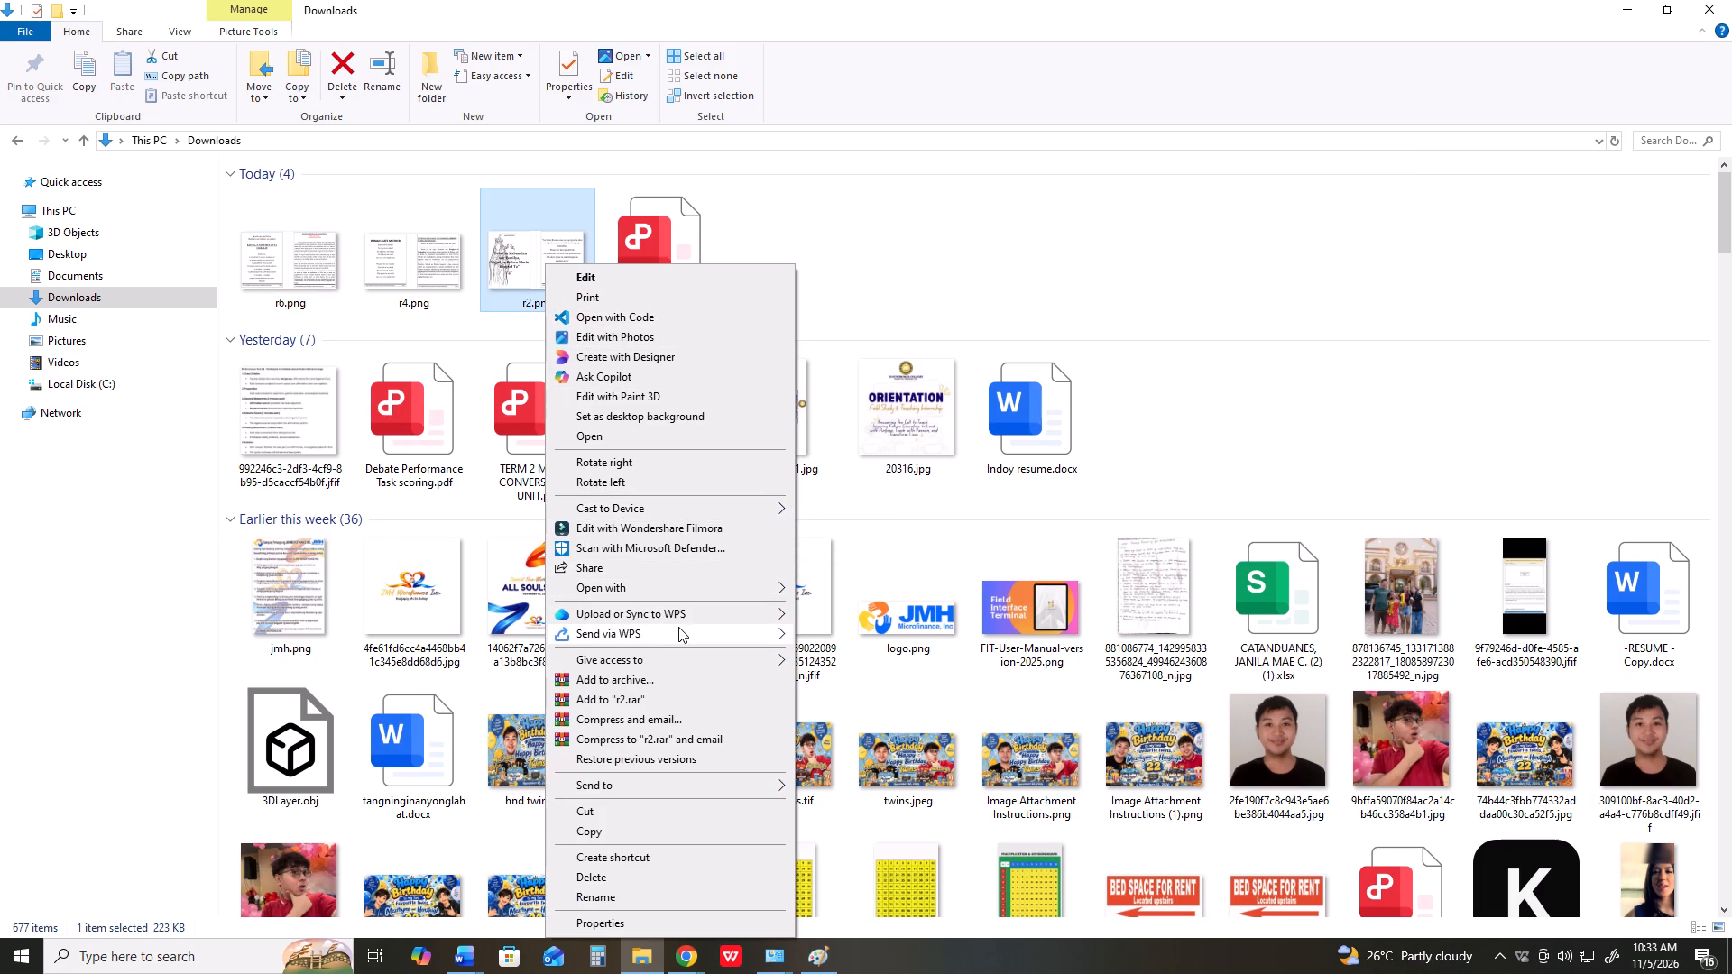
left_click(636, 896)
left_click(531, 306)
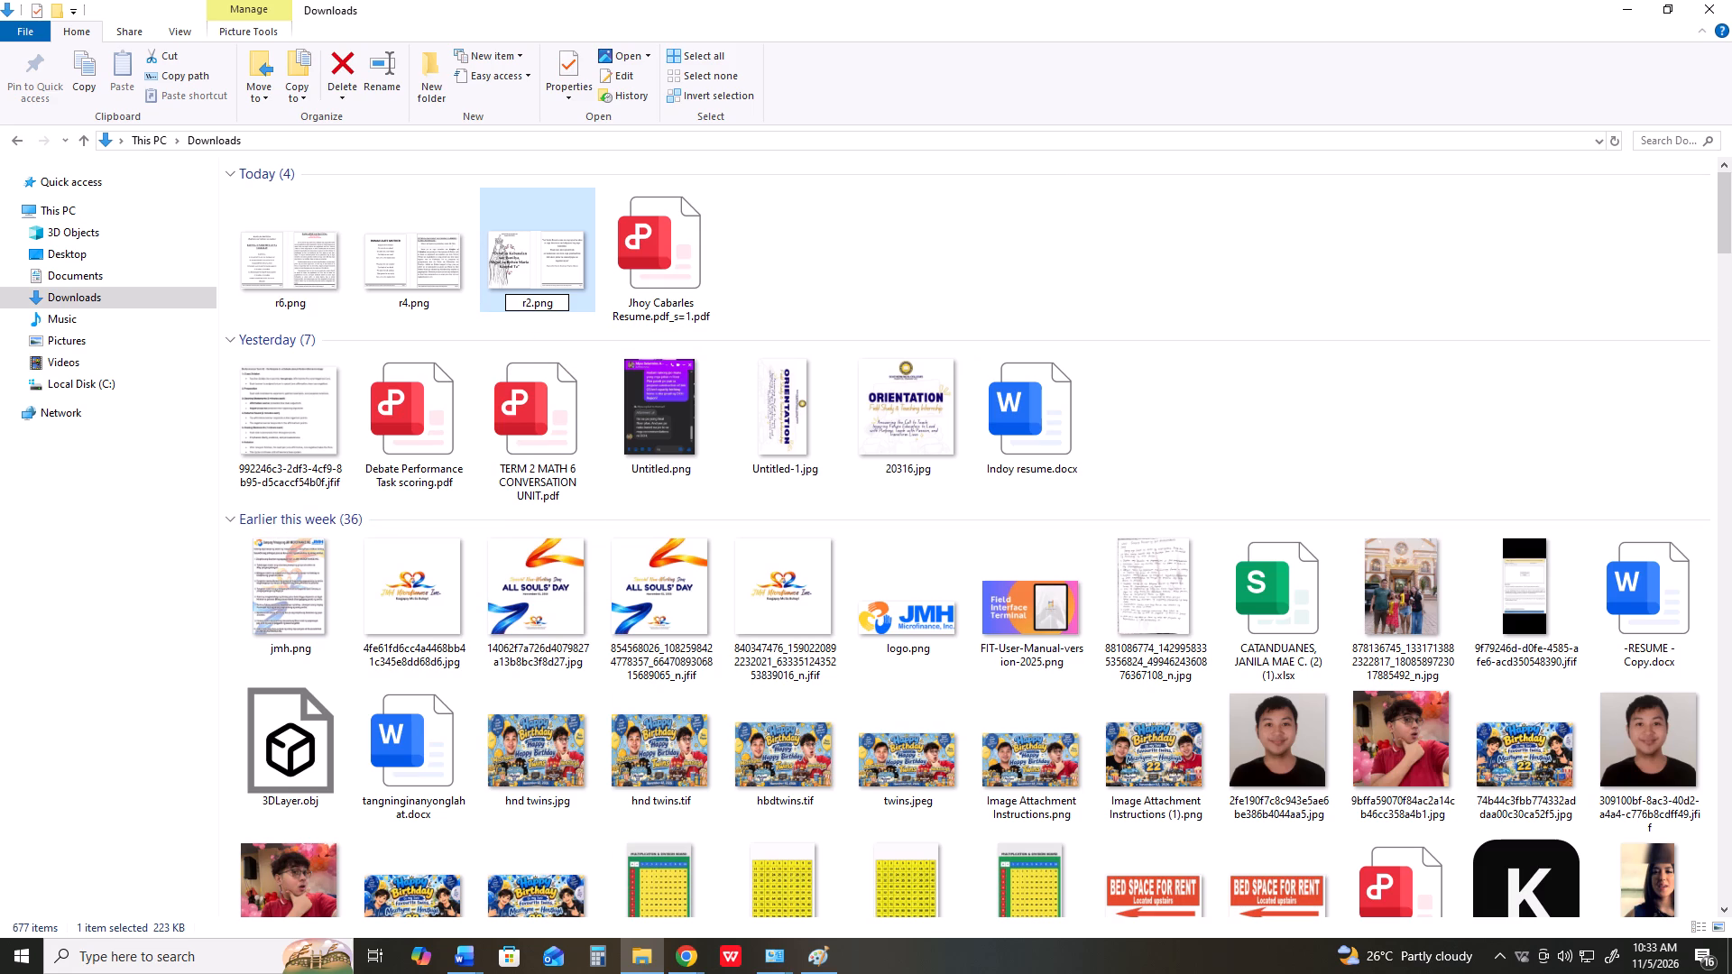
key("Left")
key("Right")
key("BackSpace")
key("1")
key("Return")
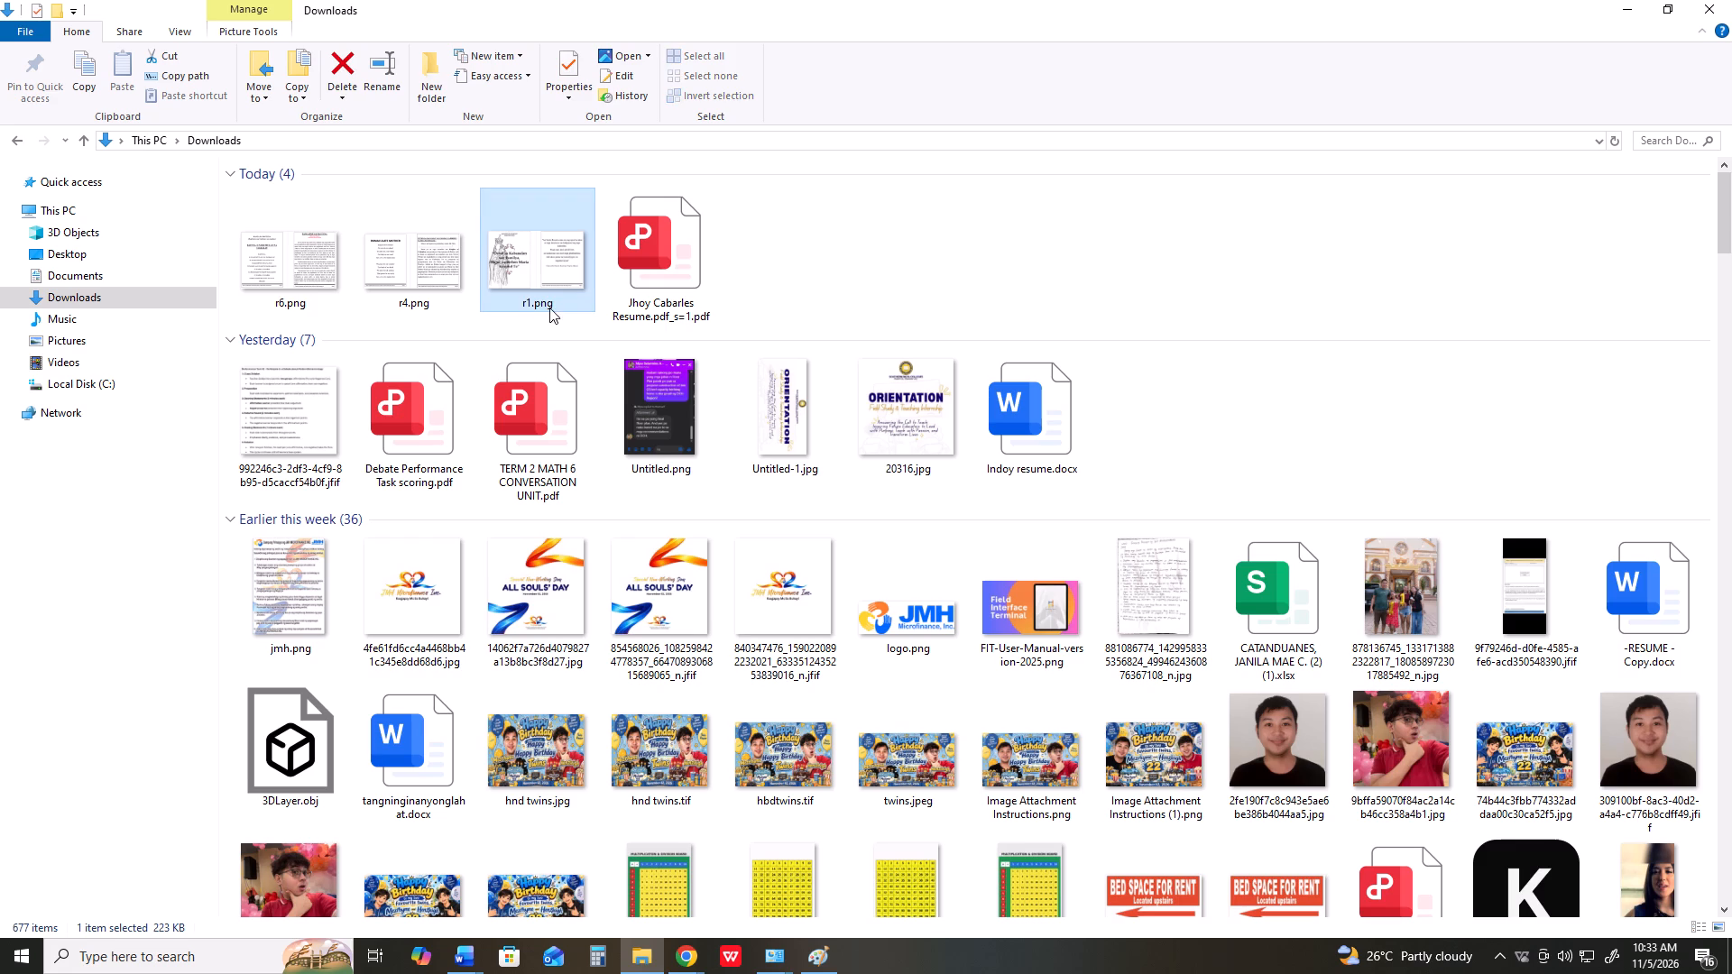
Rename the Immaculate Mother page image r4.png as r2.png.
left_click(453, 286)
right_click(453, 286)
right_click(453, 286)
right_click(453, 286)
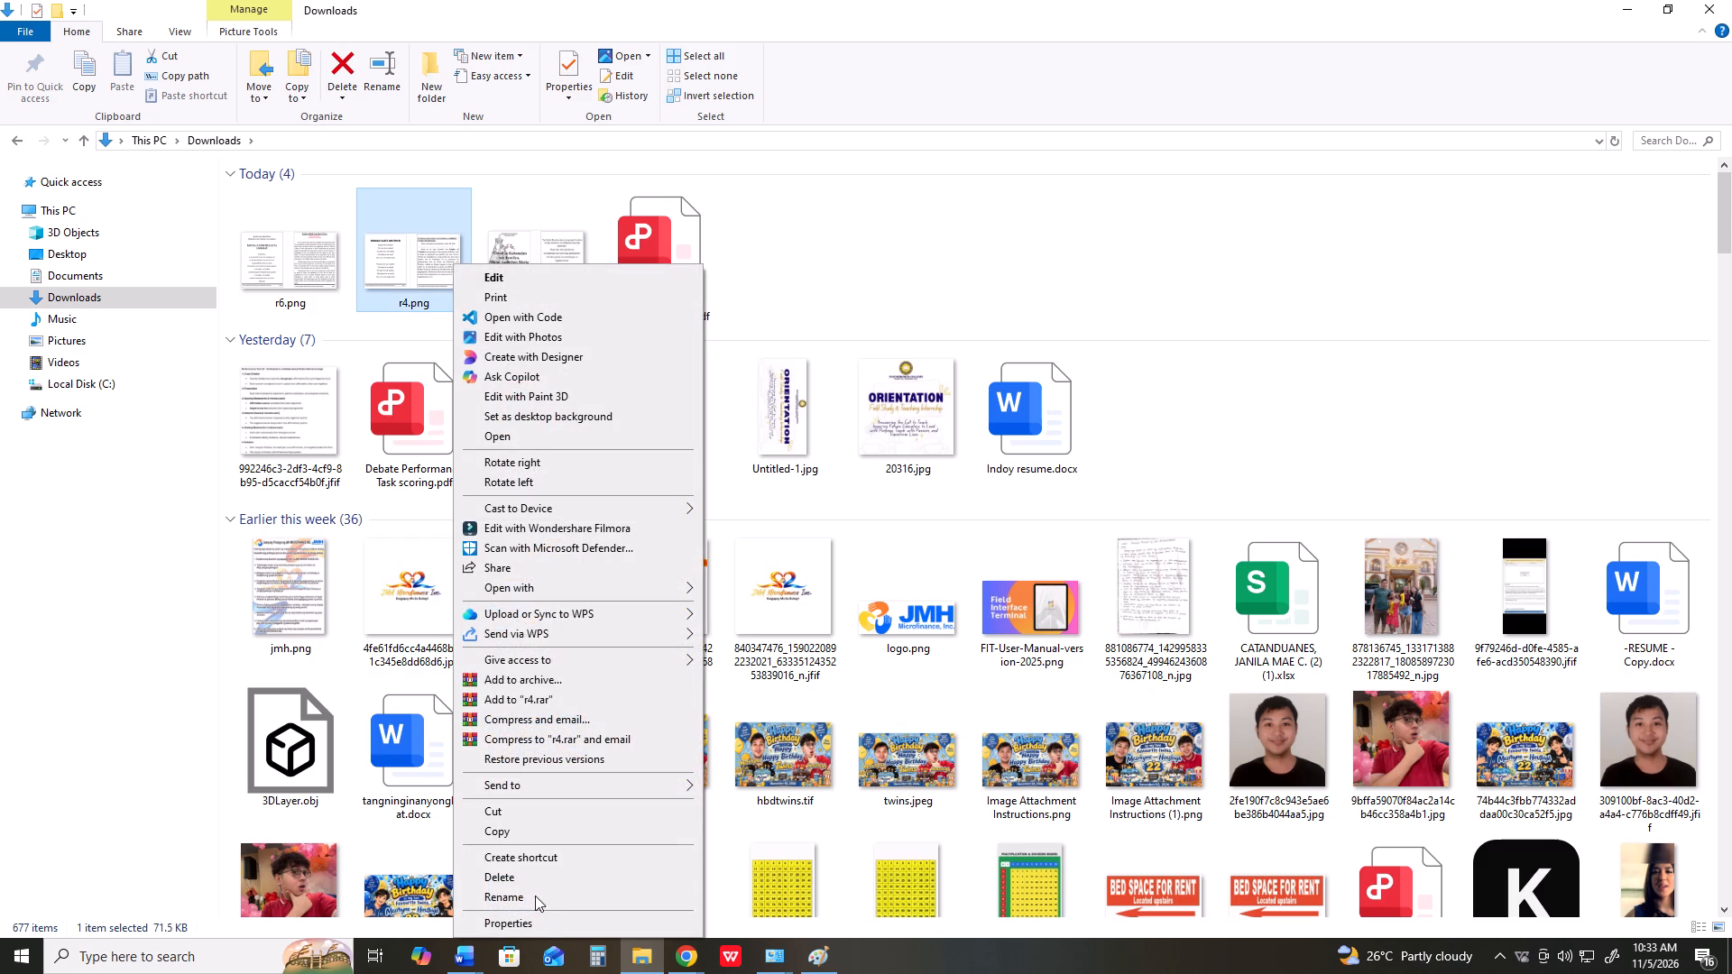
left_click(539, 902)
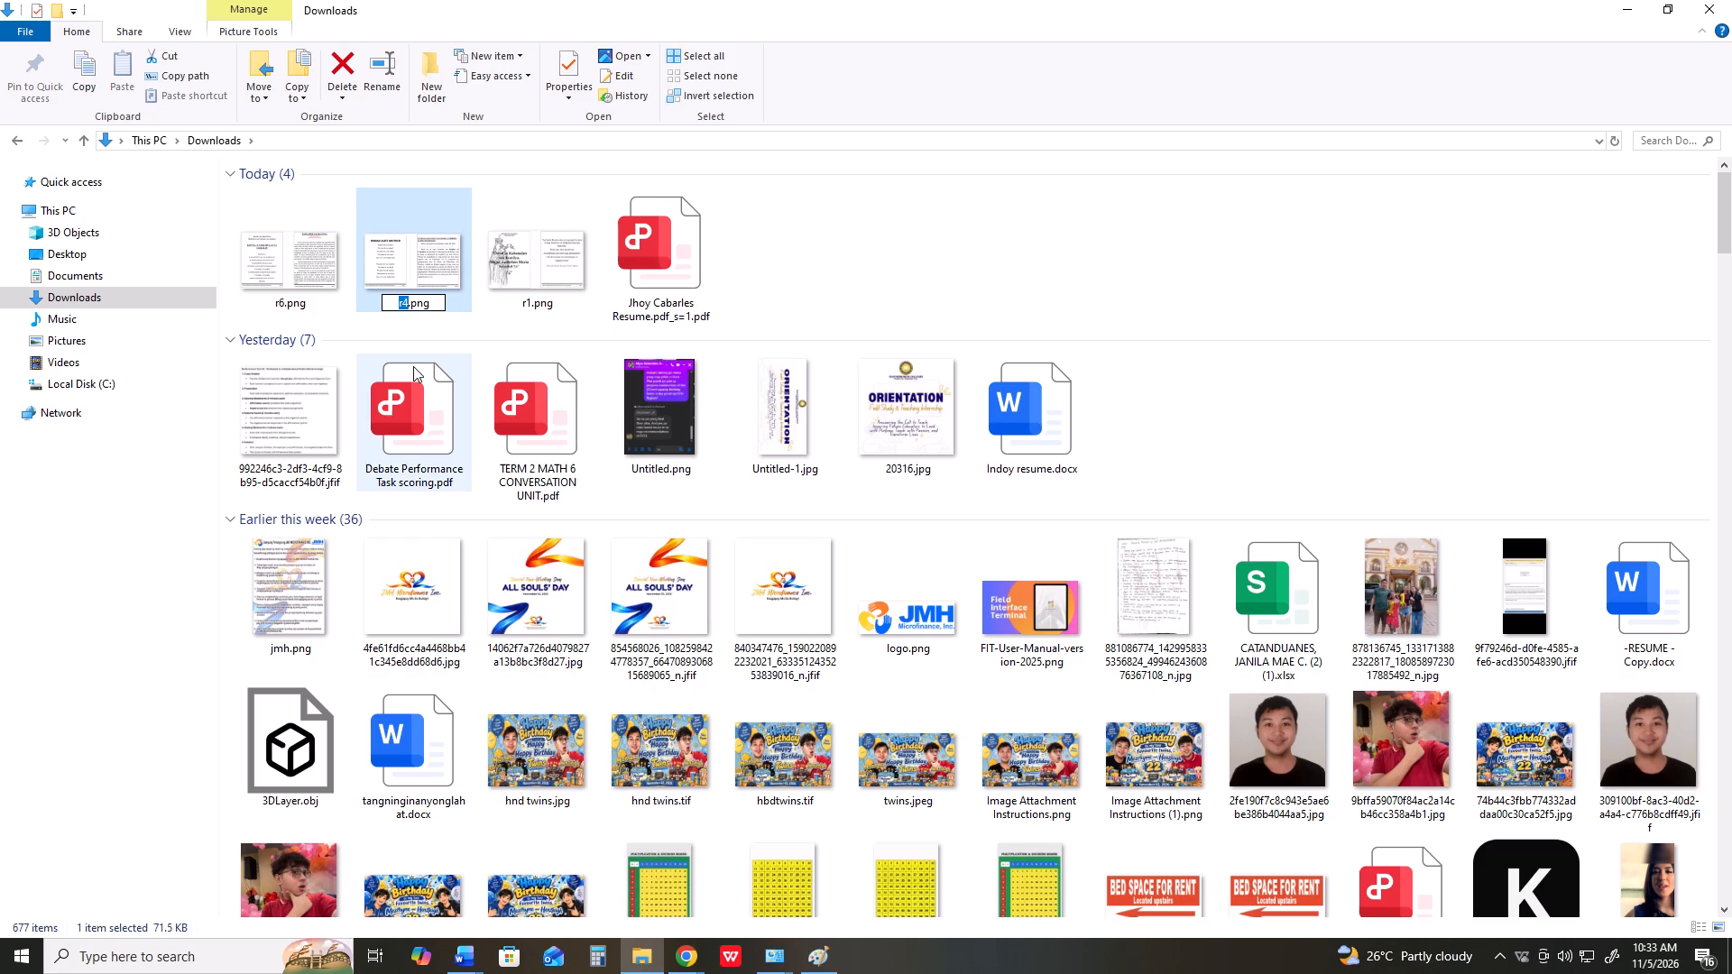
type("r2")
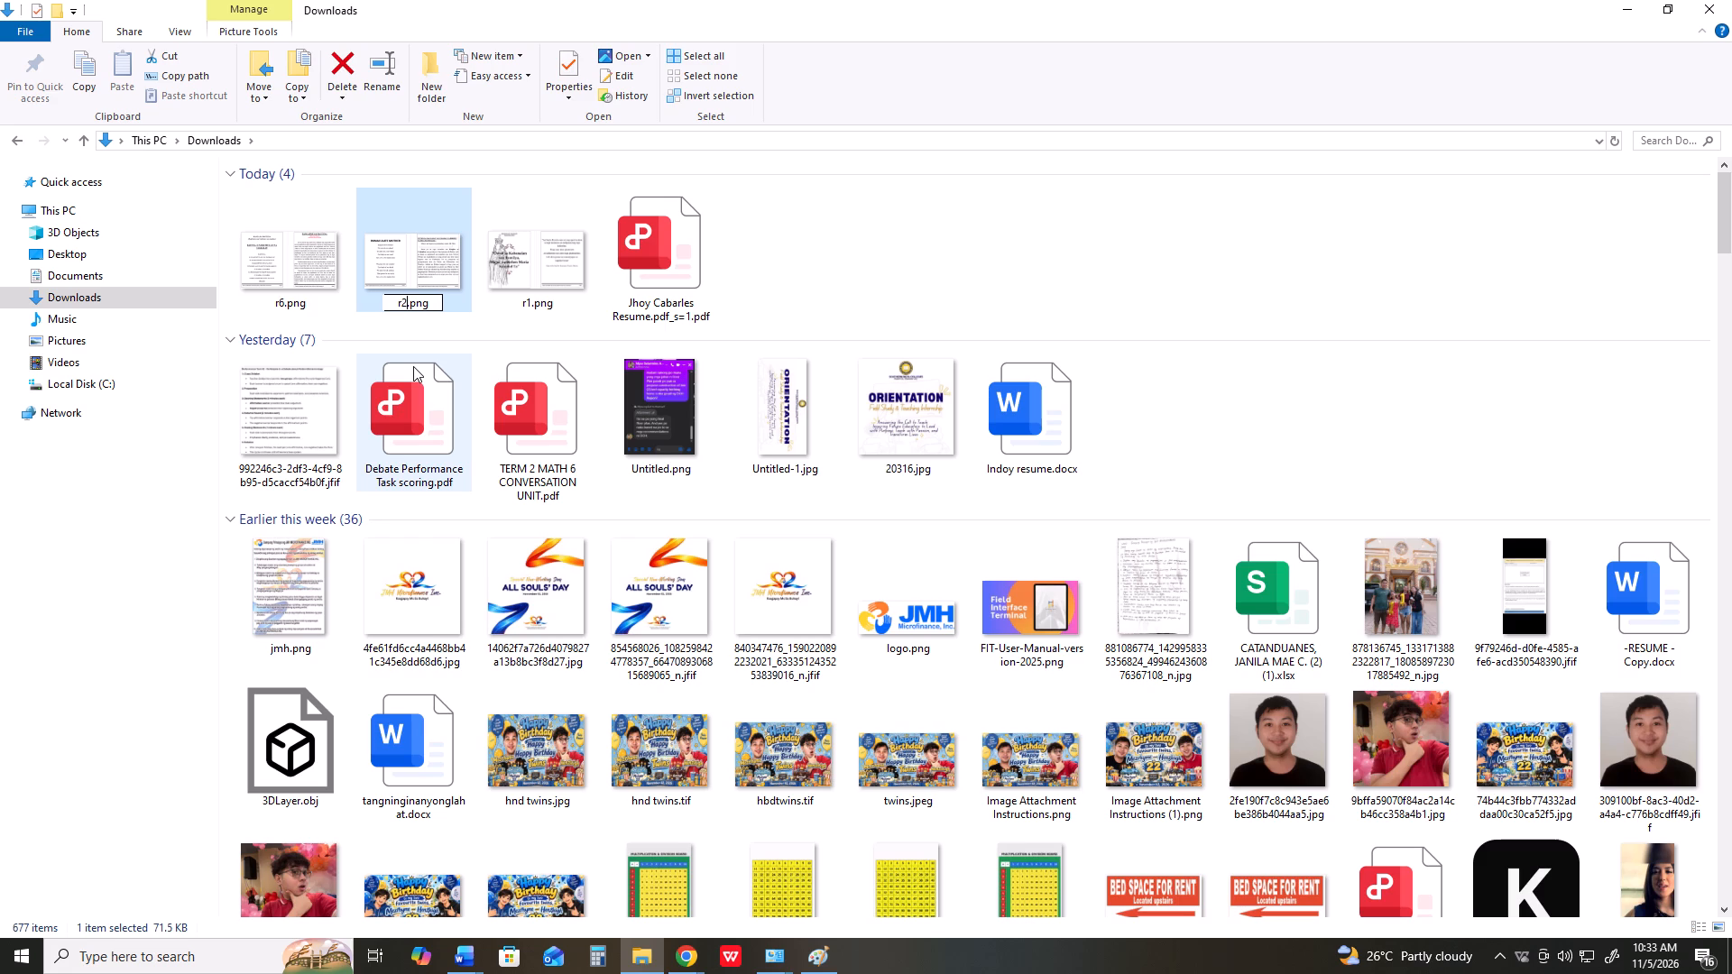
key("Return")
Rename the image r6.png in Downloads, which holds pages 4 and 5, as r4.png.
right_click(280, 256)
right_click(280, 256)
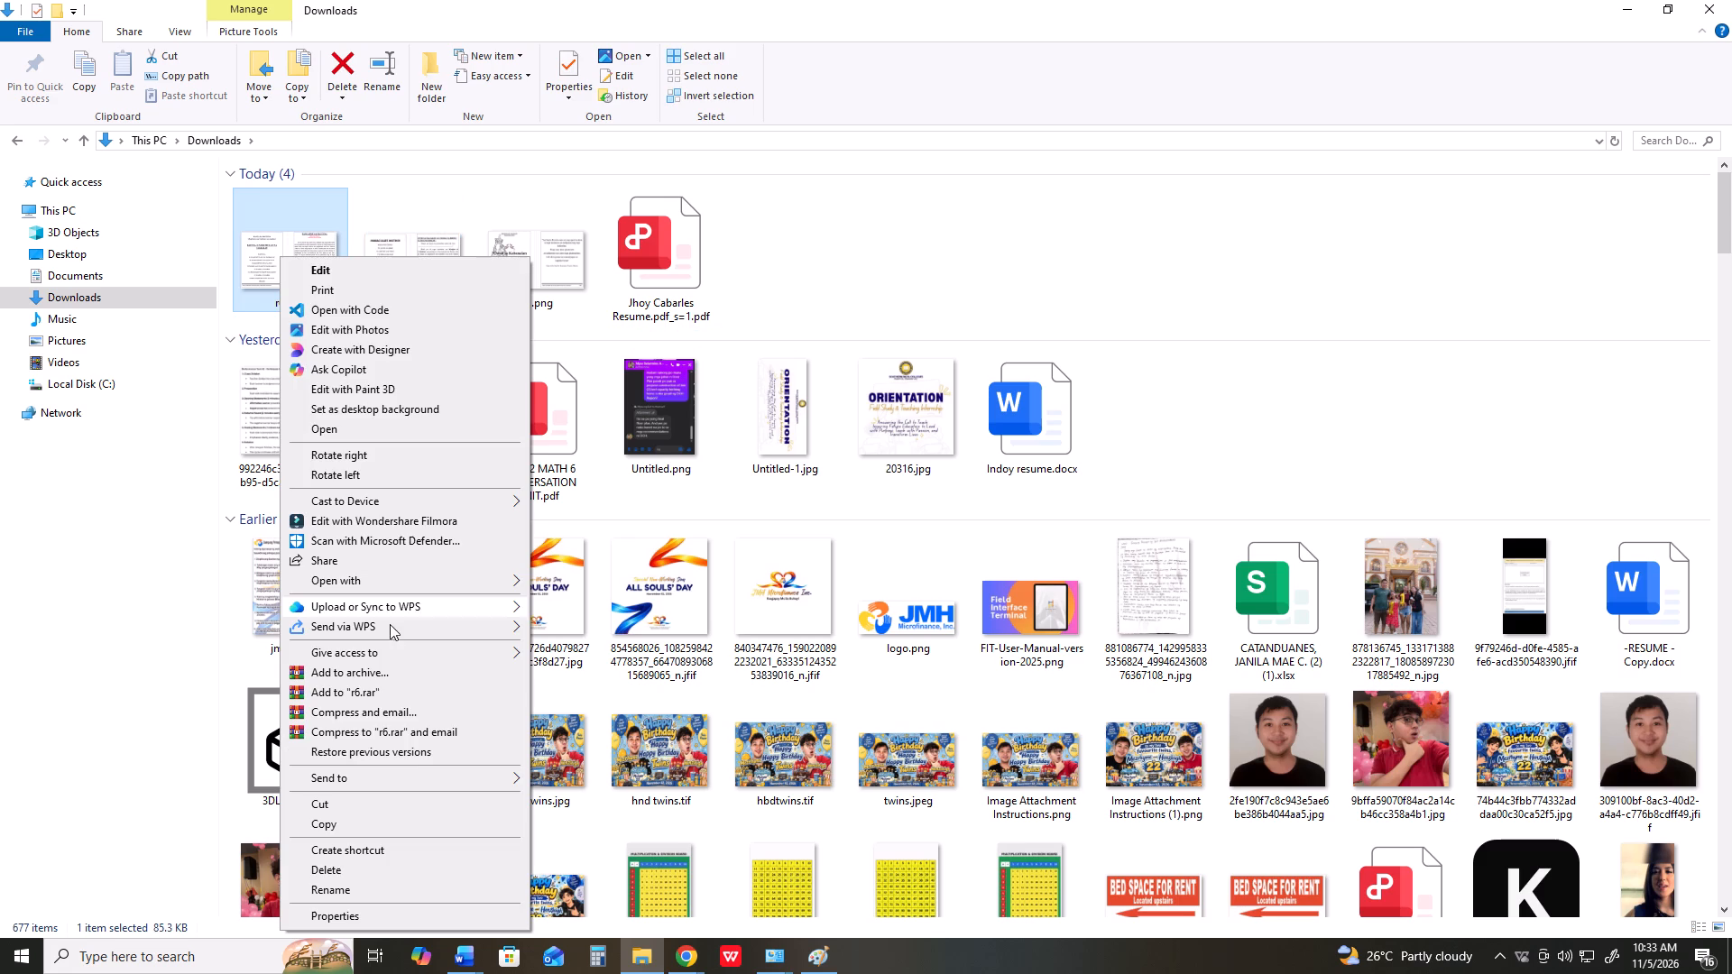
left_click(369, 890)
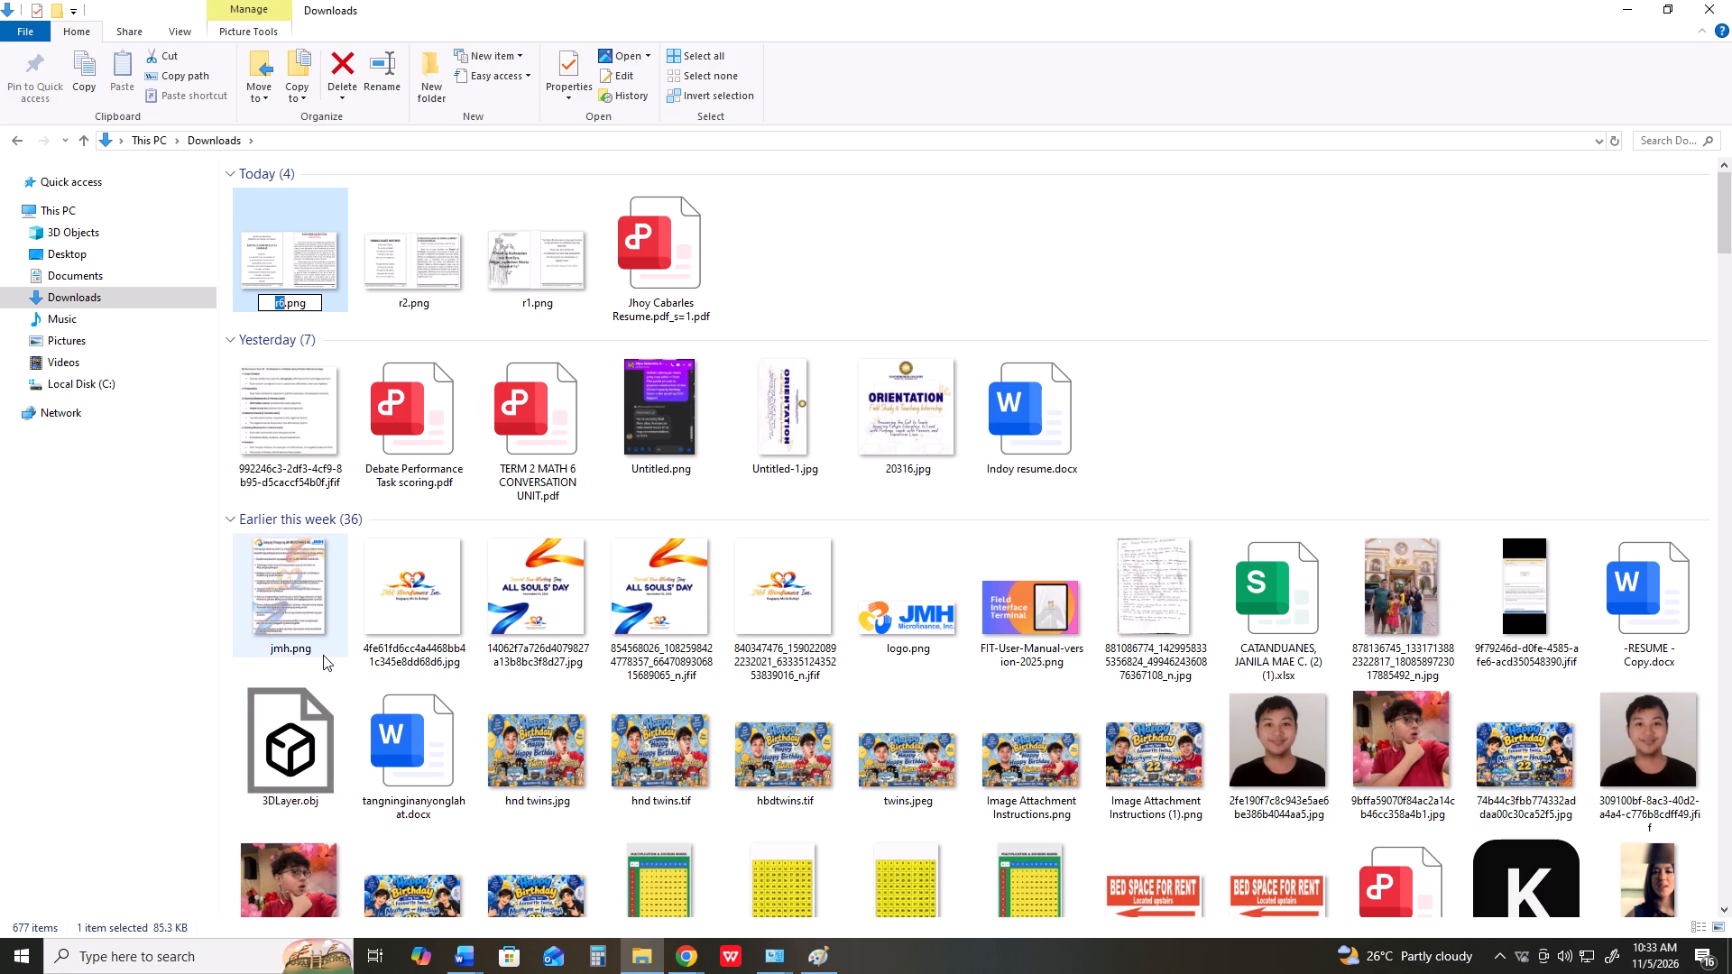
key("r")
key("4")
key("Return")
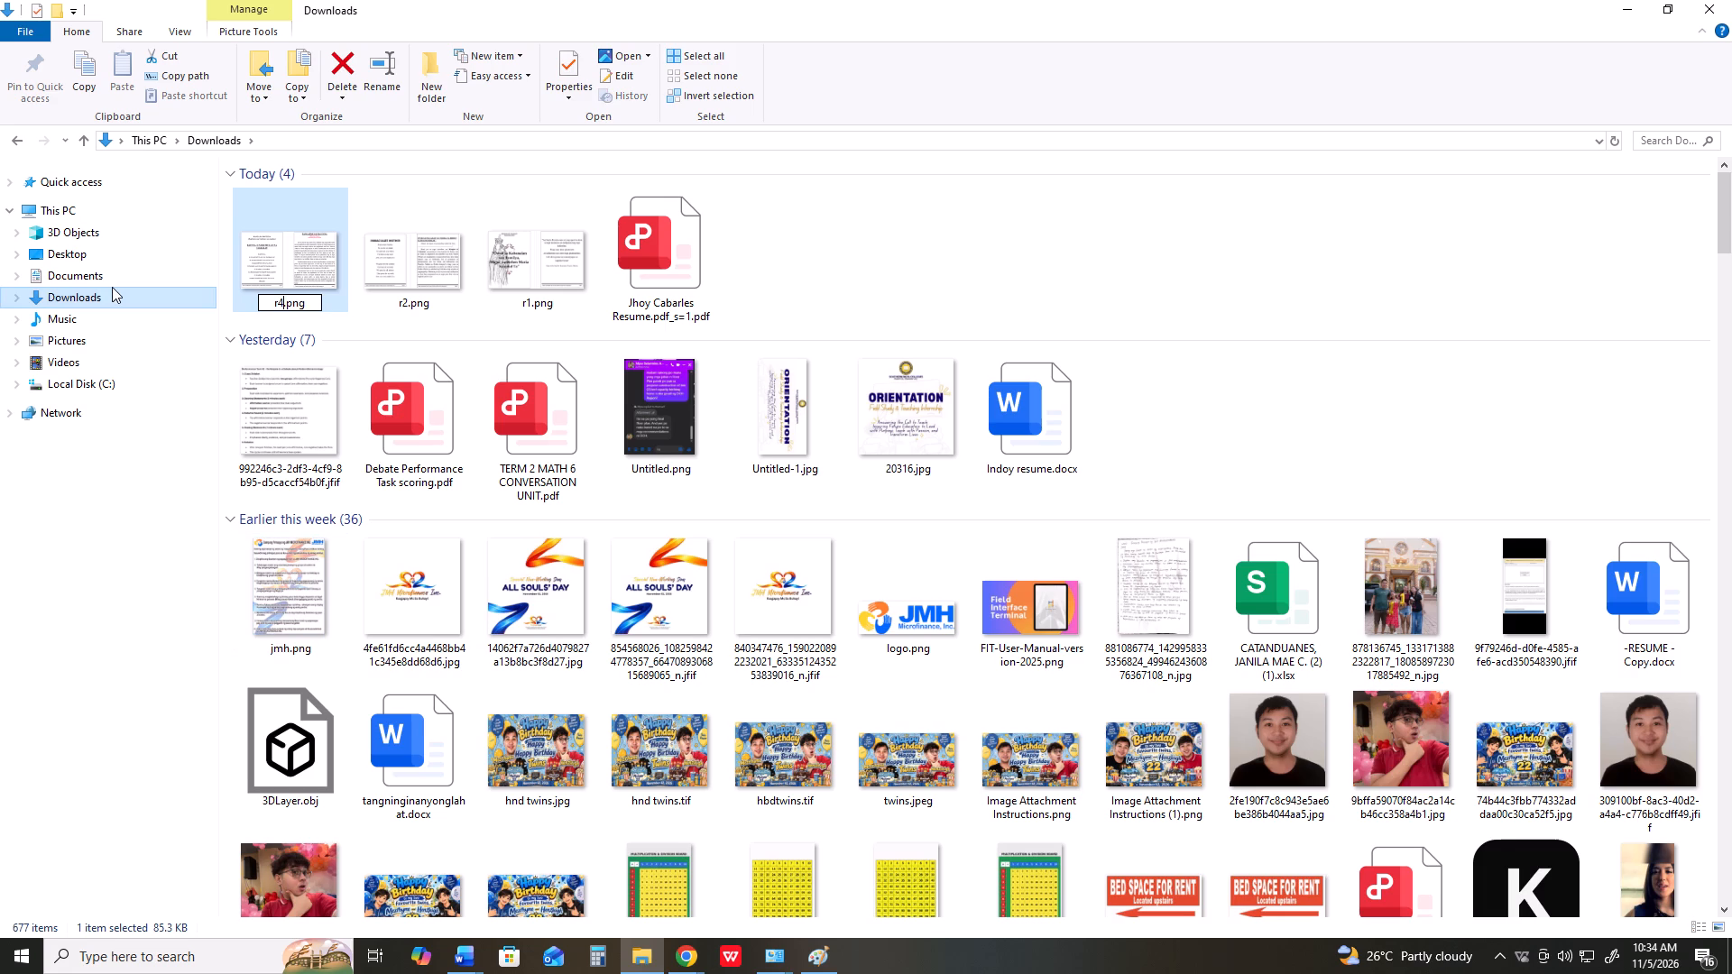
View r2.png from Downloads to check which pages it contains, and close it.
double_click(359, 269)
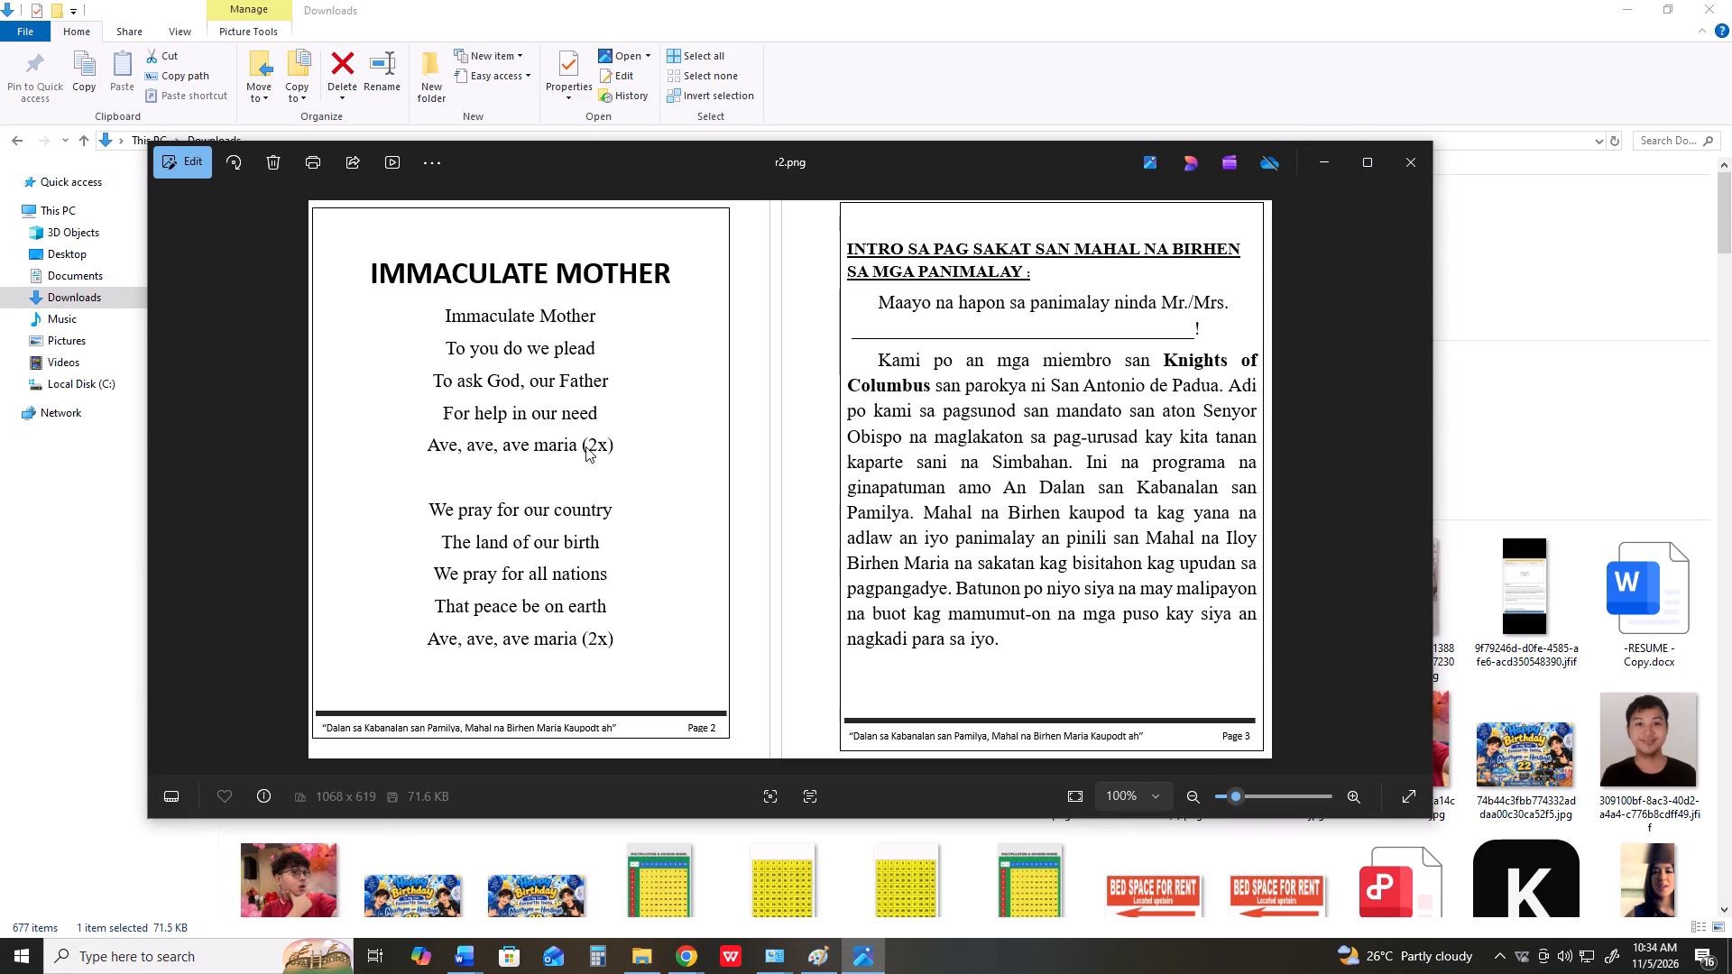
left_click(1414, 168)
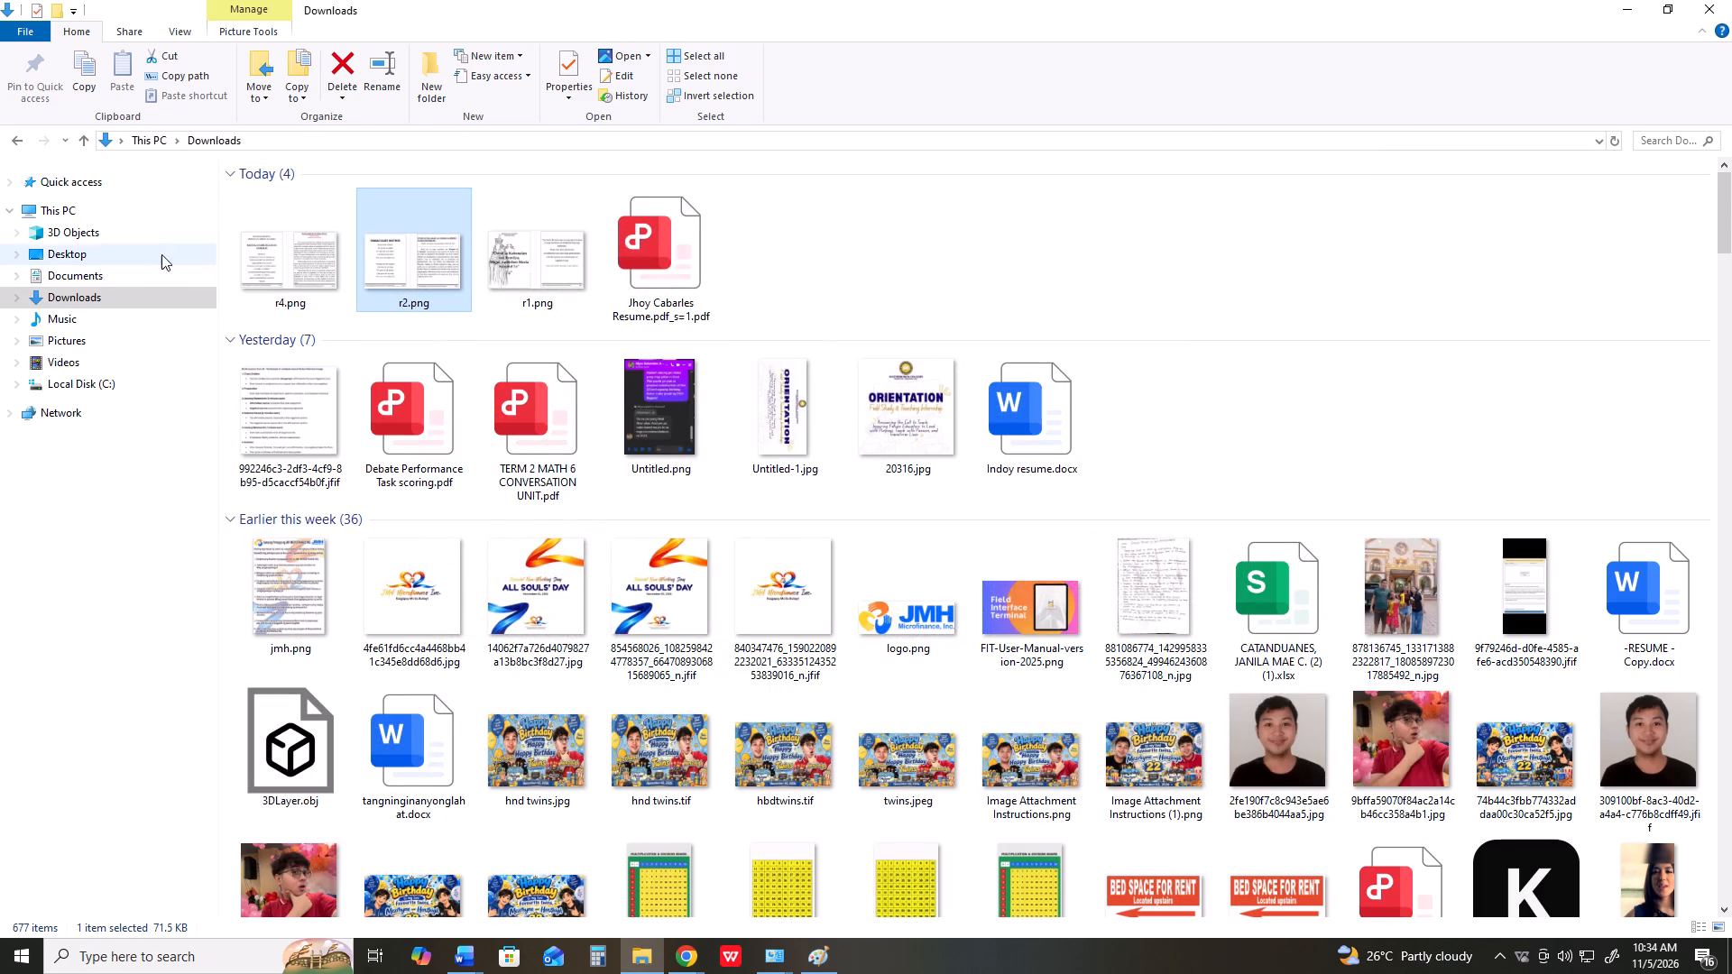
Switch to the rosary document in Word, capture pages 6 and 7 in print preview, and leave the preview.
key("alt+Tab")
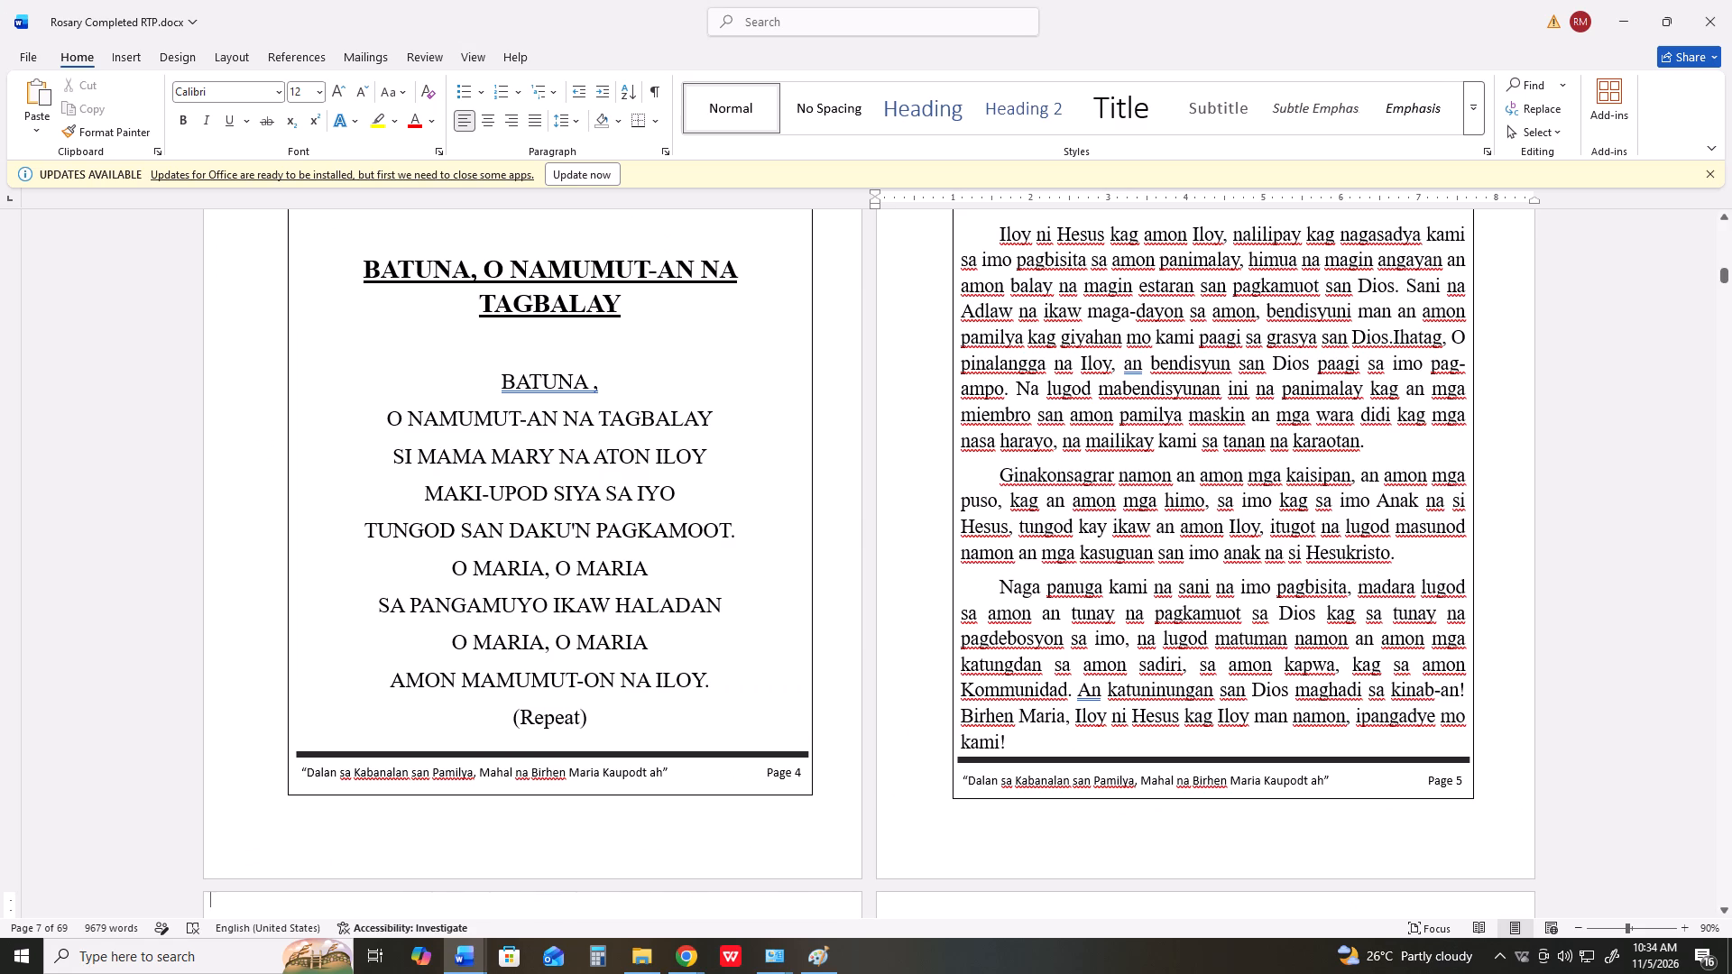
key("alt+Tab")
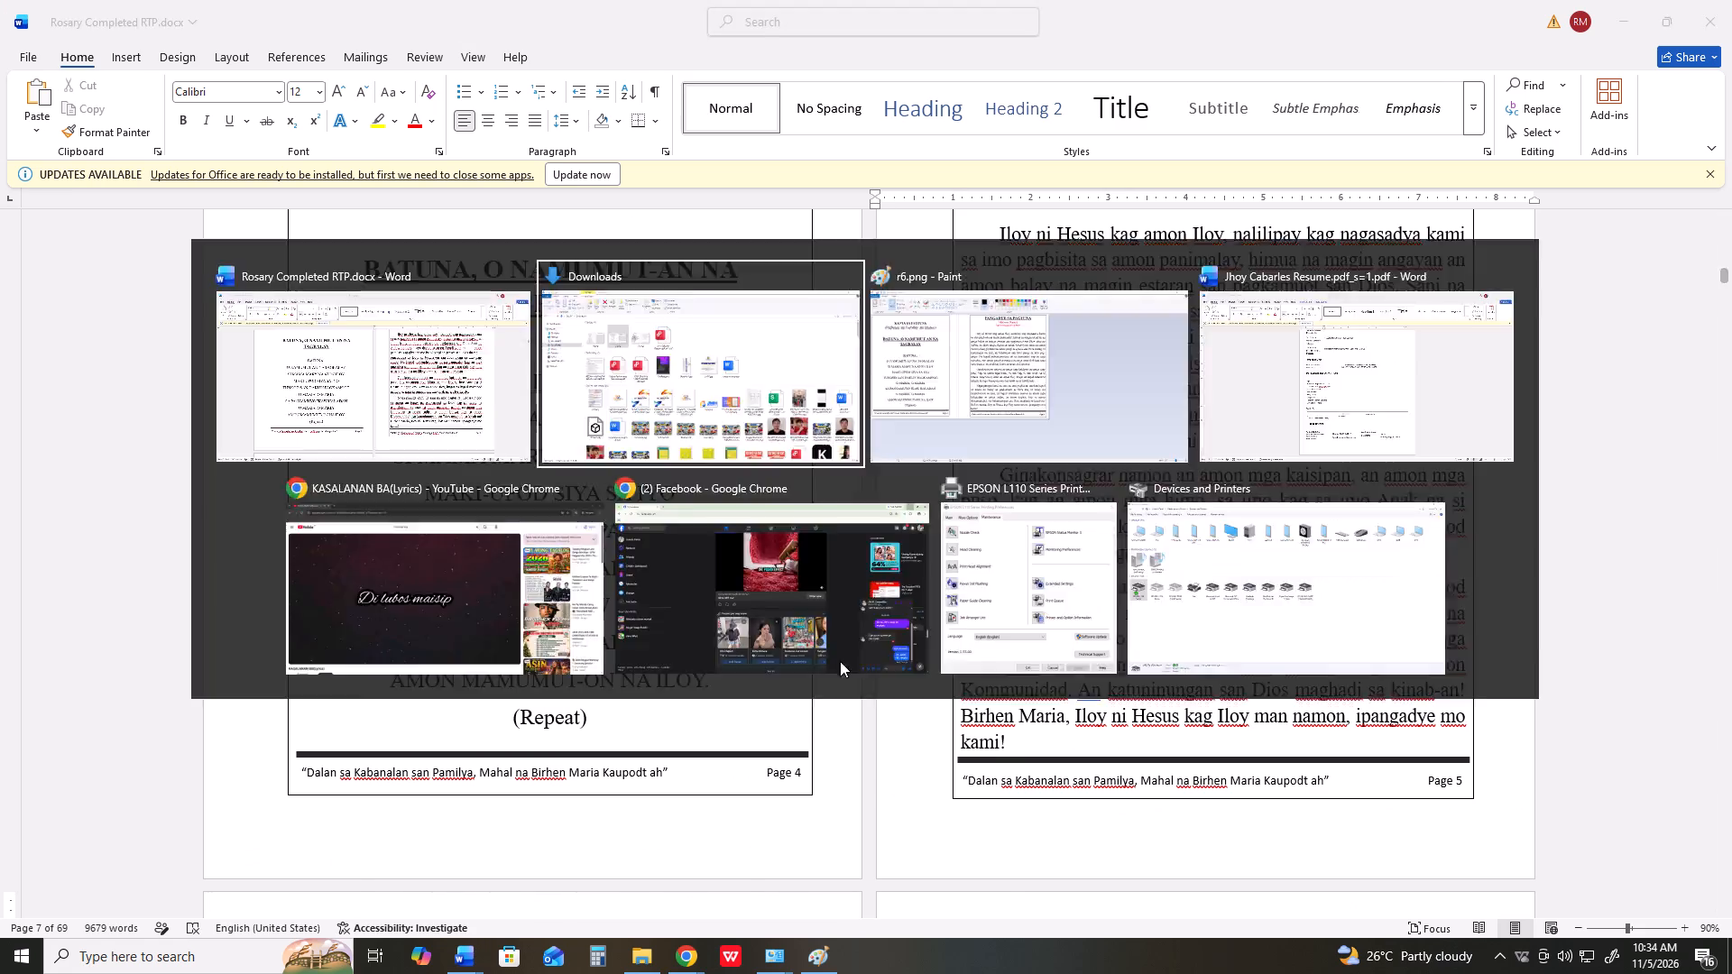
key("alt+Tab")
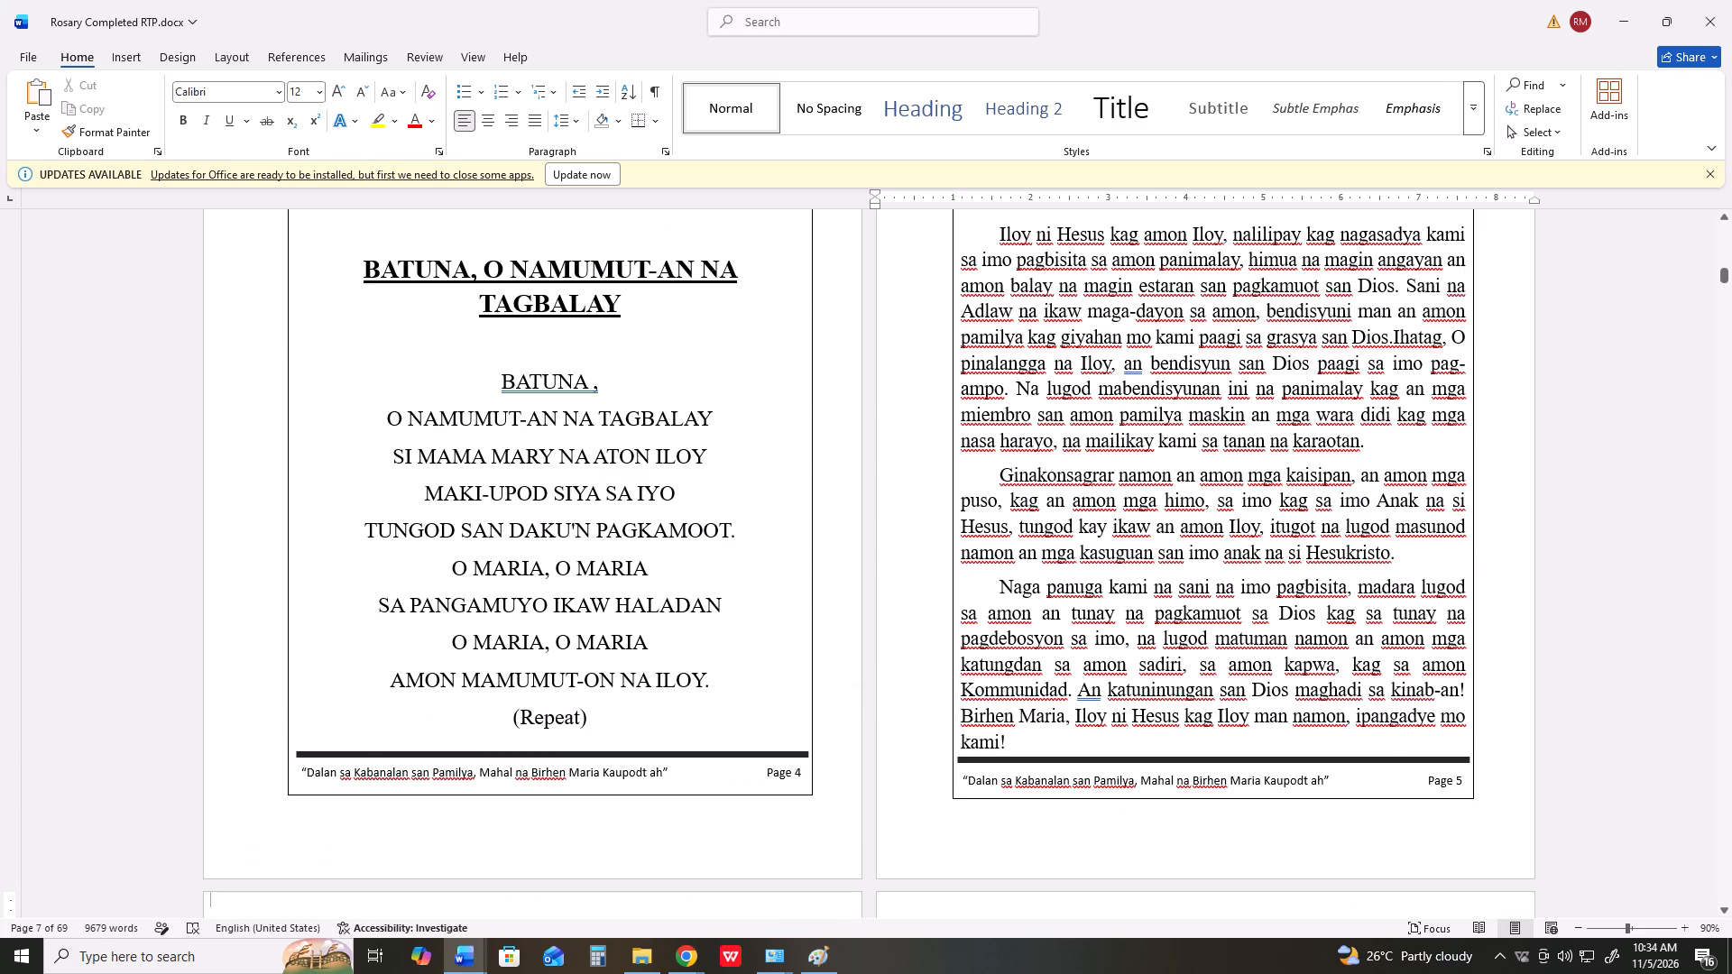
left_click_drag(1726, 280, 1726, 271)
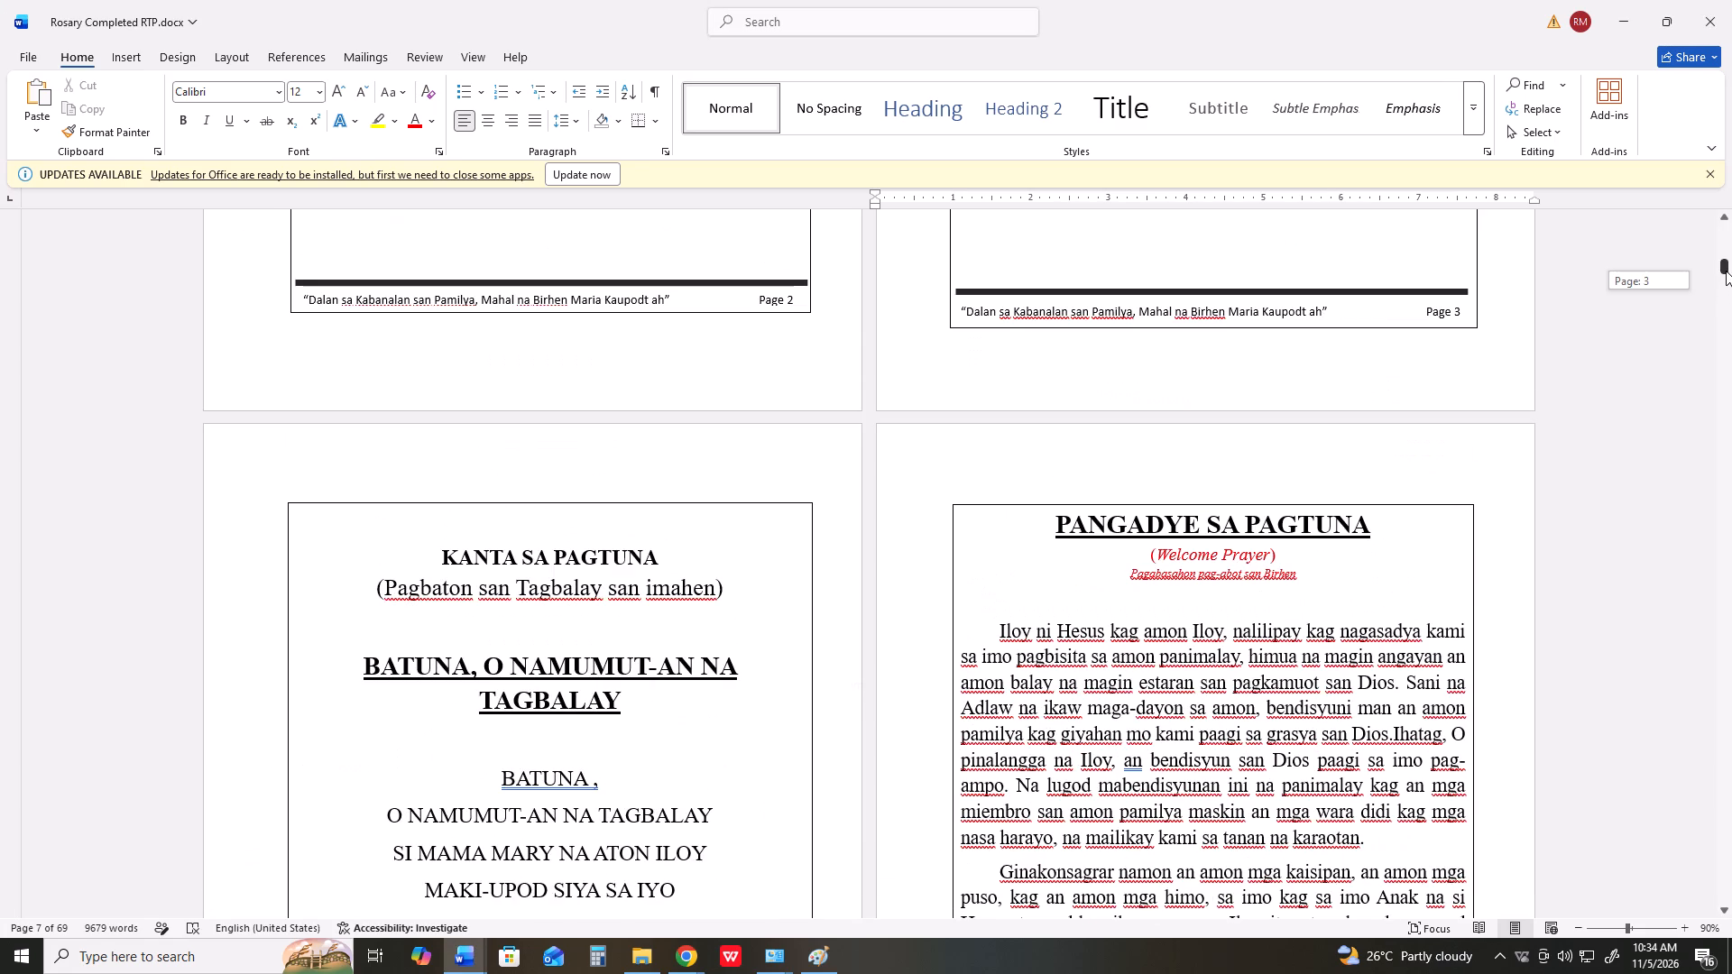
left_click_drag(1726, 271, 1727, 293)
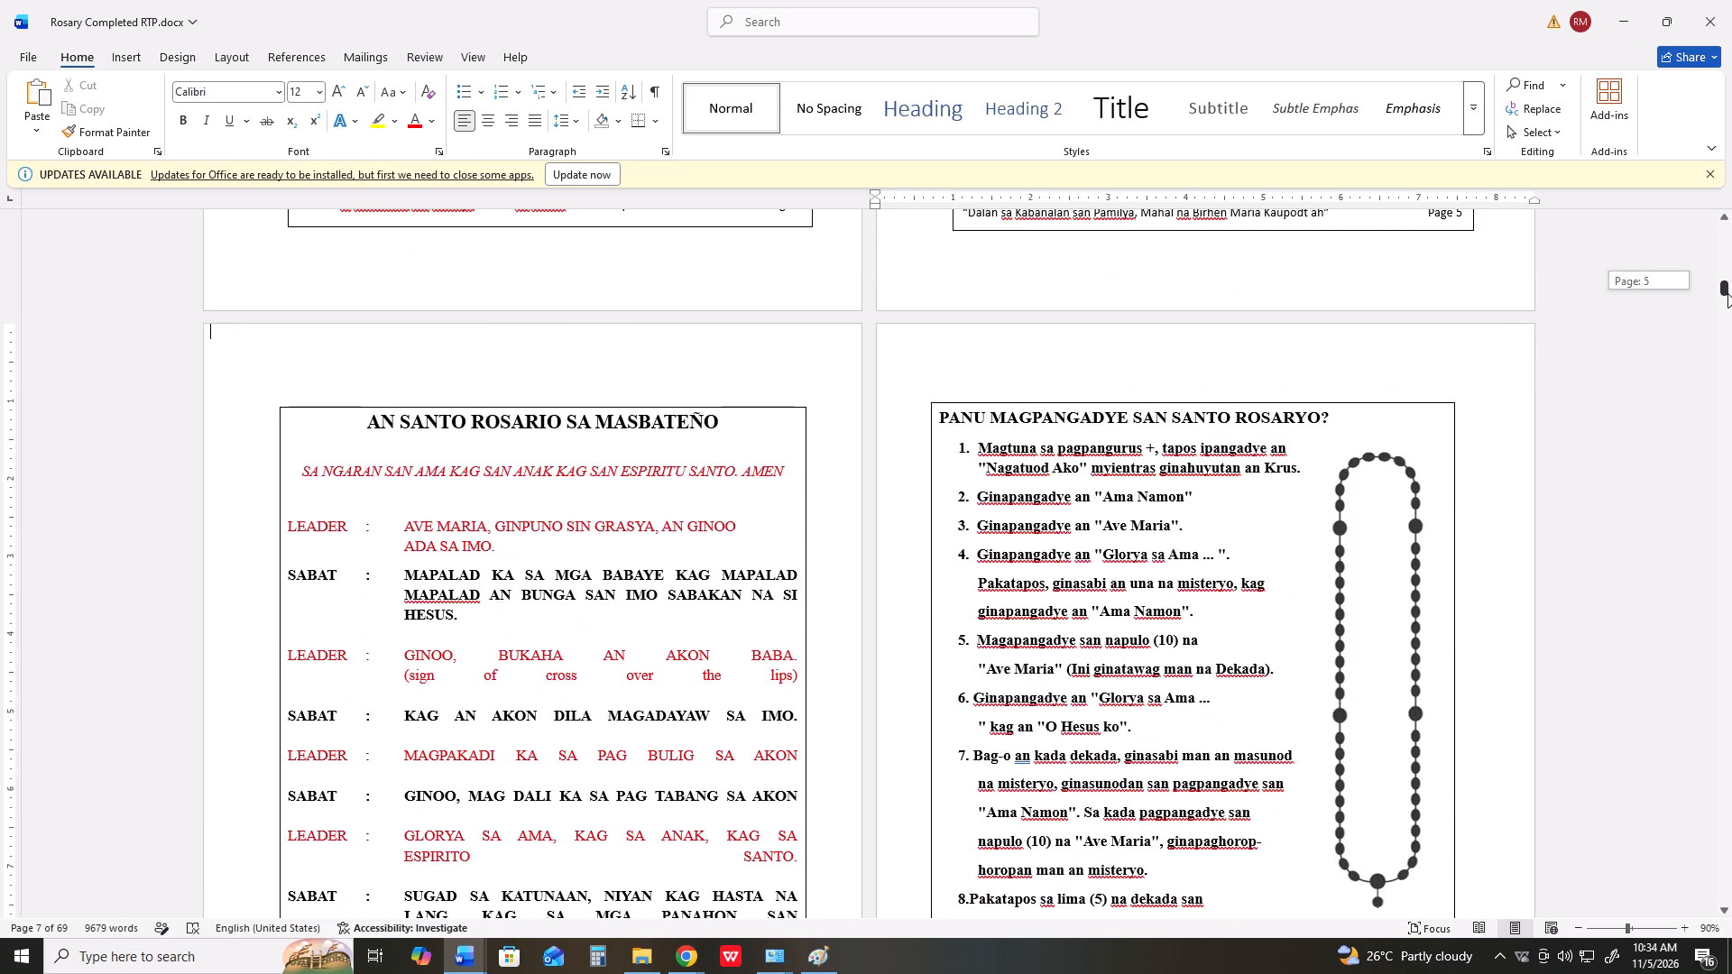
left_click_drag(1727, 293, 1727, 297)
scroll(1479, 530, "up", 1)
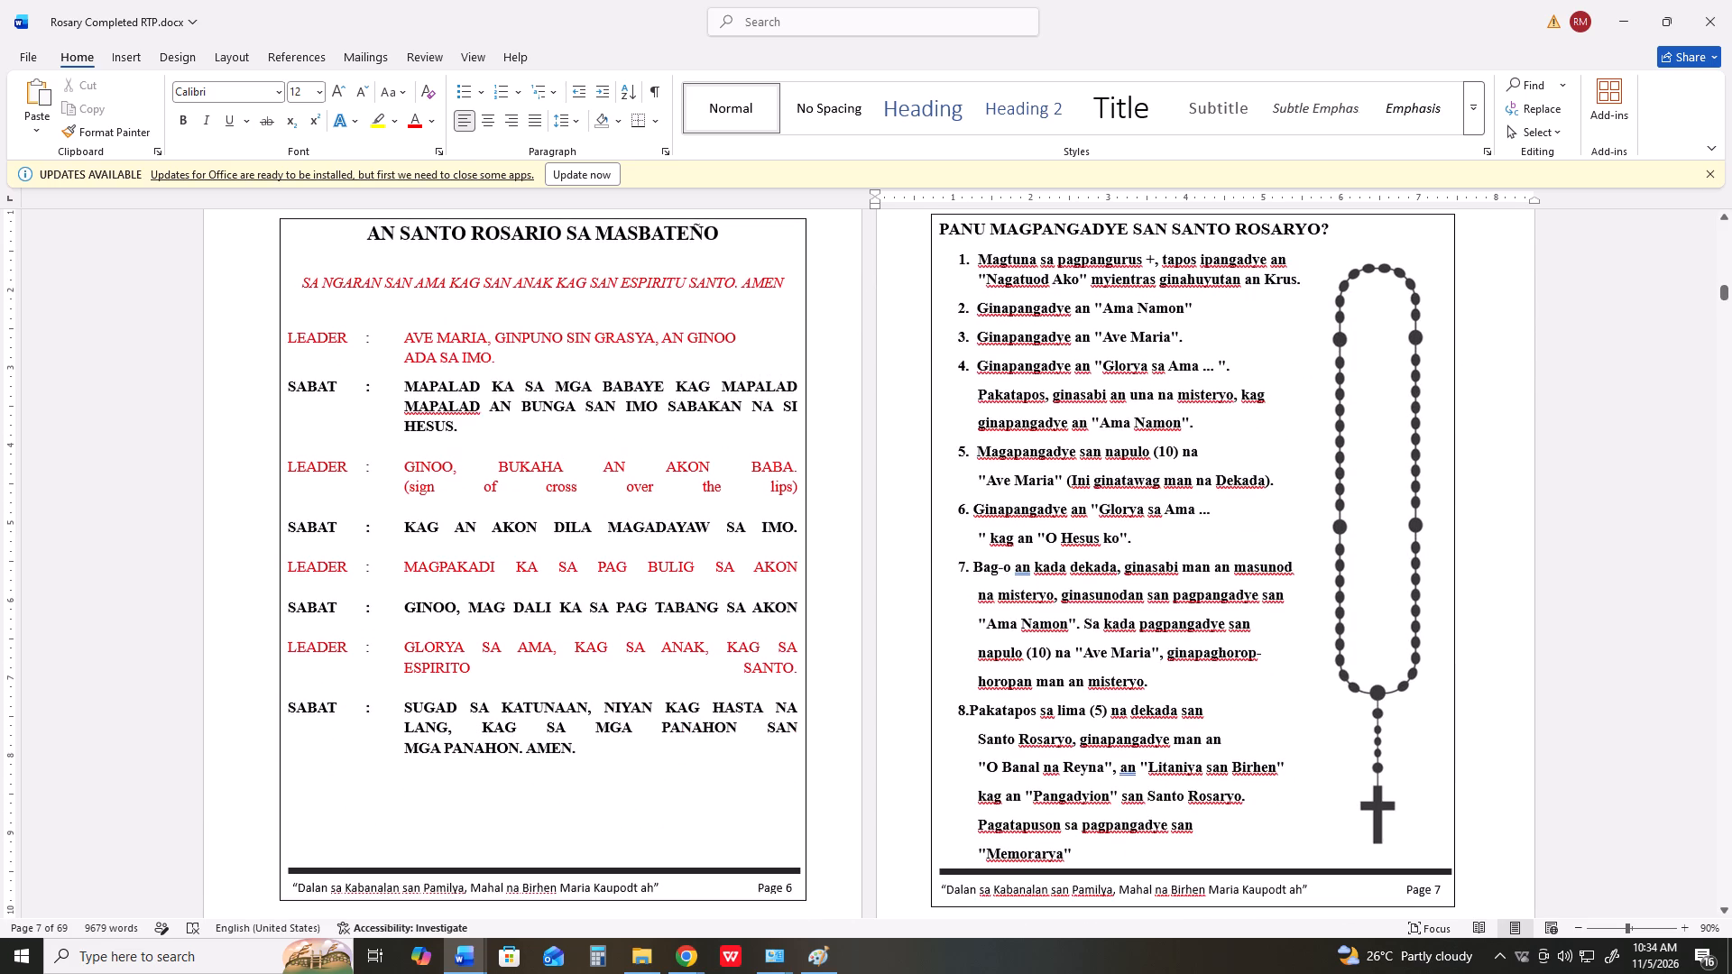
scroll(1410, 552, "up", 1)
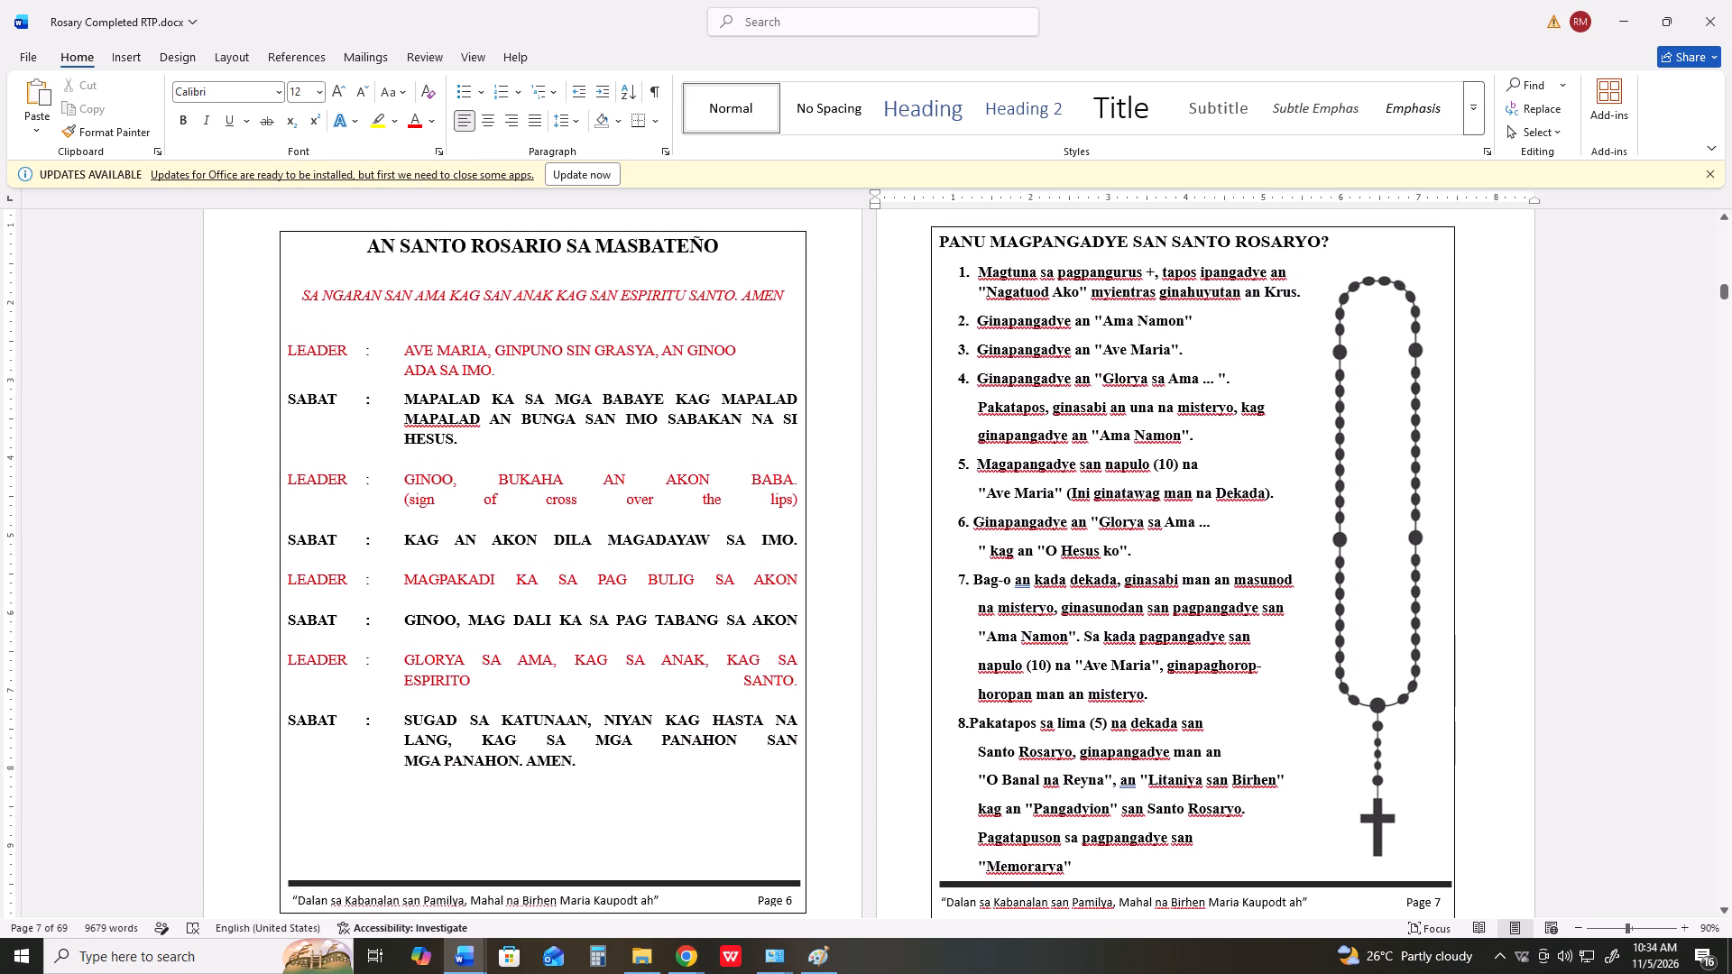
scroll(1409, 554, "down", 1)
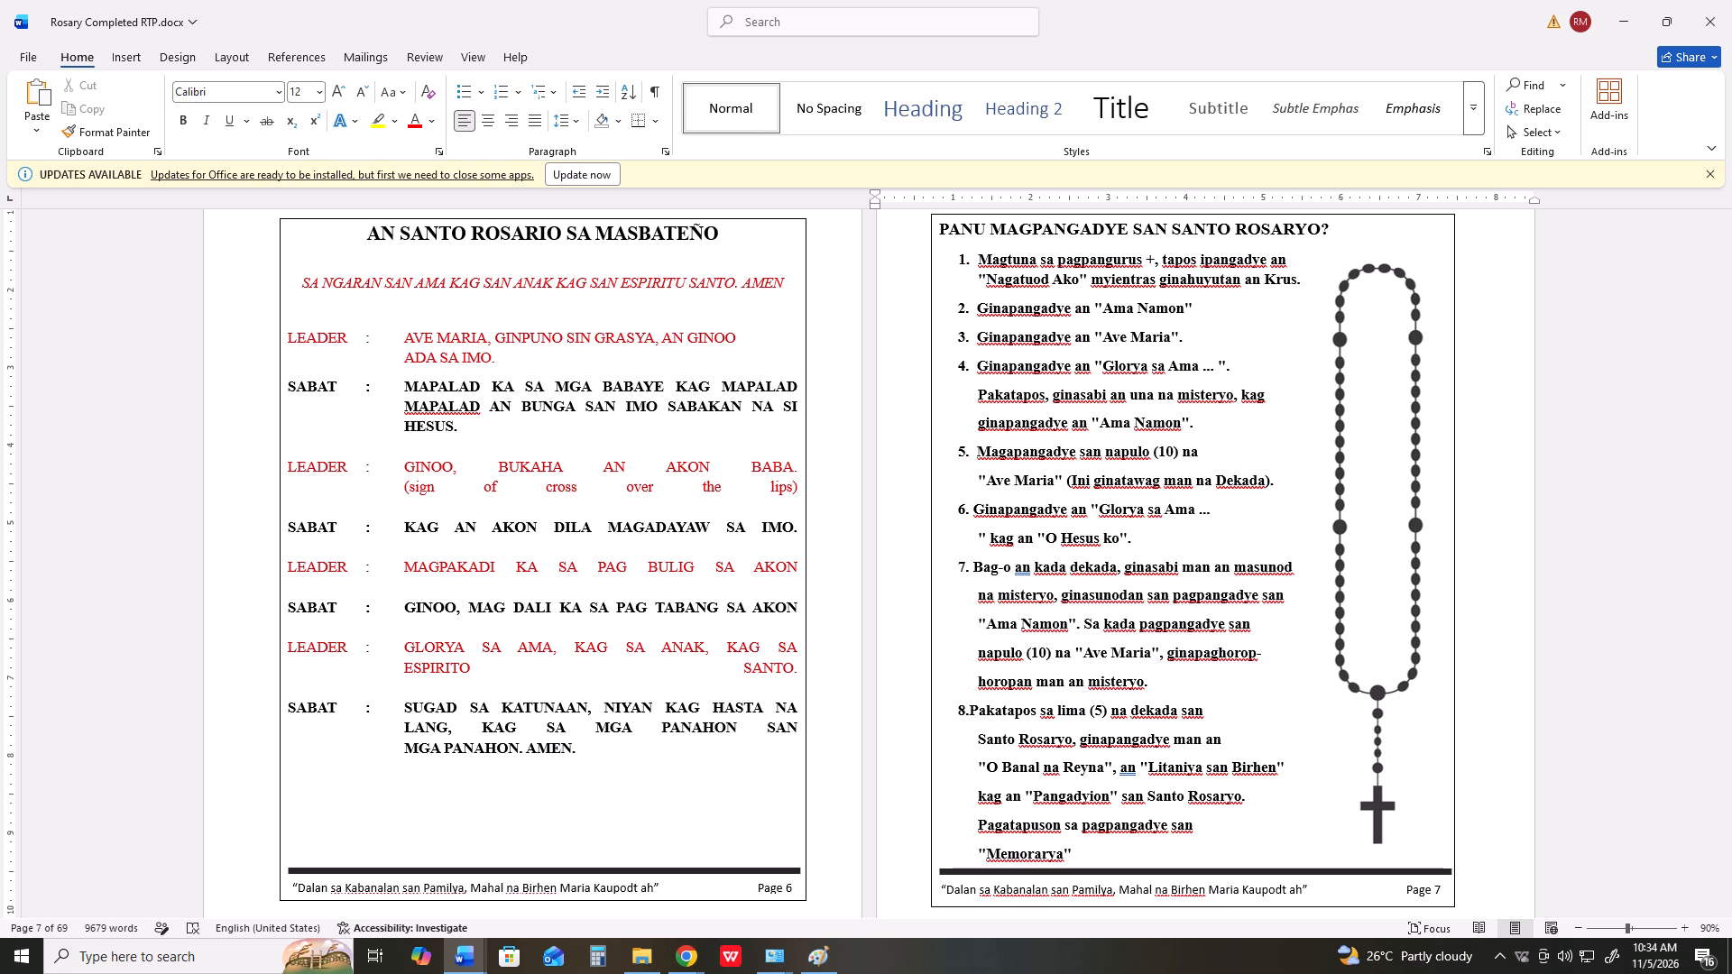
key("ctrl+p")
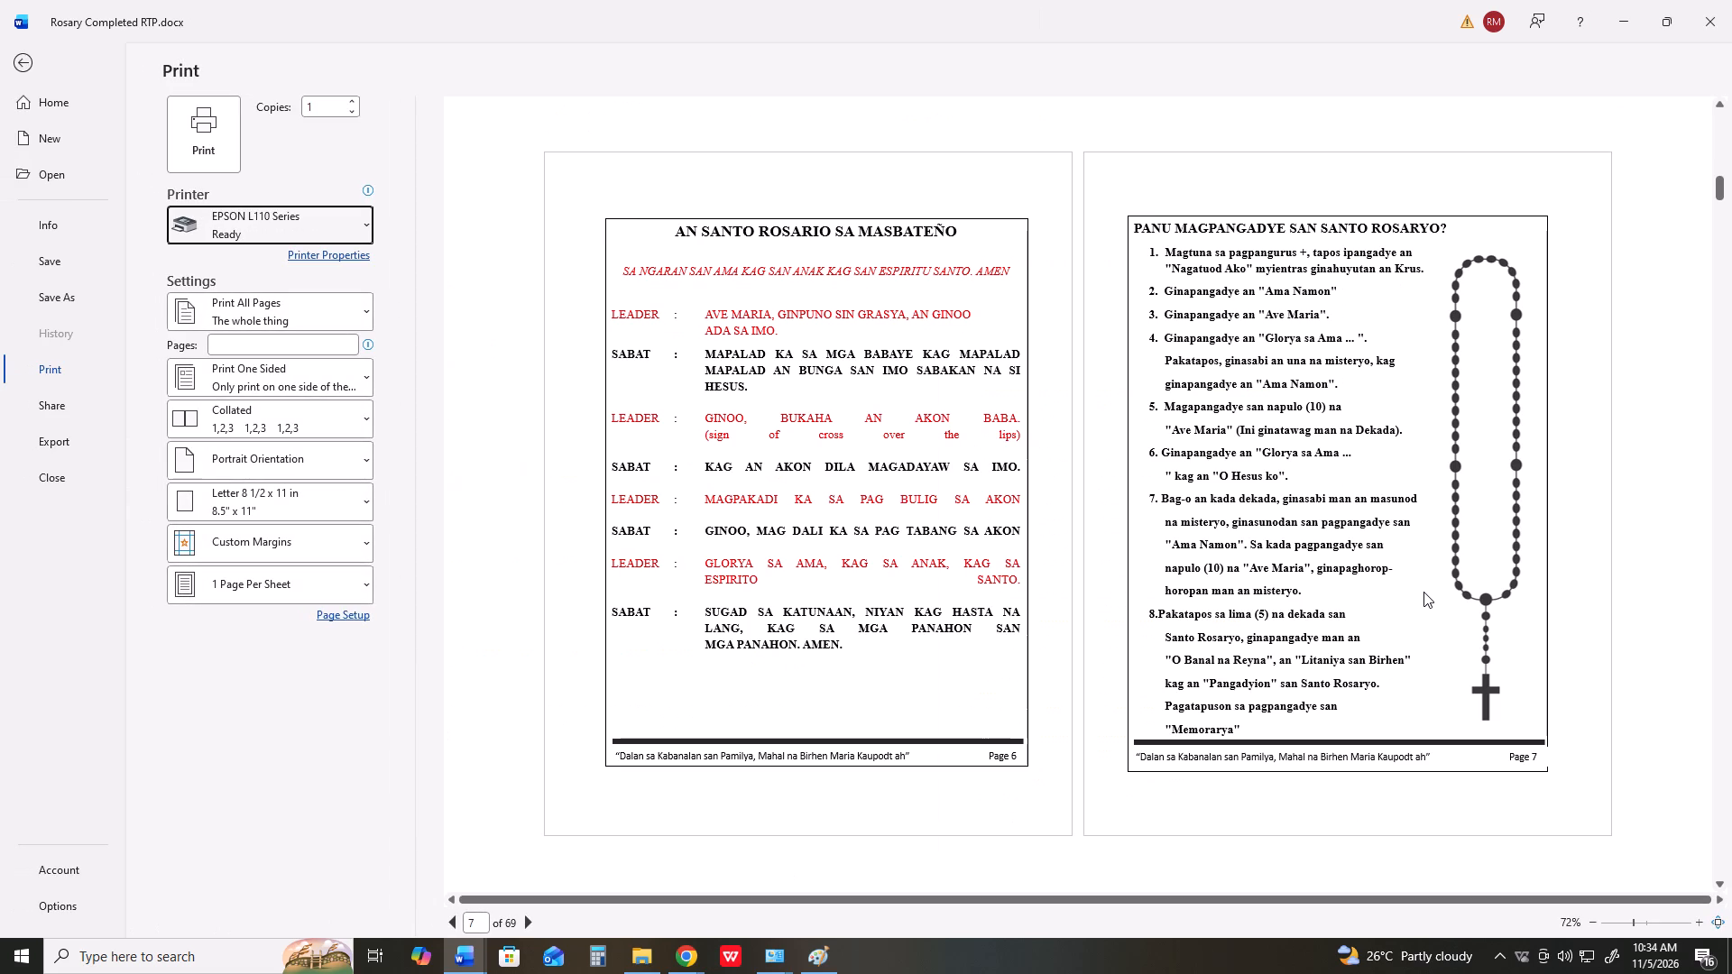
key("Print")
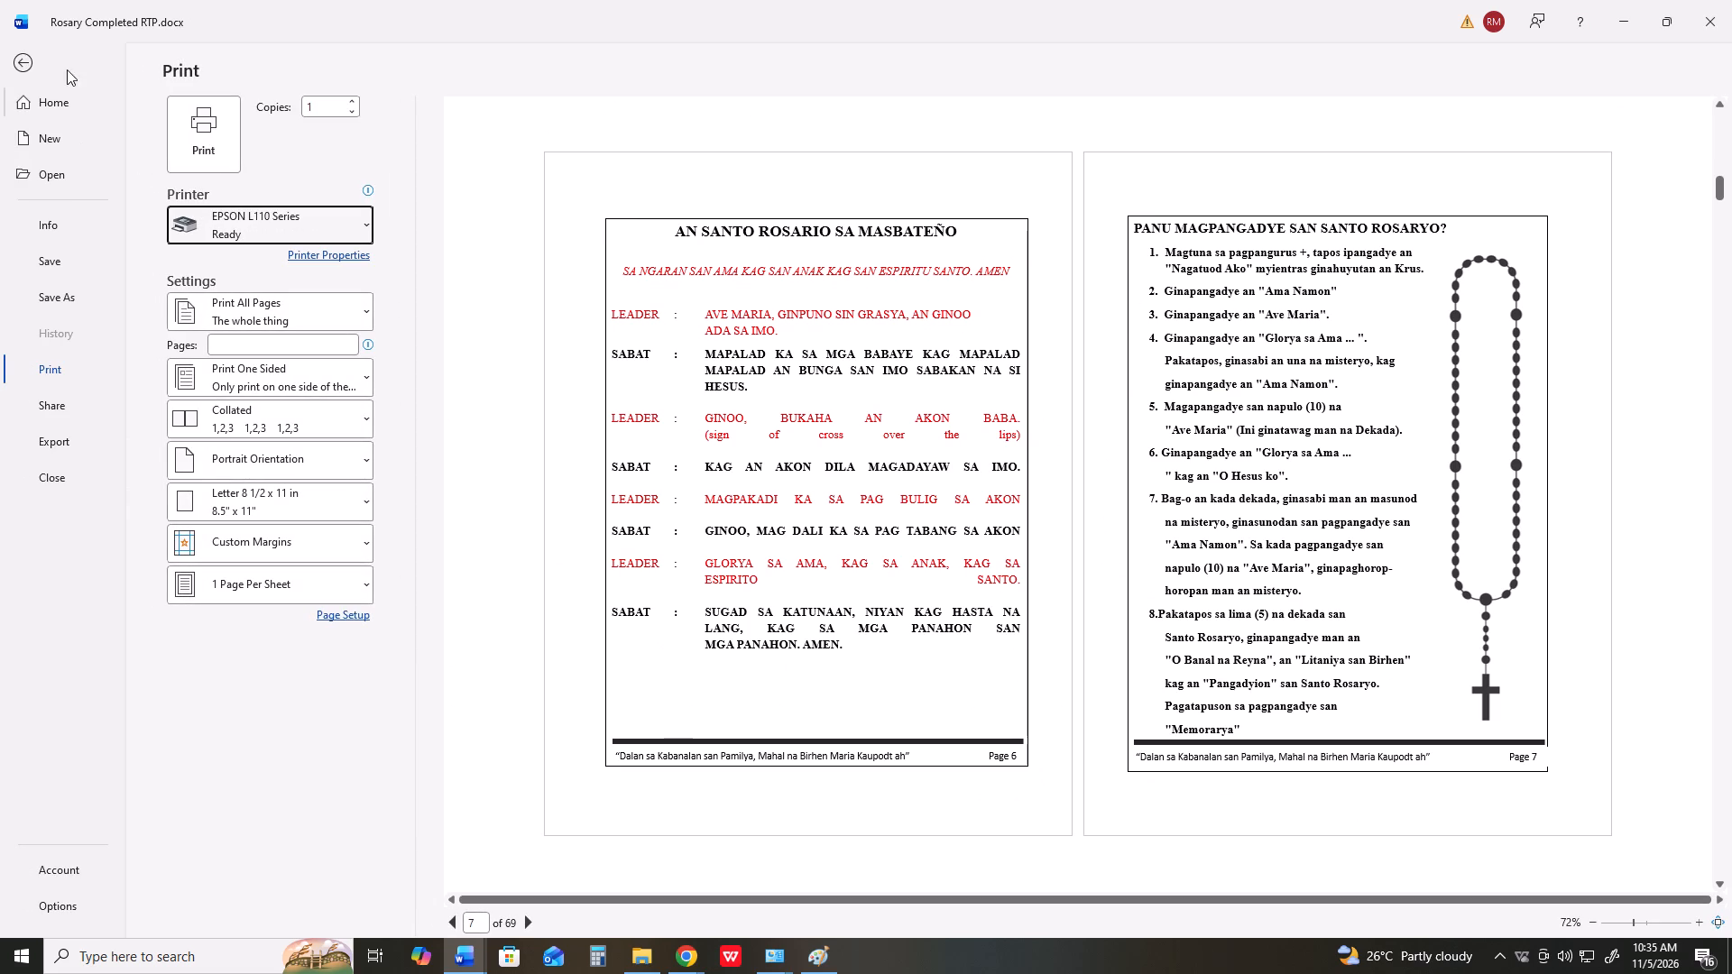
left_click(26, 69)
Switch to Paint and paste the screen capture of pages 6 and 7 over the r6.png canvas.
key("alt+Tab")
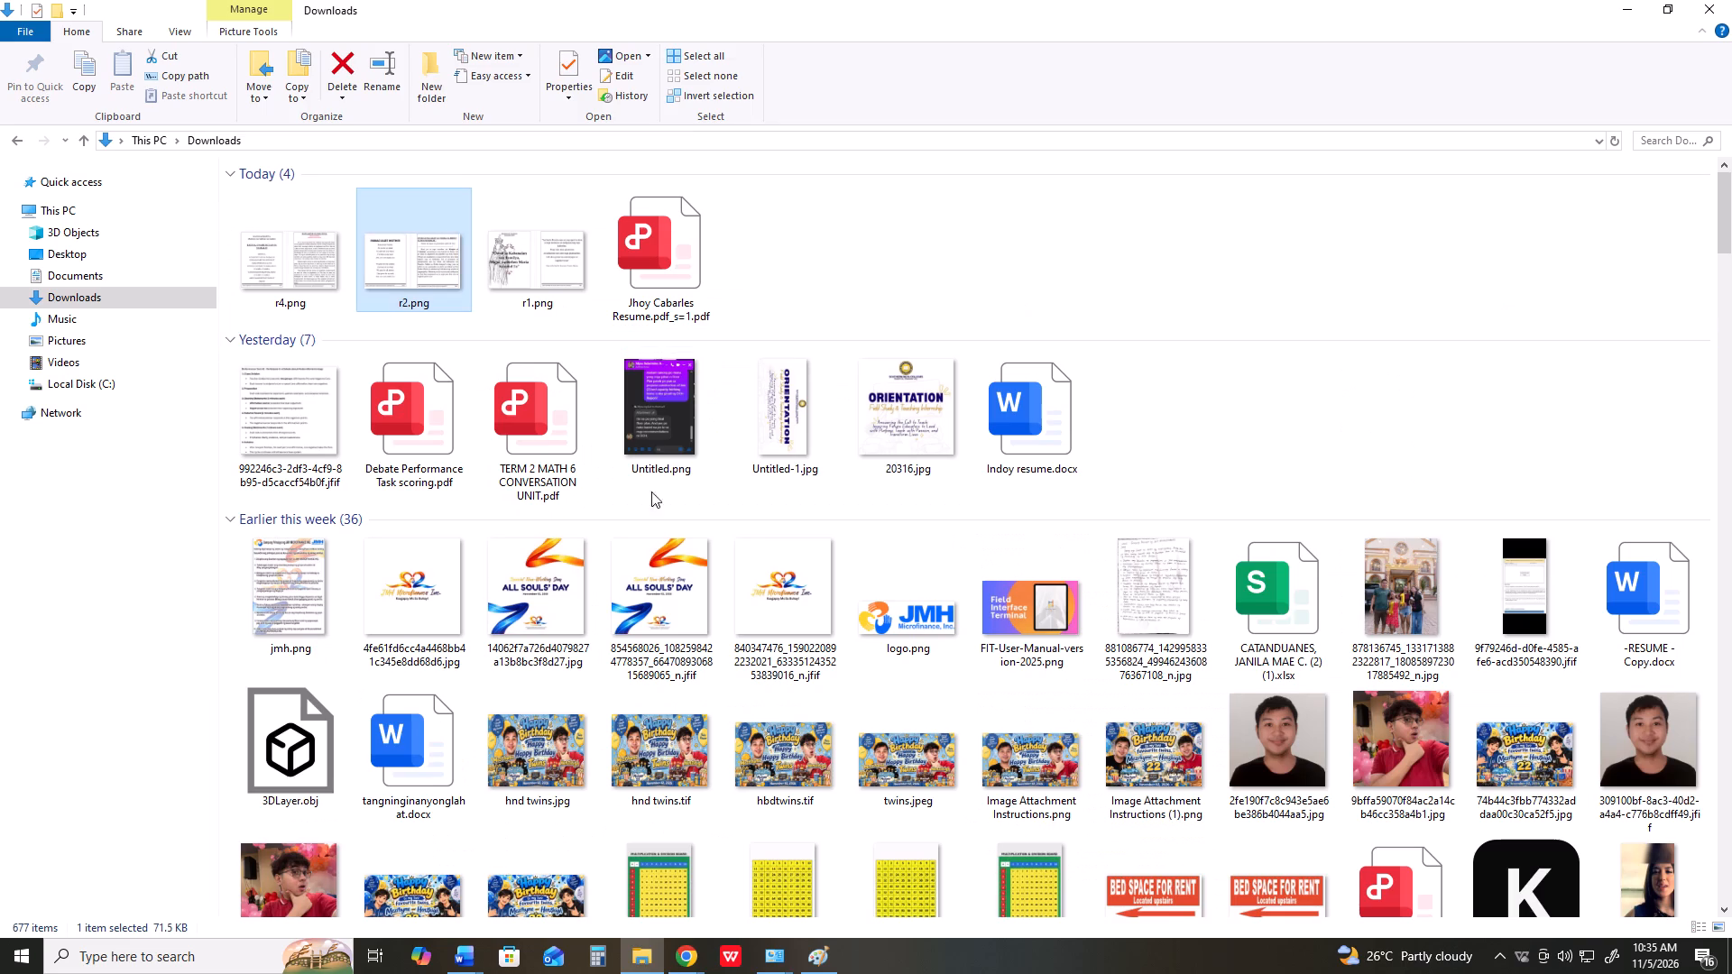
key("alt+Tab")
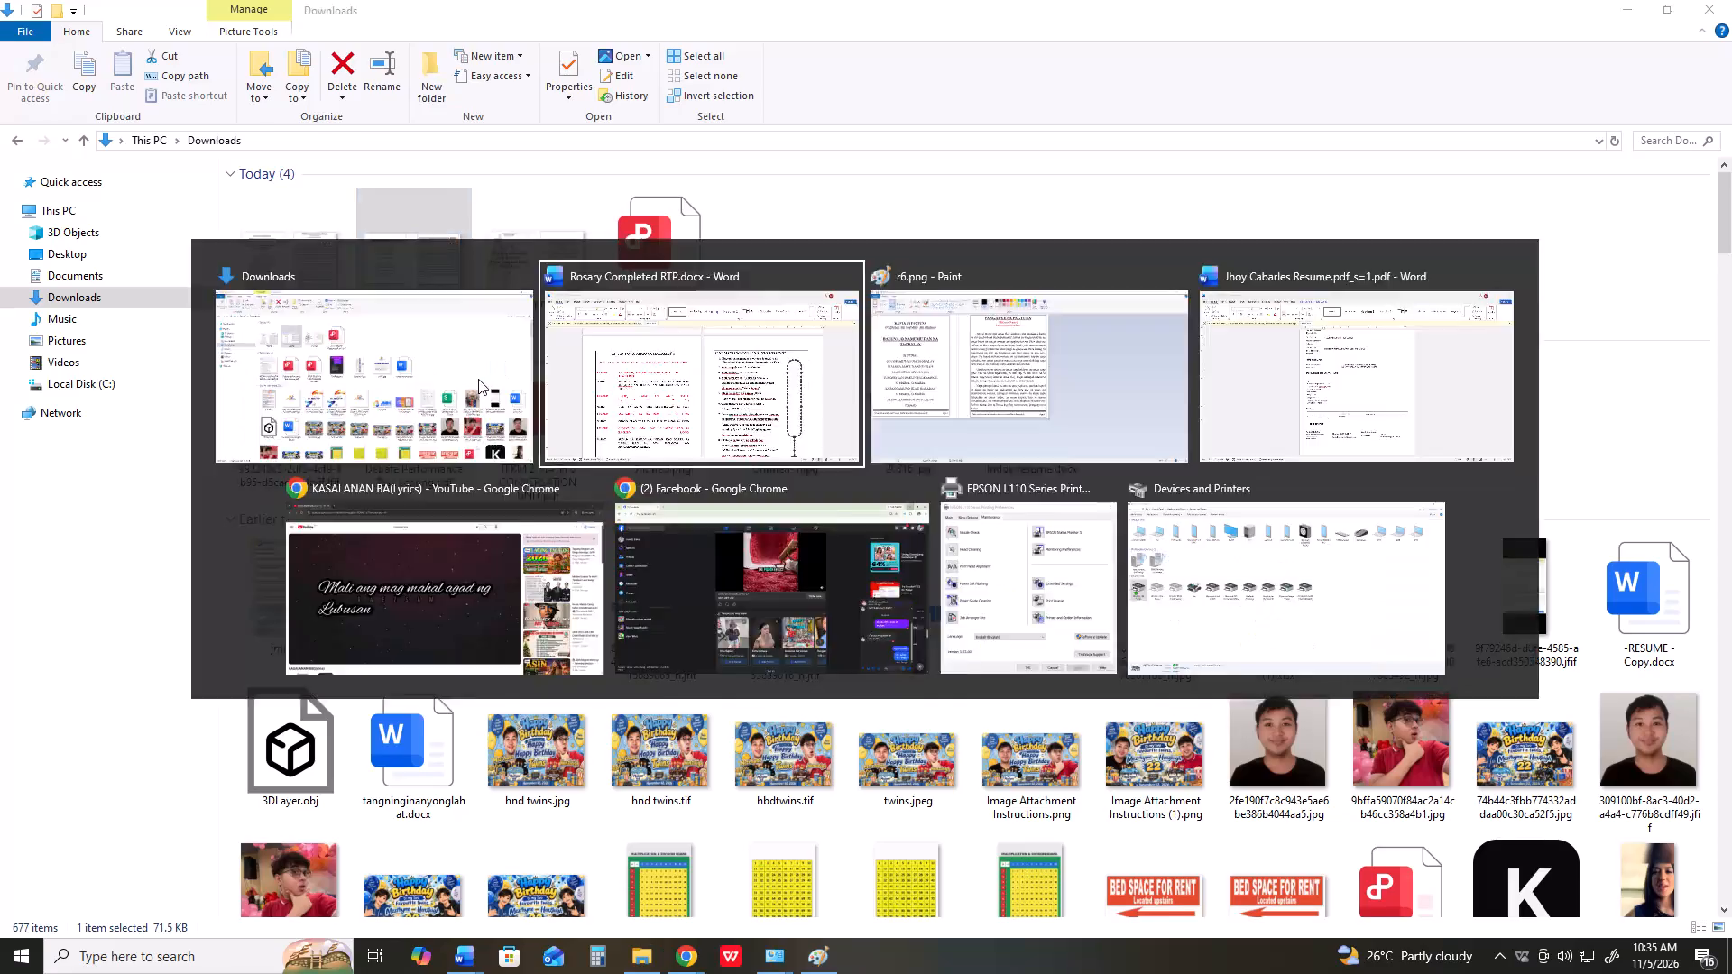
key("alt+Tab")
key("alt+Tab")
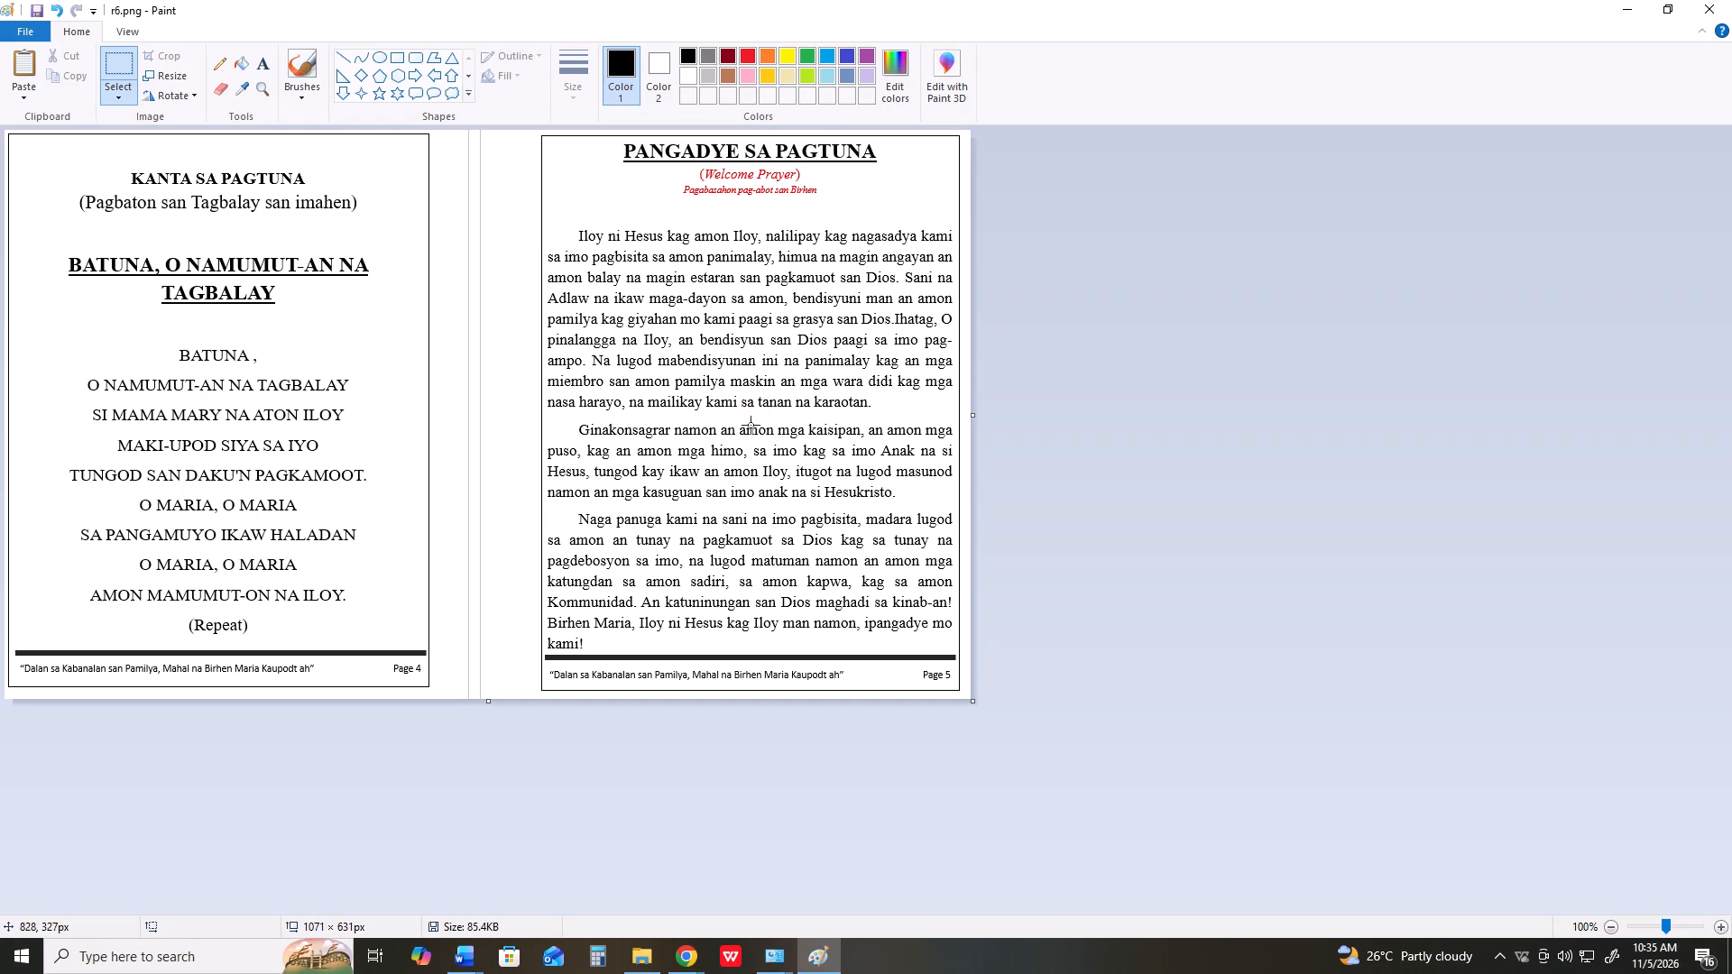
key("ctrl+v")
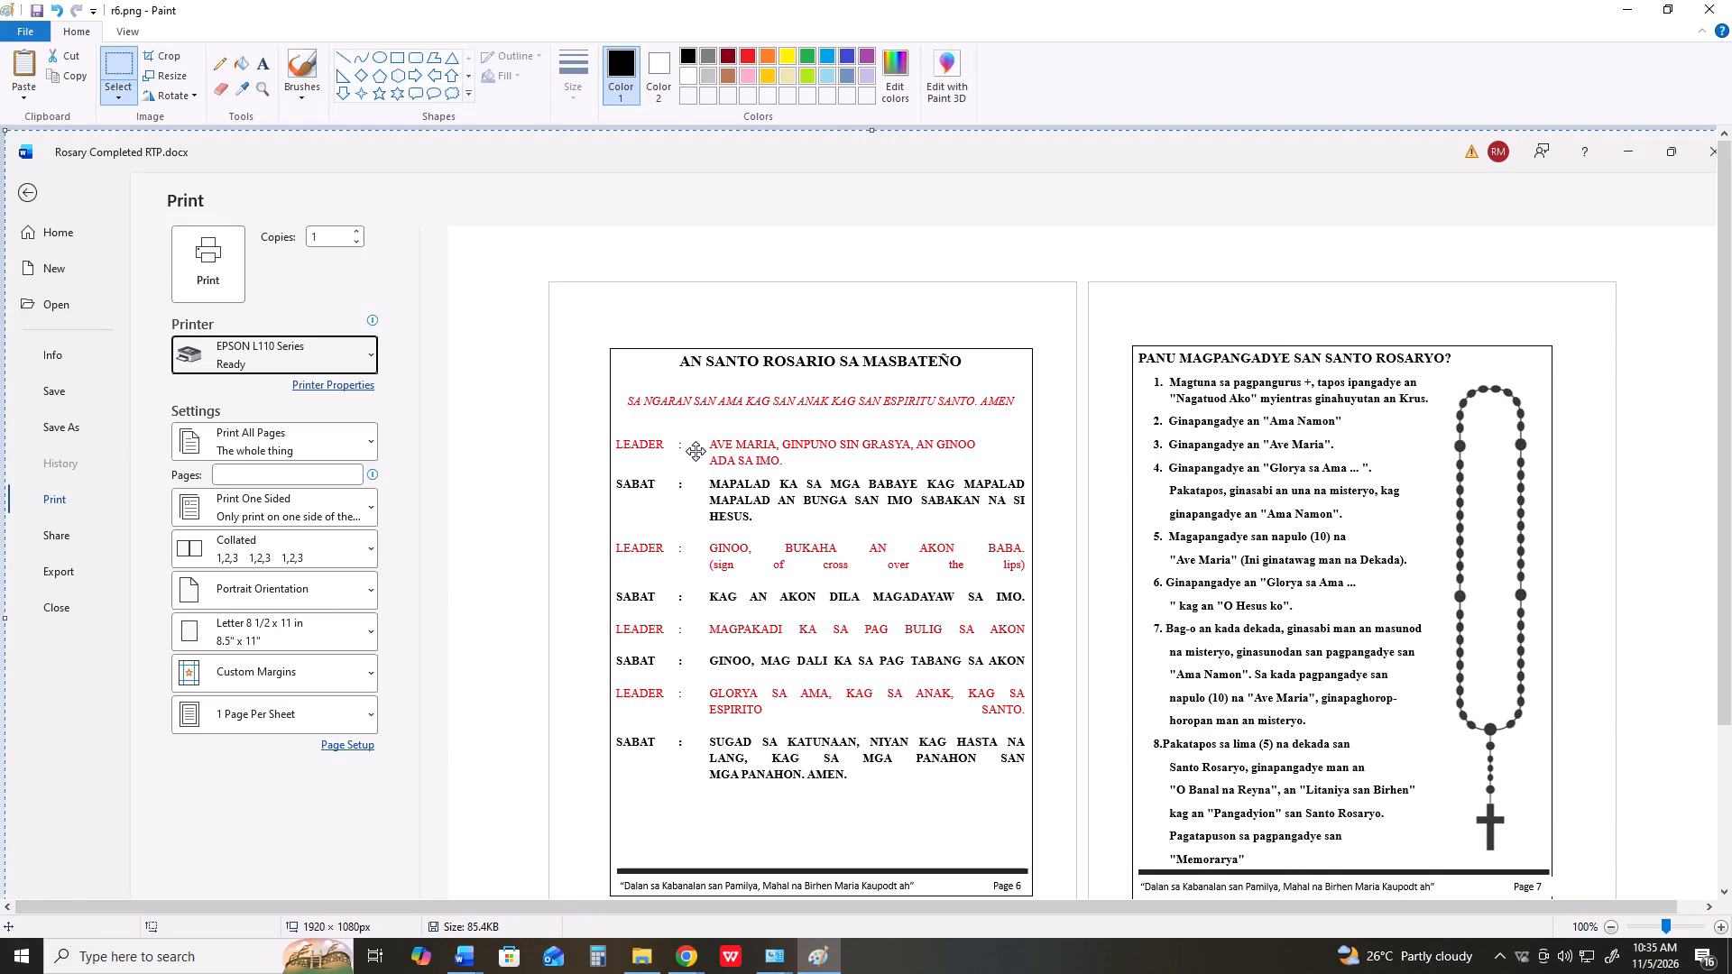
scroll(696, 451, "down", 1)
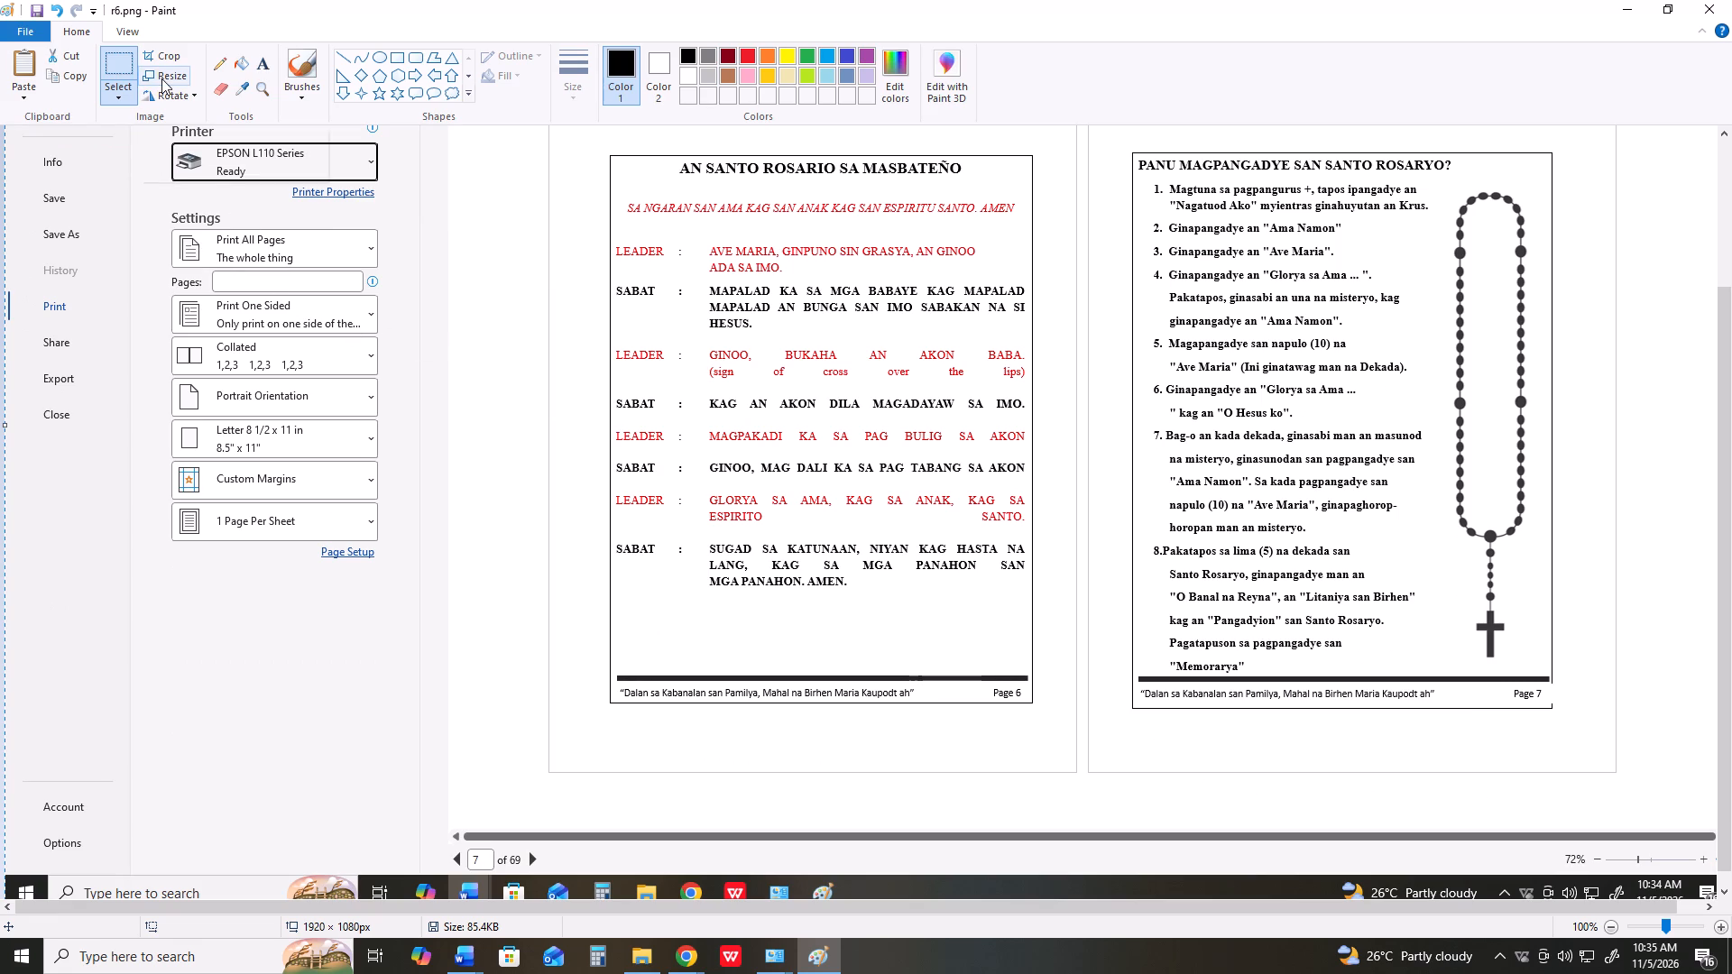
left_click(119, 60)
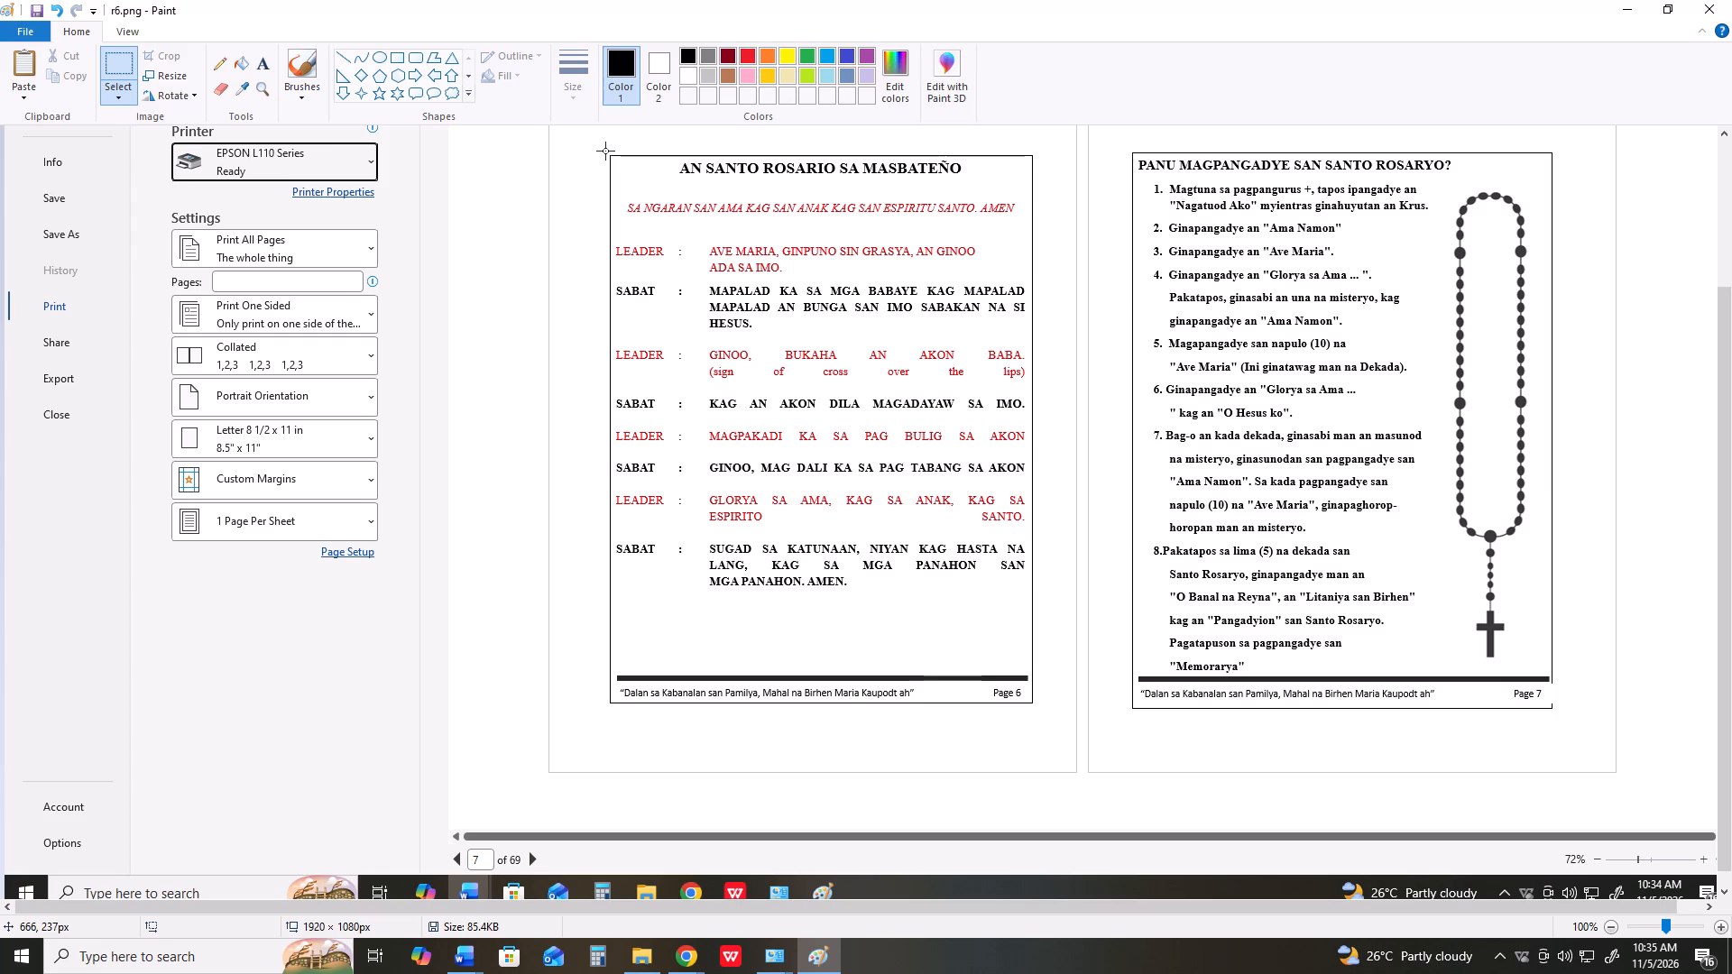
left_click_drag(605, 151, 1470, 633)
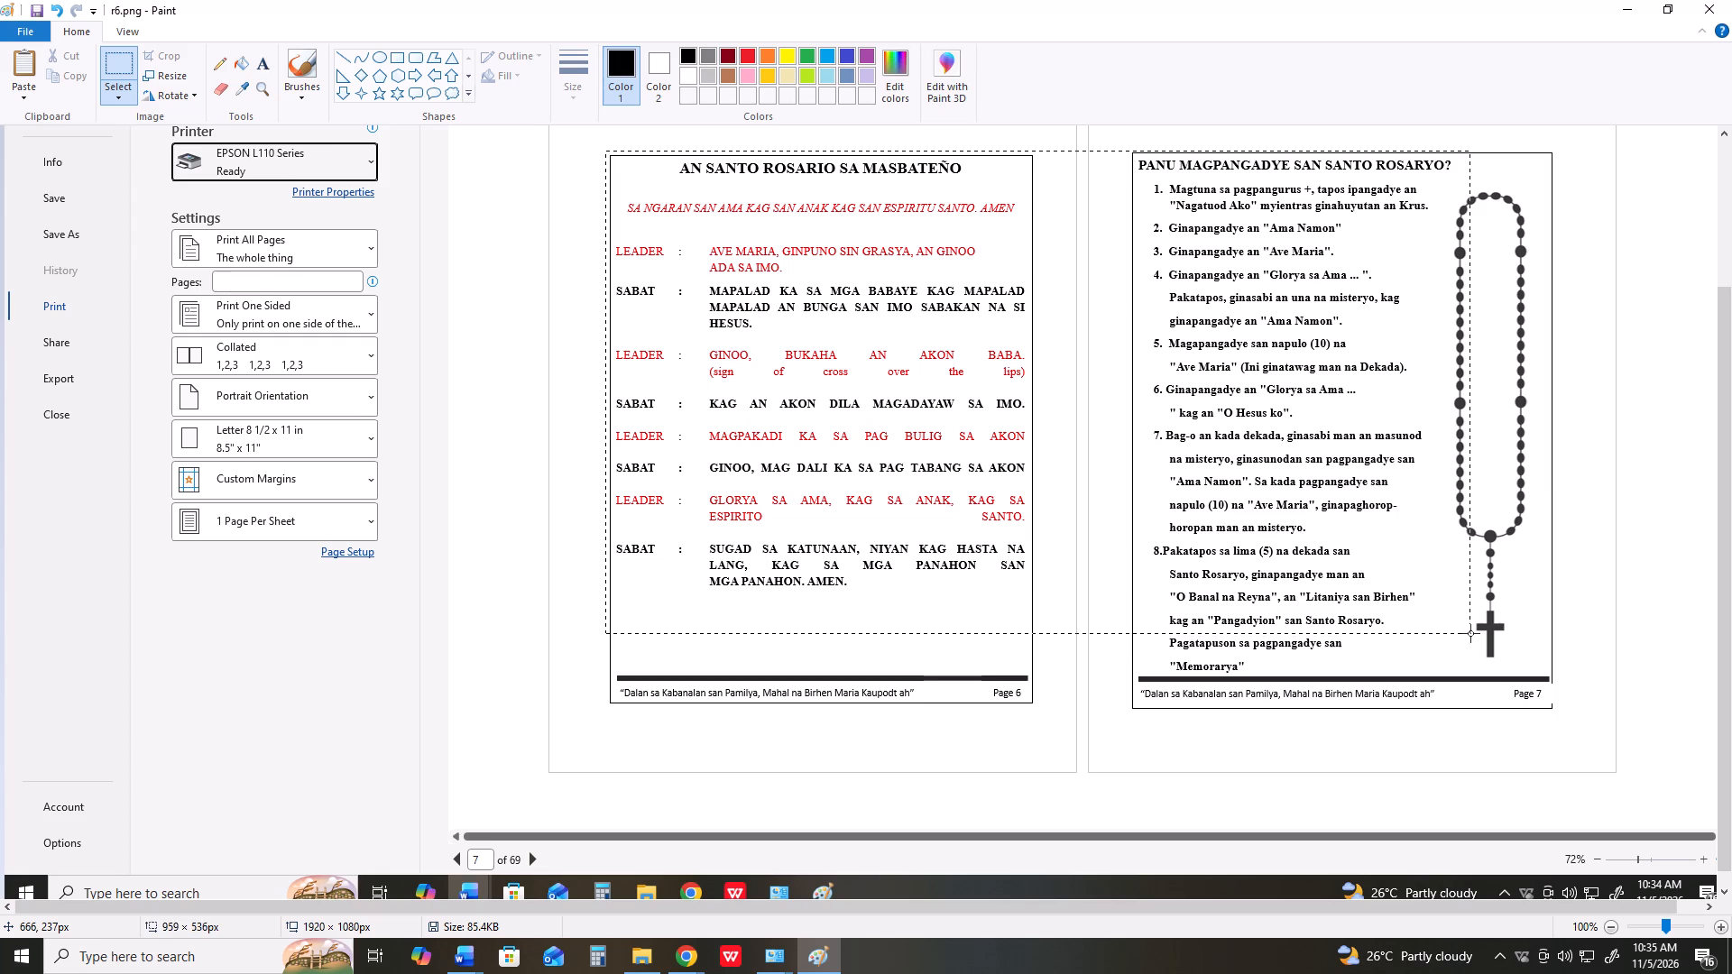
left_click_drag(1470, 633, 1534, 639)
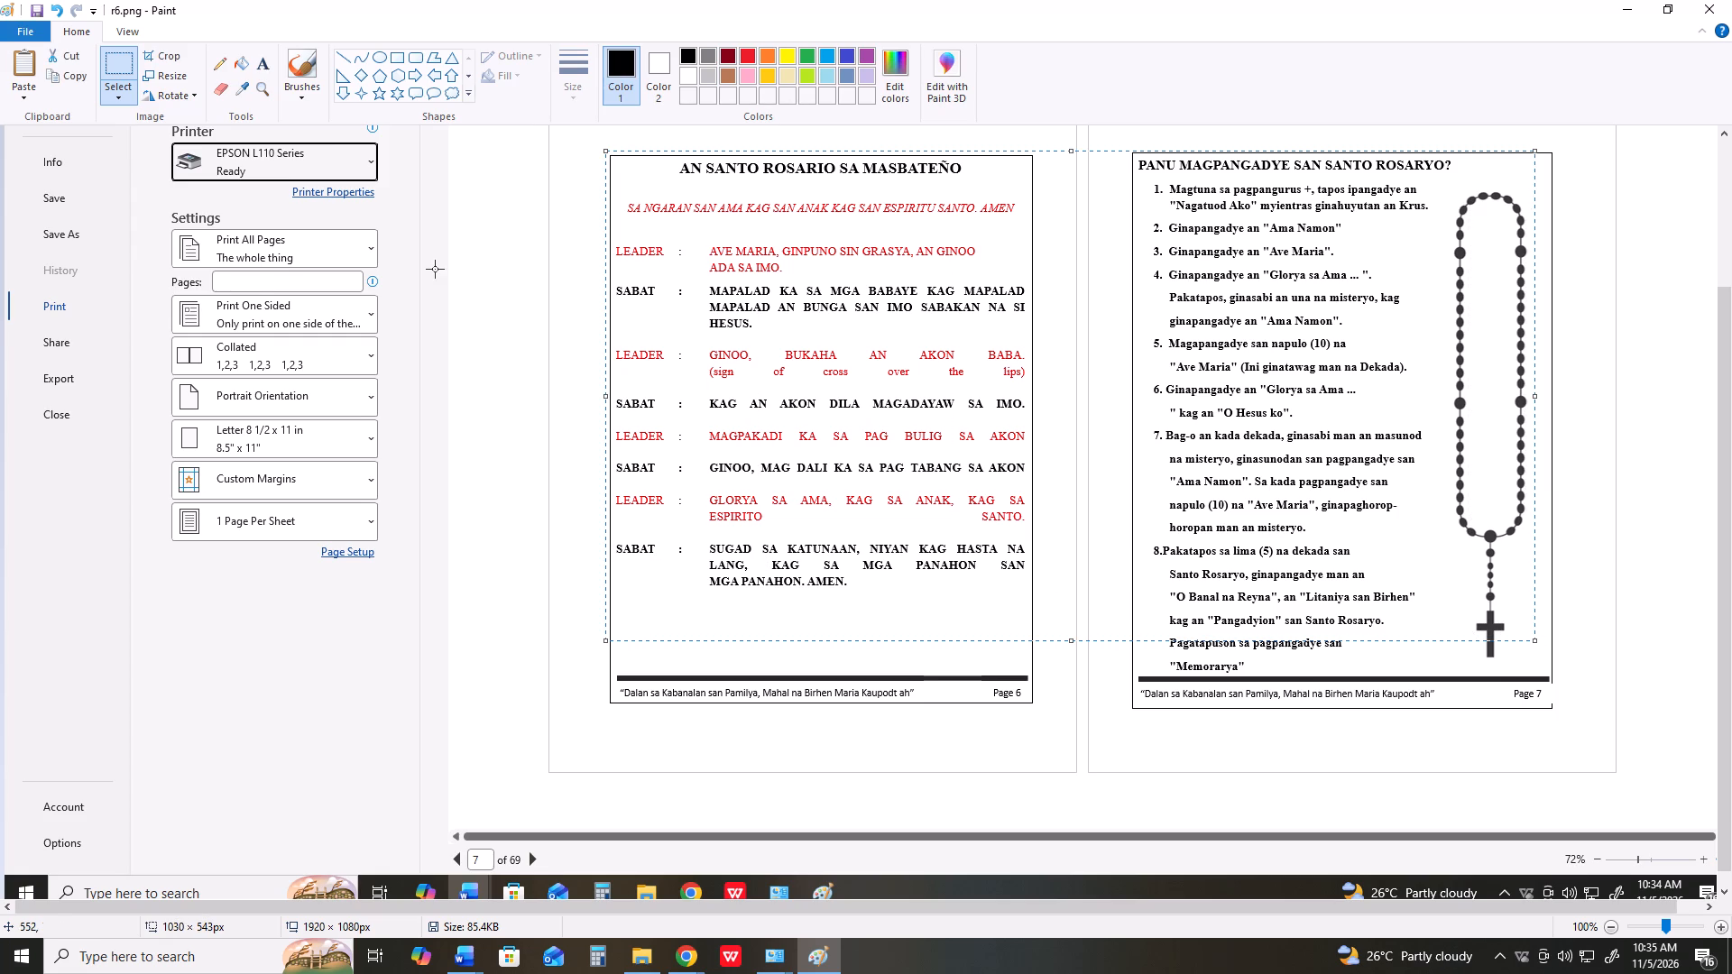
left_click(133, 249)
Select the area around the page 6 and page 7 frames and crop the image to about 1061 × 637 px.
left_click(121, 63)
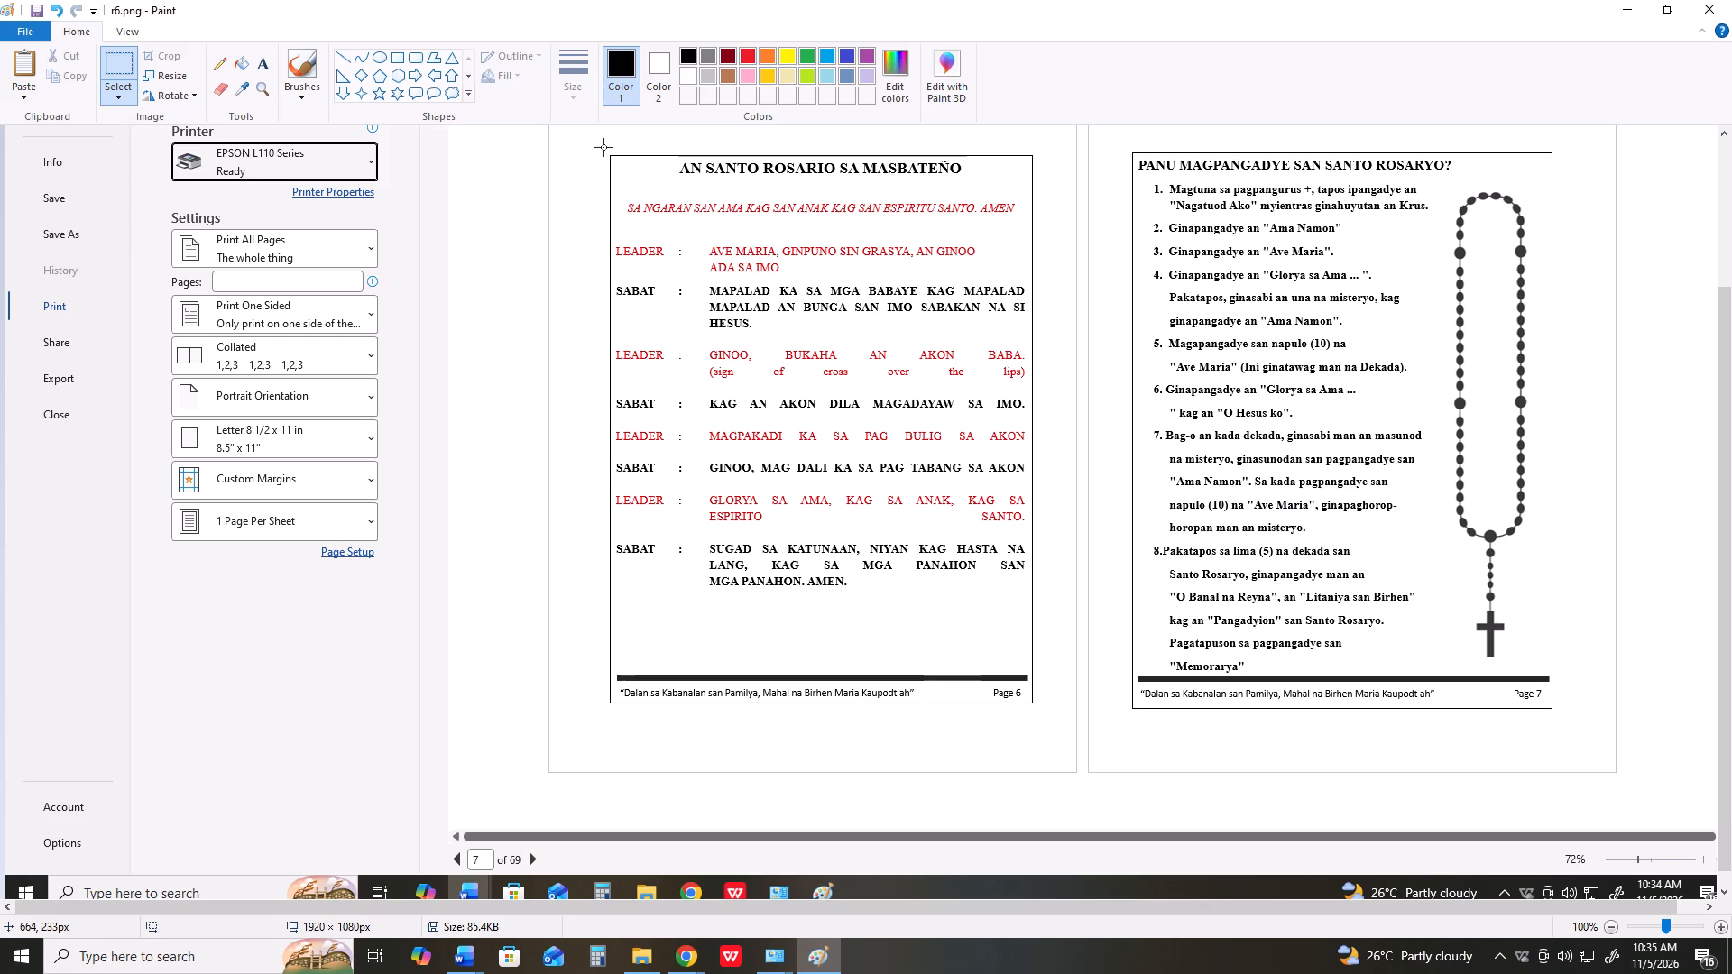
left_click_drag(603, 147, 1555, 728)
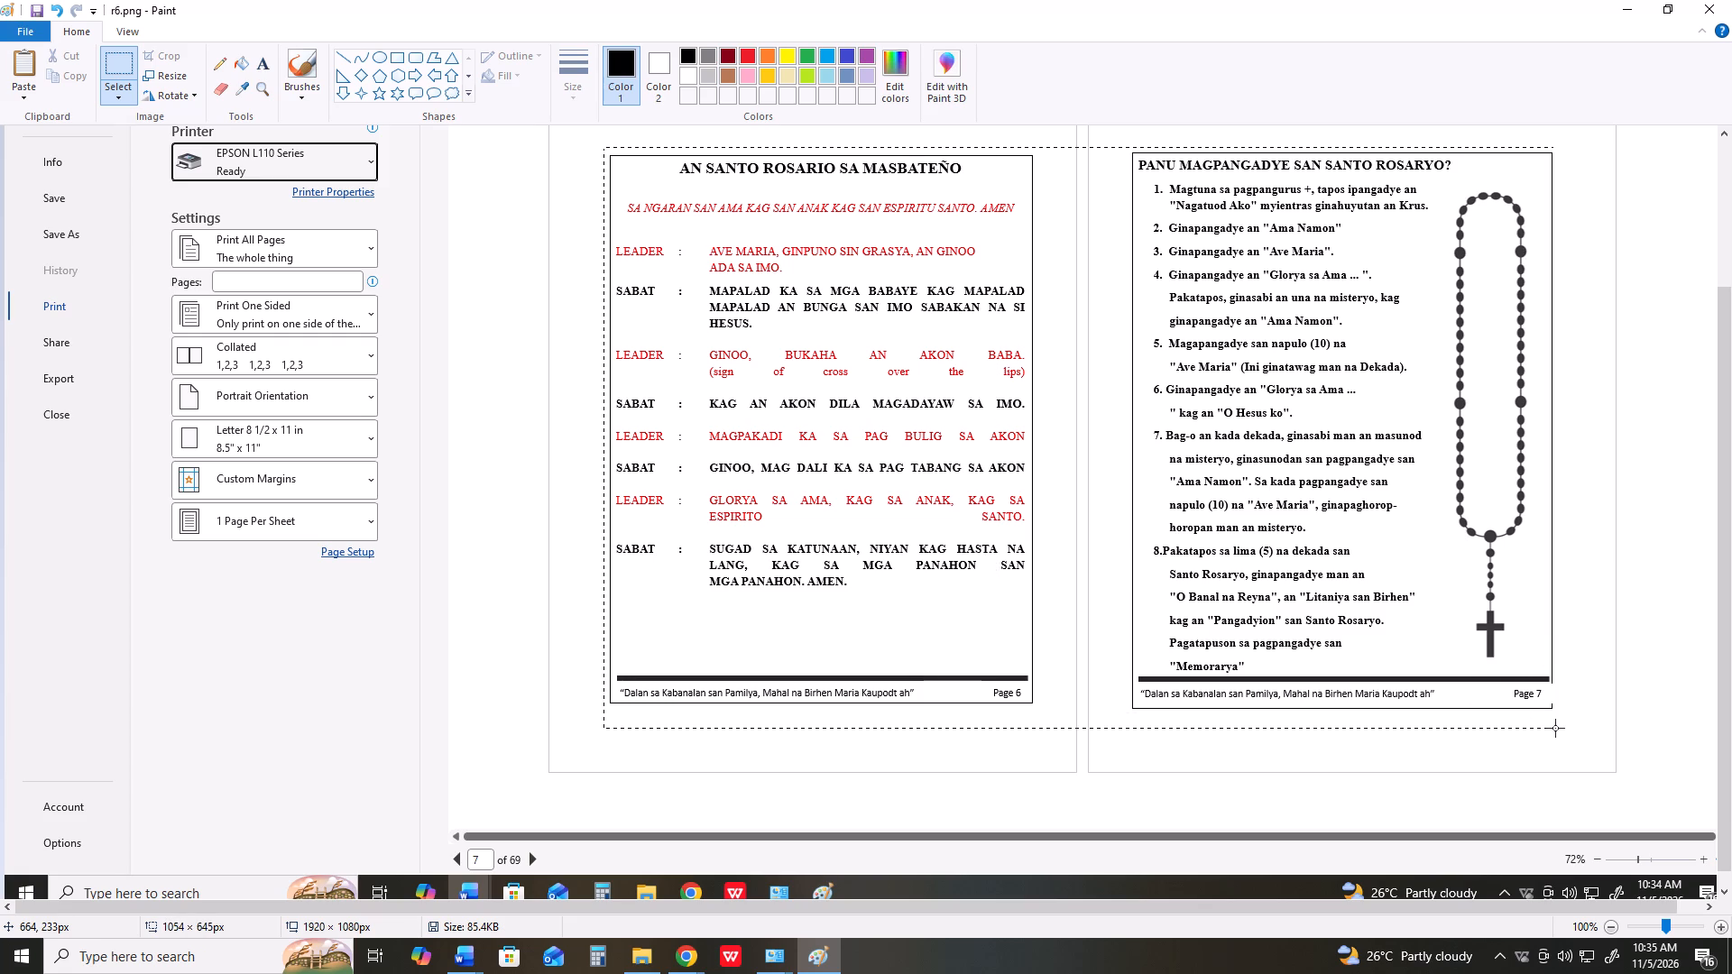
left_click_drag(1555, 728, 1559, 725)
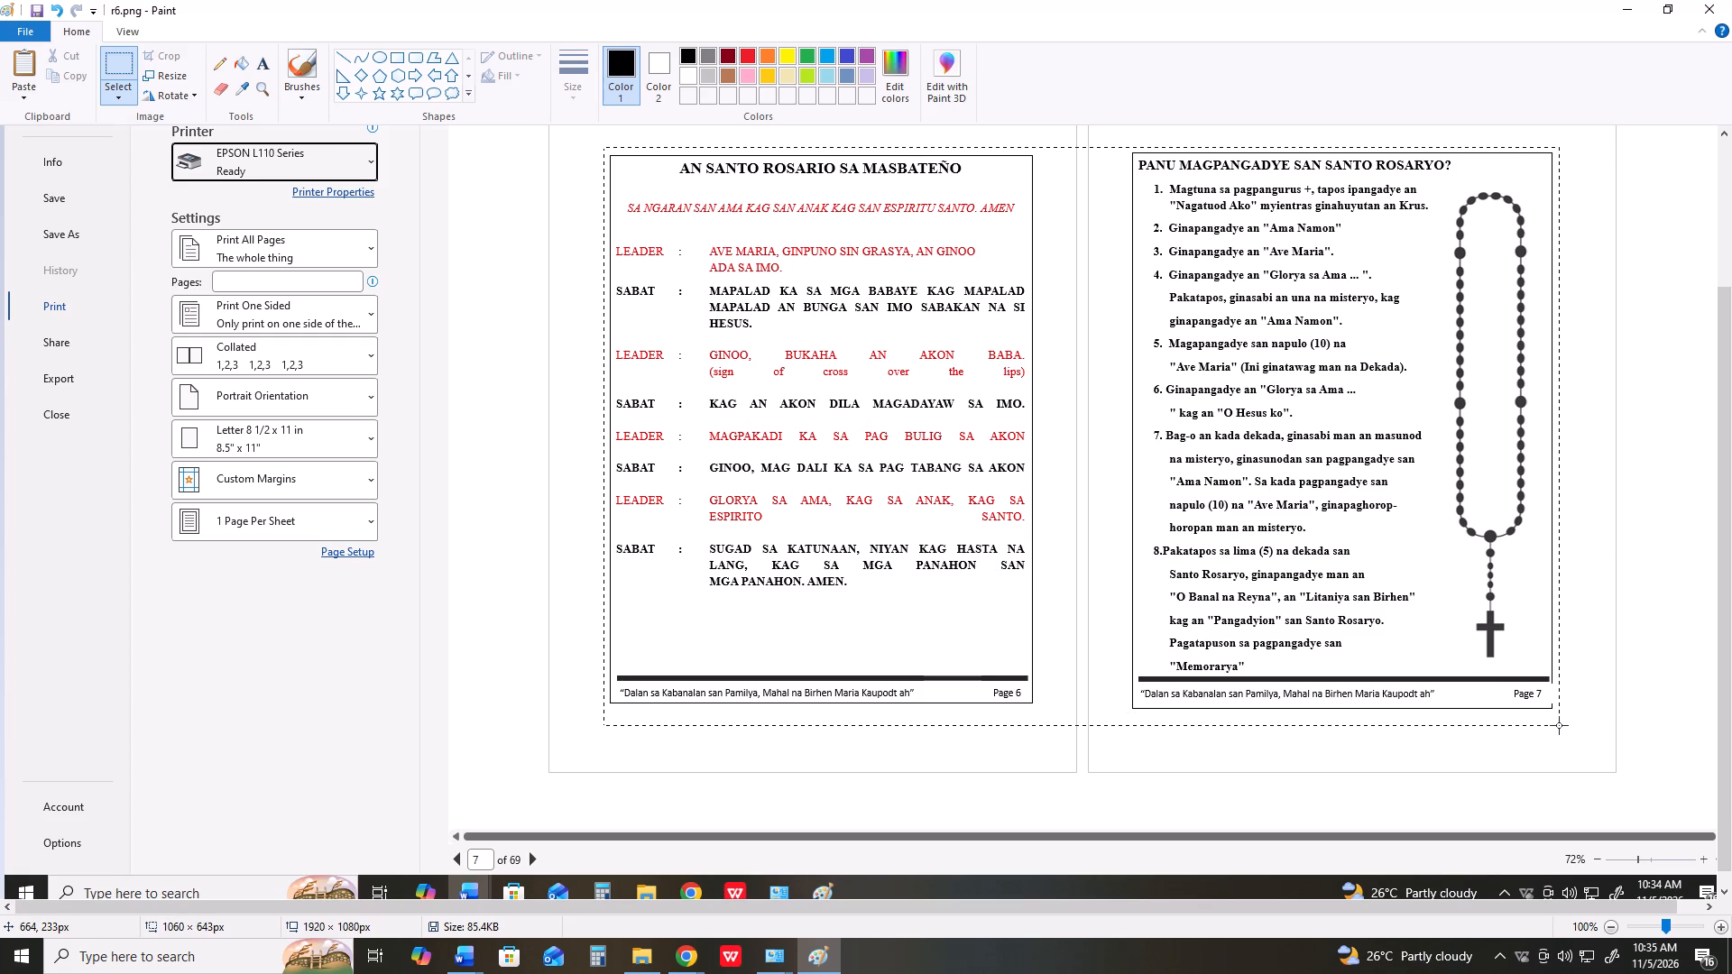
left_click_drag(1559, 725, 1560, 721)
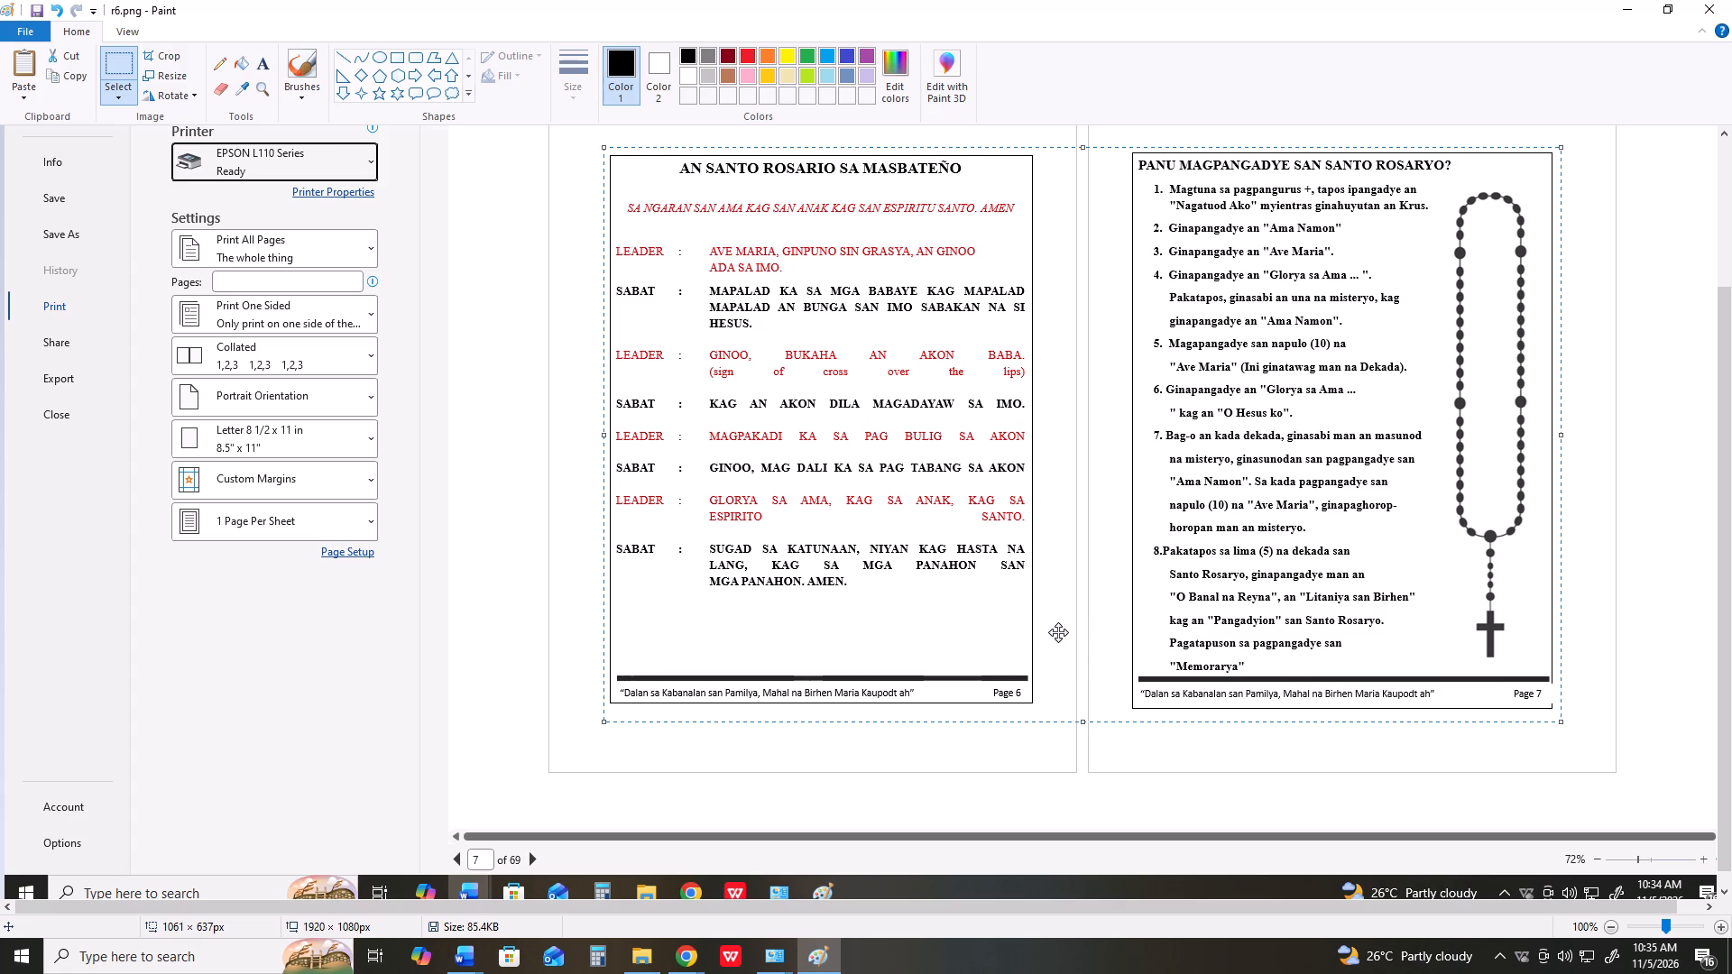
left_click(178, 53)
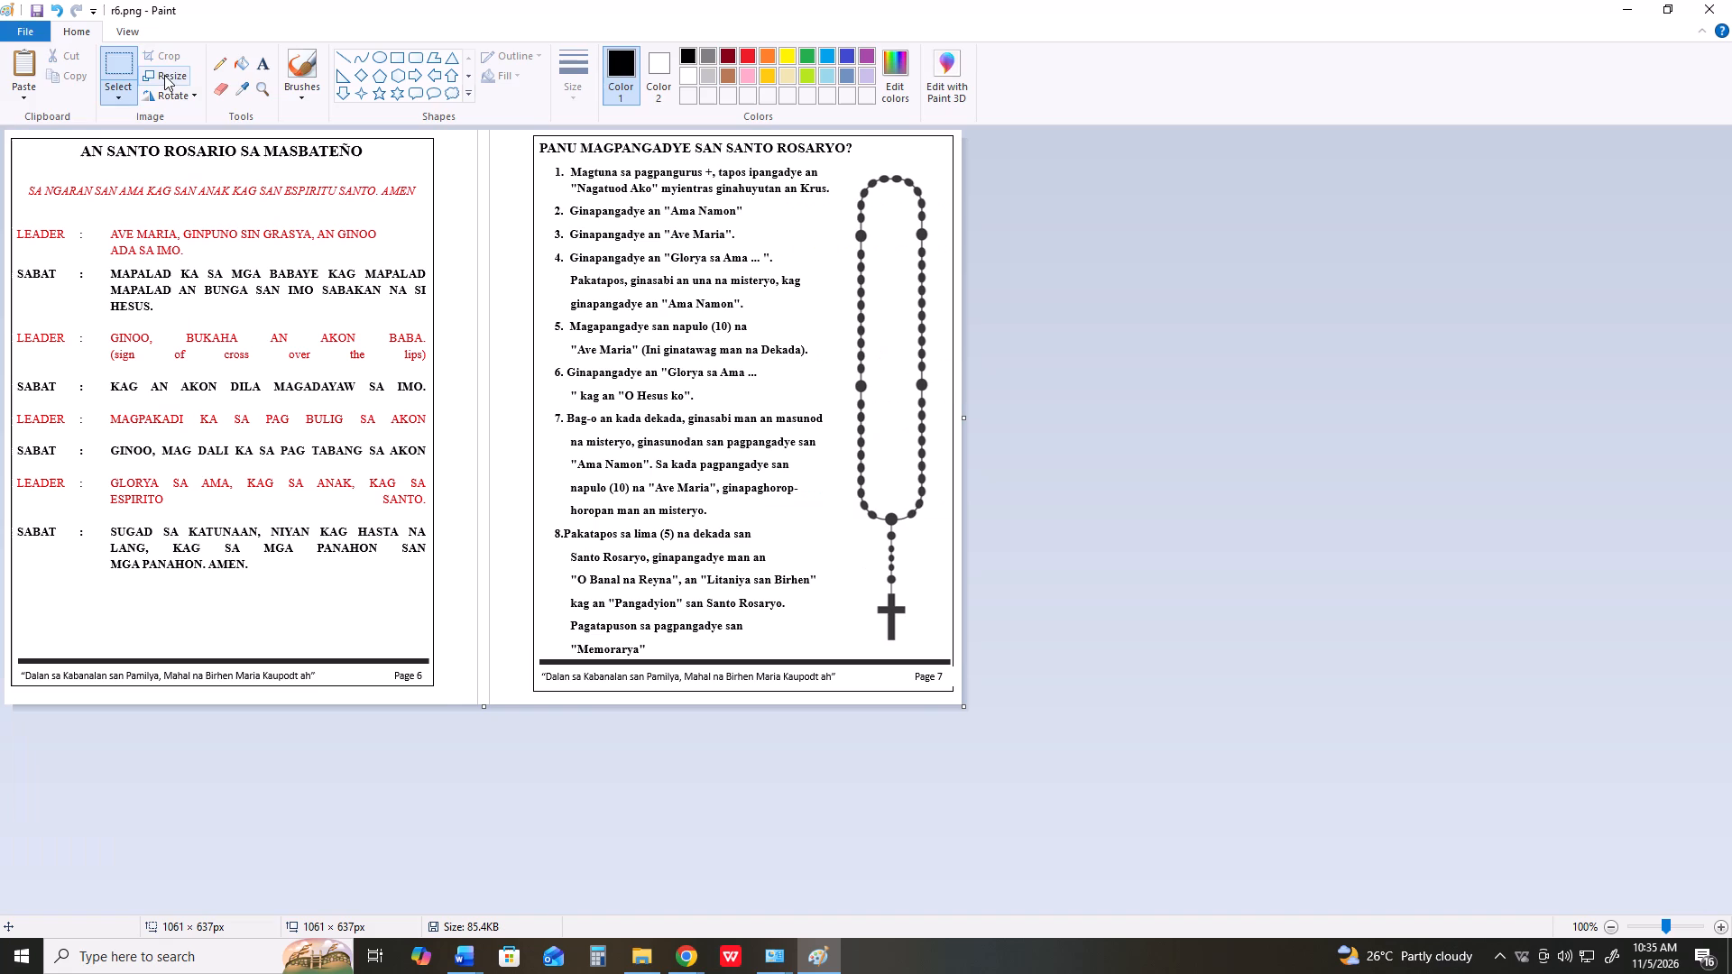
Save the cropped image of pages 6 and 7 in Downloads as the PNG file r6.png.
left_click(32, 28)
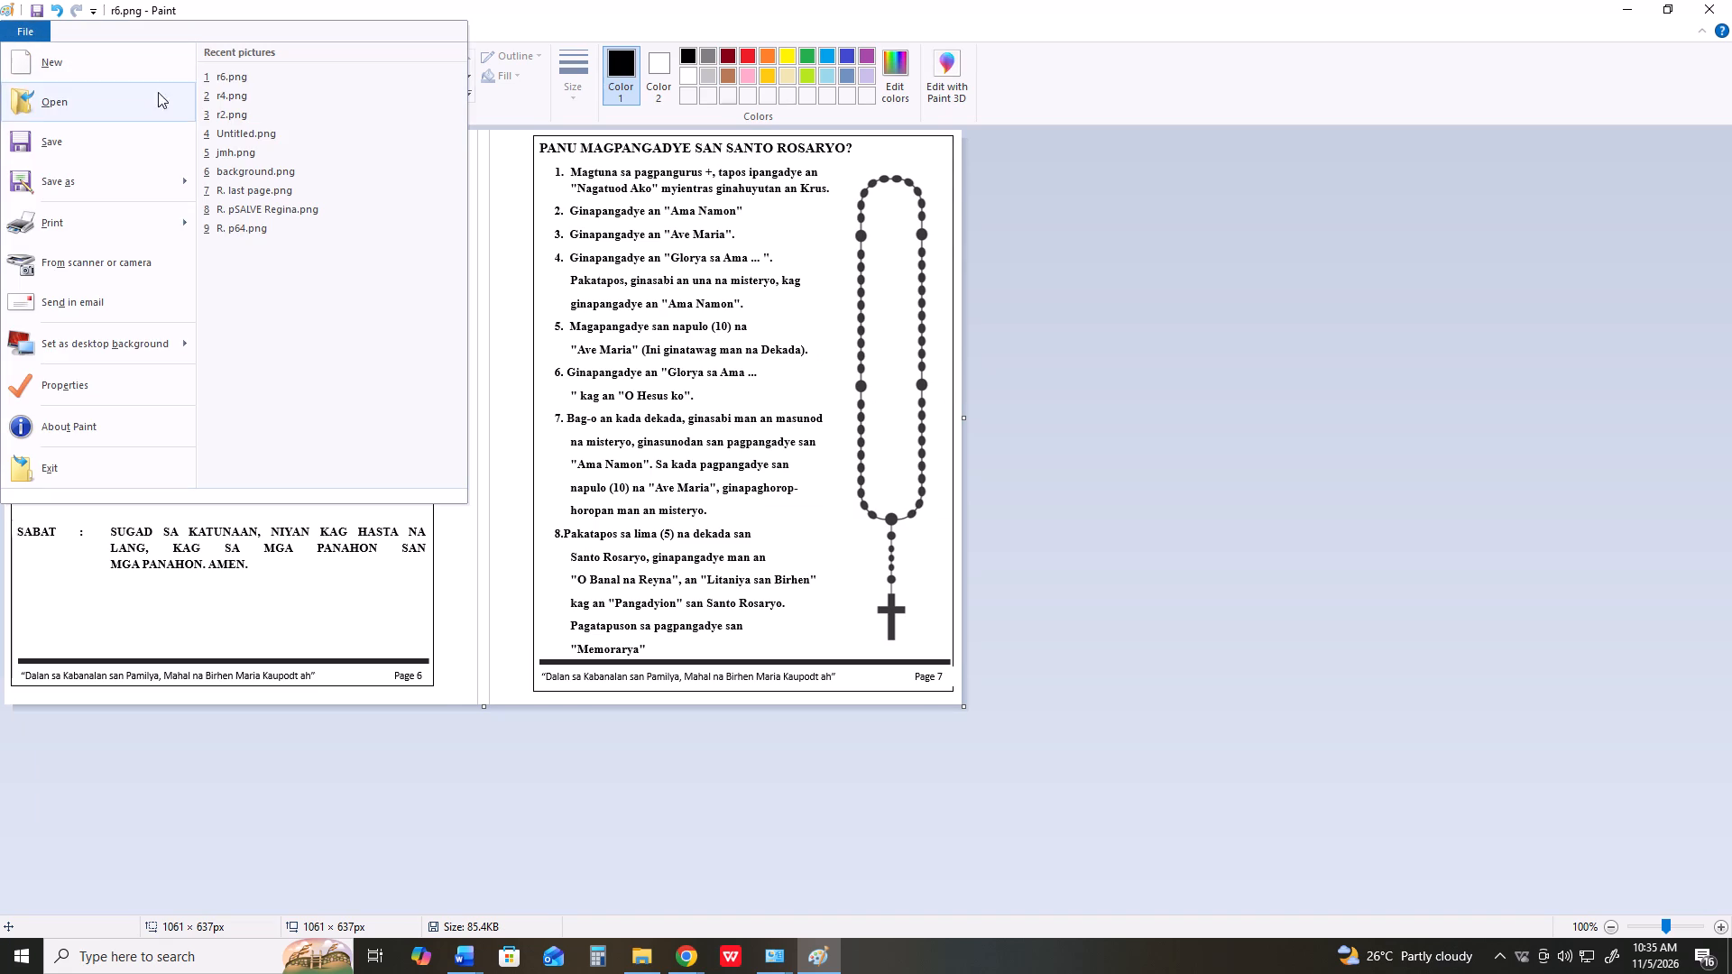
left_click(81, 170)
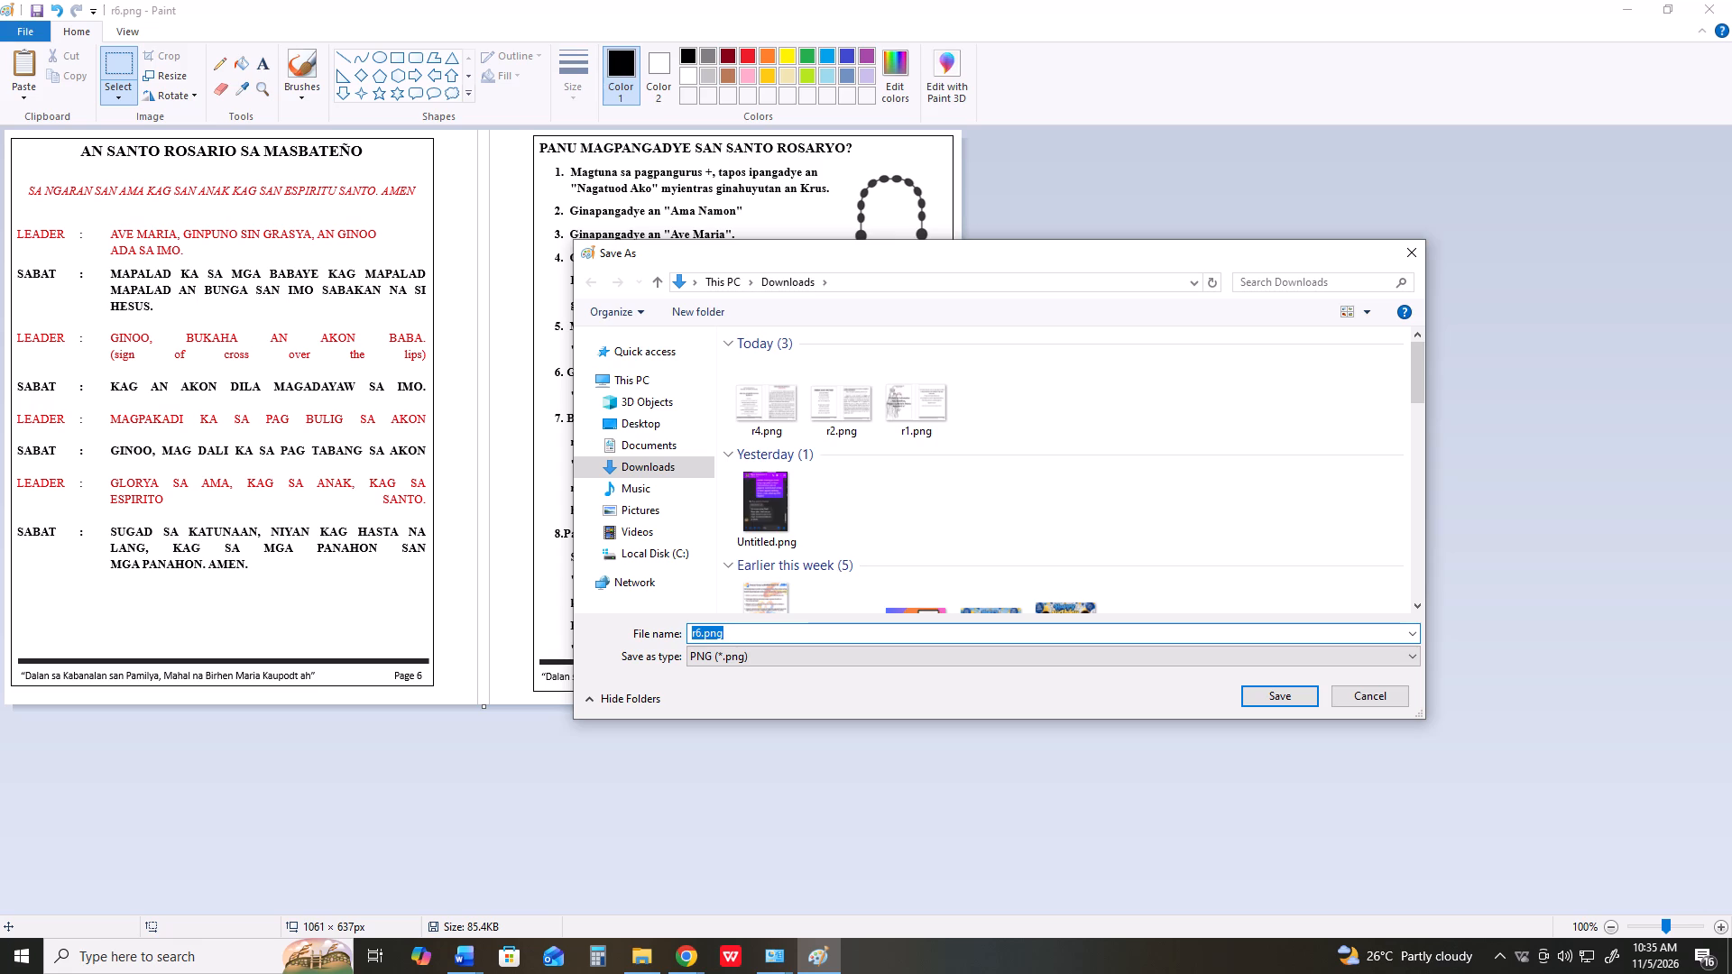
key("Return")
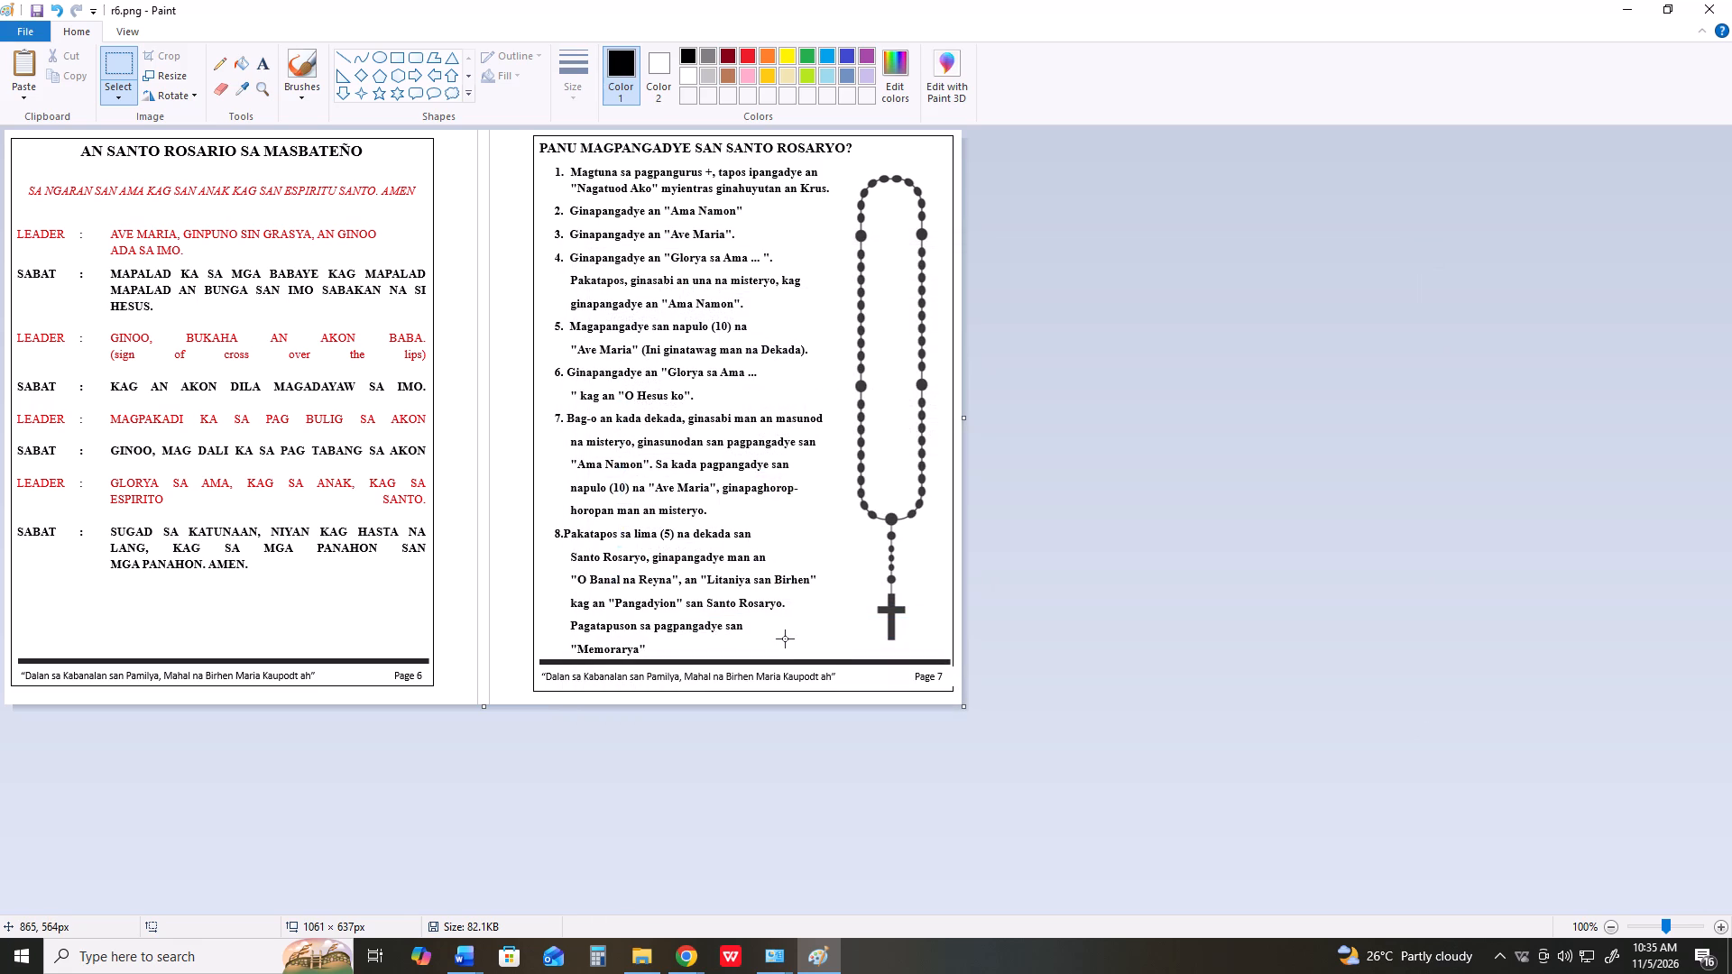
Switch to the rosary document in Word, capture pages 8 and 9 in print preview, and leave the preview.
key("alt+Tab")
scroll(934, 556, "down", 7)
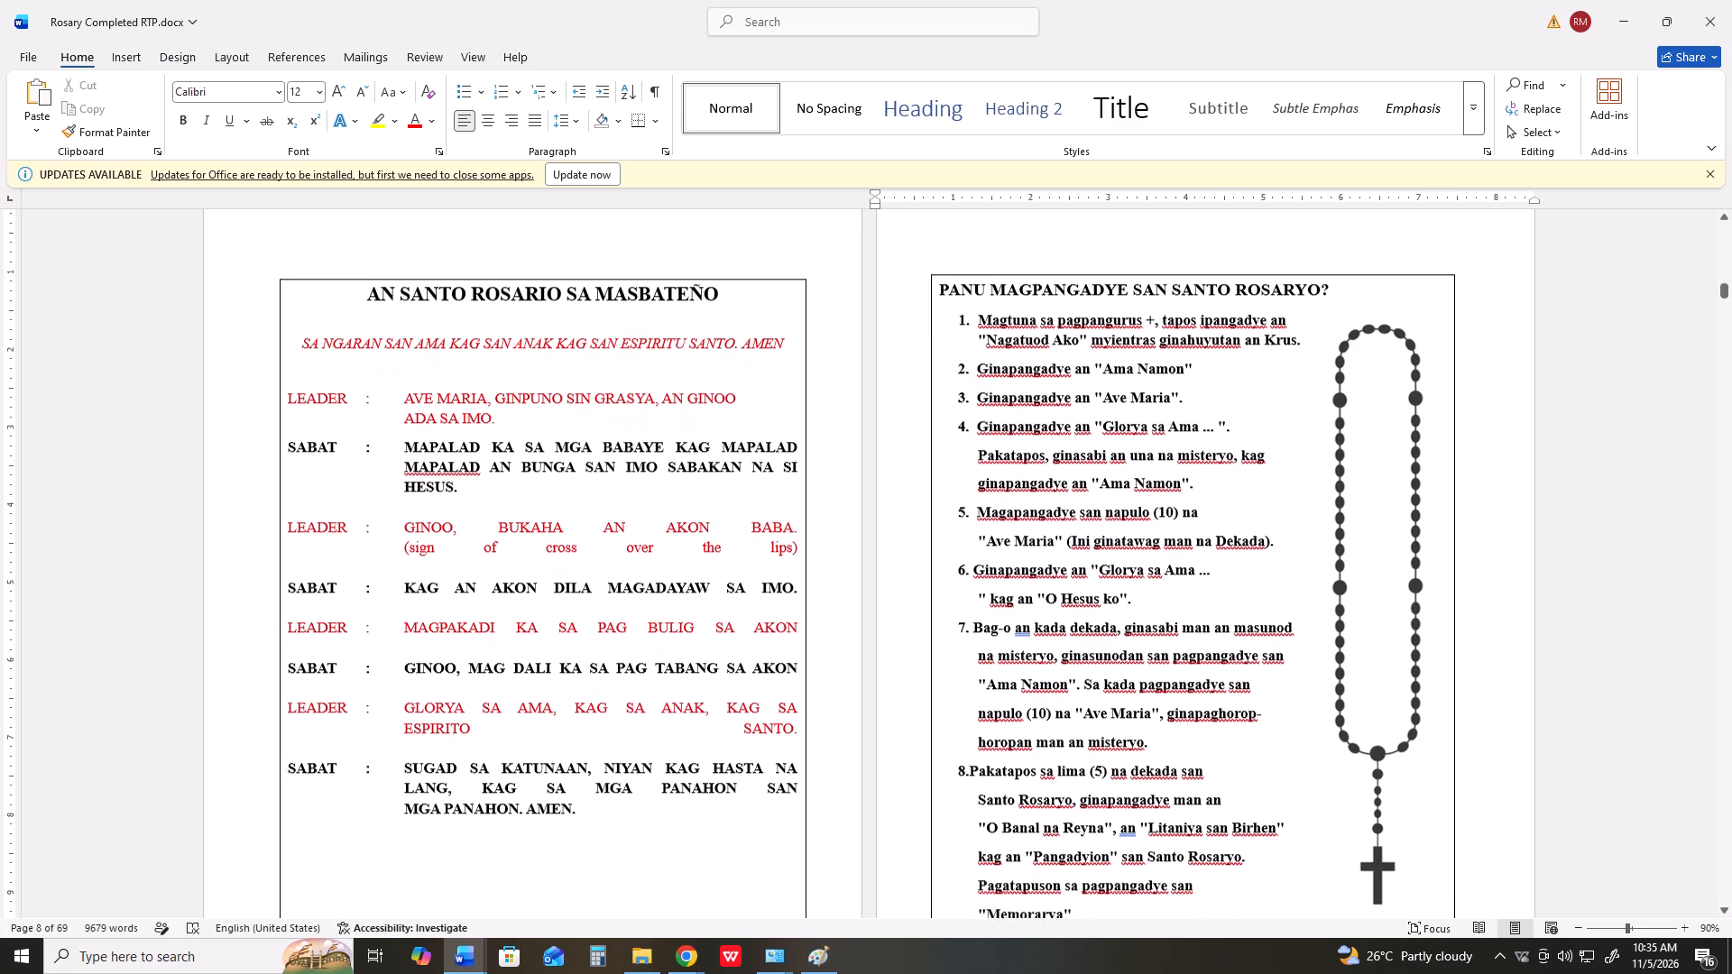
scroll(929, 534, "down", 20)
scroll(929, 534, "down", 14)
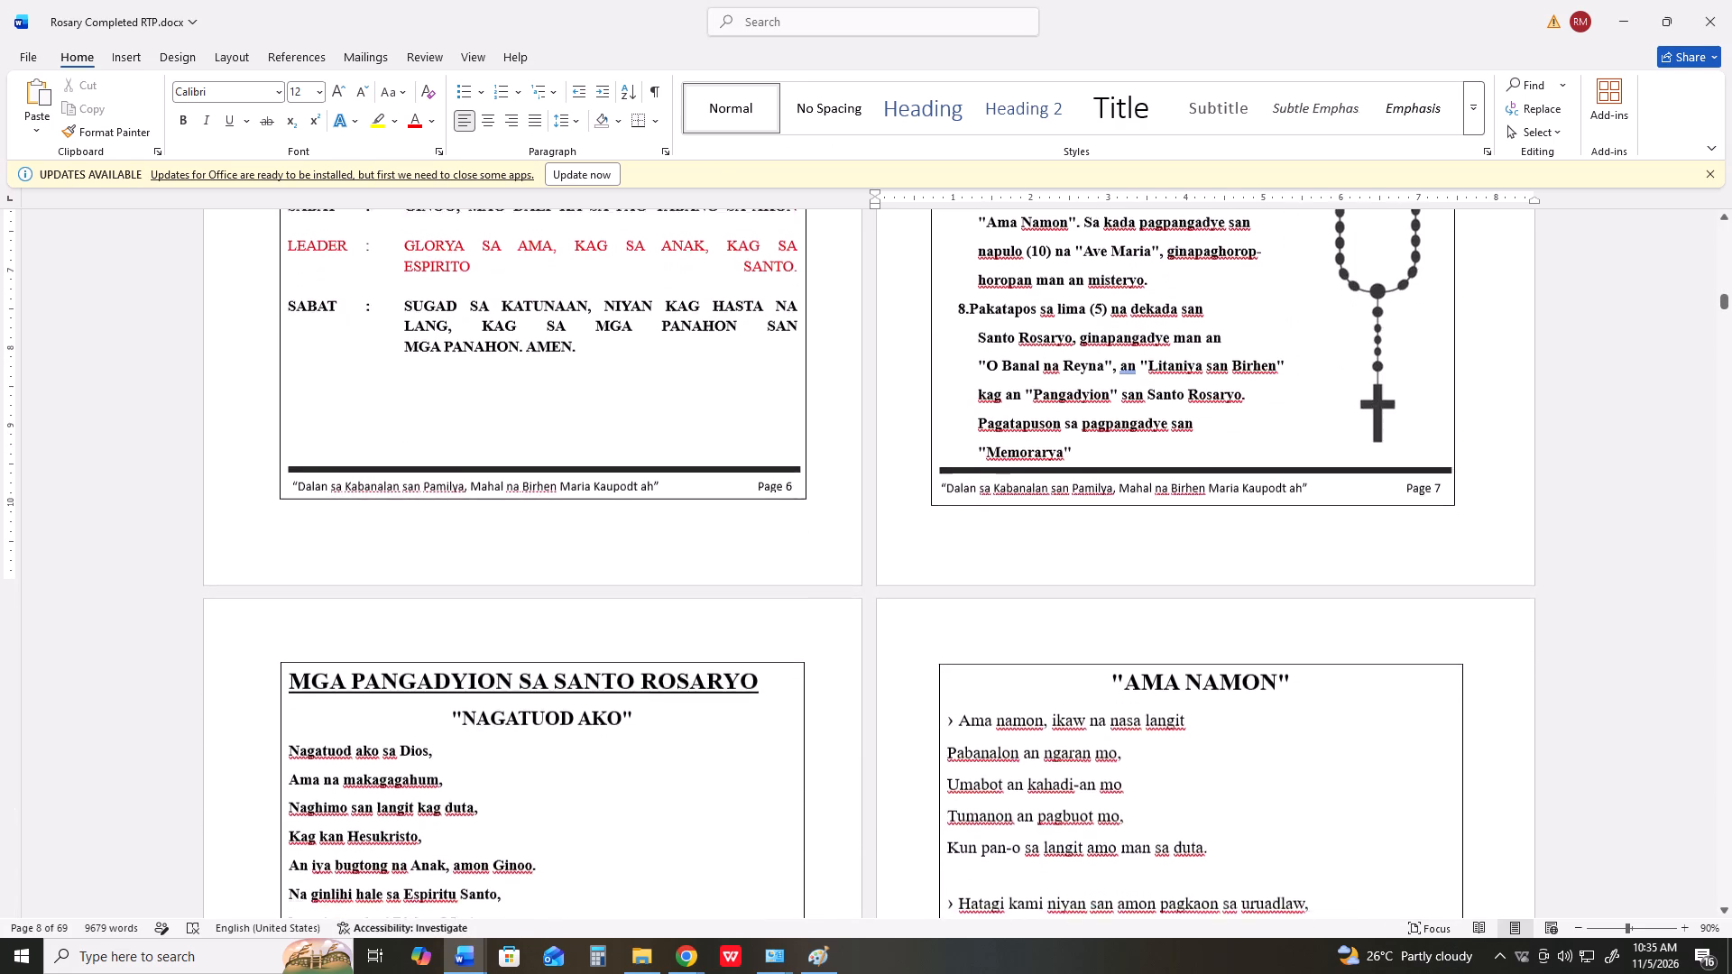
scroll(928, 494, "down", 20)
scroll(928, 494, "down", 12)
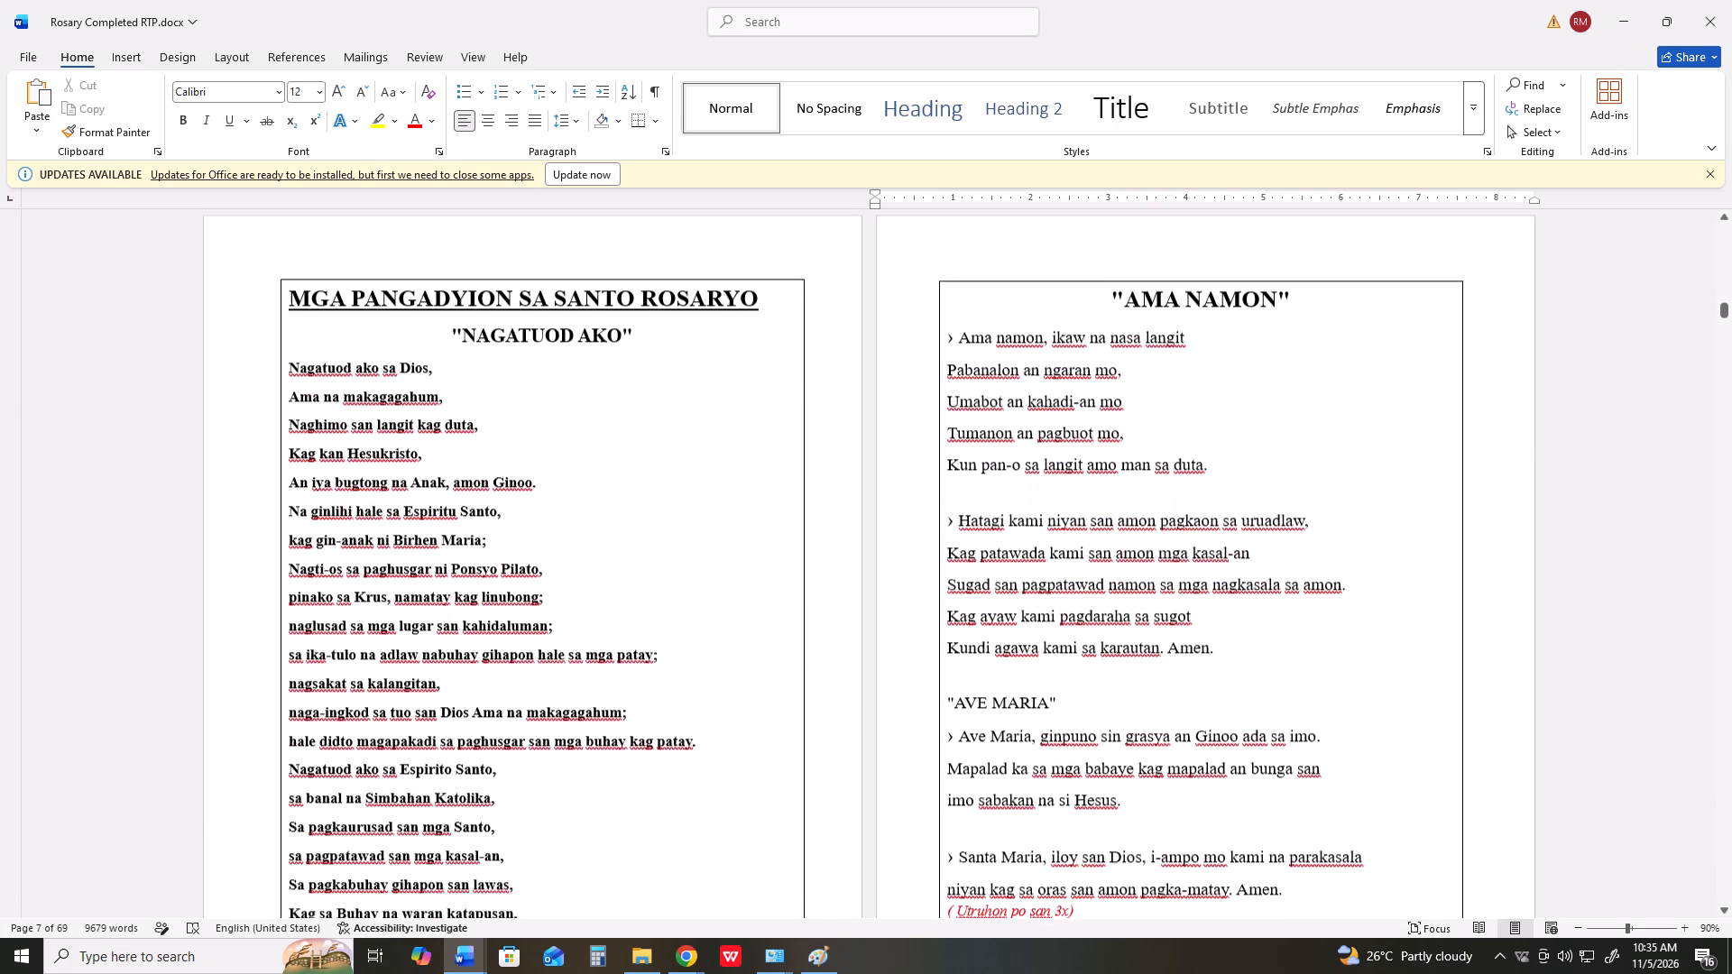
scroll(928, 494, "down", 4)
scroll(928, 494, "up", 1)
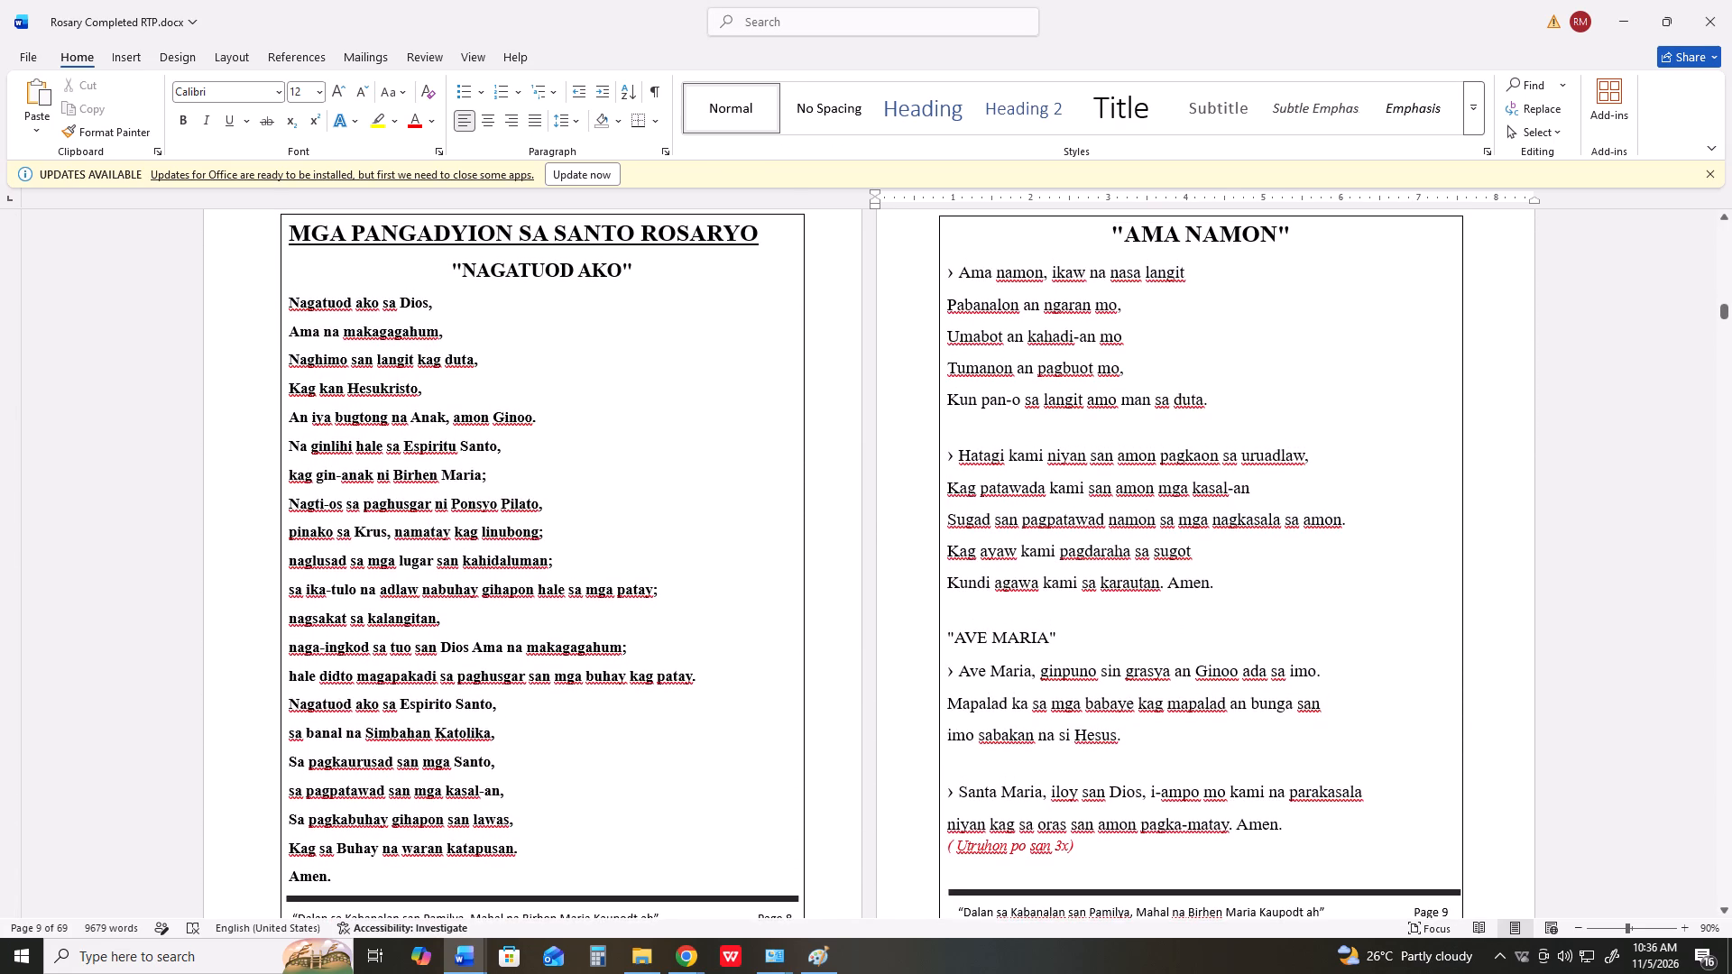
scroll(928, 494, "down", 1)
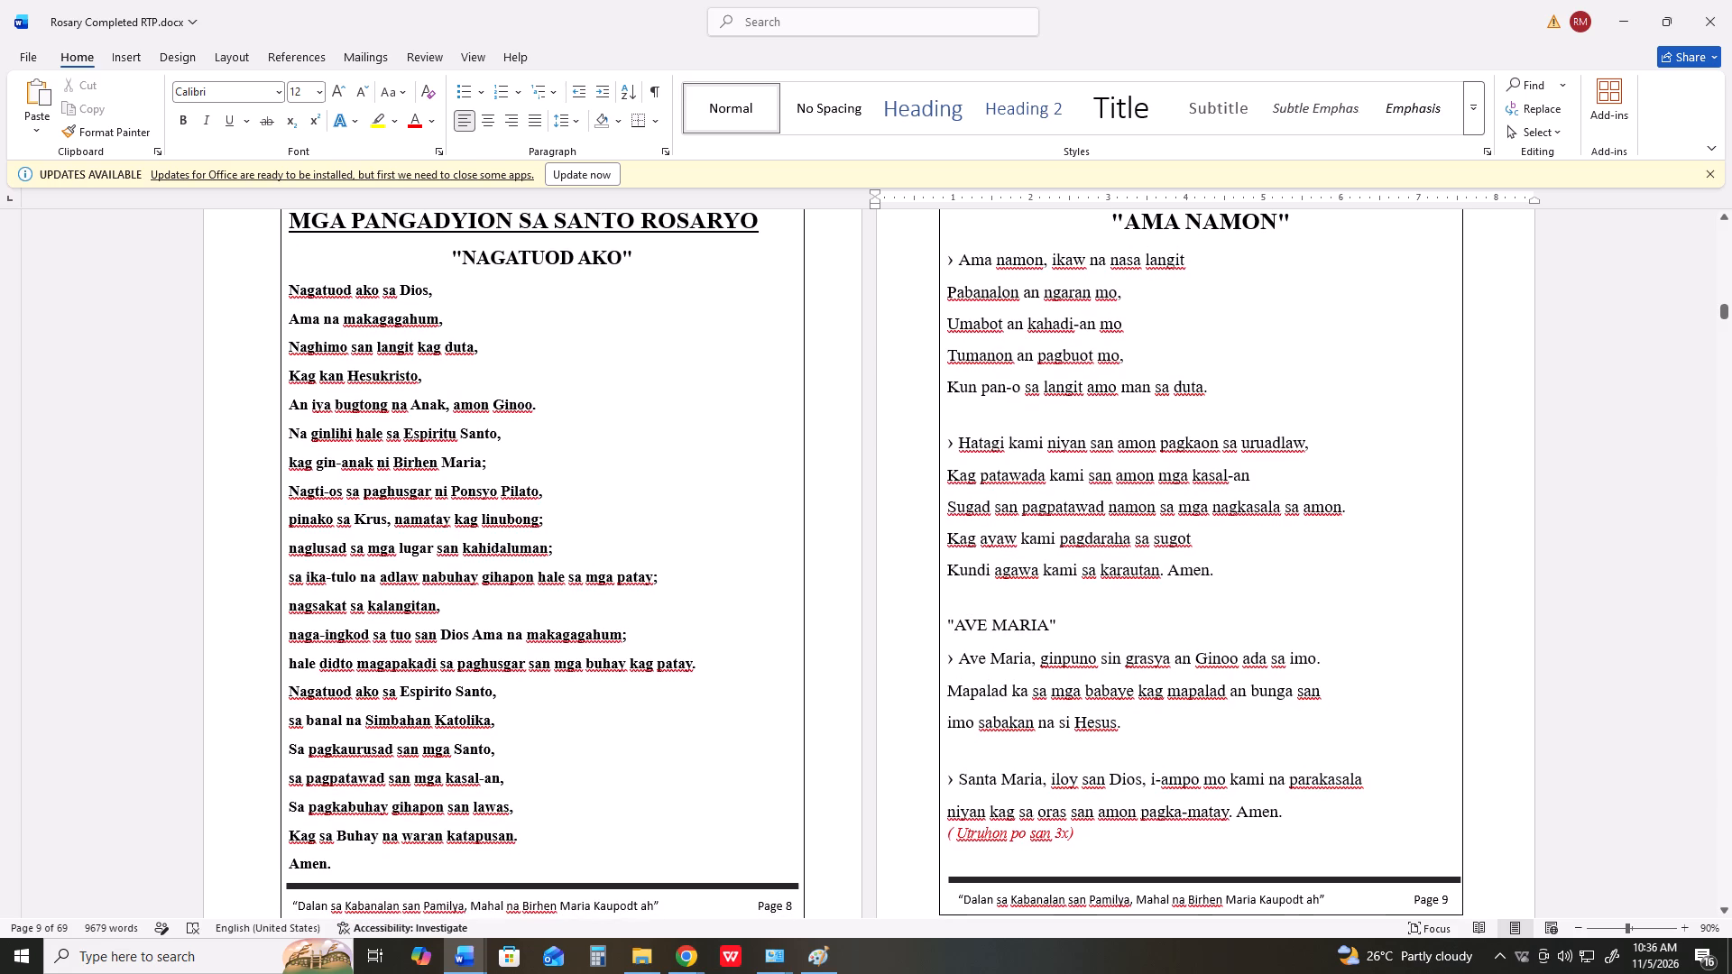
key("ctrl+minus")
scroll(934, 474, "down", 1)
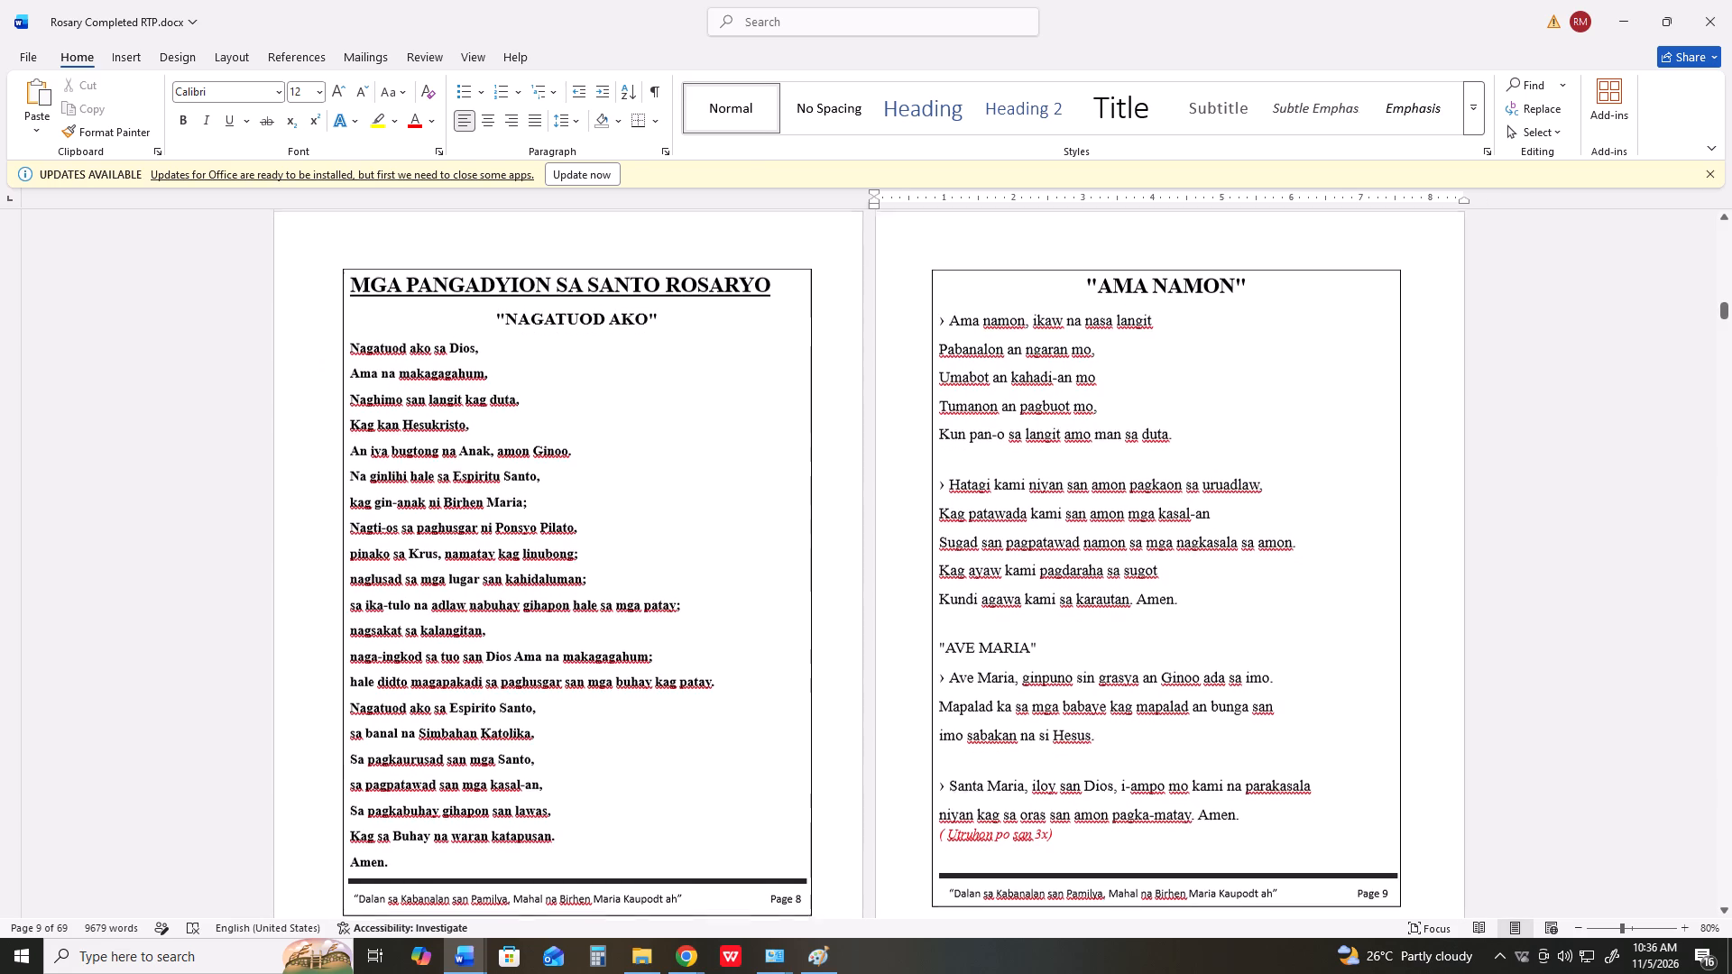
scroll(934, 474, "down", 2)
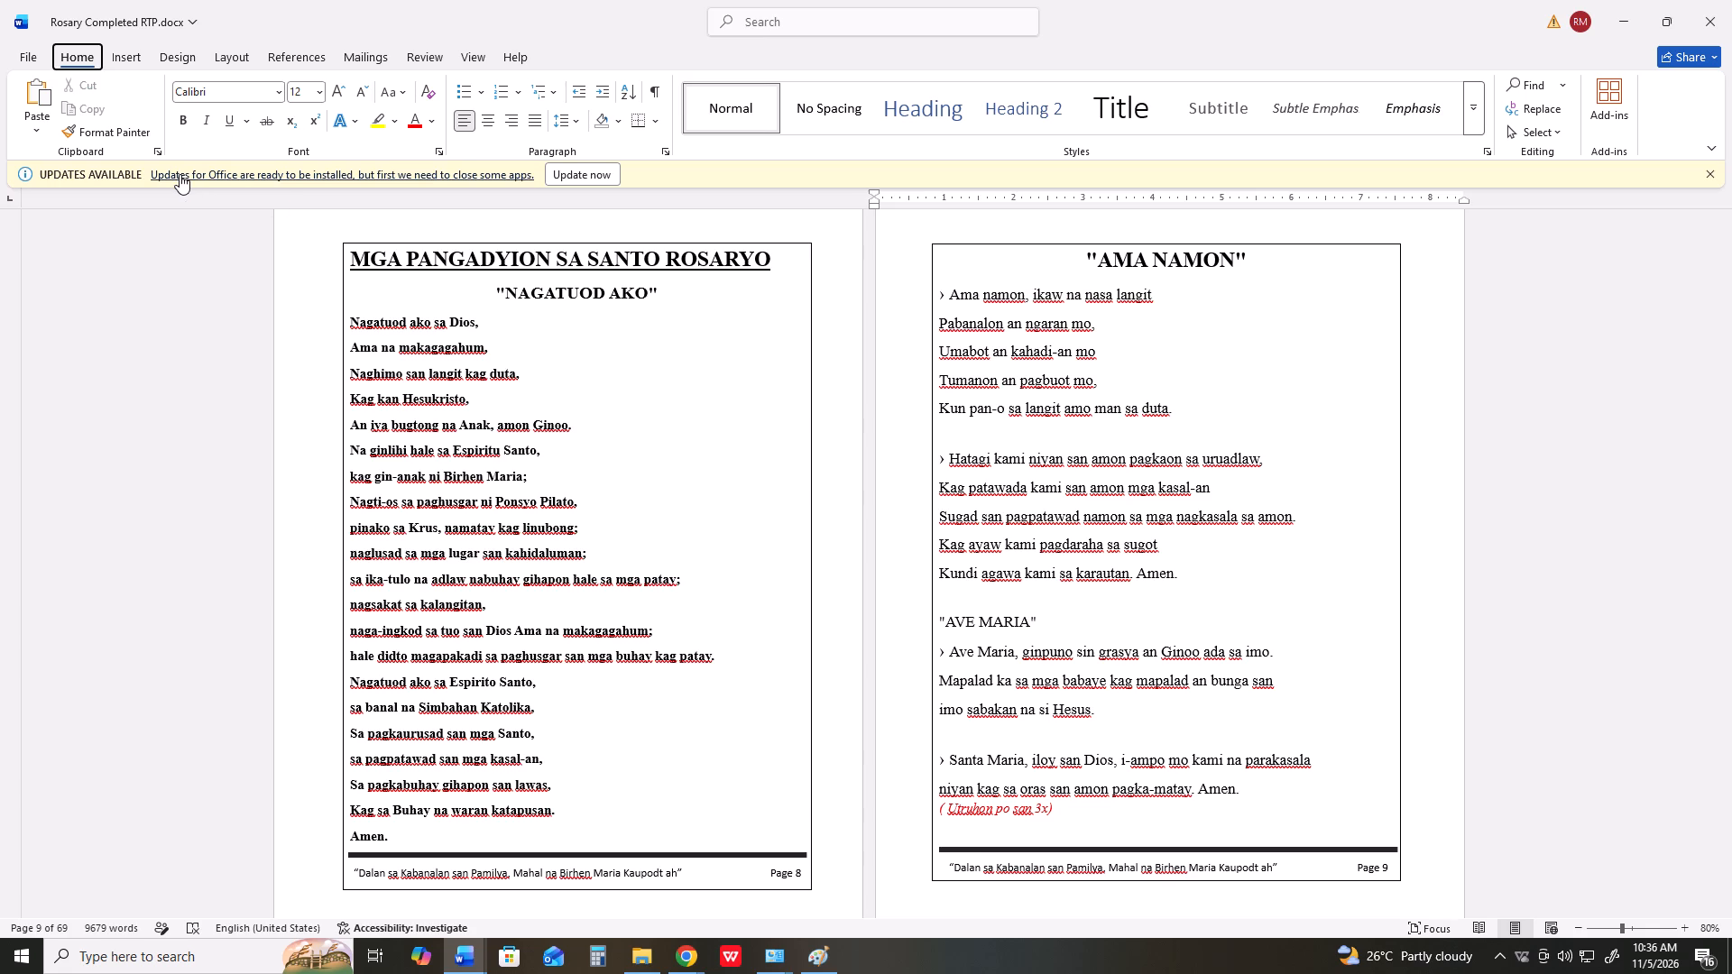
key("ctrl+p")
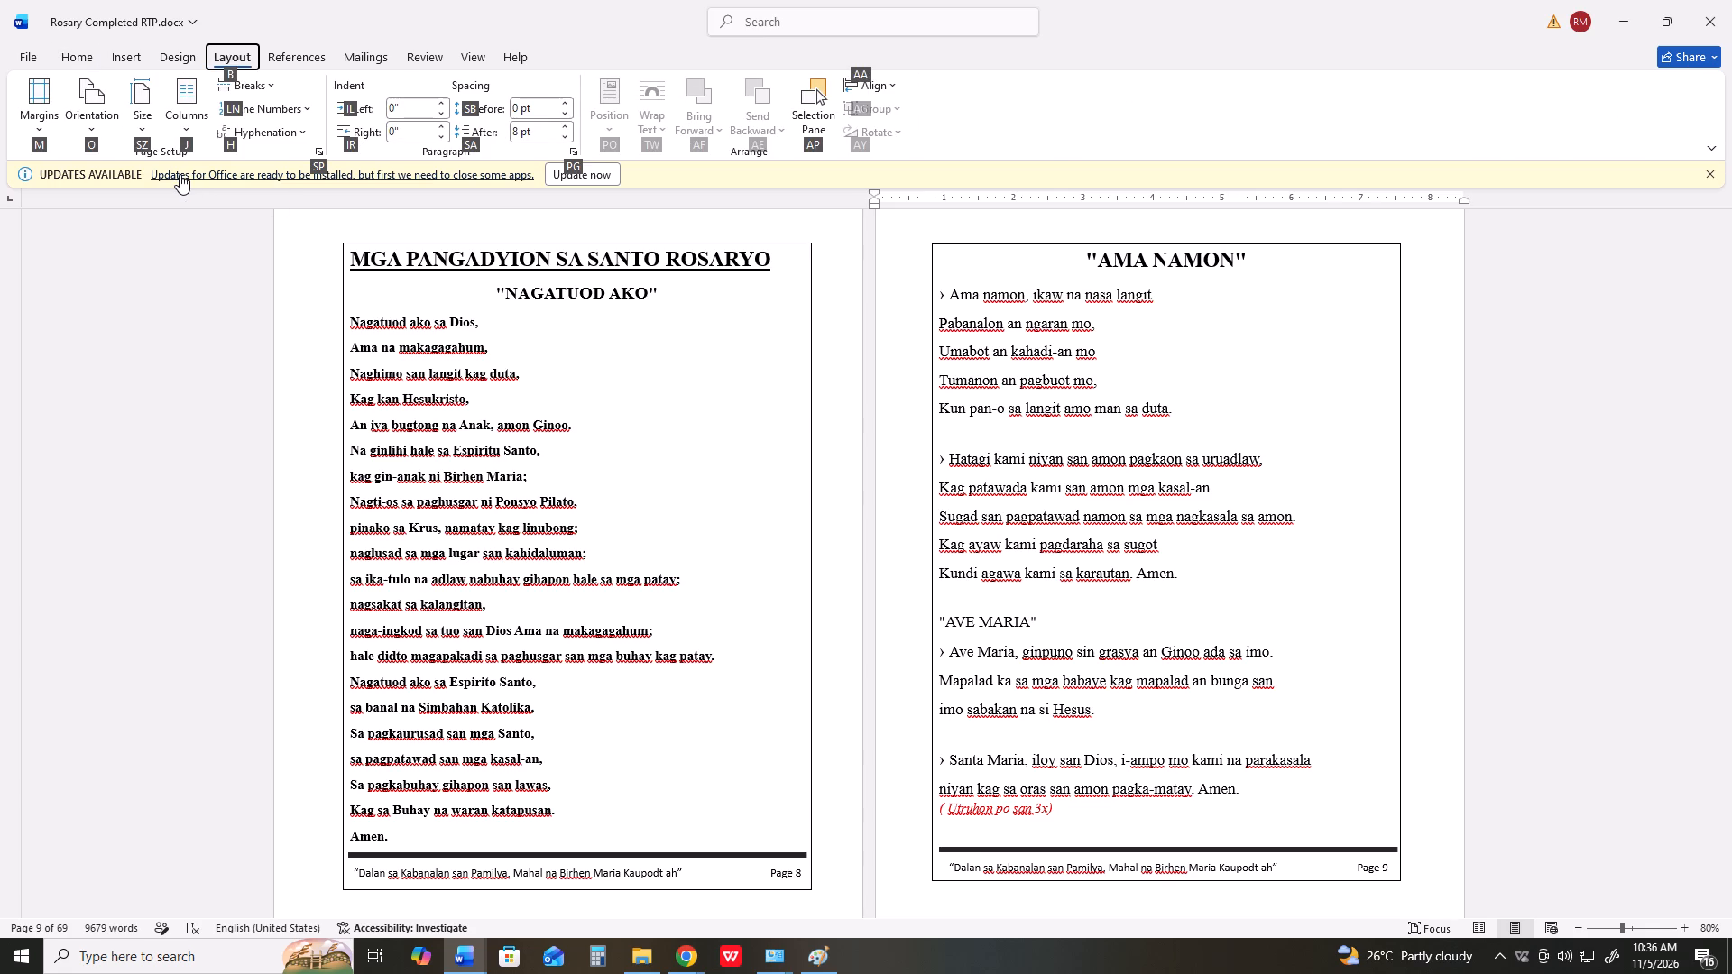
left_click(314, 332)
left_click(350, 361)
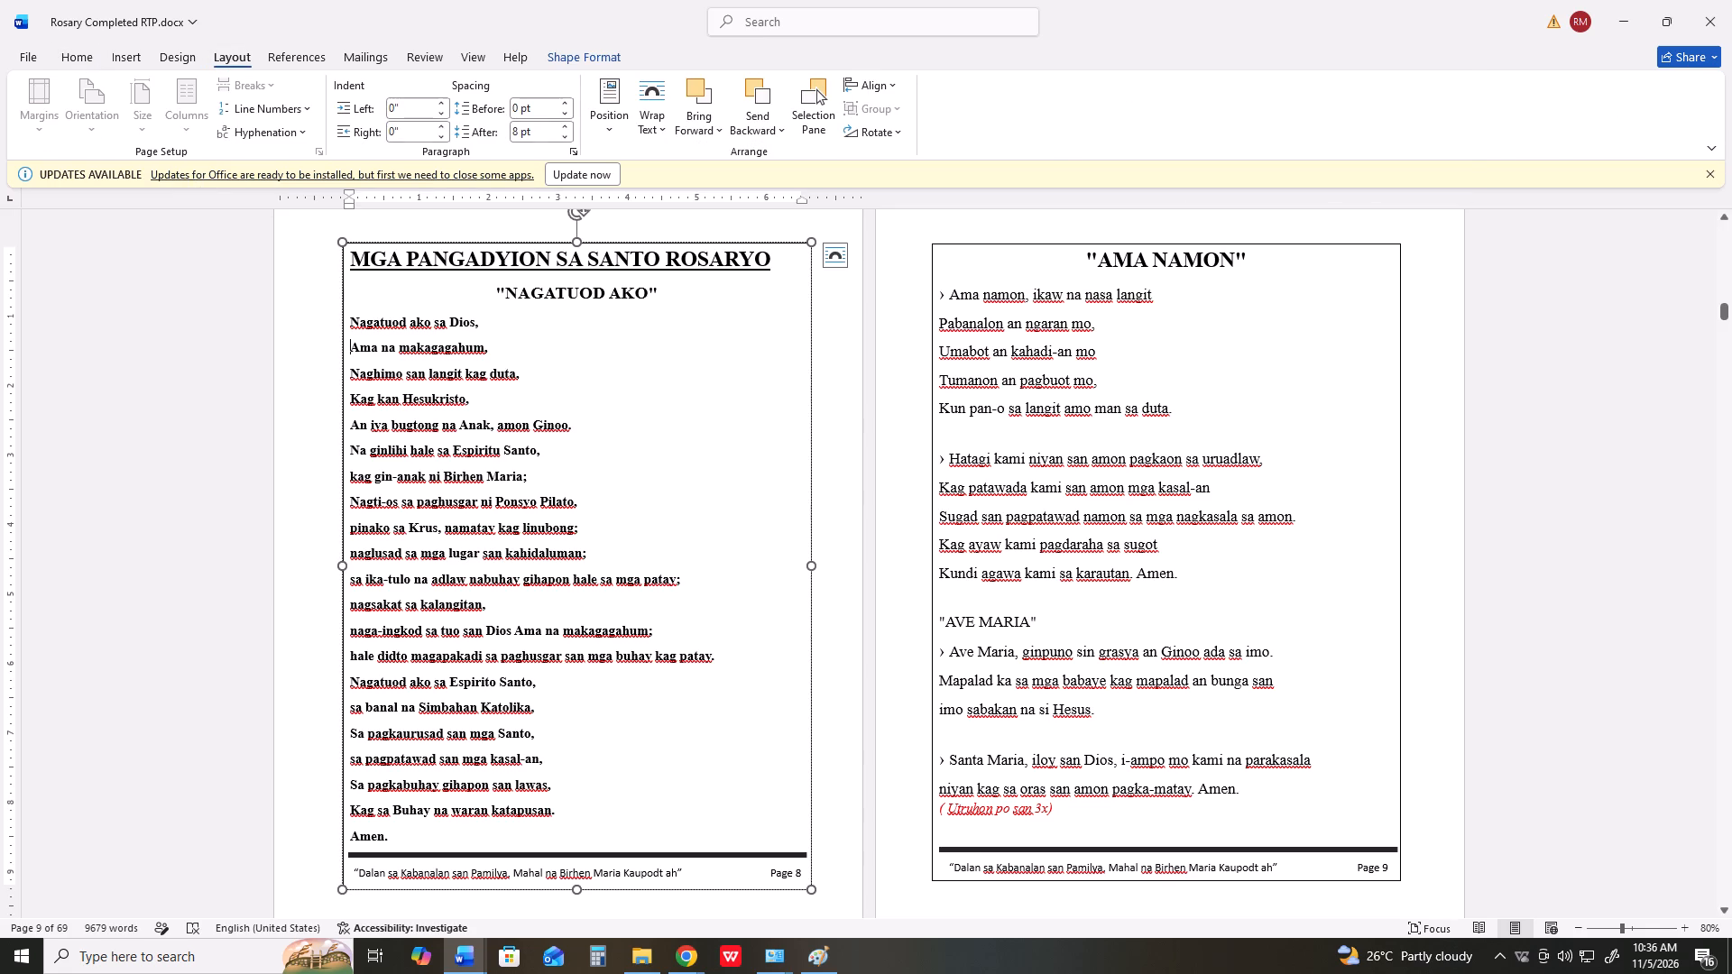
left_click(312, 358)
key("ctrl+p")
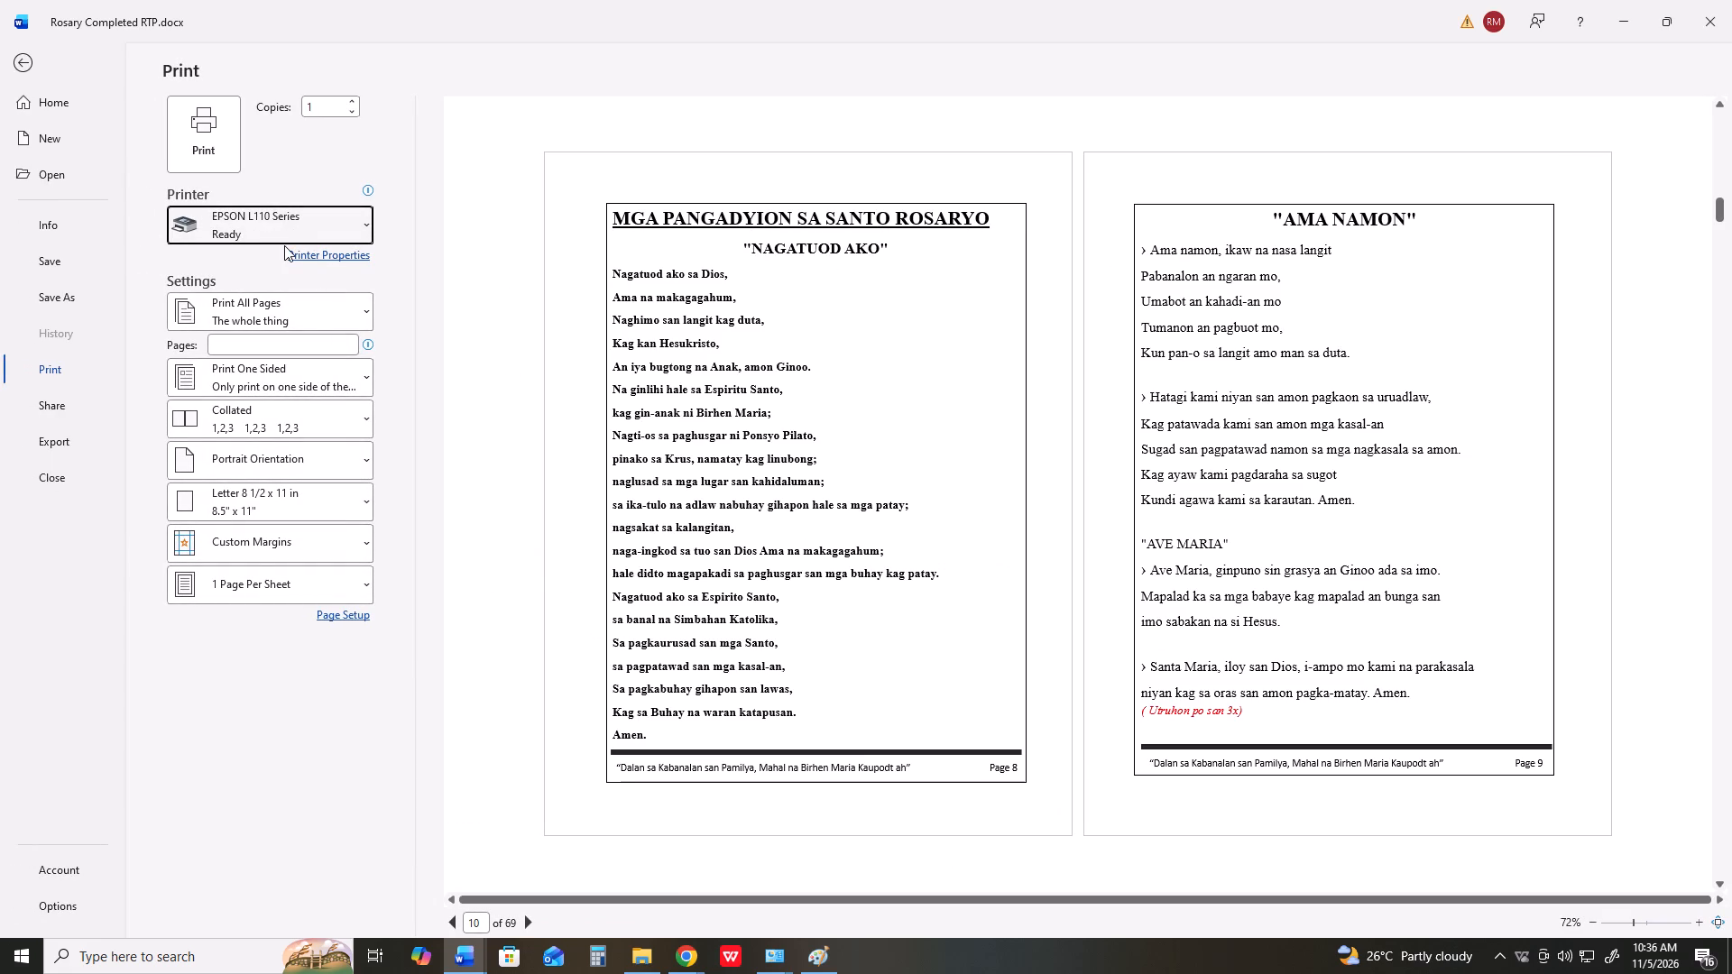
key("Print")
left_click(21, 63)
Switch to Paint and paste the screen capture of pages 8 and 9 over the r6.png canvas.
key("alt+Tab")
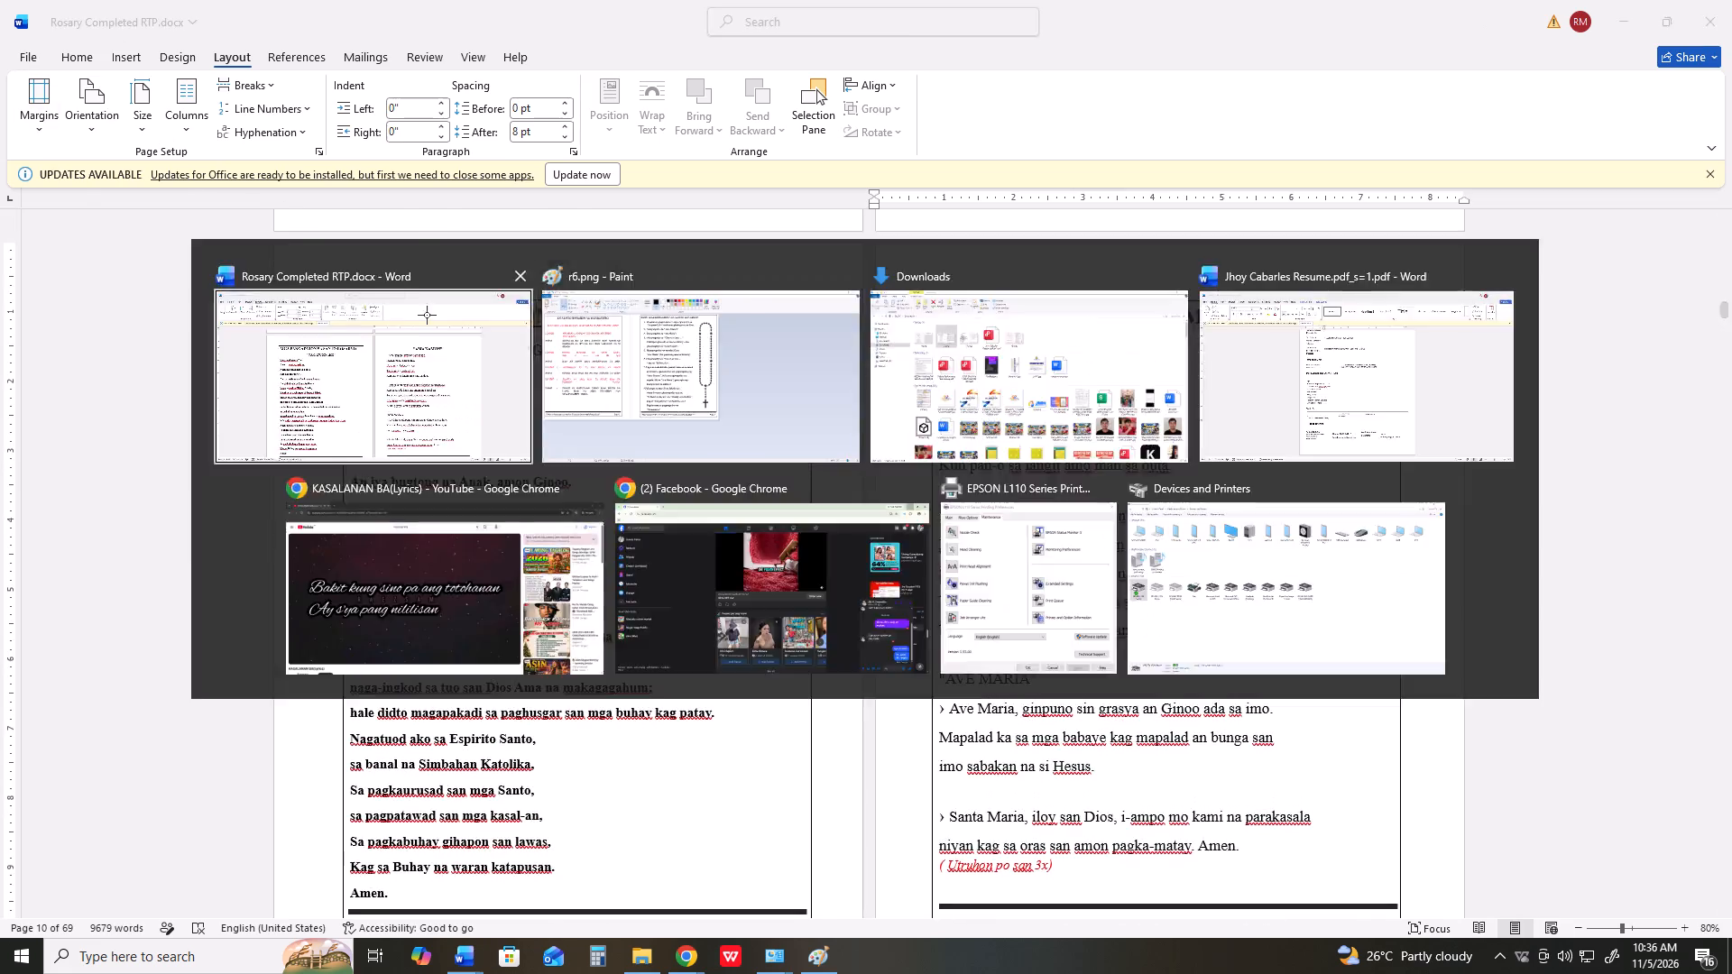
key("ctrl+v")
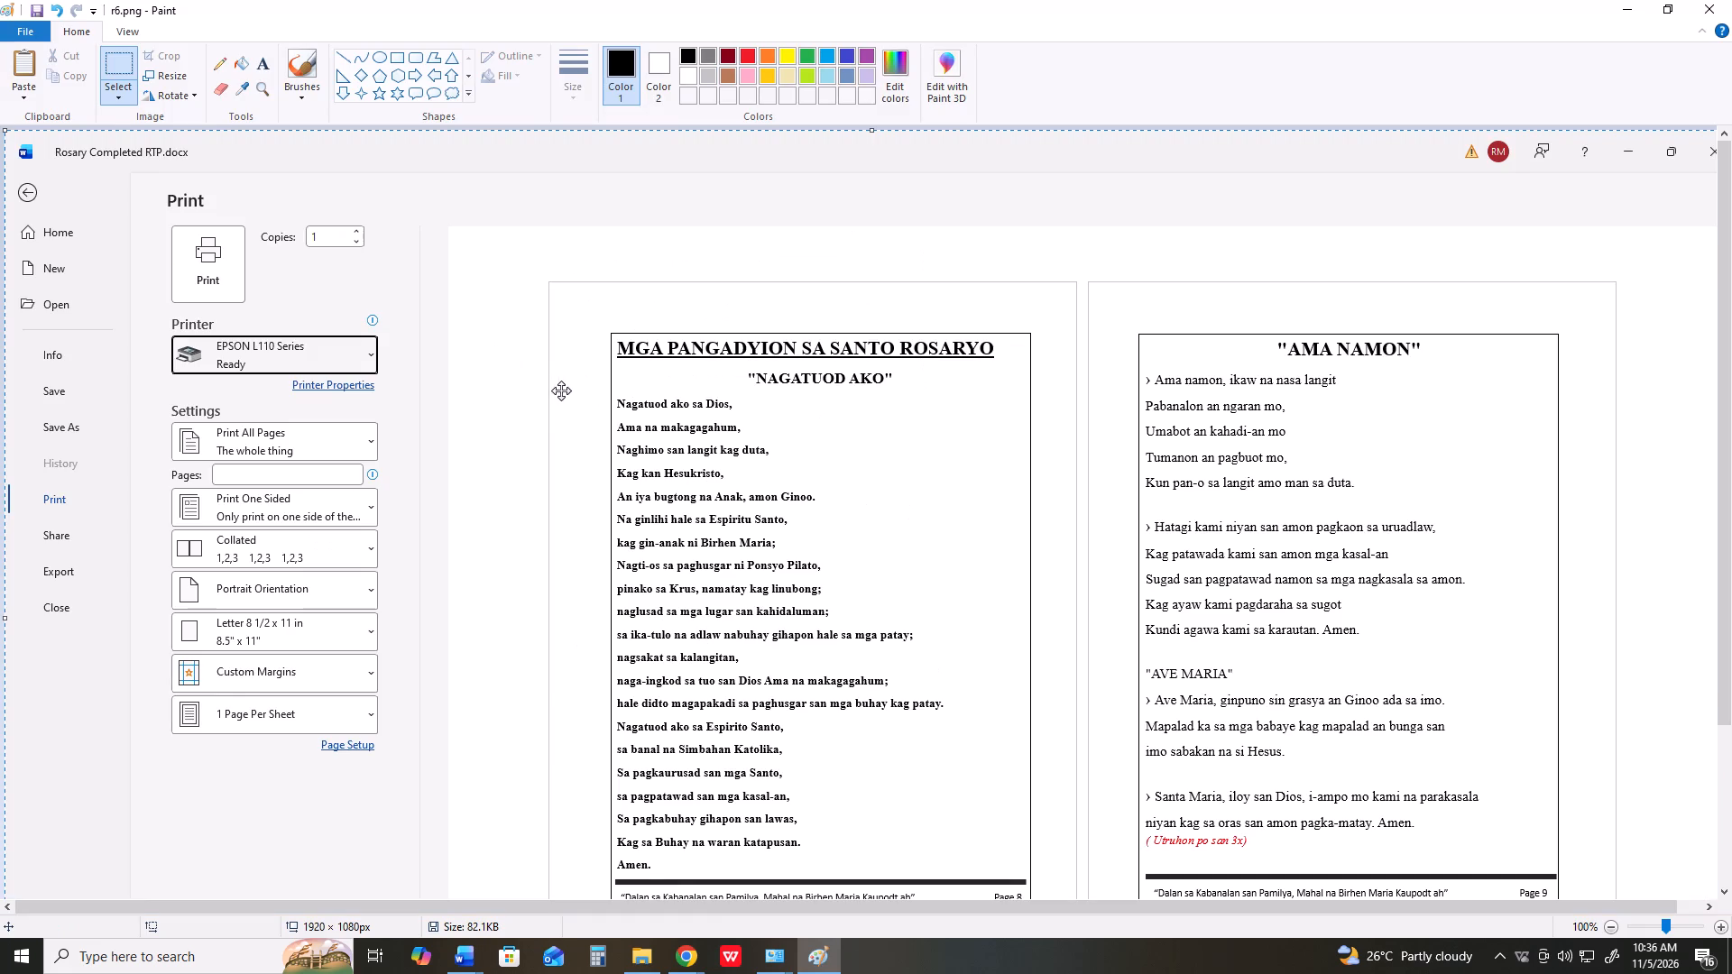
Select the area around the page 8 and page 9 frames and crop the image to about 1088 × 666 px.
scroll(474, 362, "down", 1)
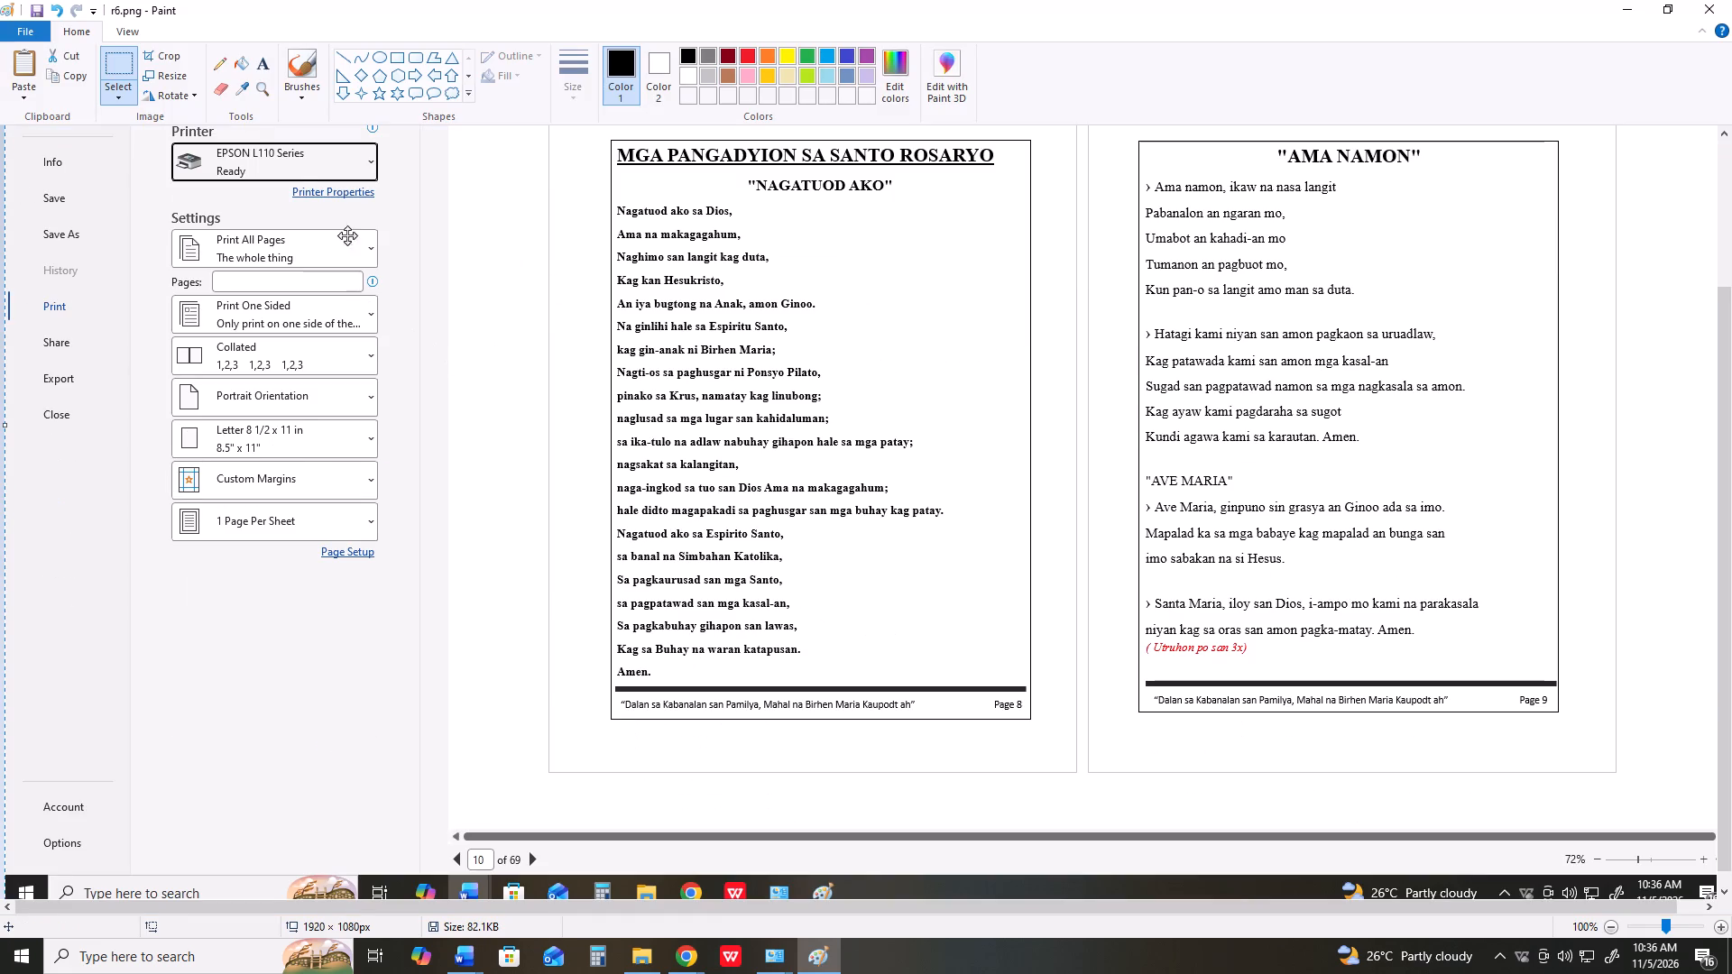
left_click(124, 60)
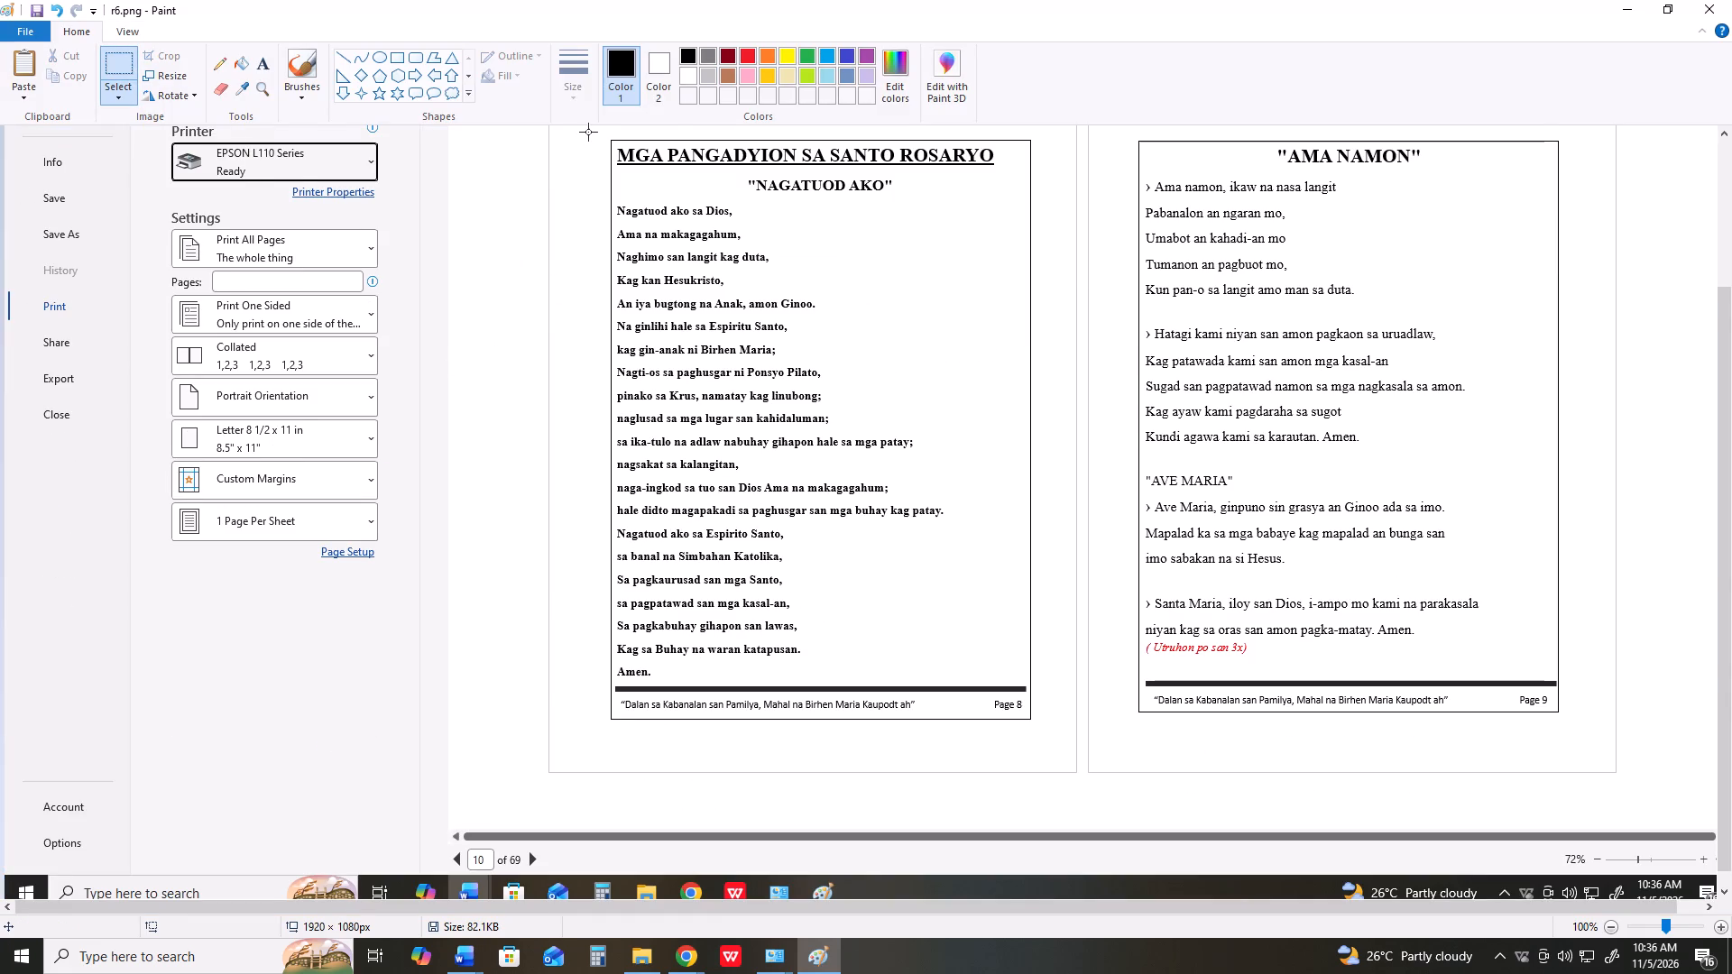
left_click_drag(594, 129, 1553, 681)
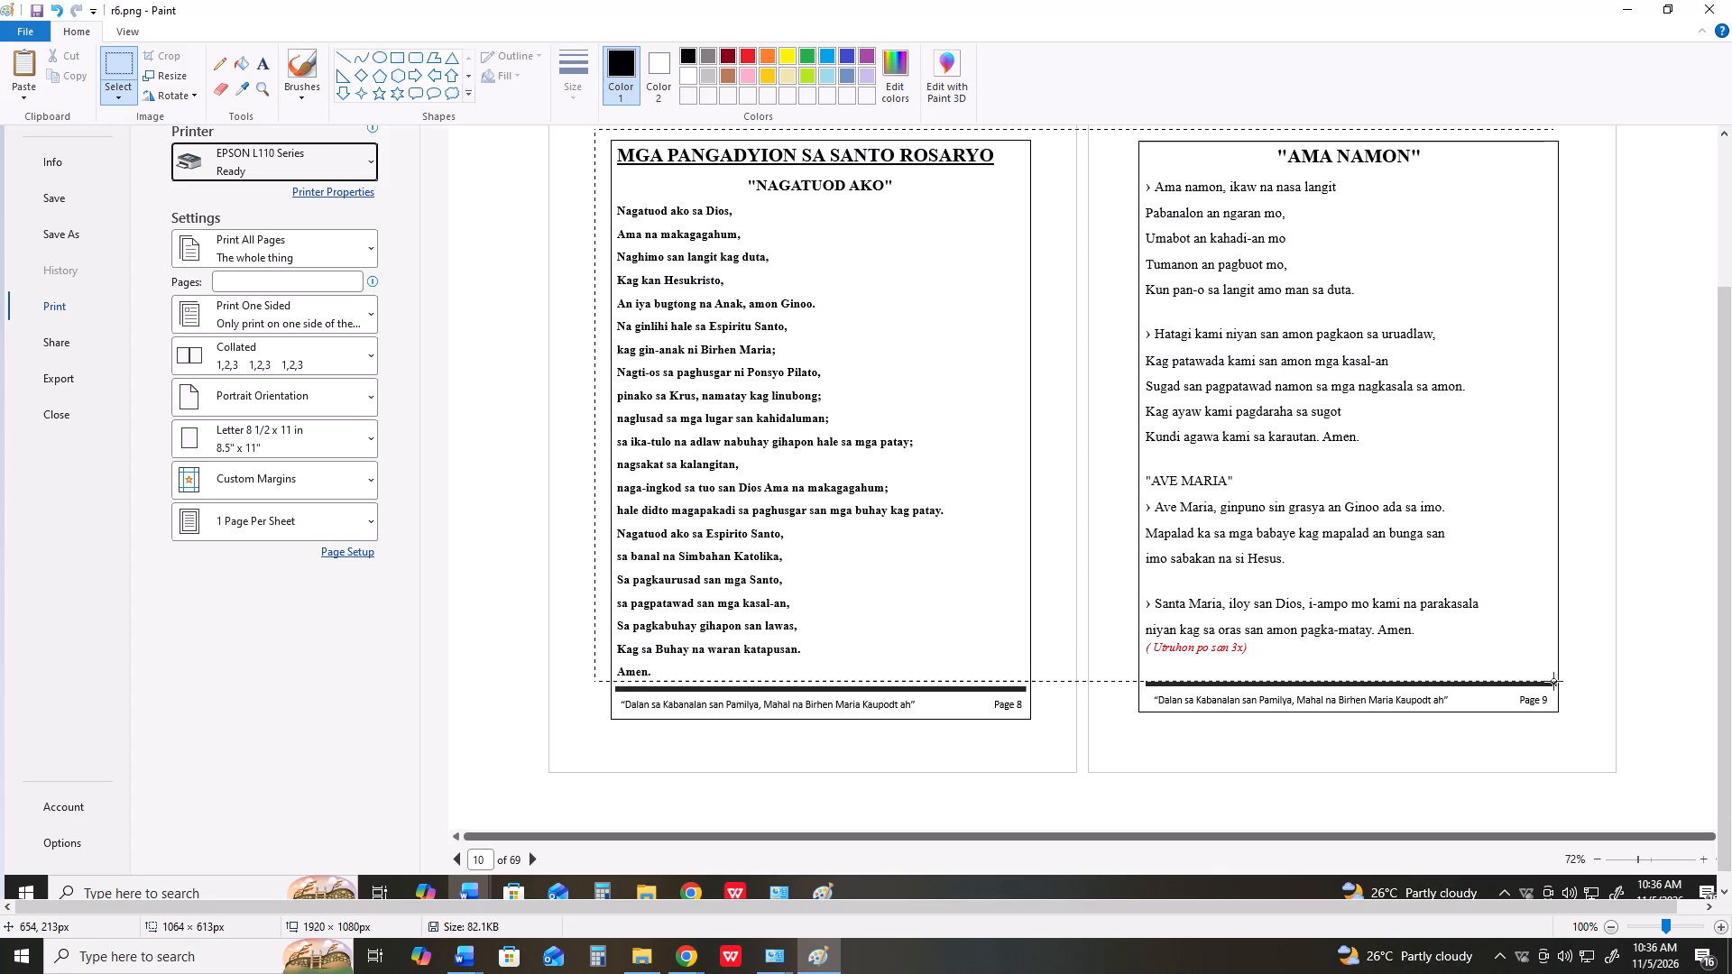
left_click_drag(1553, 681, 1575, 729)
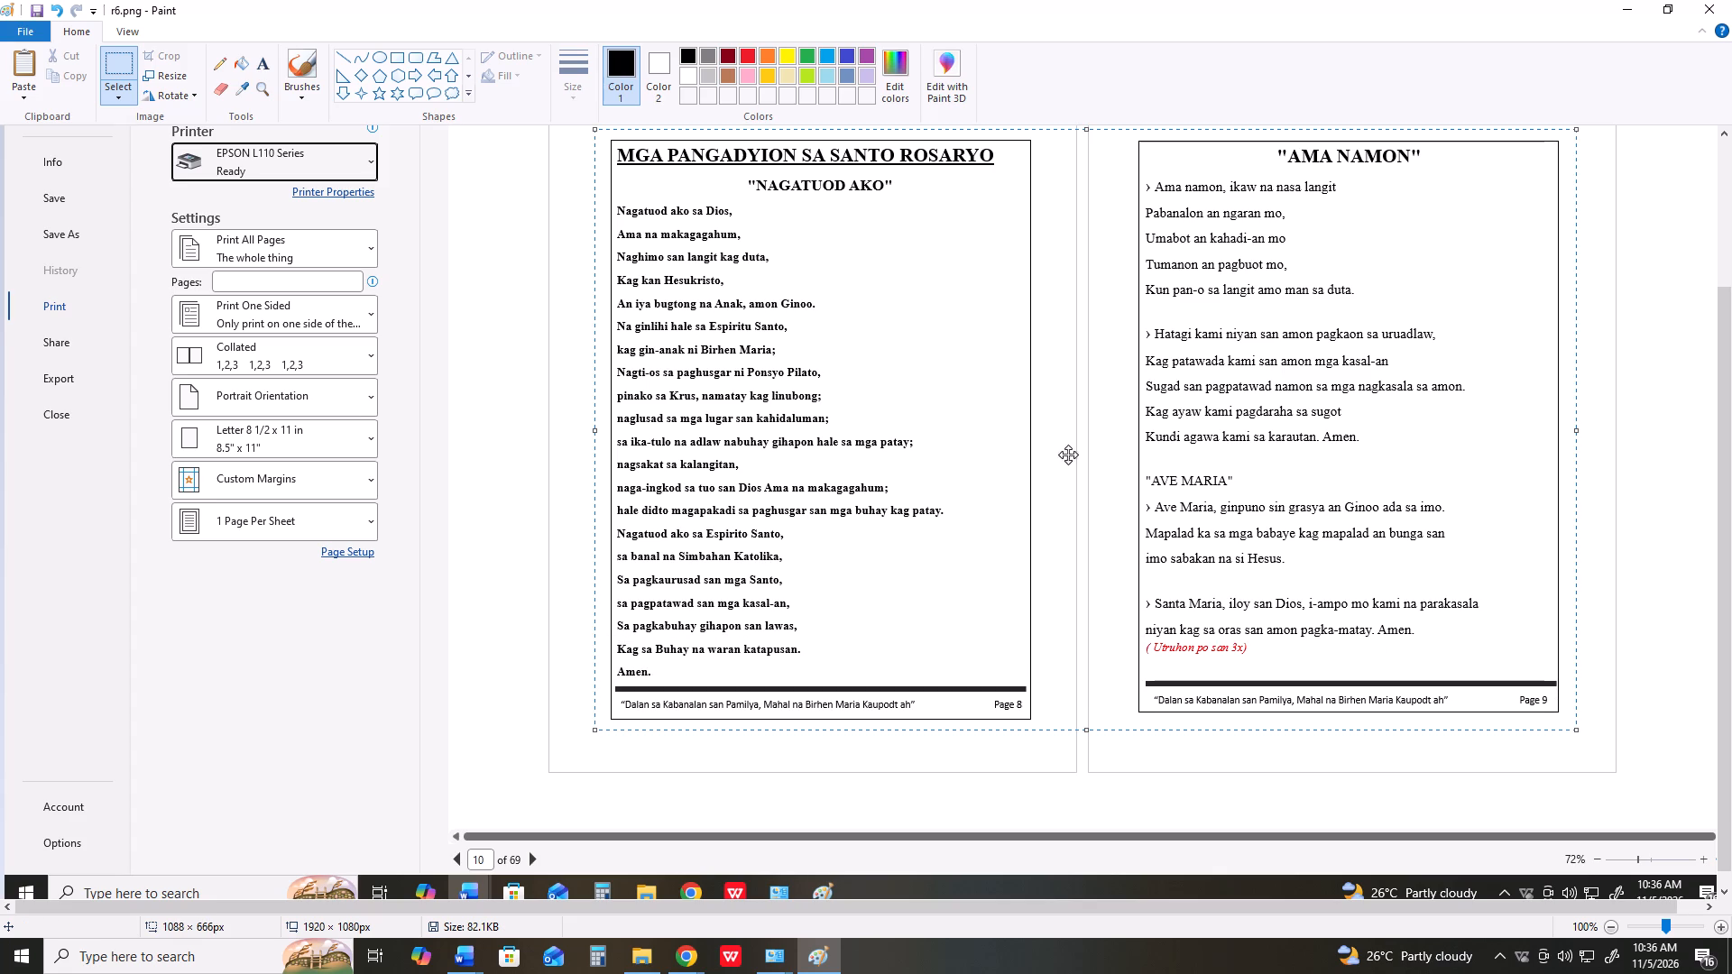
left_click(168, 60)
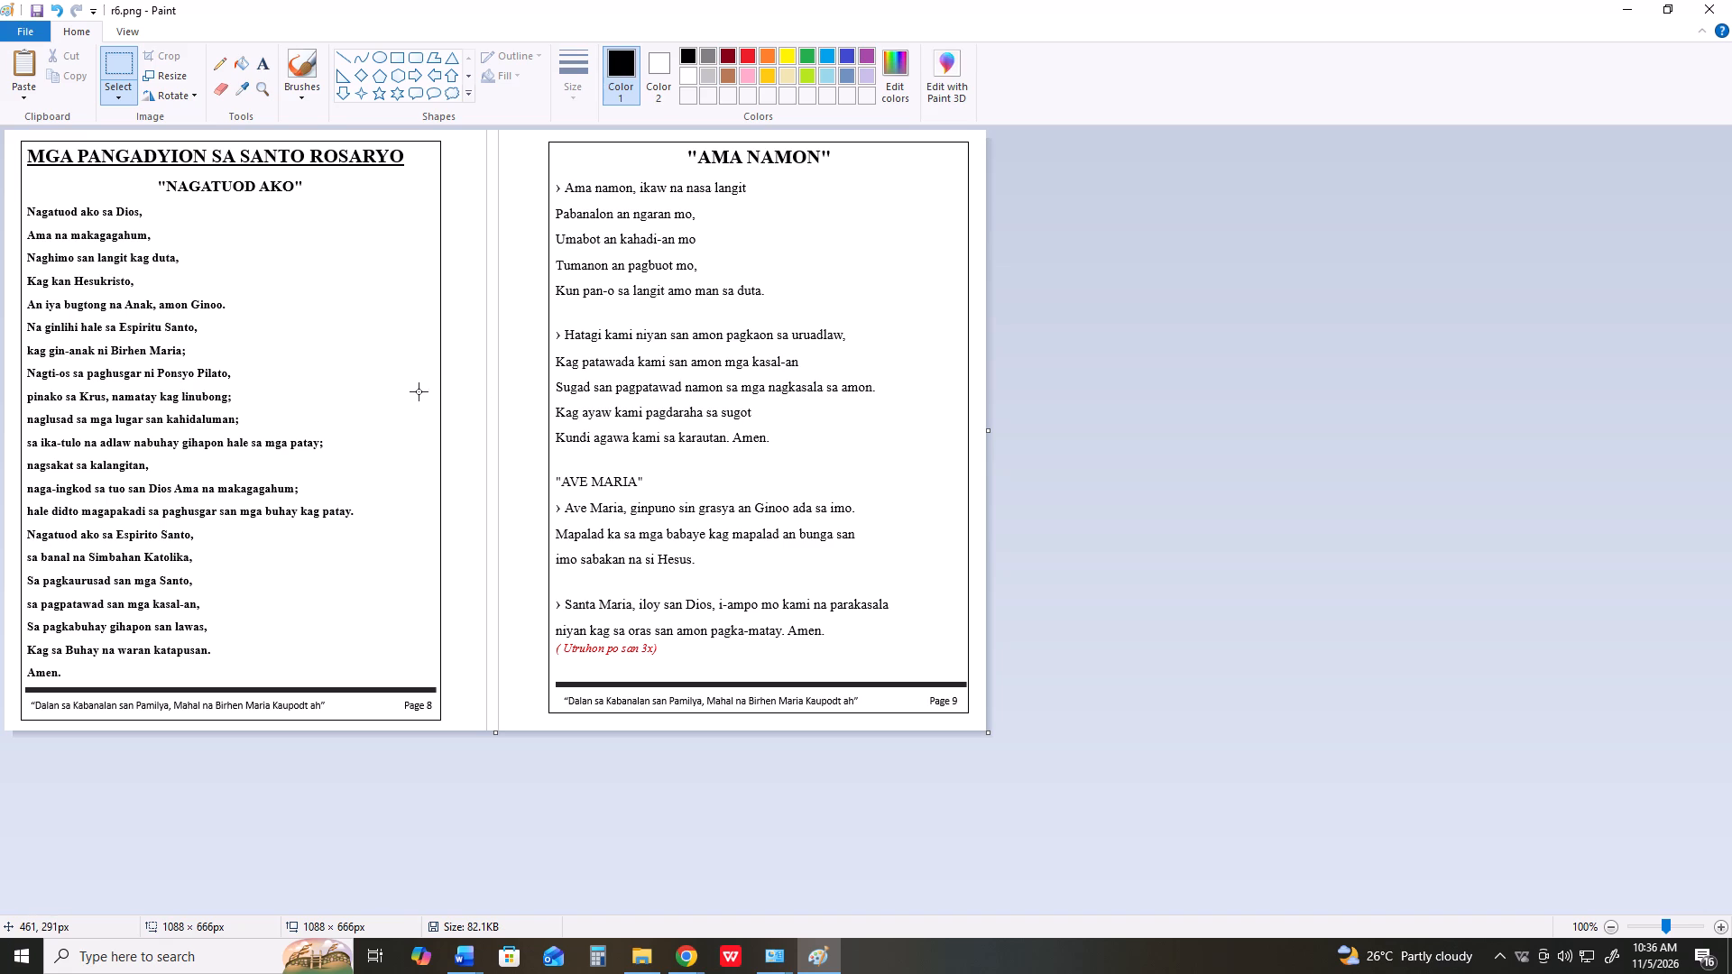
Save the cropped image of pages 8 and 9 in Downloads as the PNG file r8.png.
left_click(37, 35)
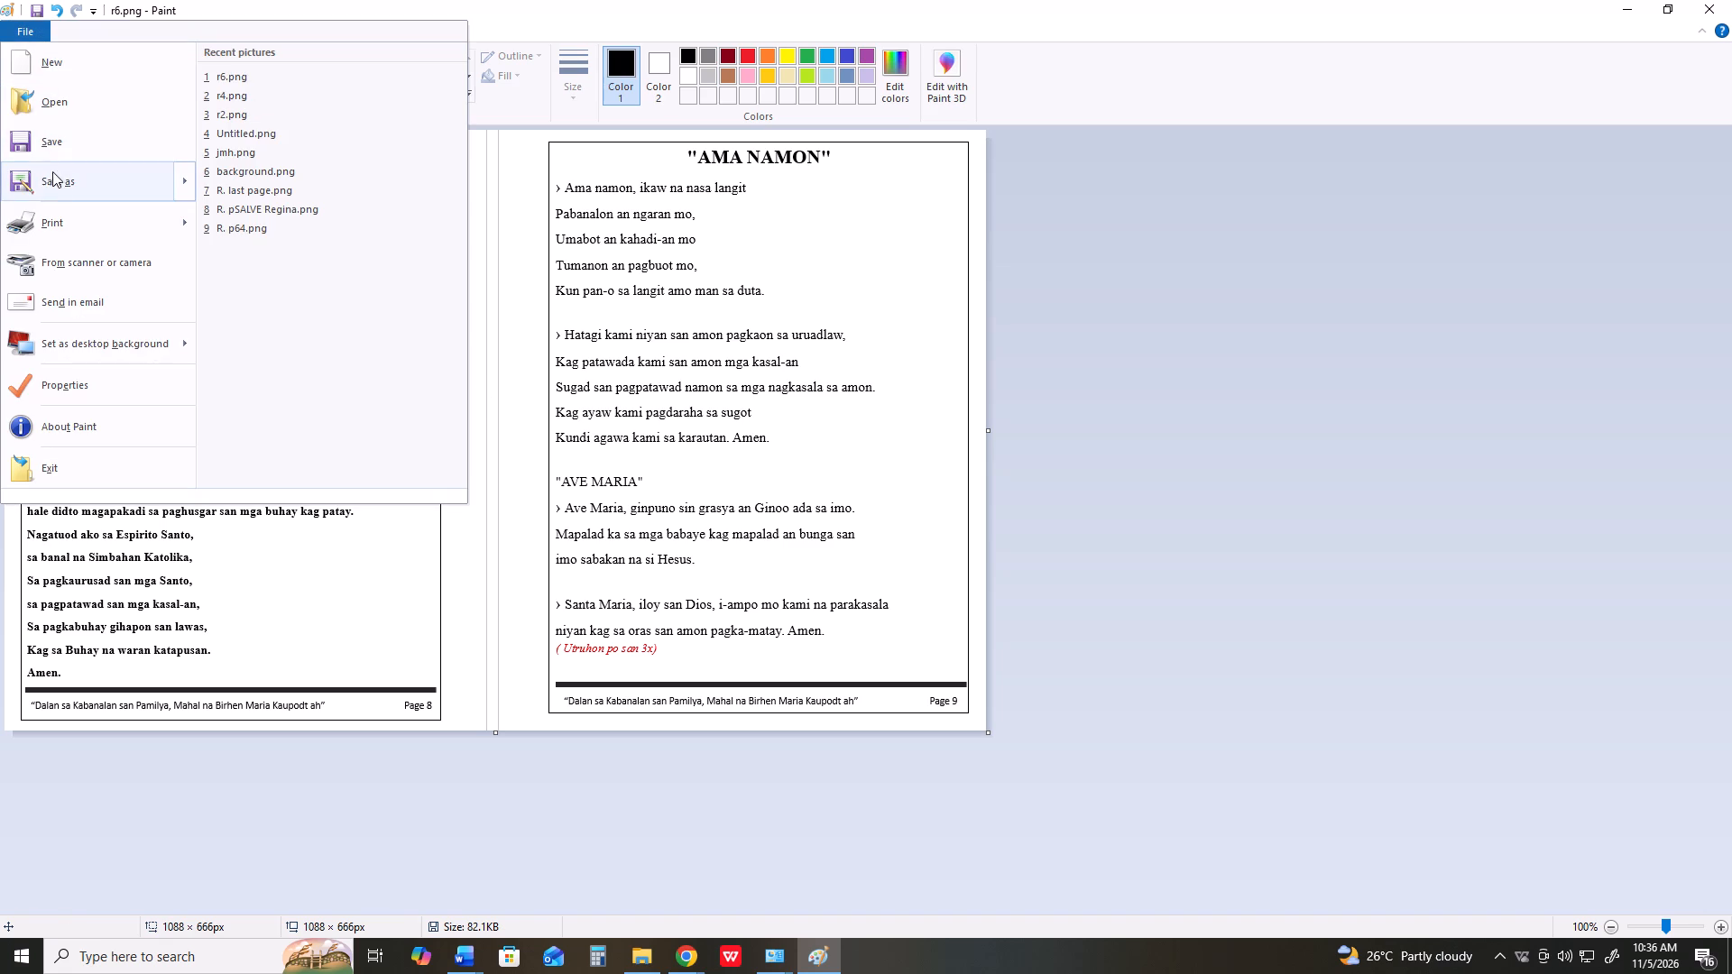
left_click(54, 185)
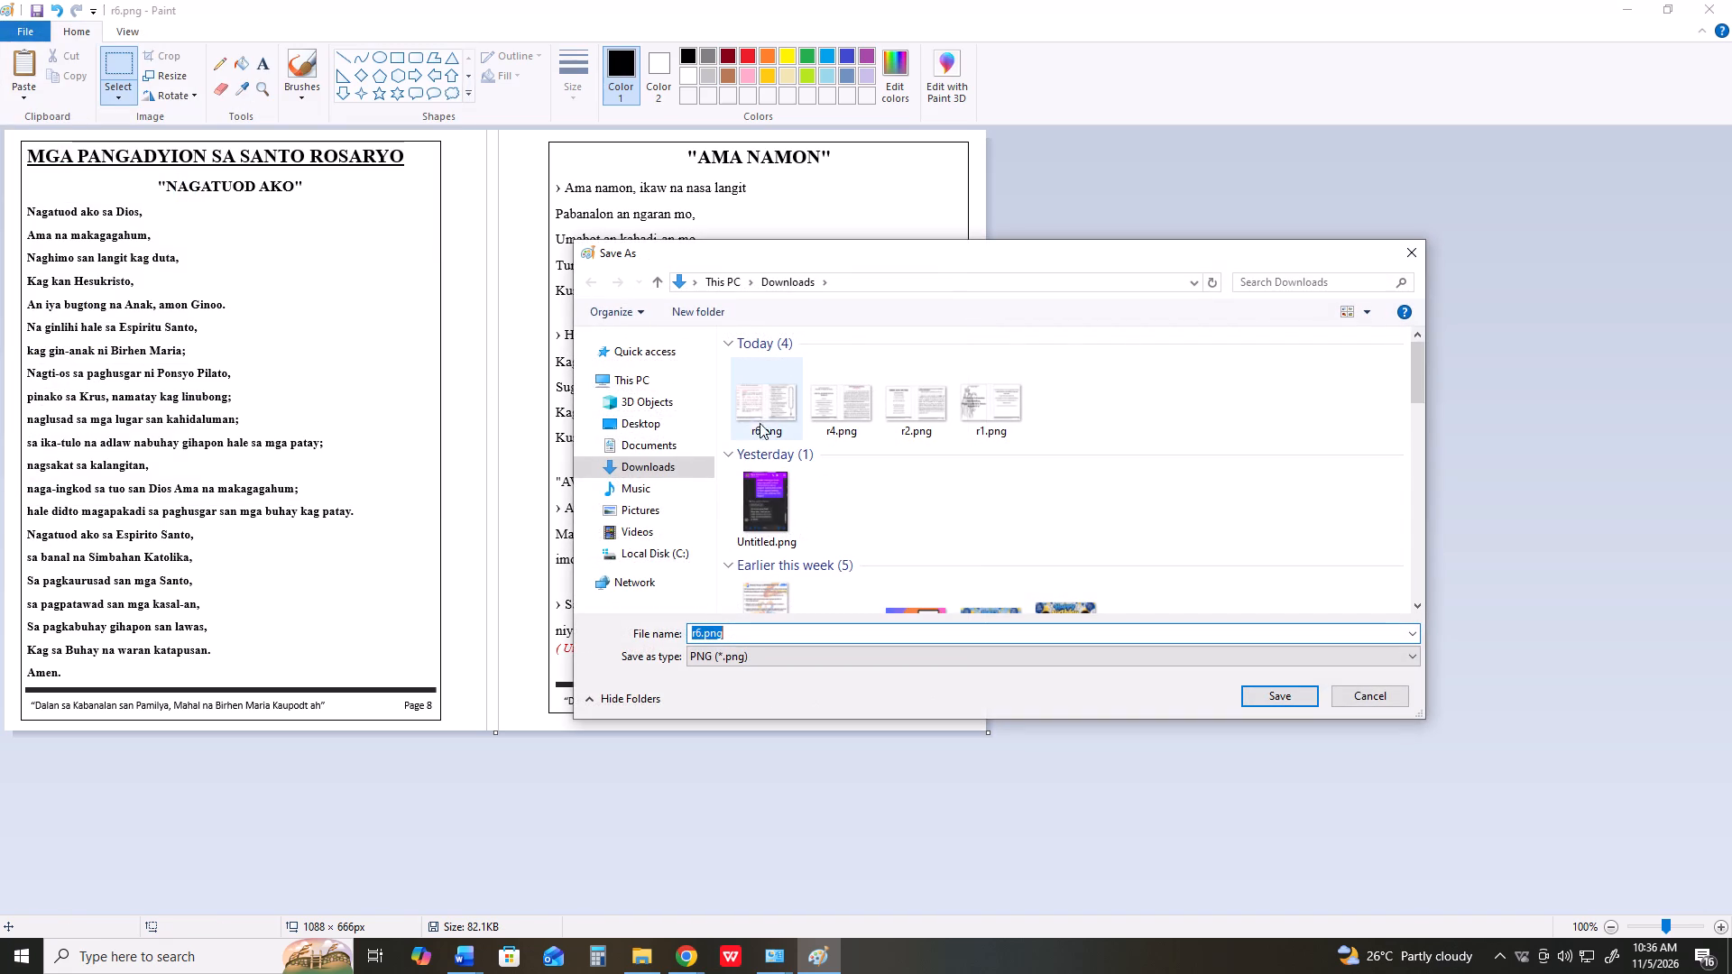
left_click(702, 634)
key("BackSpace")
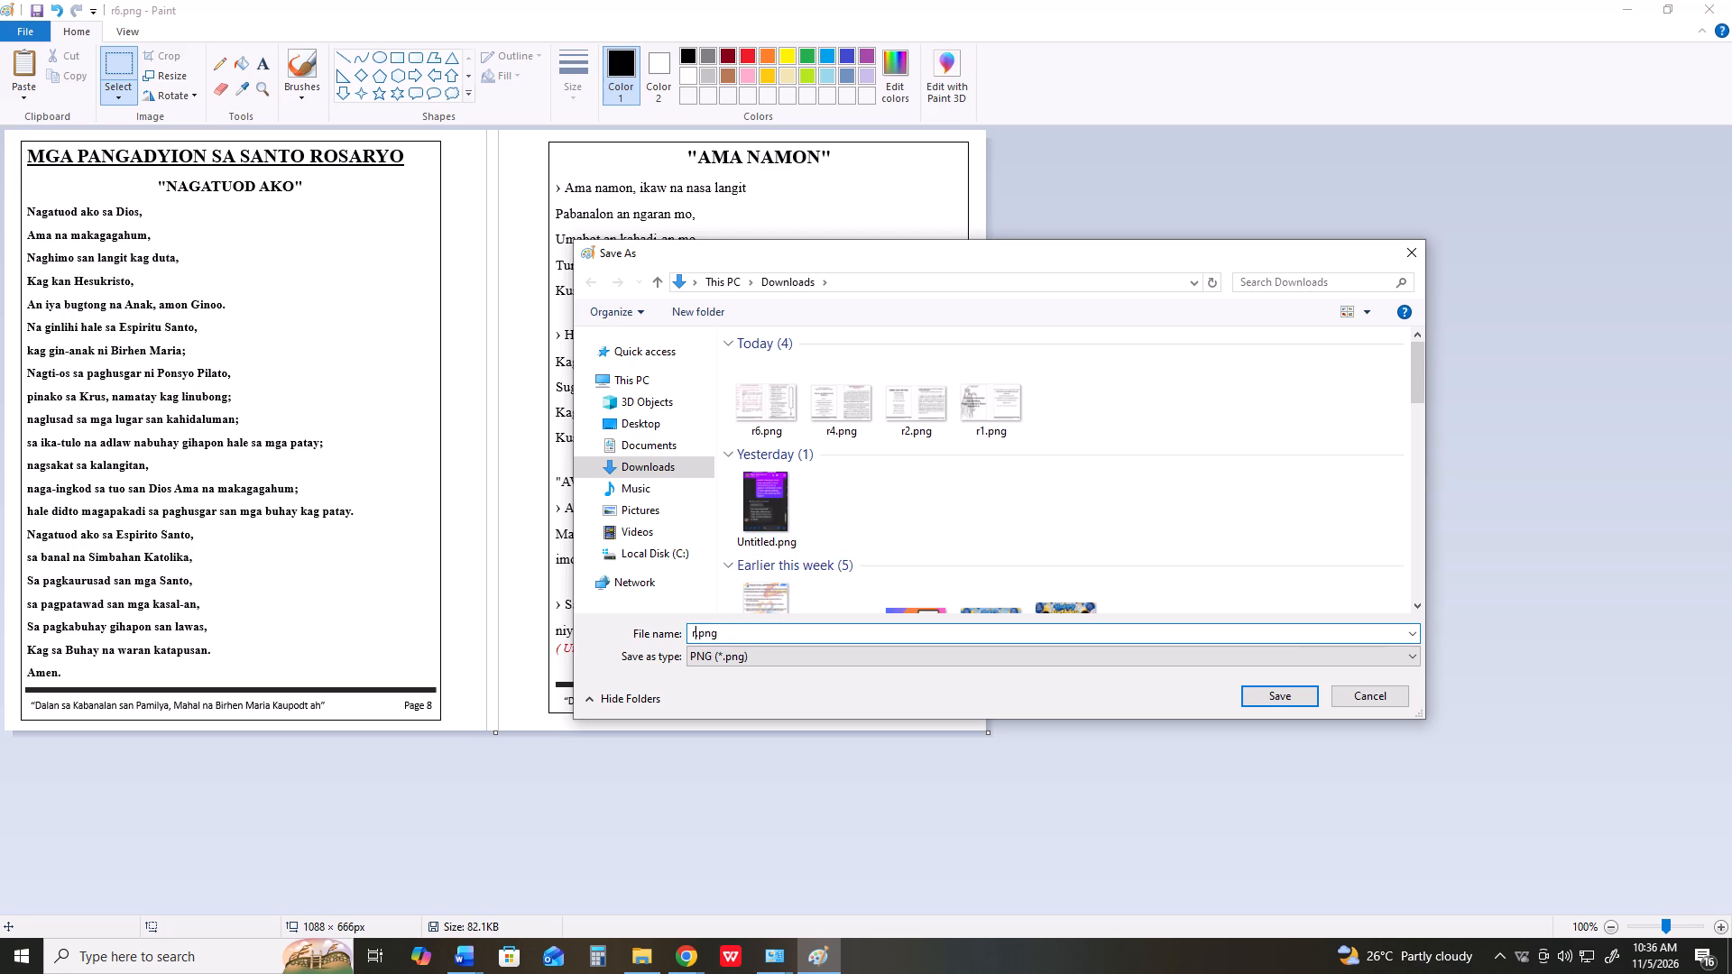
key("7")
key("BackSpace")
key("8")
key("Return")
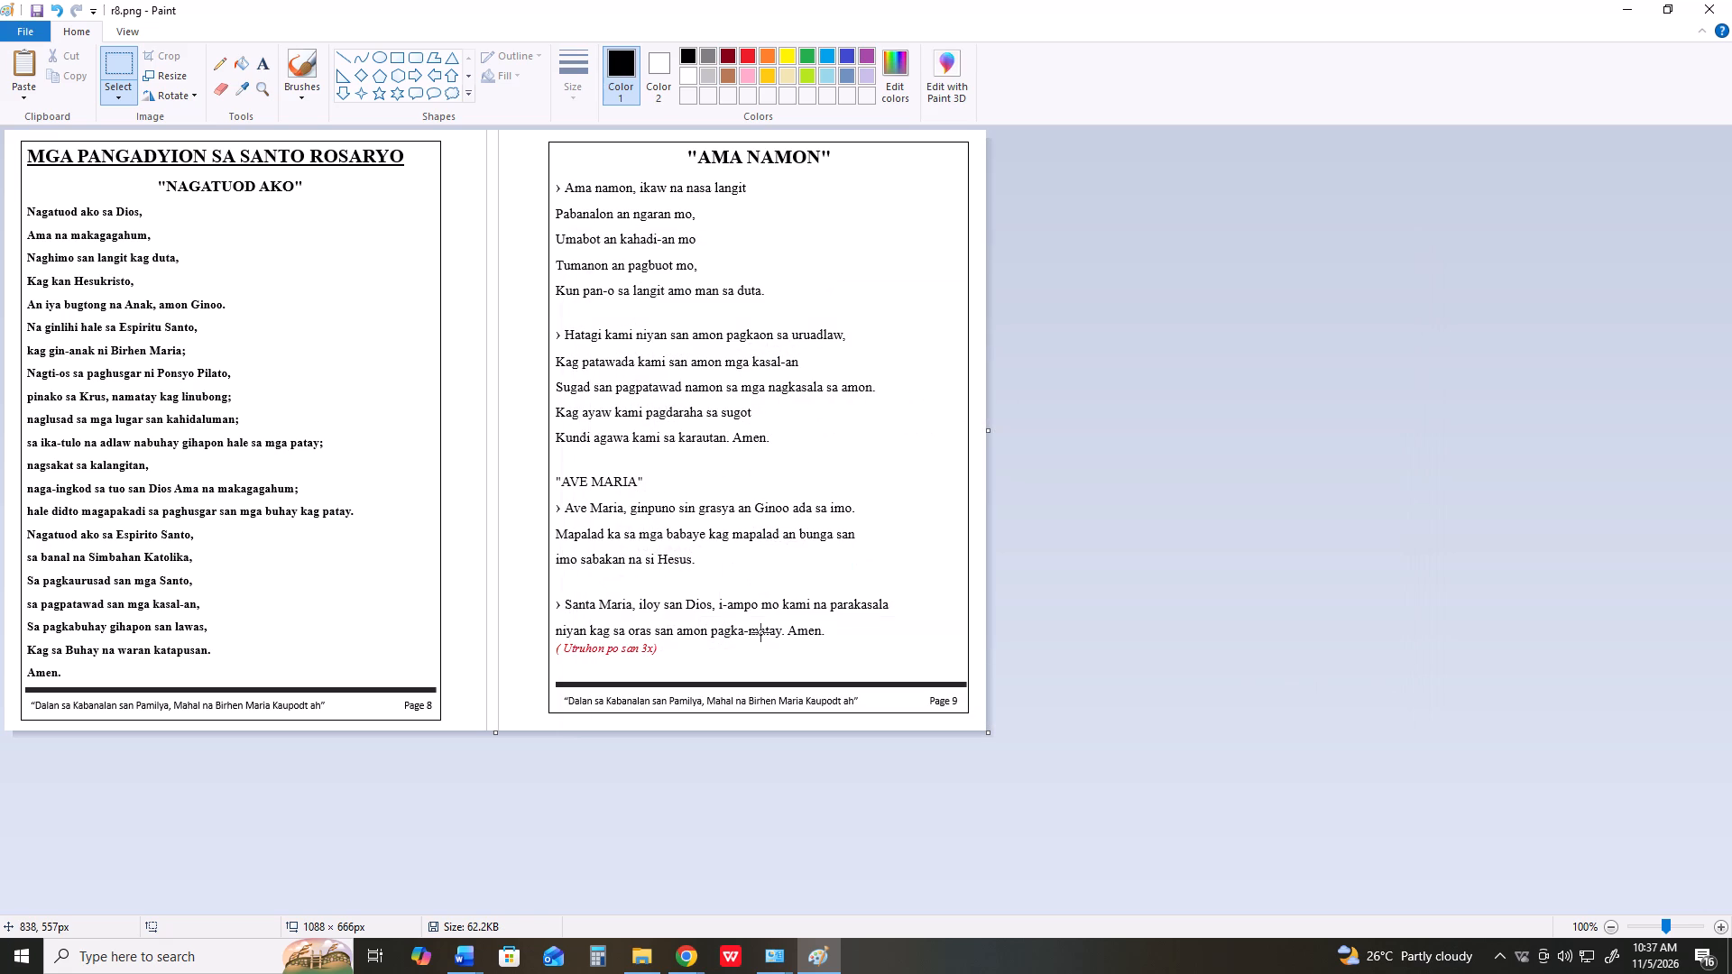
Switch to the rosary document in Word and capture pages 10 and 11 in print preview.
key("alt+Tab")
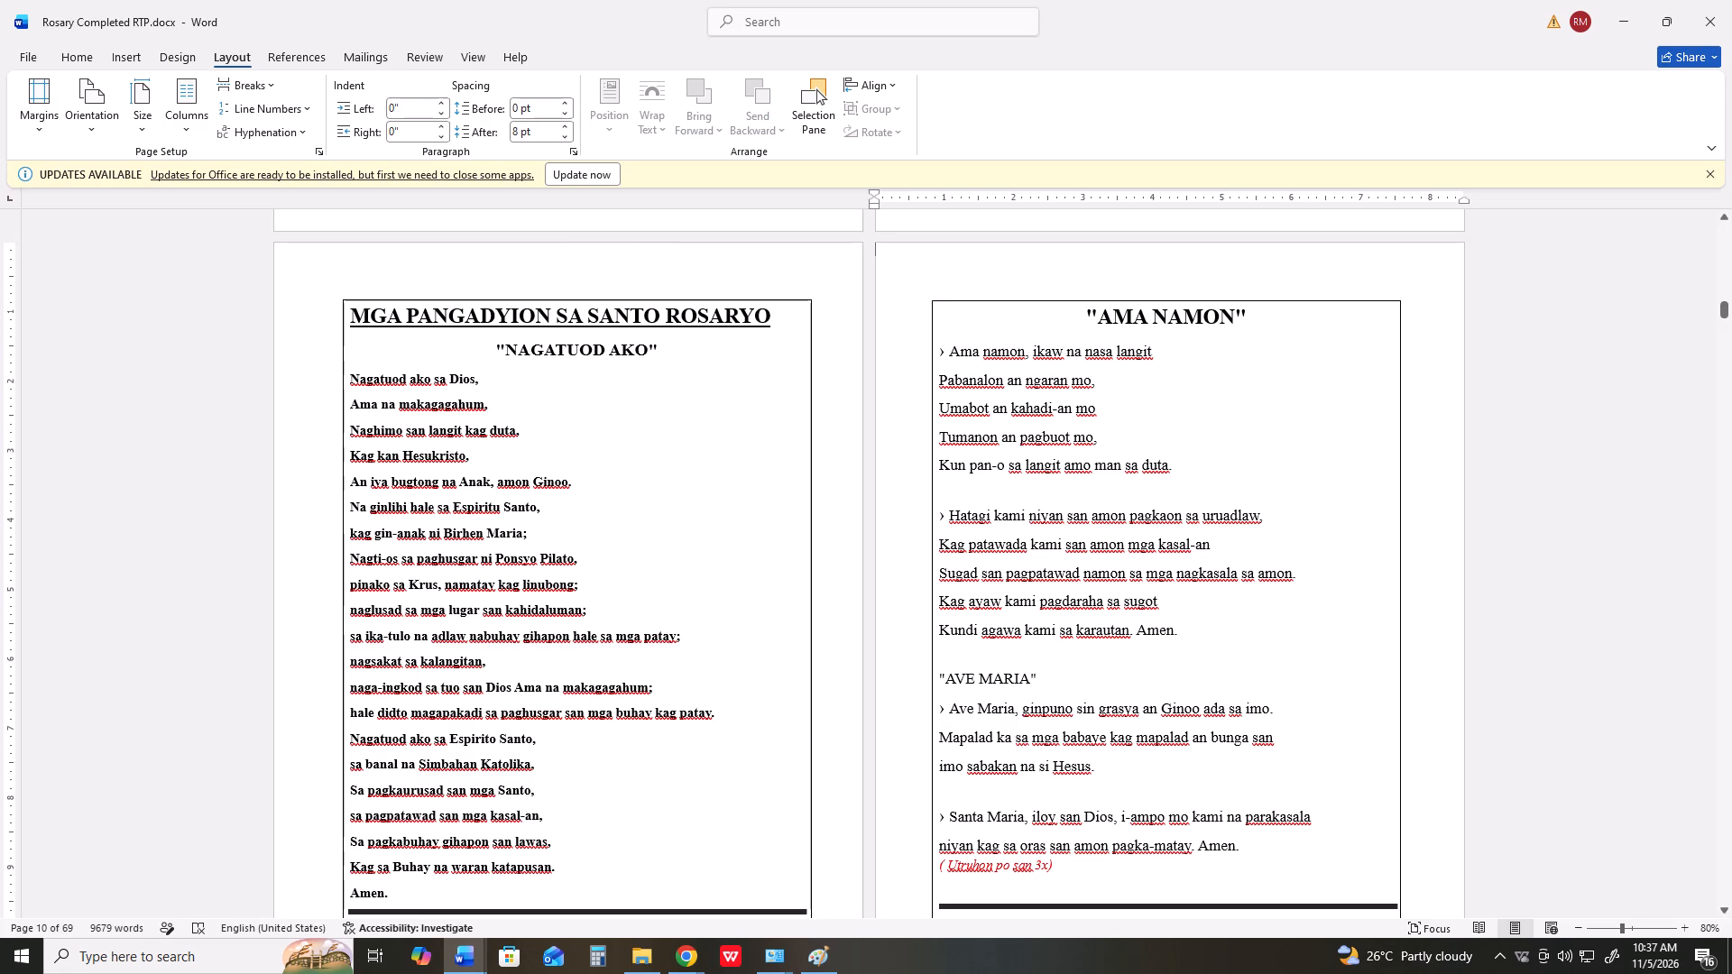
scroll(634, 505, "down", 4)
left_click_drag(1725, 305, 1725, 307)
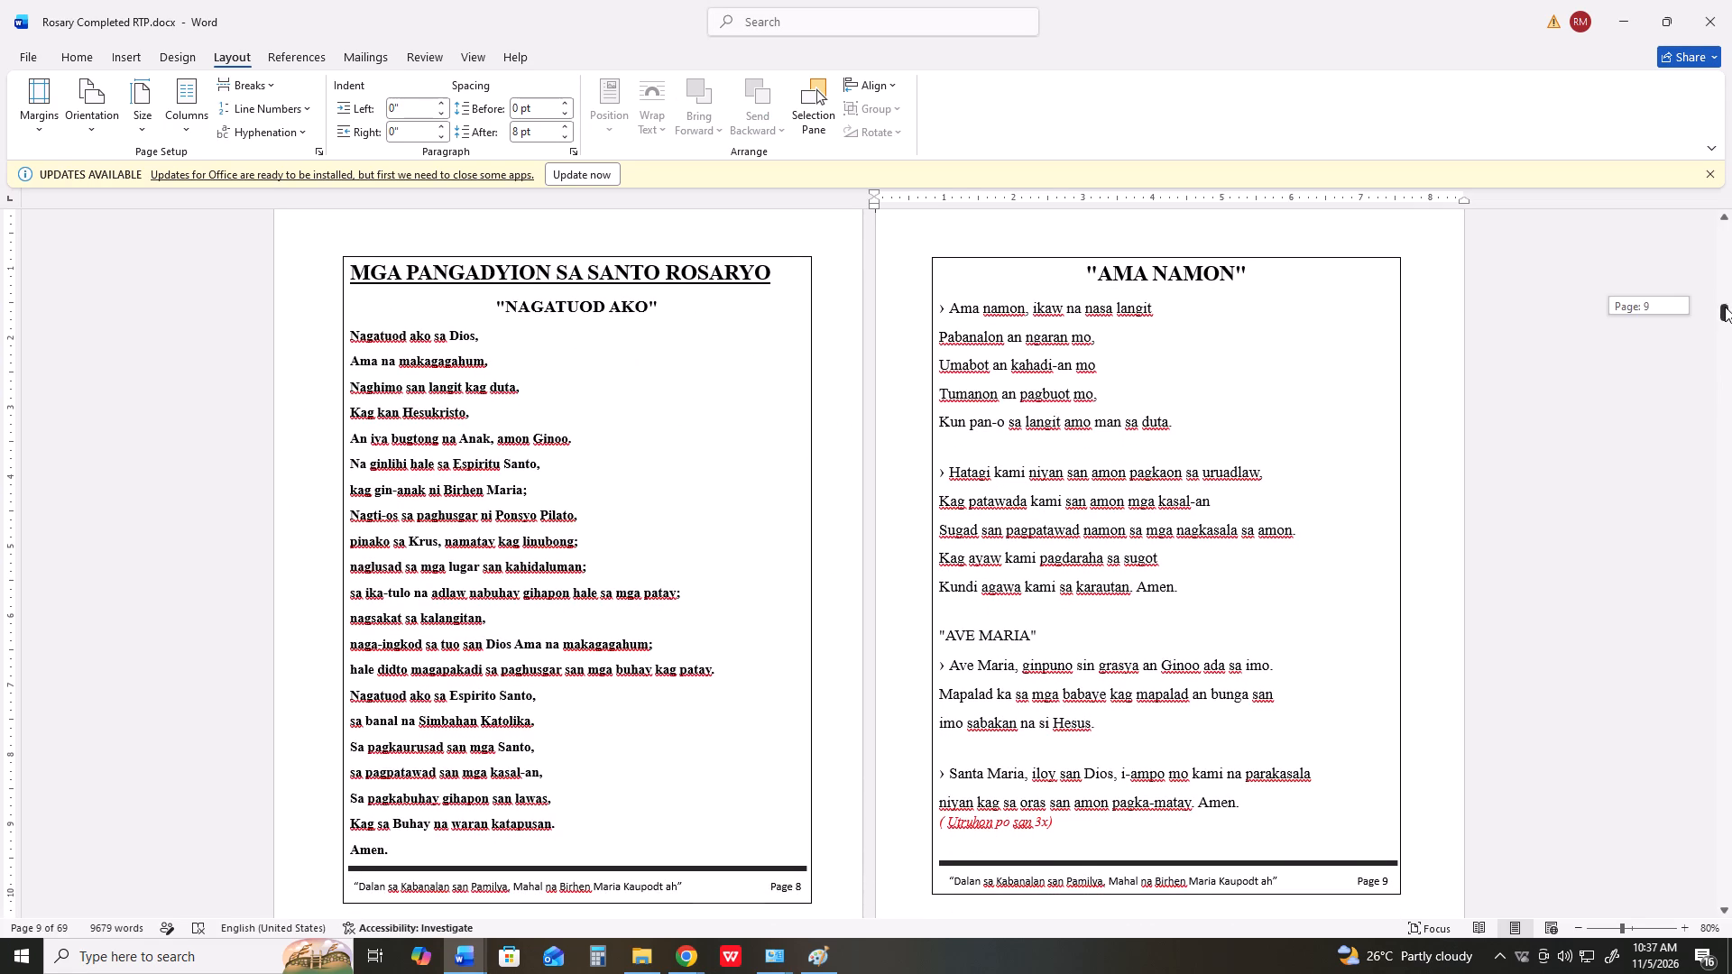
left_click_drag(1725, 307, 1723, 322)
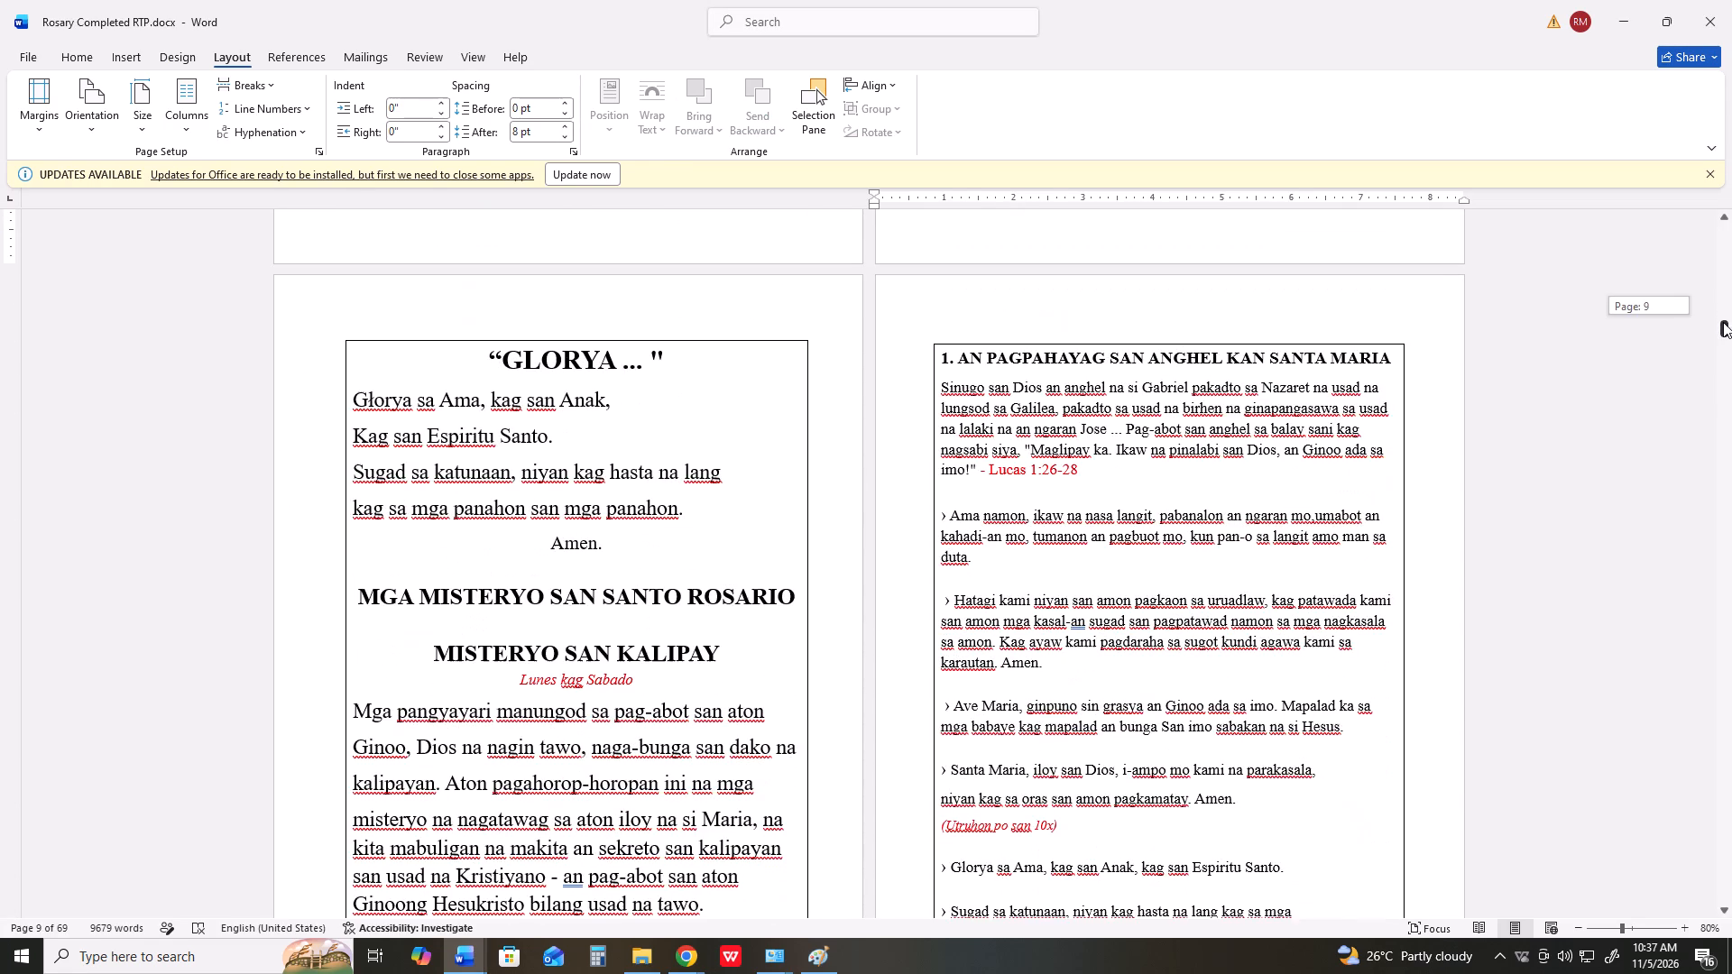
left_click_drag(1723, 322, 1722, 326)
scroll(1423, 589, "up", 4)
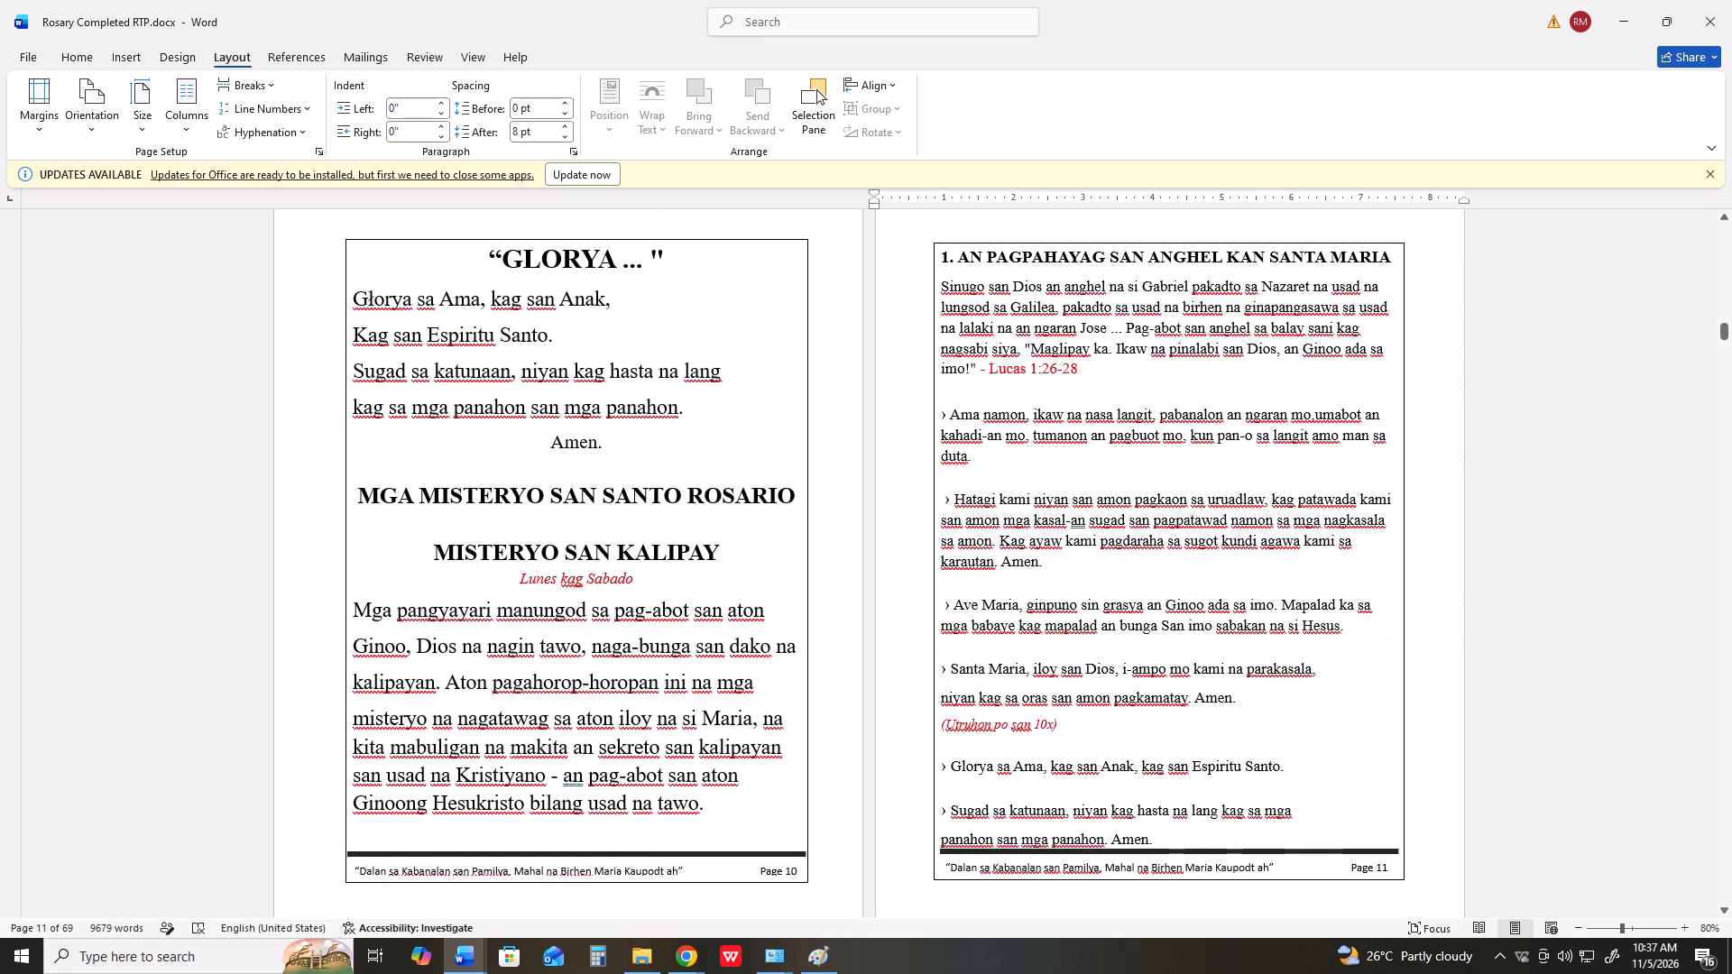
key("ctrl+p")
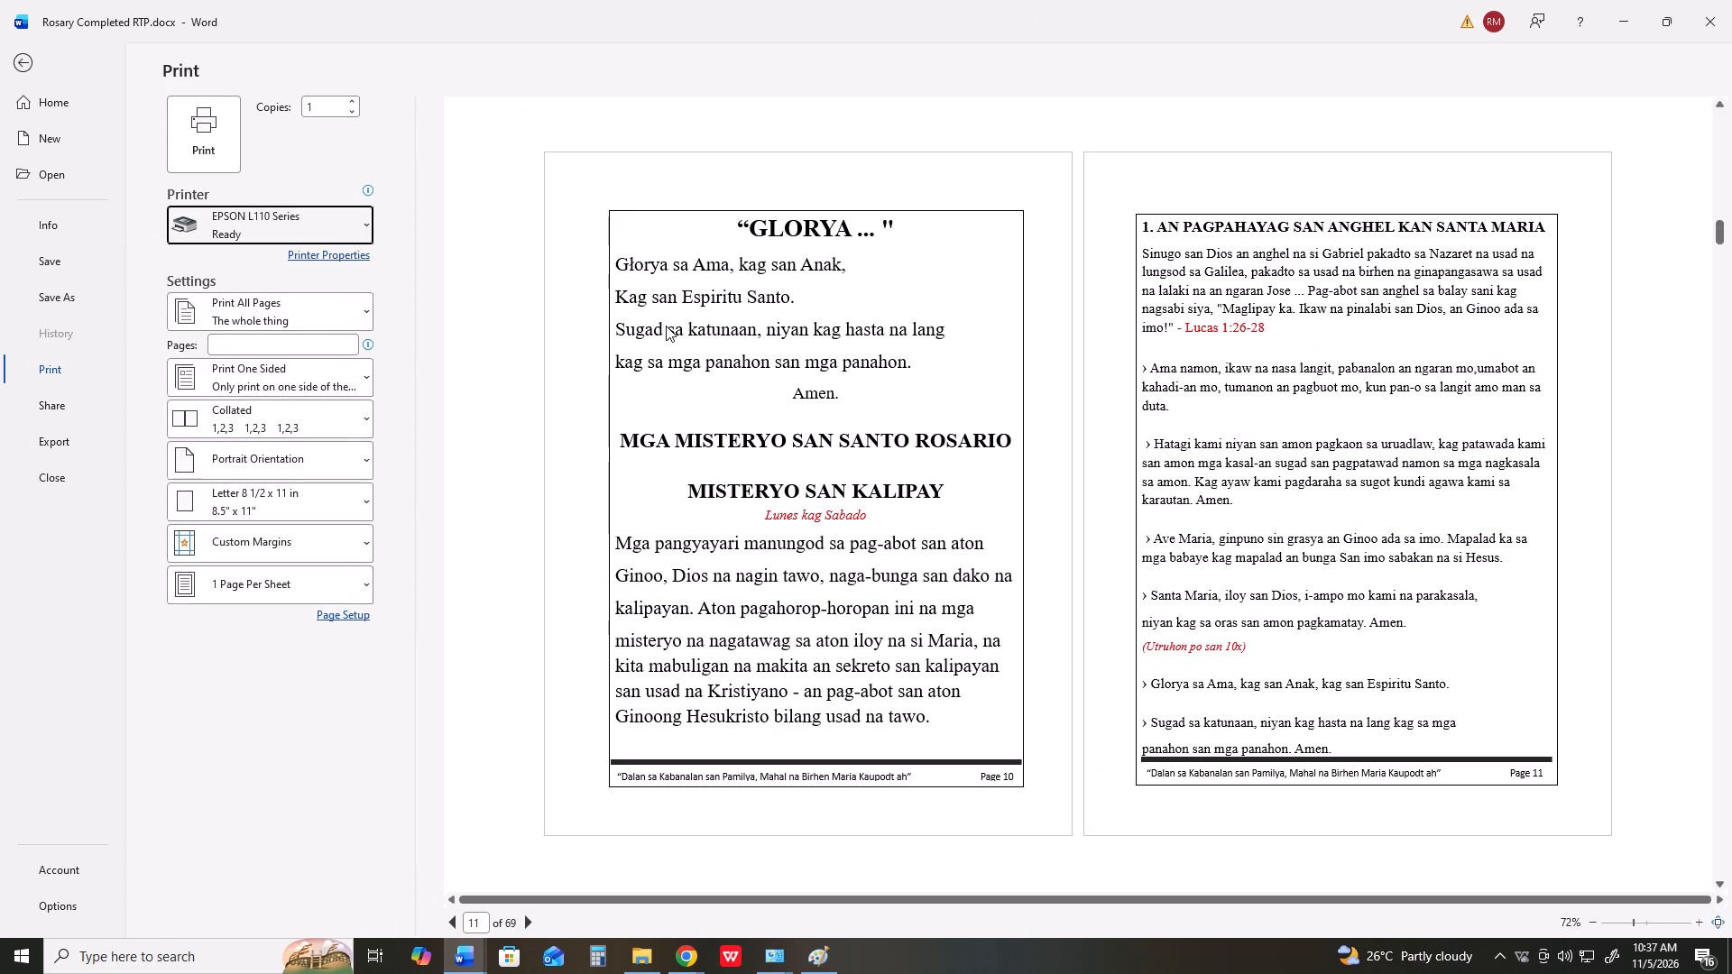
key("Print")
Switch to Paint and paste the screen capture of pages 10 and 11 over the r8.png canvas.
key("alt+Tab")
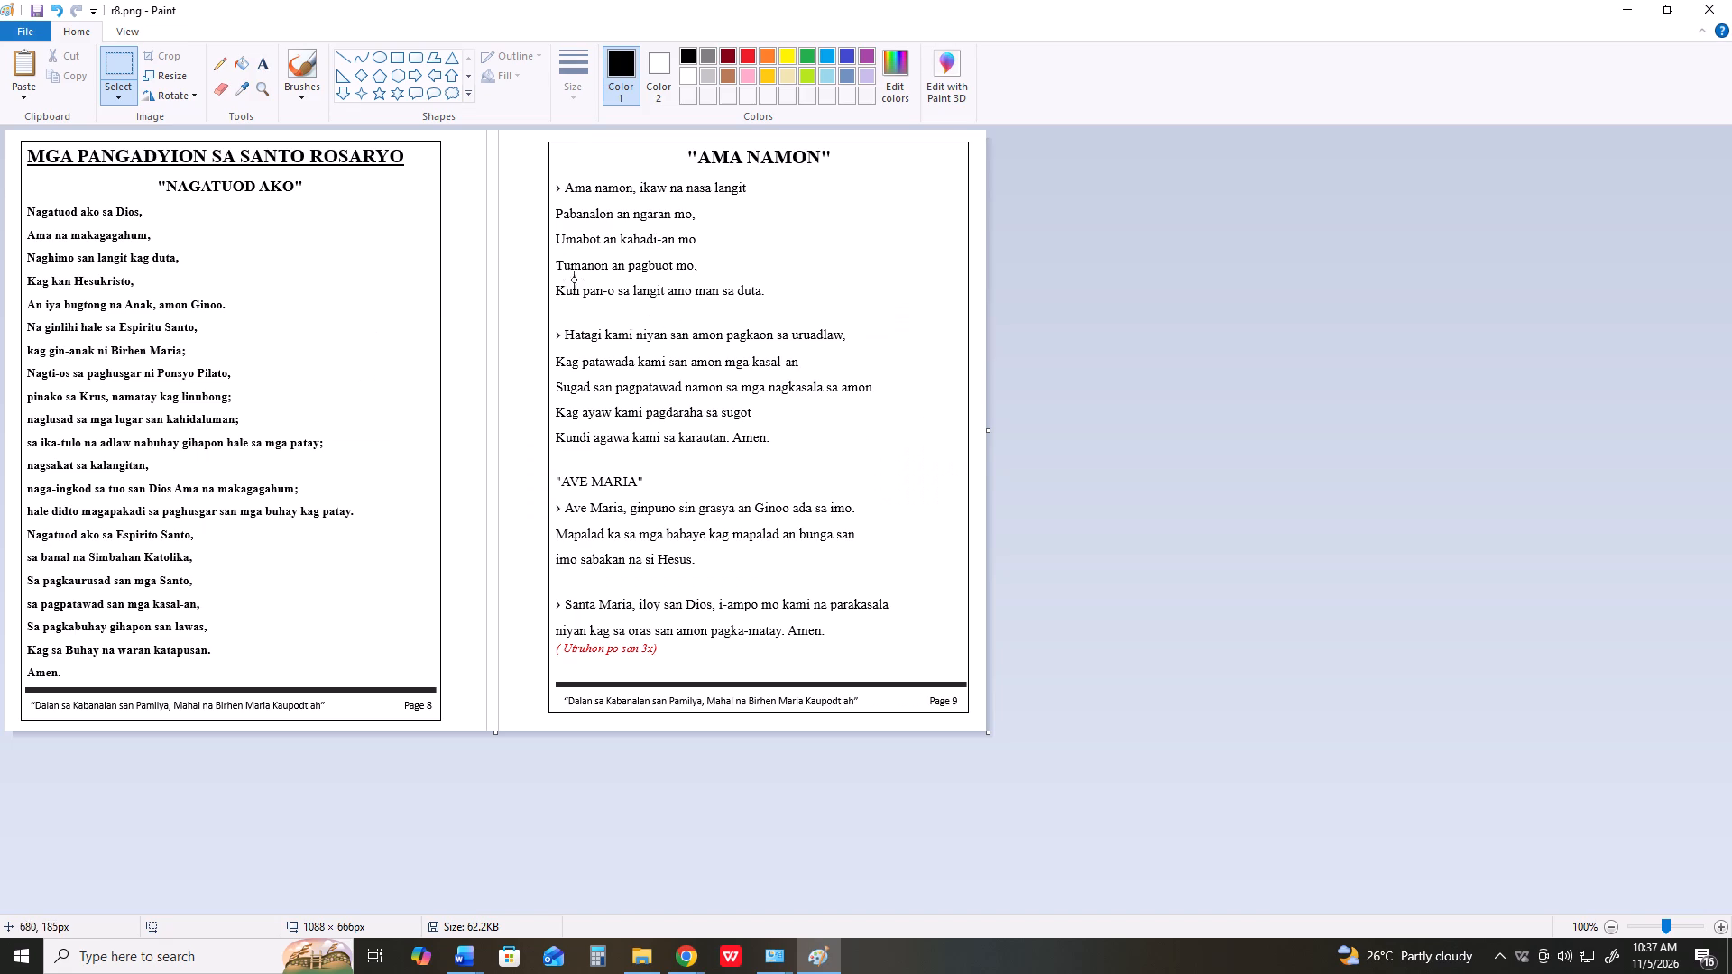
key("ctrl+v")
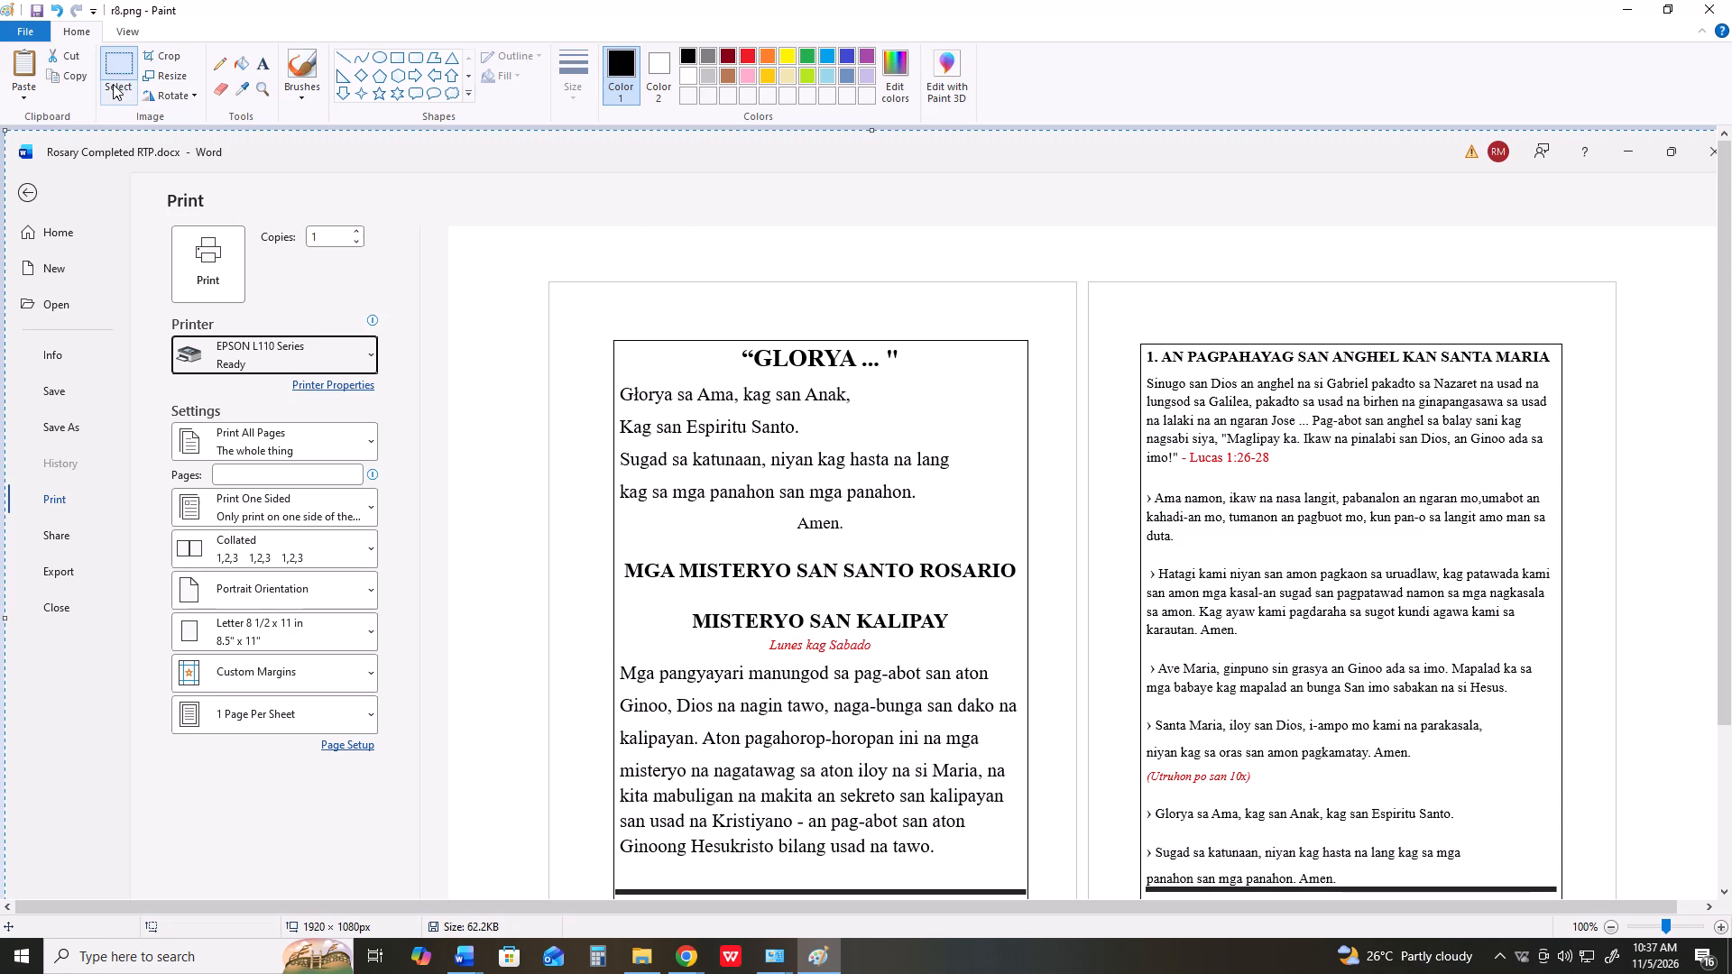
Select the area around the page 10 and page 11 frames and crop the image to about 1068 × 655 px.
left_click(134, 61)
scroll(711, 356, "down", 1)
left_click_drag(609, 141, 760, 448)
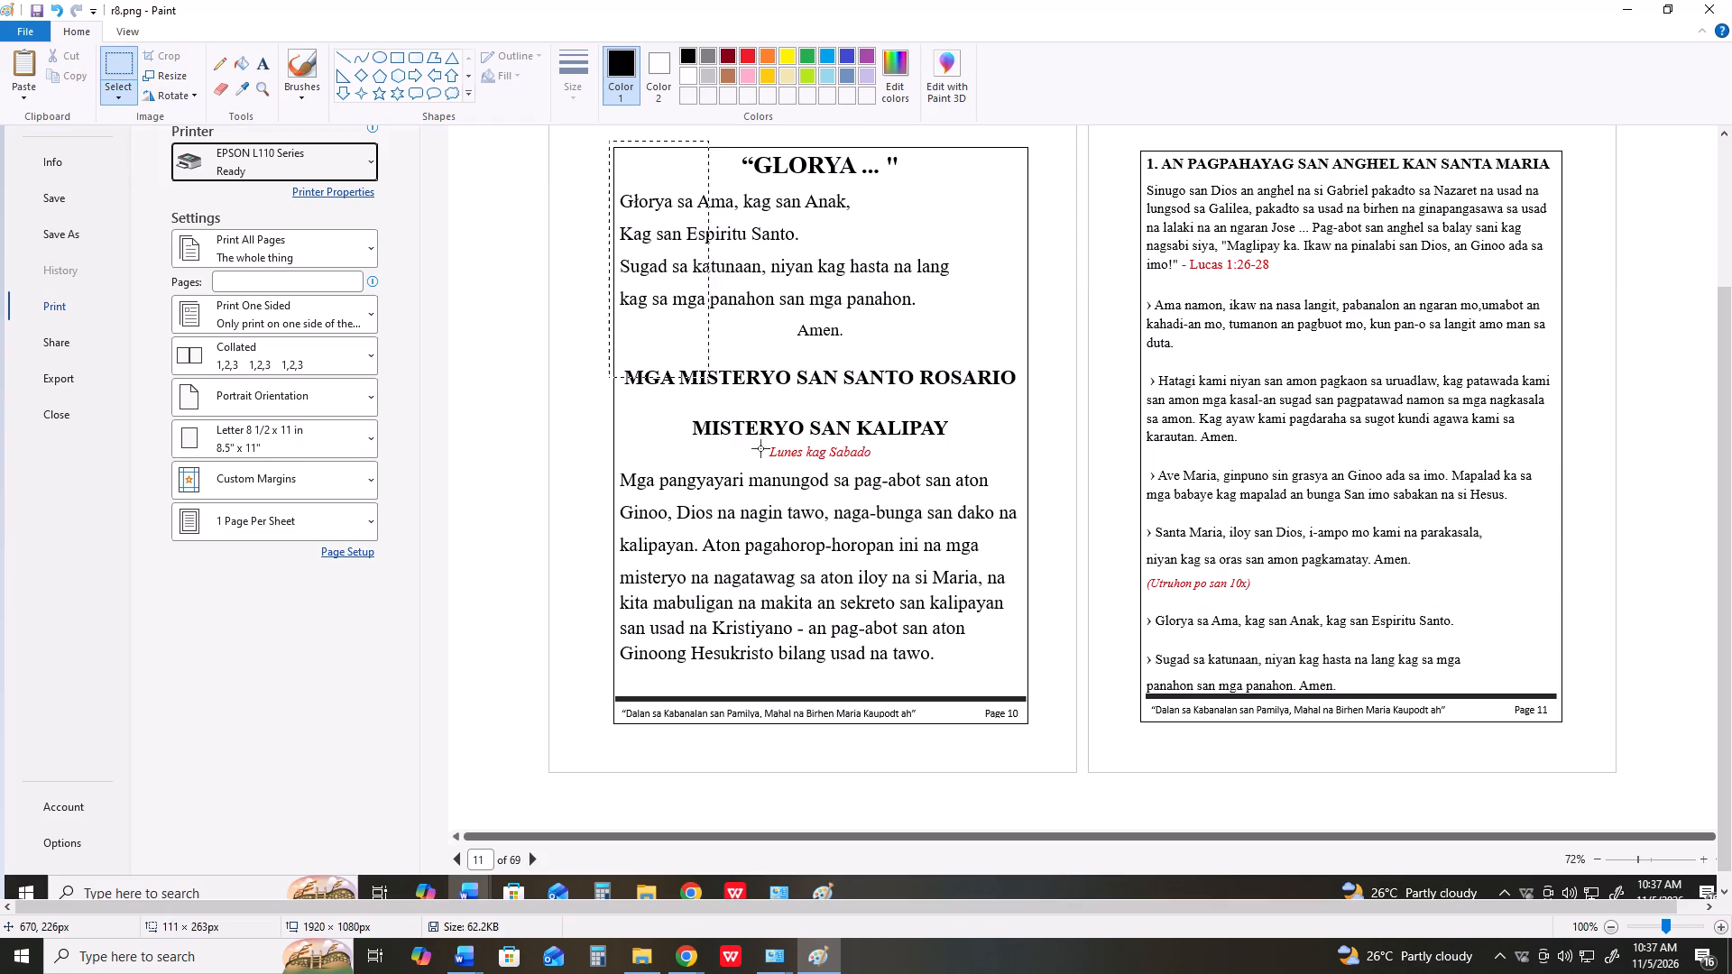
left_click_drag(760, 448, 1574, 730)
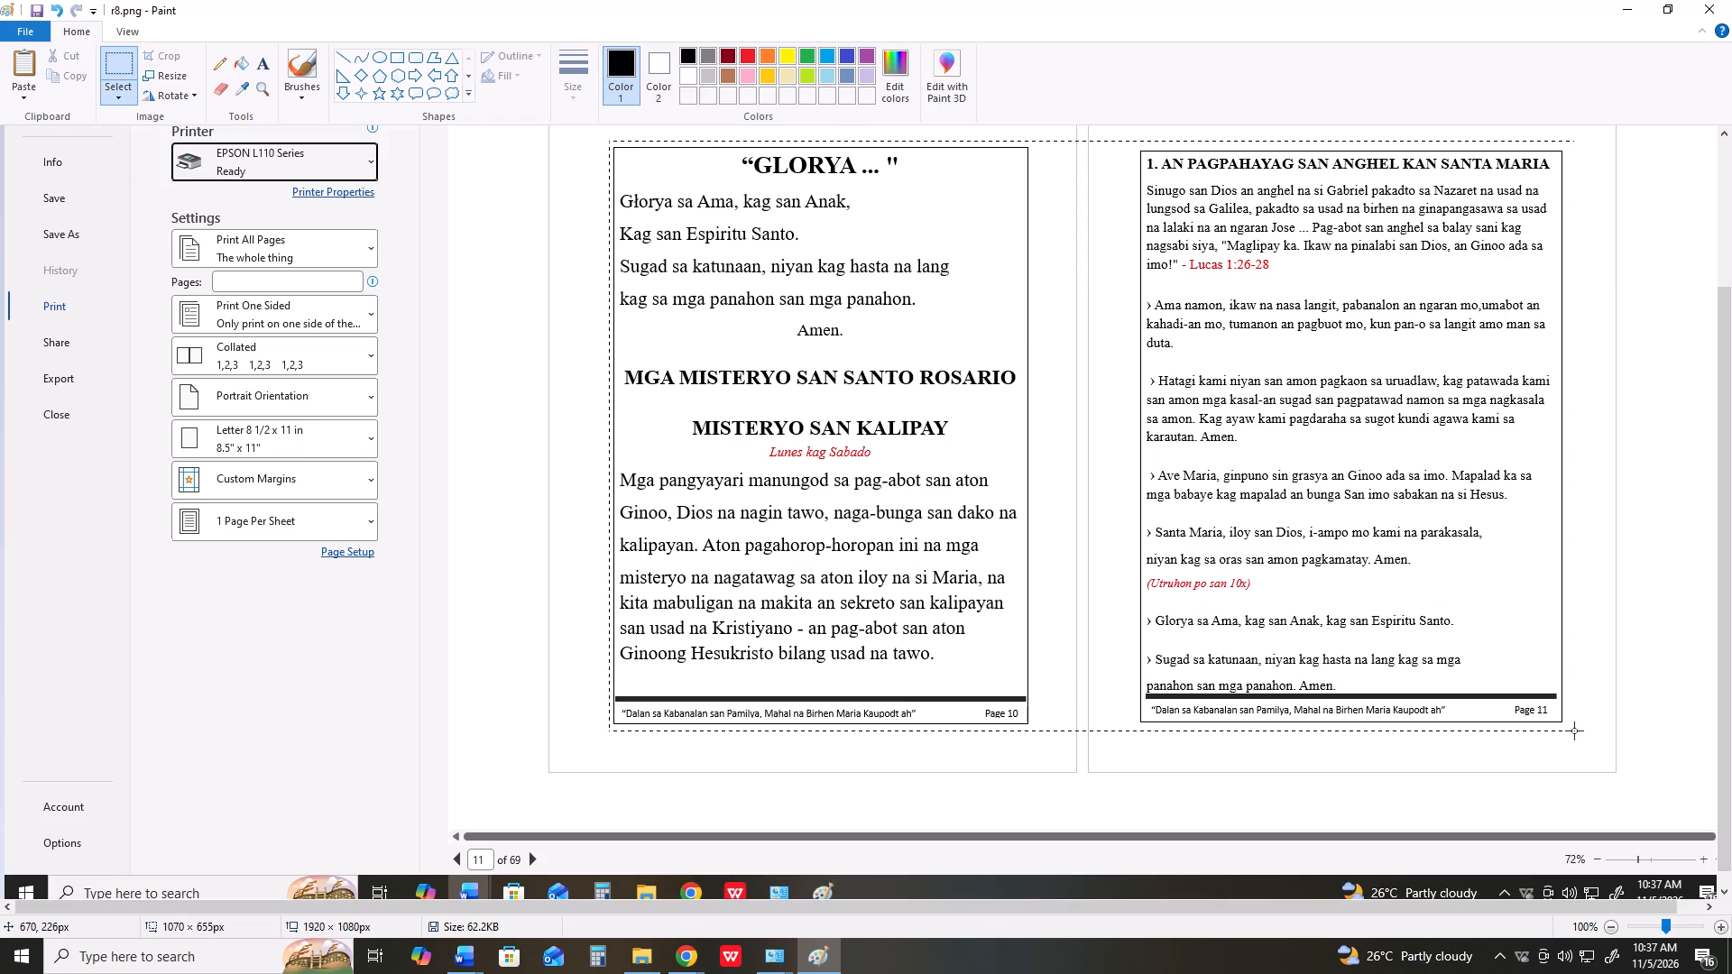
left_click_drag(1574, 730, 1573, 730)
left_click_drag(1573, 730, 1571, 730)
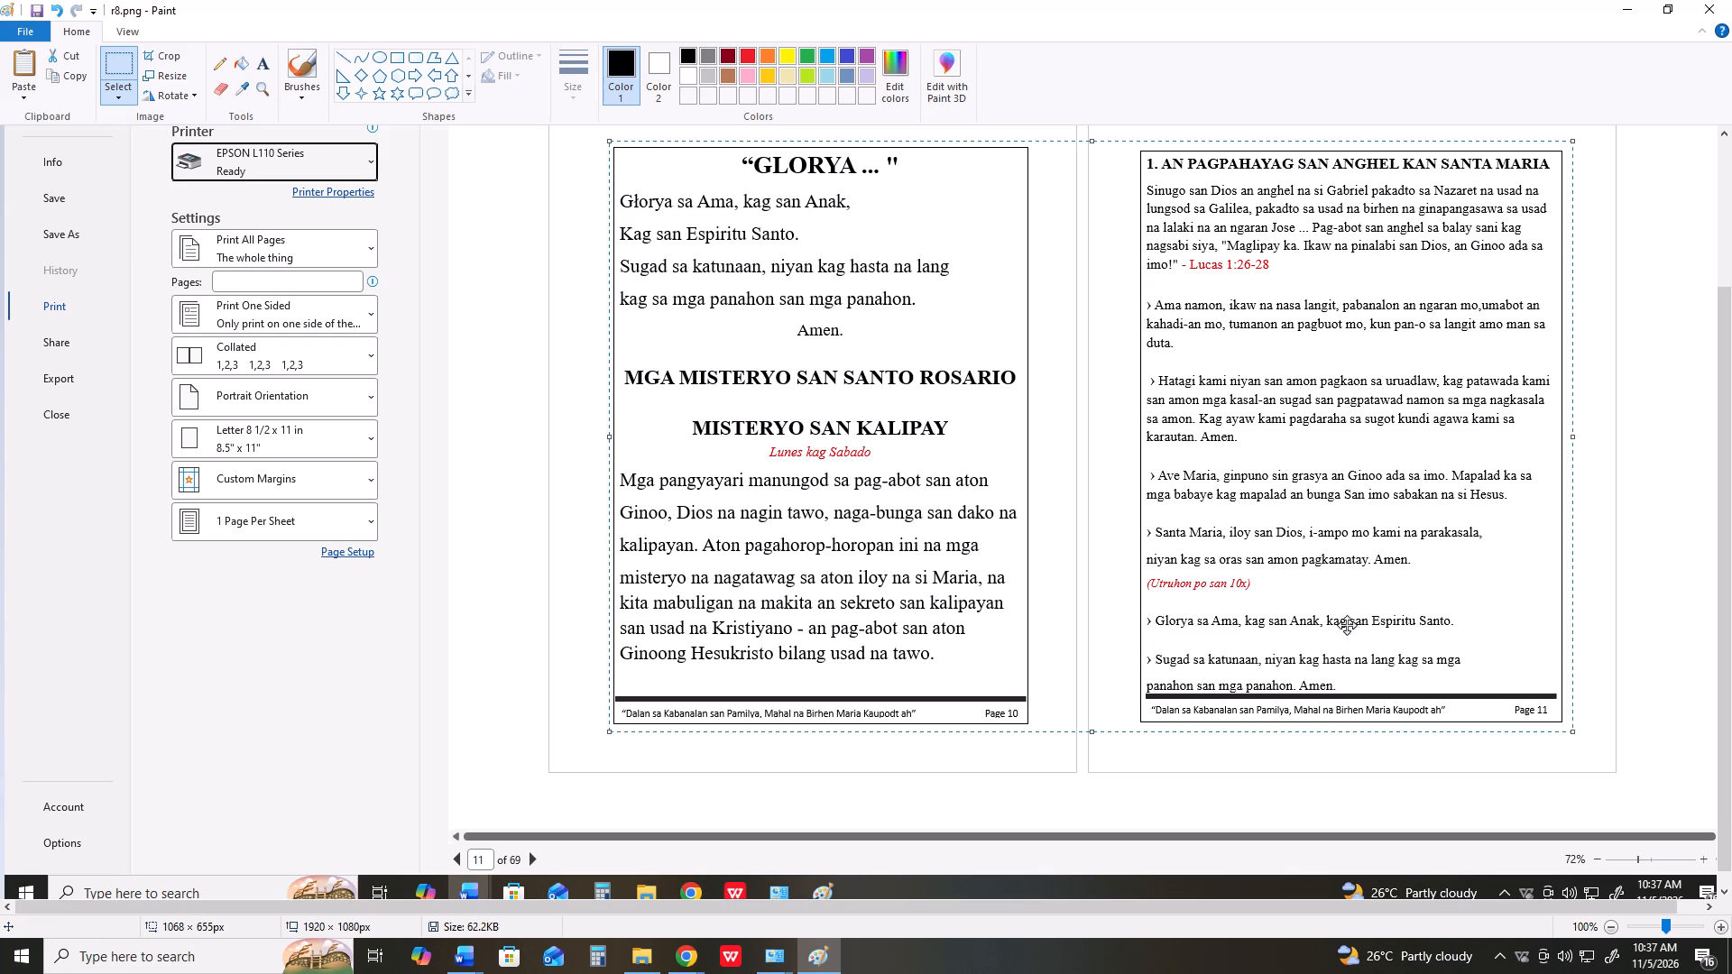
left_click(161, 59)
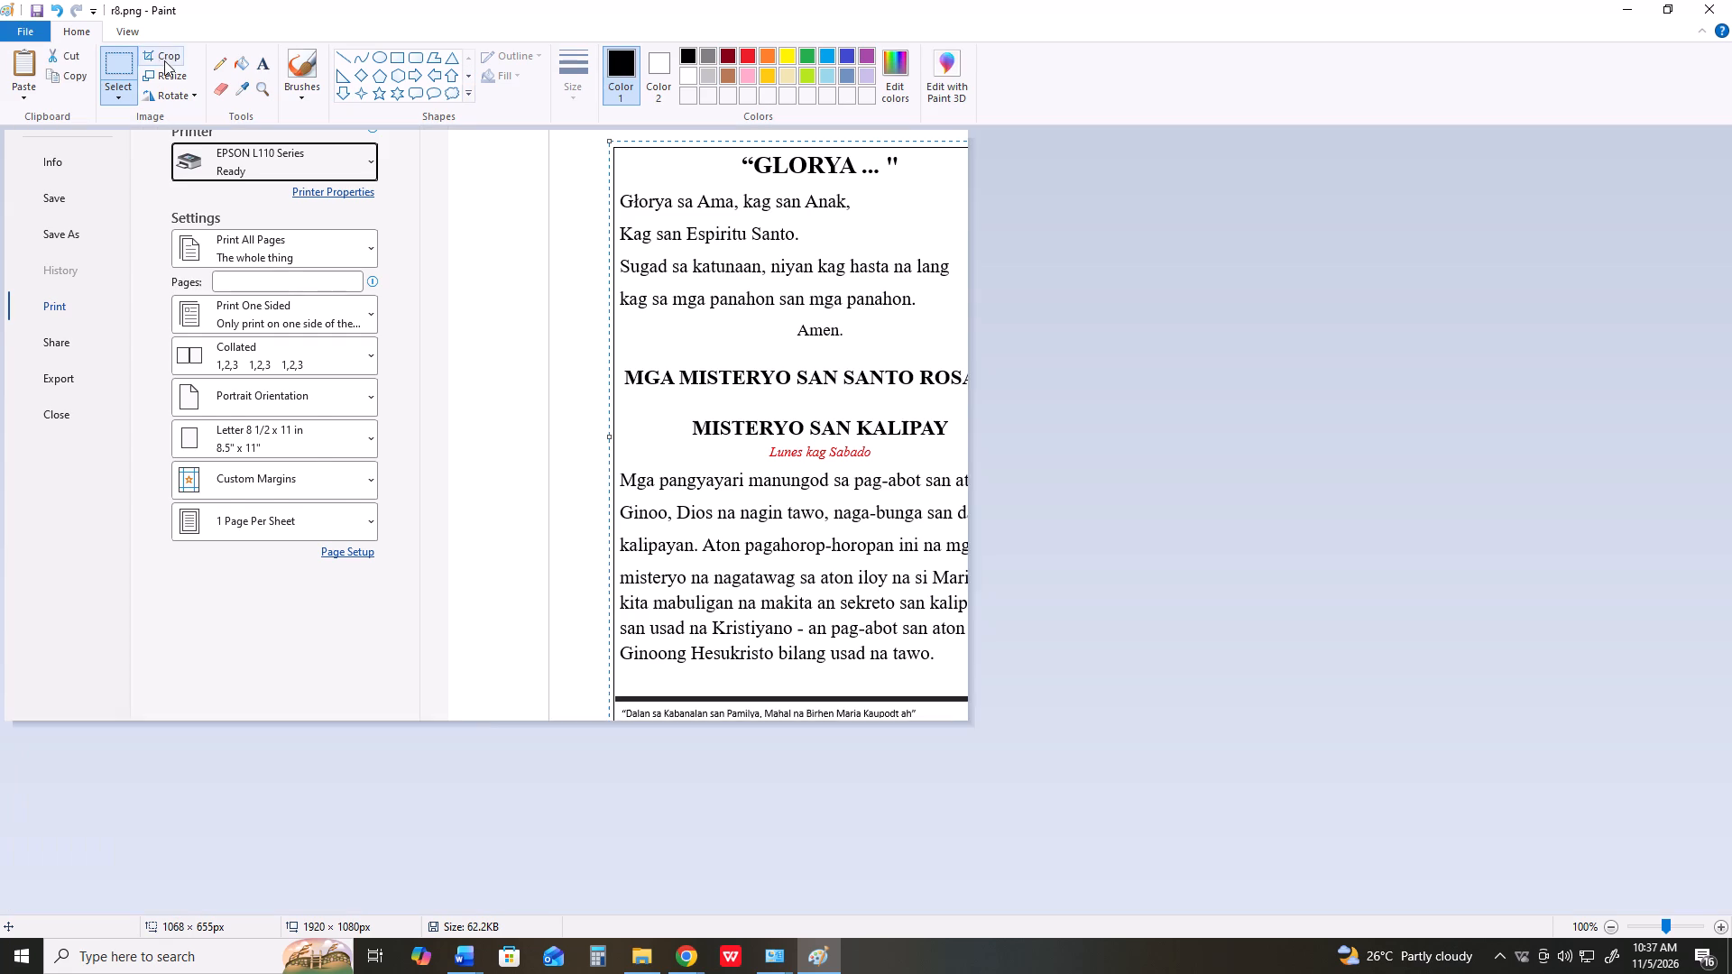
Save the cropped image of pages 10 and 11 in Downloads as the PNG file r10.png.
left_click(30, 32)
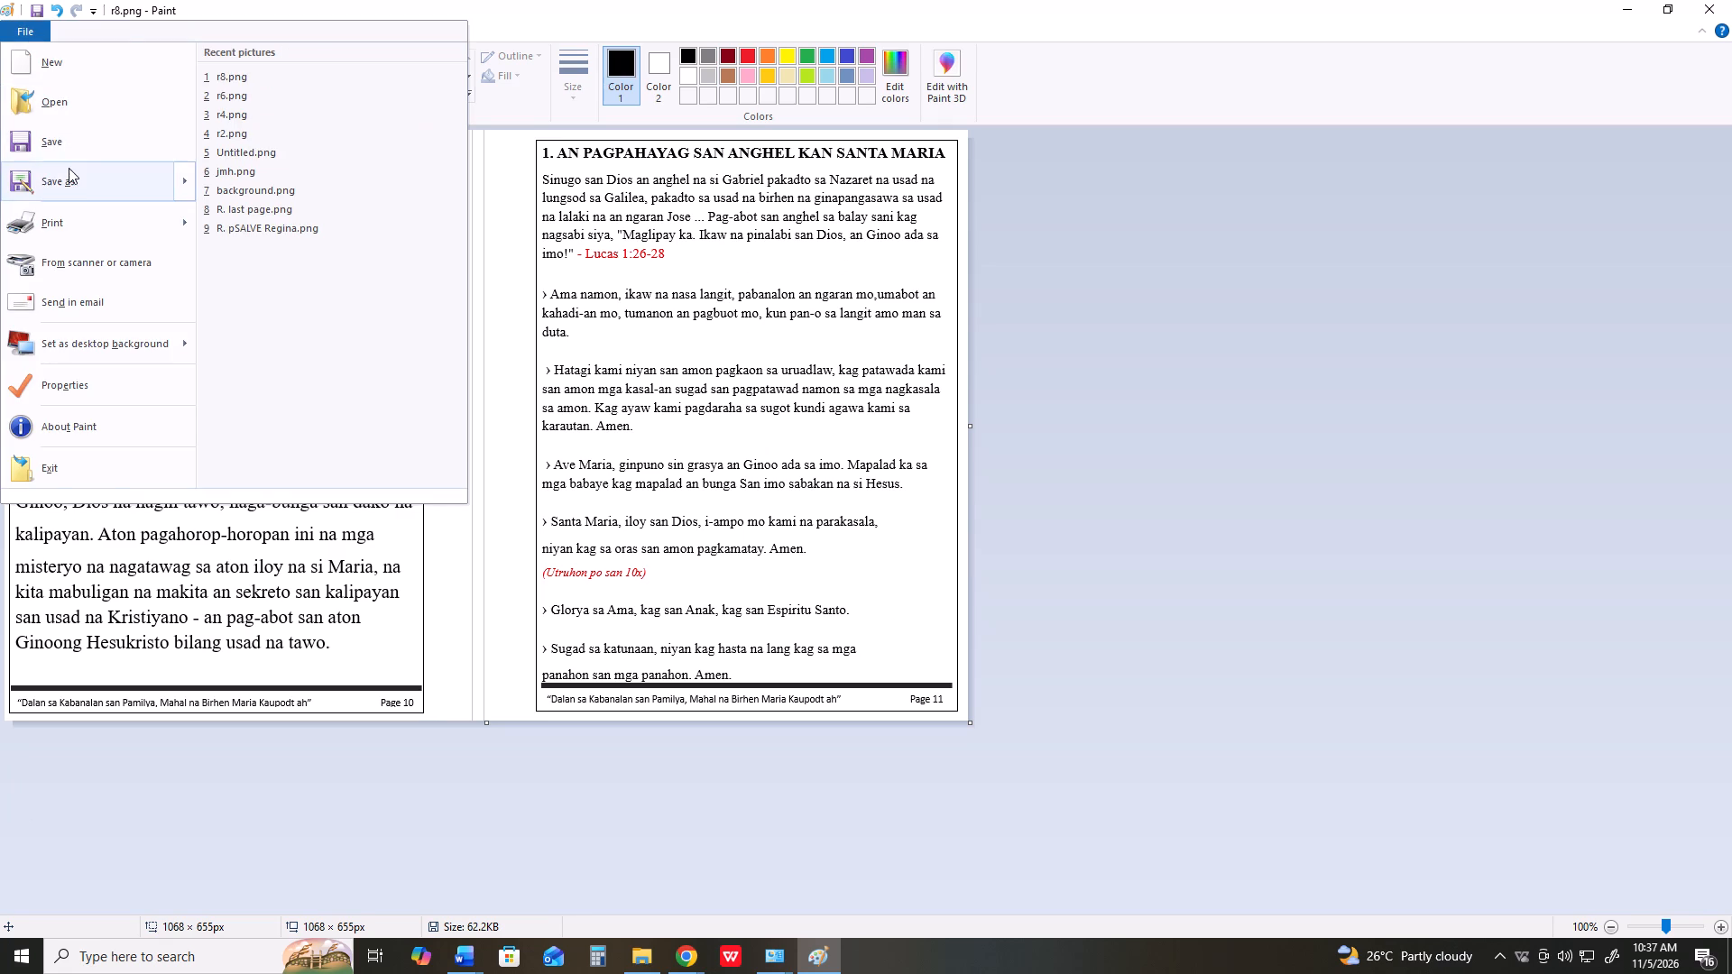
left_click(69, 168)
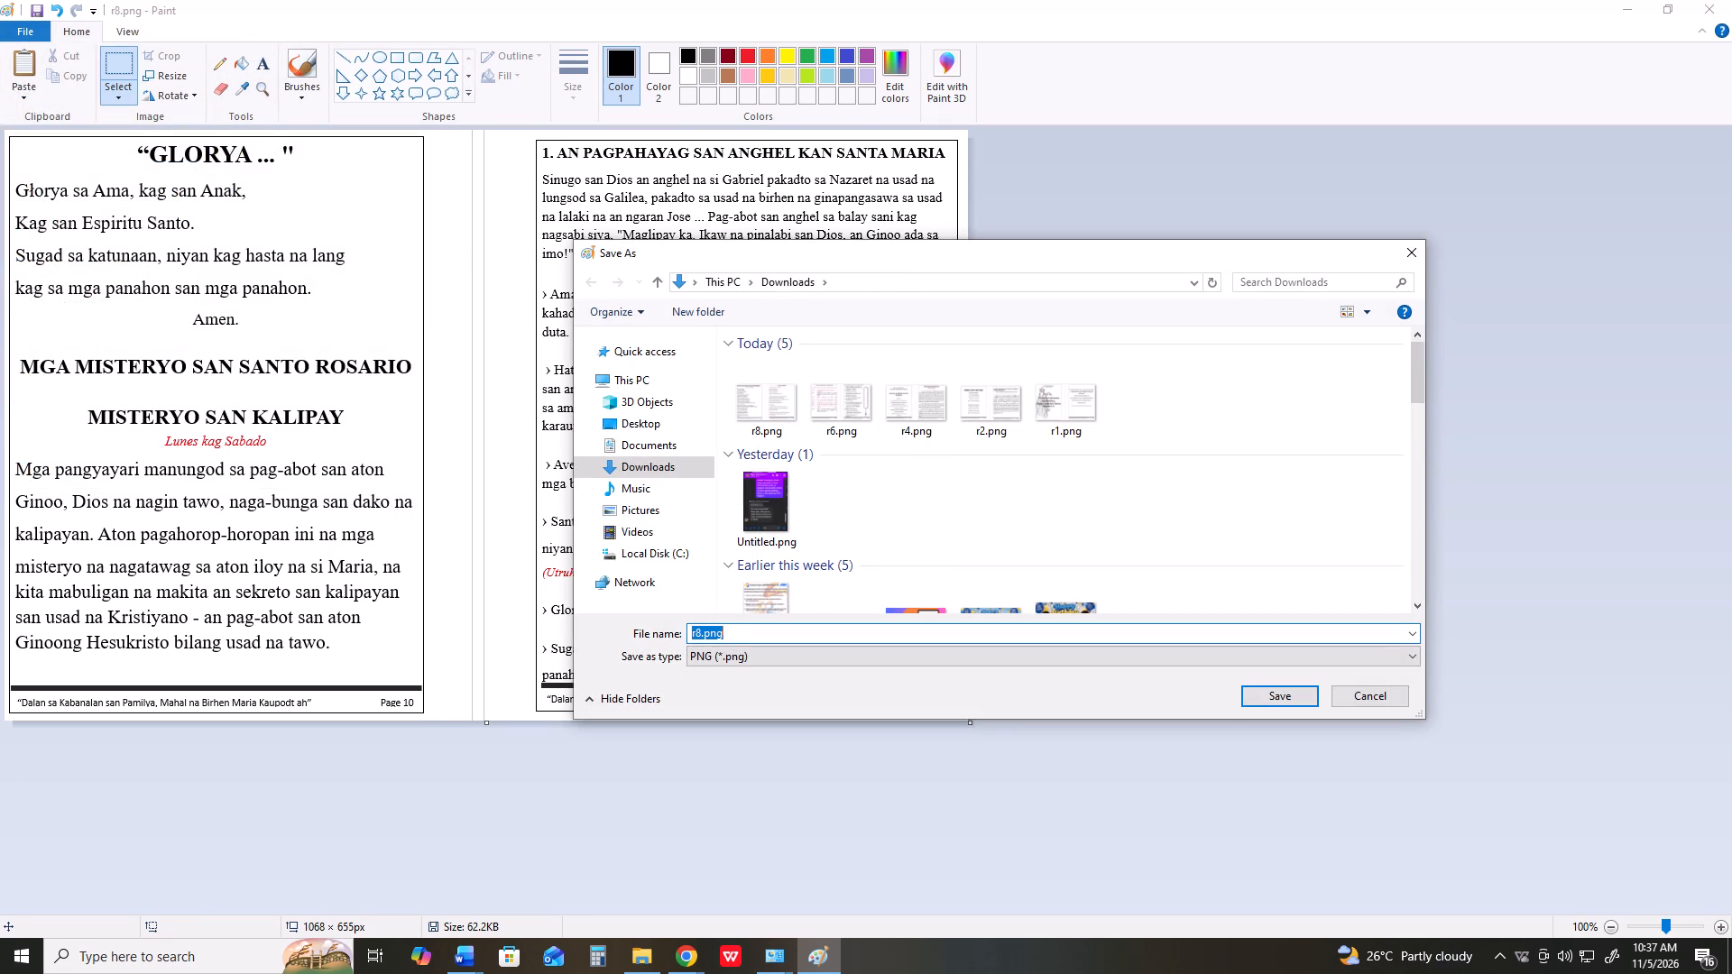
type("r10")
key("Return")
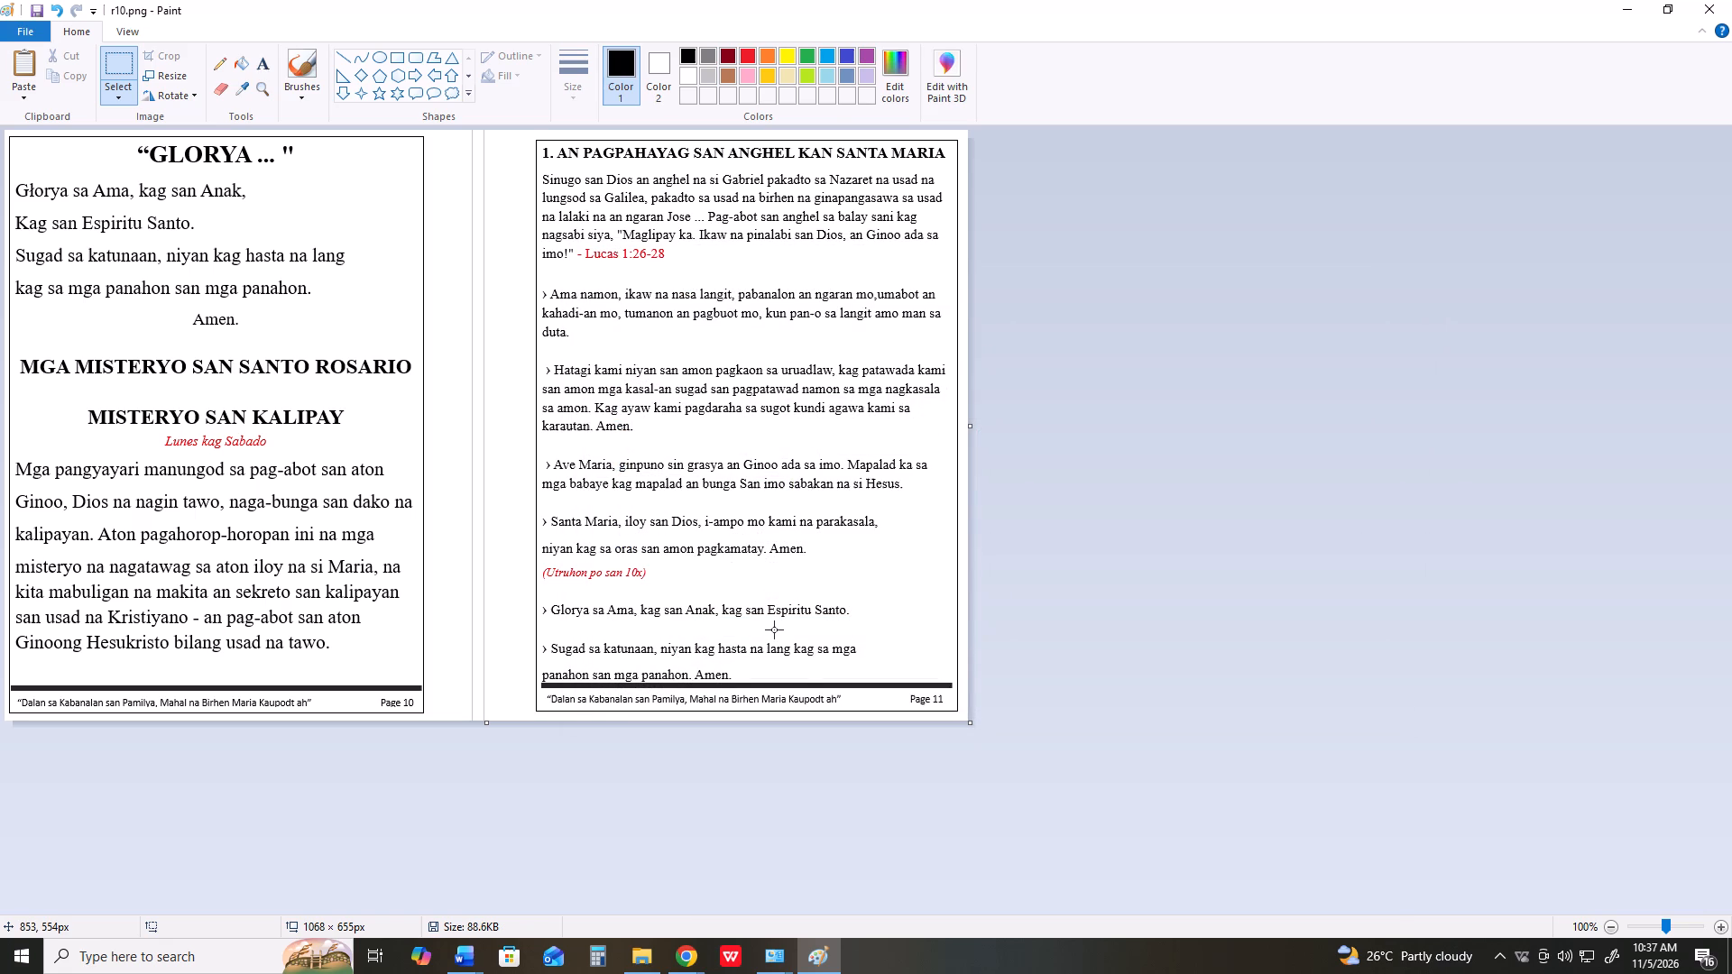
Switch to the rosary document in Word, go to pages 12 and 13, and capture them in print preview.
key("alt+Tab")
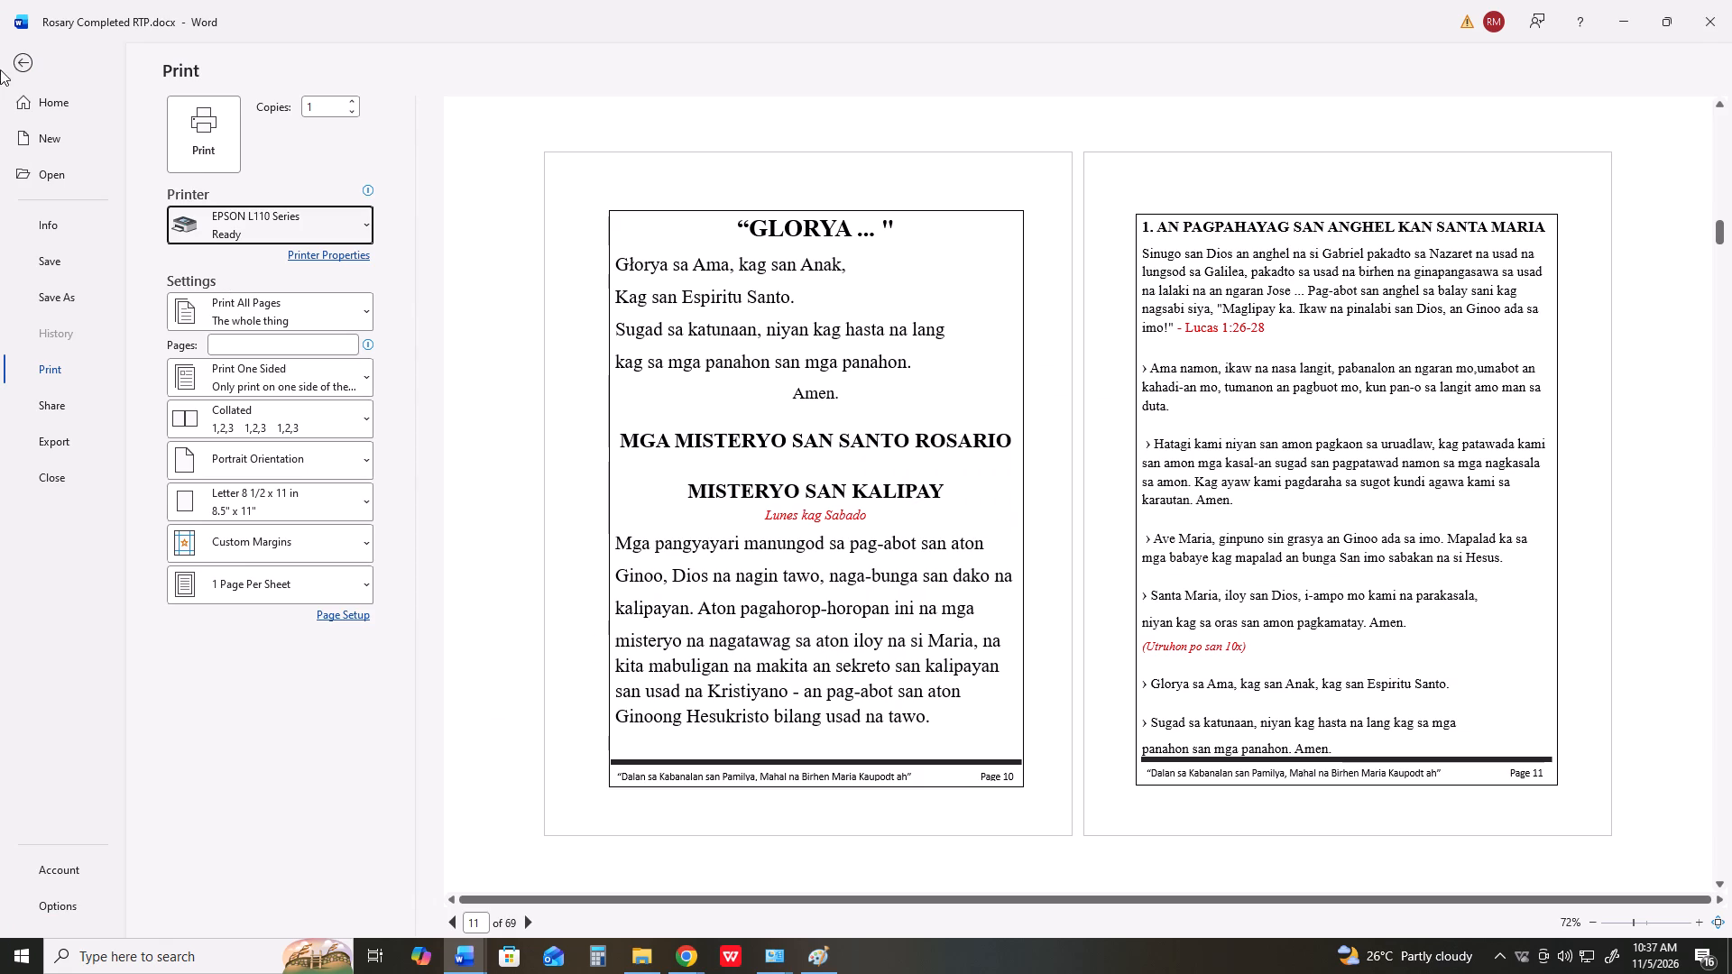
left_click(17, 66)
left_click_drag(1725, 313, 1725, 325)
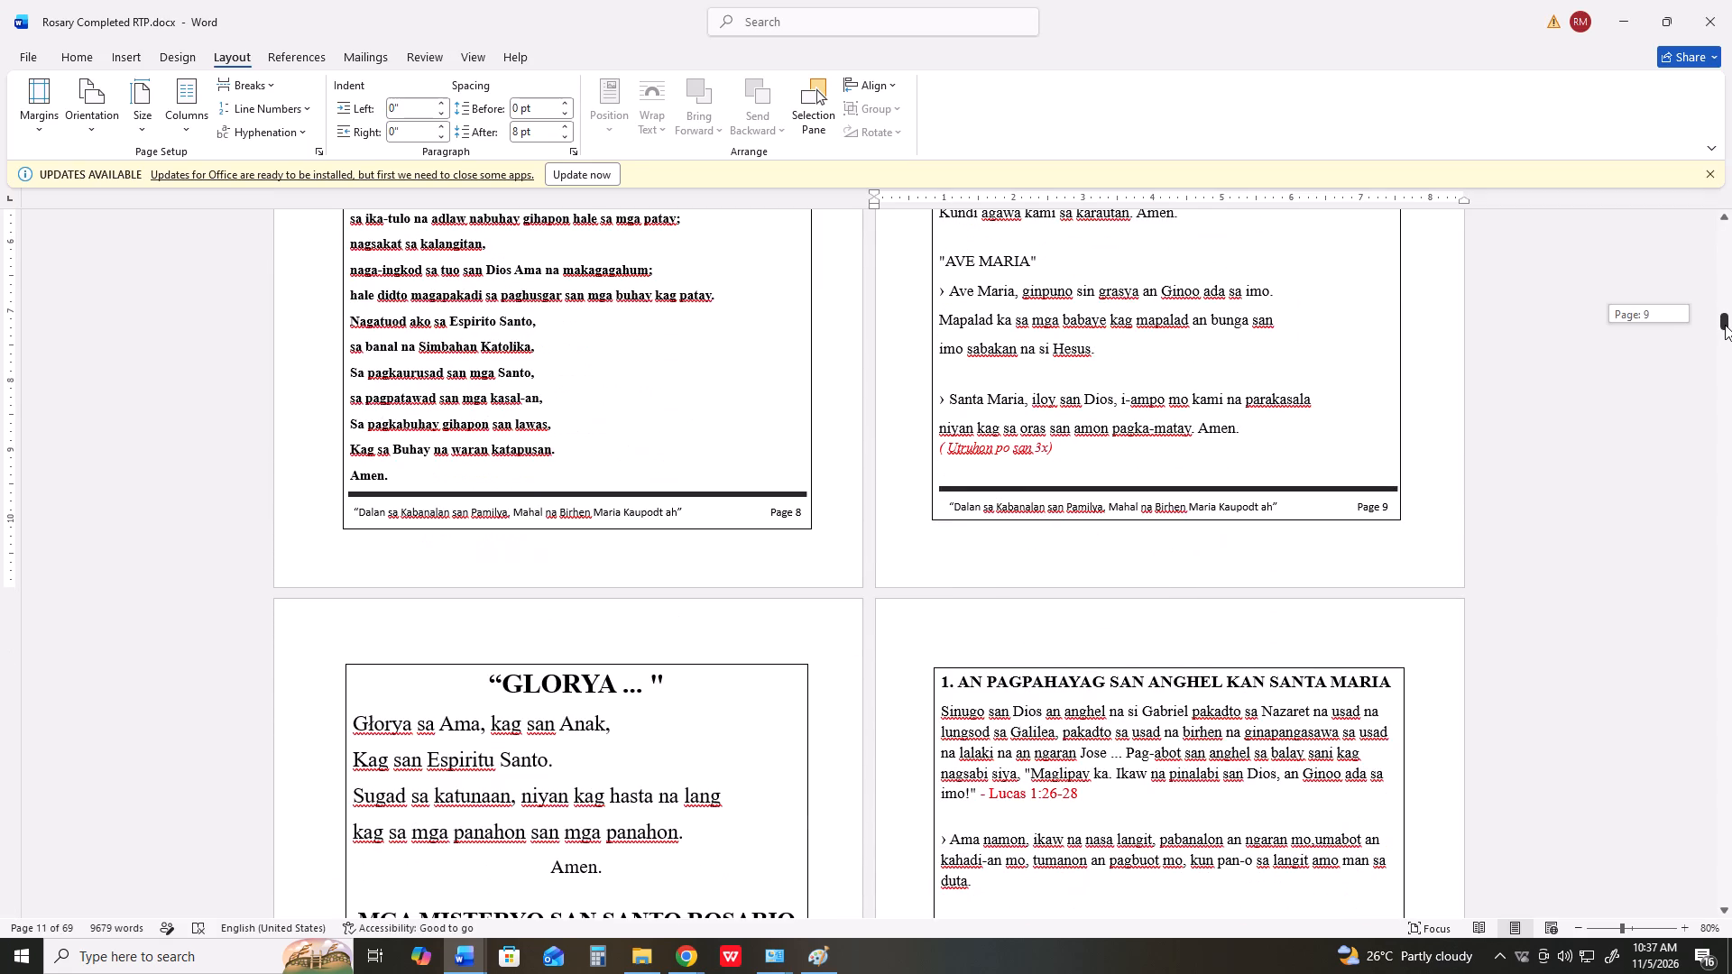
left_click_drag(1725, 325, 1725, 328)
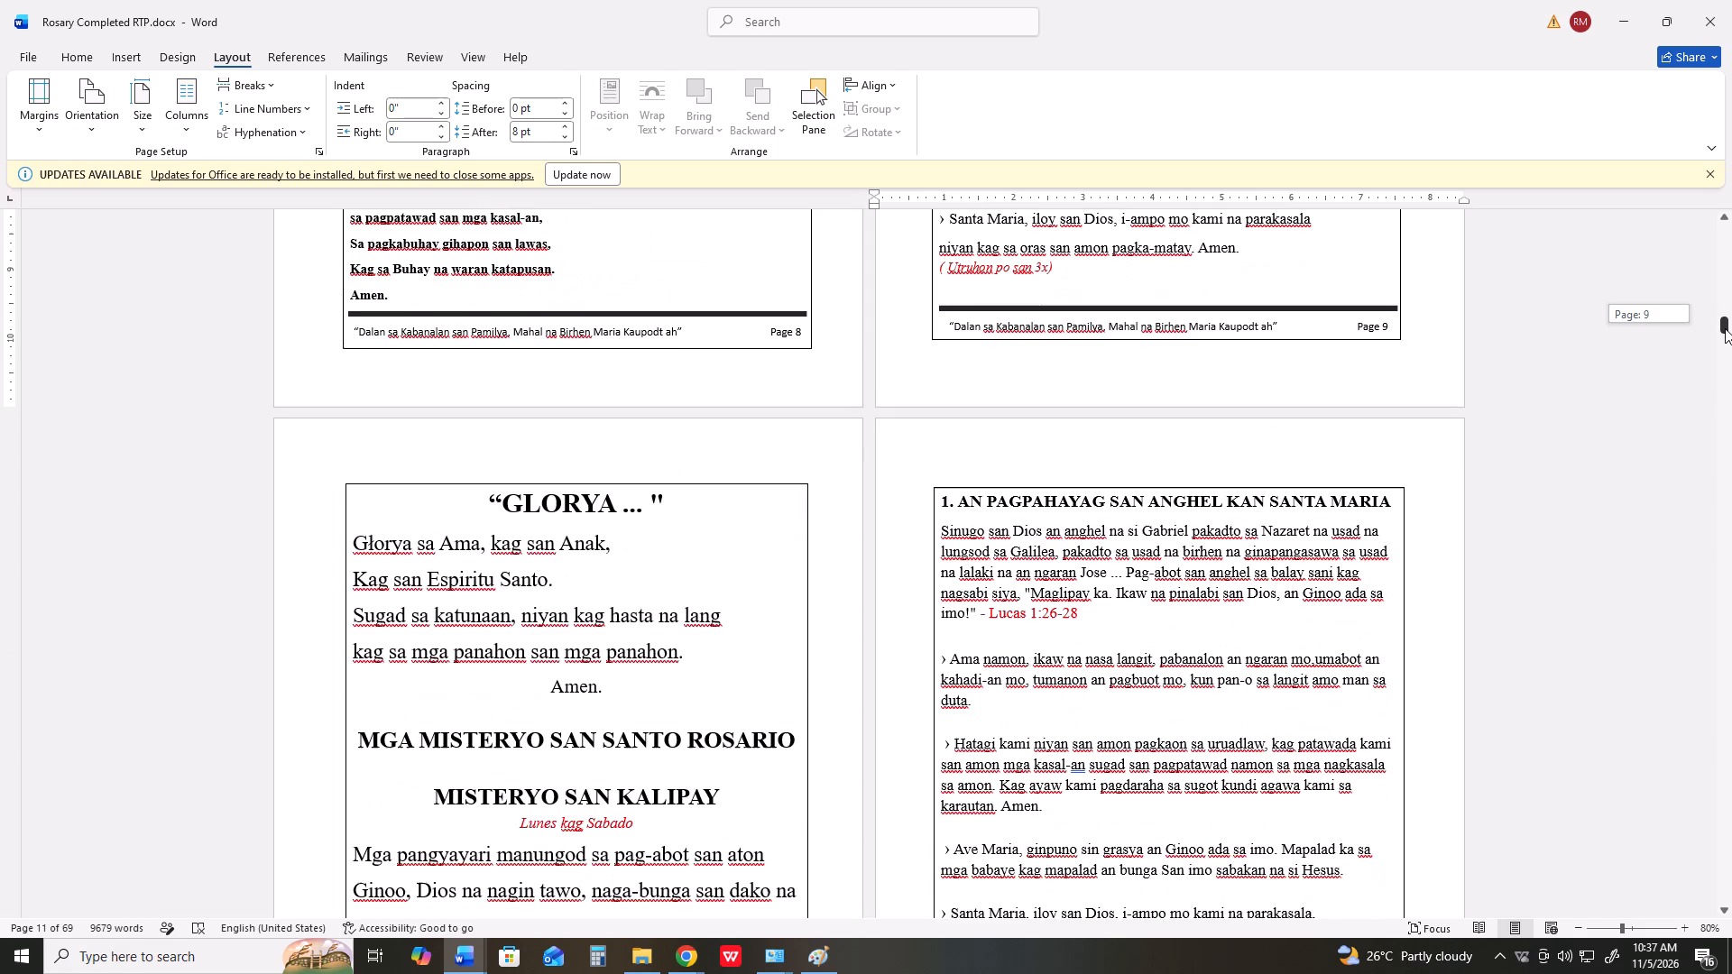
left_click_drag(1725, 328, 1726, 323)
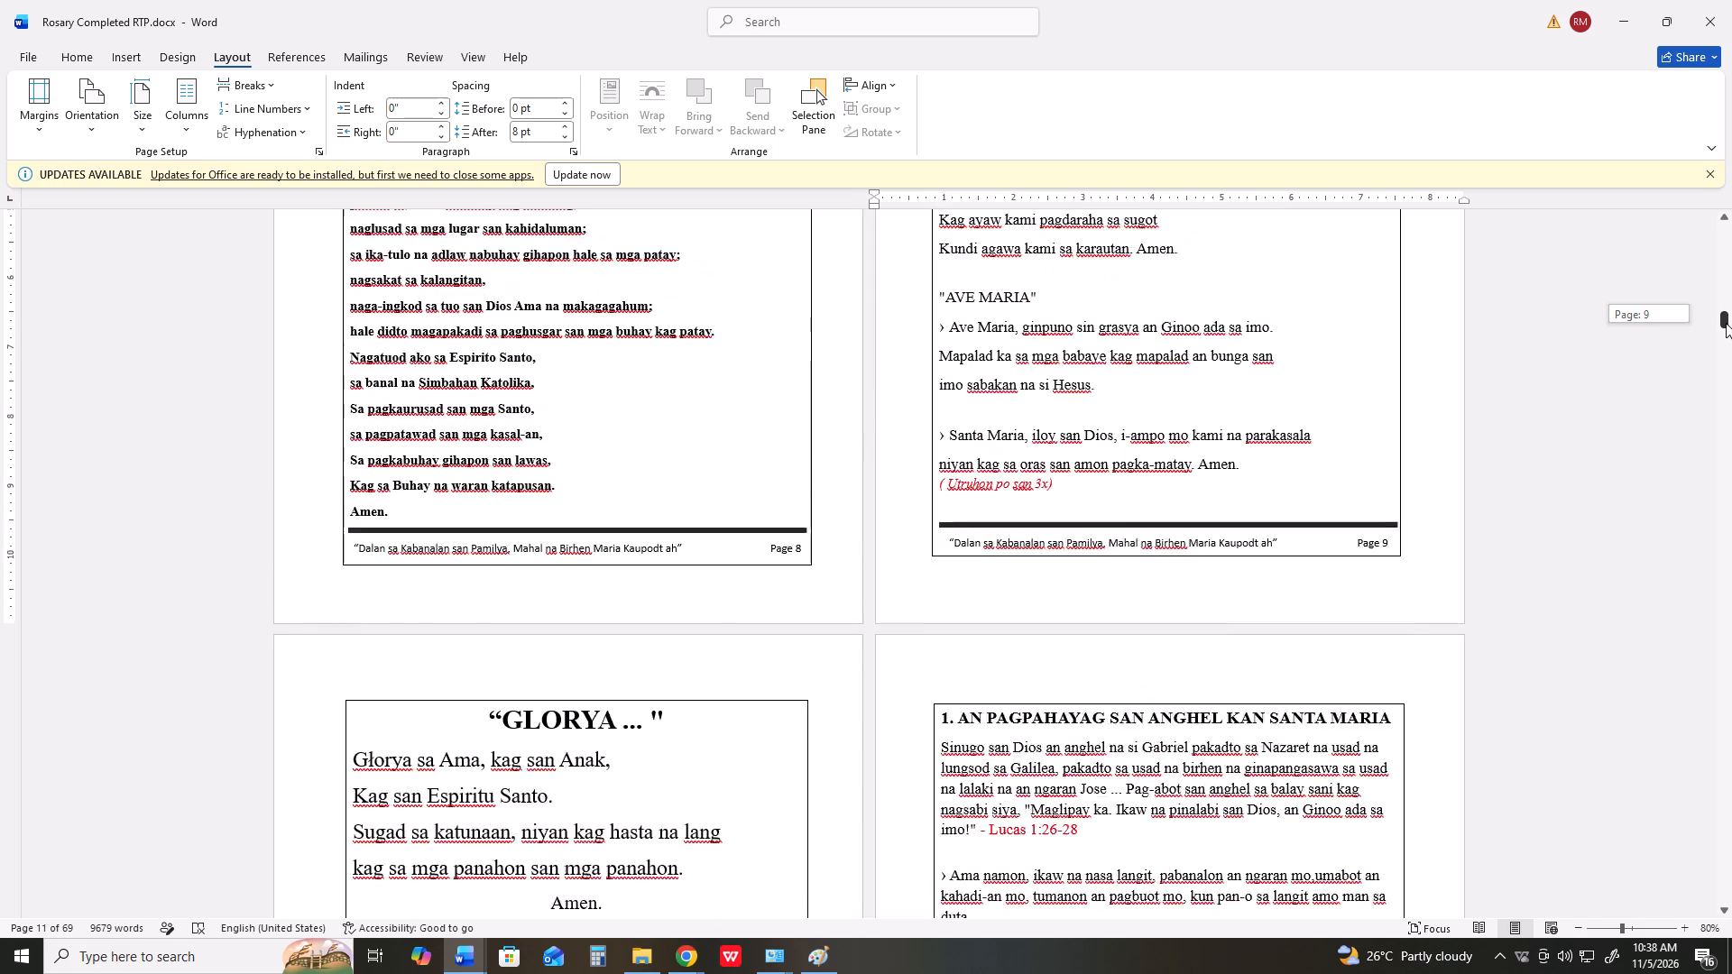
left_click_drag(1726, 323, 1726, 313)
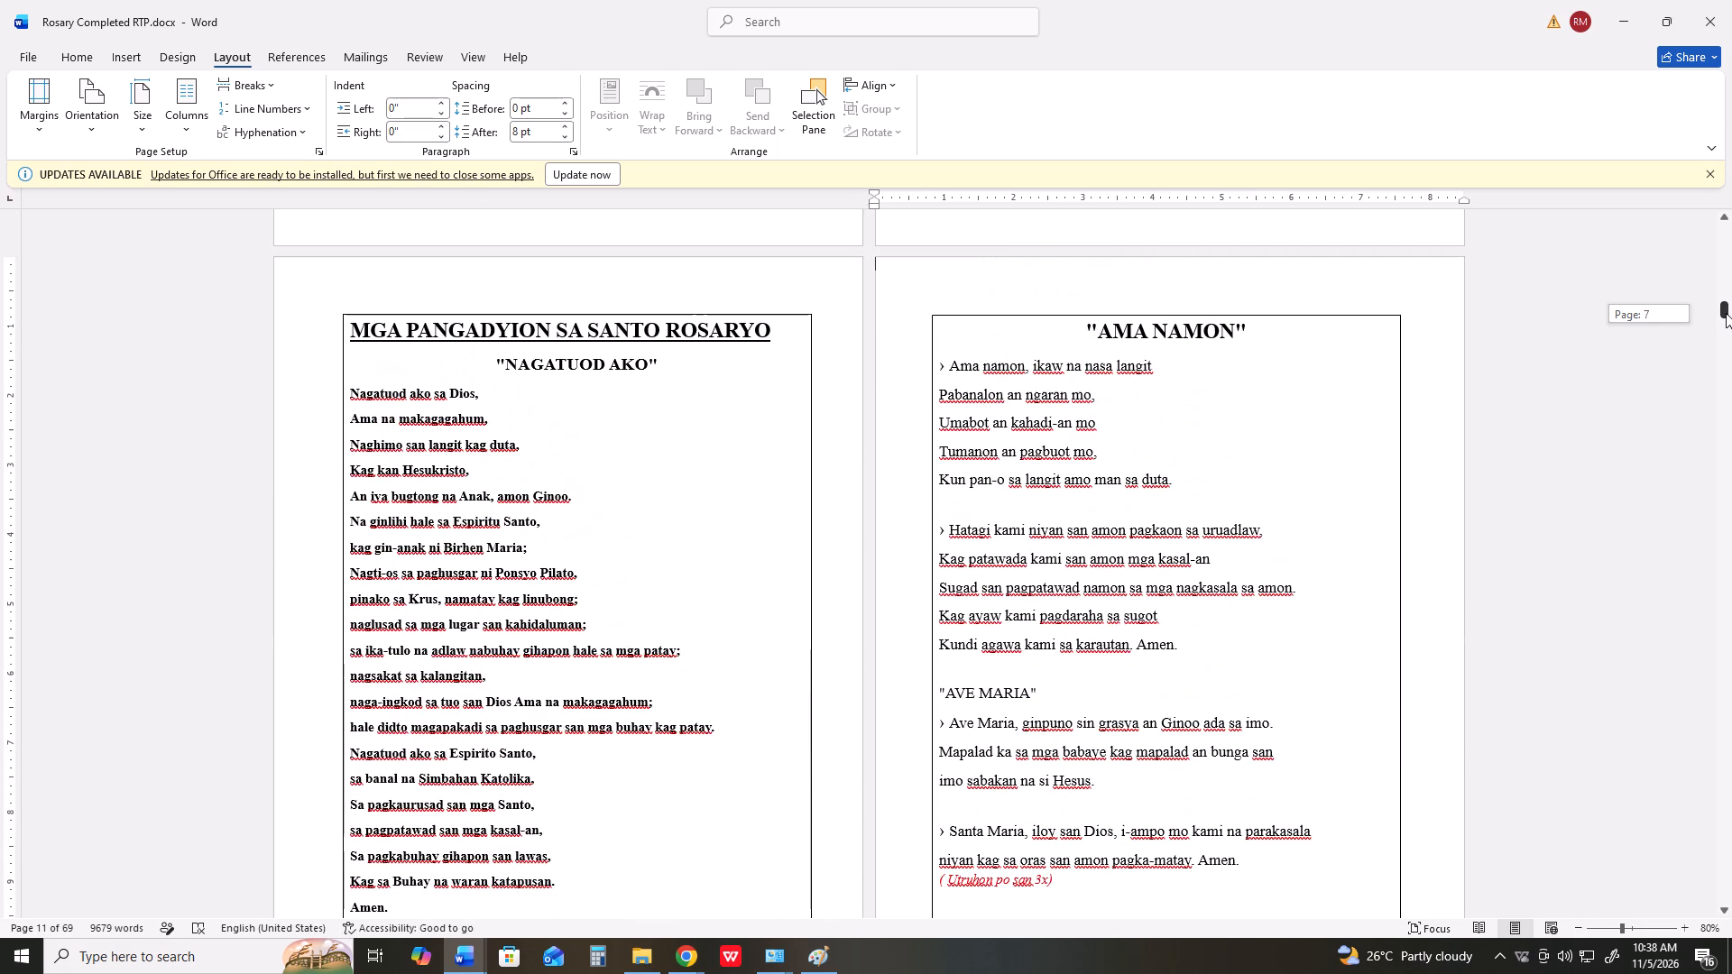
left_click_drag(1726, 313, 1724, 335)
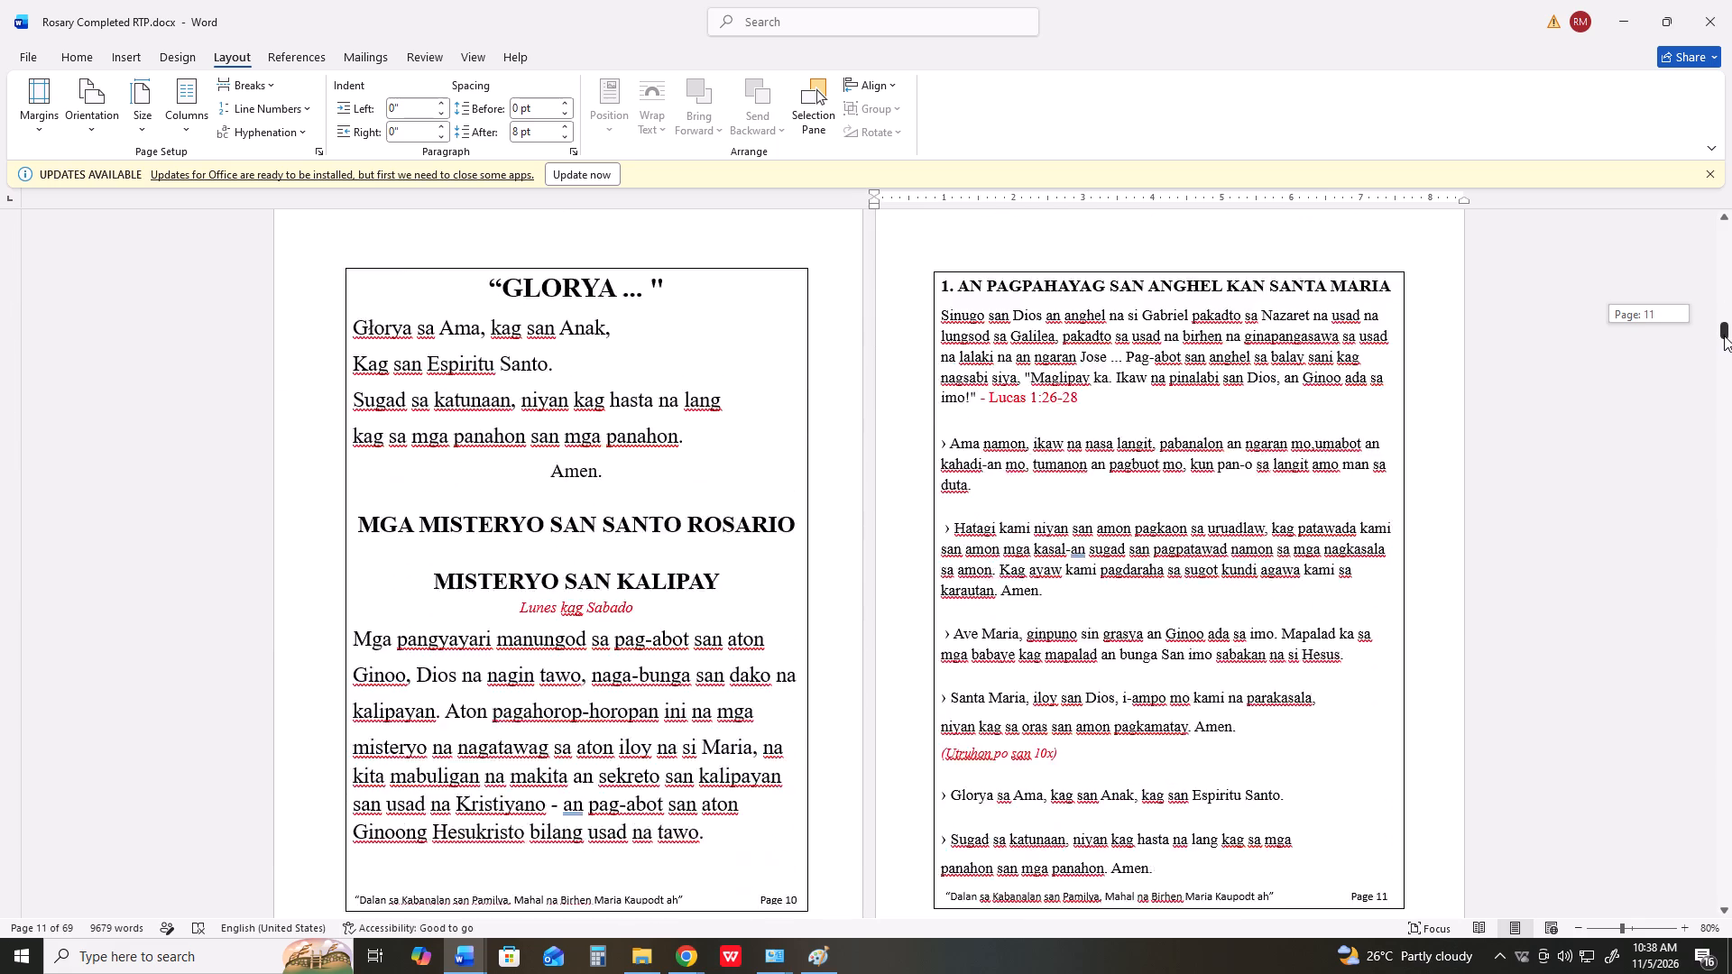
left_click_drag(1724, 335, 1724, 335)
key("alt+Tab")
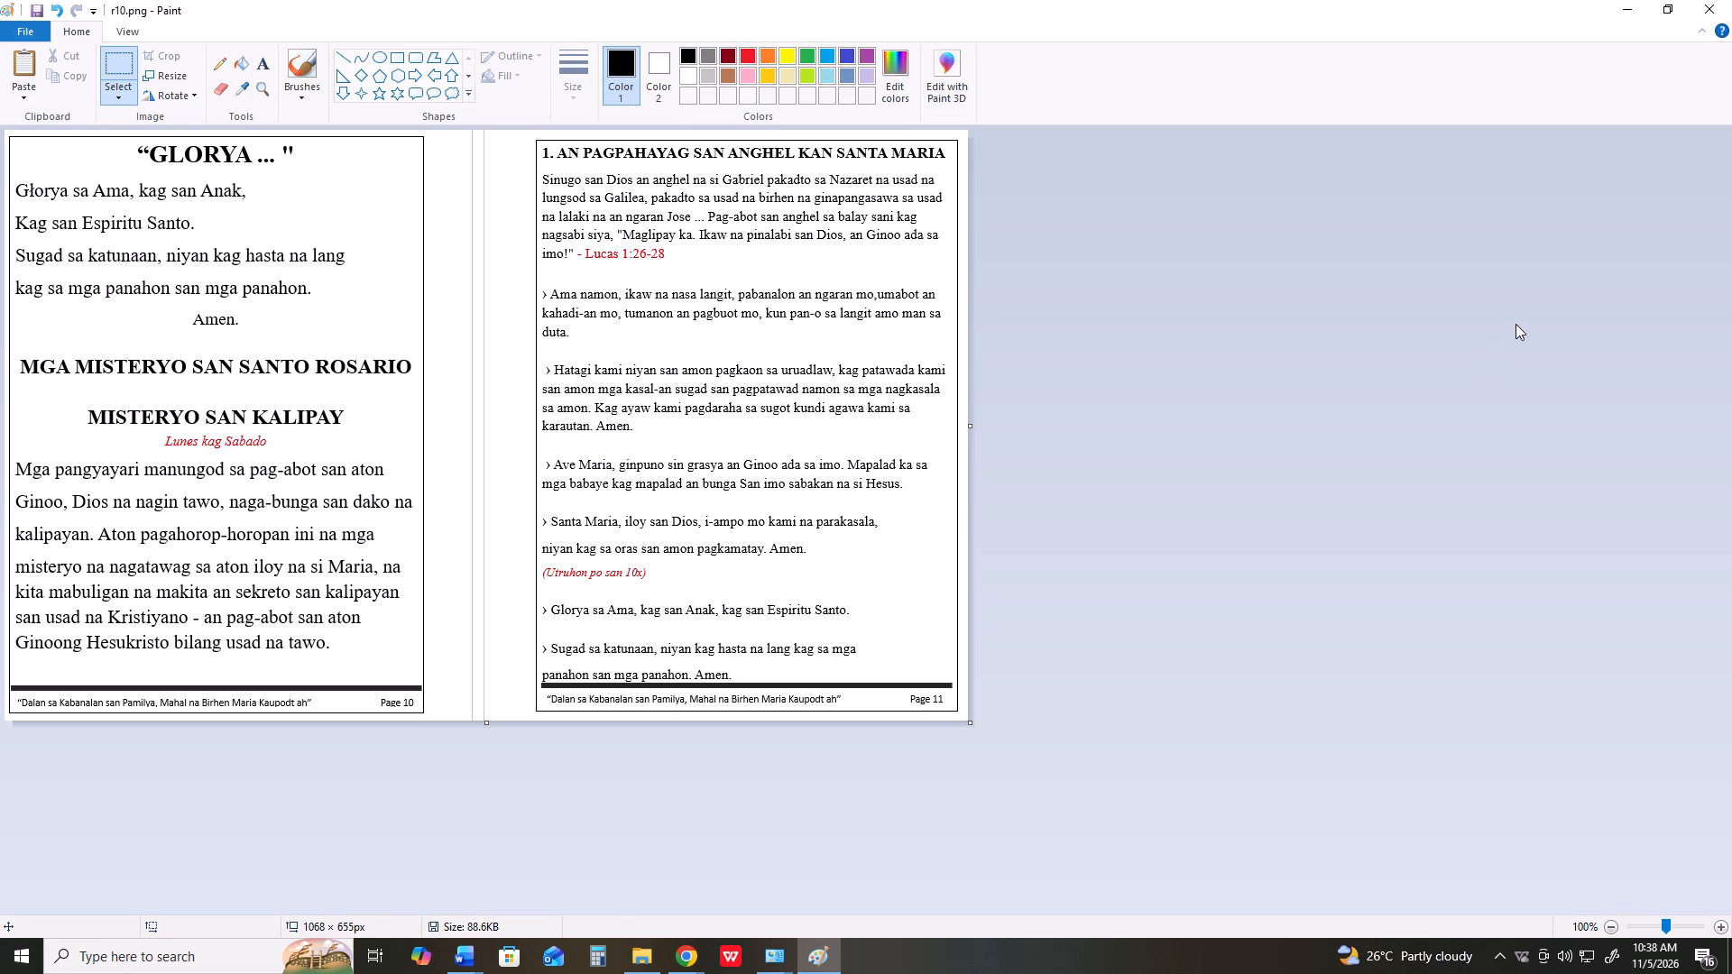
key("alt+Tab")
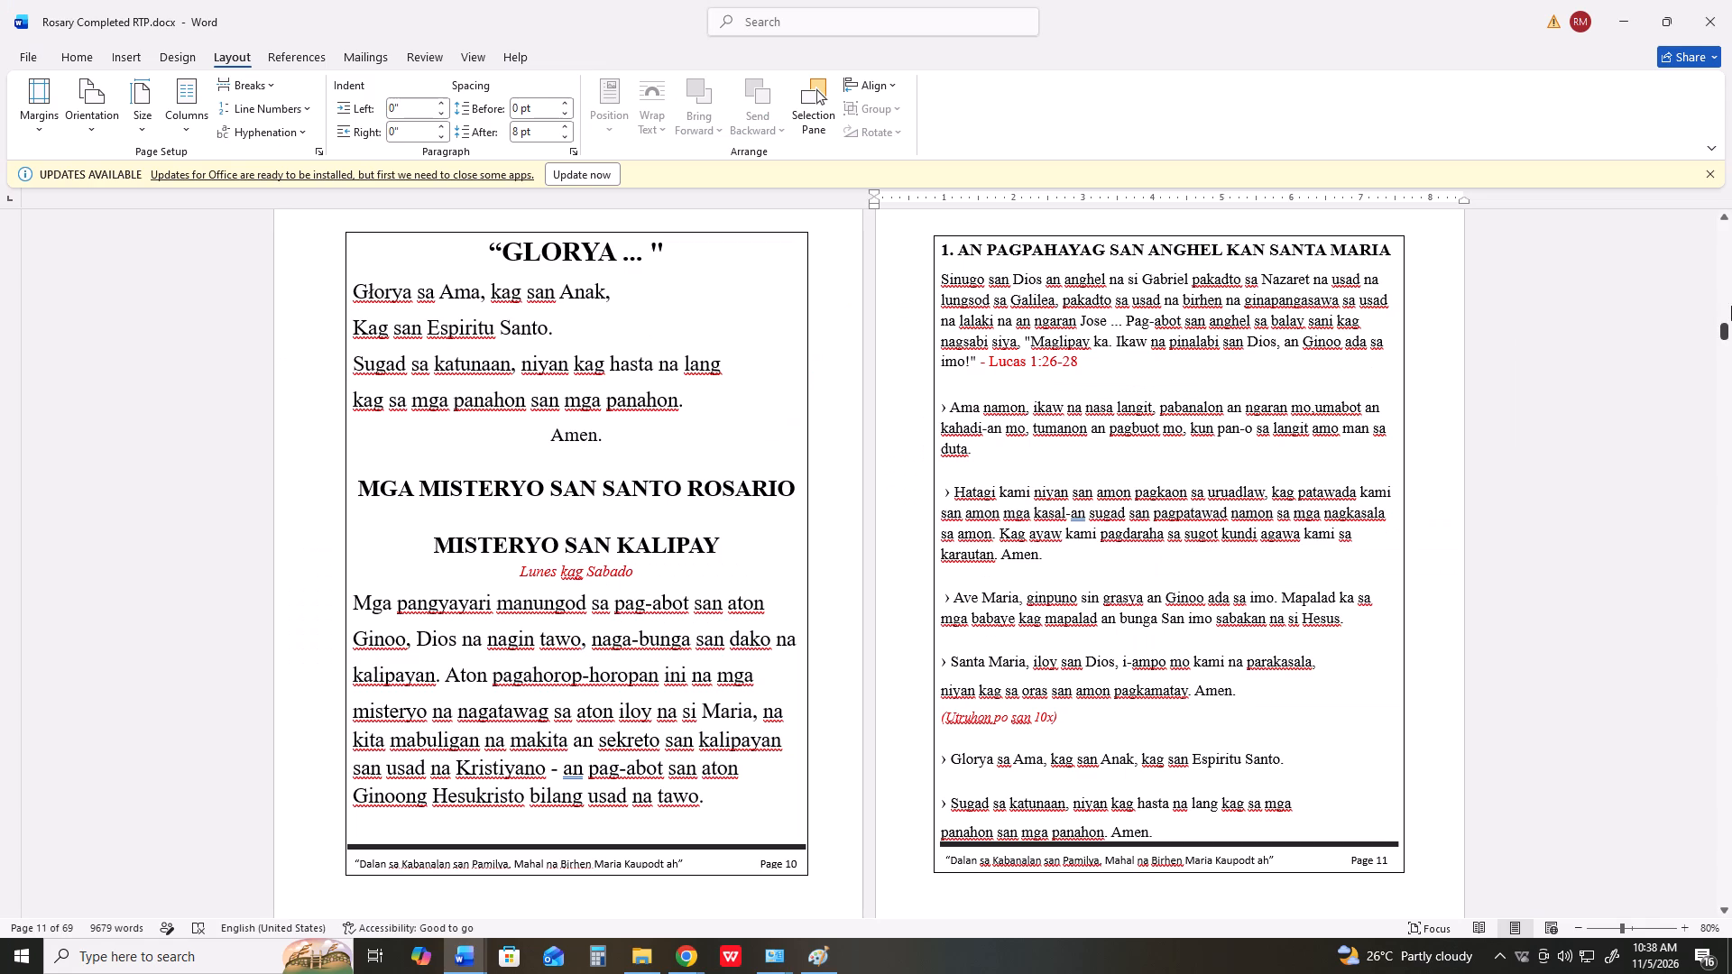
left_click_drag(1722, 335, 1722, 352)
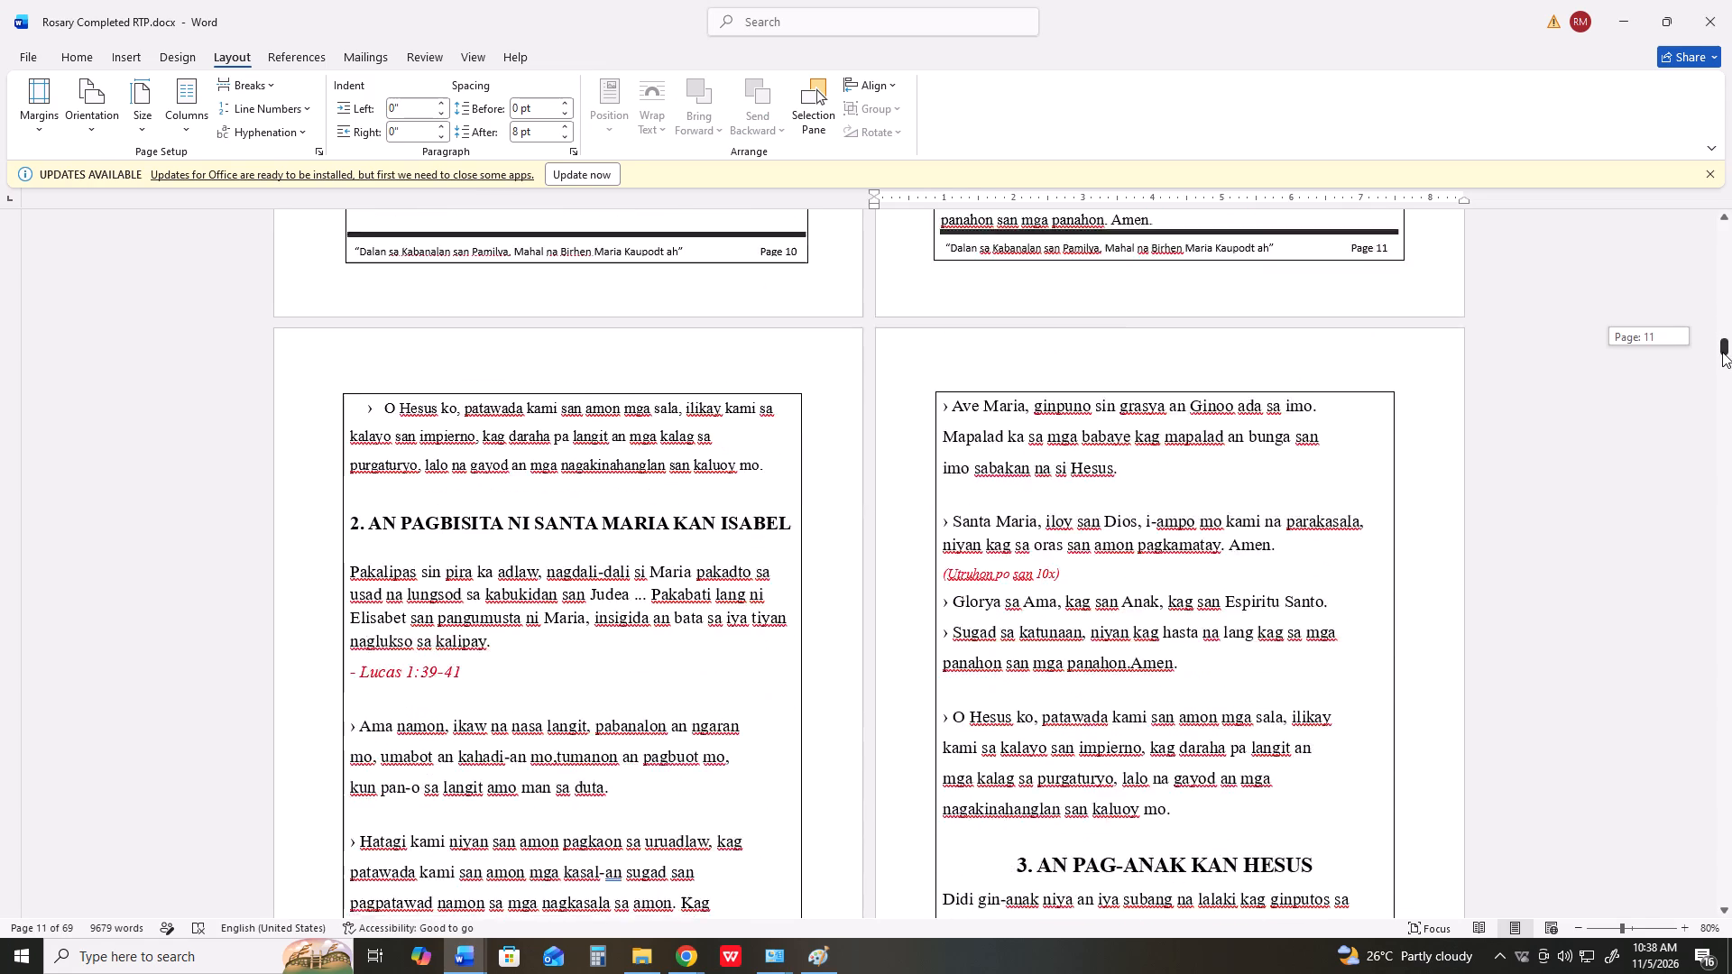
left_click_drag(1722, 352, 1722, 354)
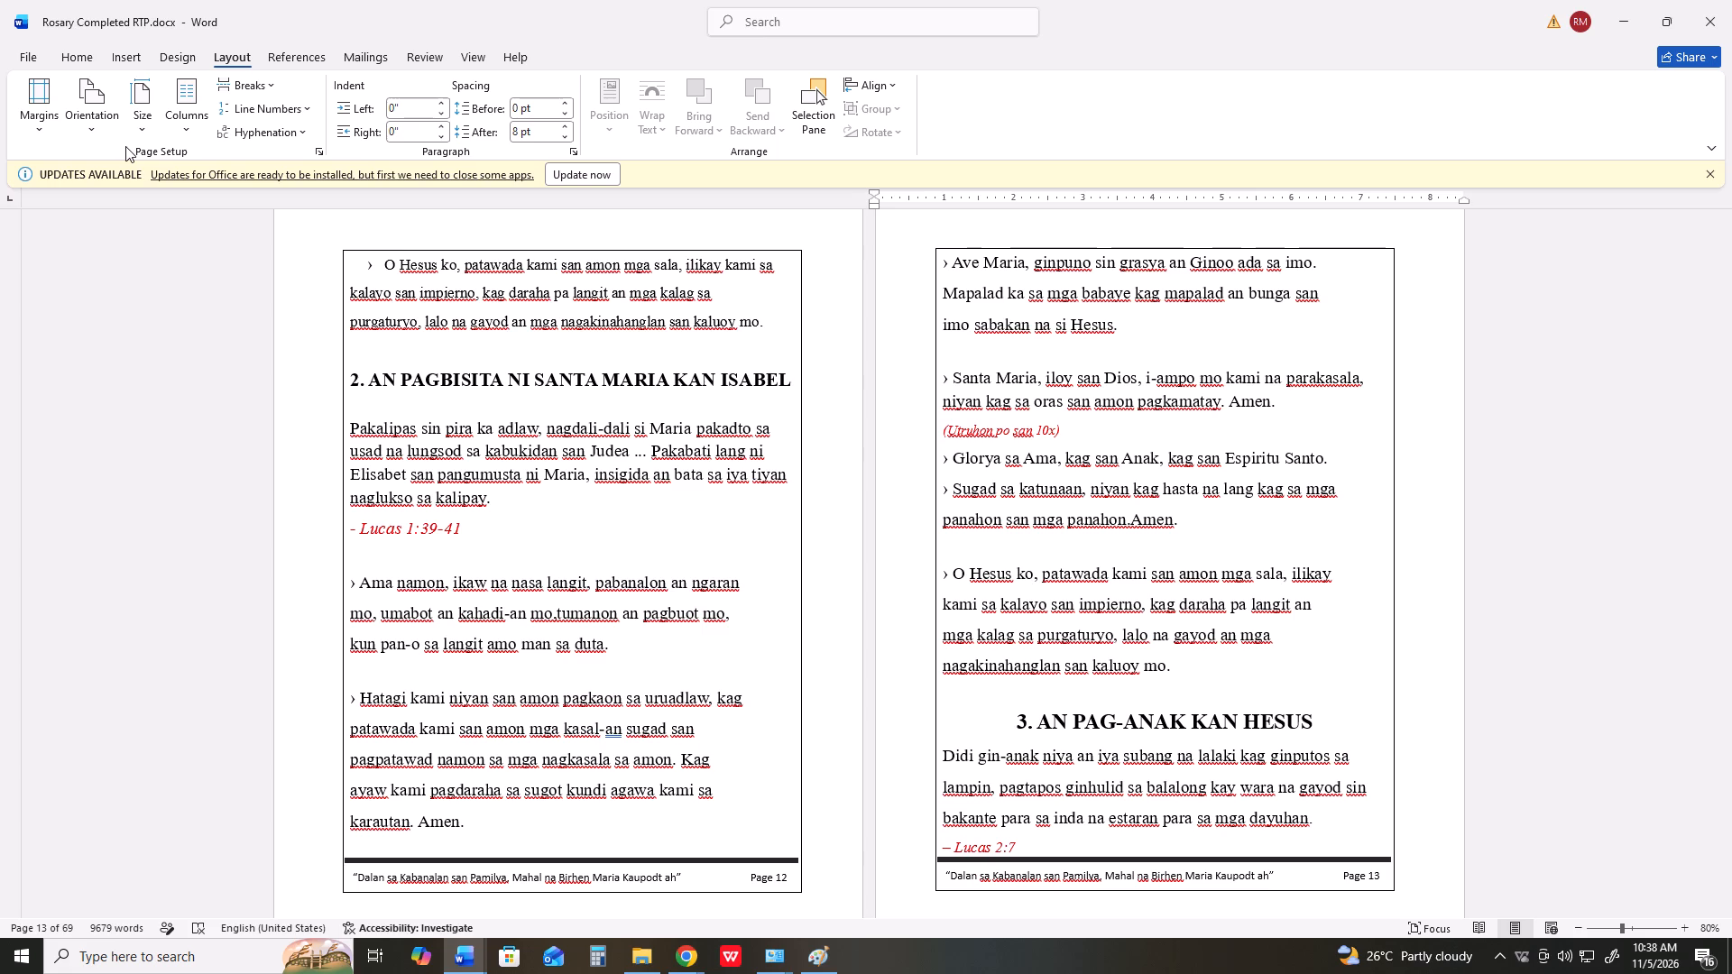
key("ctrl+p")
key("Print")
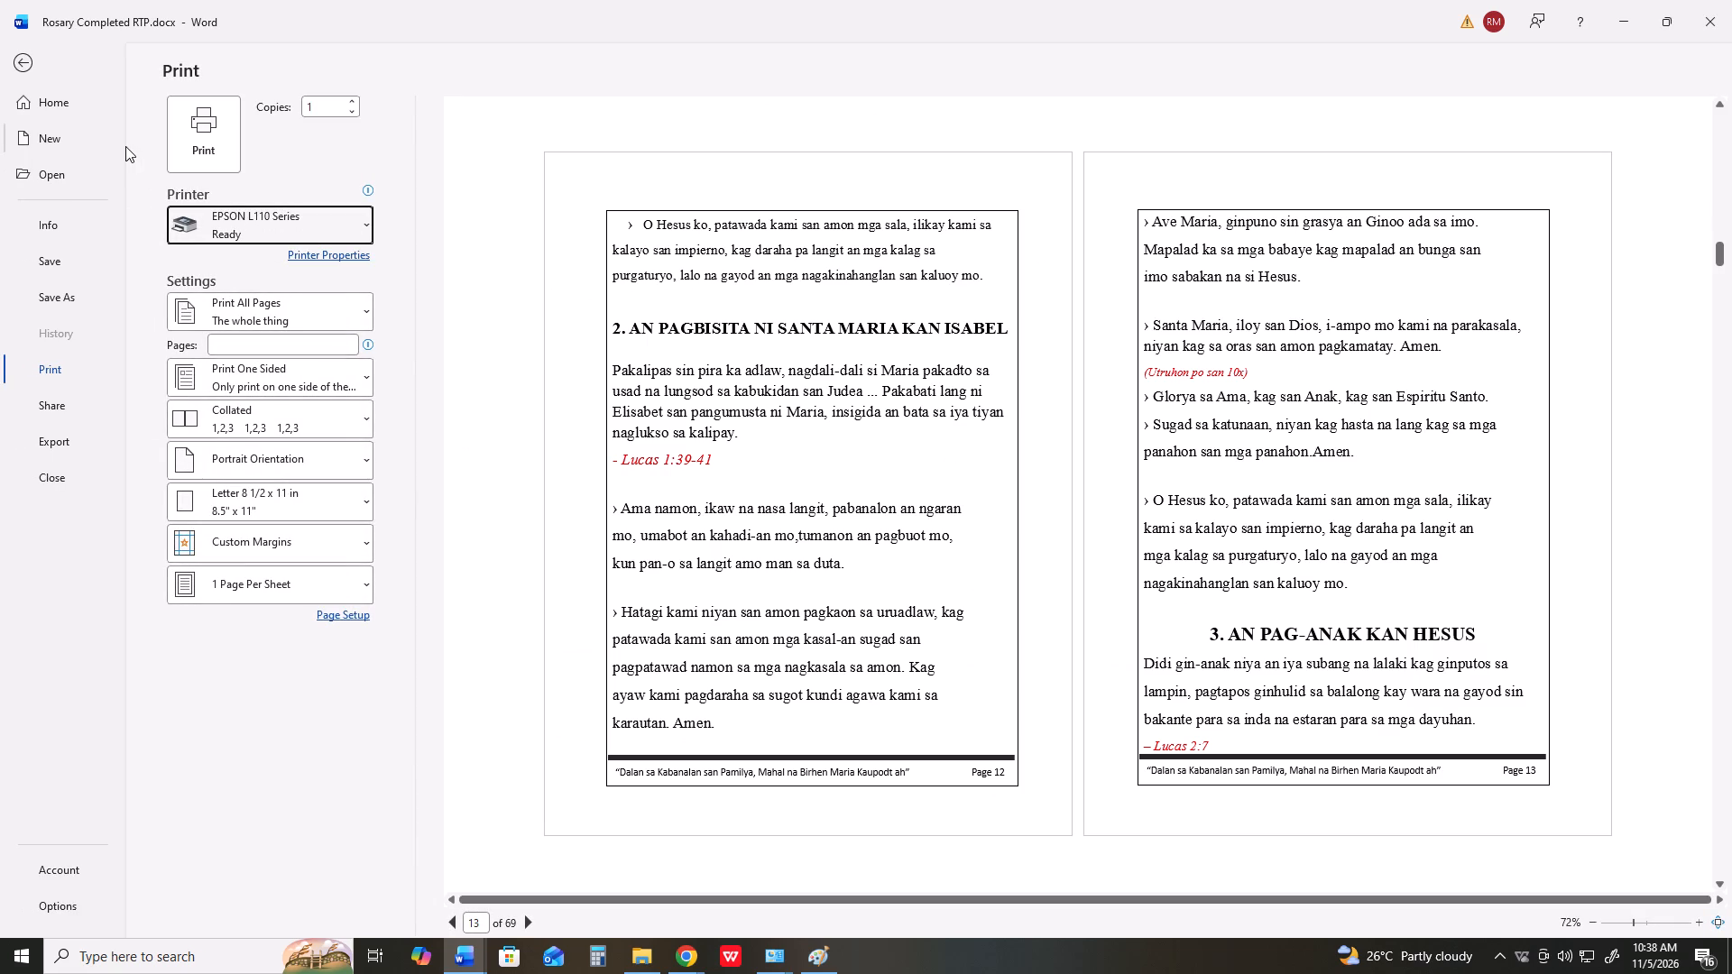
left_click(32, 67)
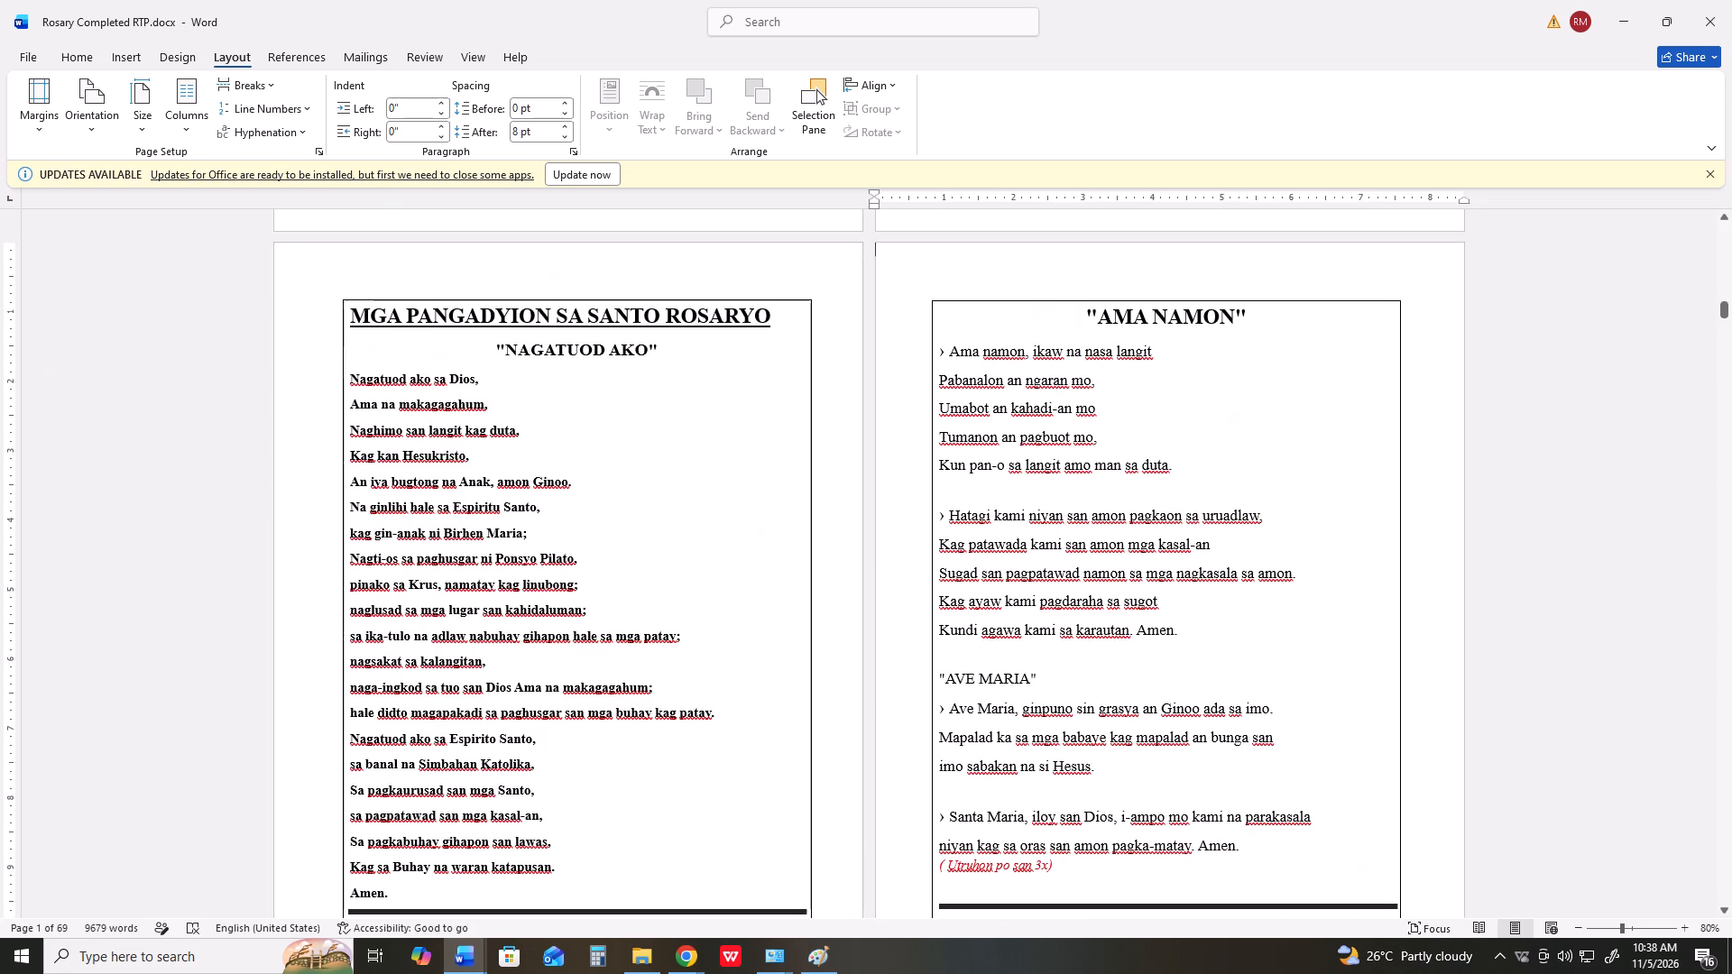
Switch to Paint and paste the screen capture of pages 12 and 13 over the r10.png canvas.
key("alt+Tab")
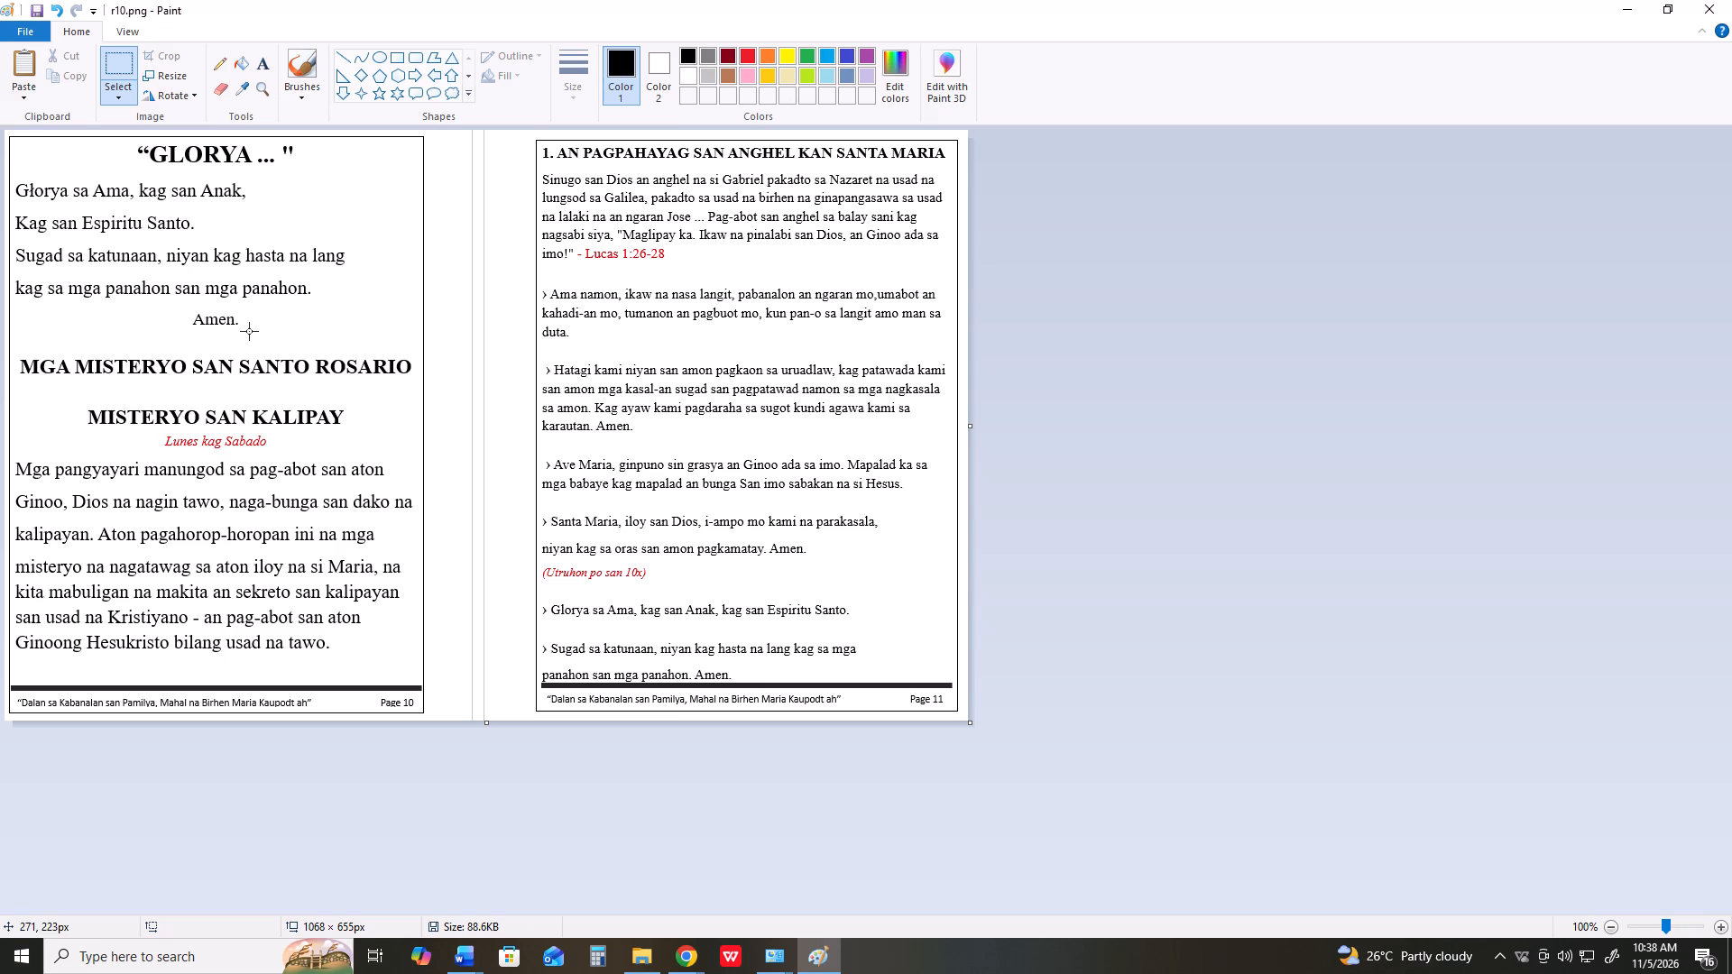
key("ctrl+v")
Select the area around the page 12 and page 13 frames and crop the image to about 1070 × 660 px.
scroll(391, 326, "down", 2)
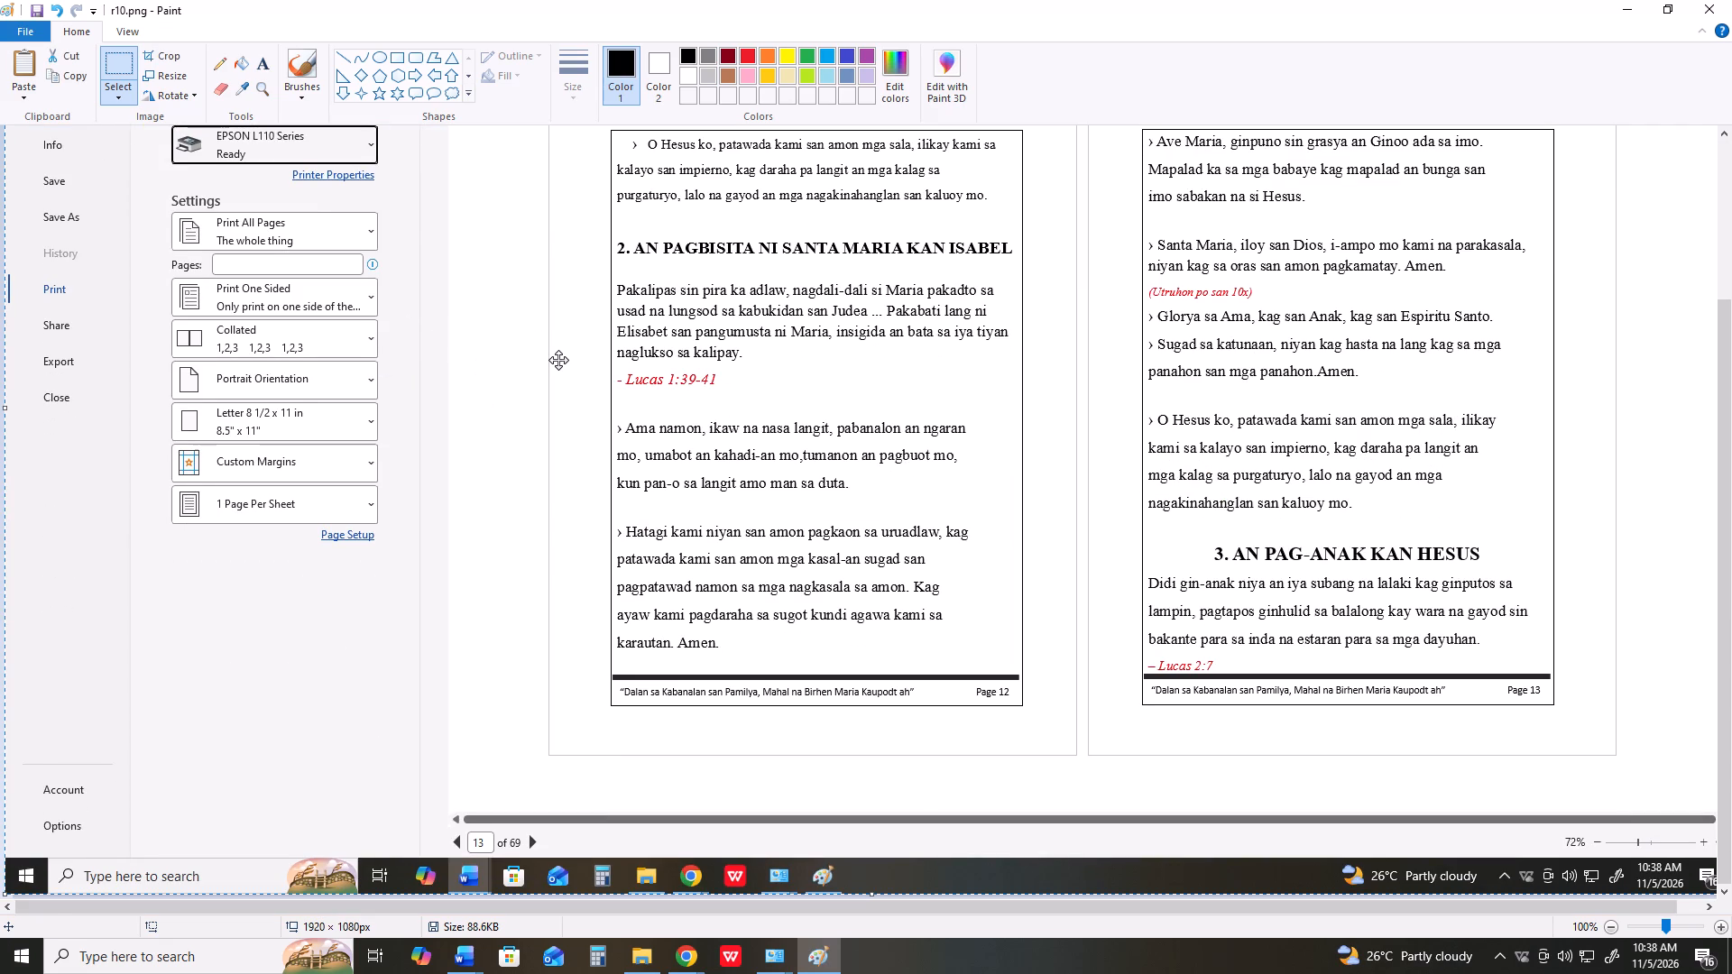
scroll(147, 289, "up", 1)
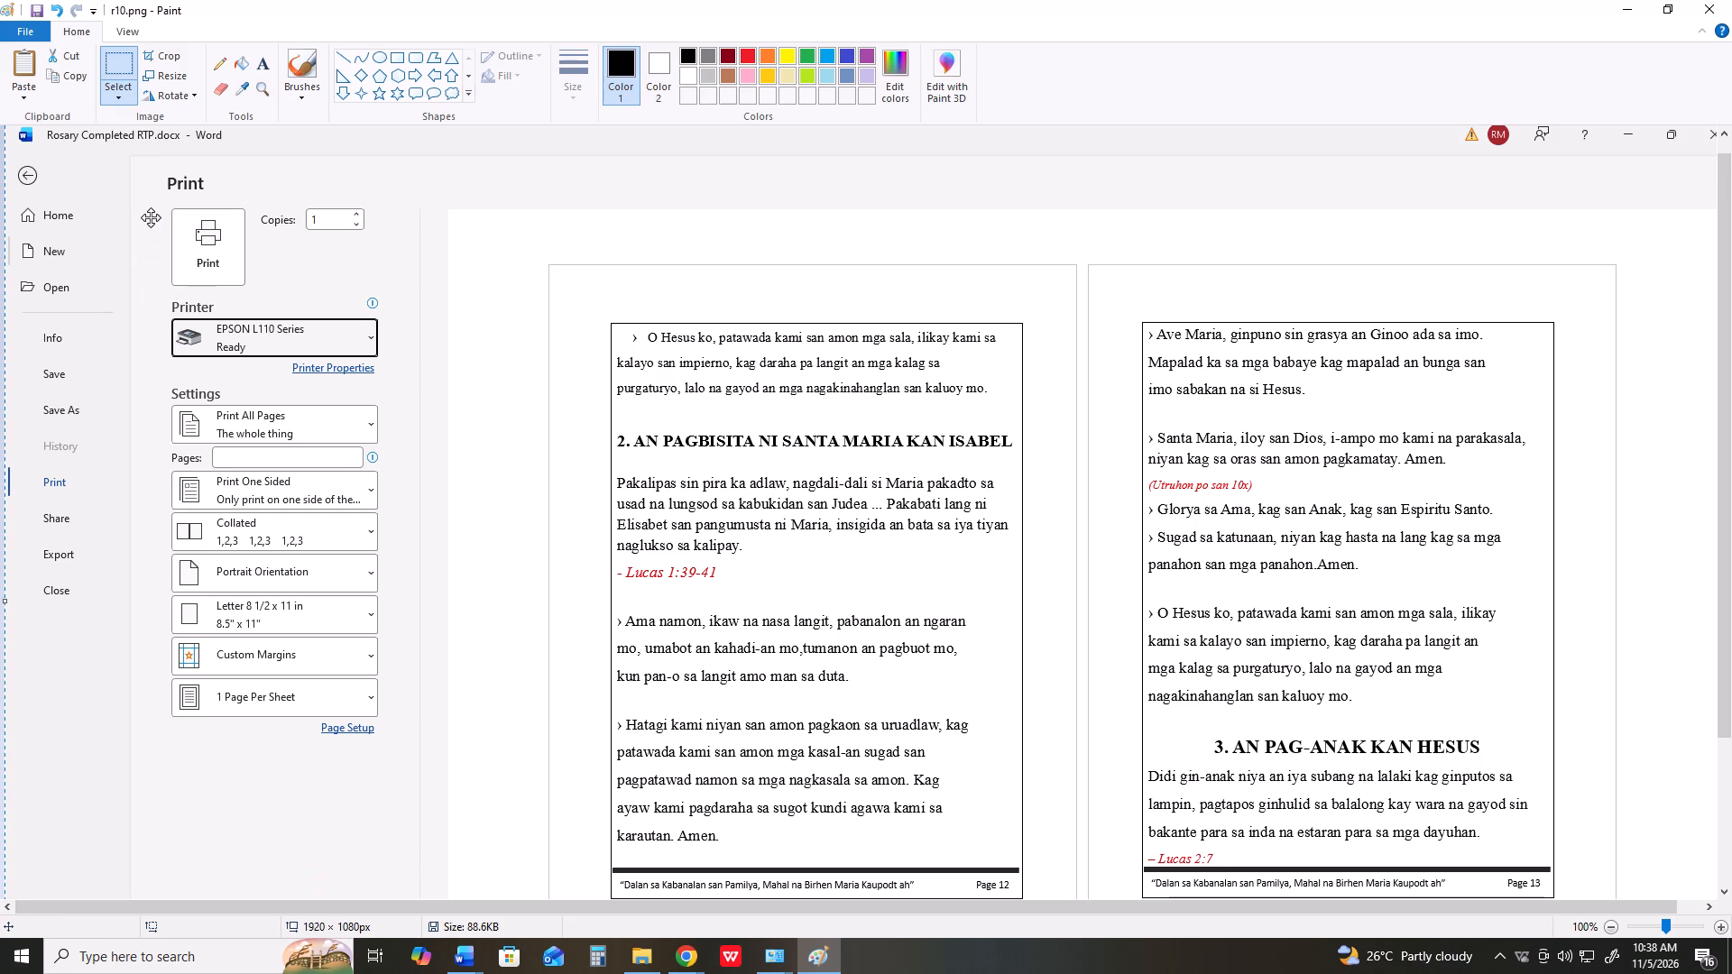
scroll(234, 237, "down", 1)
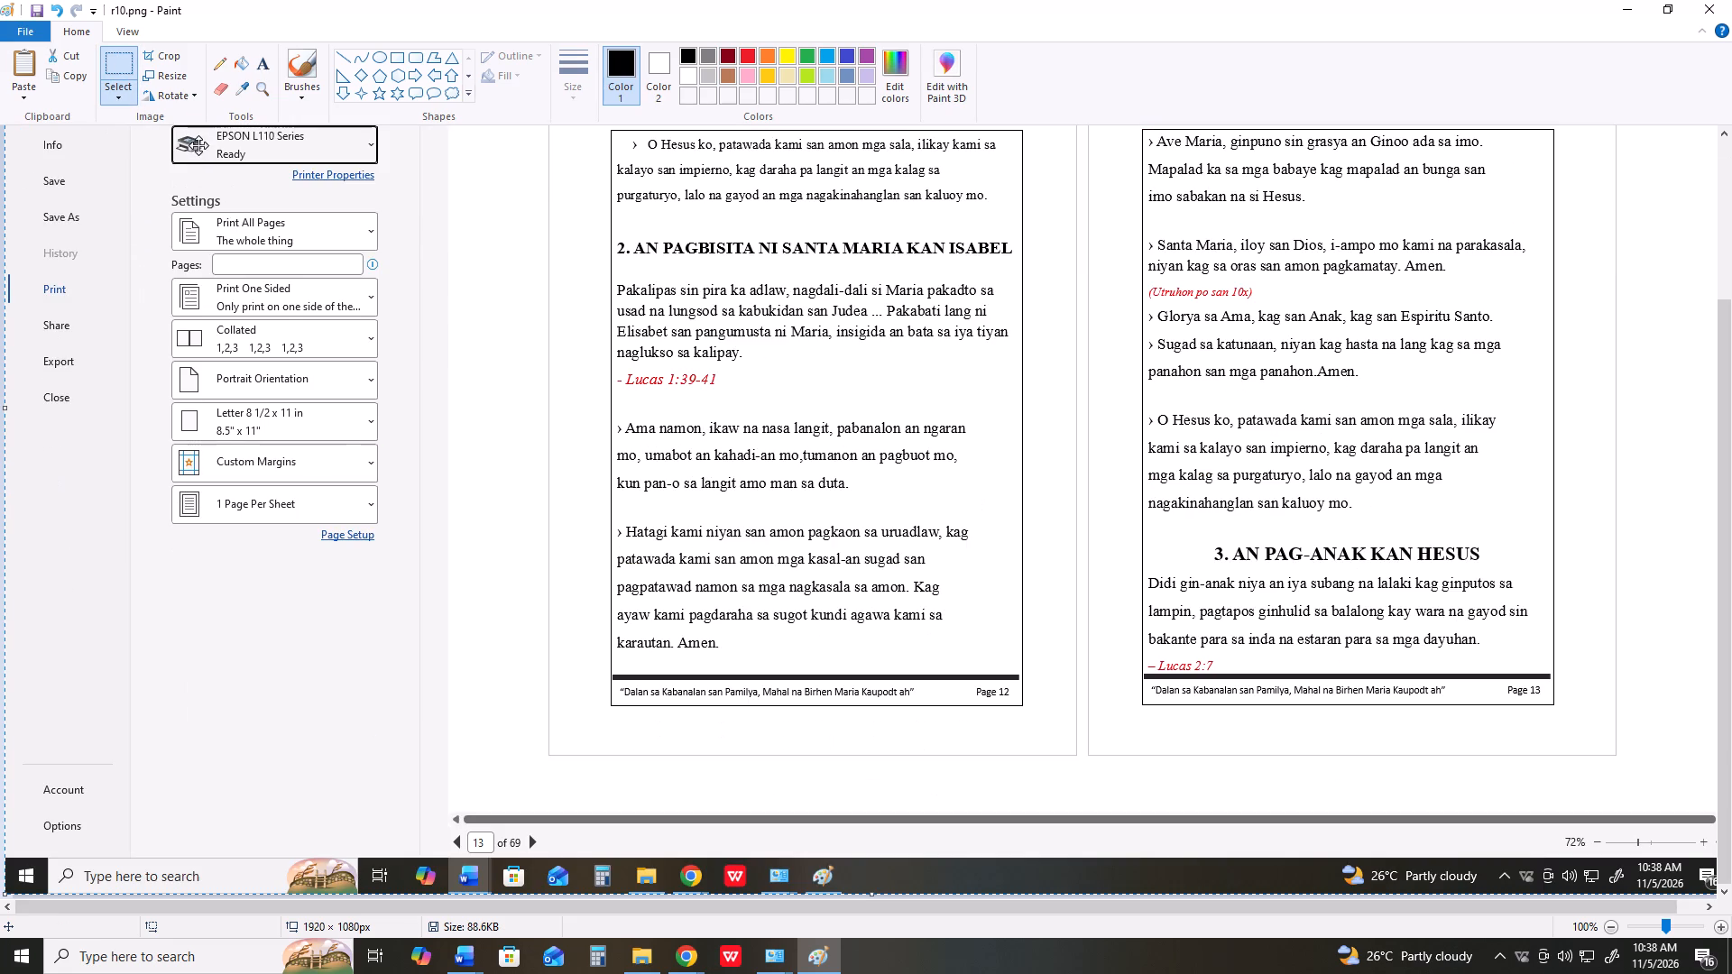
left_click_drag(1722, 446, 1721, 432)
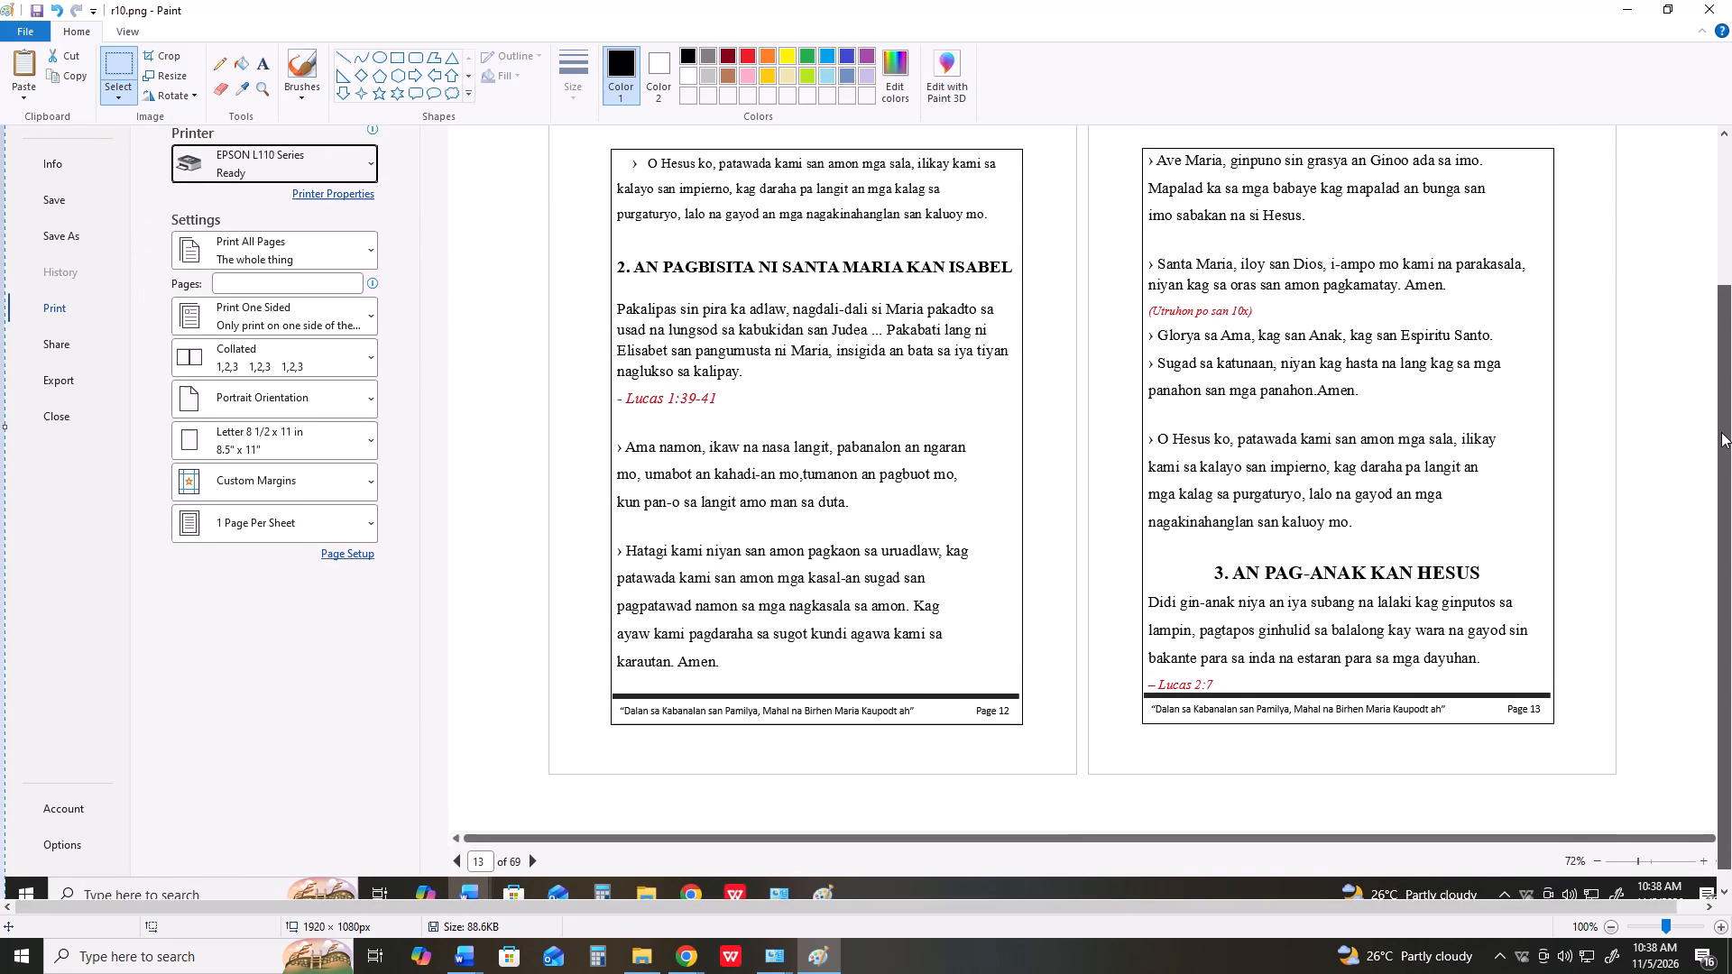
left_click_drag(1721, 432, 1722, 430)
left_click(122, 76)
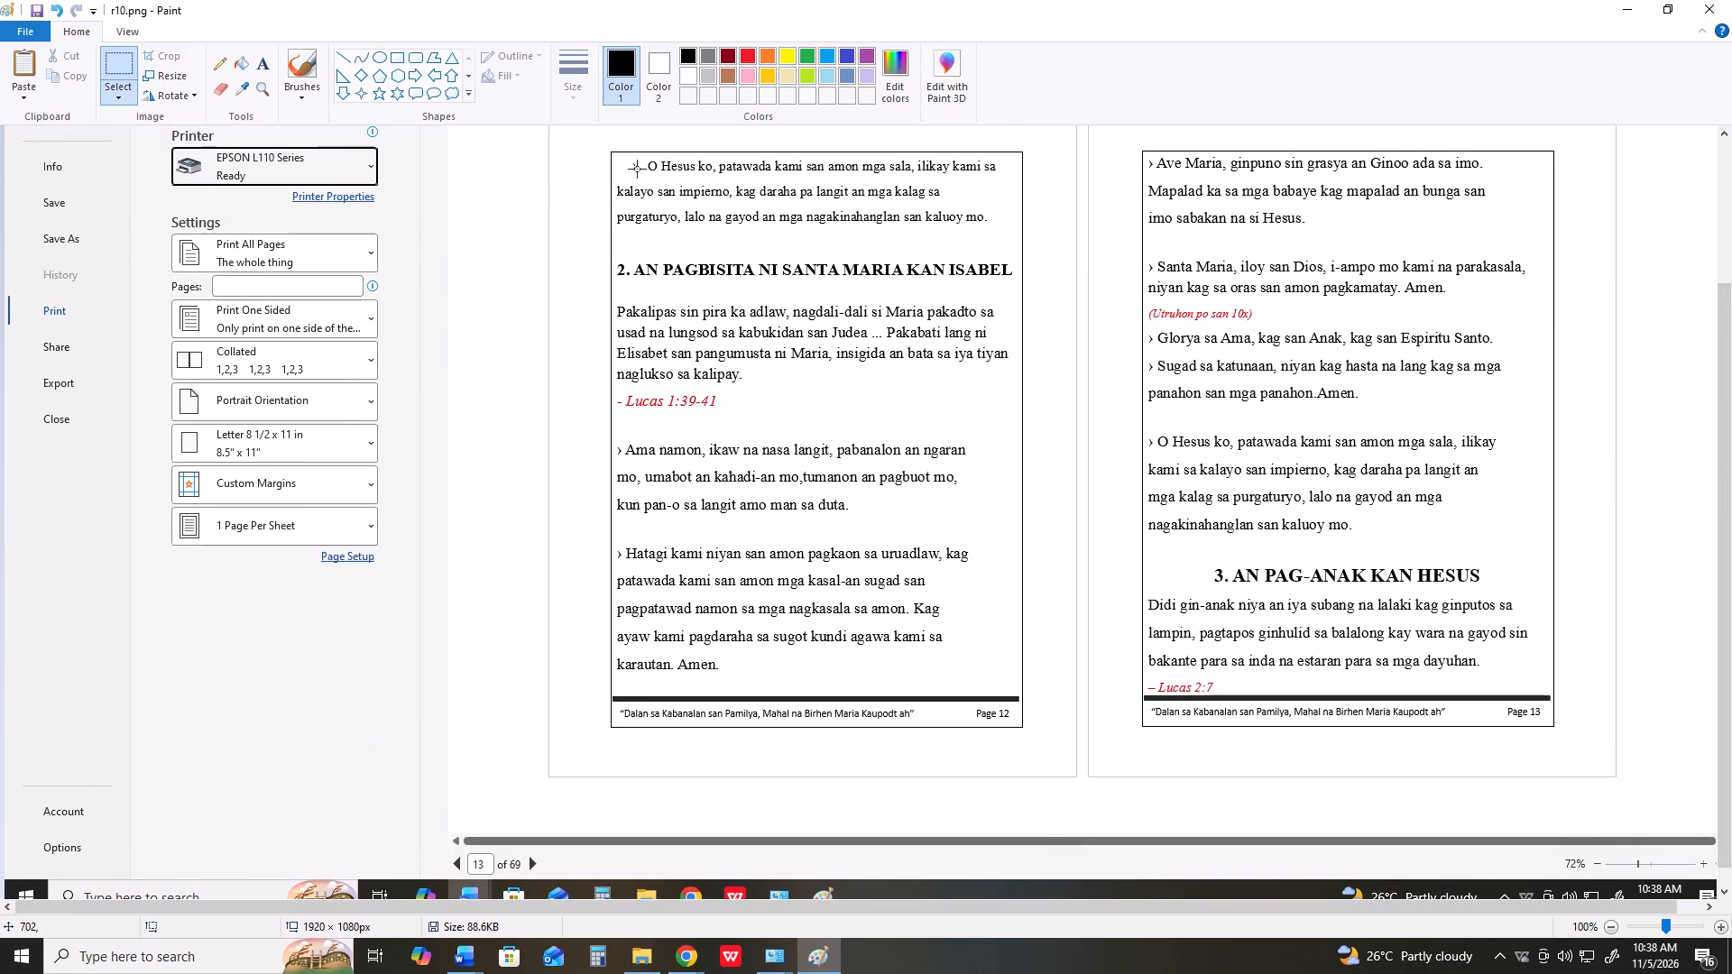
left_click_drag(600, 141, 1174, 513)
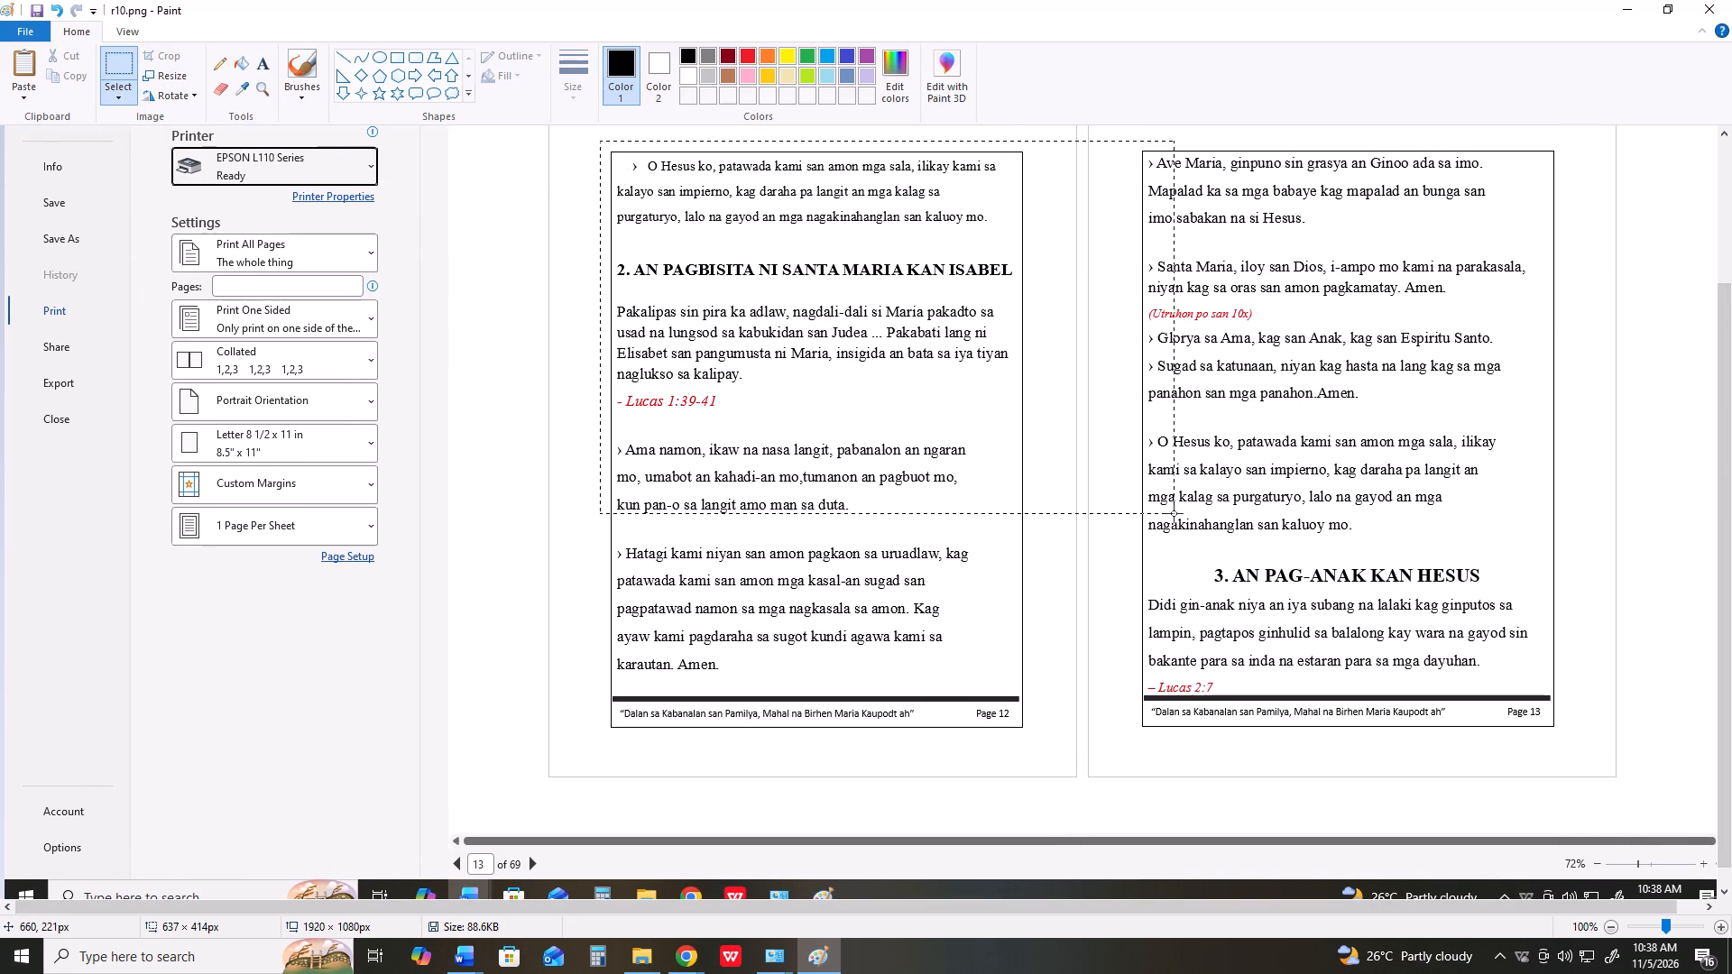
left_click_drag(1174, 513, 1564, 735)
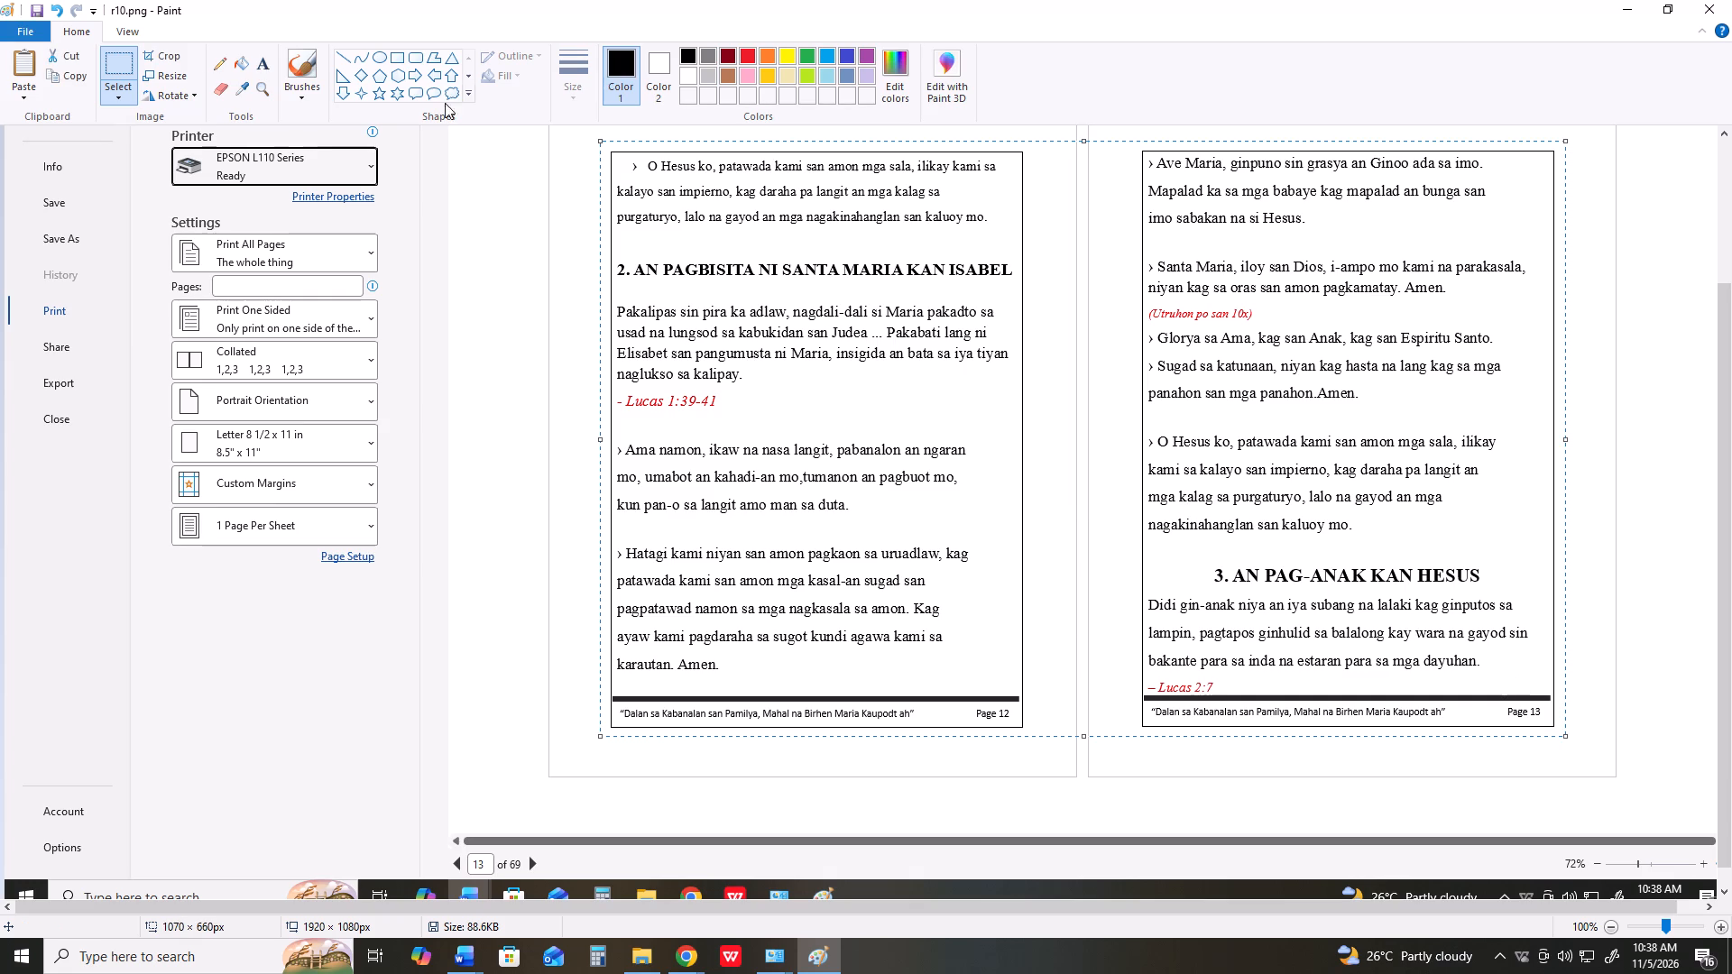
left_click(156, 55)
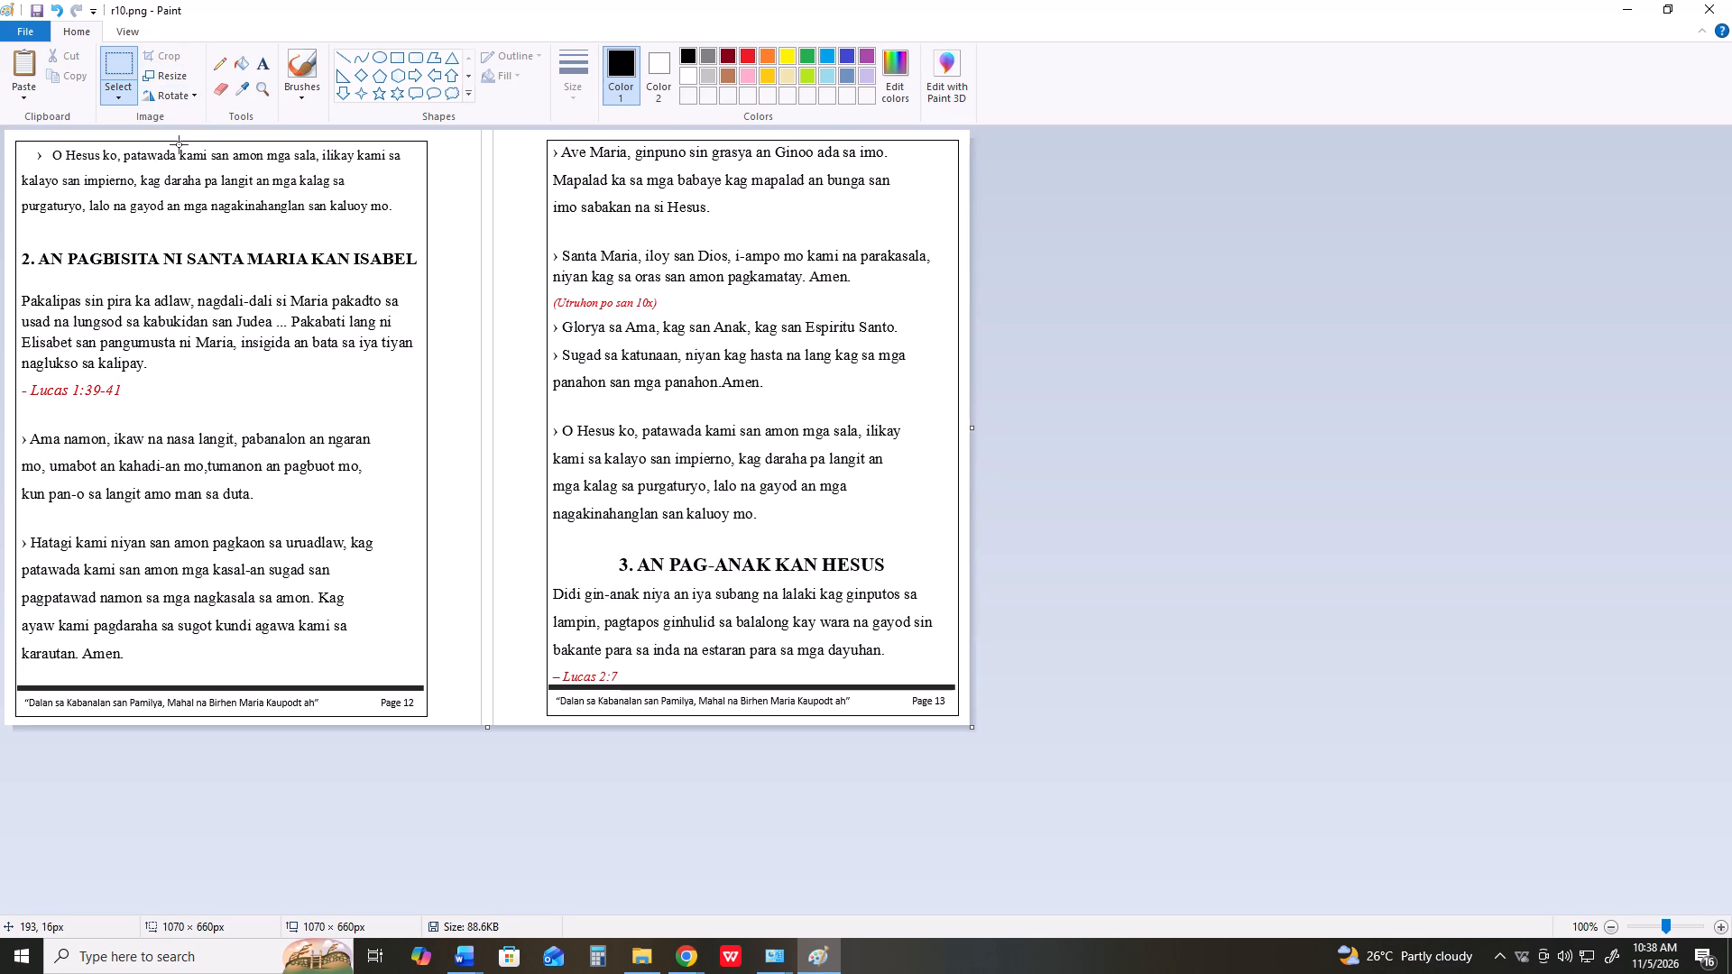
Save the cropped image of pages 12 and 13 in Downloads as the PNG file r12.png.
left_click(8, 27)
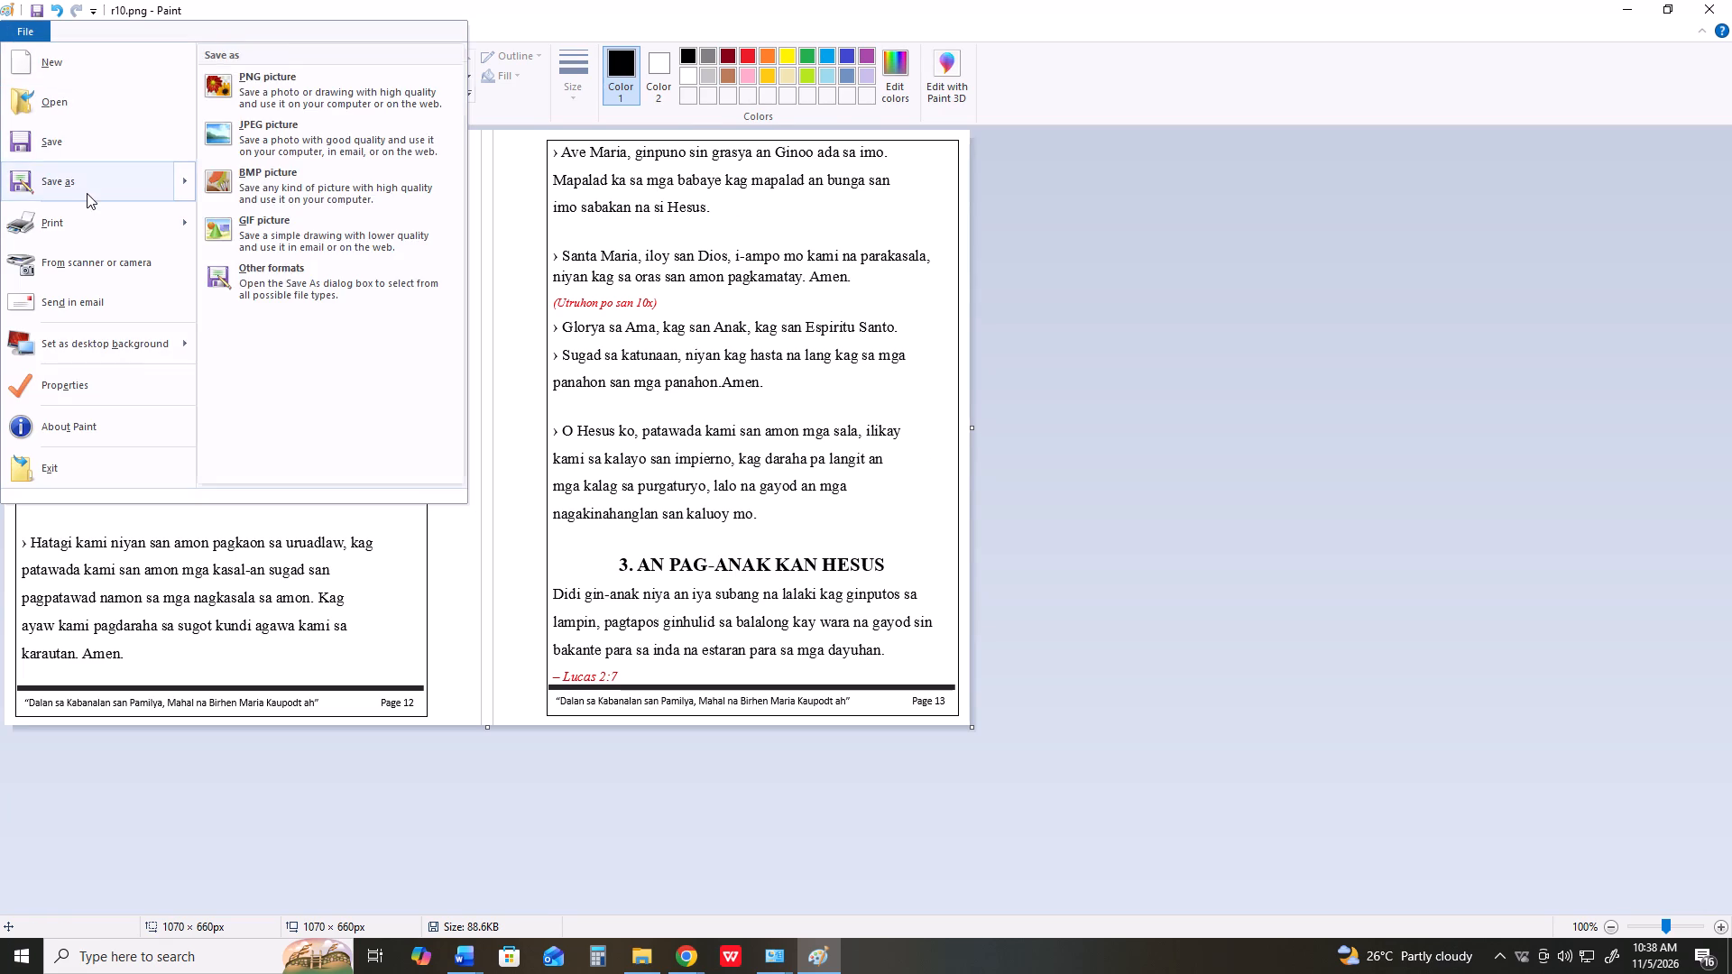
left_click(89, 187)
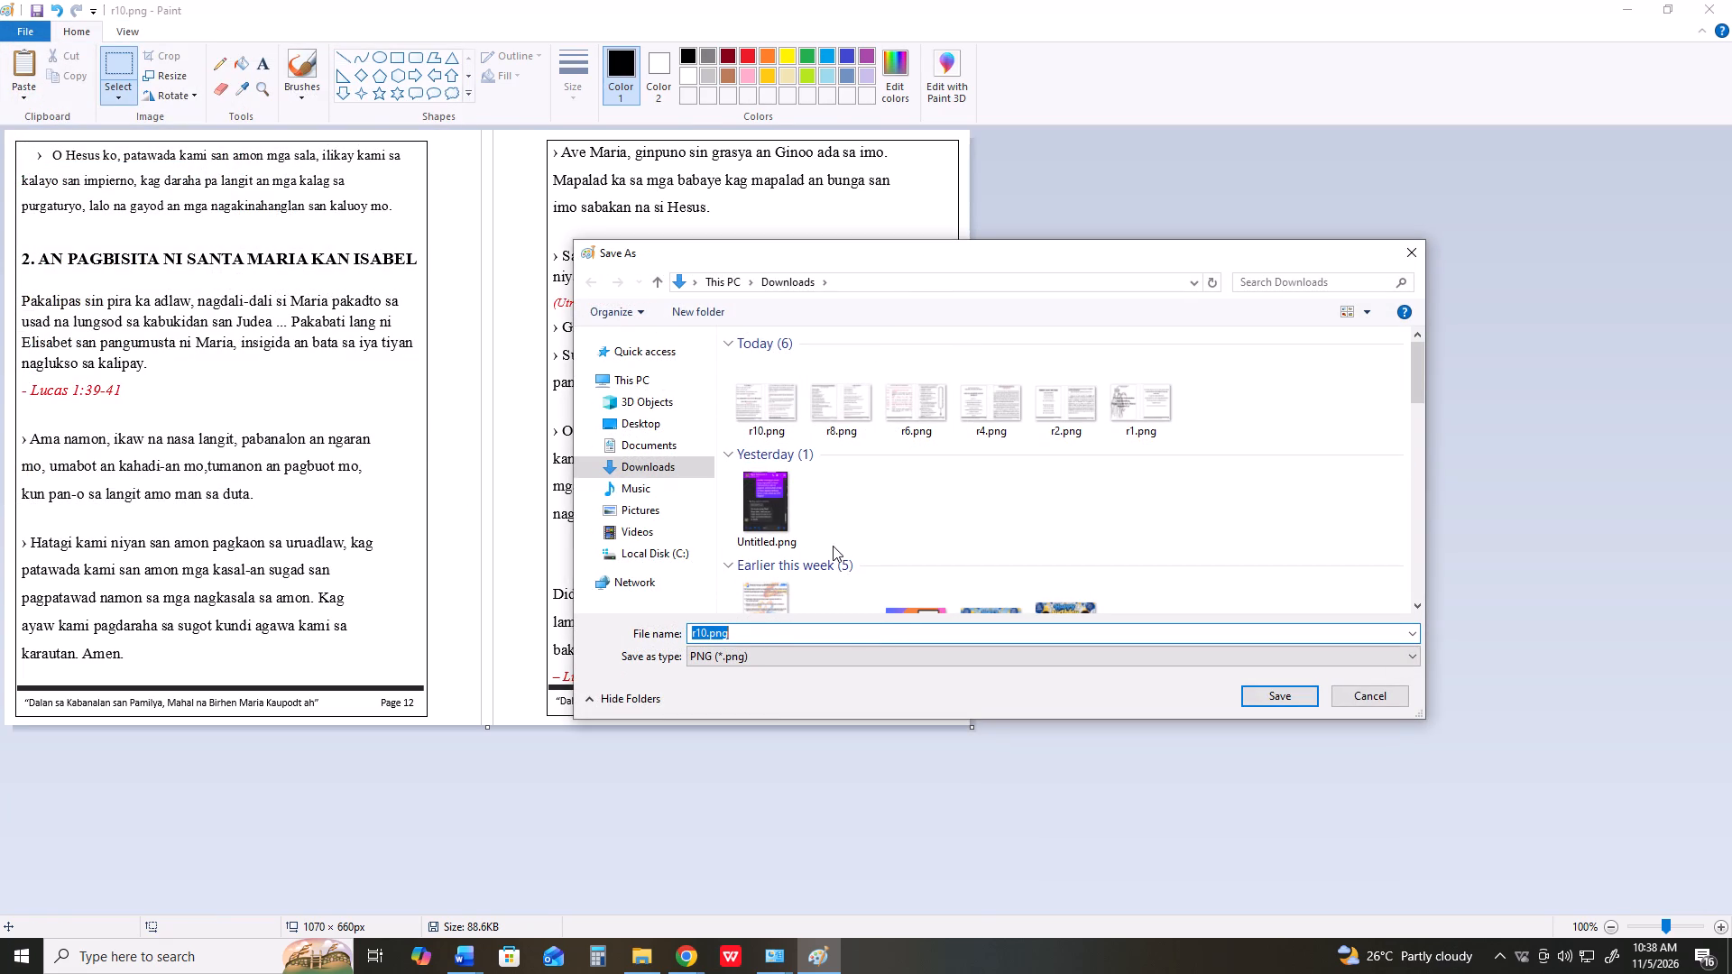
key("r")
type("12")
key("Return")
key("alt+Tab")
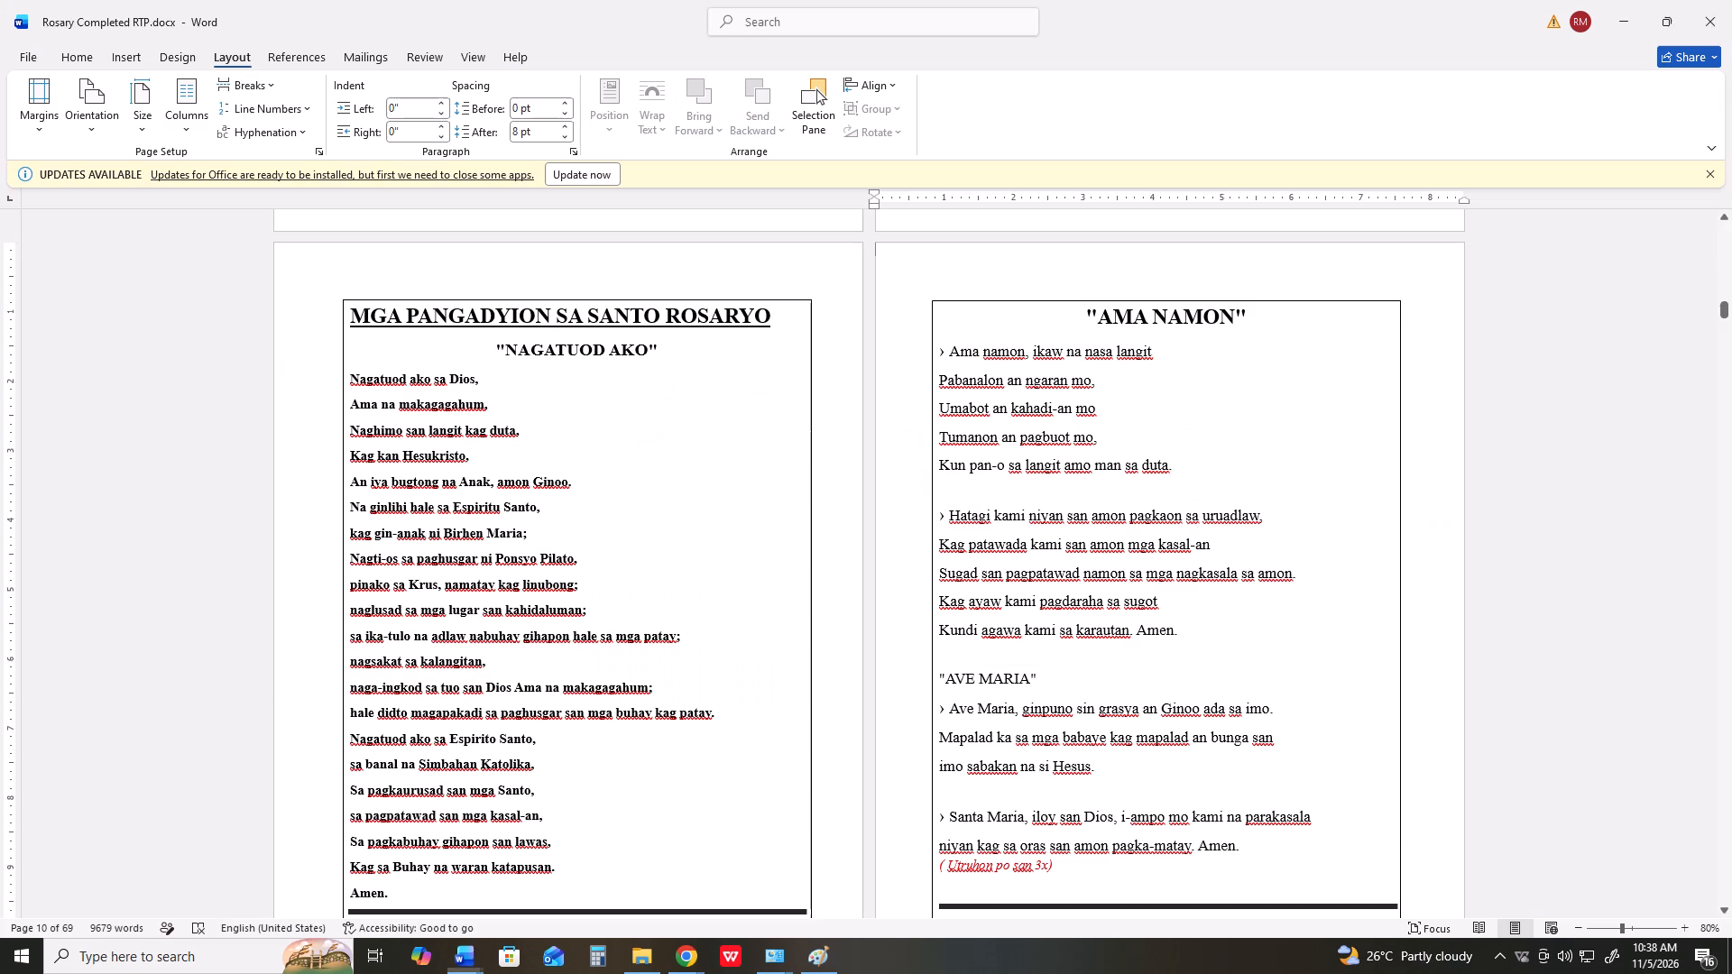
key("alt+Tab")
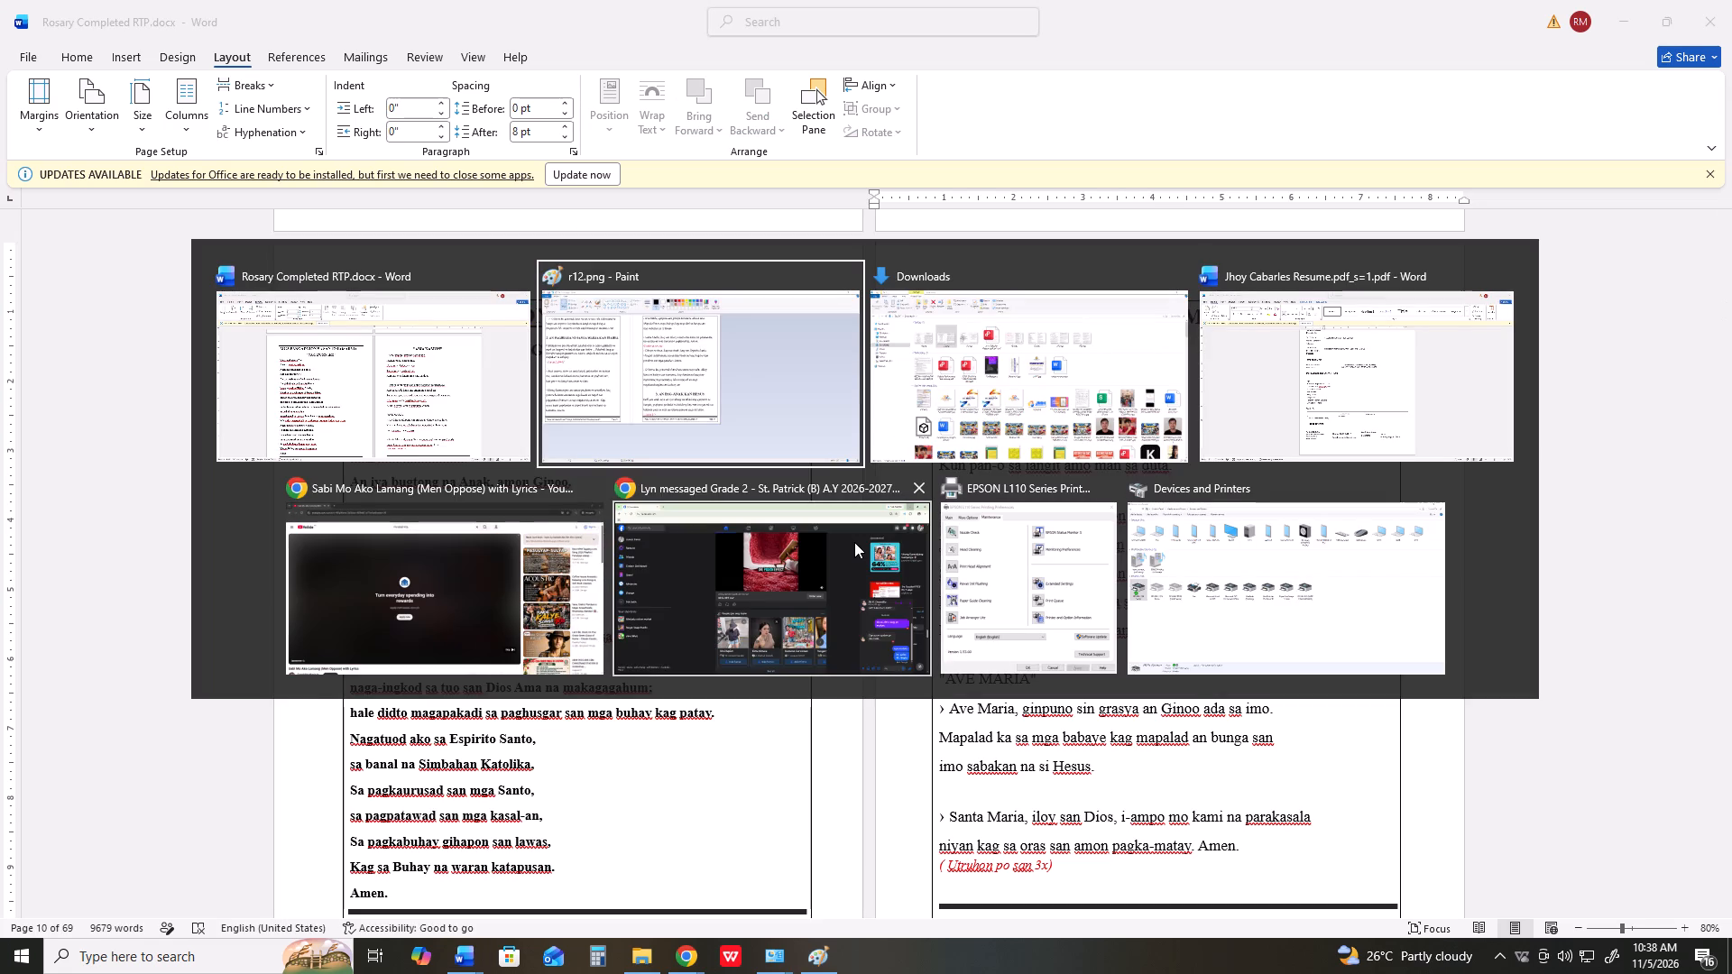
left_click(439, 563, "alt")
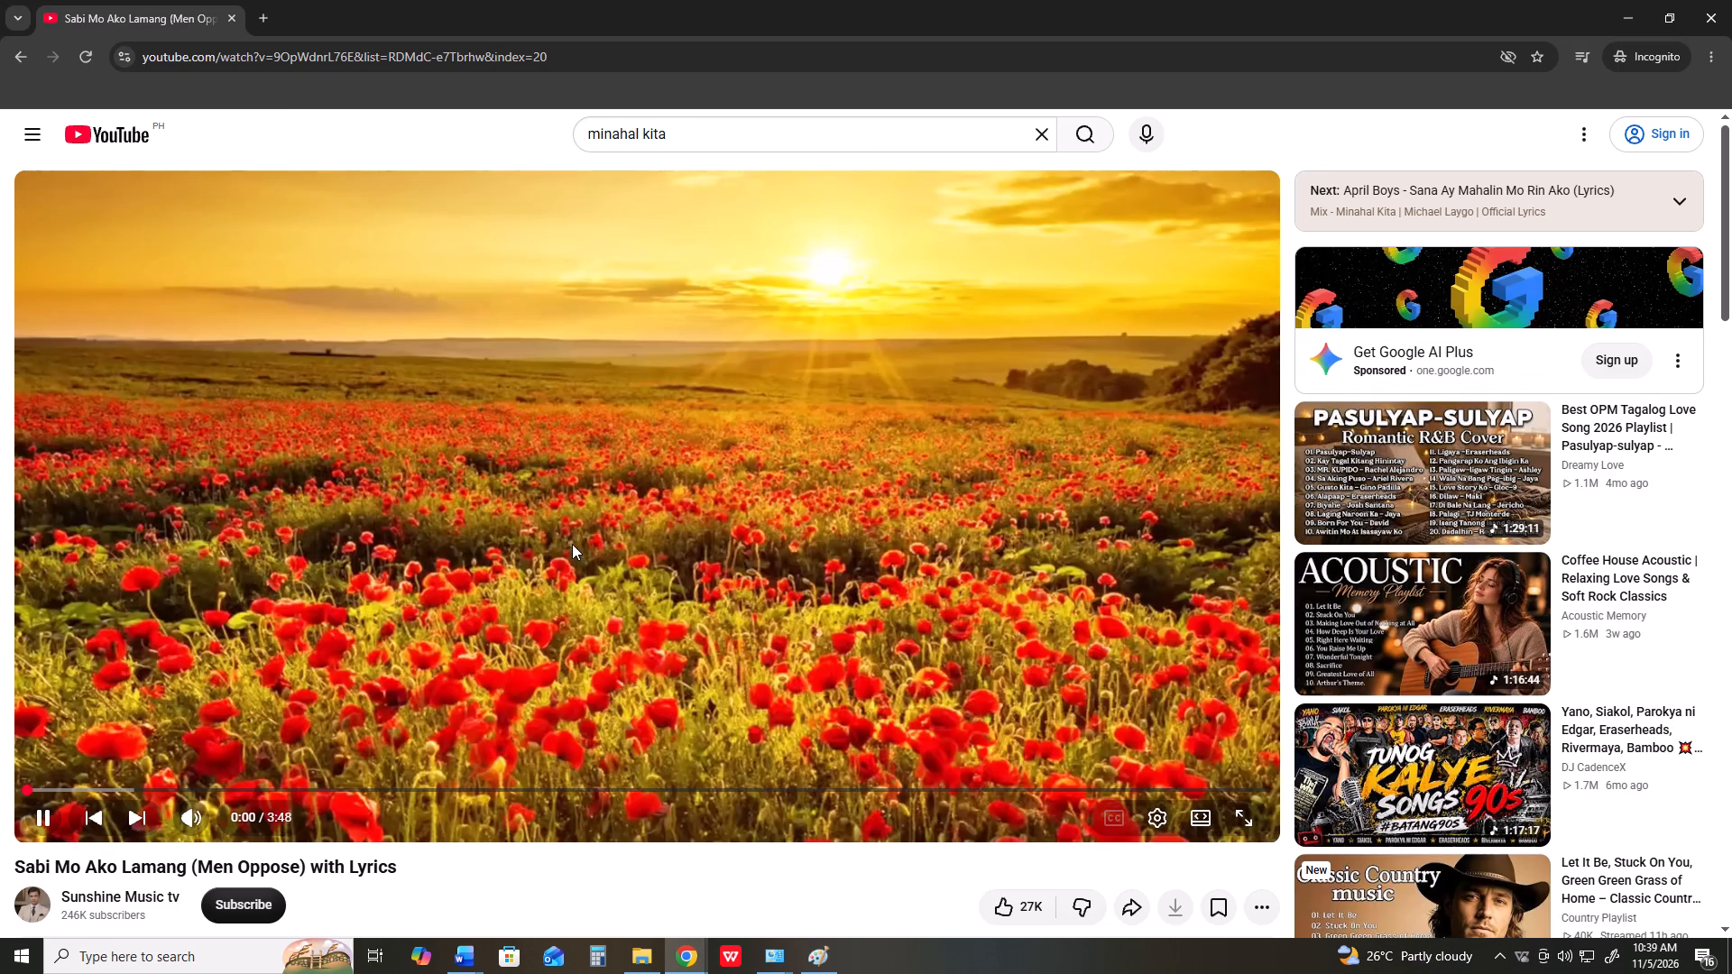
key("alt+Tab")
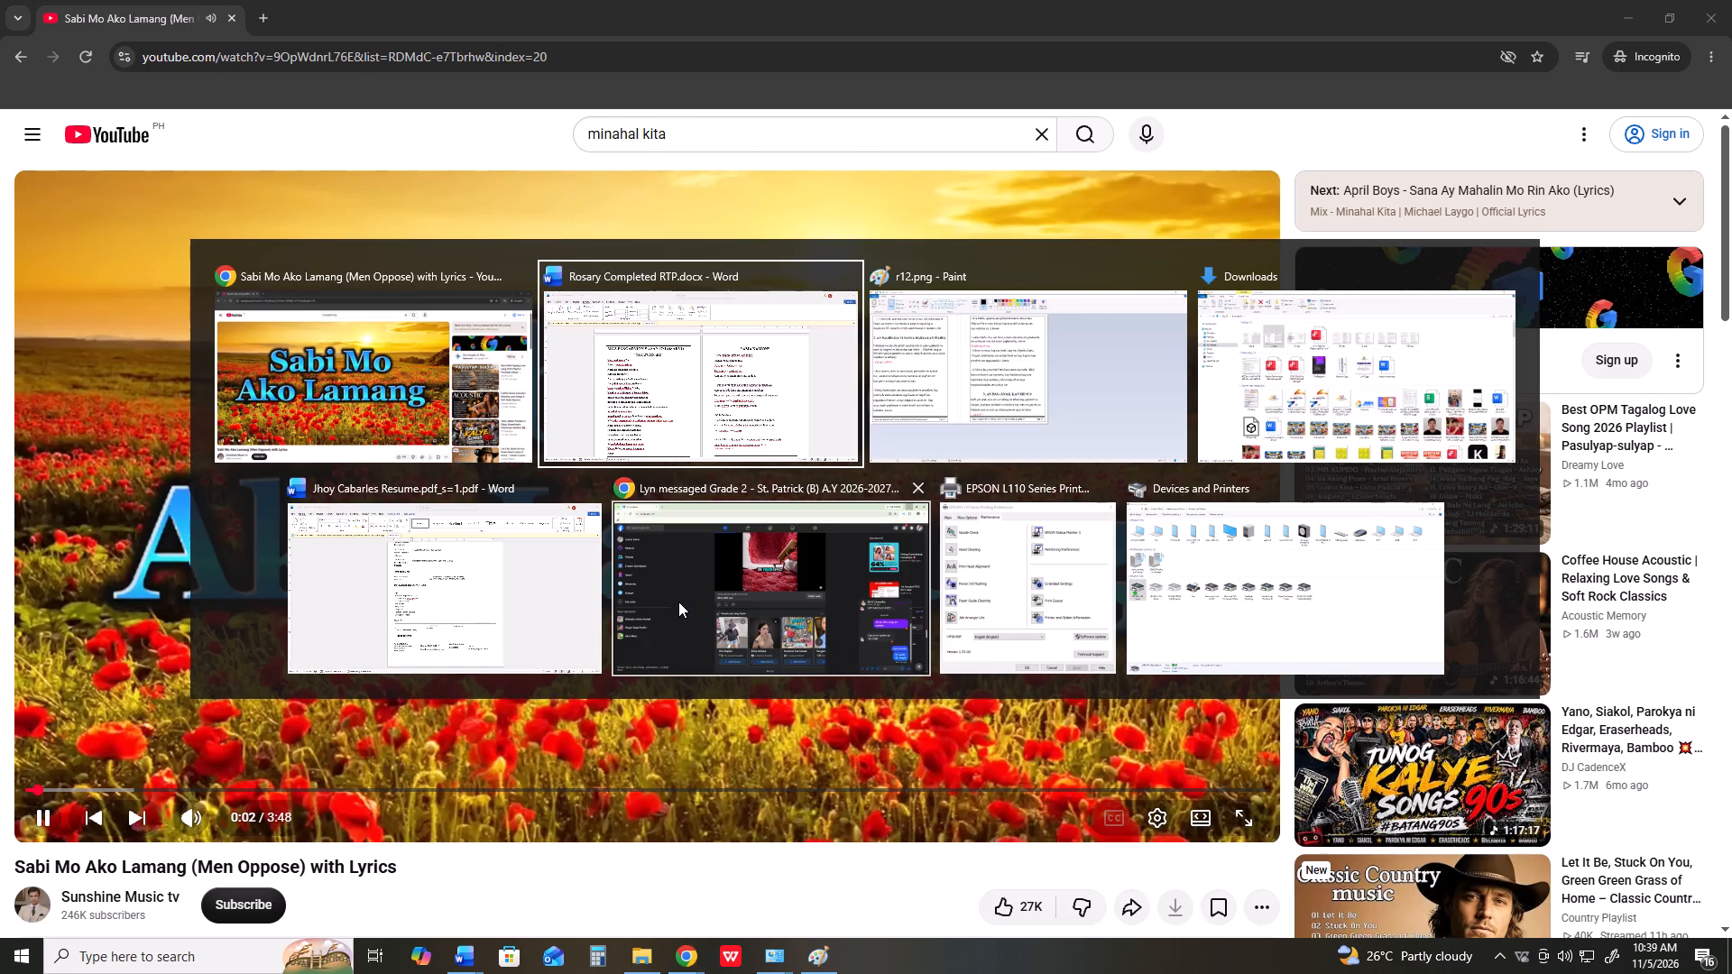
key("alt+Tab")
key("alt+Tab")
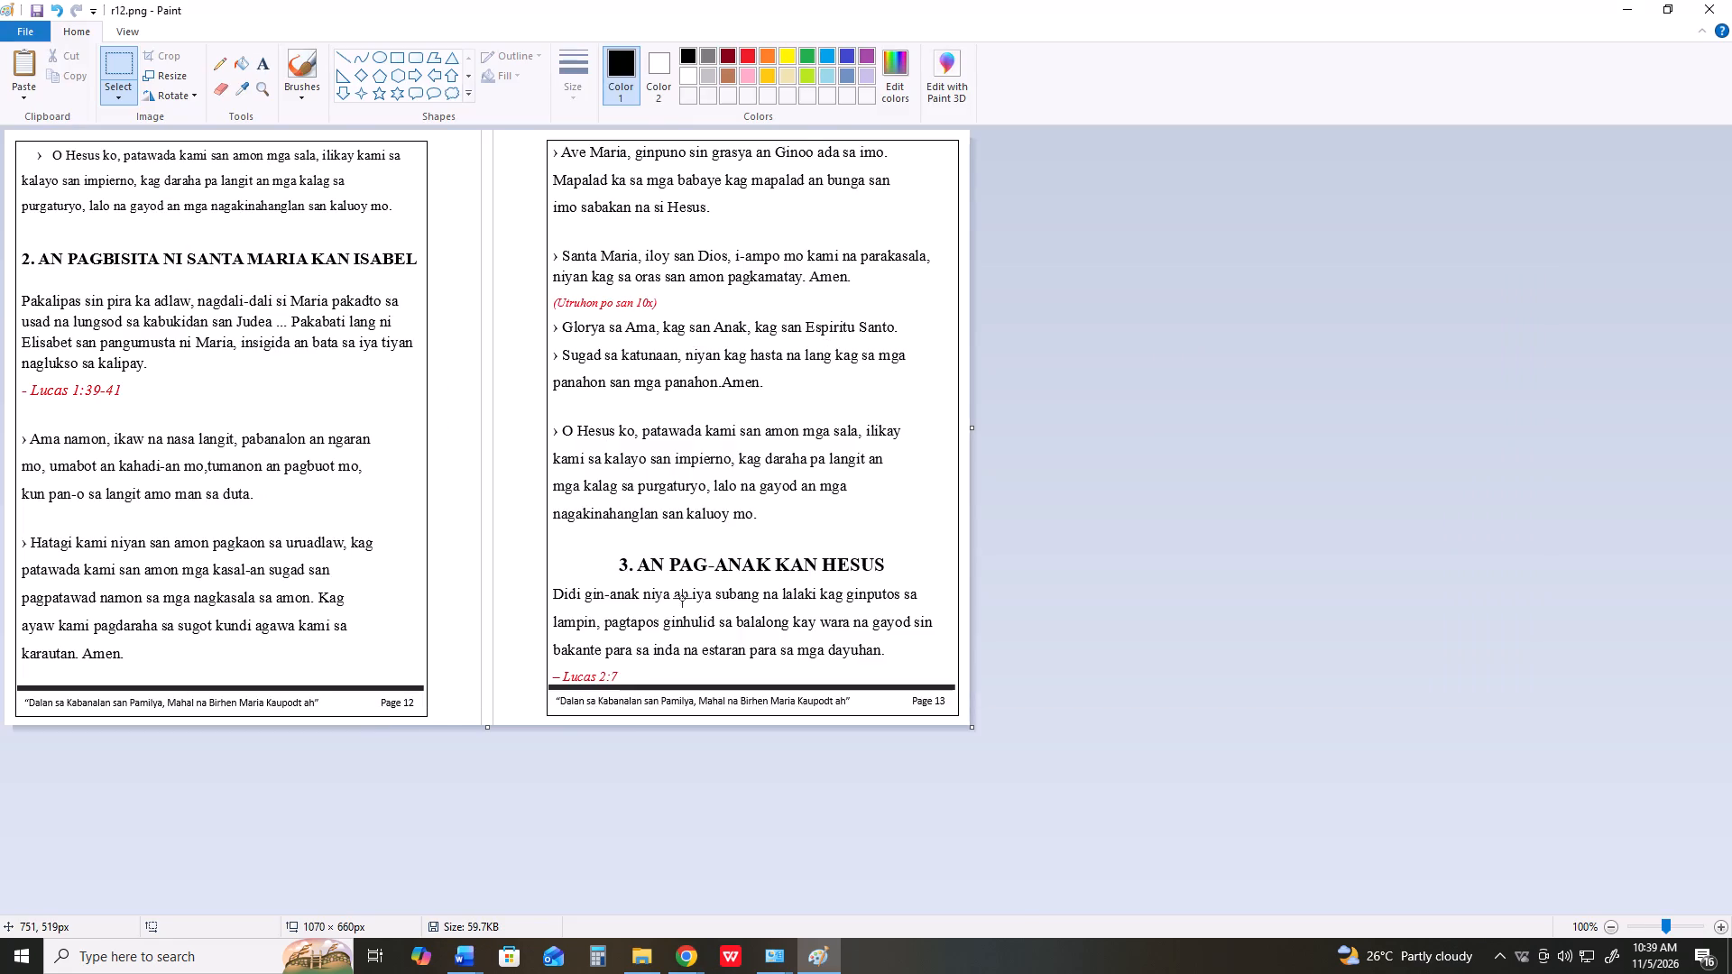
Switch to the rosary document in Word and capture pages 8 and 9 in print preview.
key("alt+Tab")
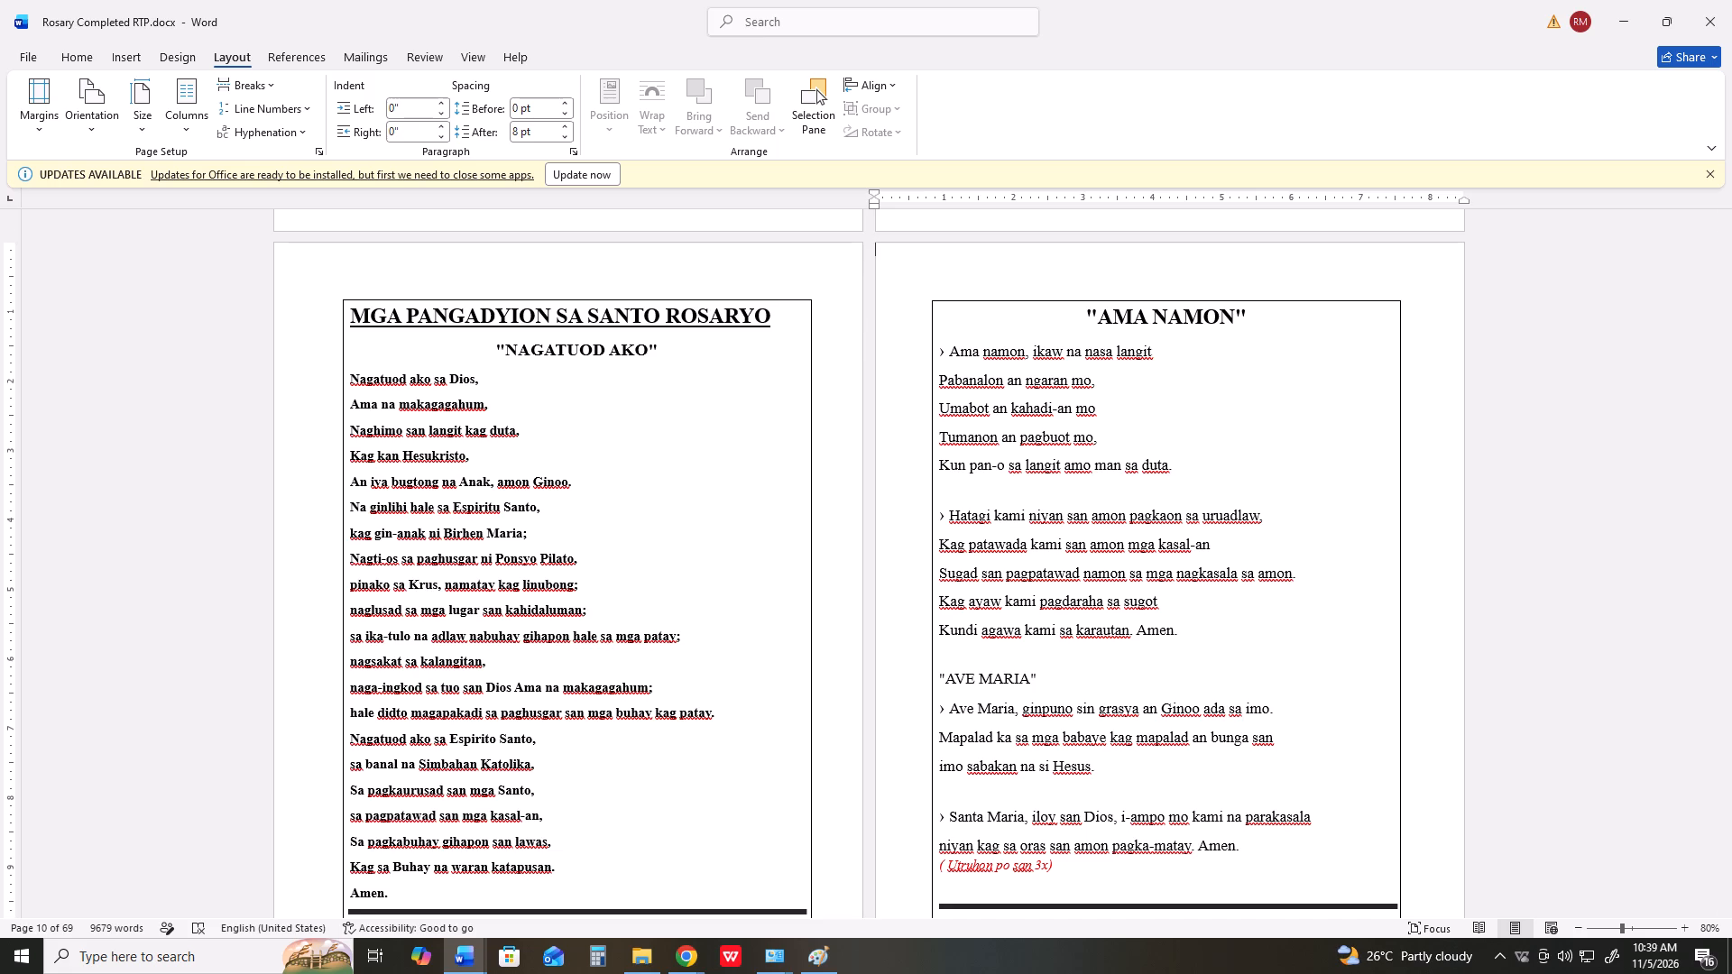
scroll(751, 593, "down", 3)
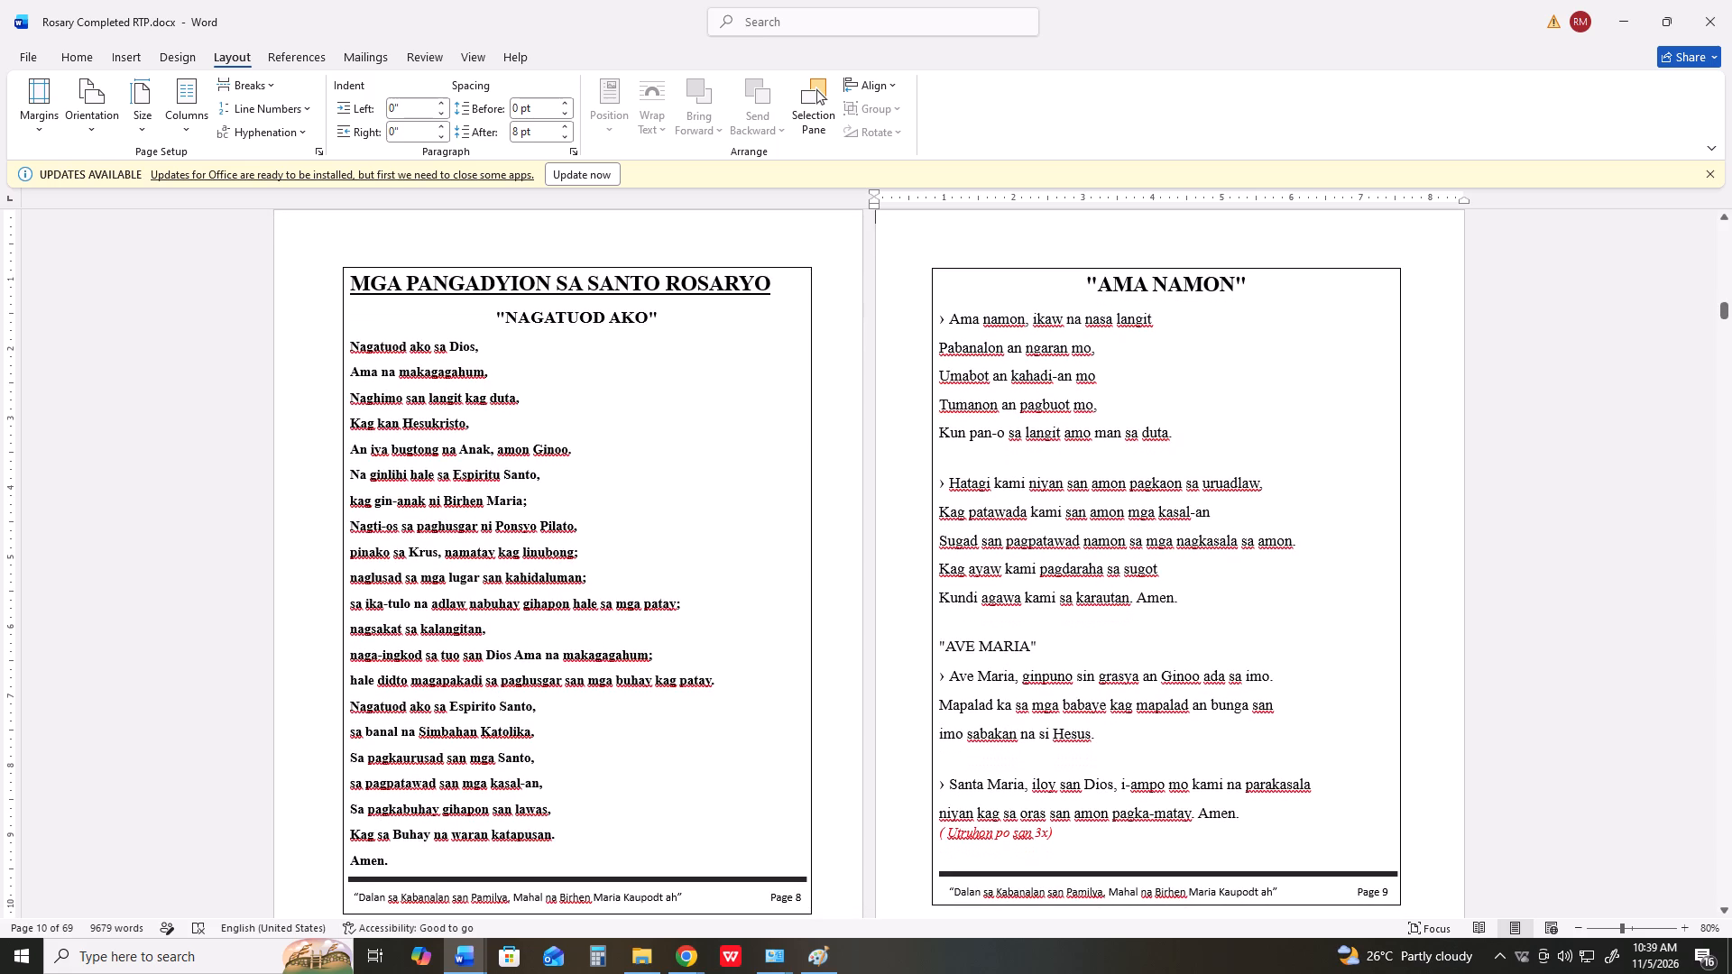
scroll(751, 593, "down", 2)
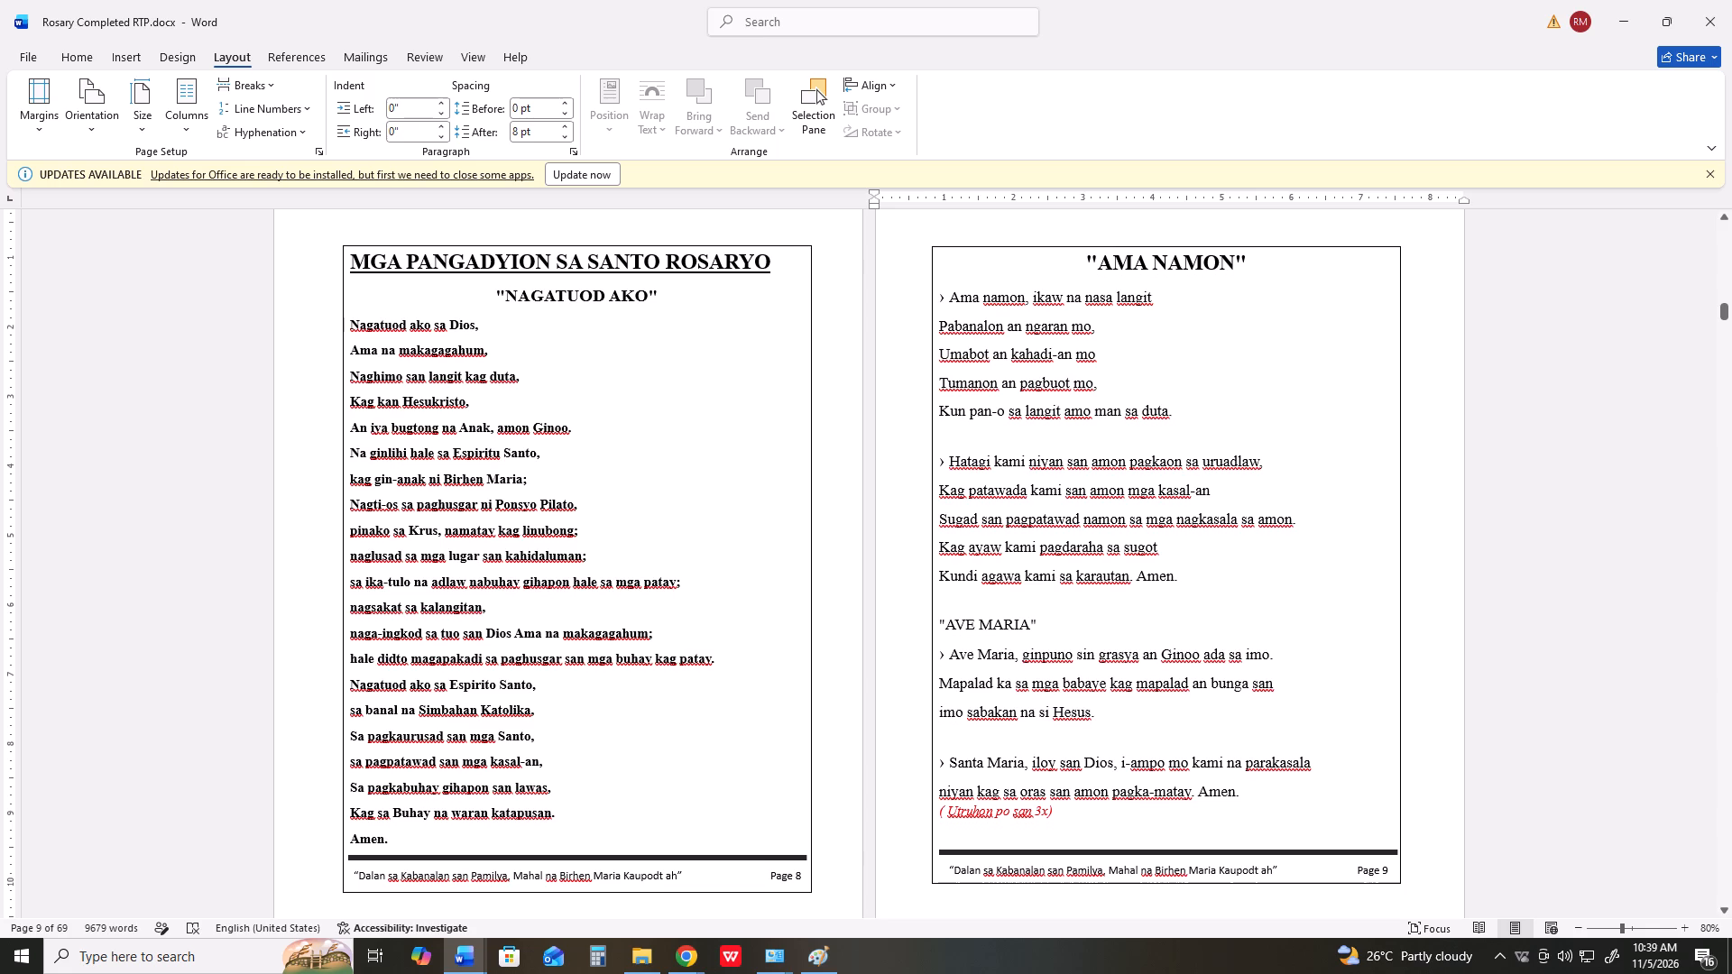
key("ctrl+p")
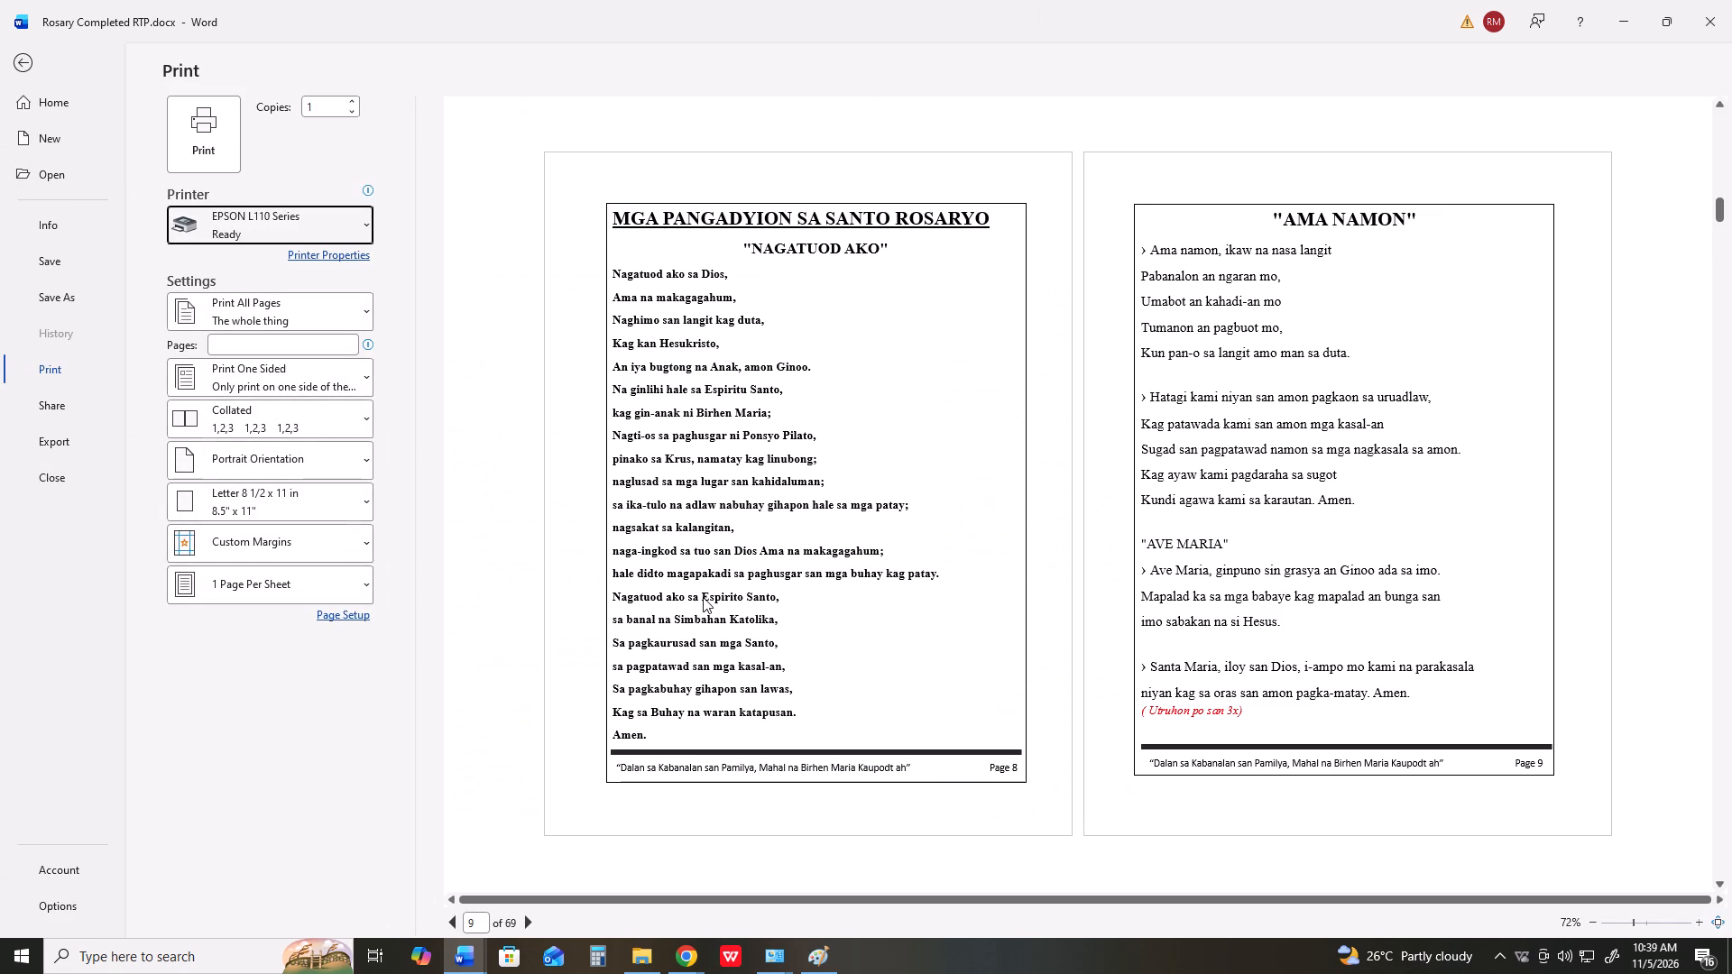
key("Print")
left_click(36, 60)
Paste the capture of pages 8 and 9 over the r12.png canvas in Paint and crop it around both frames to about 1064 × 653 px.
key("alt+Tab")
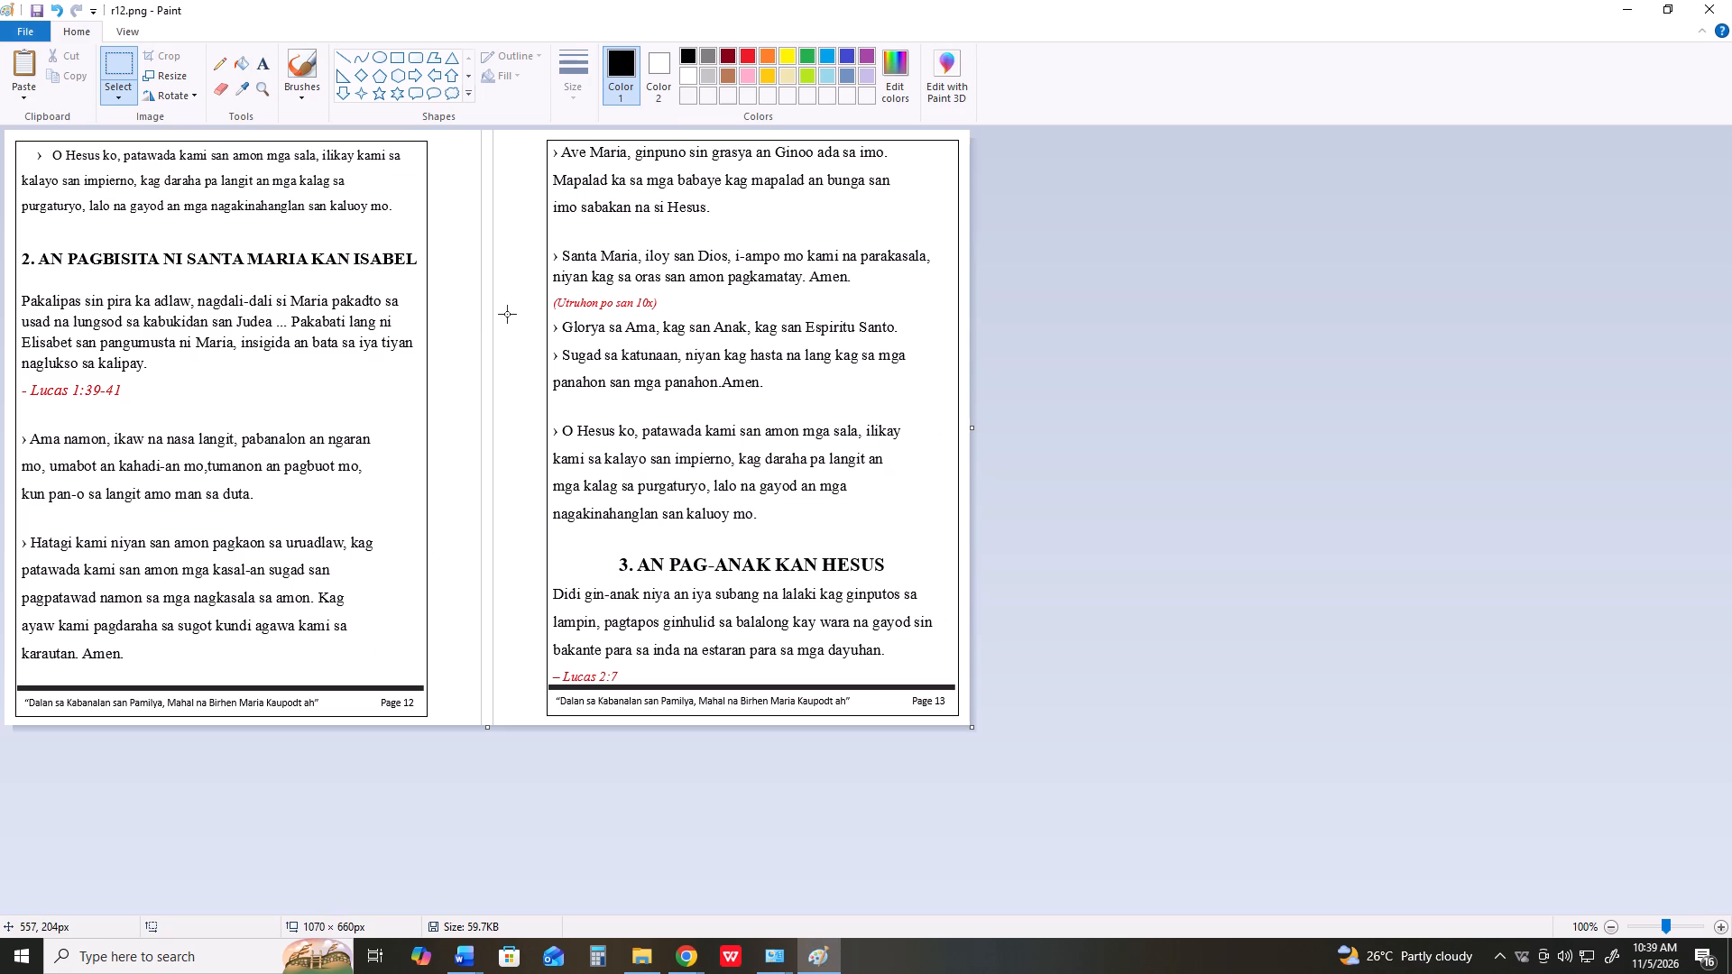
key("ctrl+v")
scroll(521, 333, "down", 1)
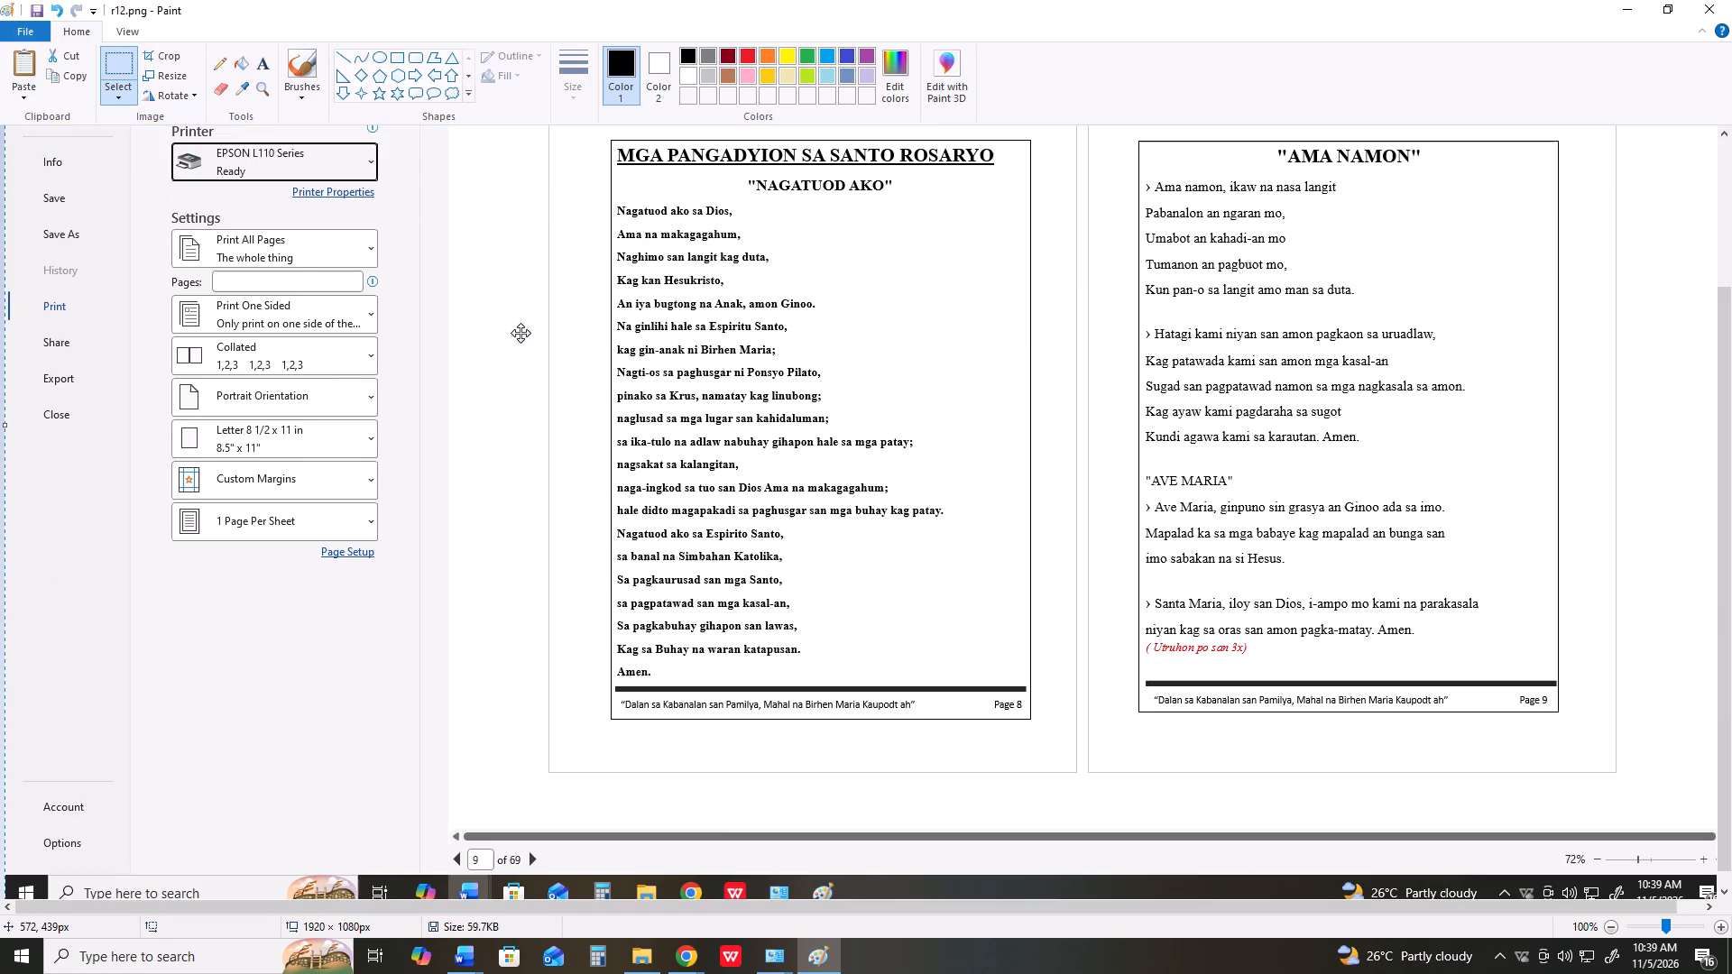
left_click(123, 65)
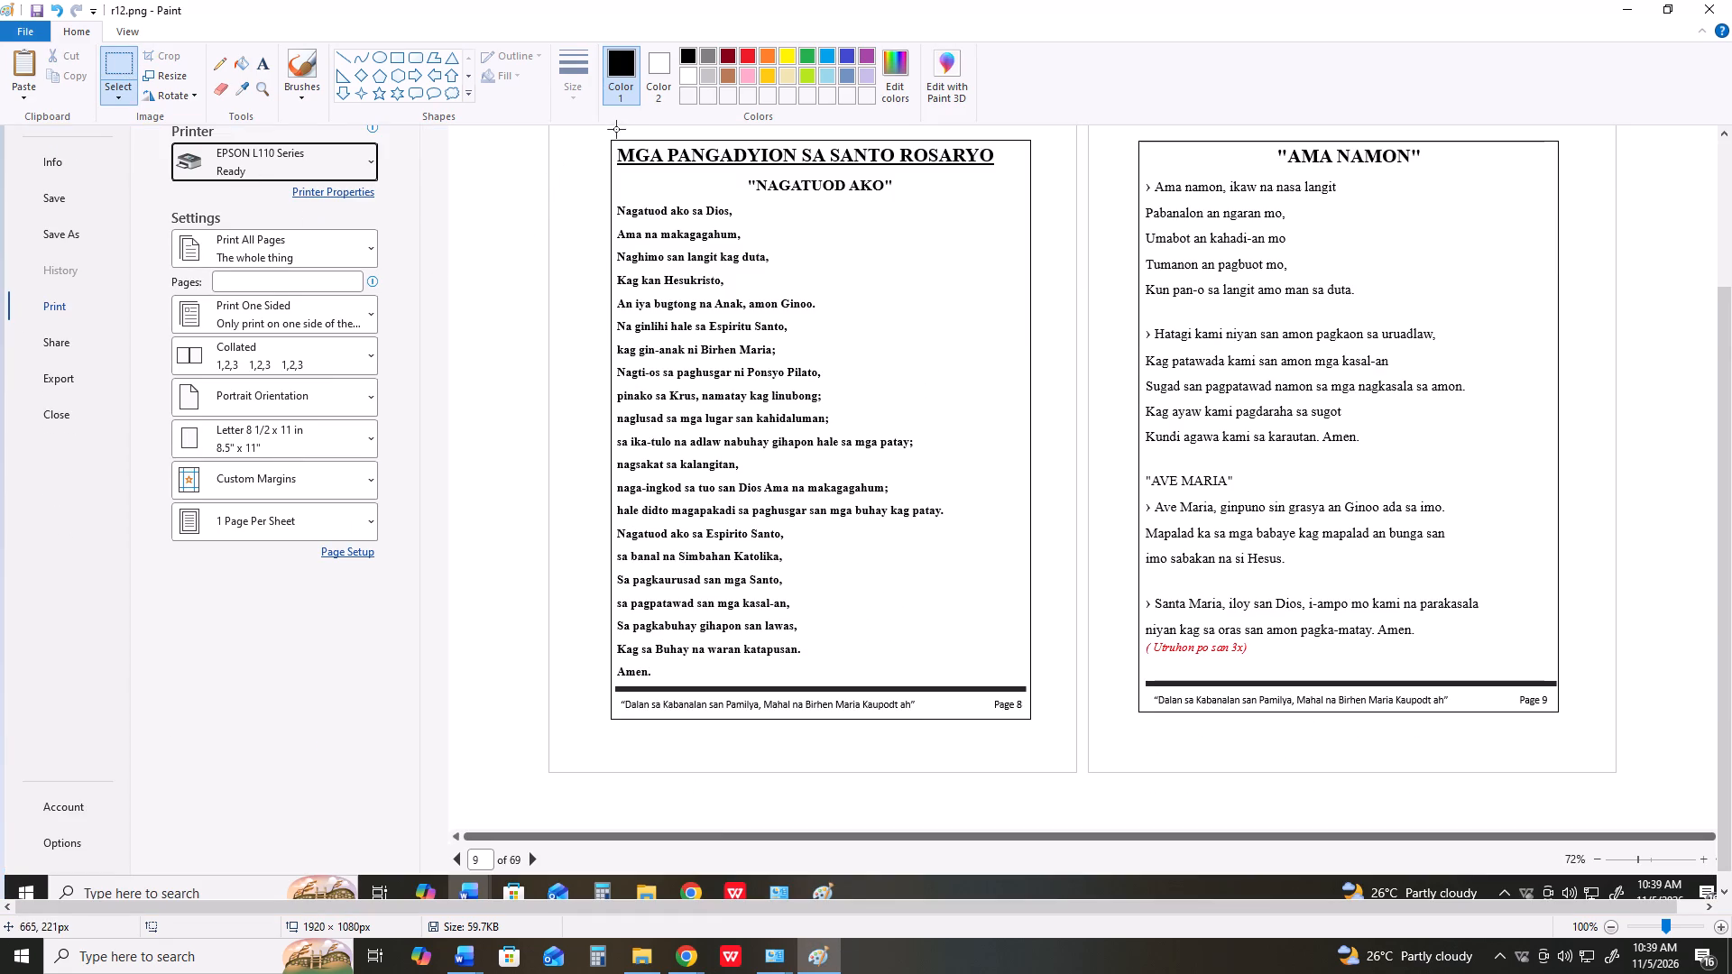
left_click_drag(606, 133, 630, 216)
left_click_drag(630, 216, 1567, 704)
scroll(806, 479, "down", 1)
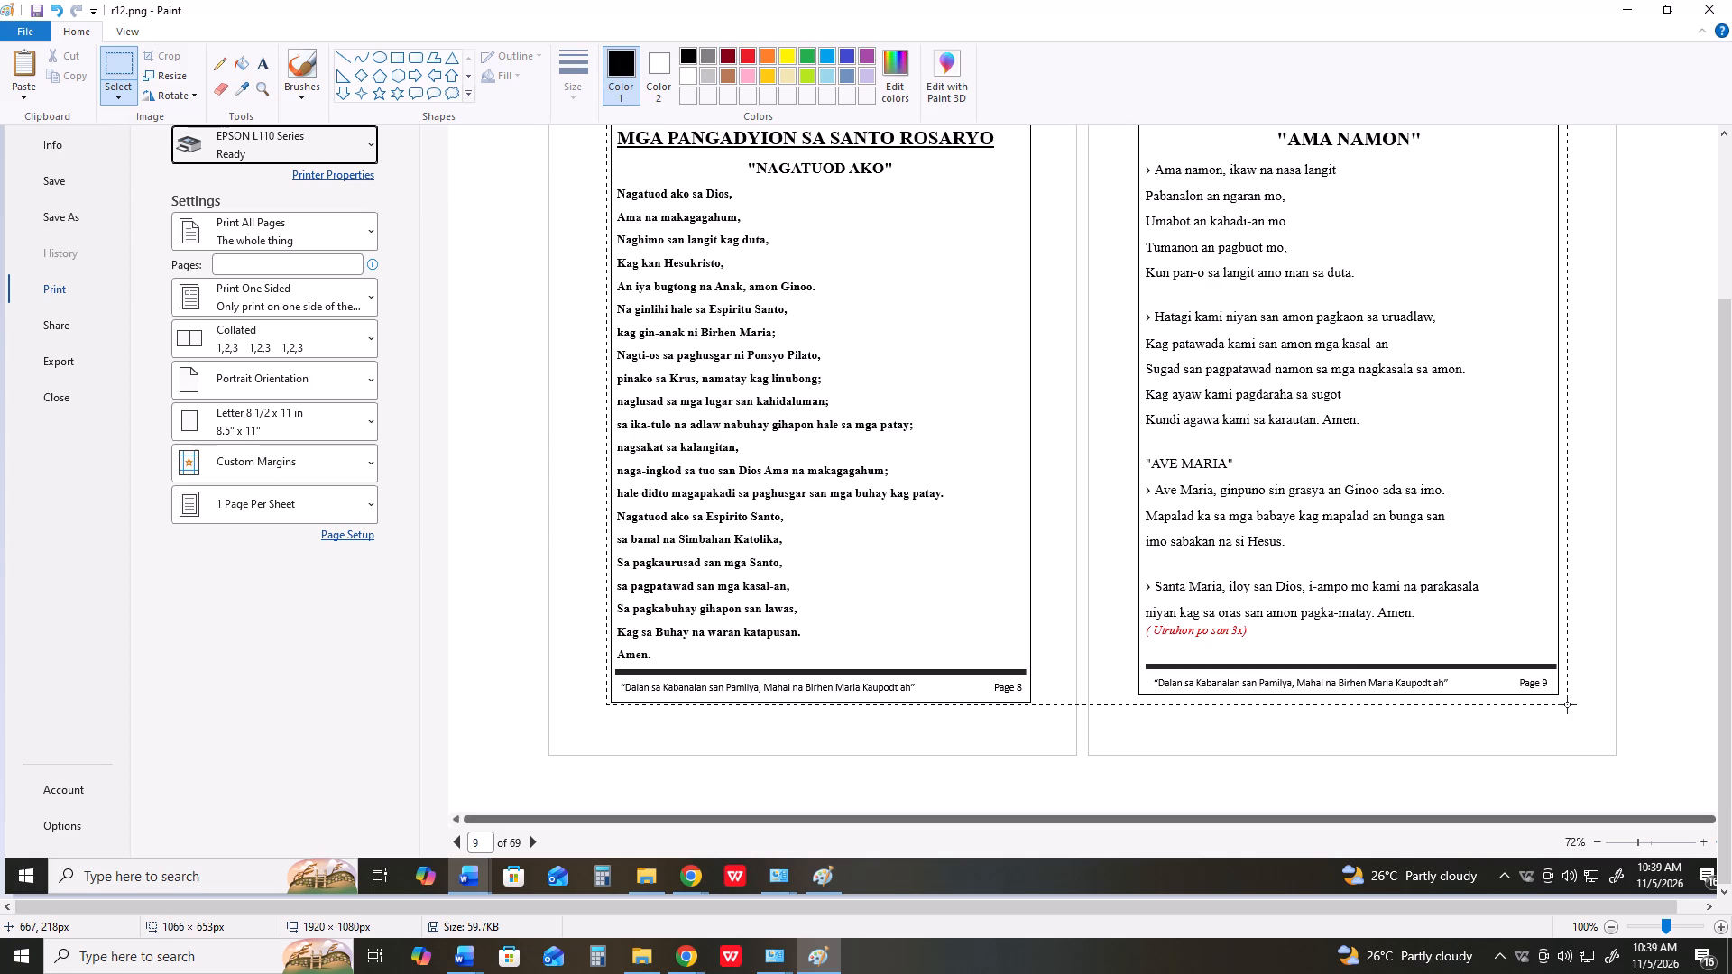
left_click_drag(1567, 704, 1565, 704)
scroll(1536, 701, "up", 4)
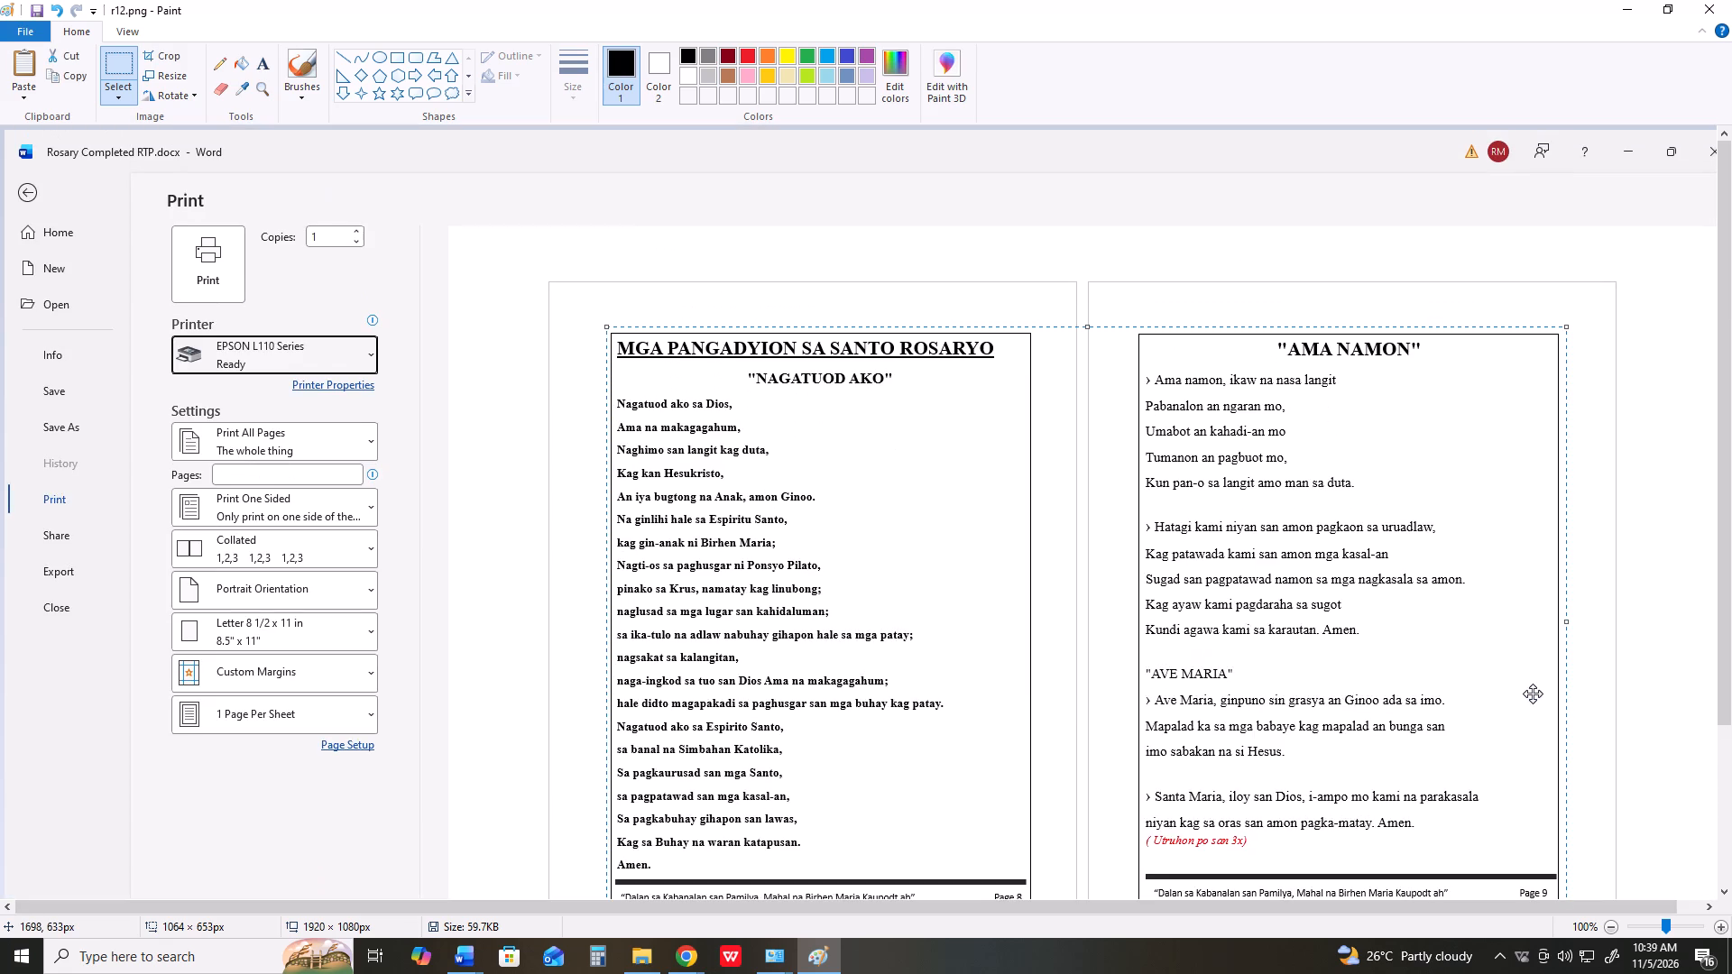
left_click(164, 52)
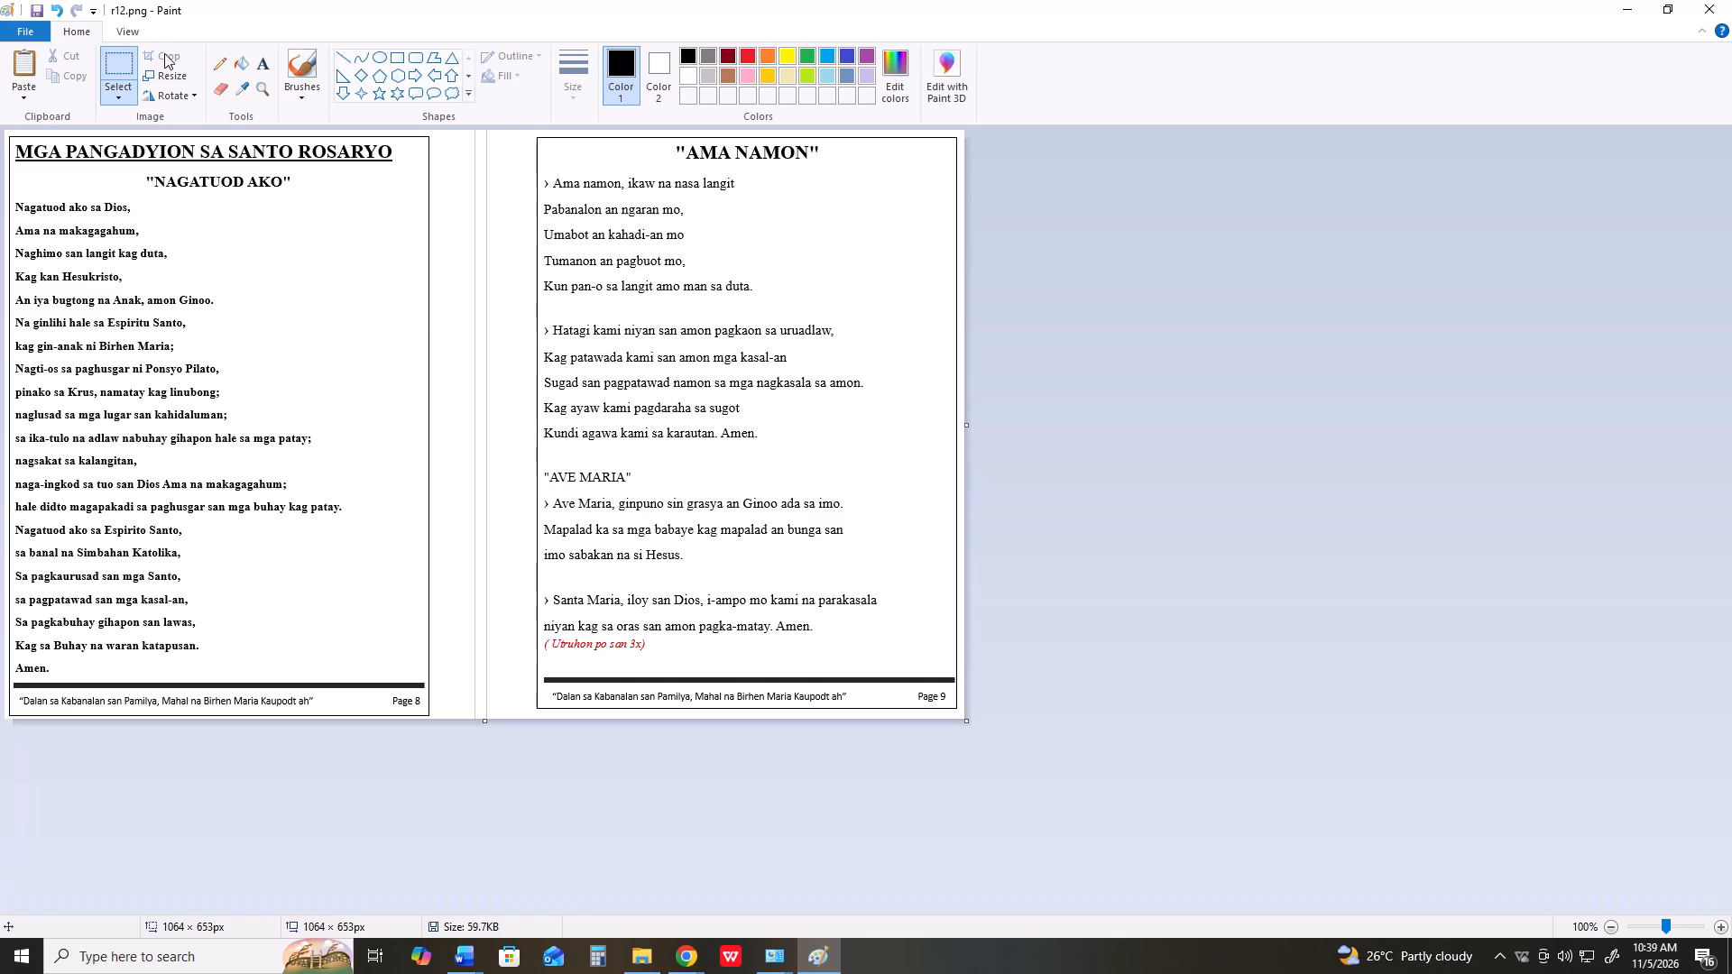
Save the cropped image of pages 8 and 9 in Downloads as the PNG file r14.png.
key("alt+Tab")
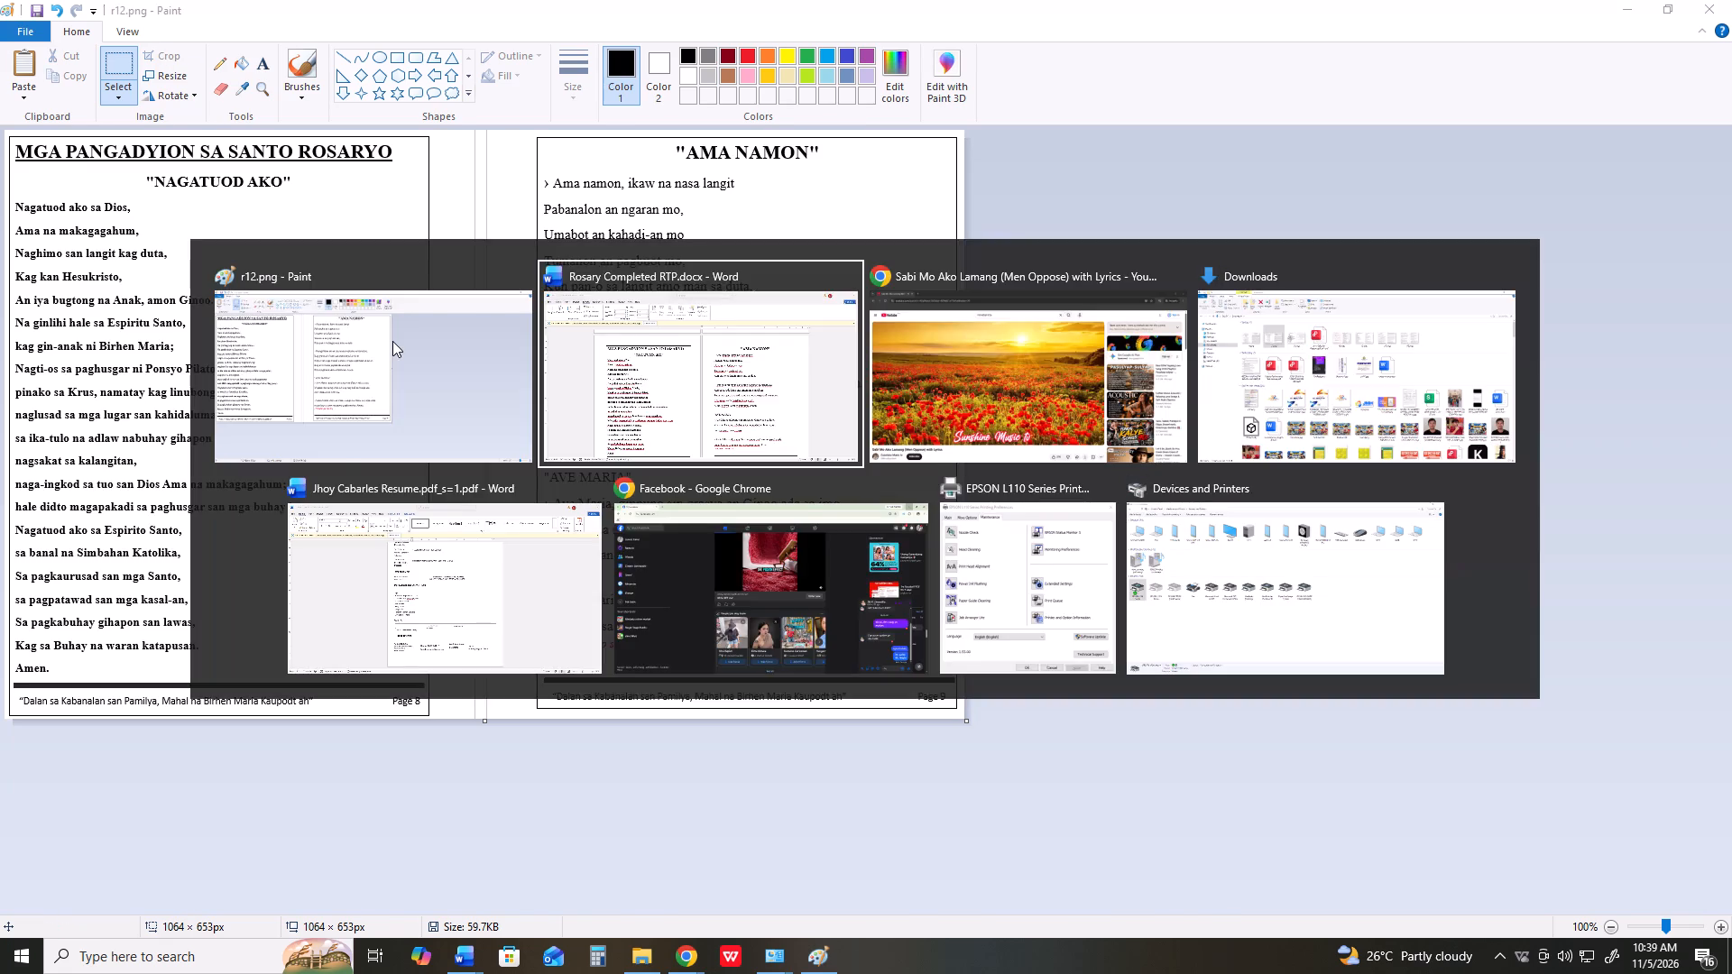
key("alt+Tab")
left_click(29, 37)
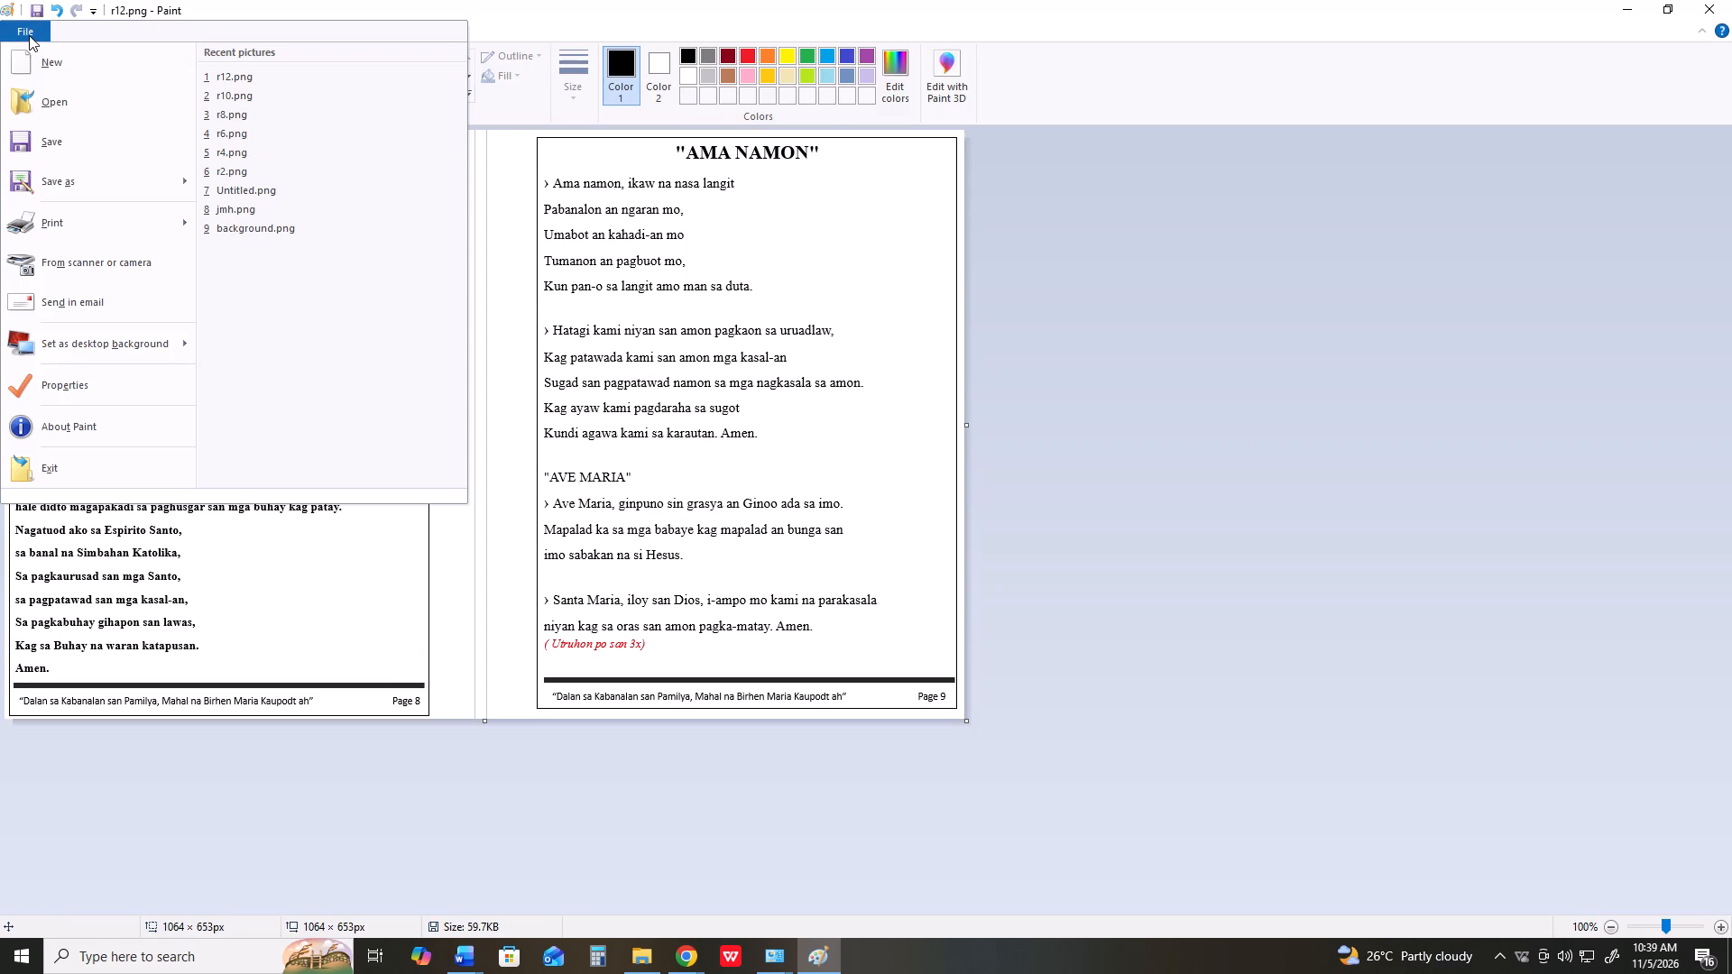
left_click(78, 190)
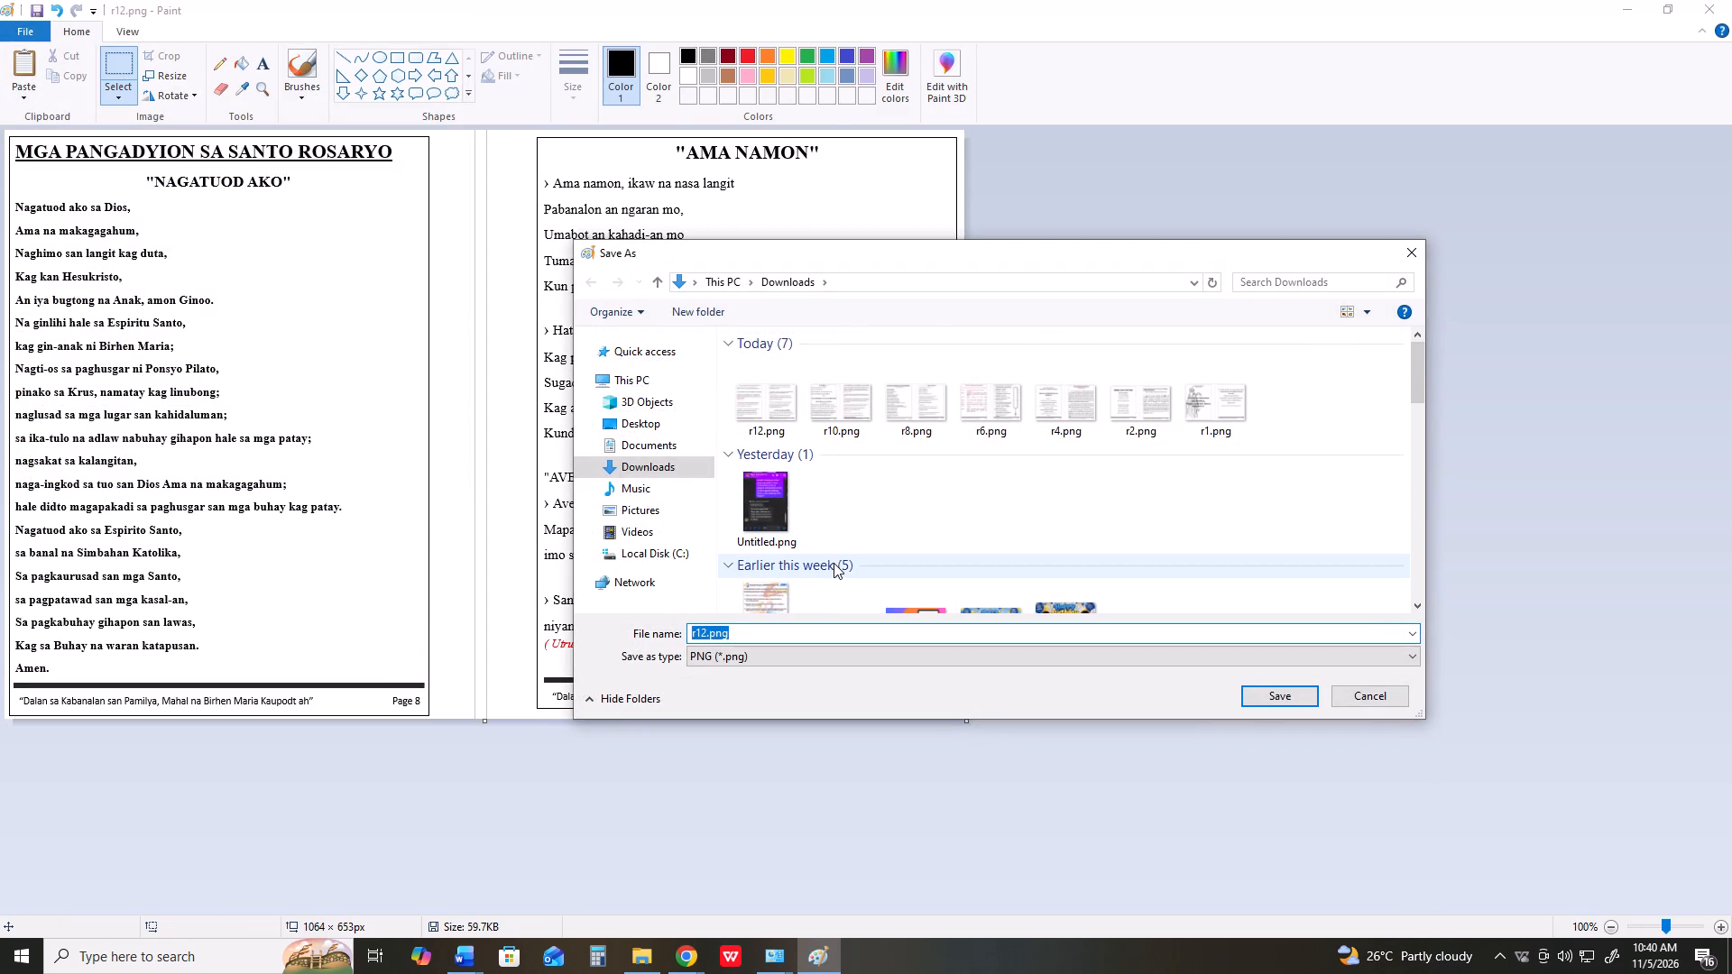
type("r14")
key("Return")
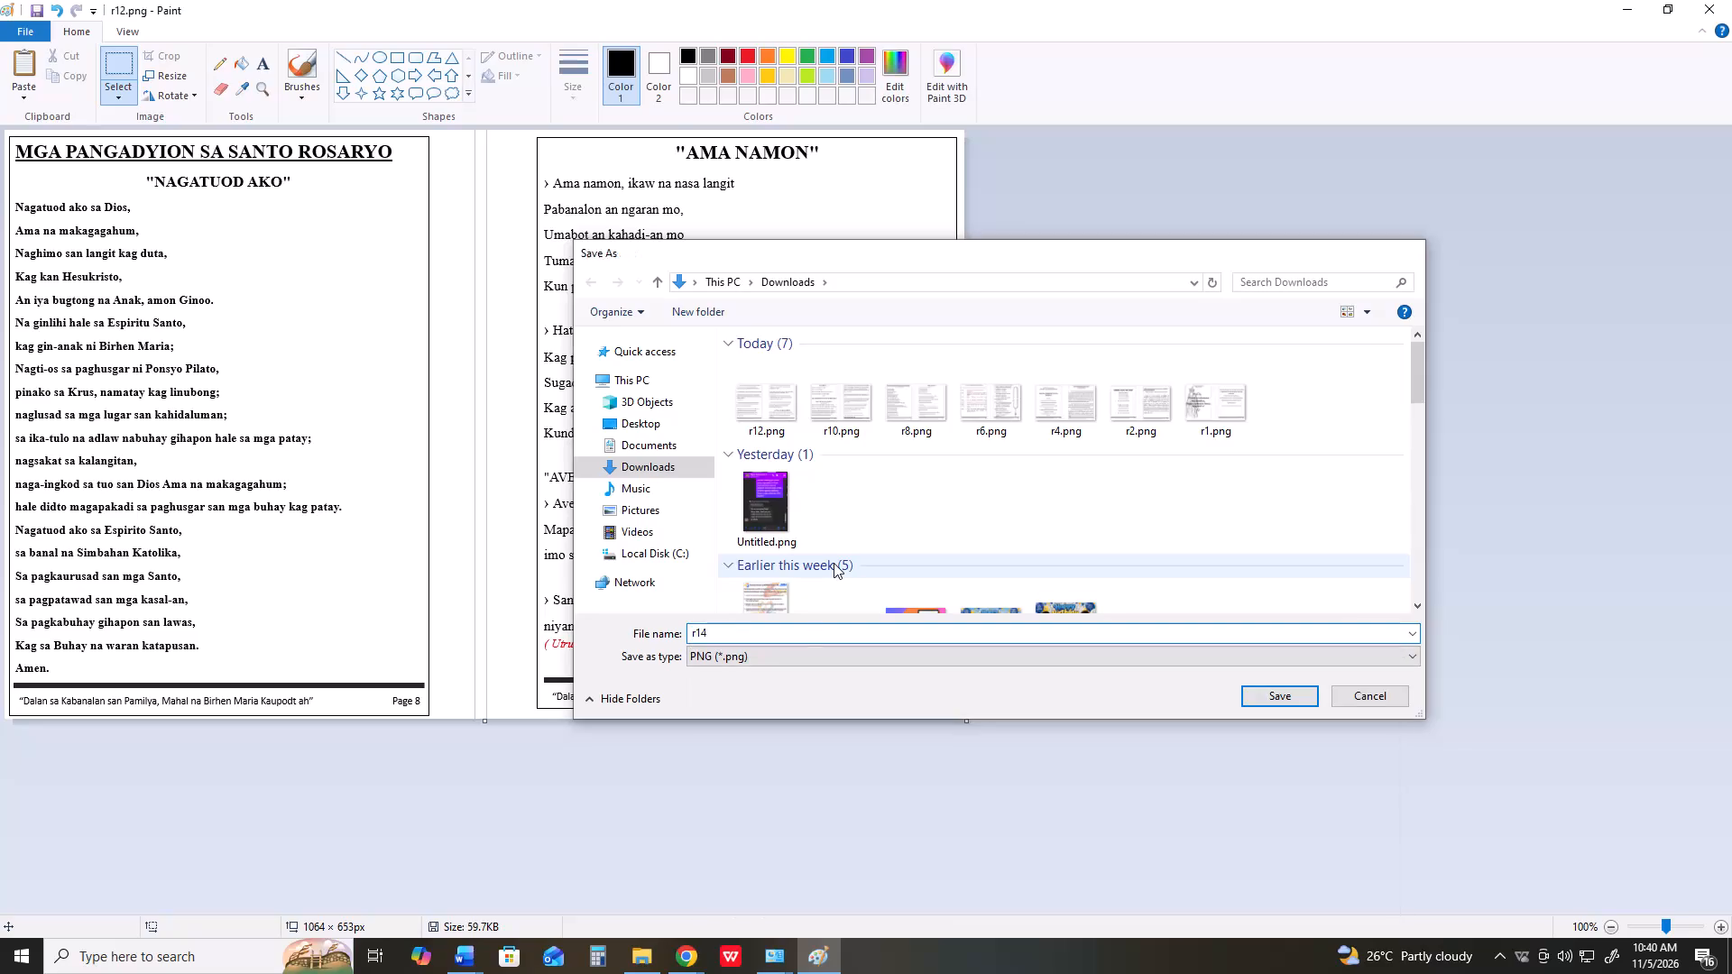
Switch to the rosary document in Word, go to pages 16 and 17, and capture them in print preview.
key("alt+Tab")
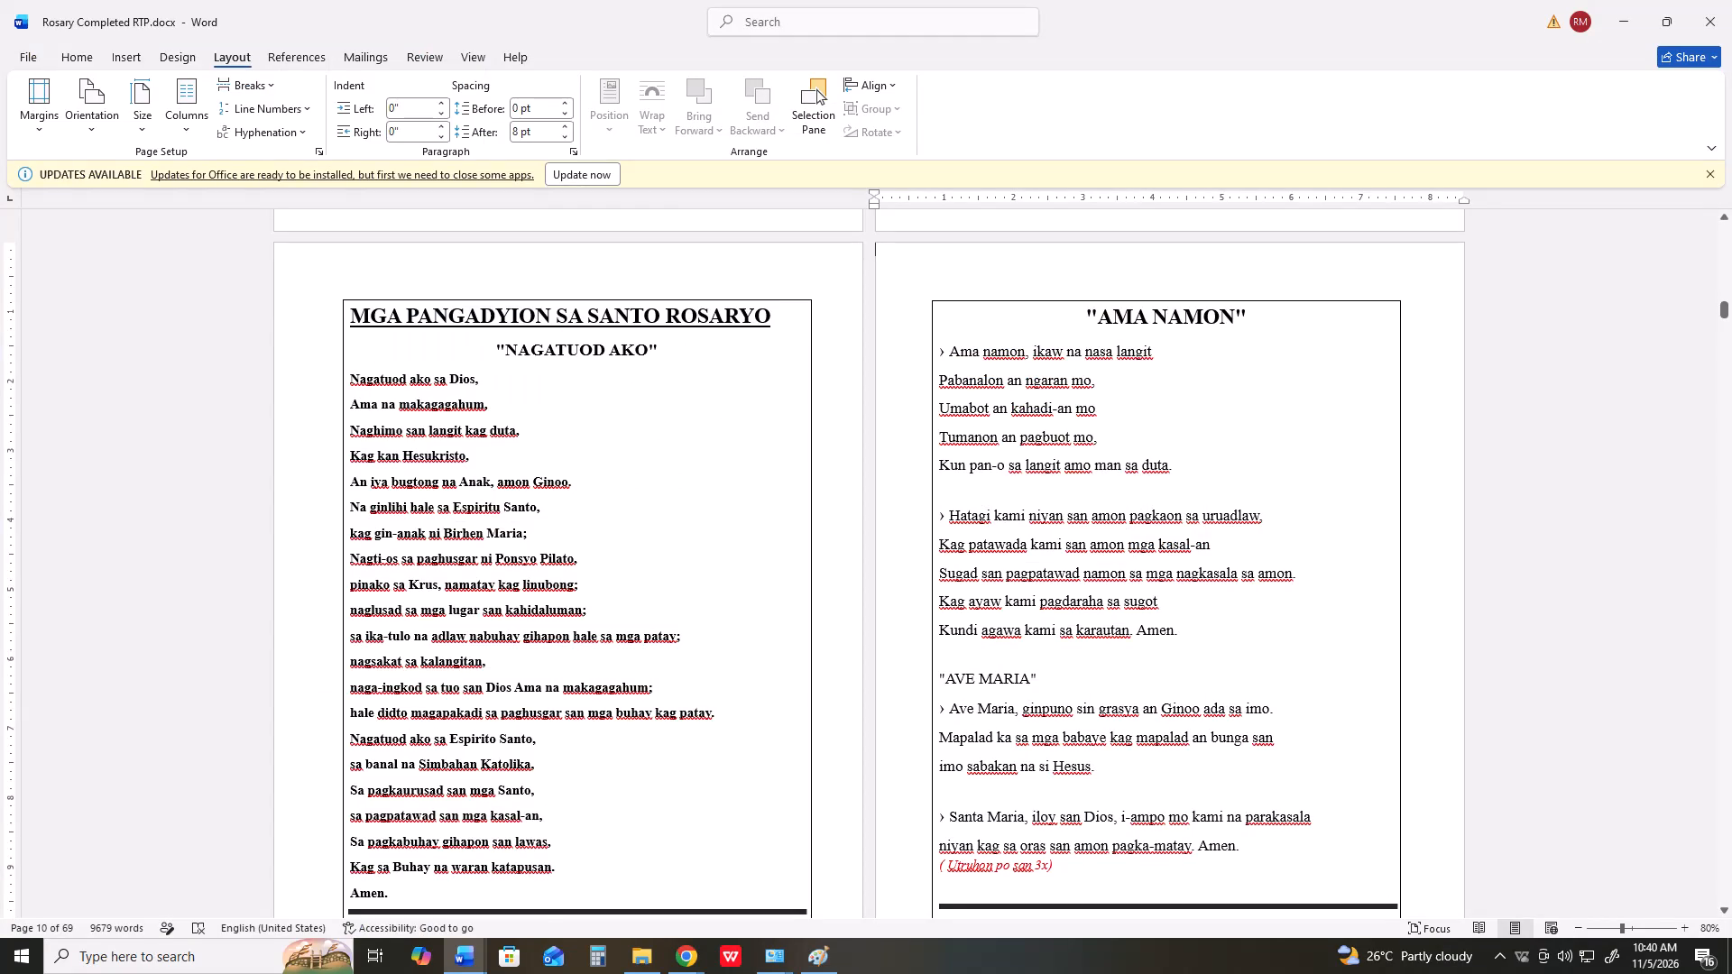
scroll(834, 555, "down", 14)
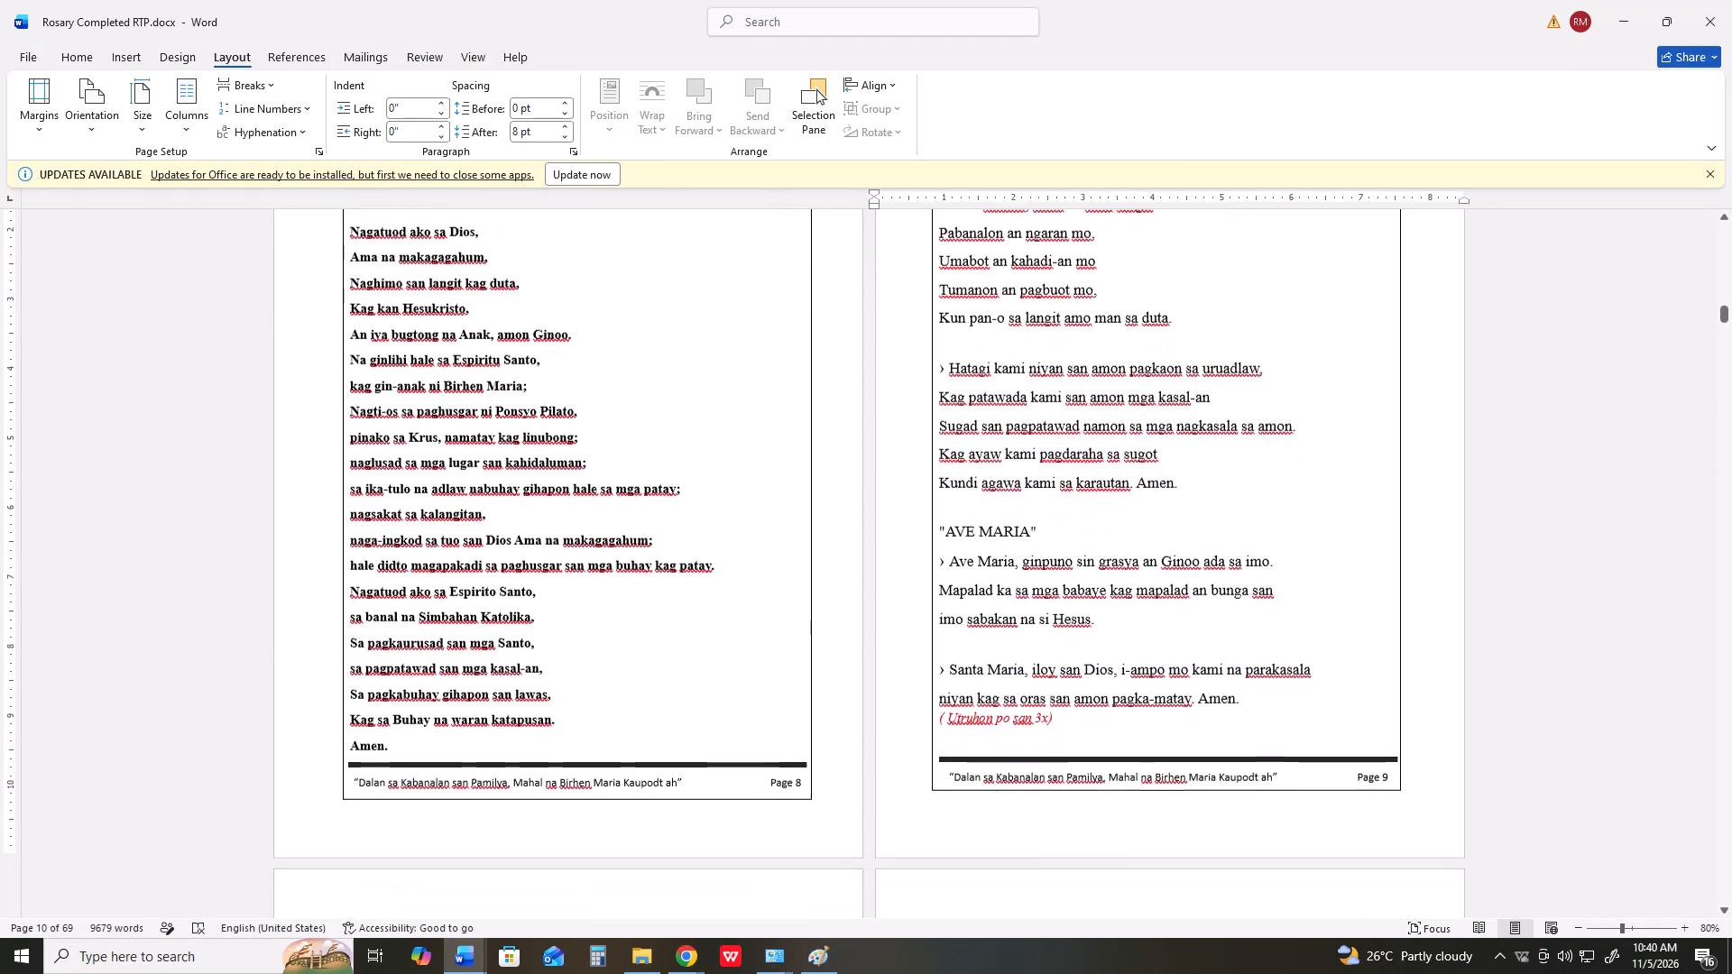
scroll(833, 551, "down", 7)
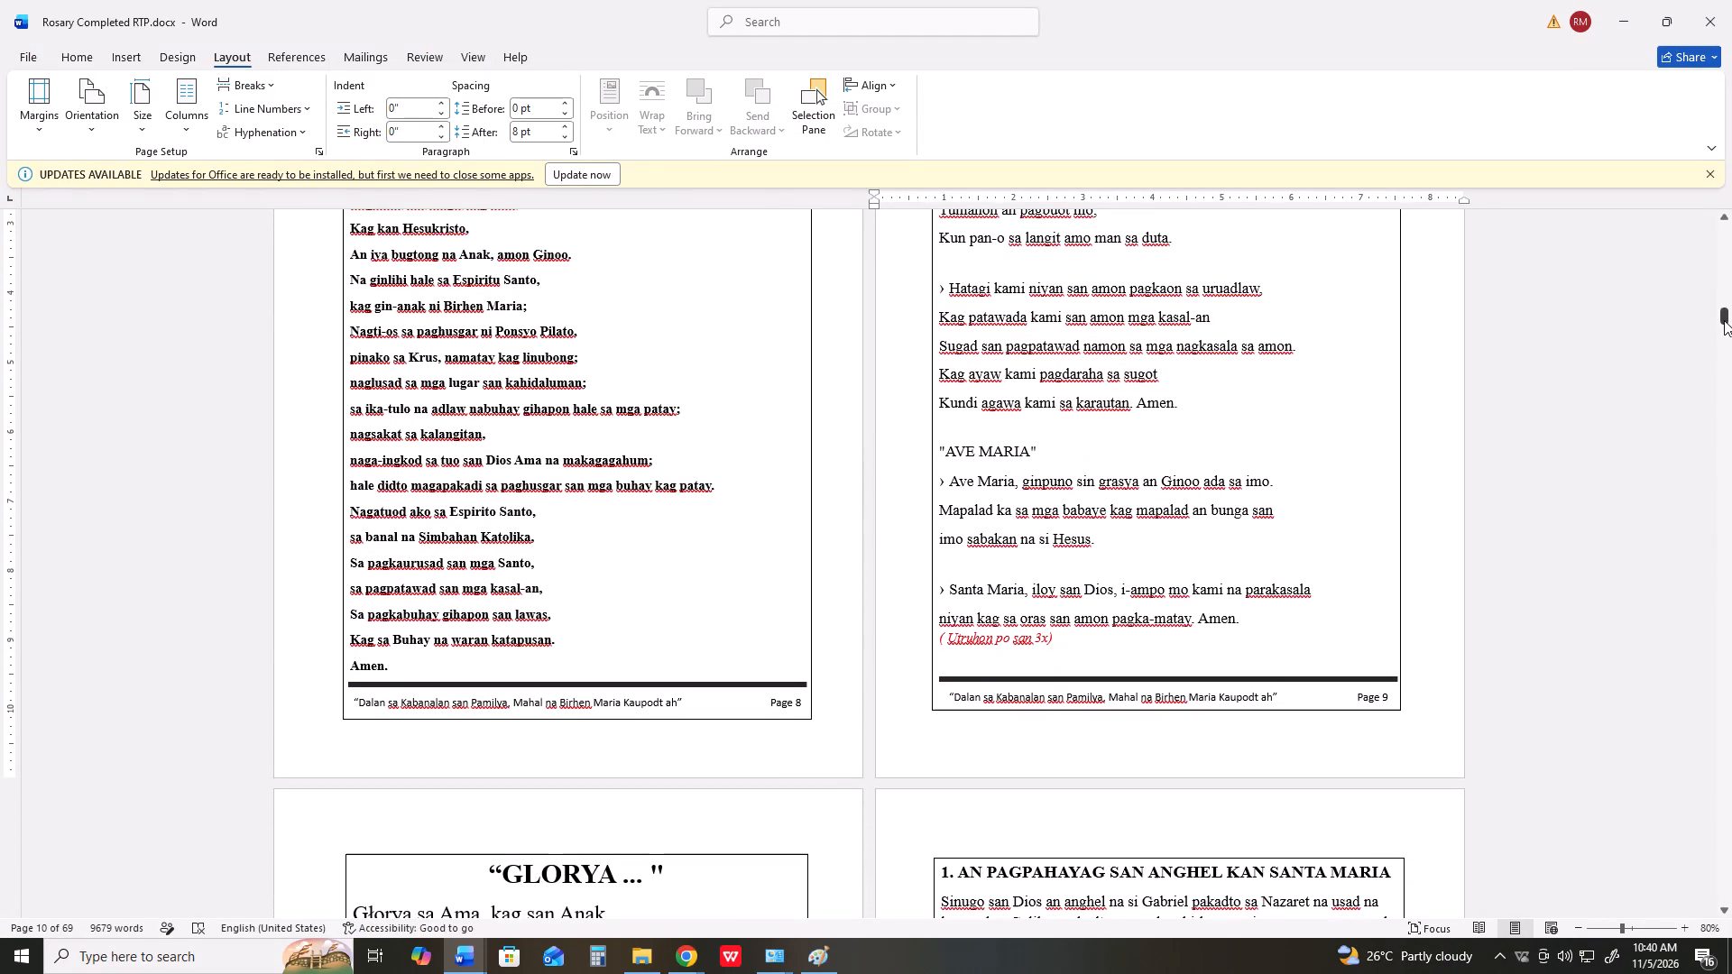
left_click_drag(1724, 320, 1718, 358)
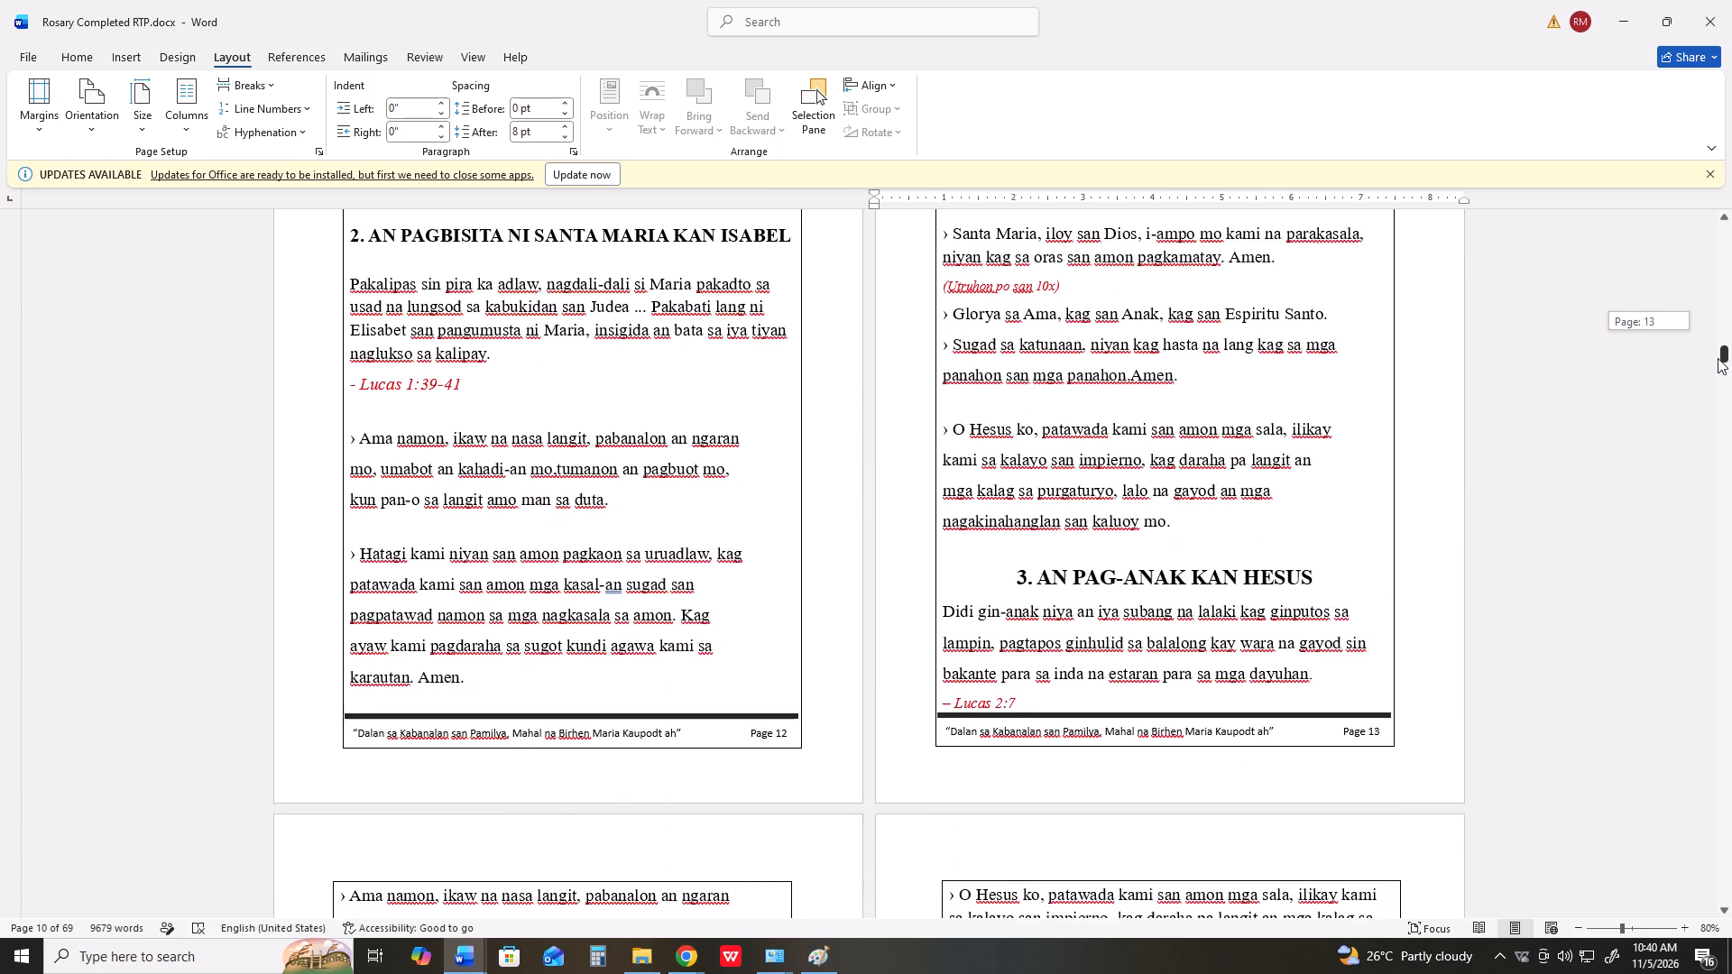
left_click_drag(1718, 358, 1708, 377)
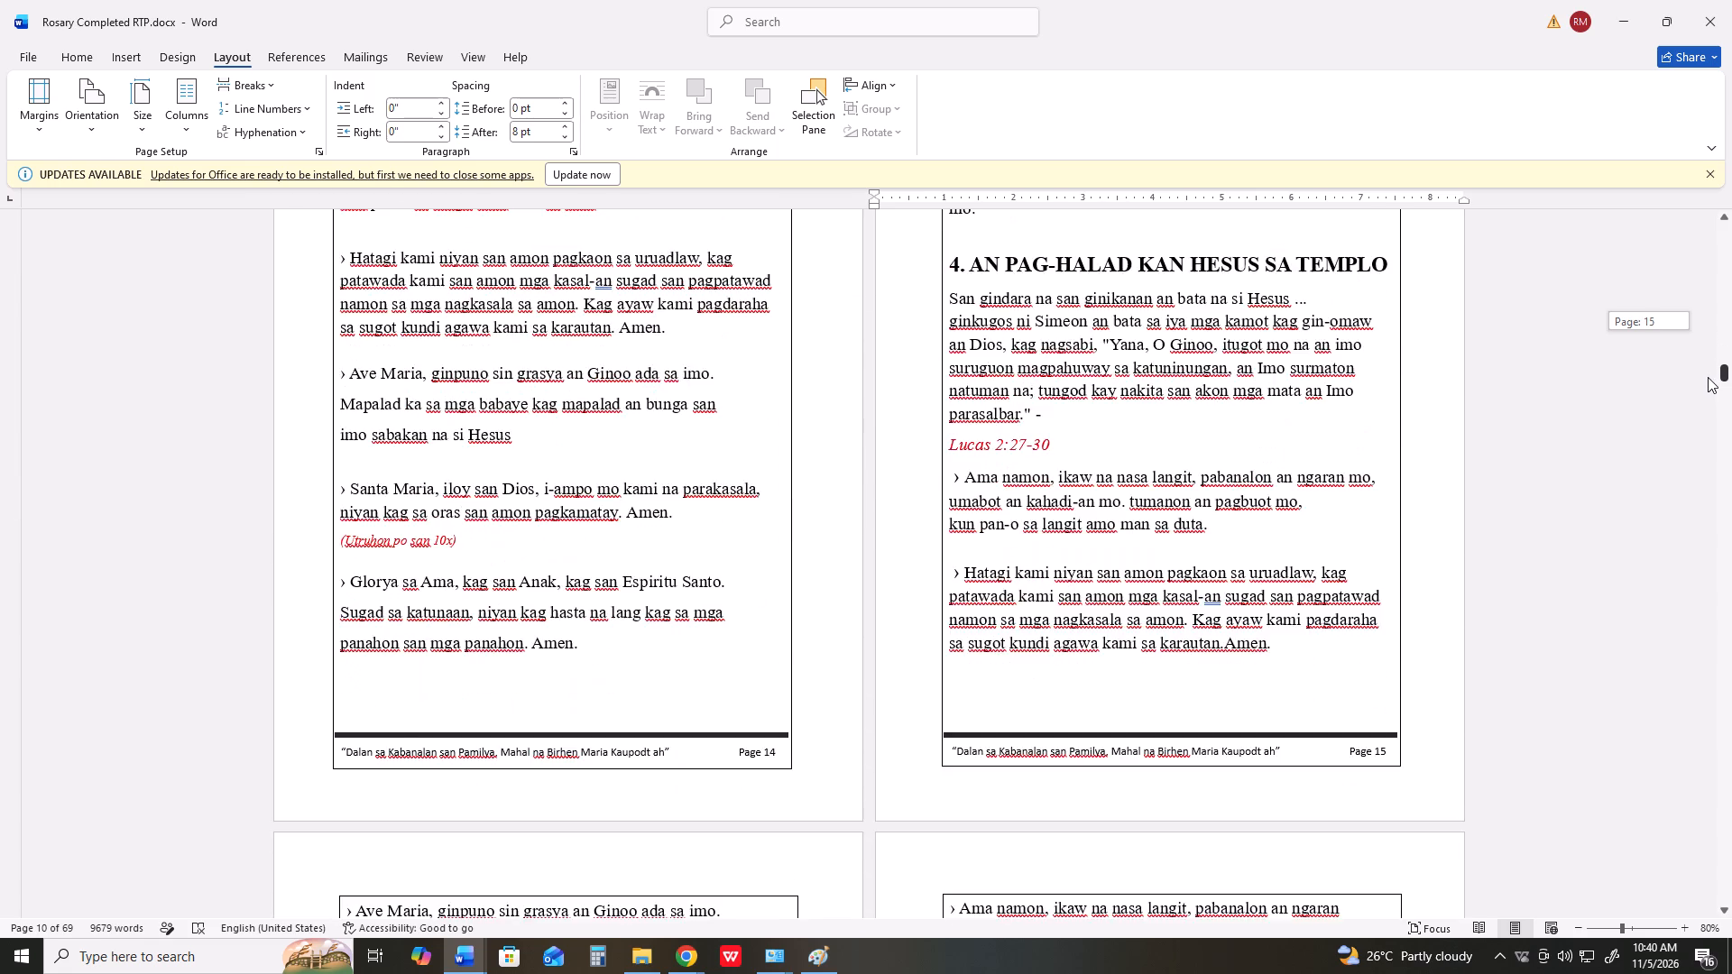
left_click_drag(1708, 377, 1695, 397)
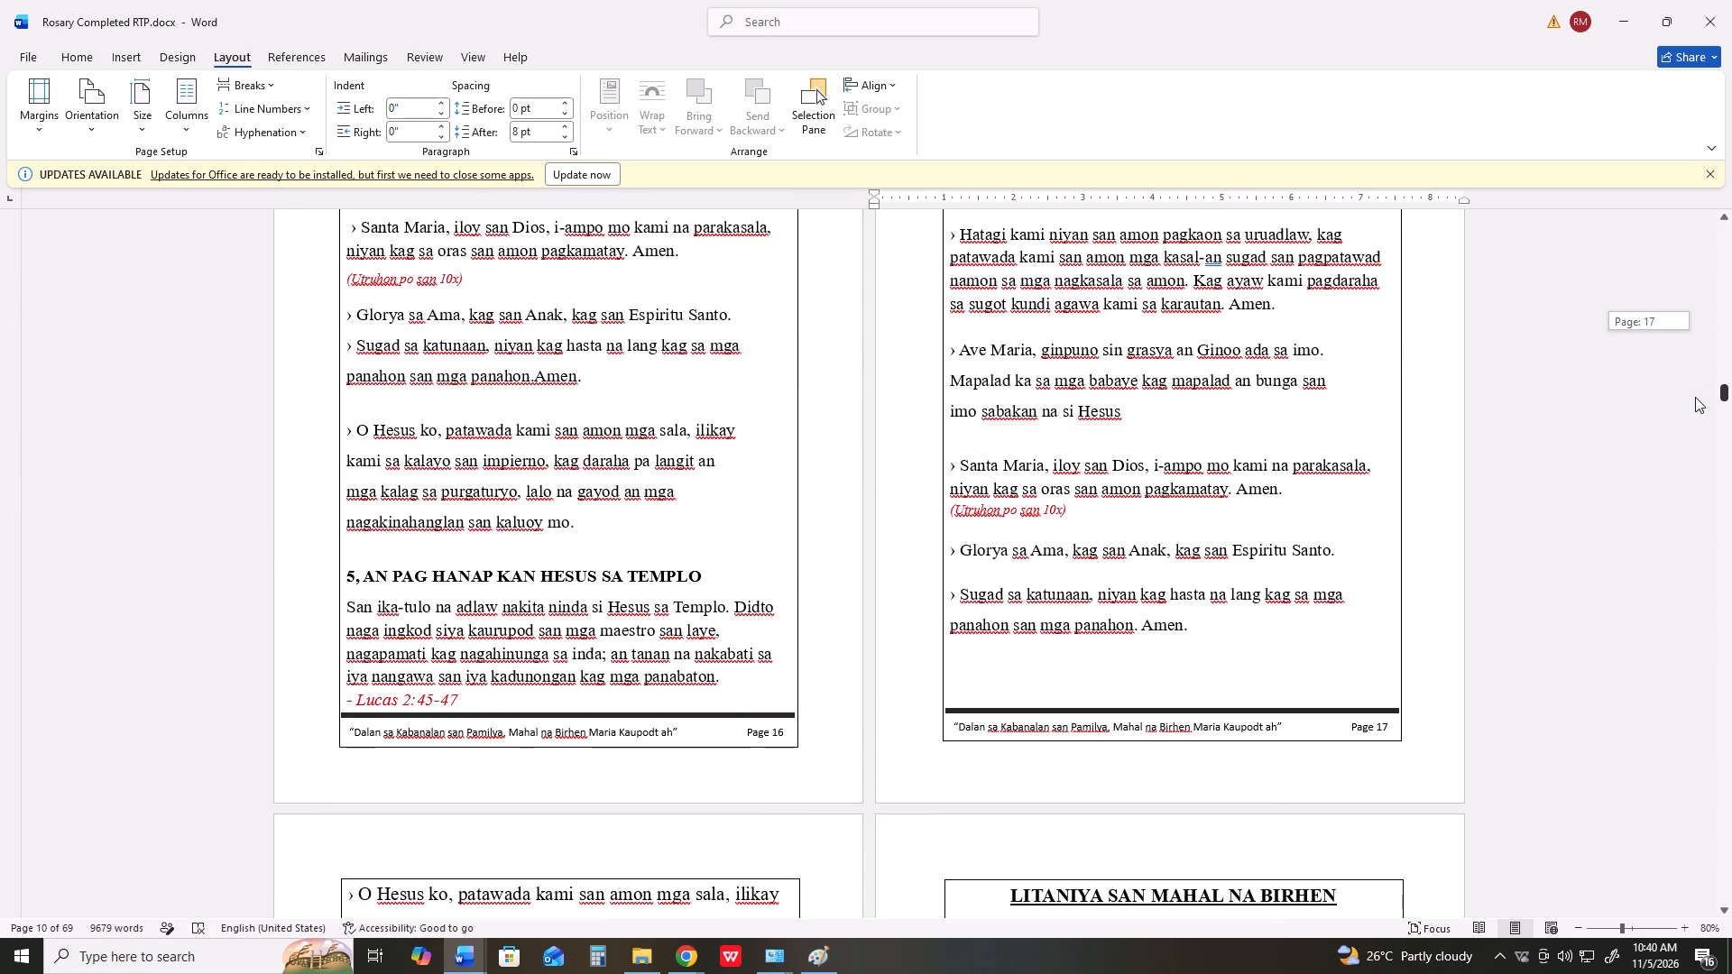
left_click_drag(1695, 397, 1694, 397)
scroll(1360, 420, "up", 13)
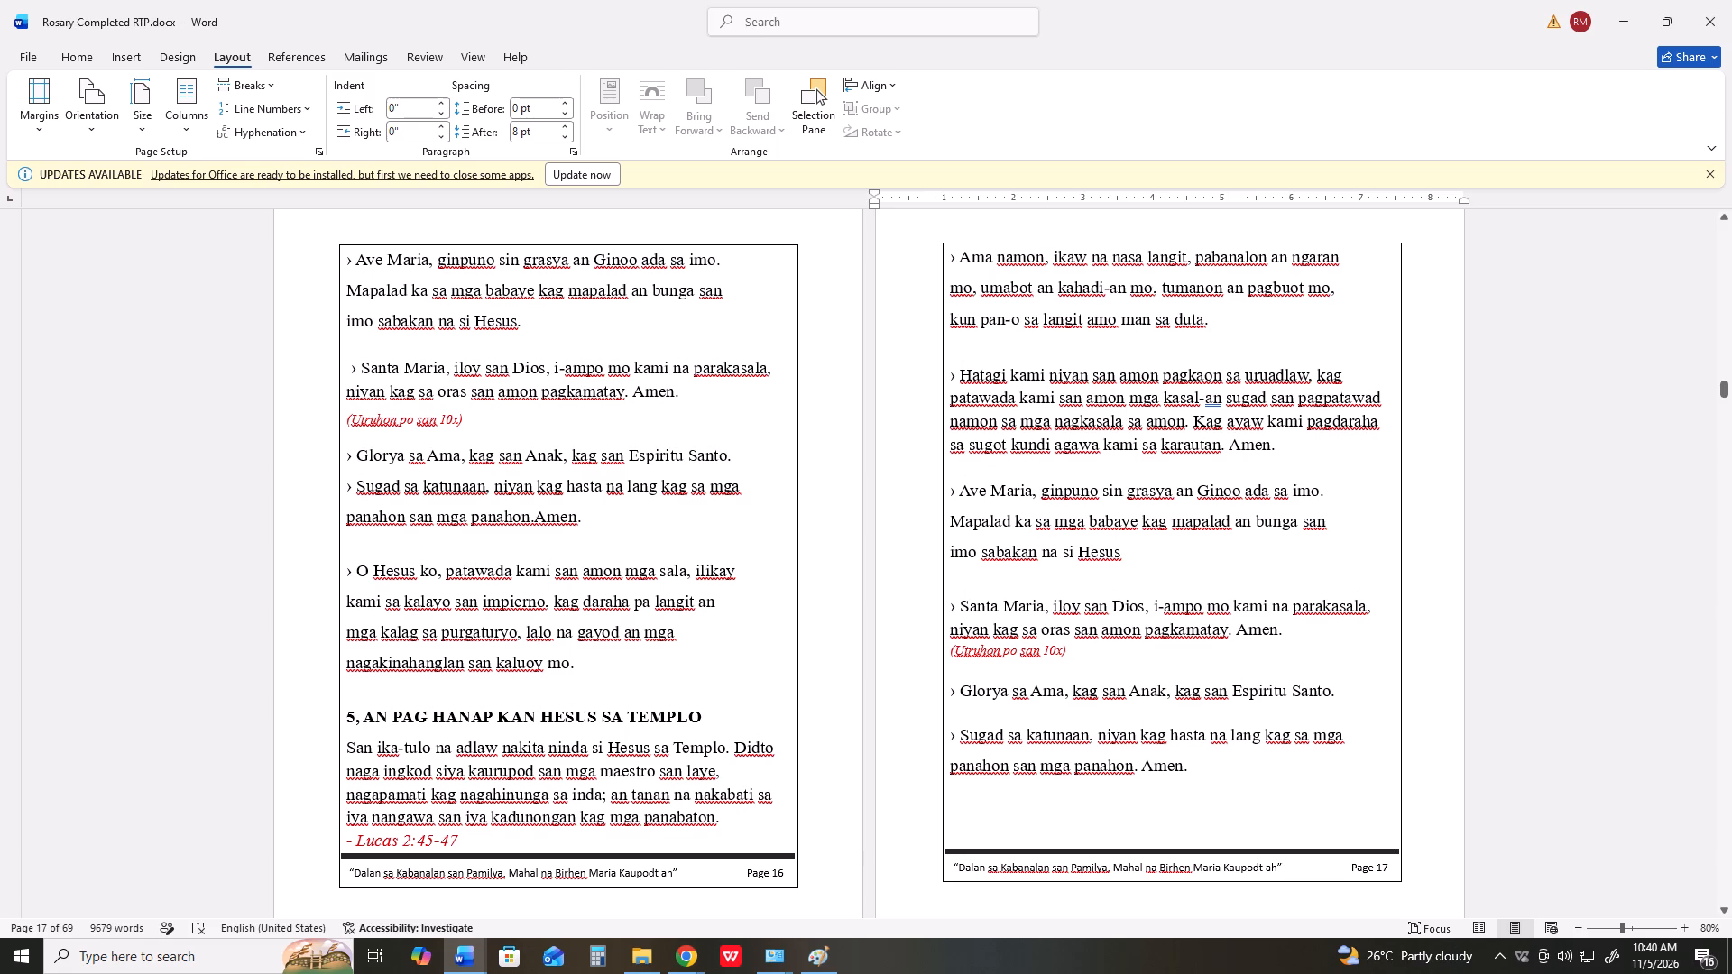
key("ctrl+p")
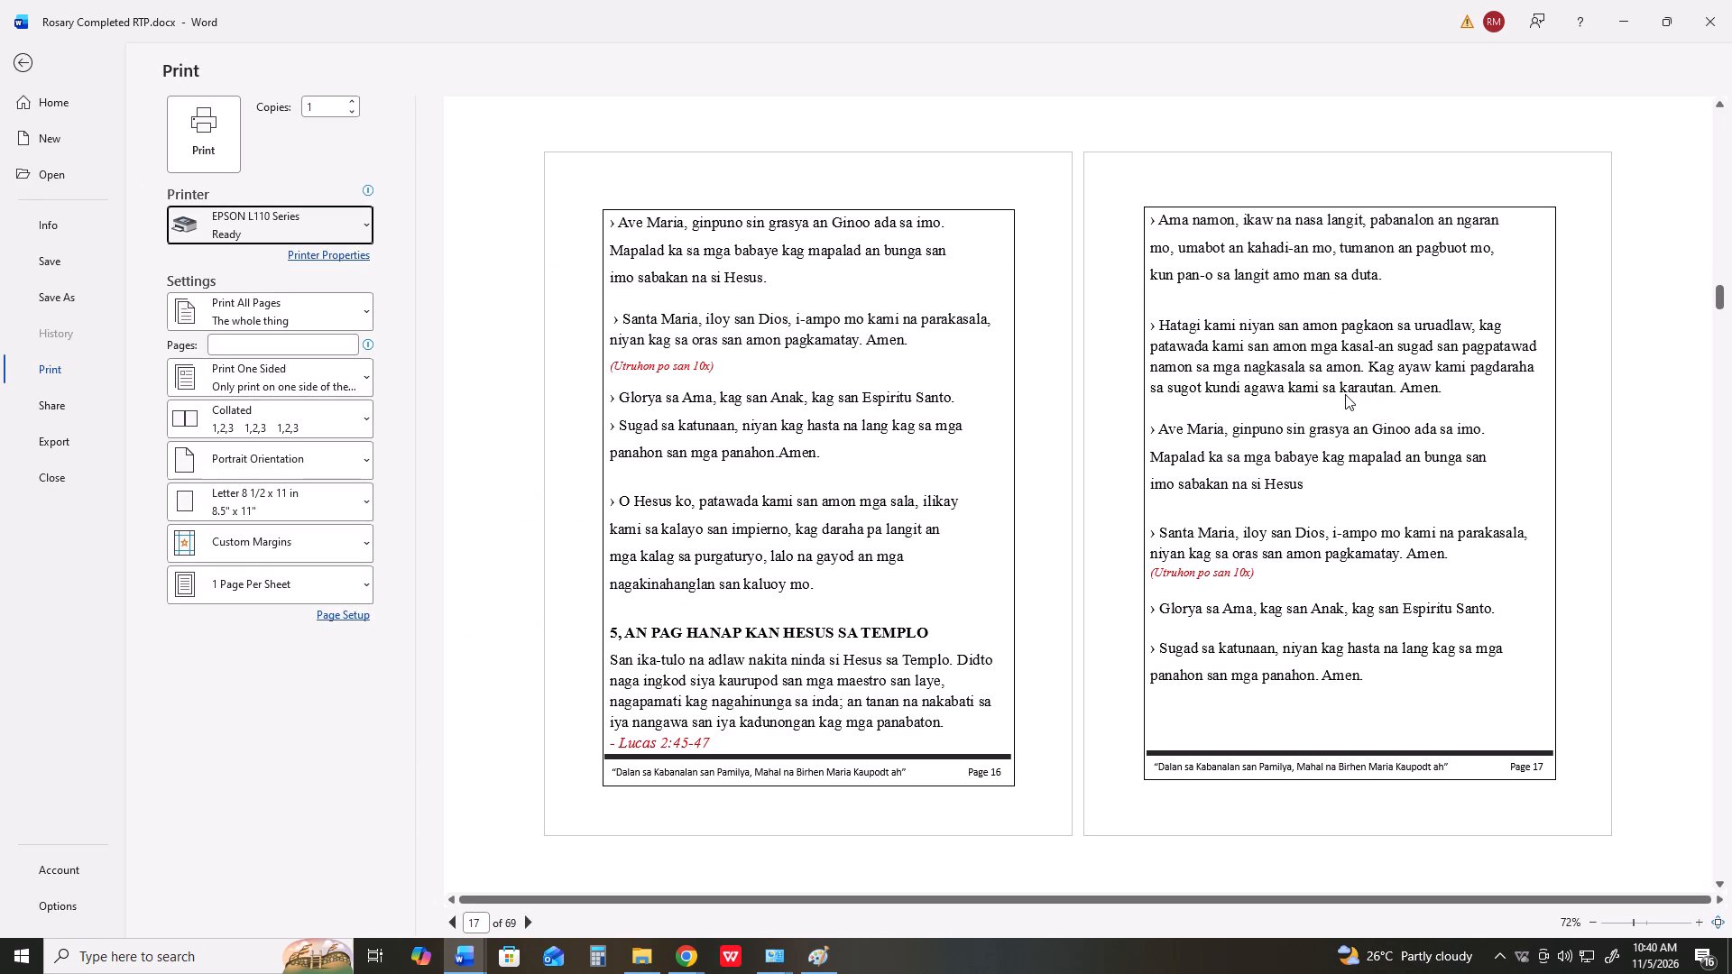
key("Print")
left_click(40, 60)
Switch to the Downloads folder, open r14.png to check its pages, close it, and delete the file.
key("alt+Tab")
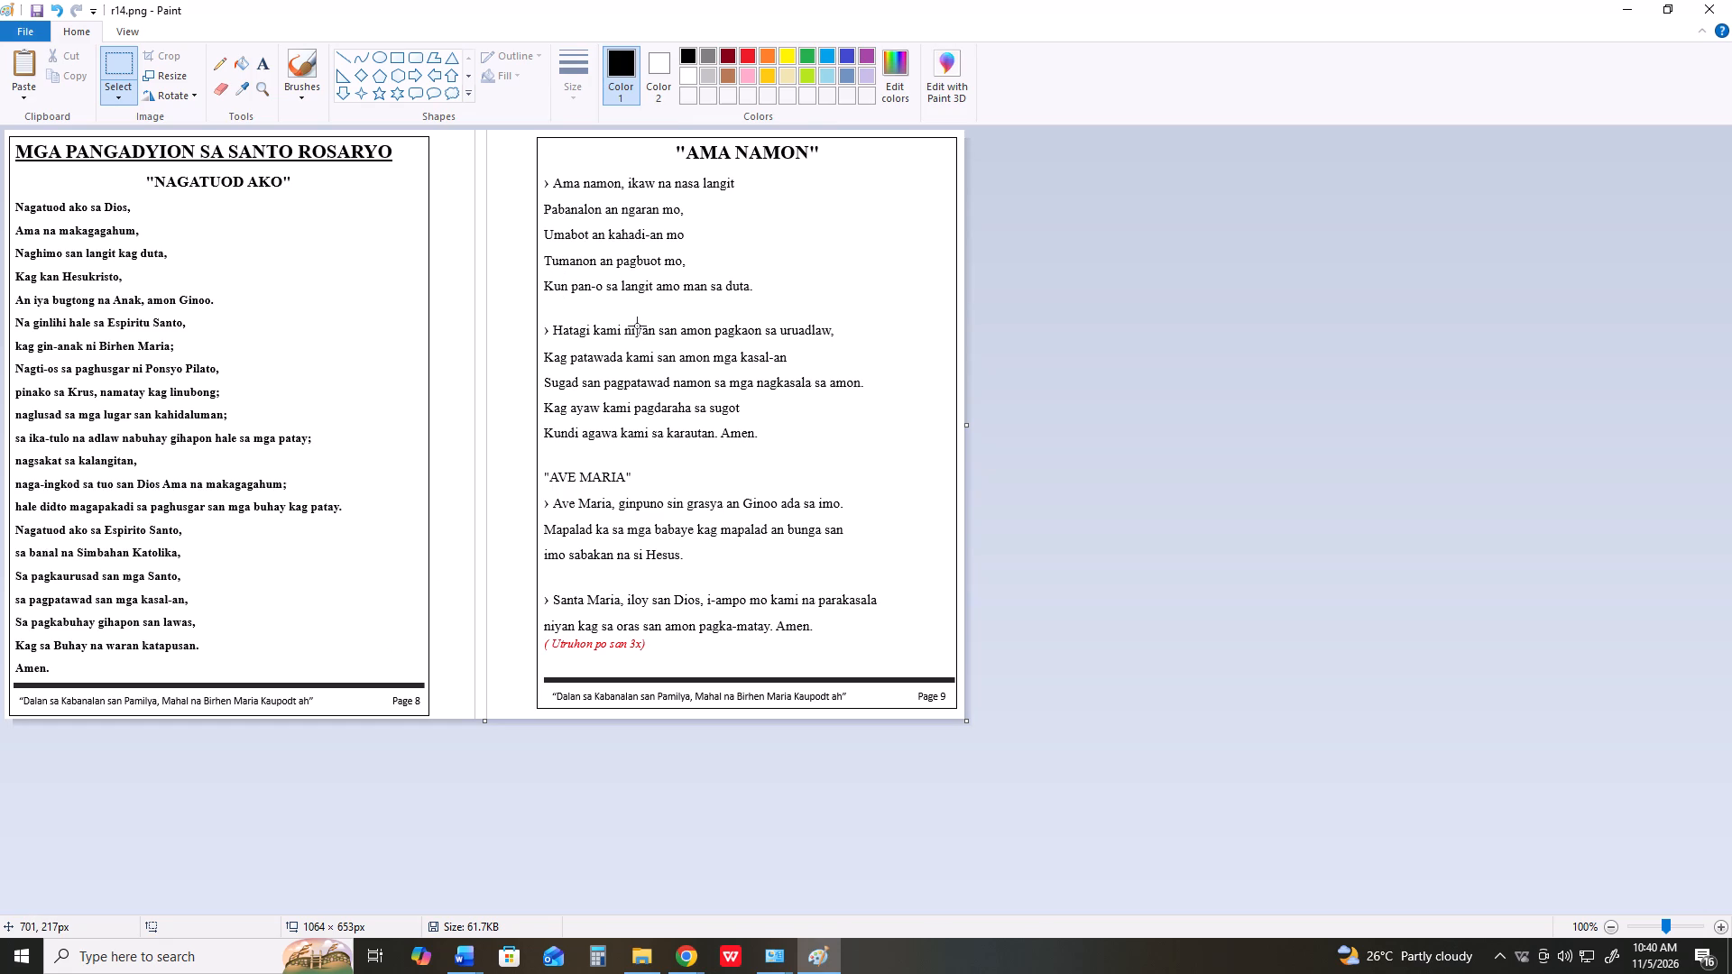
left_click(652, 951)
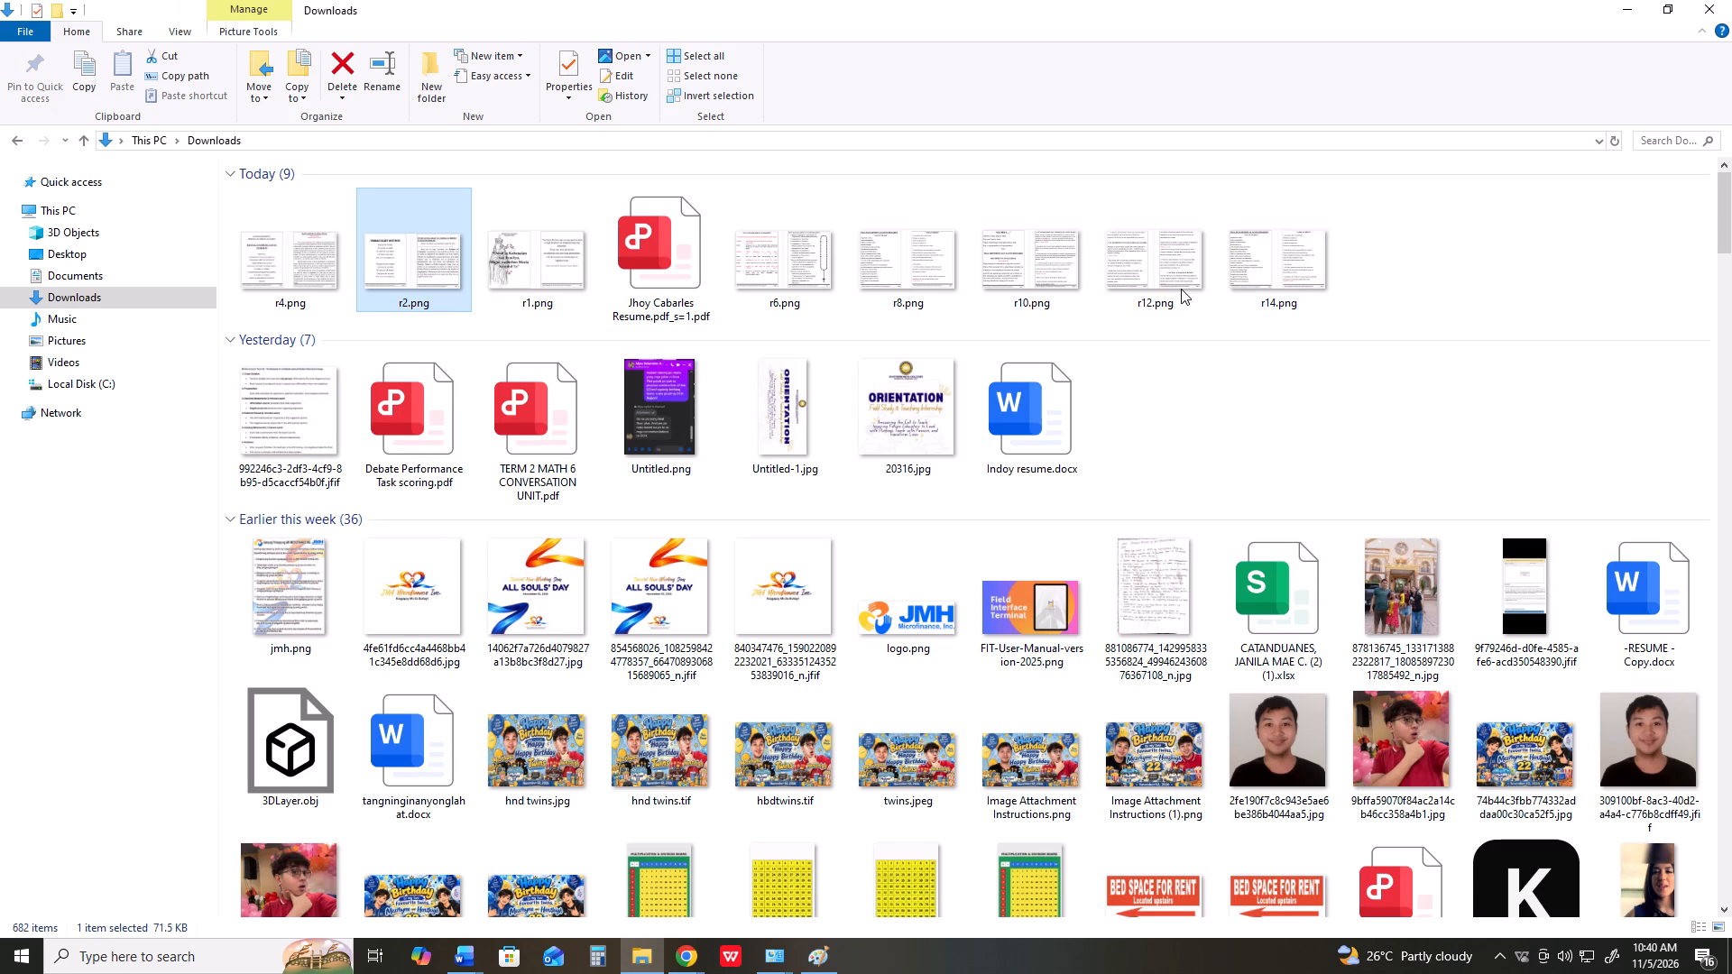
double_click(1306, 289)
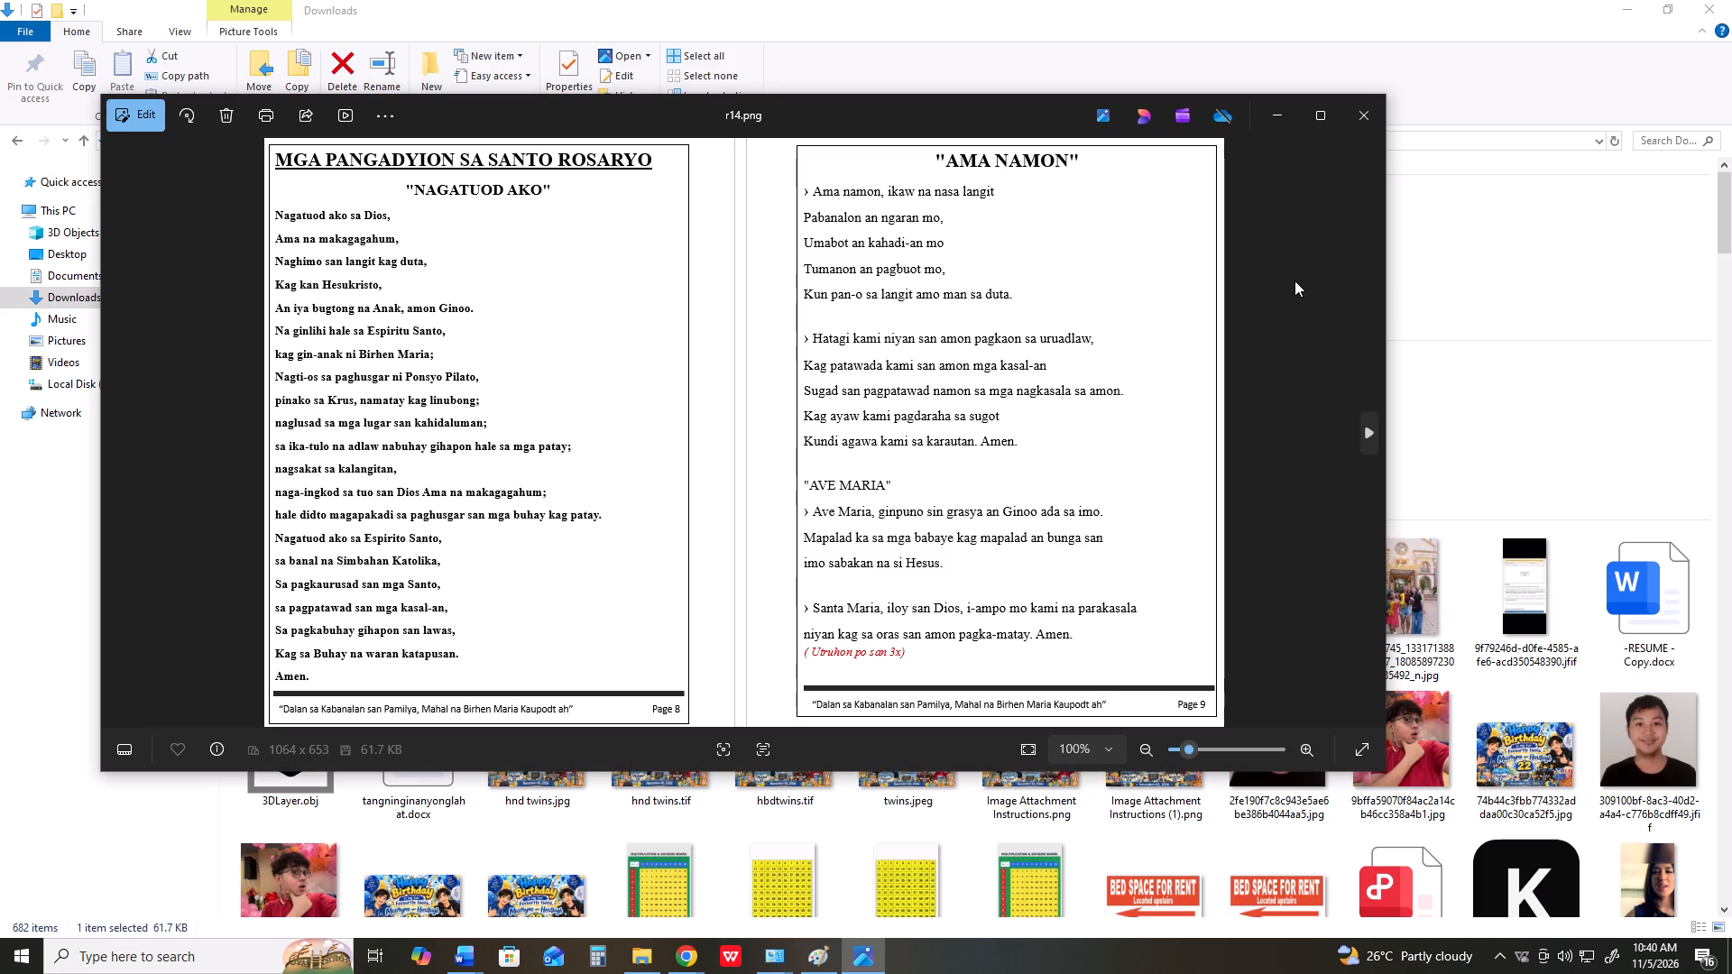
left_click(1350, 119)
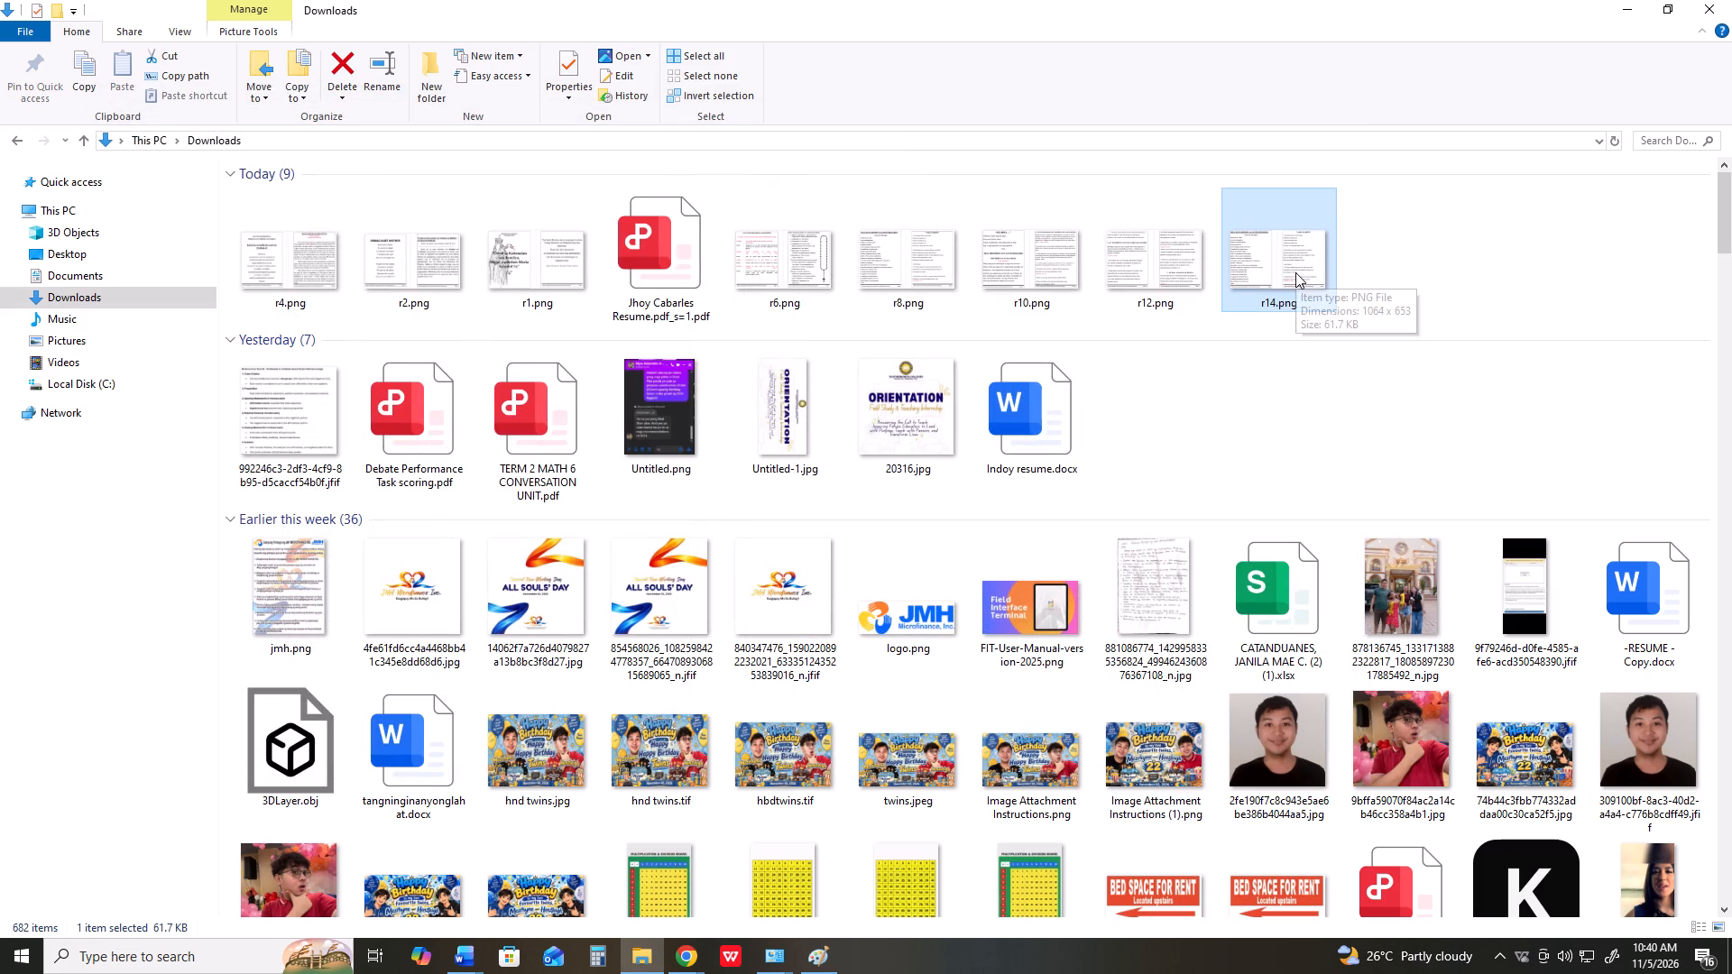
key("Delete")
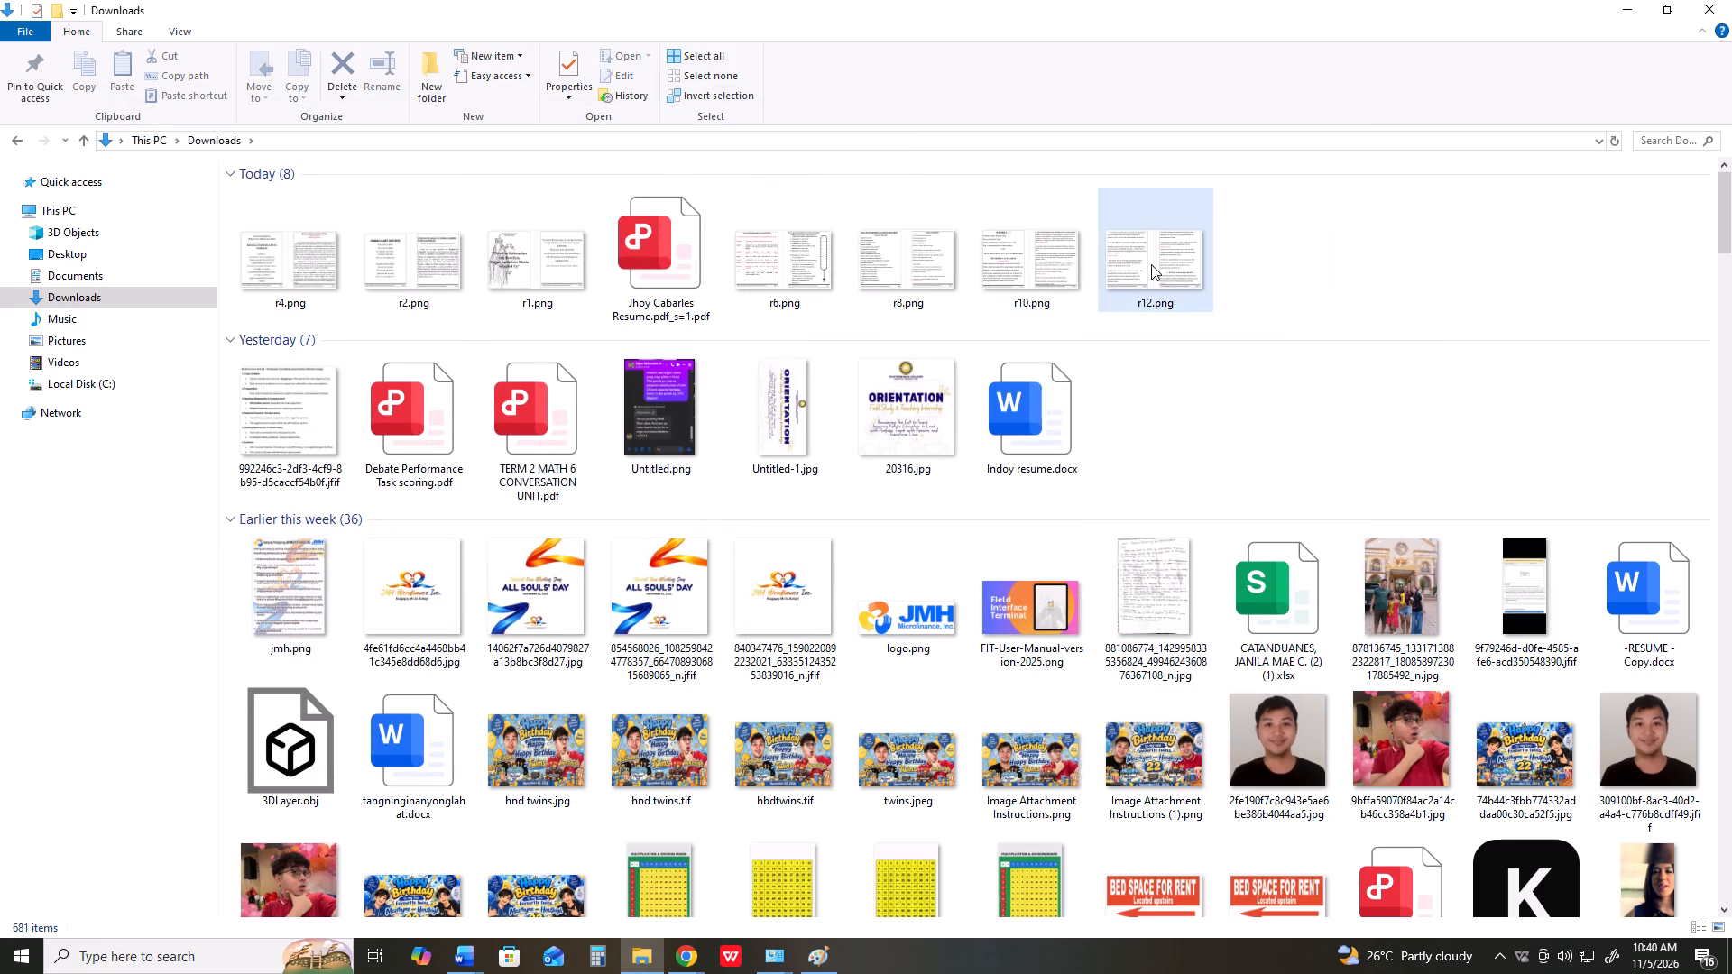
Open r12.png in the Downloads folder to check which pages it contains, and close it.
double_click(1180, 263)
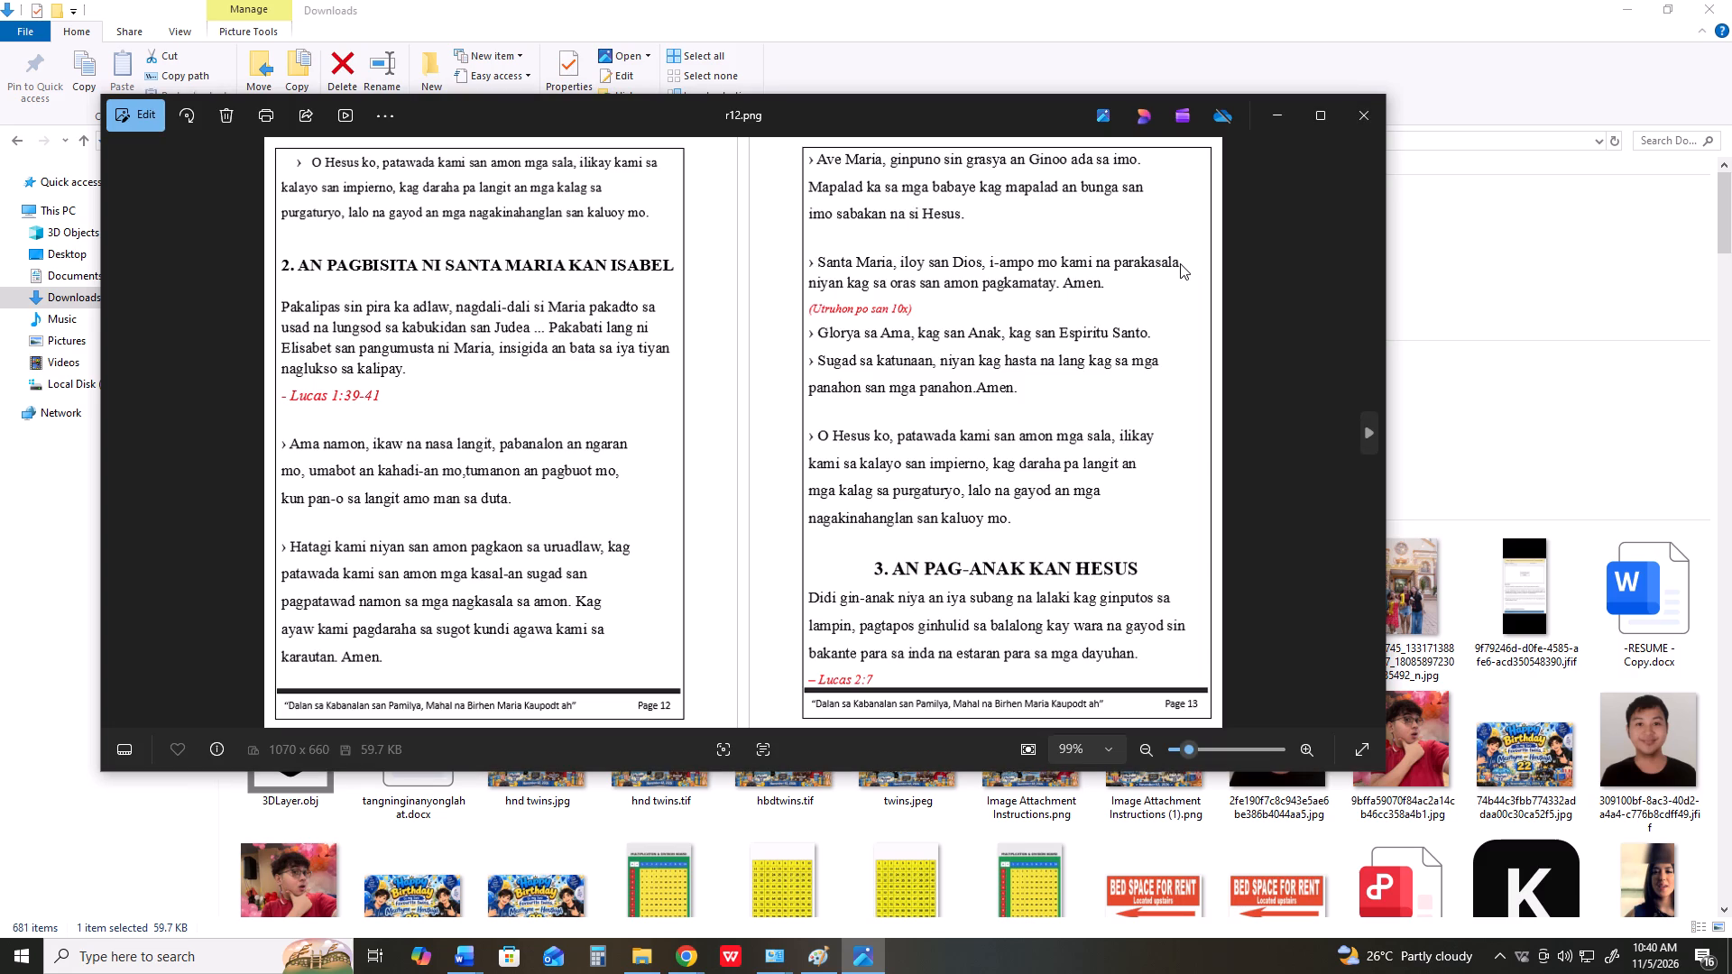
left_click(1361, 111)
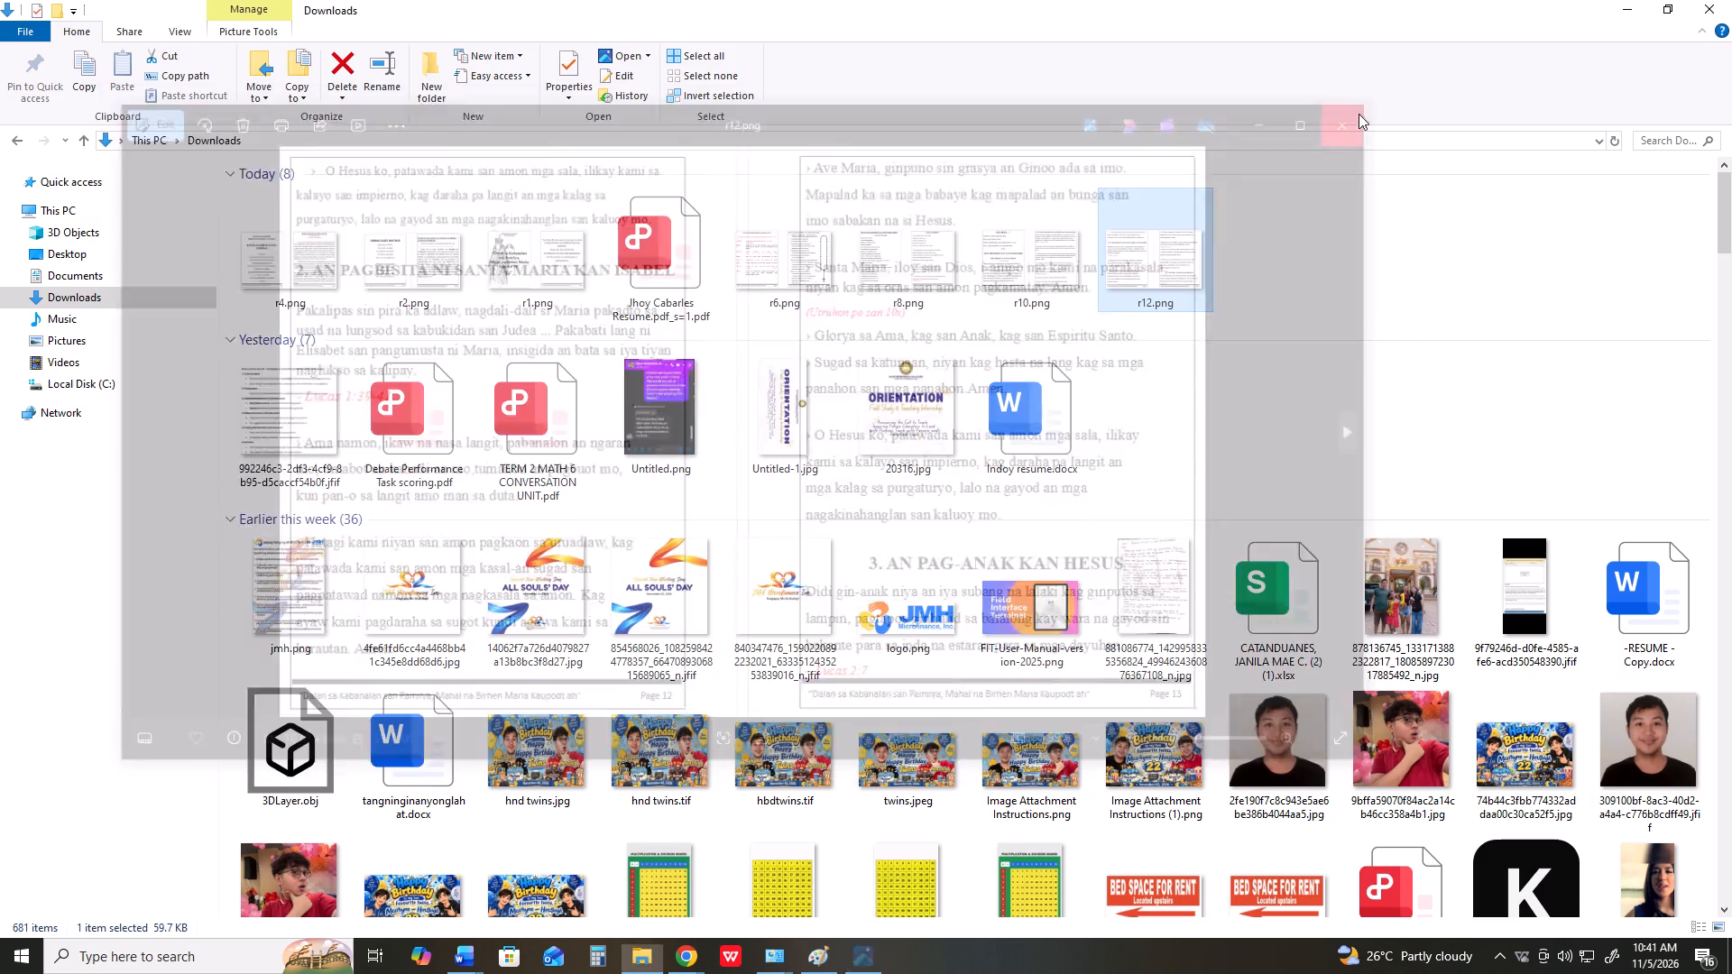
Paste the capture of pages 16 and 17 over the r14.png canvas in Paint and crop it around both frames to about 1075 × 655 px.
key("alt+Tab")
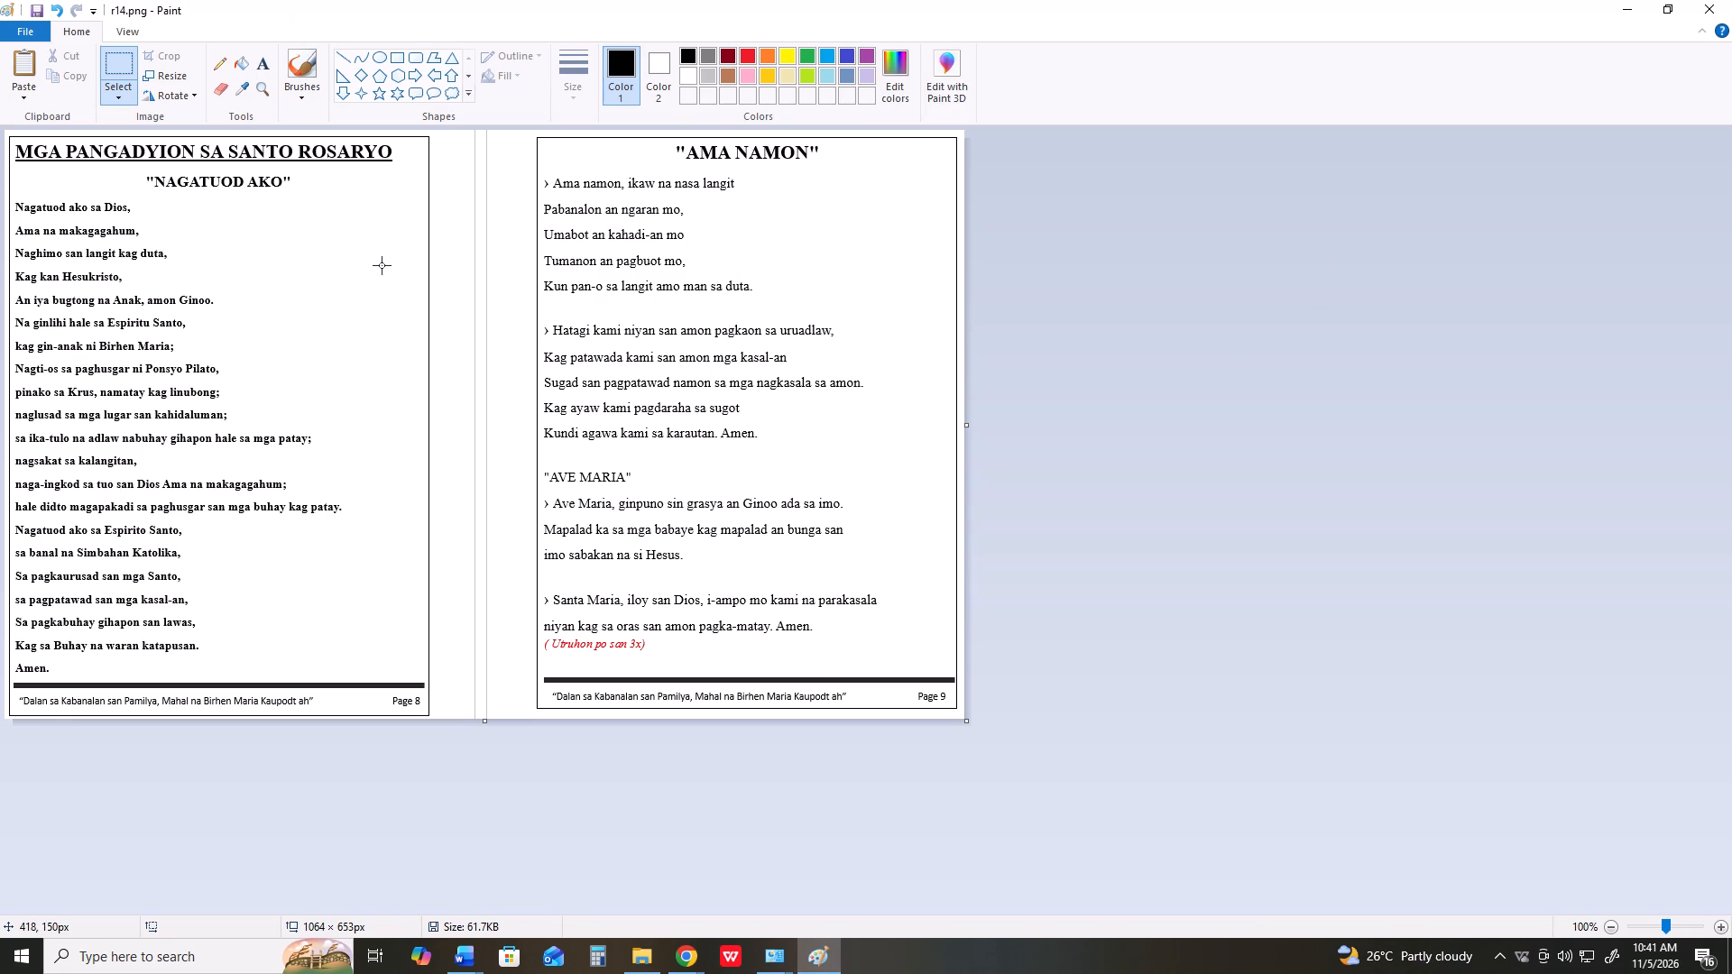
key("ctrl+v")
scroll(598, 329, "down", 1)
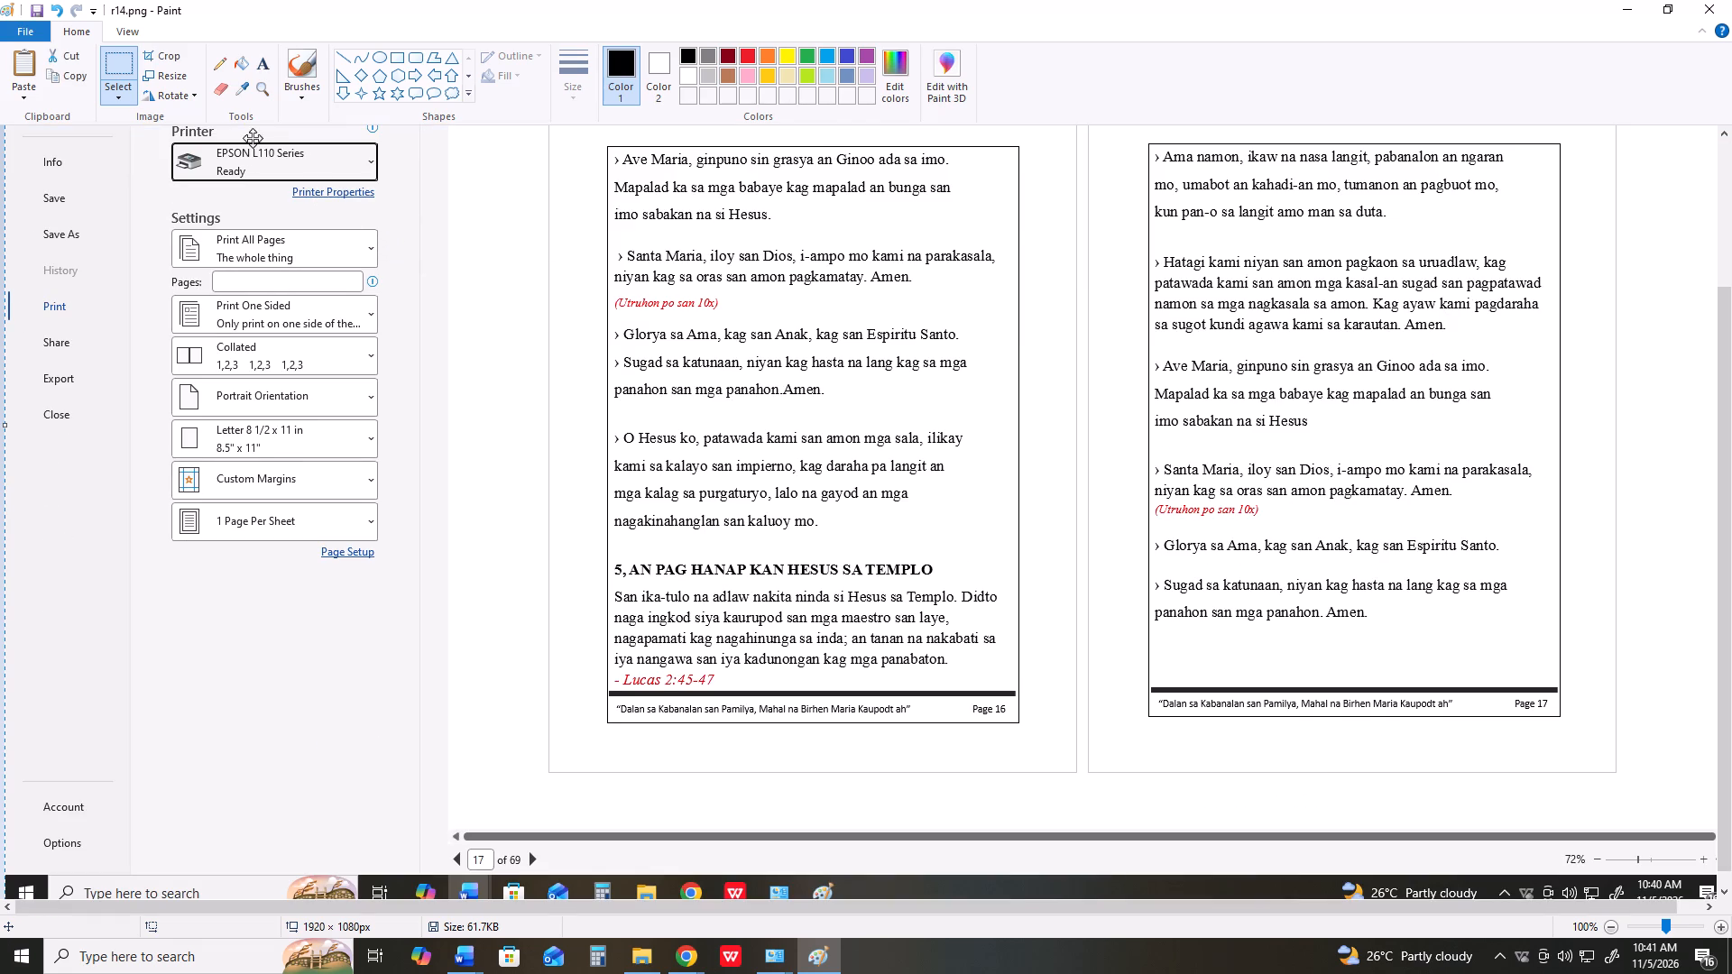
left_click(133, 56)
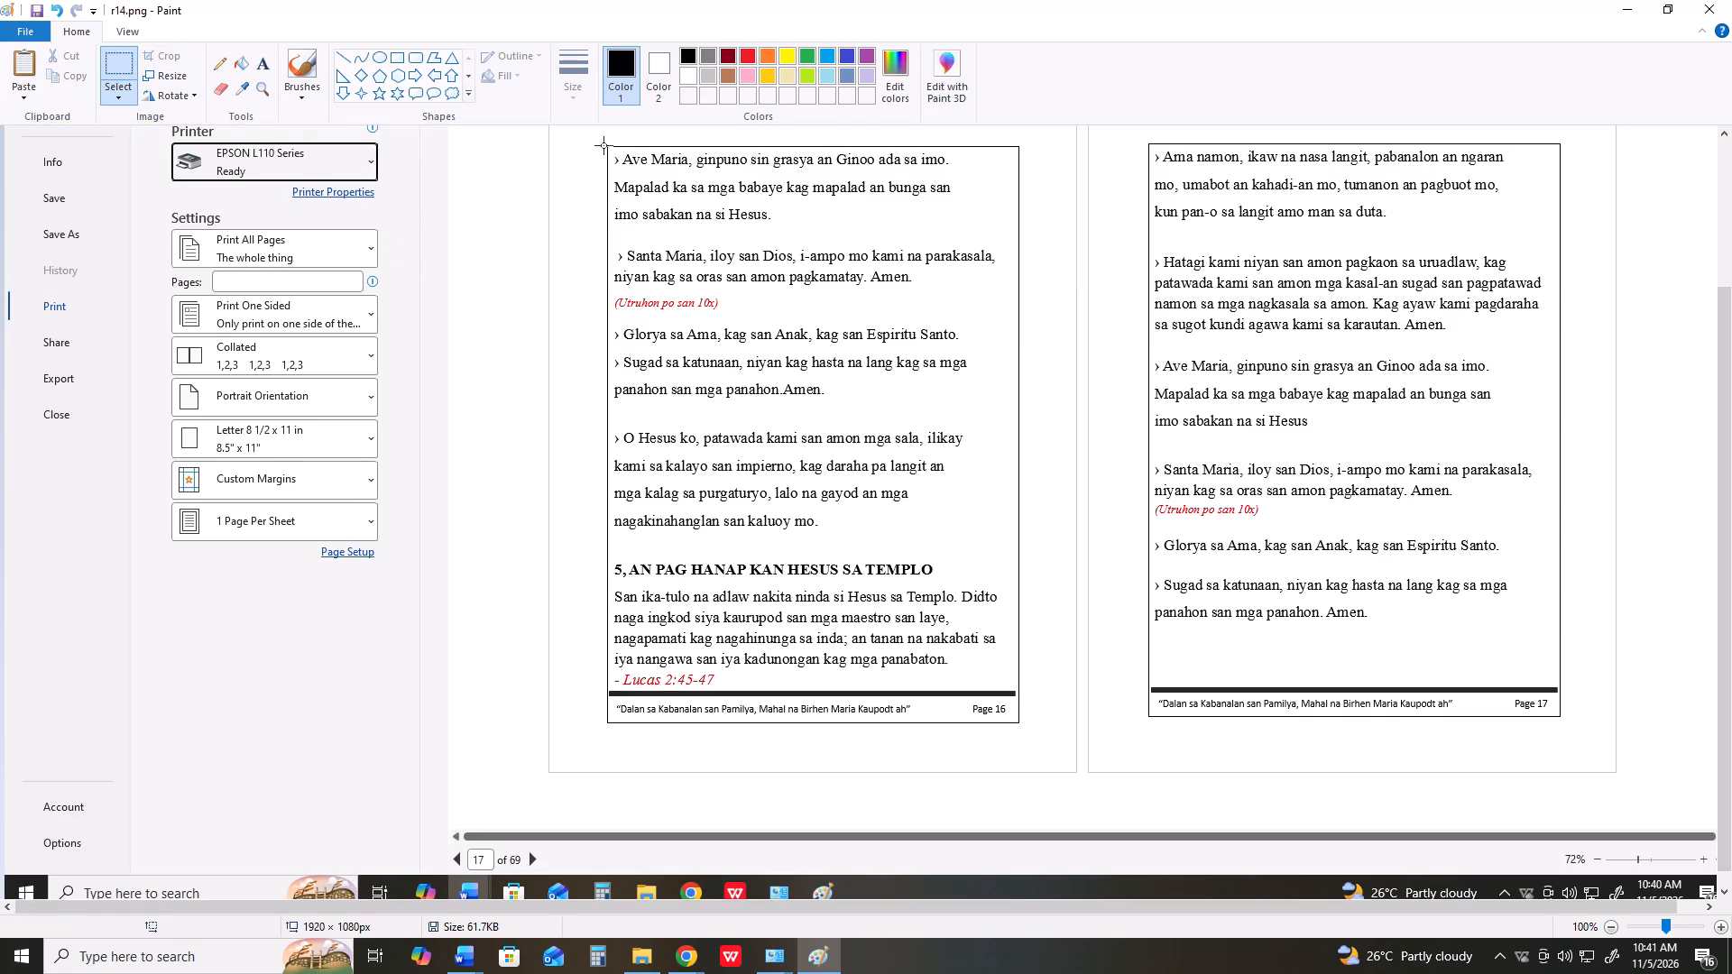
left_click_drag(599, 139, 1571, 730)
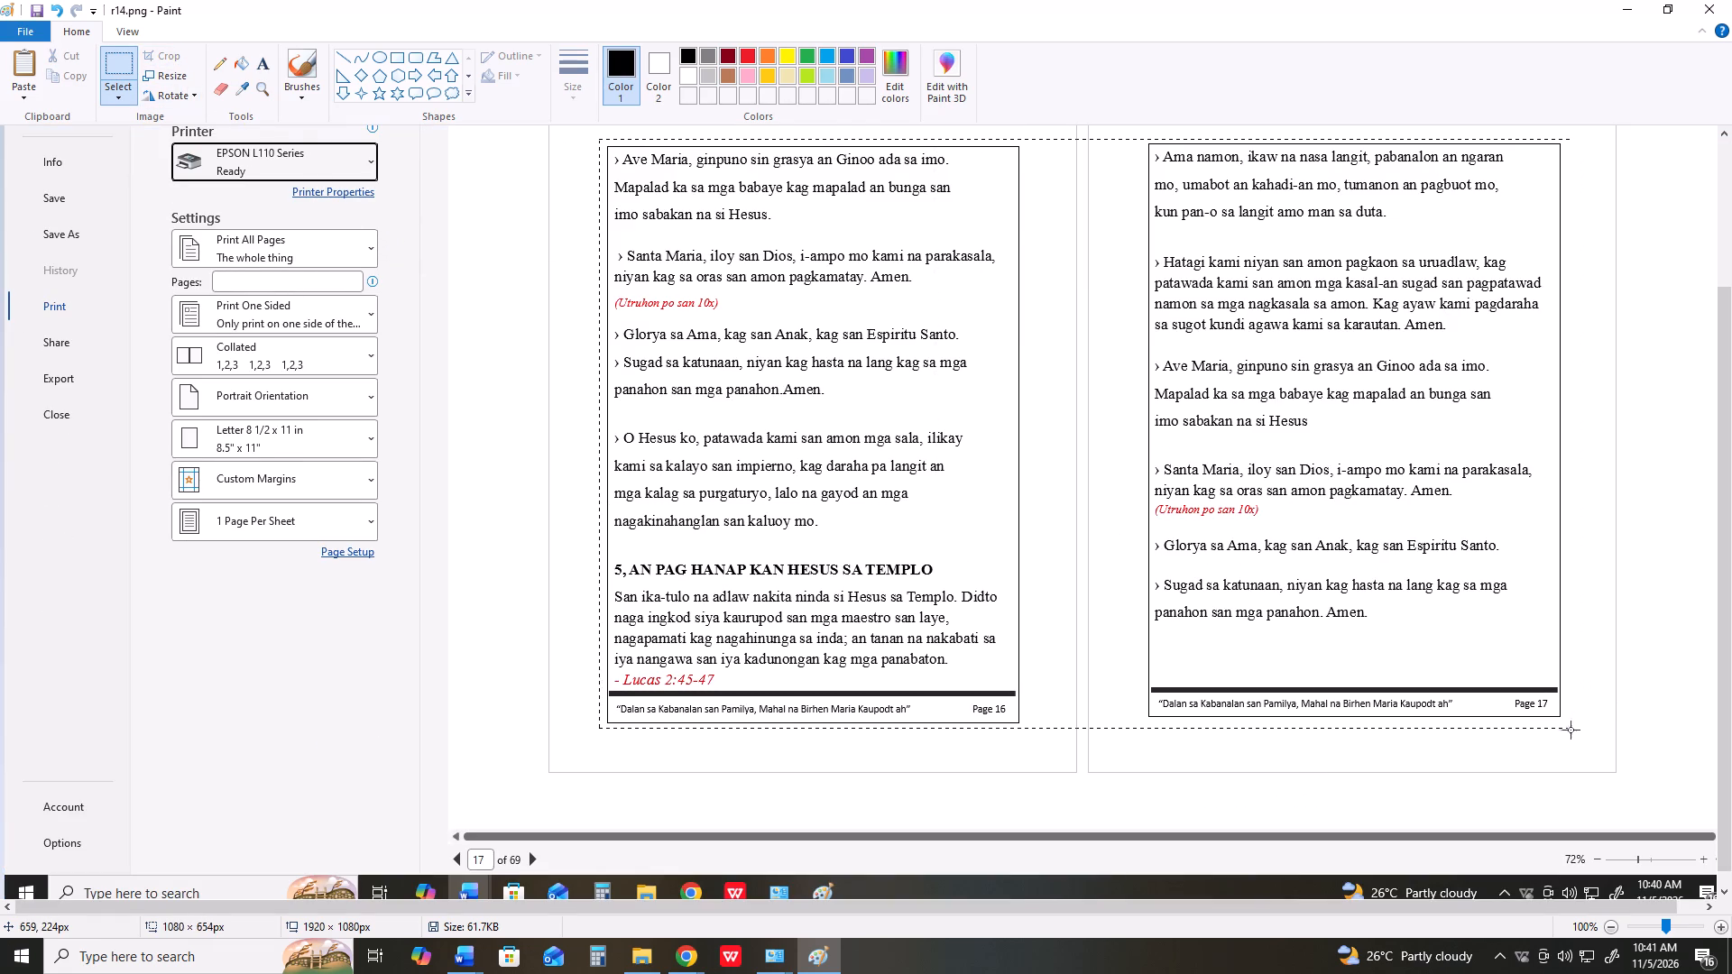
left_click_drag(1571, 730, 1568, 729)
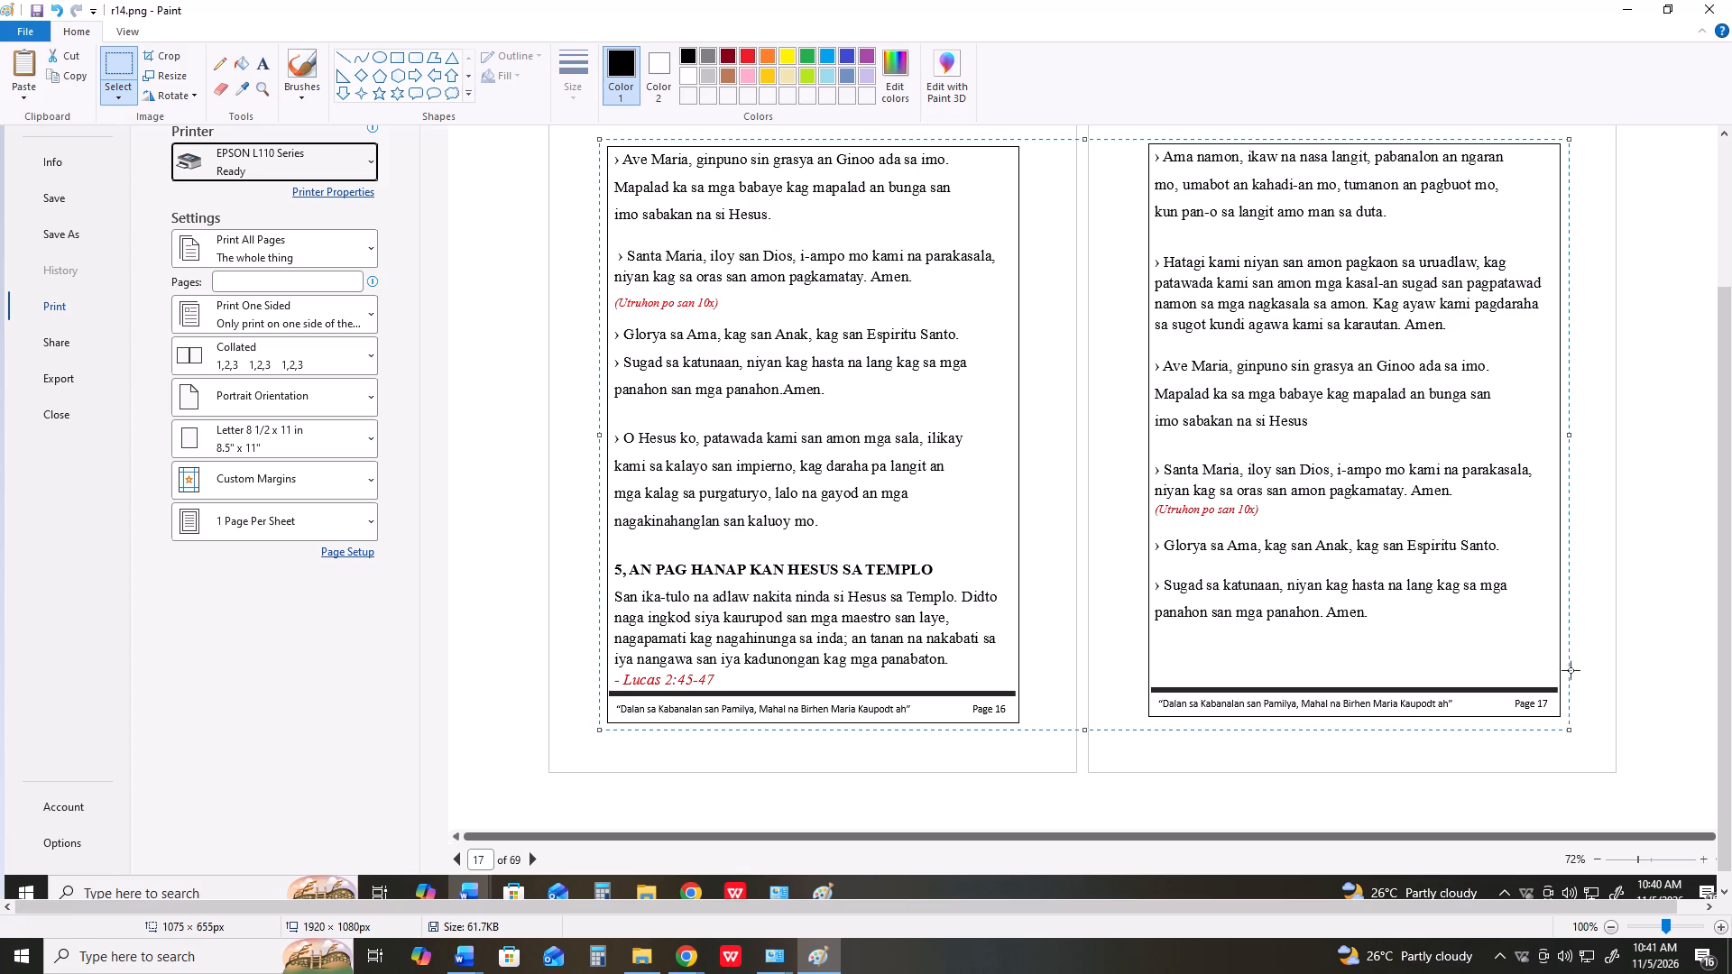
left_click(167, 45)
left_click(168, 57)
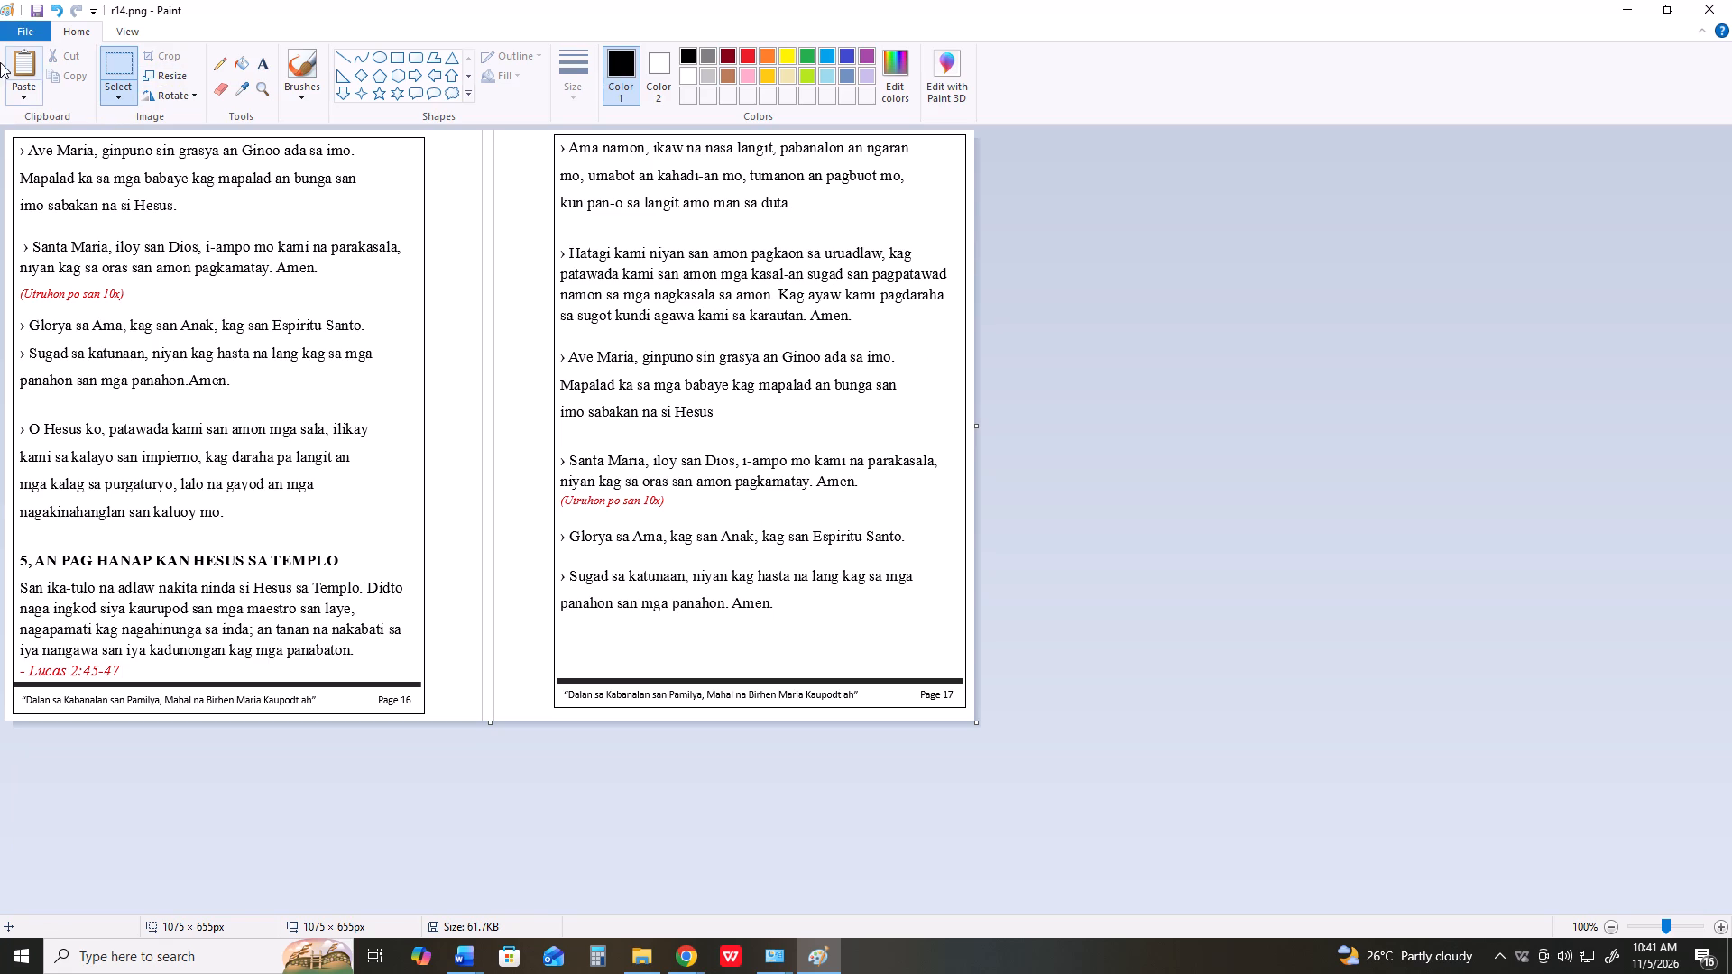
Save the cropped image of pages 16 and 17 in Downloads as the PNG file r16.png.
left_click(20, 28)
left_click(84, 181)
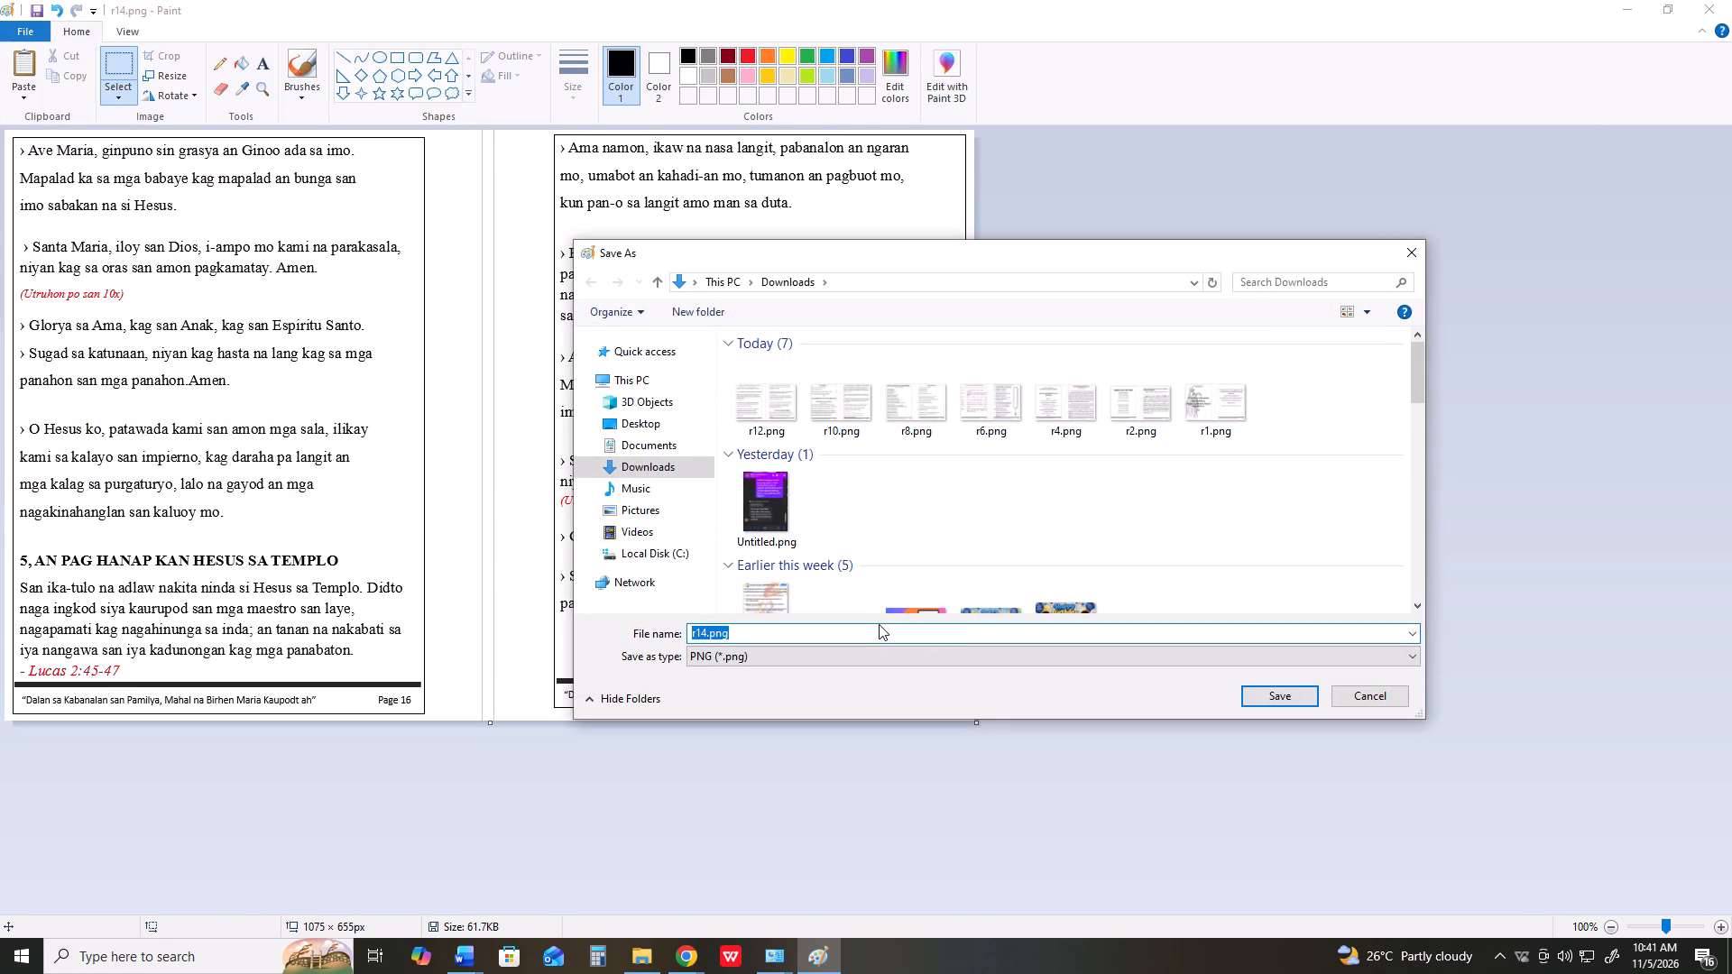
key("r")
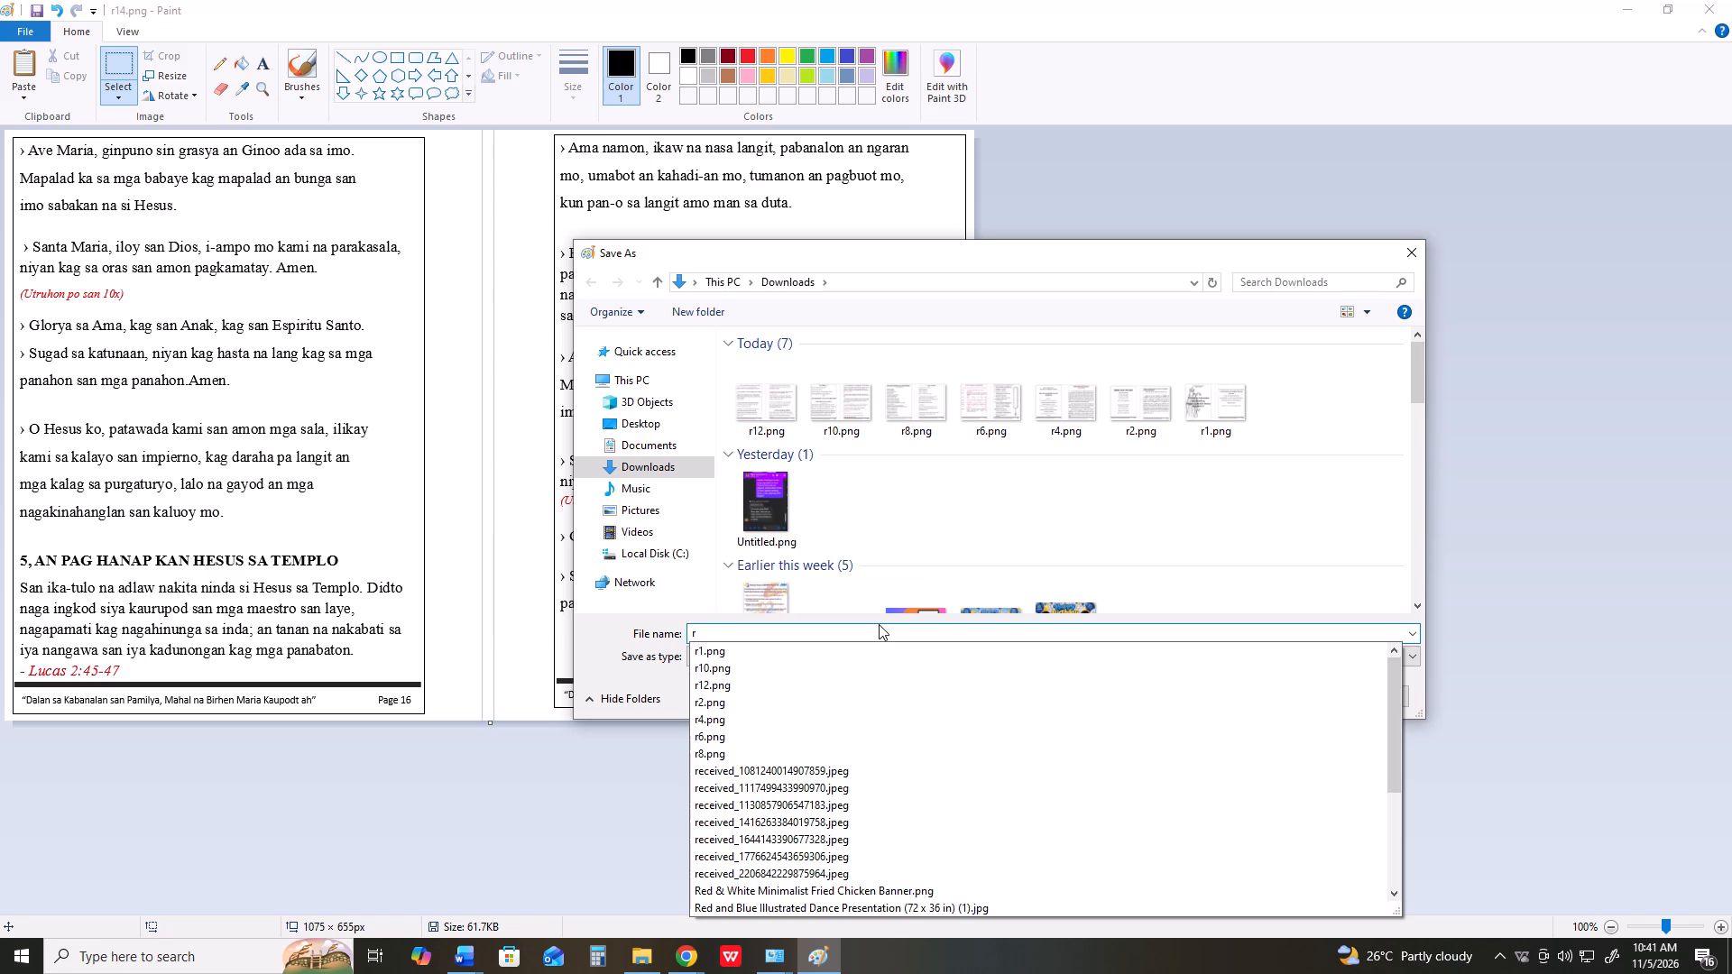
type("16")
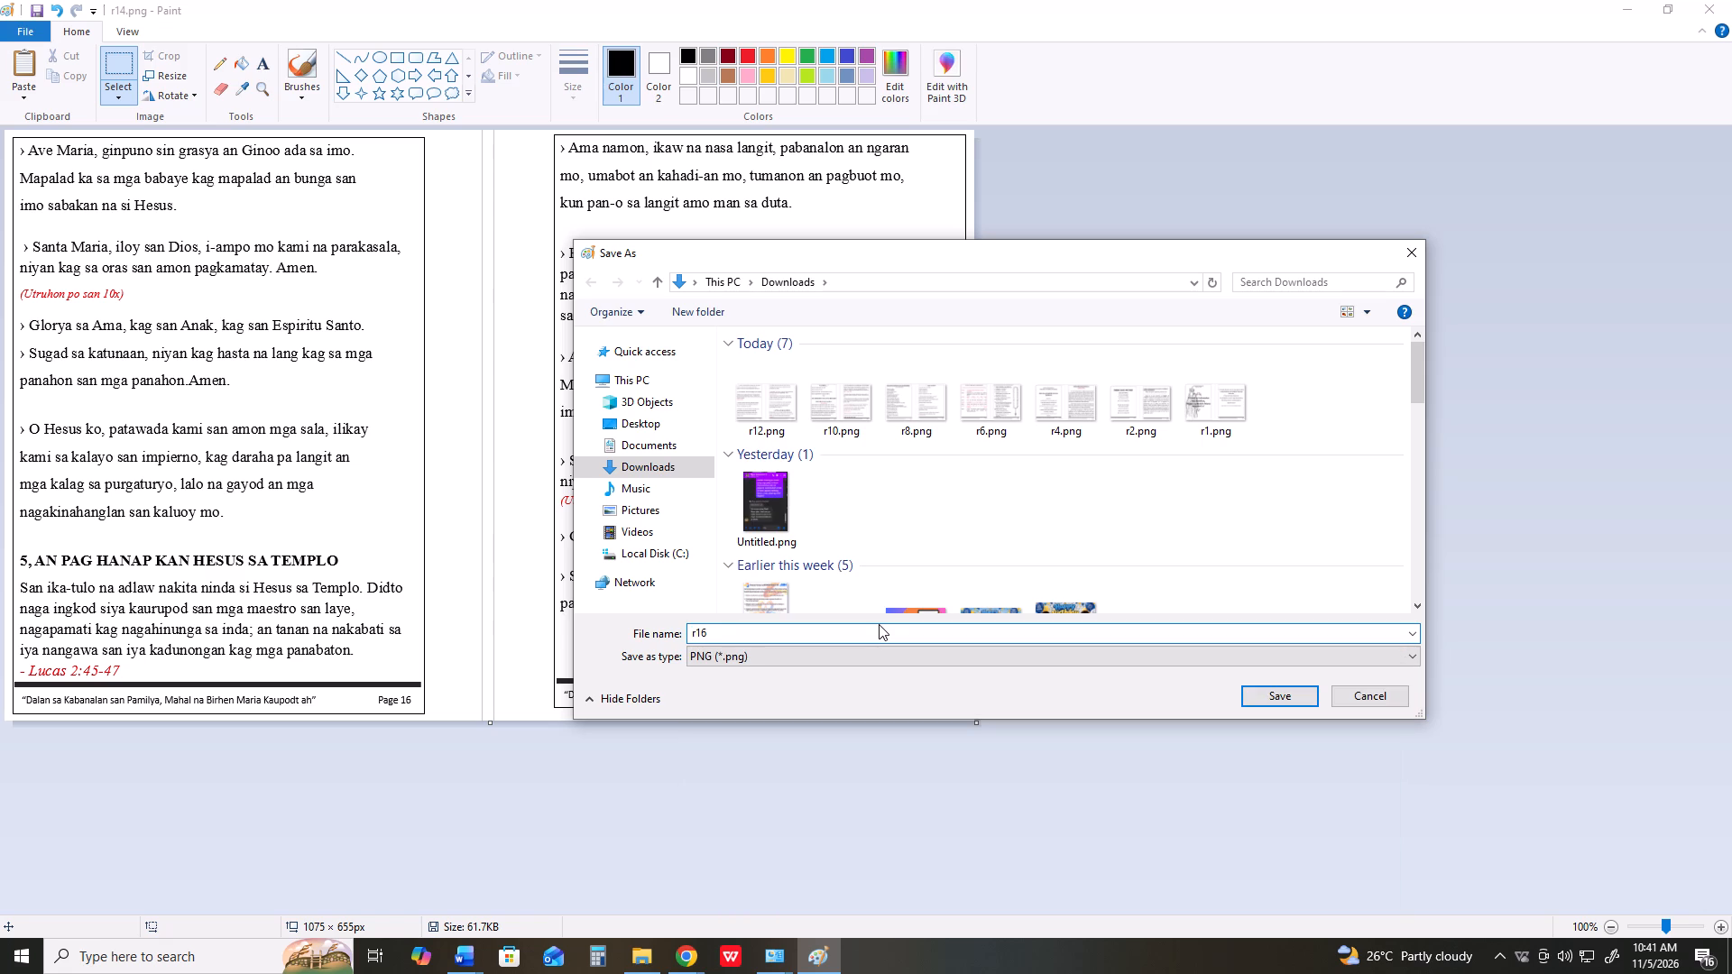
key("Return")
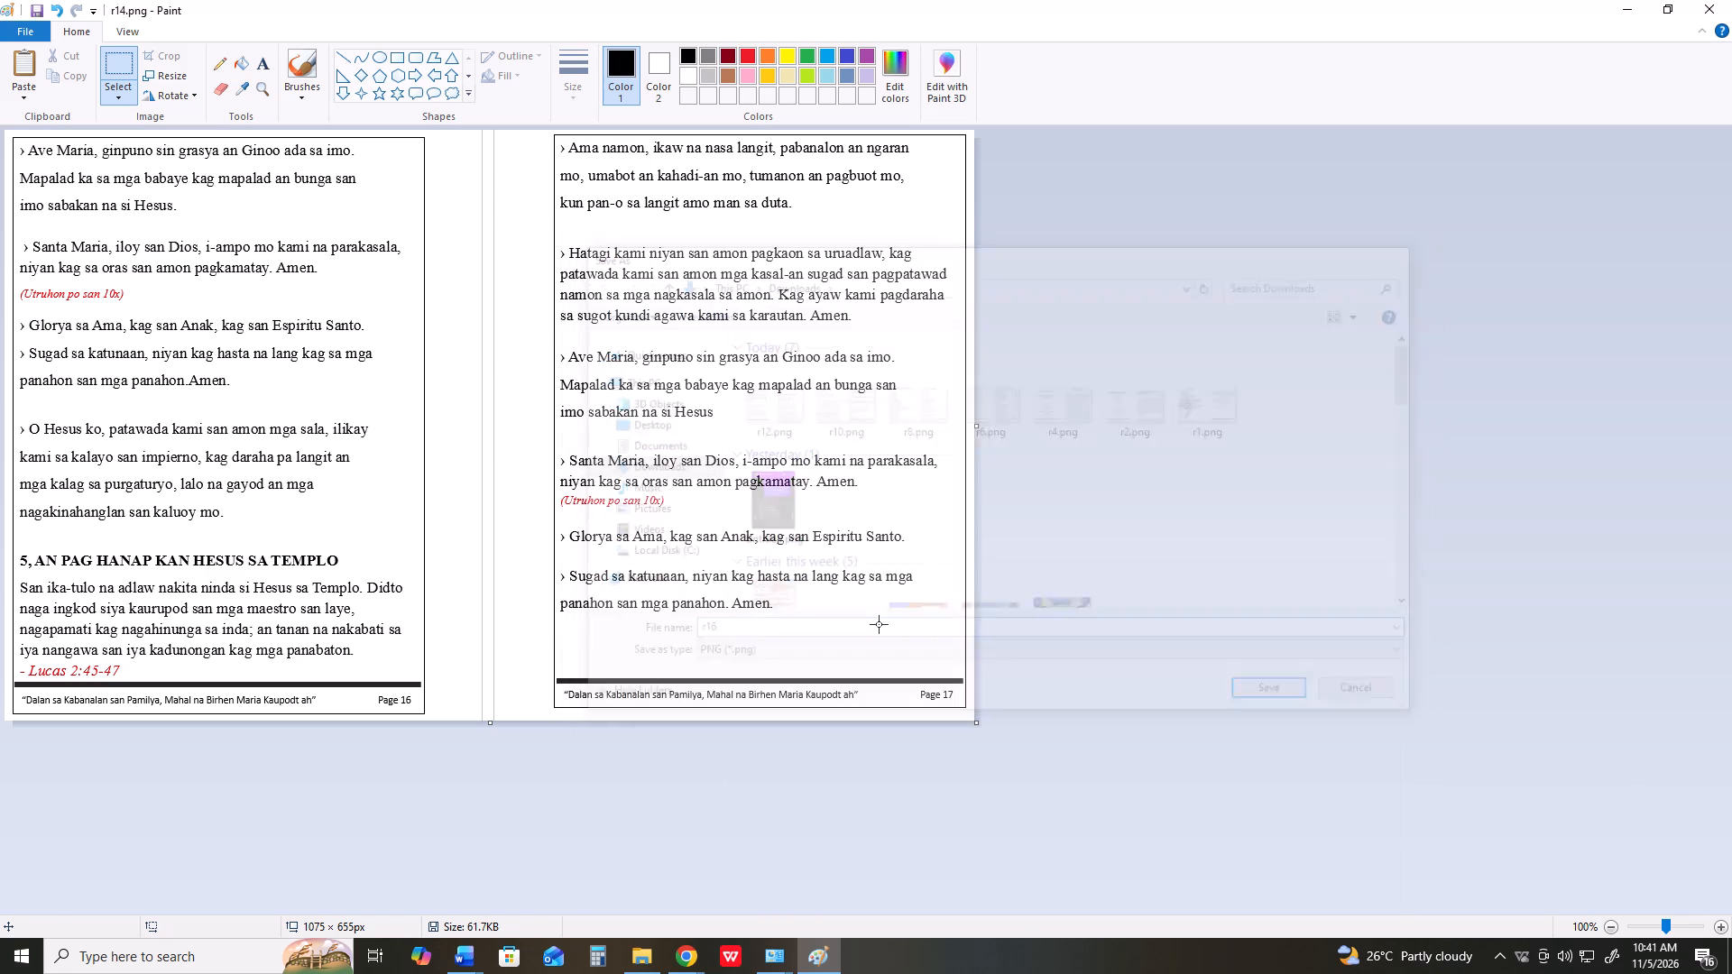
Switch to the rosary document in Word, go to pages 14 and 15, capture them in print preview, and leave the preview.
key("alt+Tab")
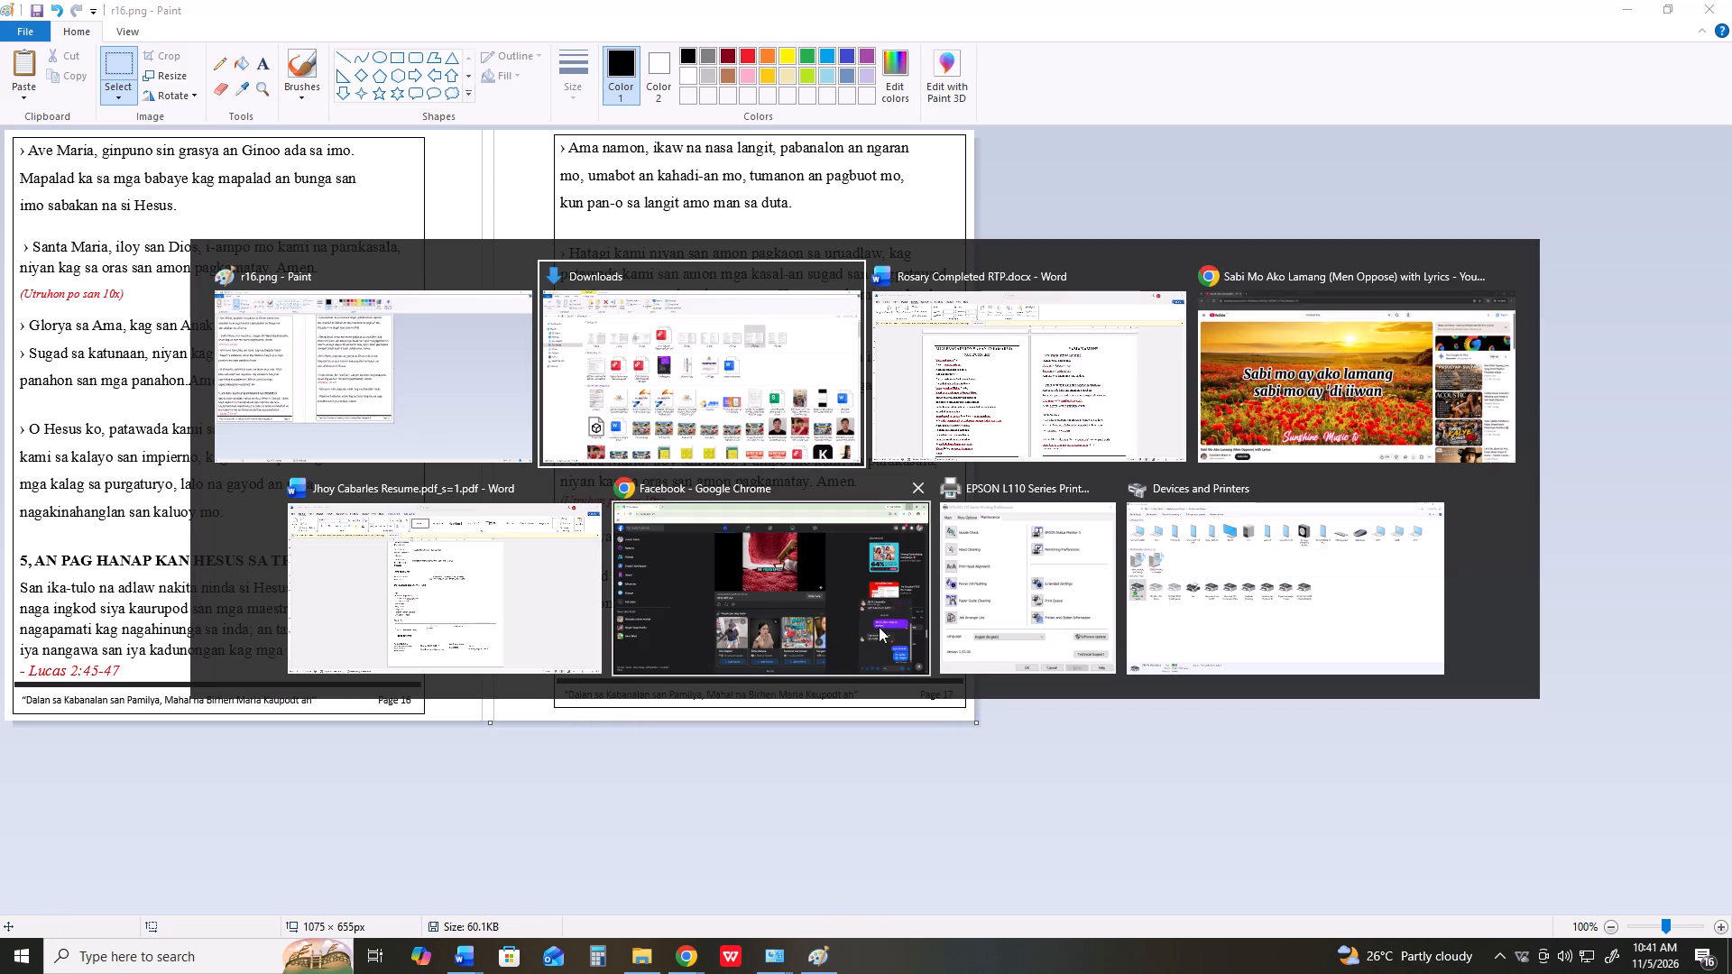
key("alt+Tab")
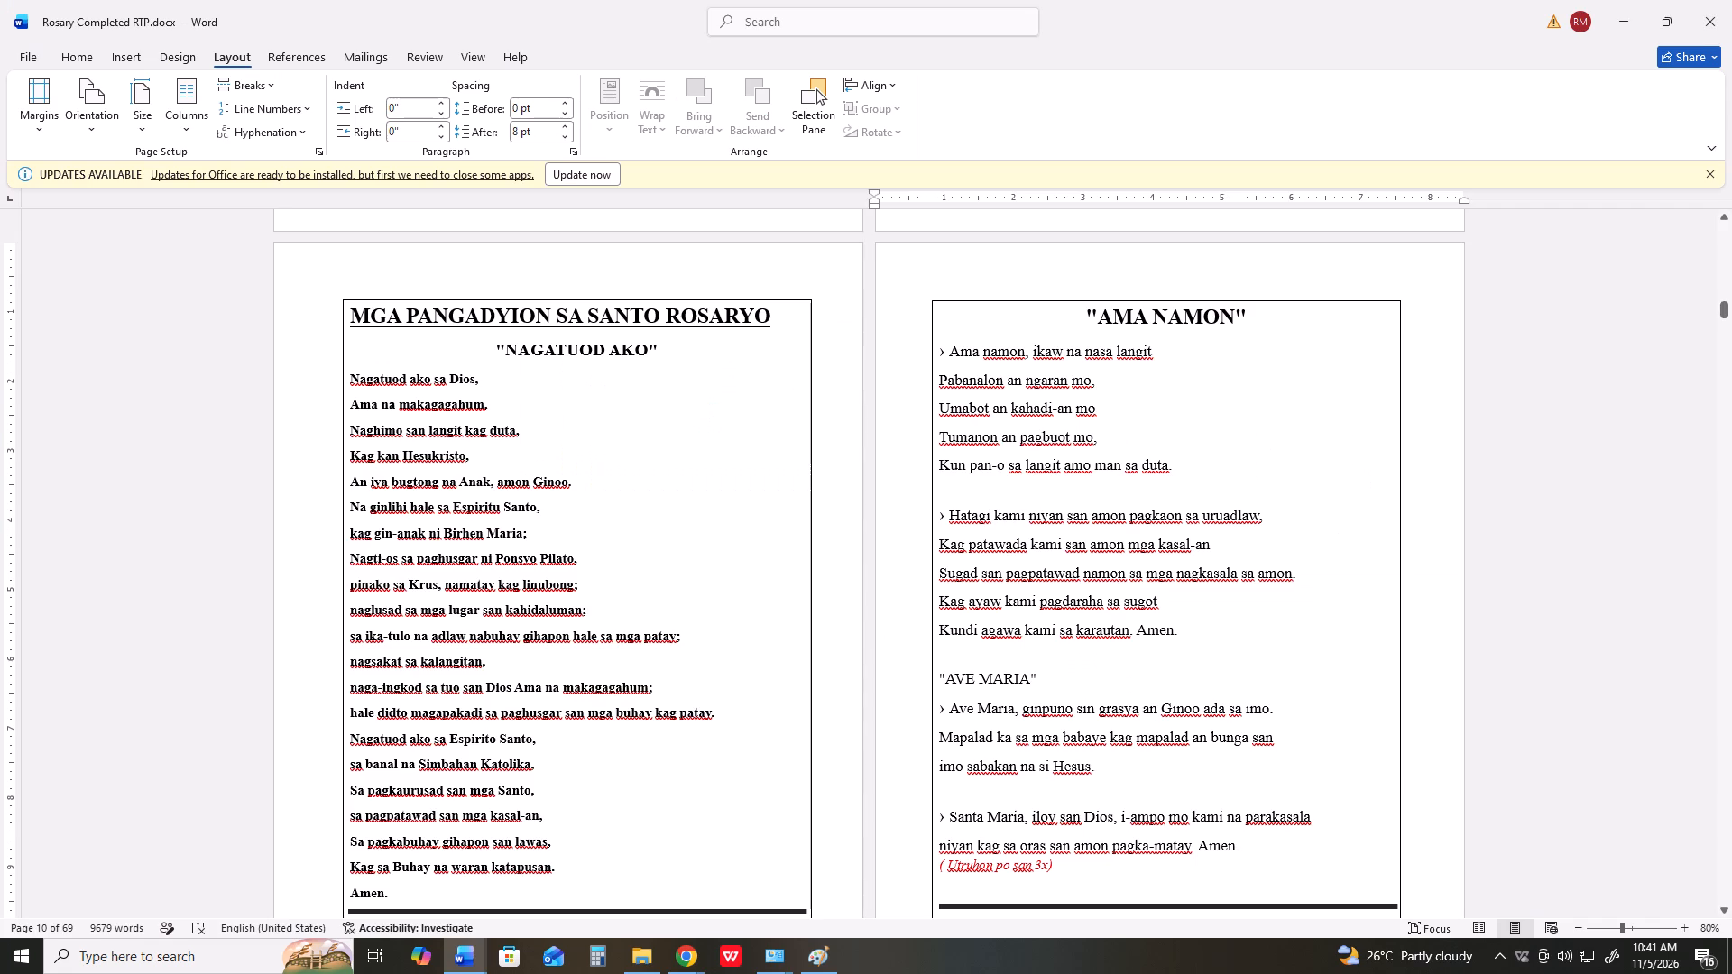
scroll(879, 627, "down", 7)
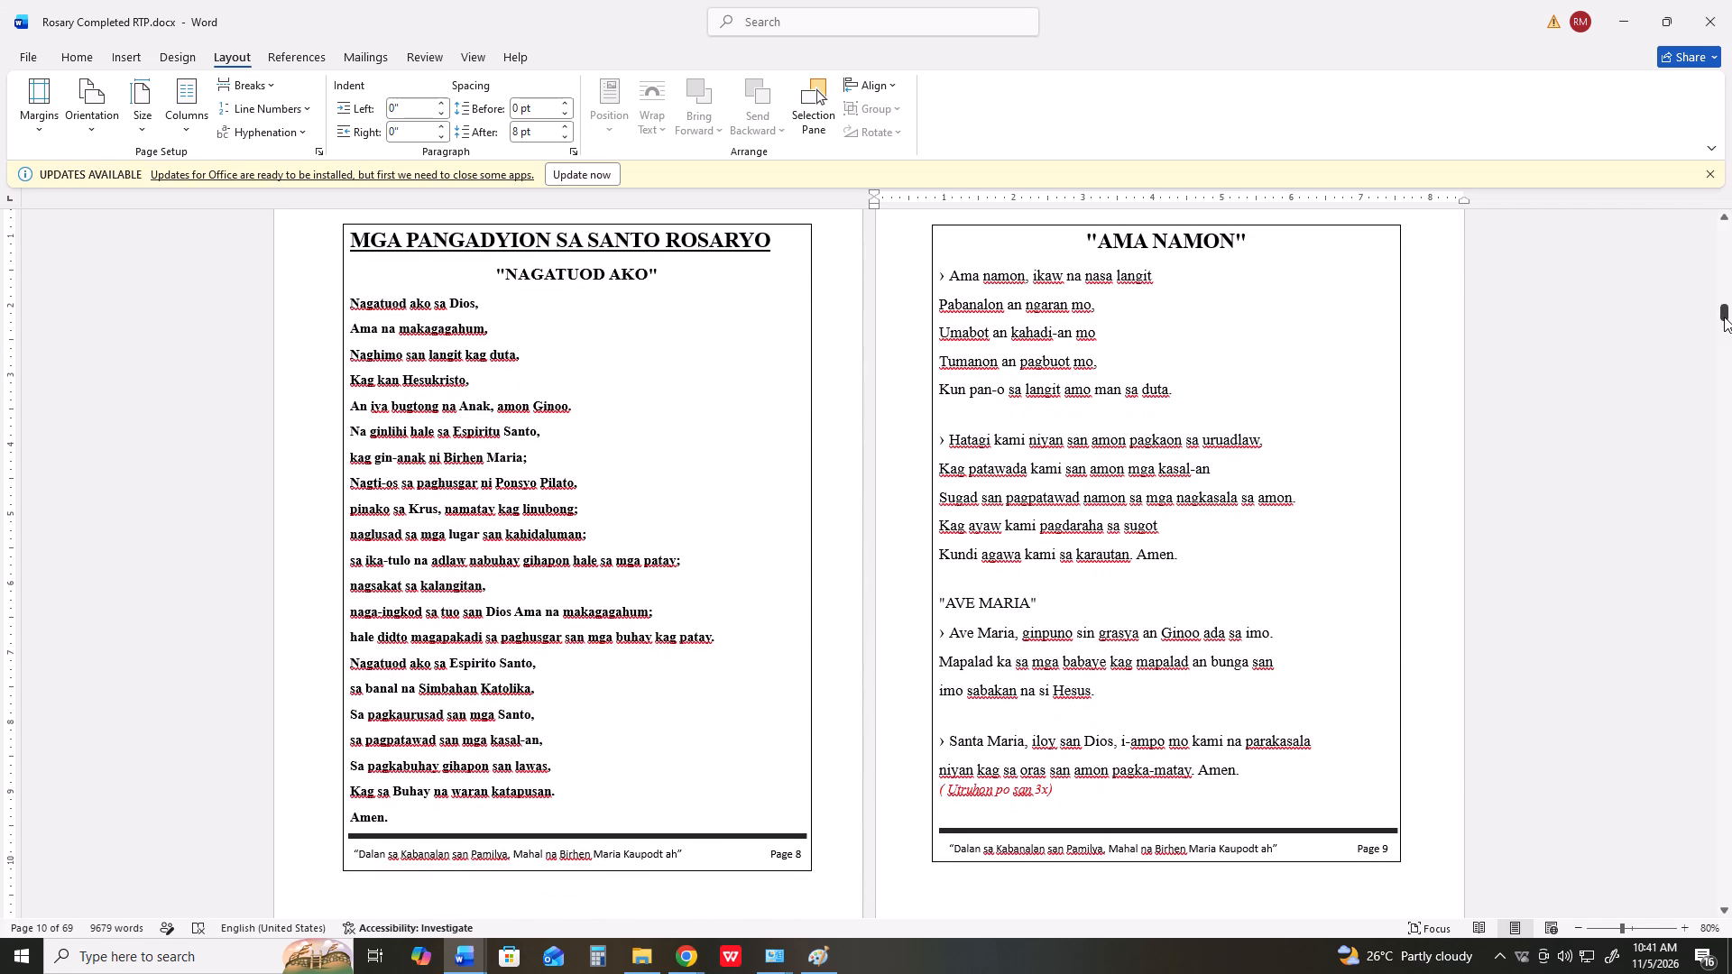
left_click_drag(1724, 317, 1719, 352)
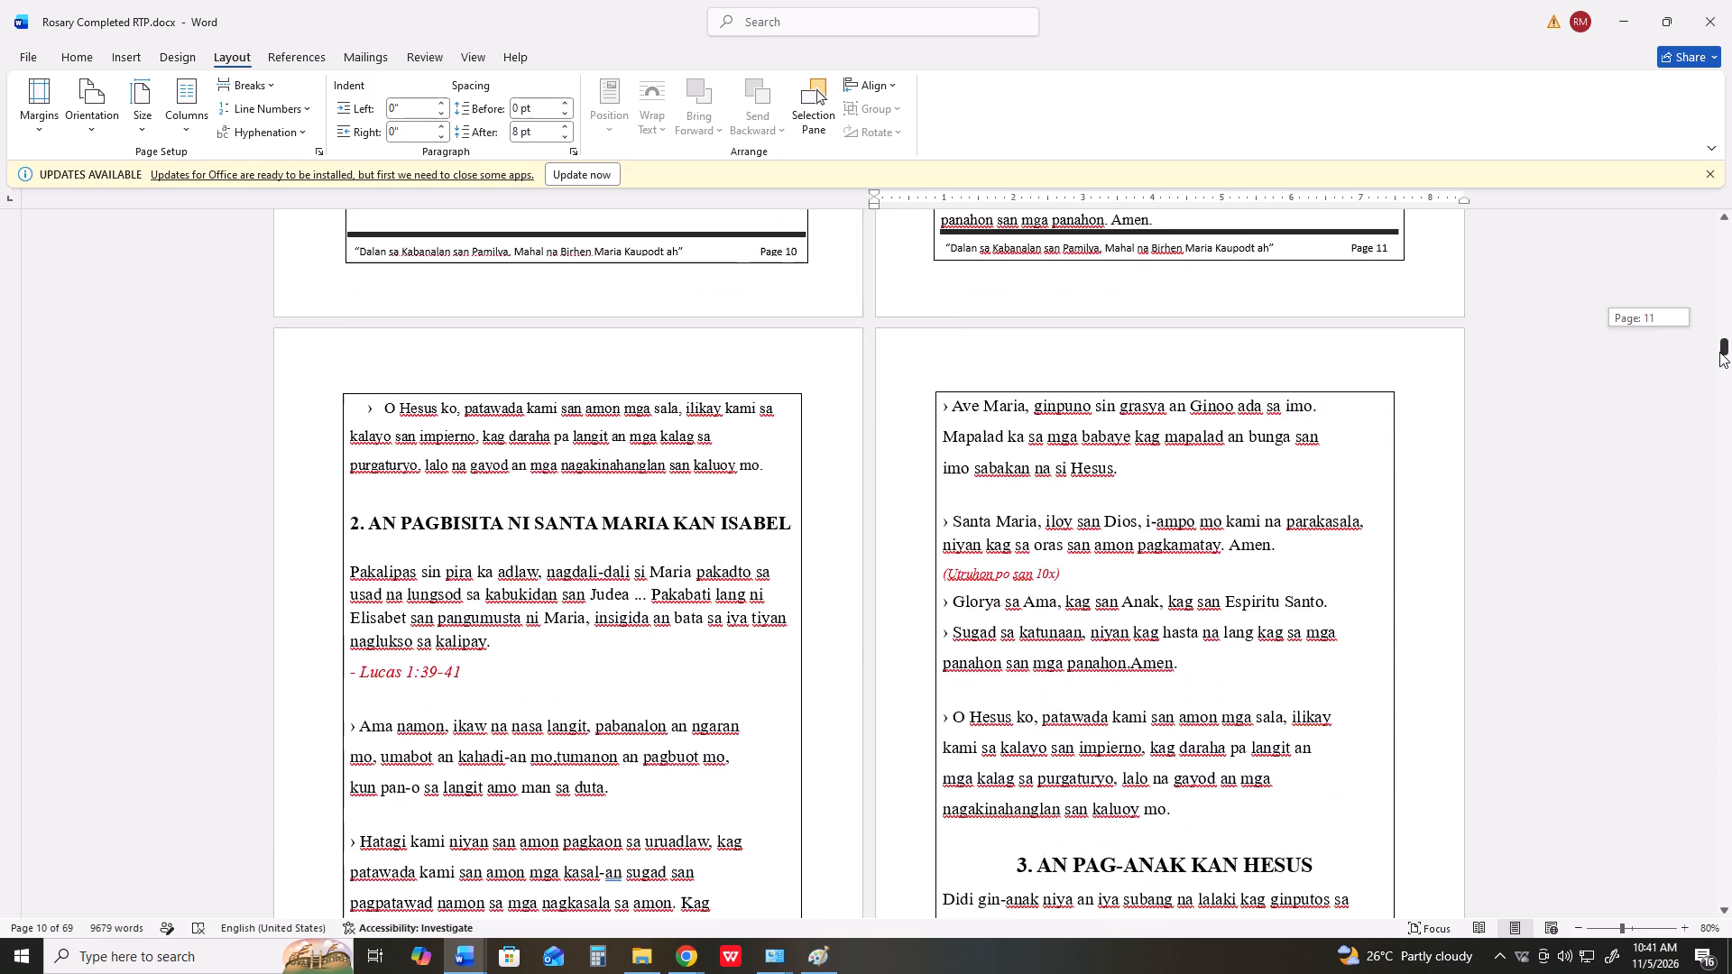
left_click_drag(1719, 352, 1715, 374)
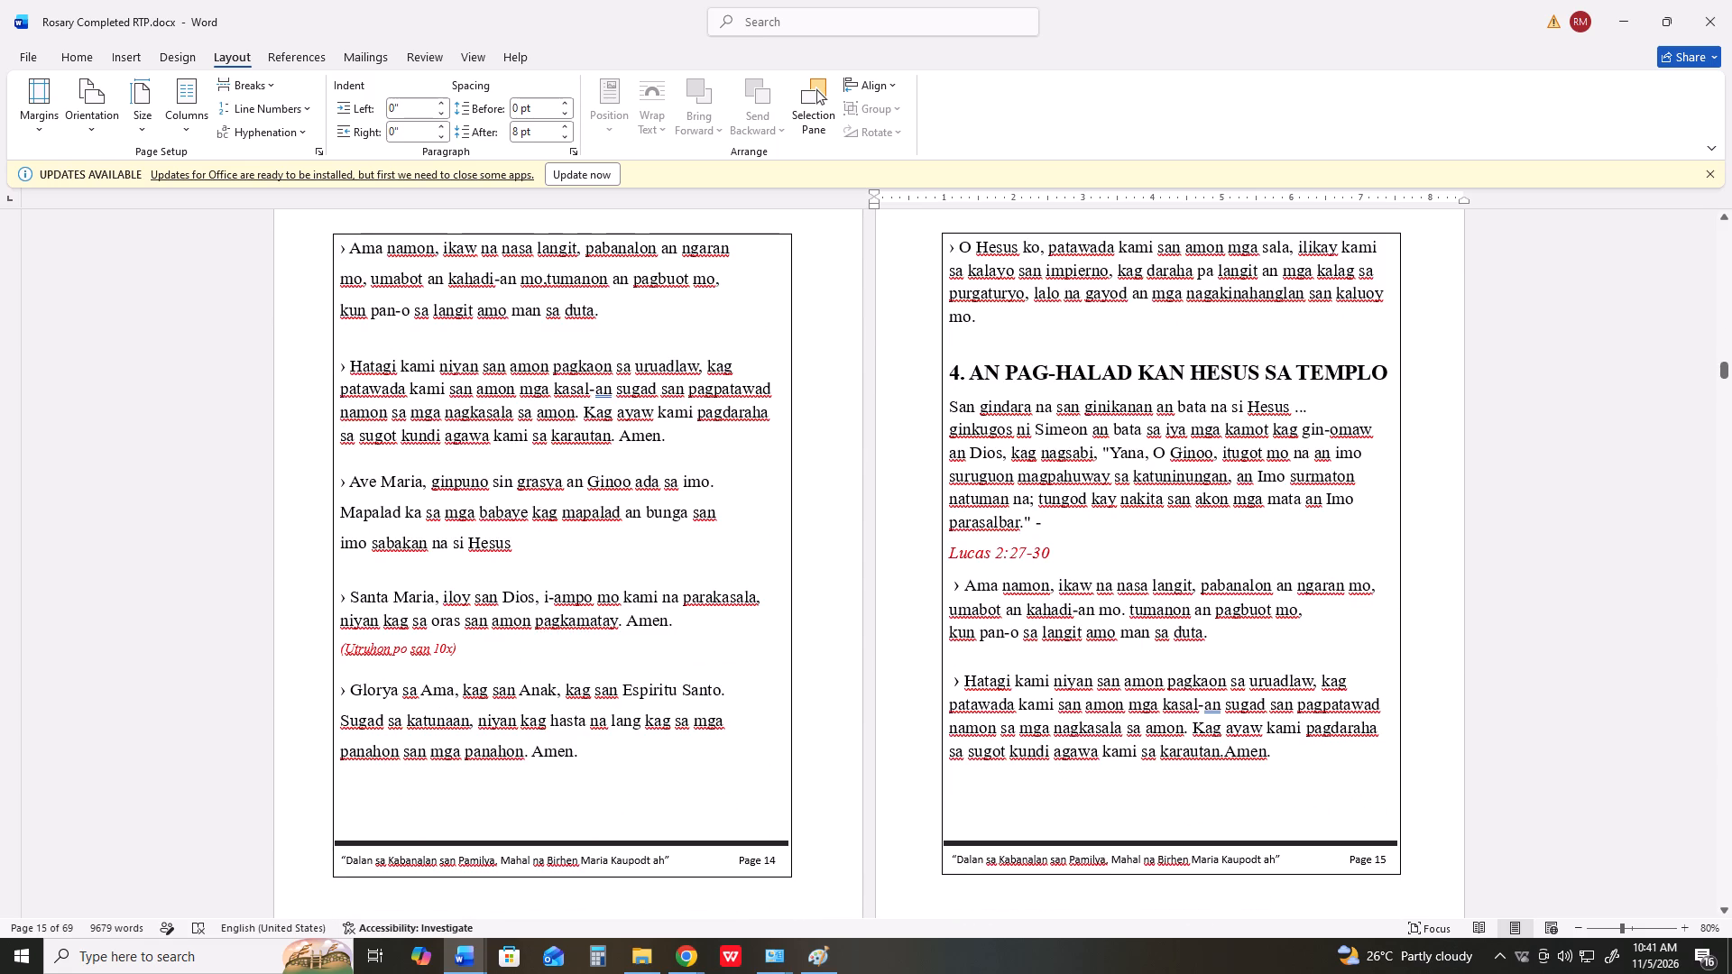
key("ctrl+p")
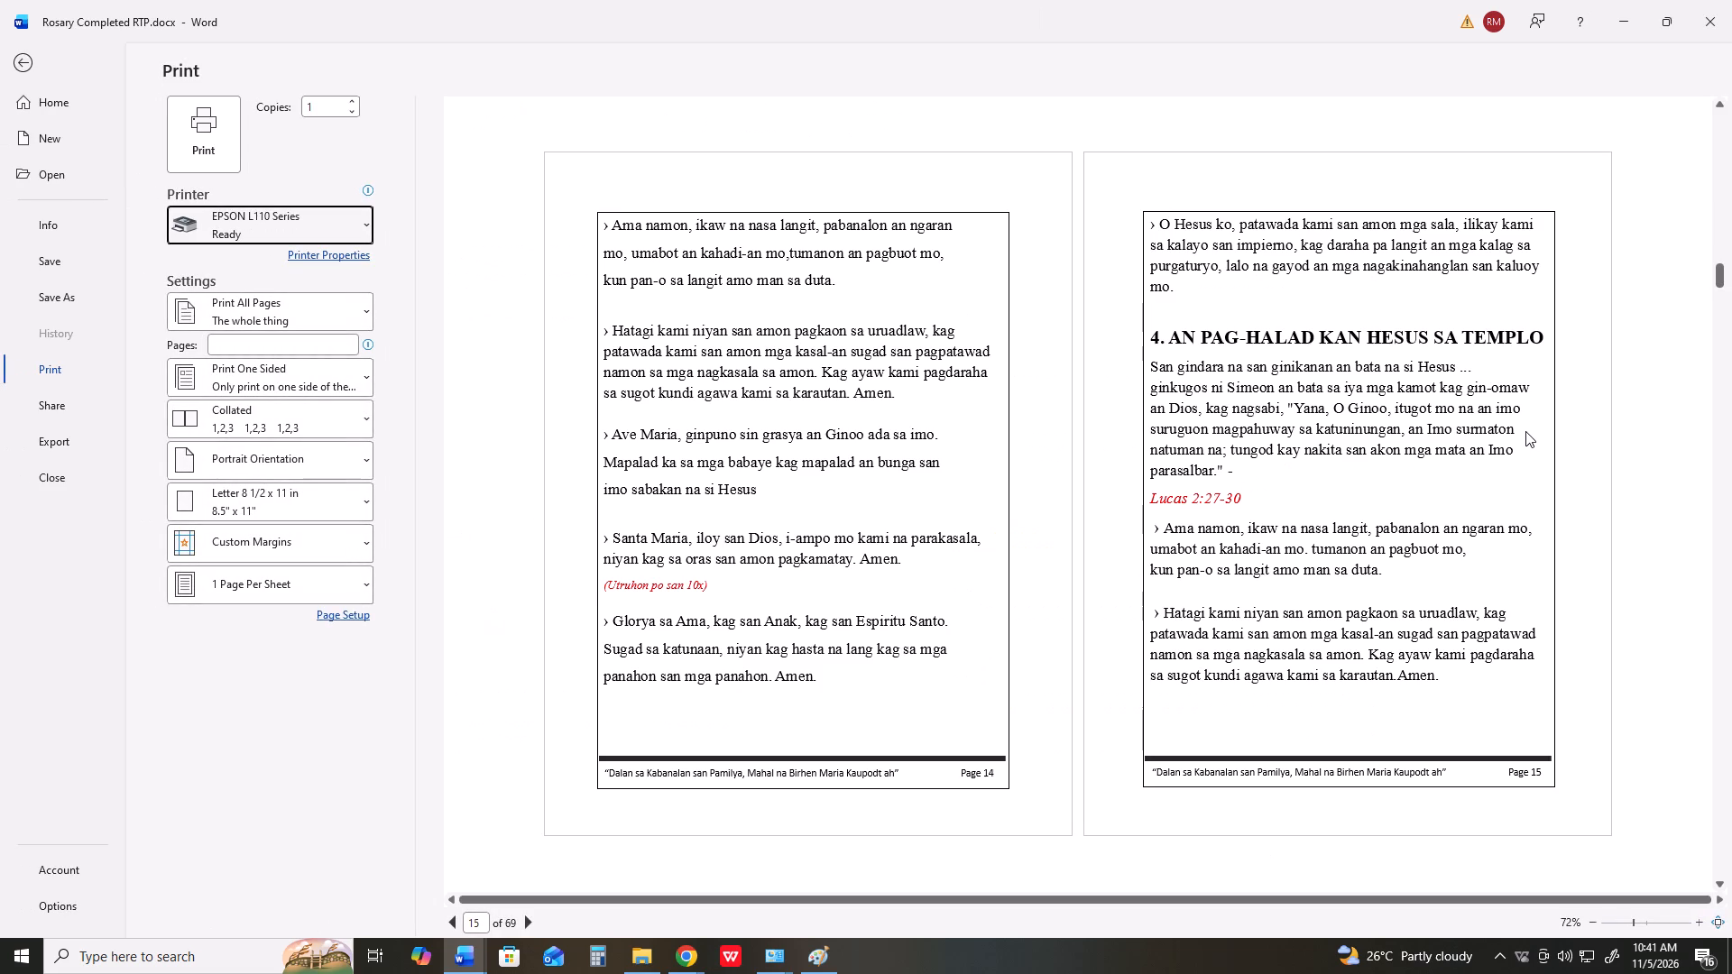
key("Print")
left_click(13, 62)
Paste the capture of pages 14 and 15 over the r16.png canvas in Paint and crop it around both frames to about 1076 × 657 px.
key("alt+Tab")
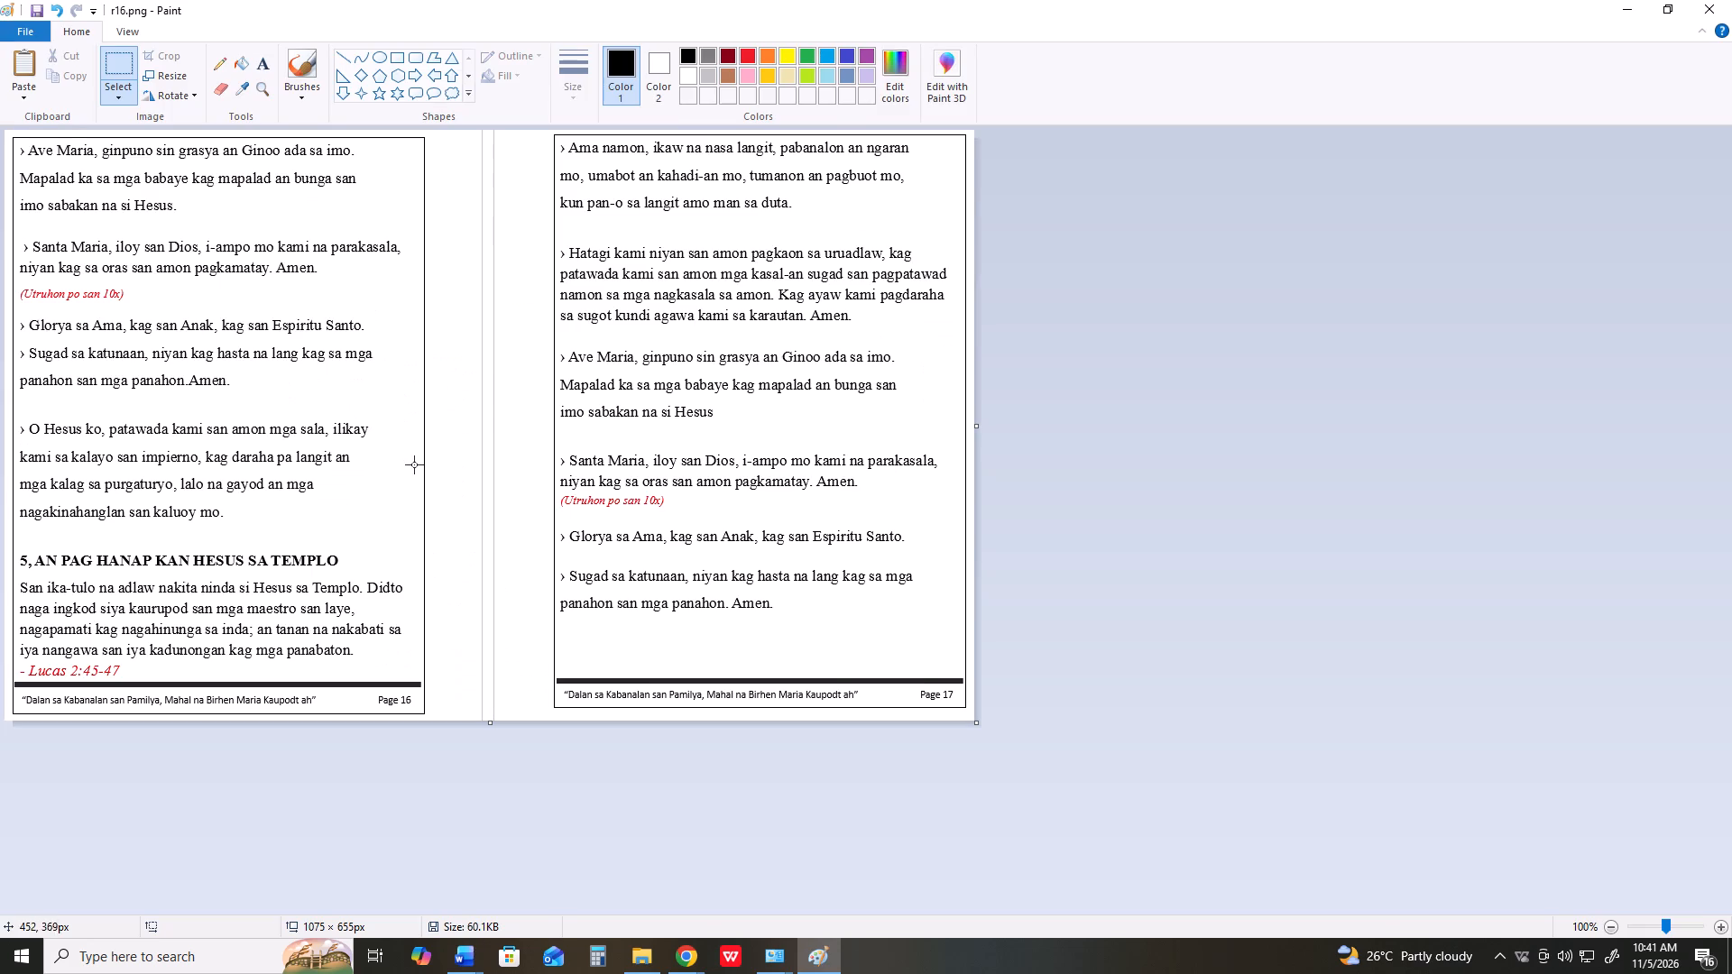
key("ctrl+v")
scroll(594, 490, "down", 1)
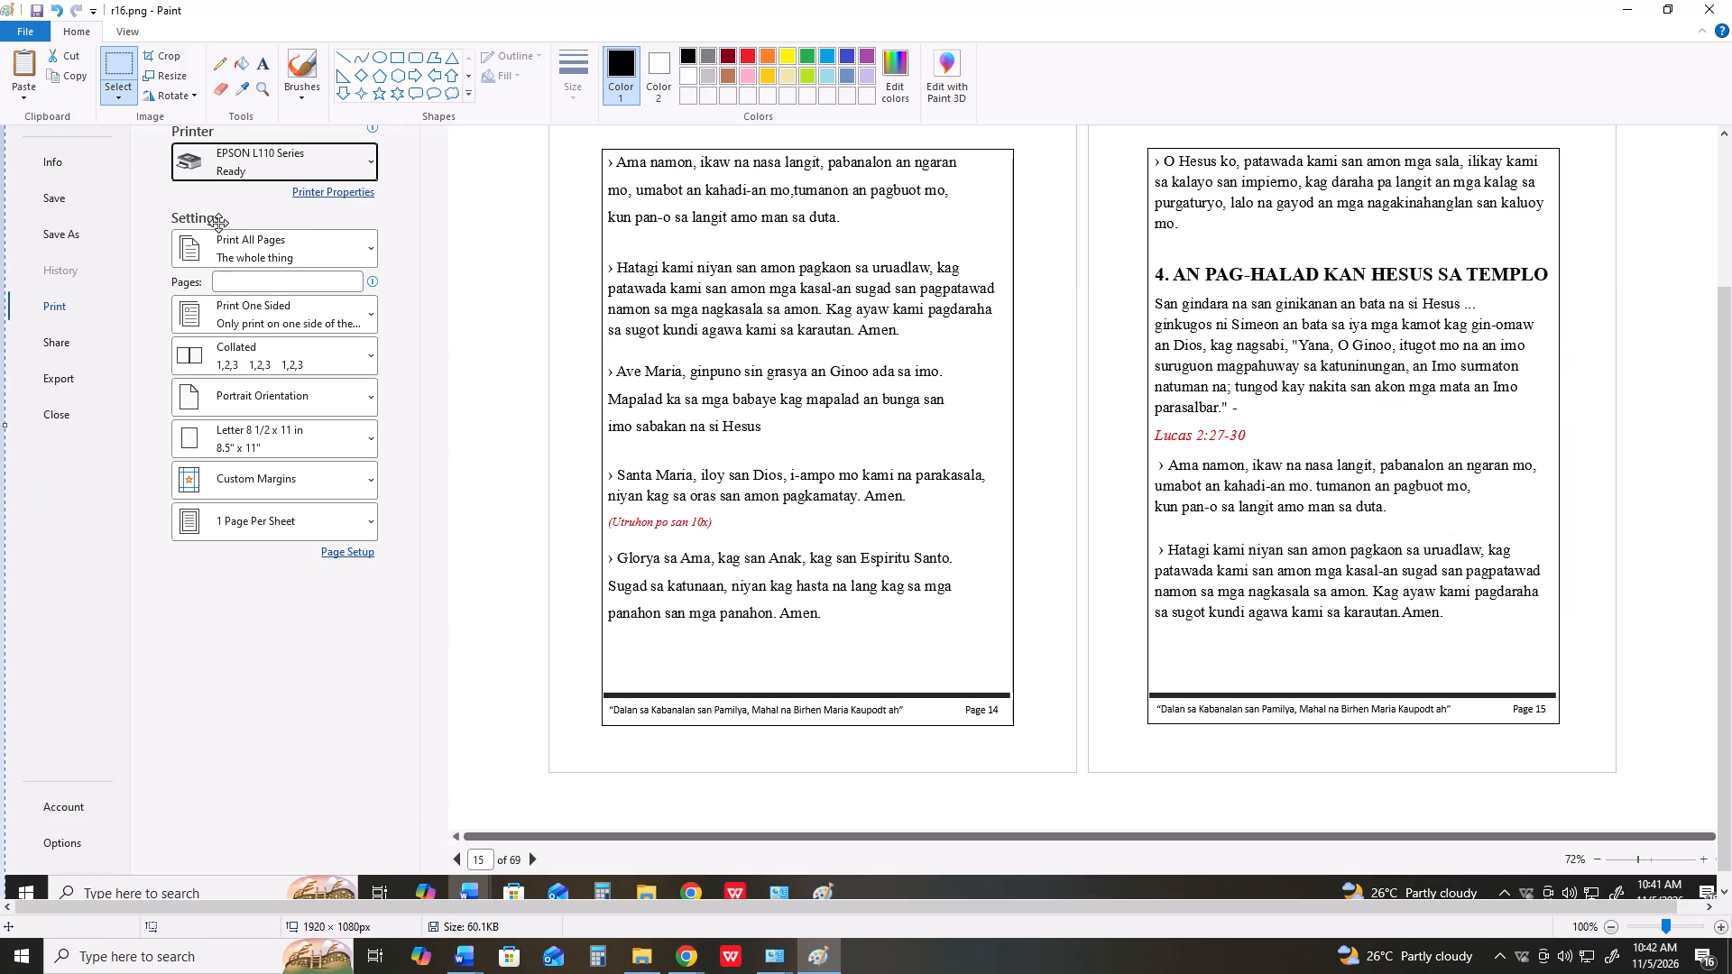
left_click(119, 55)
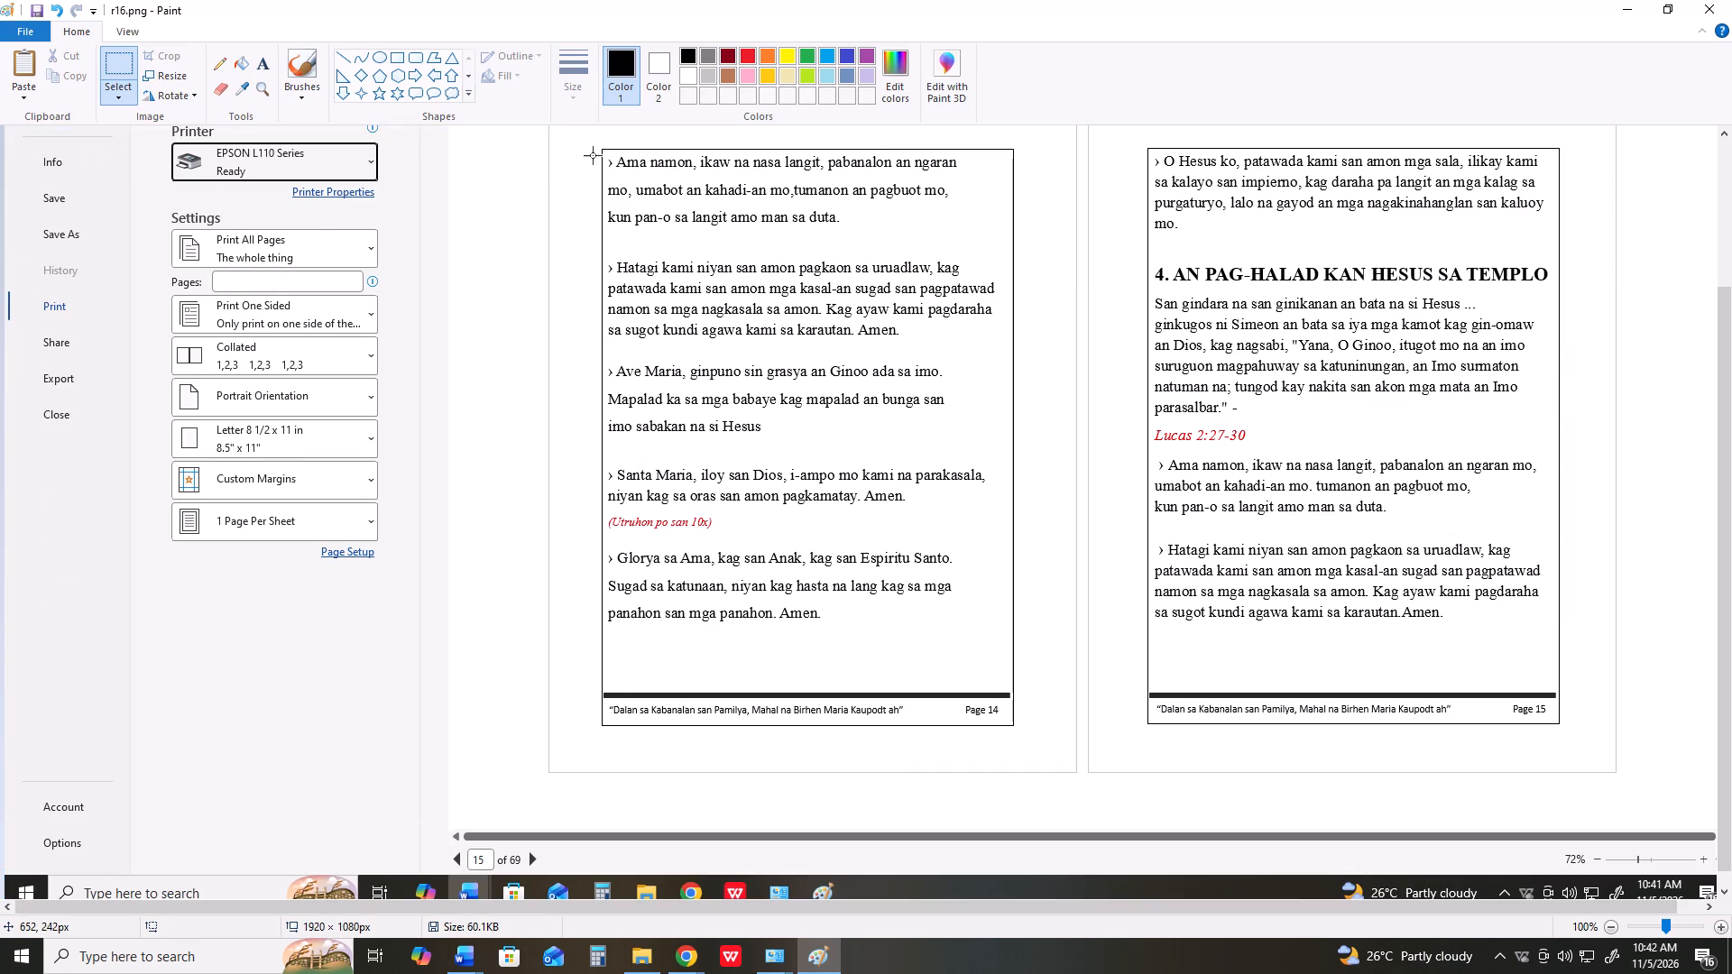
left_click_drag(596, 142, 1492, 672)
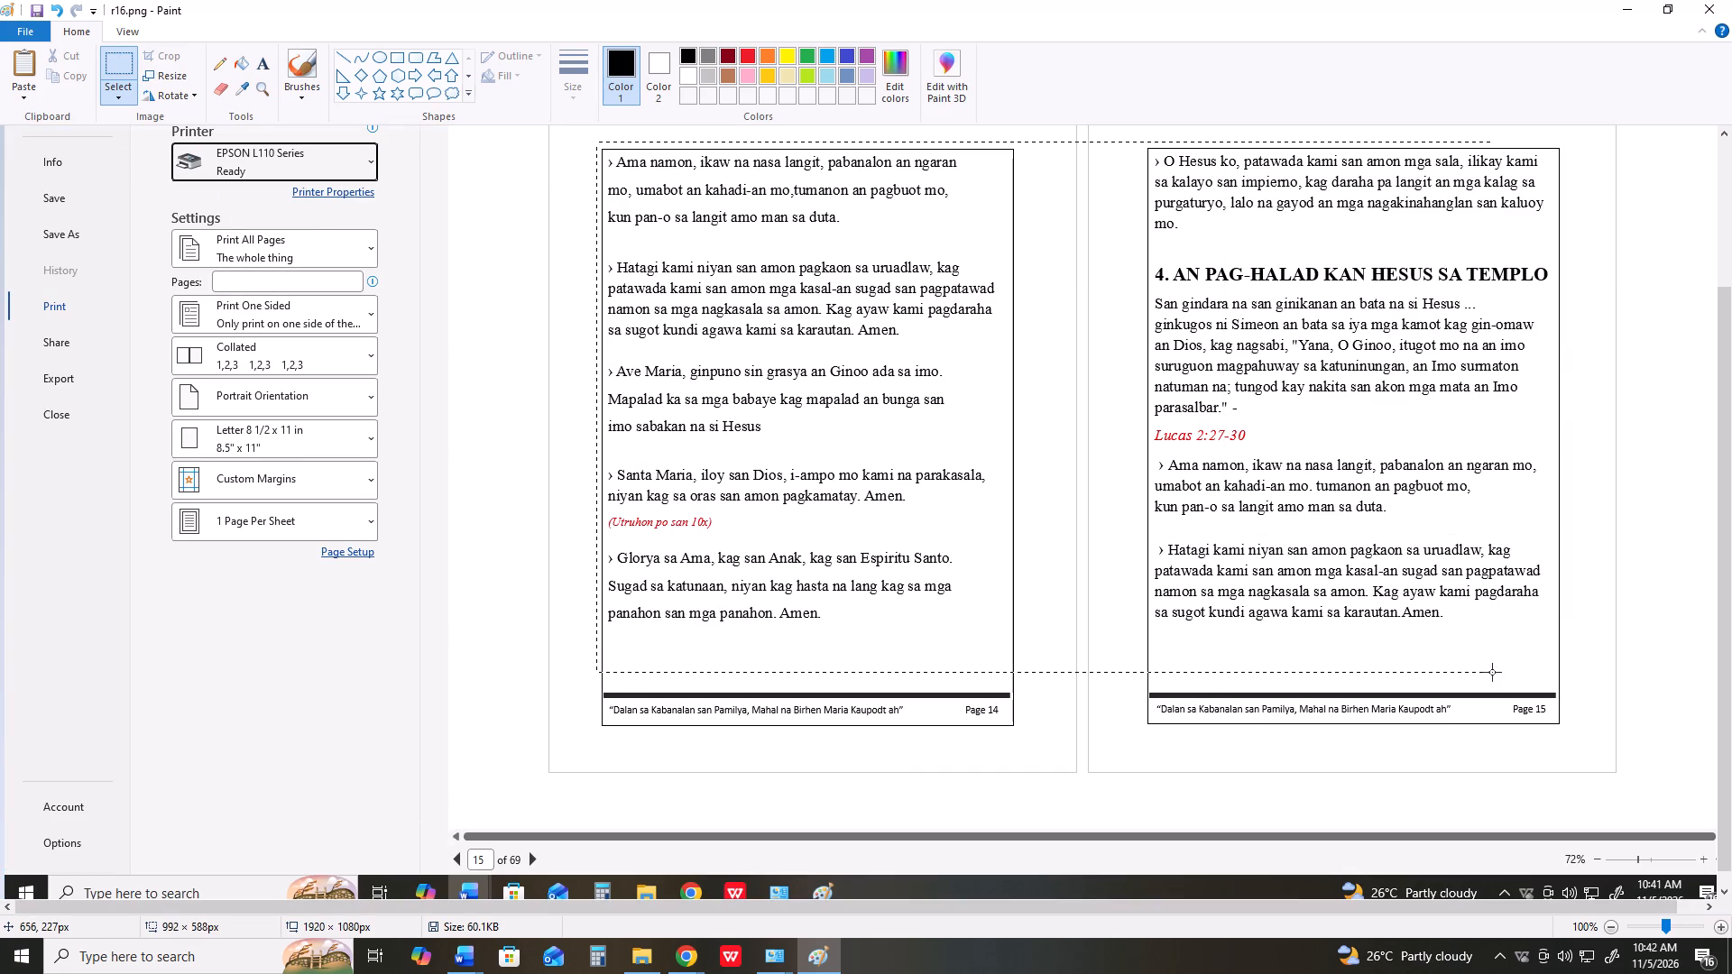
left_click_drag(1492, 672, 1566, 733)
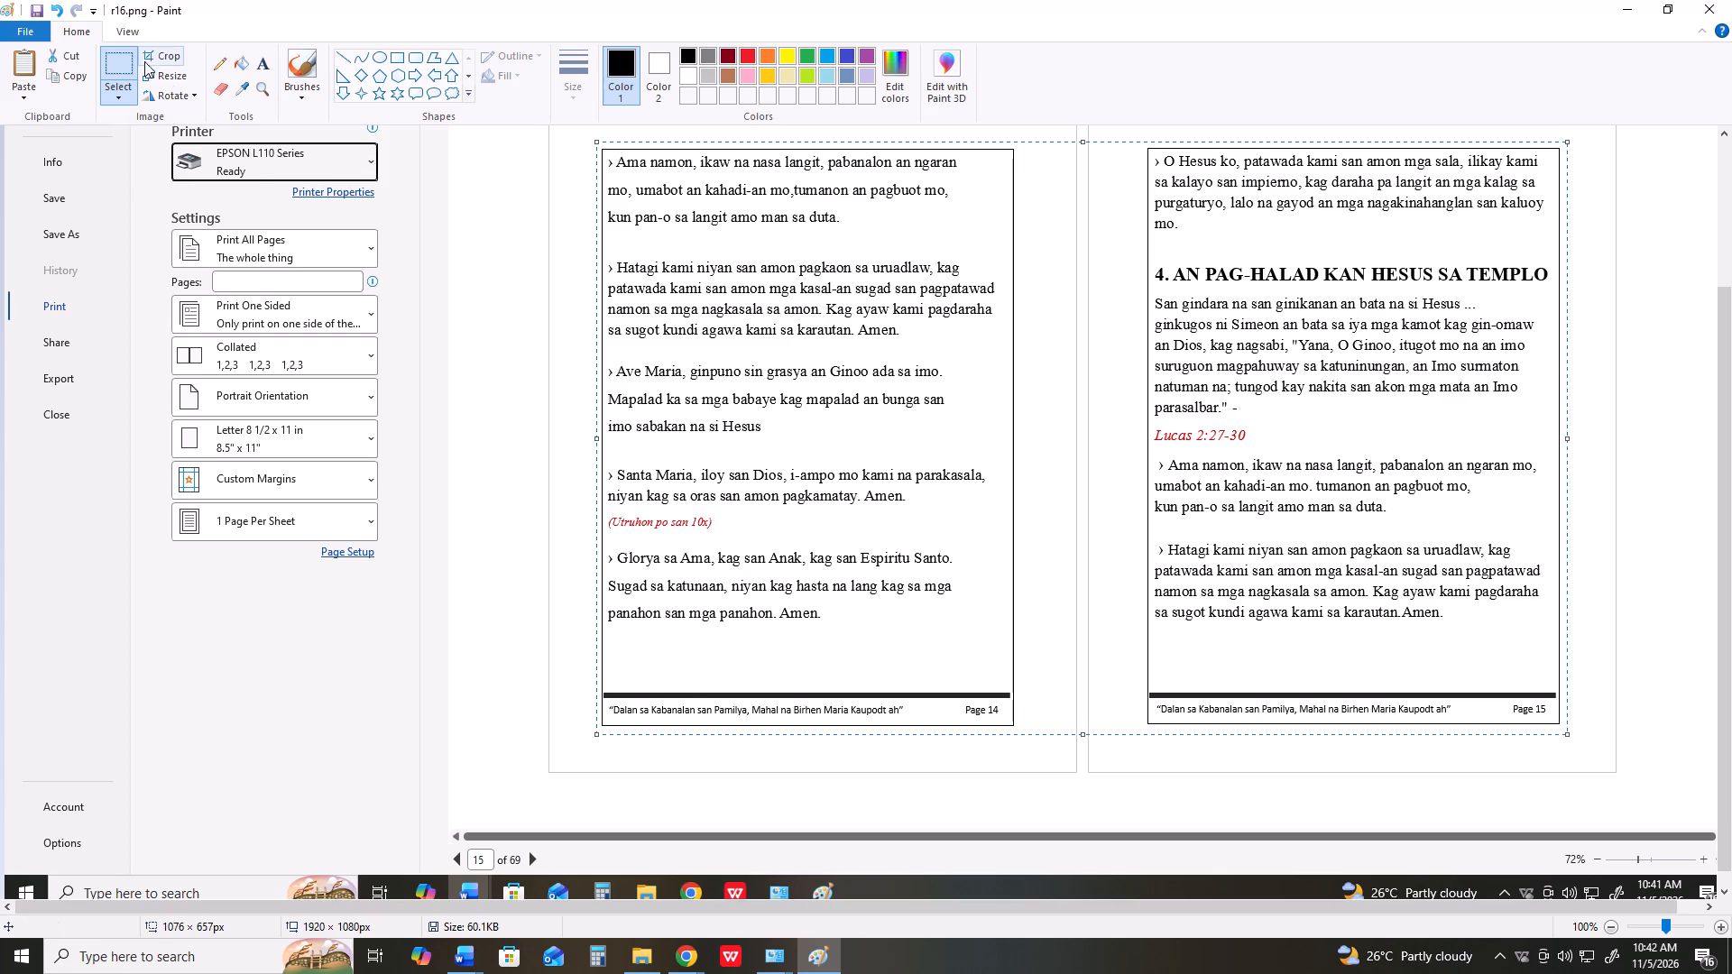
left_click(153, 56)
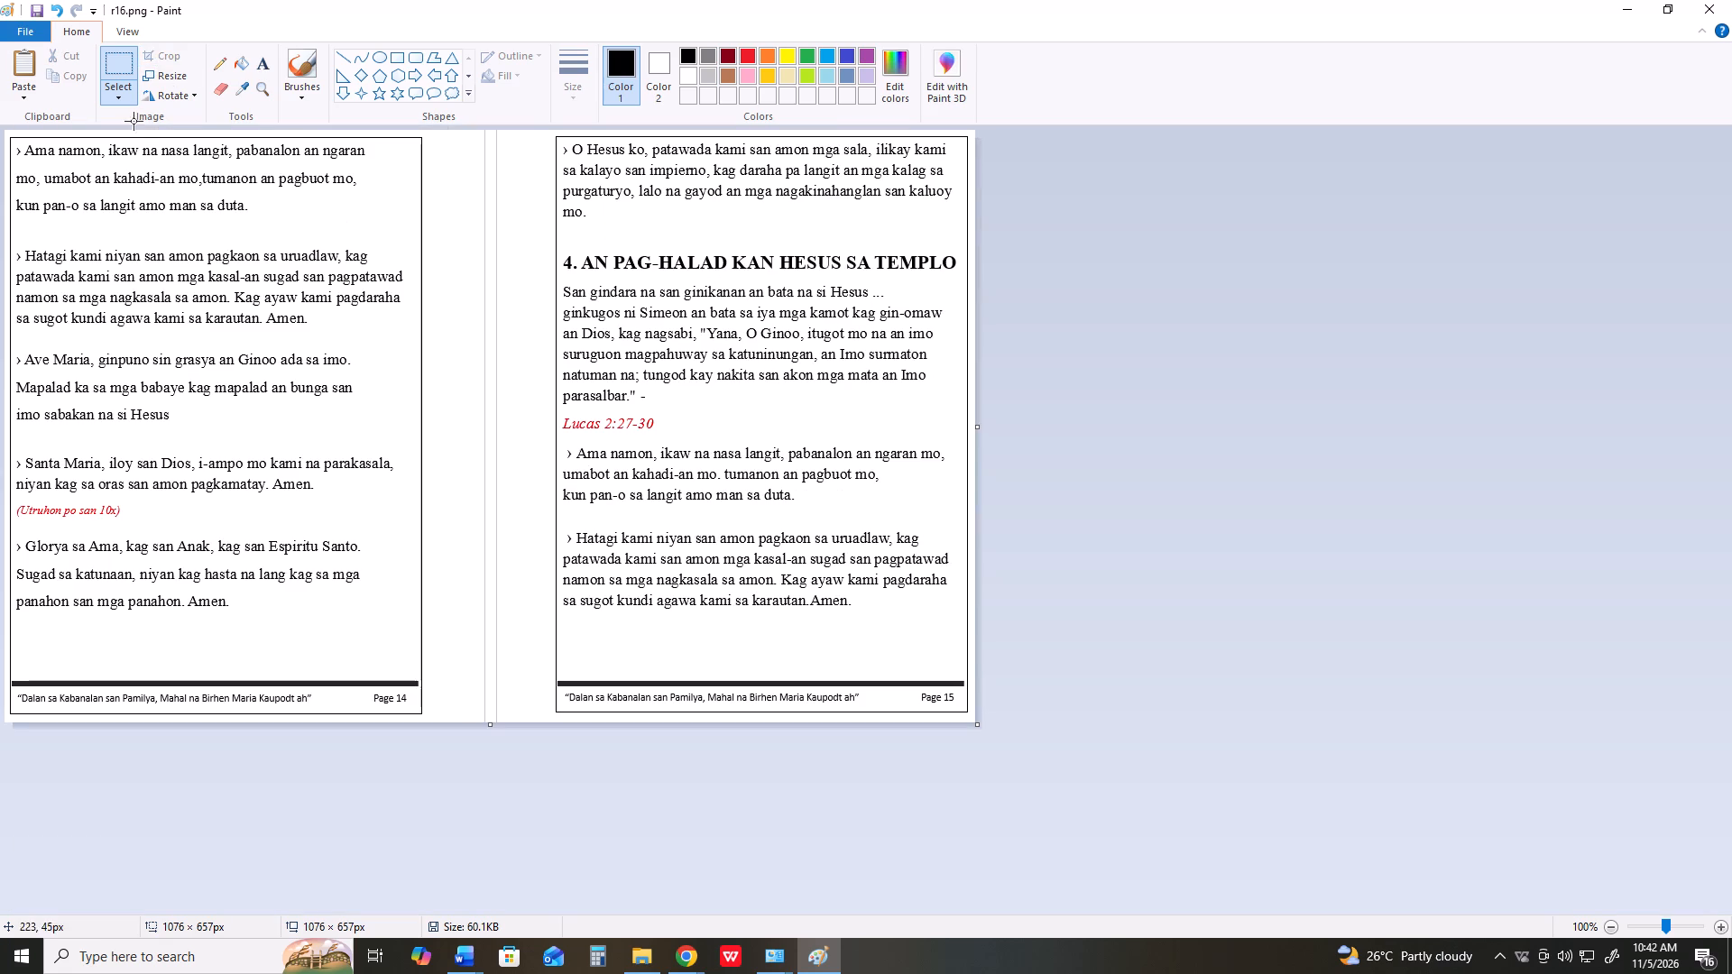
Save the cropped image of pages 14 and 15 in Downloads as the PNG file r14.png.
left_click(32, 32)
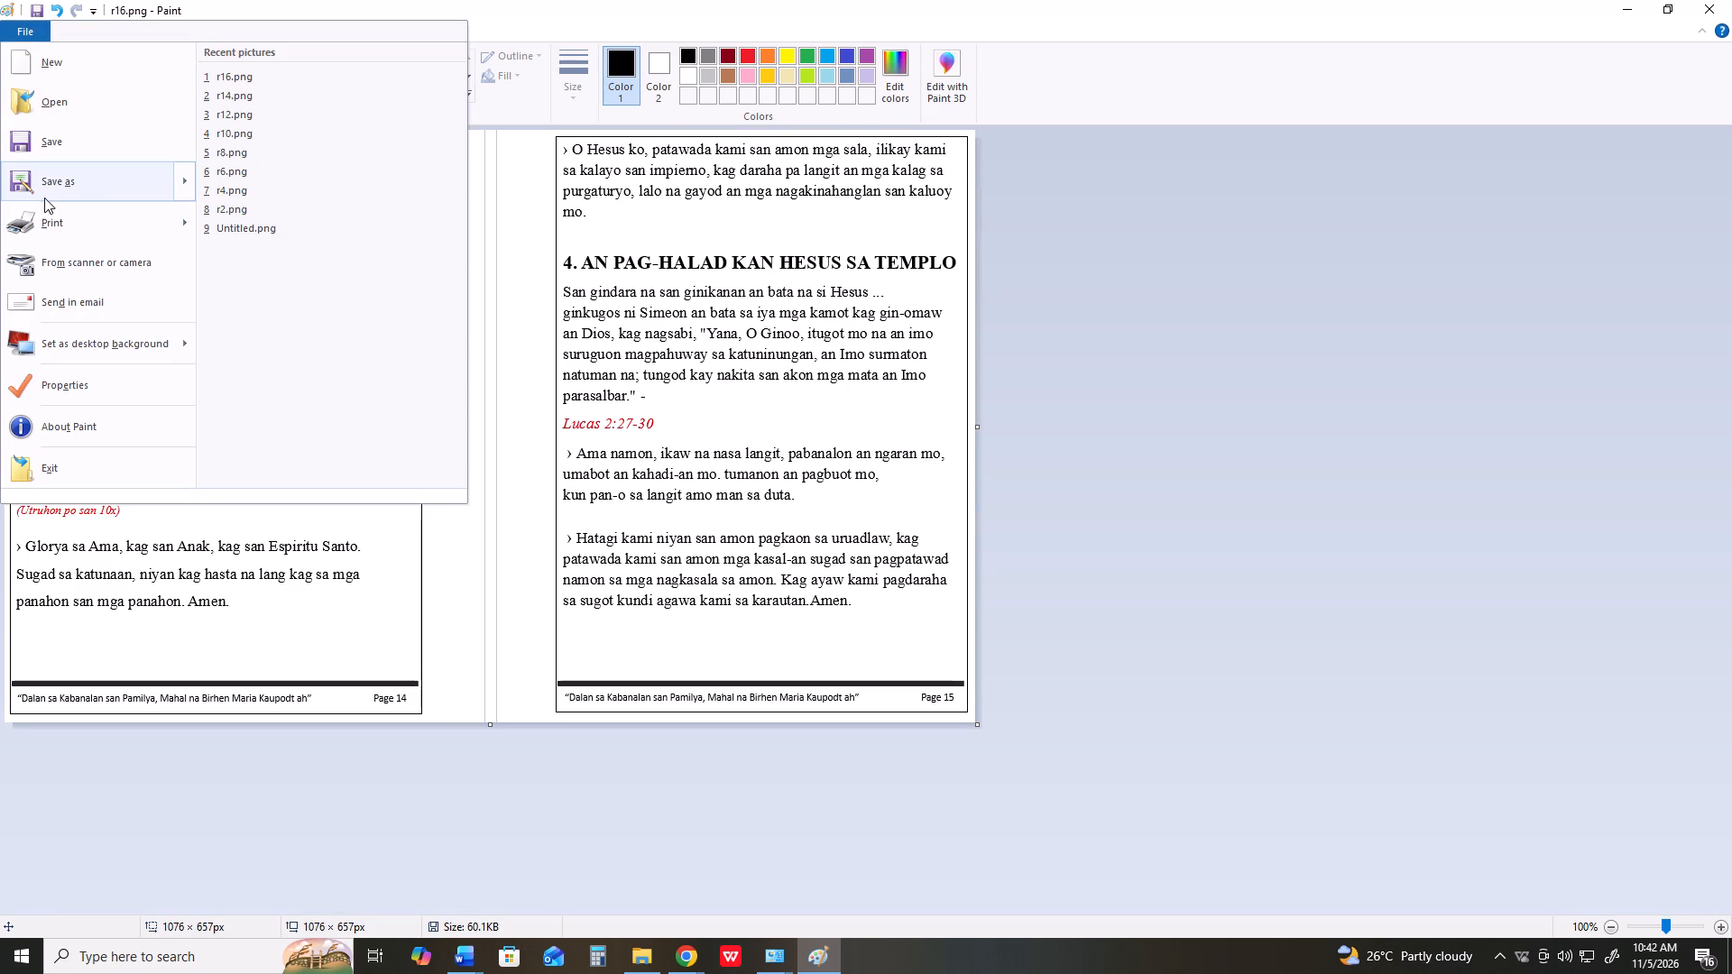
left_click(88, 179)
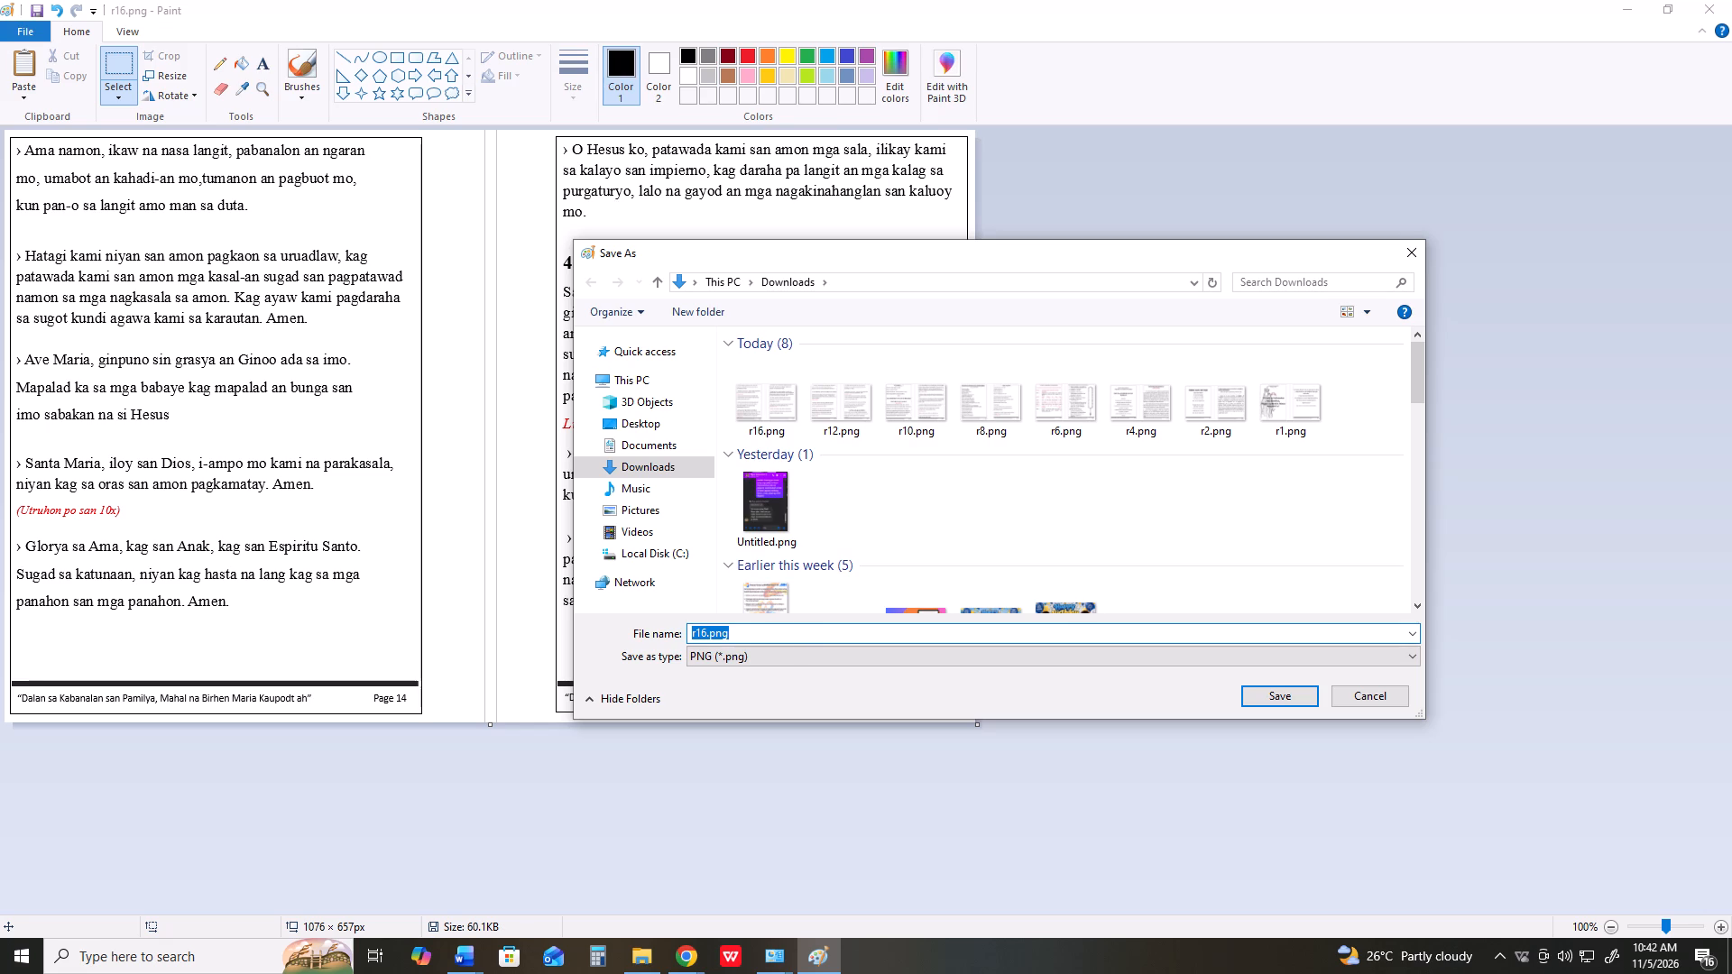
type("r14")
key("Return")
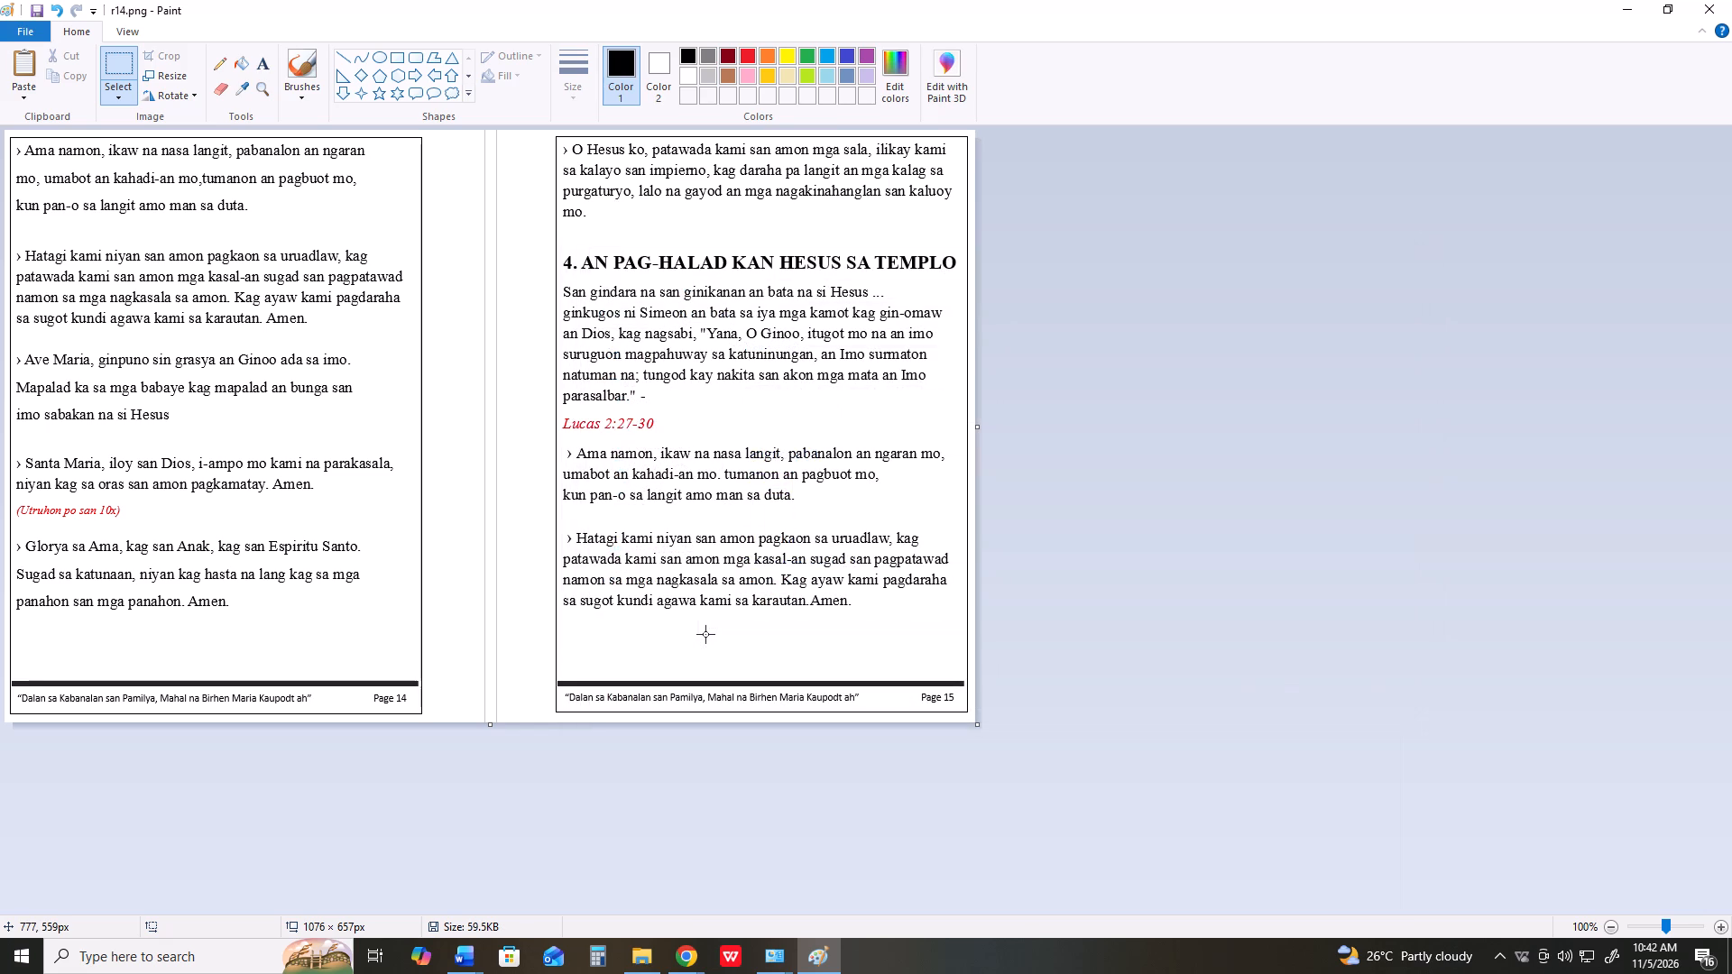
Switch to the rosary document in Word, go to pages 18 and 19, capture them in print preview, and return to Paint.
key("alt+Tab")
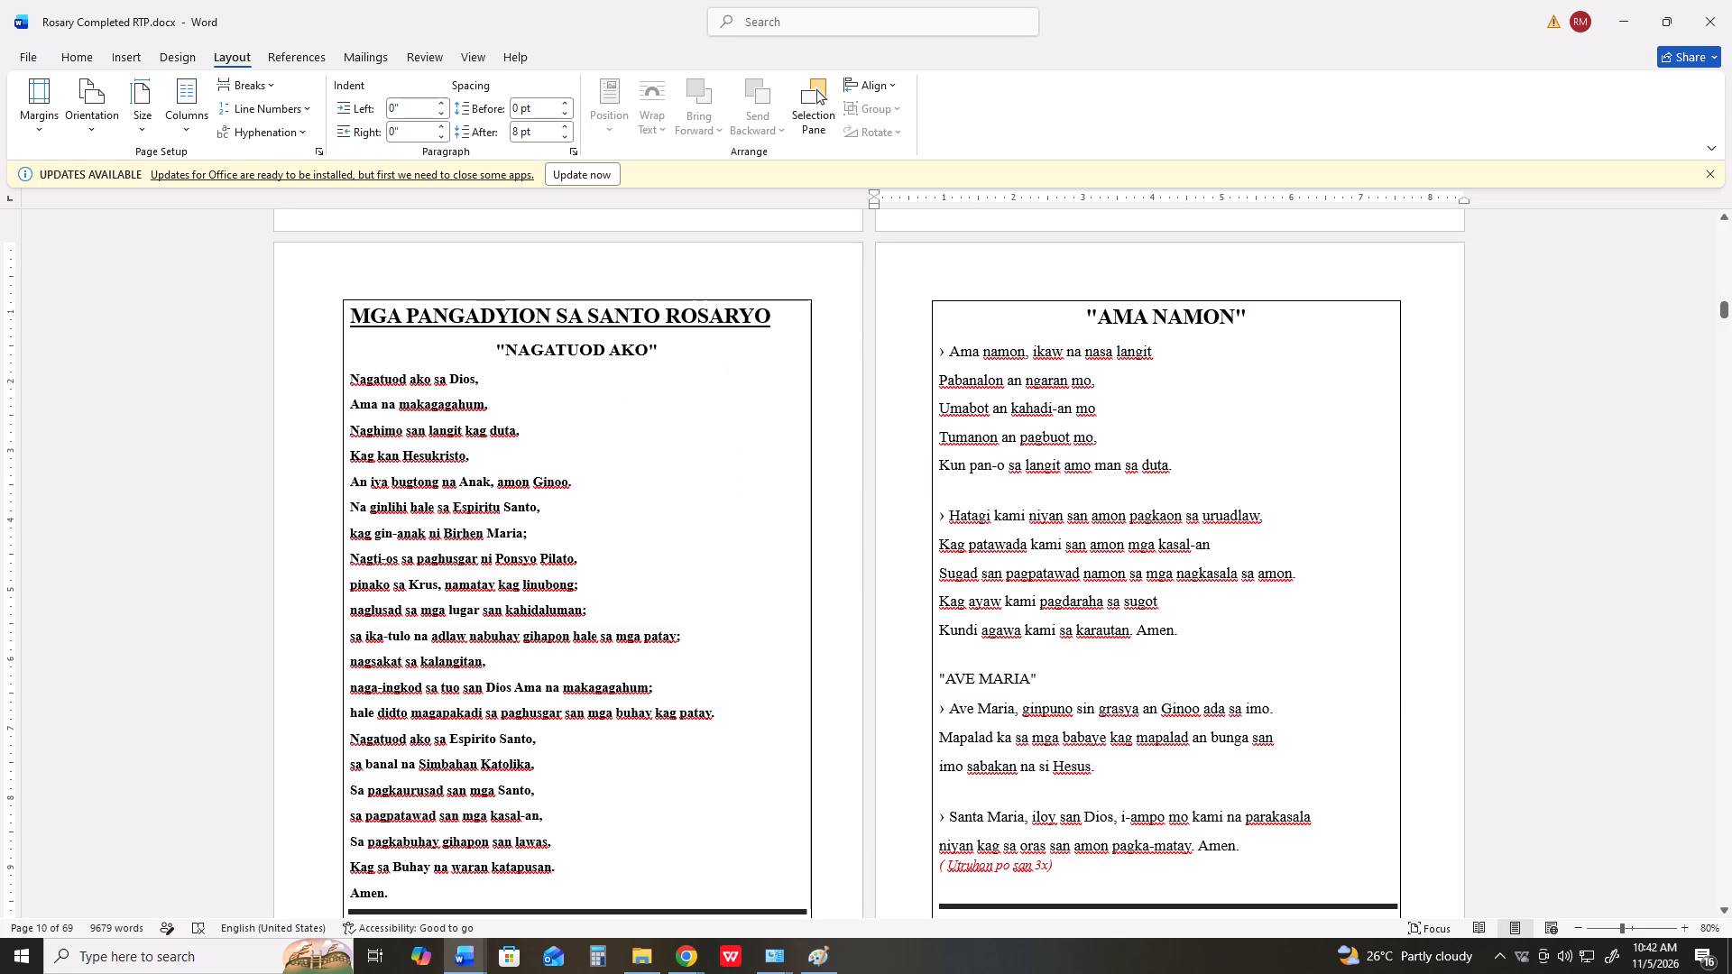
left_click_drag(1722, 314, 1721, 349)
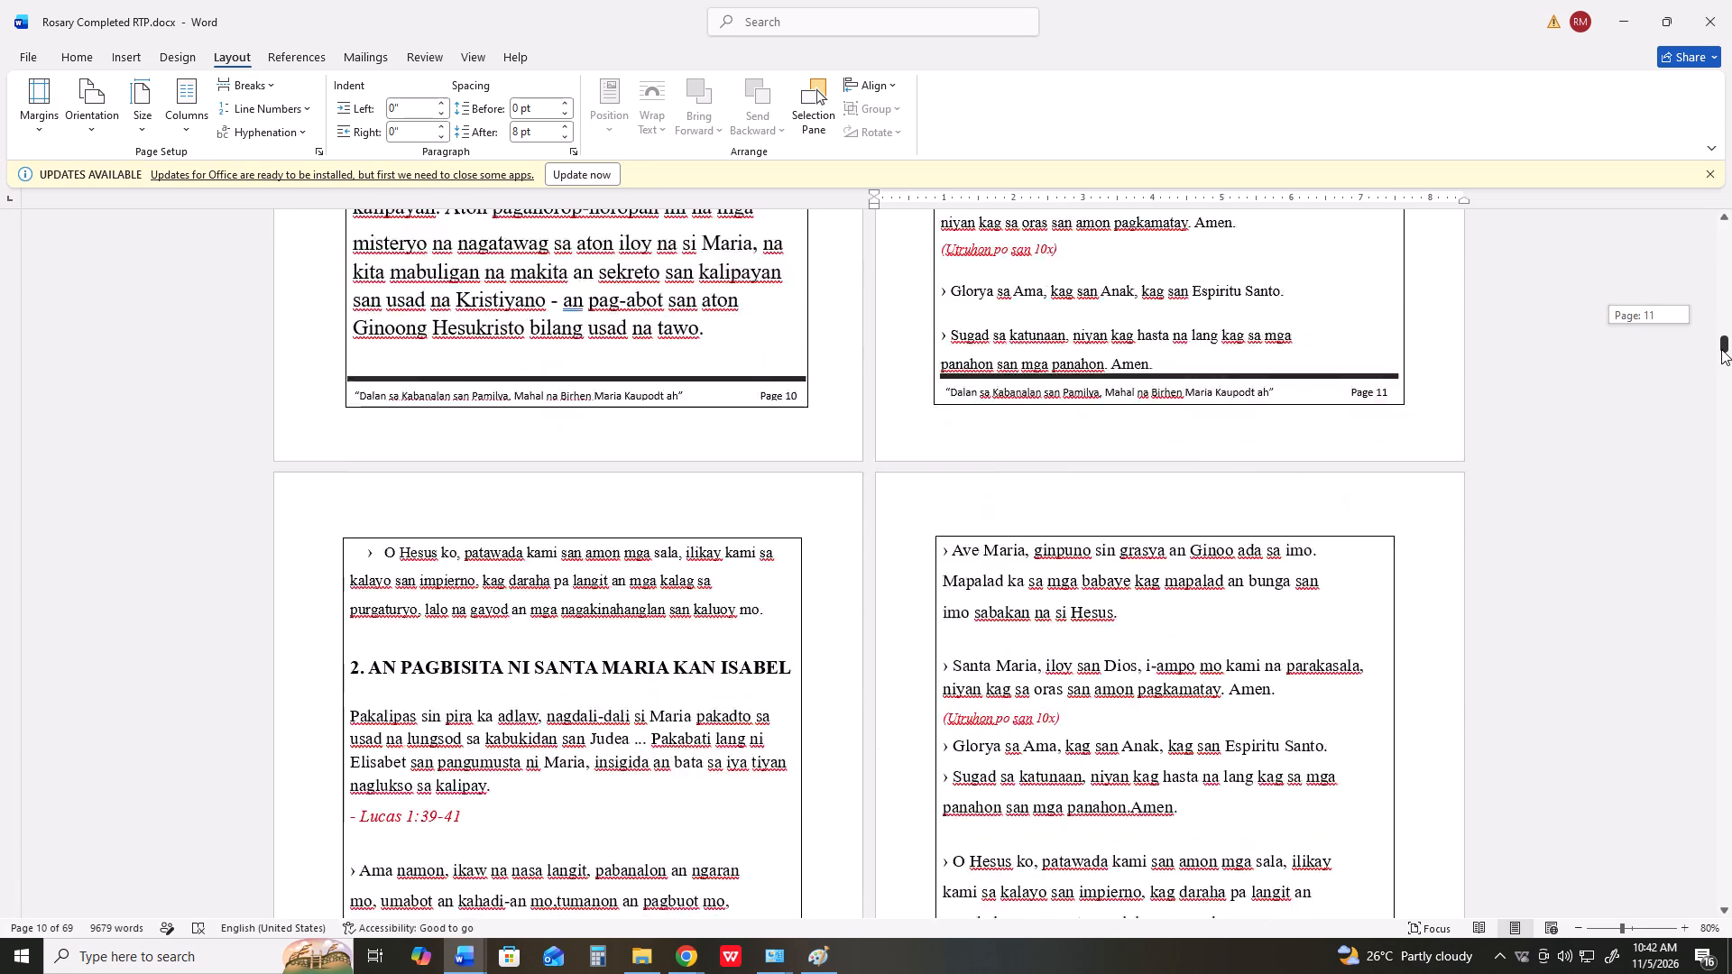
left_click_drag(1721, 349, 1714, 394)
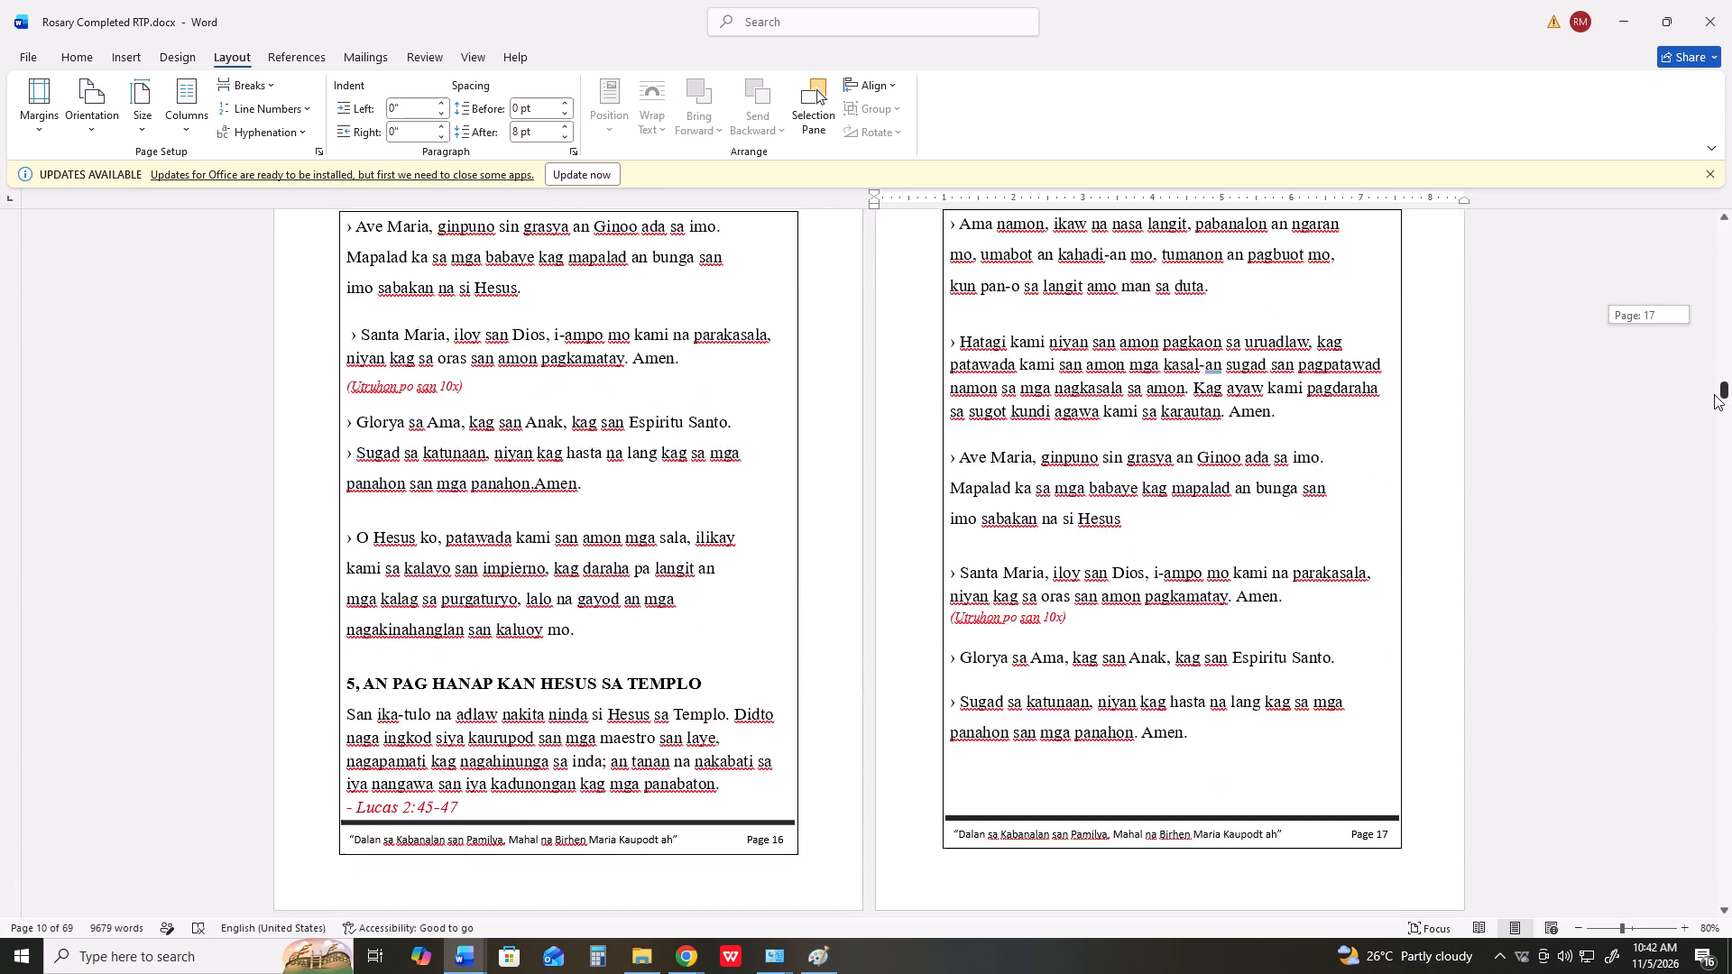
left_click_drag(1714, 394, 1707, 418)
scroll(1302, 456, "up", 18)
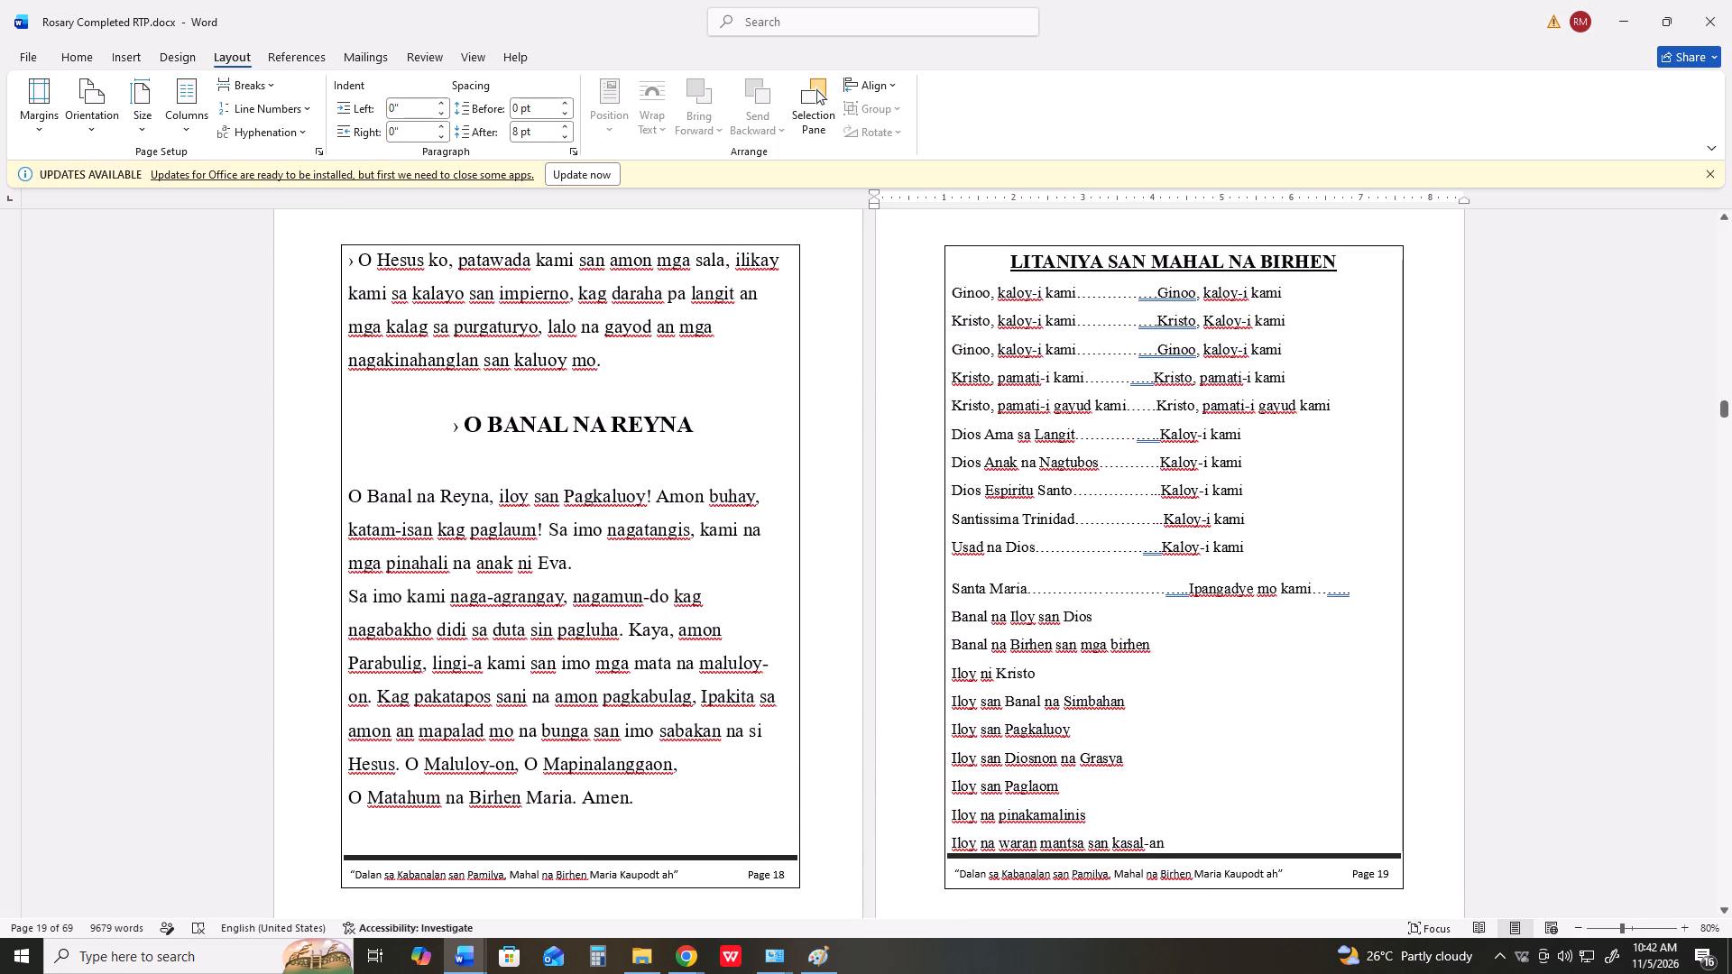
key("ctrl+p")
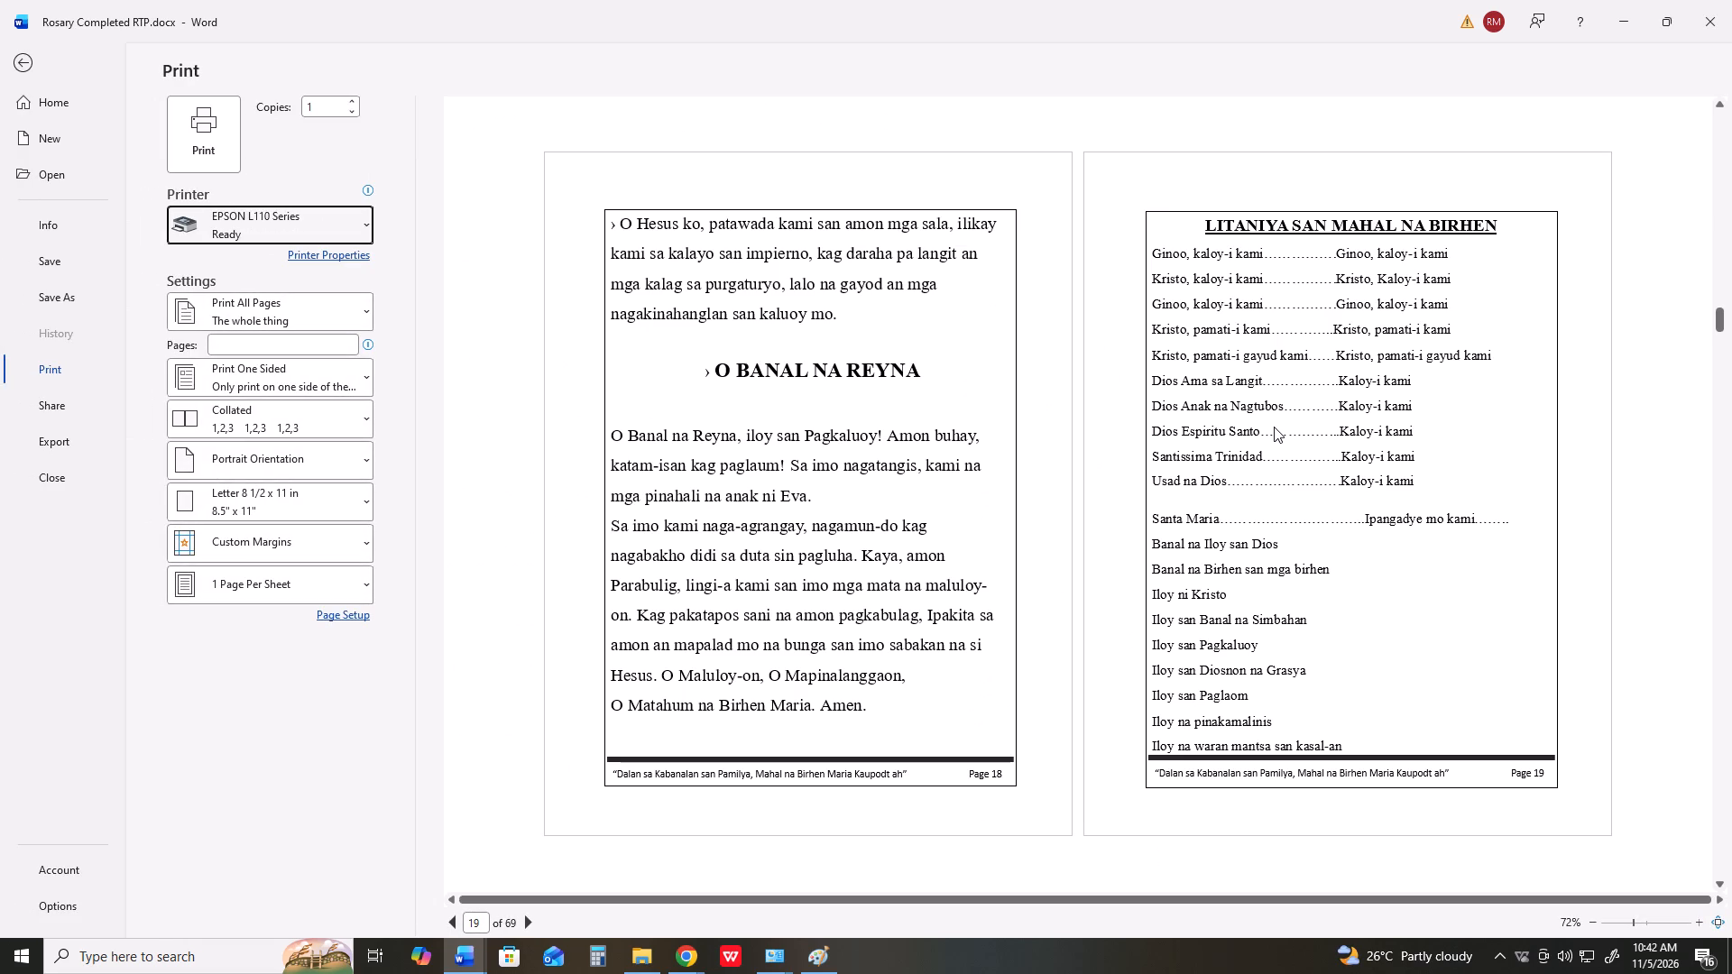
key("Print")
key("alt+Tab")
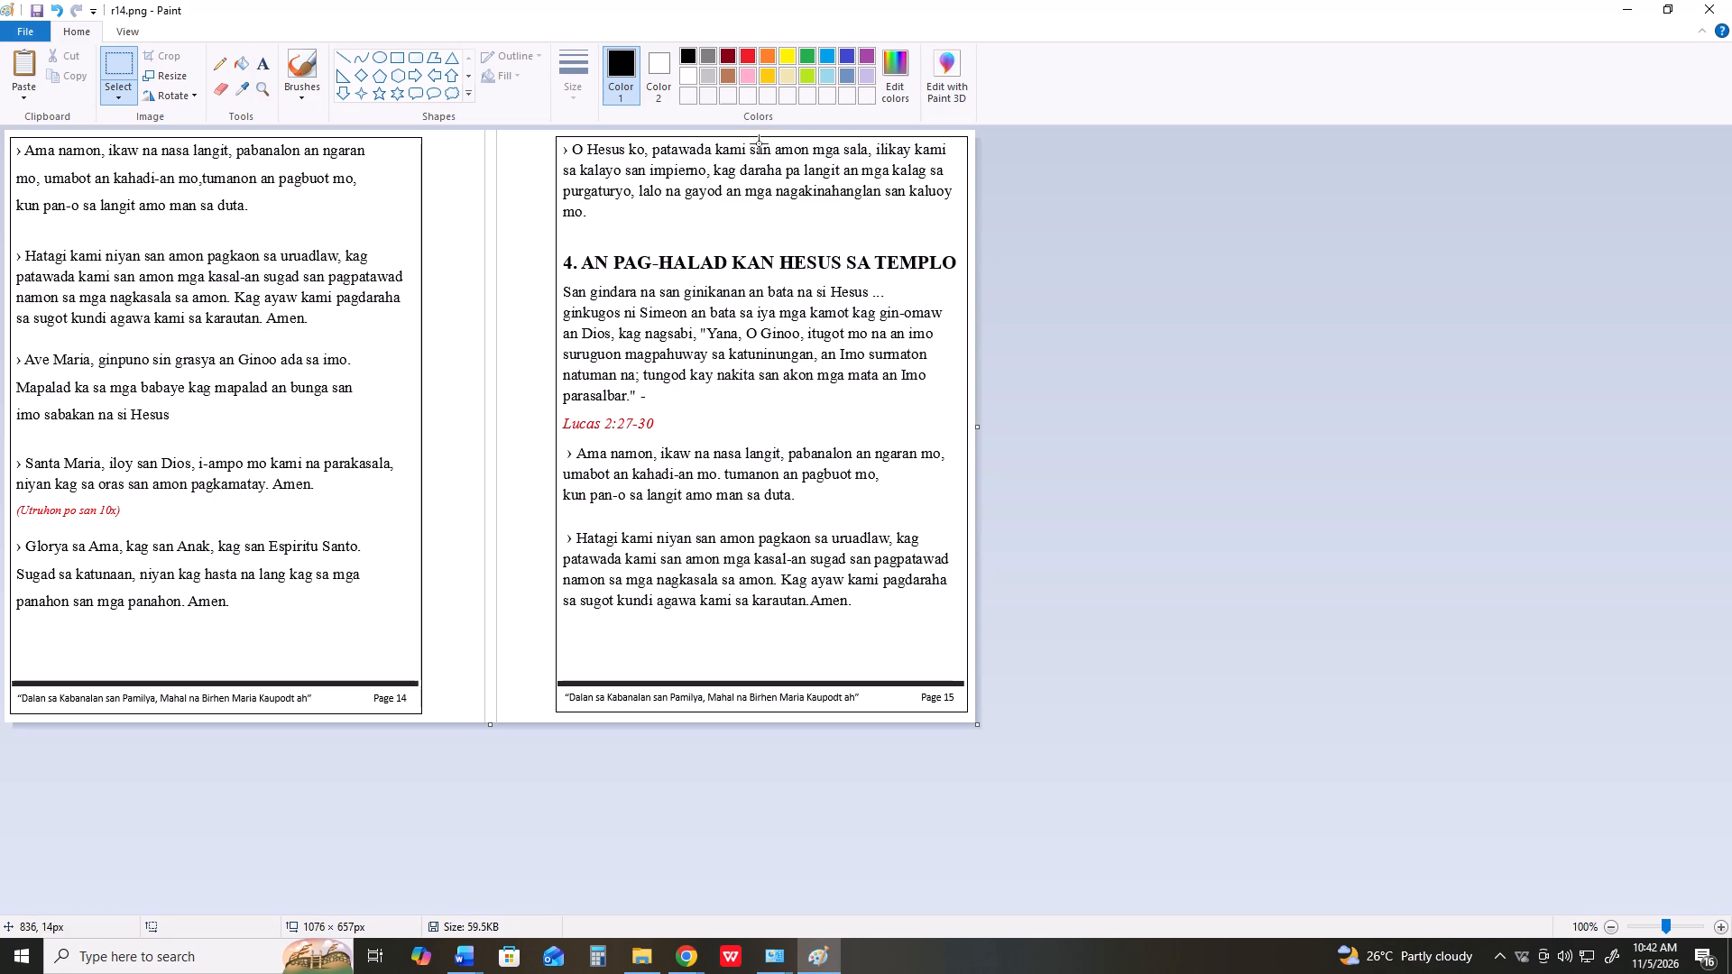
Paste the capture of pages 18 and 19 over the r14.png canvas and crop it around both frames to about 1079 × 664 px.
key("ctrl+v")
scroll(862, 185, "down", 3)
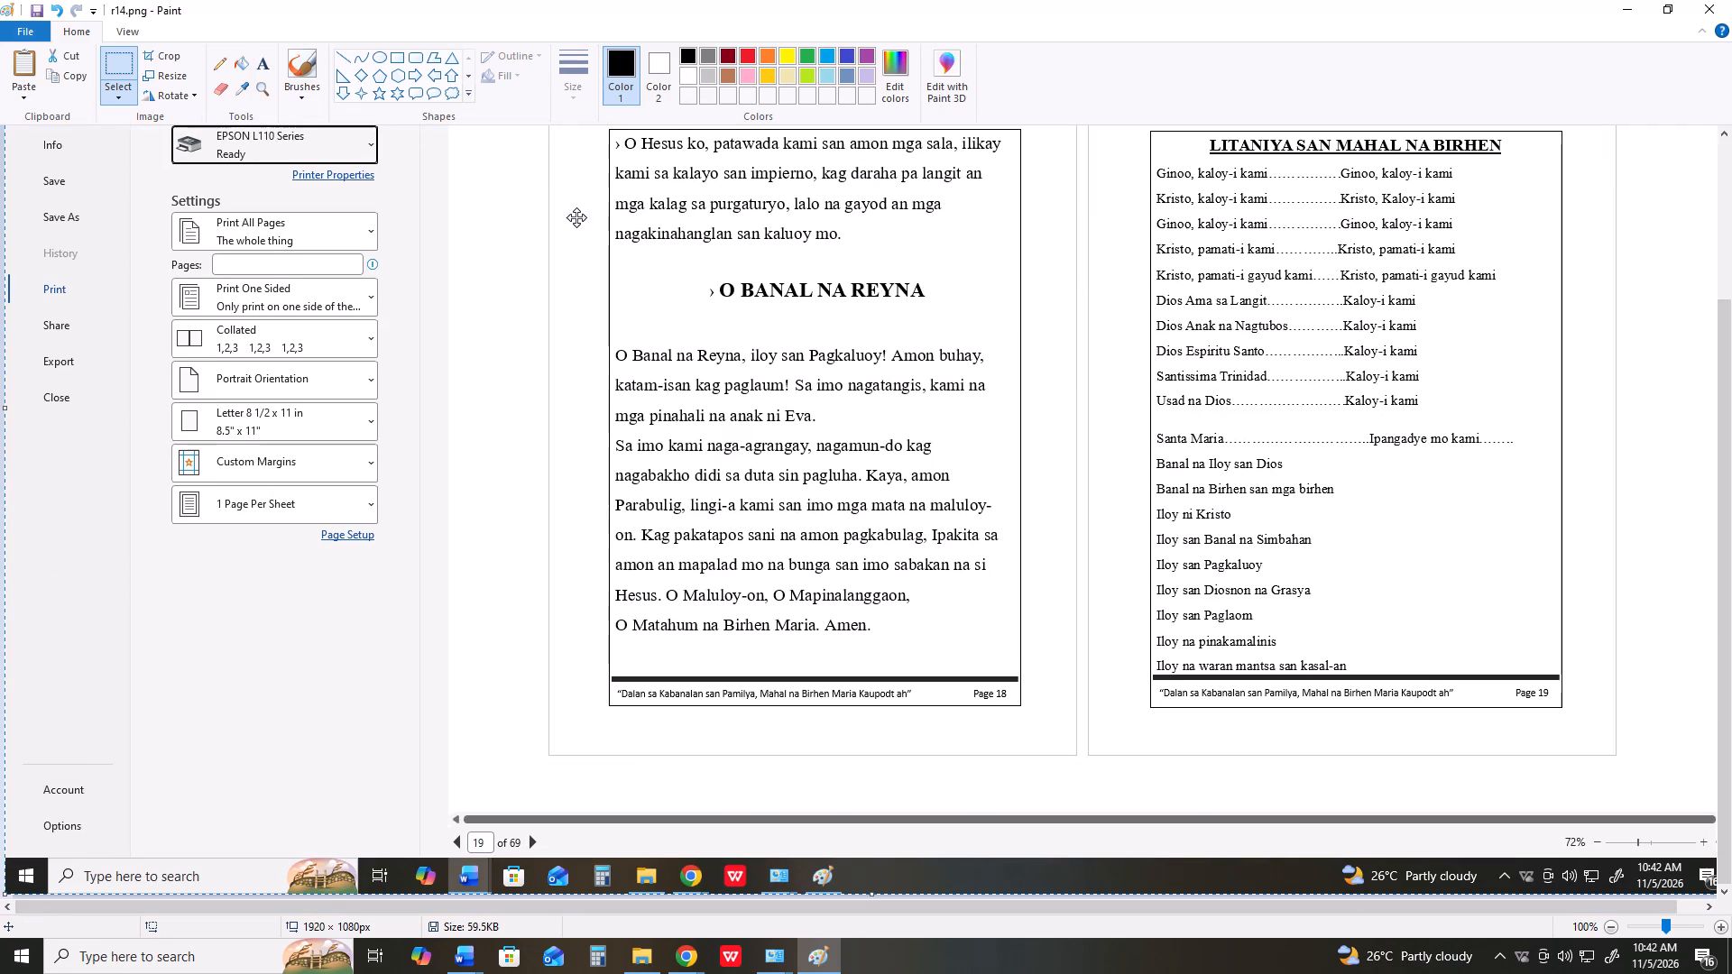
left_click(107, 59)
scroll(593, 193, "up", 1)
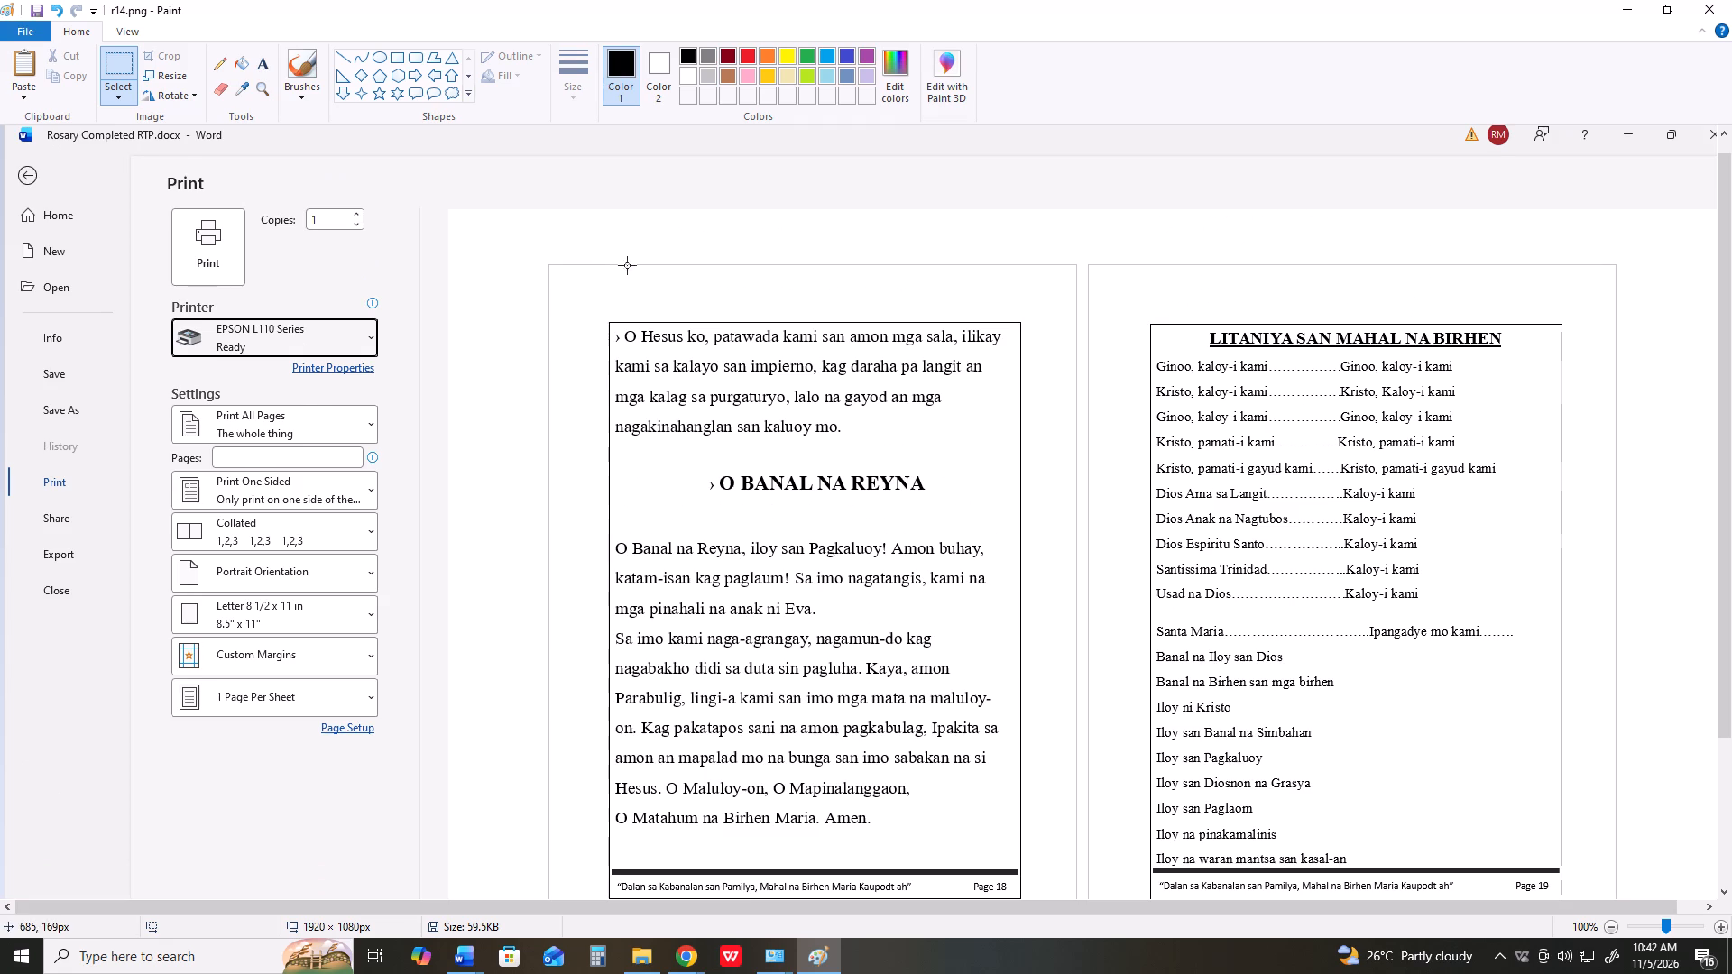
scroll(627, 261, "down", 1)
left_click_drag(1729, 335, 1730, 329)
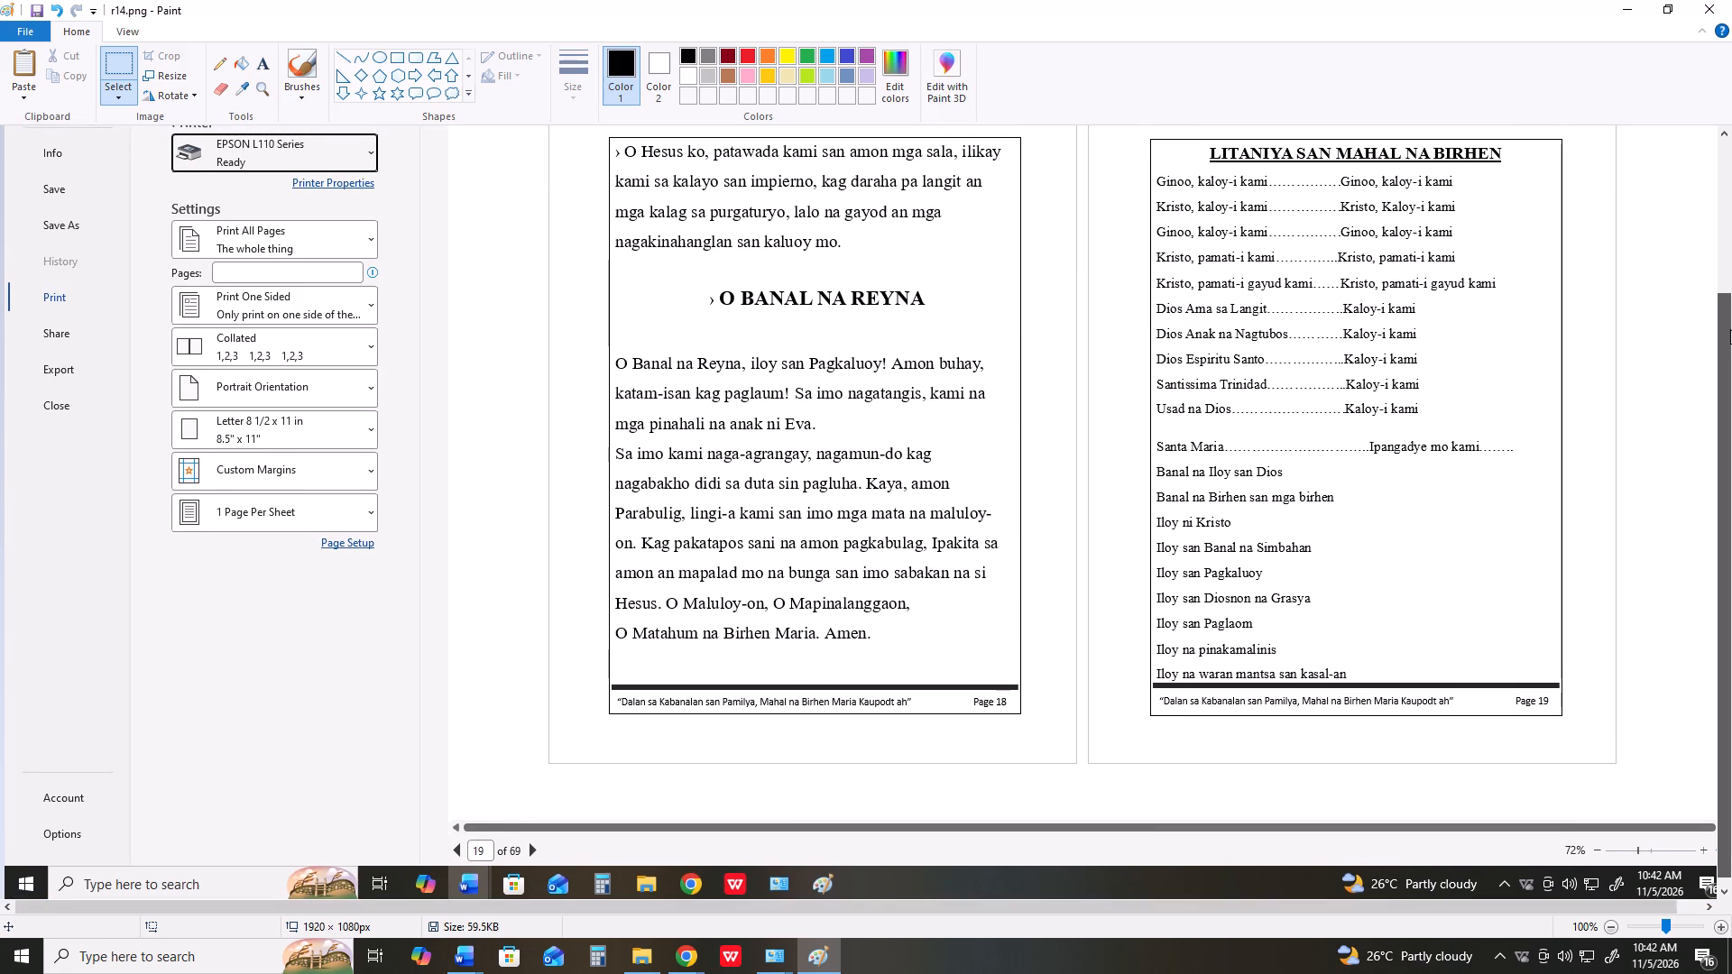
left_click_drag(1730, 329, 1731, 318)
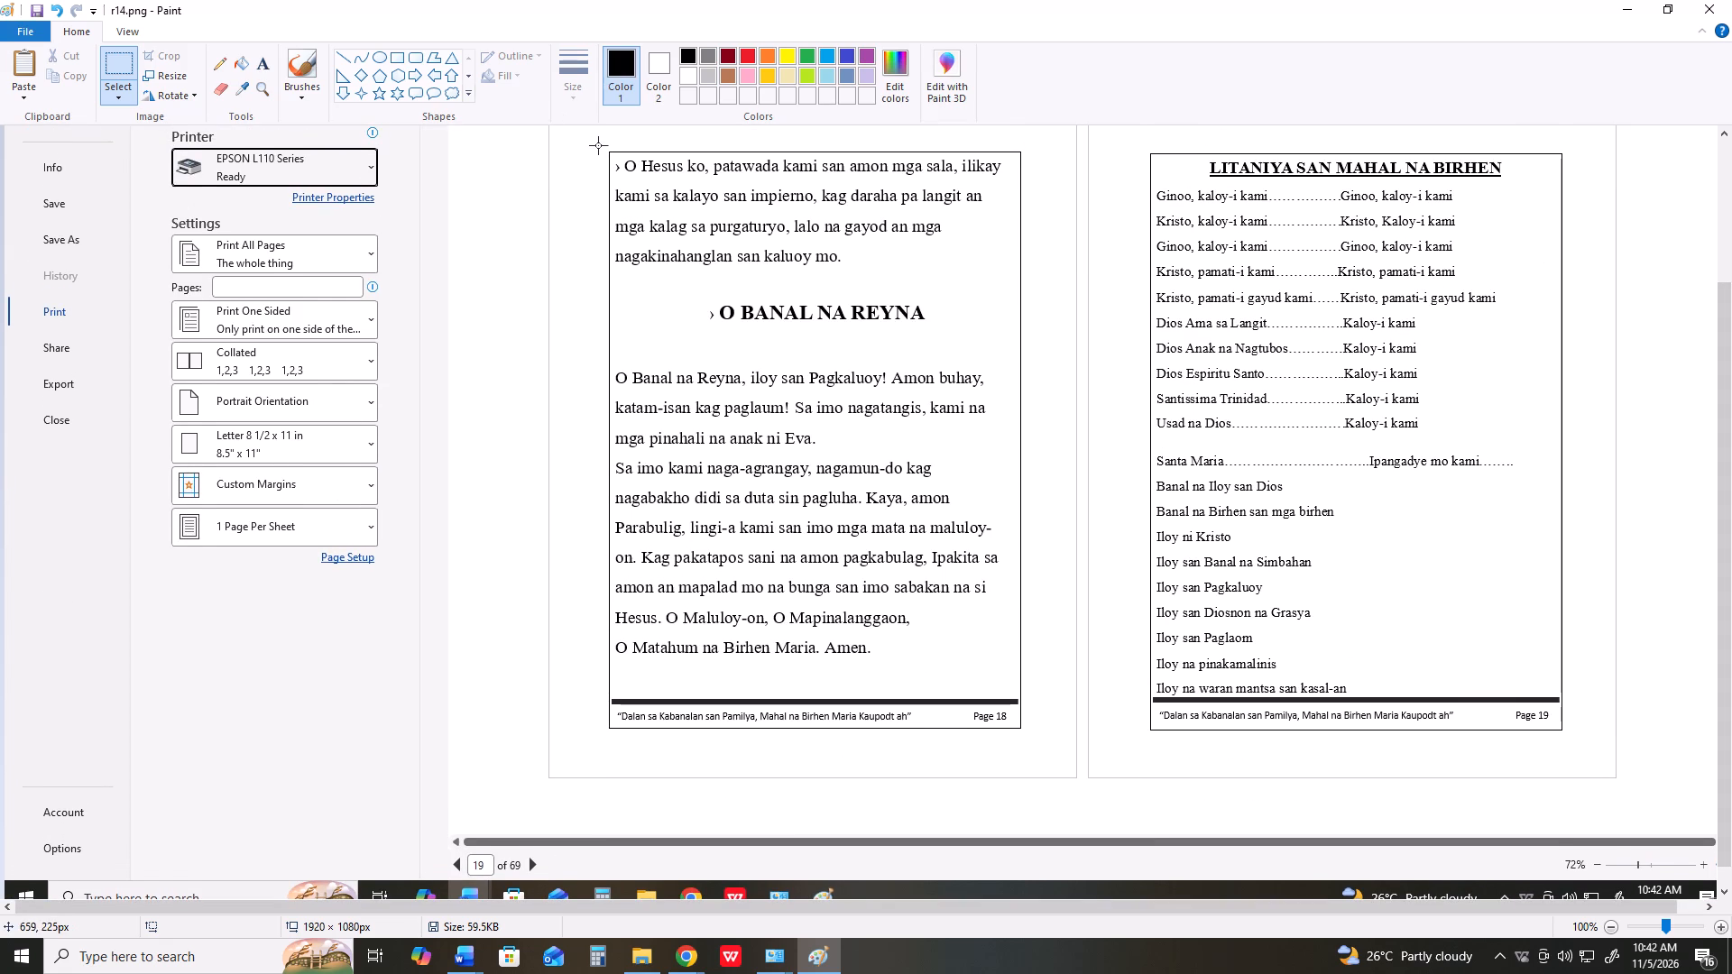
left_click_drag(599, 142, 1444, 702)
left_click_drag(1444, 702, 1571, 743)
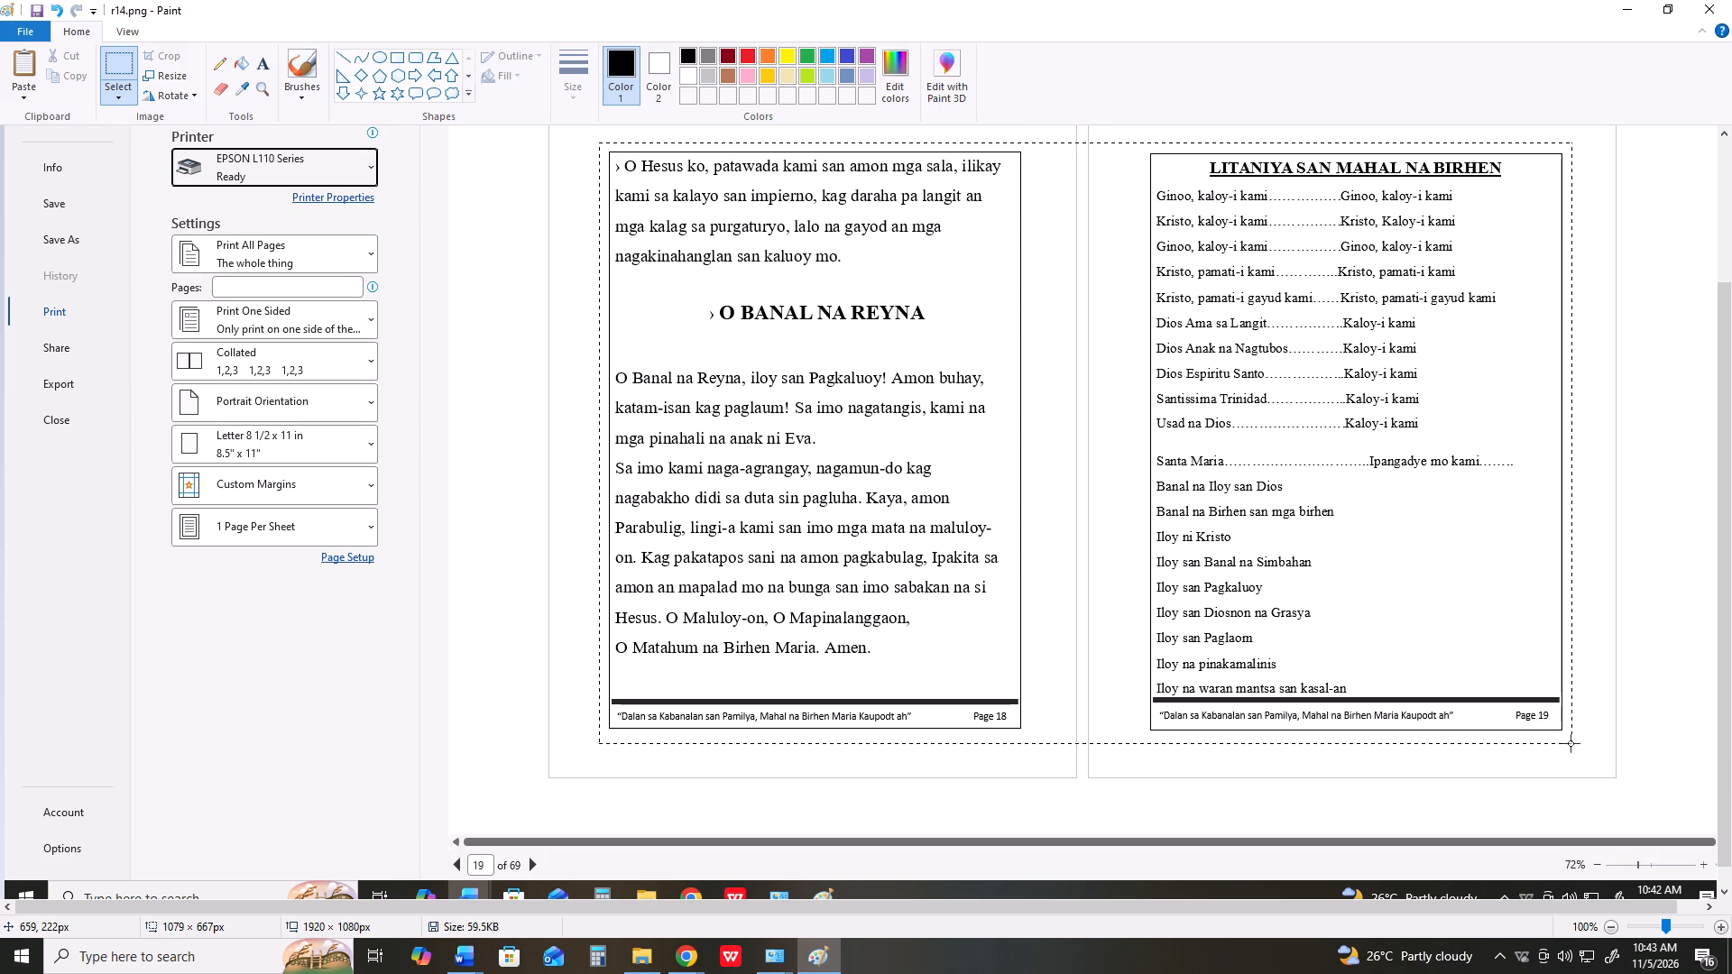
left_click_drag(1571, 743, 1571, 740)
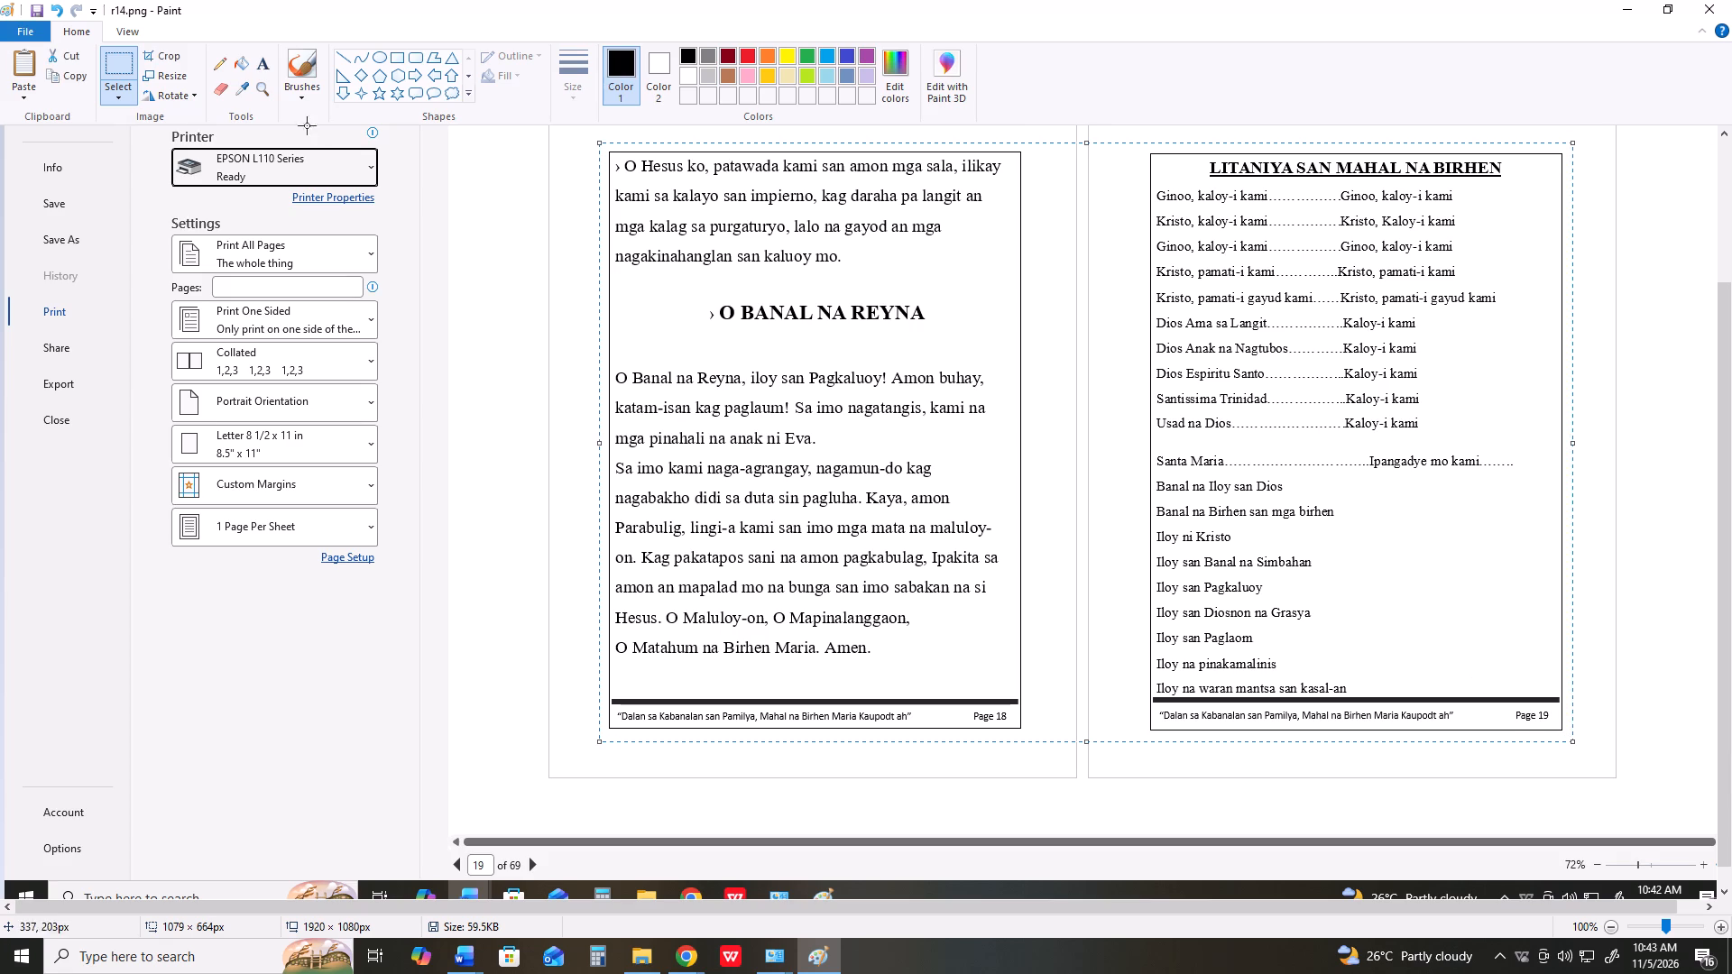
left_click(161, 54)
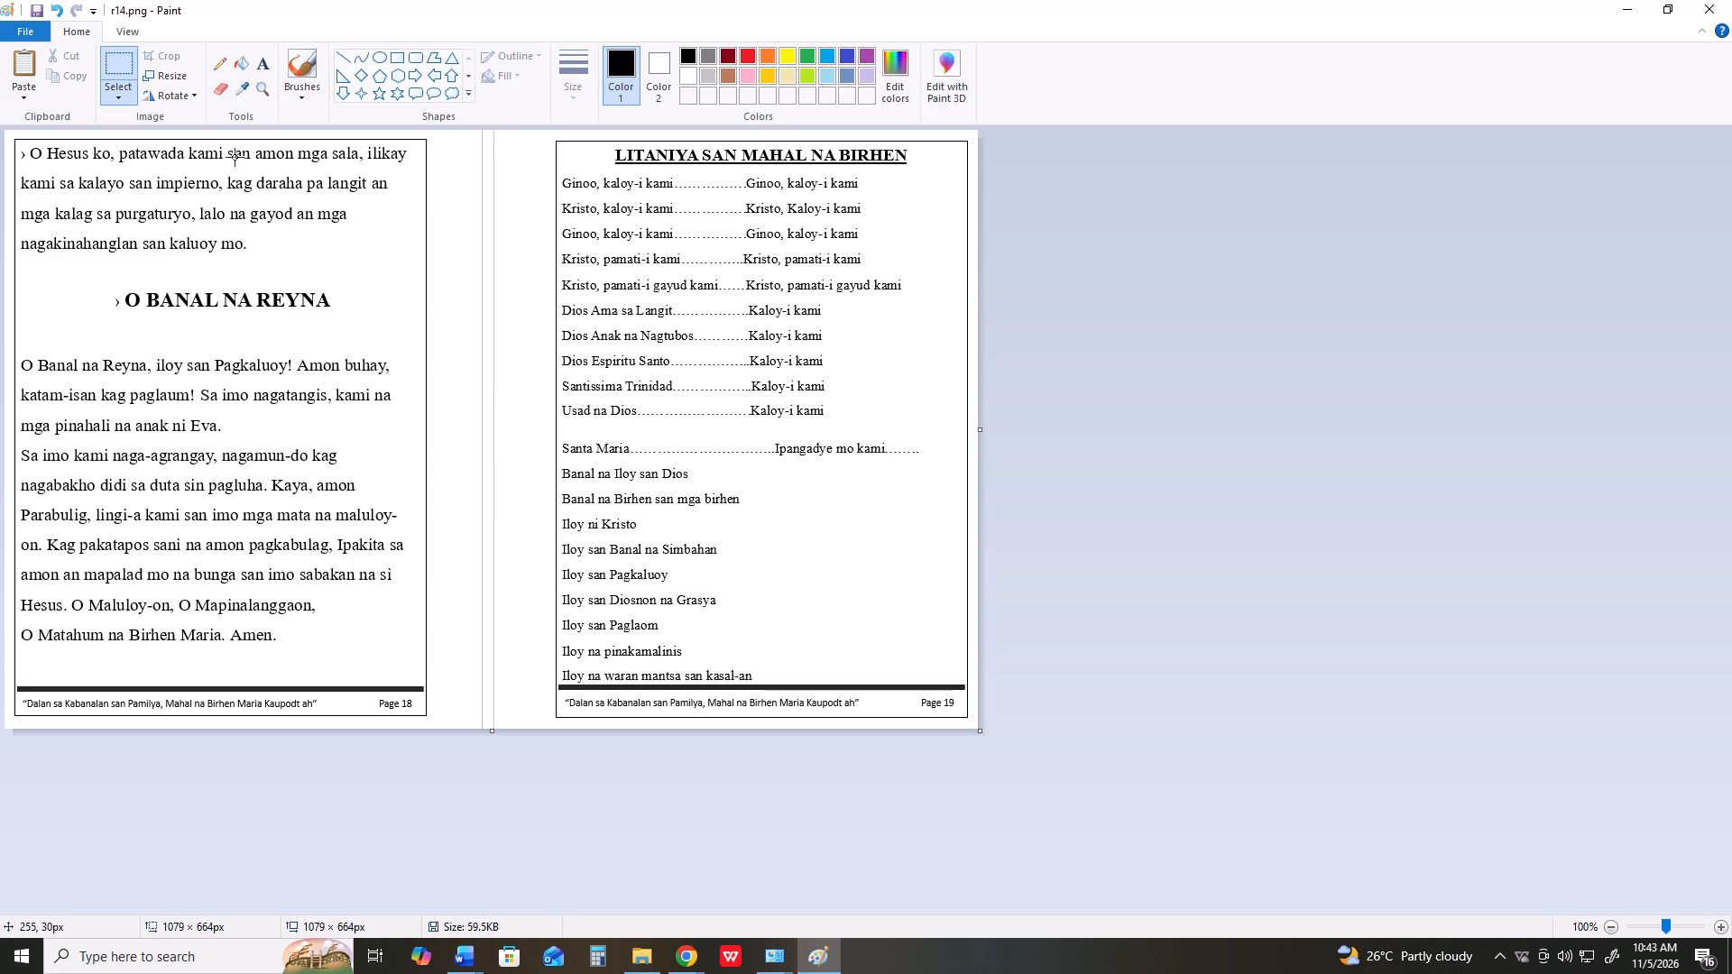
Save the cropped image of pages 18 and 19 in Downloads as the PNG file r18.png.
left_click(28, 28)
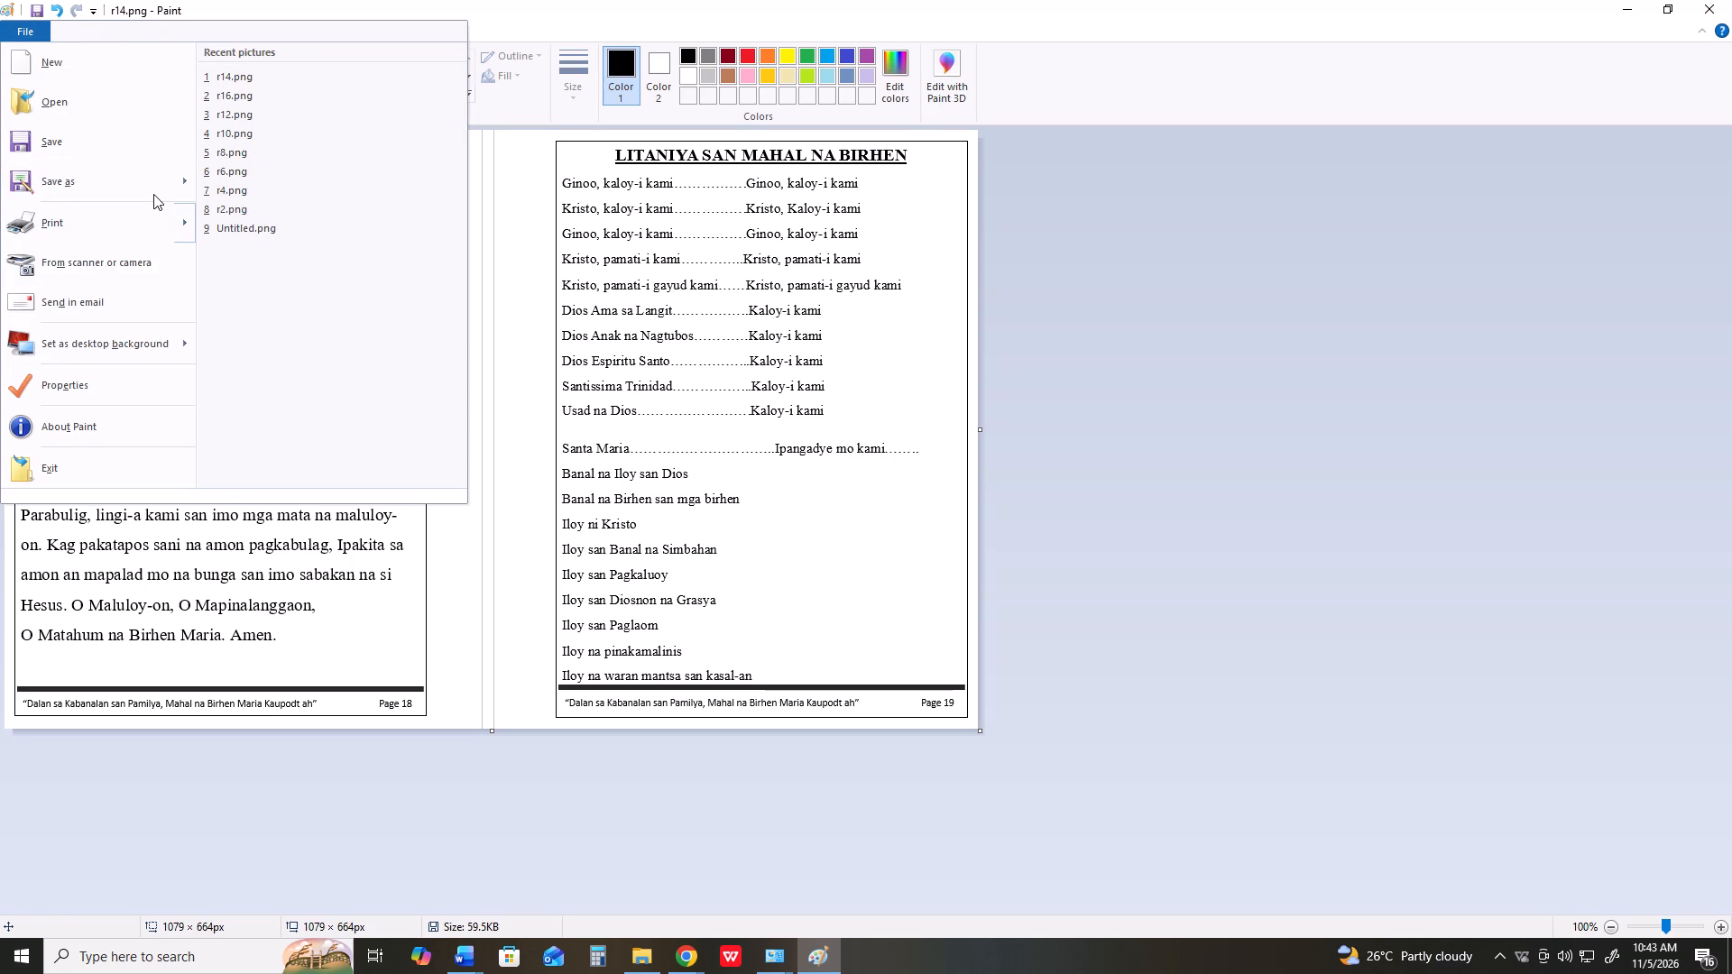
left_click(162, 188)
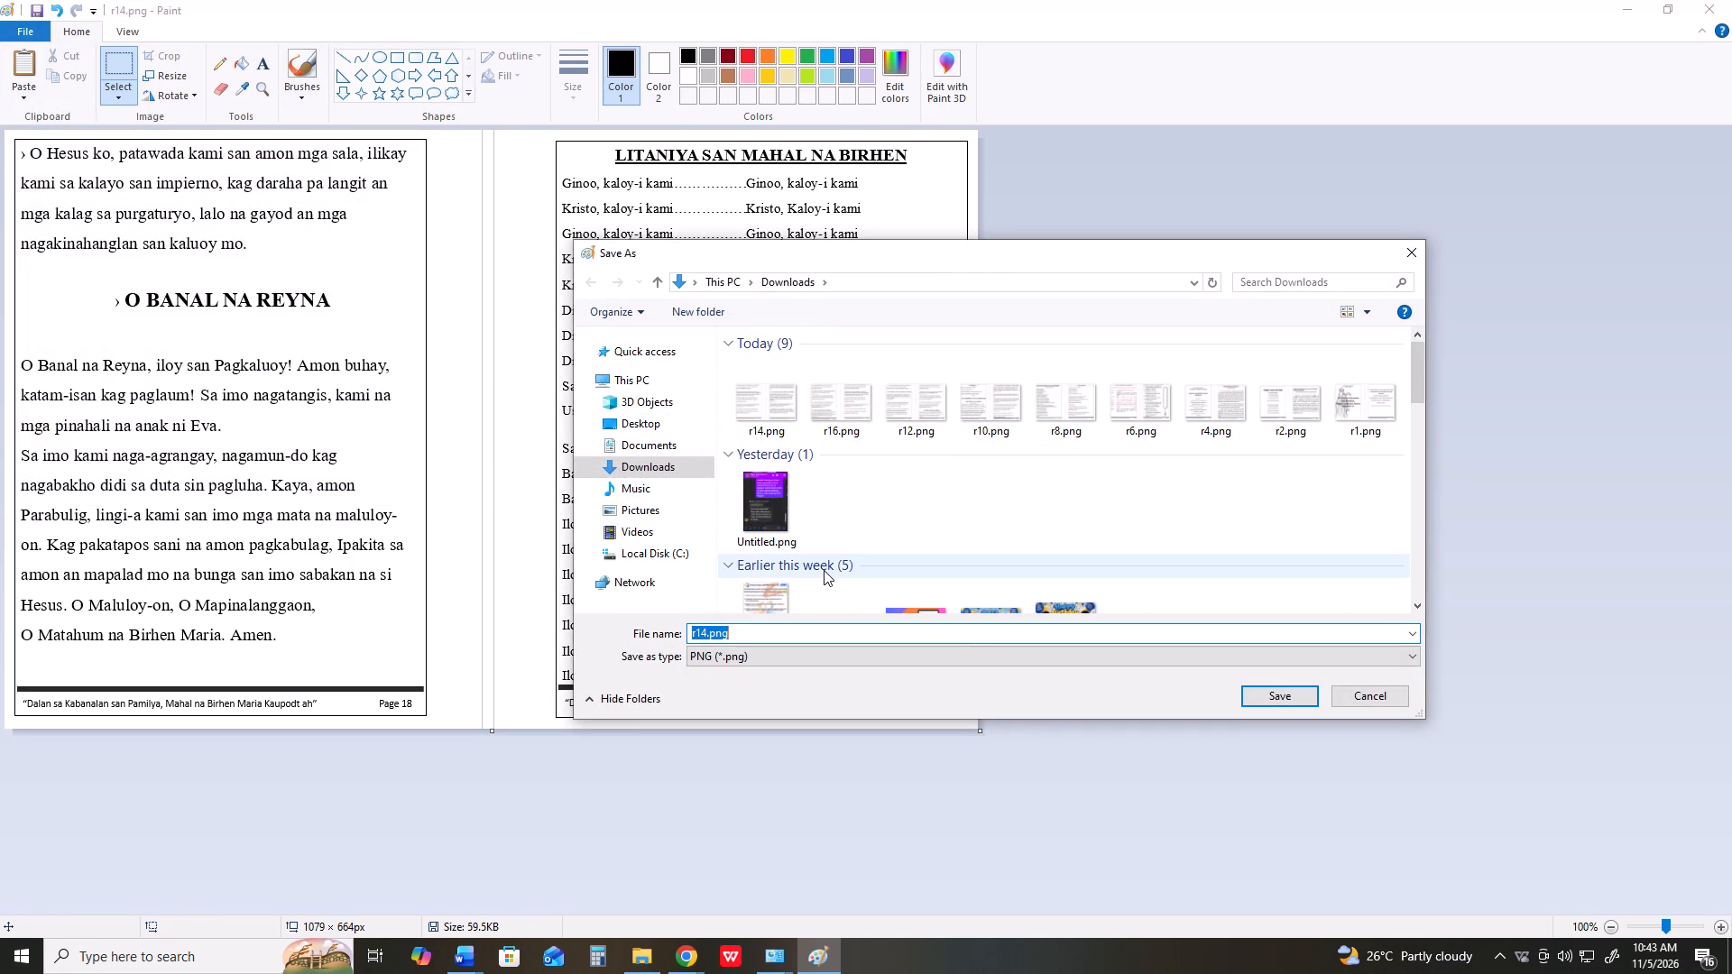
key("r")
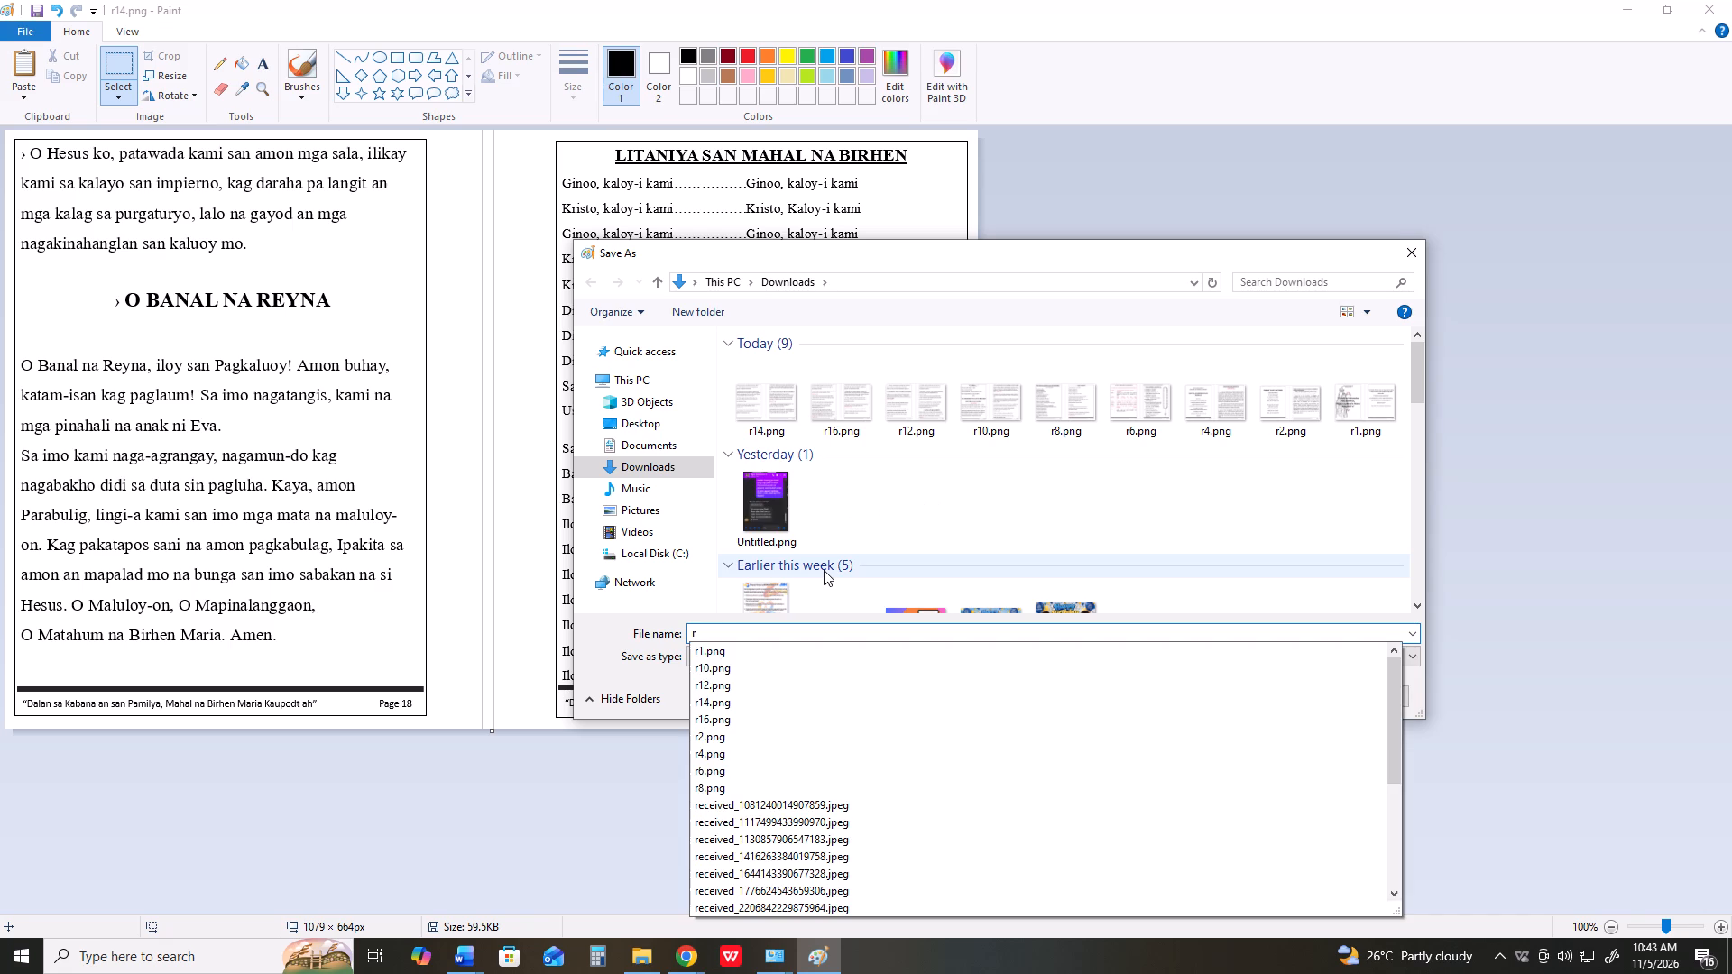
type("18")
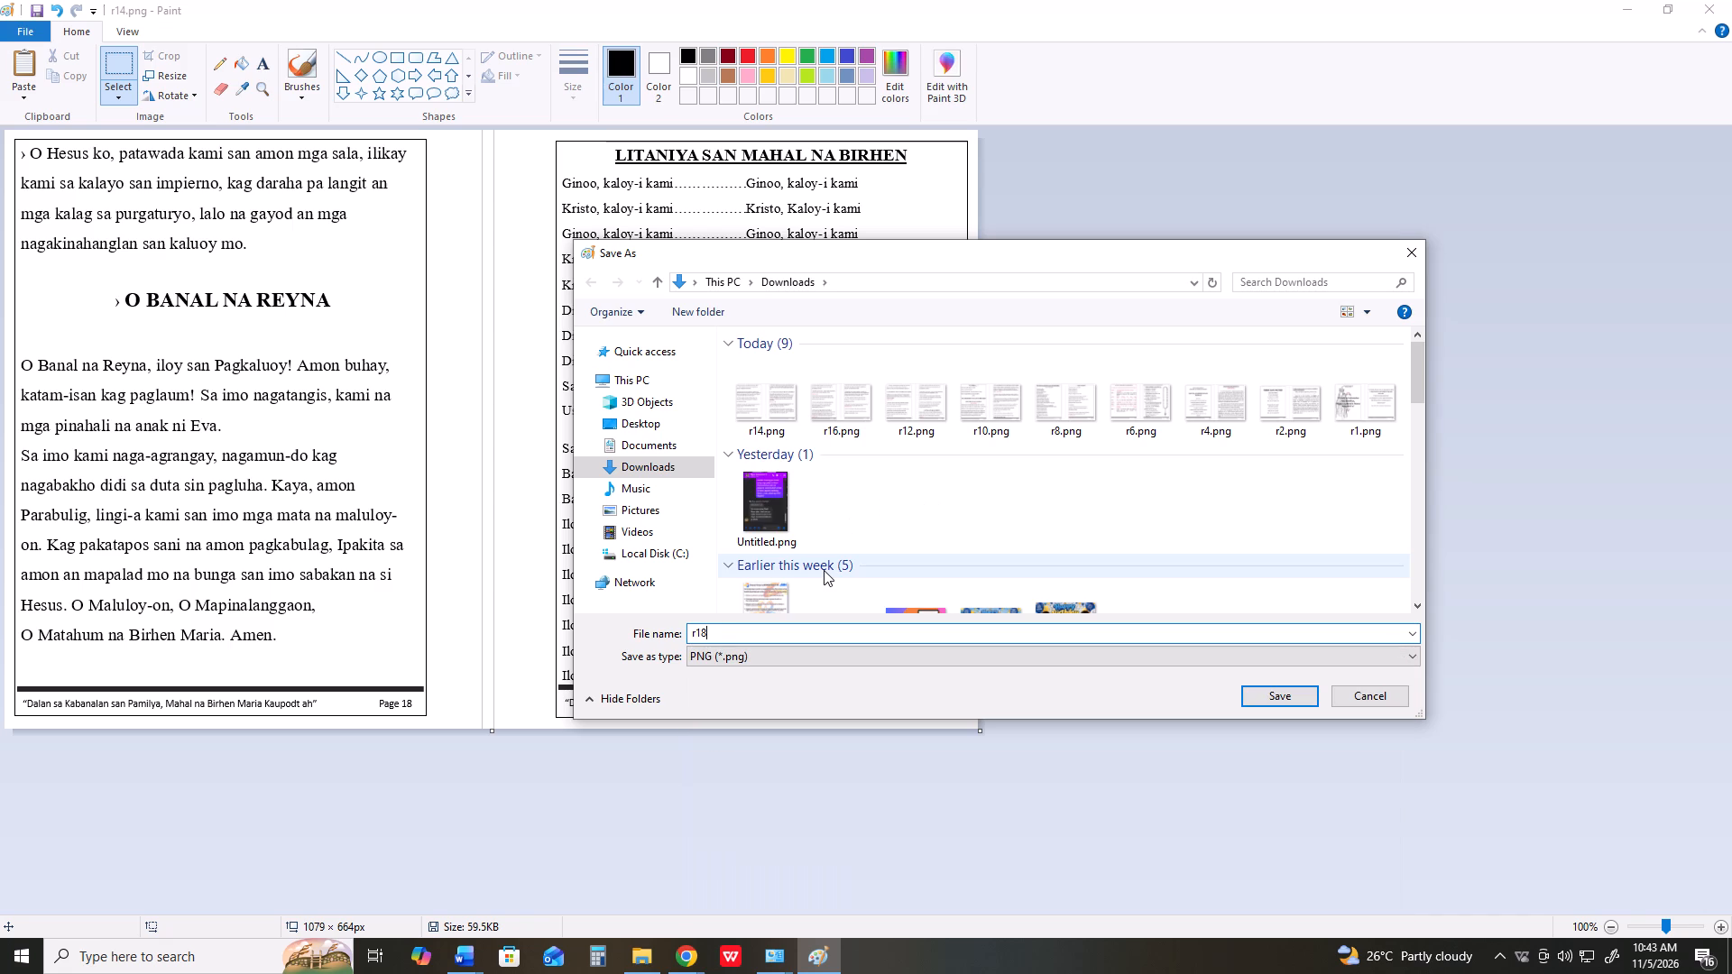
key("Return")
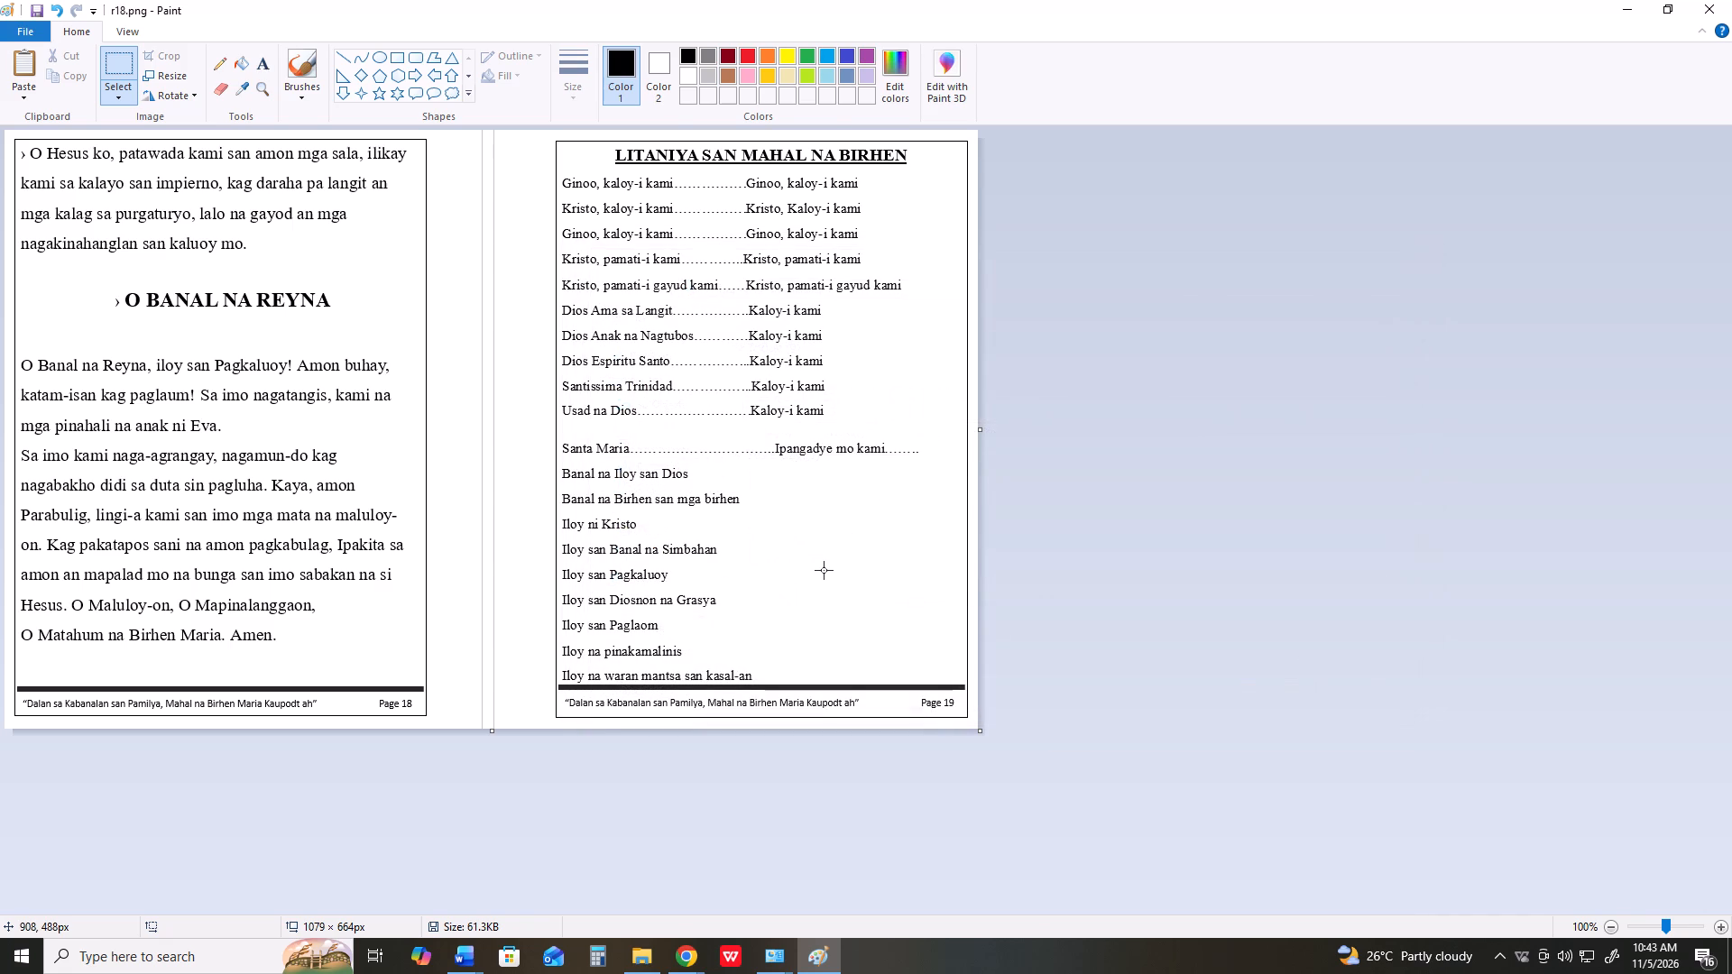
Switch to the rosary document in Word, go to pages 20 and 21, capture them in print preview, and leave the preview.
key("alt+Tab")
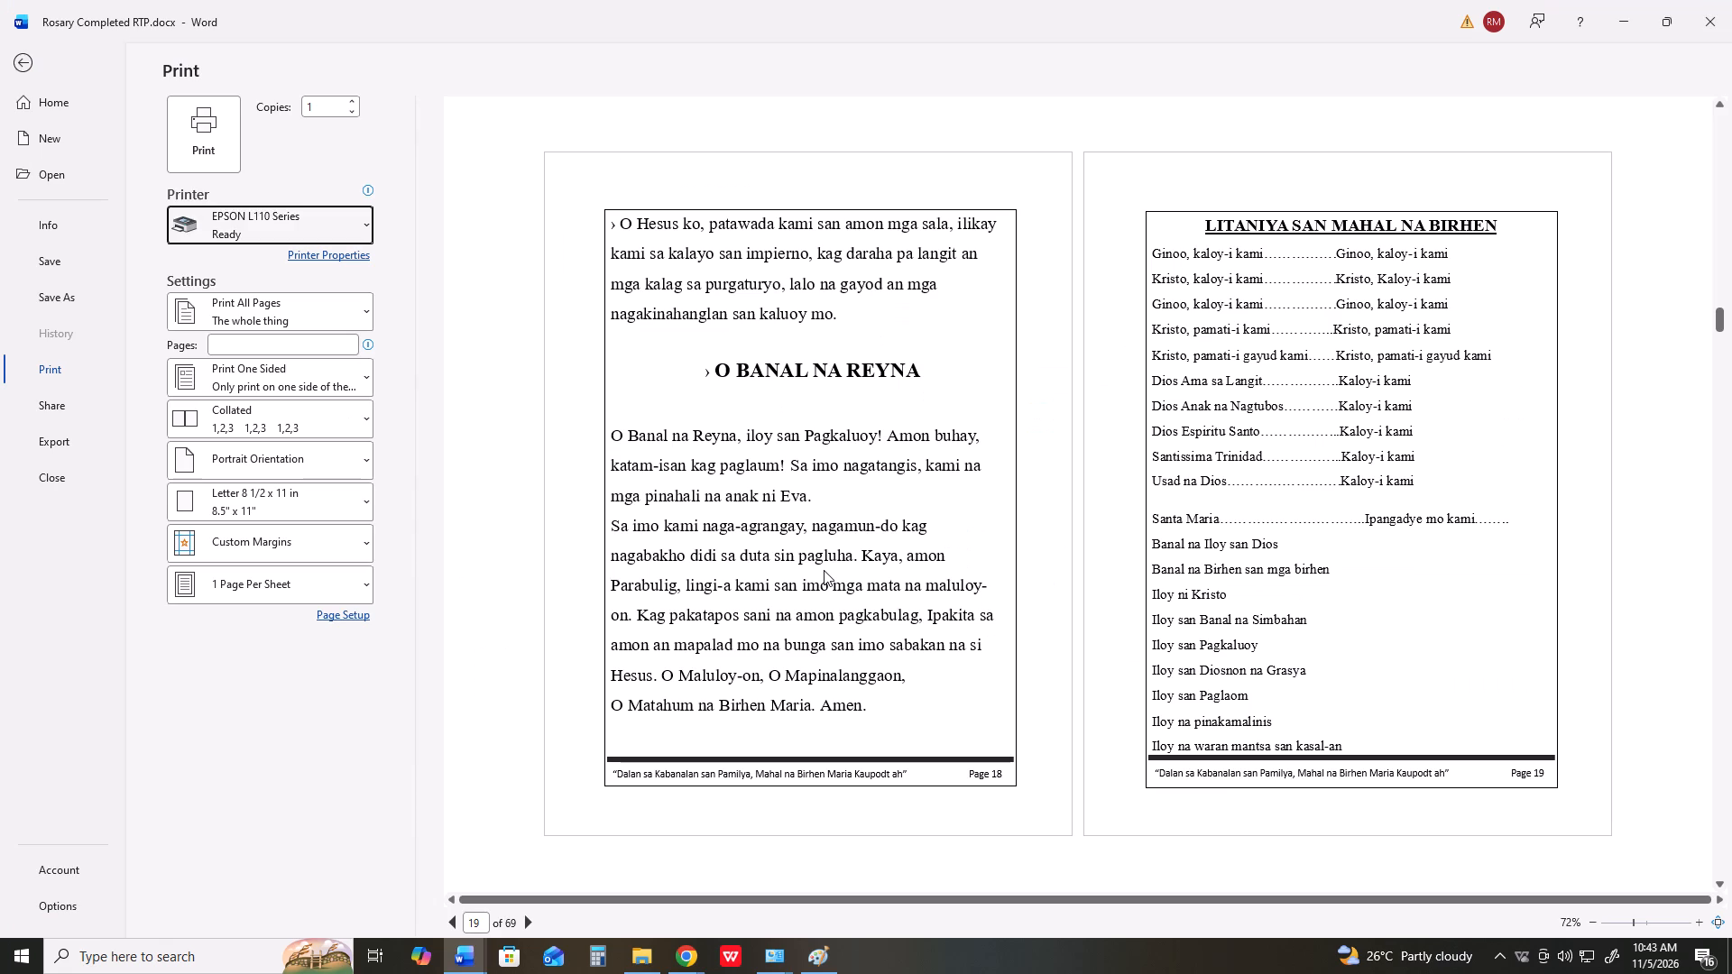
left_click(31, 62)
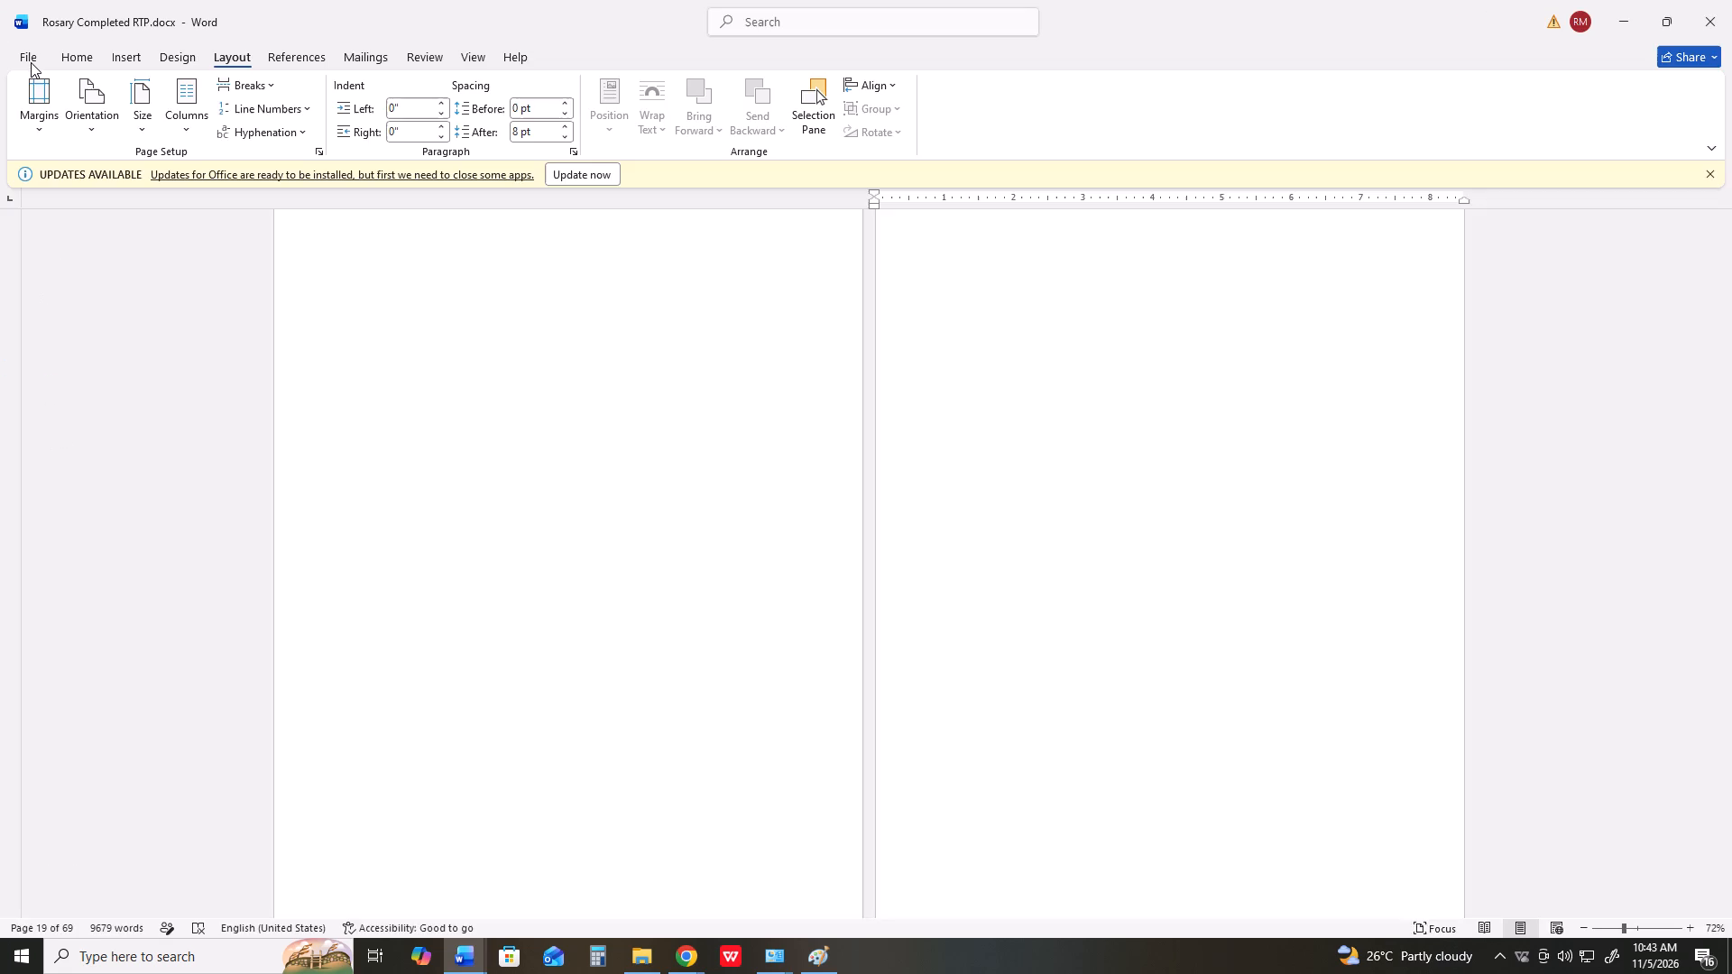
left_click_drag(1723, 308, 1723, 327)
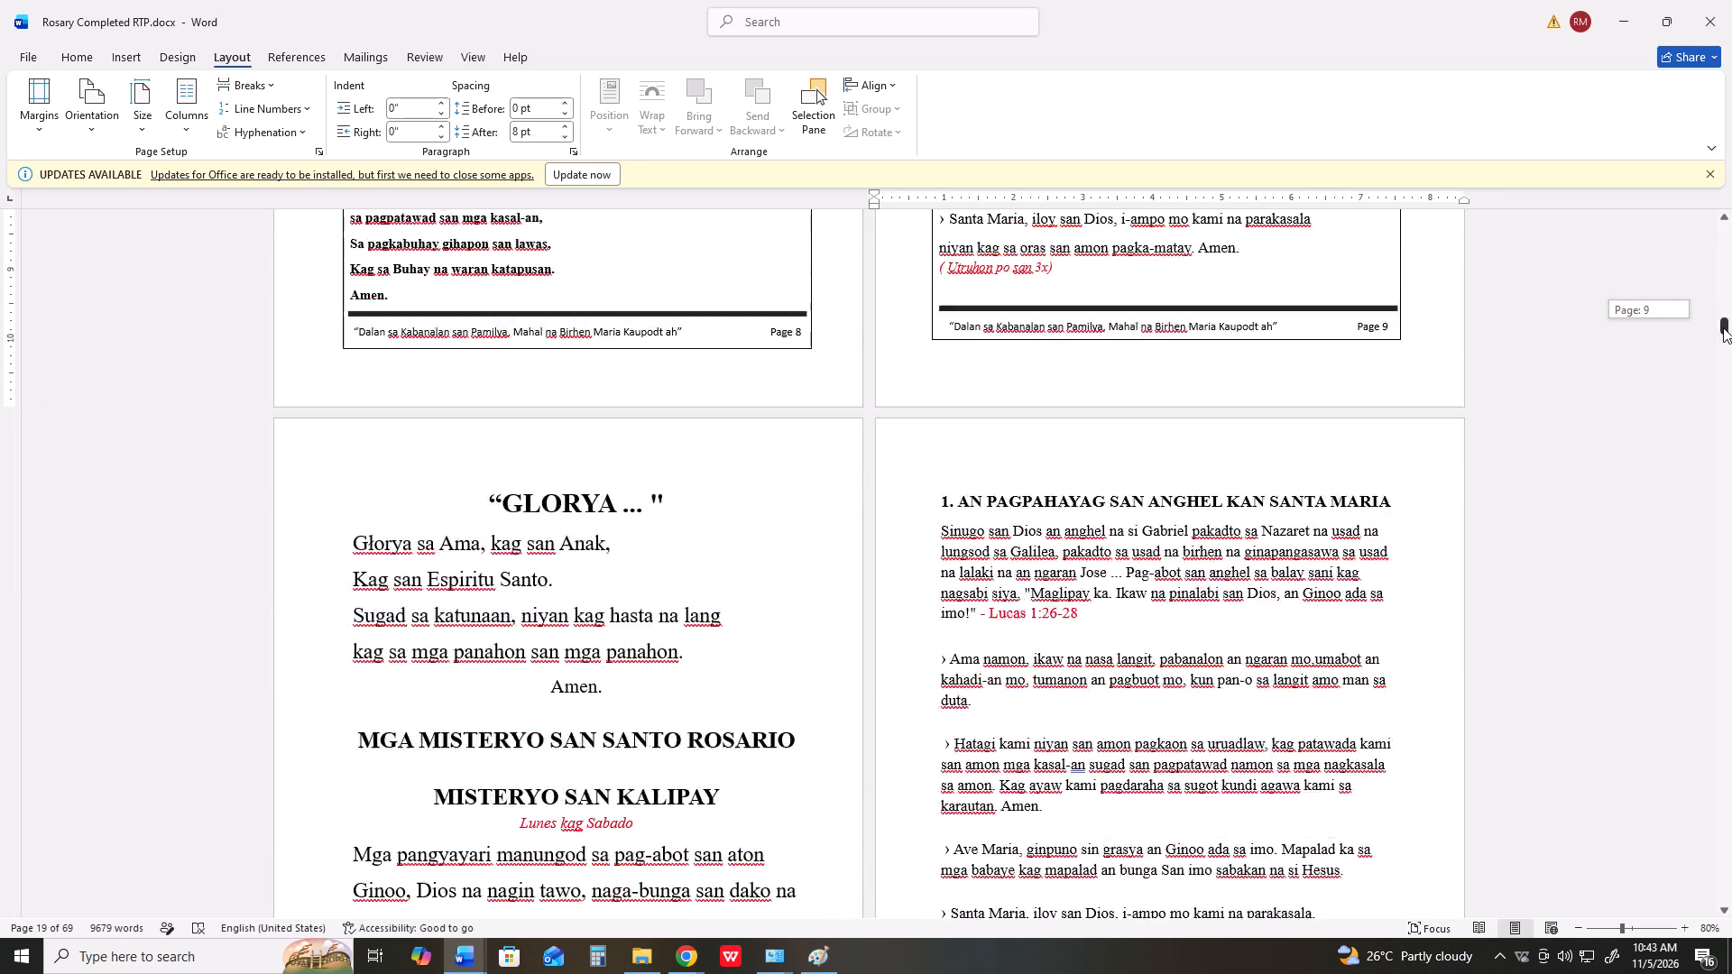
left_click_drag(1723, 327, 1715, 407)
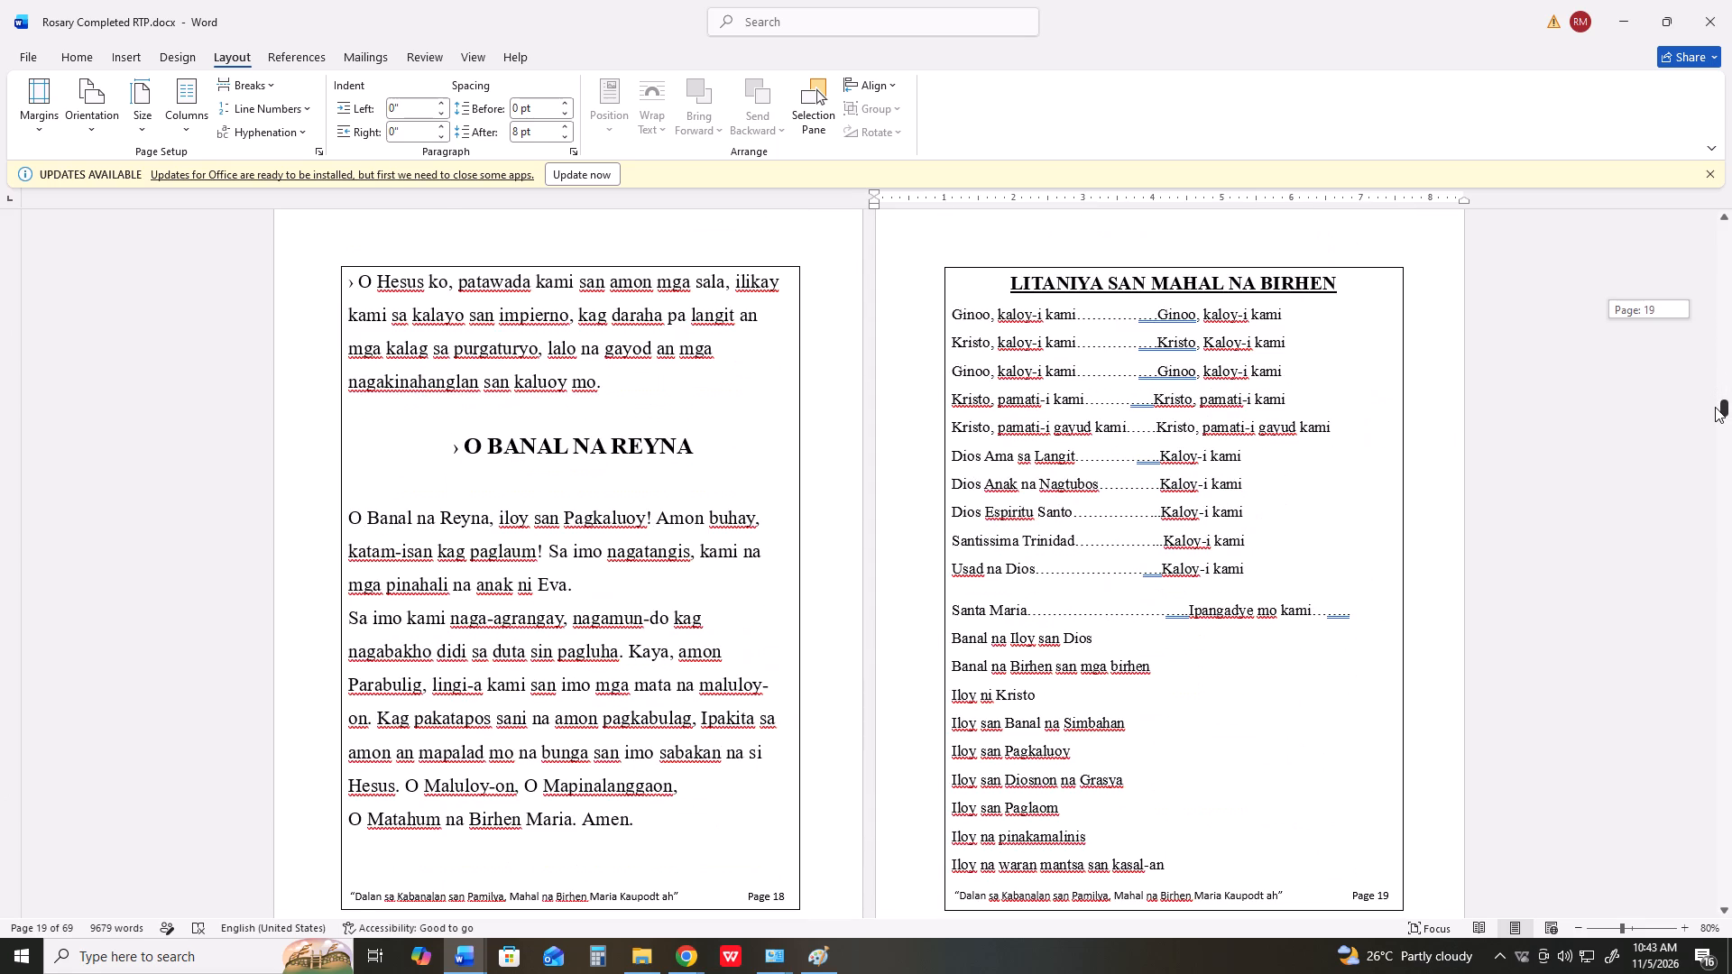
left_click_drag(1715, 407, 1715, 409)
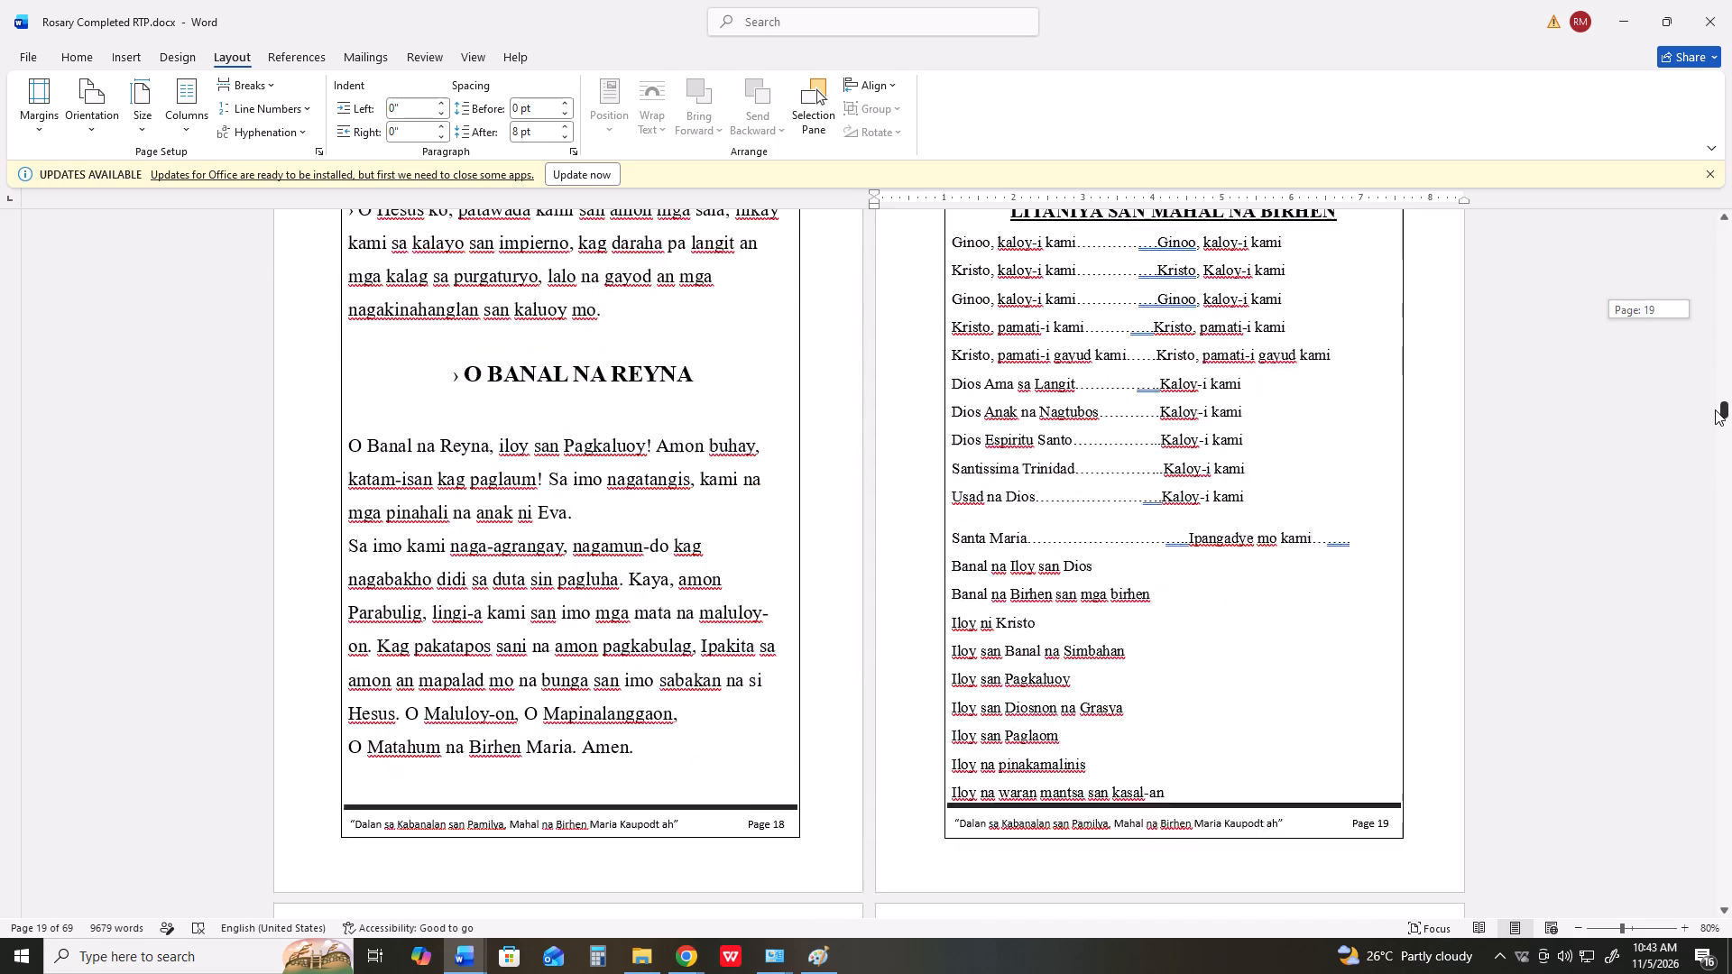
left_click_drag(1715, 409, 1715, 422)
left_click(377, 442)
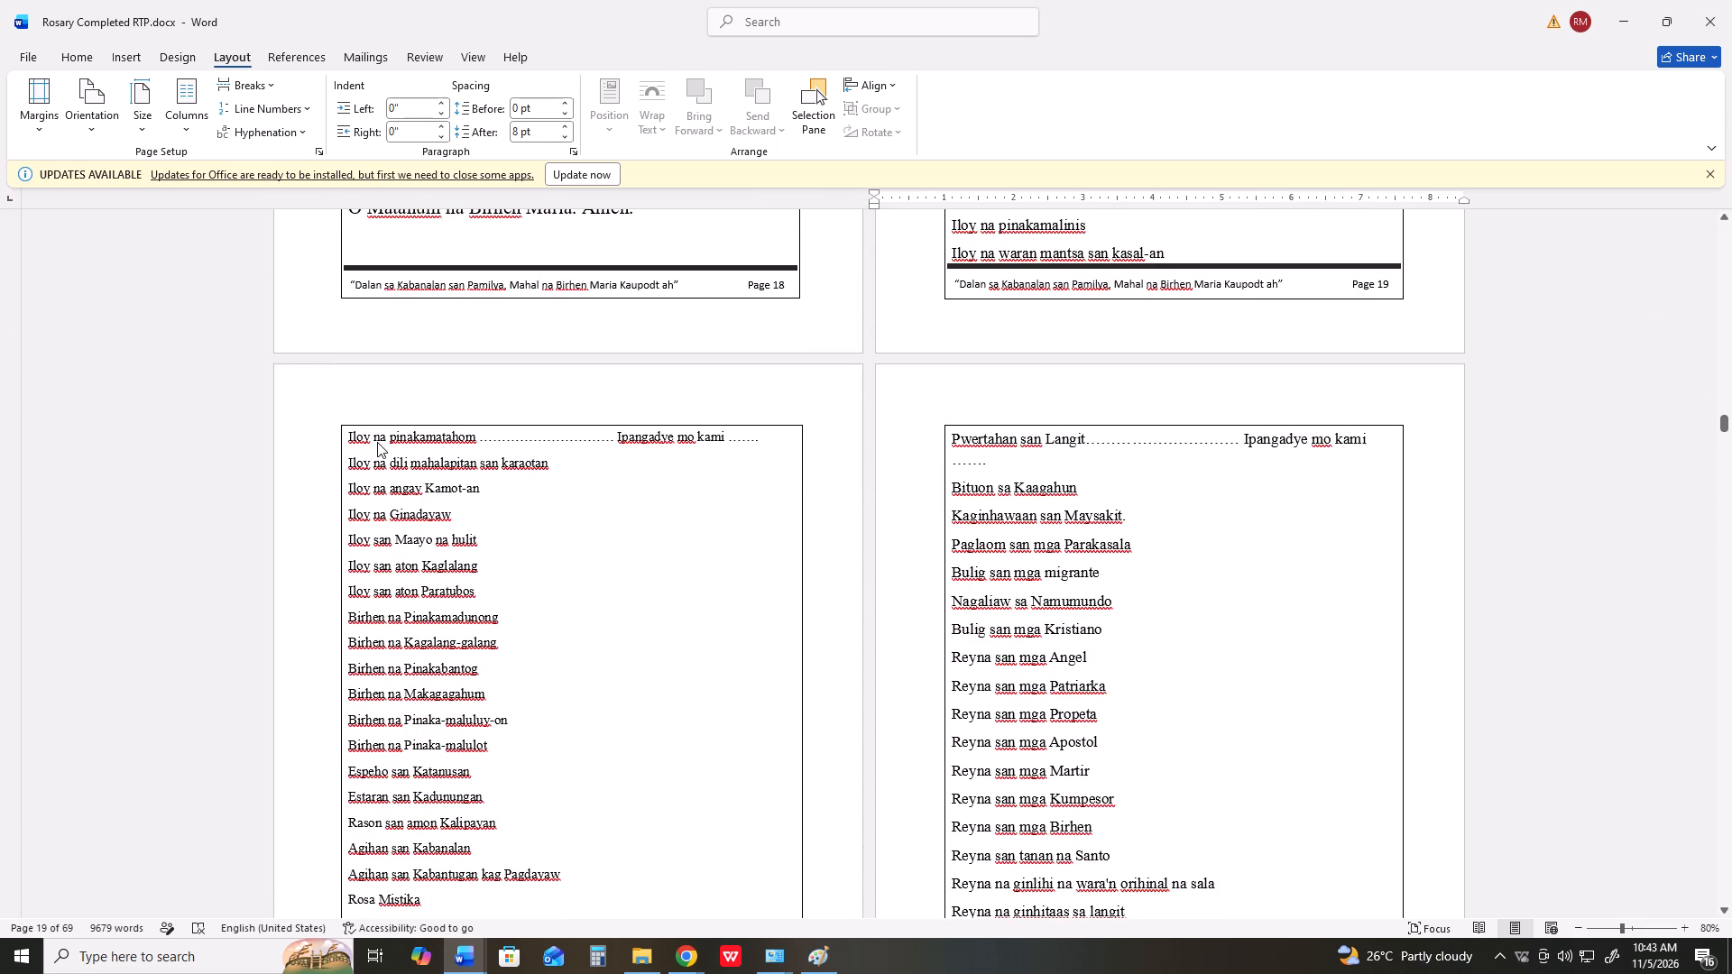
scroll(1045, 457, "down", 5)
left_click(376, 507)
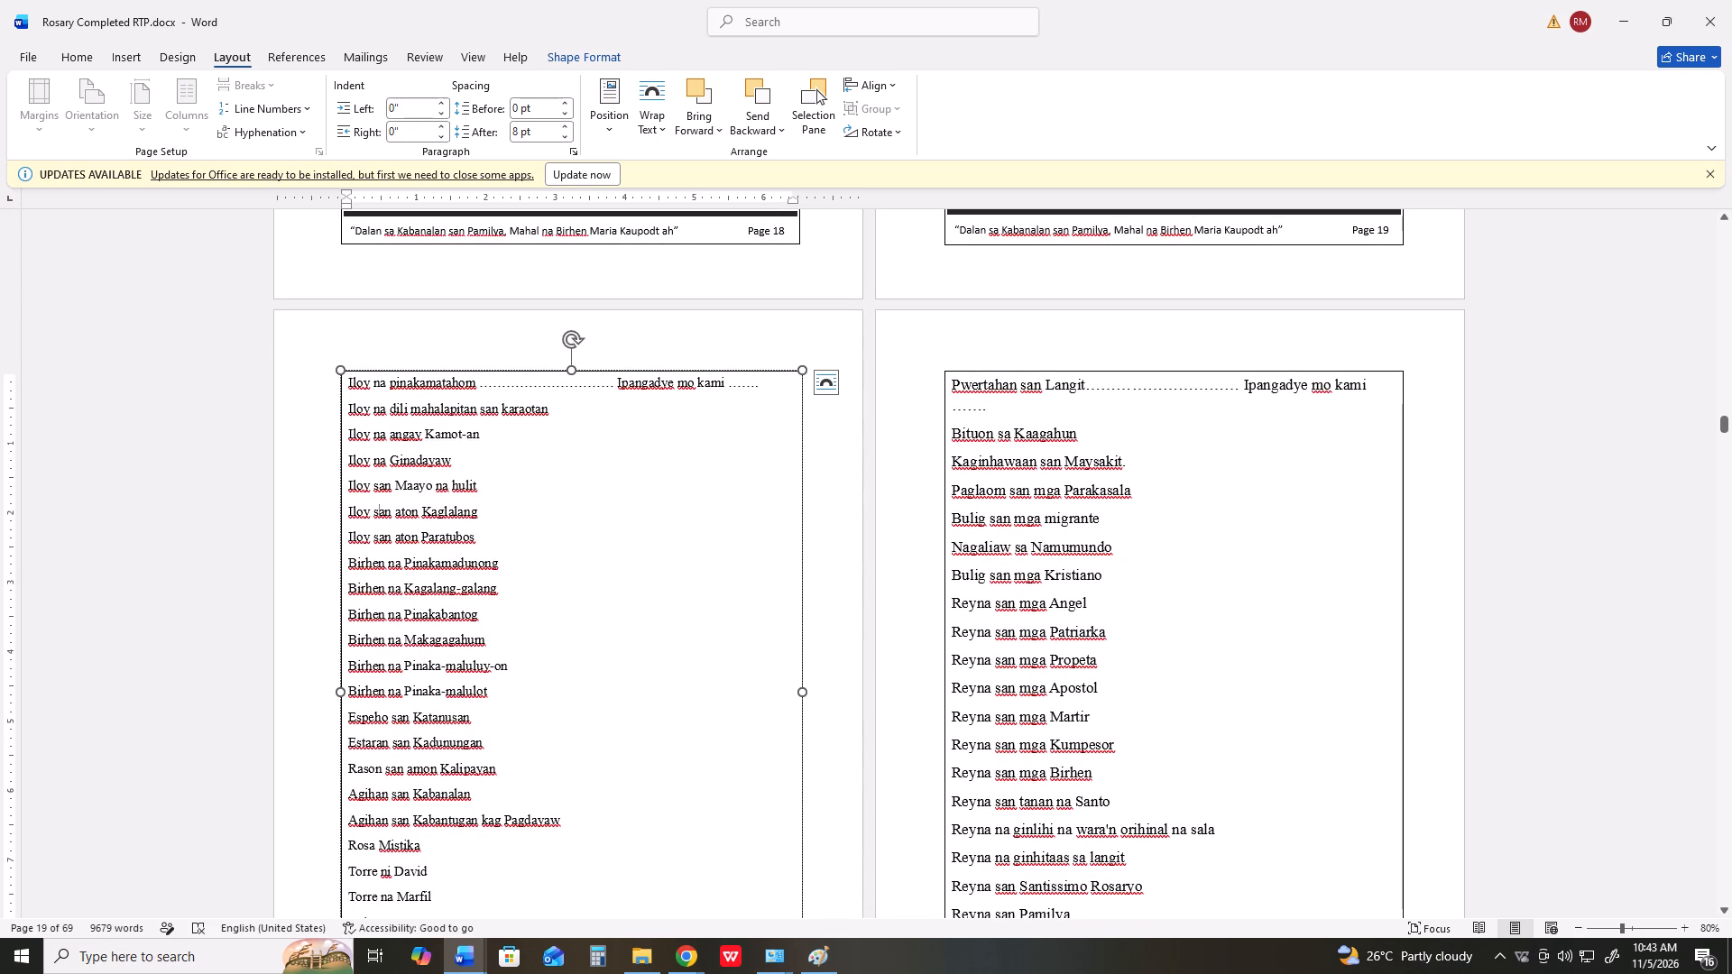
scroll(1308, 470, "down", 4)
left_click_drag(1727, 427, 1726, 427)
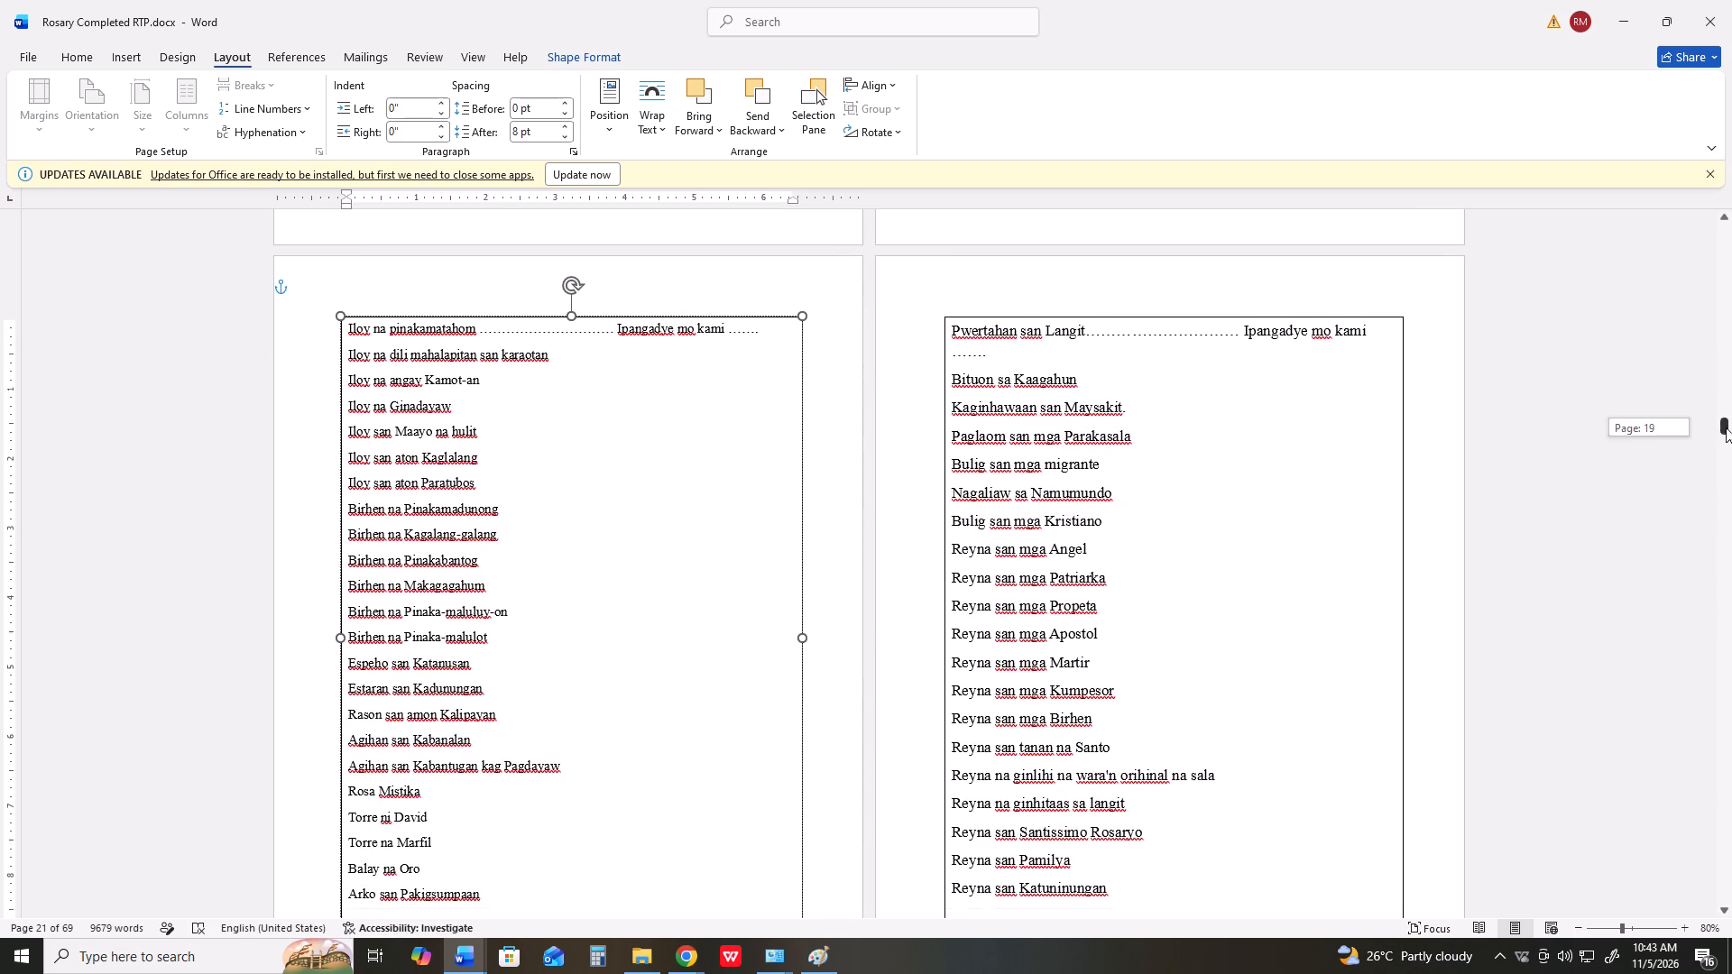
left_click_drag(1726, 427, 1723, 442)
left_click_drag(1725, 443, 1726, 428)
left_click(336, 287)
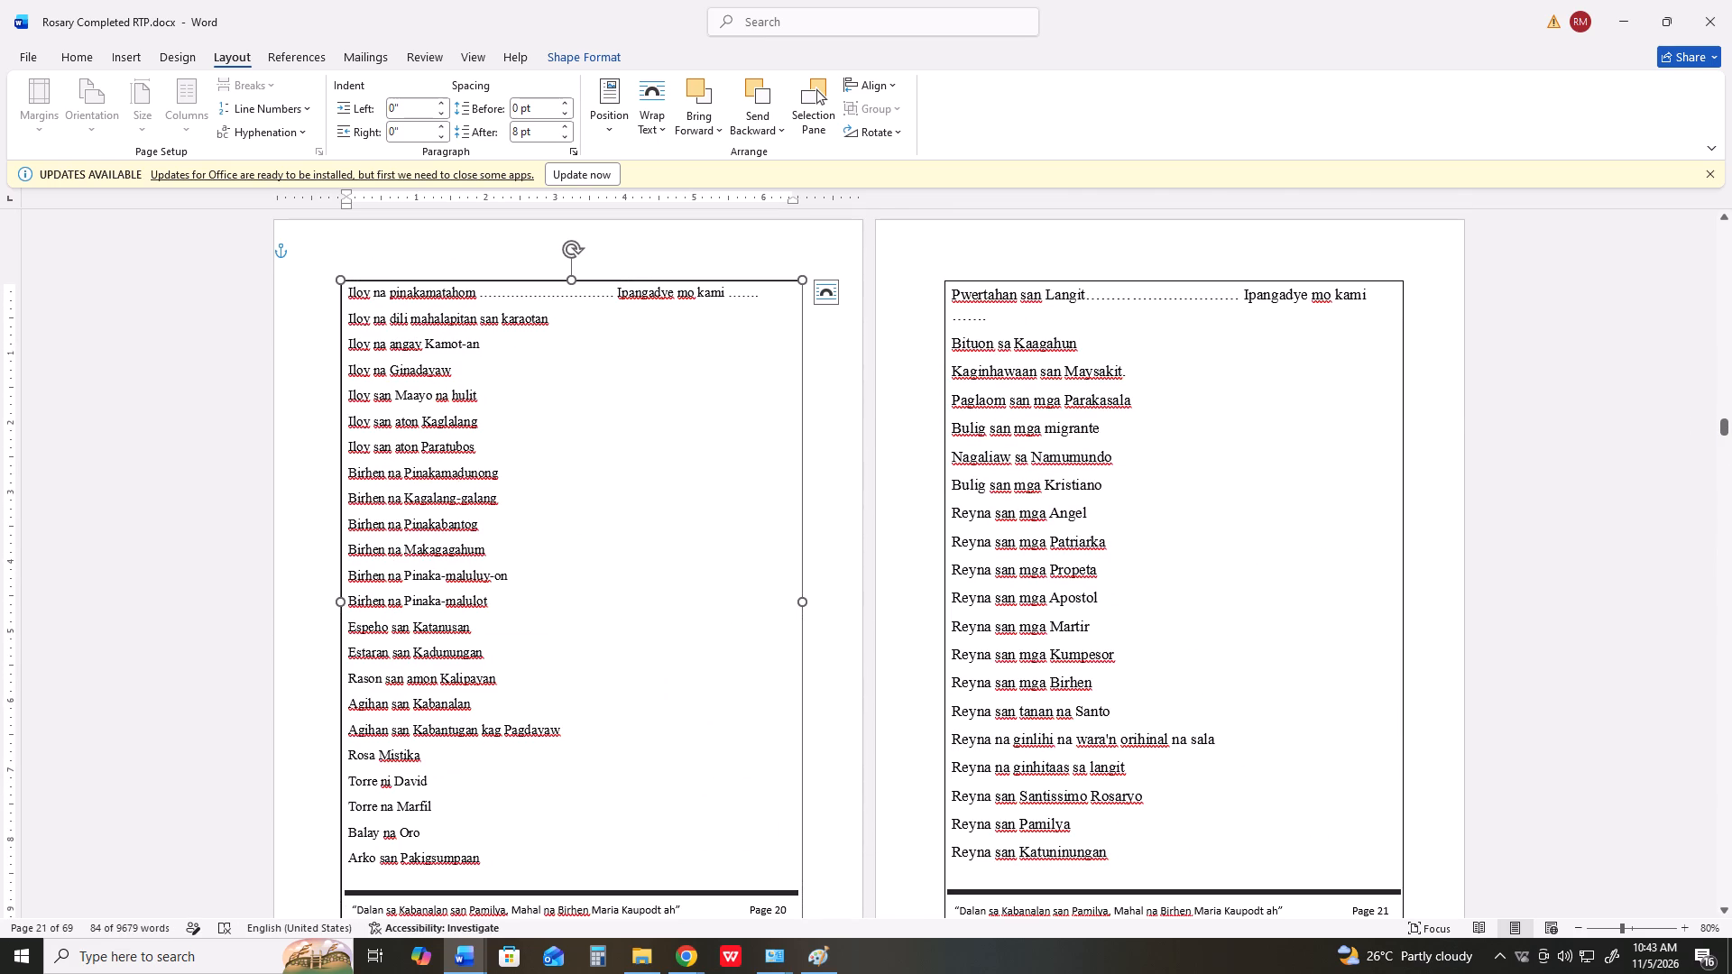
left_click(318, 282)
scroll(809, 420, "down", 4)
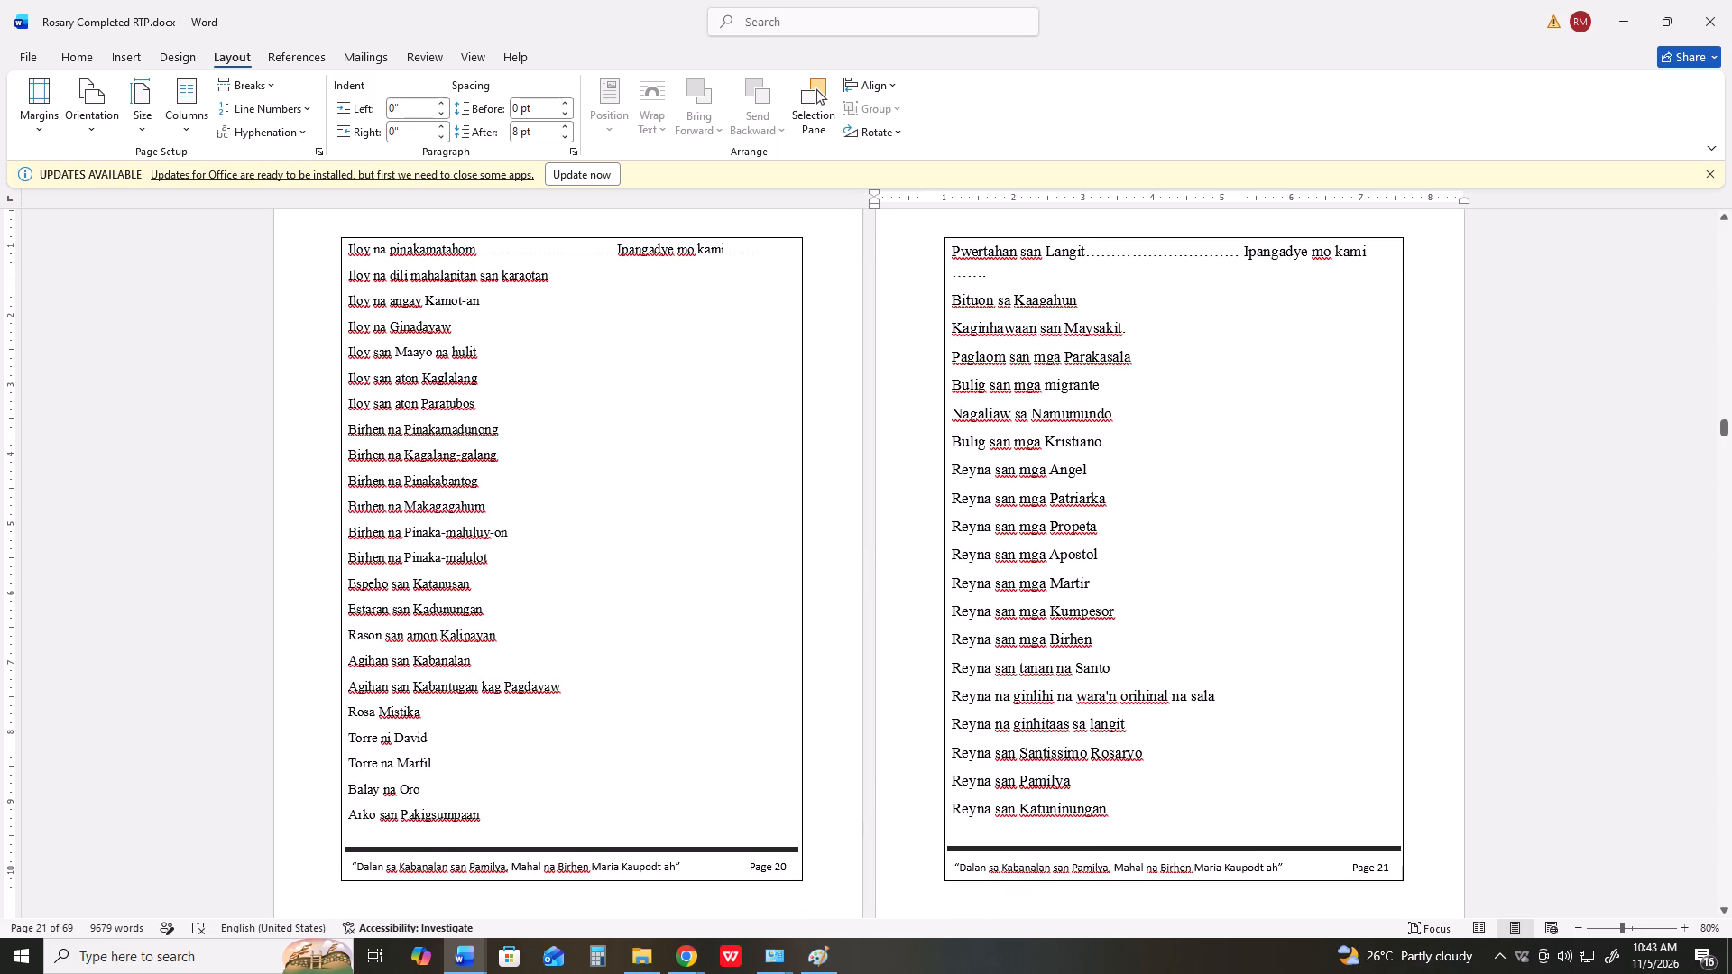
key("ctrl+p")
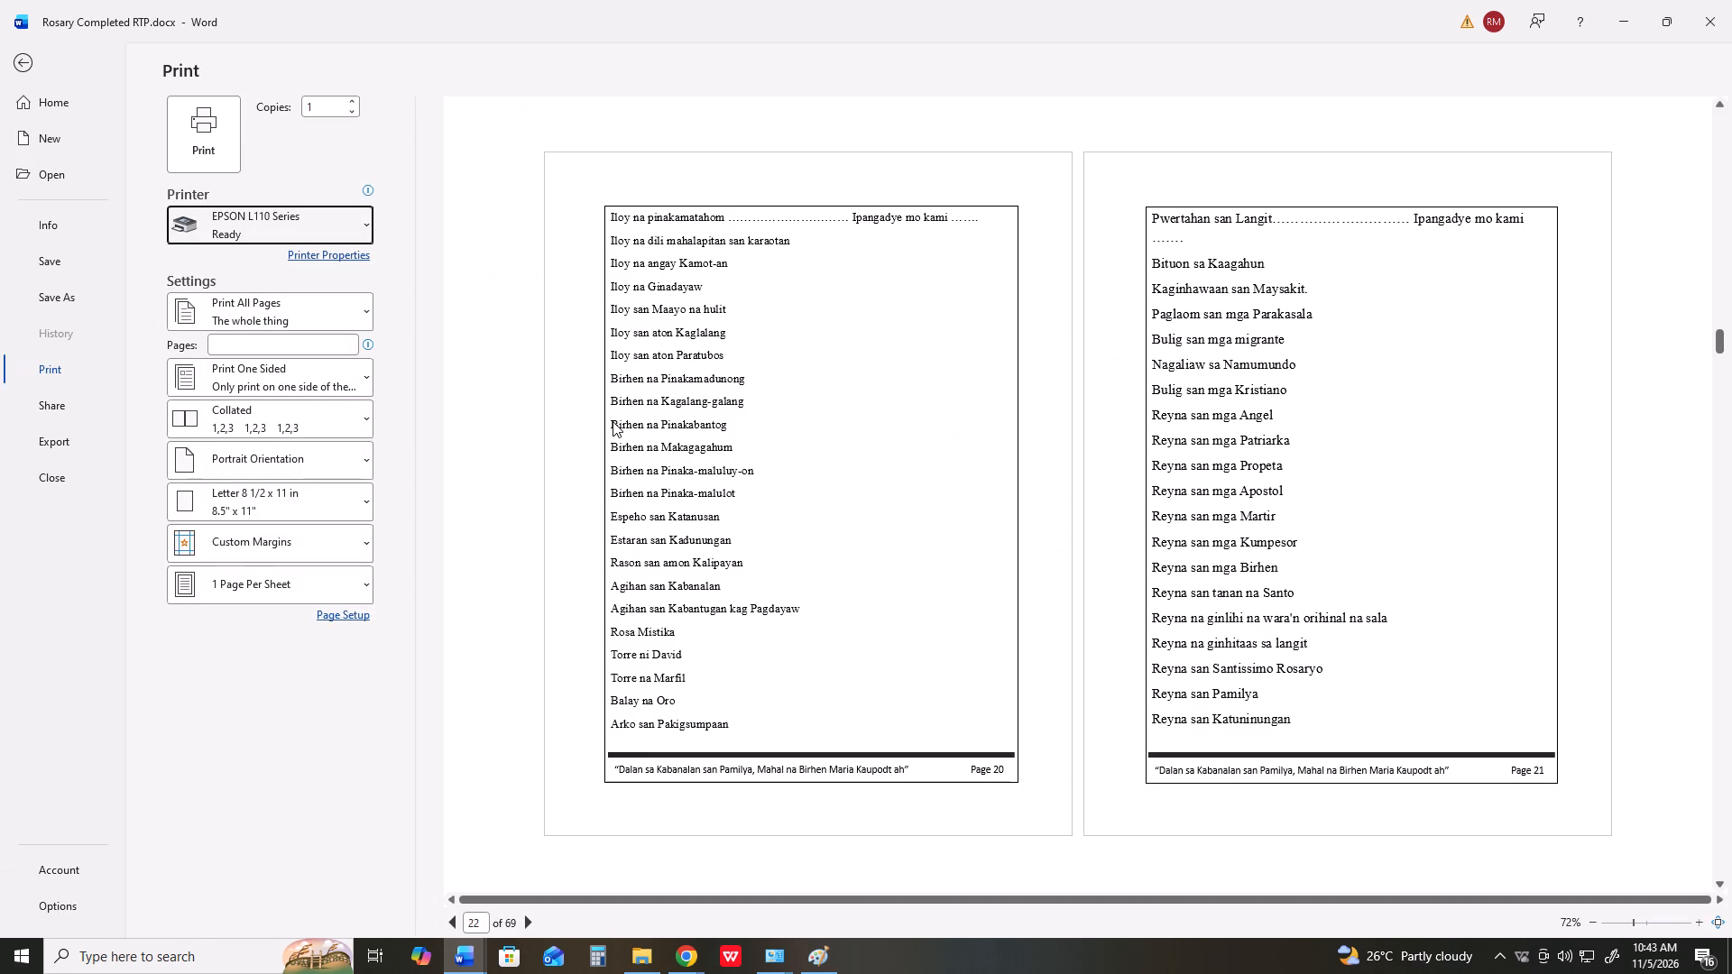
key("Print")
left_click(15, 62)
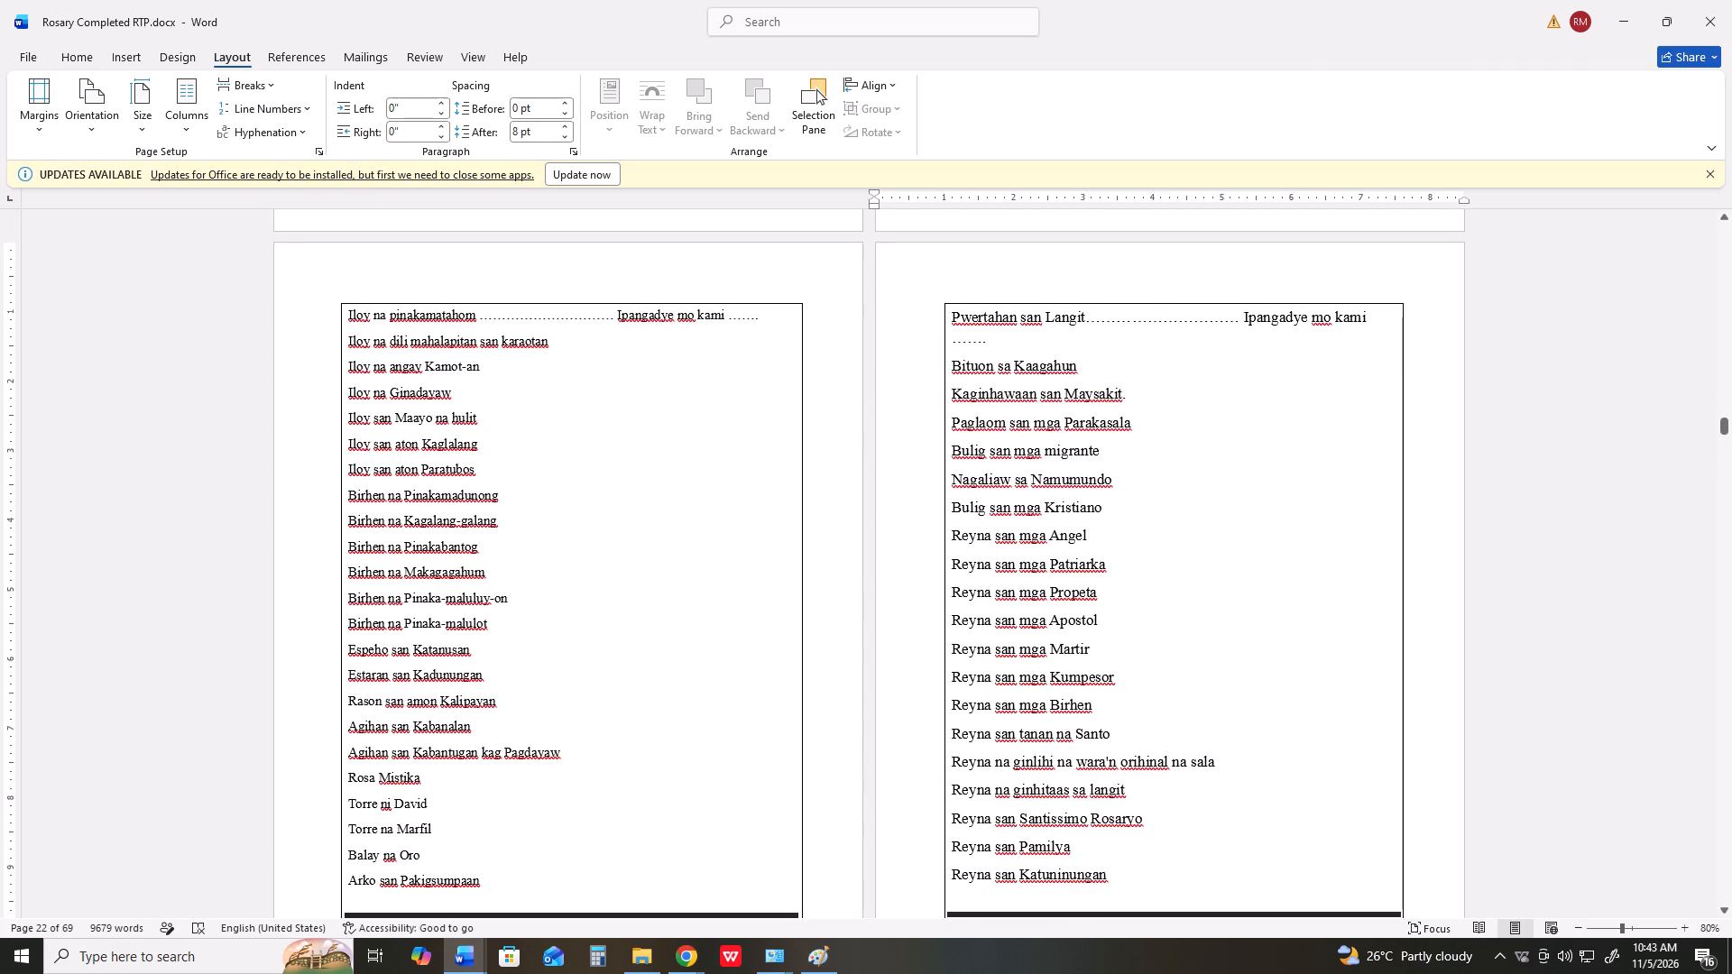
Place the text cursor at the top of page 22, bring pages 22 and 23 into view, and switch back to Paint.
scroll(455, 273, "down", 17)
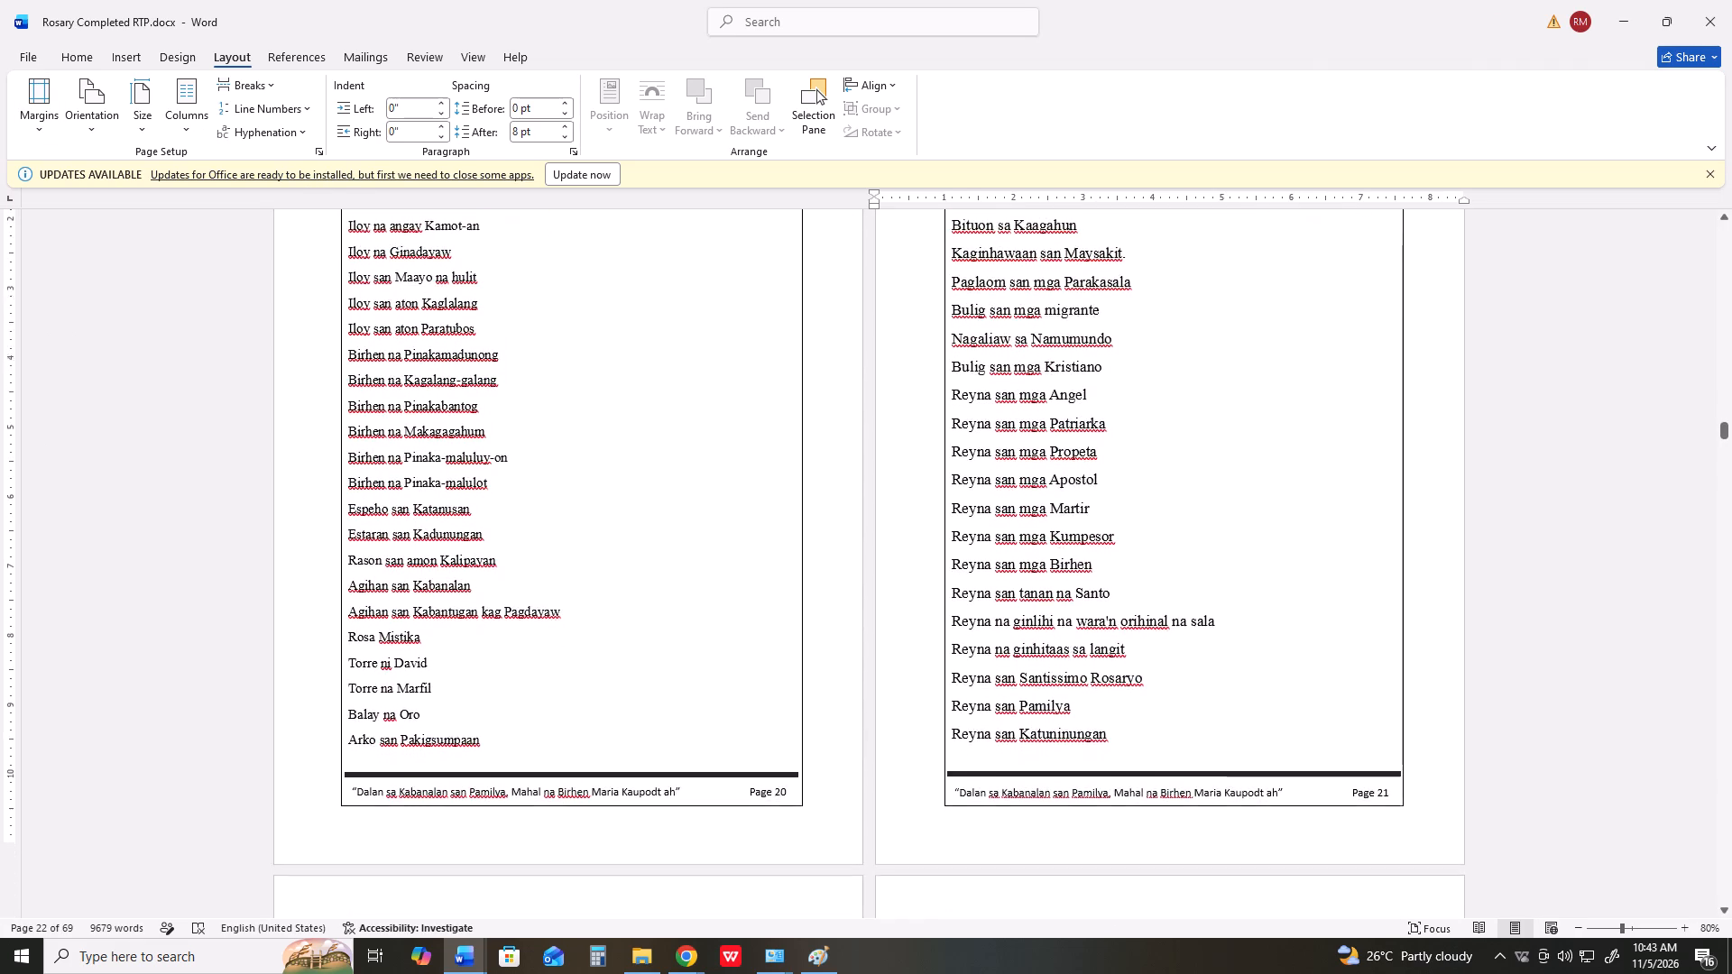
scroll(456, 269, "down", 2)
left_click(307, 854)
scroll(364, 805, "down", 3)
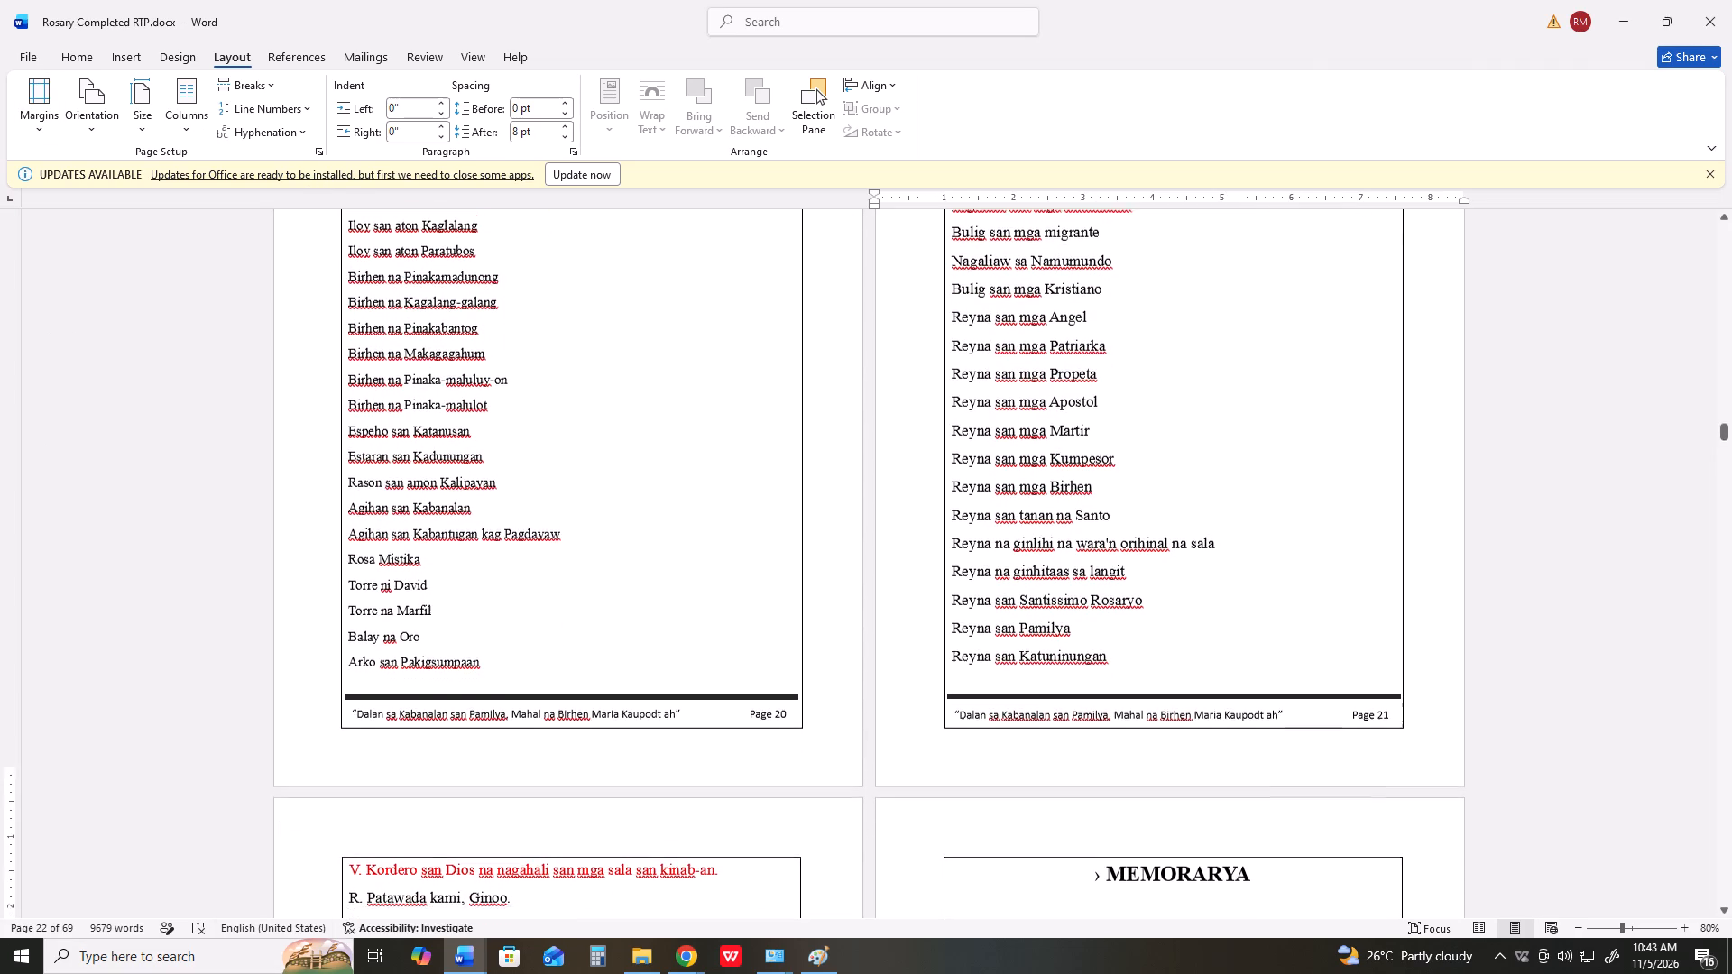
scroll(365, 801, "down", 20)
scroll(365, 801, "down", 20)
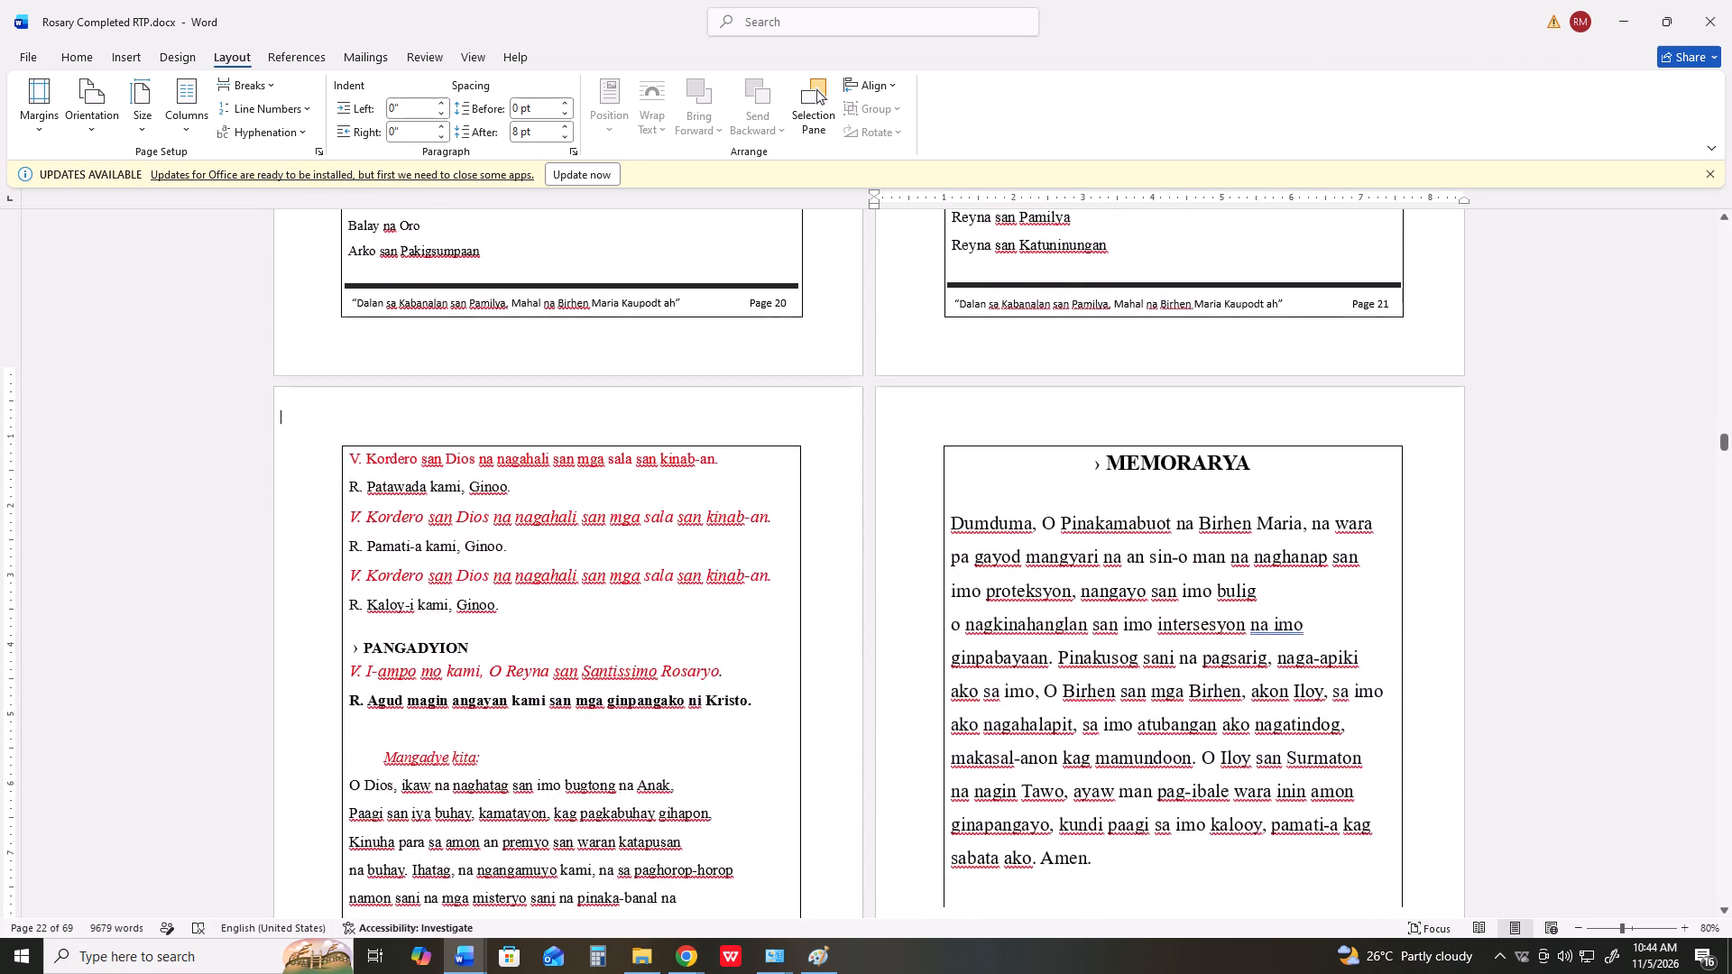
scroll(405, 704, "down", 15)
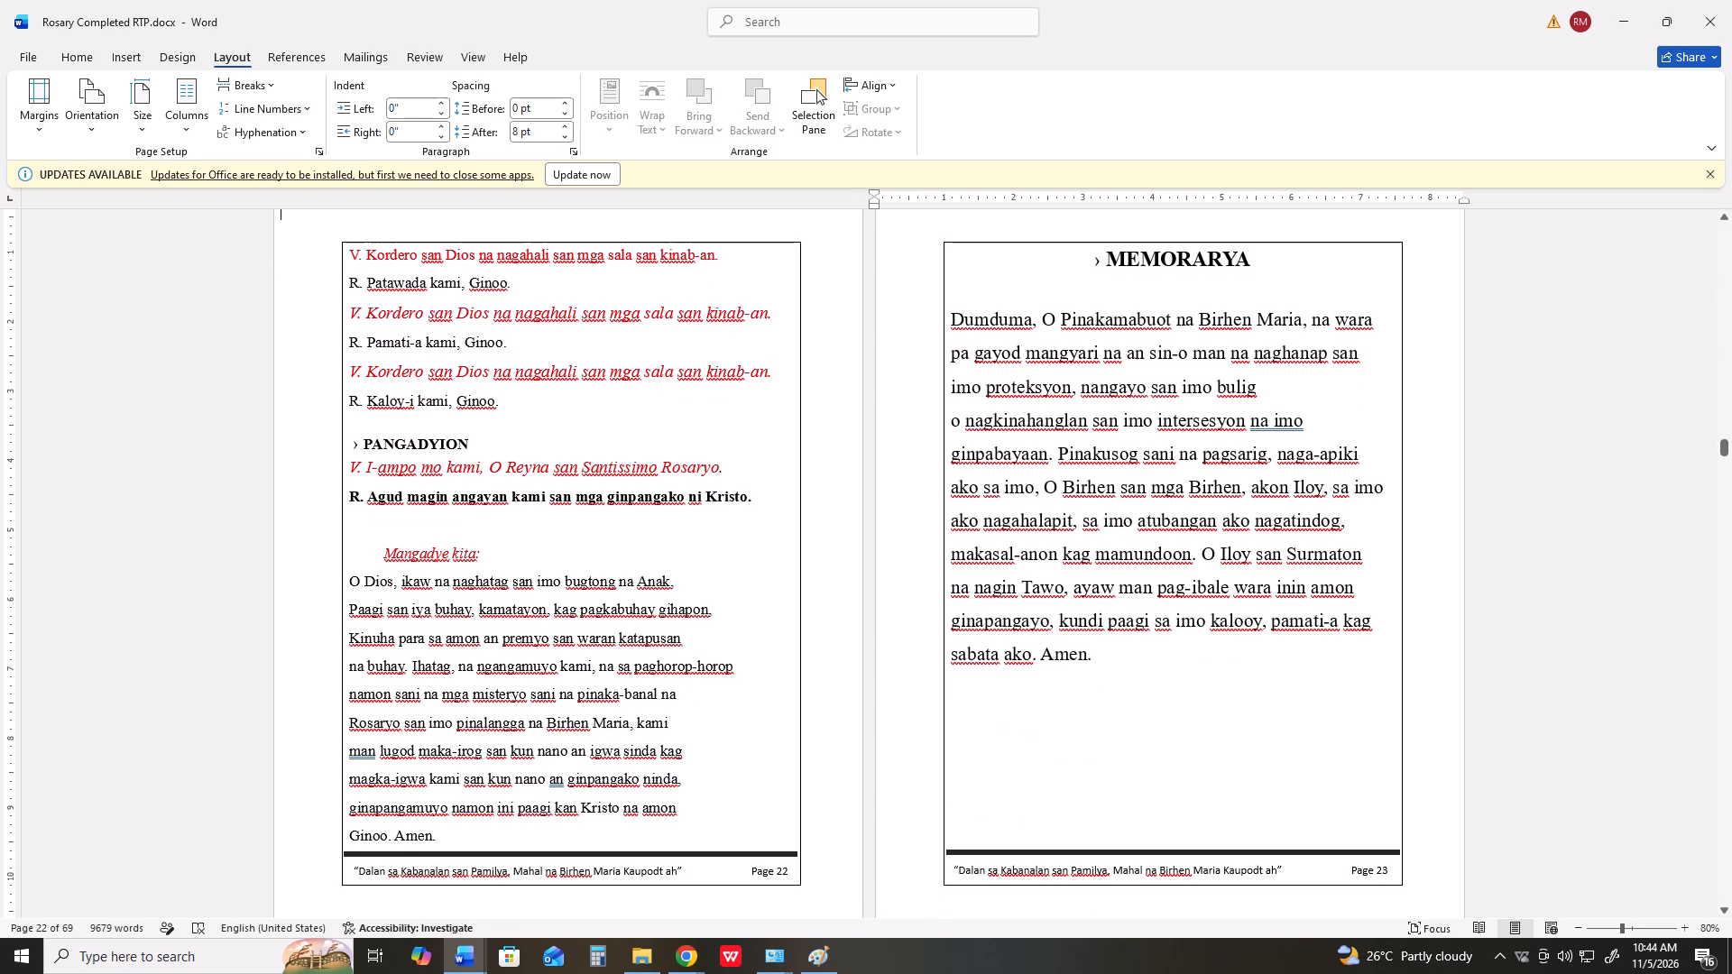
key("alt+Tab")
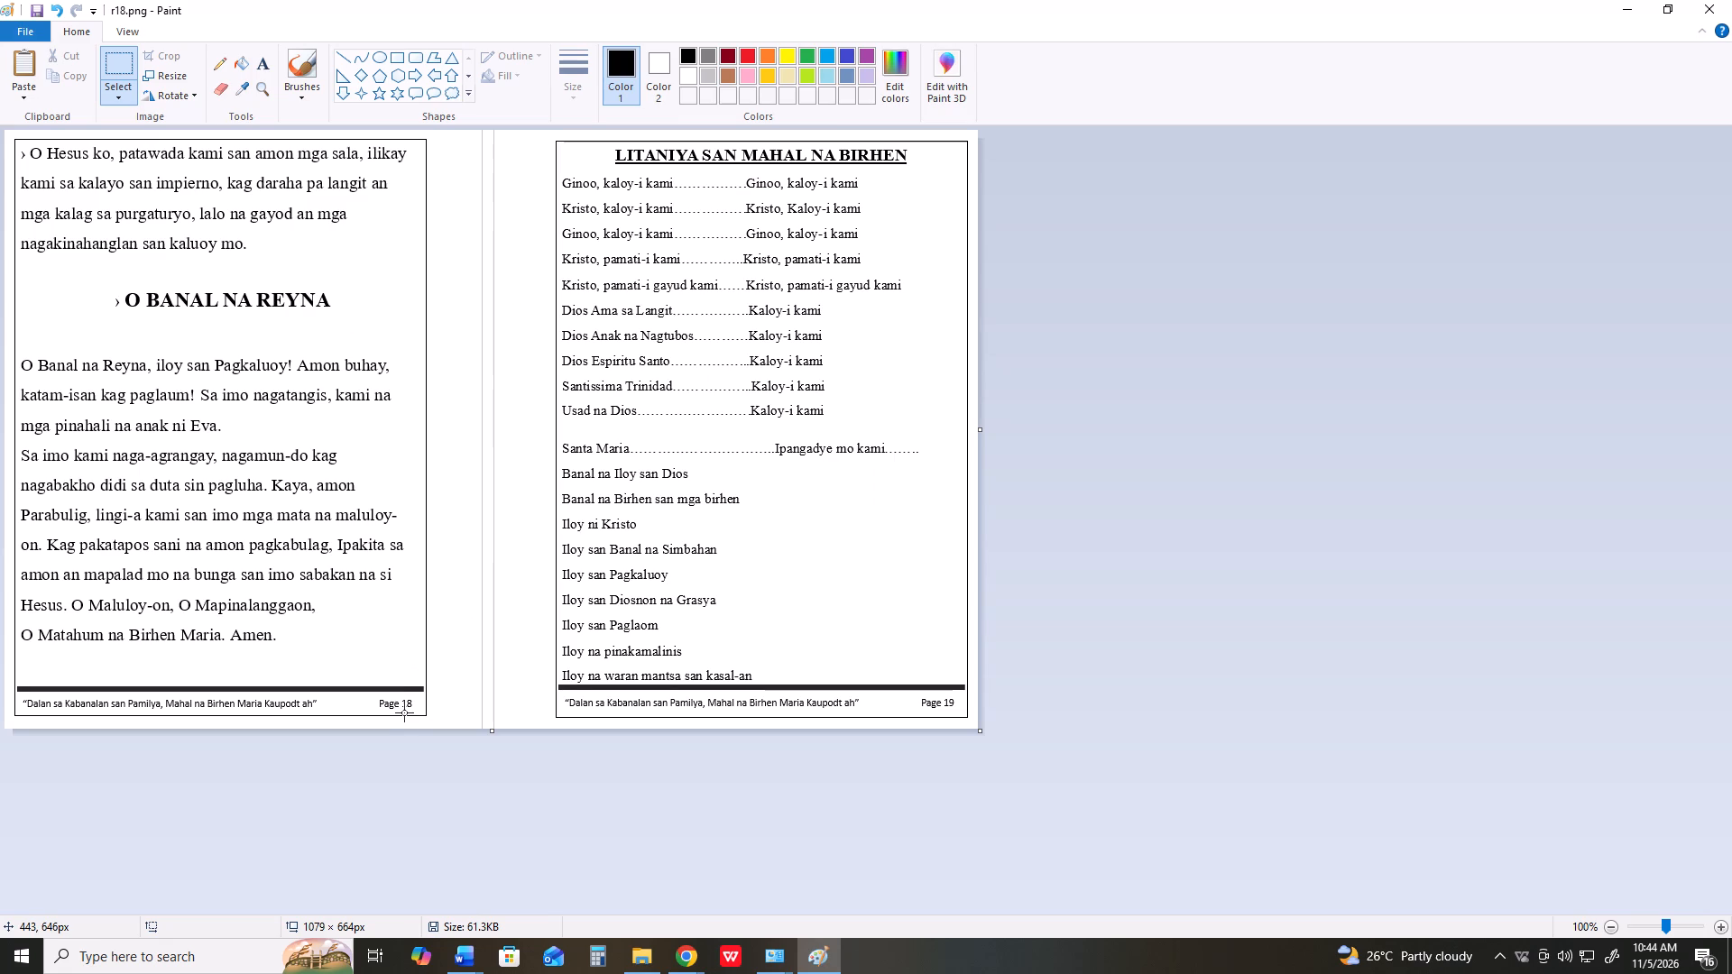
Paste the capture of pages 20 and 21 over the r18.png canvas and crop it around both frames to about 1070 × 654 px.
key("ctrl+v")
scroll(356, 464, "down", 2)
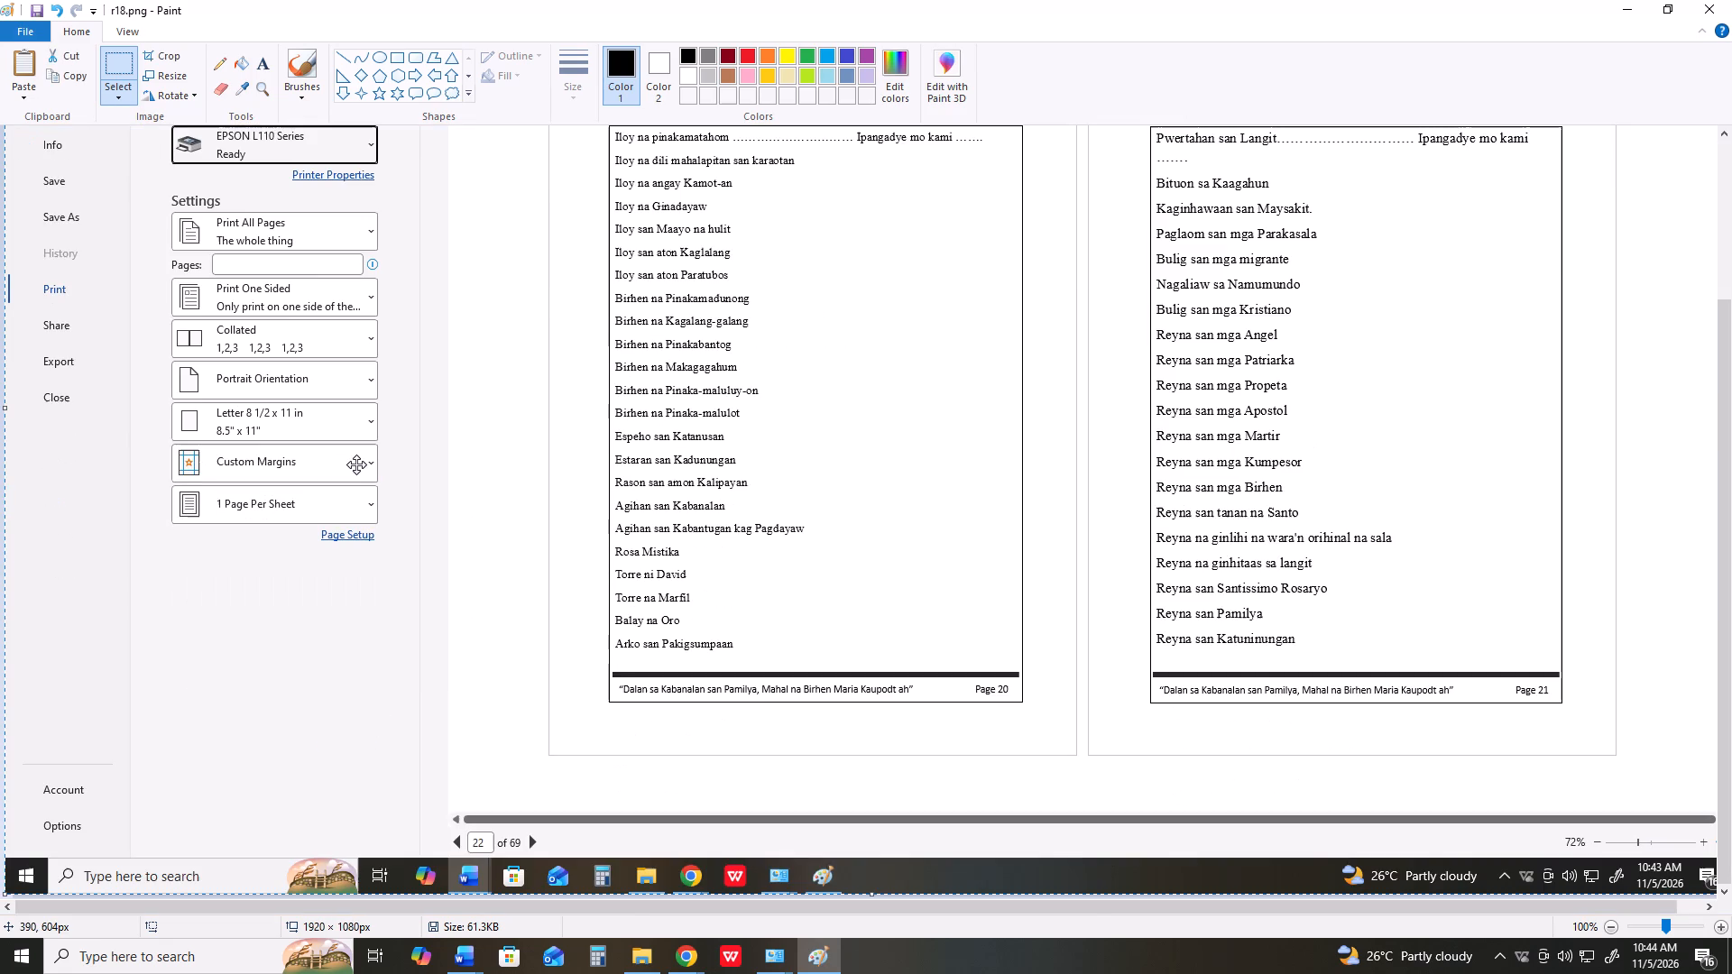
scroll(356, 464, "down", 1)
scroll(356, 464, "up", 1)
scroll(356, 464, "down", 1)
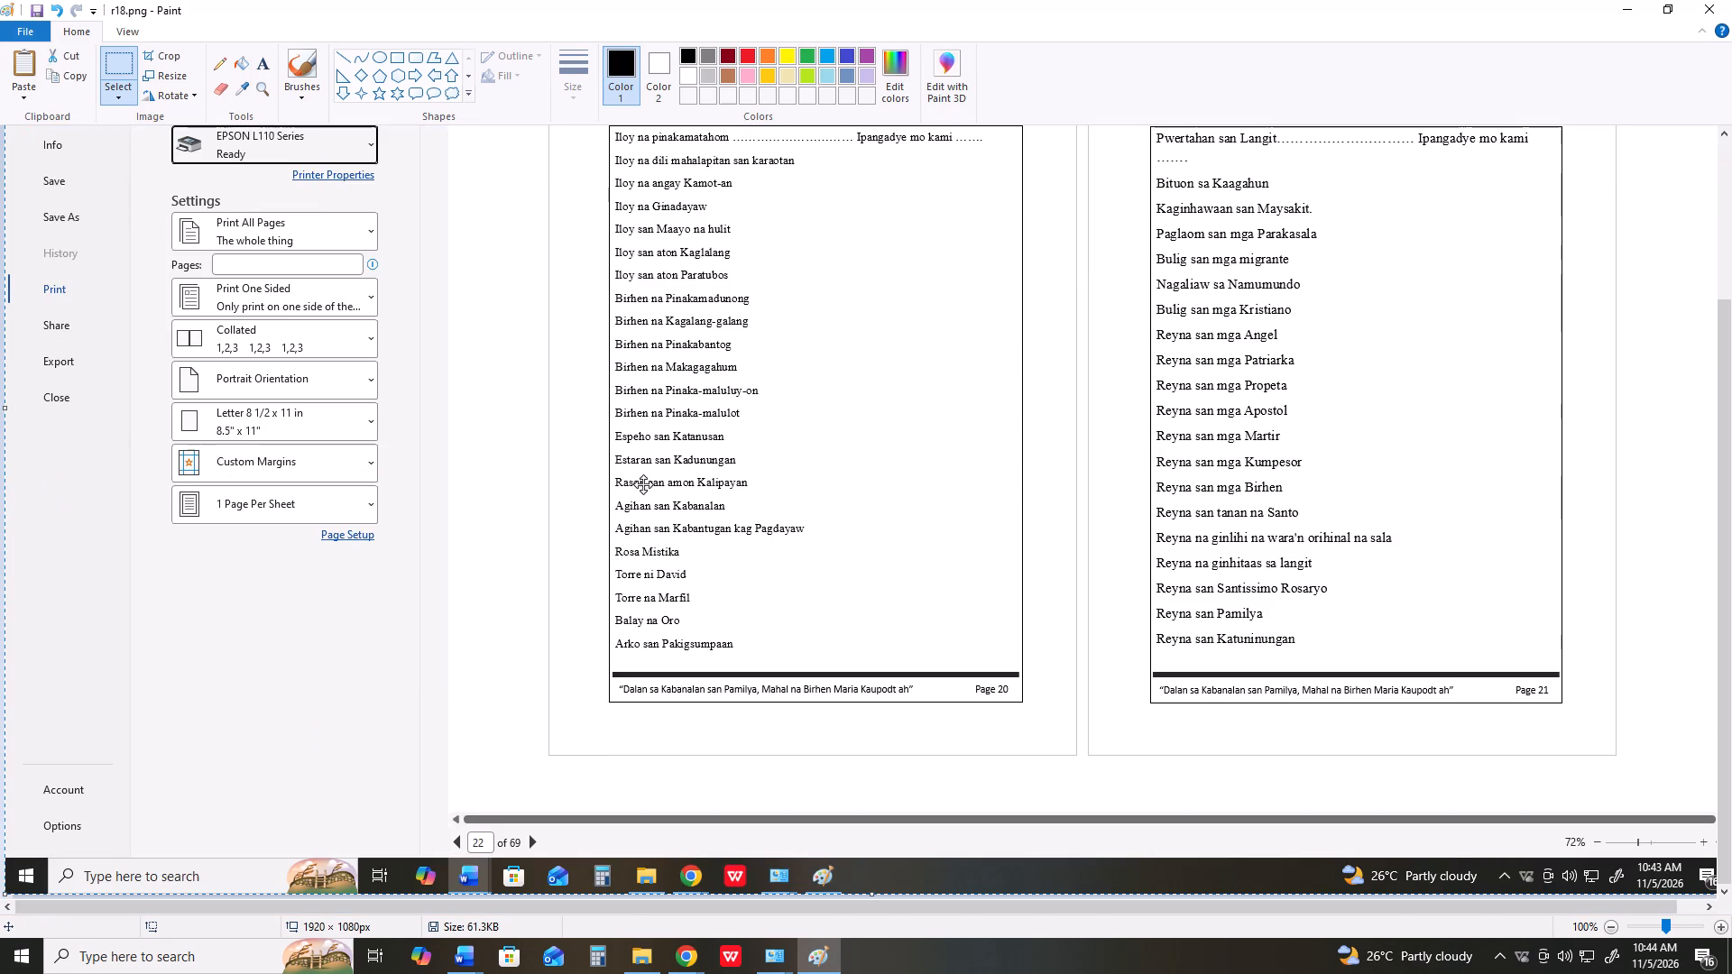
left_click_drag(1727, 745, 1728, 705)
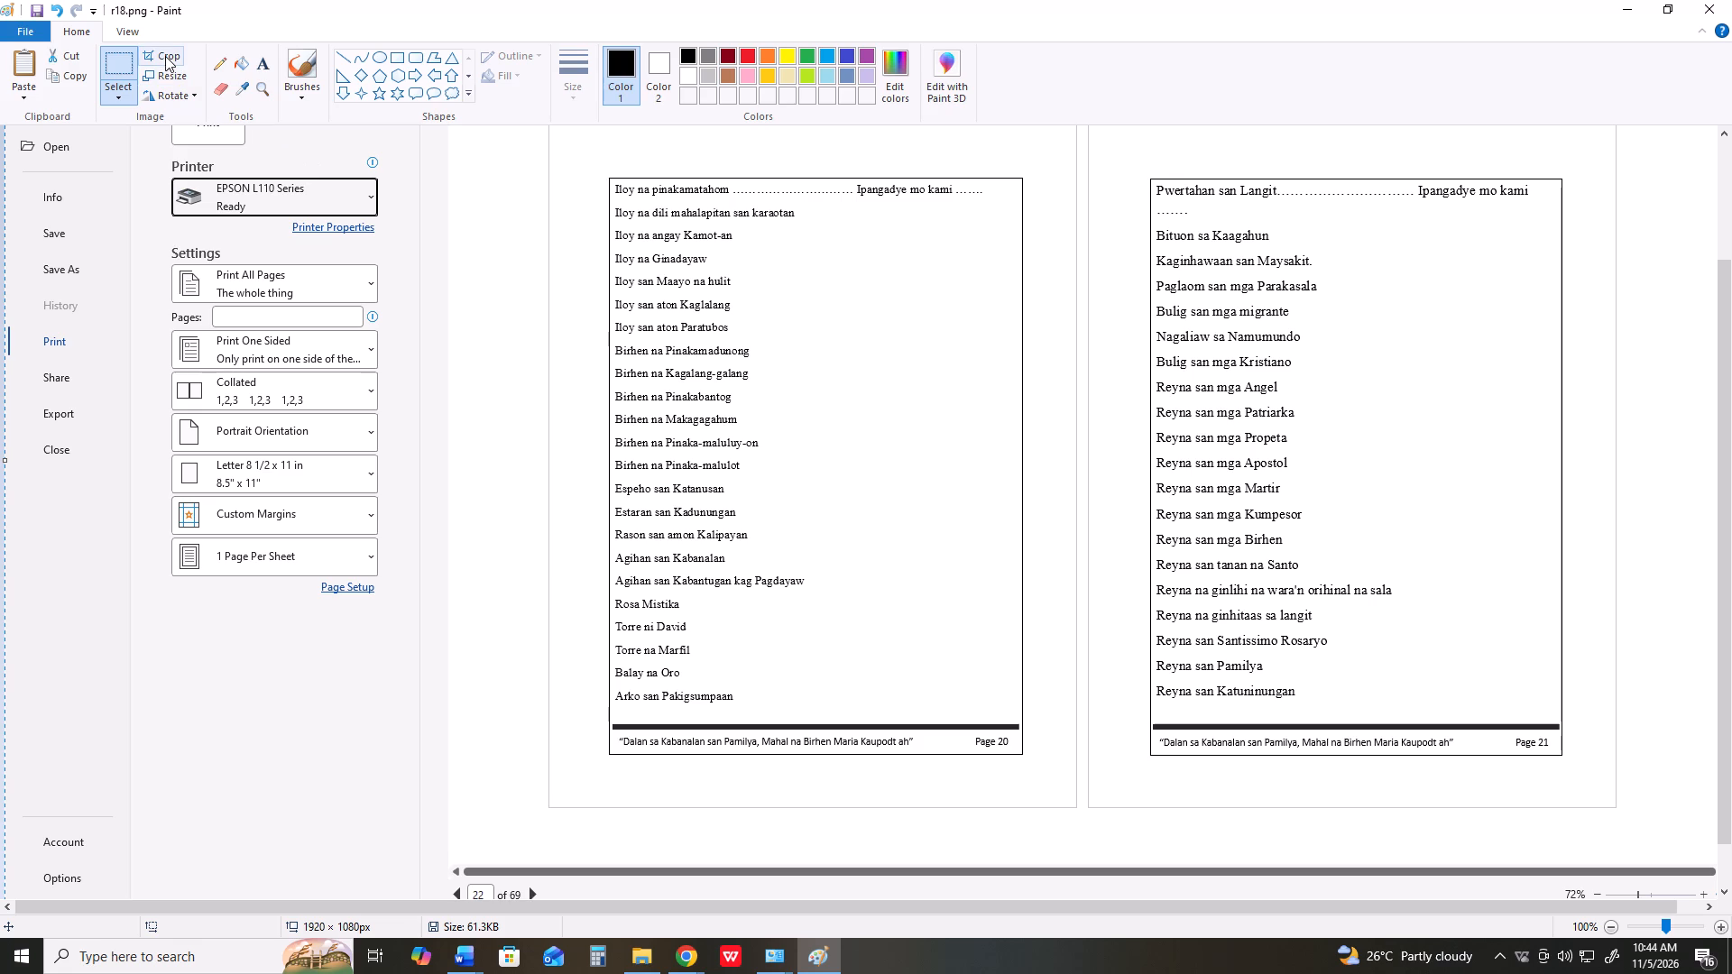
left_click(123, 55)
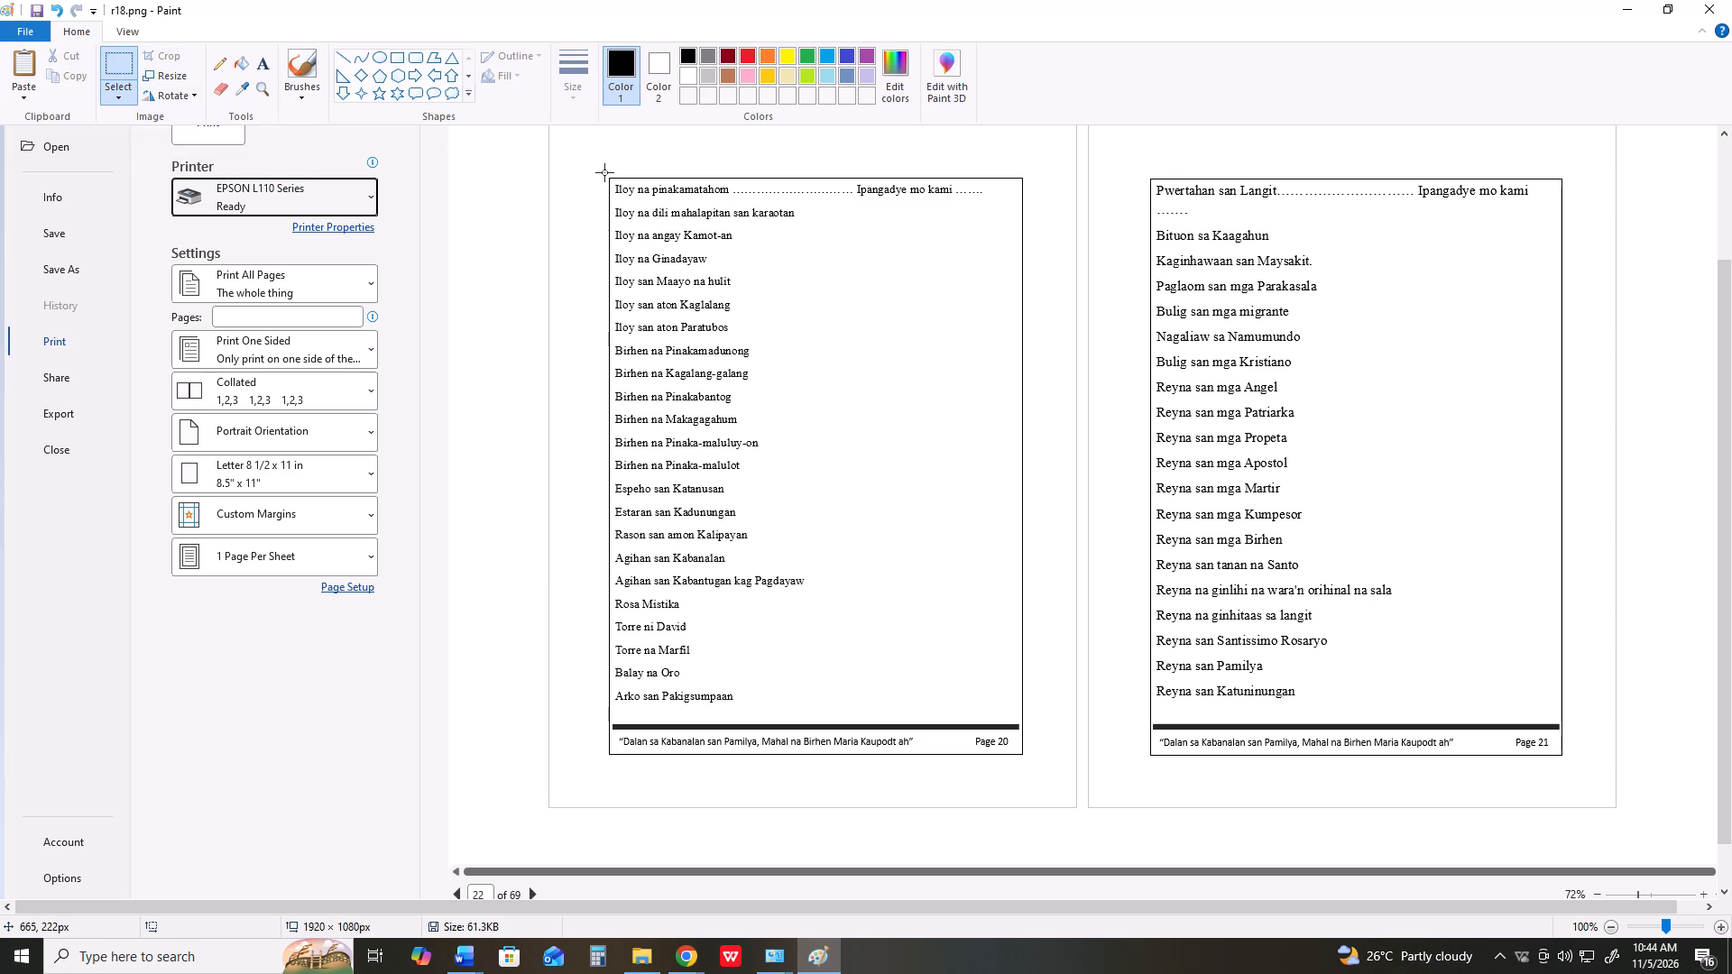
left_click_drag(604, 172, 1564, 720)
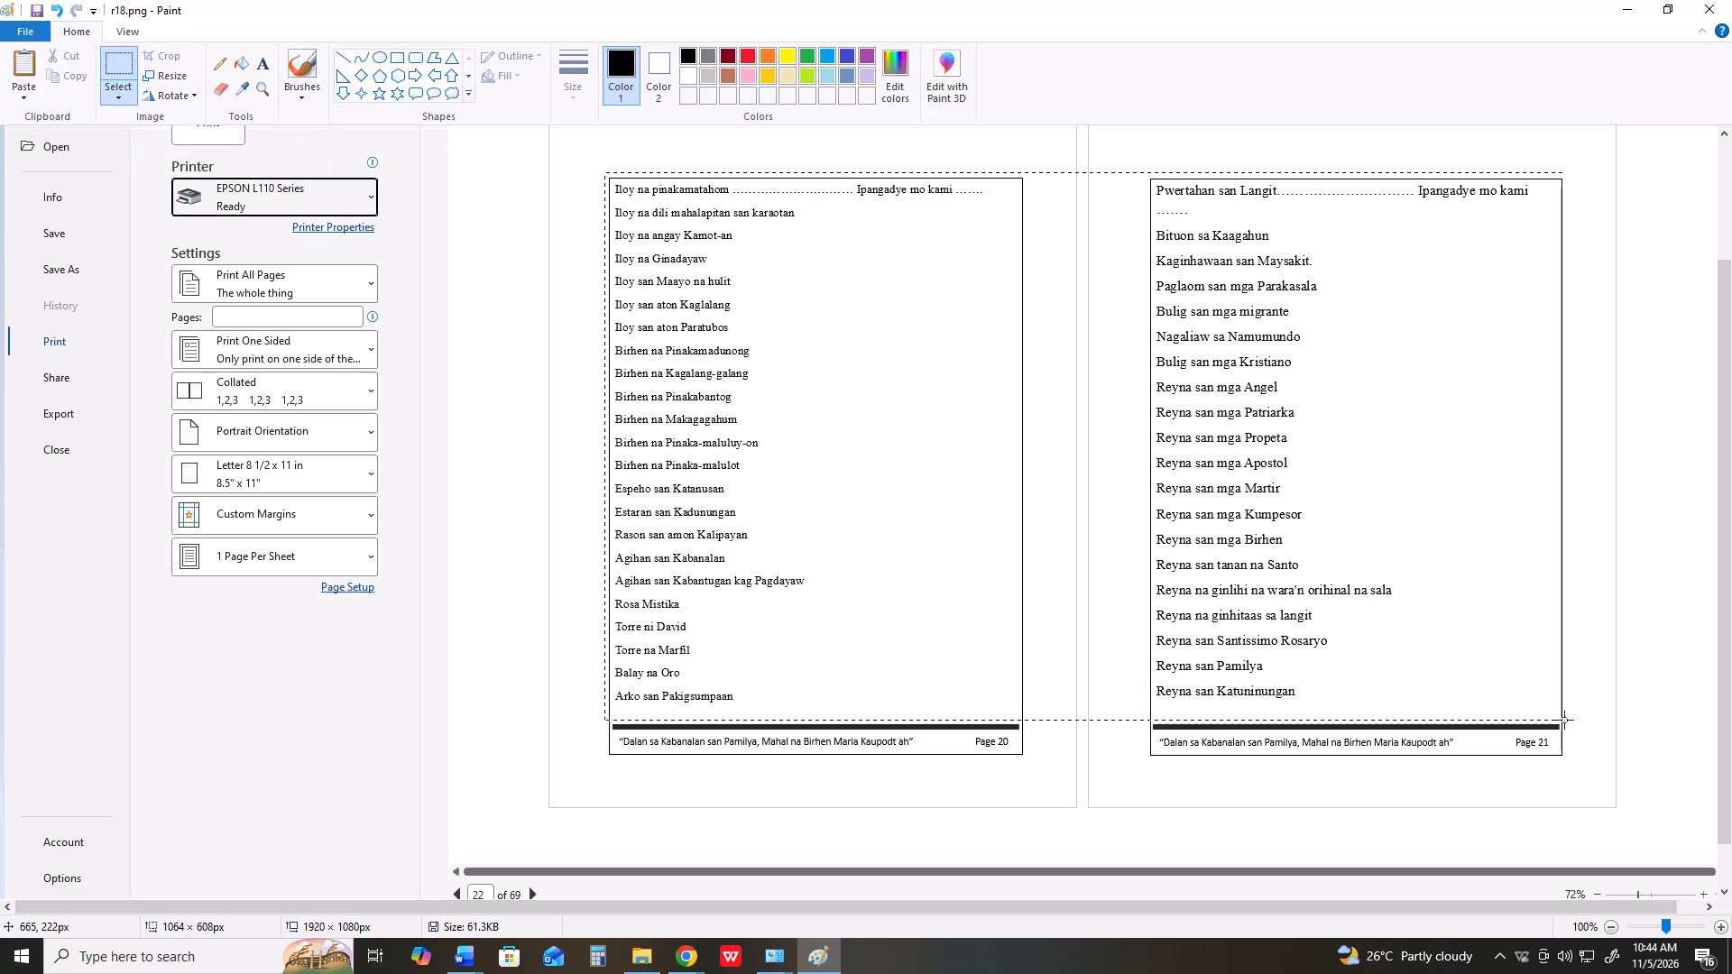
left_click_drag(1564, 720, 1569, 761)
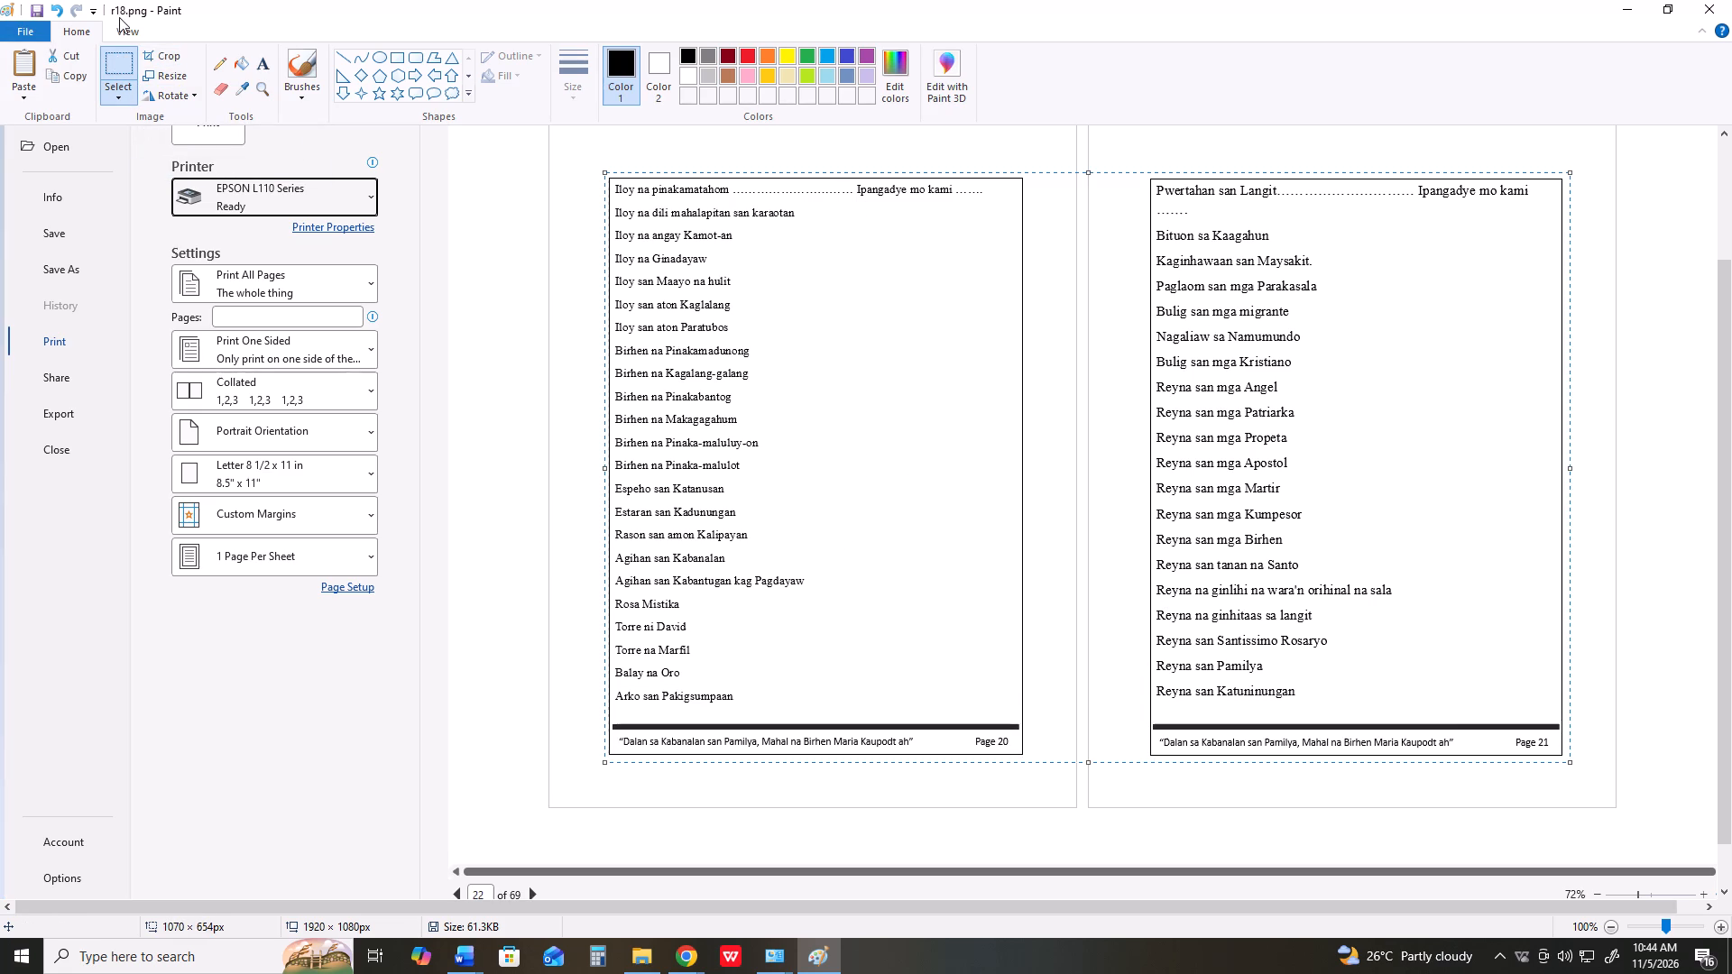
left_click(151, 51)
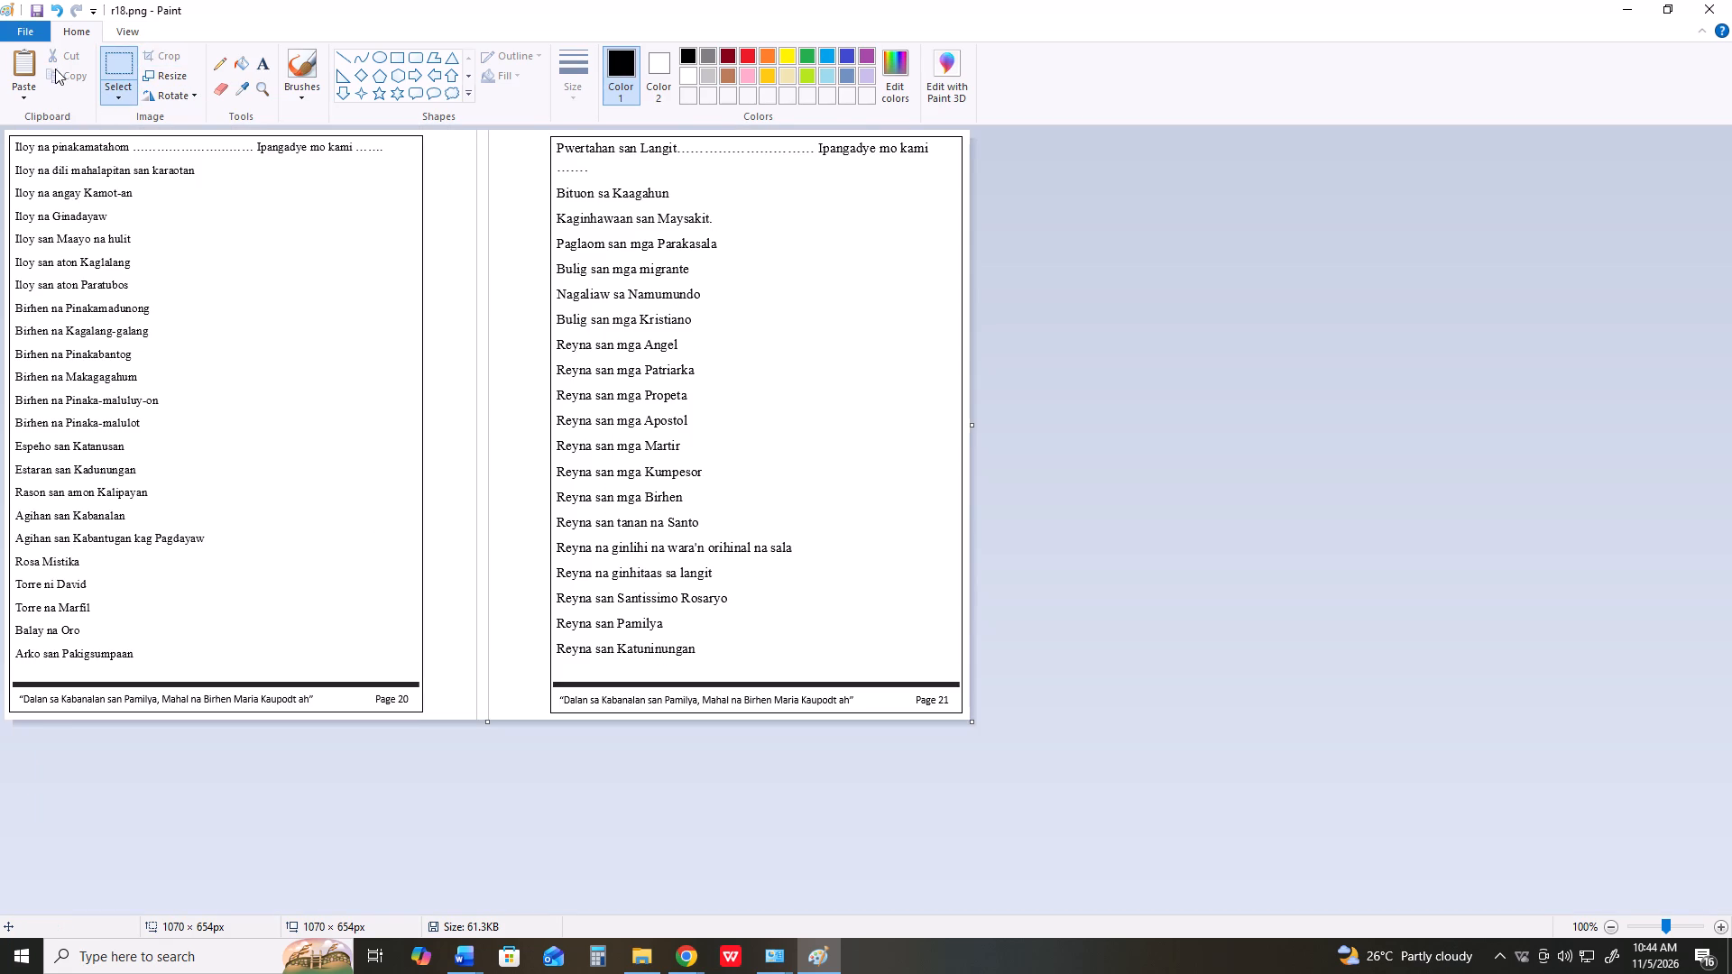
Save the cropped image of pages 20 and 21 in Downloads as the PNG file r20.
left_click(32, 33)
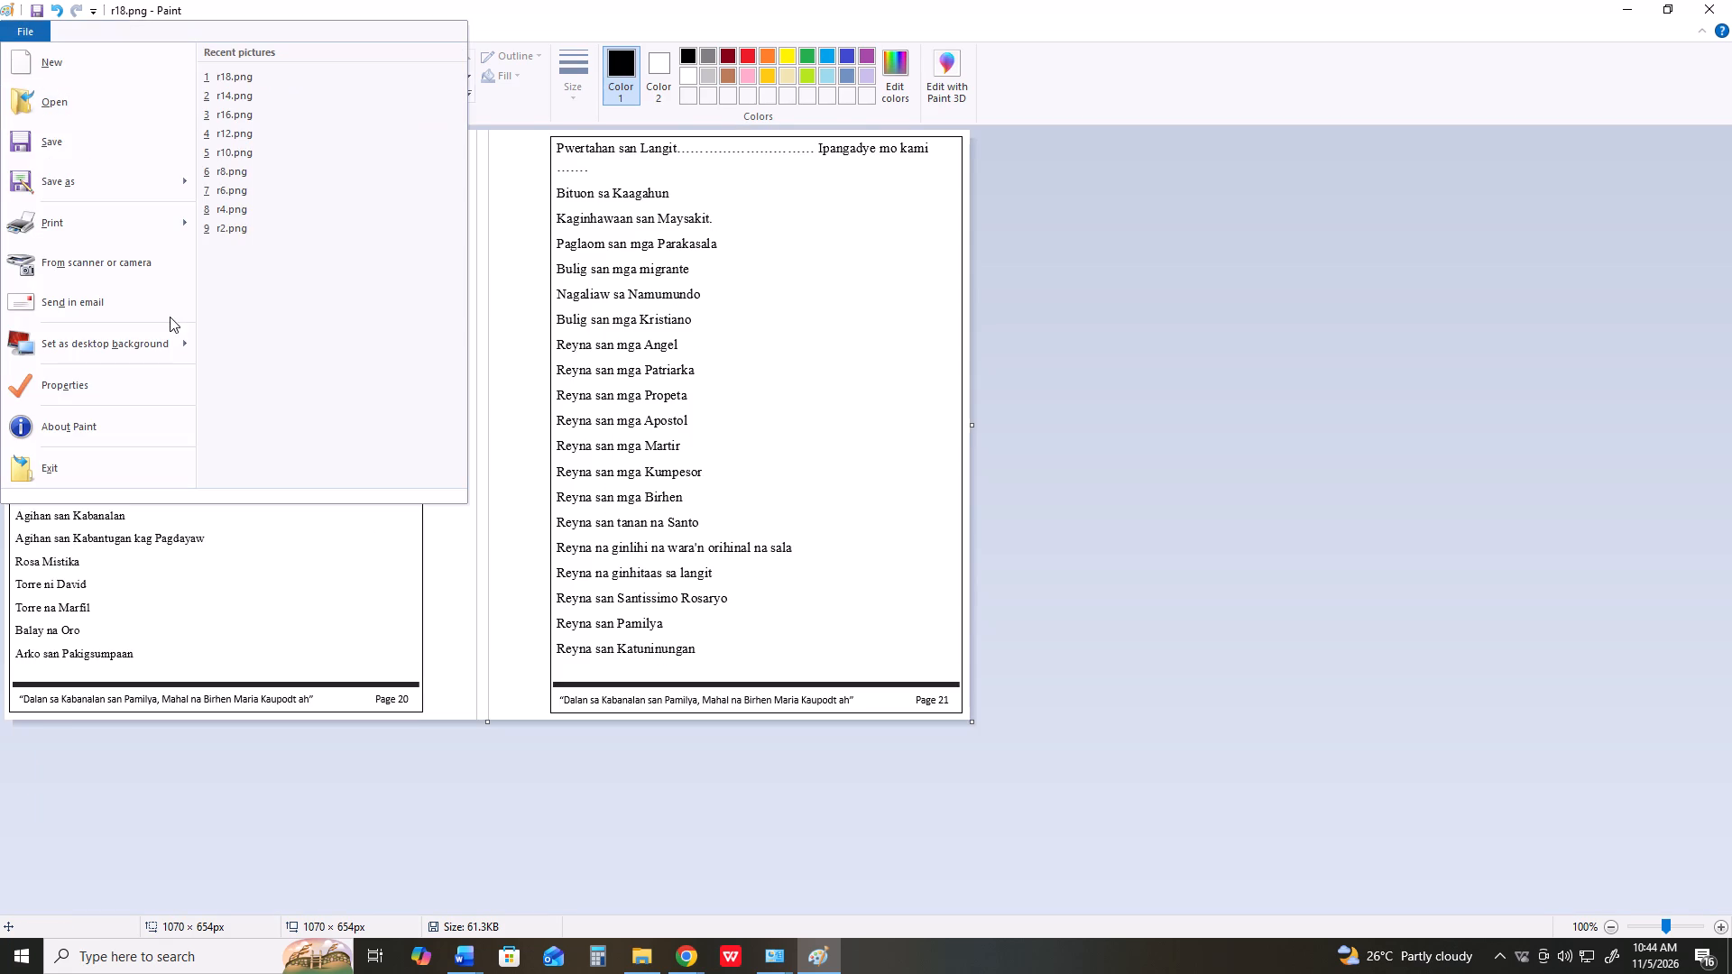
left_click(80, 176)
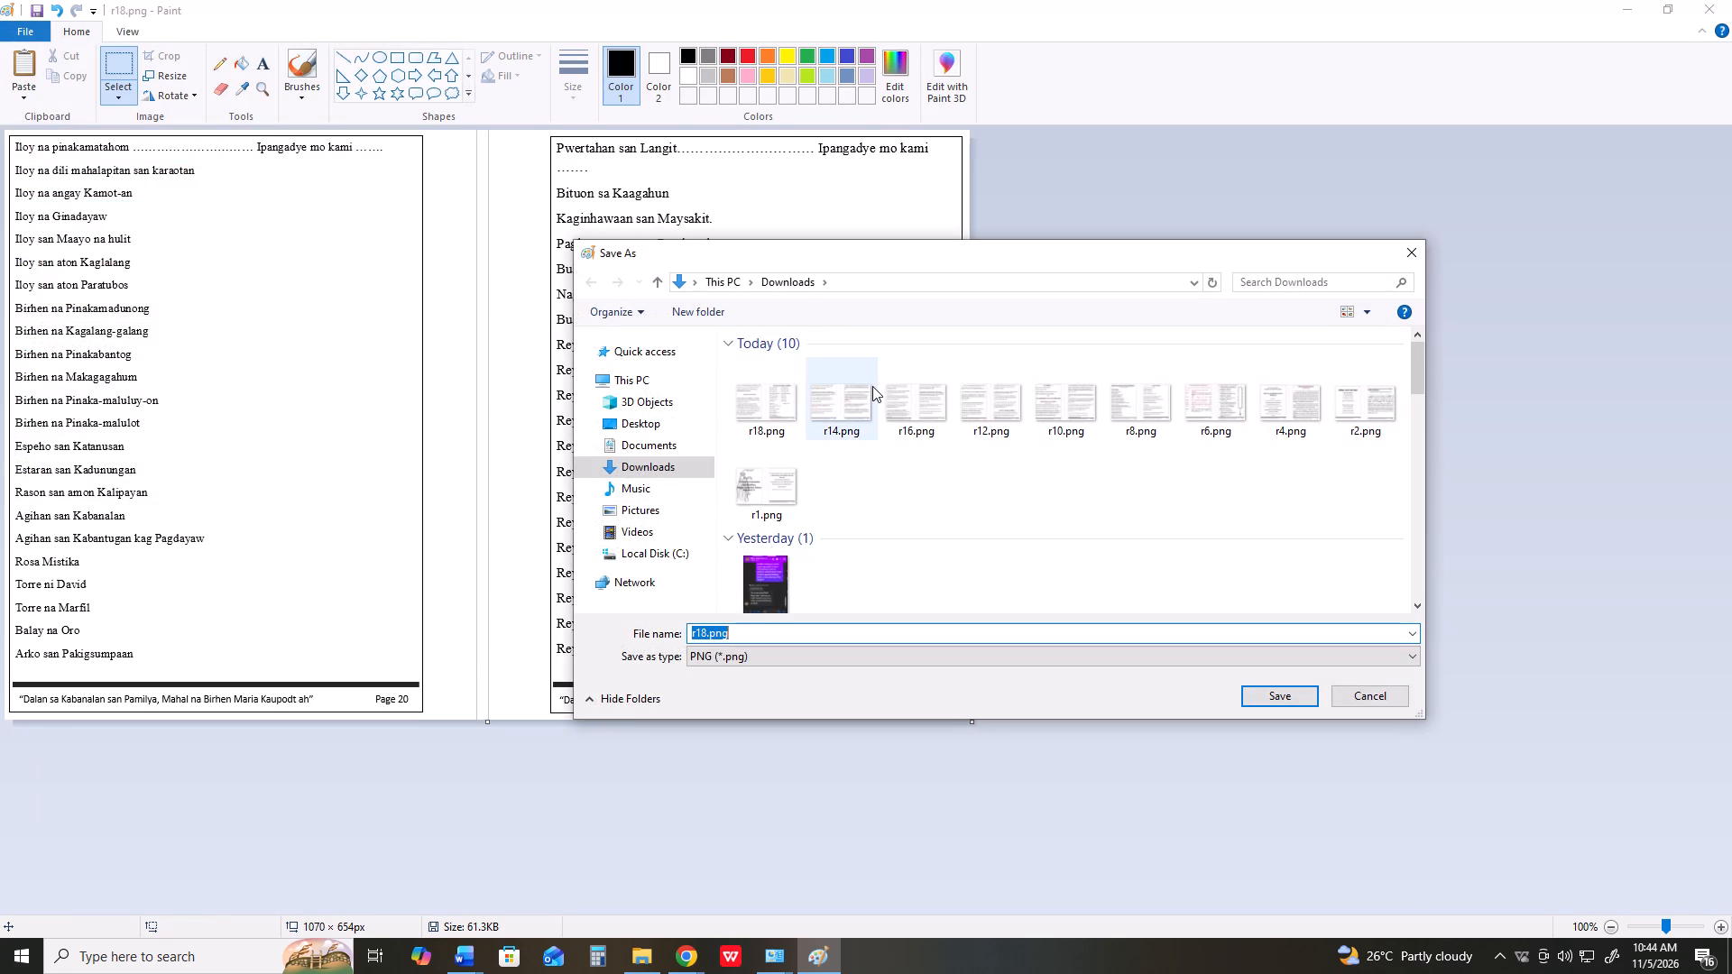
type("r20")
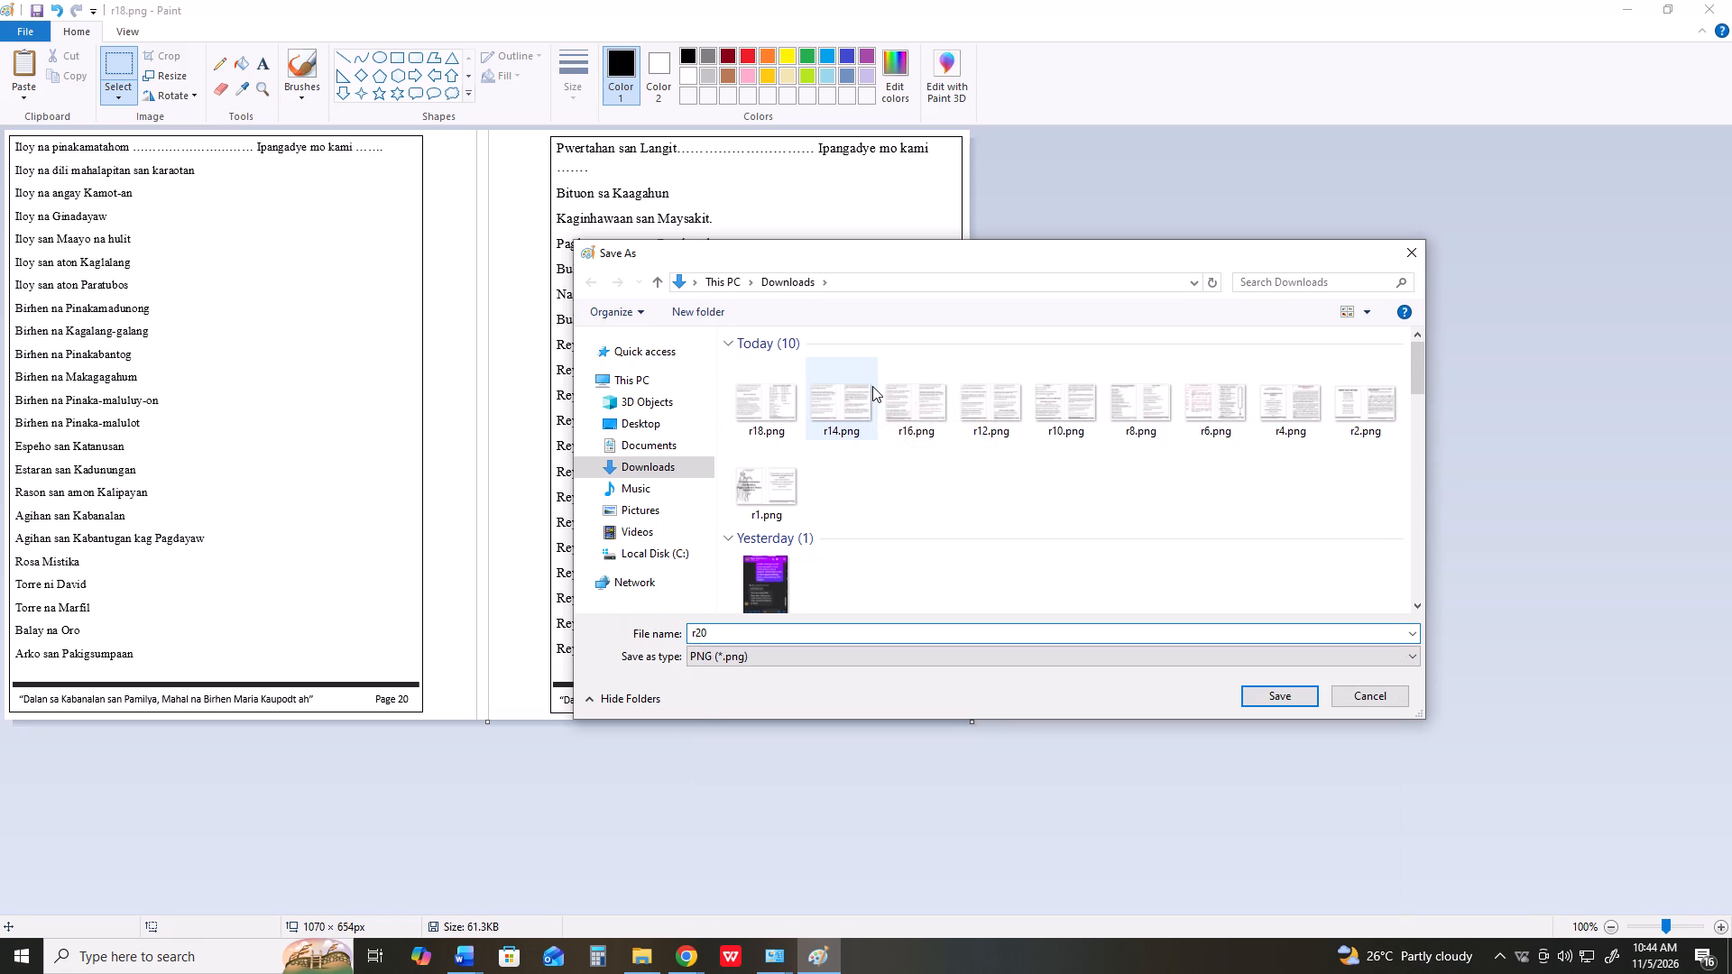
key("Return")
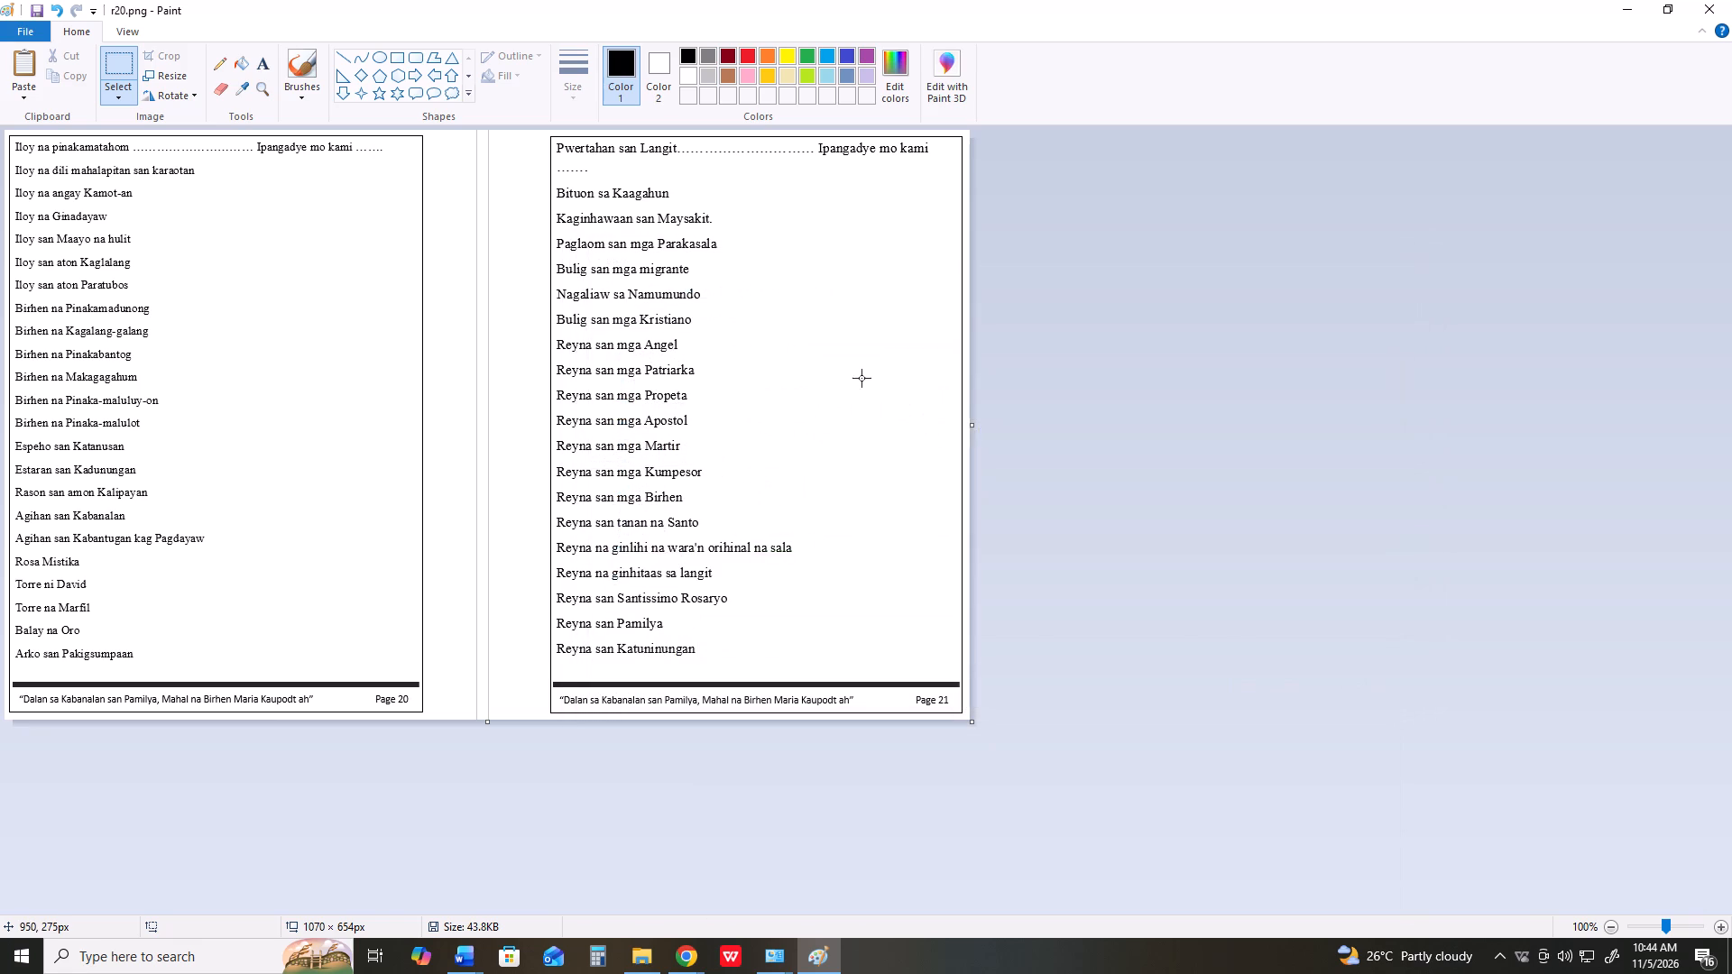
Switch to the rosary document in Word, capture pages 22 and 23 in print preview, and leave the preview.
key("alt+Tab")
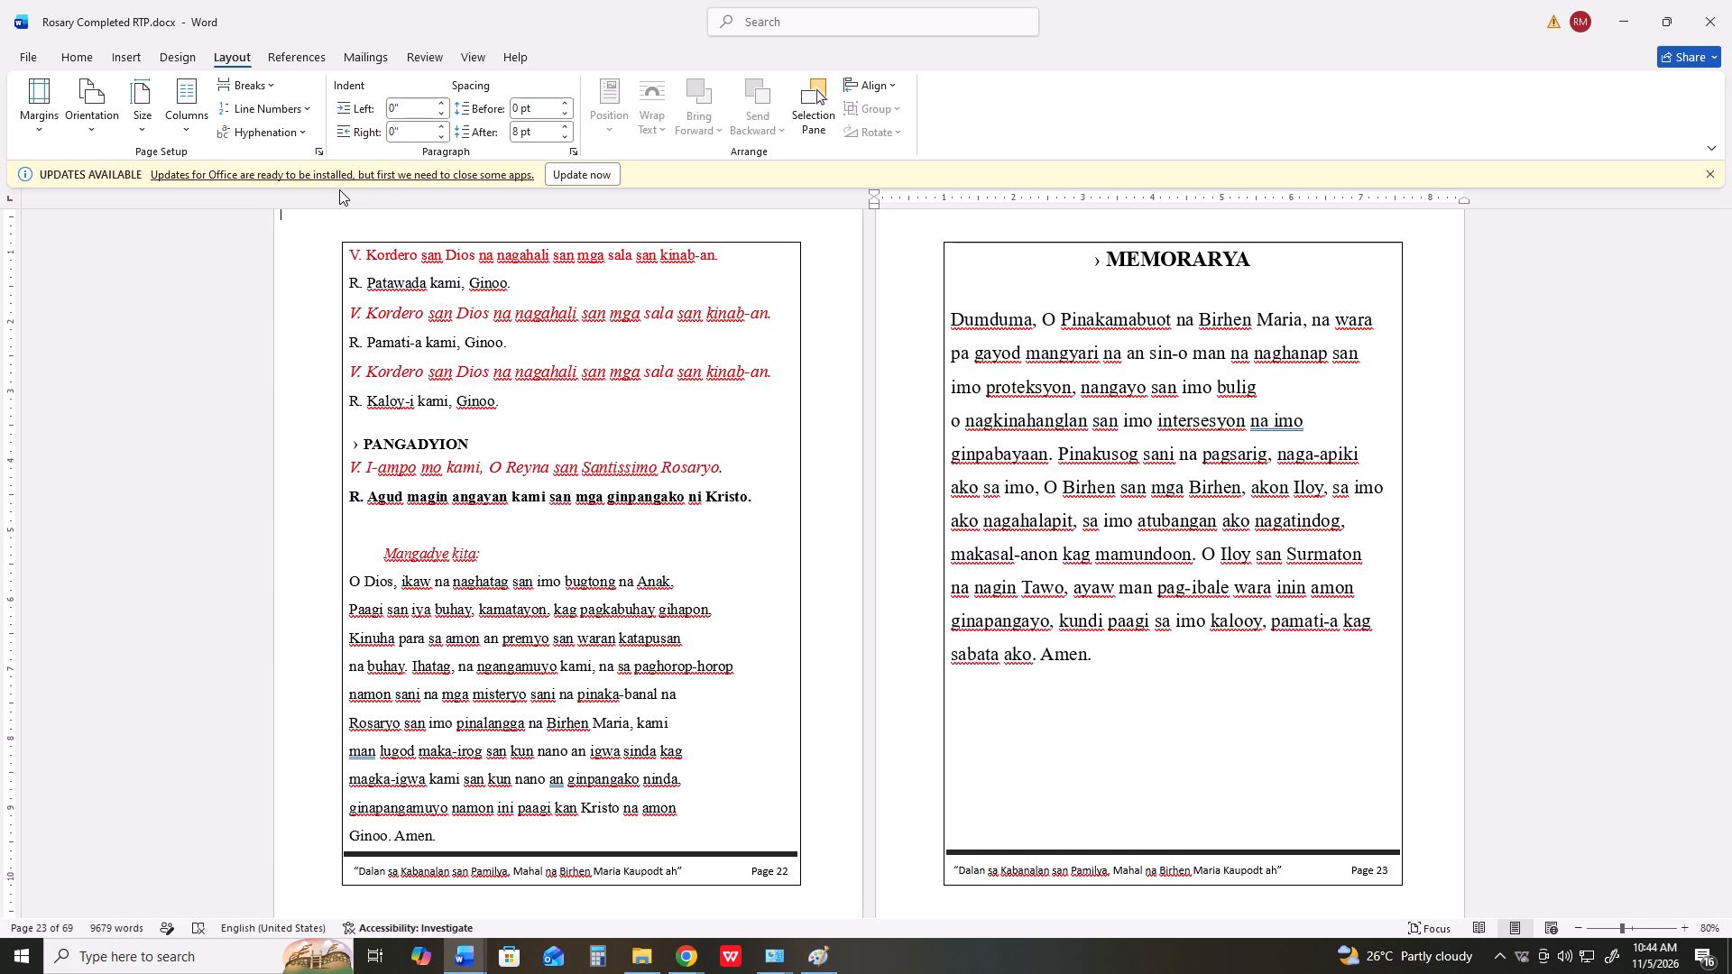
key("ctrl+p")
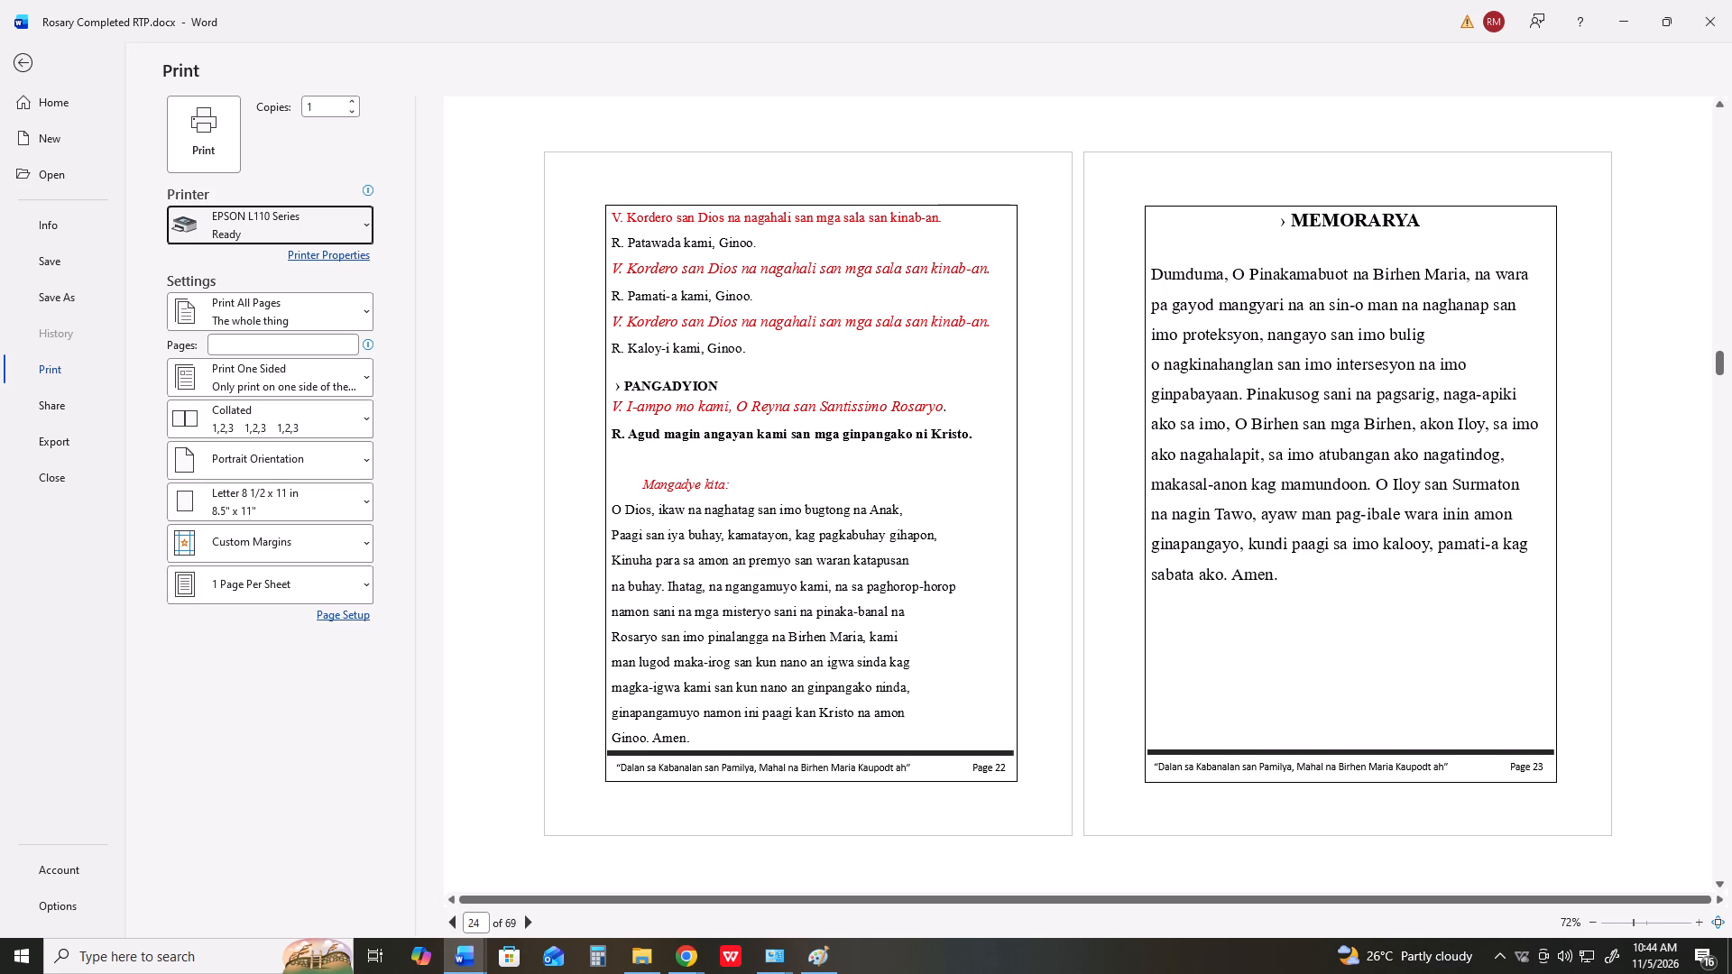
key("Print")
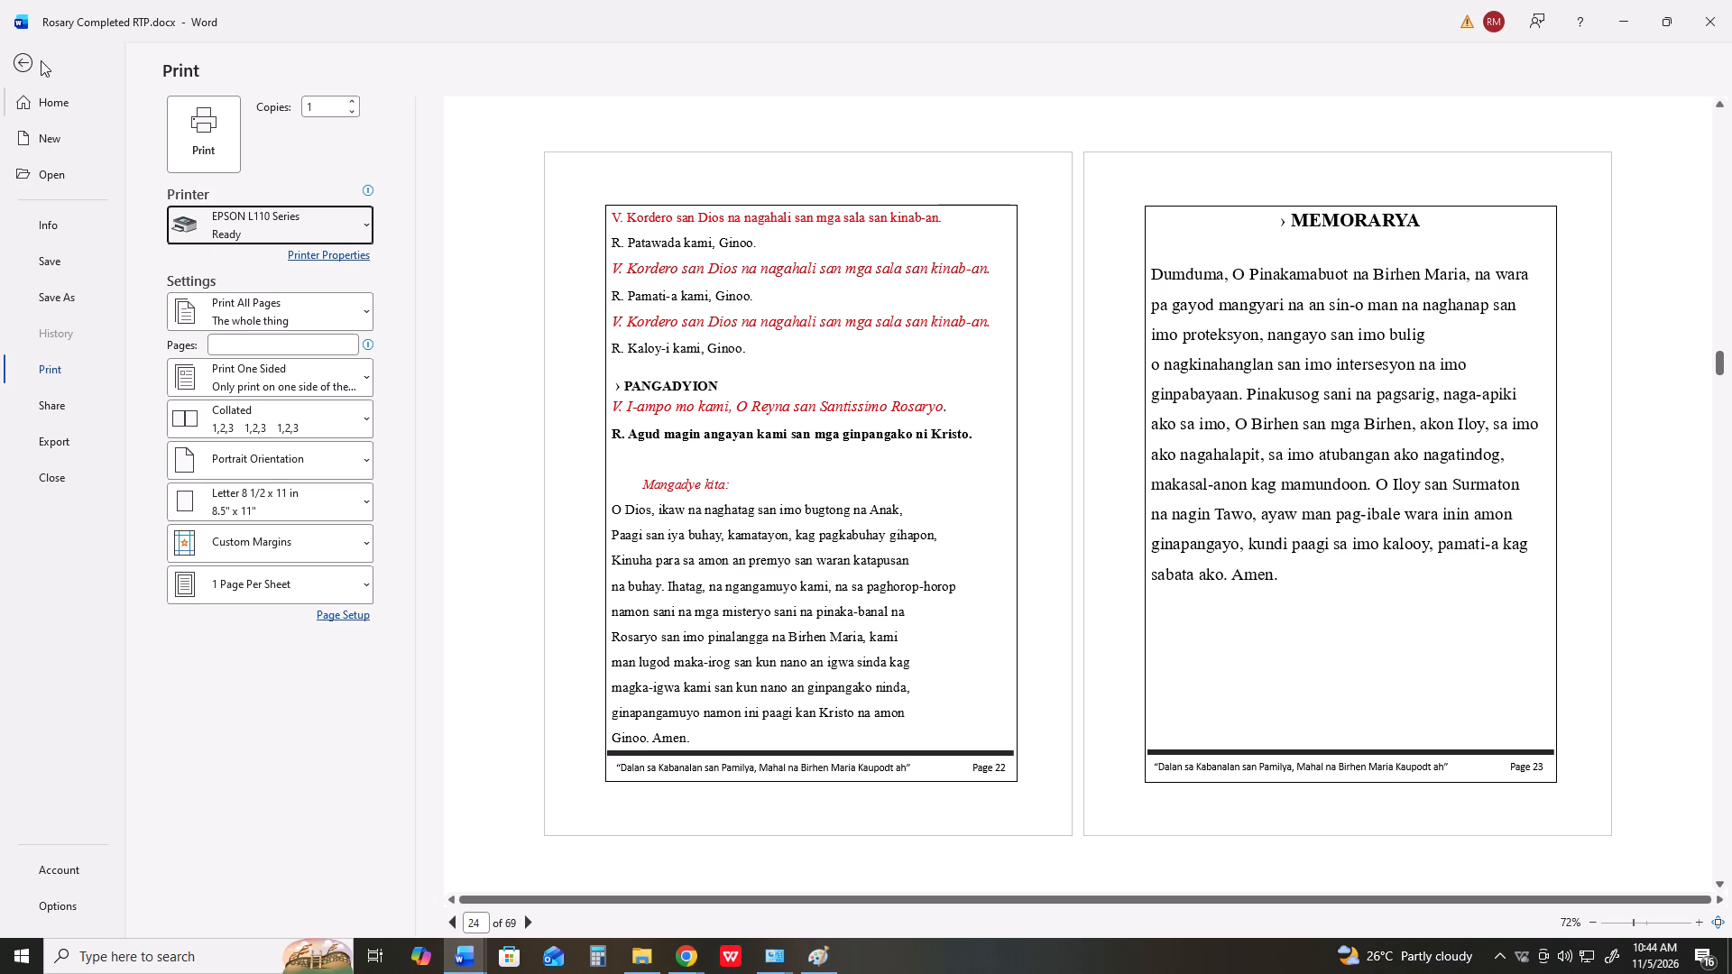
left_click(33, 60)
Place the text cursor at the top of page 24, above the Misteryo san Kapaw-an frame.
scroll(603, 680, "down", 11)
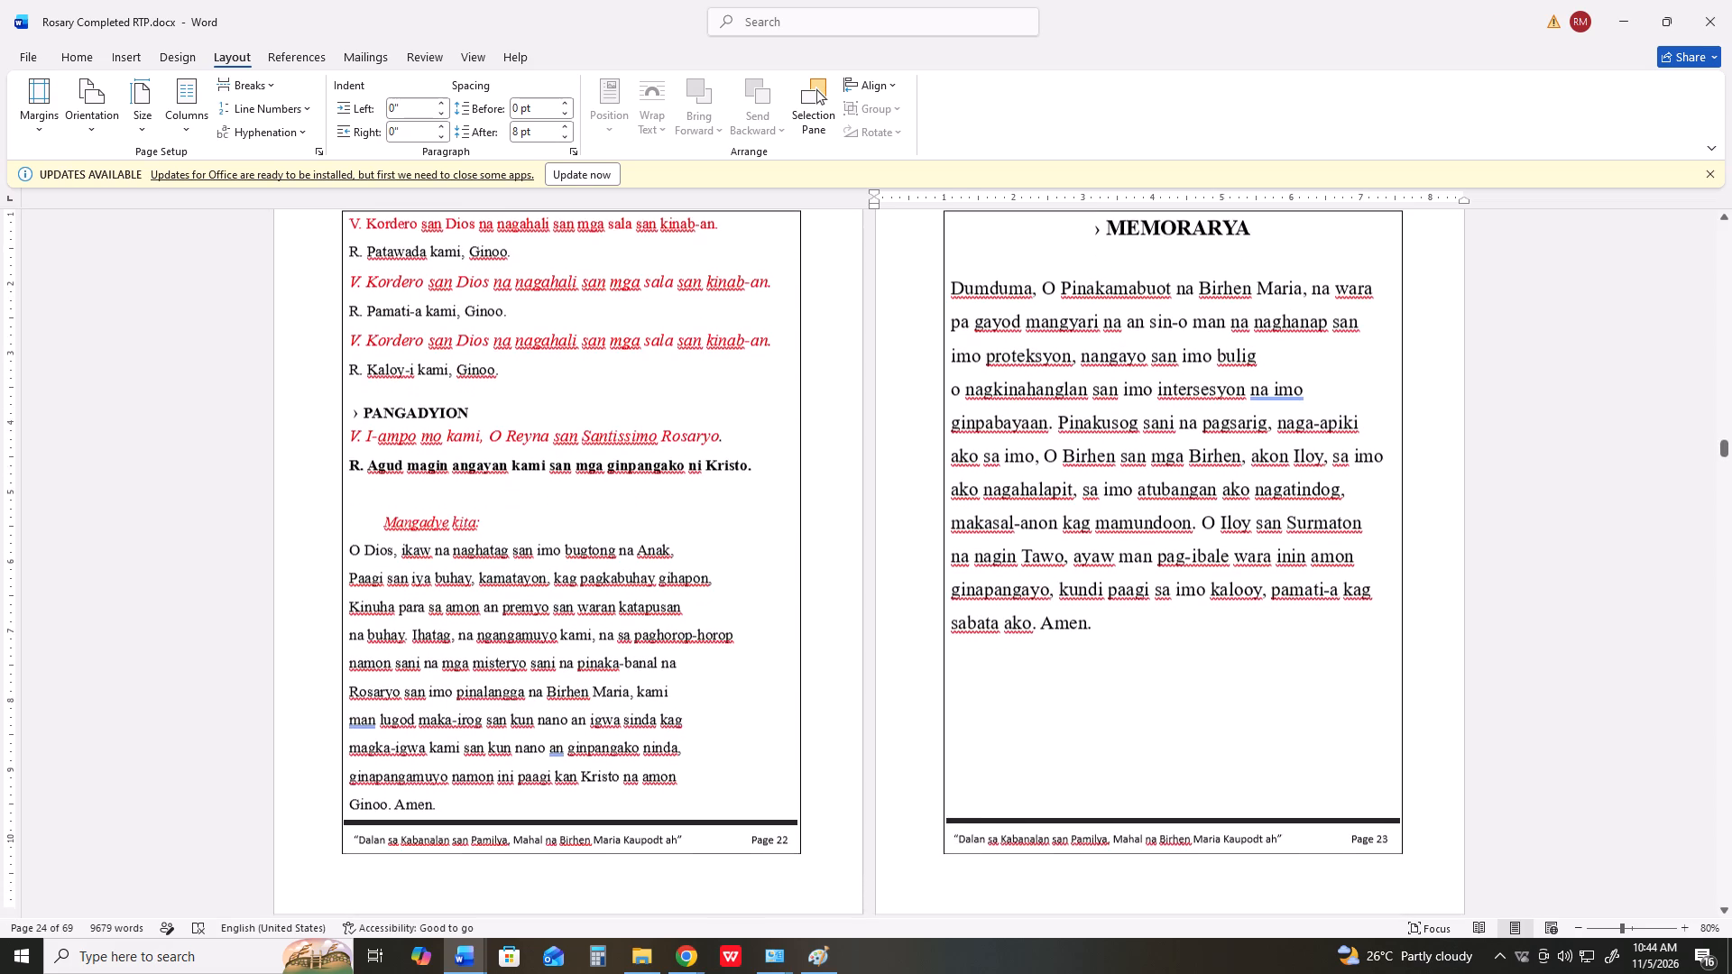
scroll(588, 737, "down", 12)
left_click(339, 789)
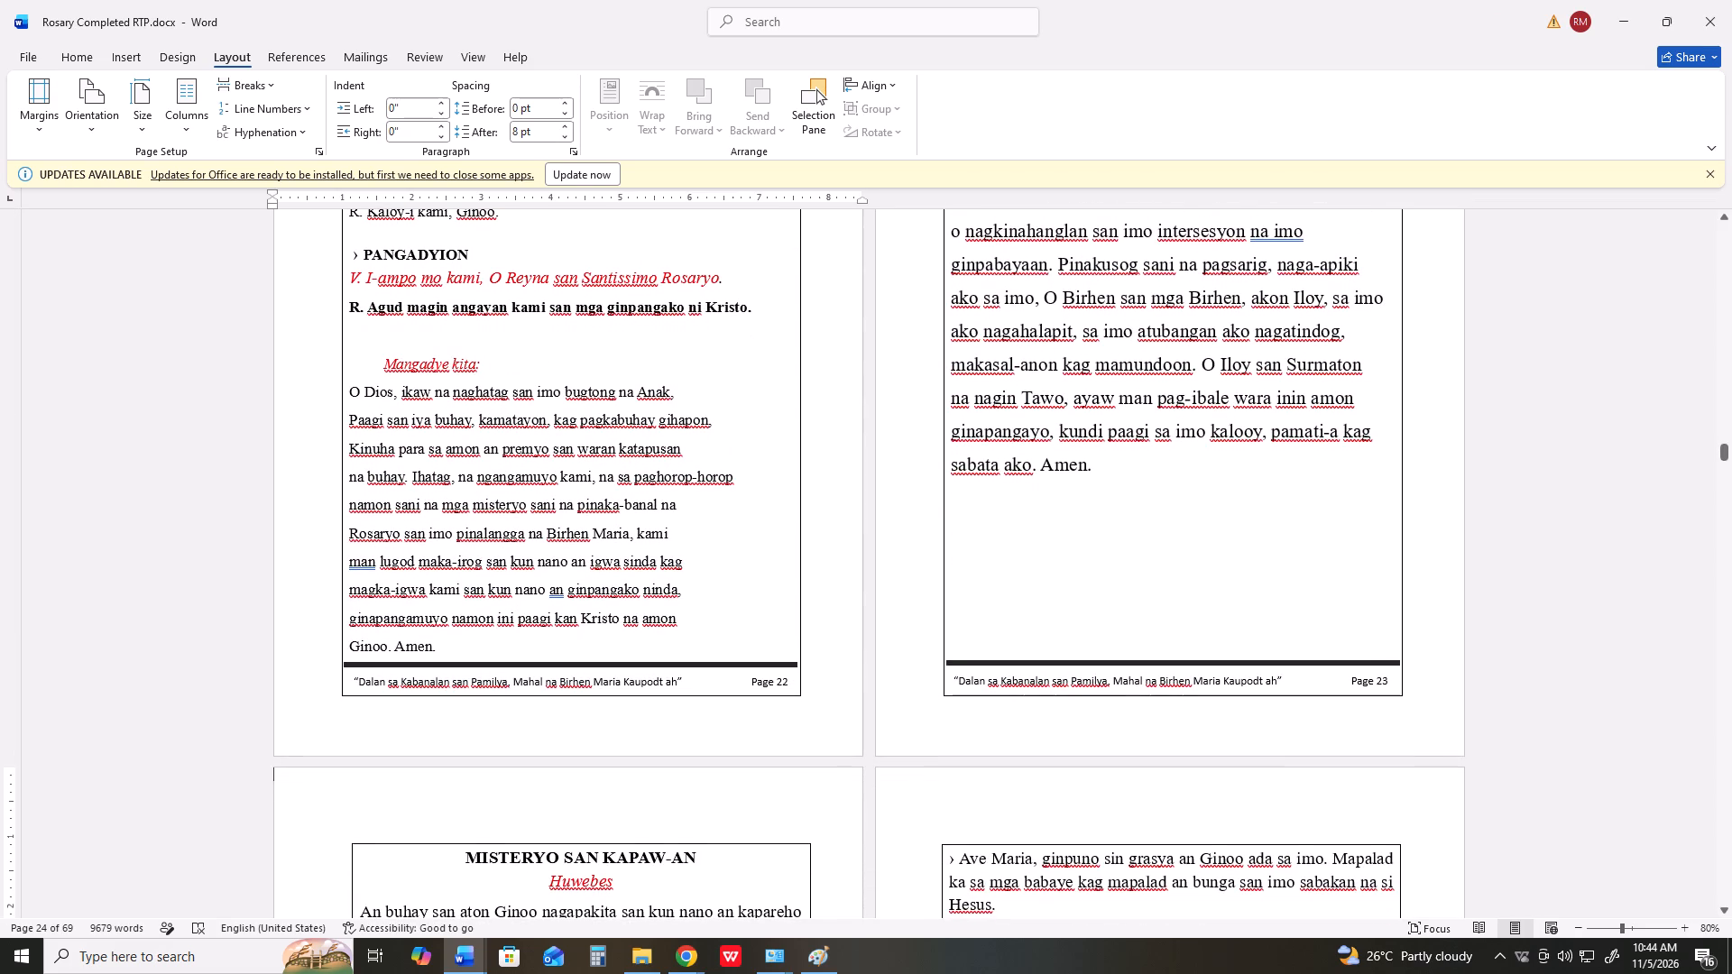
left_click_drag(1727, 452, 1725, 467)
Switch back to Paint and paste the capture of pages 22 and 23 over the r20.png canvas.
key("alt+Tab")
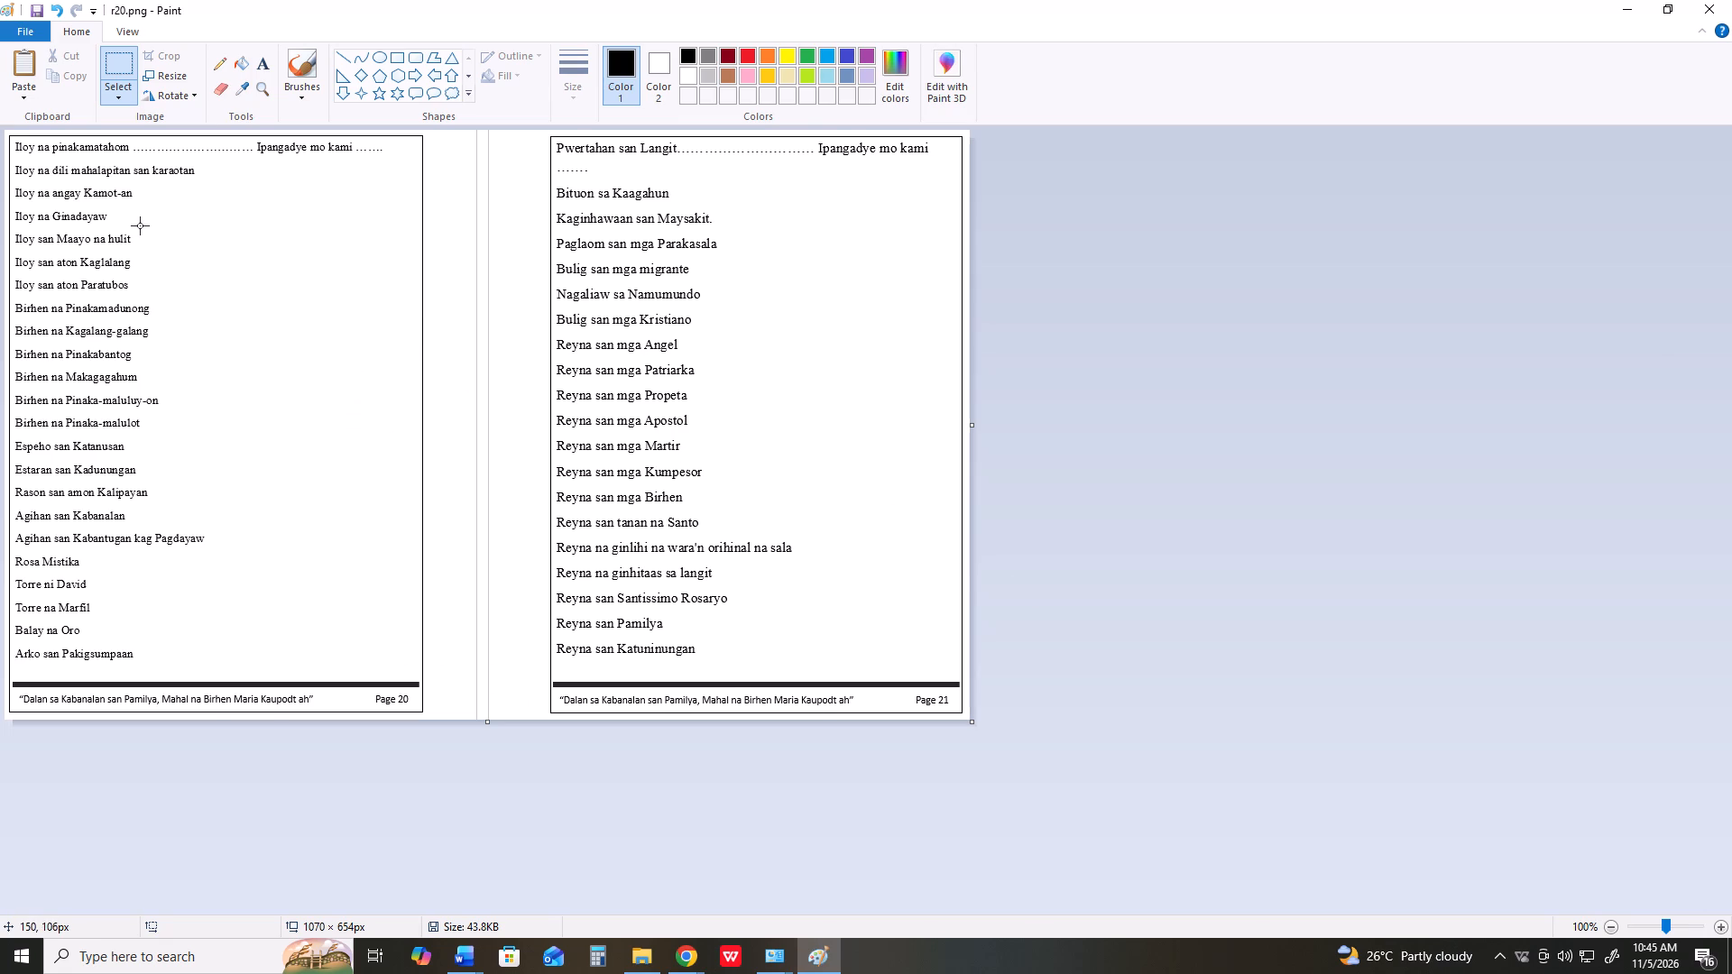
key("ctrl+v")
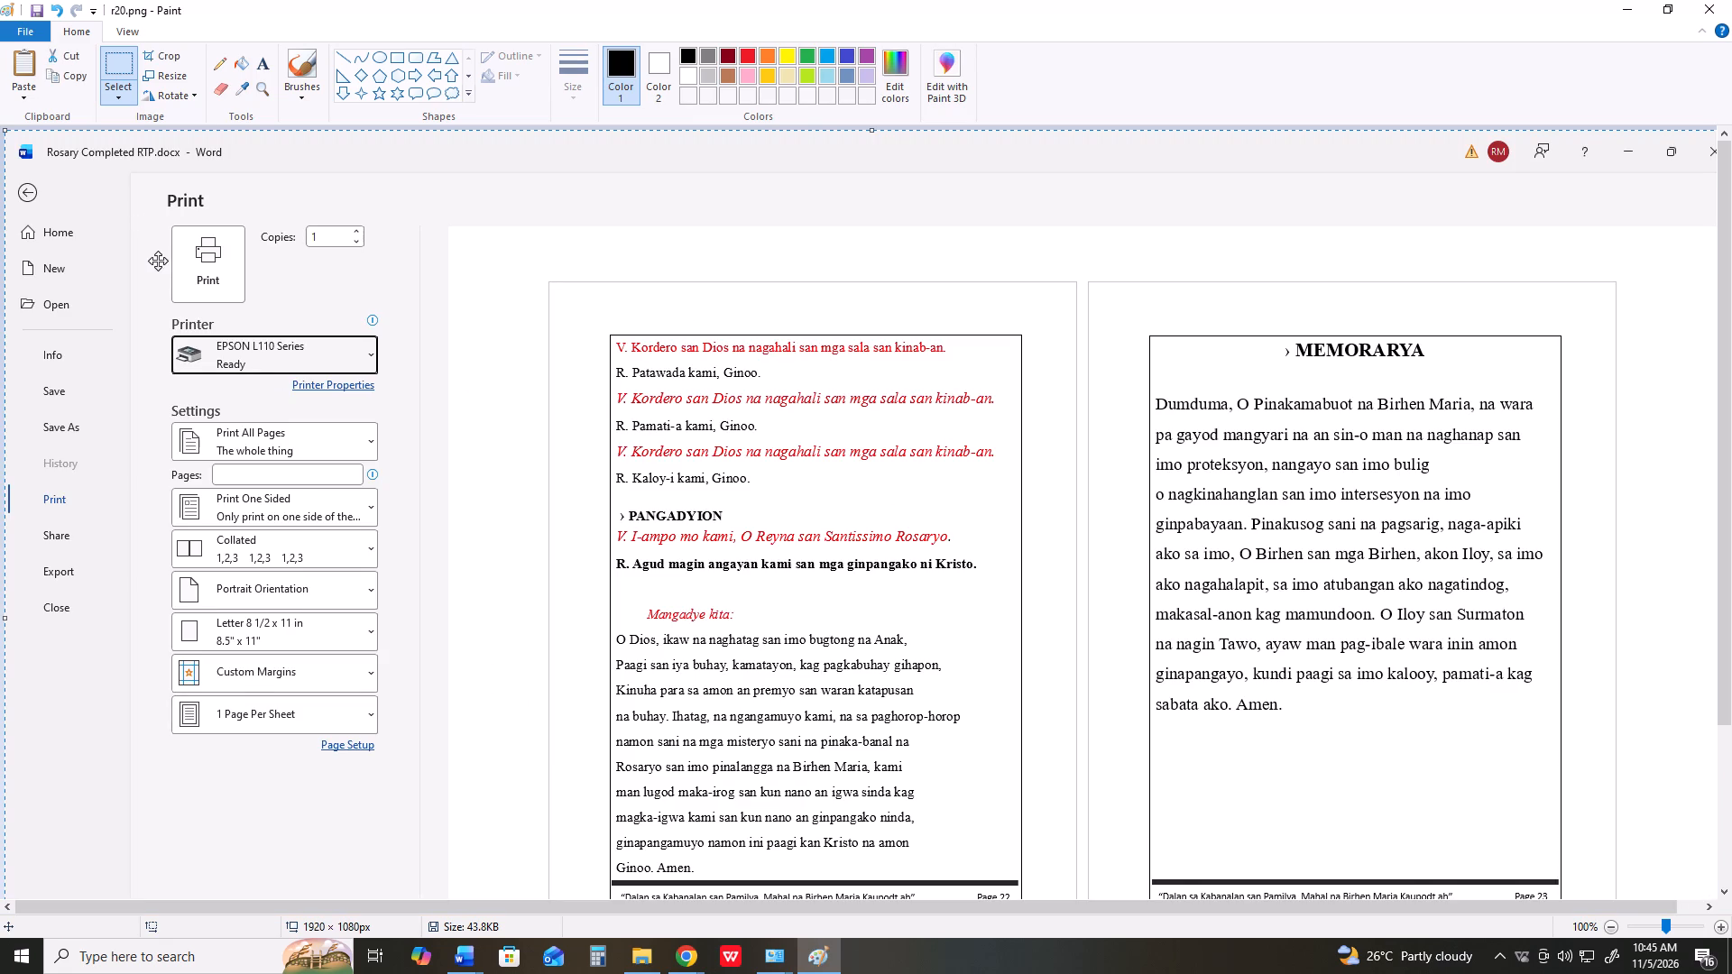
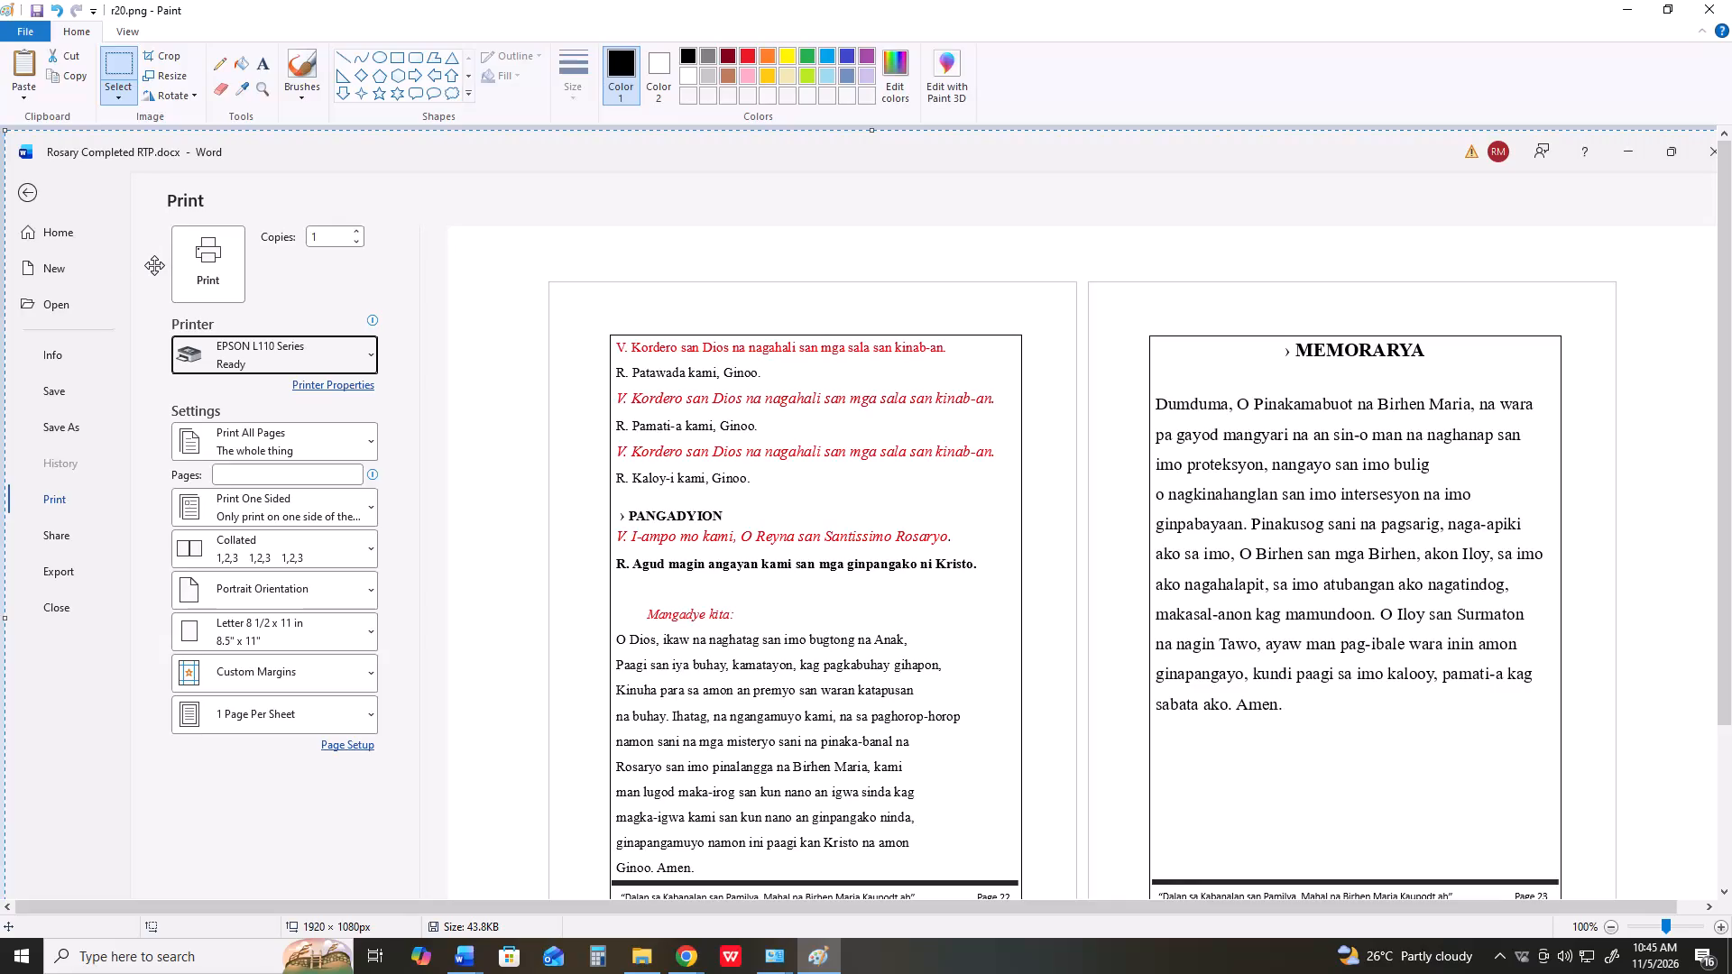
Crop the pasted capture to the framed content of pages 22 and 23, about 1072 × 659 px.
left_click(123, 74)
scroll(435, 437, "down", 2)
scroll(426, 427, "up", 1)
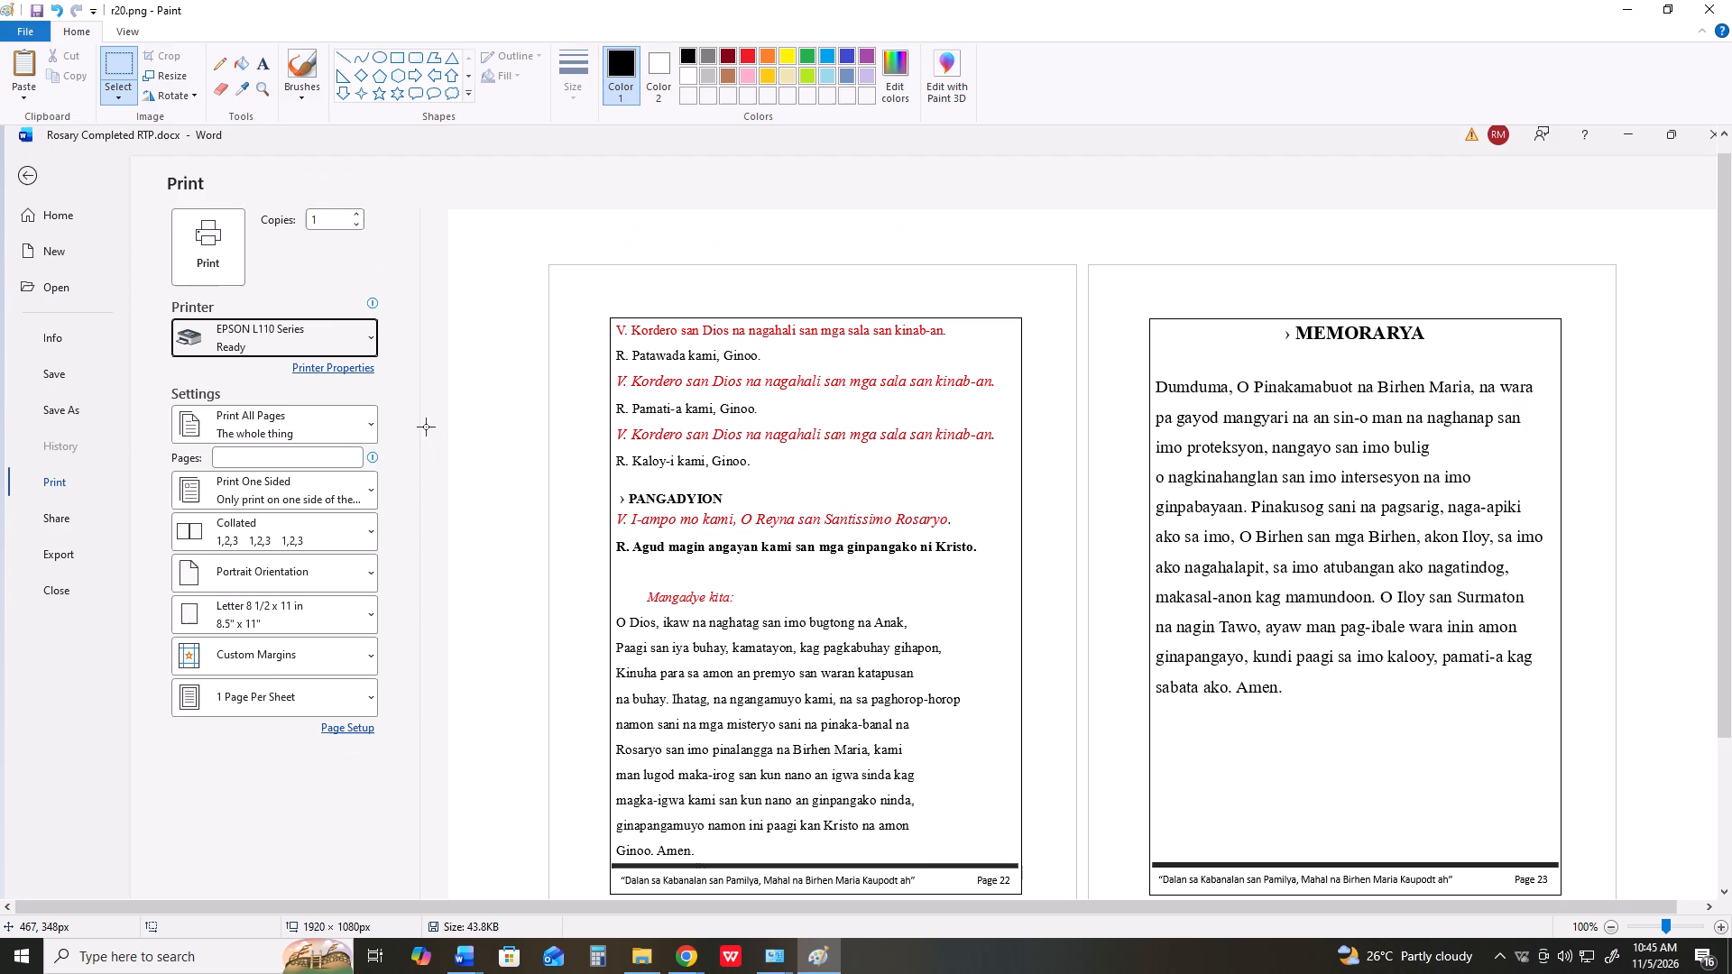
left_click_drag(1730, 521, 1728, 557)
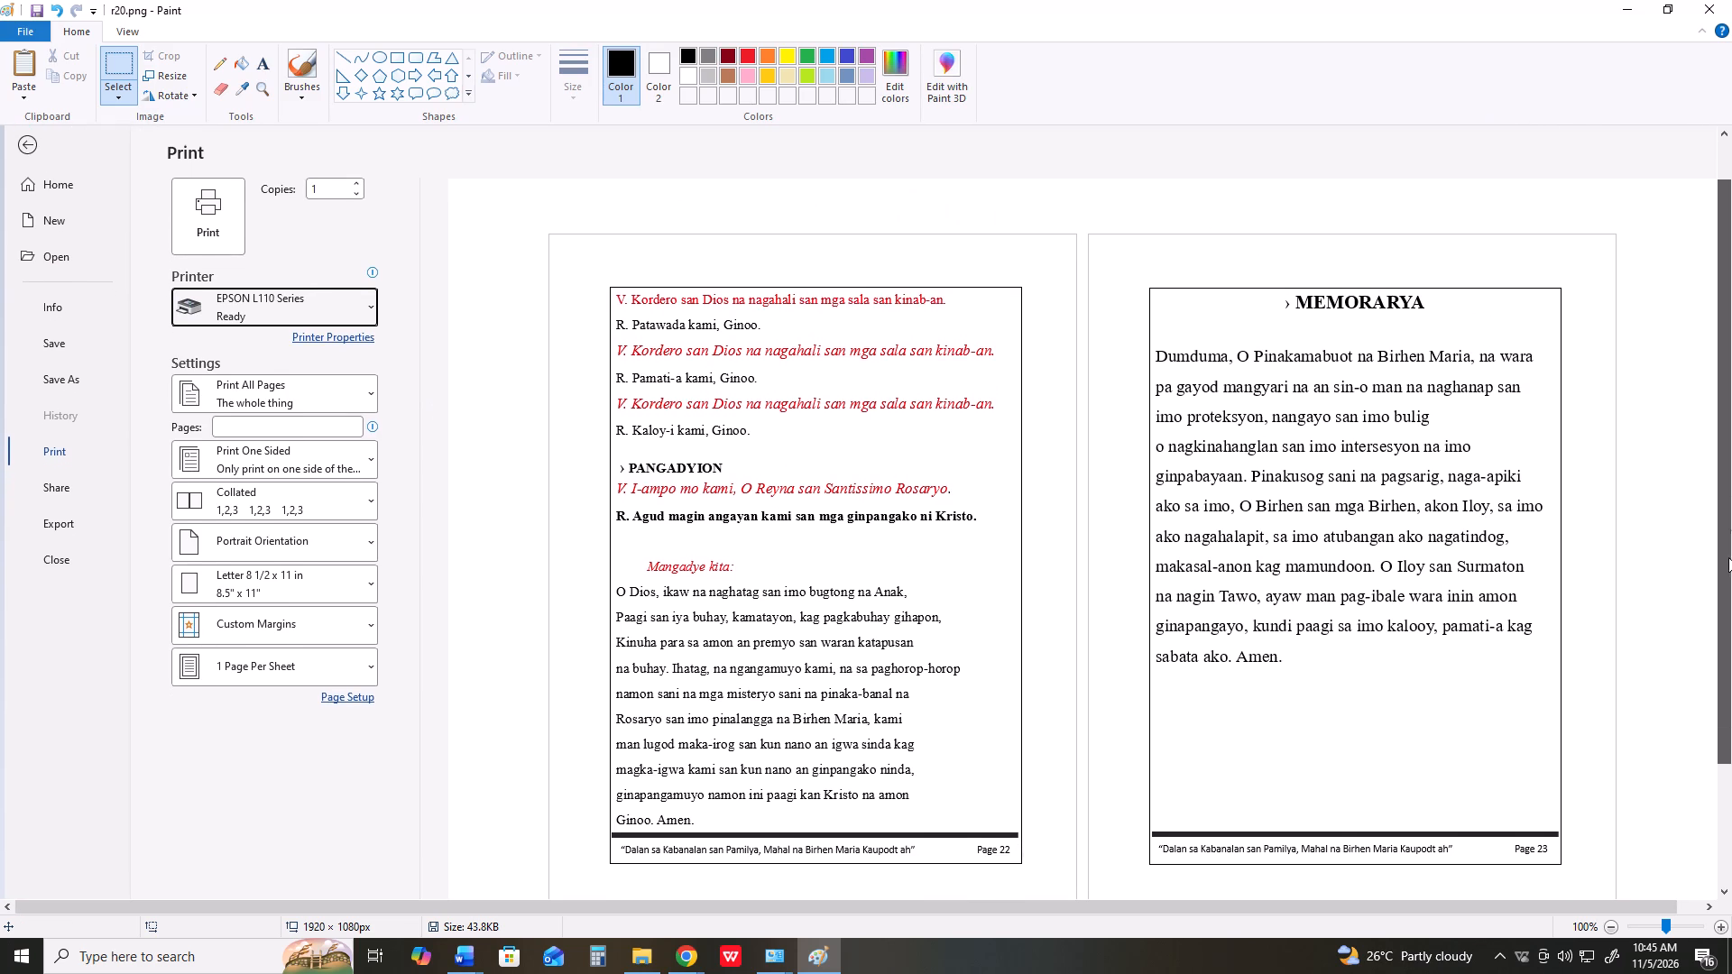
left_click_drag(1728, 557, 1716, 630)
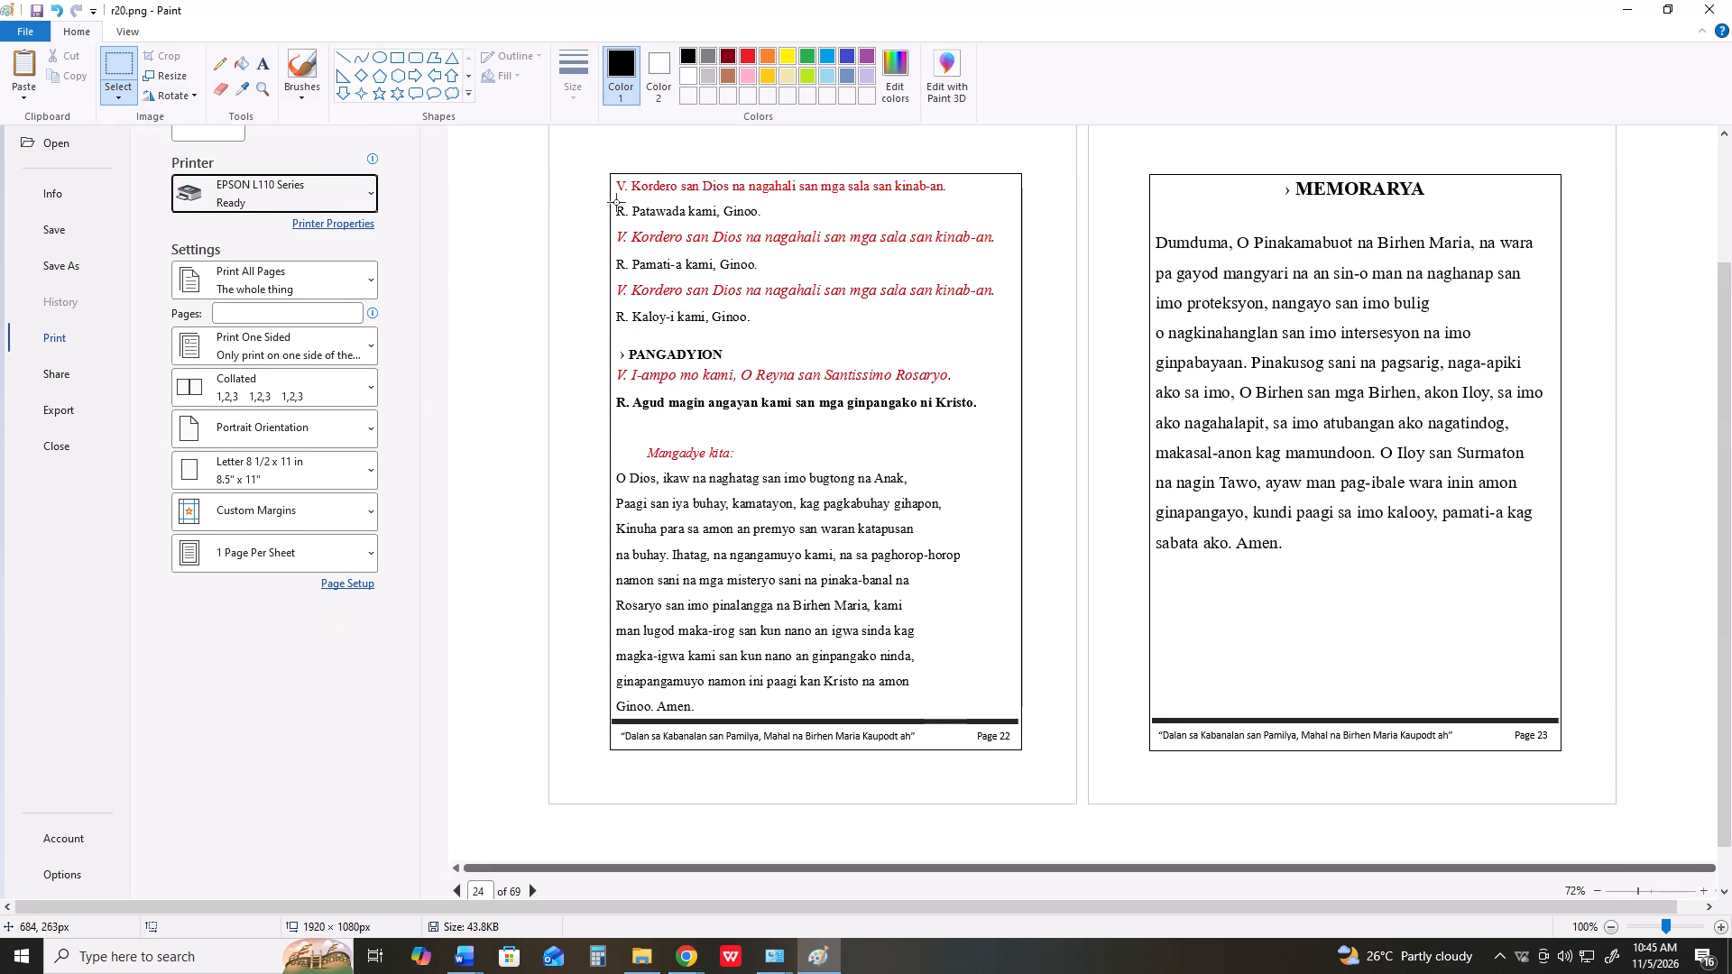
left_click_drag(603, 166, 1551, 724)
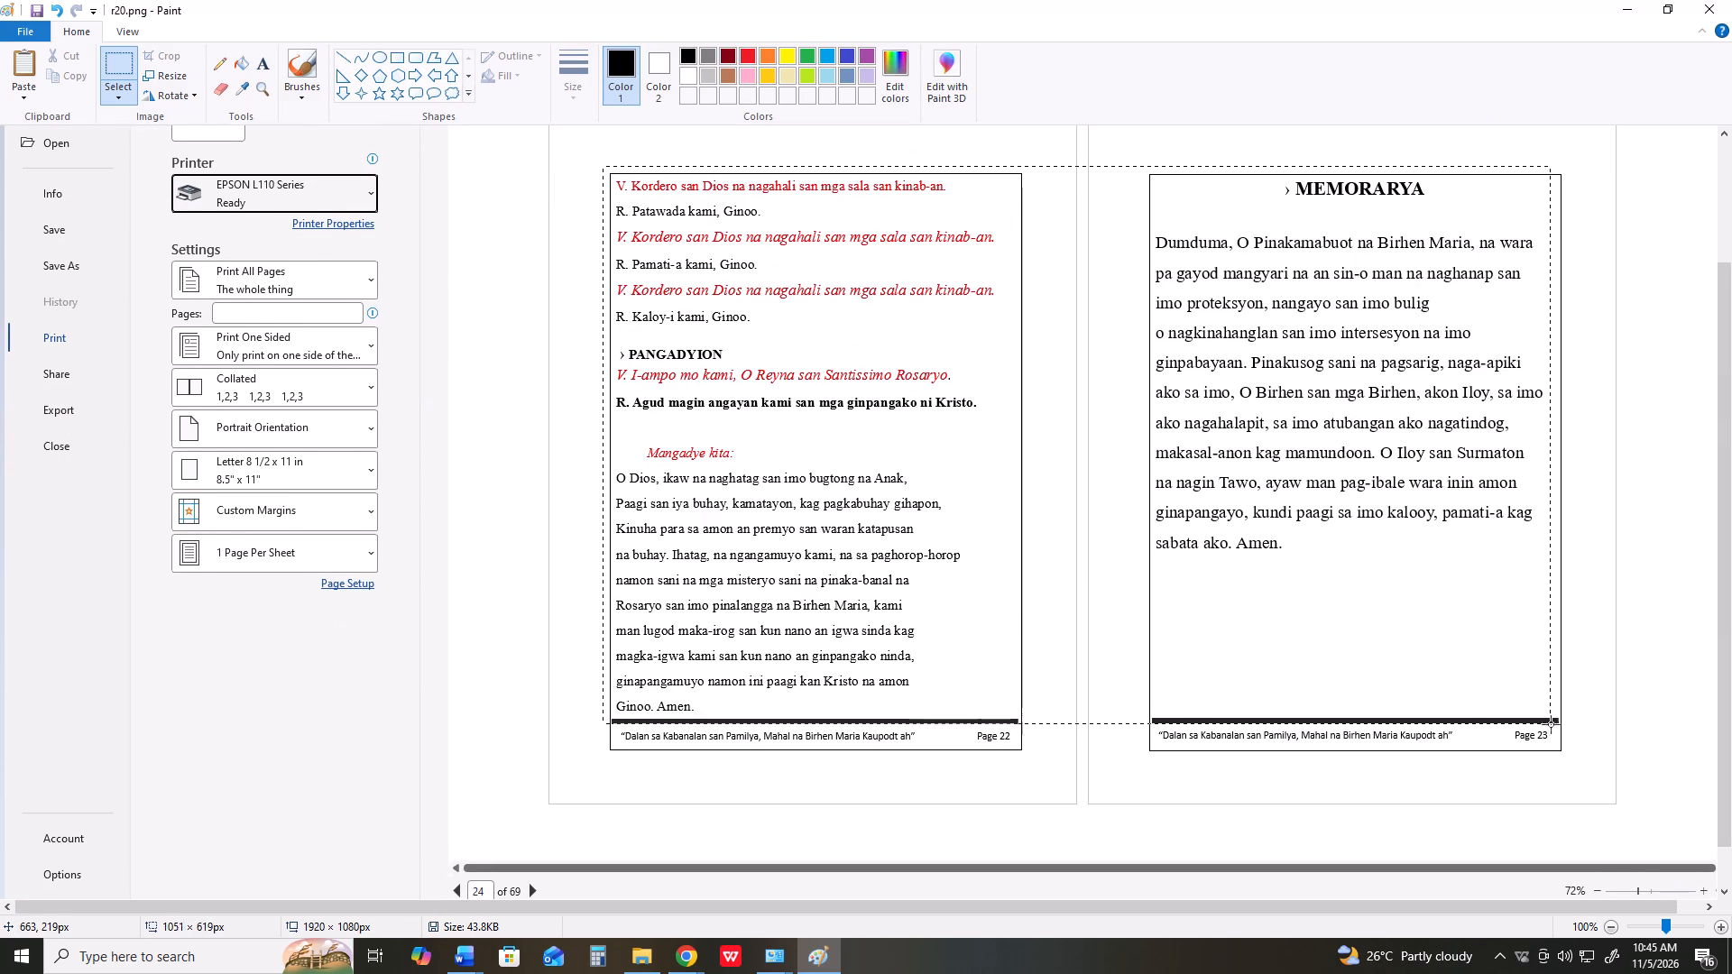
left_click_drag(1551, 724, 1568, 757)
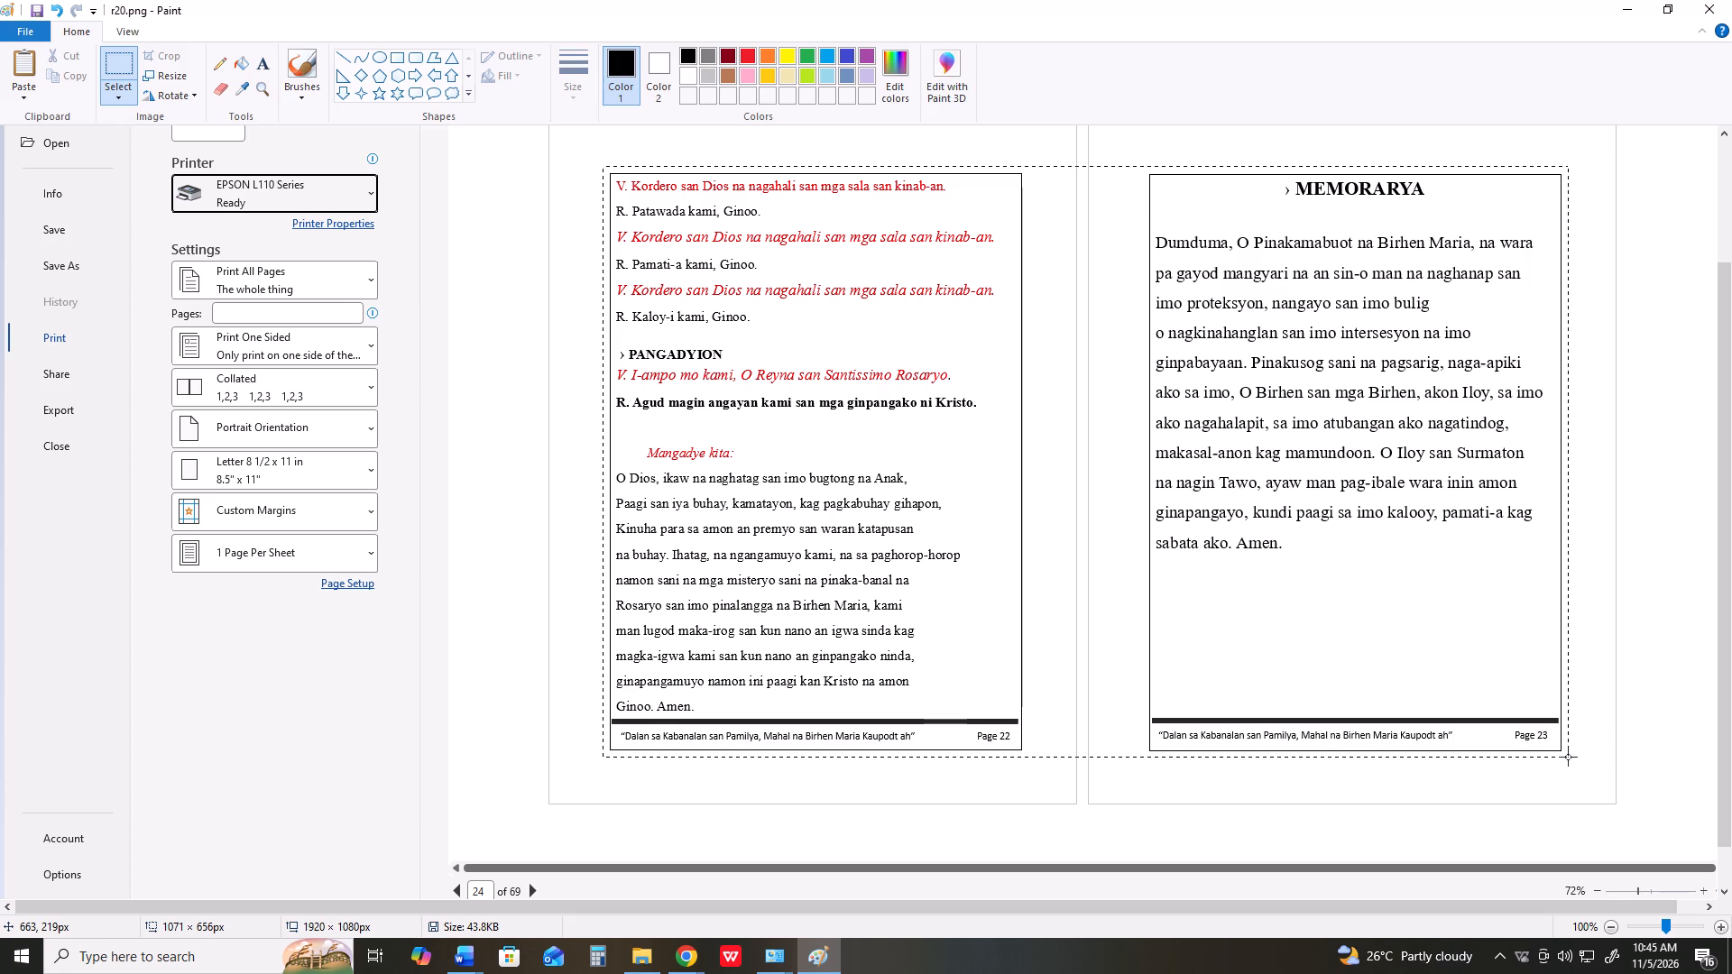
left_click_drag(1568, 757, 1569, 759)
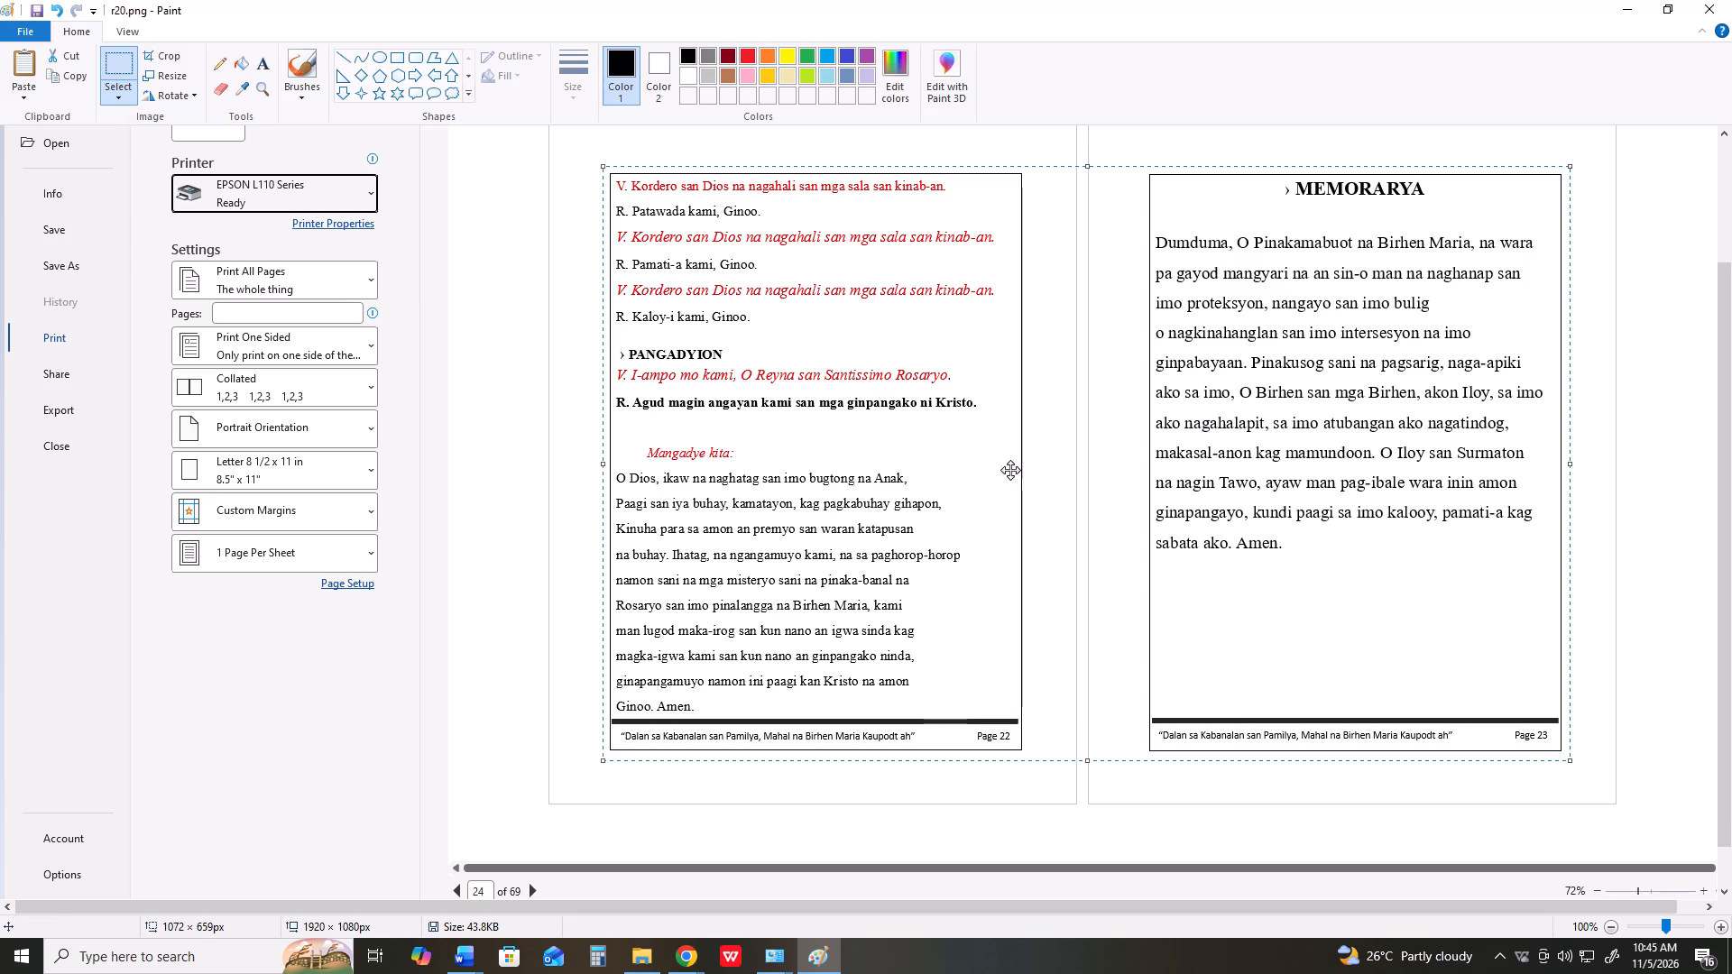
left_click(155, 59)
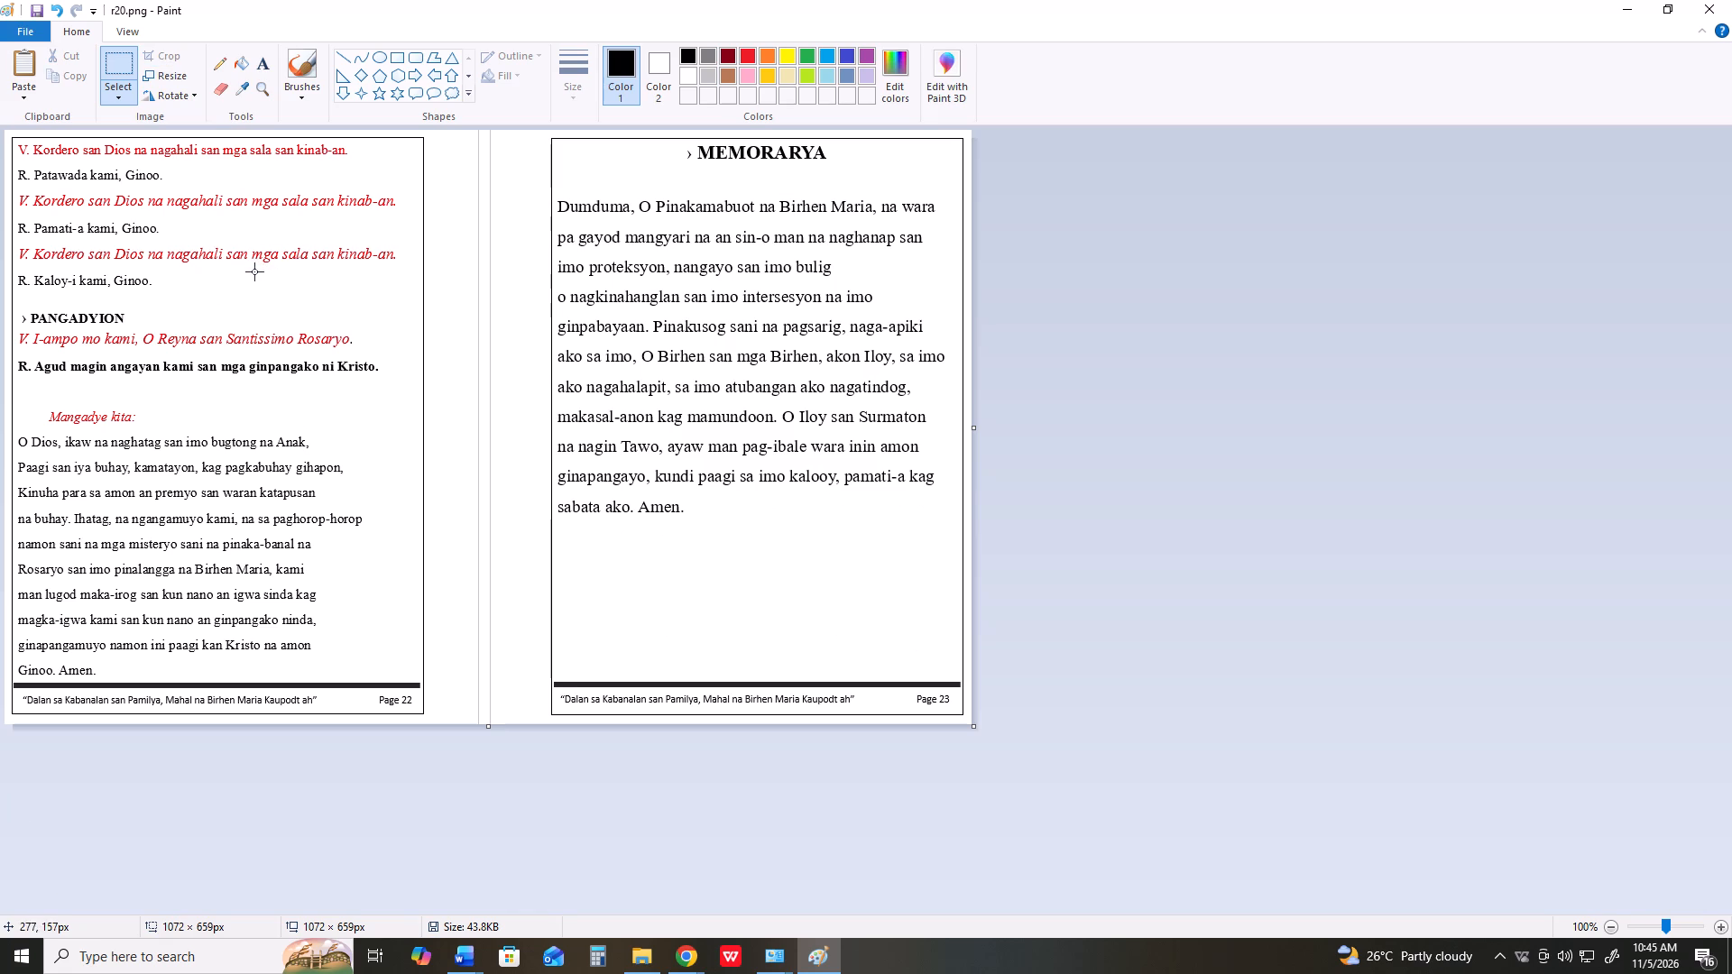
Save the cropped image of pages 22 and 23 in Downloads as the PNG file r22.
left_click(21, 29)
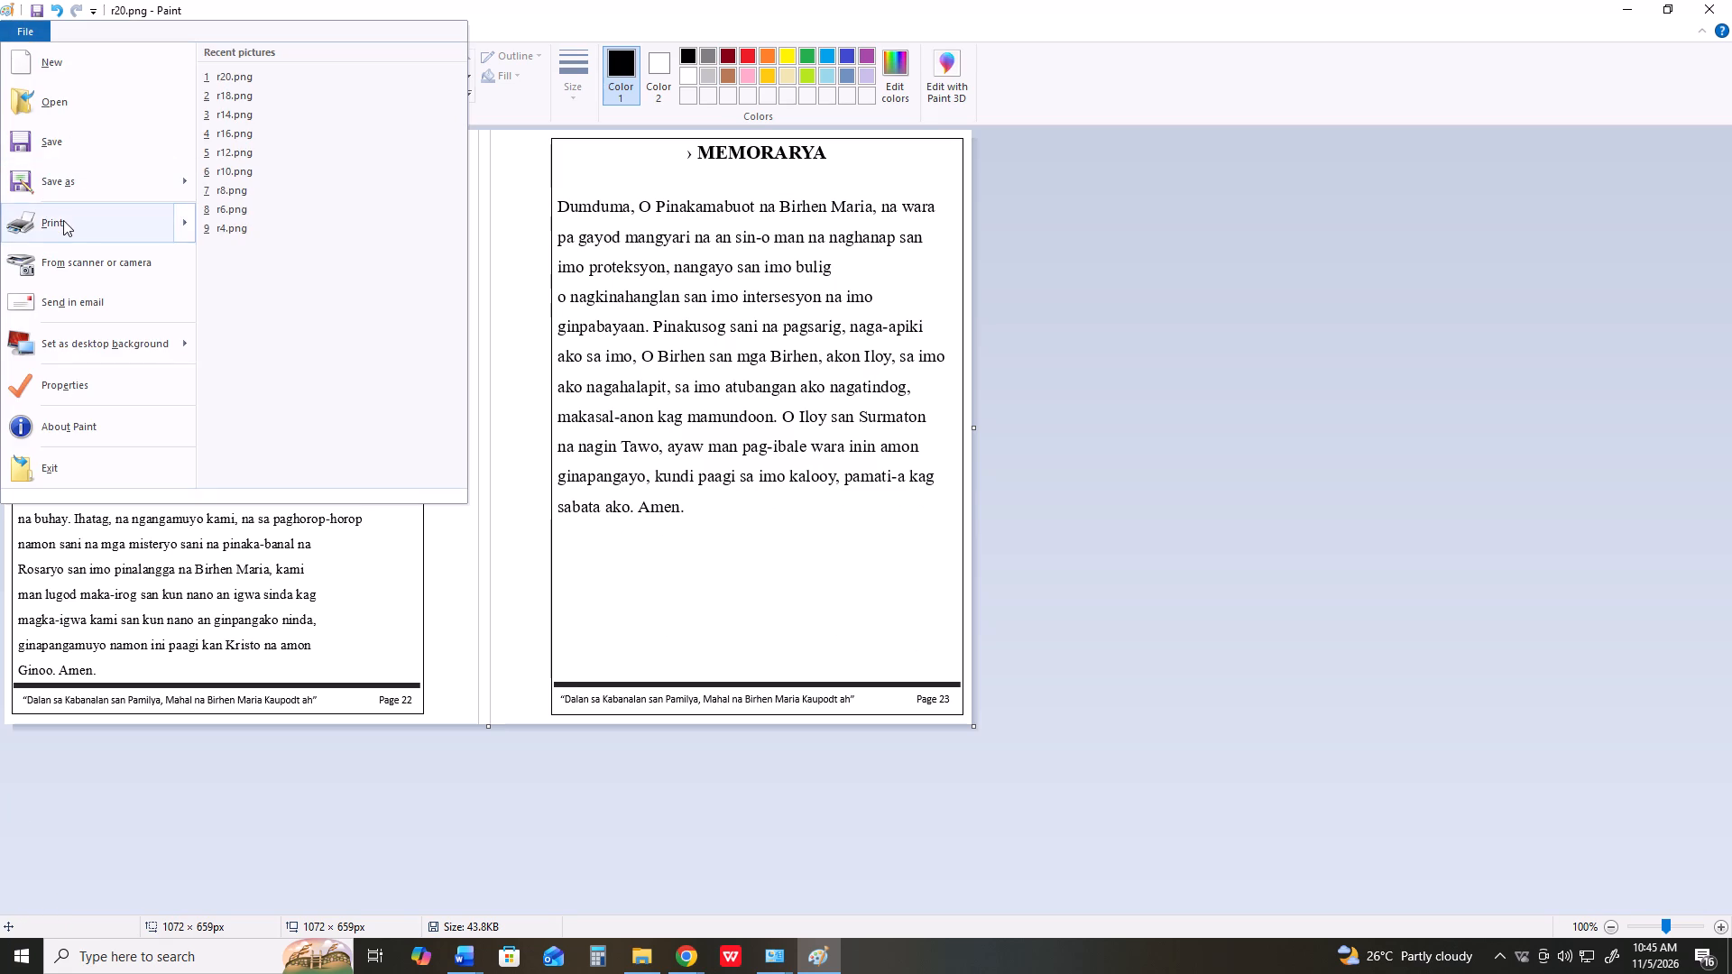
left_click(63, 220)
left_click(411, 23)
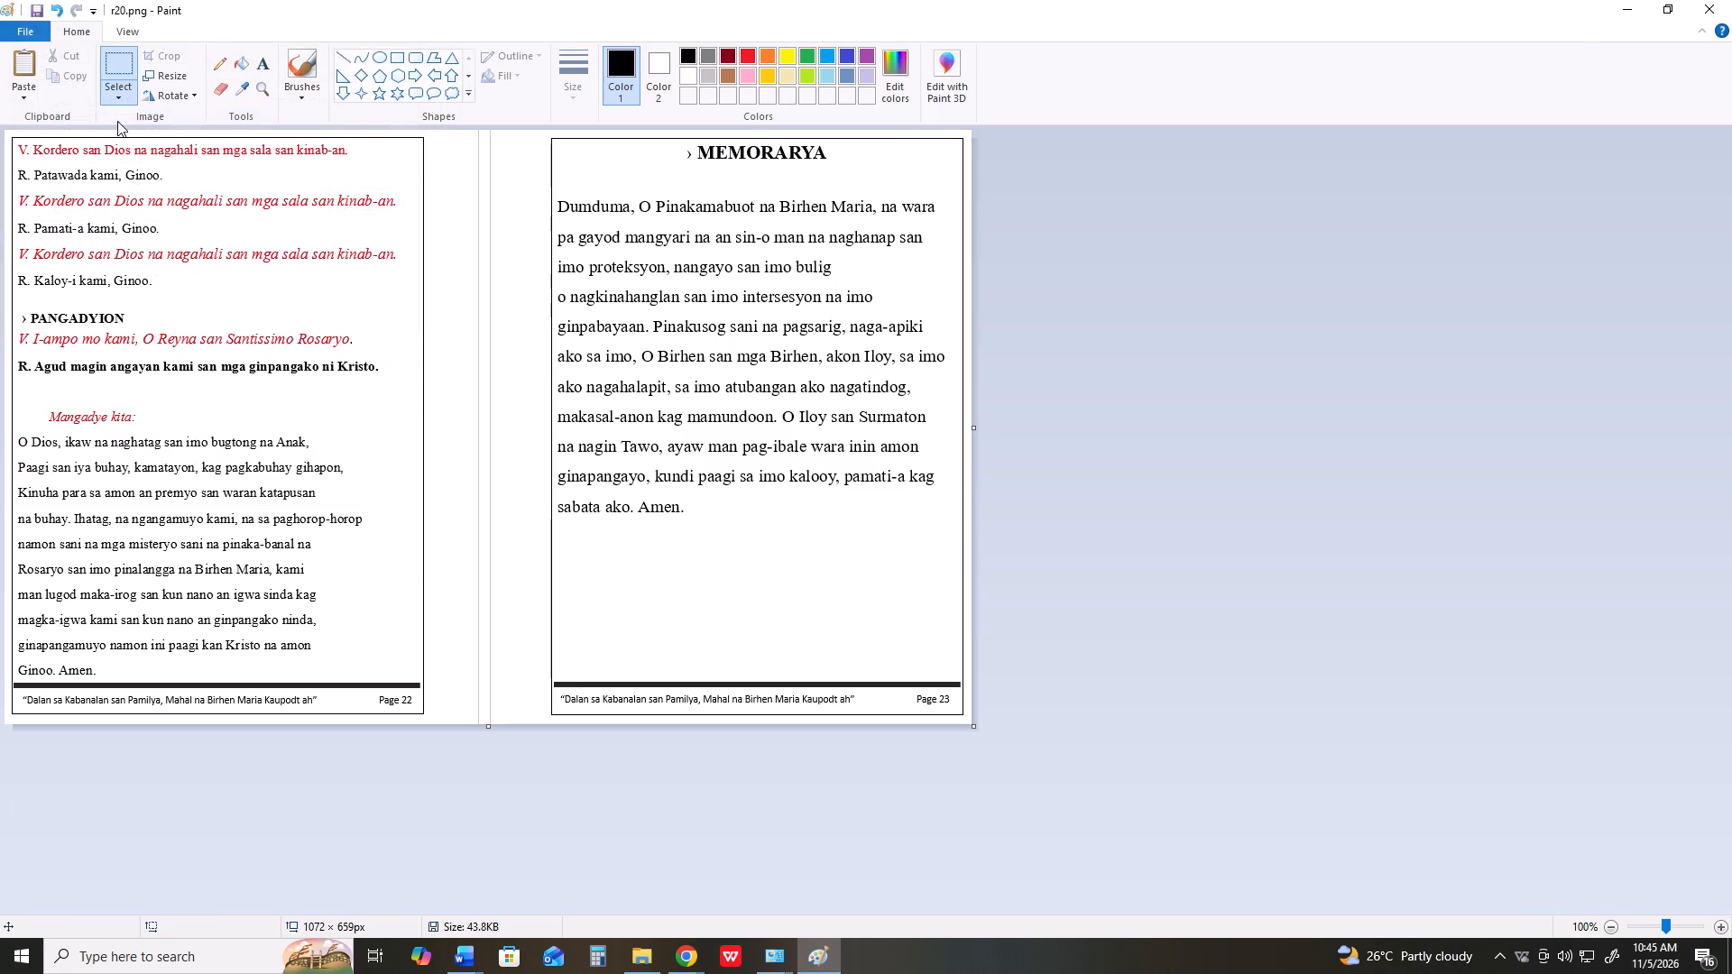
left_click(39, 38)
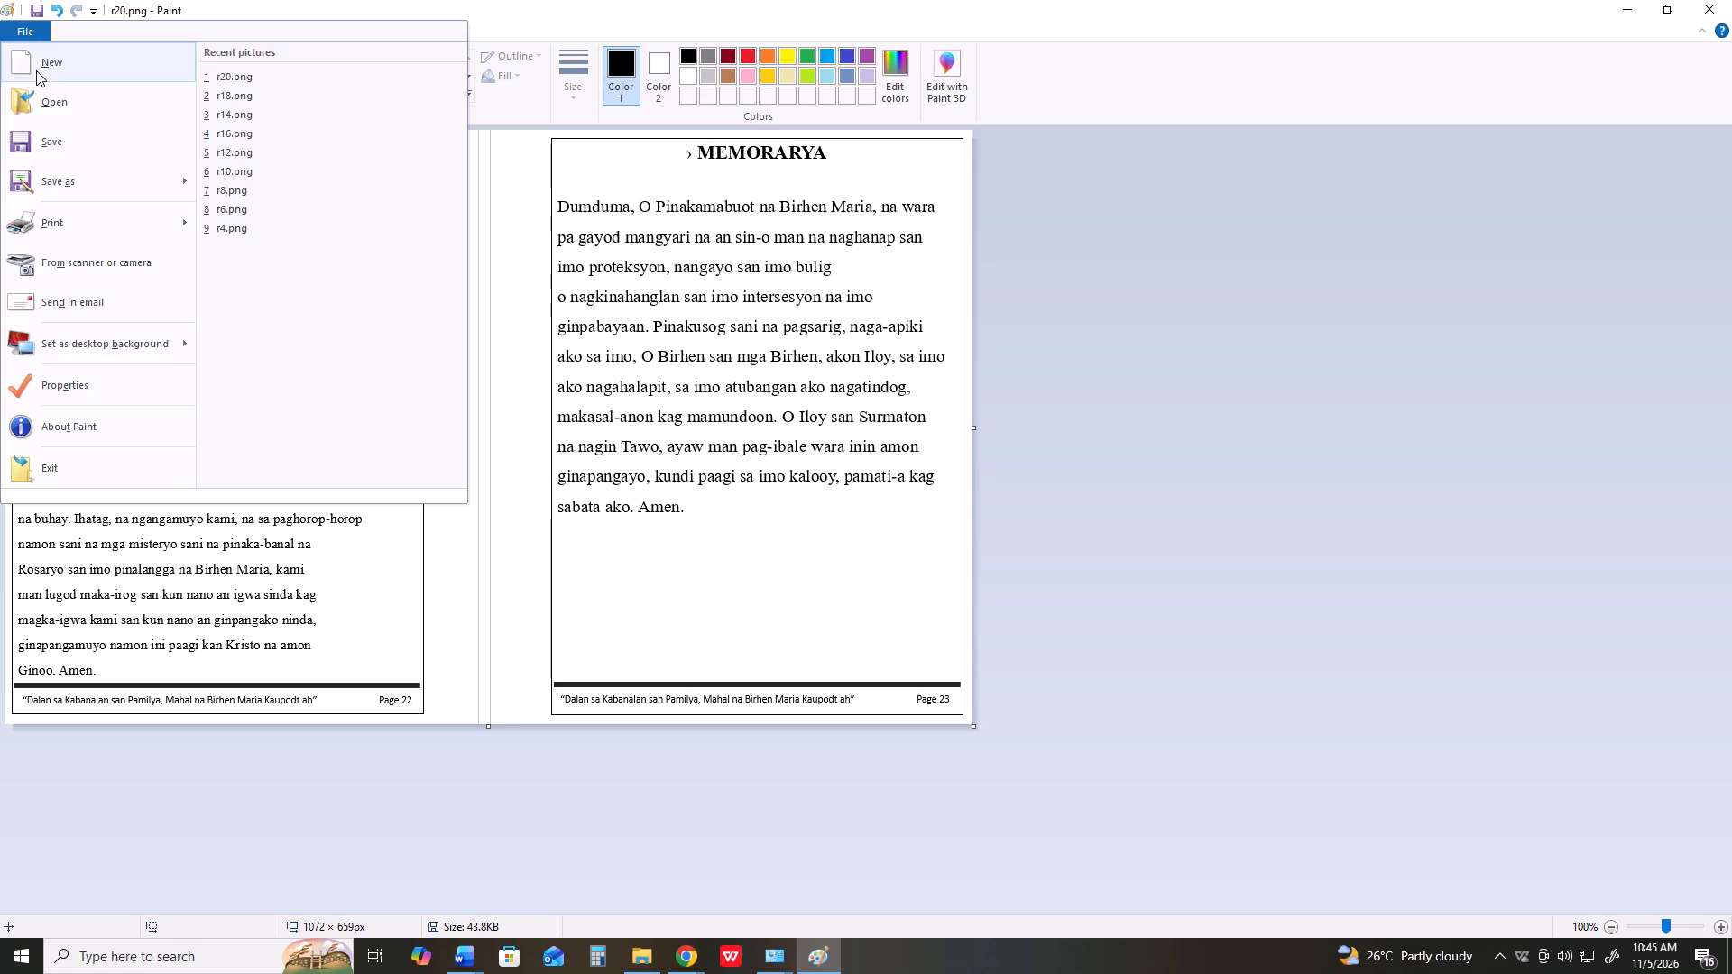
left_click(103, 192)
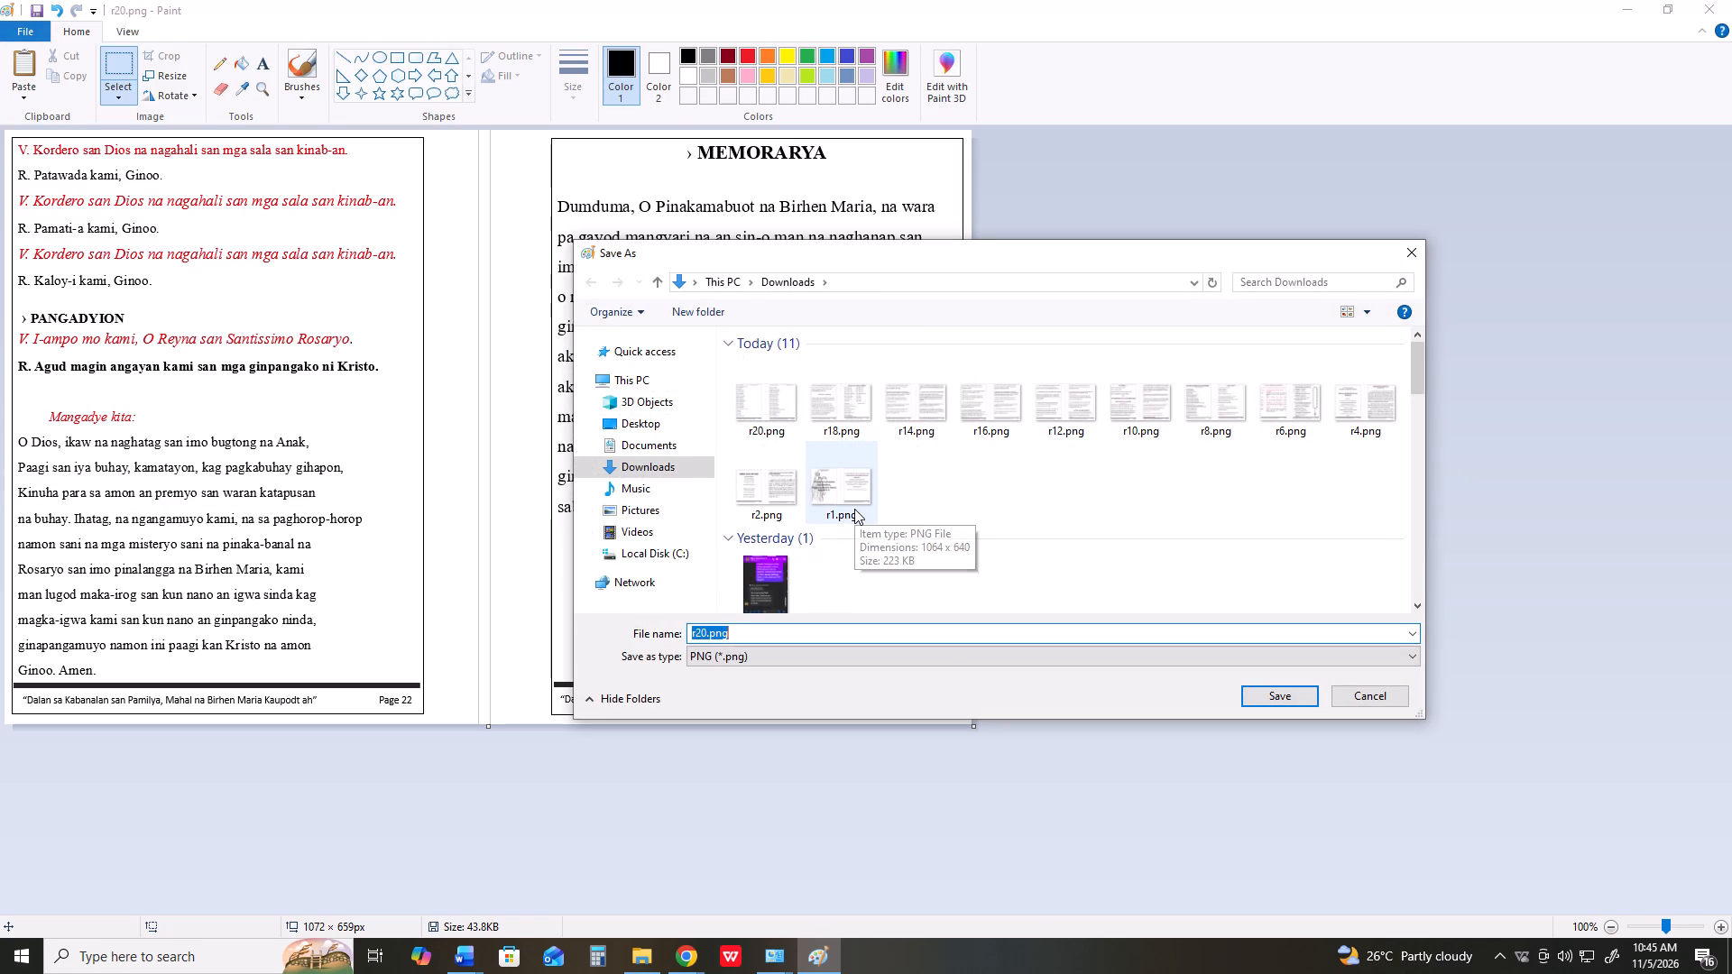
type("r22")
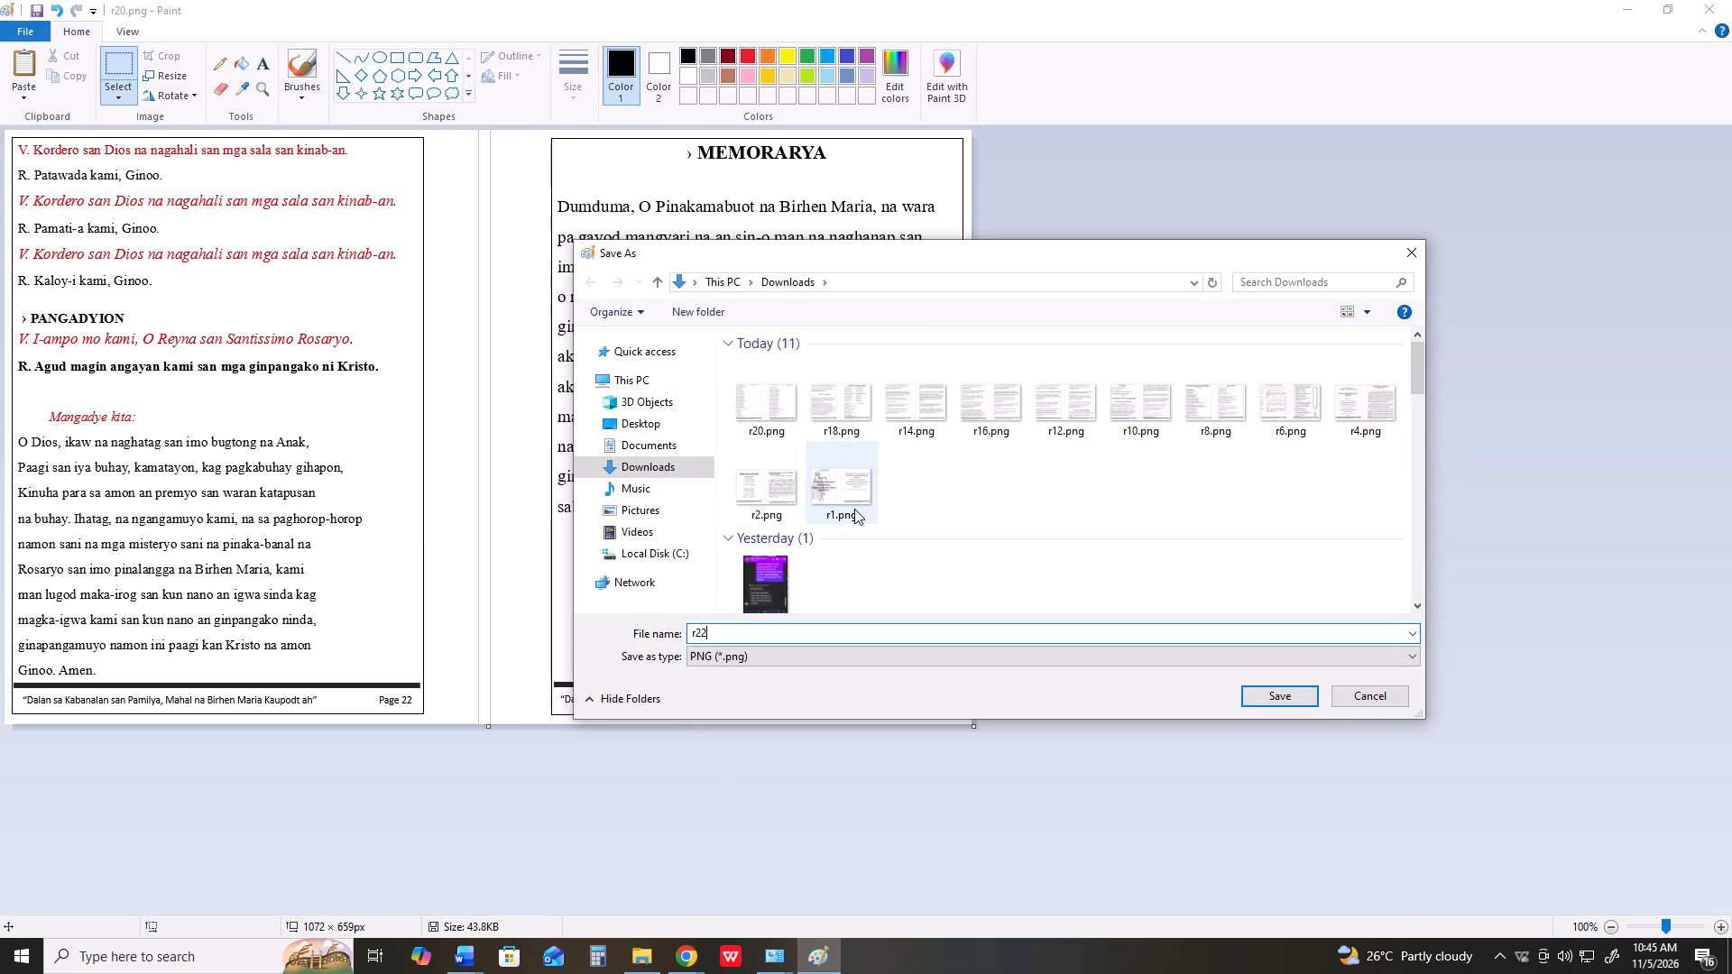
key("Return")
Switch to the rosary document in Word, capture pages 24 and 25 in print preview, and leave the preview.
key("alt+Tab")
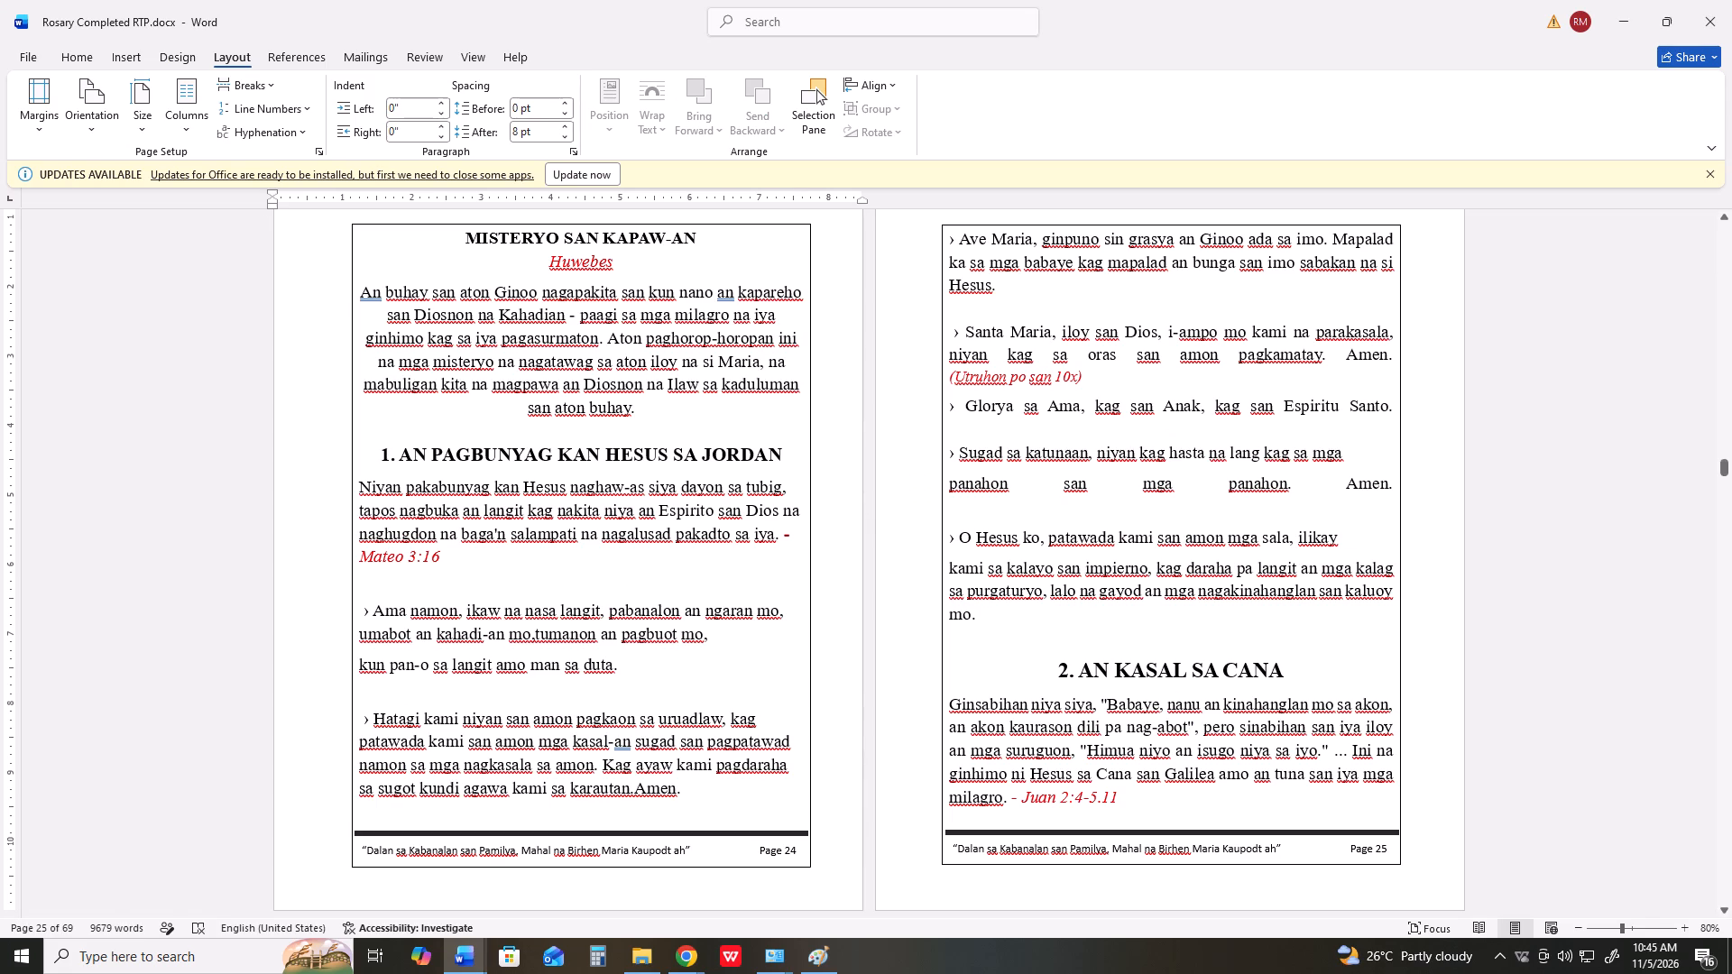
key("ctrl+p")
key("Print")
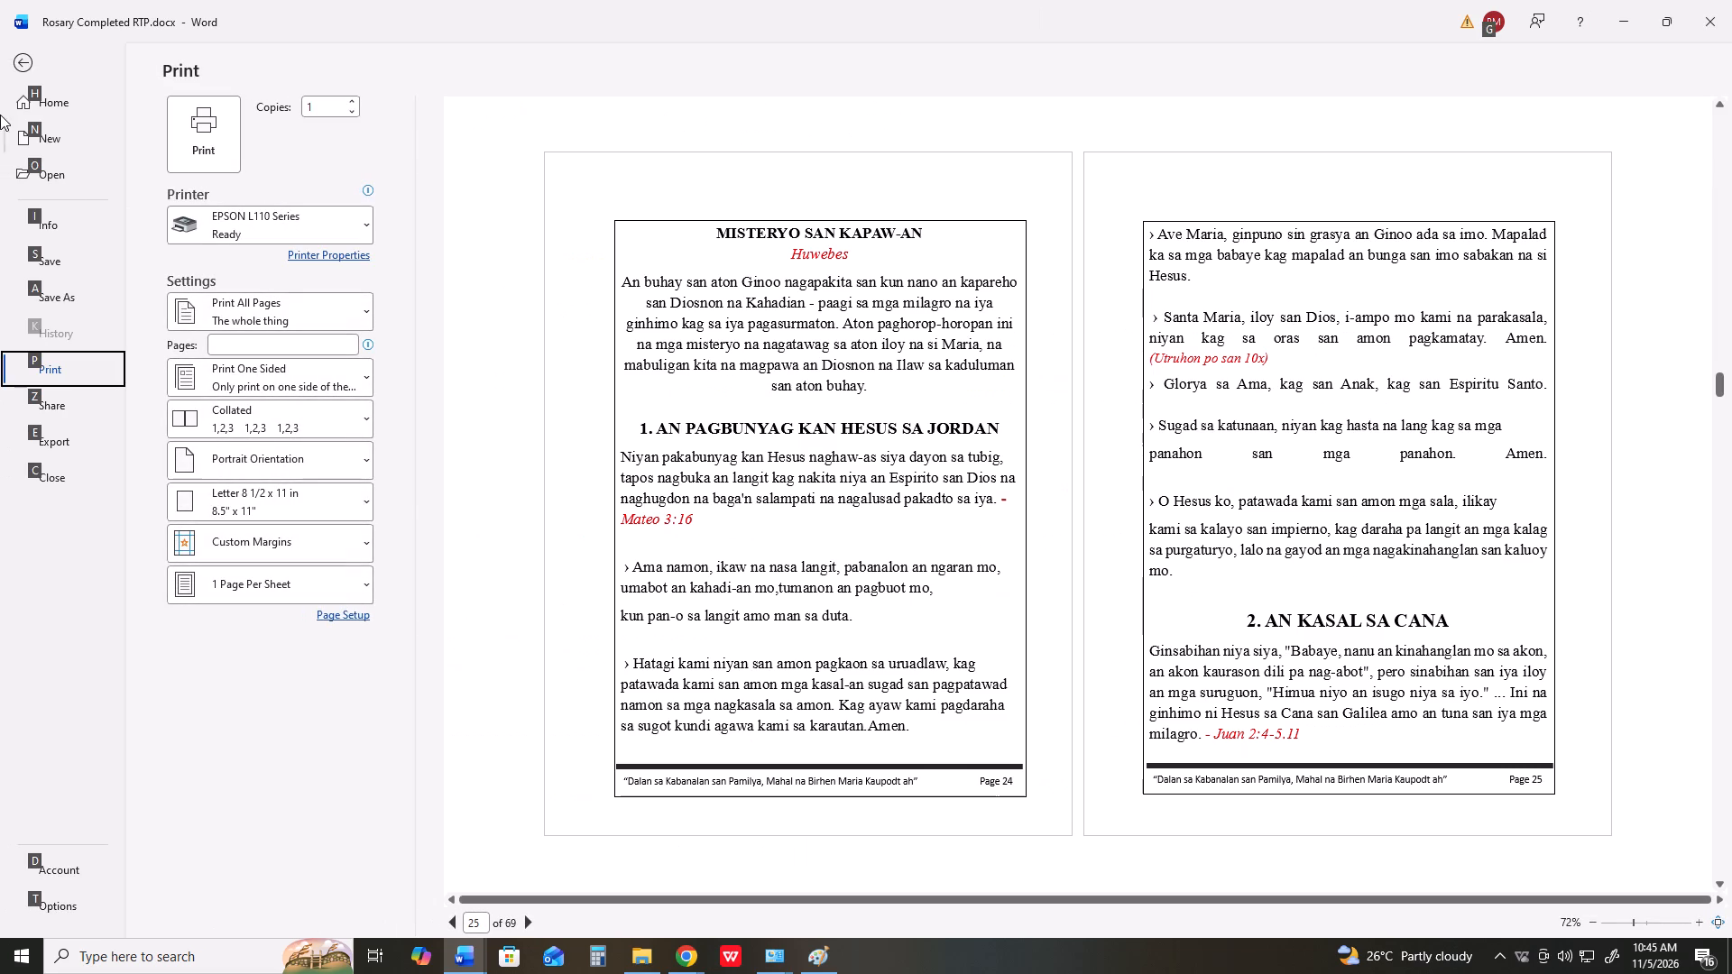
left_click(27, 60)
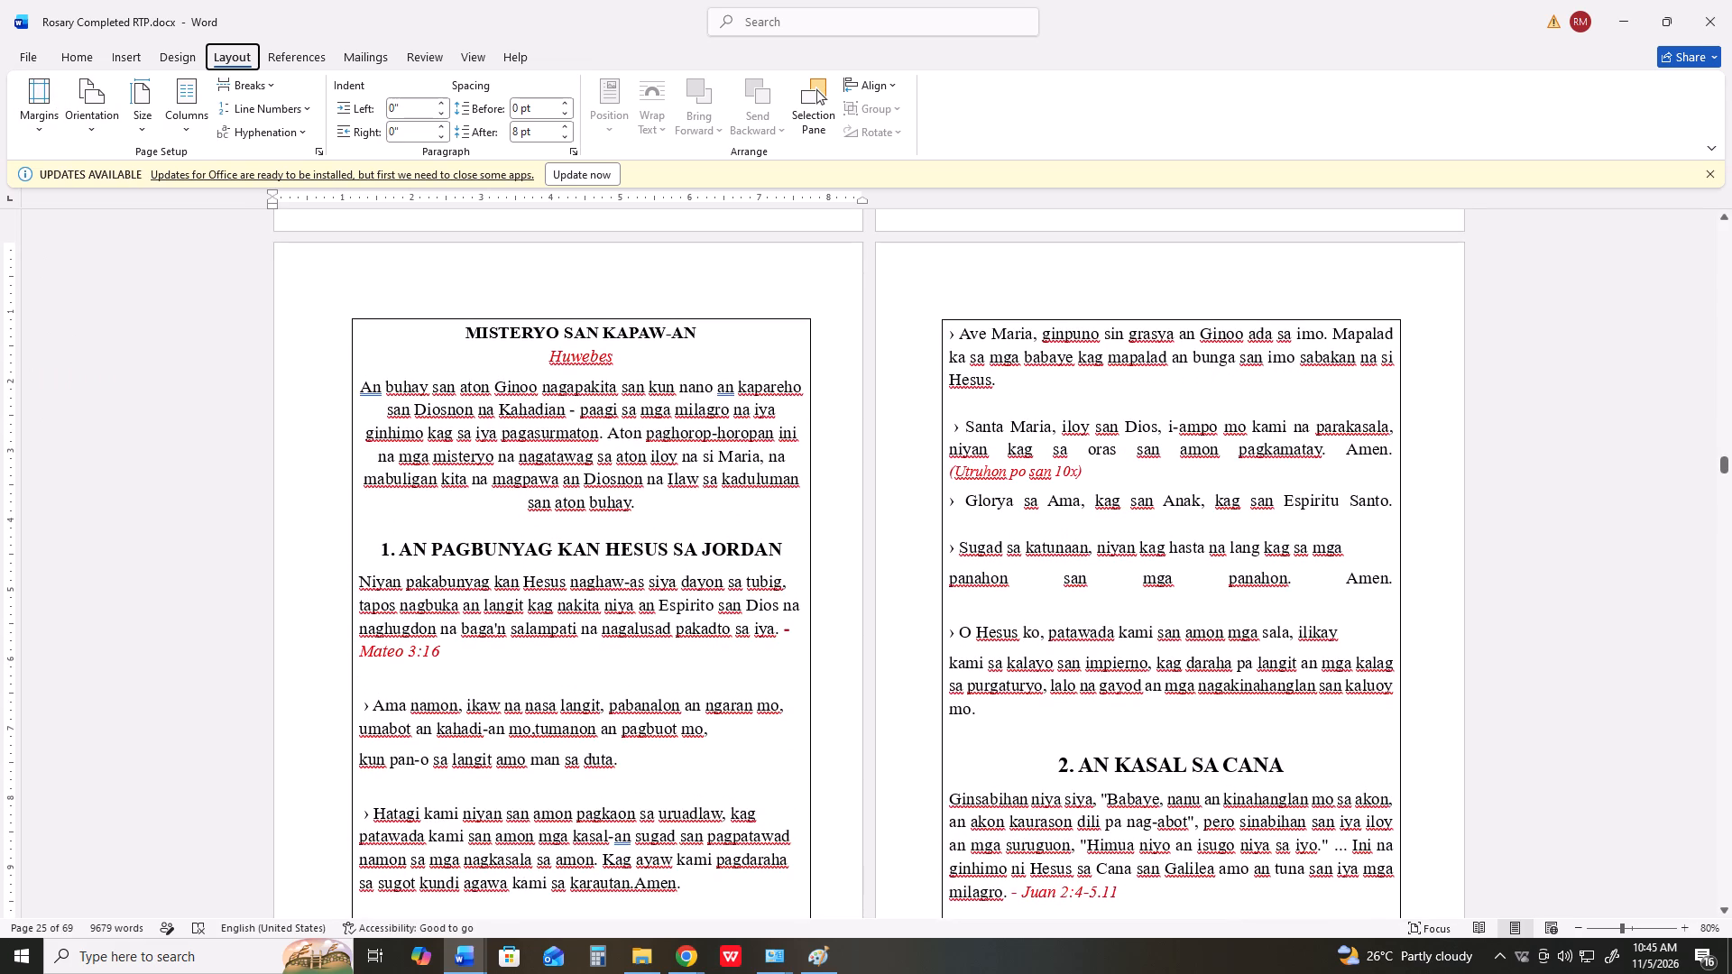
Place the text cursor at the top of page 26, above the frame starting with Ama namon.
scroll(392, 408, "down", 20)
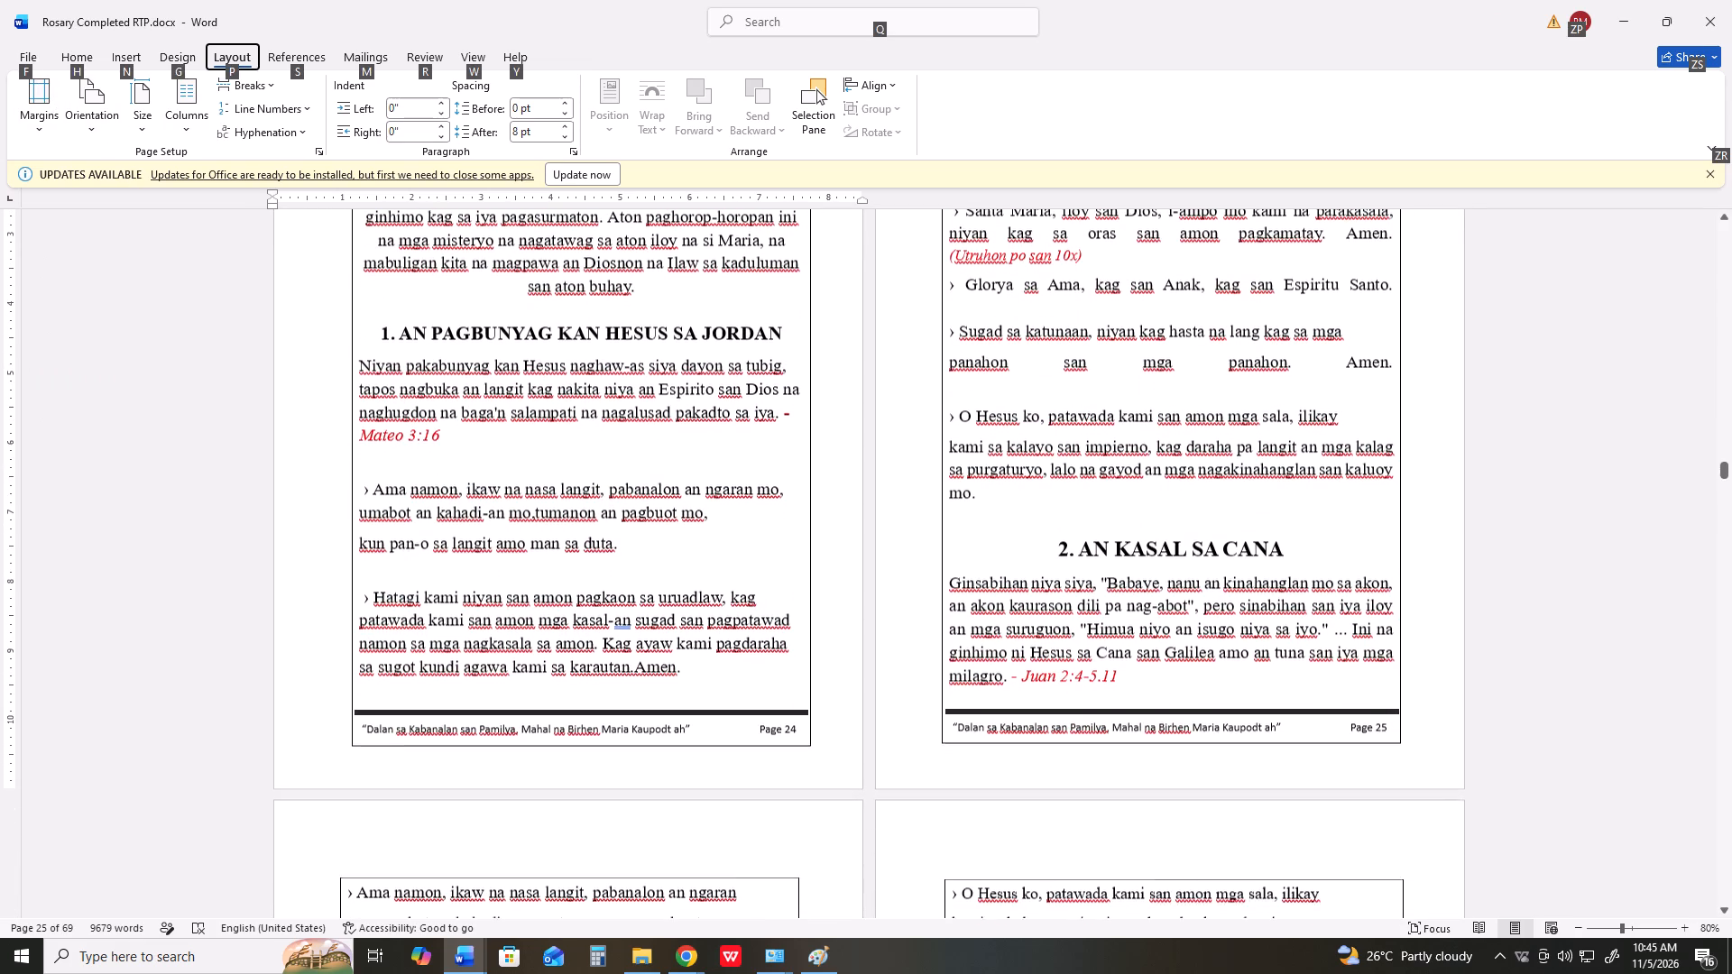
left_click(326, 834)
Switch back to Paint and paste the capture of pages 24 and 25 over the r22.png canvas.
key("alt+Tab")
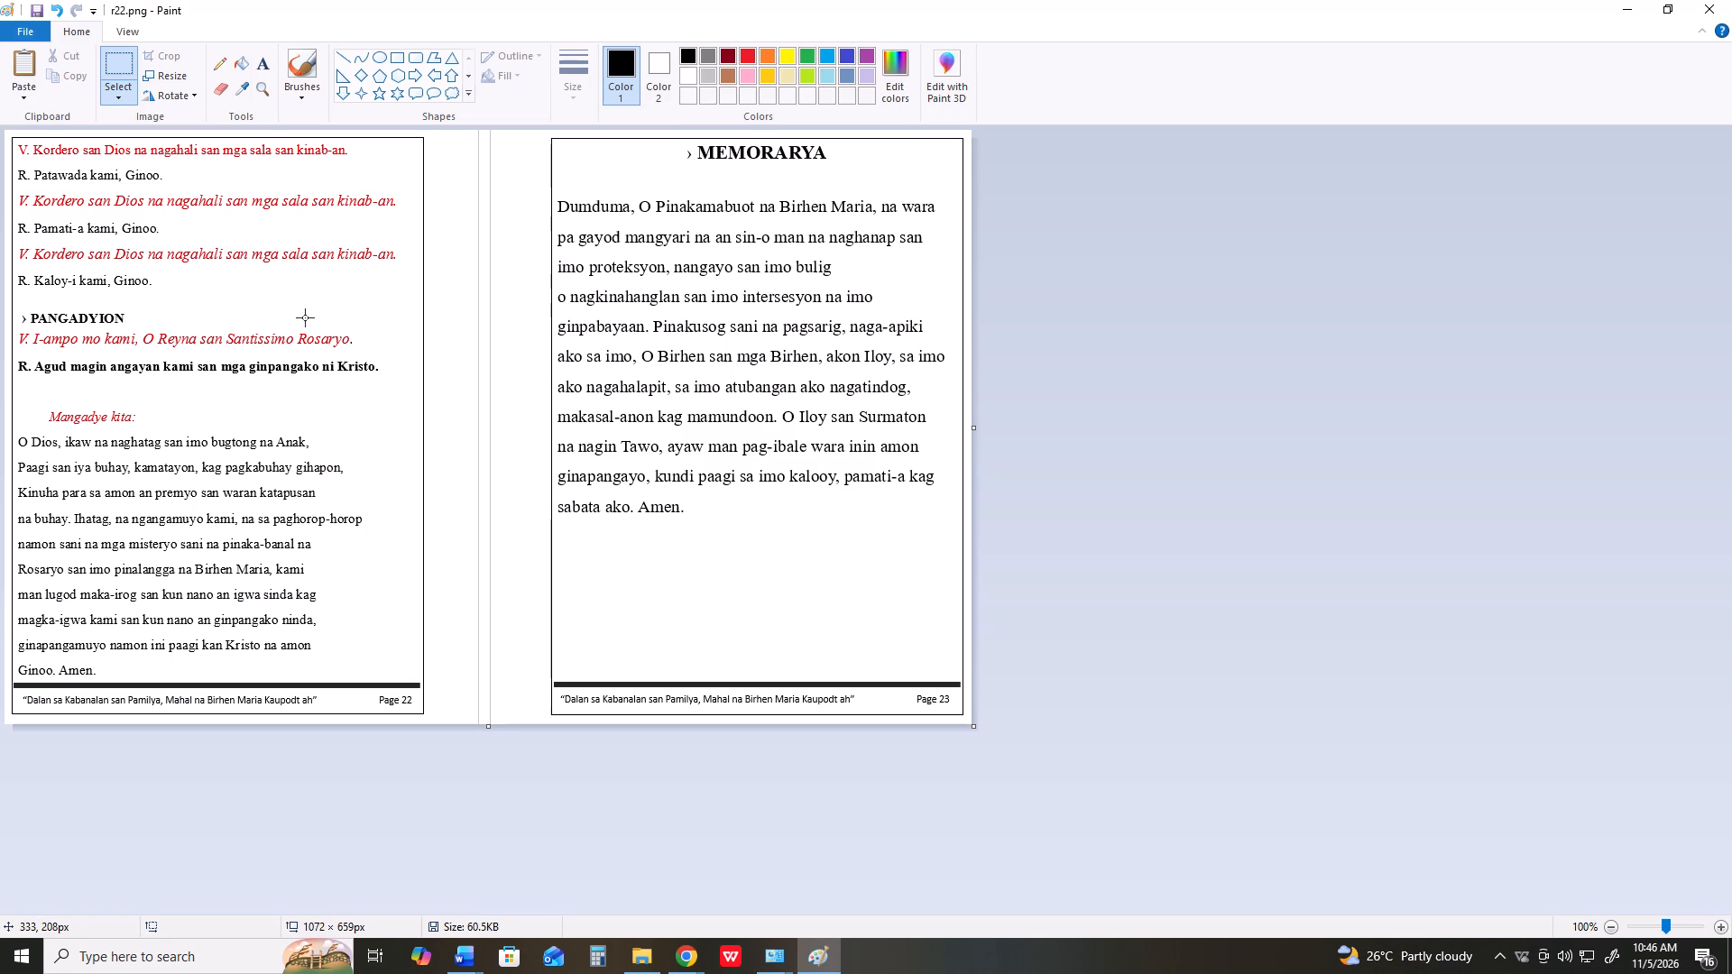
key("ctrl+v")
Crop the pasted capture to the framed content of pages 24 and 25, about 1074 × 667 px.
scroll(553, 363, "down", 1)
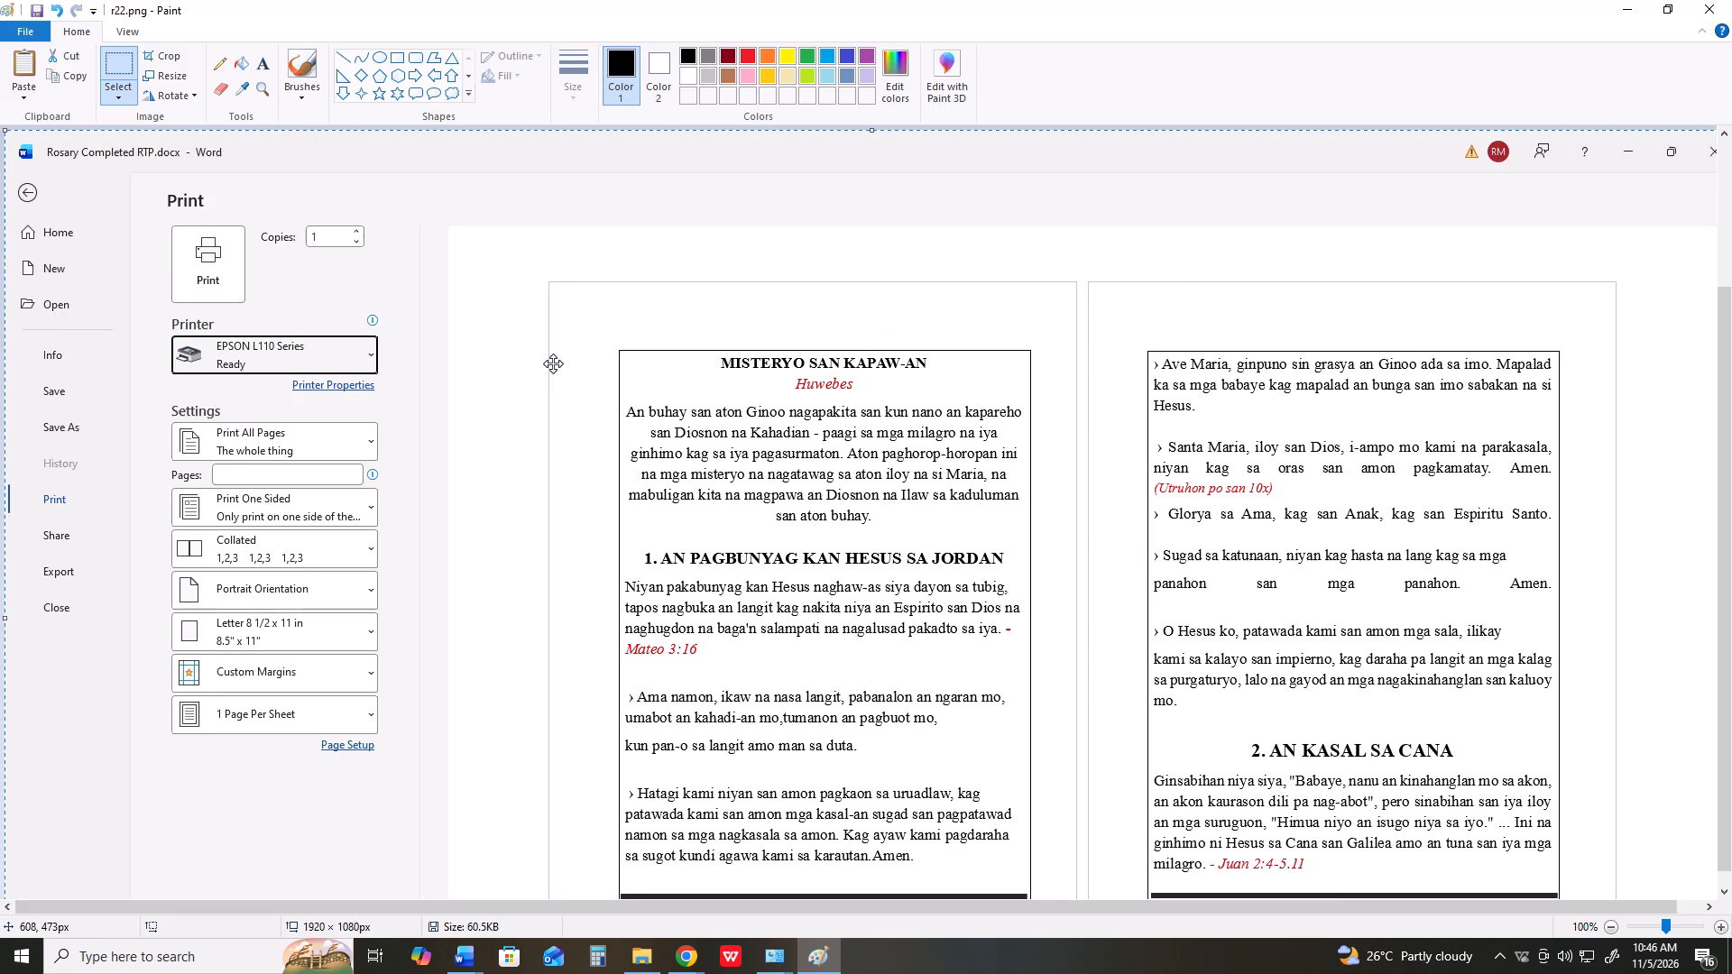
left_click(117, 64)
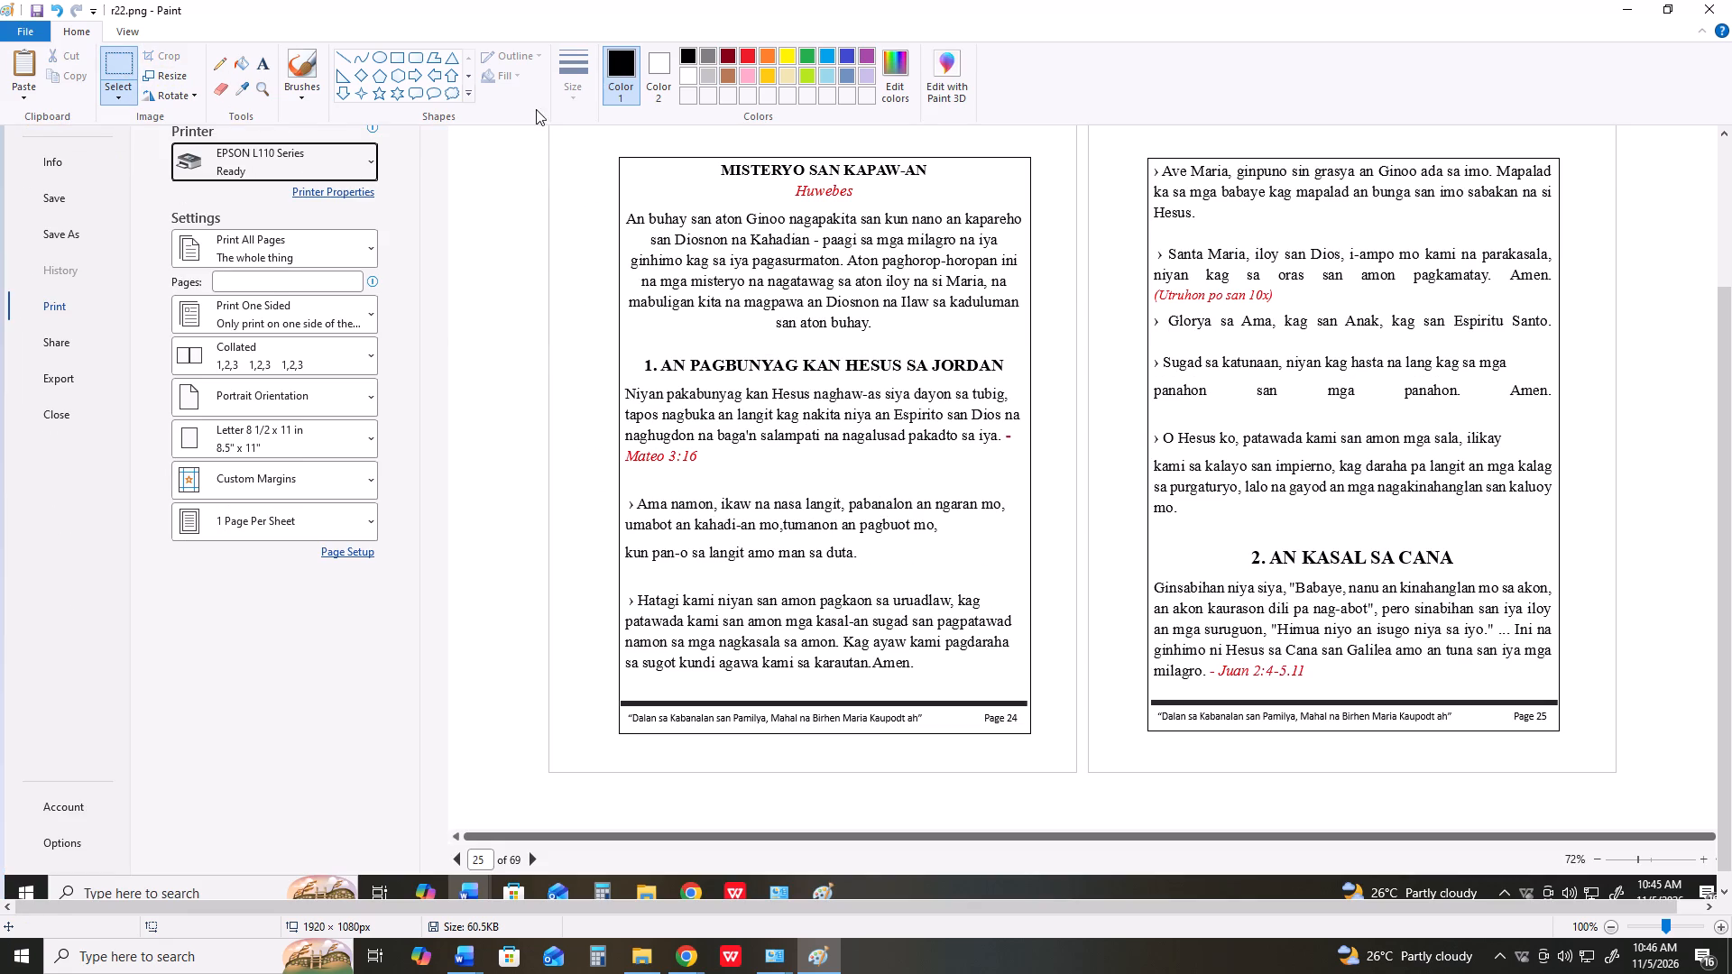
left_click_drag(603, 145, 952, 609)
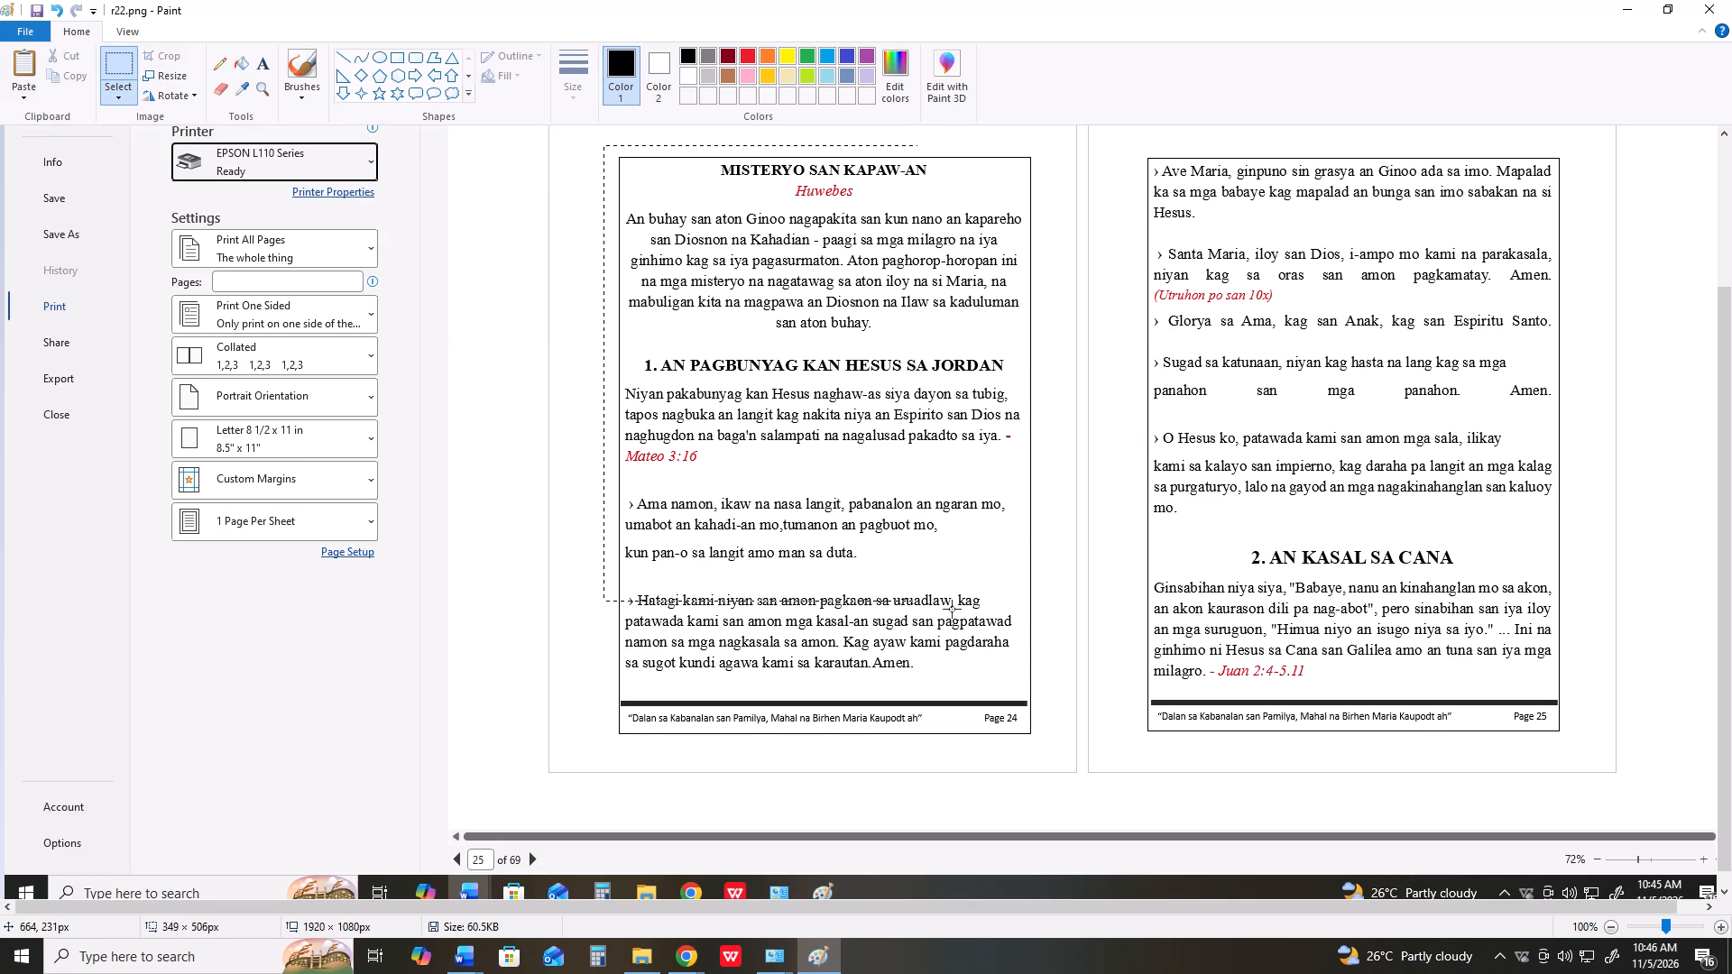
left_click_drag(952, 609, 1579, 749)
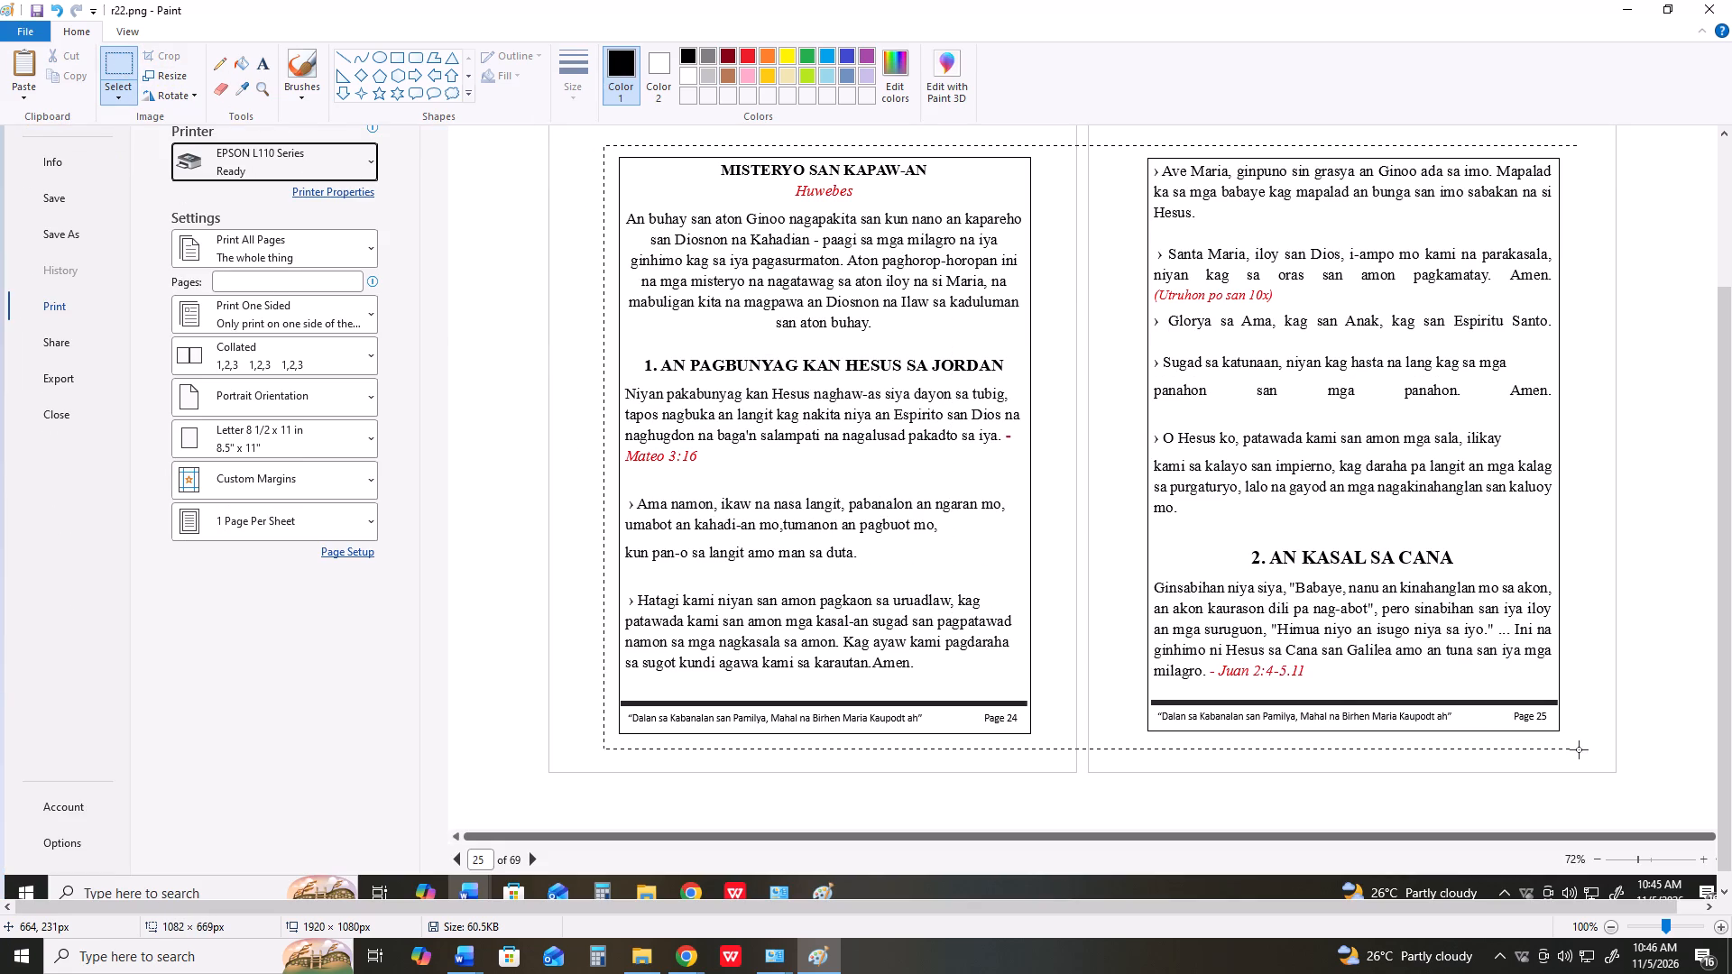
left_click_drag(1579, 749, 1571, 746)
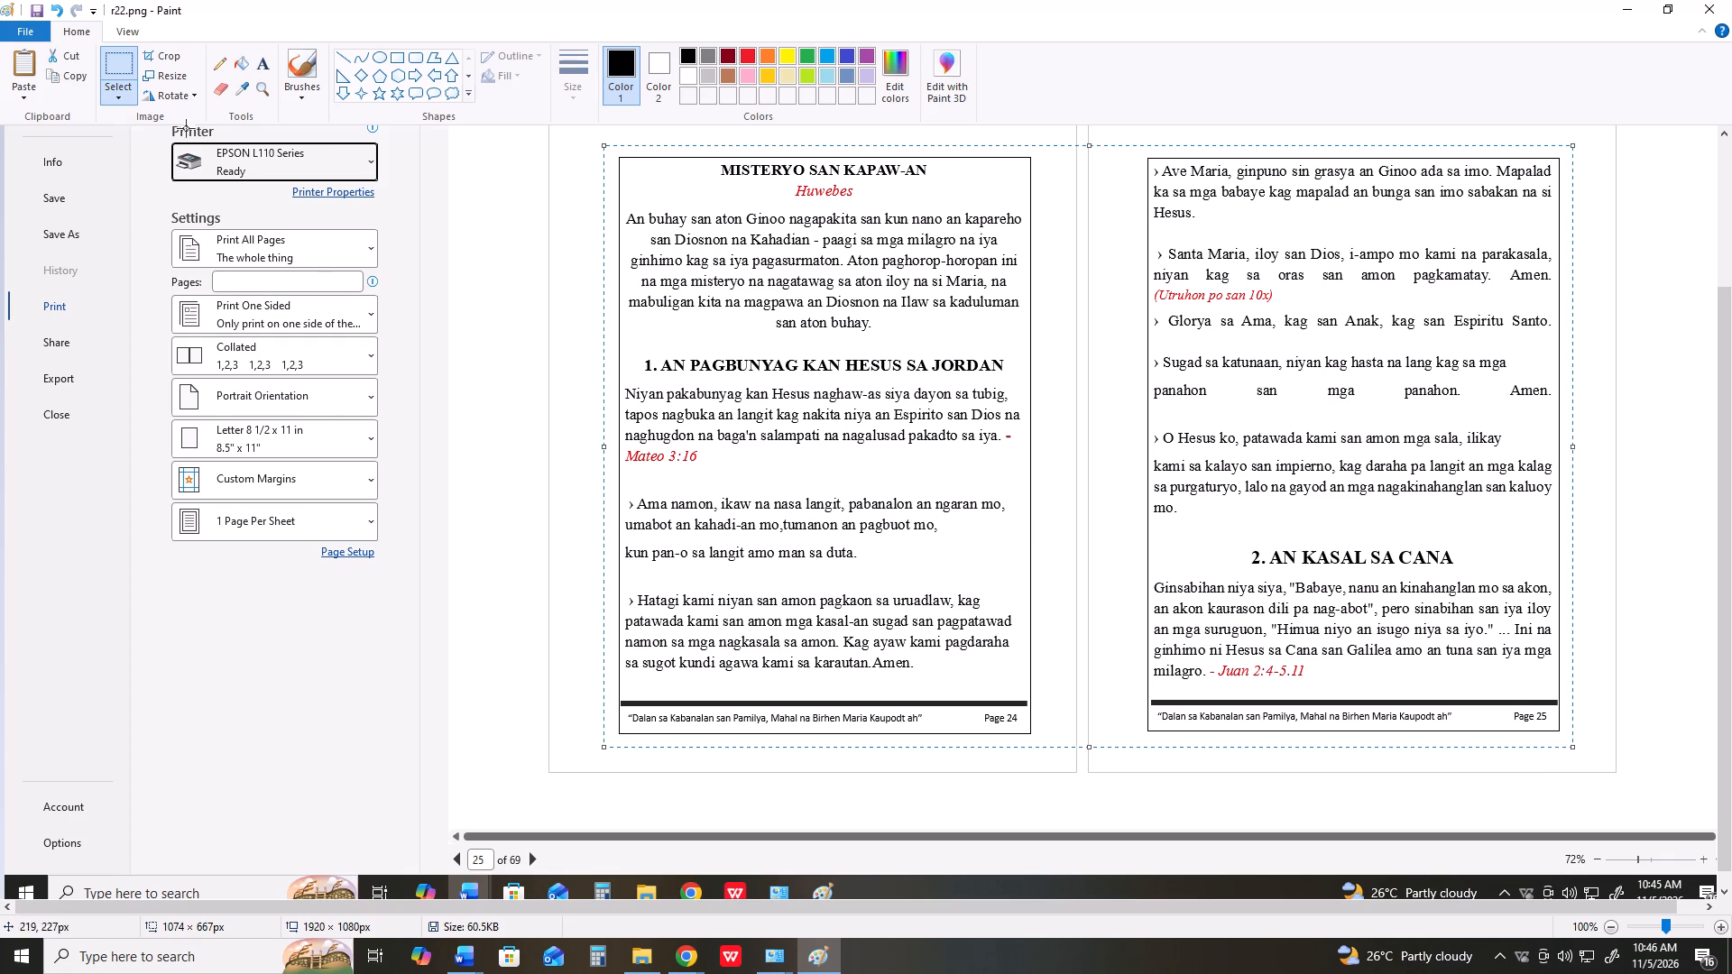
left_click(173, 55)
Save the cropped image of pages 24 and 25 in Downloads as the PNG file r24.
left_click(32, 33)
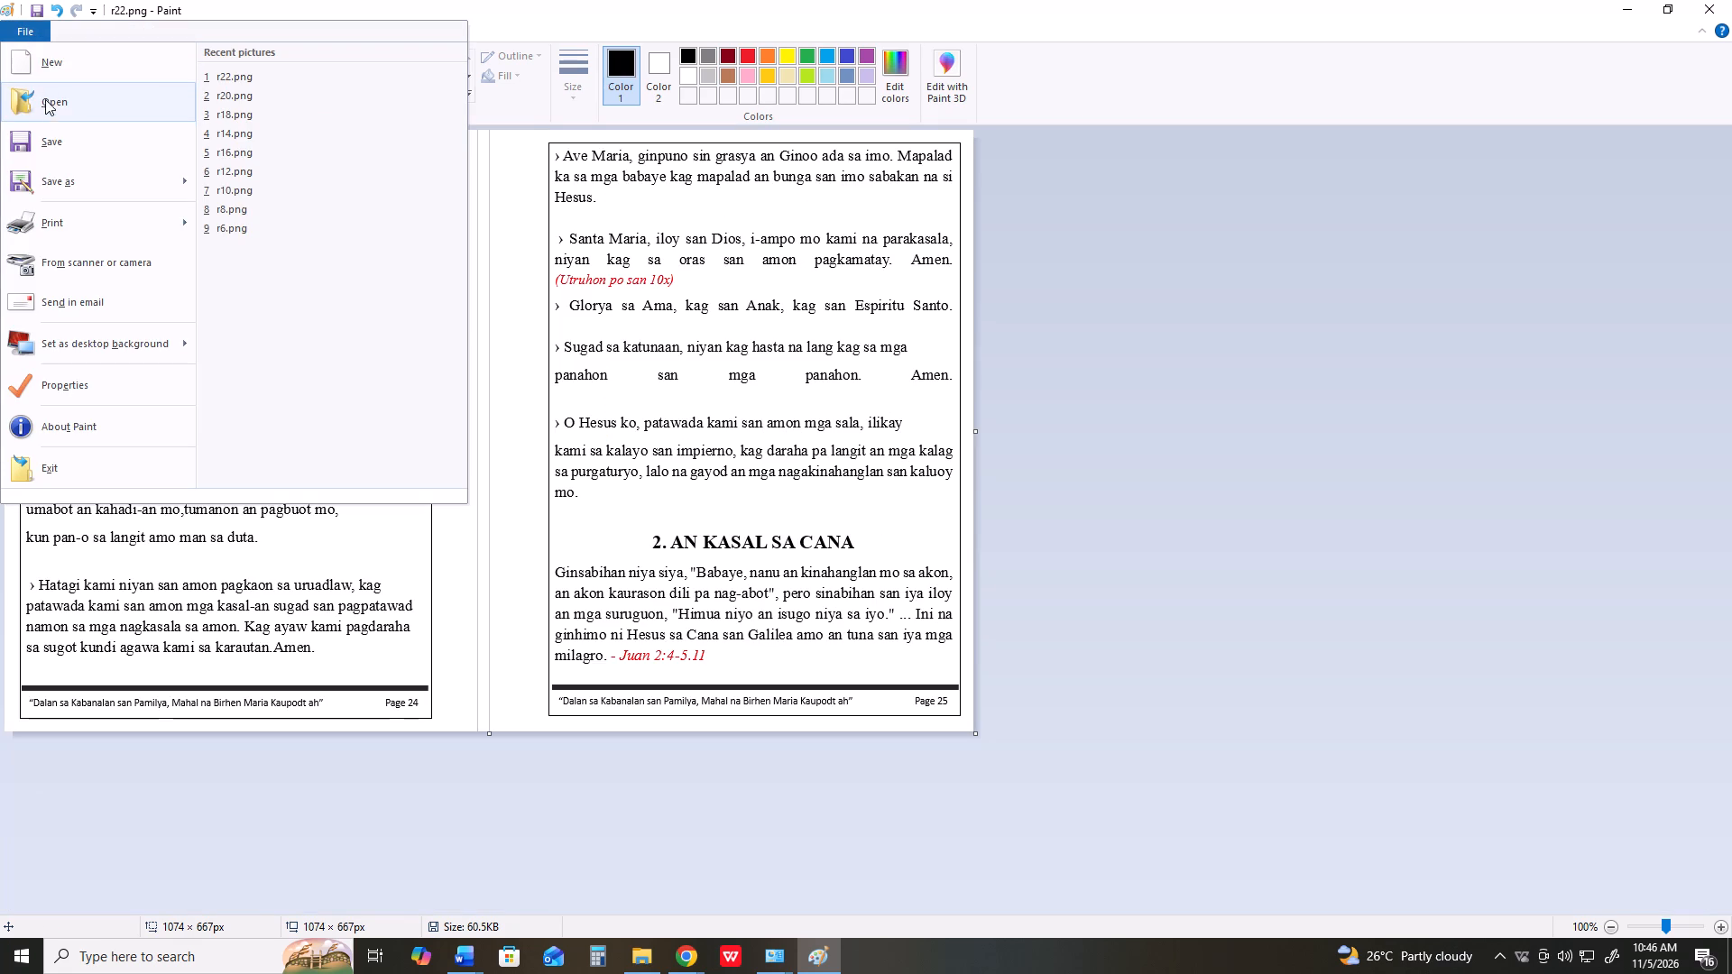
left_click(62, 188)
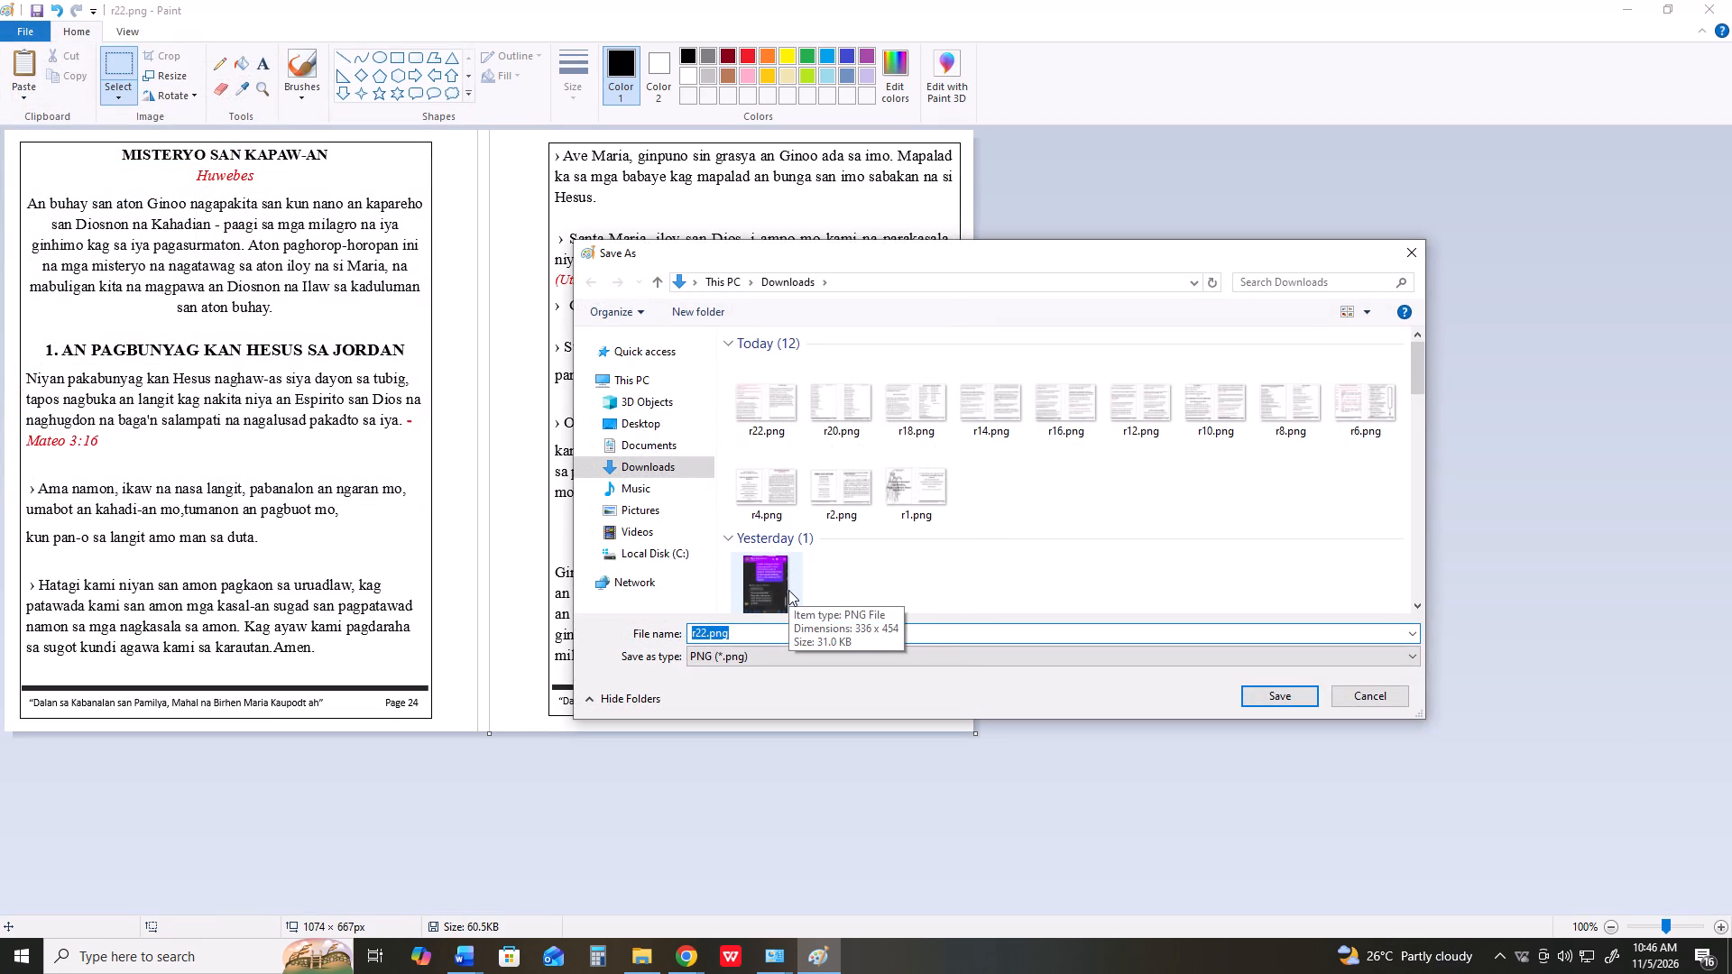
type("r24")
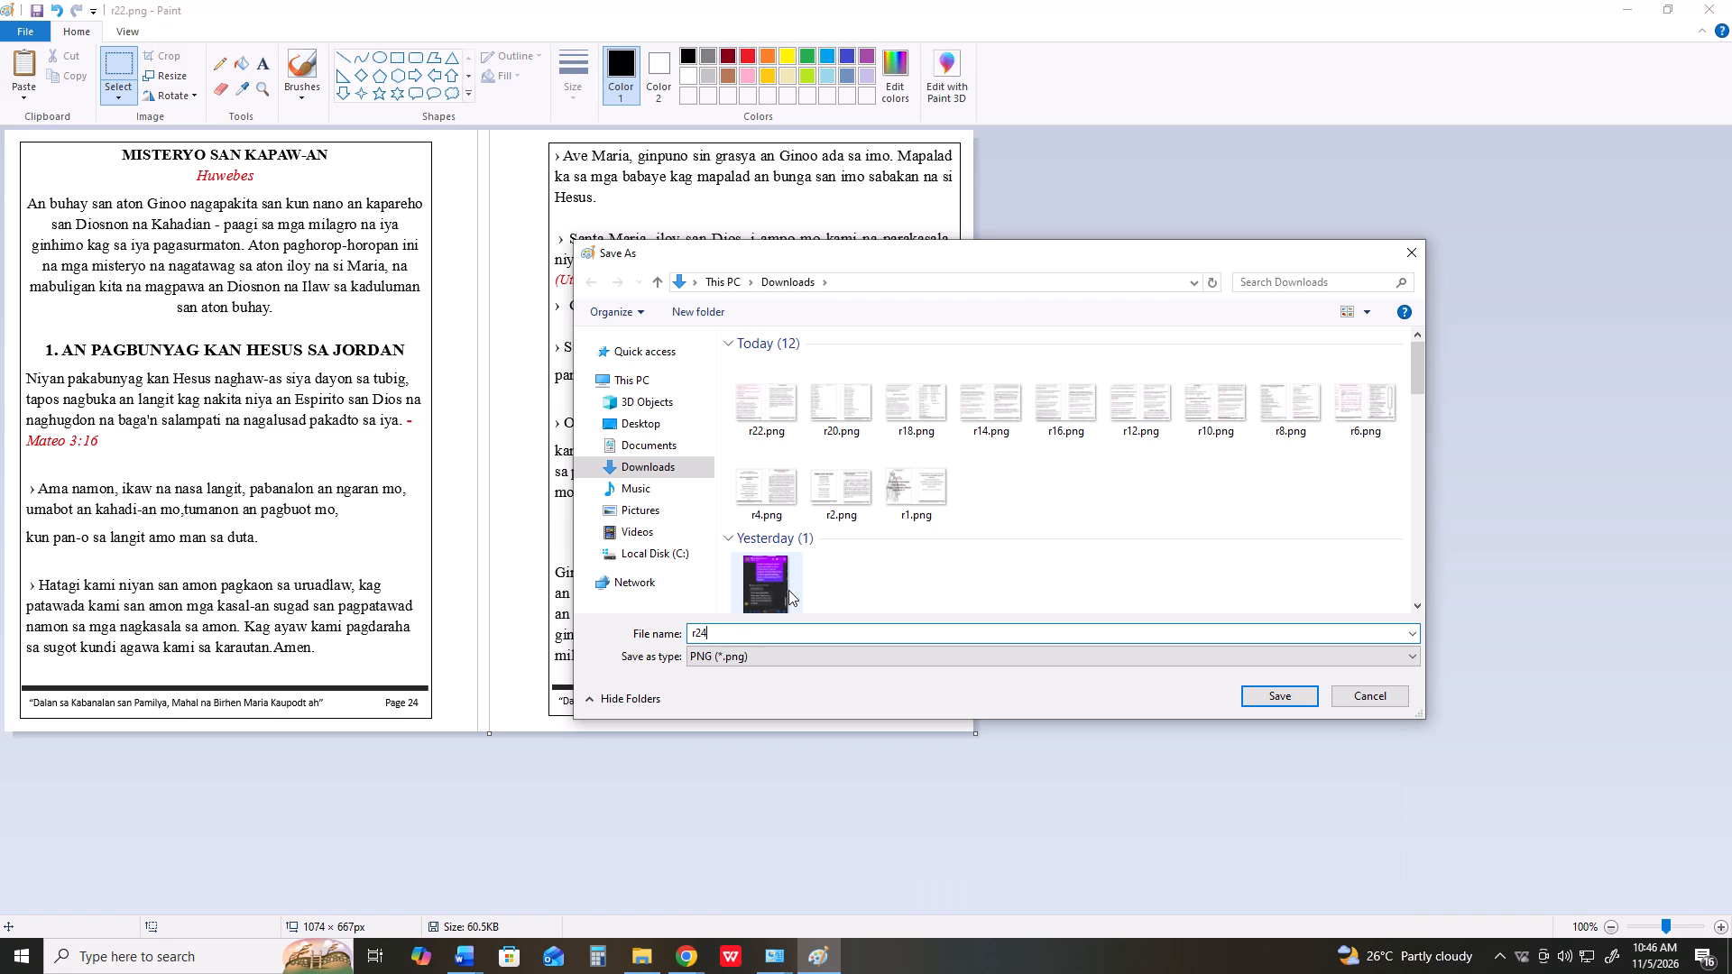
key("Return")
Switch to the rosary document in Word and capture pages 26 and 27 in print preview.
key("alt+Tab")
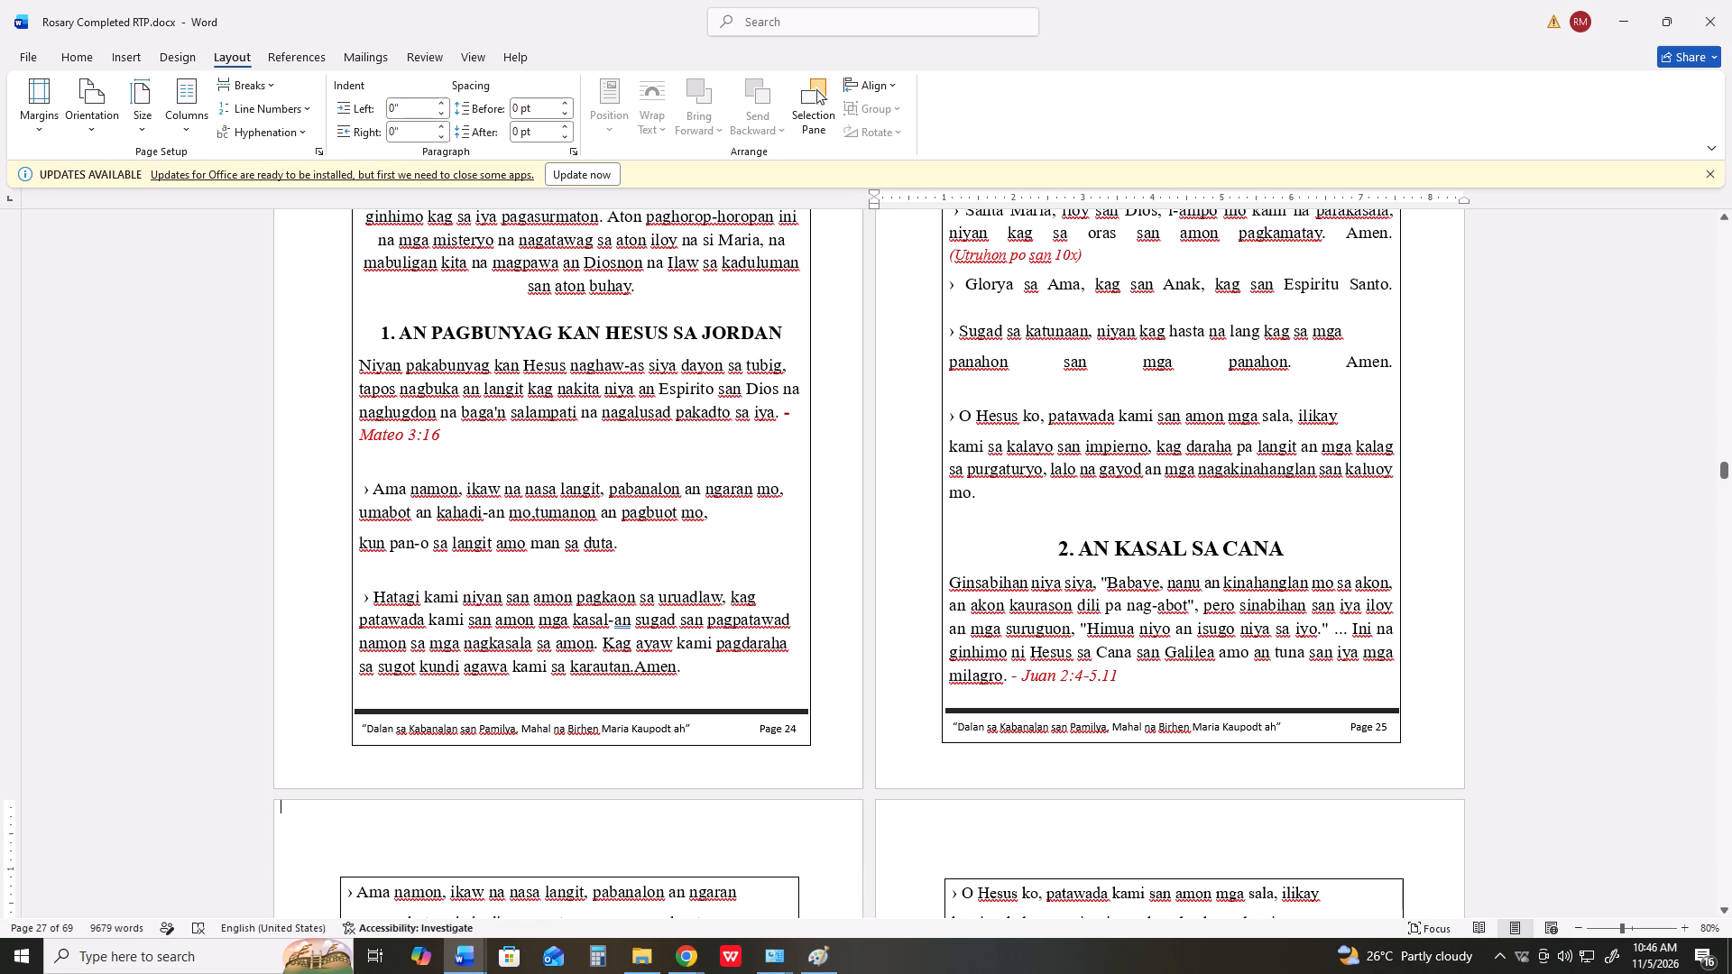
scroll(746, 589, "down", 1)
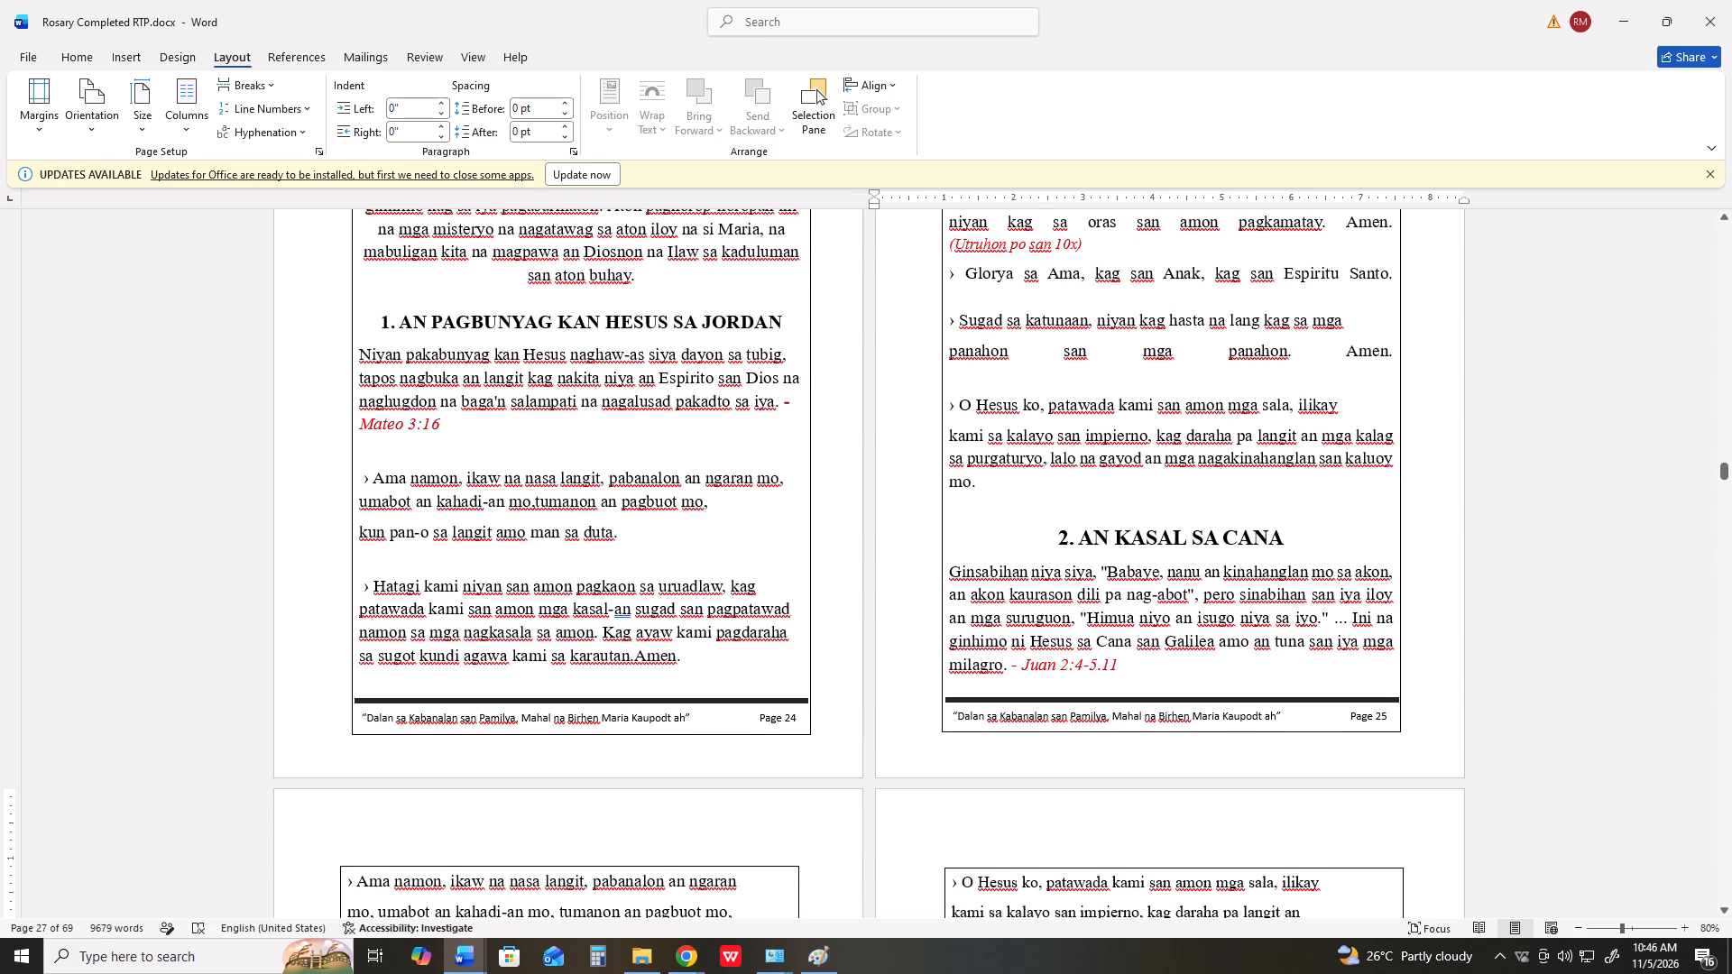
scroll(746, 589, "down", 2)
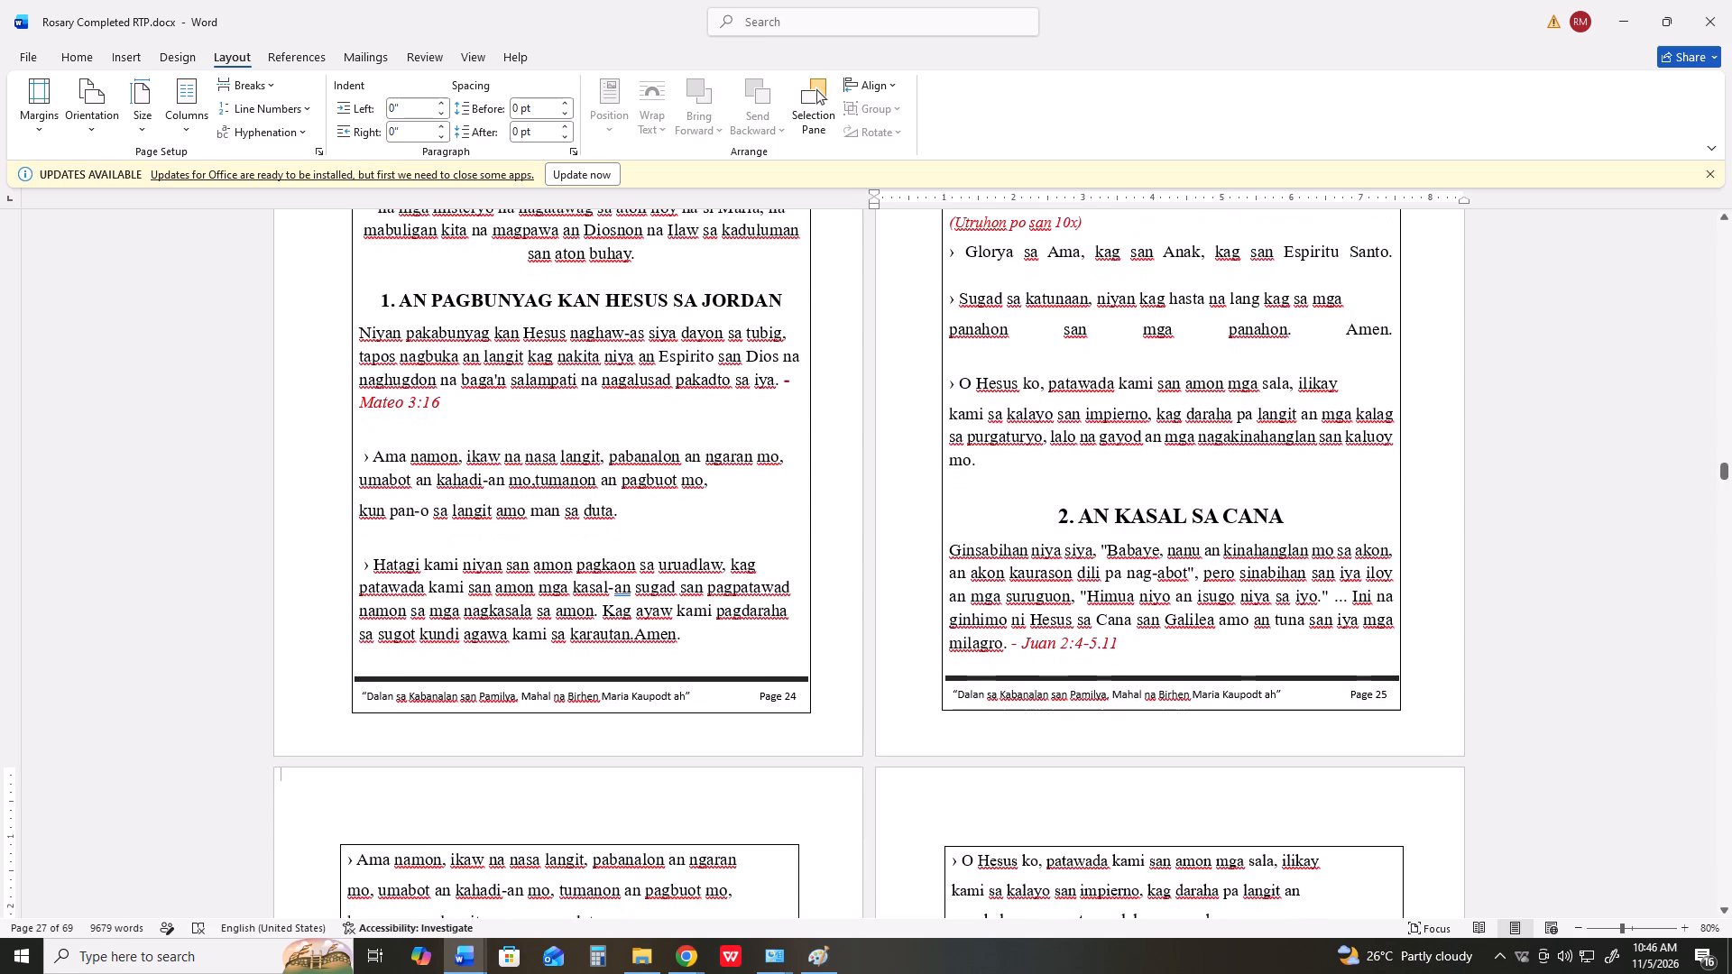
scroll(746, 589, "down", 1)
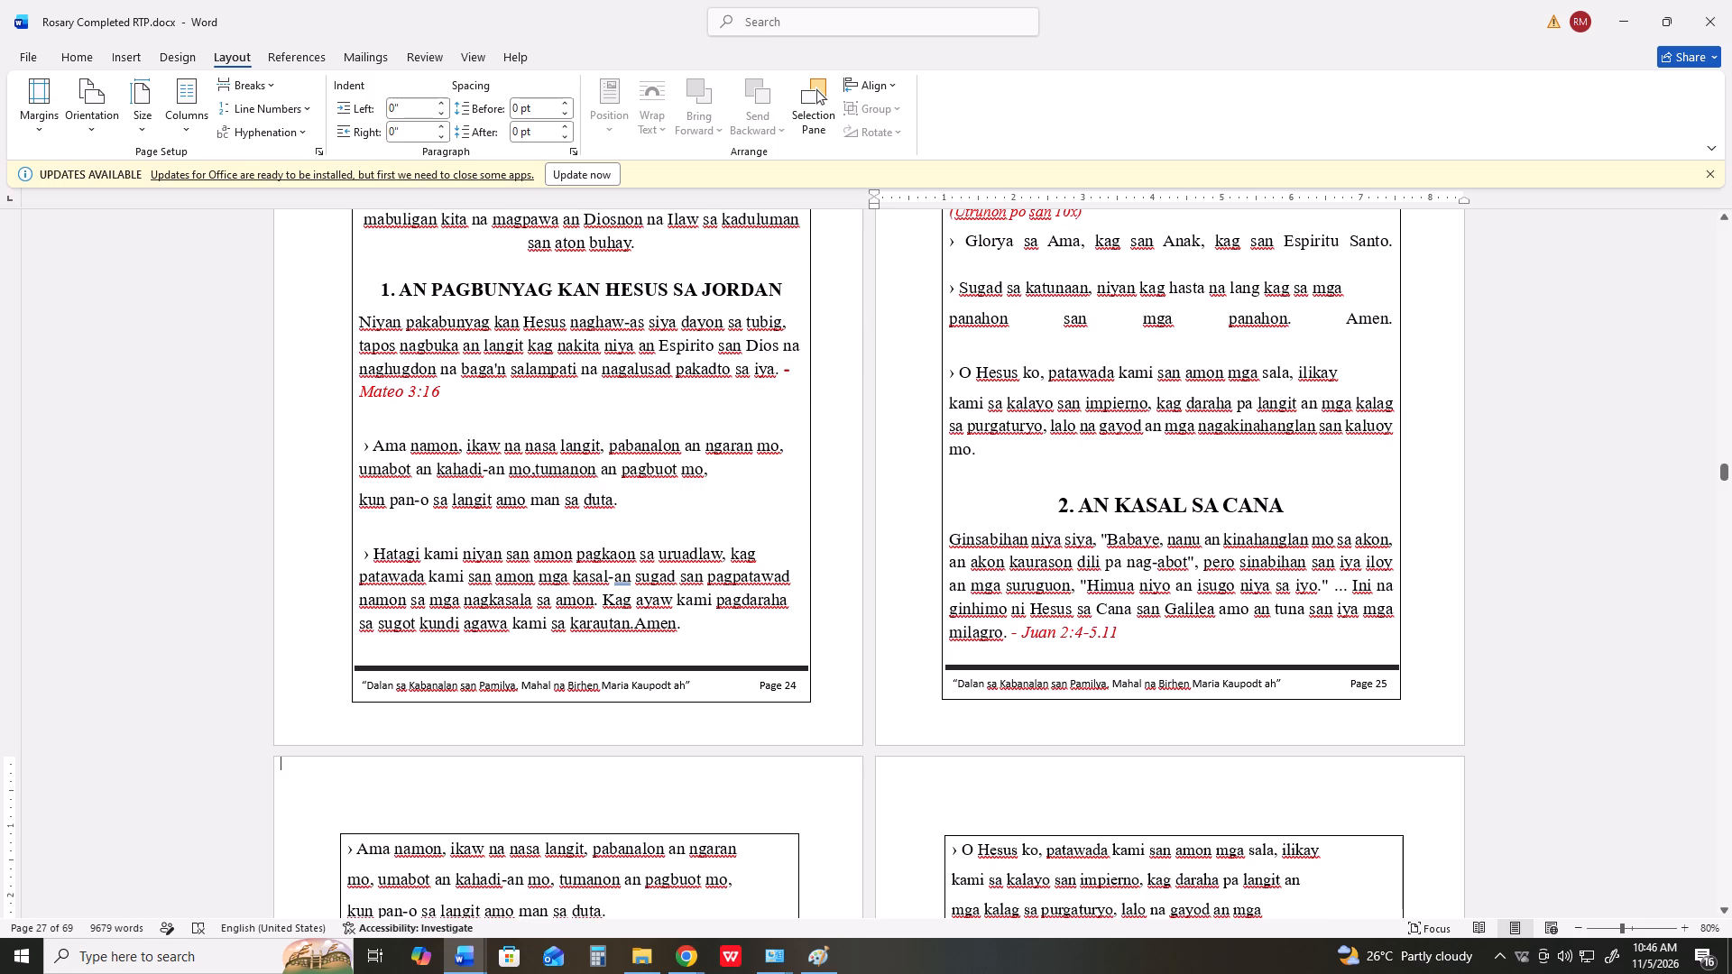
scroll(736, 586, "down", 8)
scroll(739, 582, "down", 20)
scroll(739, 582, "down", 12)
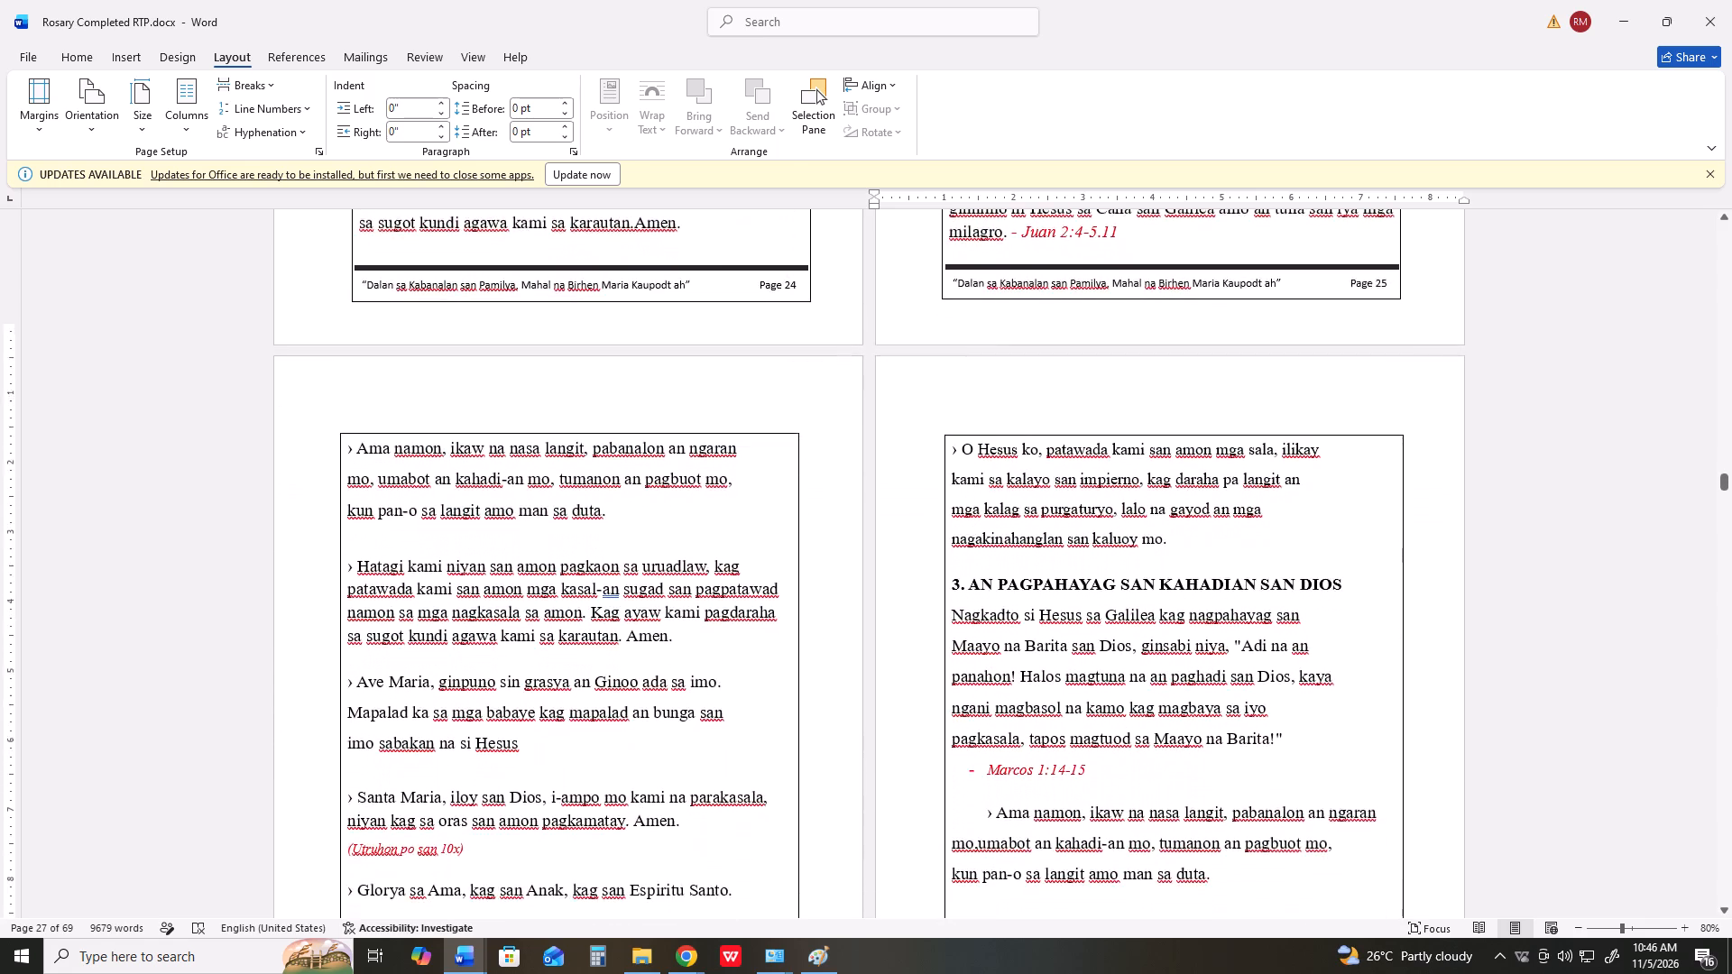
scroll(751, 577, "down", 16)
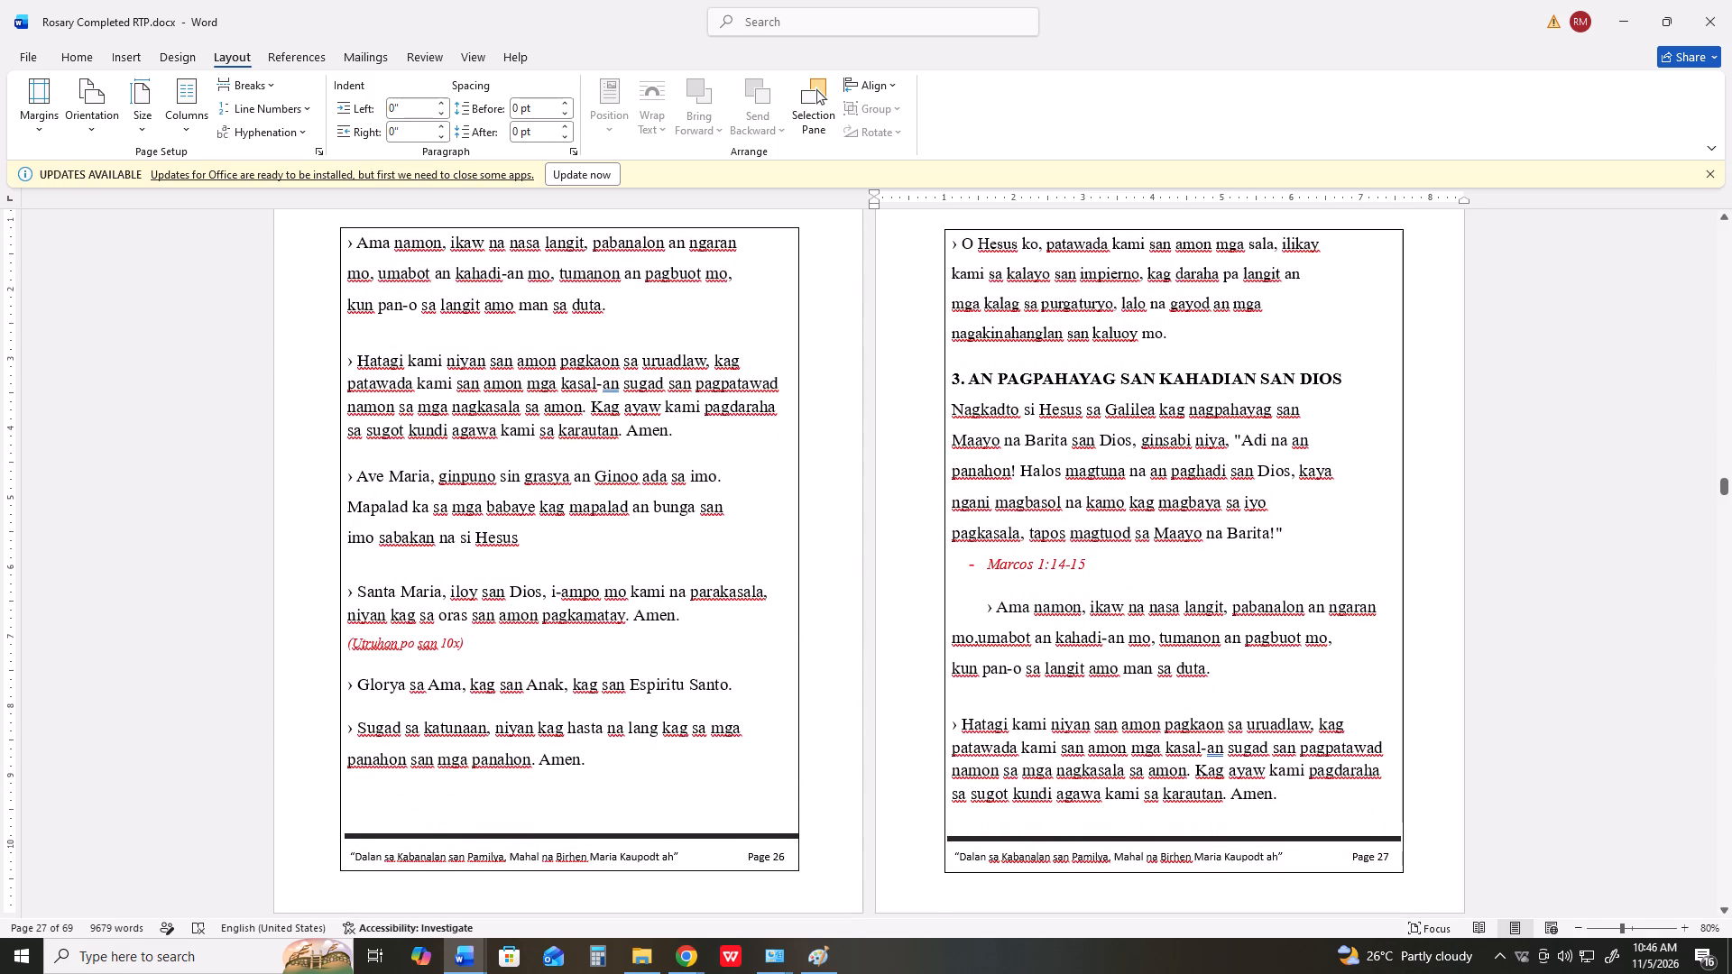
key("ctrl+p")
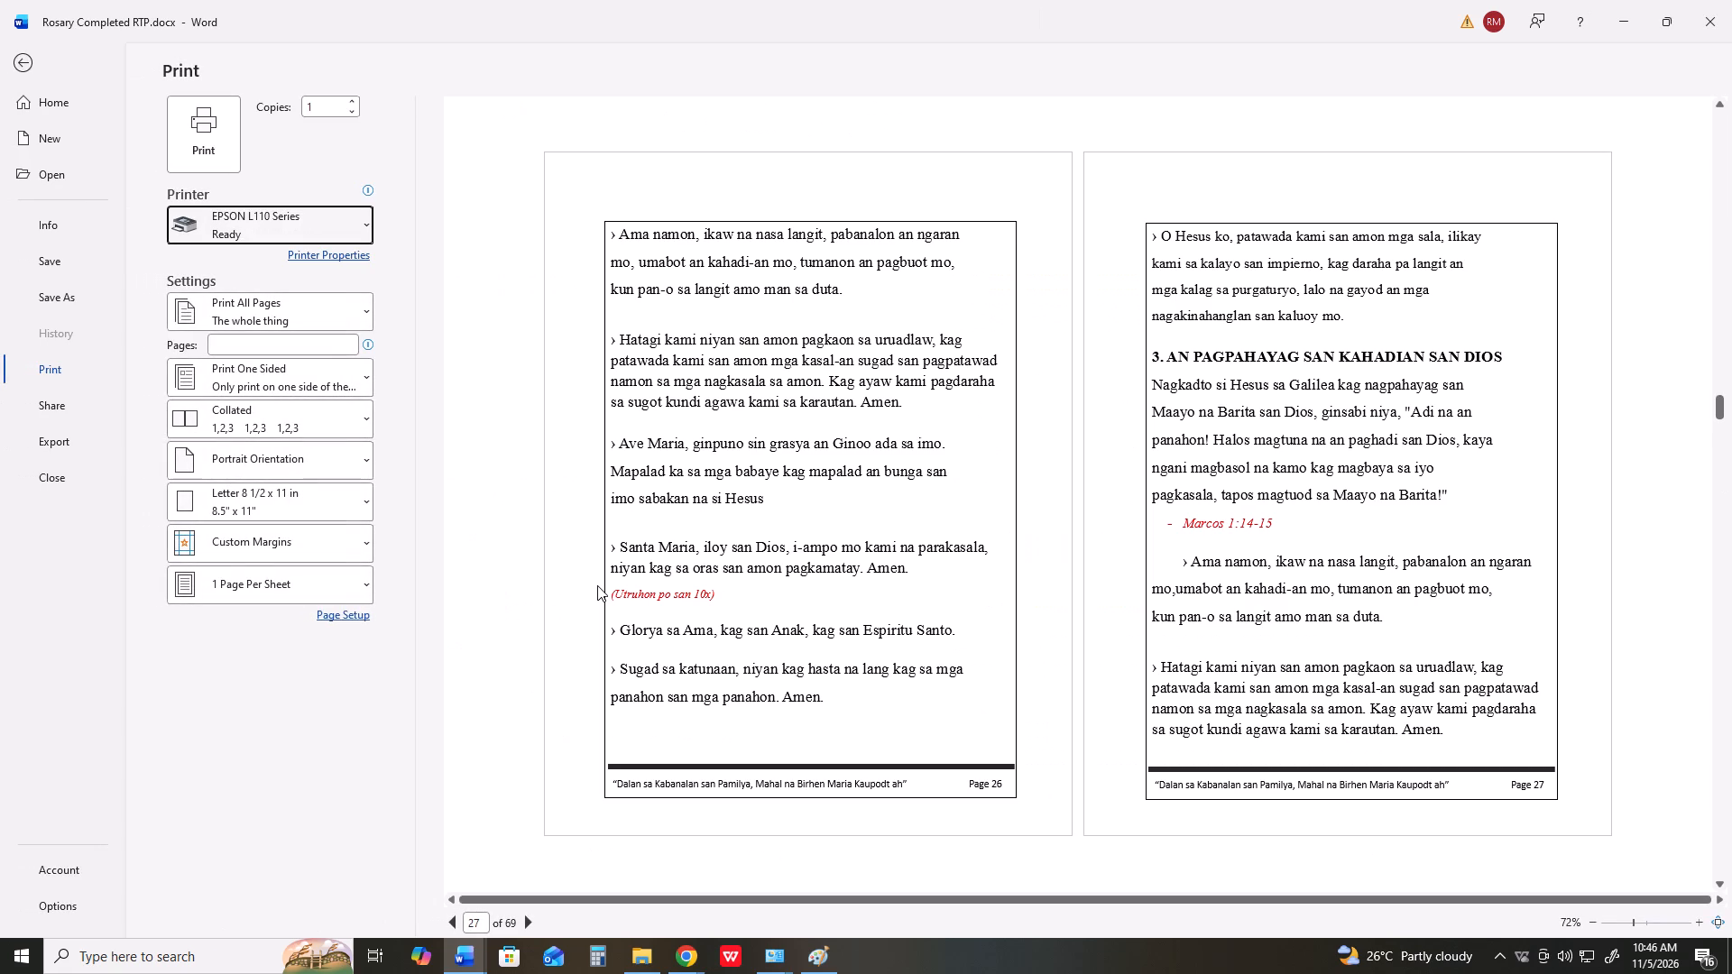
key("Print")
Switch back to Paint and paste the capture of pages 26 and 27 over the r24.png canvas.
key("alt+Tab")
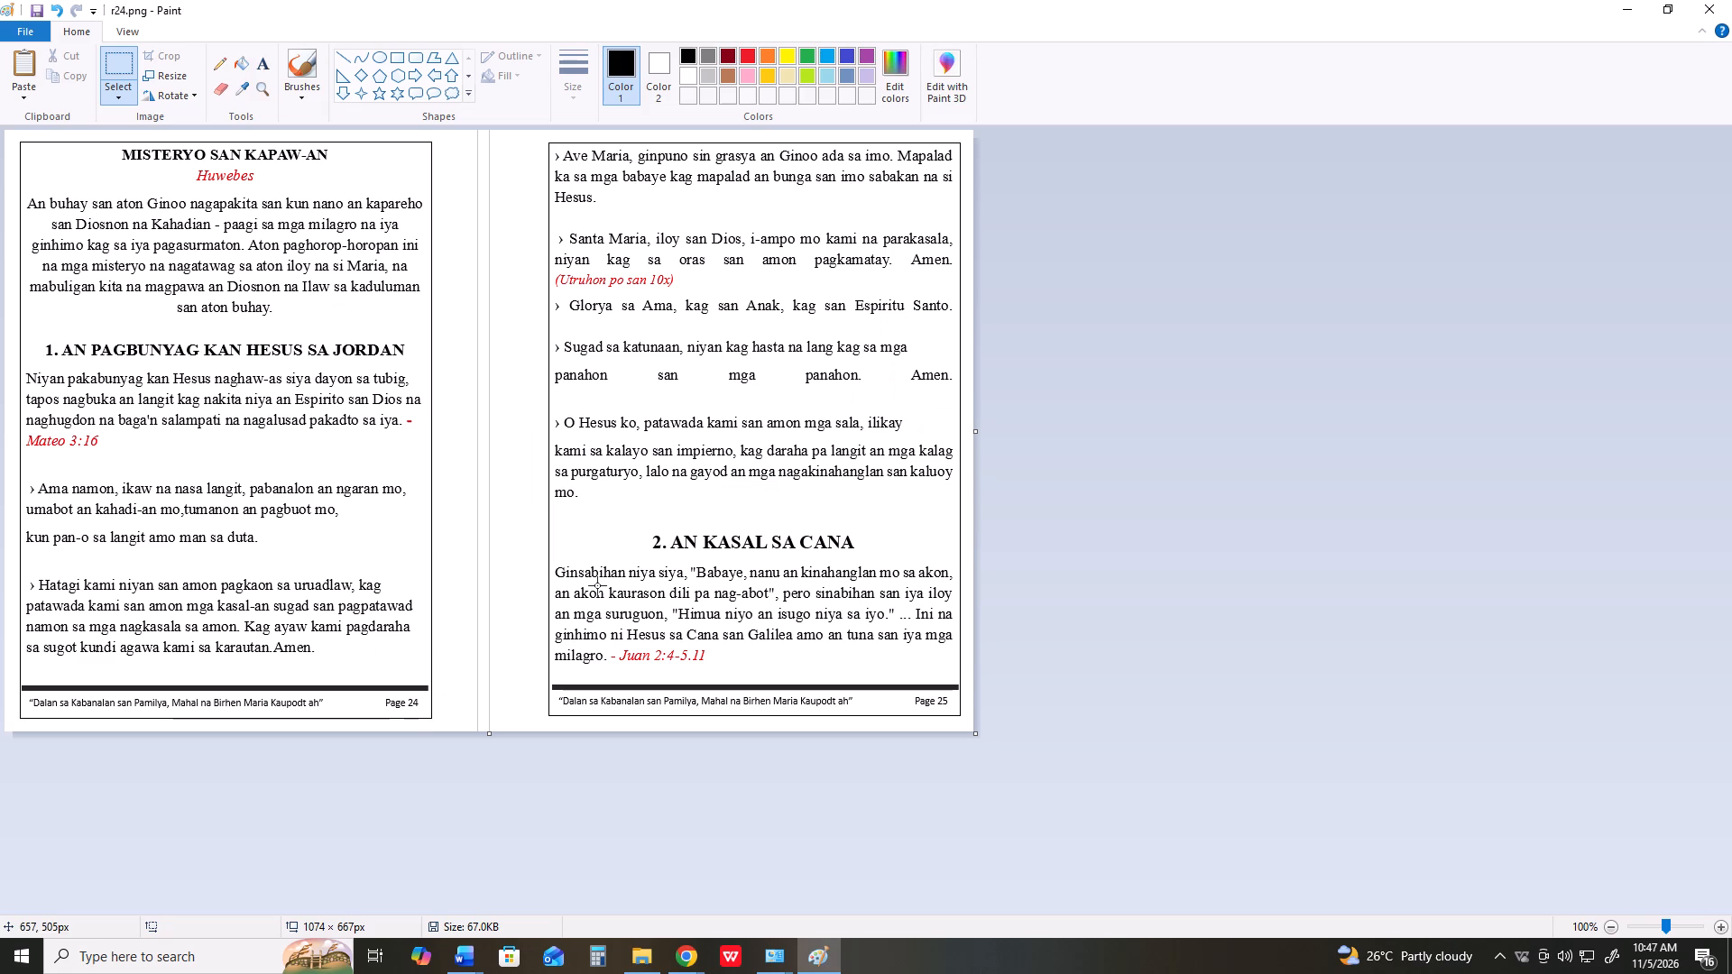
key("ctrl+v")
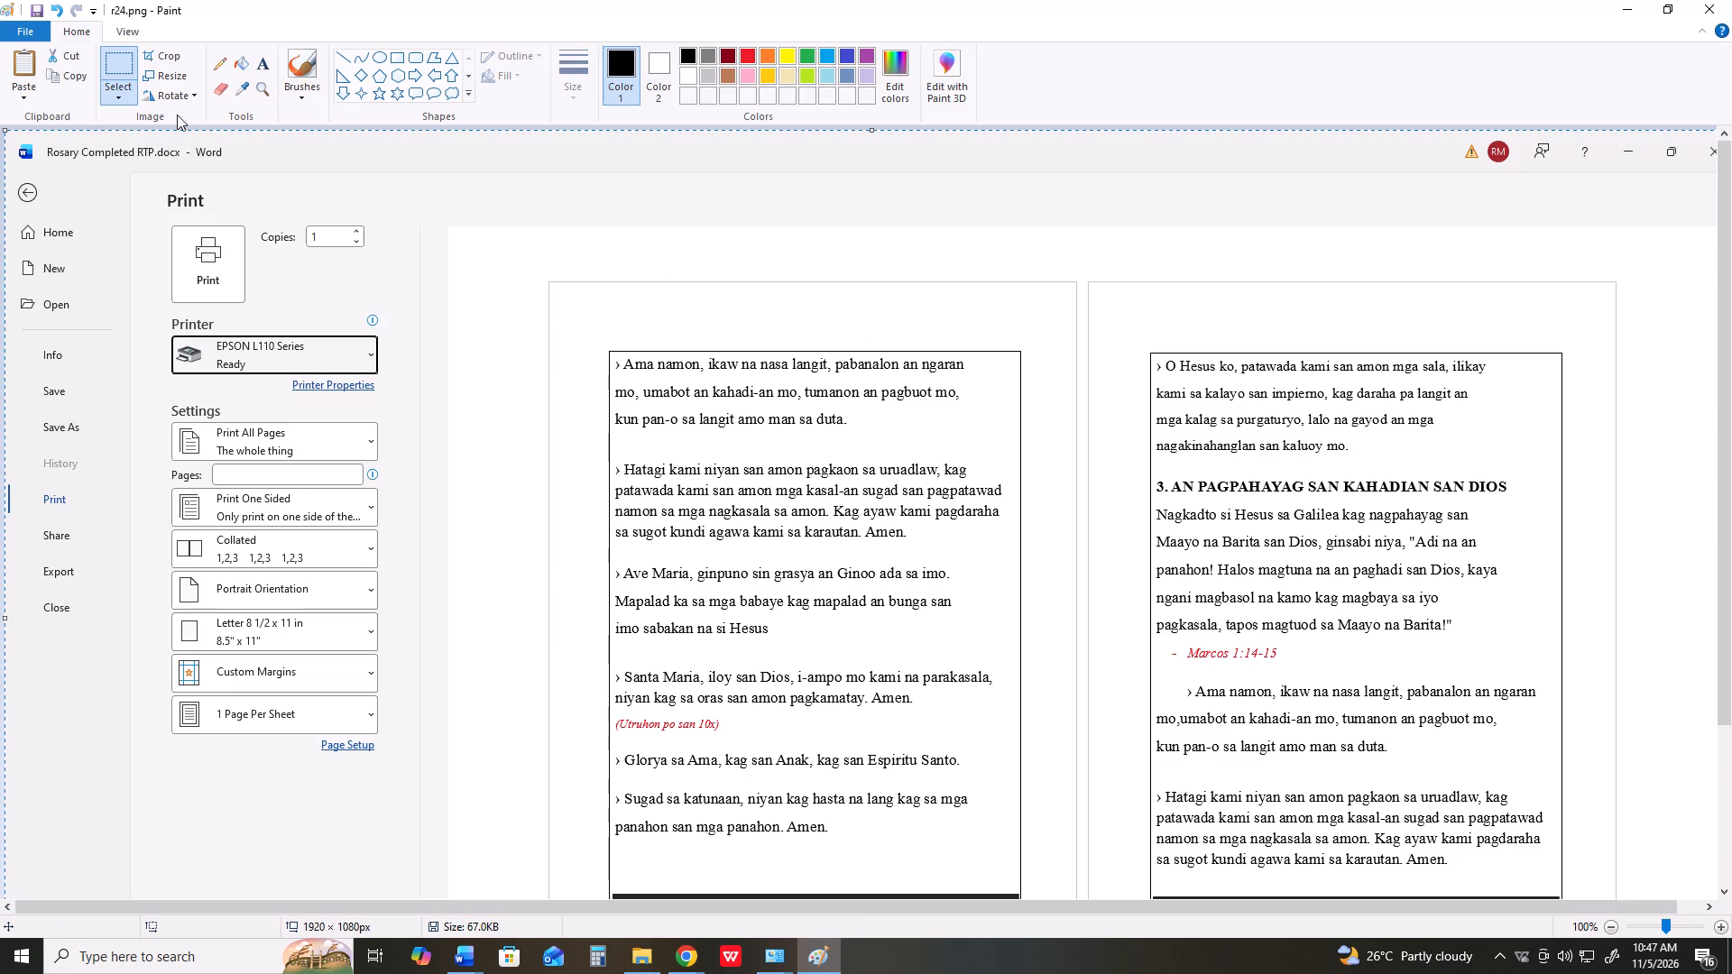
Crop the pasted capture to the framed content of pages 26 and 27, about 1076 × 665 px.
left_click(127, 51)
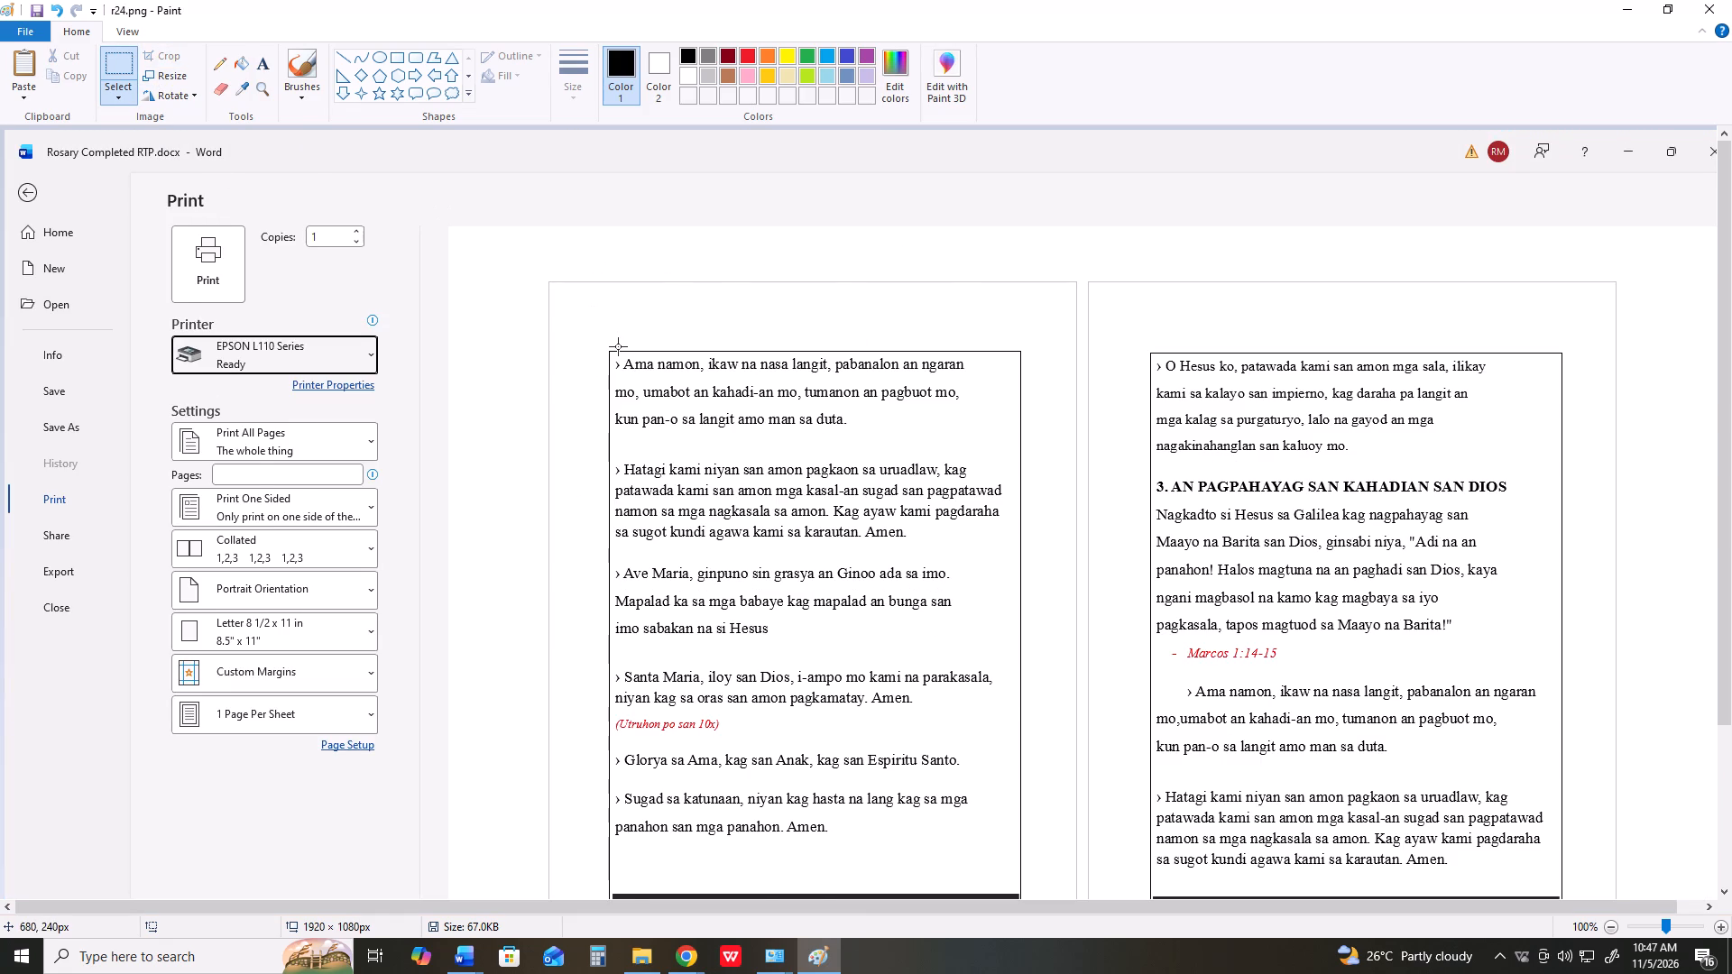
scroll(618, 346, "down", 1)
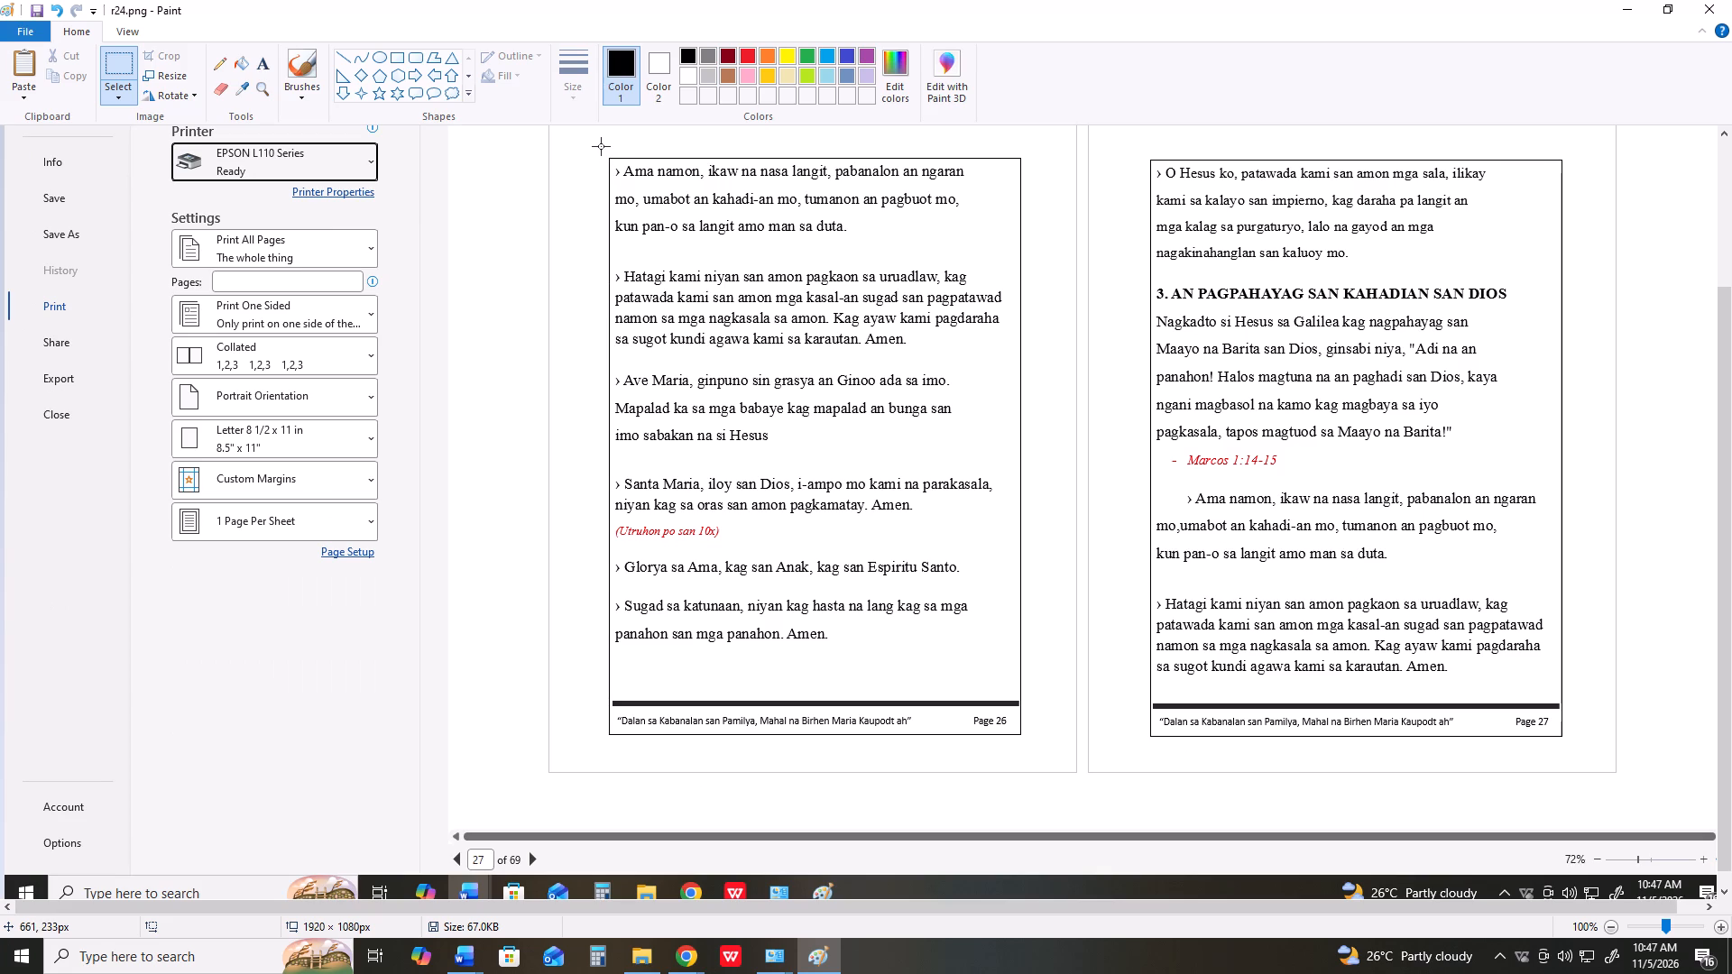
left_click_drag(601, 146, 1575, 787)
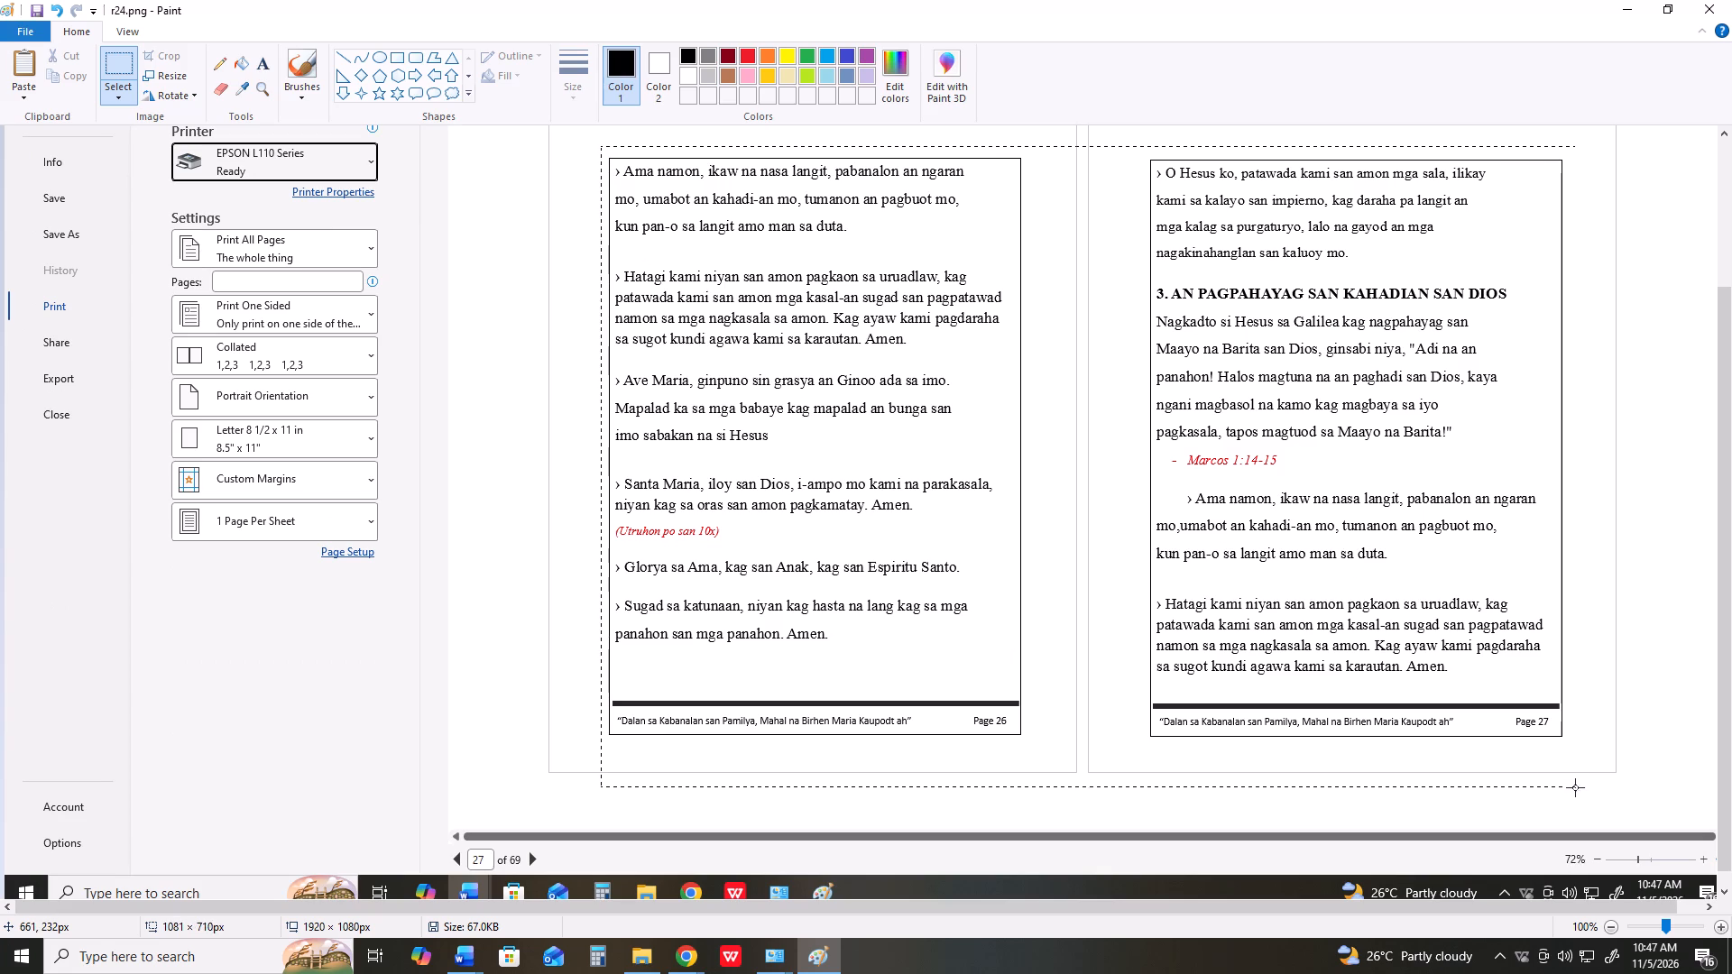
left_click_drag(1575, 787, 1571, 745)
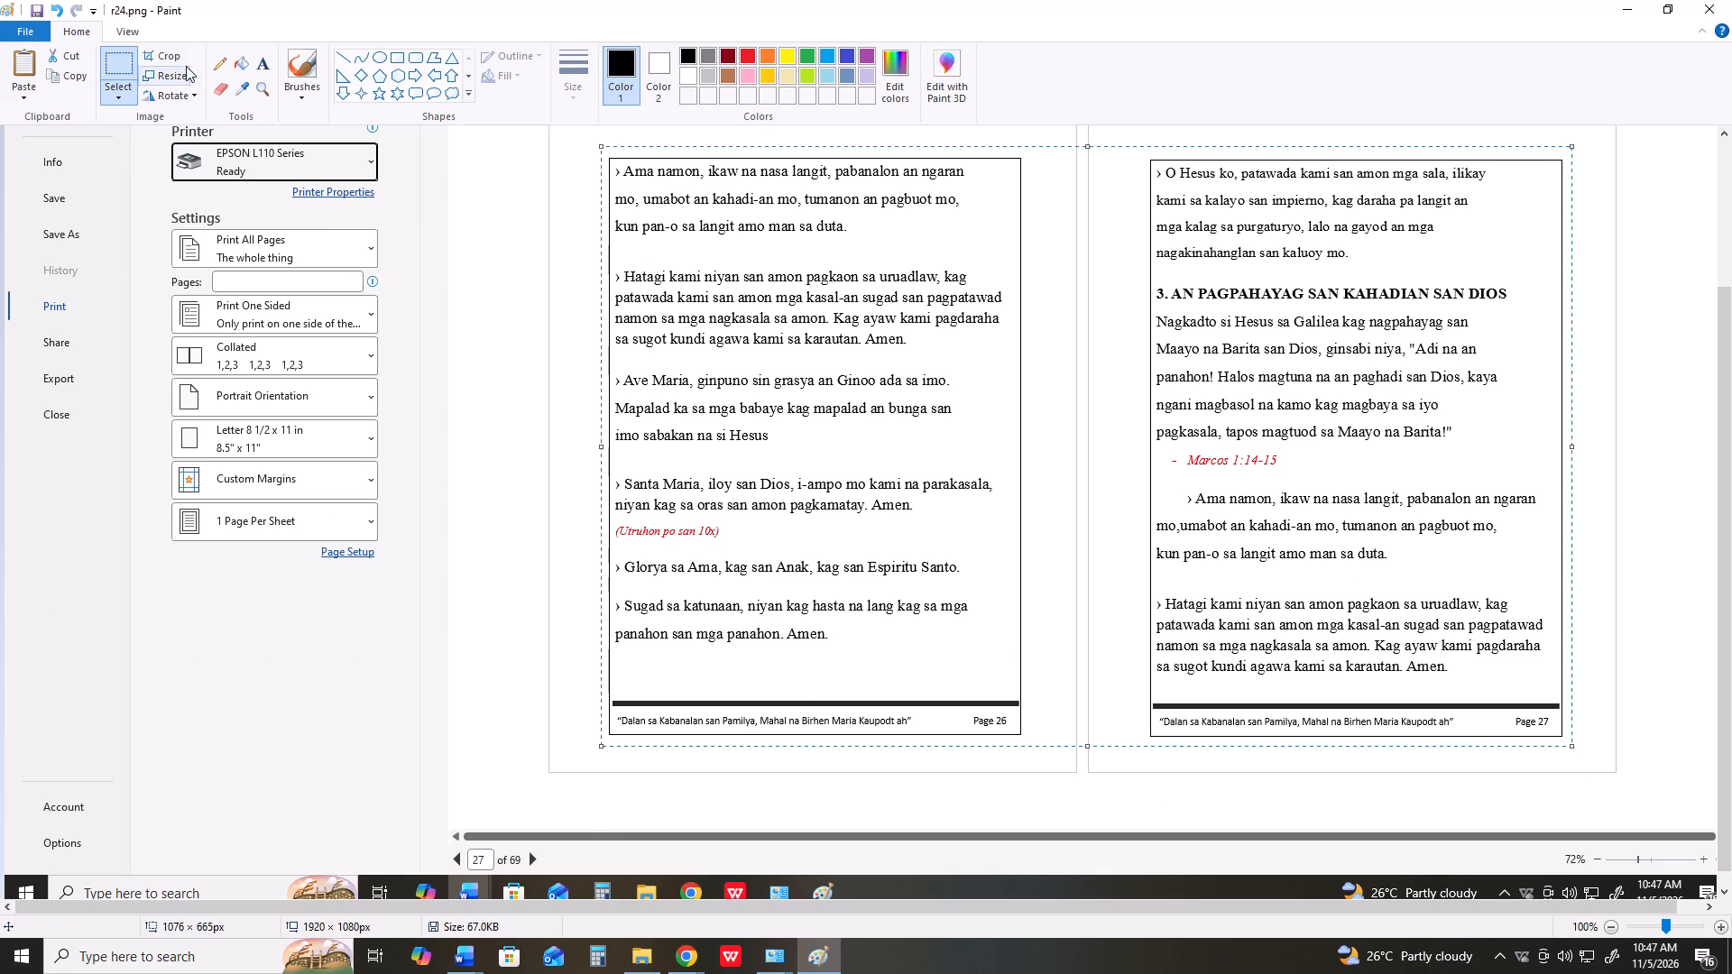
left_click(182, 60)
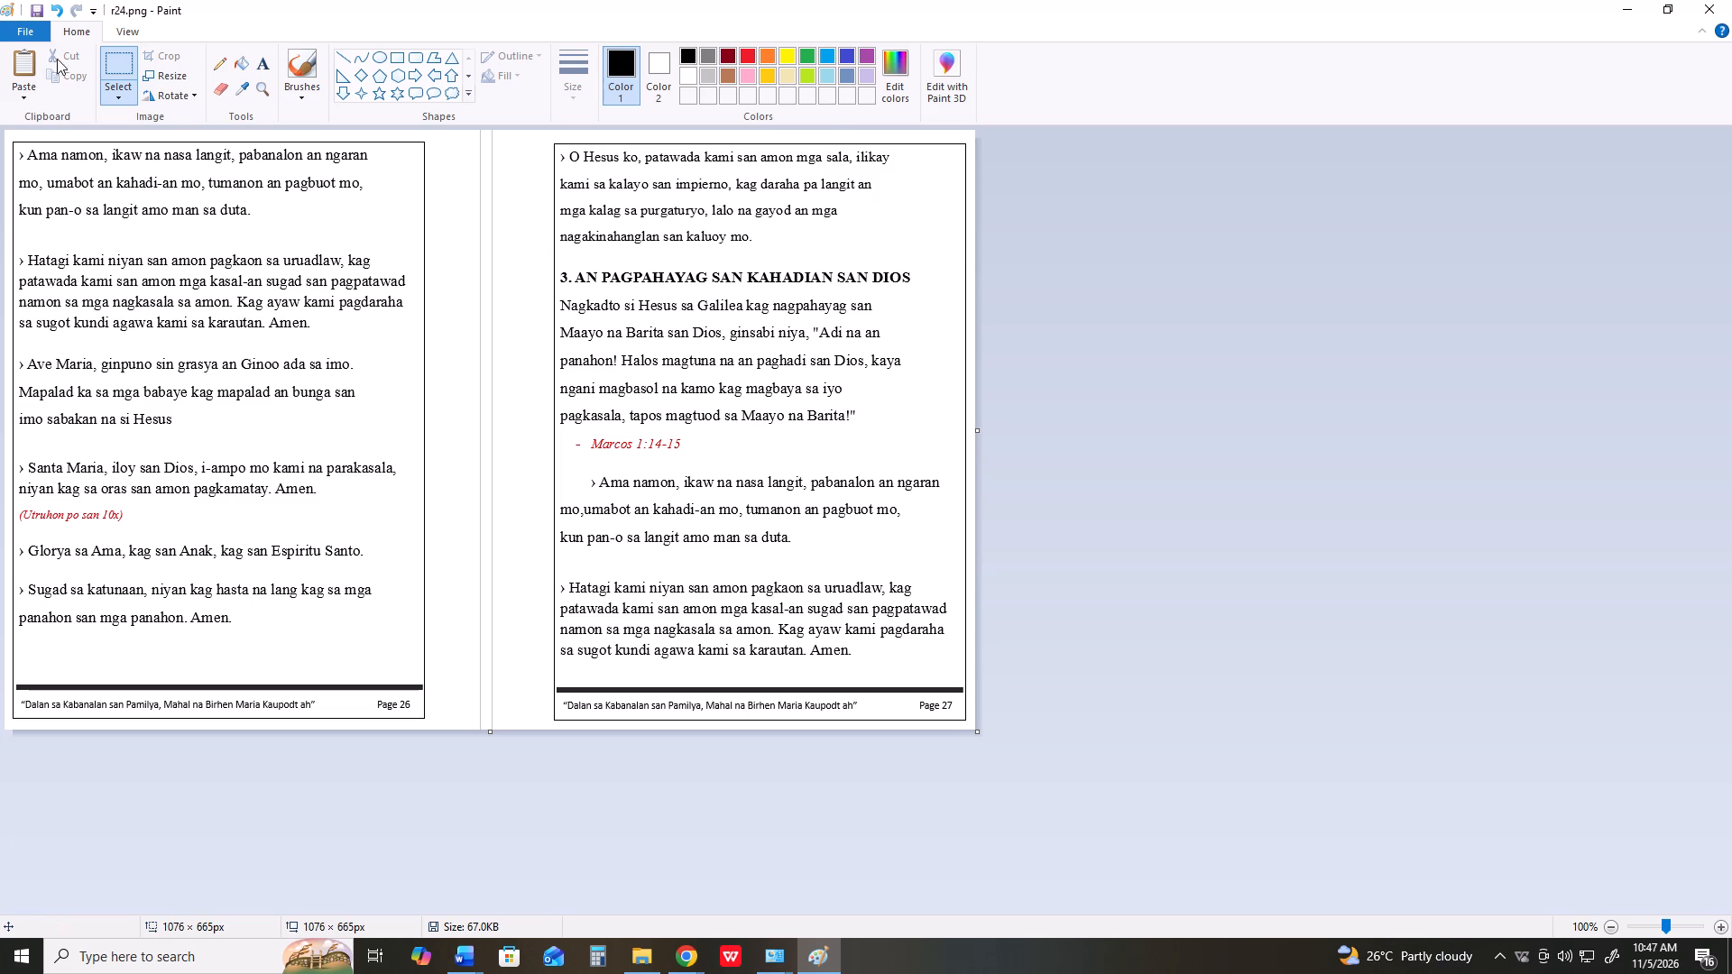
Save the cropped image of pages 26 and 27 in Downloads as the PNG file r26.
left_click(12, 26)
left_click(59, 180)
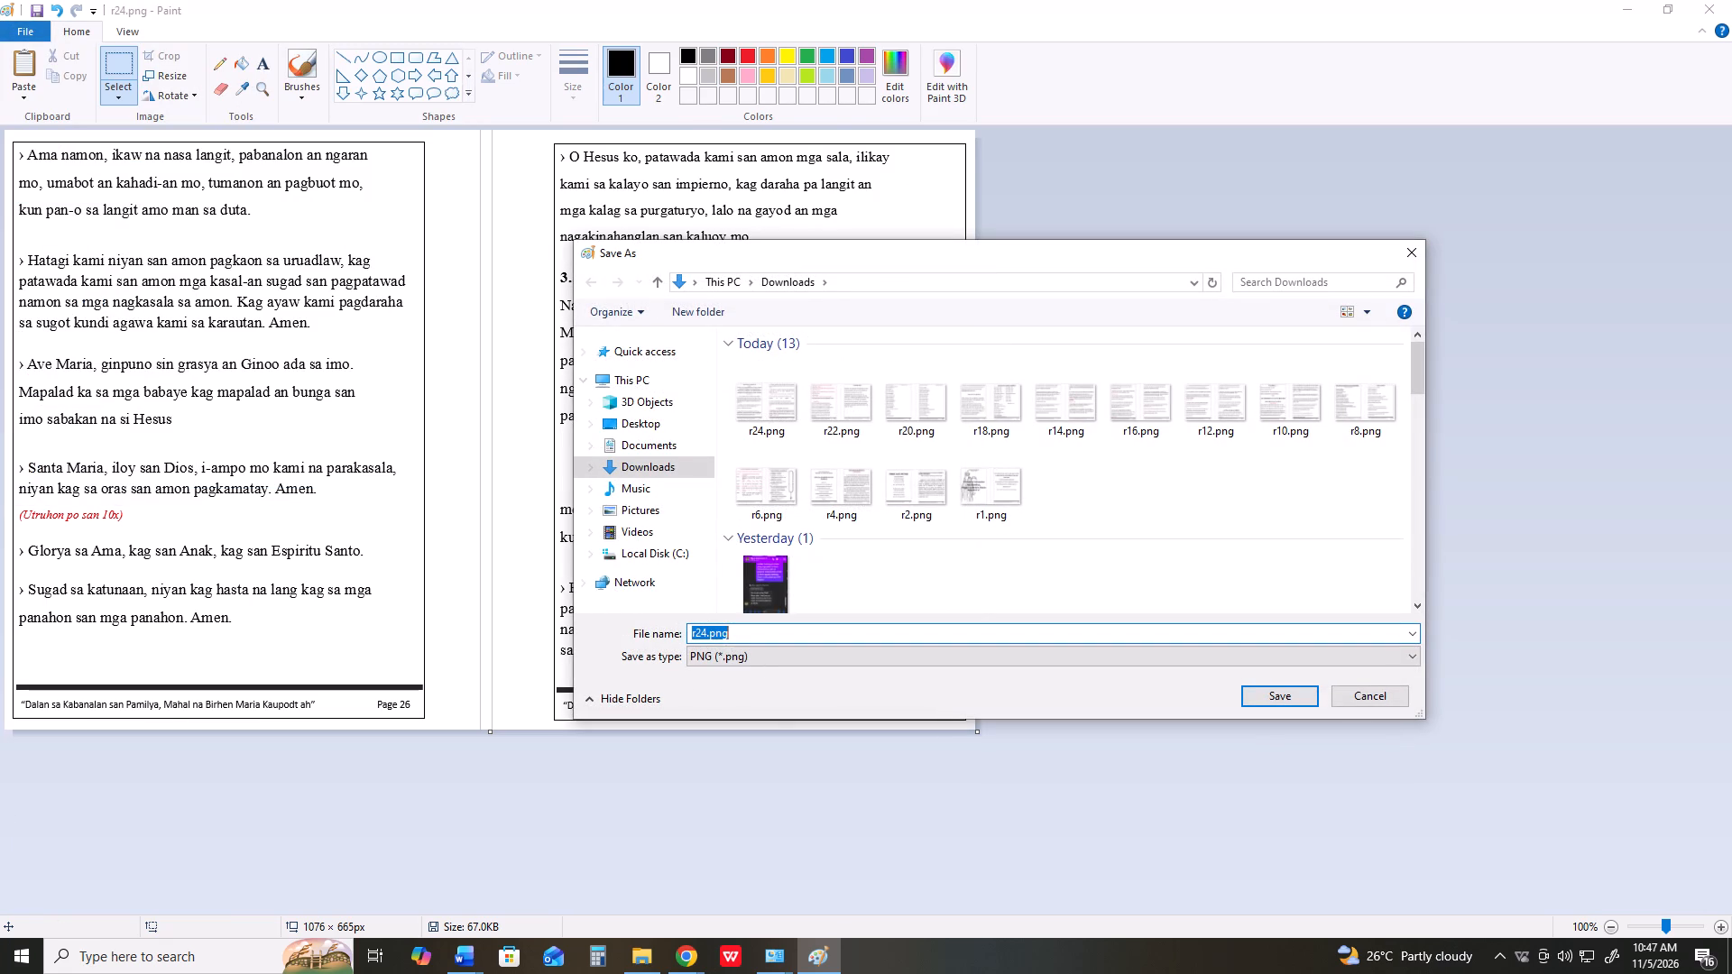
type("r26")
key("Return")
Switch to the rosary document in Word and capture pages 28 and 29 in print preview.
key("alt+Tab")
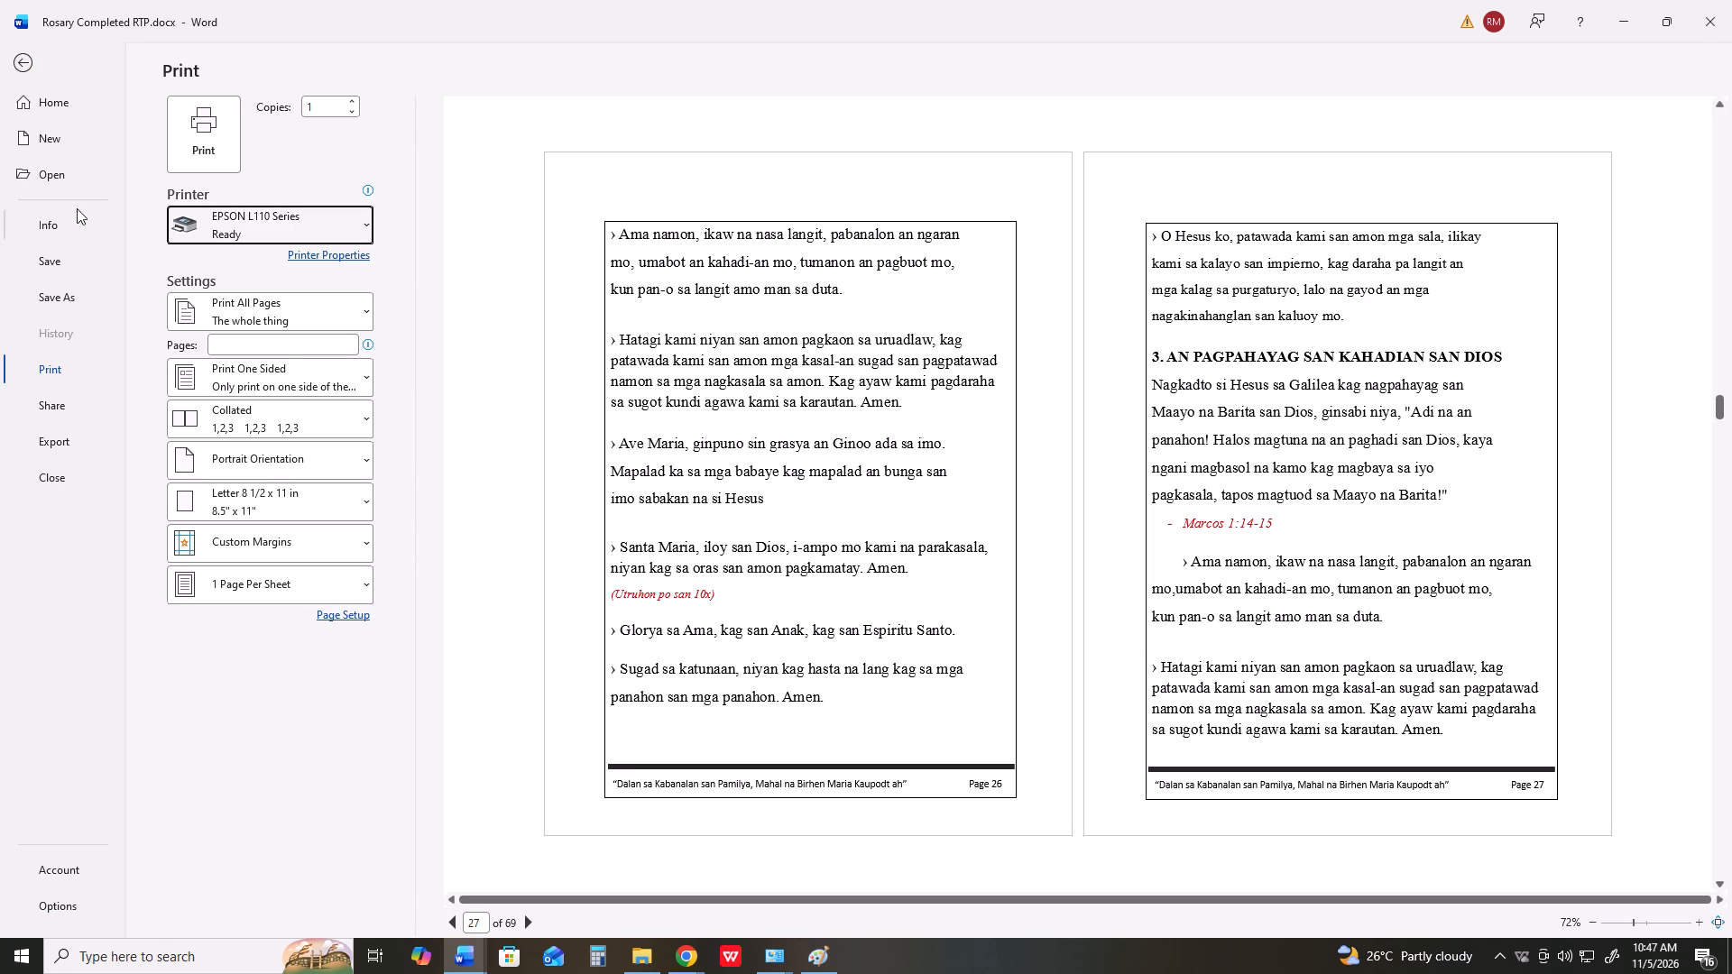
left_click(25, 57)
scroll(843, 614, "down", 2)
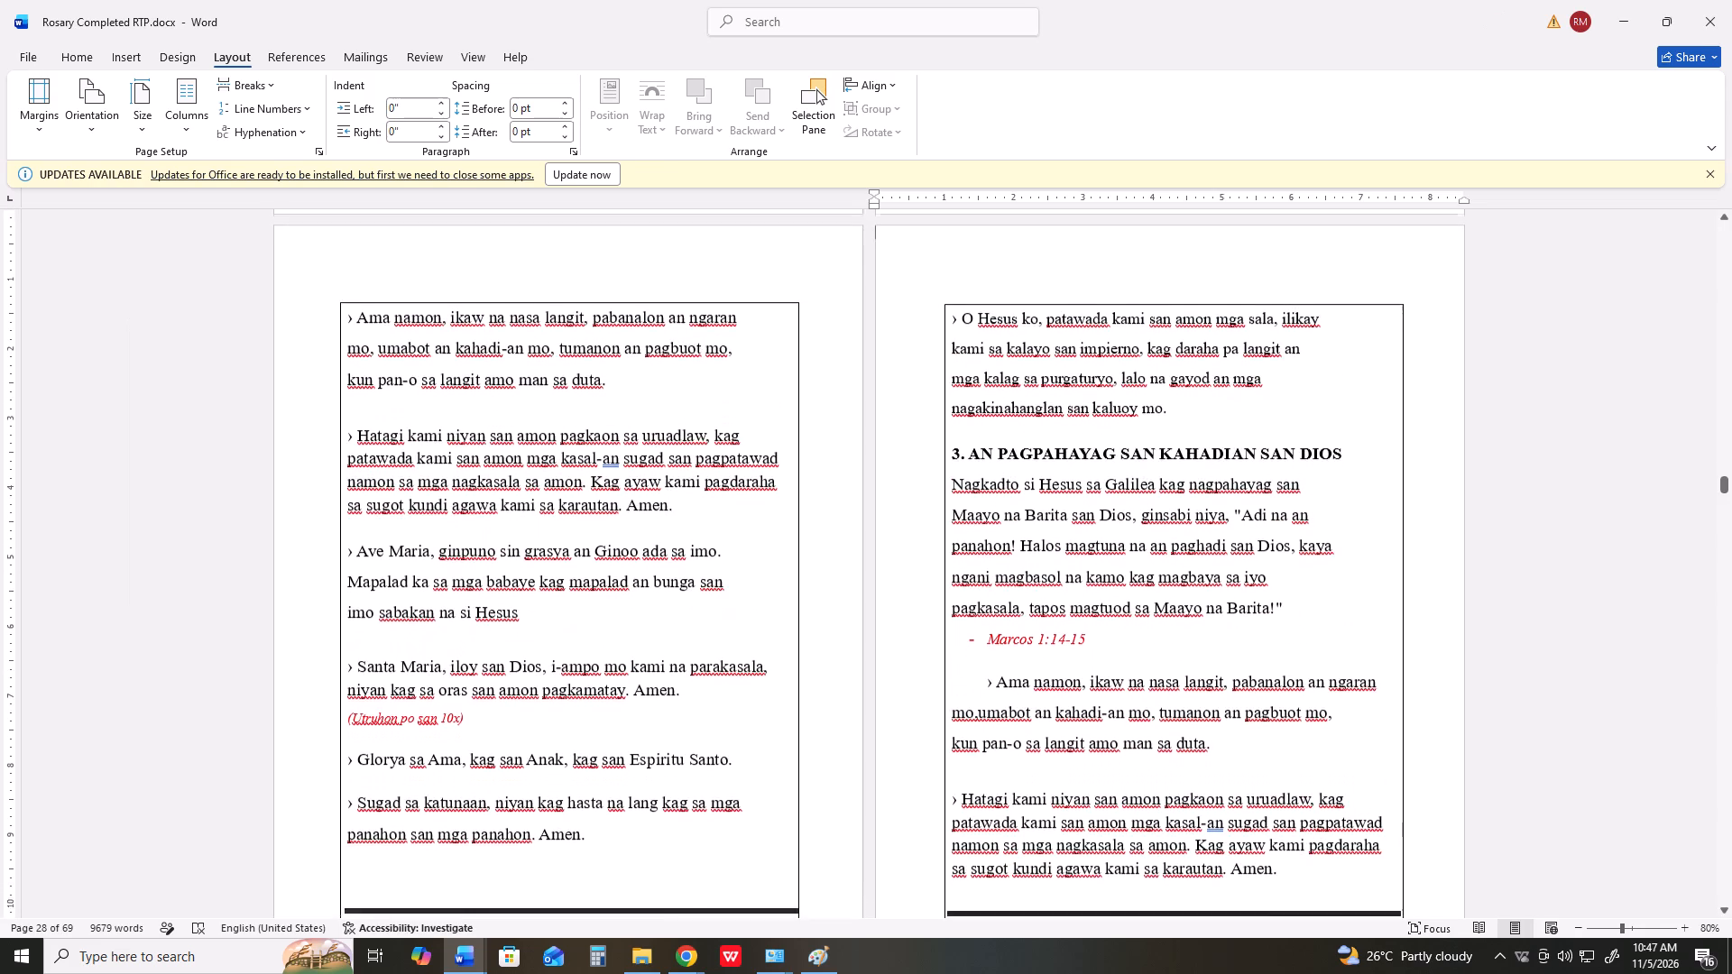
scroll(843, 614, "down", 17)
scroll(699, 809, "down", 2)
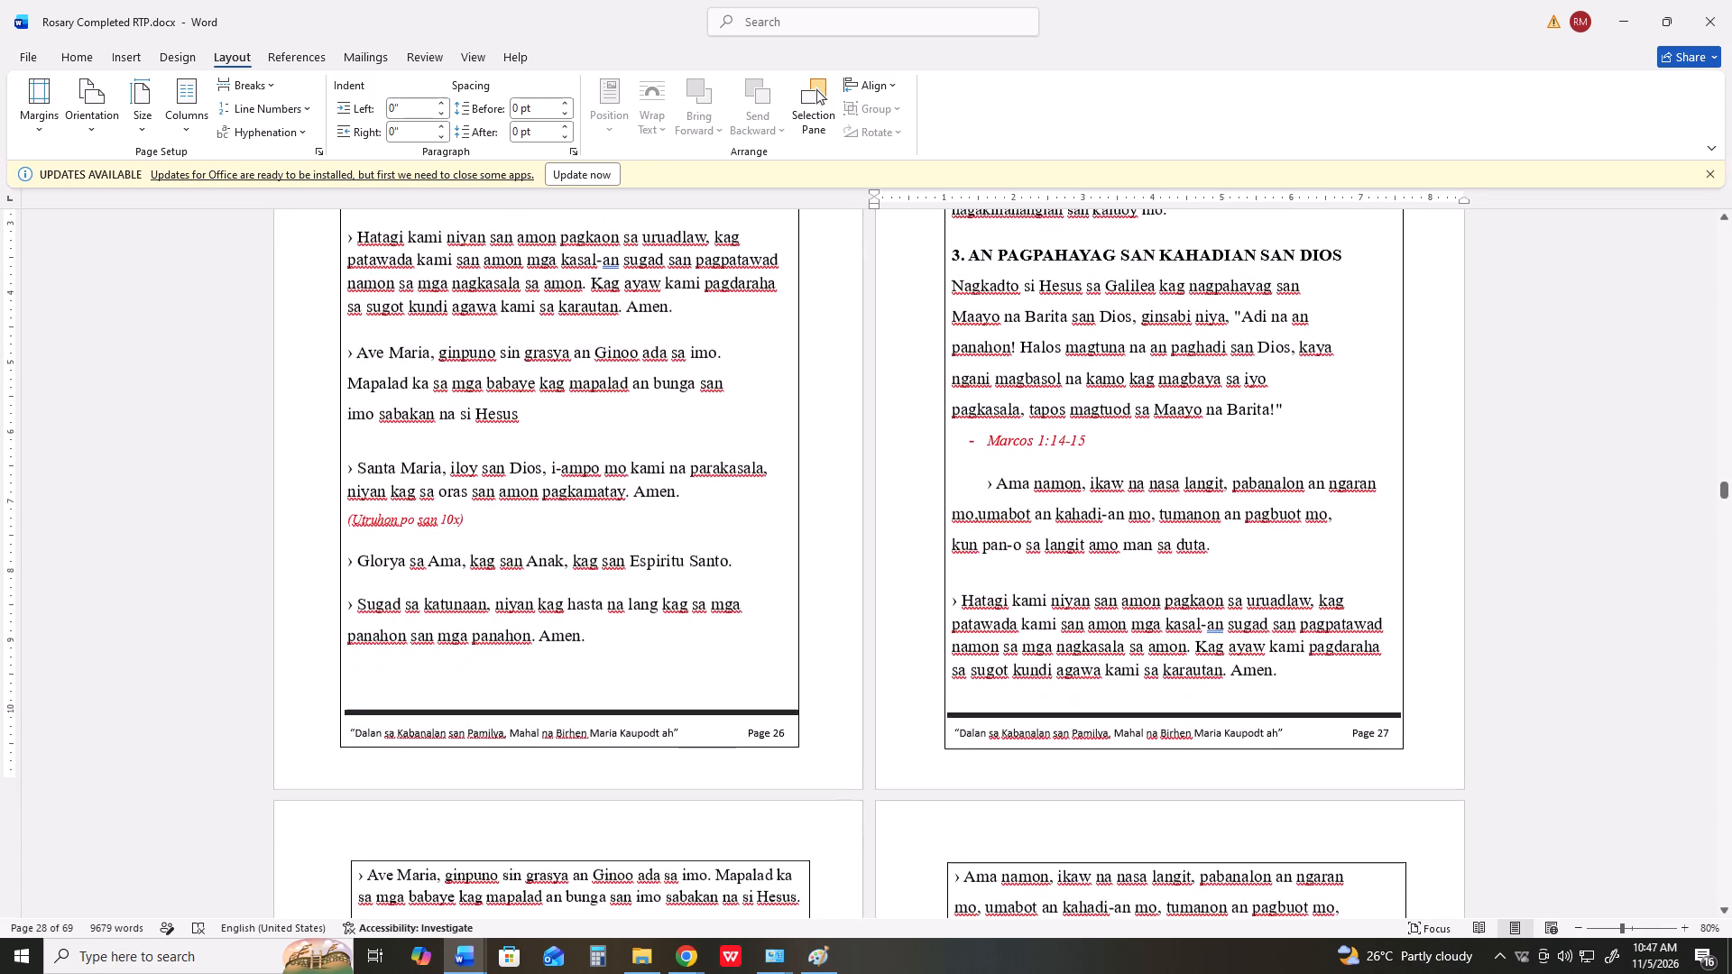
left_click(352, 813)
scroll(352, 814, "down", 8)
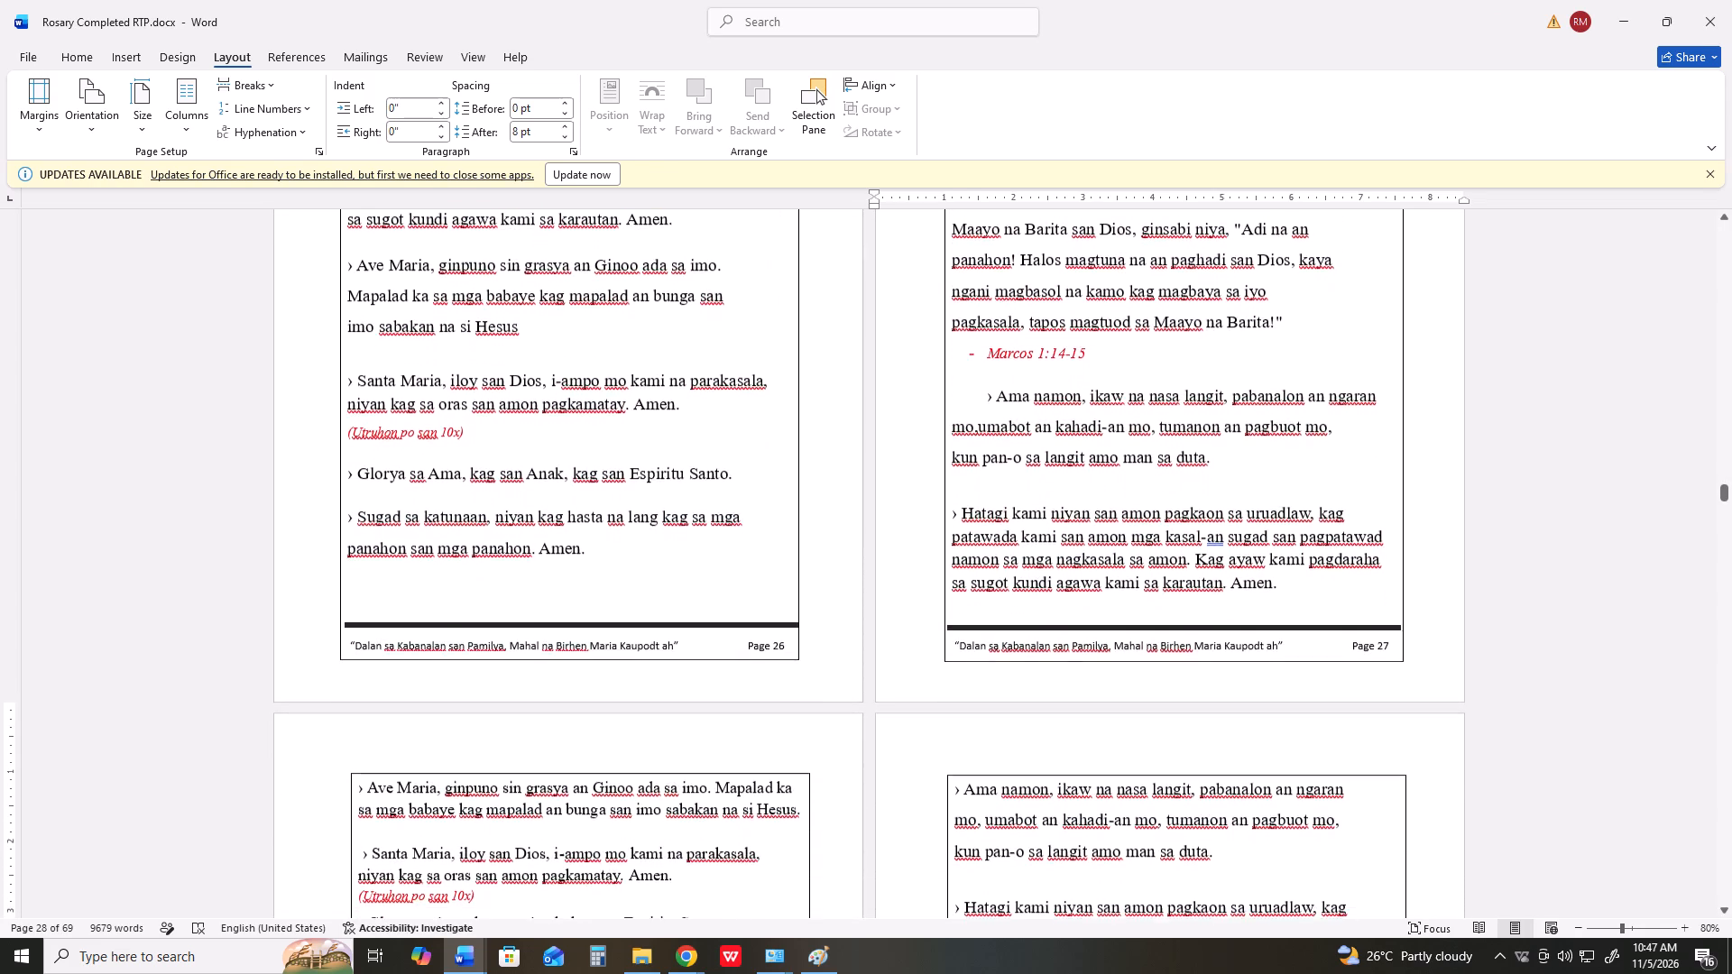
scroll(357, 794, "down", 2)
key("Down")
key("Down")
scroll(357, 783, "up", 2)
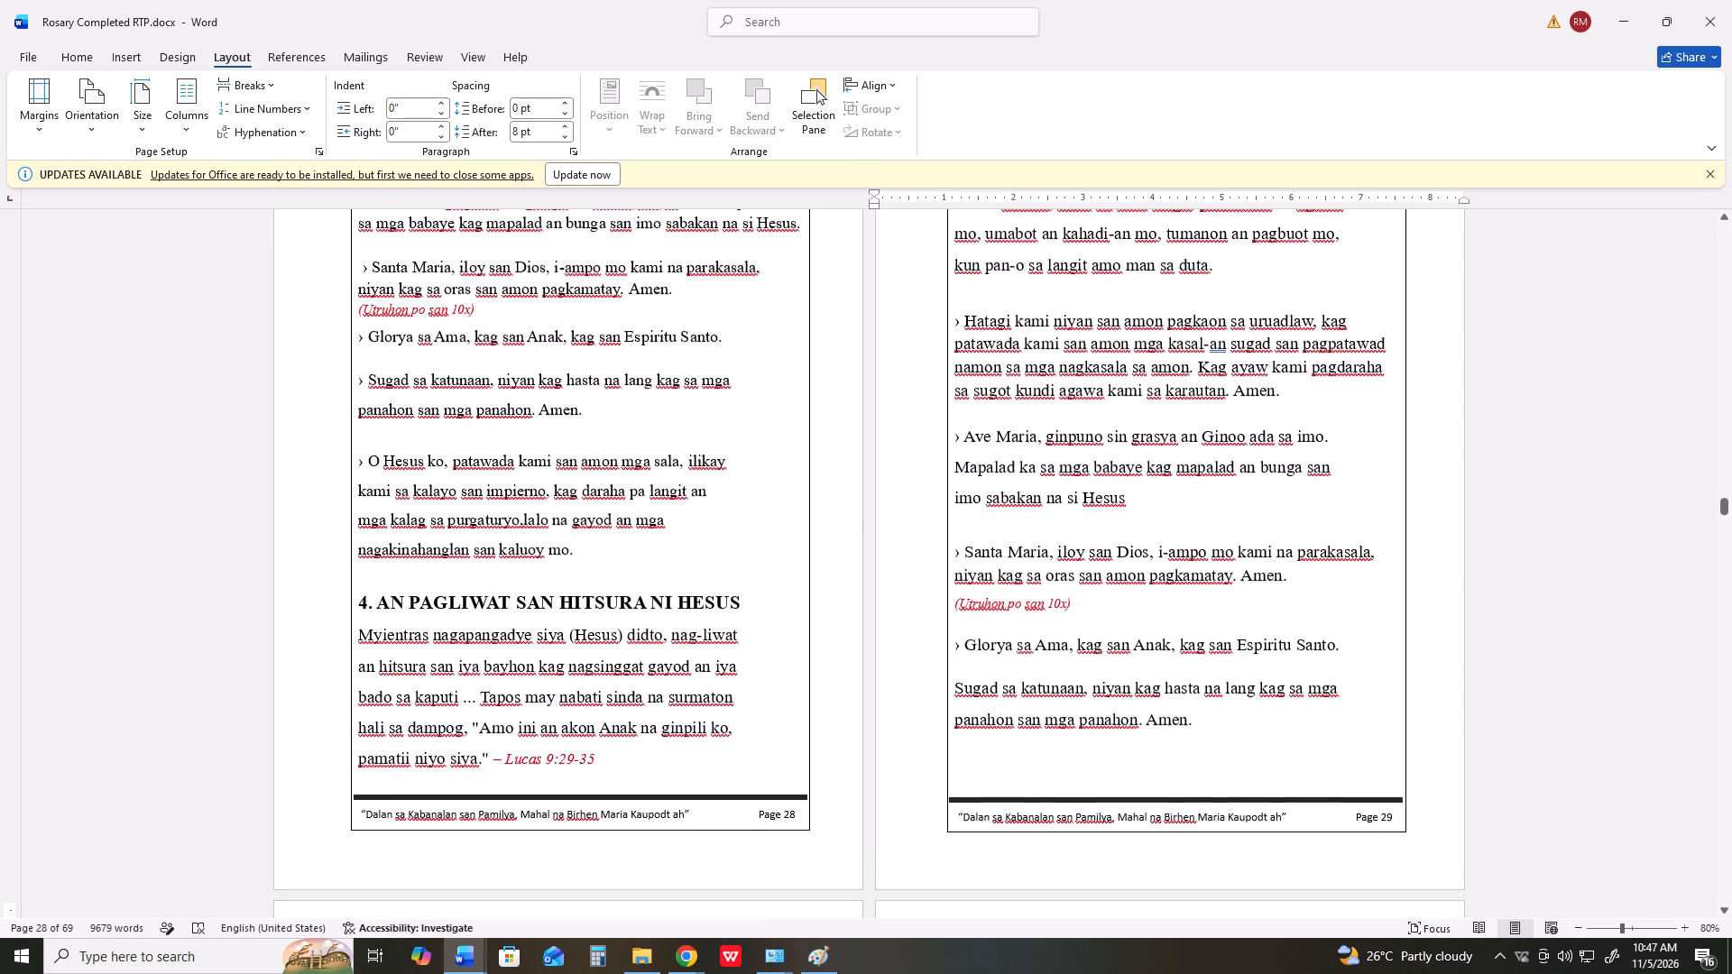
scroll(357, 779, "up", 4)
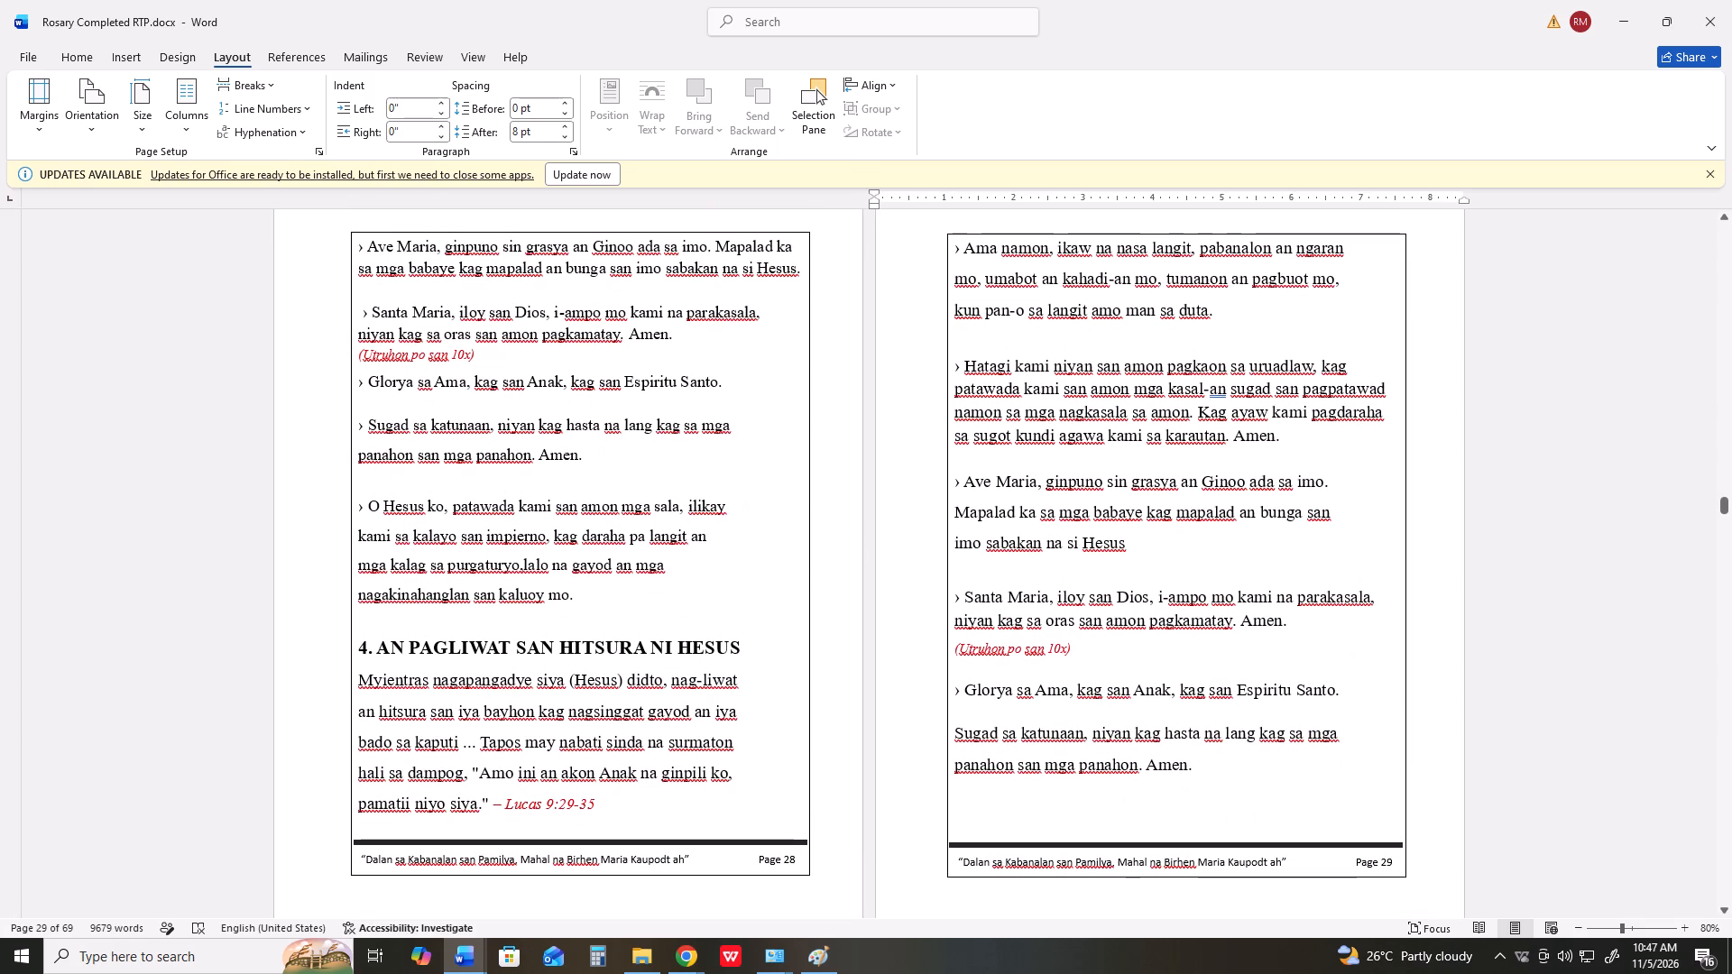
key("ctrl+p")
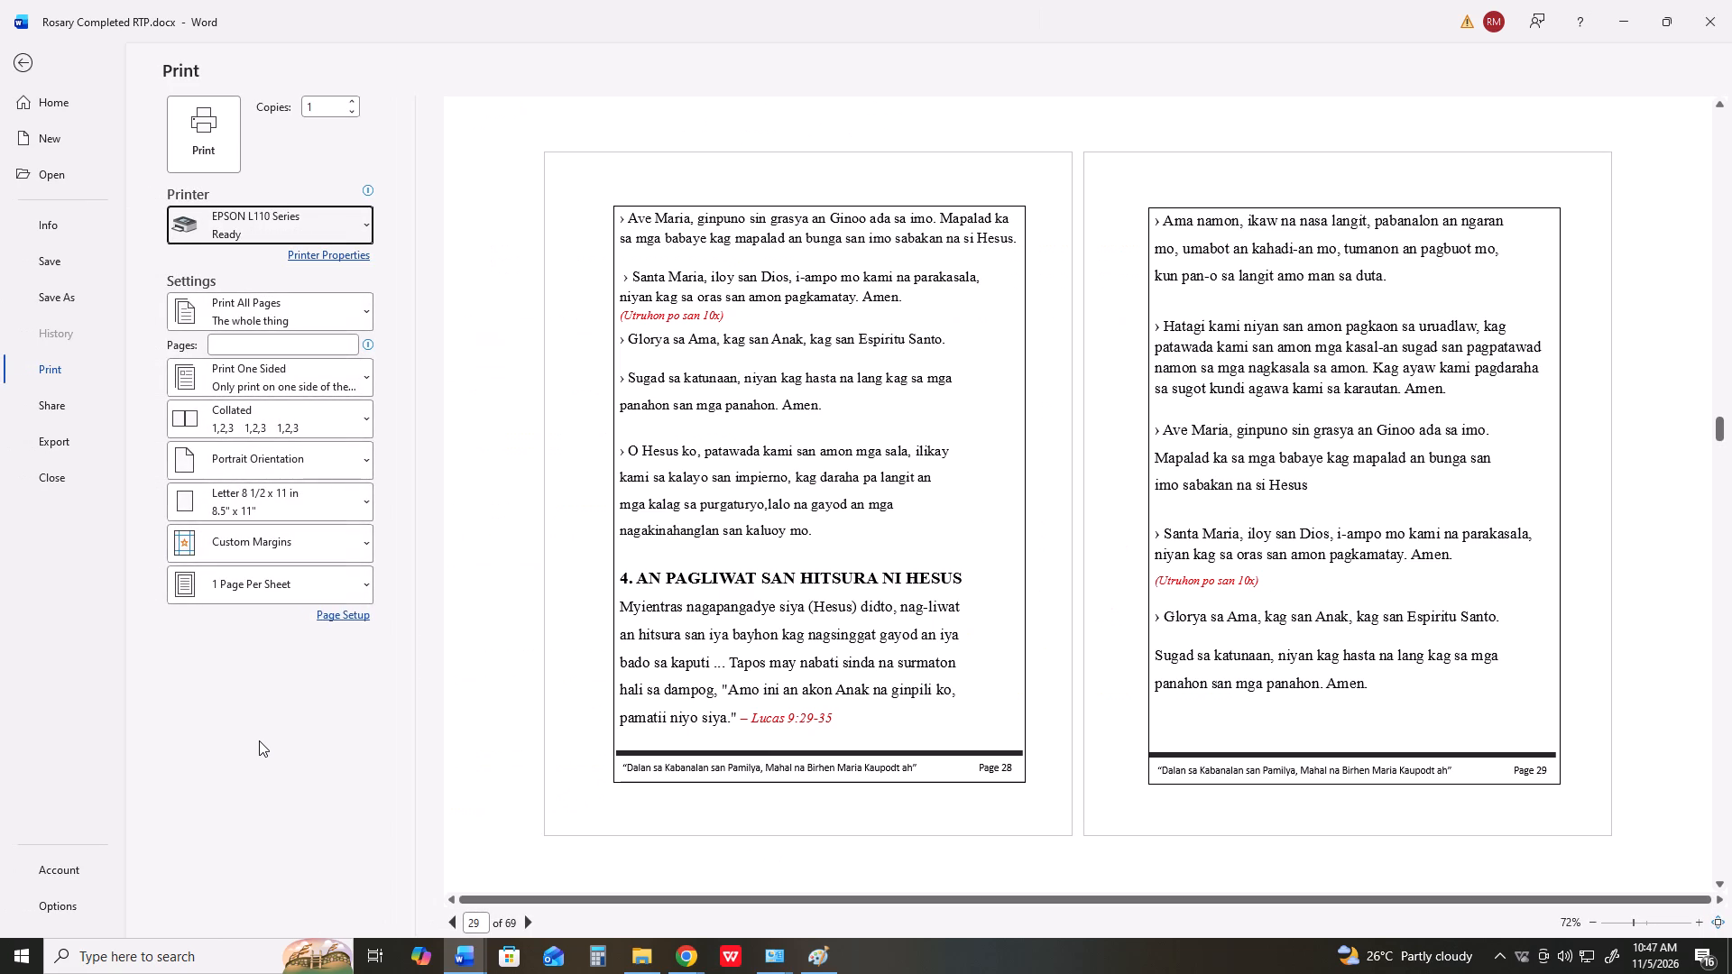
key("Print")
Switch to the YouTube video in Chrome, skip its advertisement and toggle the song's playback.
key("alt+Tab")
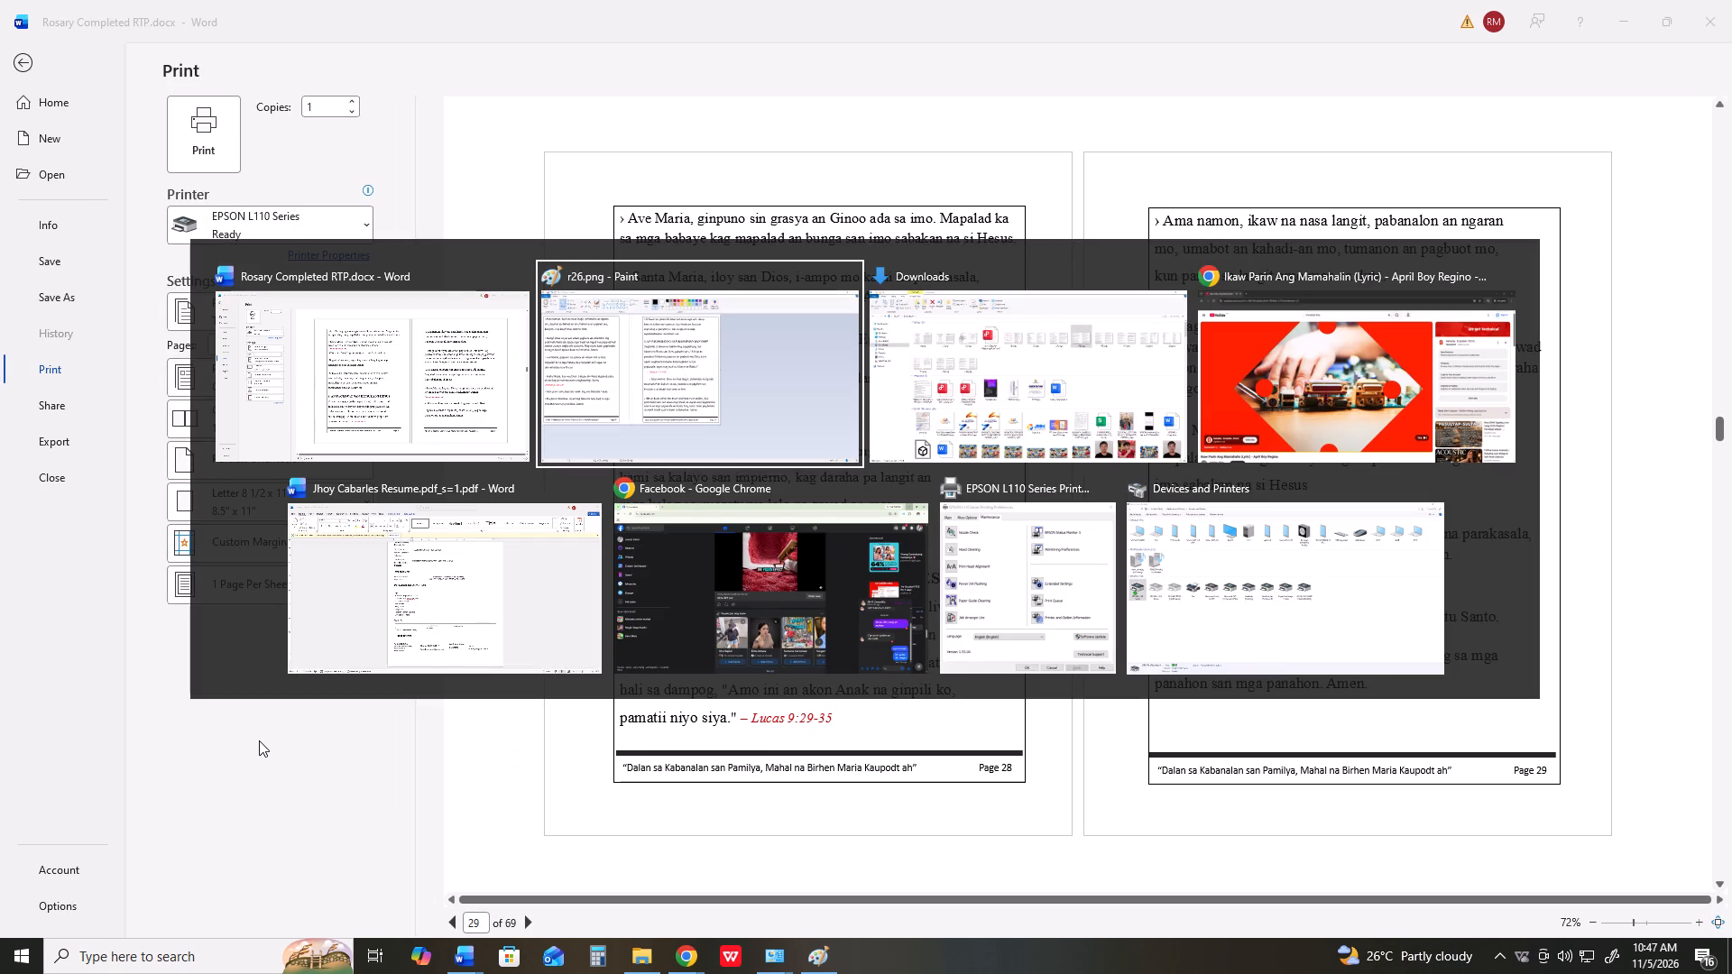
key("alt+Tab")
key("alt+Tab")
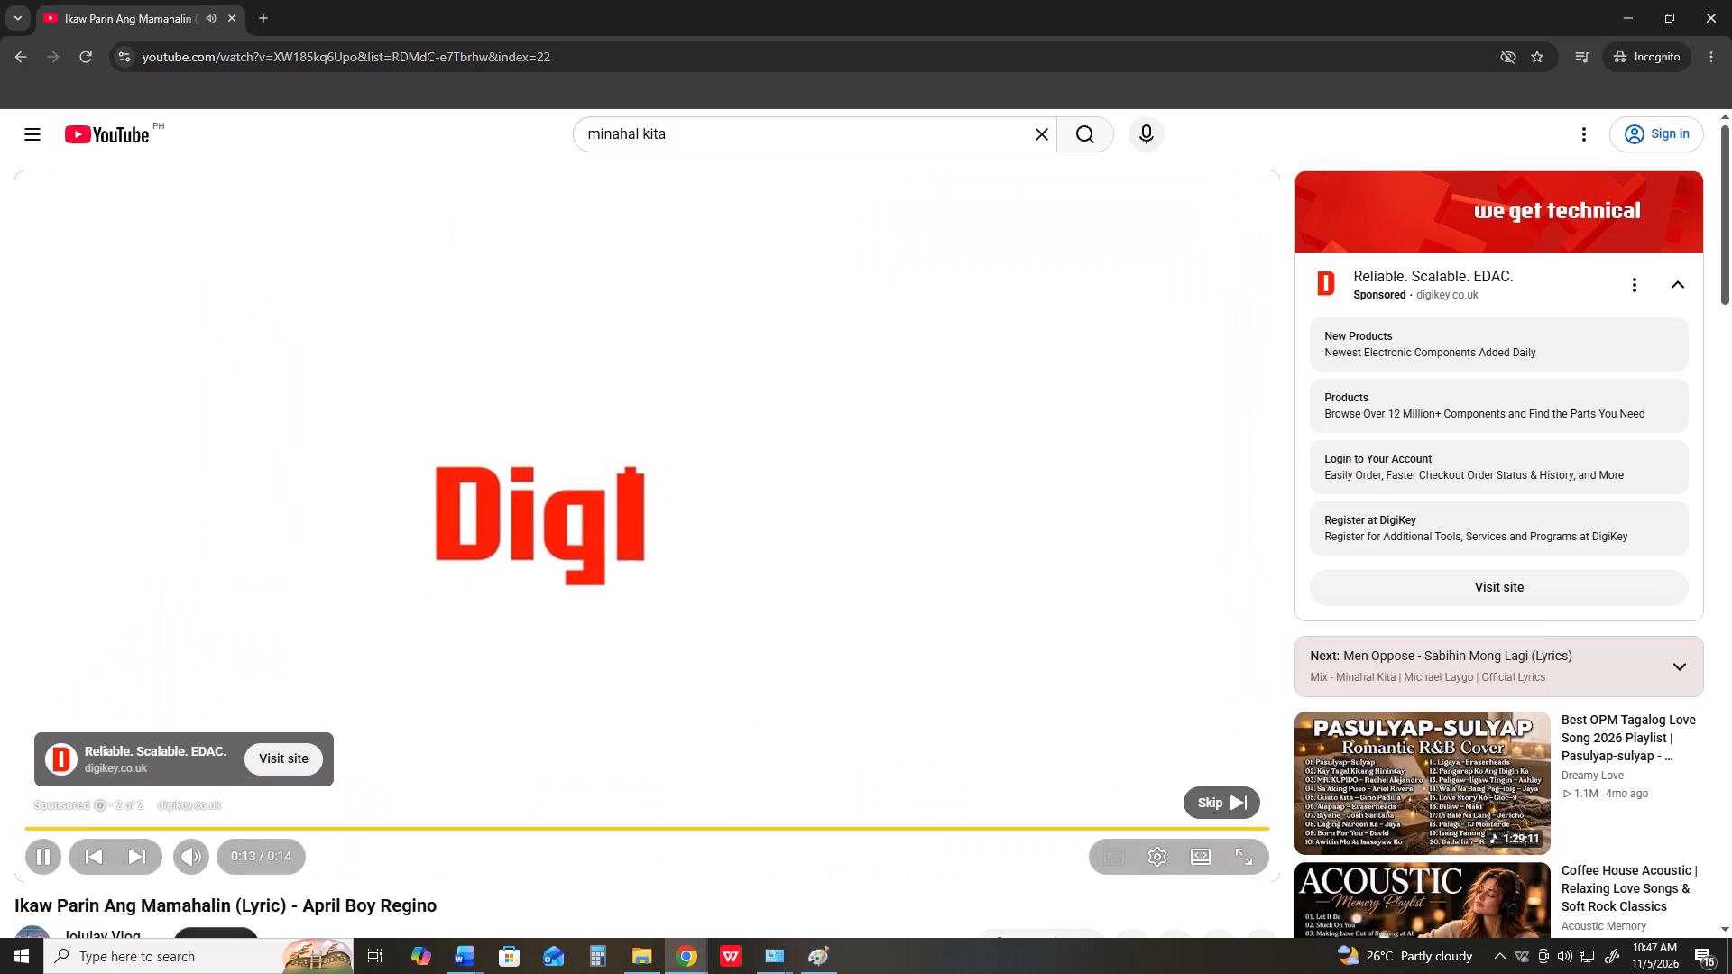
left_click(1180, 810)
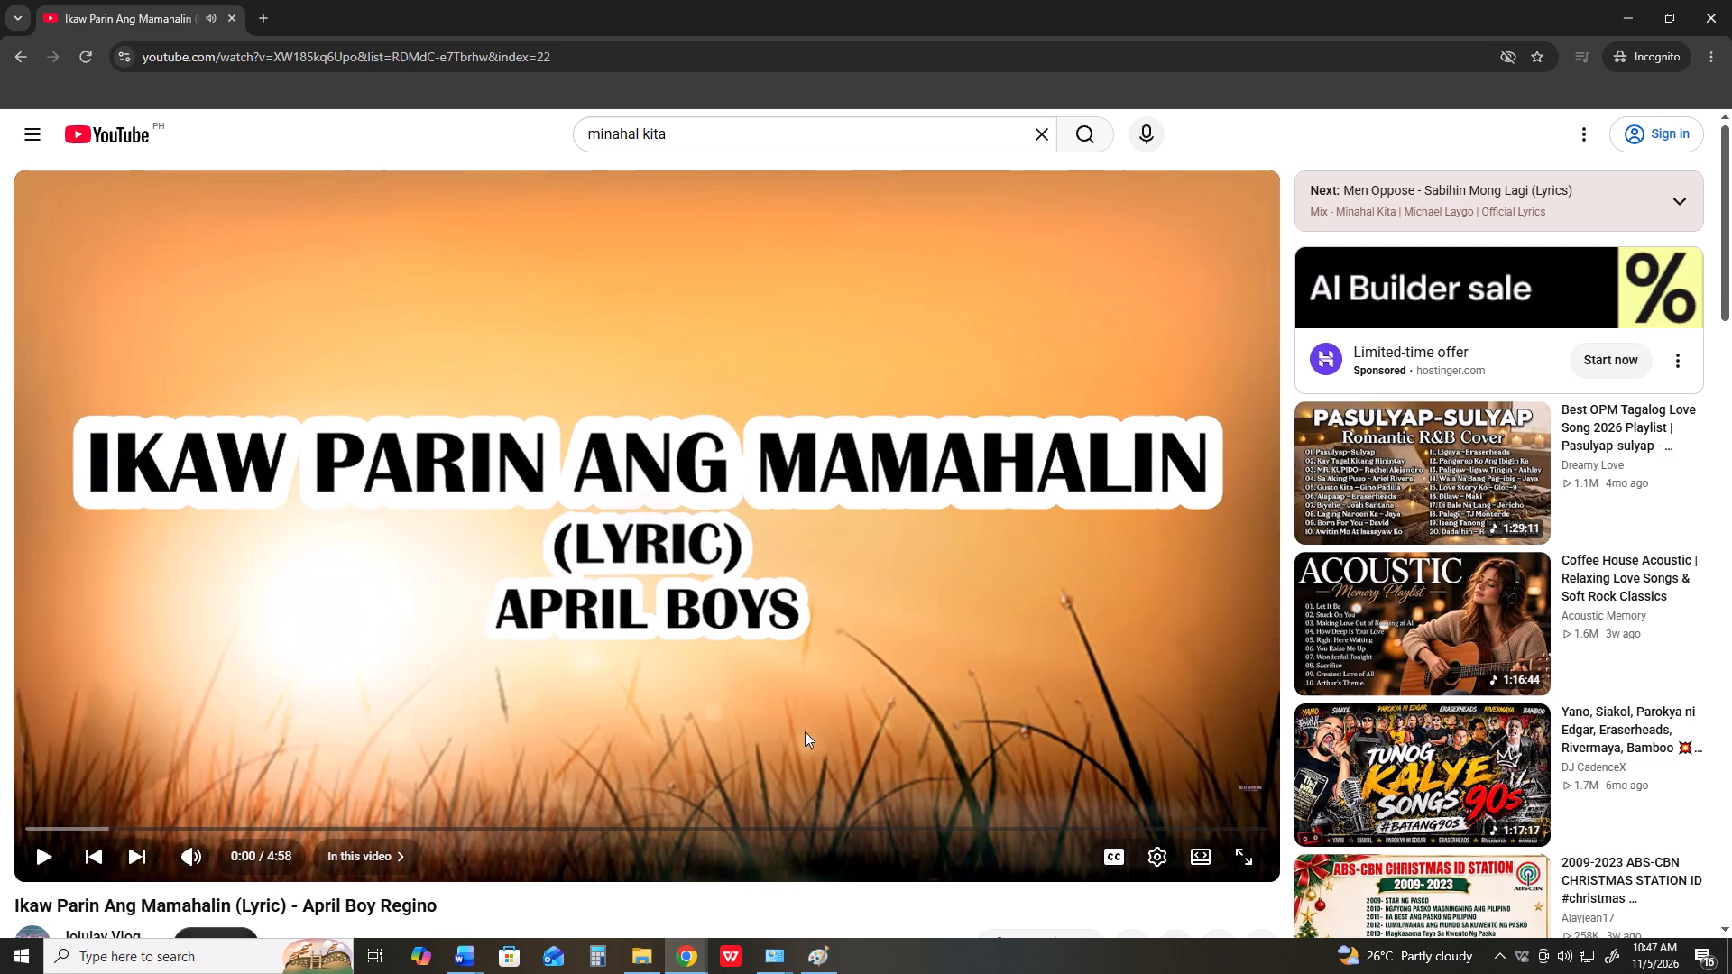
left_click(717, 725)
Switch back to Paint and paste the capture of pages 28 and 29 over the r26.png canvas.
key("alt+Tab")
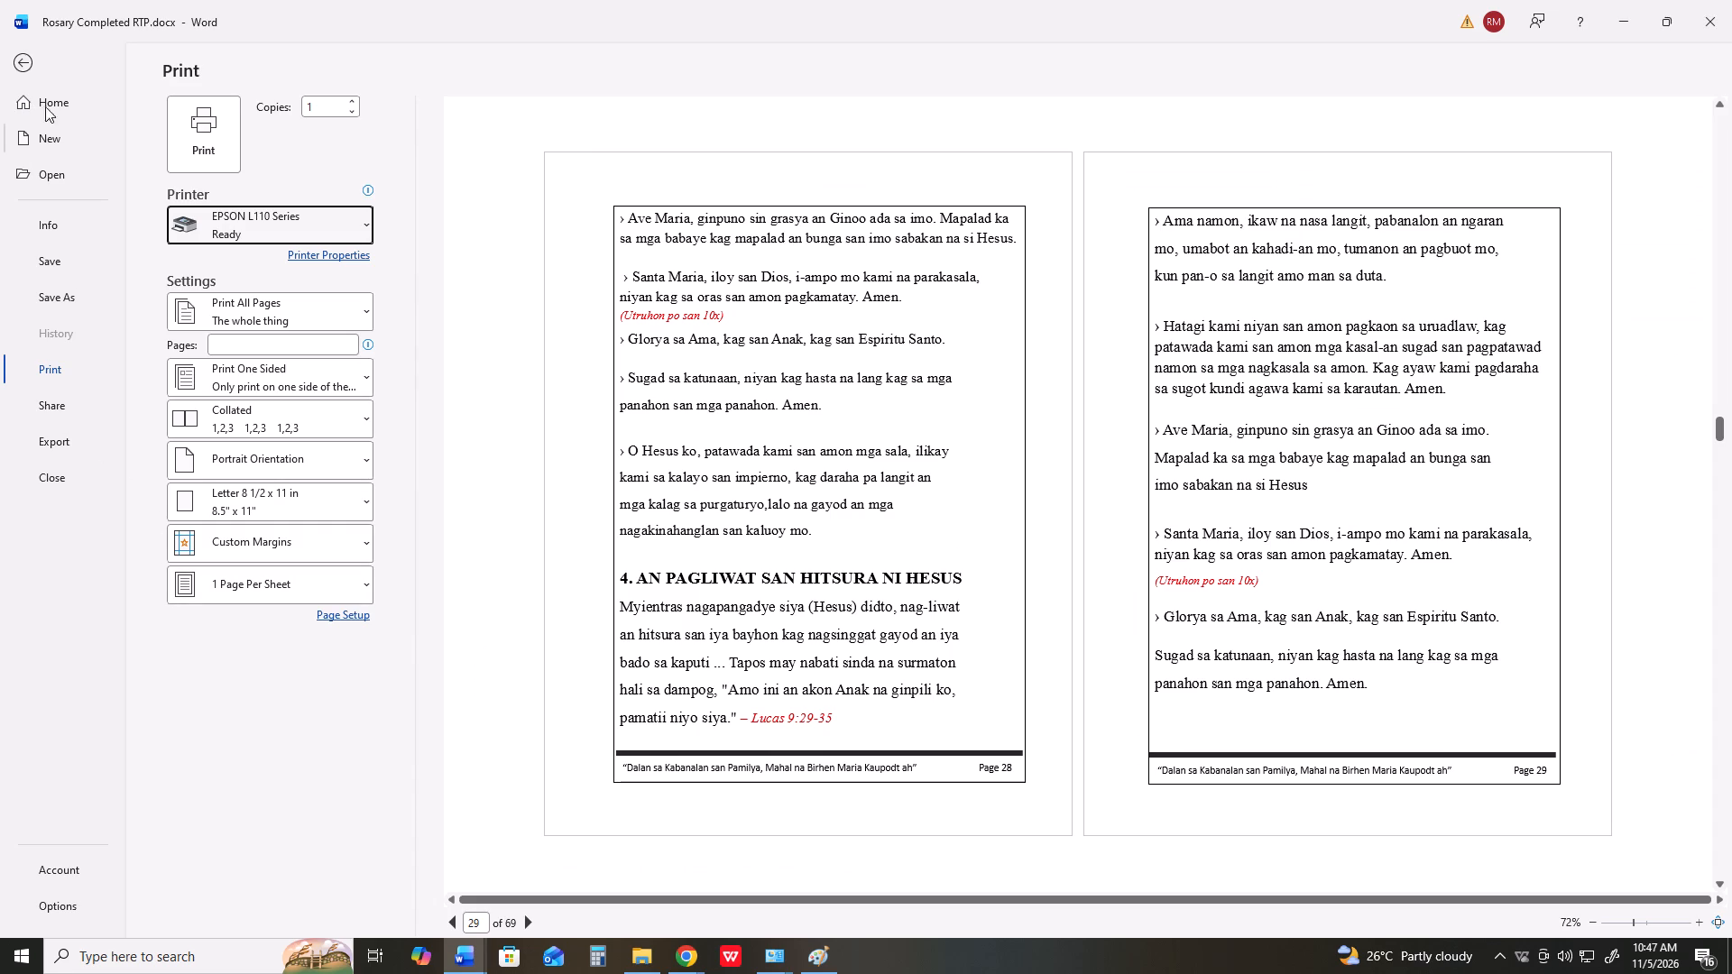
key("alt+Tab")
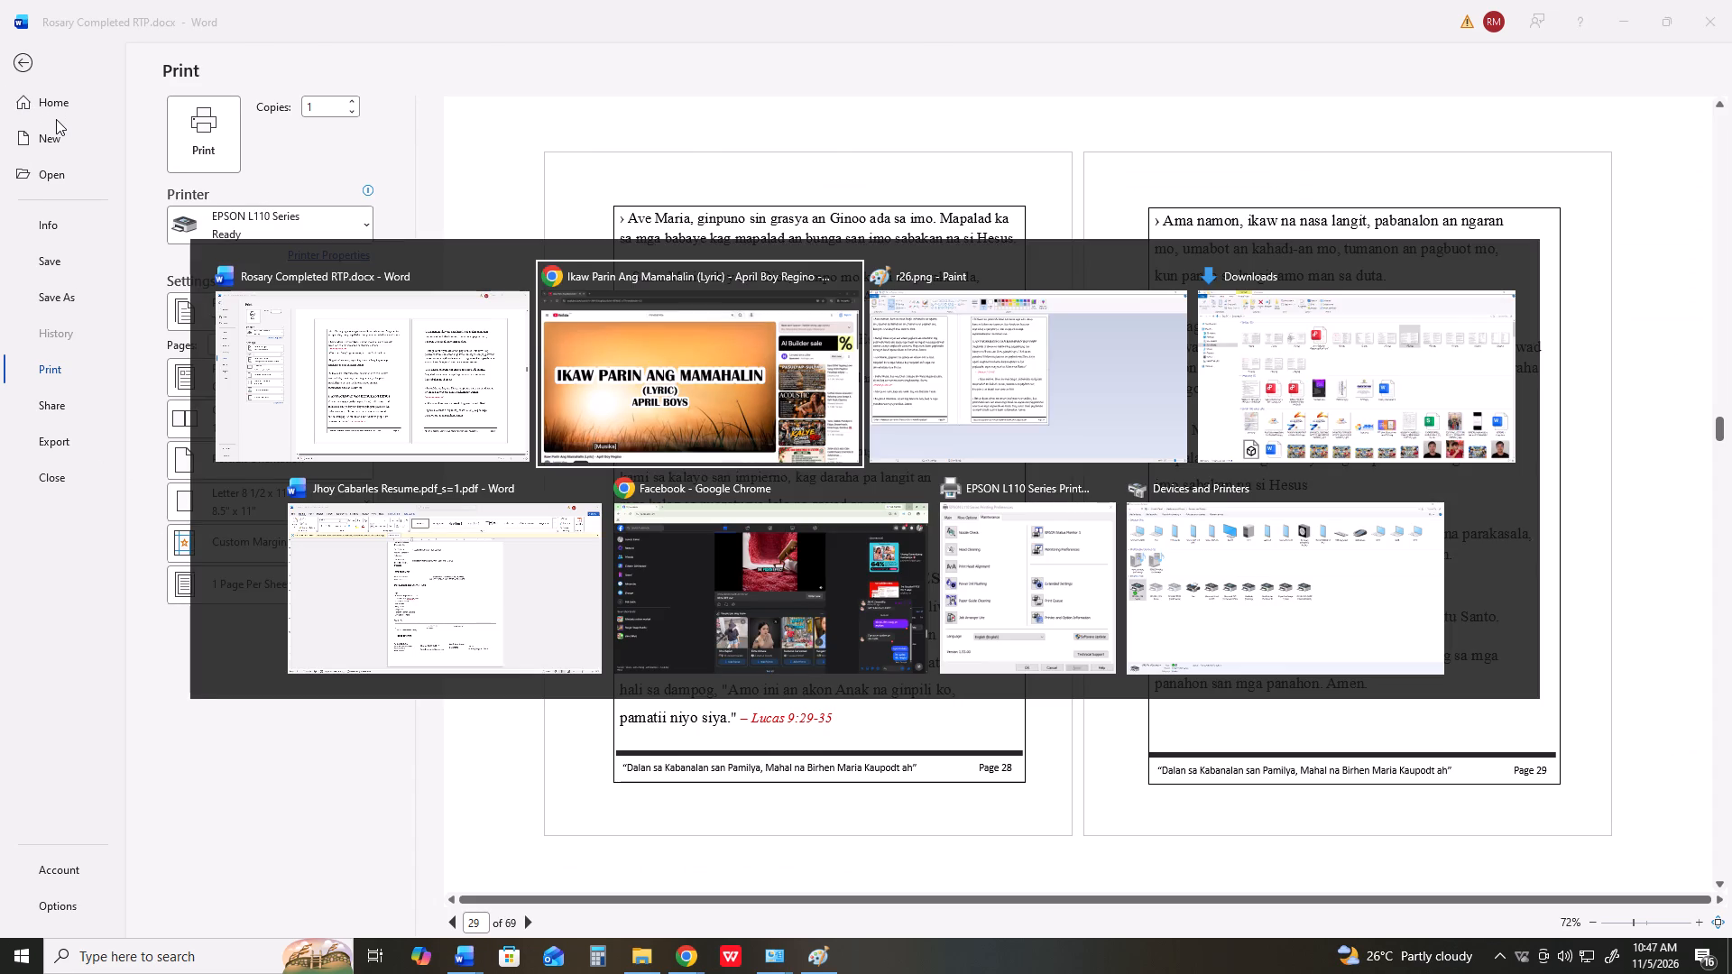
key("alt+Tab")
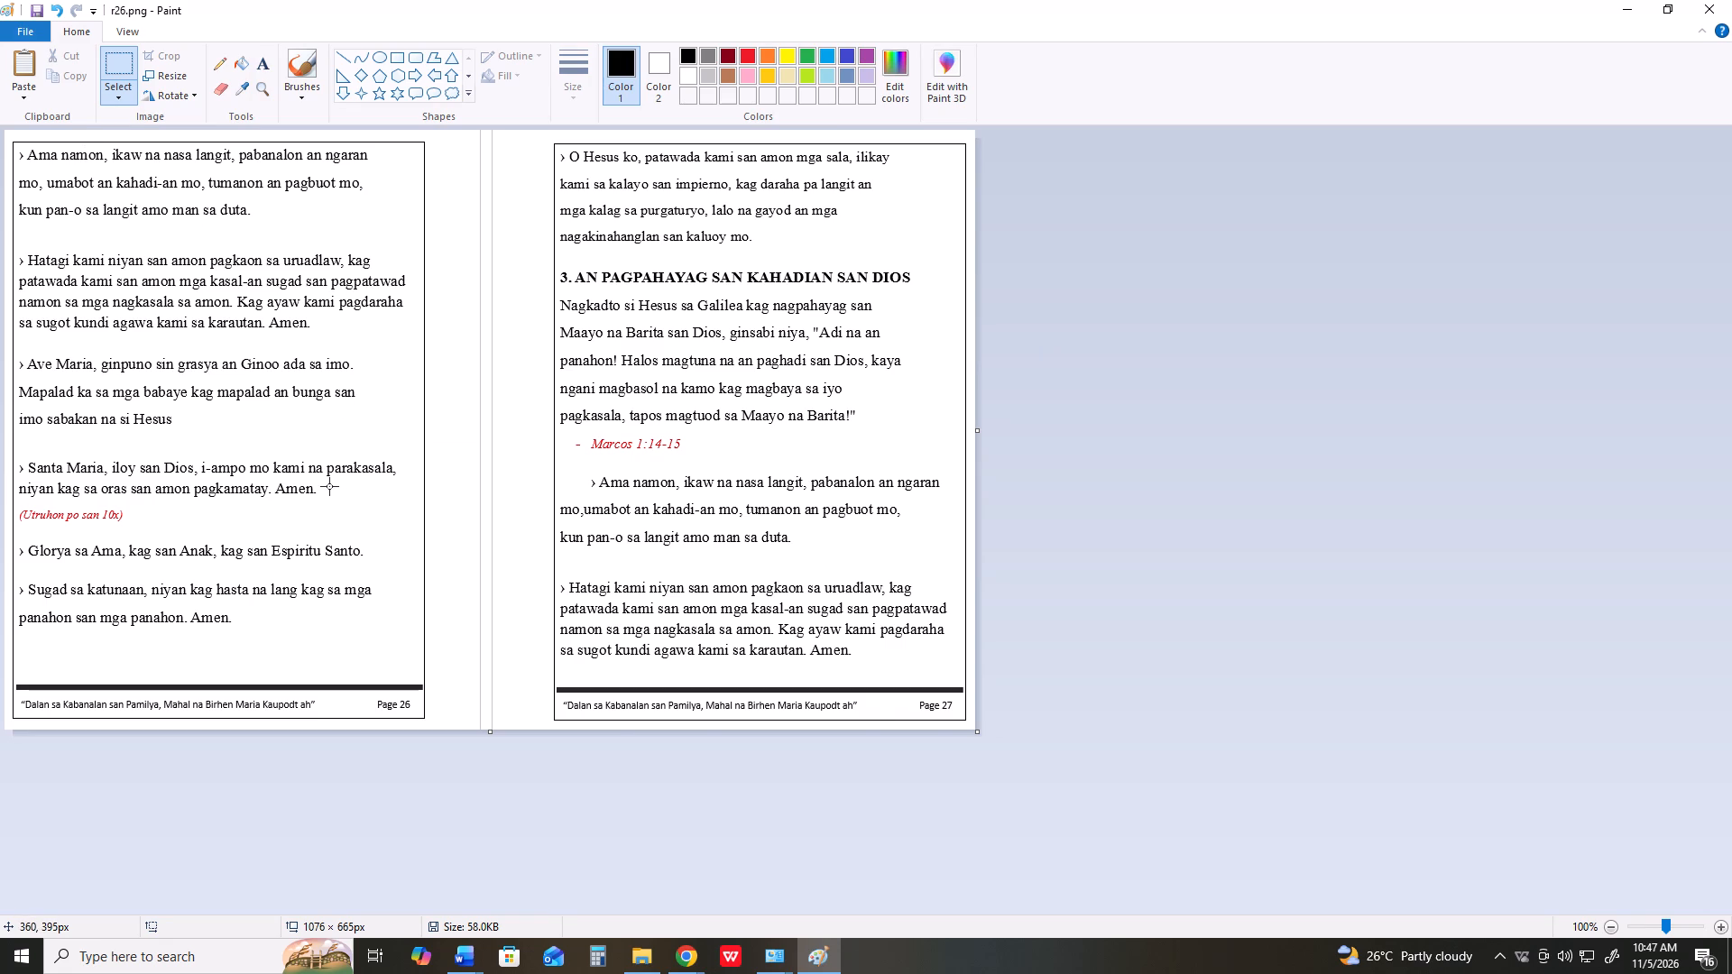
key("ctrl+v")
Crop the pasted capture to the framed content of pages 28 and 29, about 1063 × 659 px.
scroll(613, 610, "down", 1)
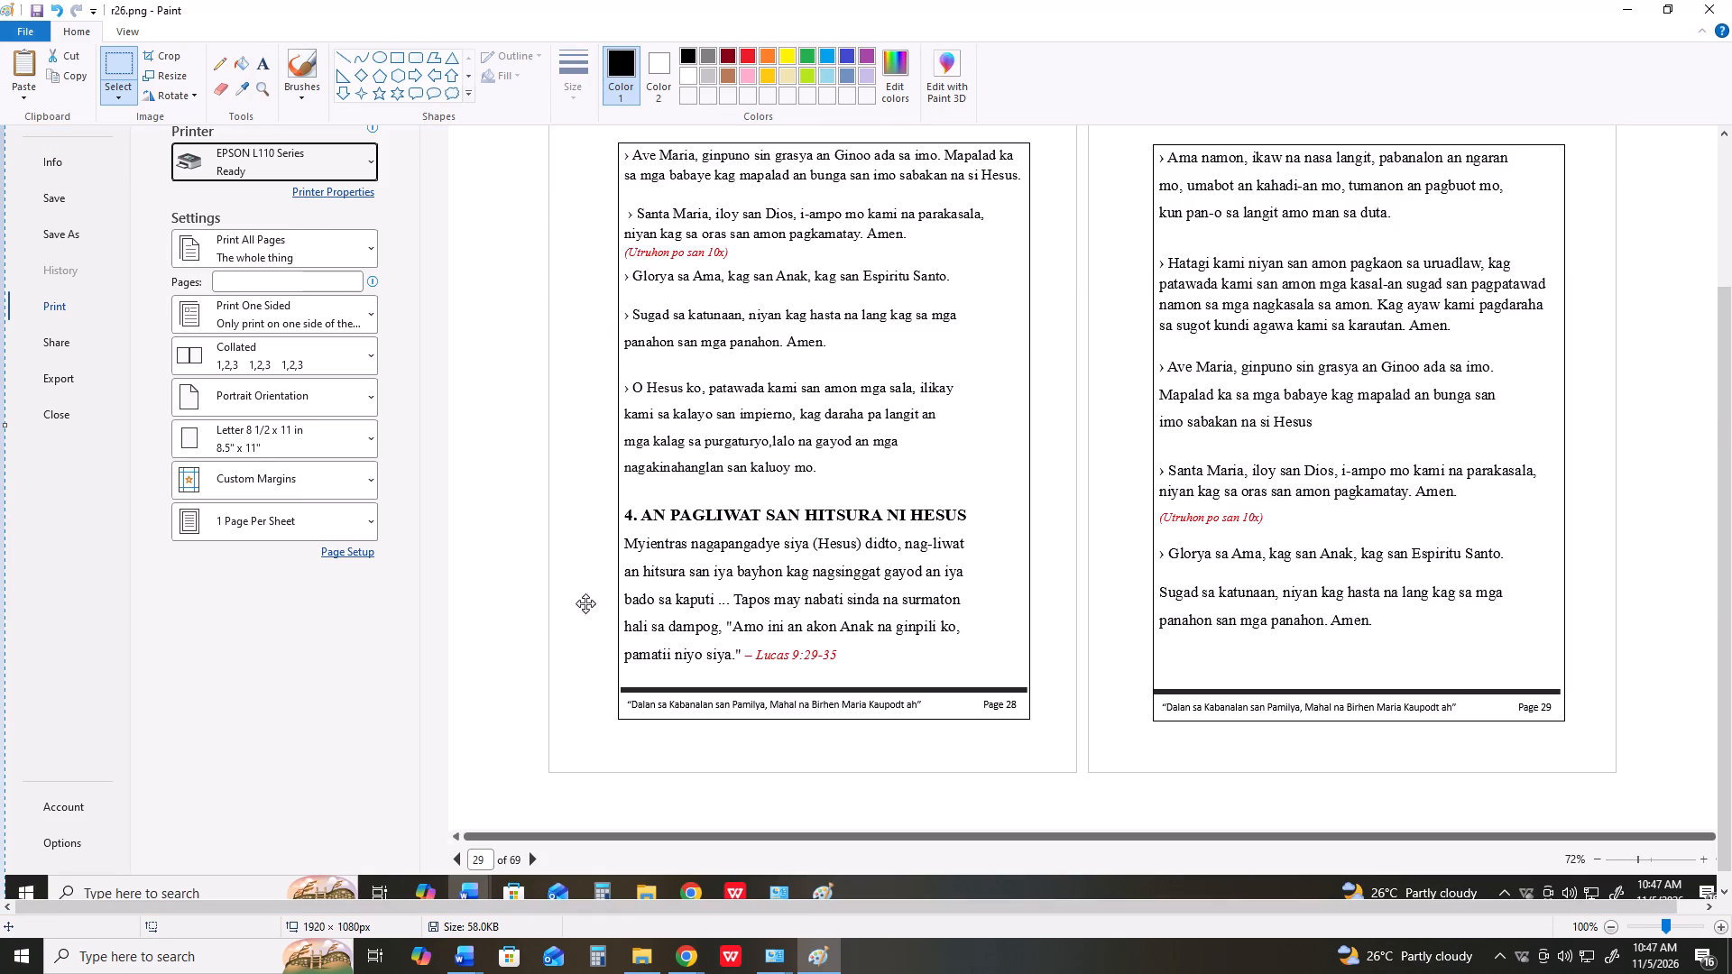
left_click(130, 60)
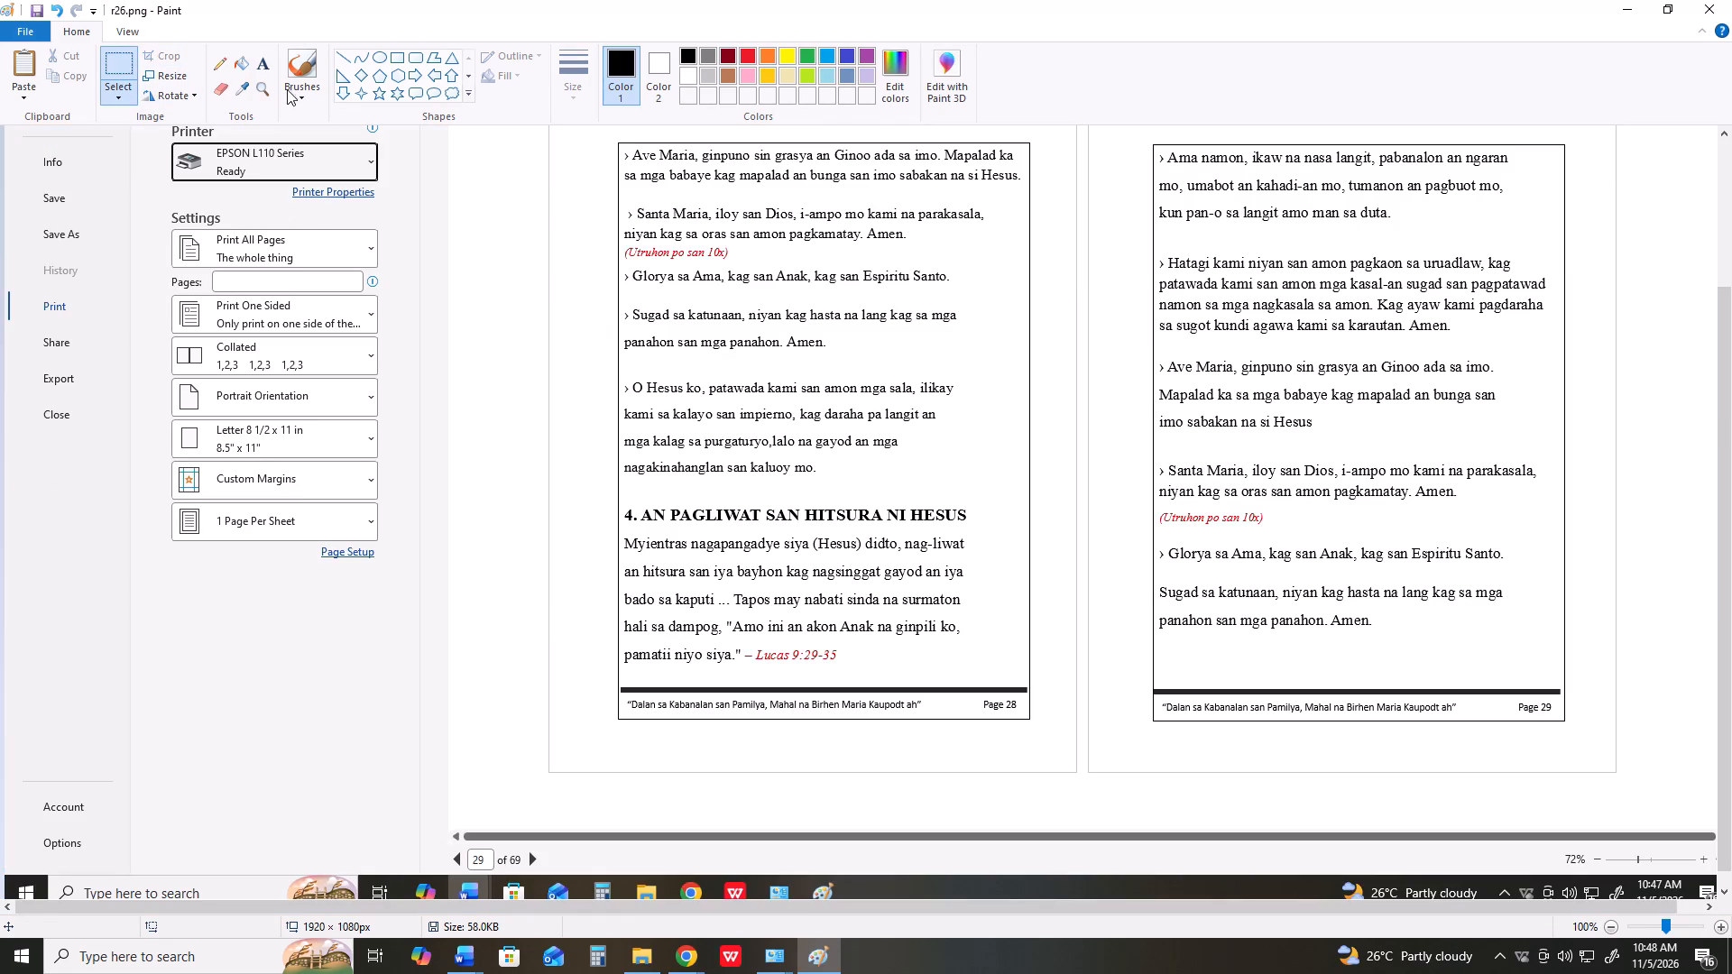
left_click_drag(613, 136, 626, 173)
left_click_drag(626, 173, 1573, 736)
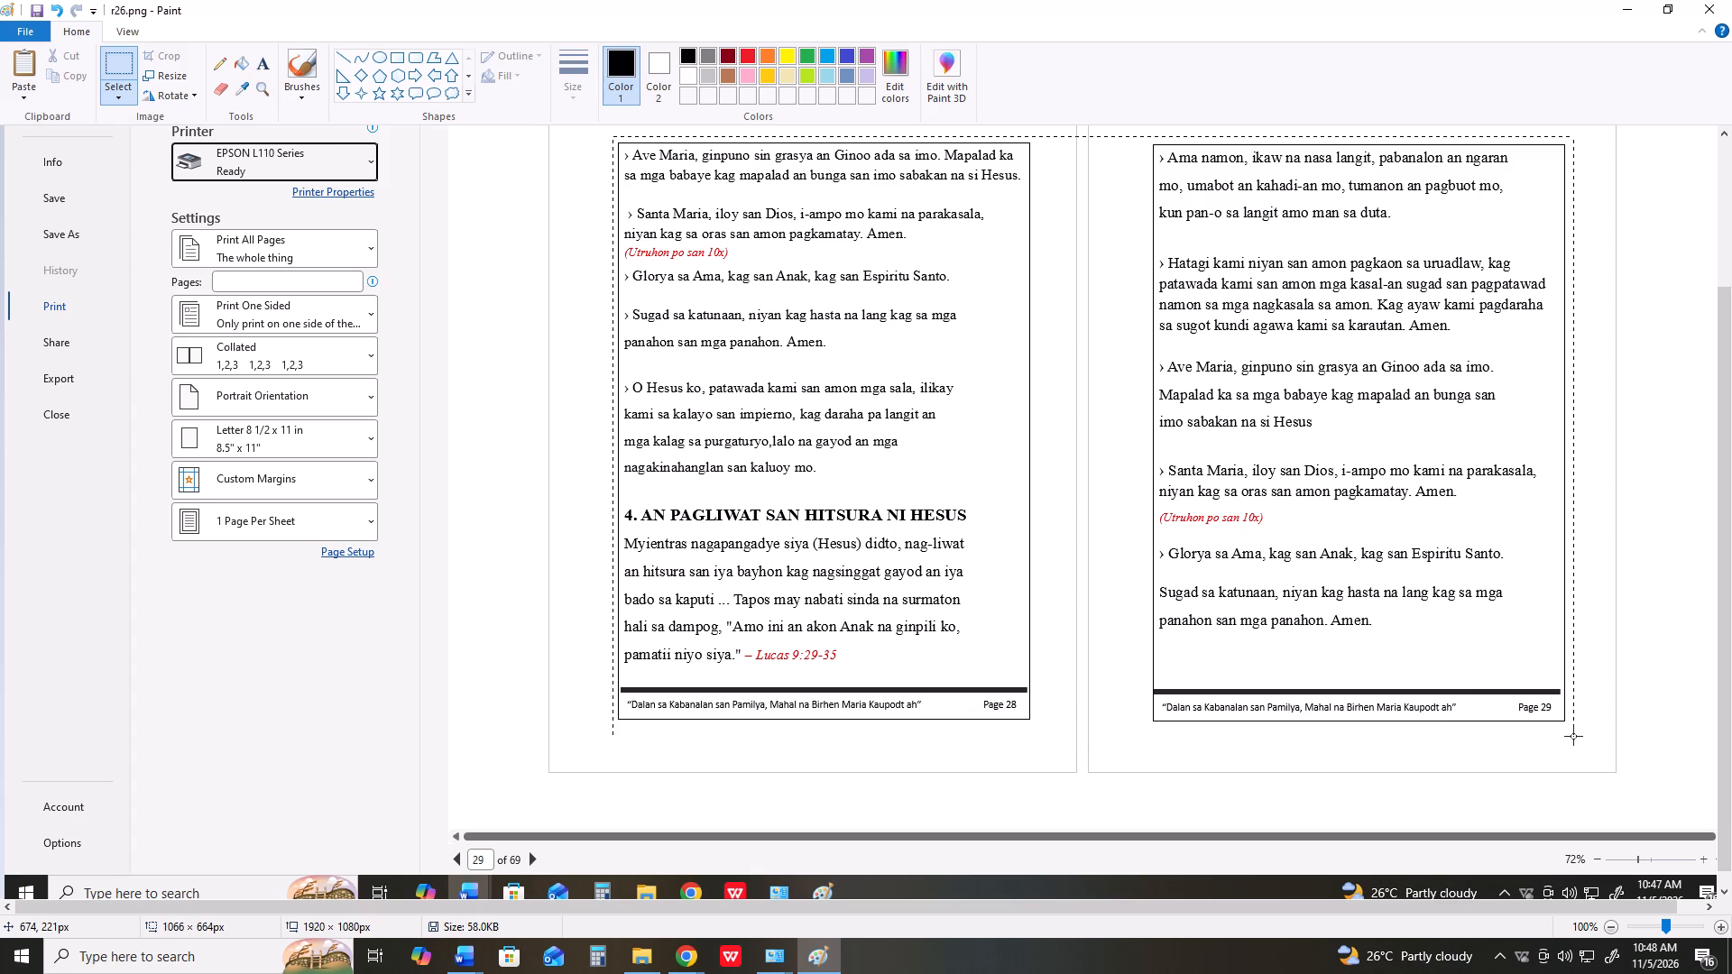
left_click_drag(1573, 736, 1571, 730)
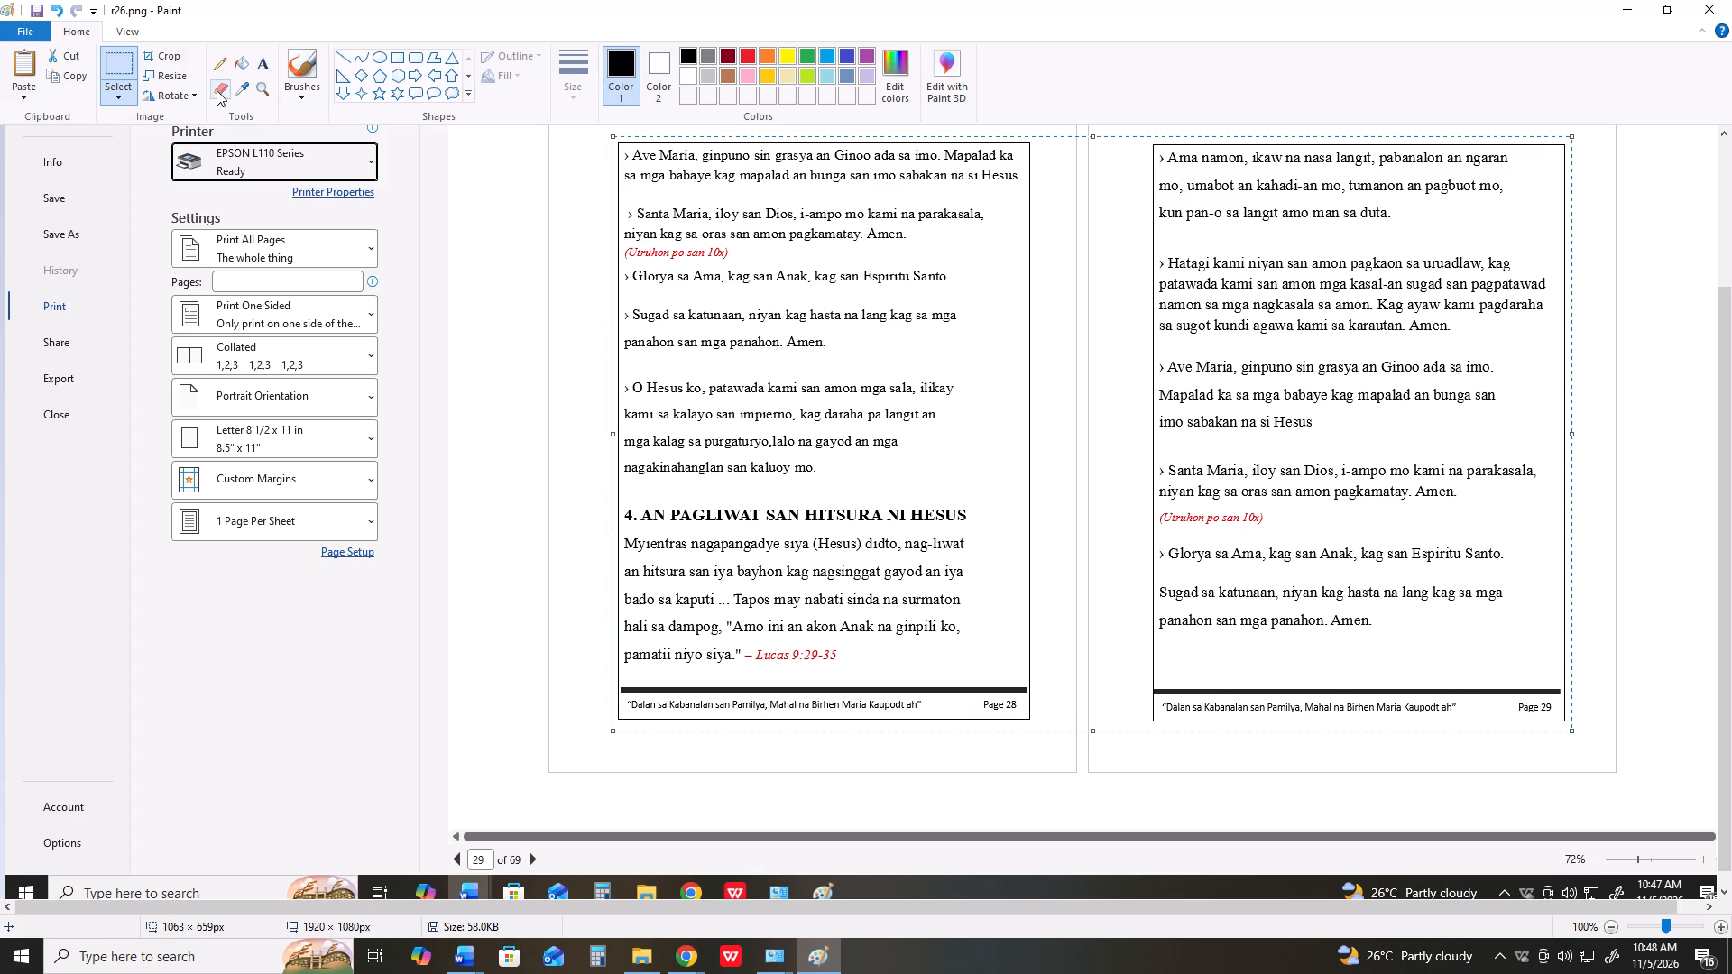
left_click(172, 60)
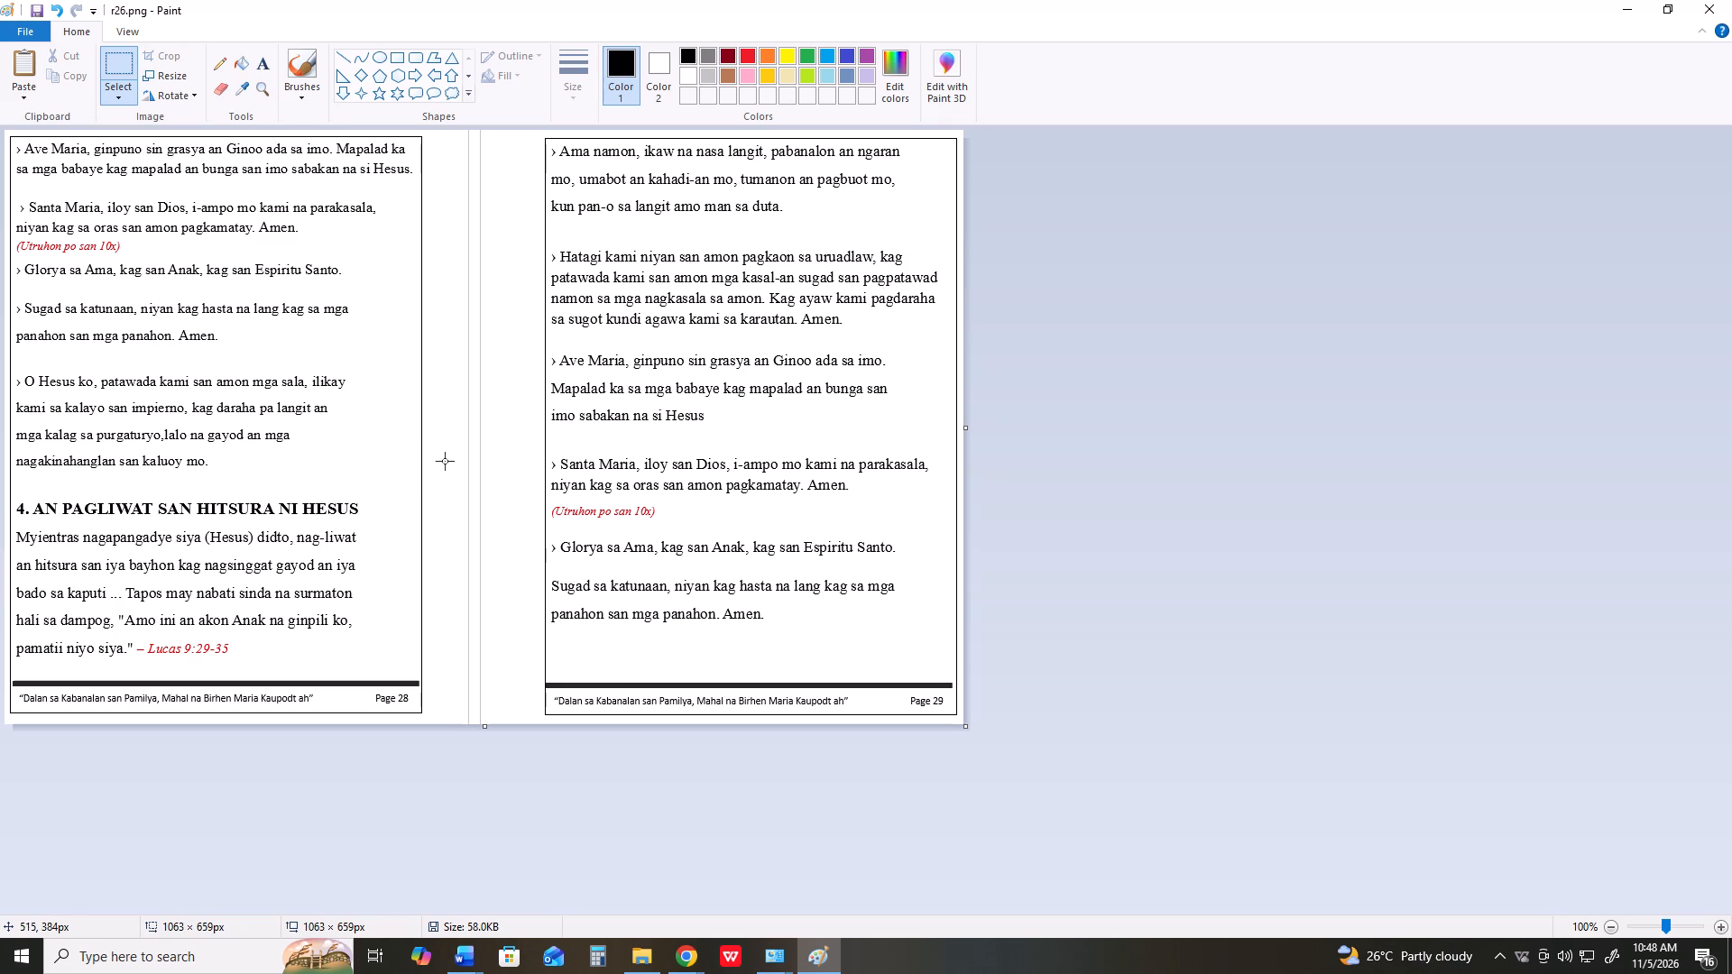
Save the cropped image of pages 28 and 29 in Downloads as the PNG file r28.
left_click(17, 36)
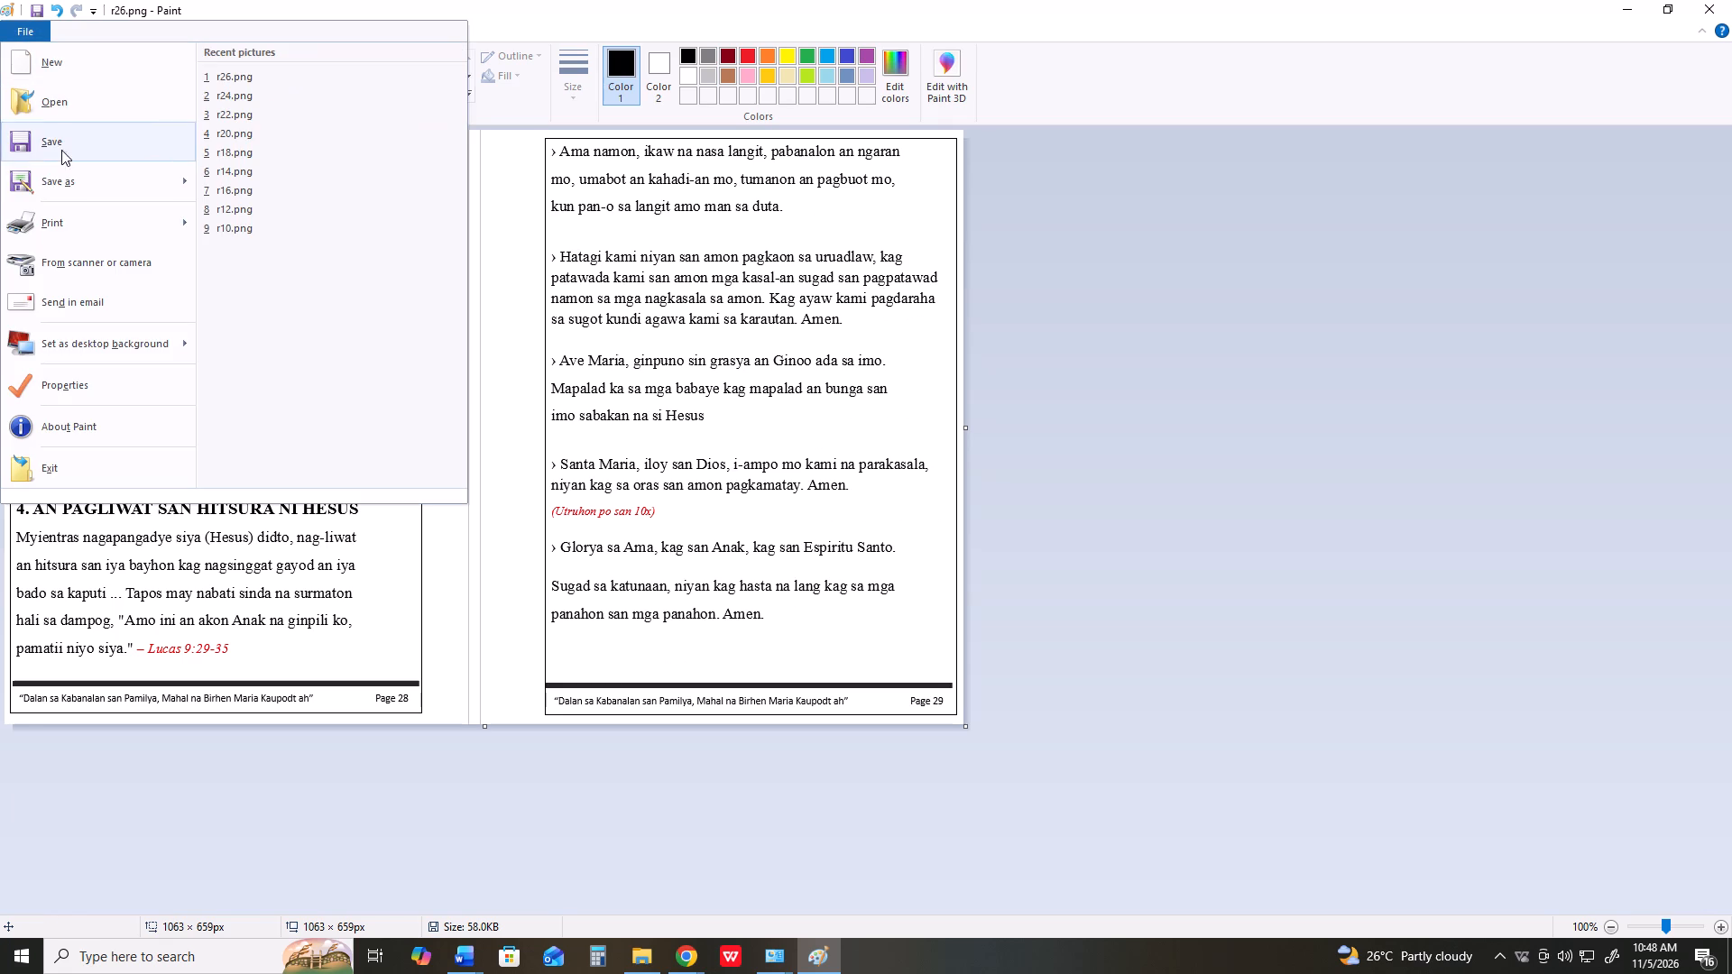
left_click(66, 175)
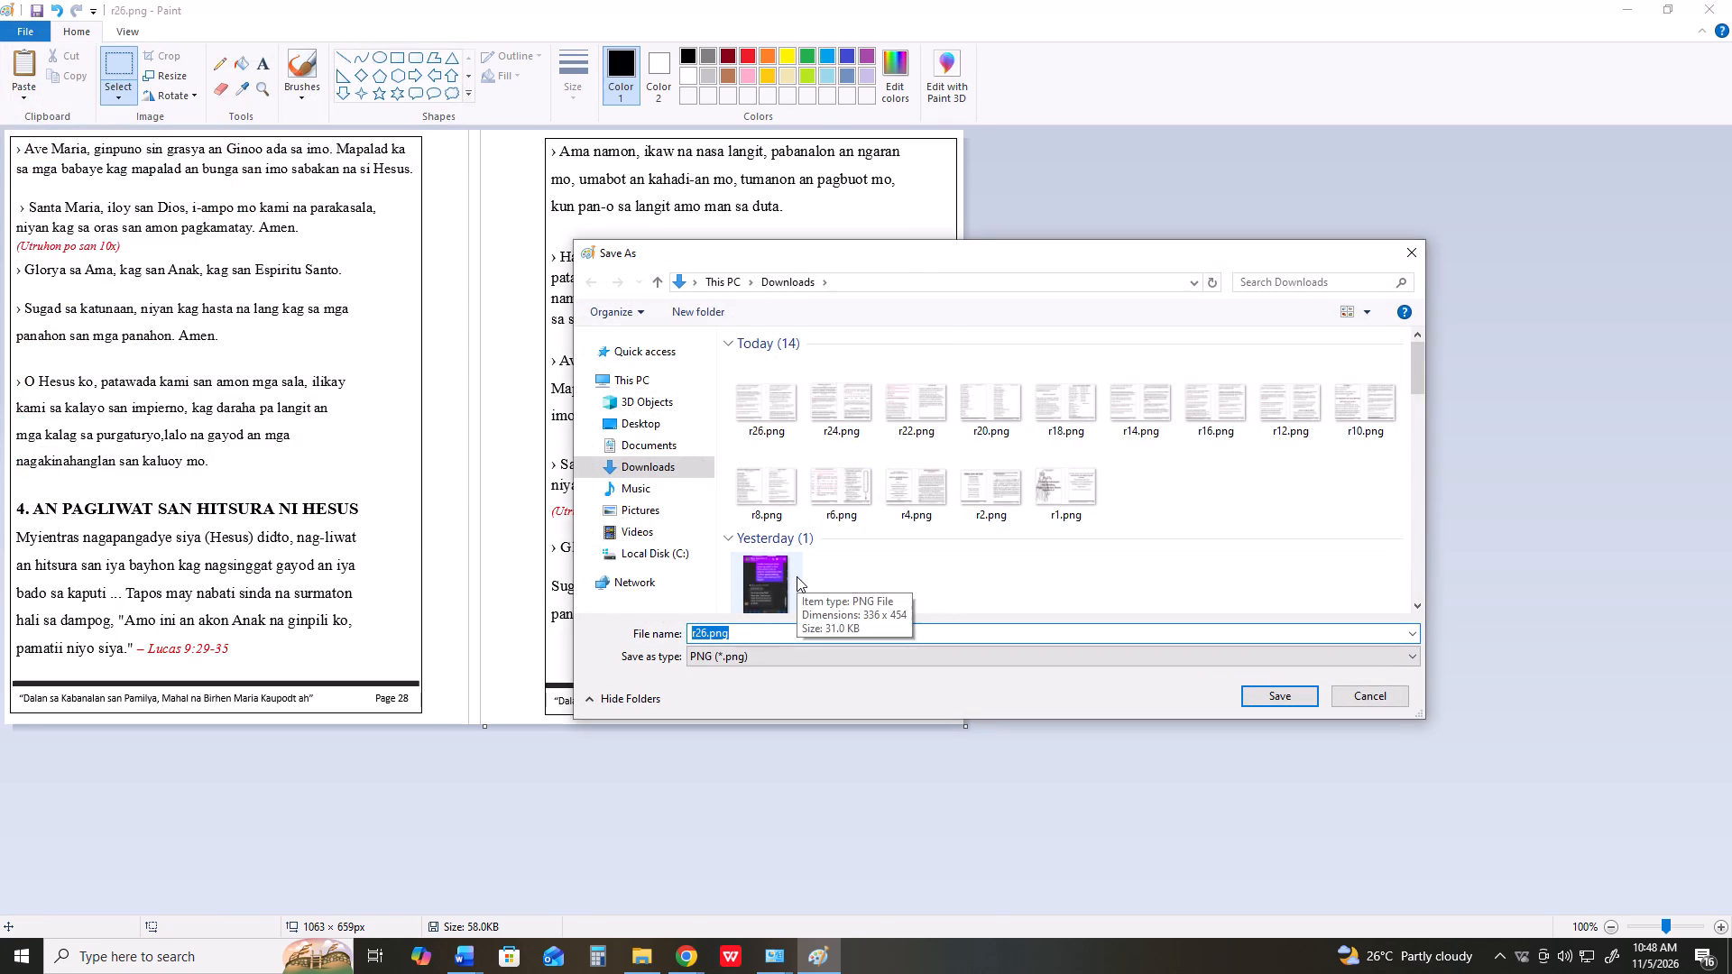
type("r28")
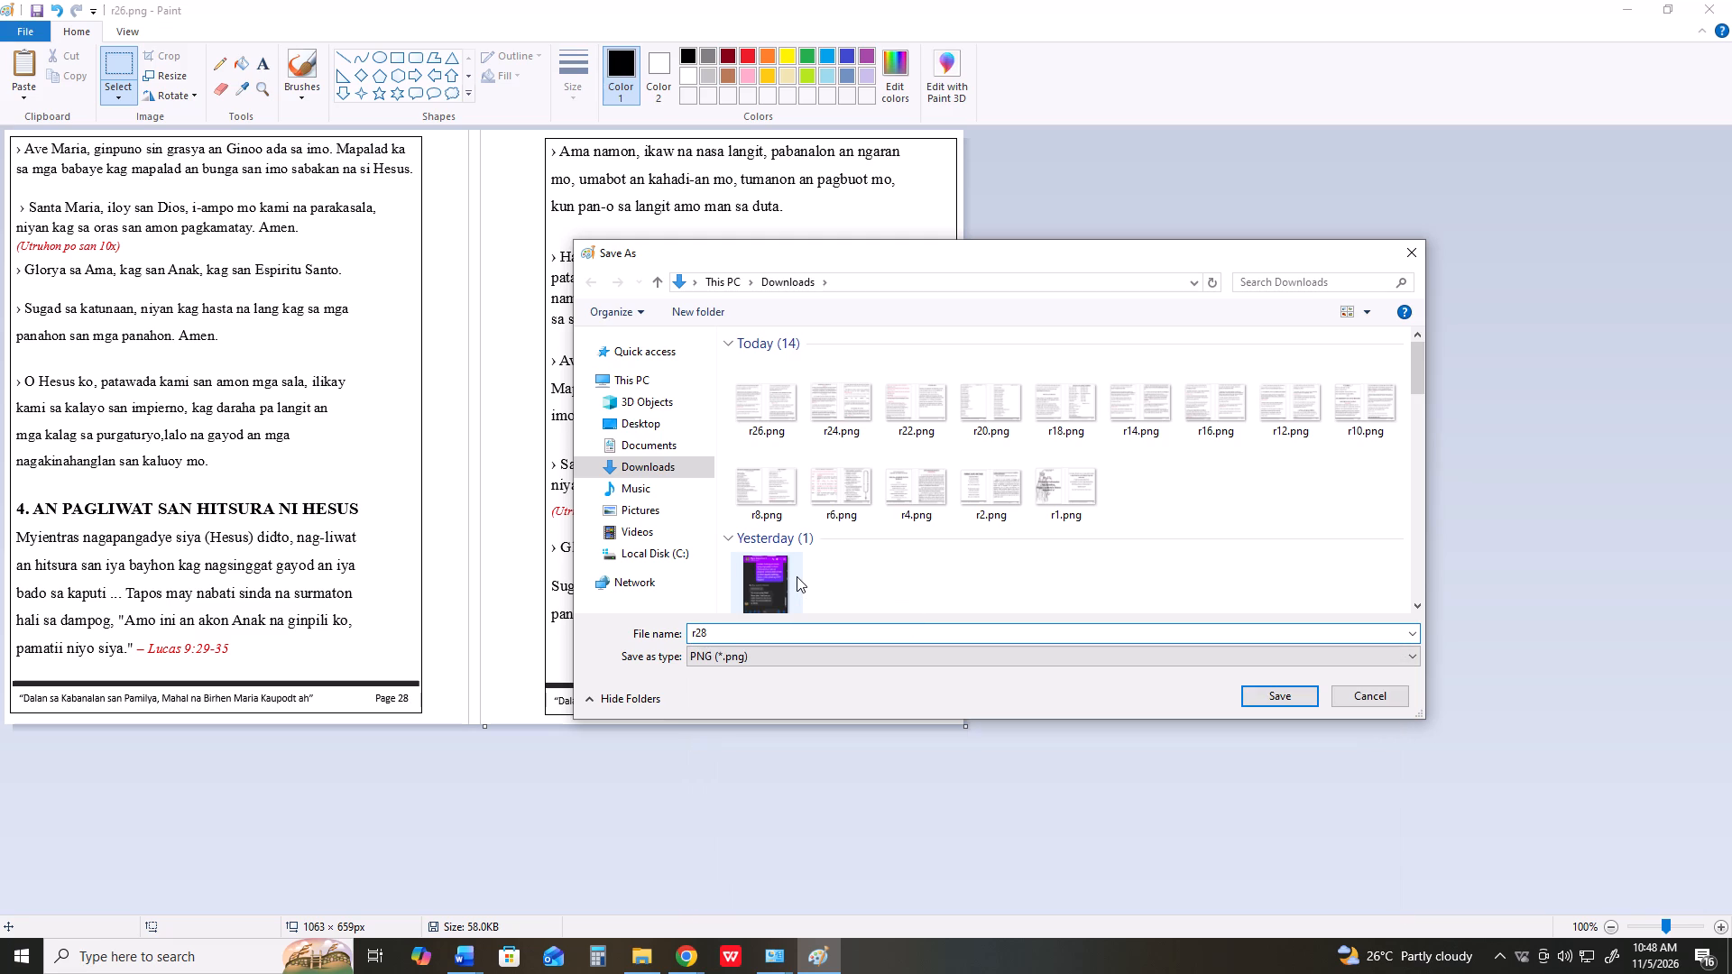
key("Return")
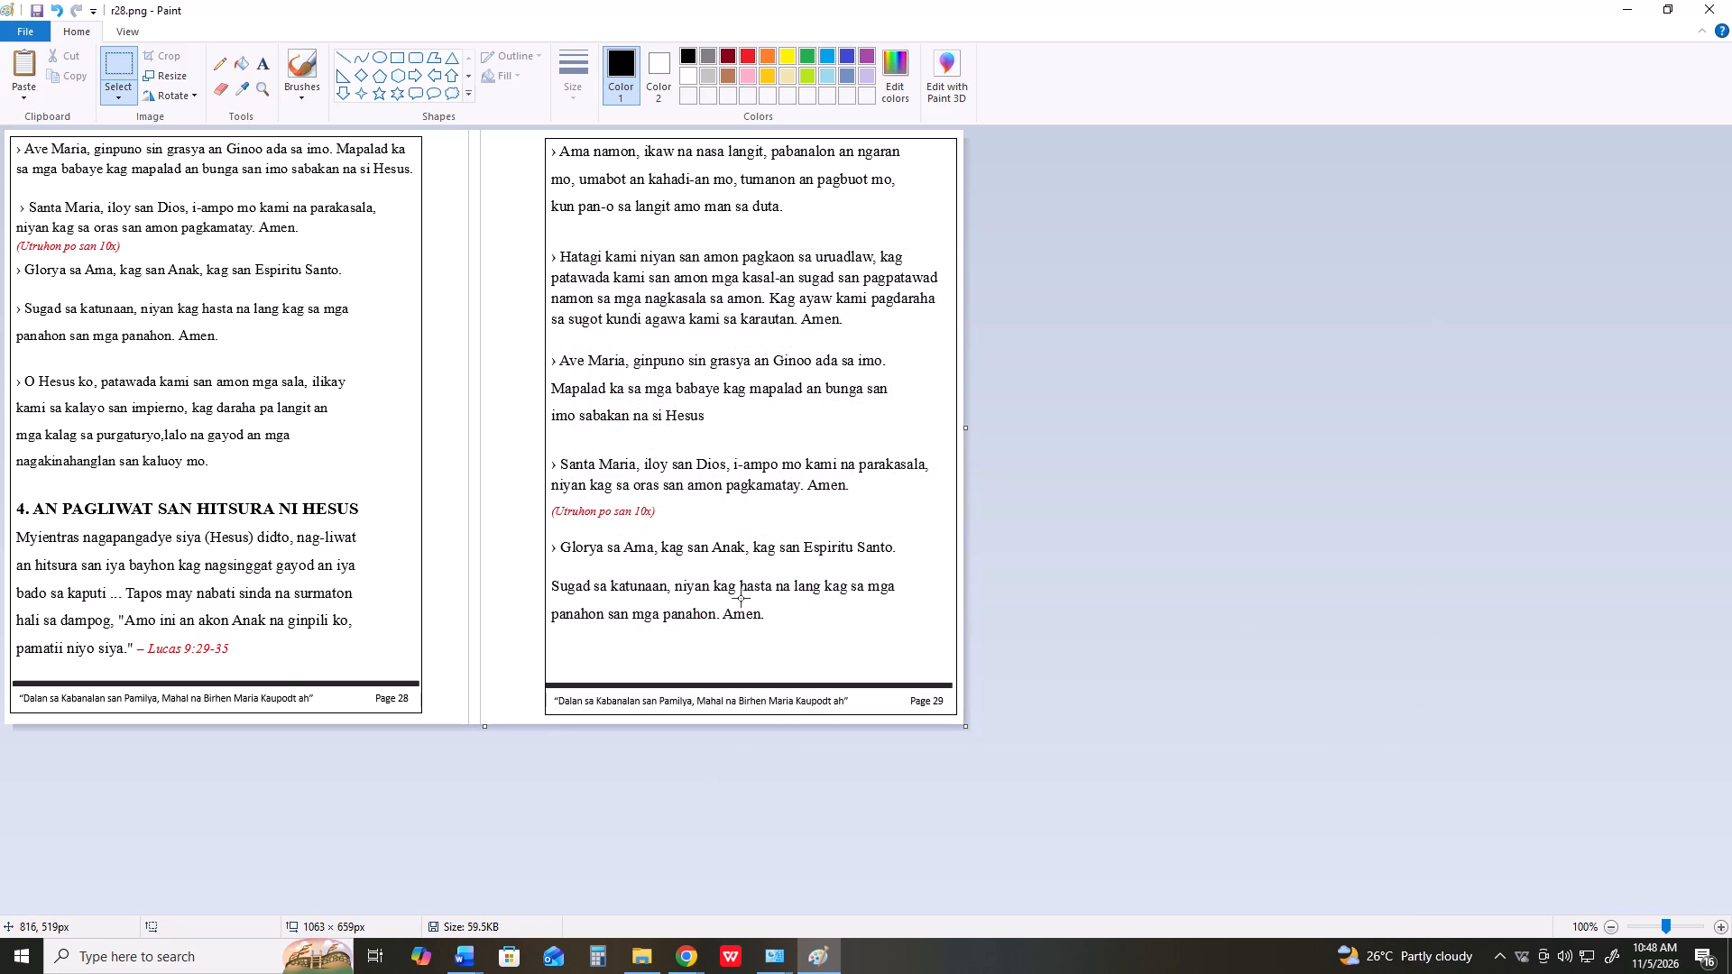
Switch to the rosary document in Word and capture pages 30 and 31 in print preview.
key("alt+Tab")
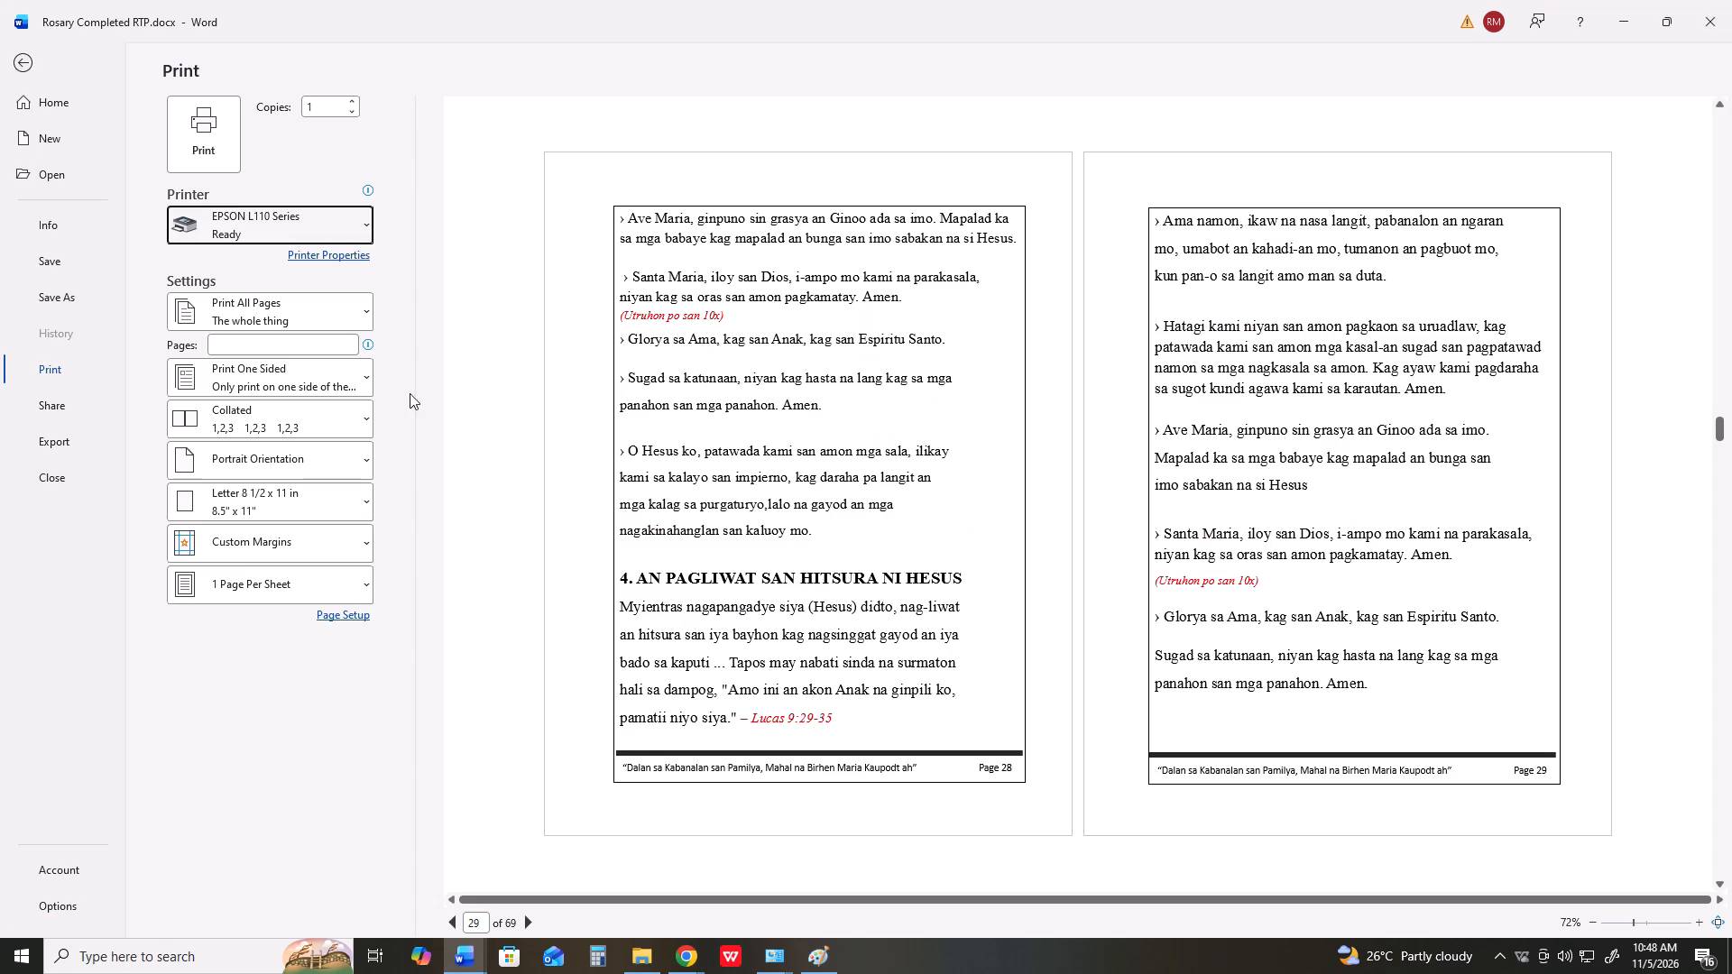
left_click(26, 67)
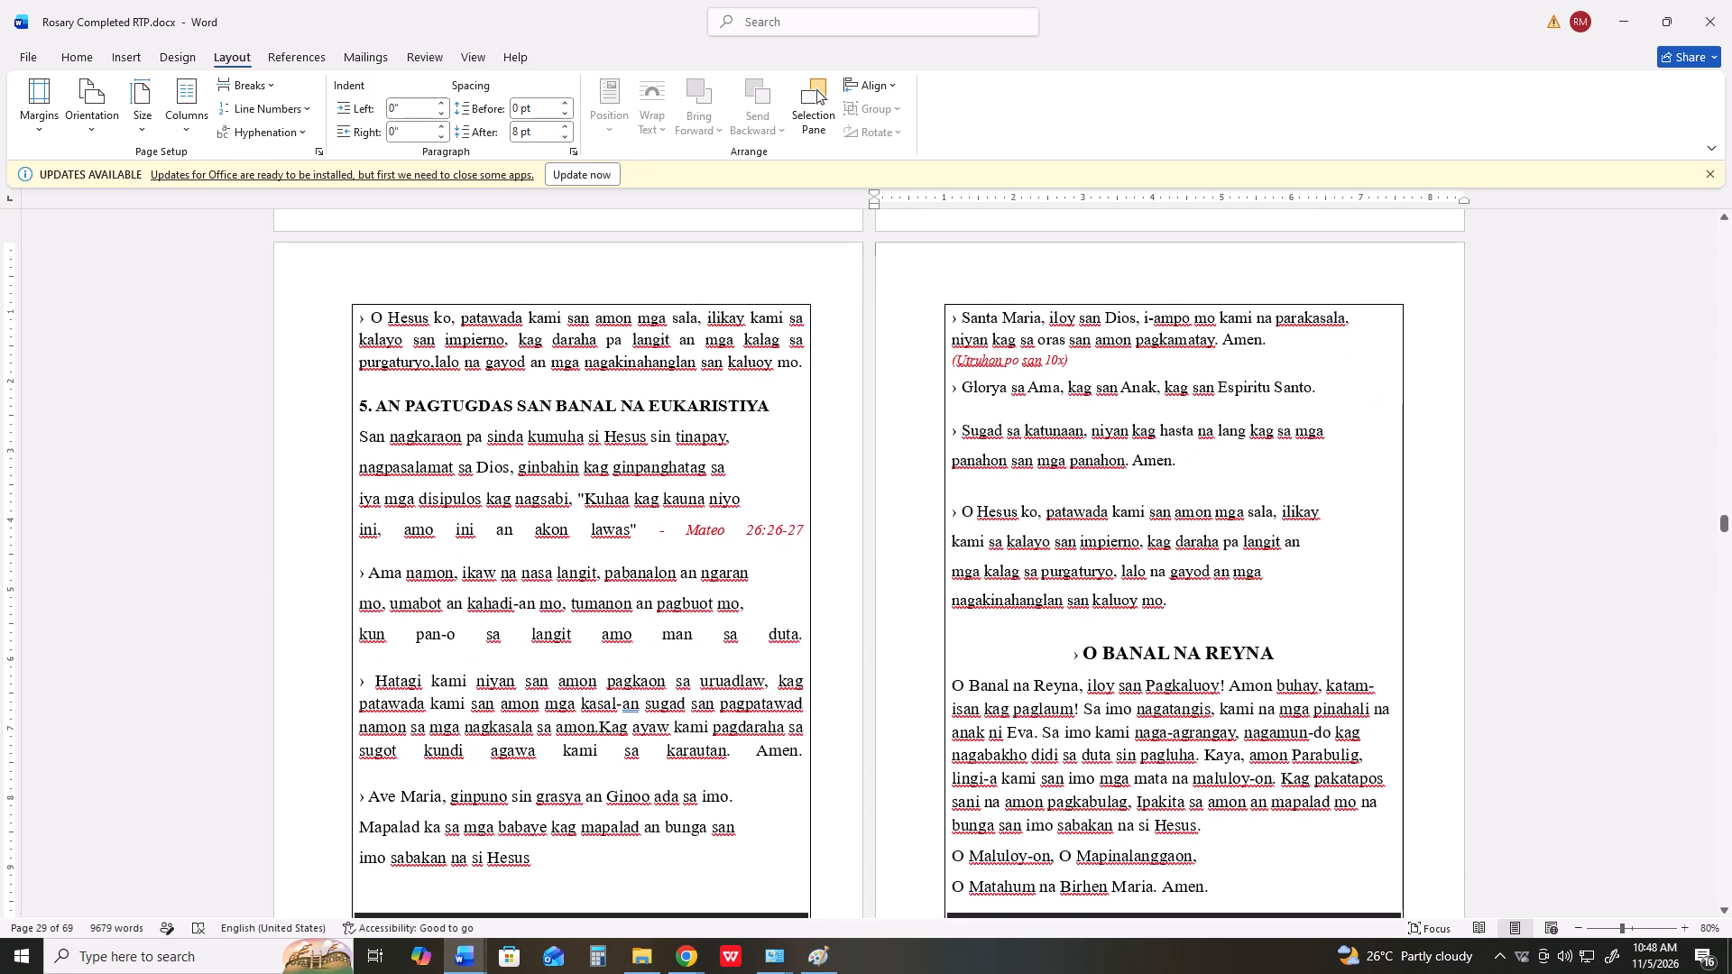
scroll(426, 440, "down", 7)
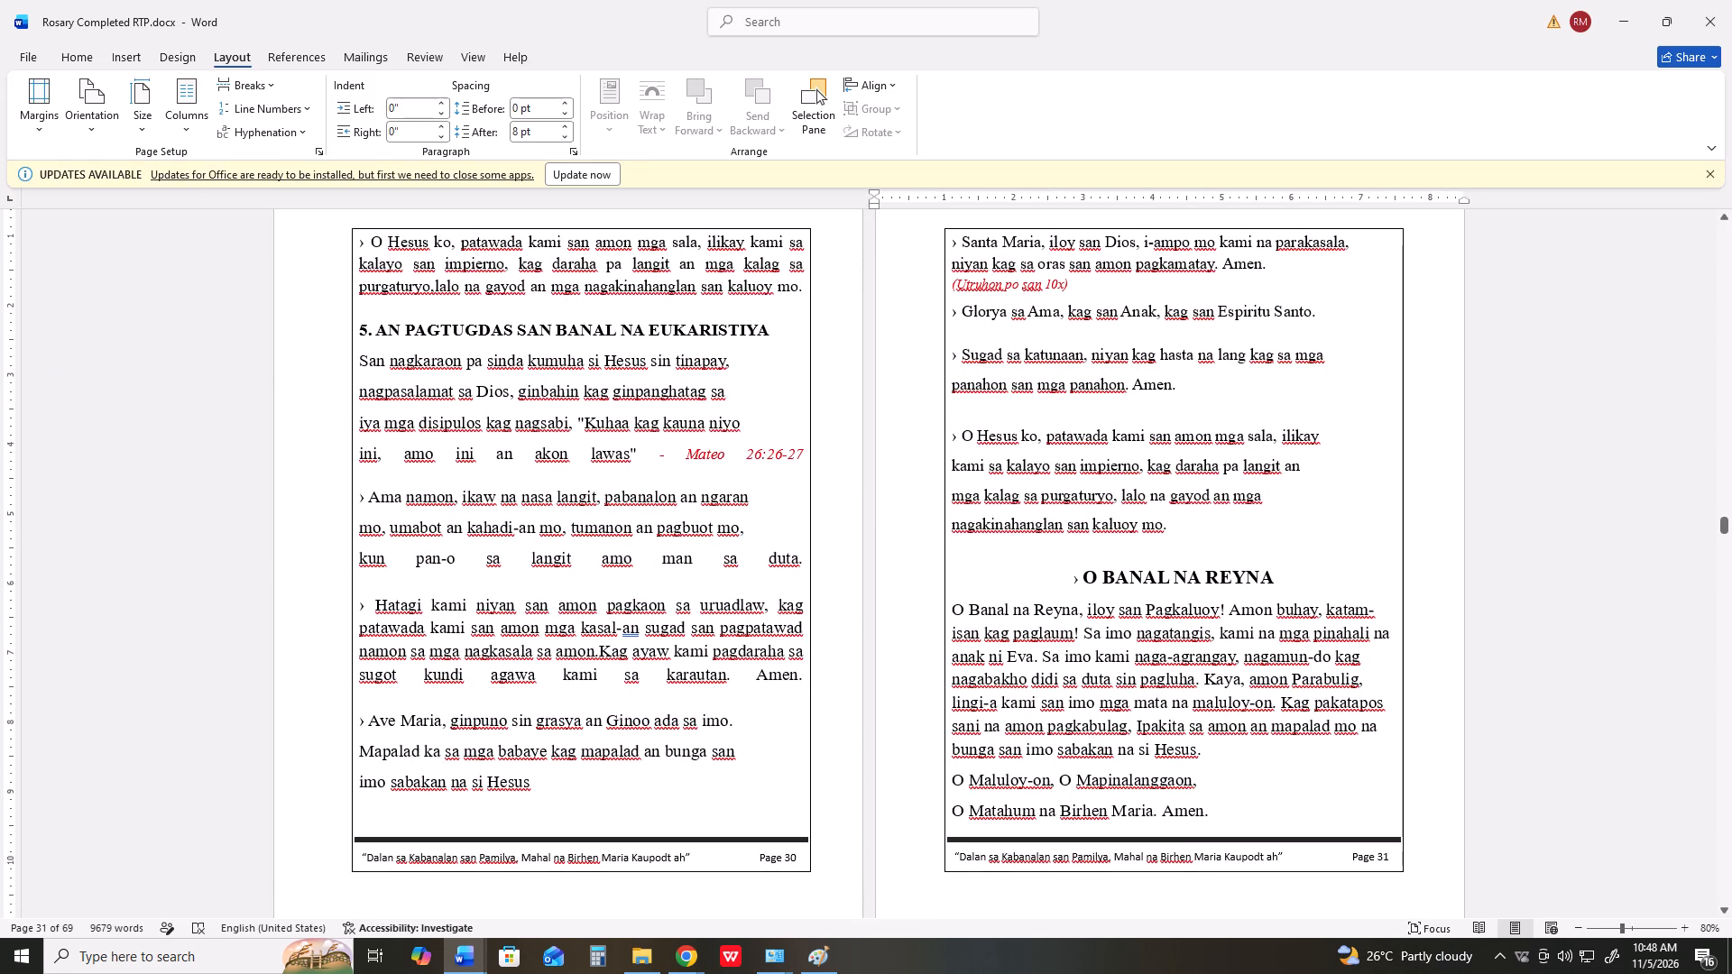
key("ctrl+p")
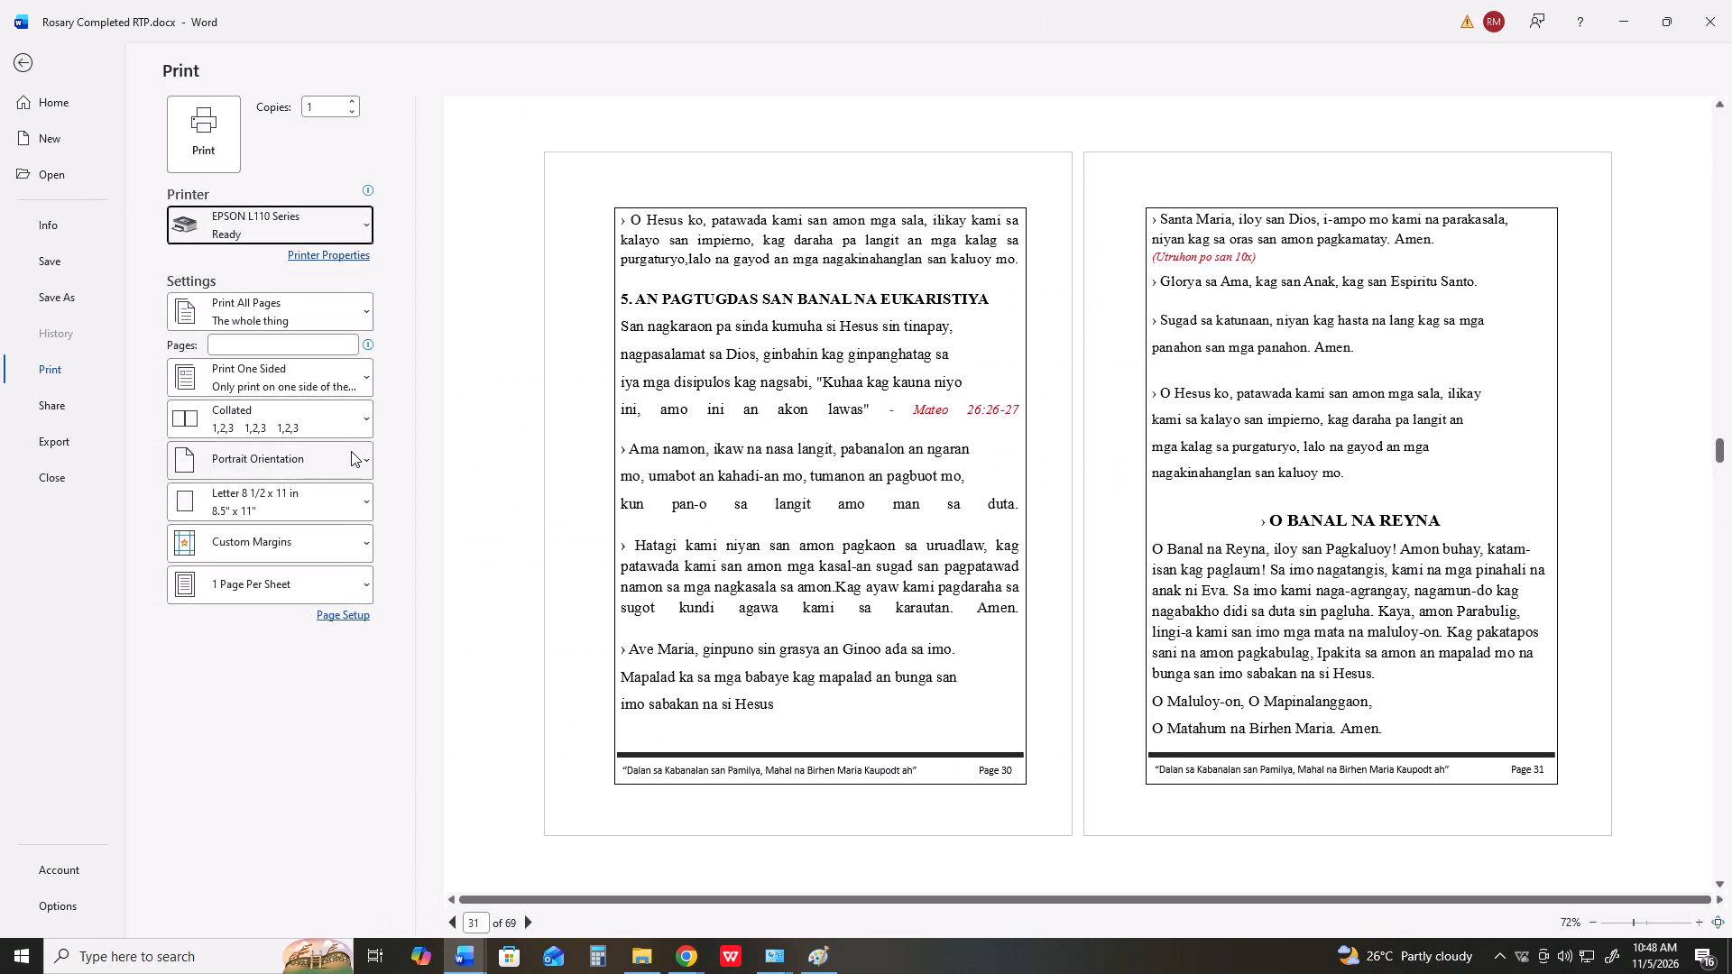
key("Print")
Close print preview and move the cursor forward in the document to the spread with pages 32 and 33.
left_click(21, 63)
key("Down")
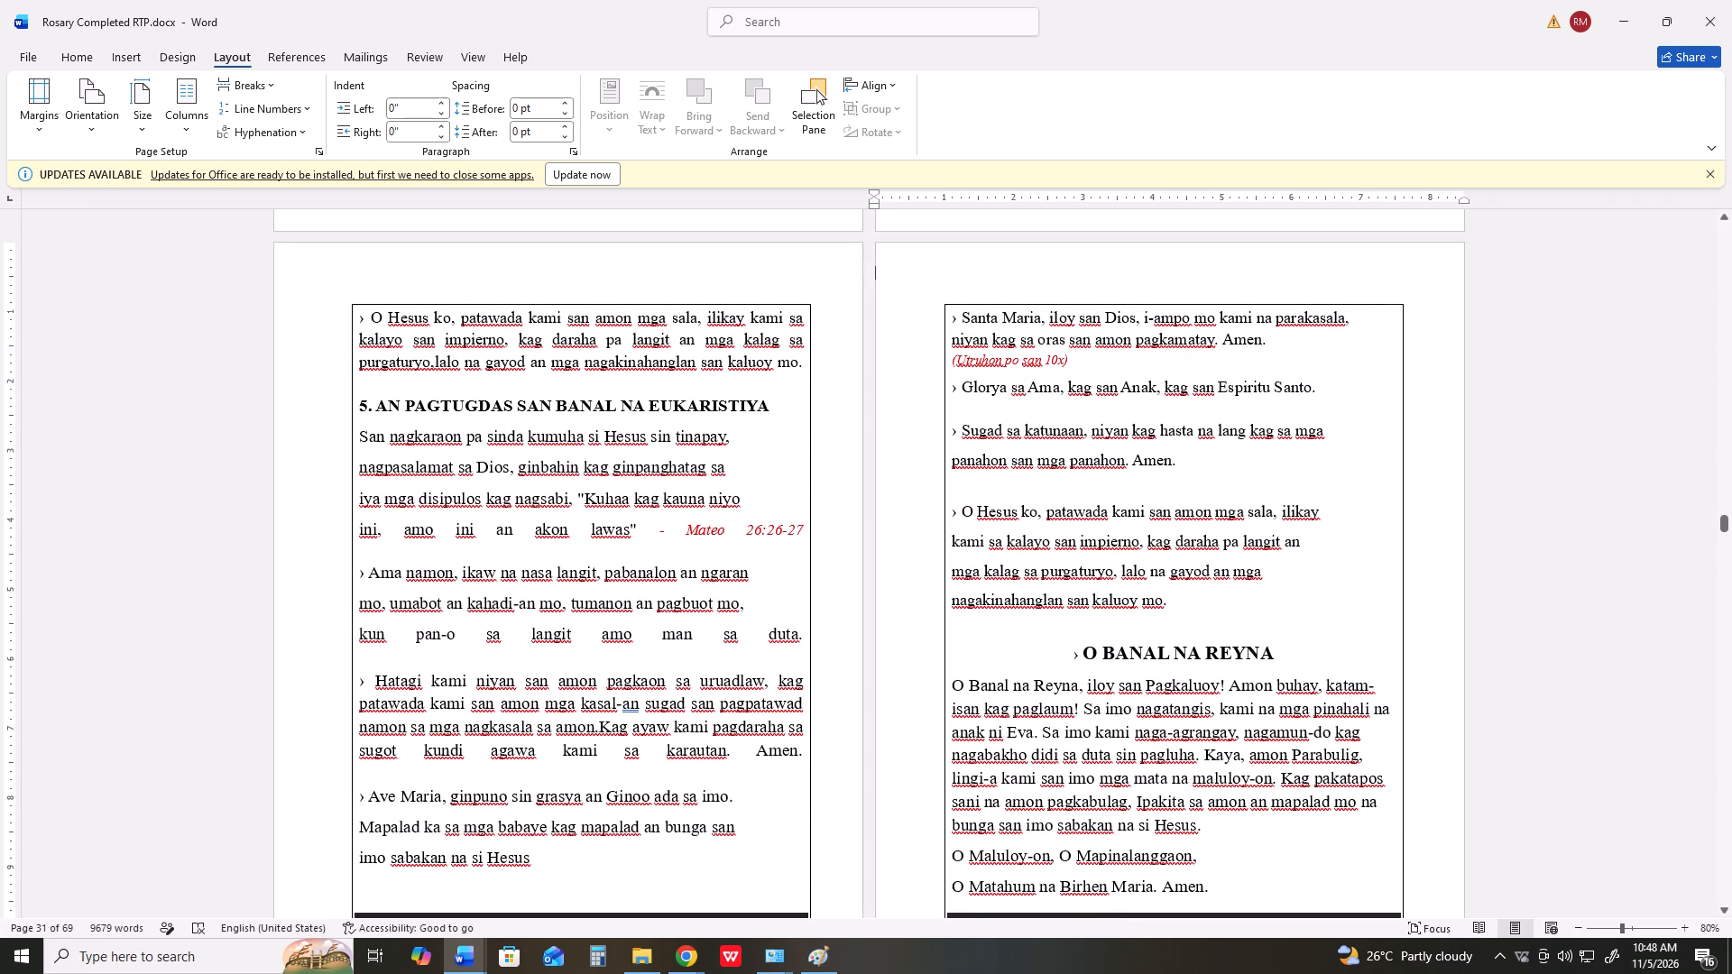
key("Down")
key("Down")
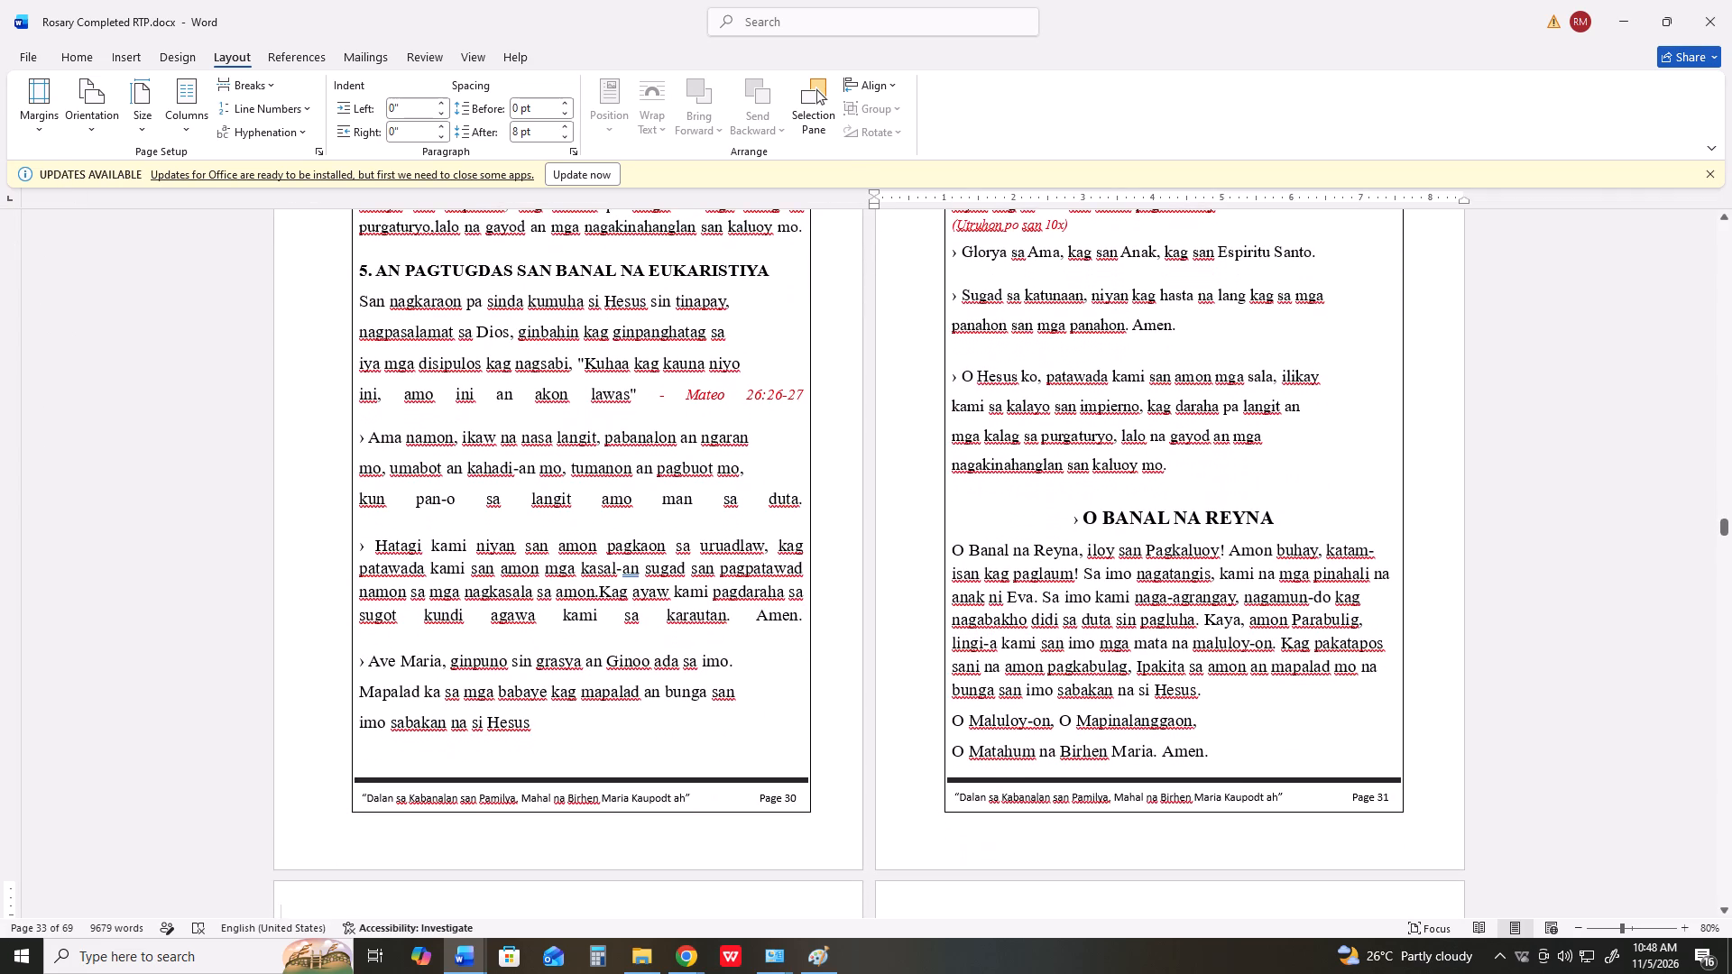
scroll(517, 591, "down", 10)
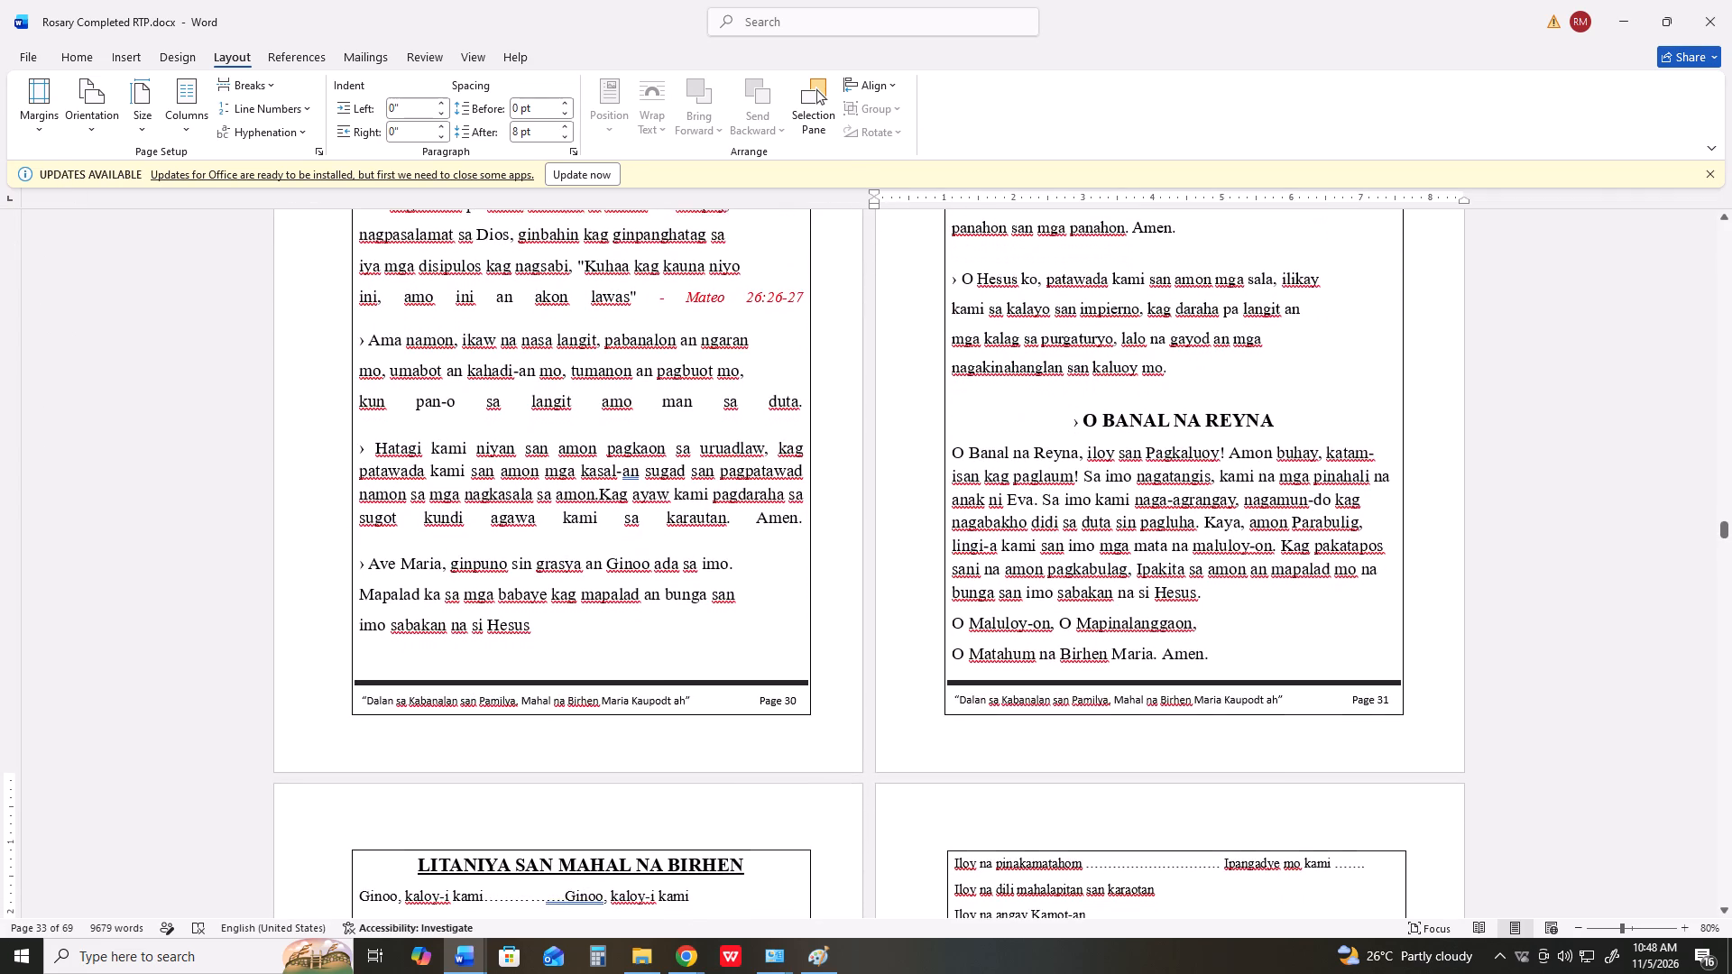
Switch back to Paint and paste the capture of pages 30 and 31 over the r28.png canvas.
key("alt+Tab")
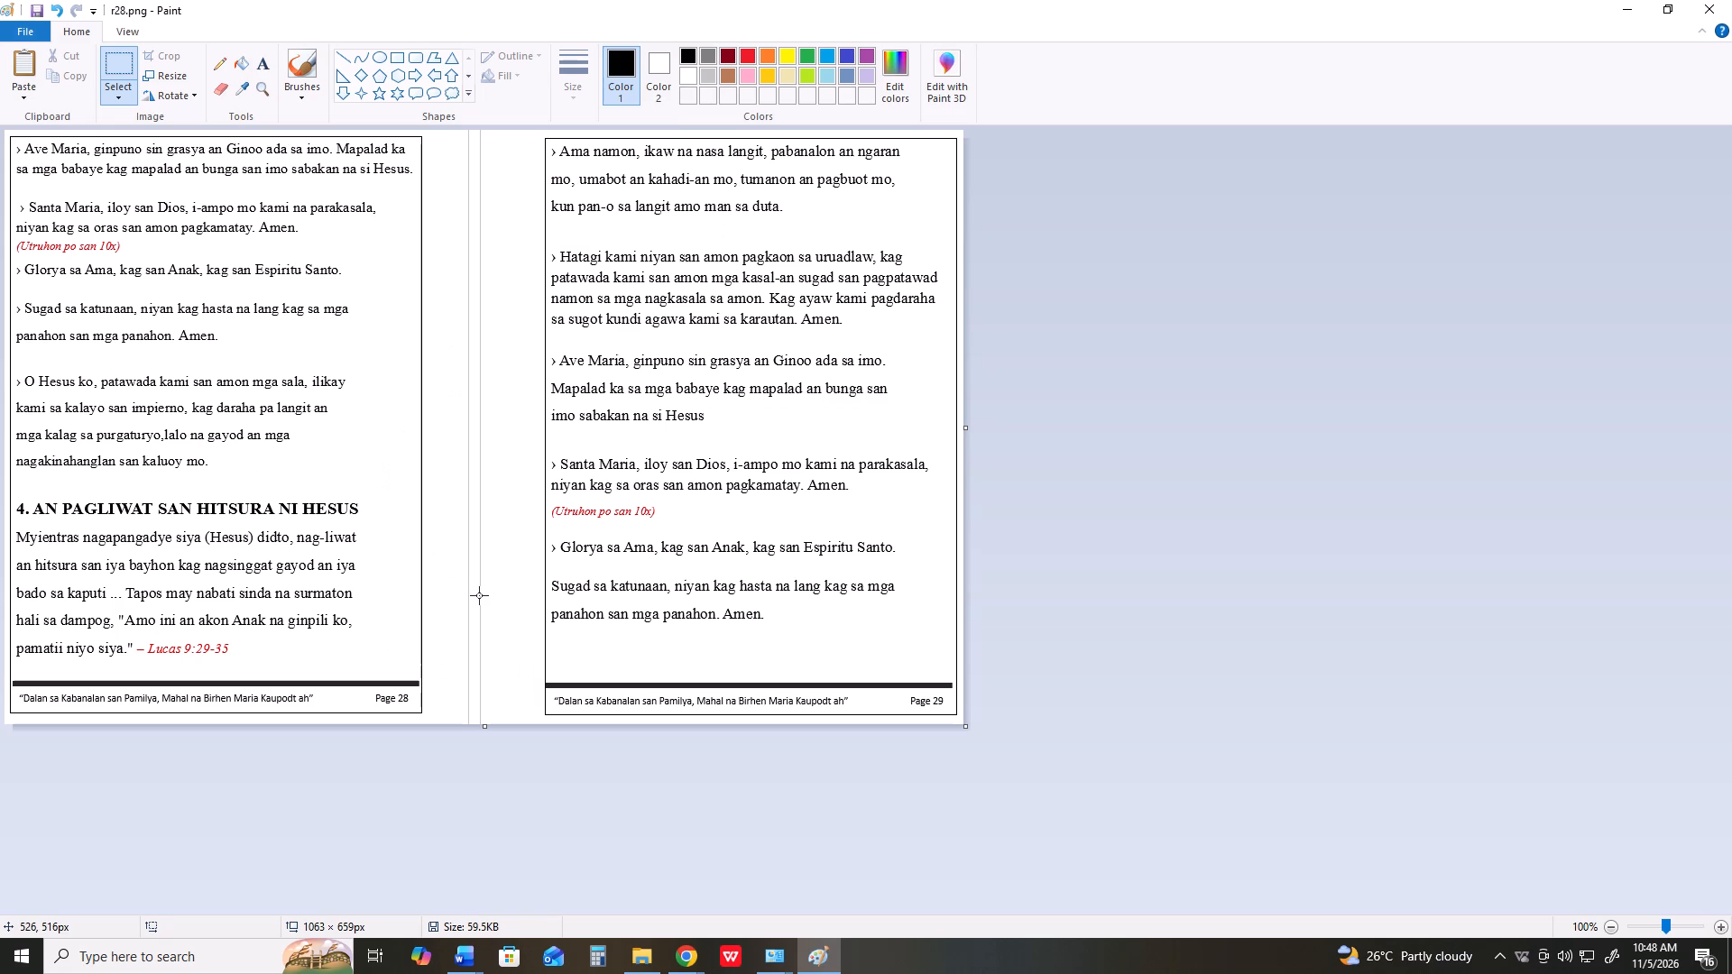
key("ctrl+v")
scroll(622, 531, "down", 4)
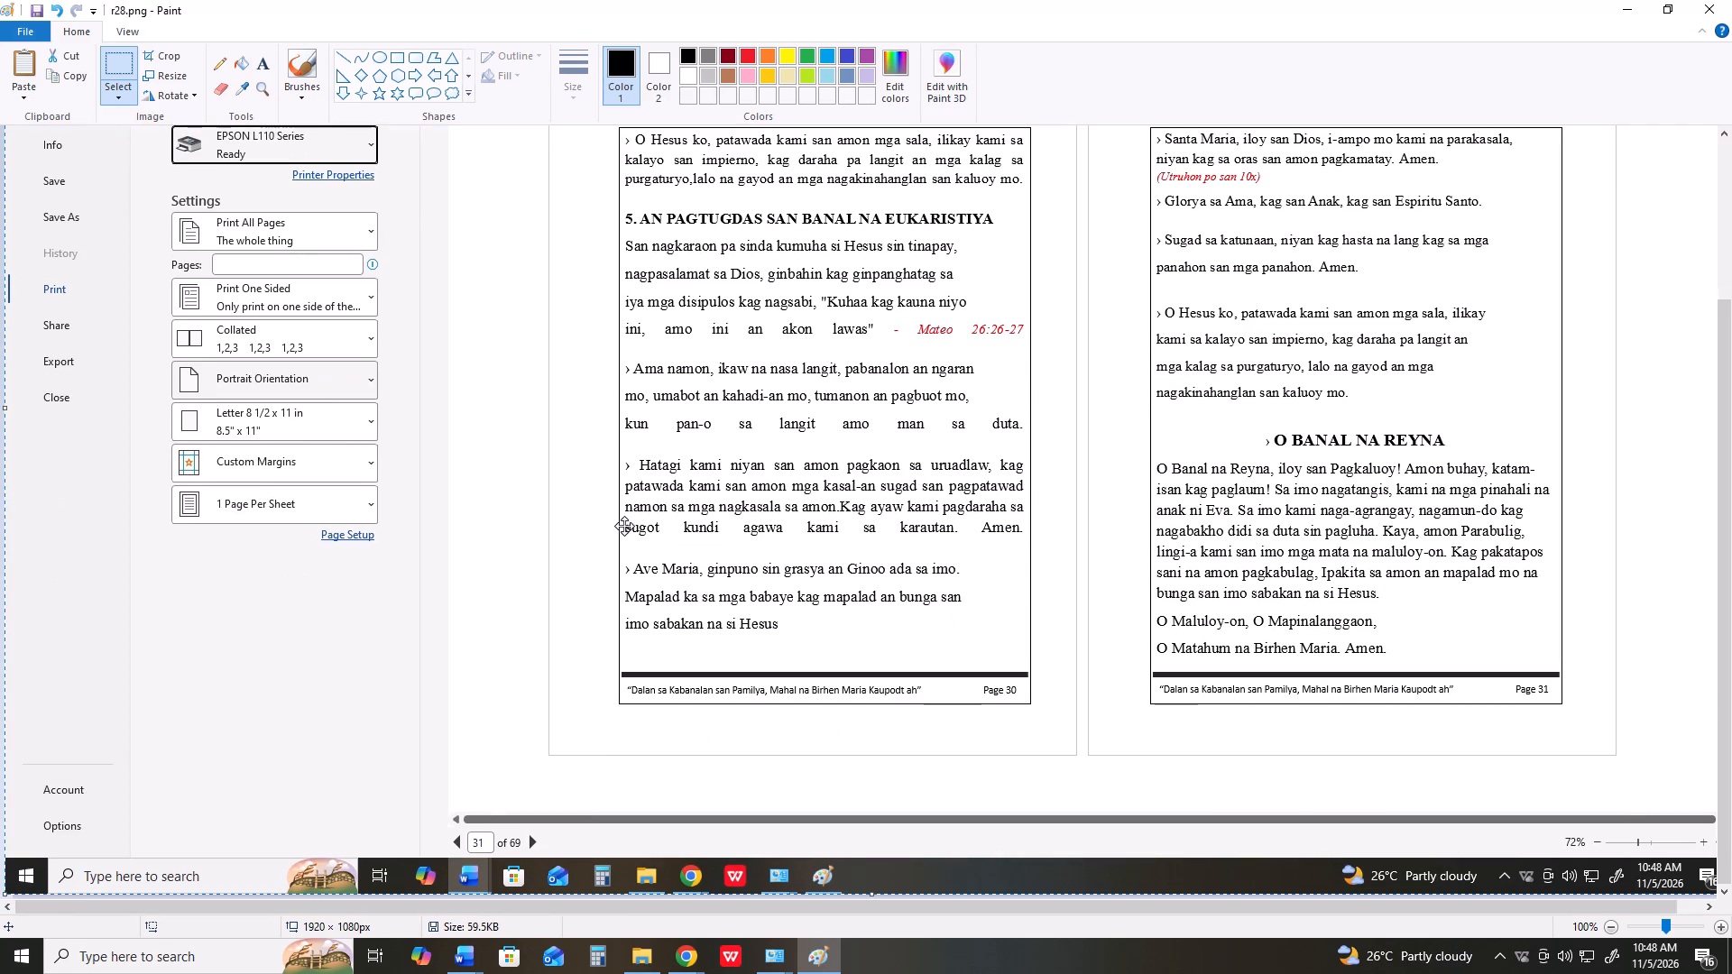
scroll(218, 293, "up", 3)
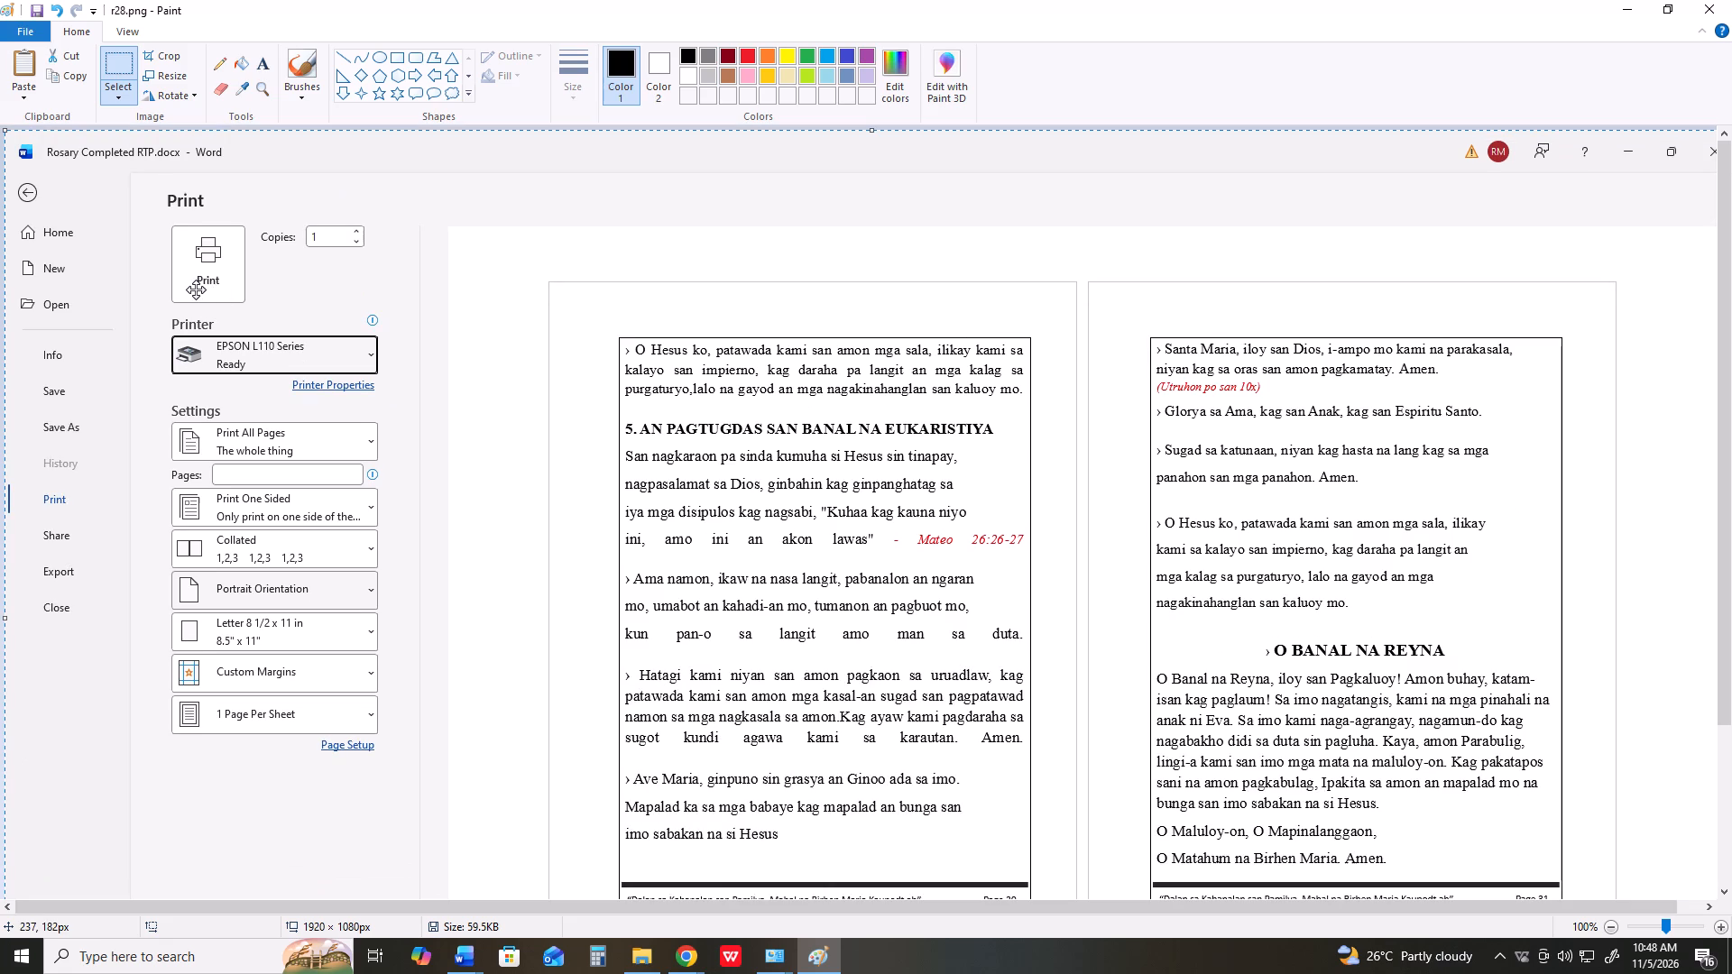
Crop the pasted capture to the framed content of pages 30 and 31, about 1061 × 658 px.
scroll(203, 287, "down", 1)
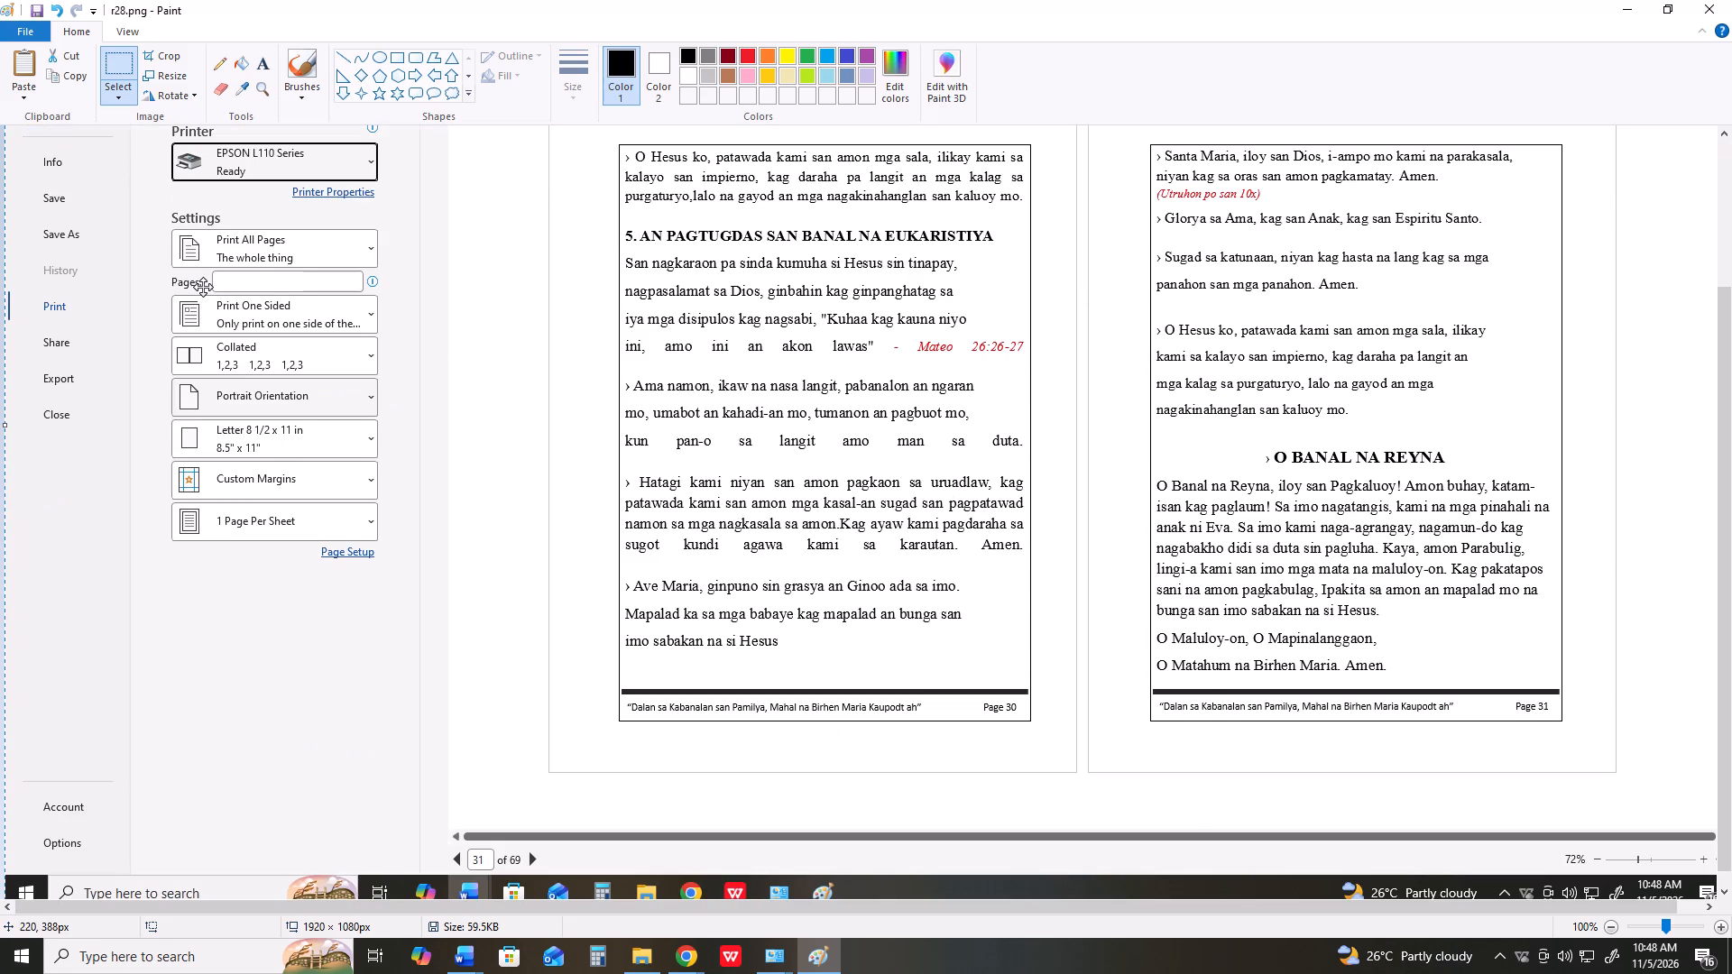
left_click(125, 57)
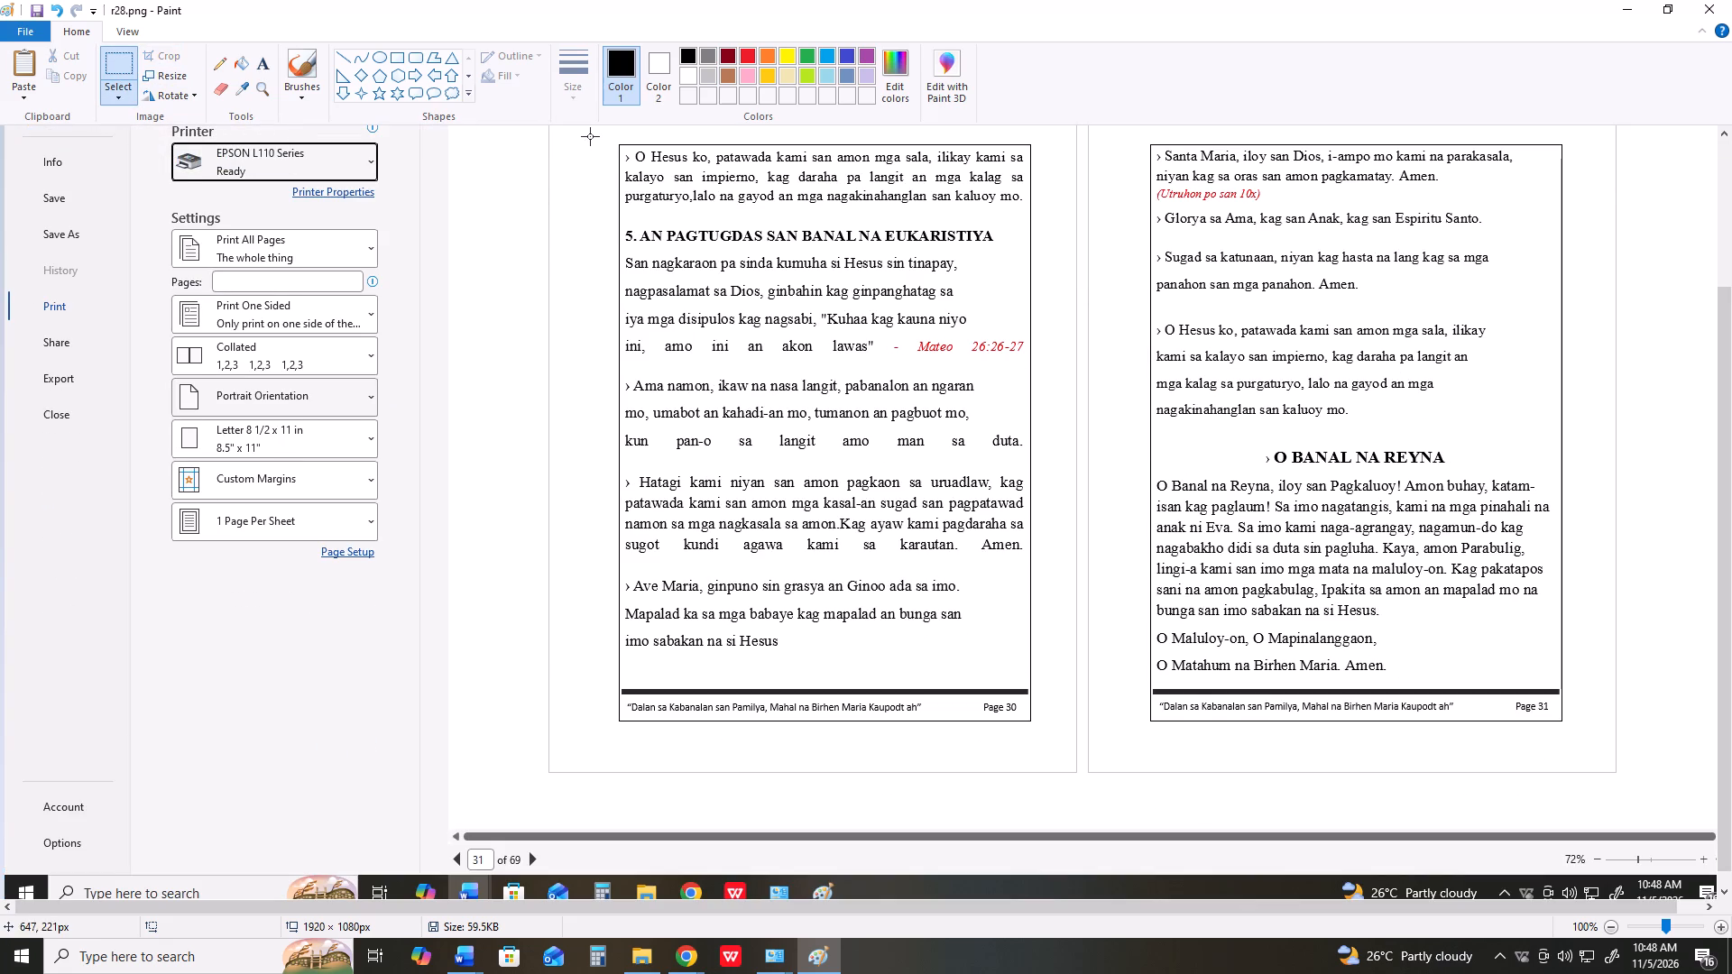
left_click_drag(613, 137, 785, 487)
left_click_drag(785, 487, 1580, 735)
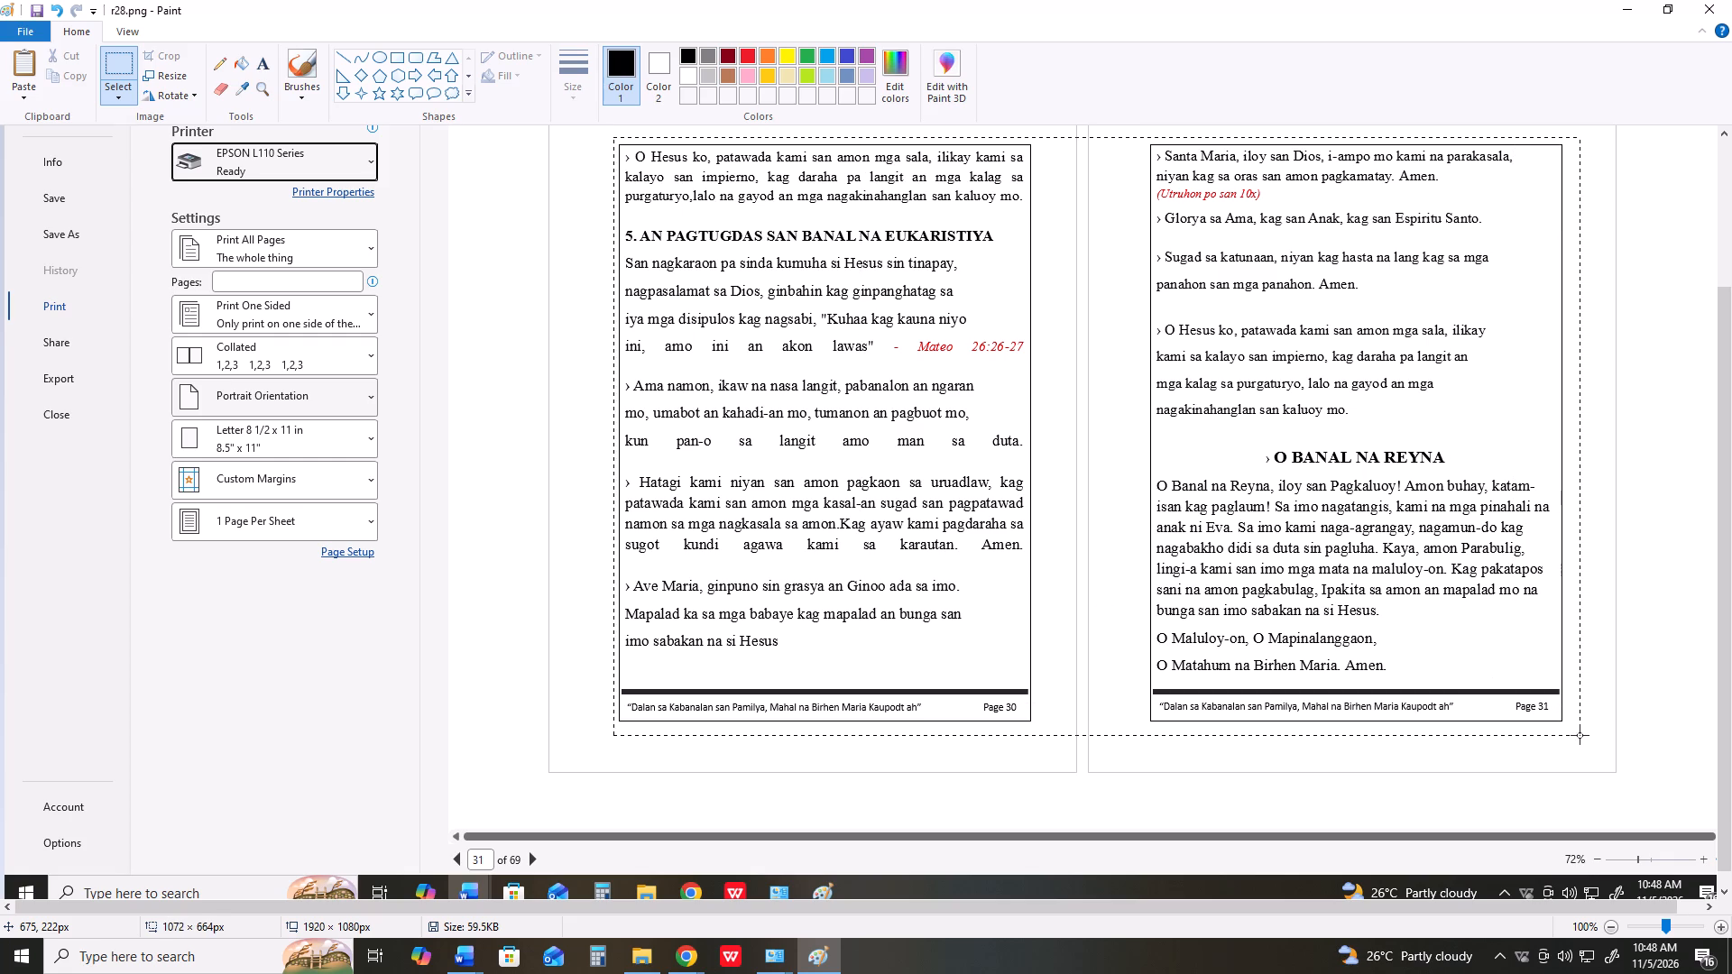
left_click_drag(1580, 735, 1571, 730)
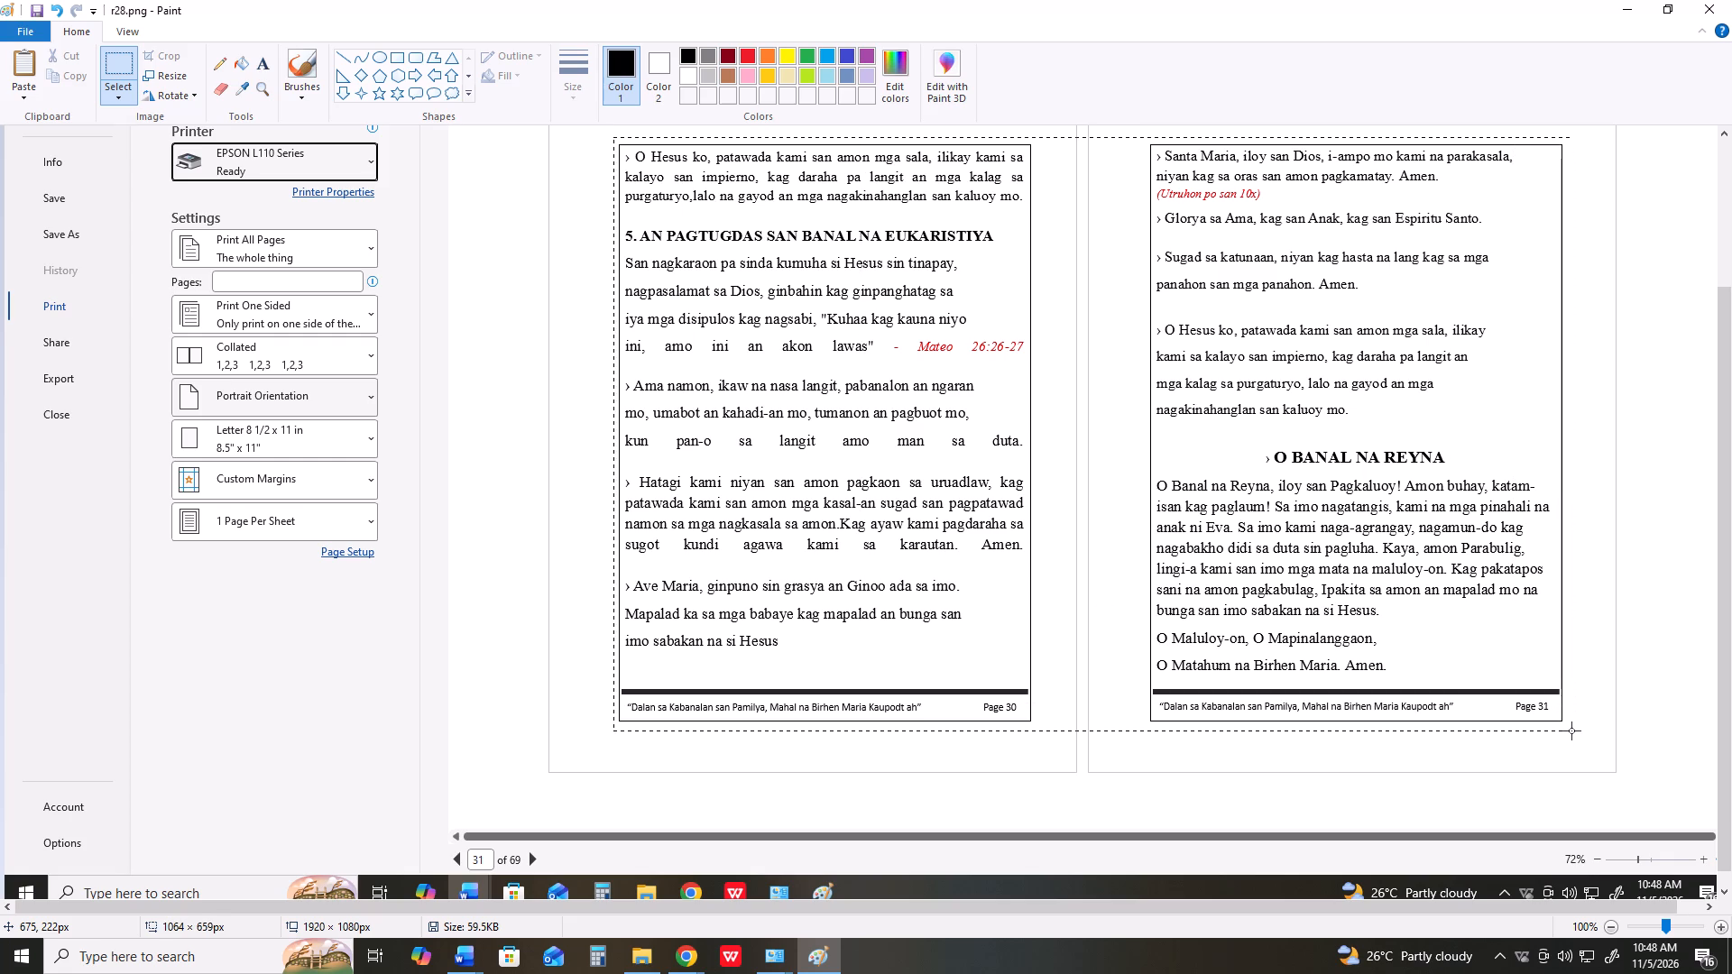
left_click_drag(1571, 730, 1571, 730)
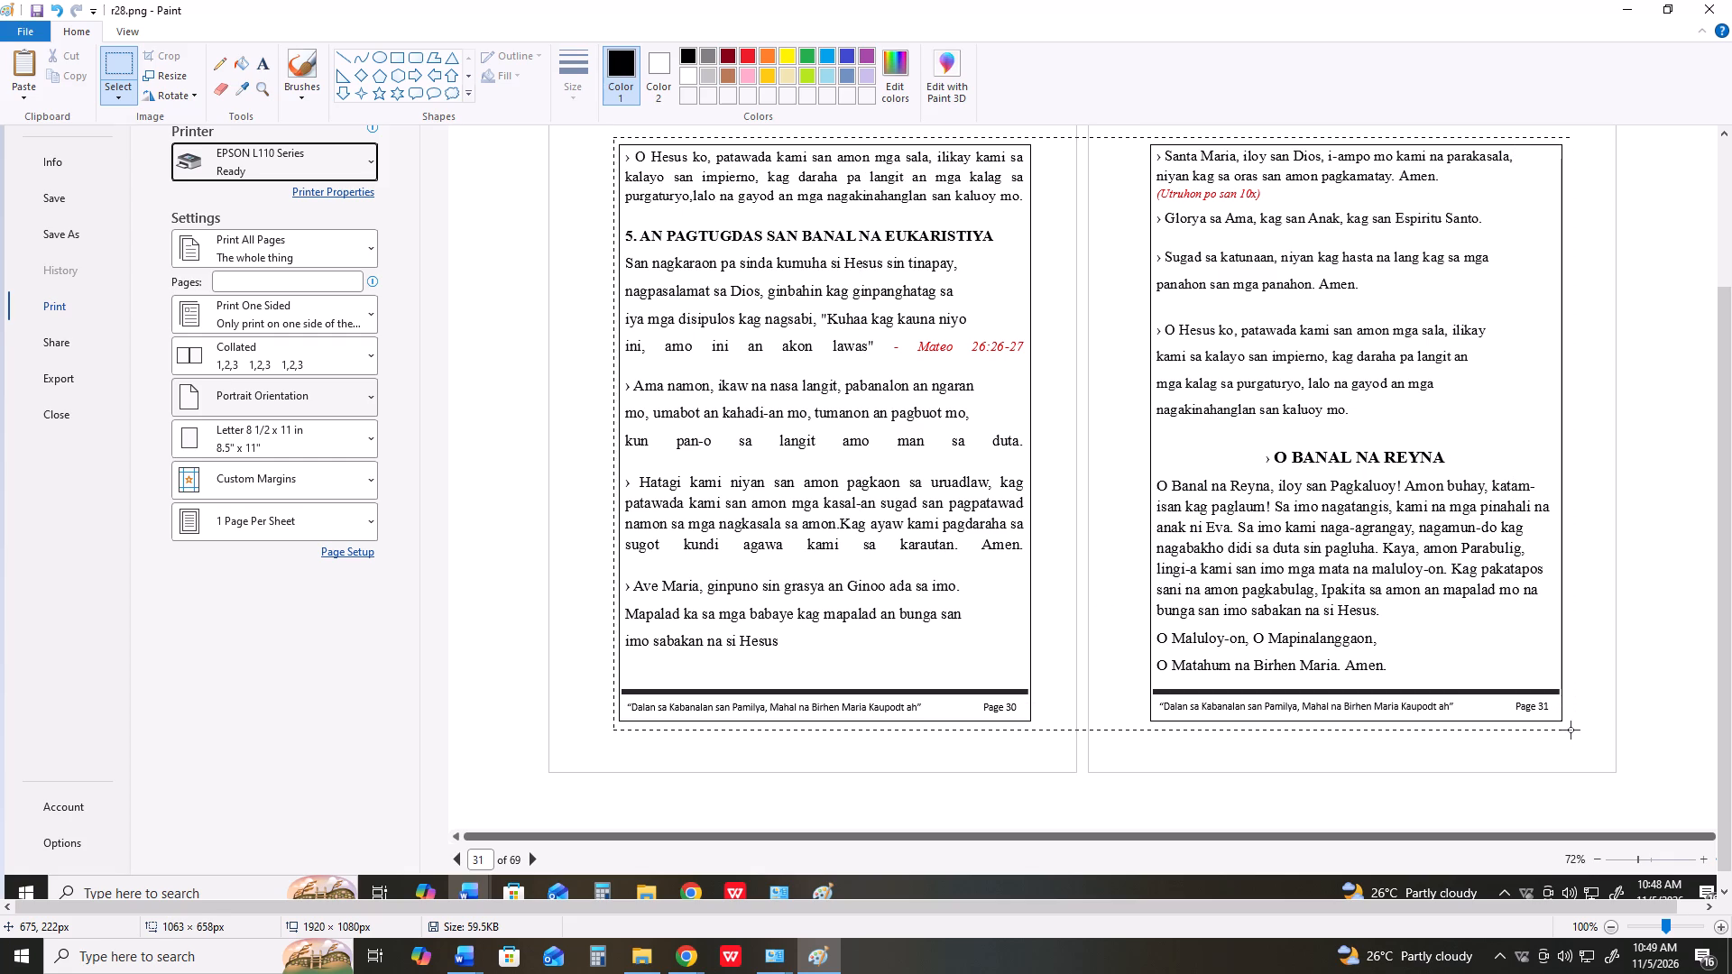
left_click_drag(1571, 730, 1570, 730)
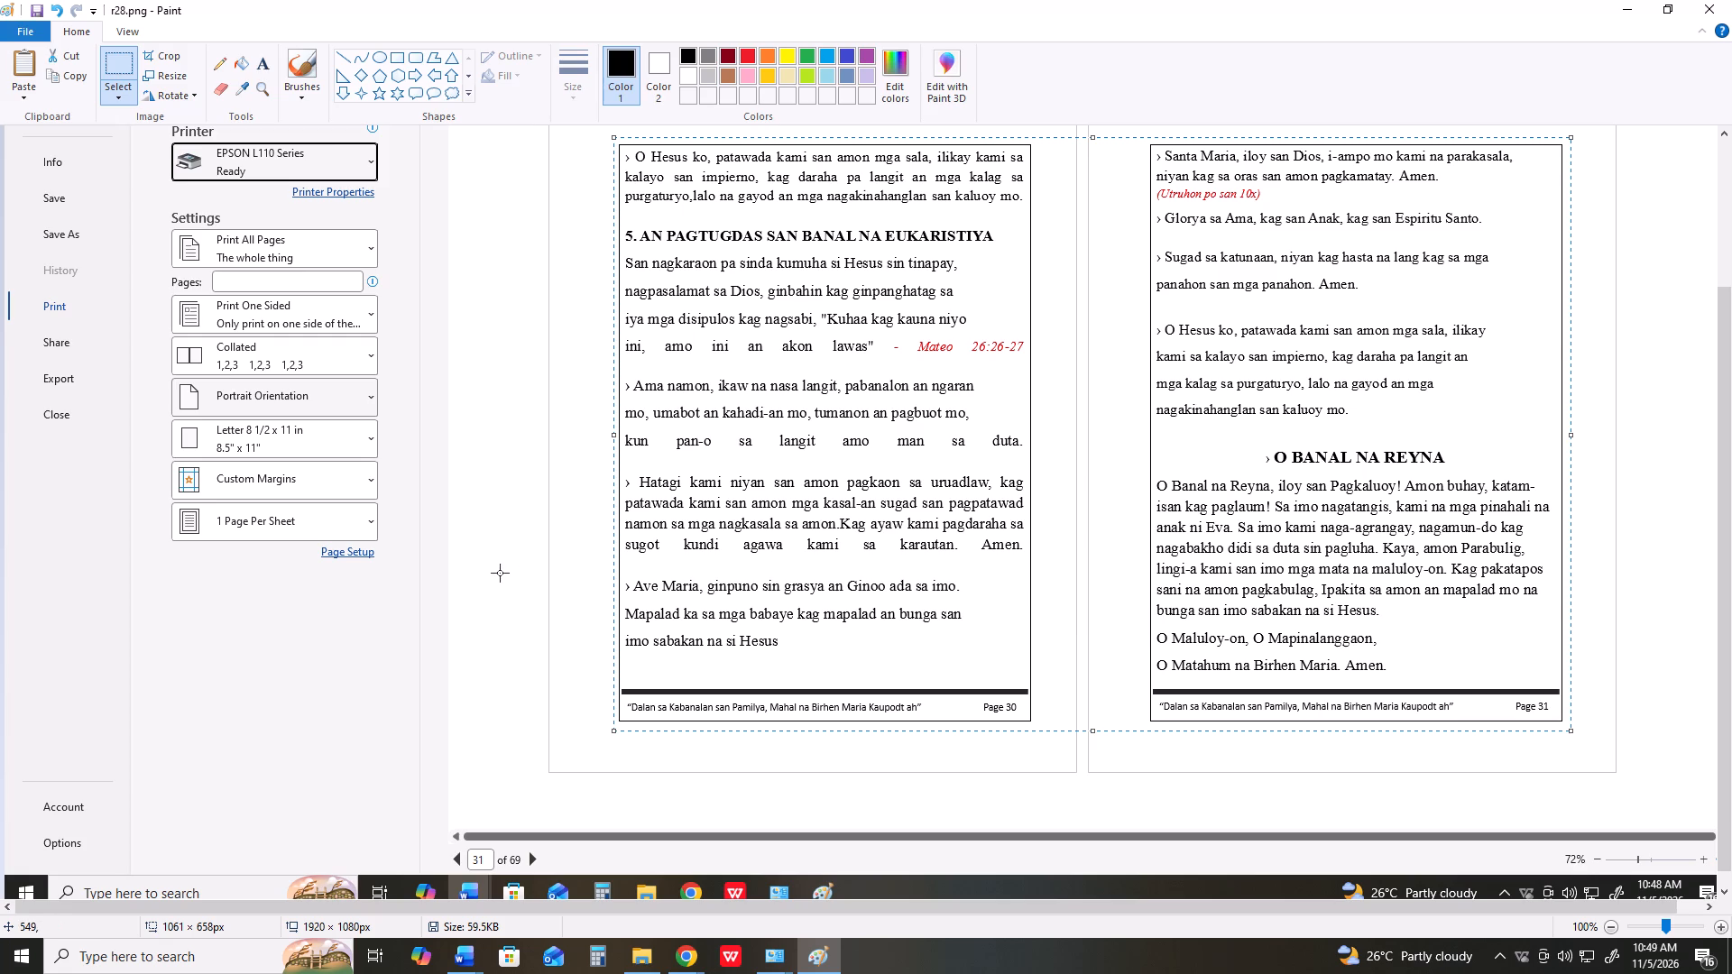
left_click(164, 54)
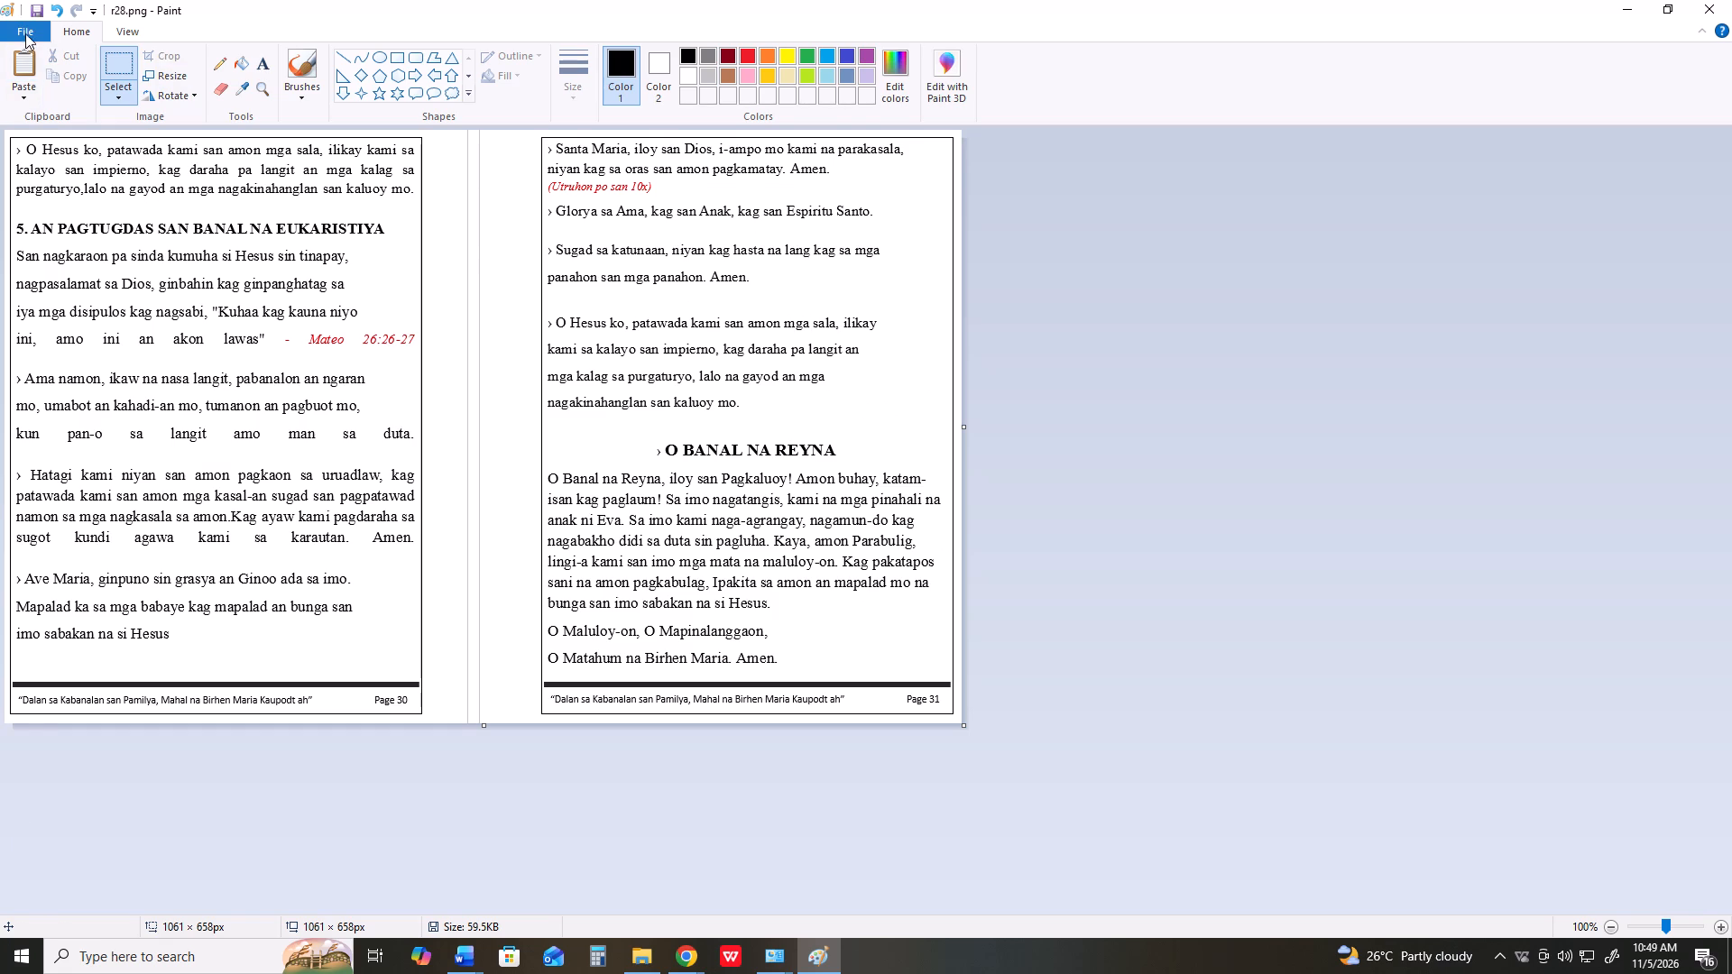
Save the cropped image of pages 30 and 31 in Downloads as the PNG file r30.
left_click(25, 32)
left_click(64, 176)
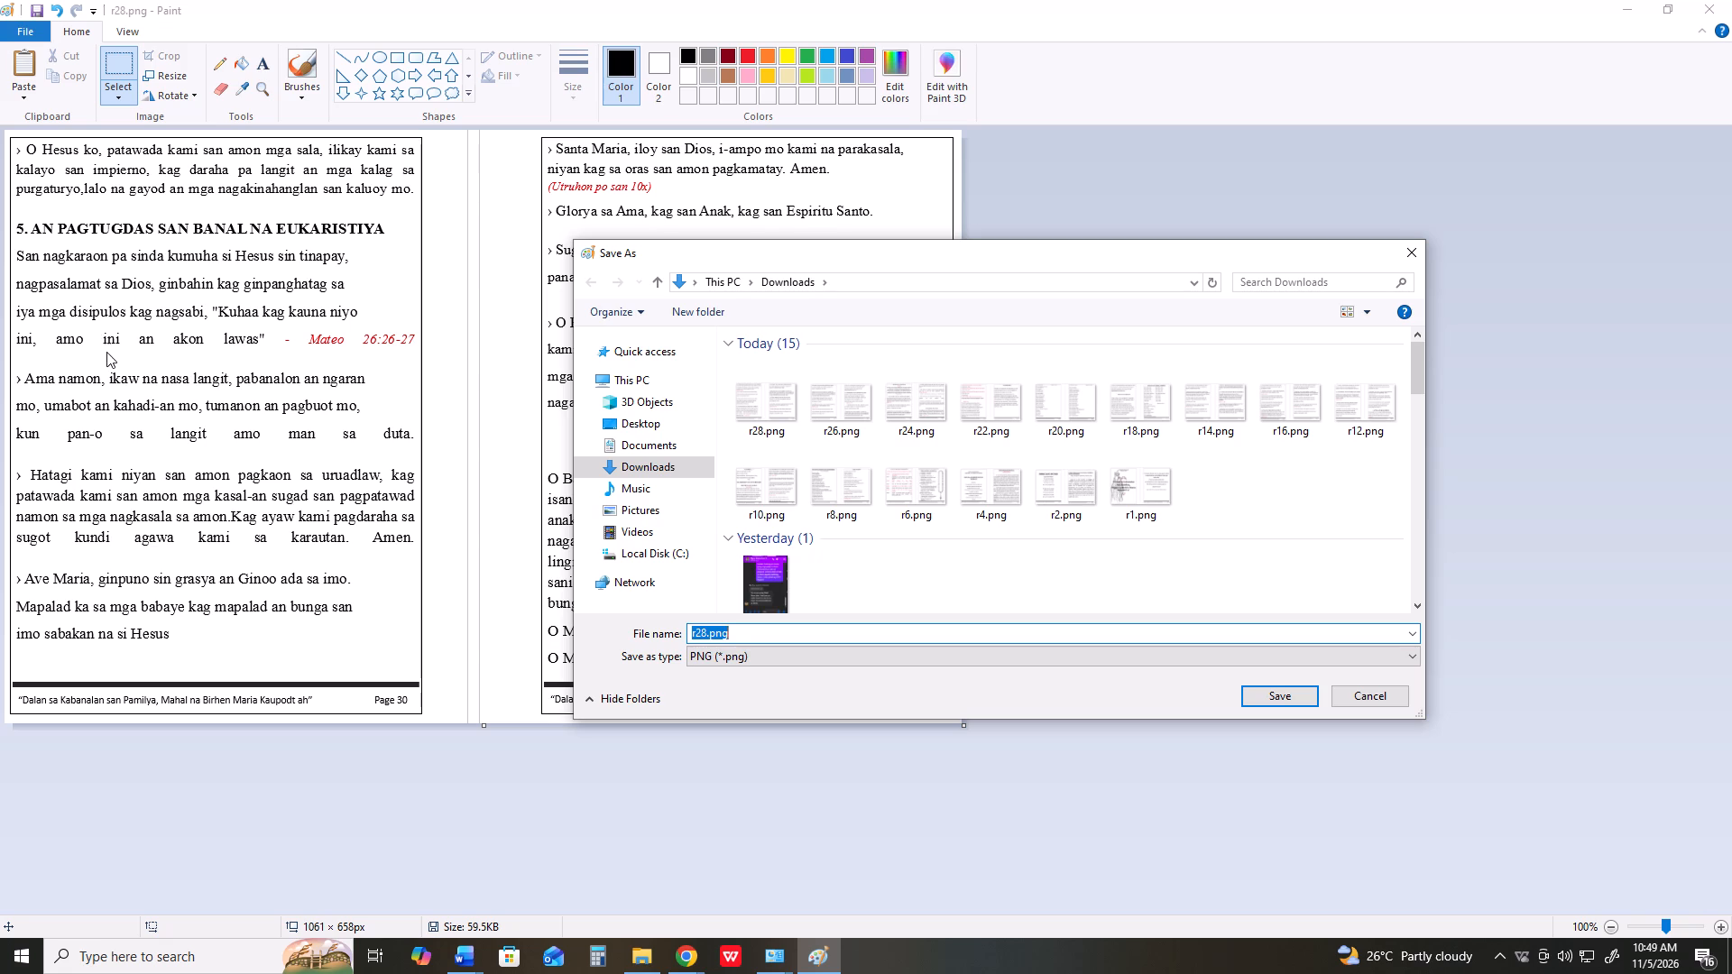
type("r30")
key("Return")
Switch to the rosary document in Word and capture pages 32 and 33 in print preview.
key("alt+Tab")
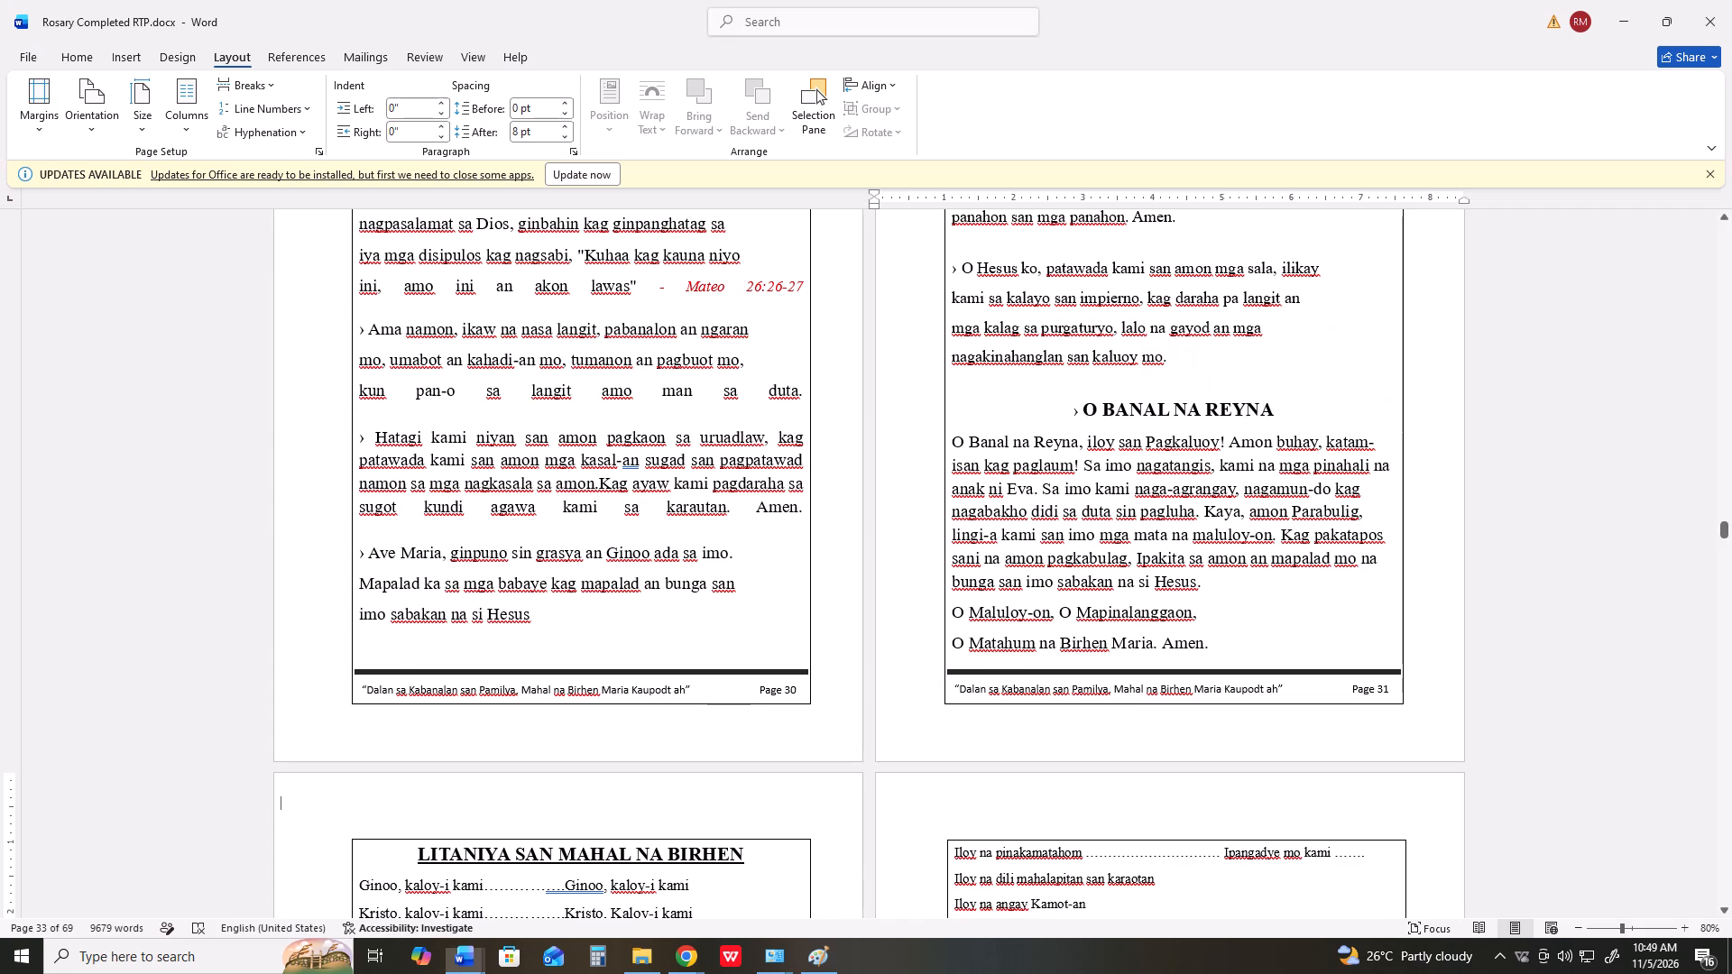
scroll(75, 338, "down", 17)
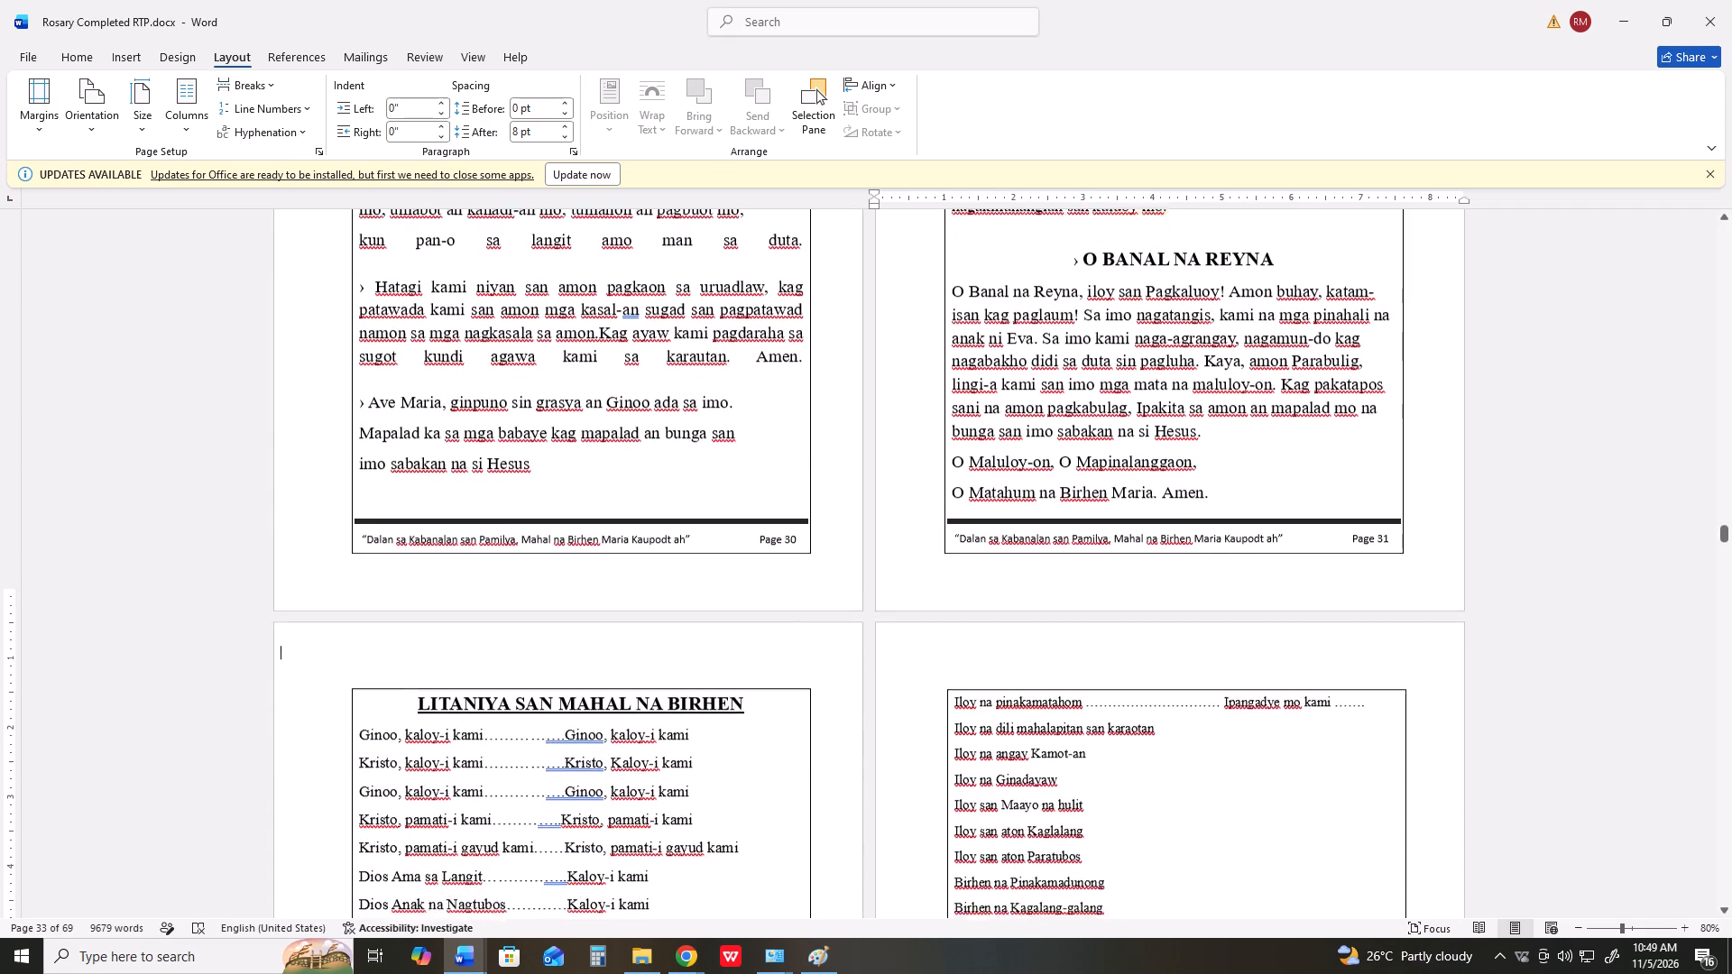
scroll(75, 337, "down", 20)
scroll(75, 337, "down", 11)
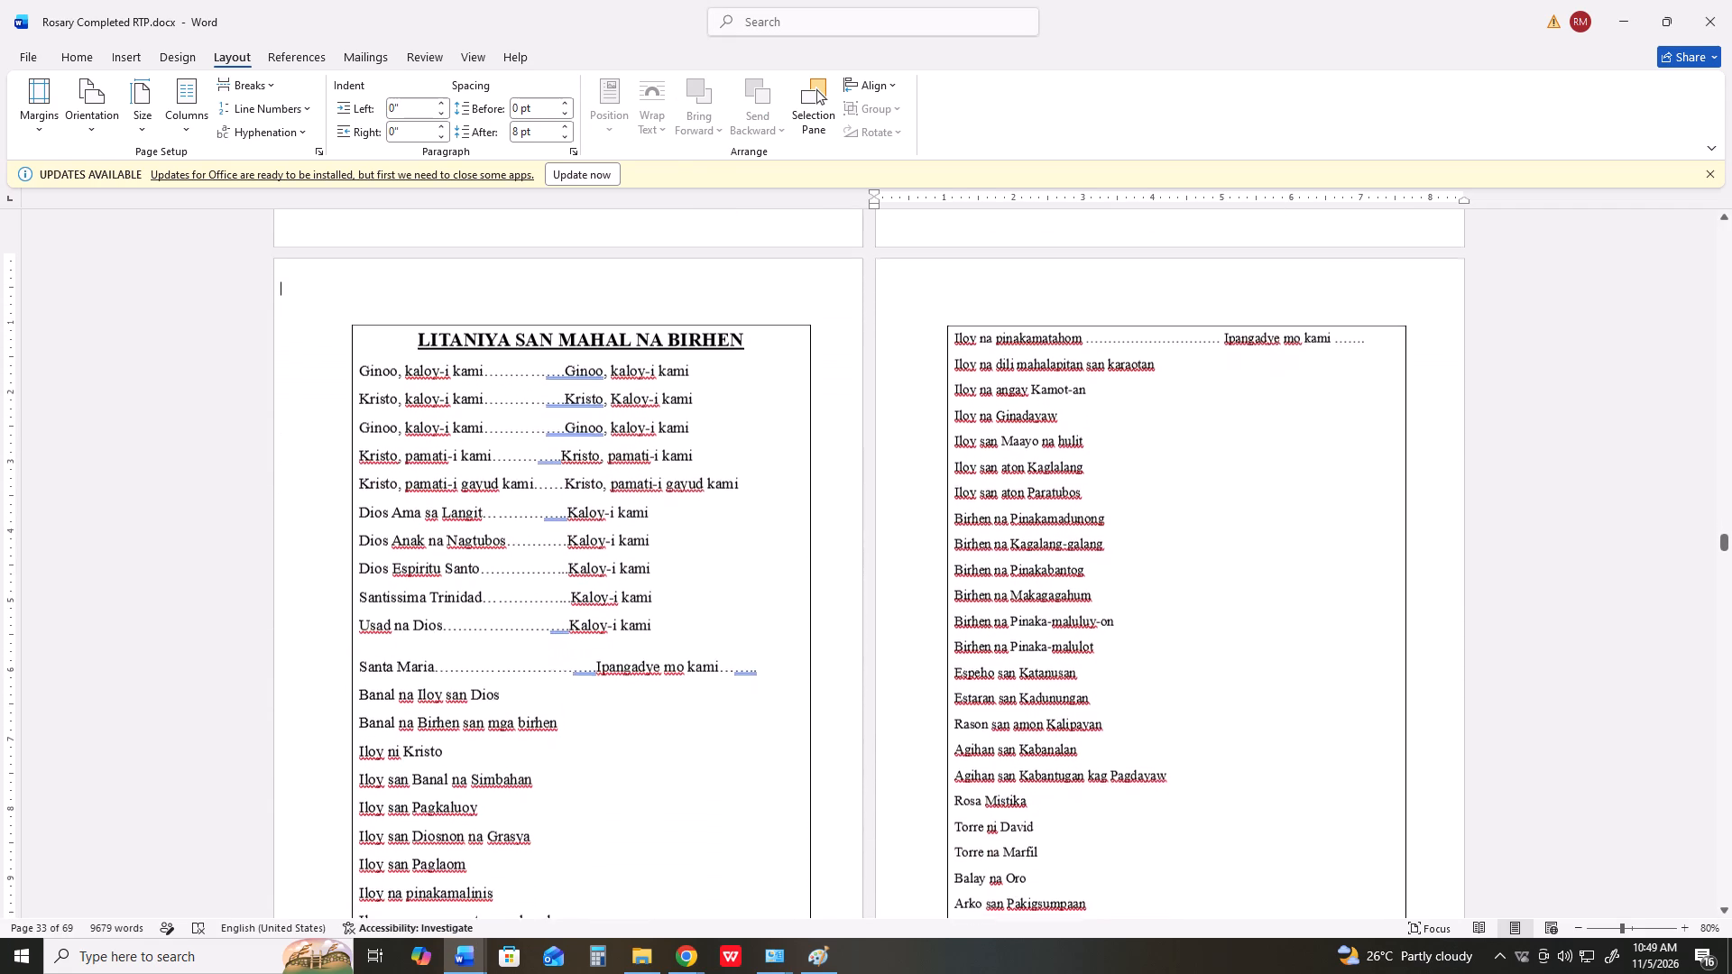
scroll(75, 337, "down", 12)
scroll(75, 337, "up", 4)
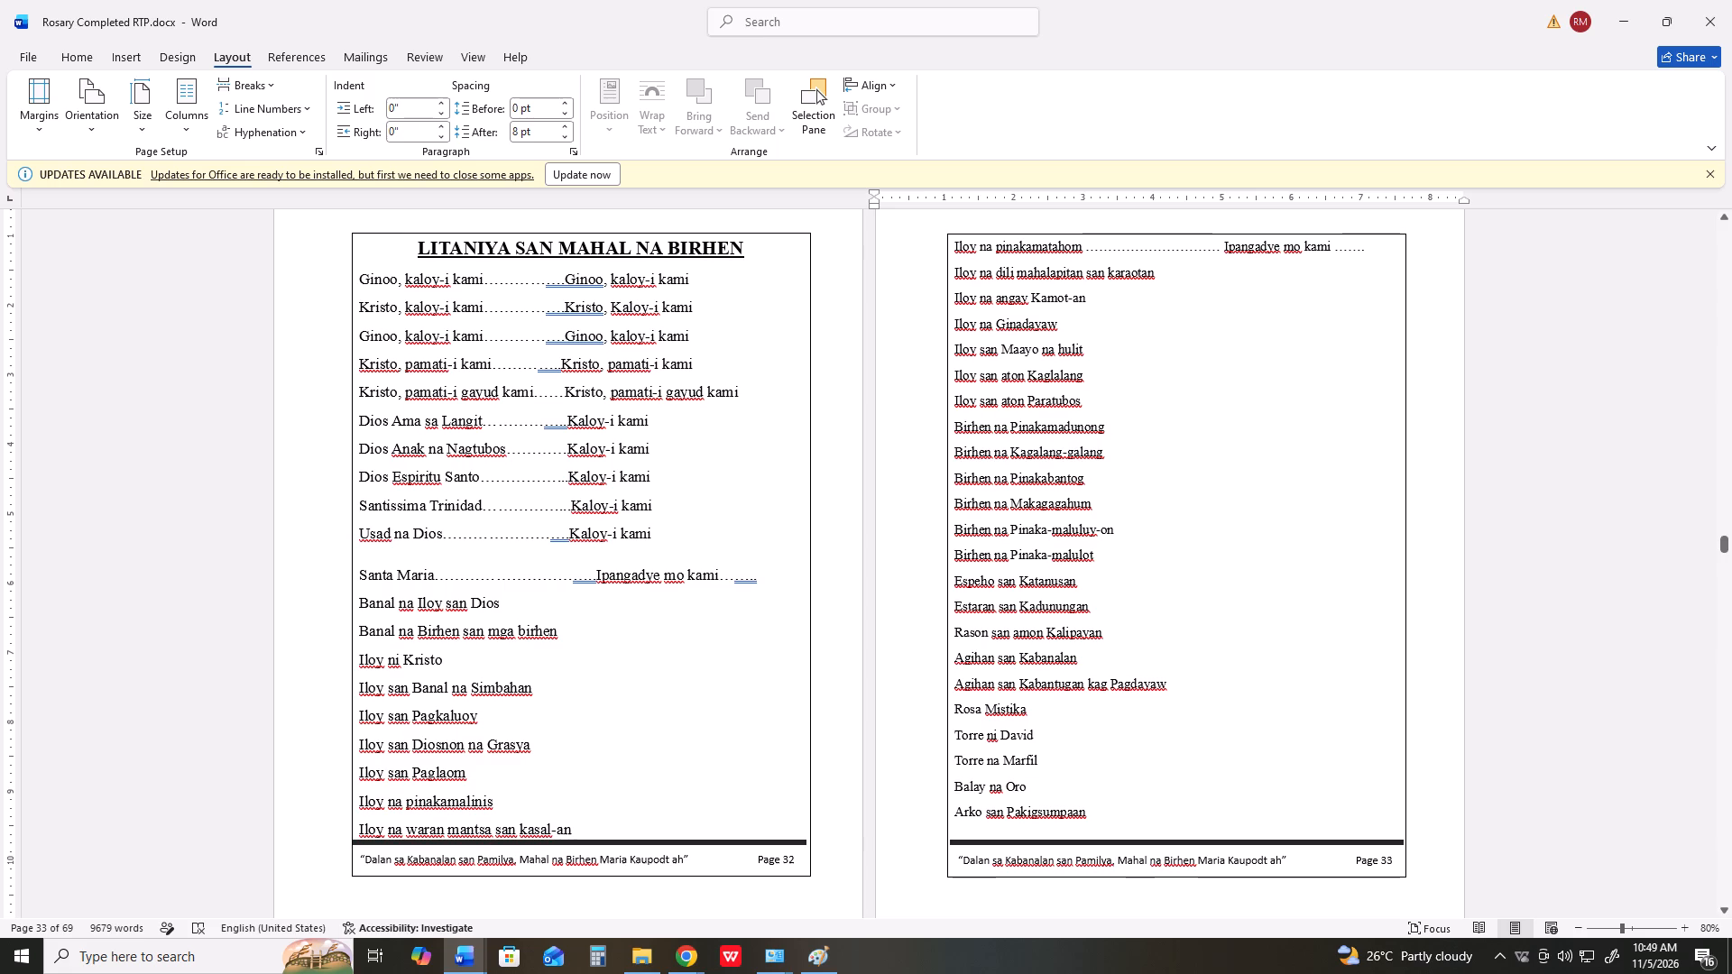
key("ctrl+p")
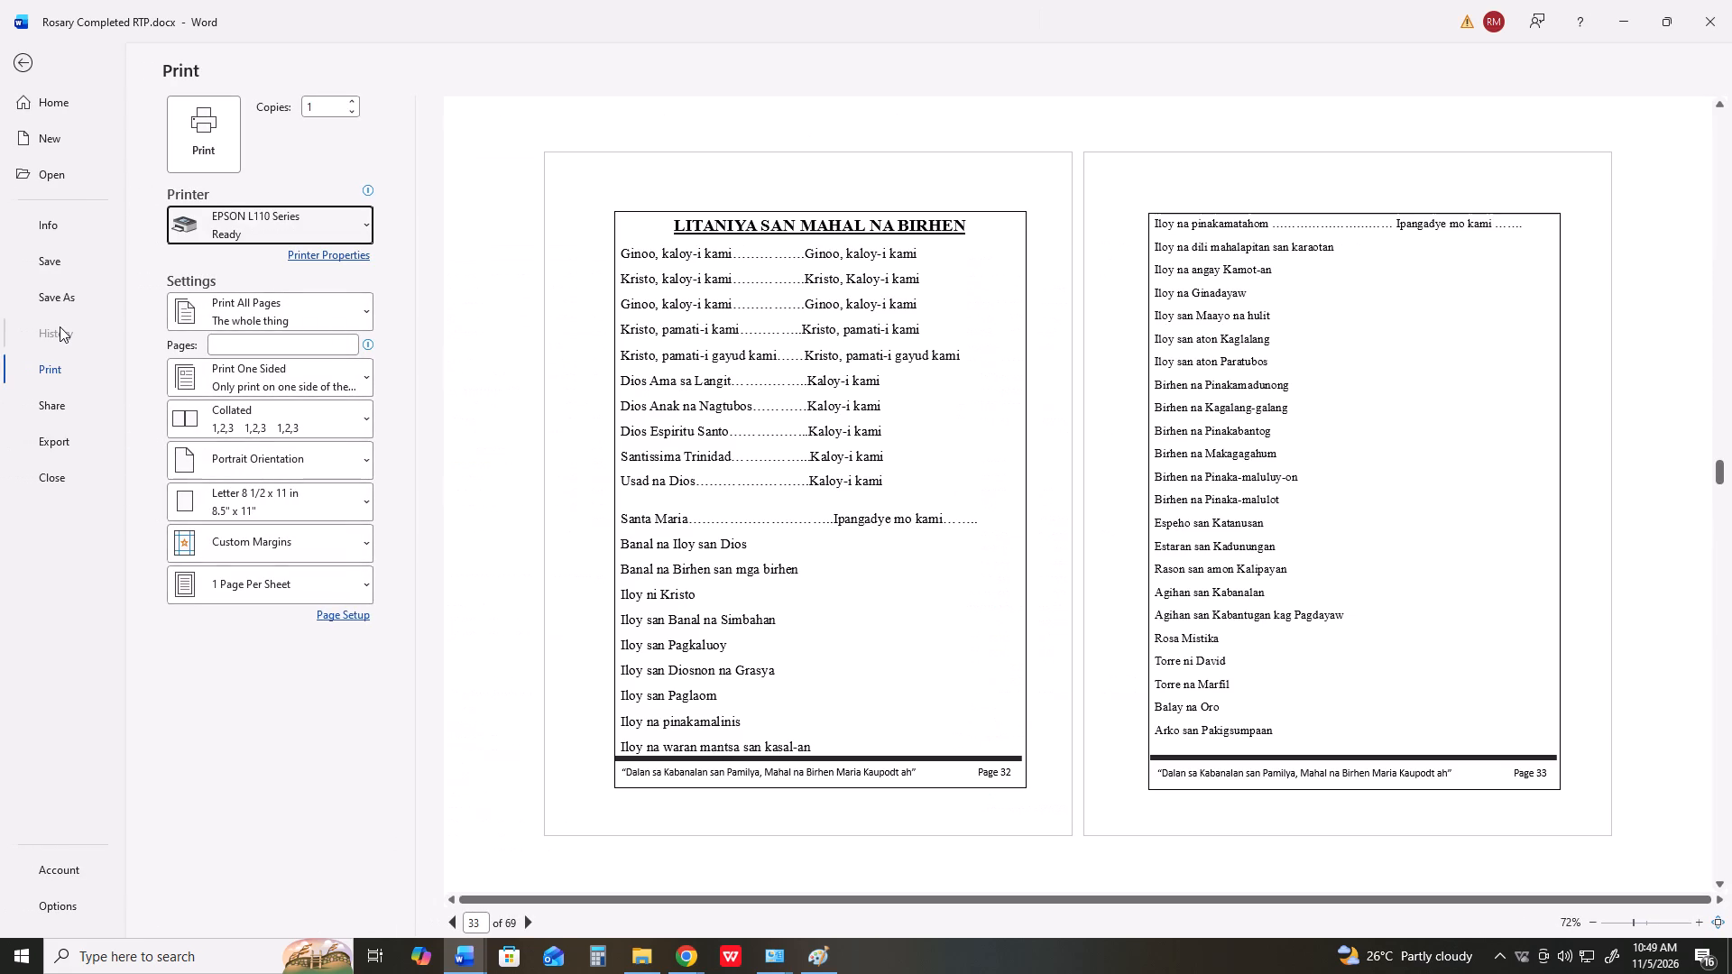
key("Print")
Switch back to Paint and paste the capture of pages 32 and 33 over the r30.png canvas.
key("alt+Tab")
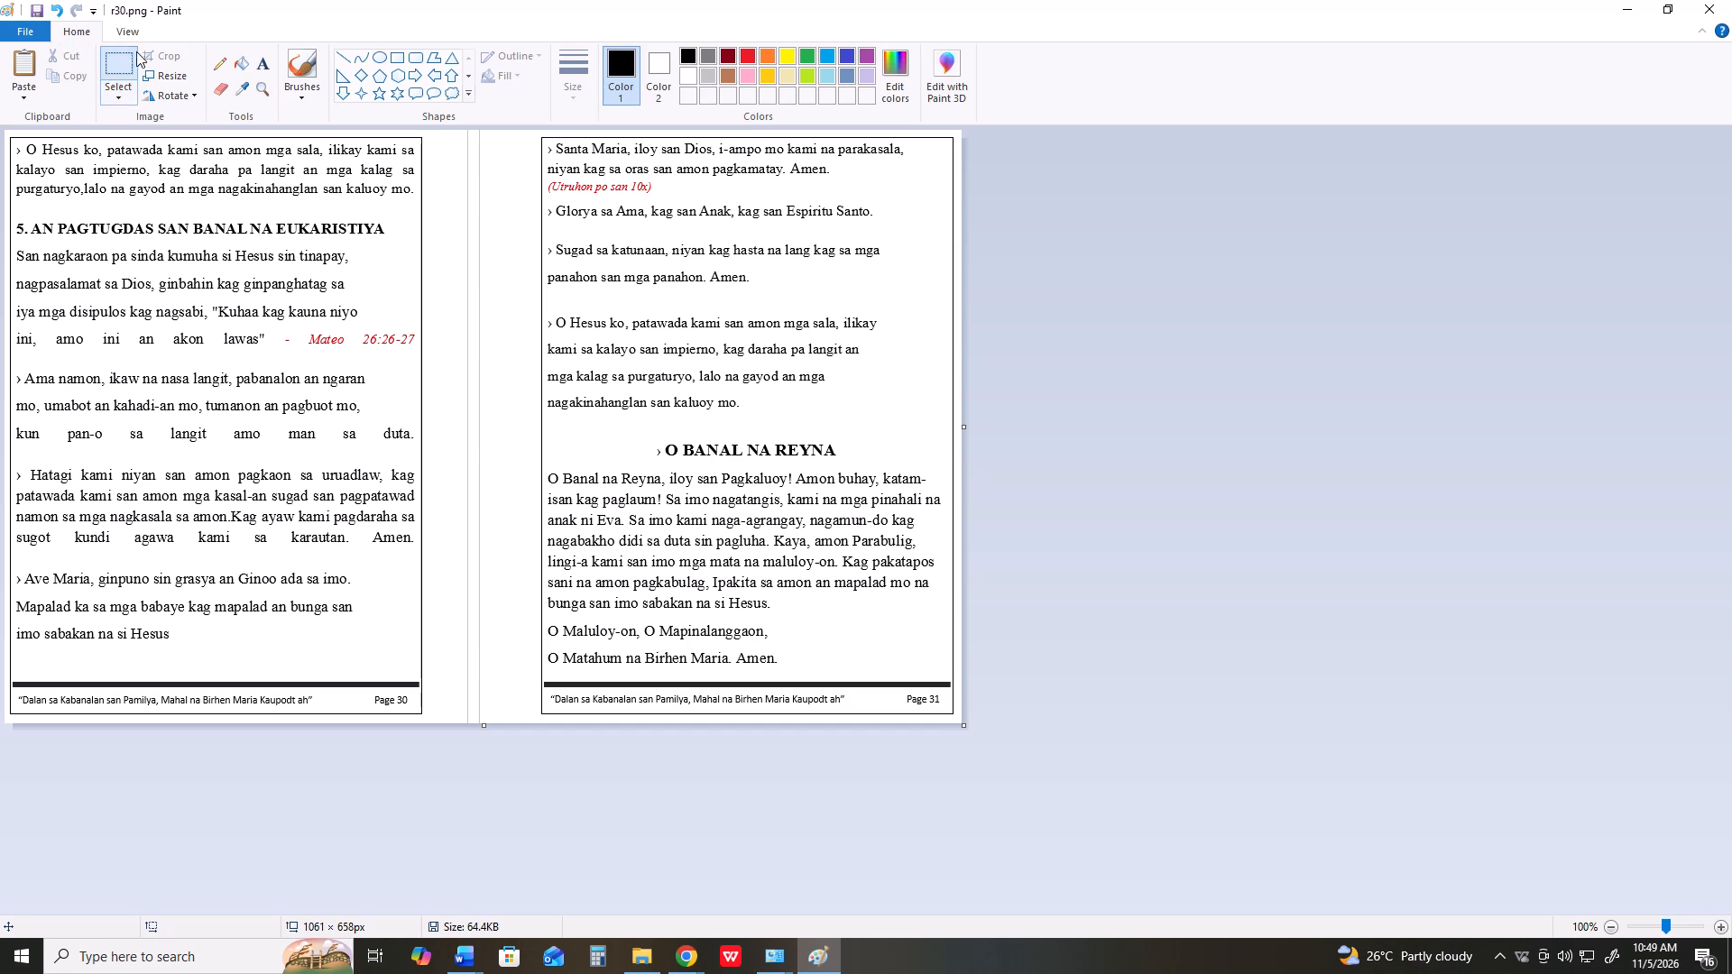
key("ctrl+v")
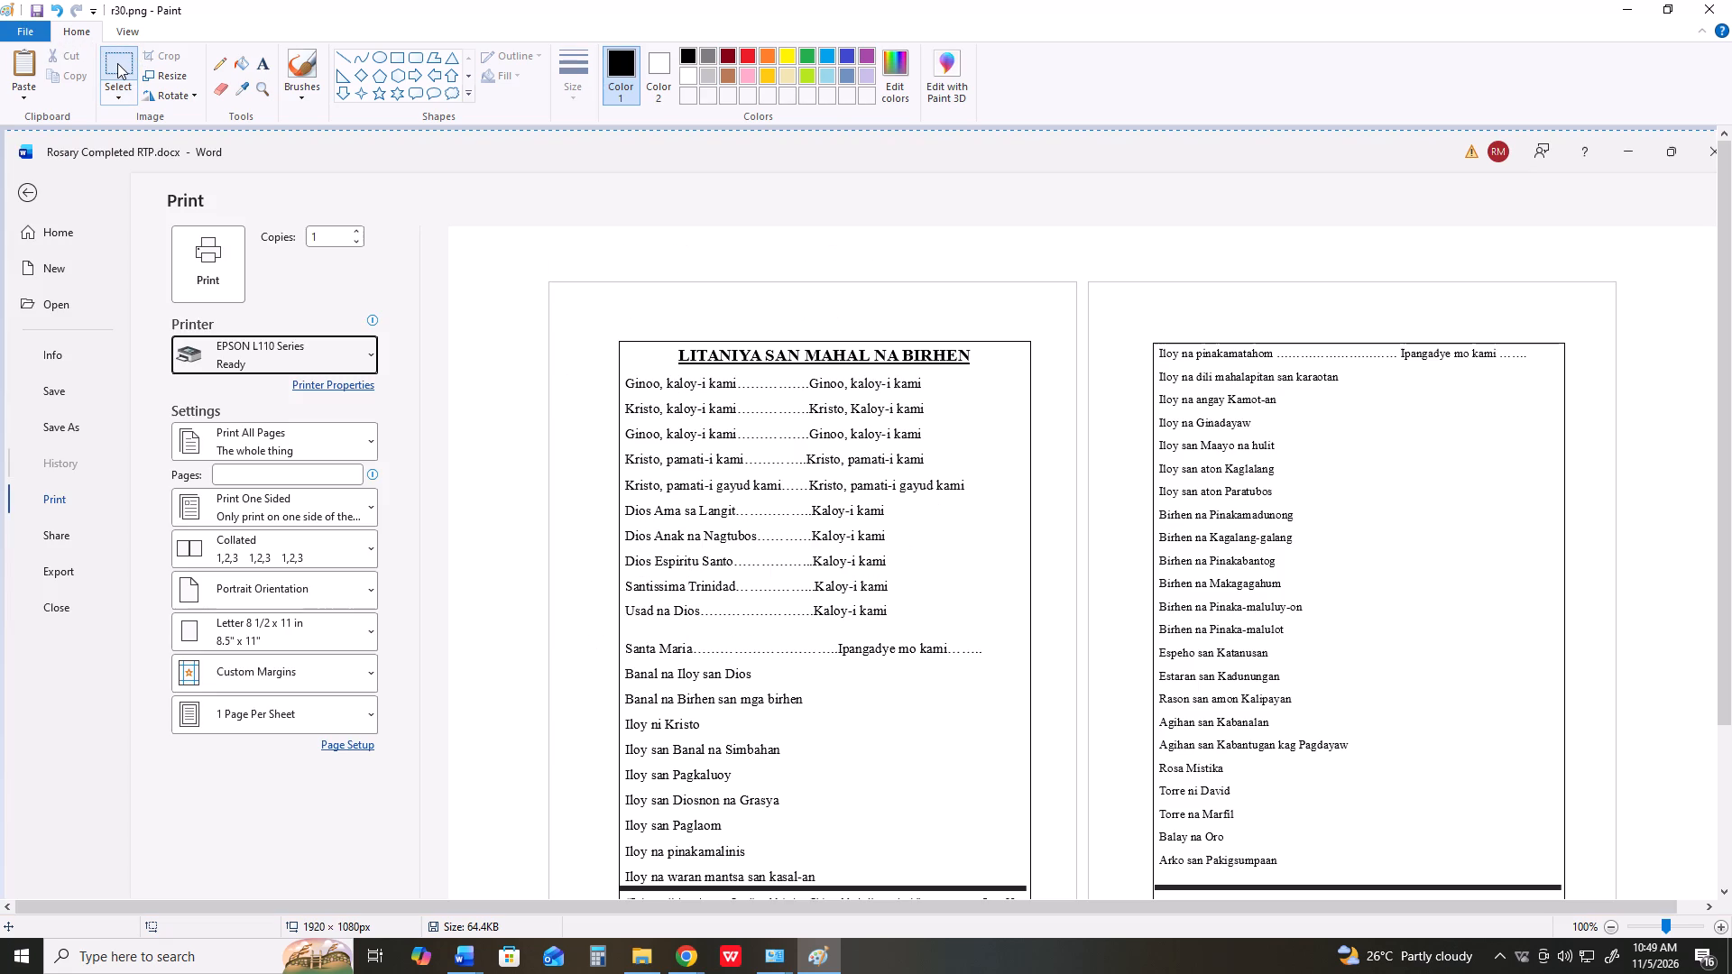
Crop the pasted capture to the framed content of pages 32 and 33, about 1063 × 663 px.
left_click(117, 63)
scroll(742, 377, "down", 1)
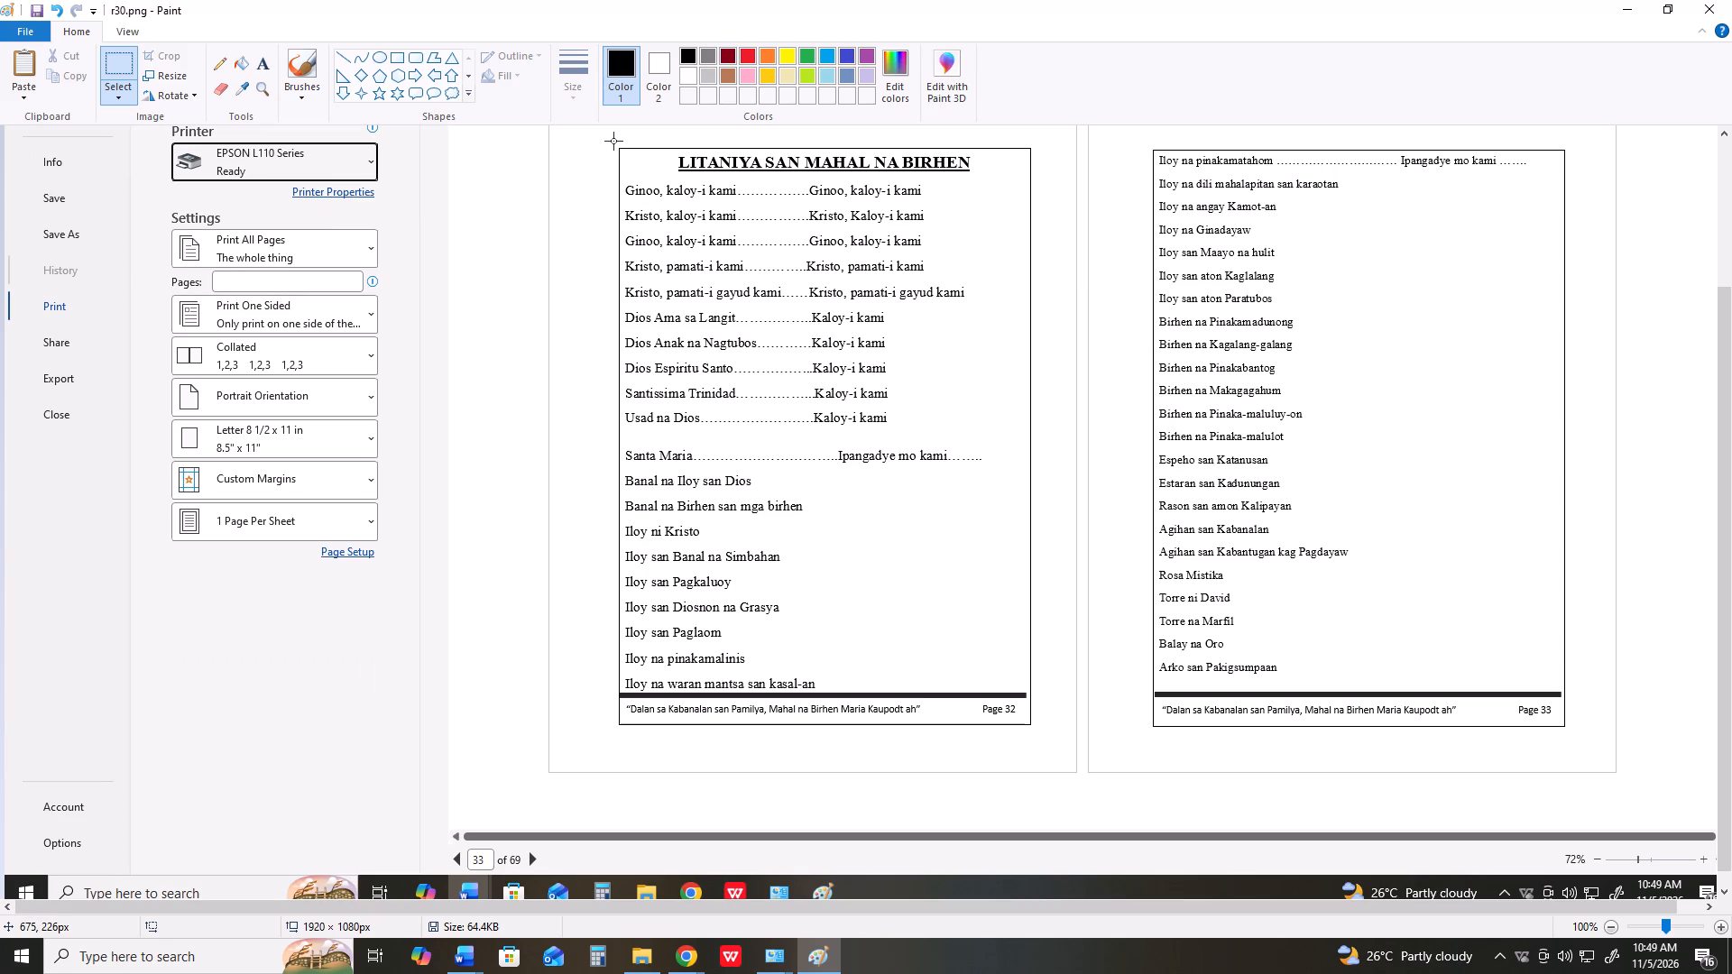
left_click_drag(613, 141, 1577, 741)
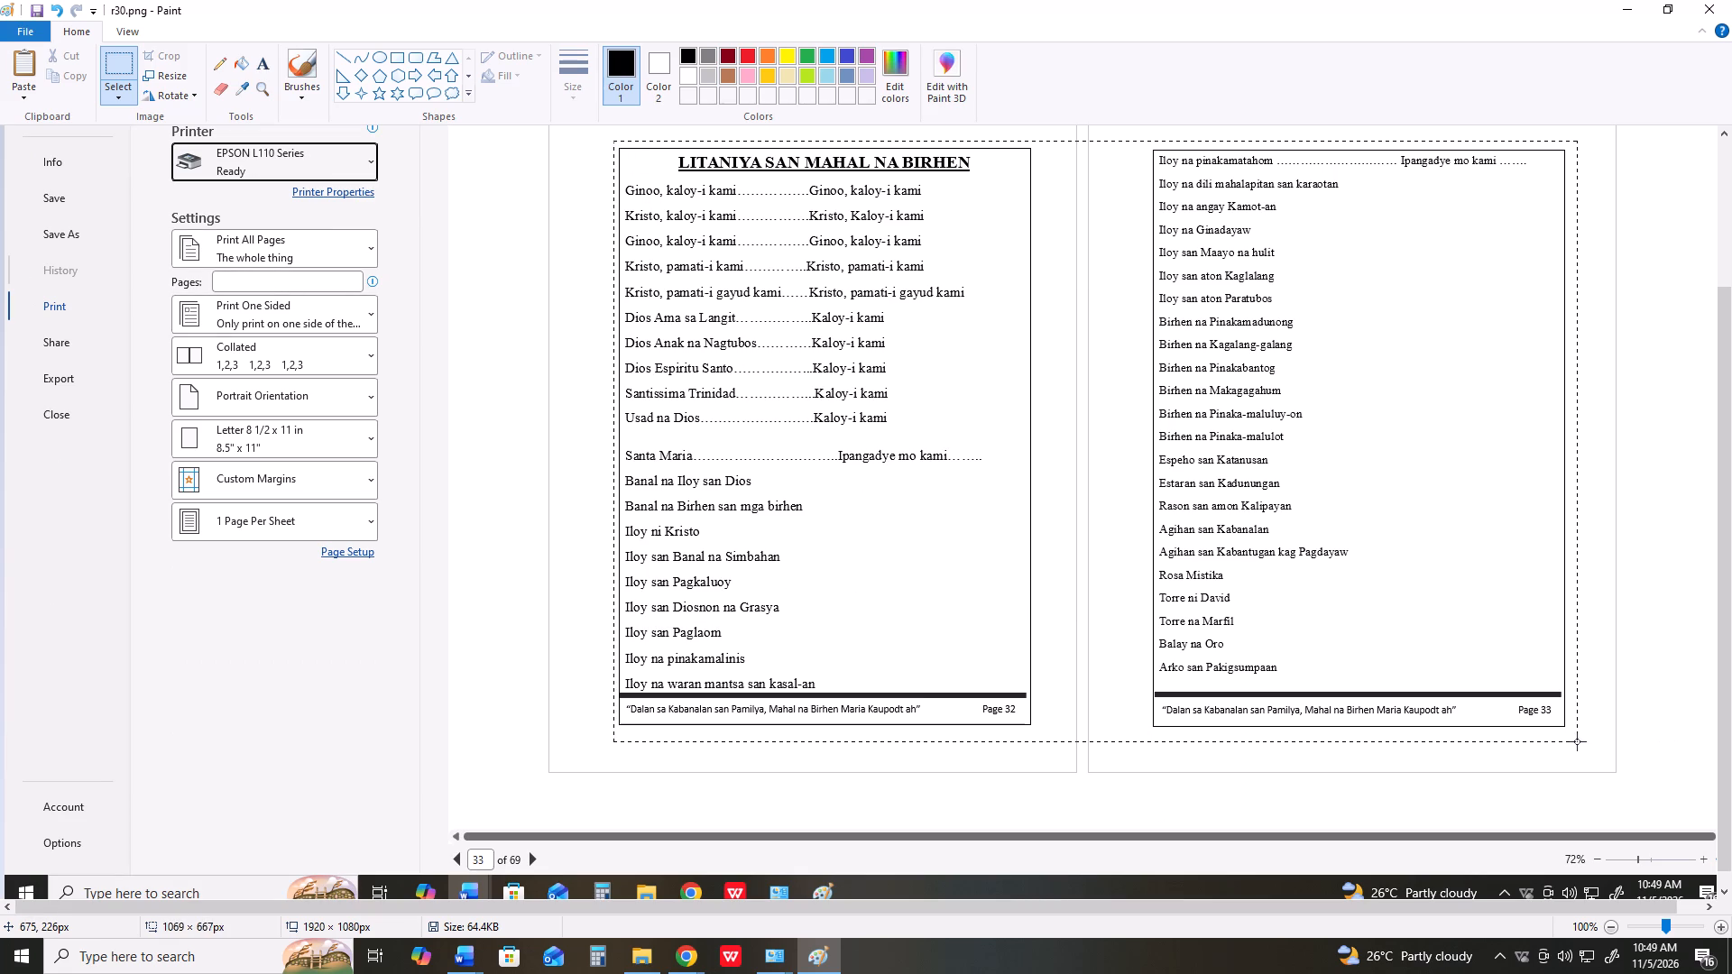
left_click_drag(1577, 741, 1571, 738)
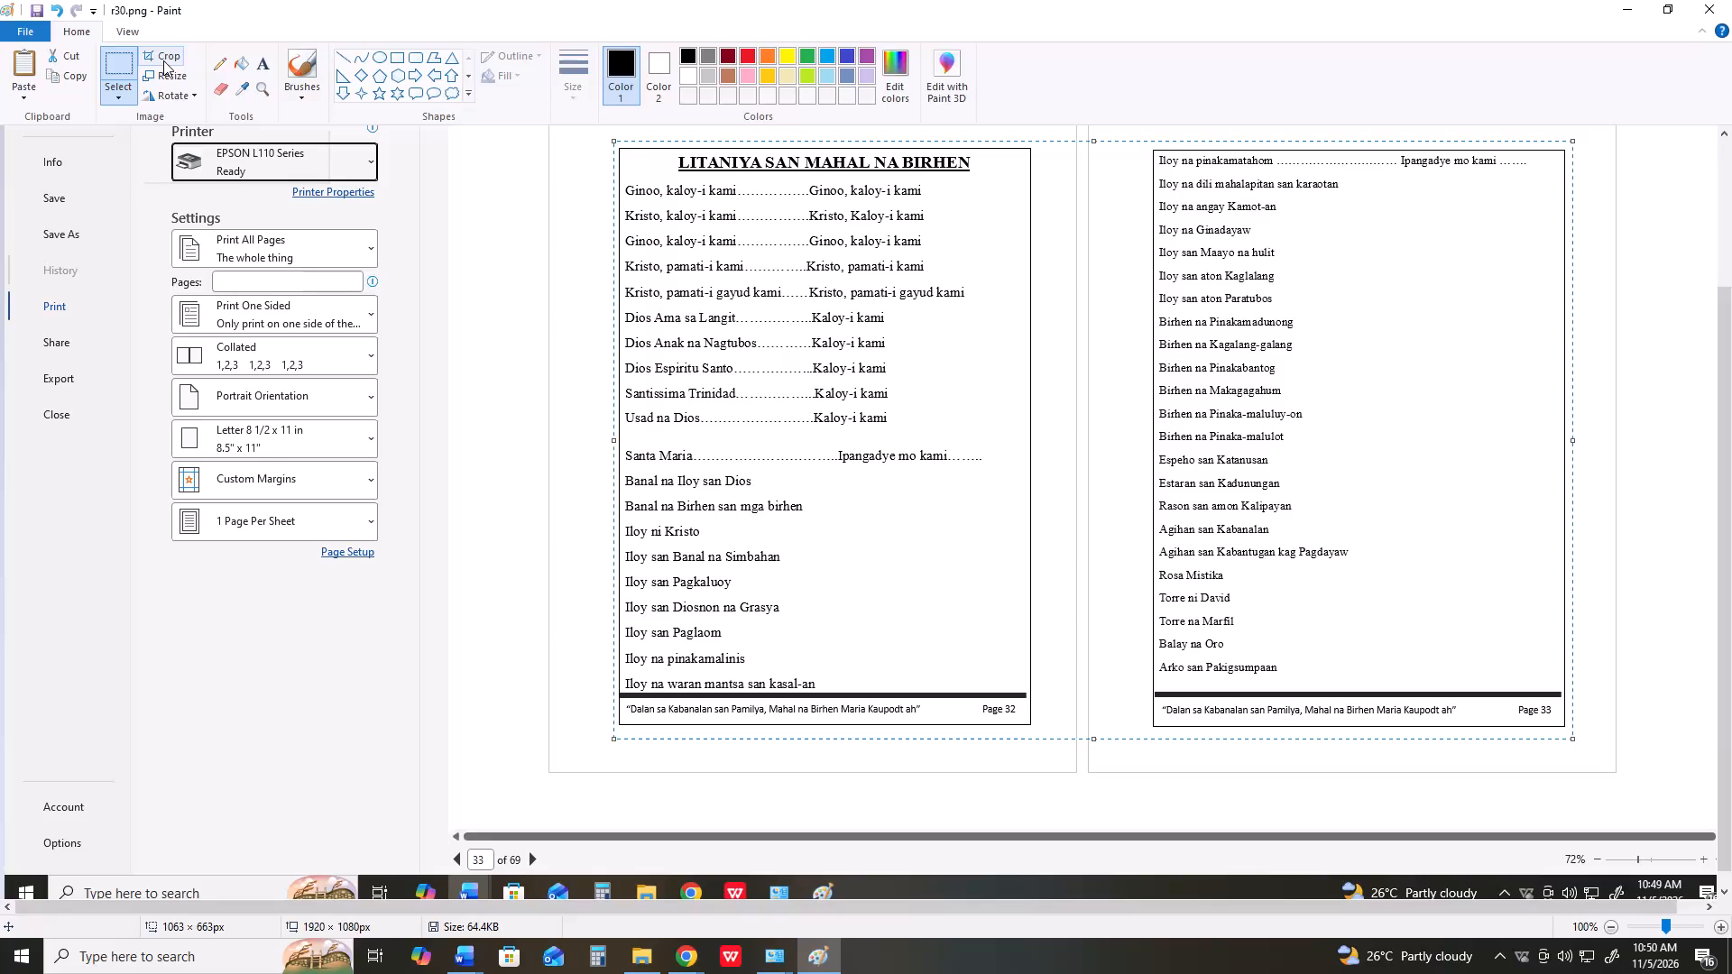
key("ctrl+shift+x")
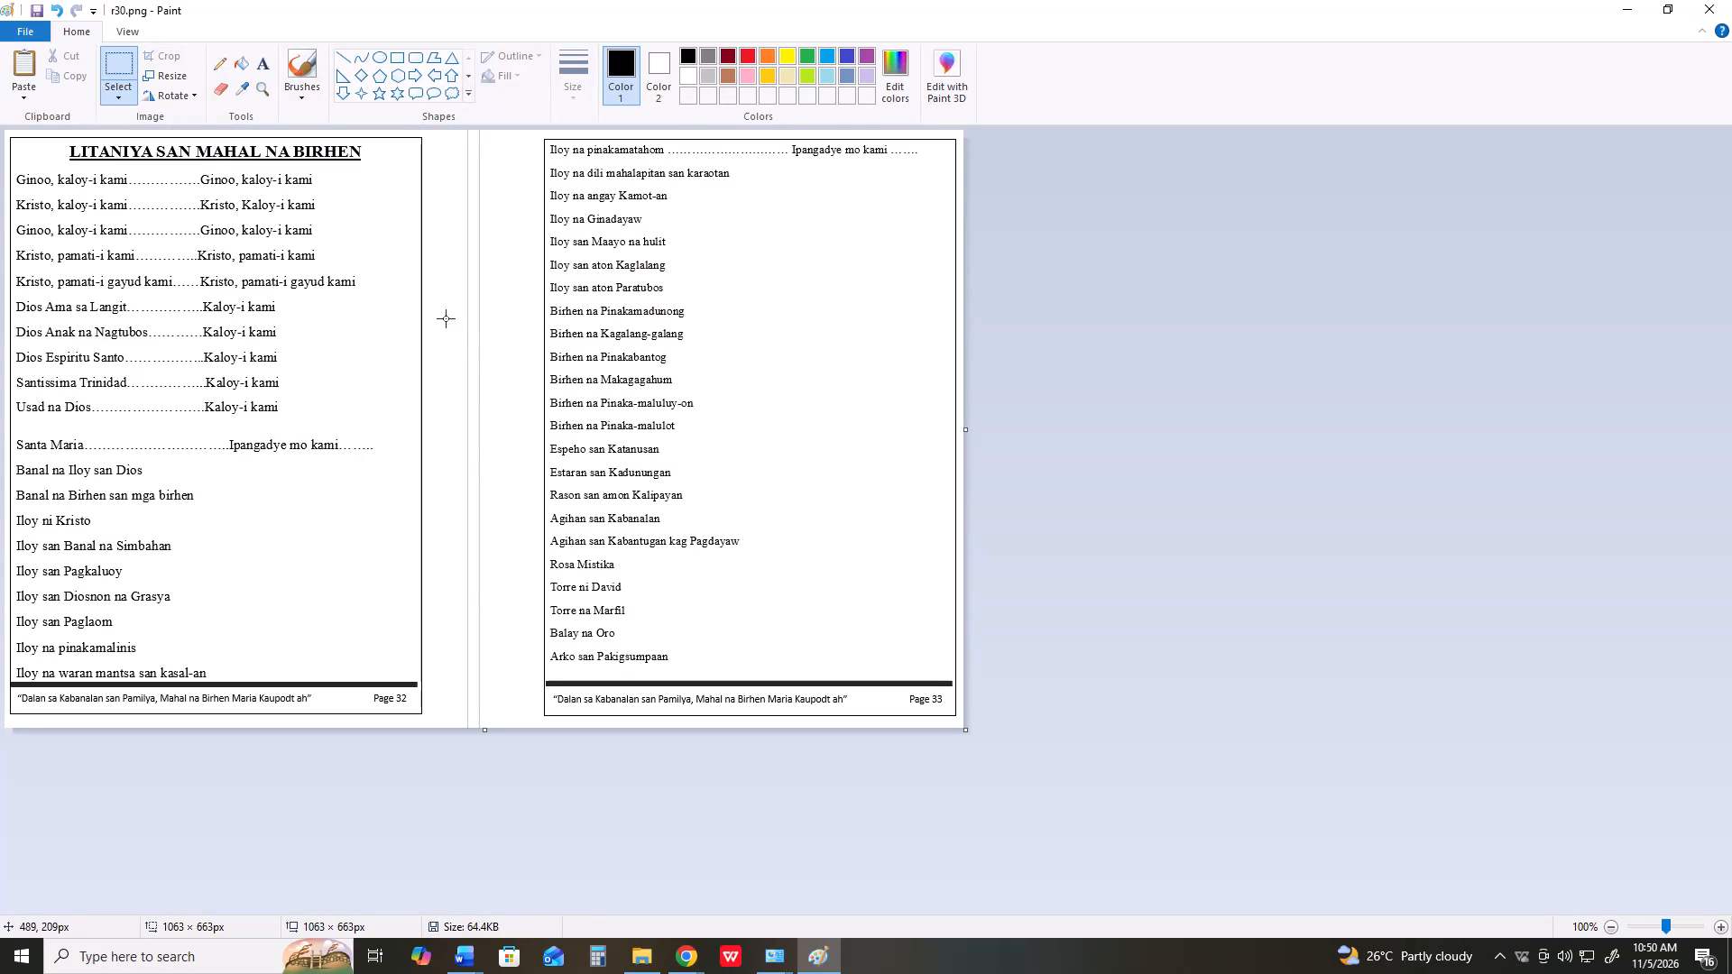
Save the cropped image of pages 32 and 33 in Downloads as the PNG file r32.
left_click(36, 34)
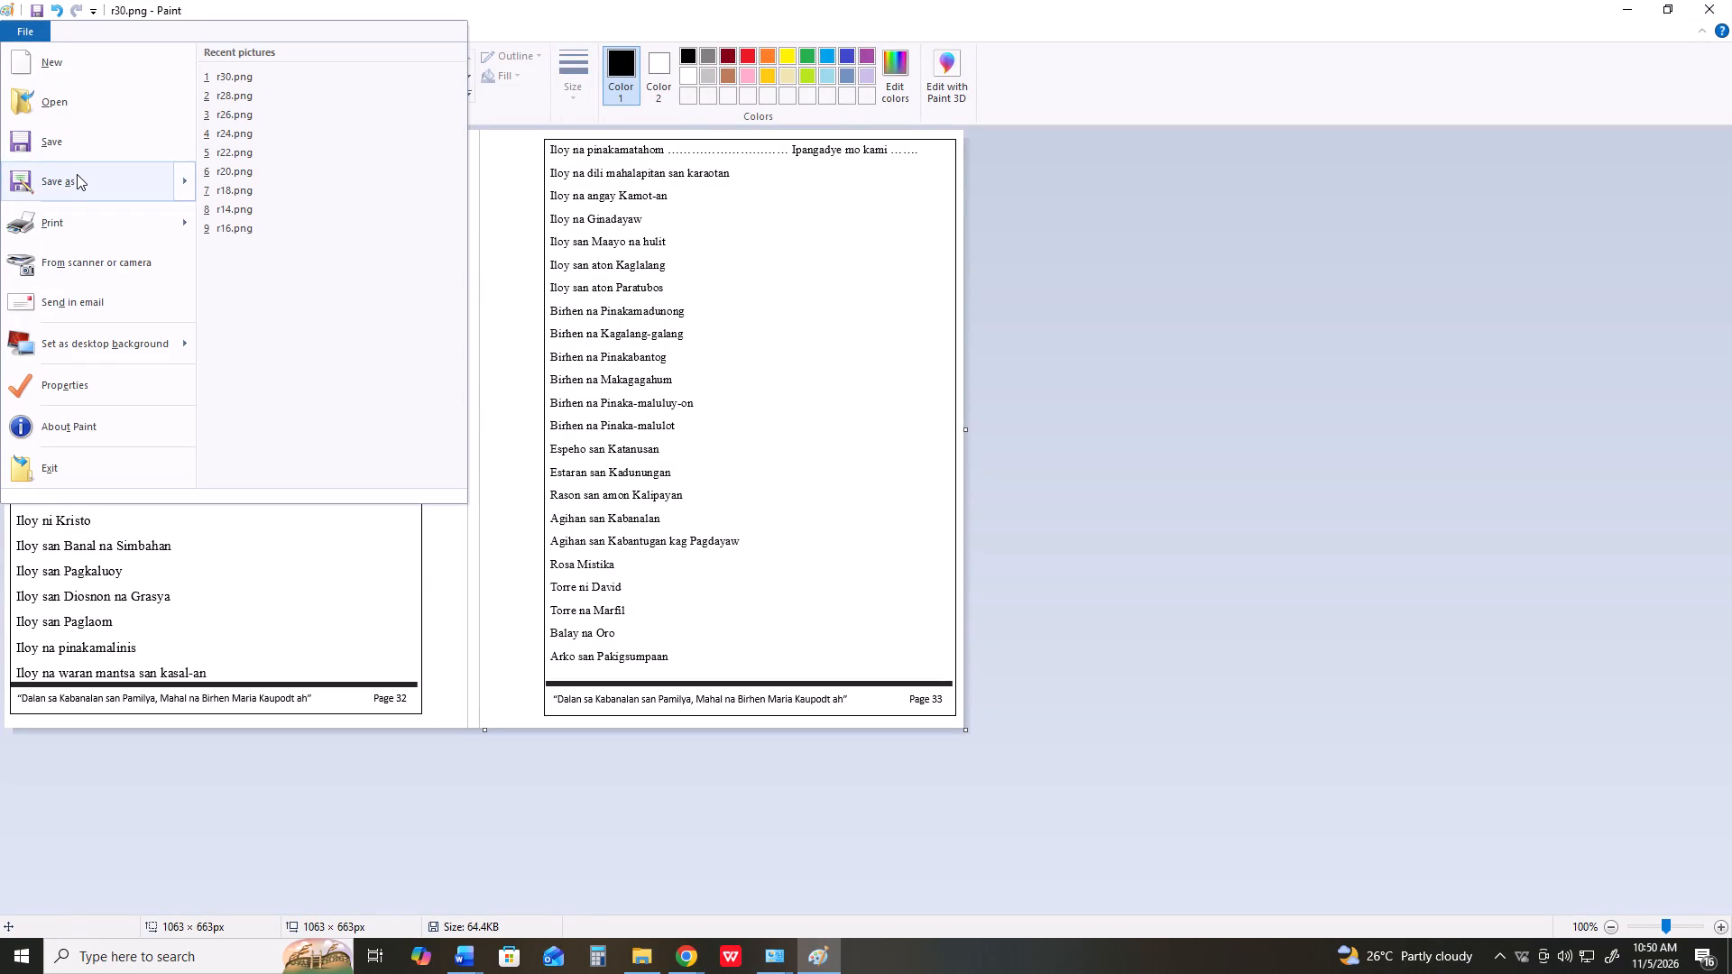
left_click(77, 174)
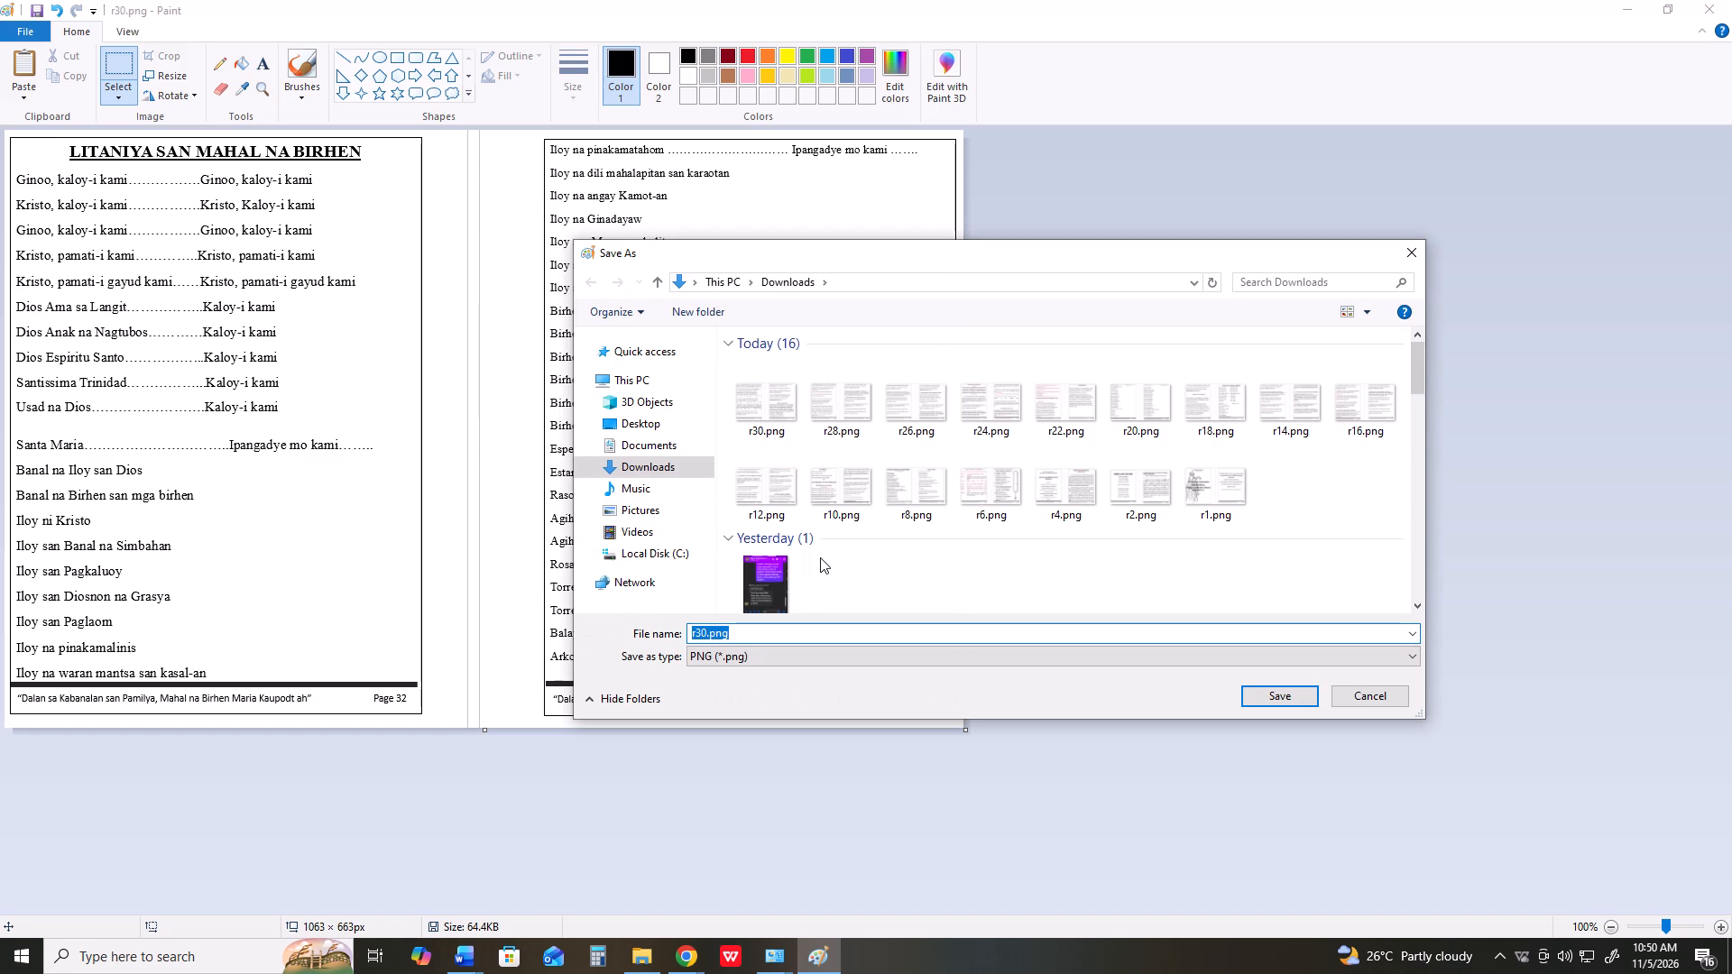
key("r")
type("32")
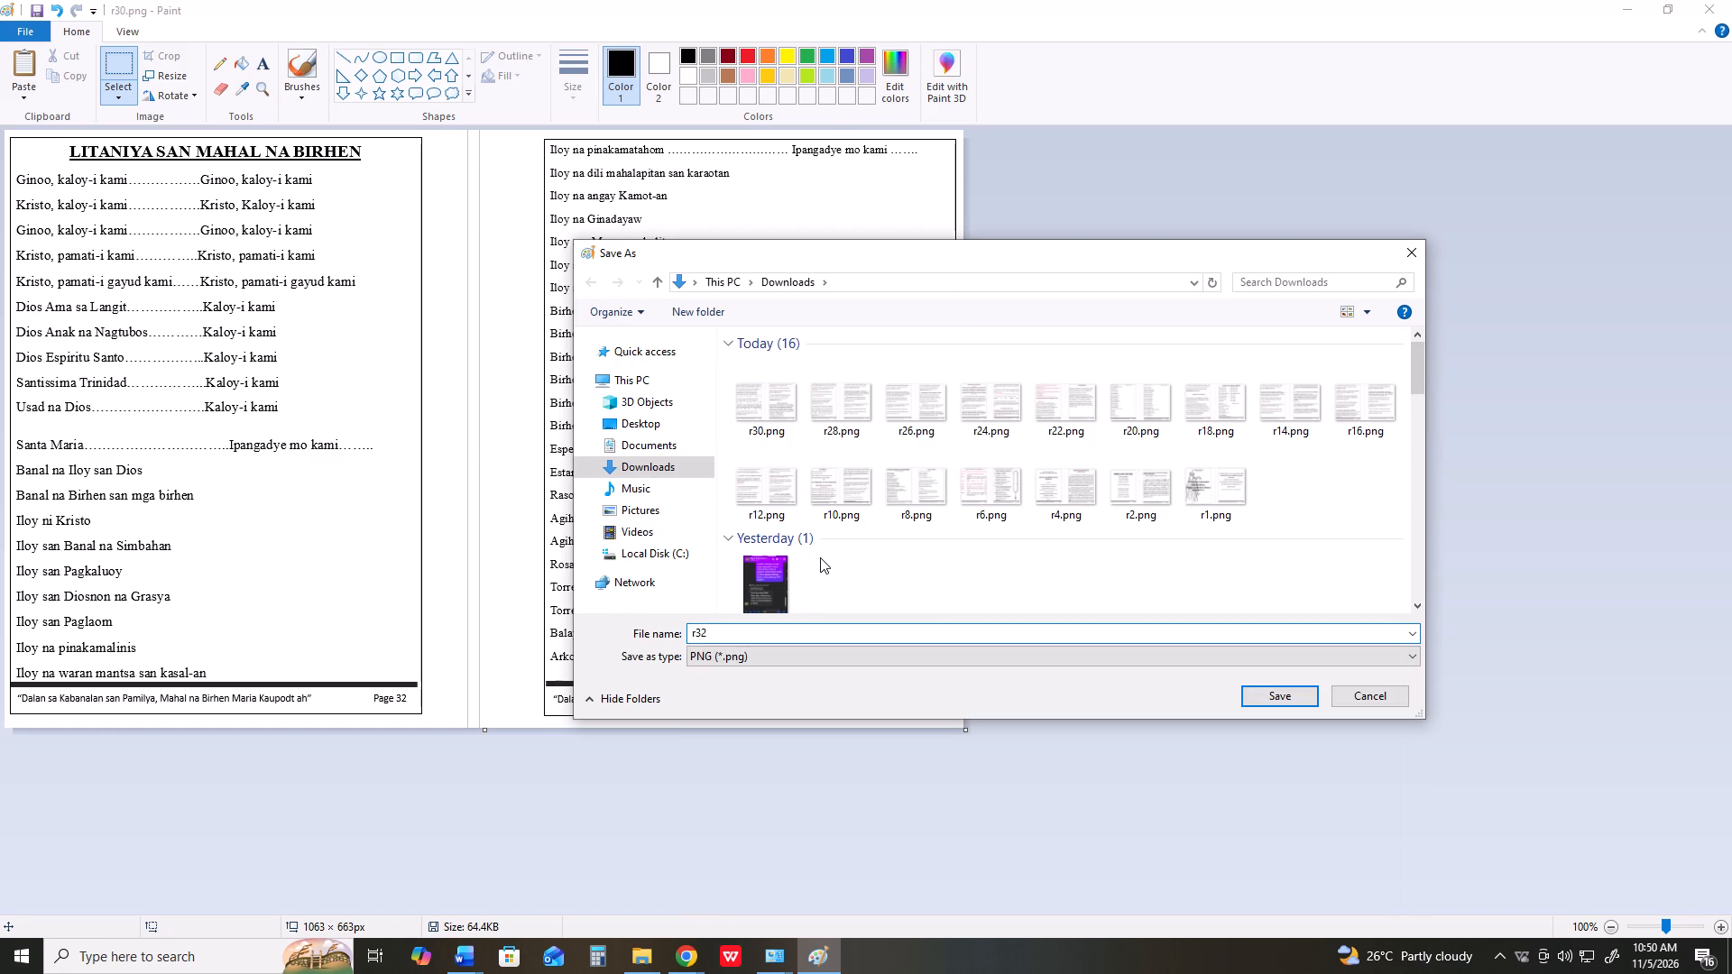
key("Return")
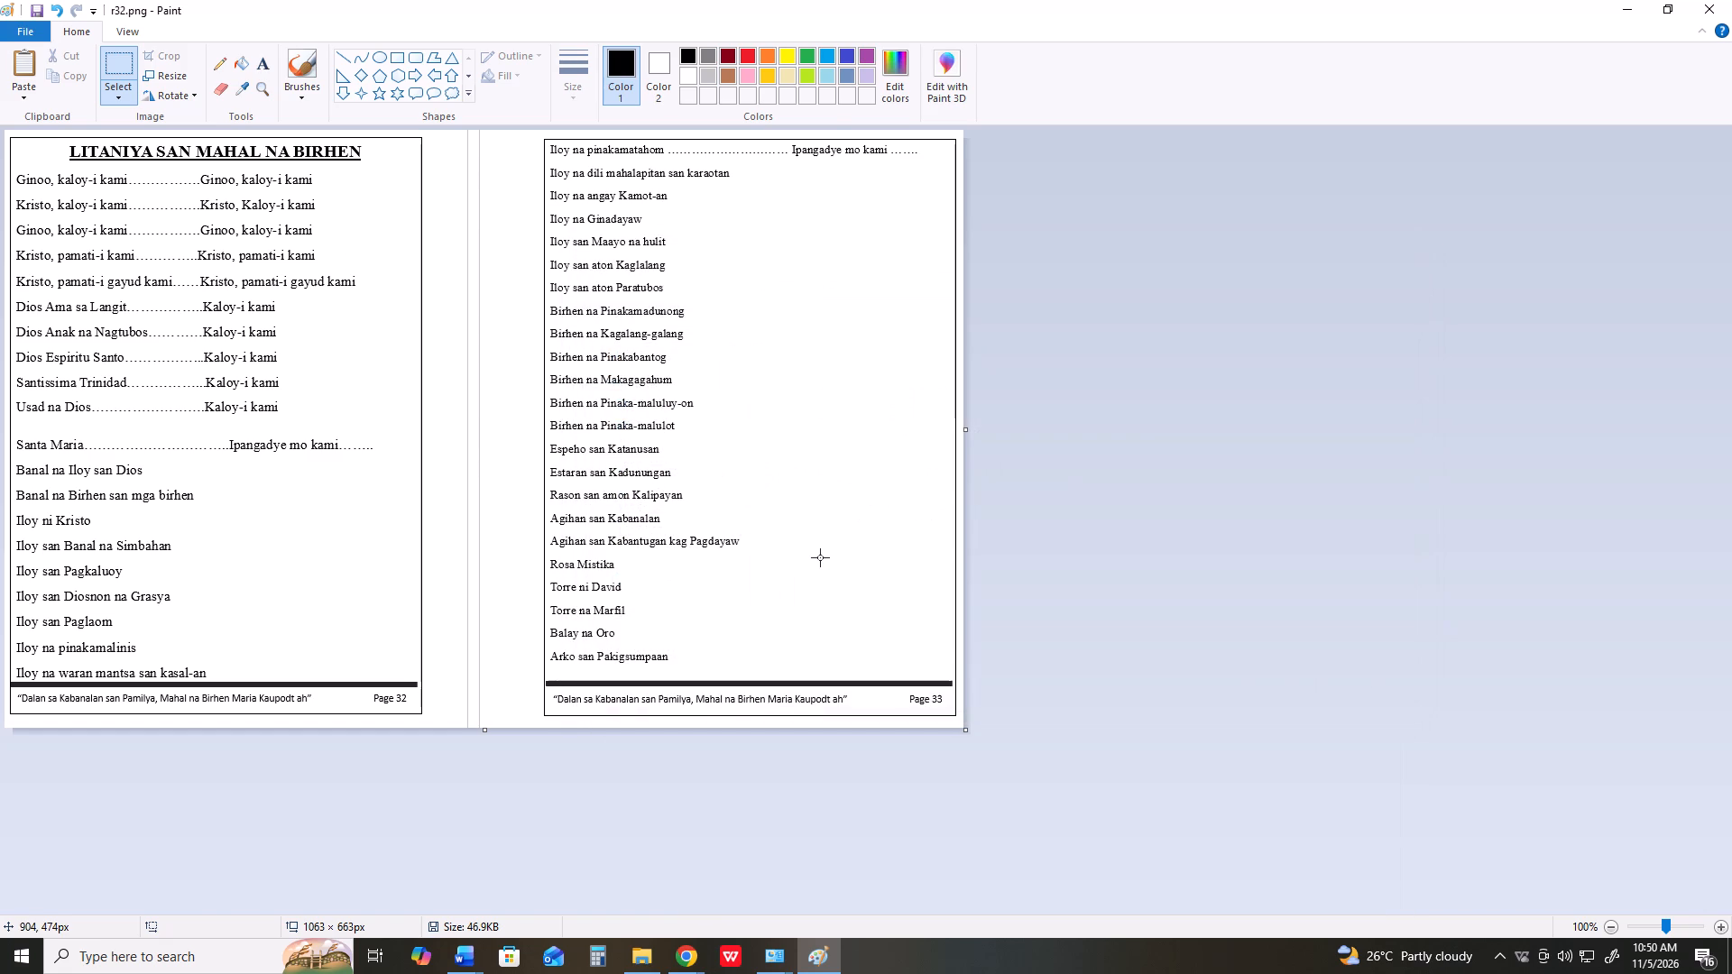
Switch to the rosary document in Word and capture pages 34 and 35 in print preview.
key("alt+Tab")
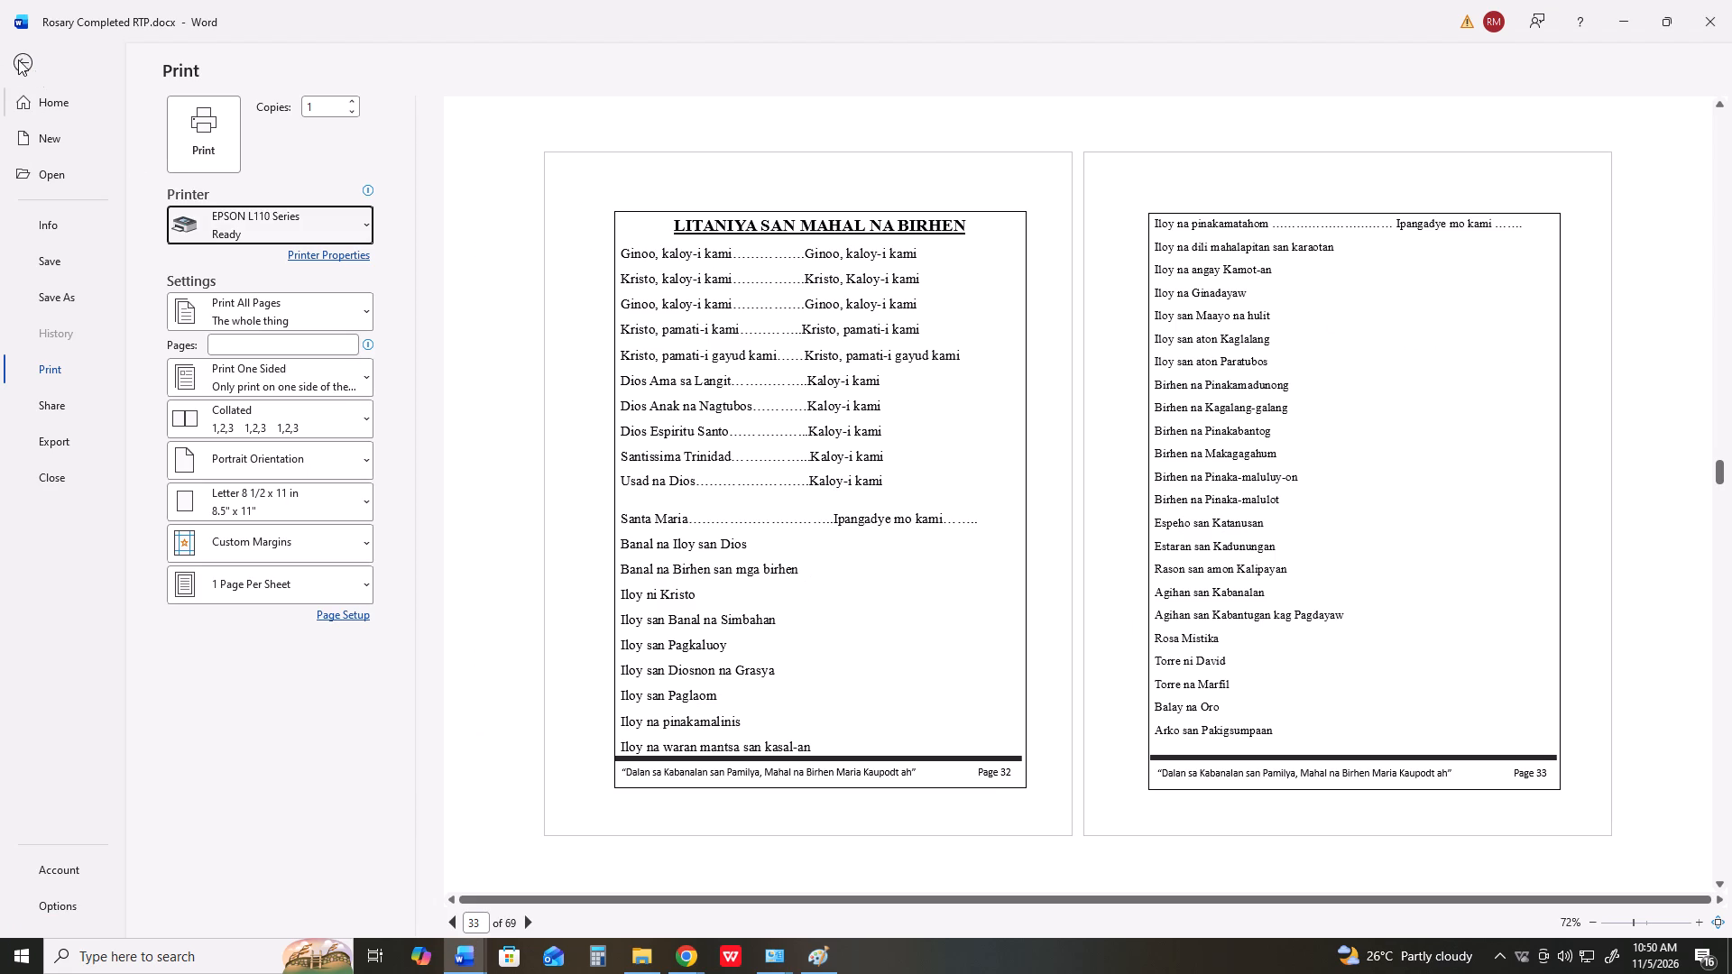
left_click(18, 60)
scroll(676, 510, "down", 14)
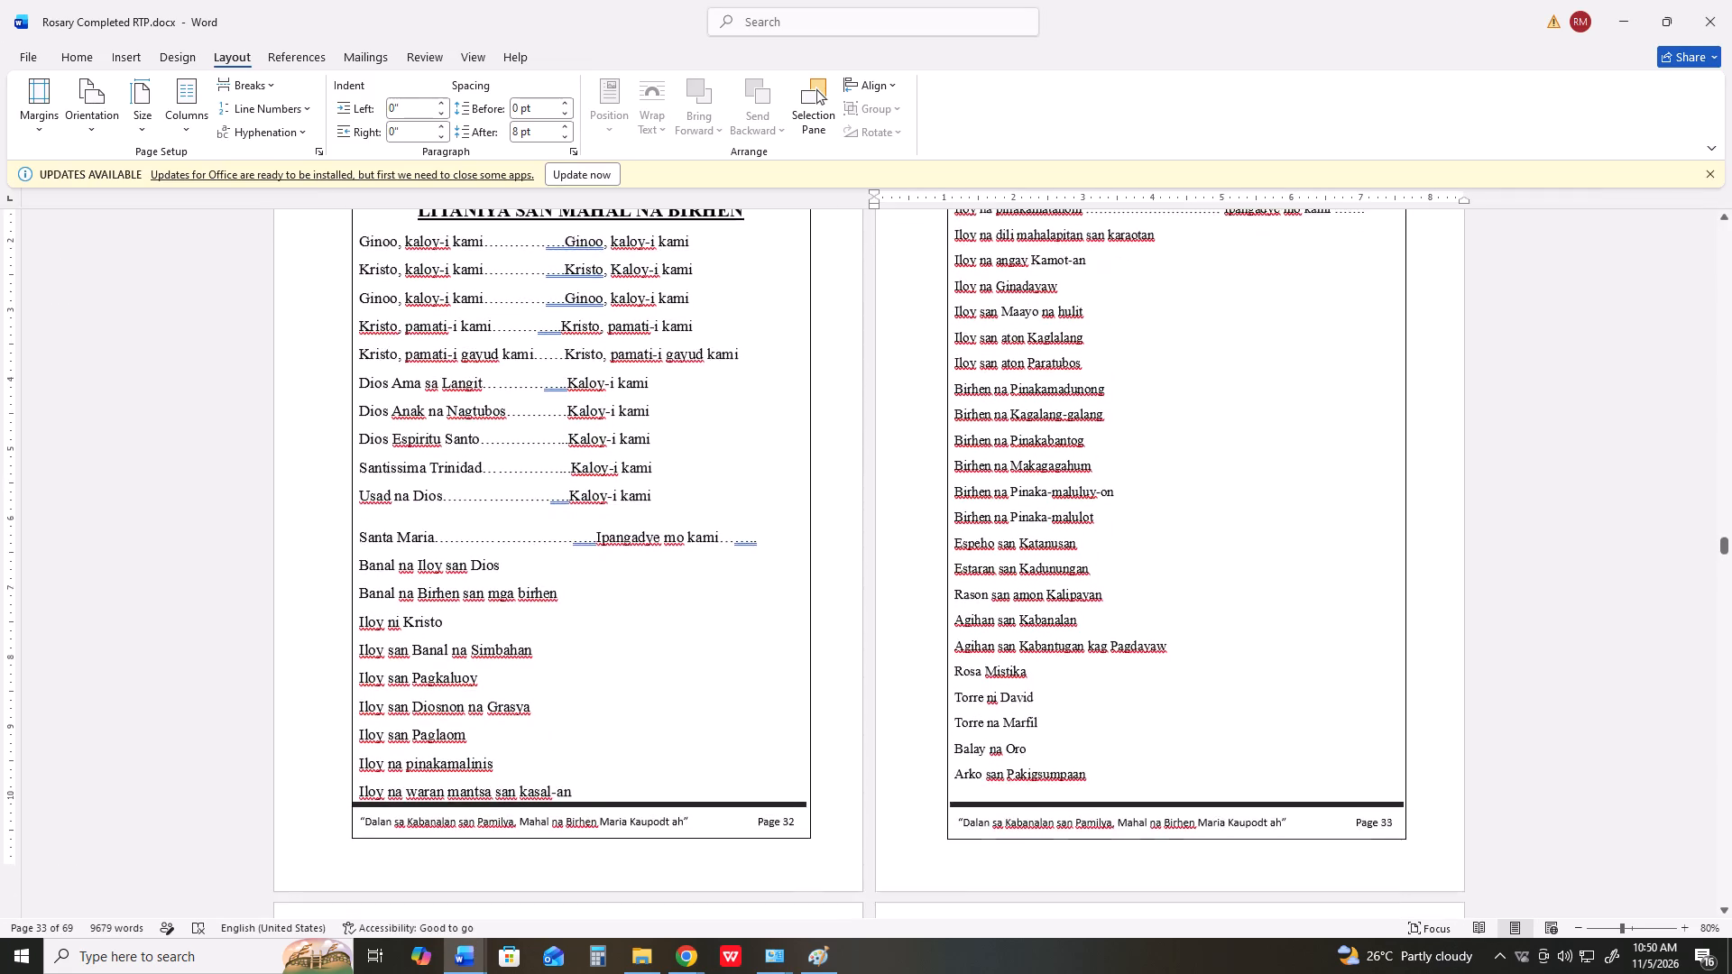
scroll(676, 510, "down", 17)
left_click(370, 720)
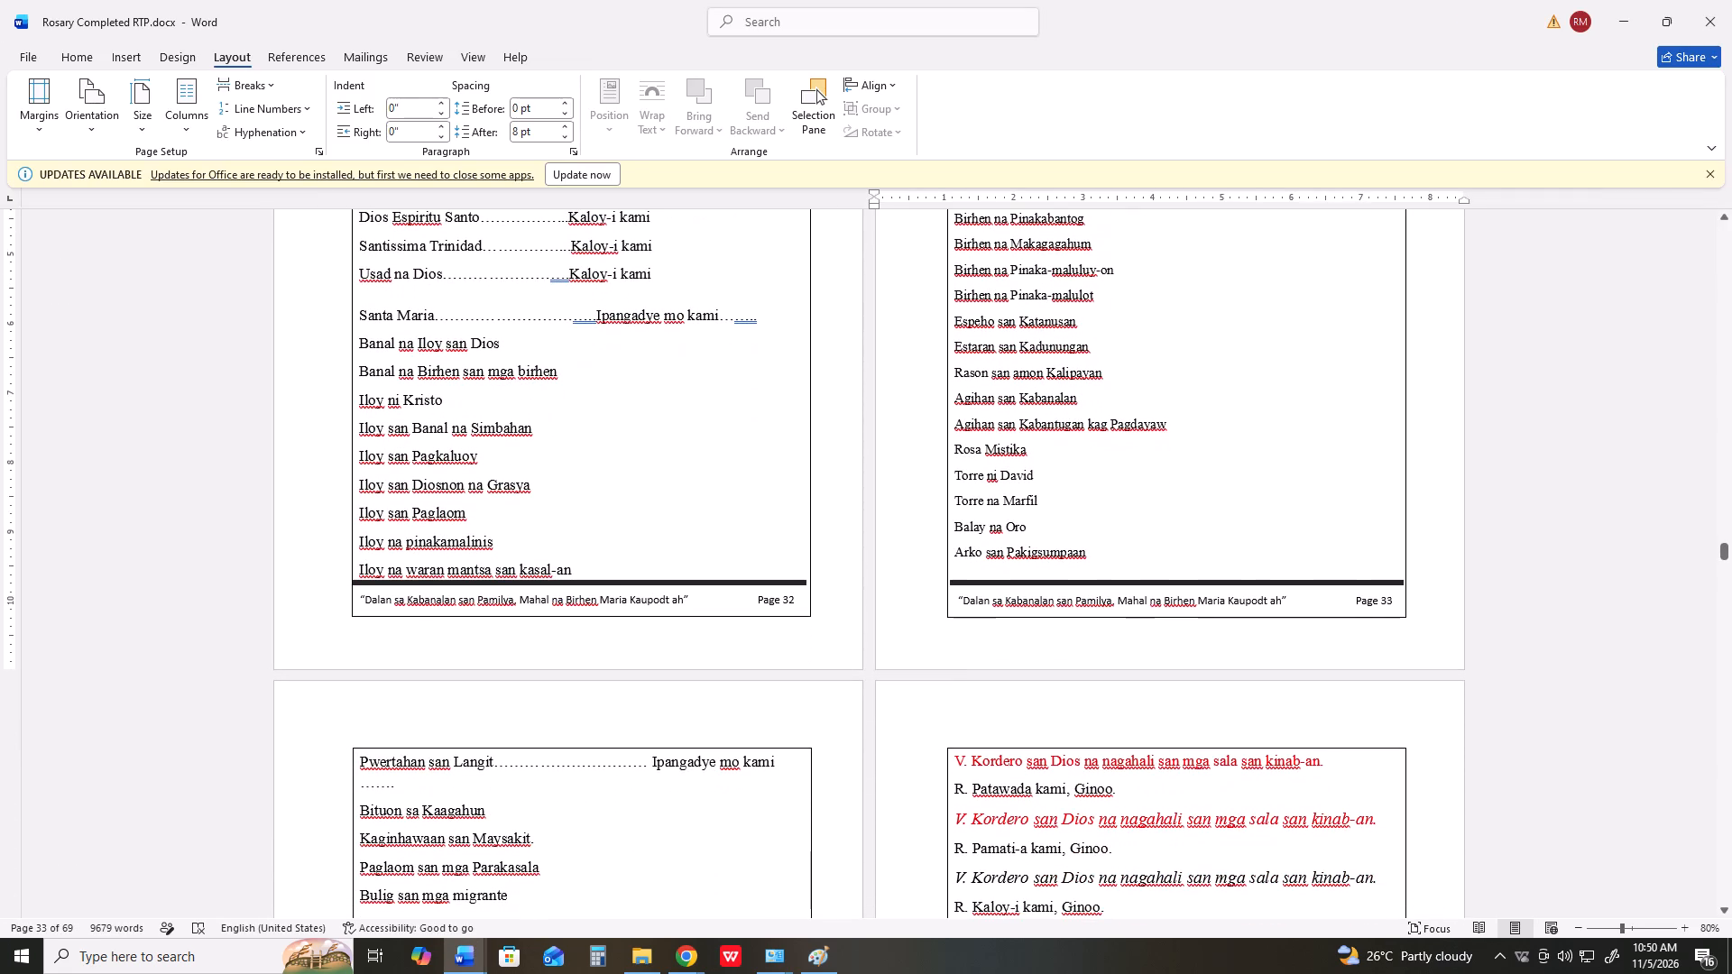
scroll(452, 656, "down", 20)
scroll(452, 656, "down", 16)
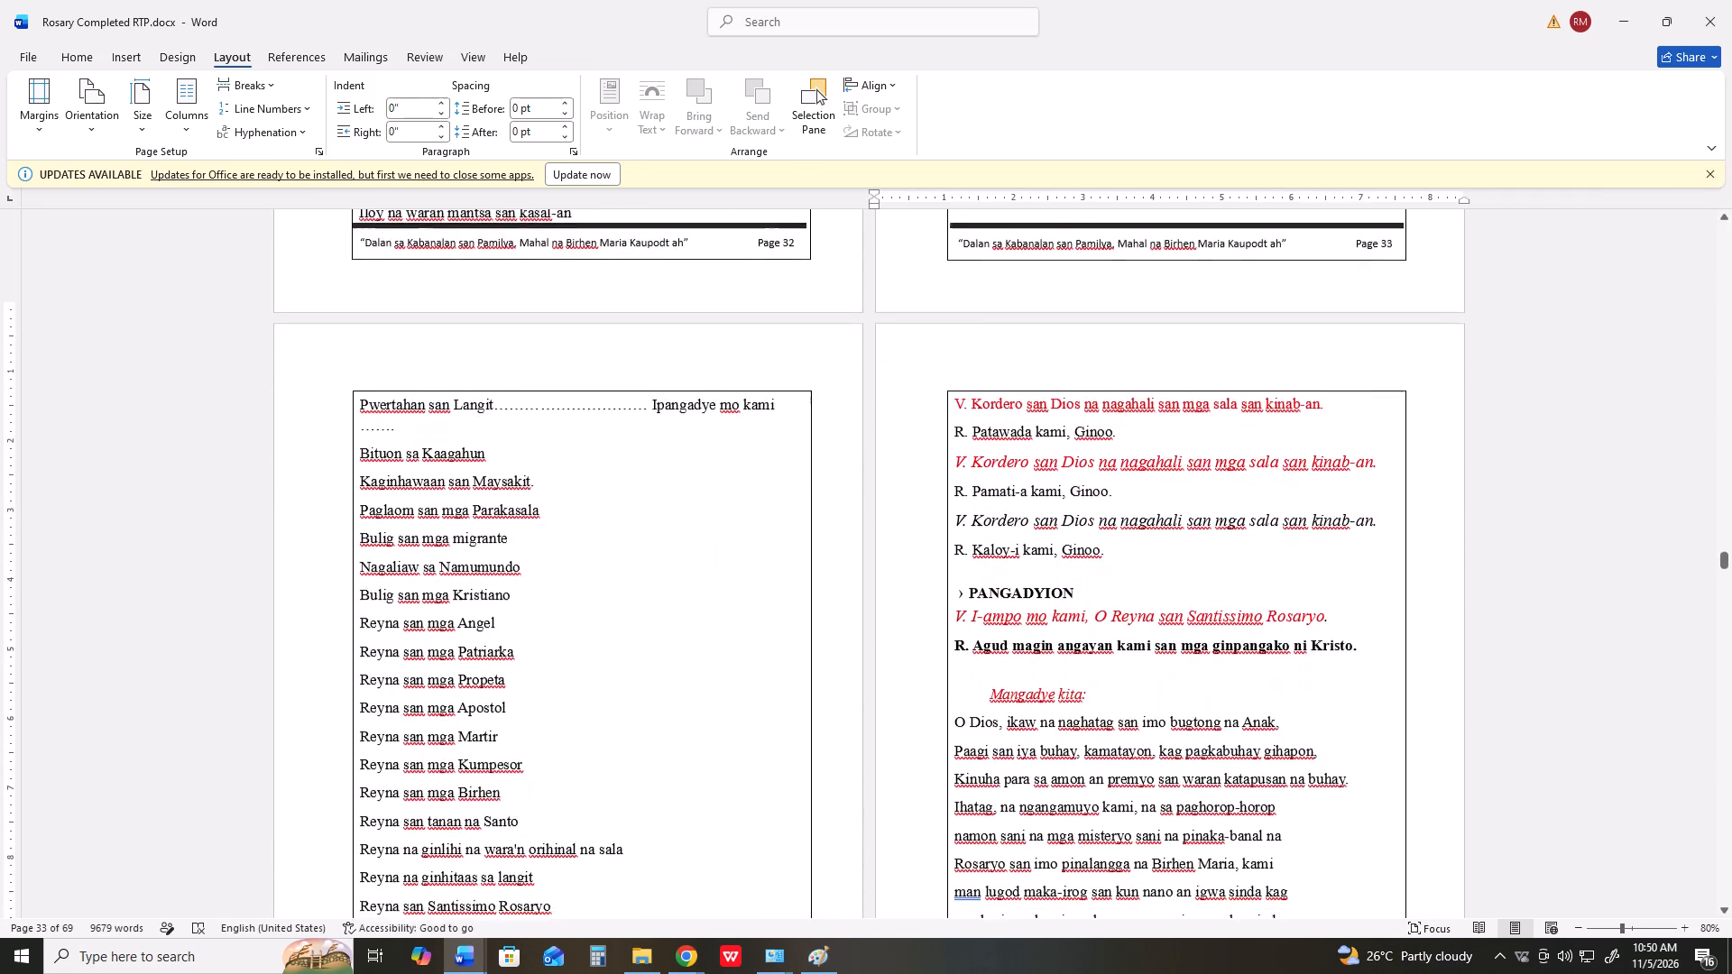
scroll(501, 575, "down", 11)
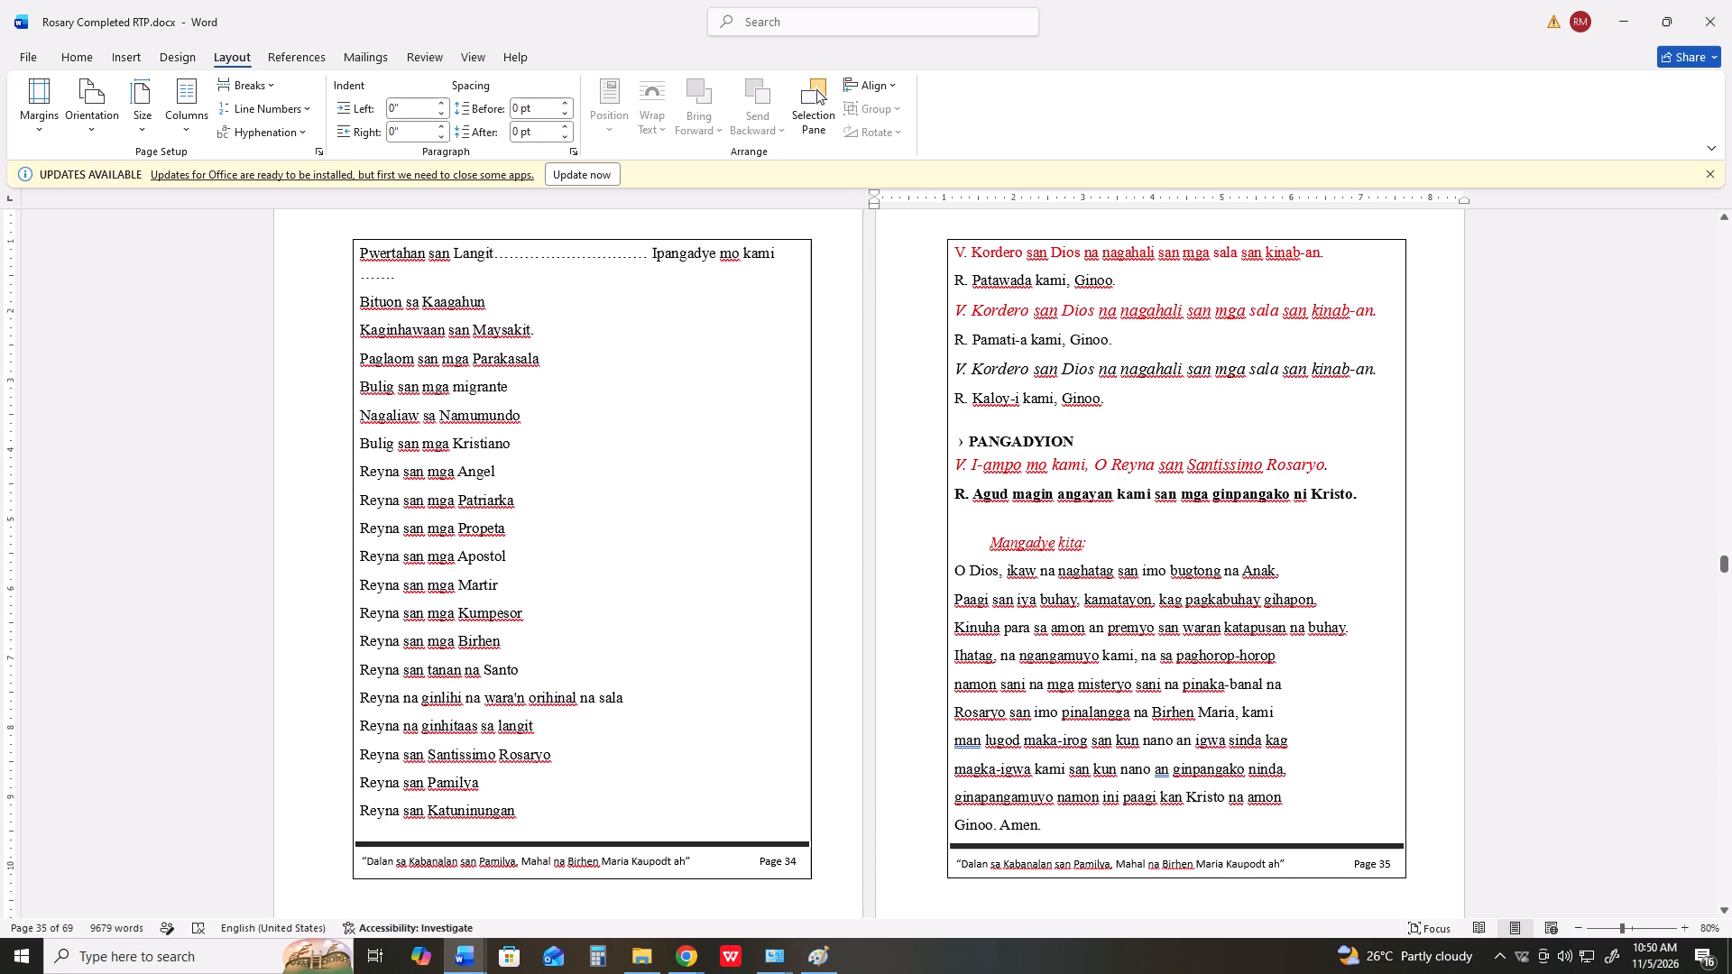
key("ctrl+p")
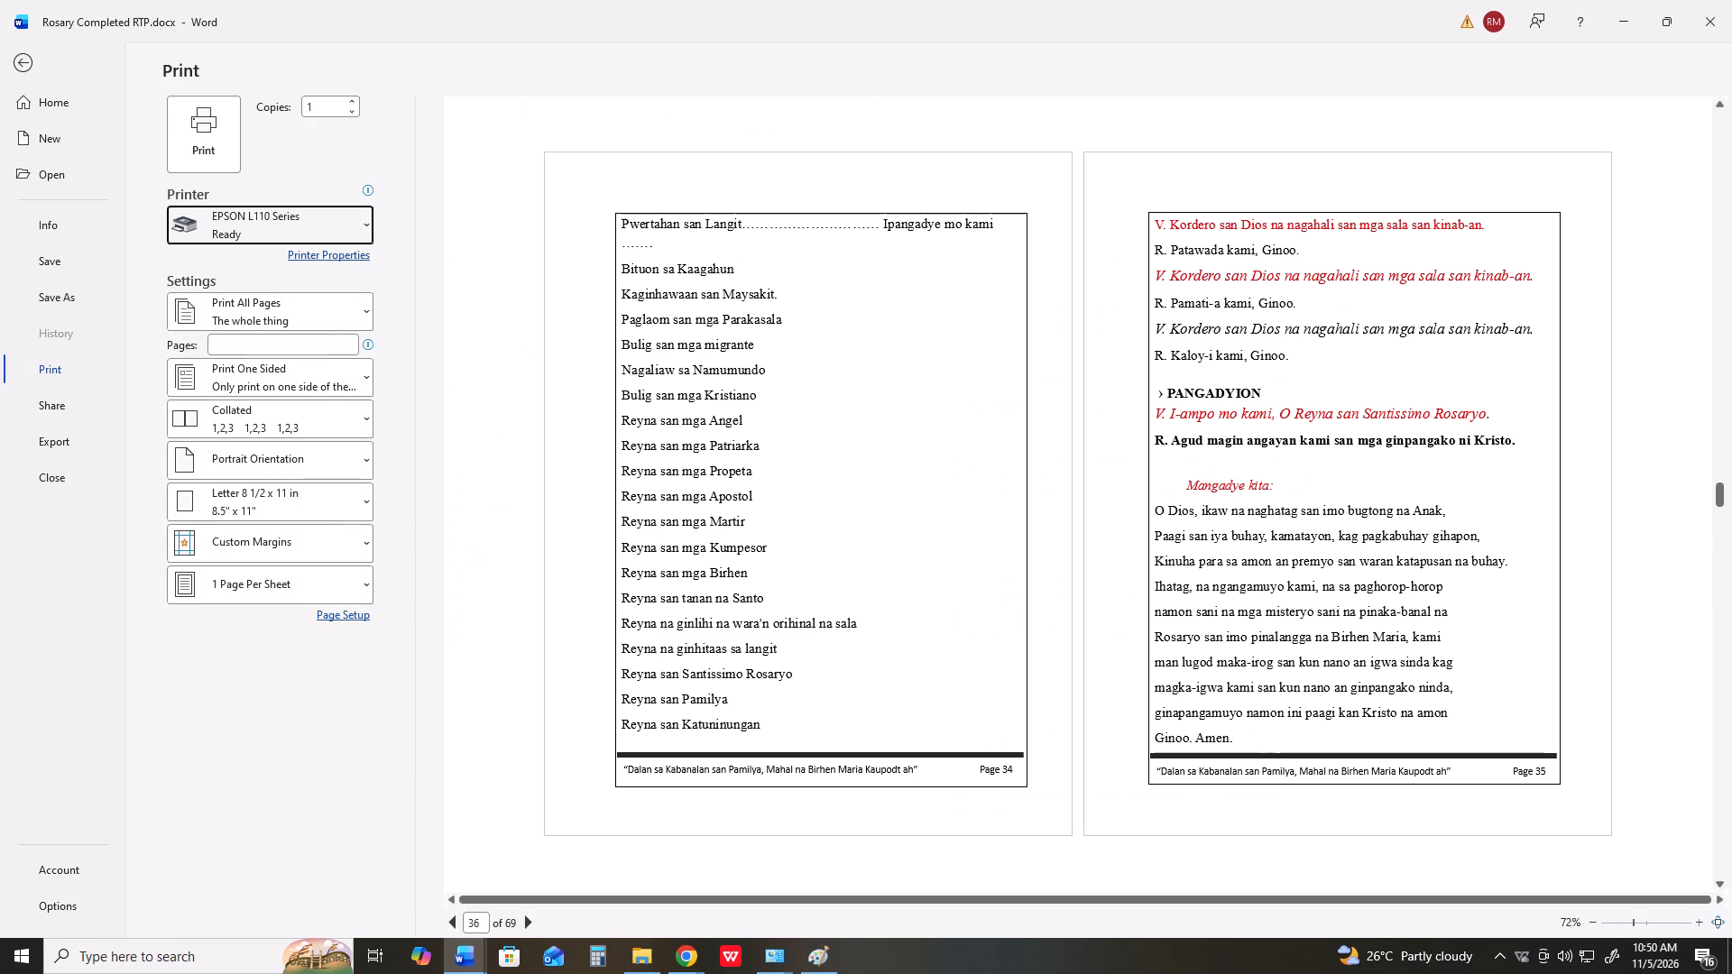
key("Print")
left_click(20, 65)
Switch back to Paint and paste the capture of pages 34 and 35 over the r32.png canvas.
key("alt+Tab")
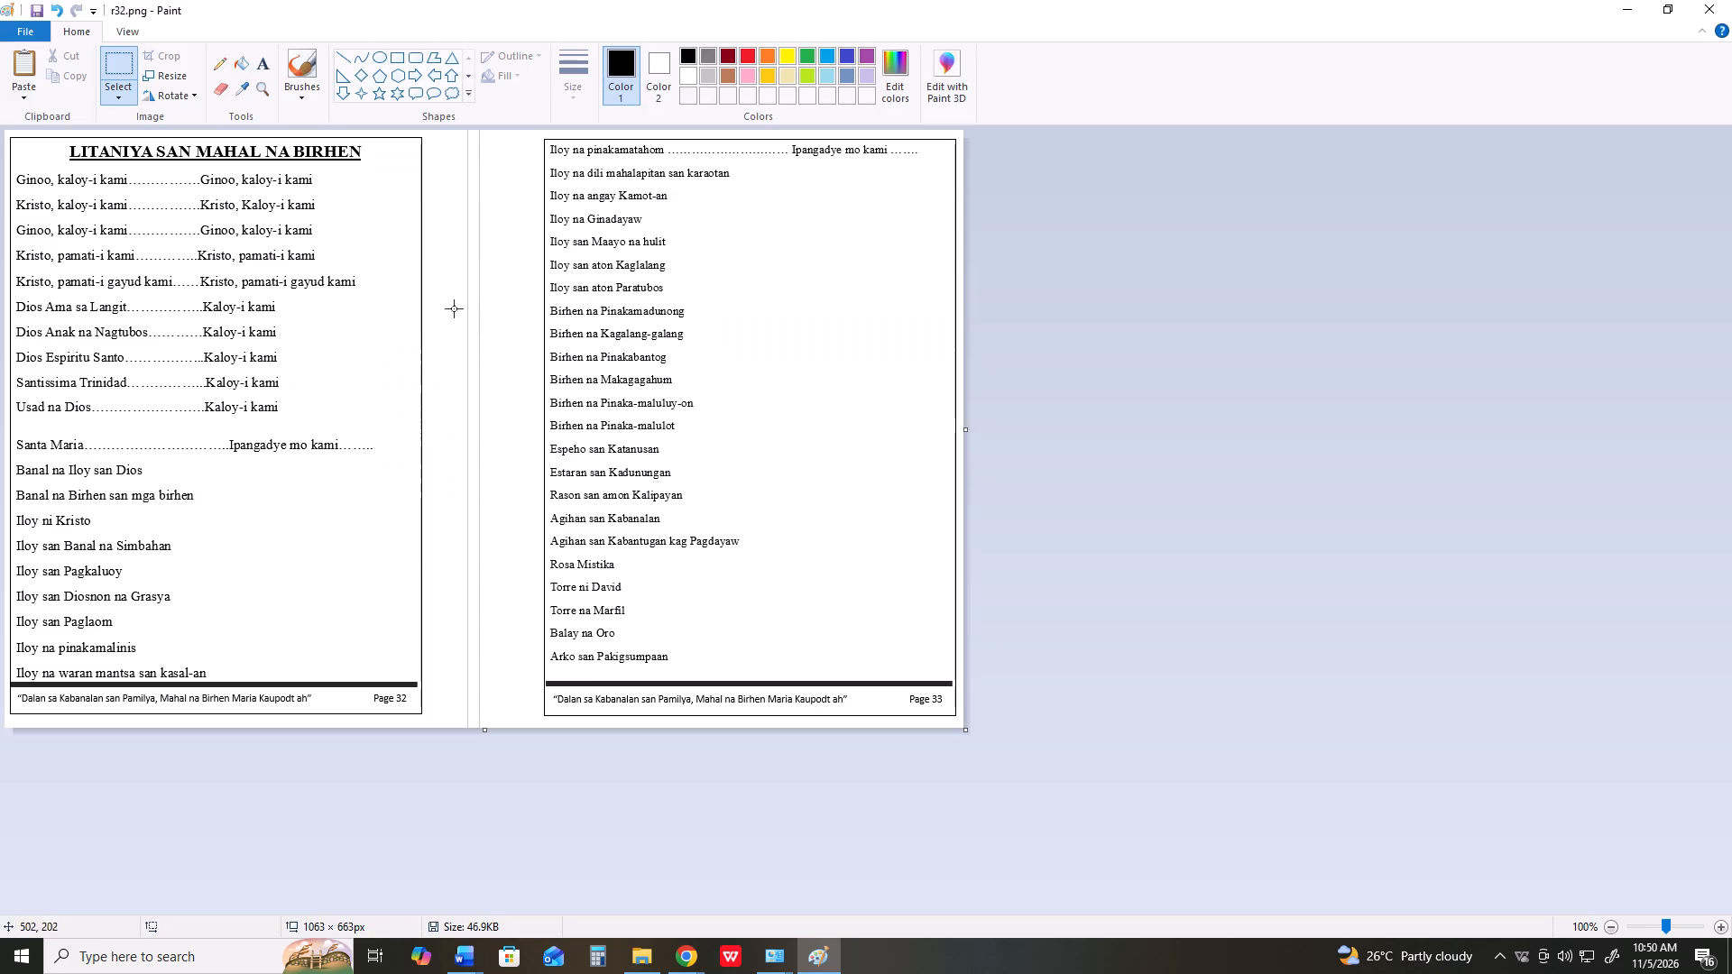
left_click(120, 63)
key("ctrl+v")
Crop the pasted capture to the framed content of pages 34 and 35, about 1062 × 650 px.
scroll(358, 352, "down", 1)
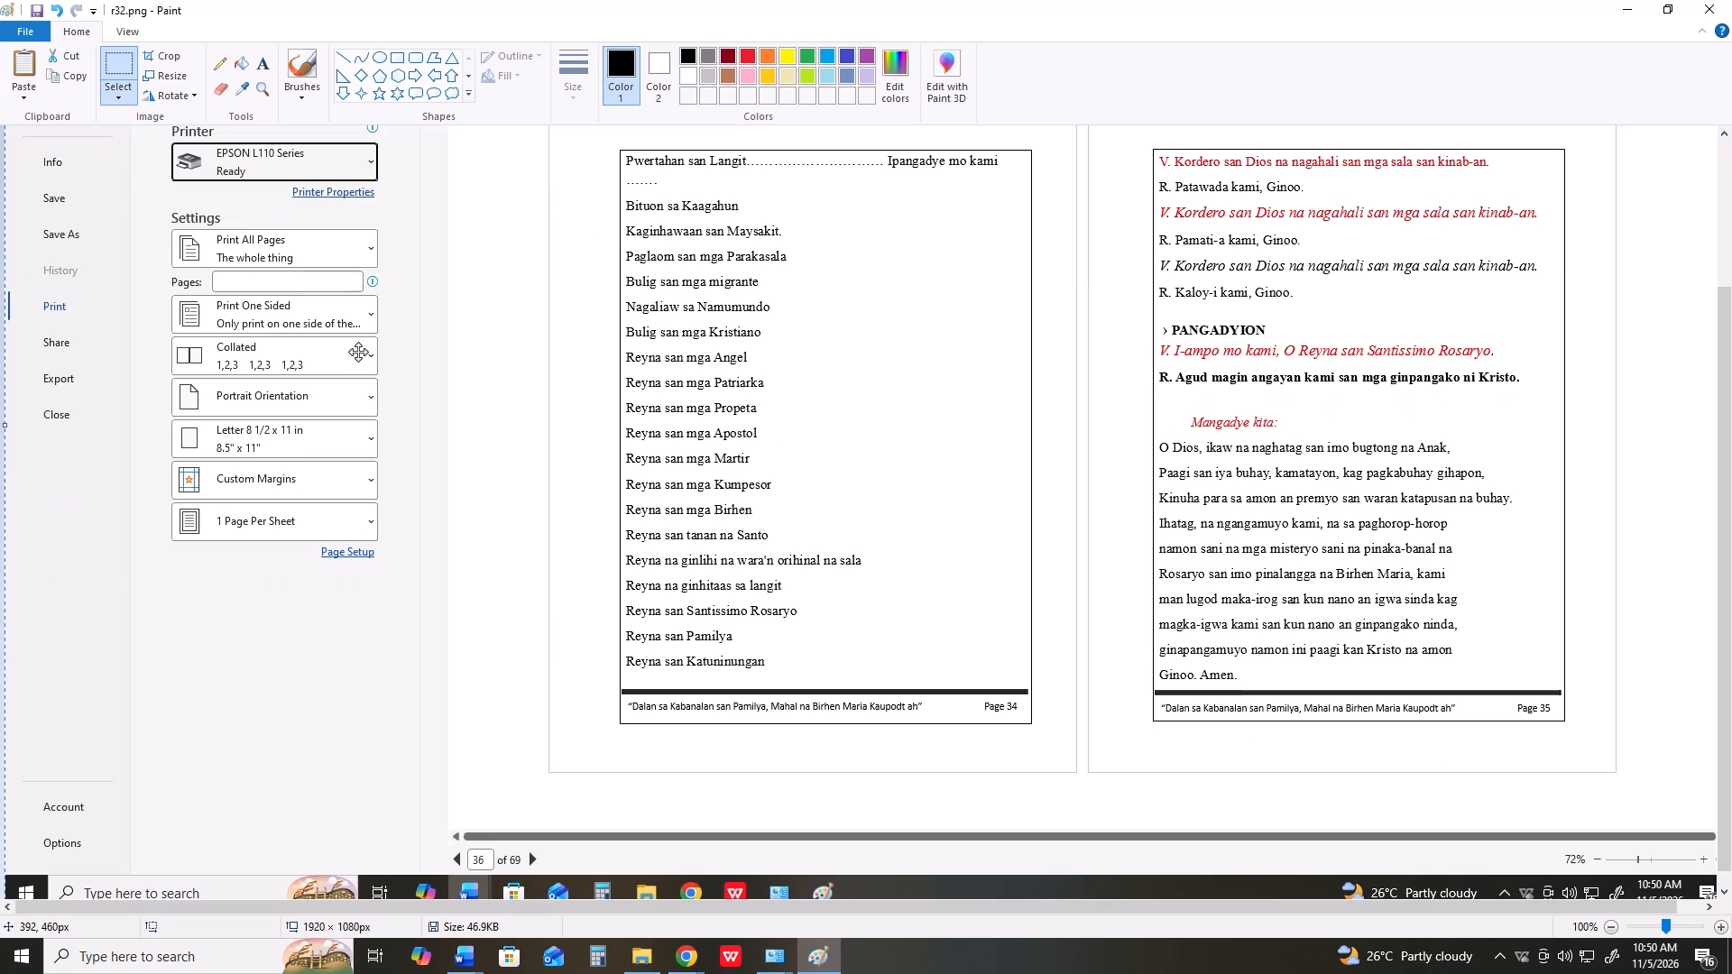
left_click(122, 66)
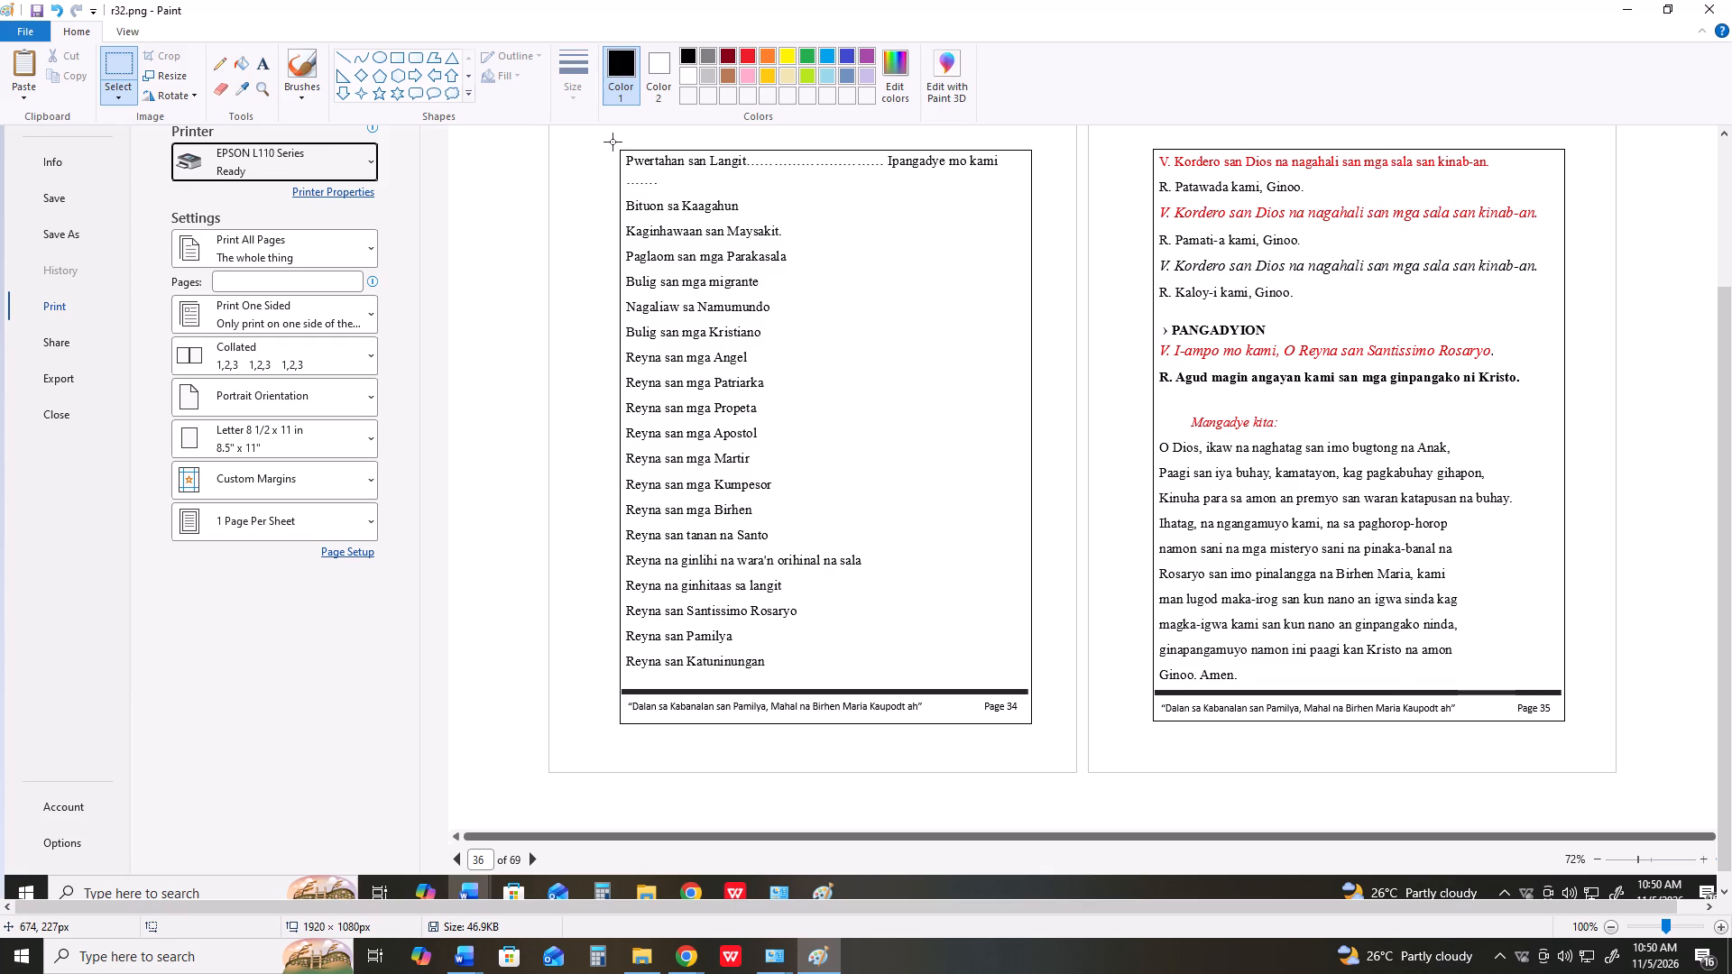
left_click_drag(613, 142, 1494, 638)
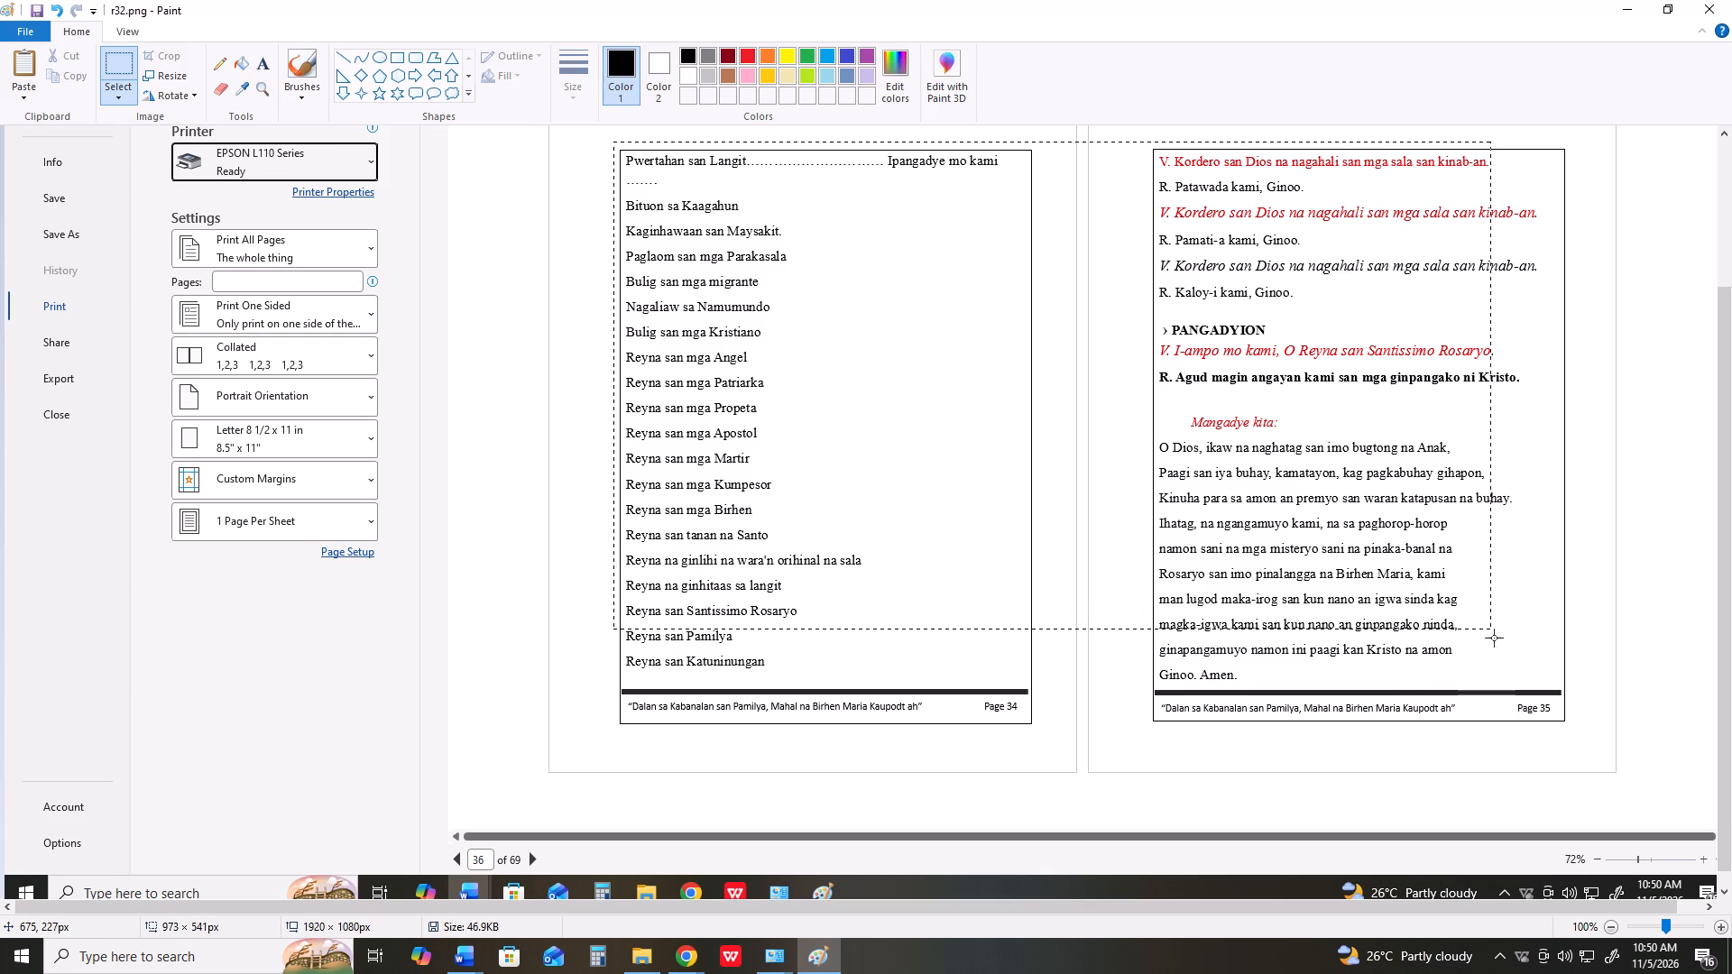
left_click_drag(1494, 638, 1571, 716)
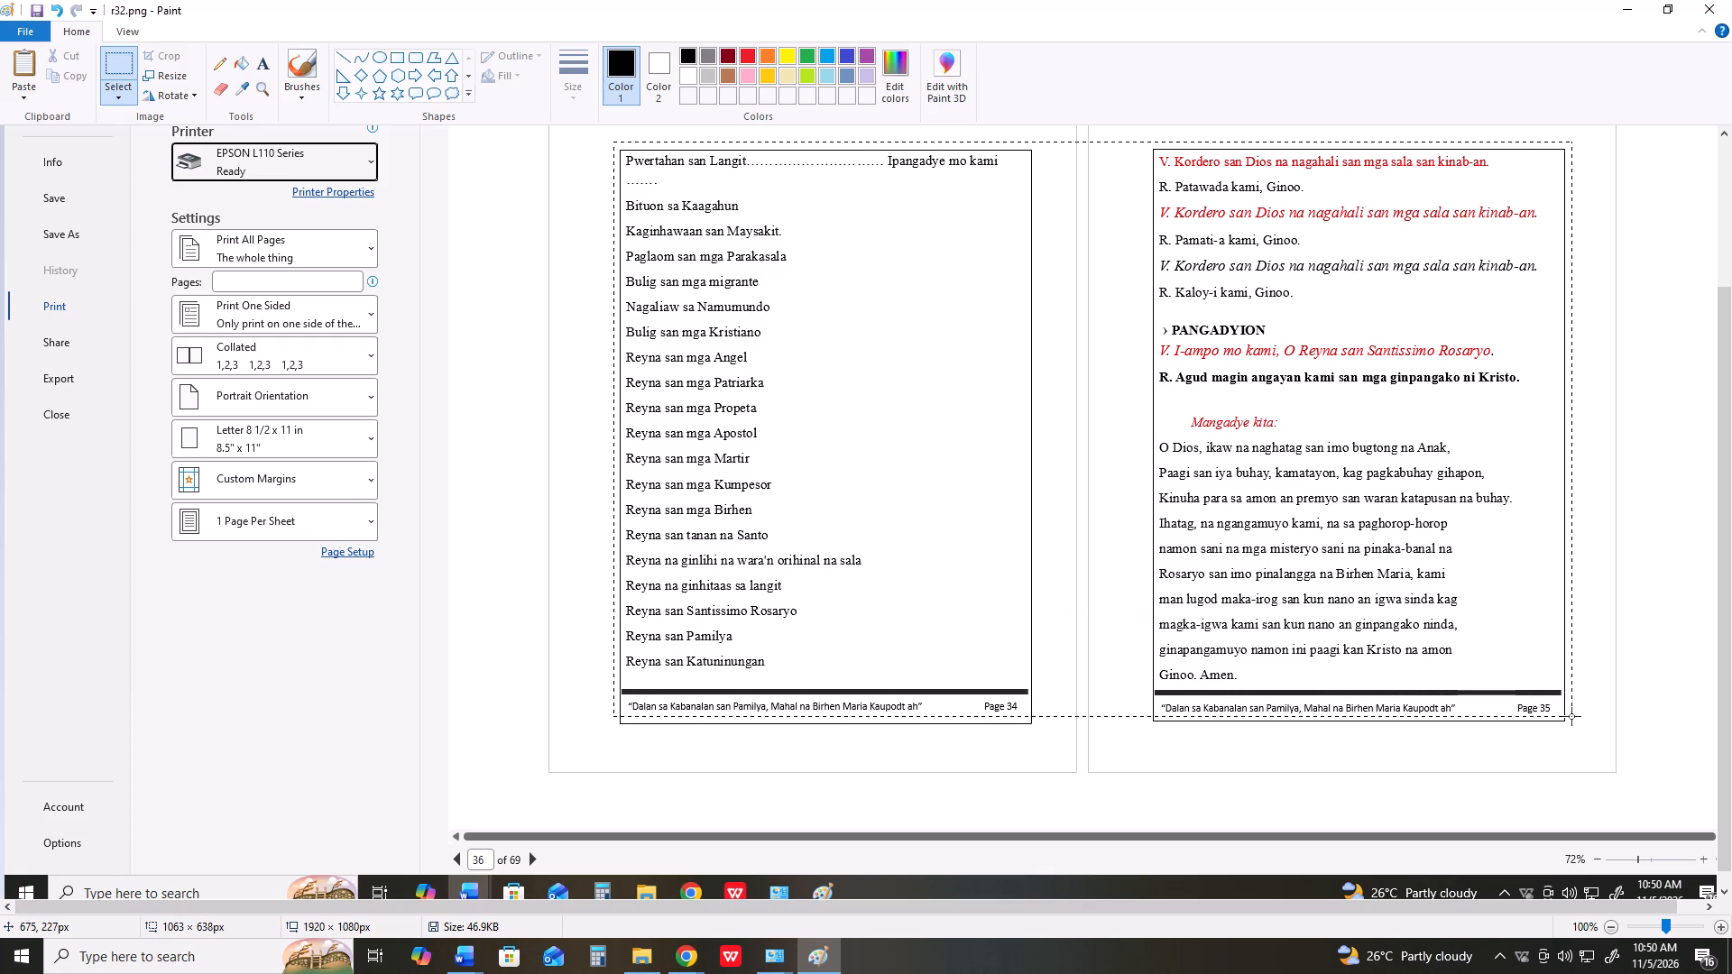
left_click_drag(1571, 716, 1571, 727)
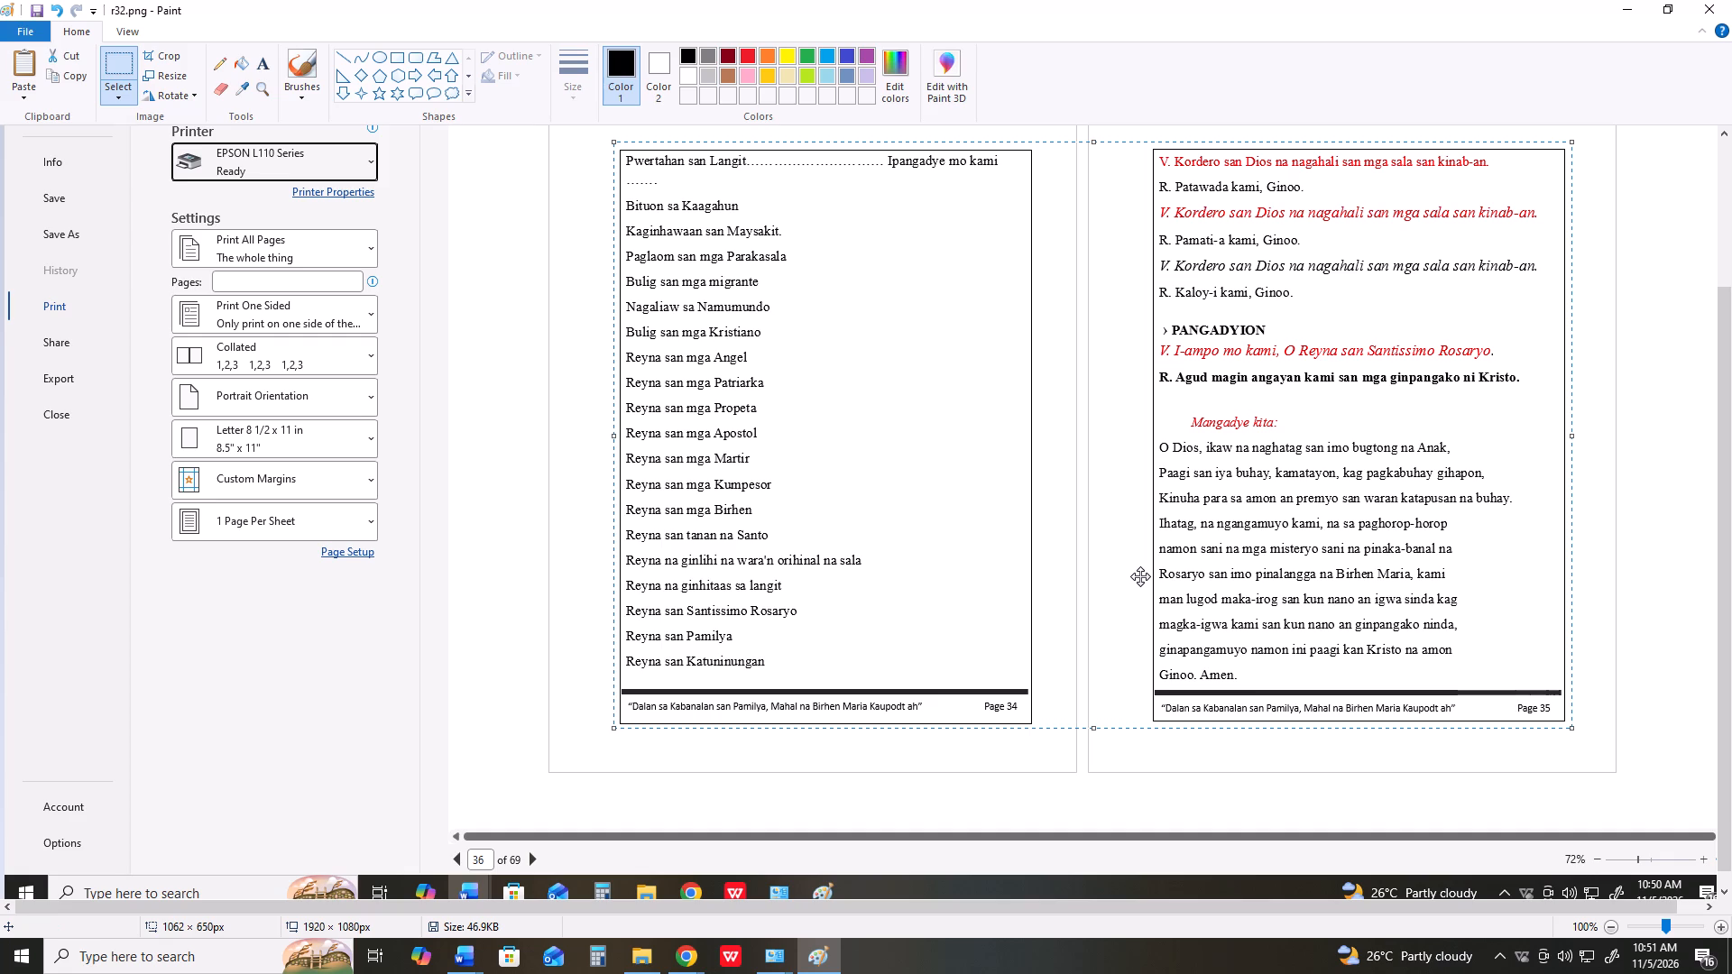
key("ctrl+shift+x")
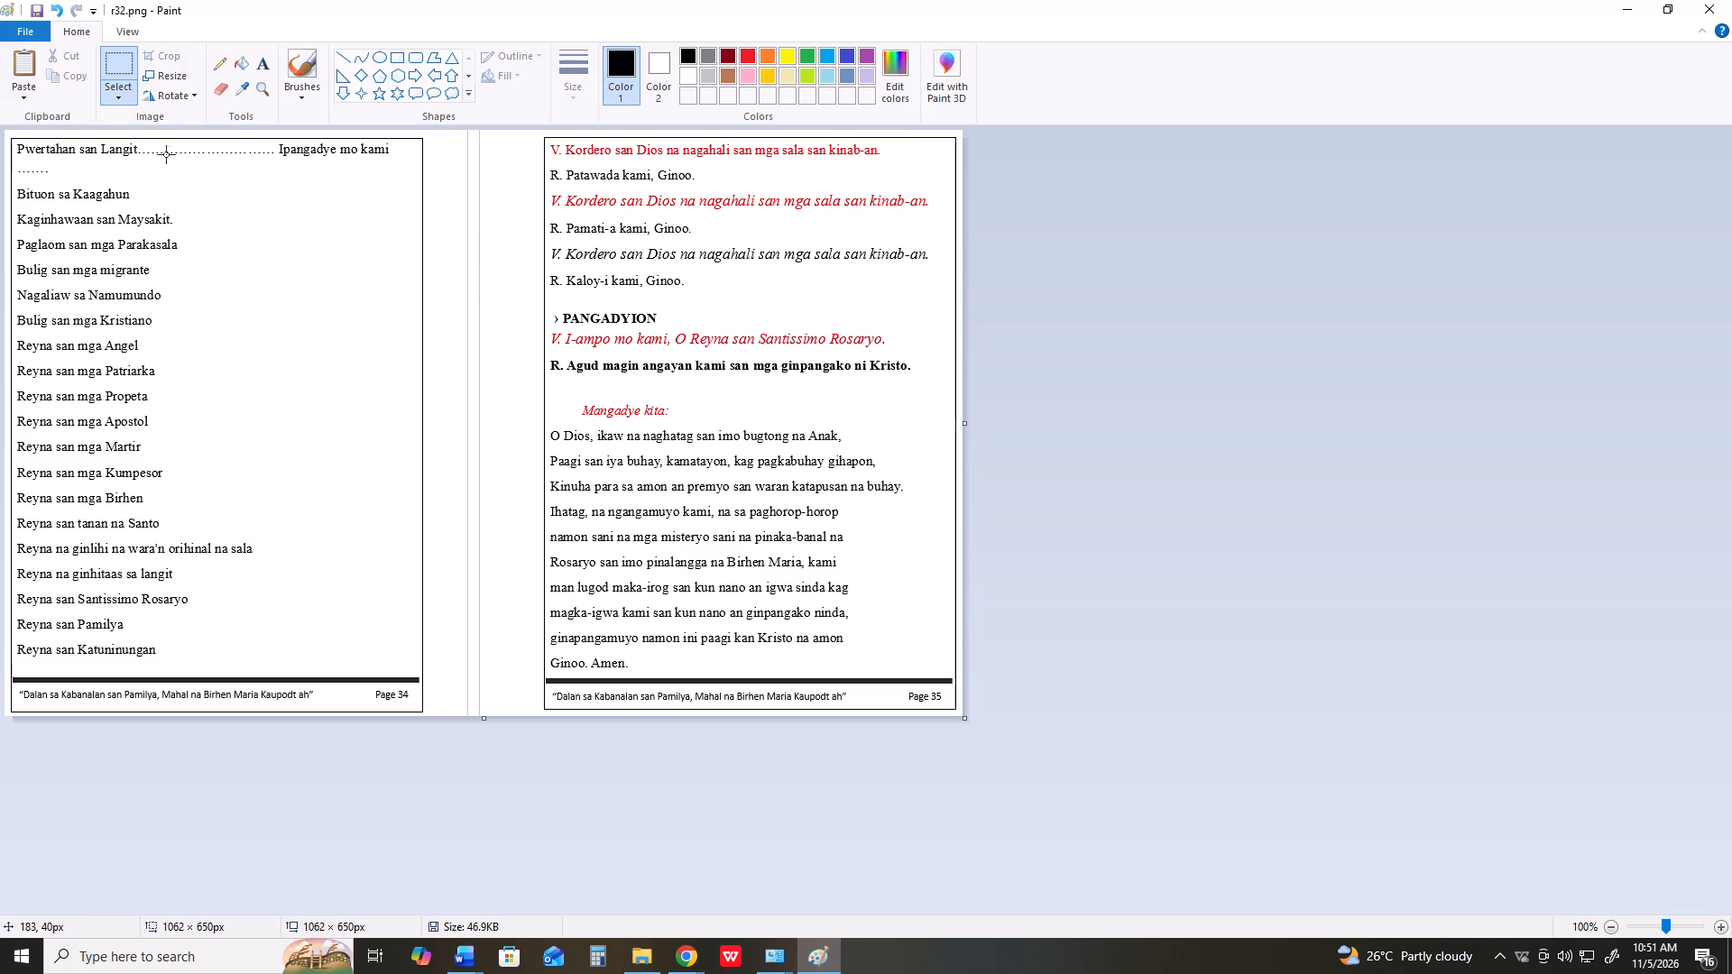
Save the cropped image of pages 34 and 35 in Downloads as the PNG file r34.
left_click(34, 30)
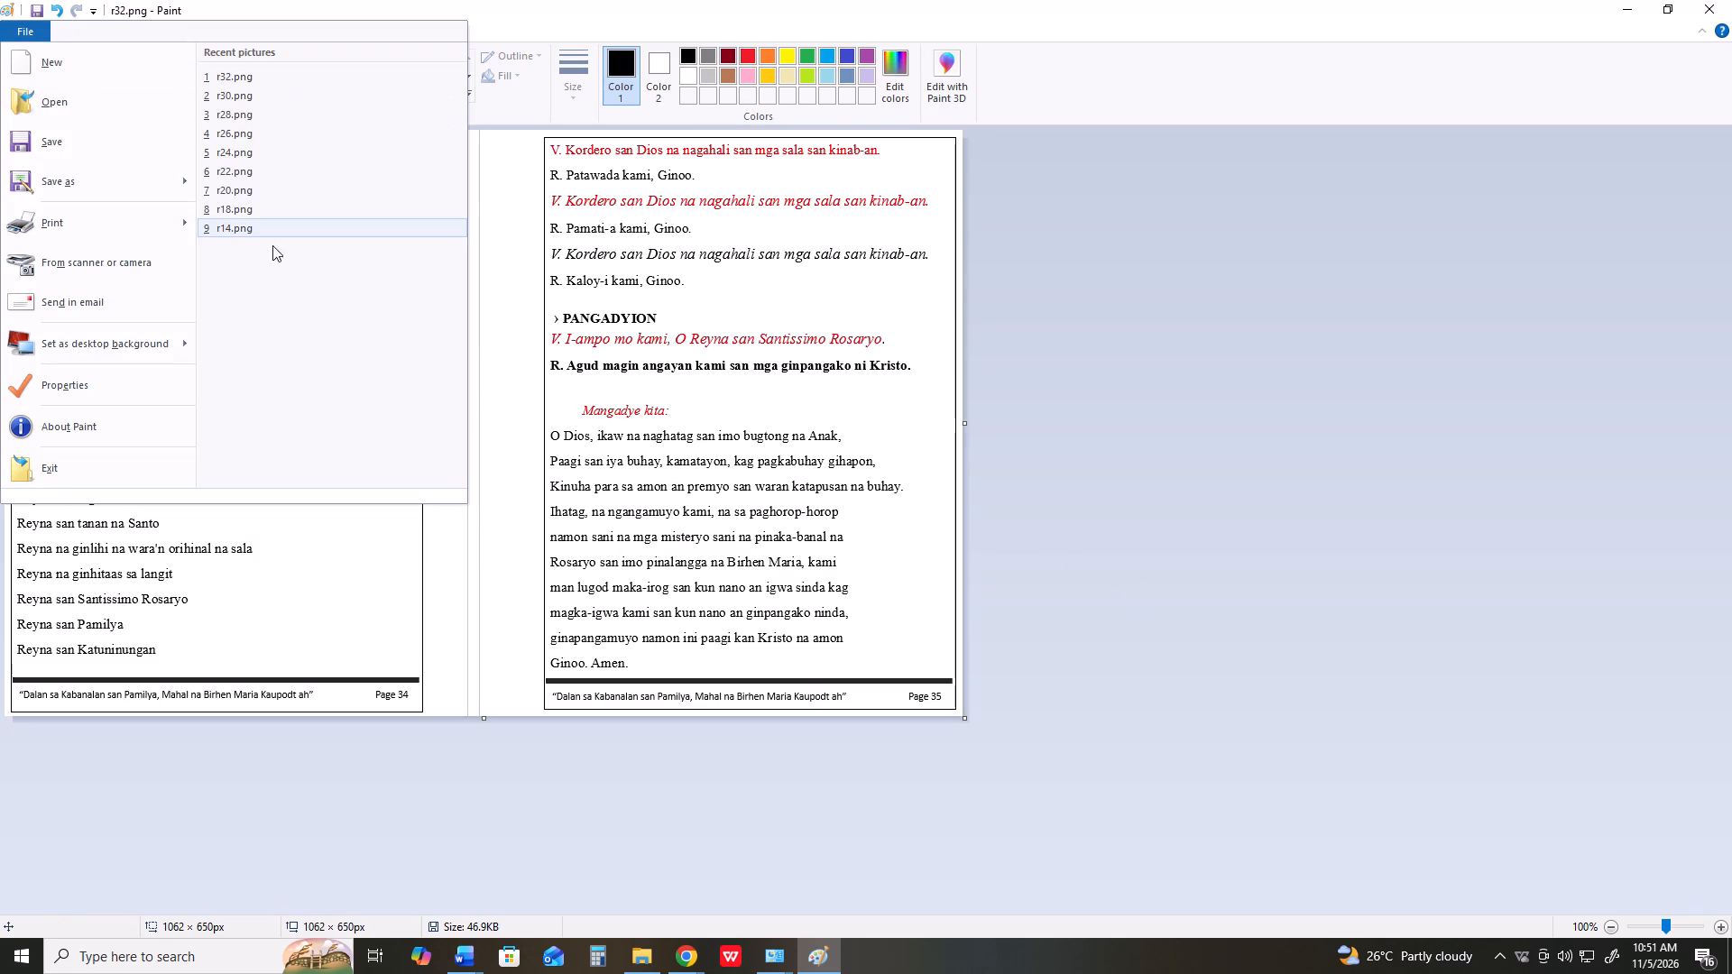
left_click(115, 188)
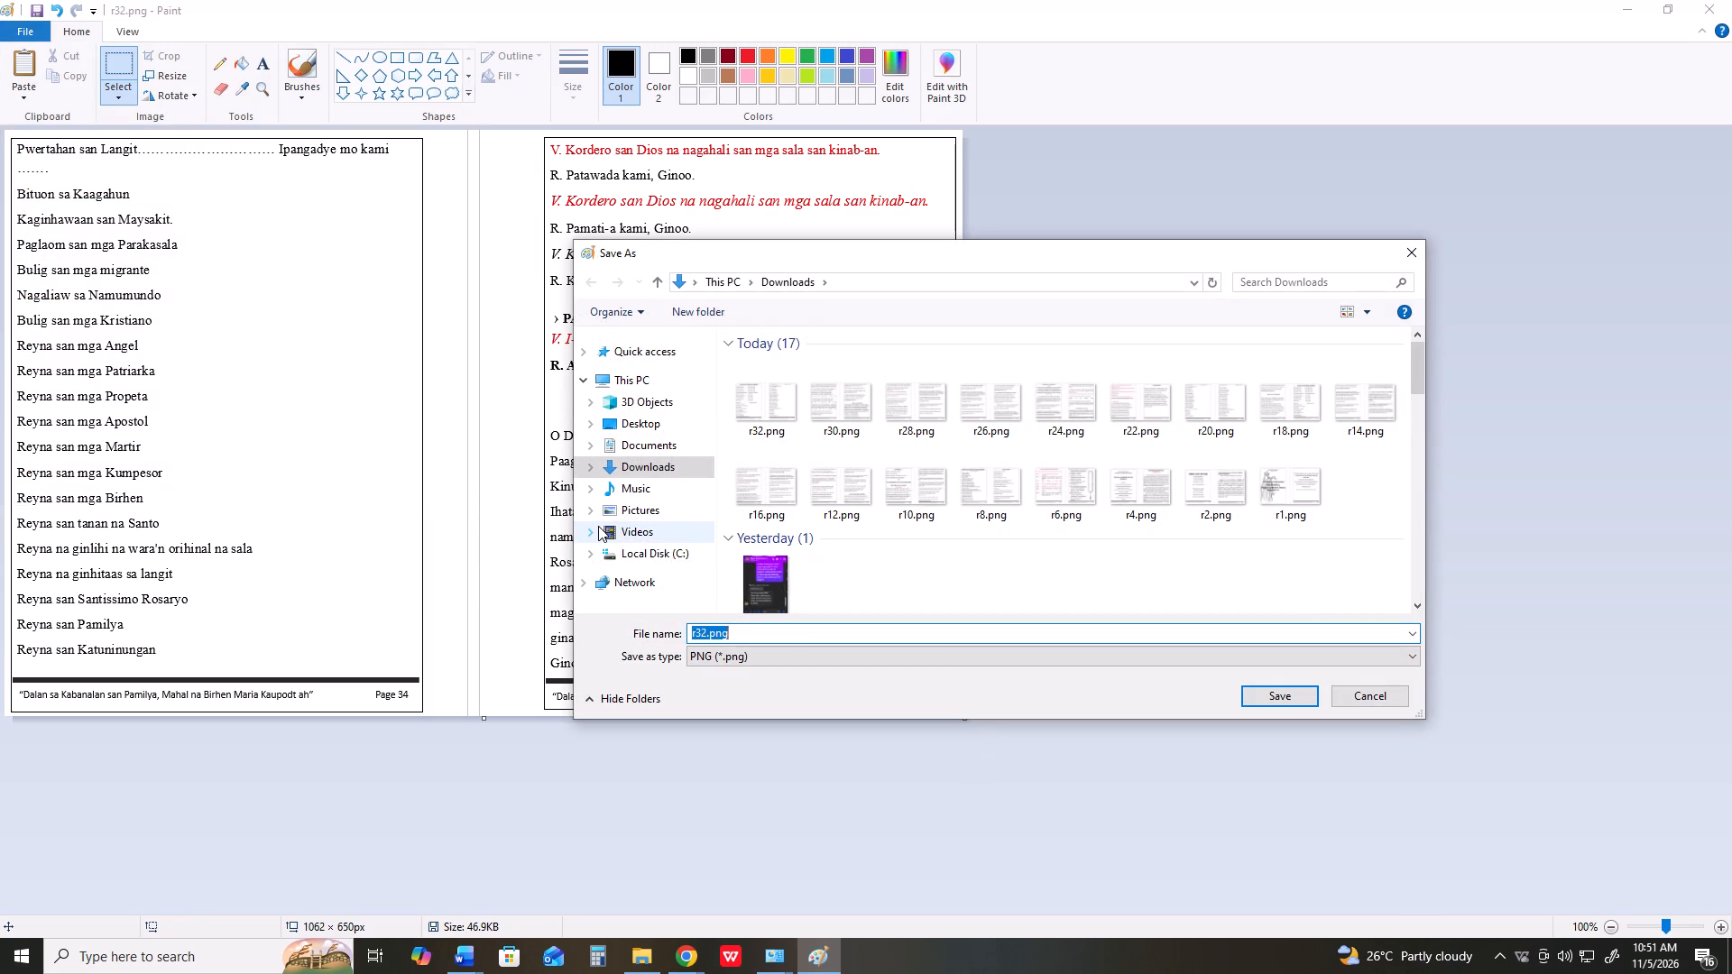
type("r4")
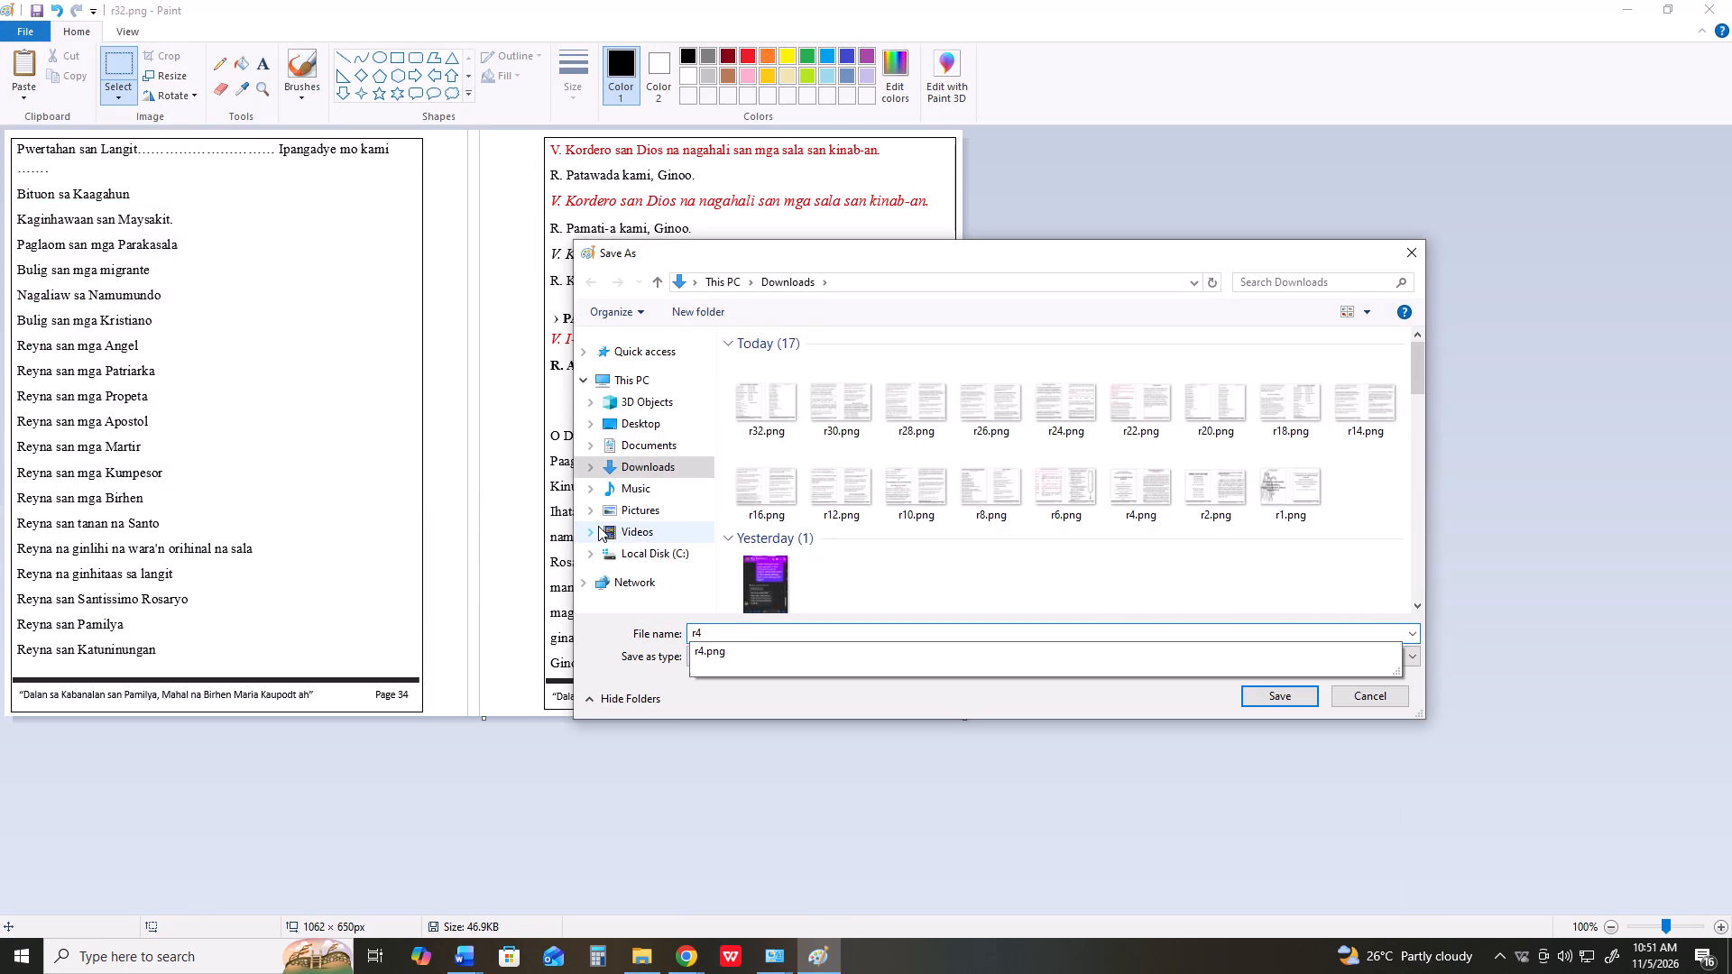
key("BackSpace")
type("34")
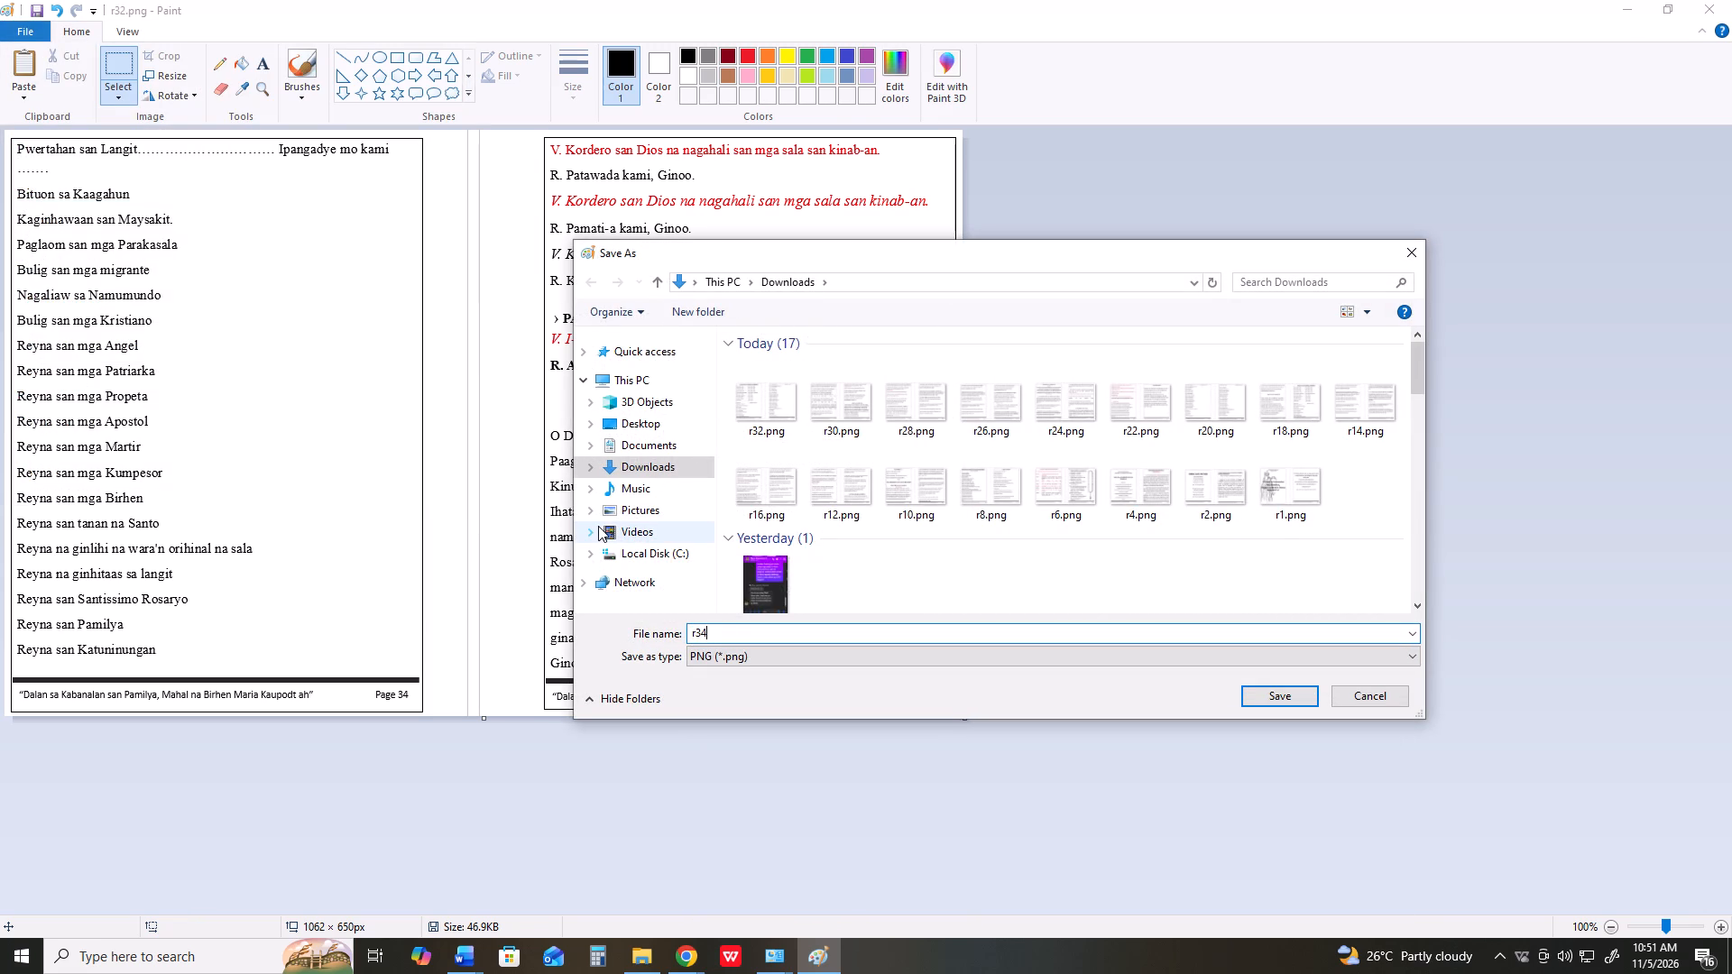
key("Return")
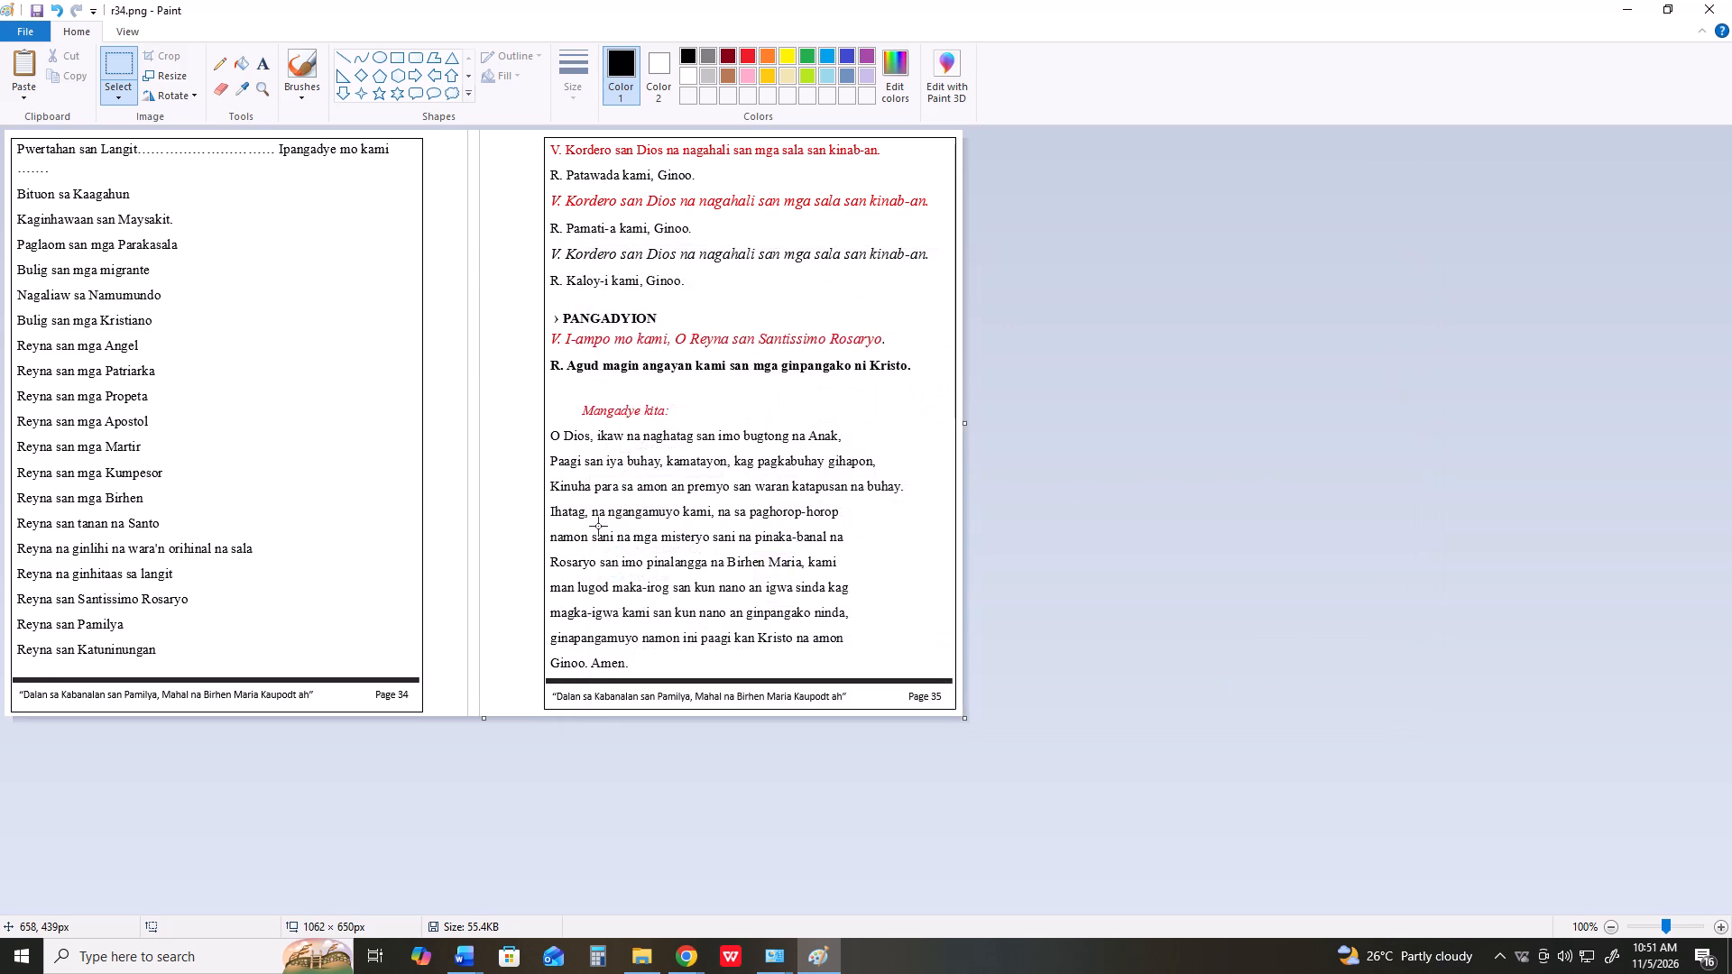
Switch to the rosary document in Word and capture pages 36 and 37 in print preview.
key("alt+Tab")
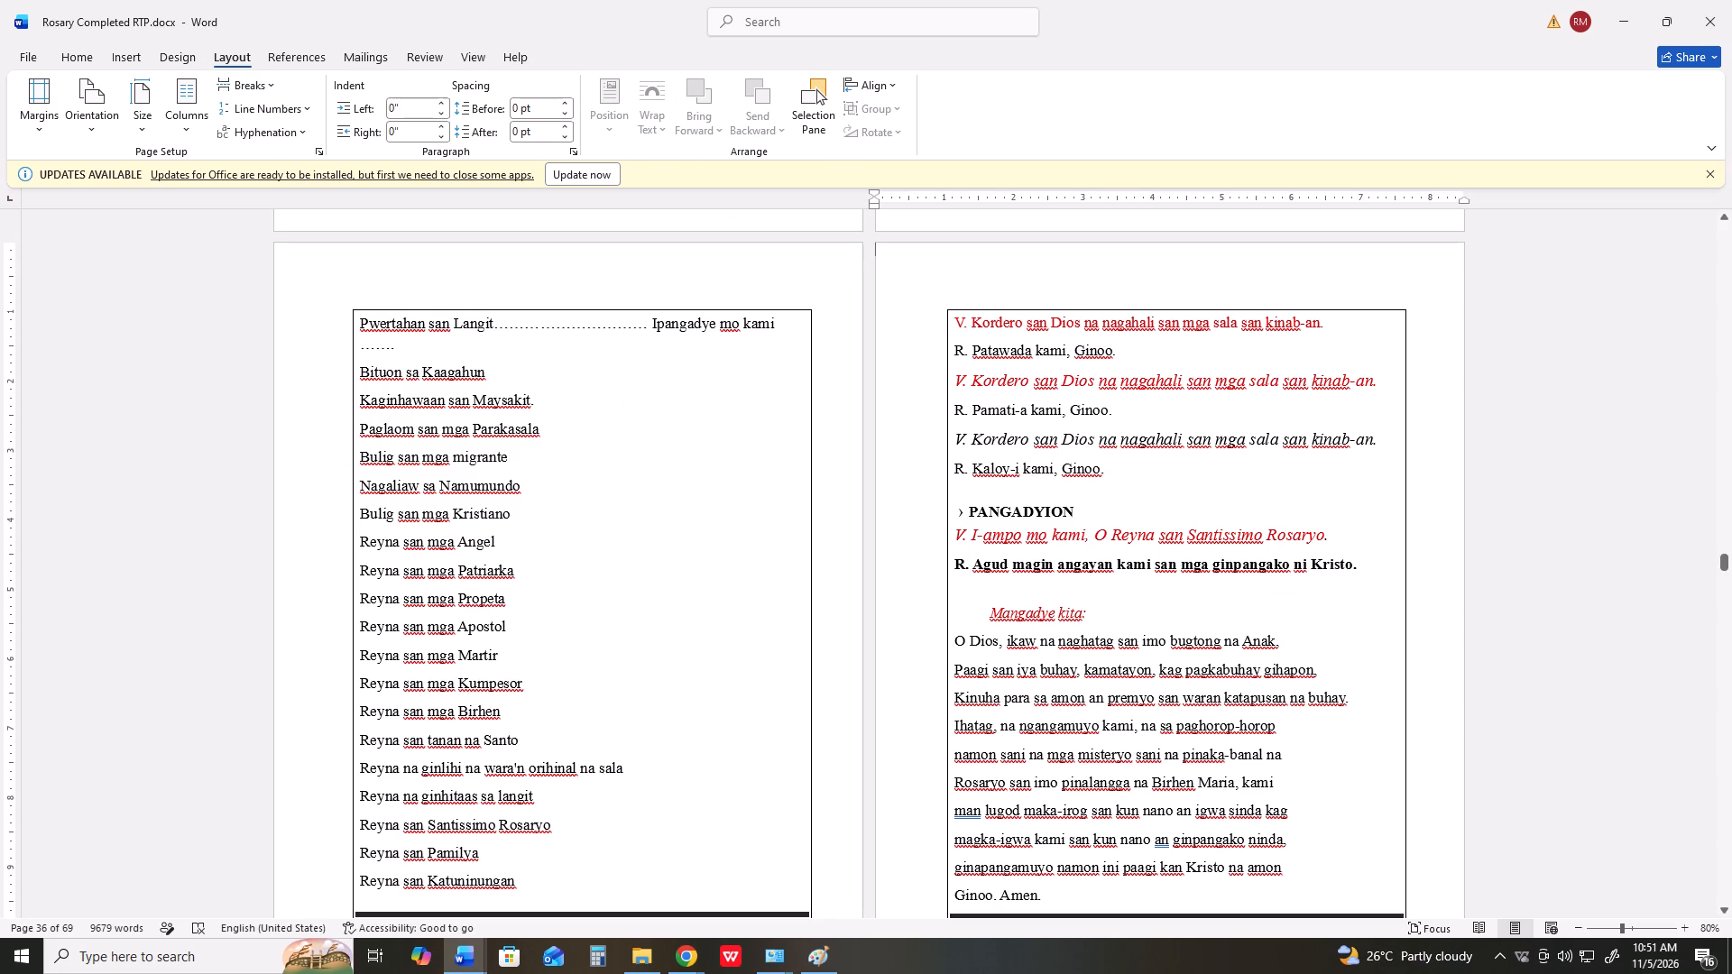
scroll(570, 648, "down", 16)
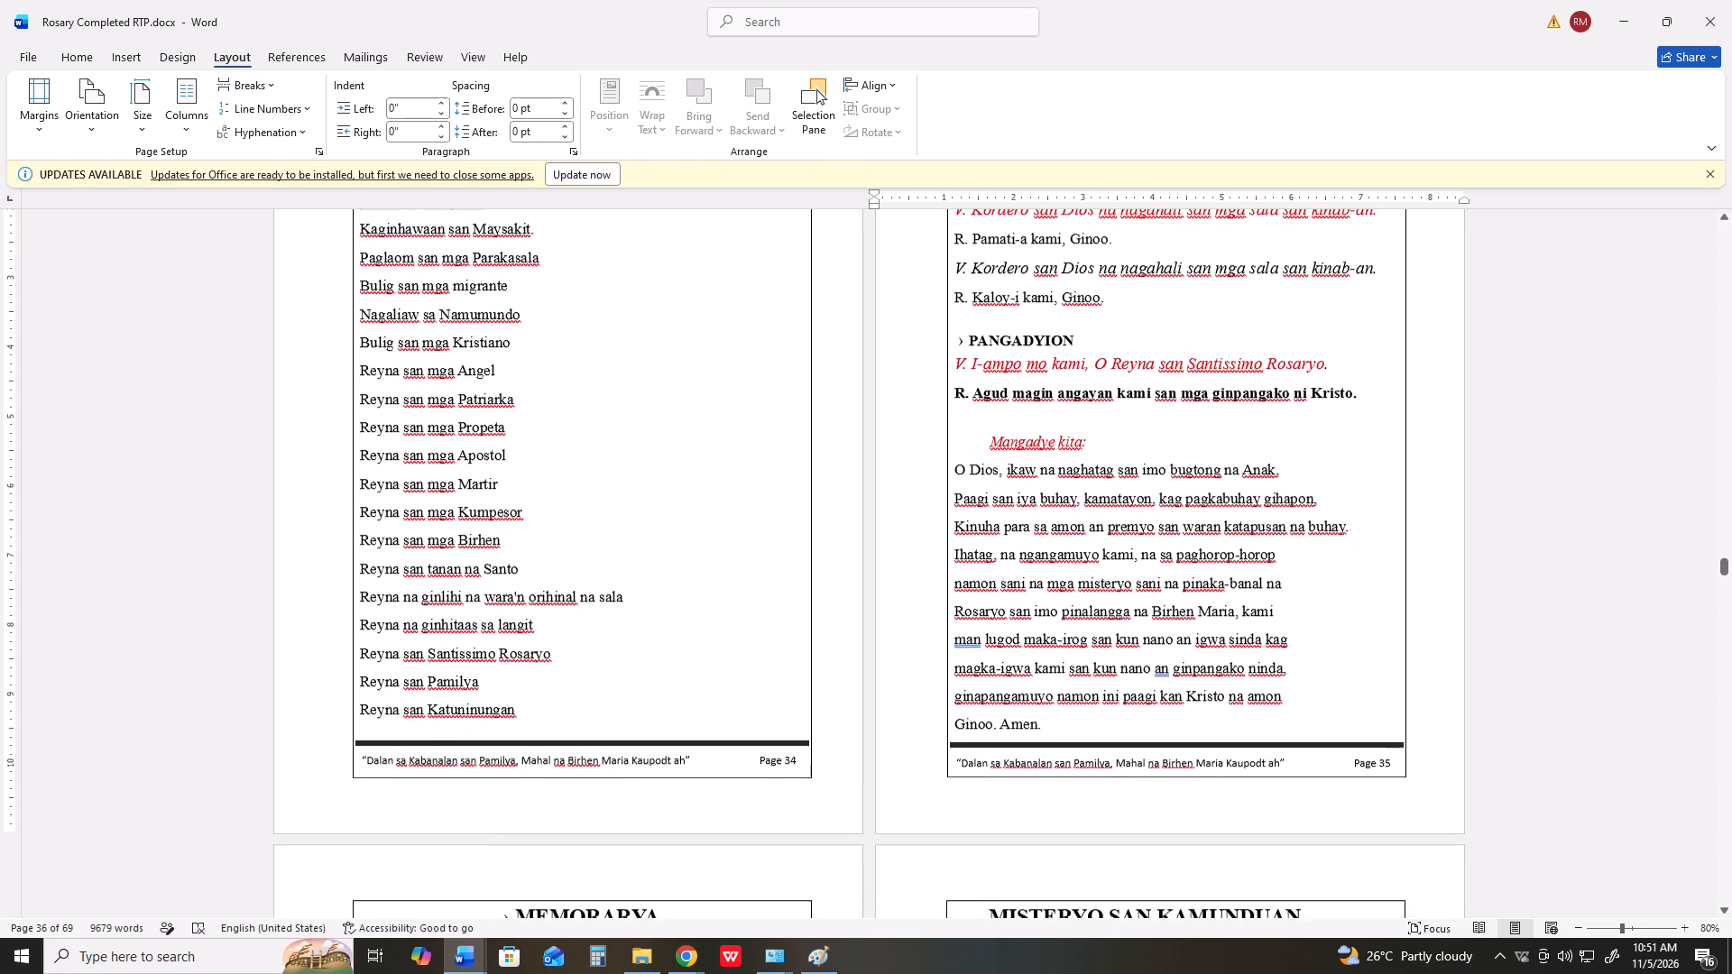
scroll(497, 721, "down", 8)
left_click(355, 772)
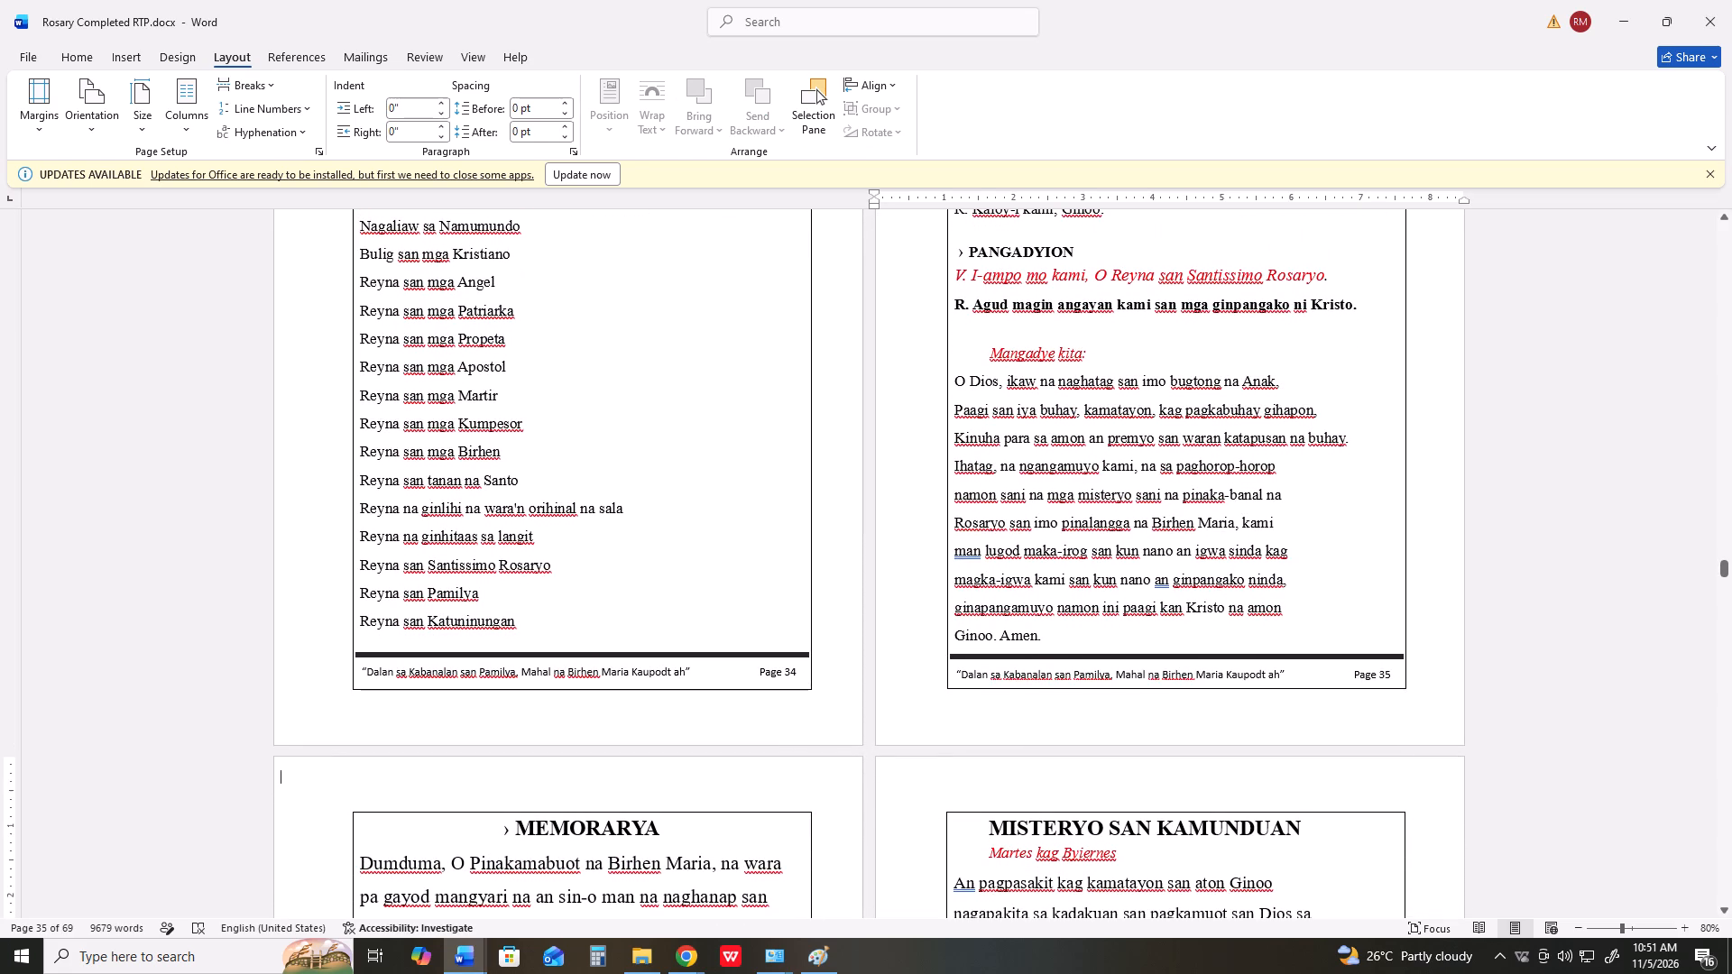
scroll(357, 771, "down", 20)
scroll(357, 771, "down", 14)
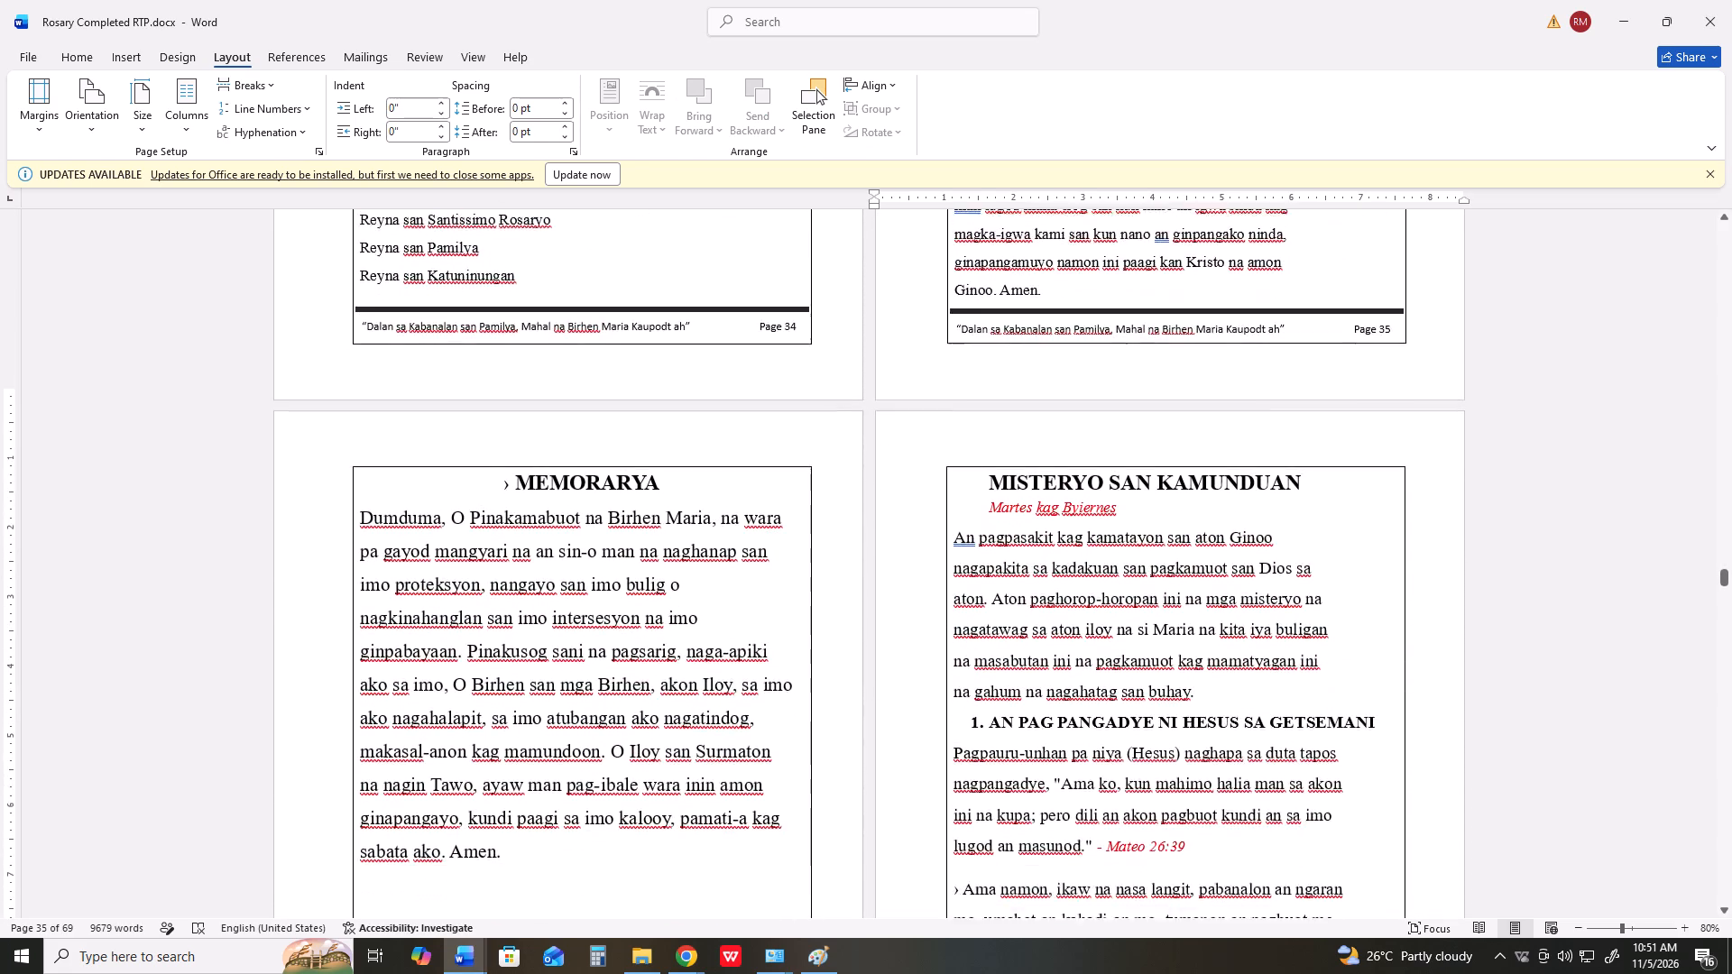
scroll(390, 733, "down", 20)
scroll(390, 733, "down", 1)
scroll(390, 733, "up", 2)
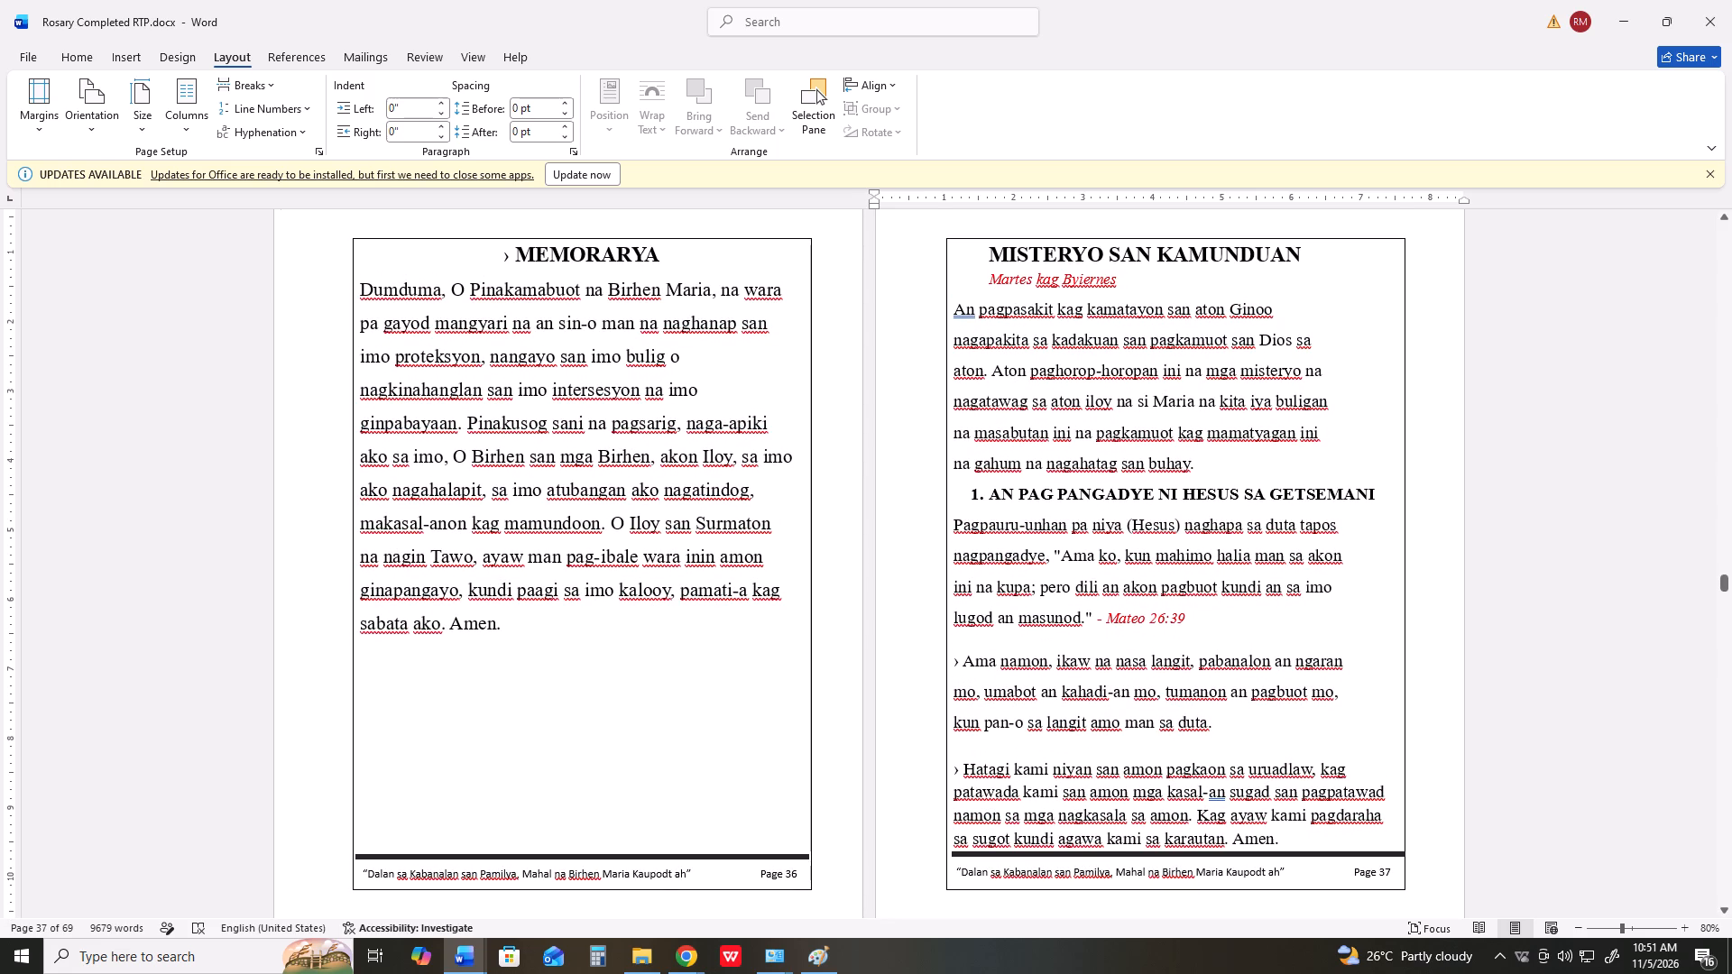
key("ctrl+p")
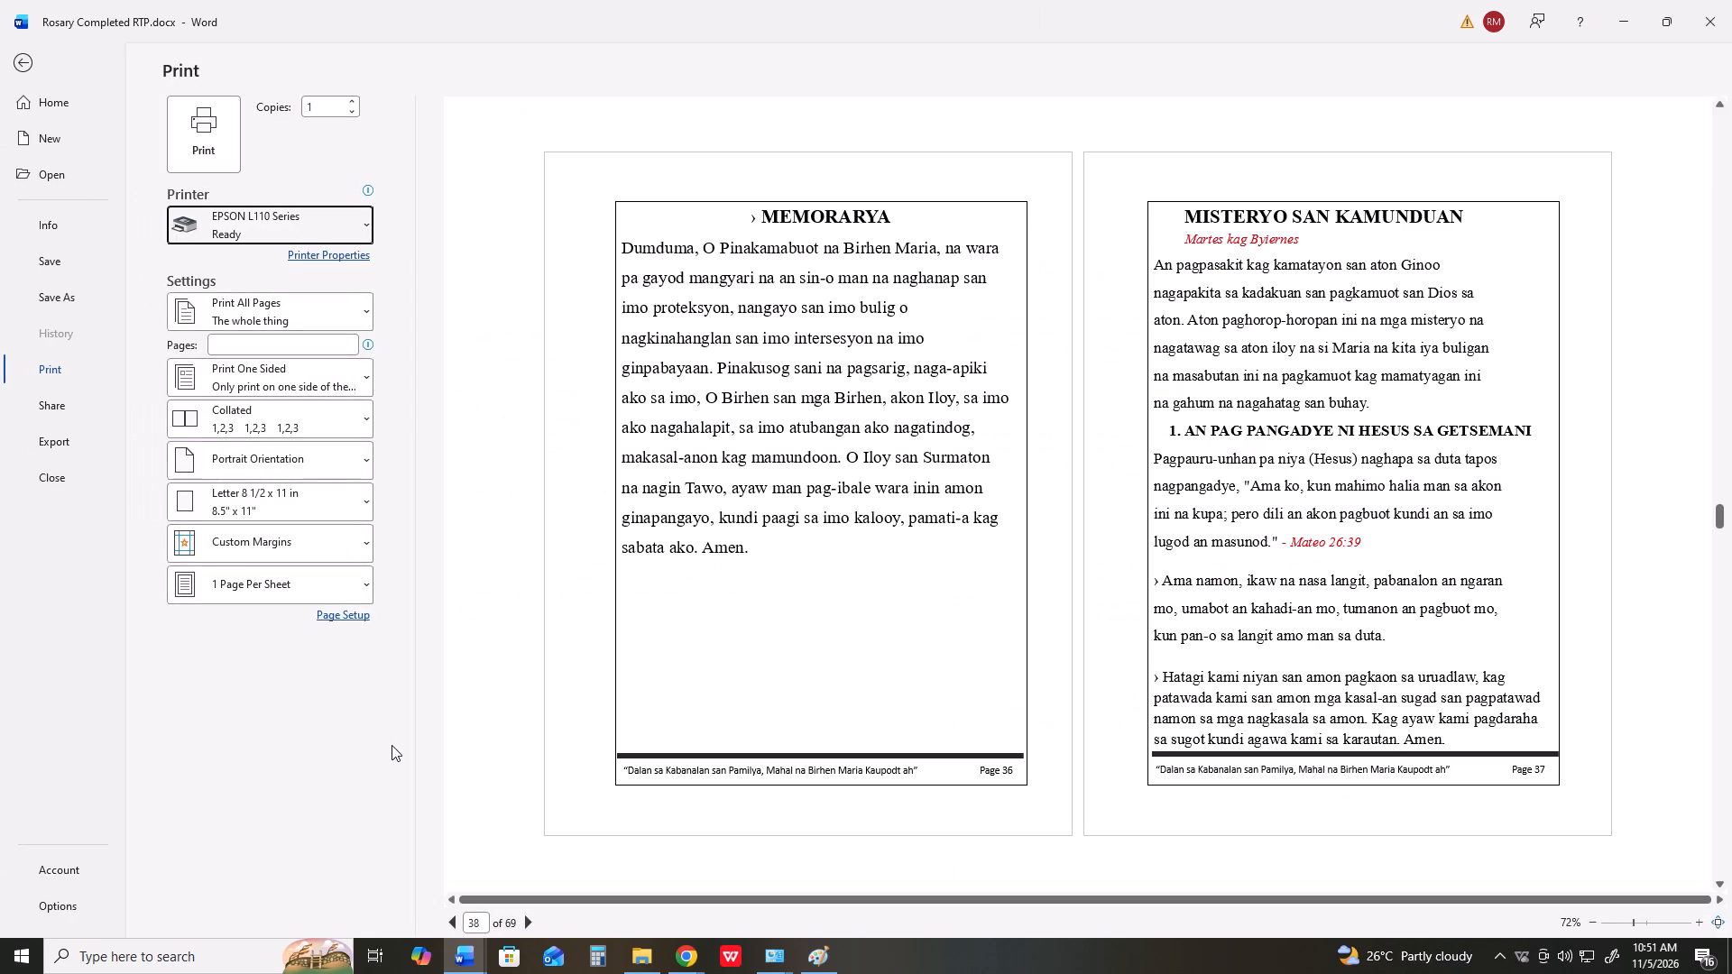
key("Print")
Switch back to Paint and paste the capture of pages 36 and 37 over the r34.png canvas.
key("alt+Tab")
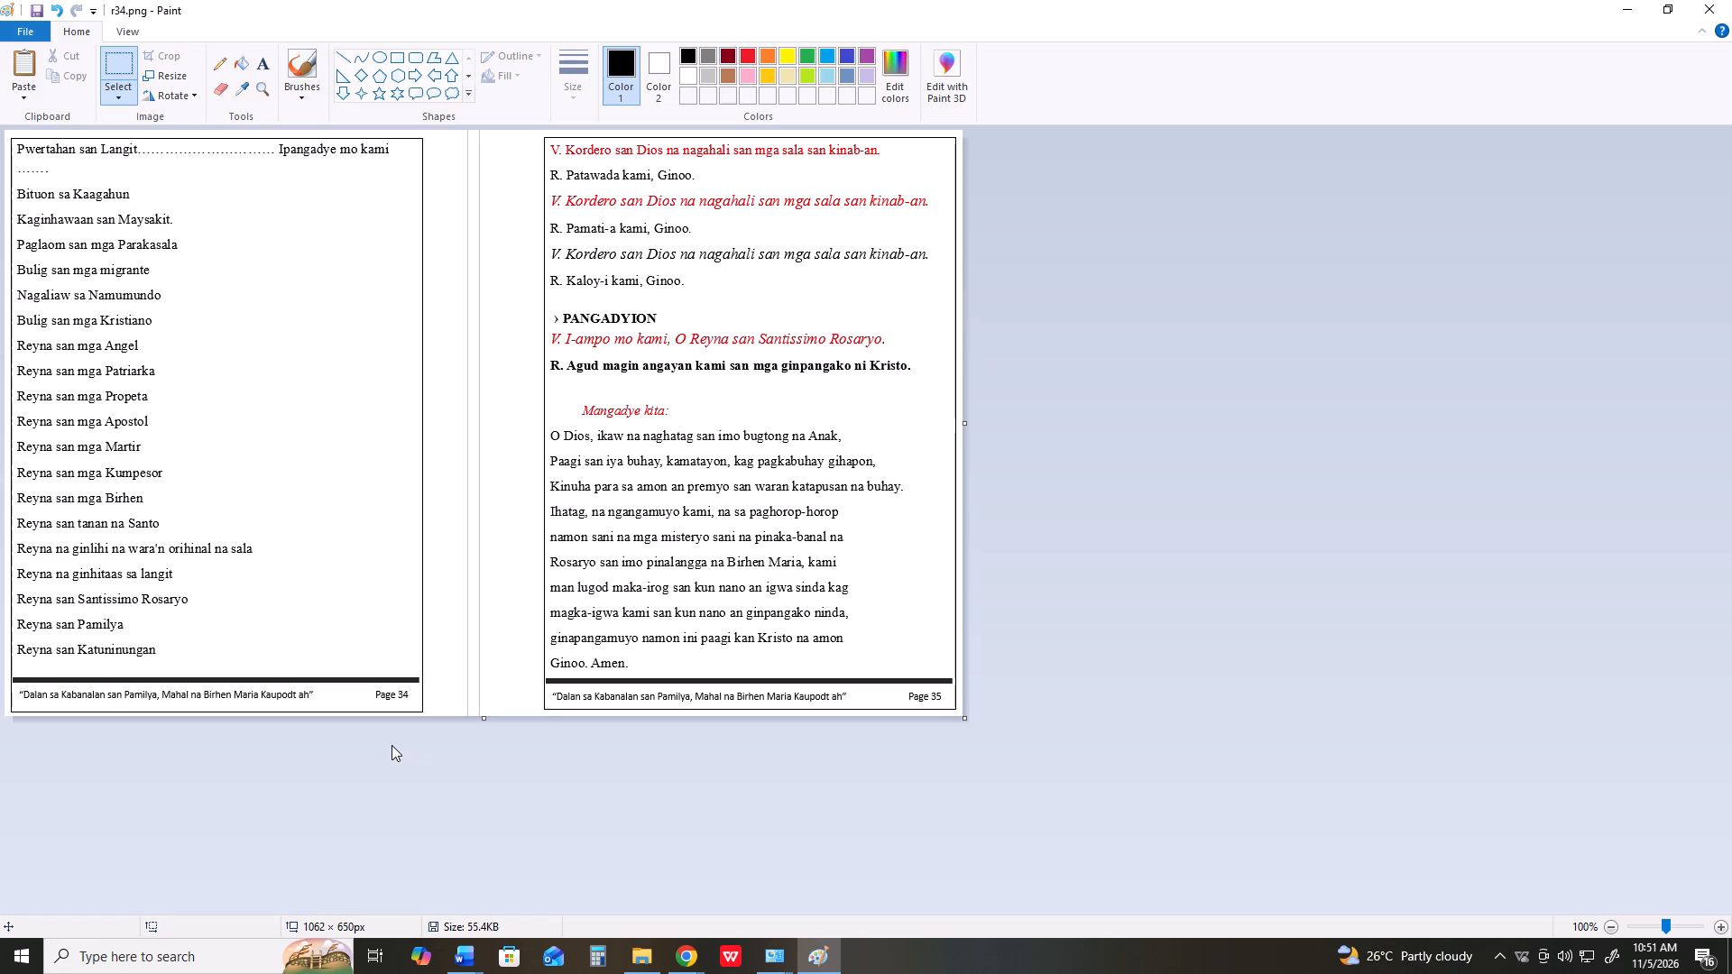
key("ctrl+v")
Crop the pasted capture to the framed content of pages 36 and 37, about 1067 × 667 px.
scroll(336, 675, "down", 1)
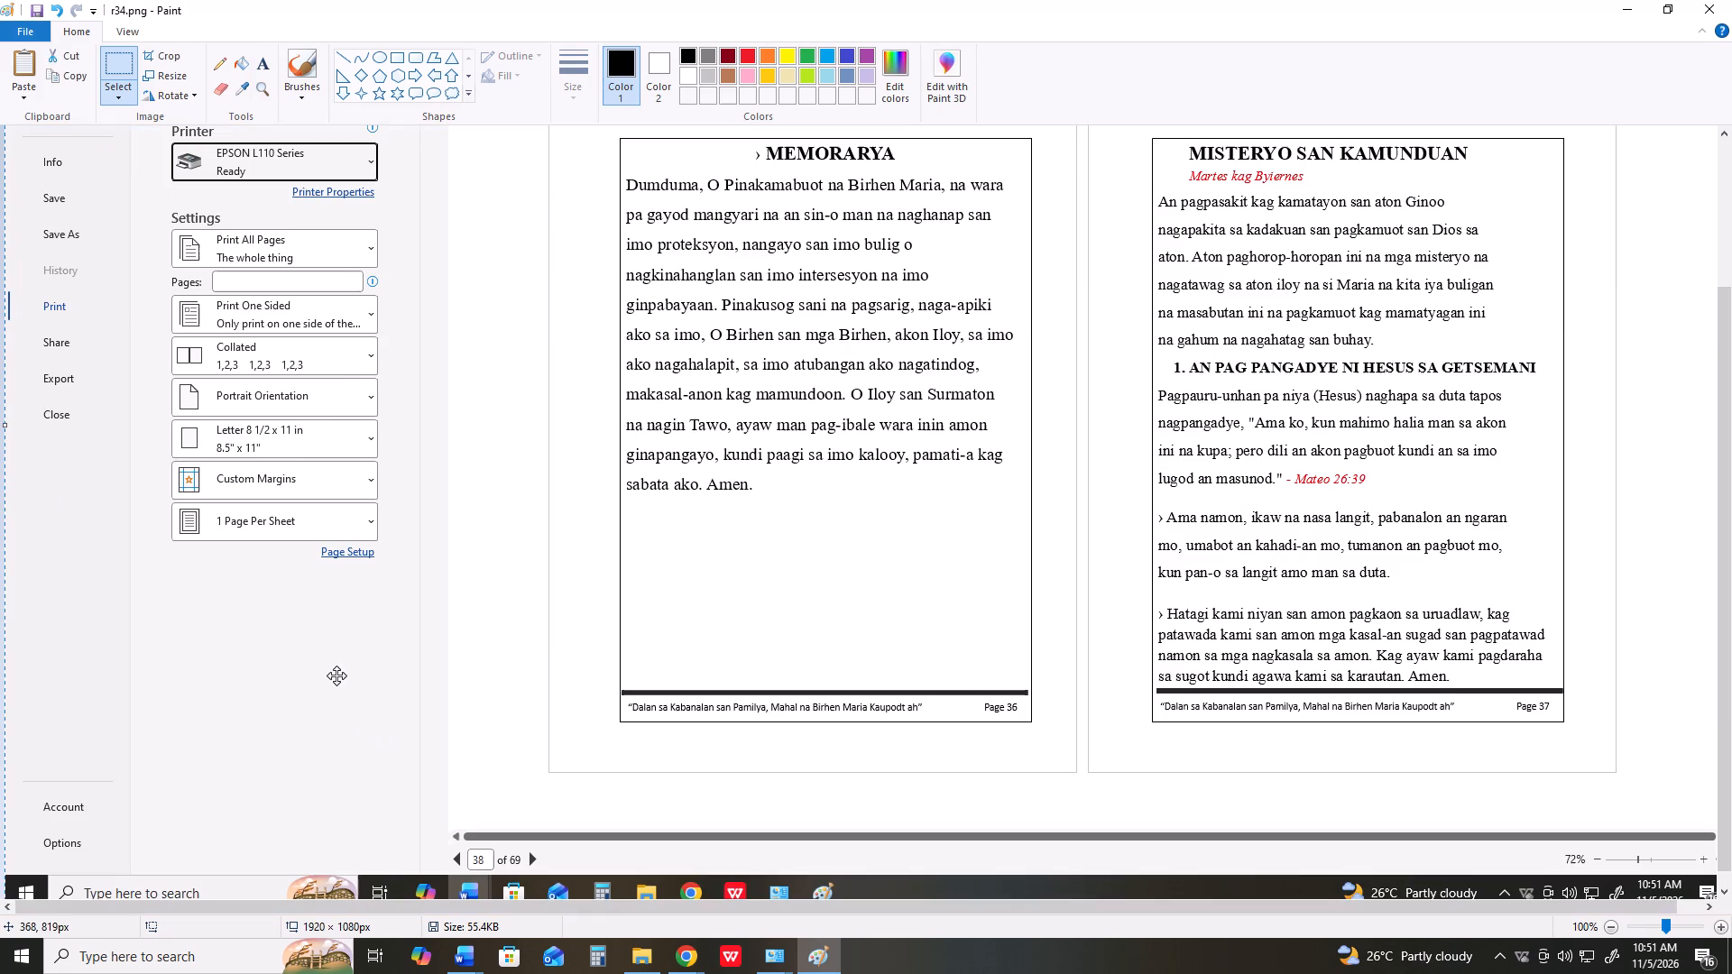
left_click(120, 70)
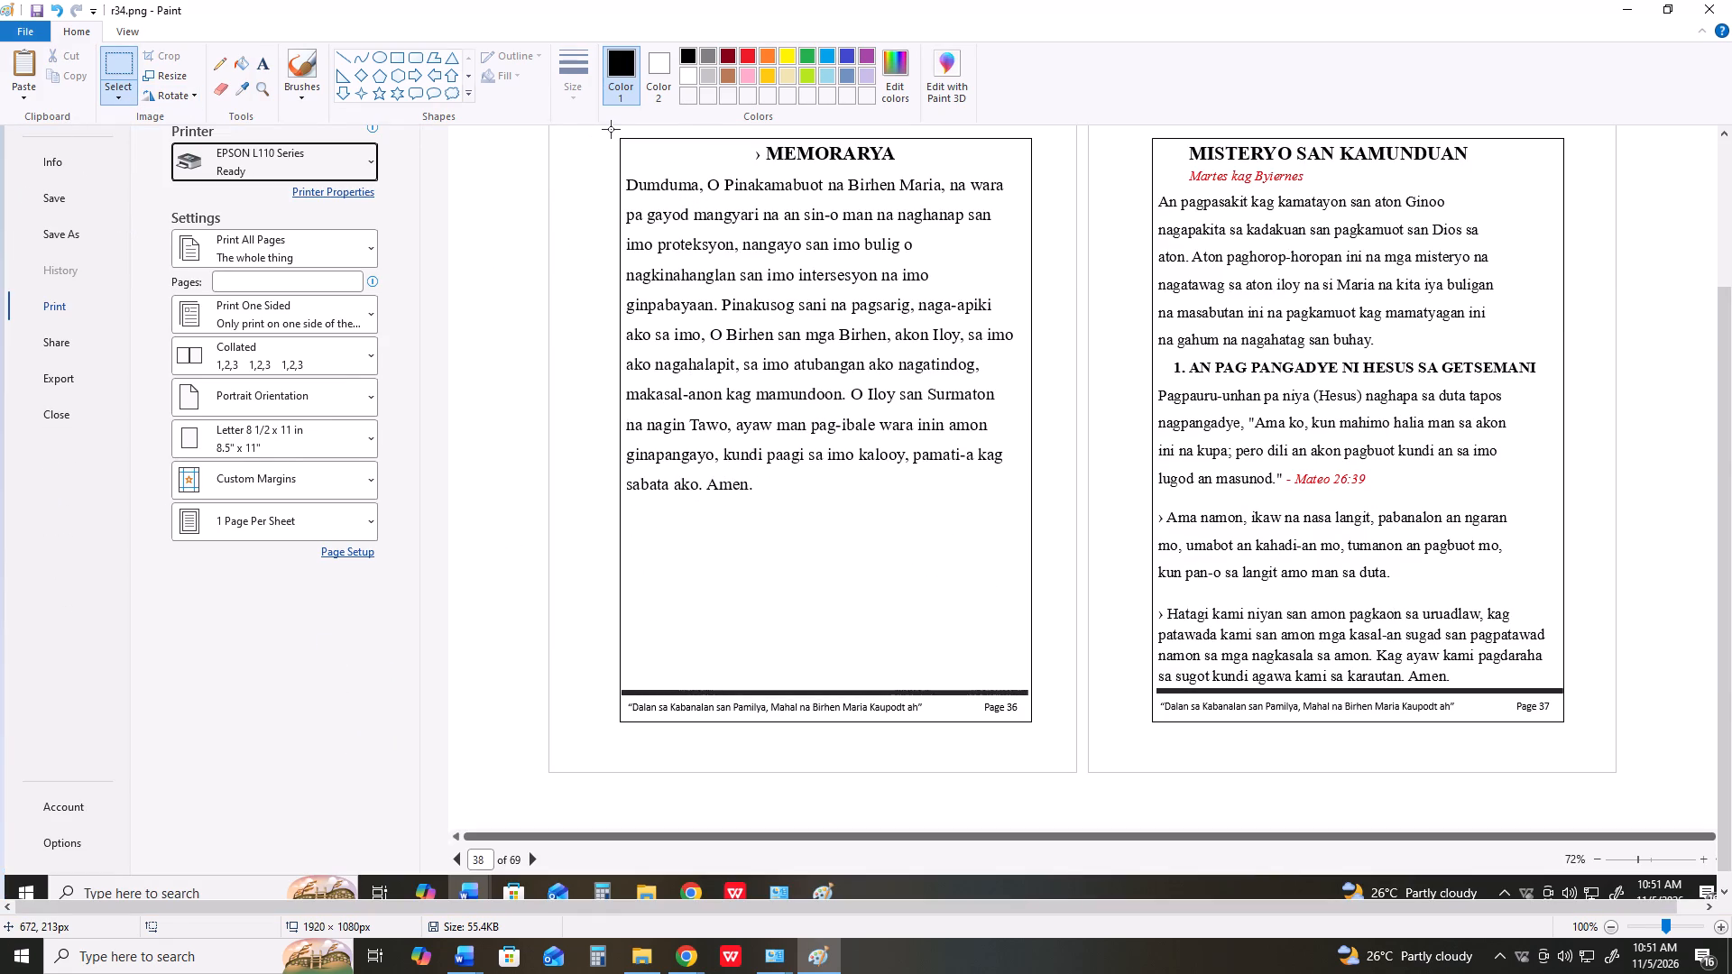
left_click_drag(611, 129, 1574, 685)
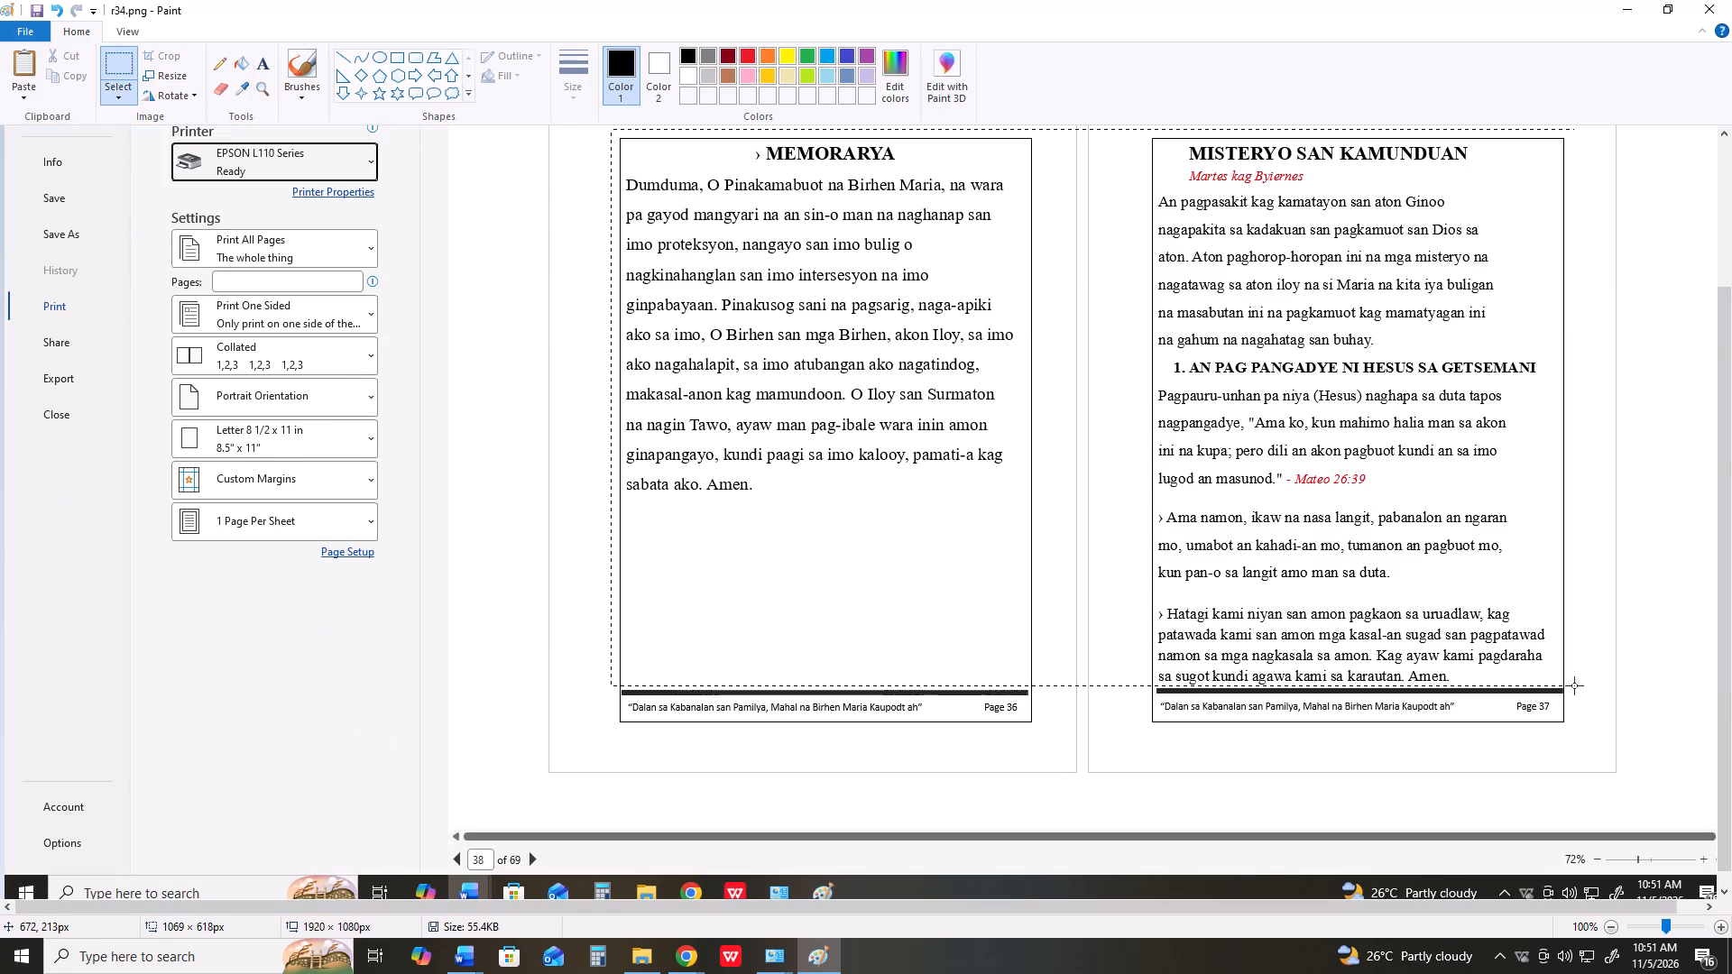
left_click_drag(1574, 685, 1572, 730)
key("ctrl+shift+x")
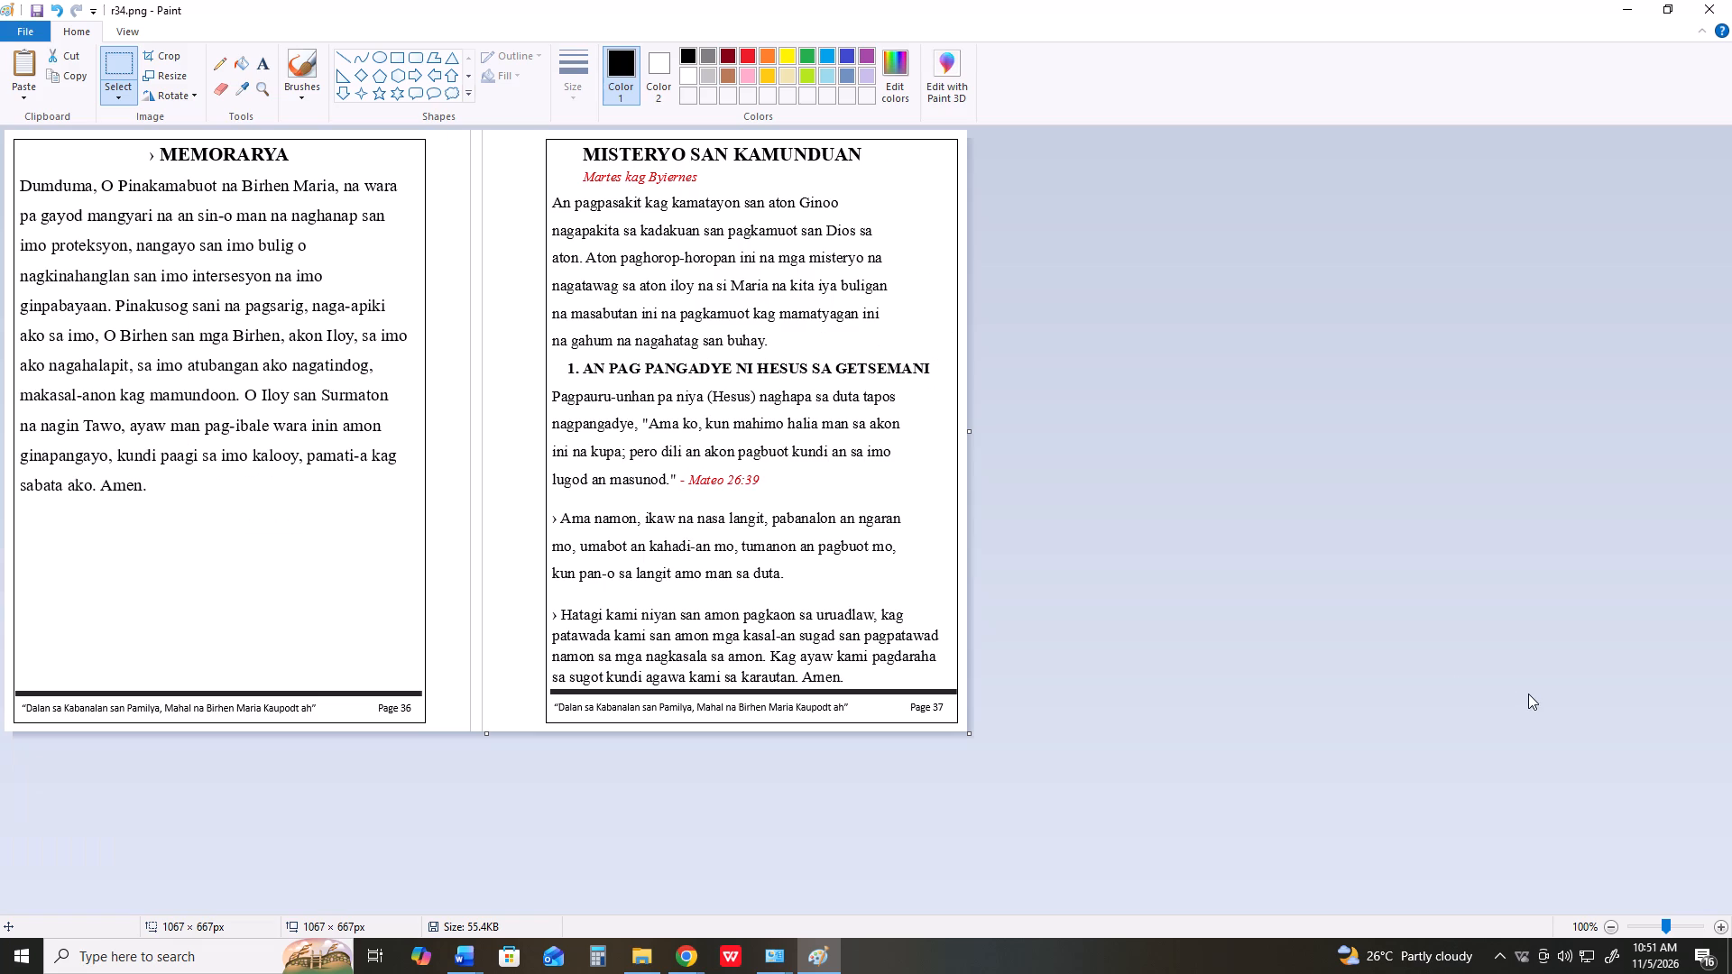
Save the cropped image of pages 36 and 37 in Downloads as the PNG file r36.
left_click(32, 32)
left_click(99, 171)
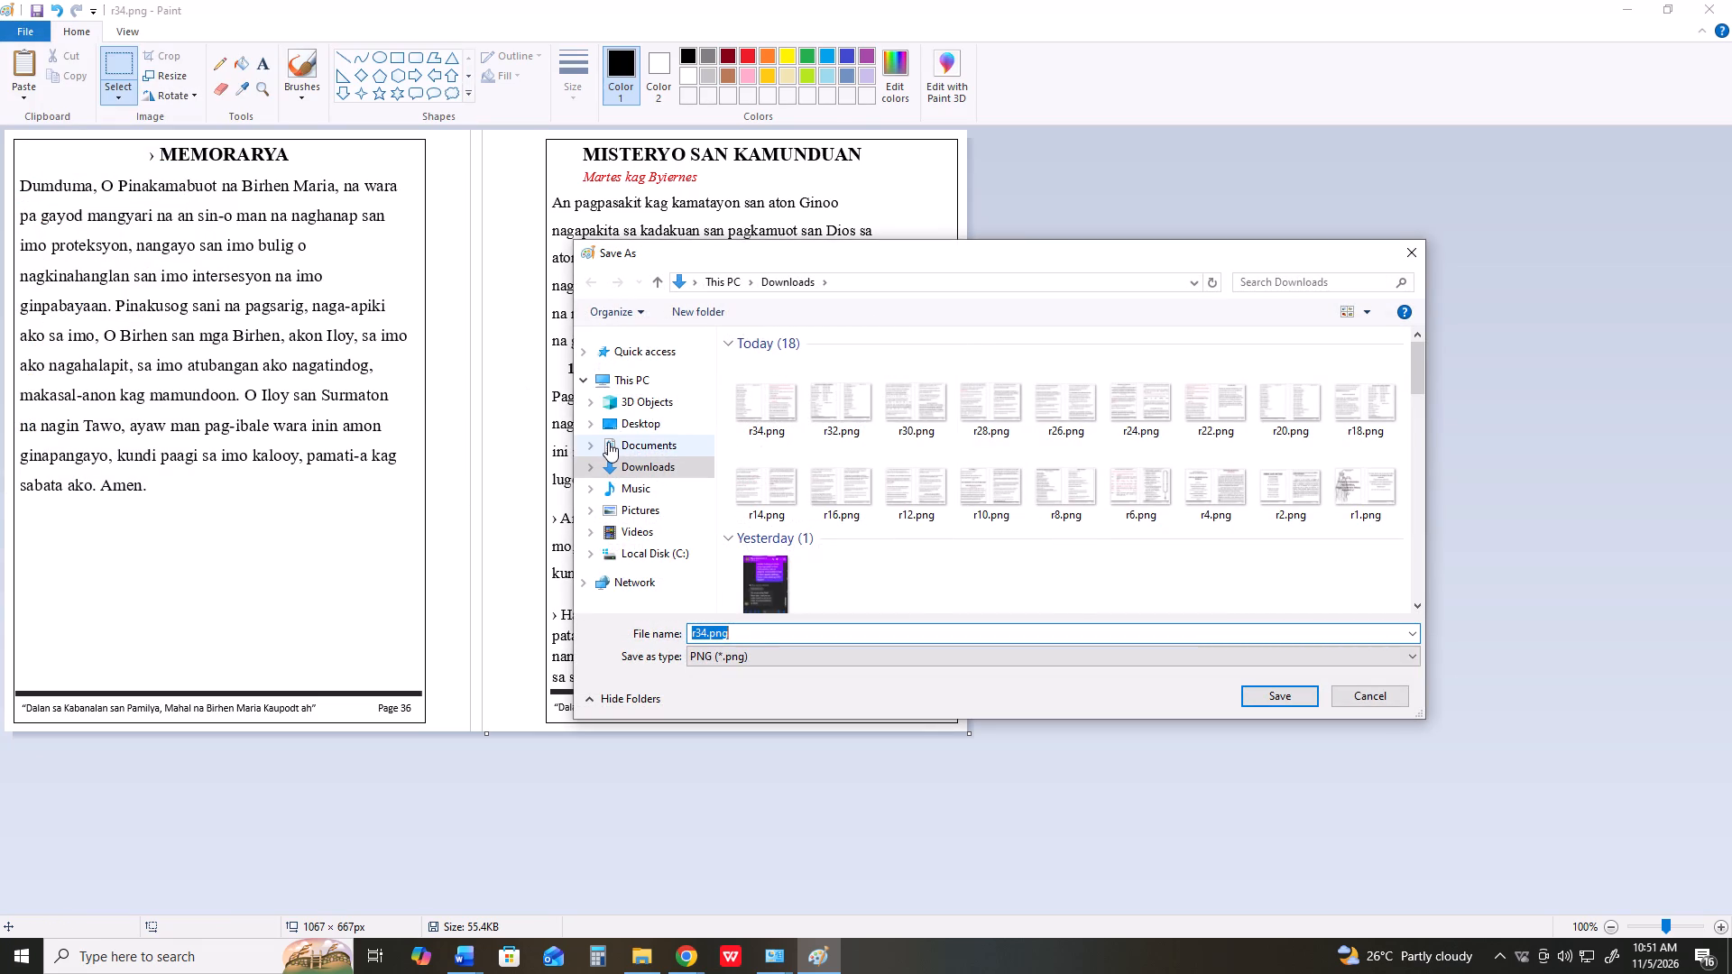
type("r36")
key("Return")
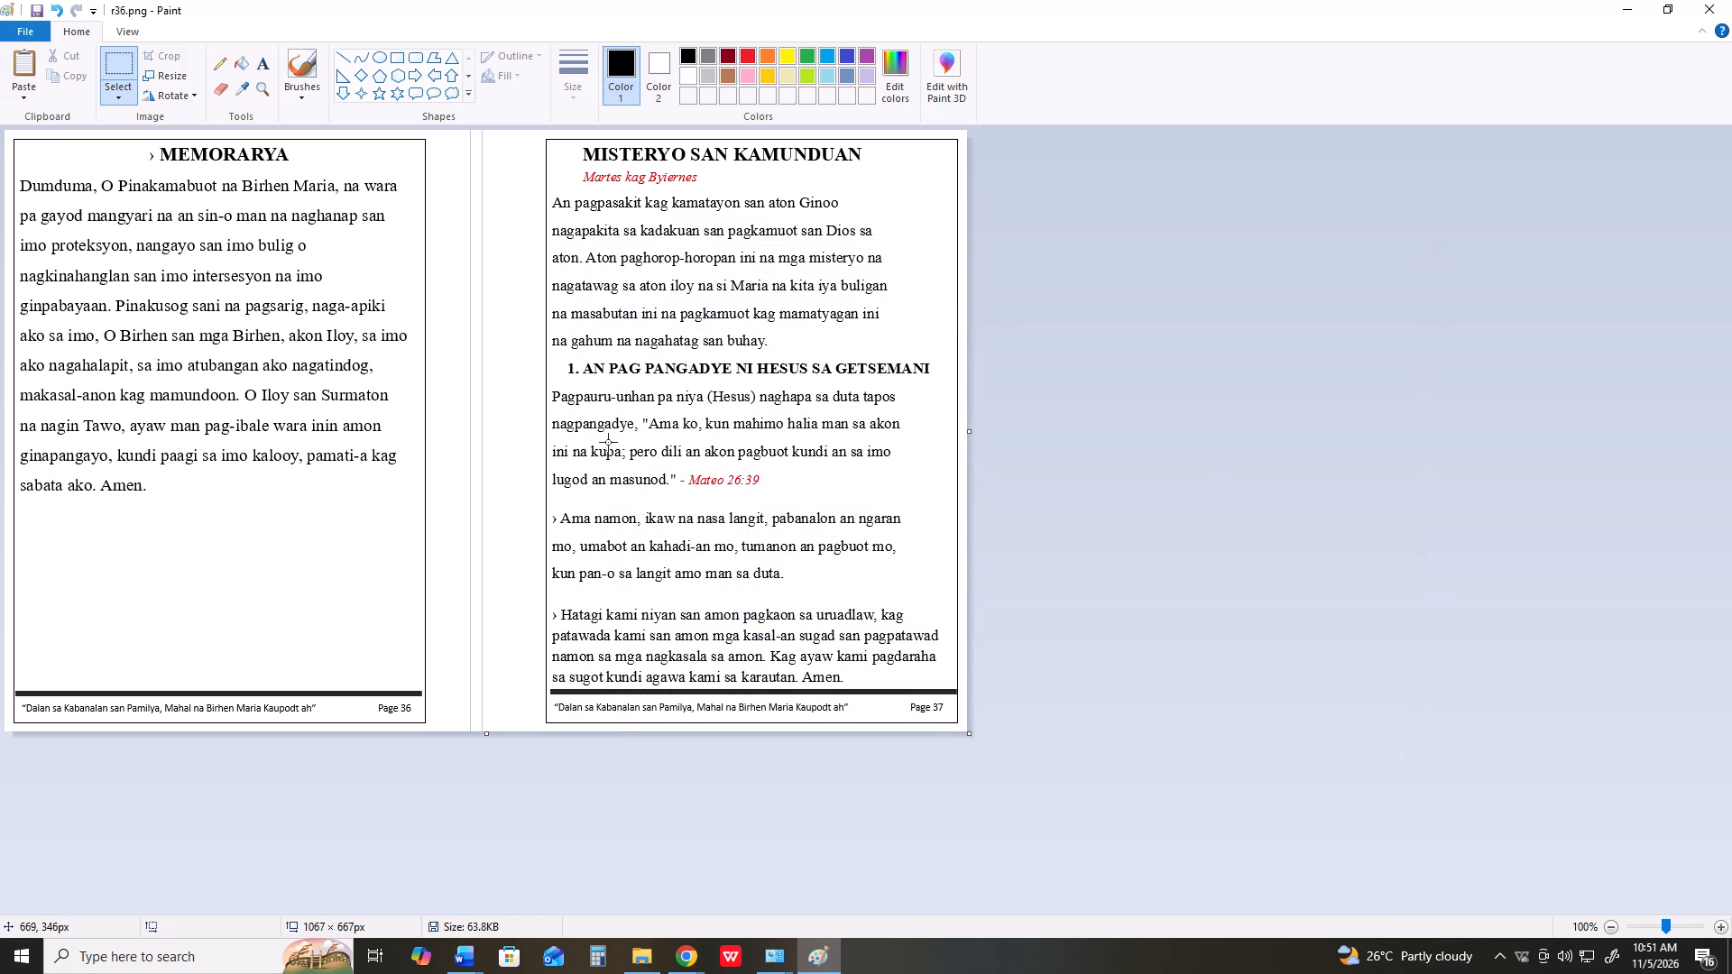
Switch to the rosary document in Word and capture pages 38 and 39 in print preview.
key("alt+Tab")
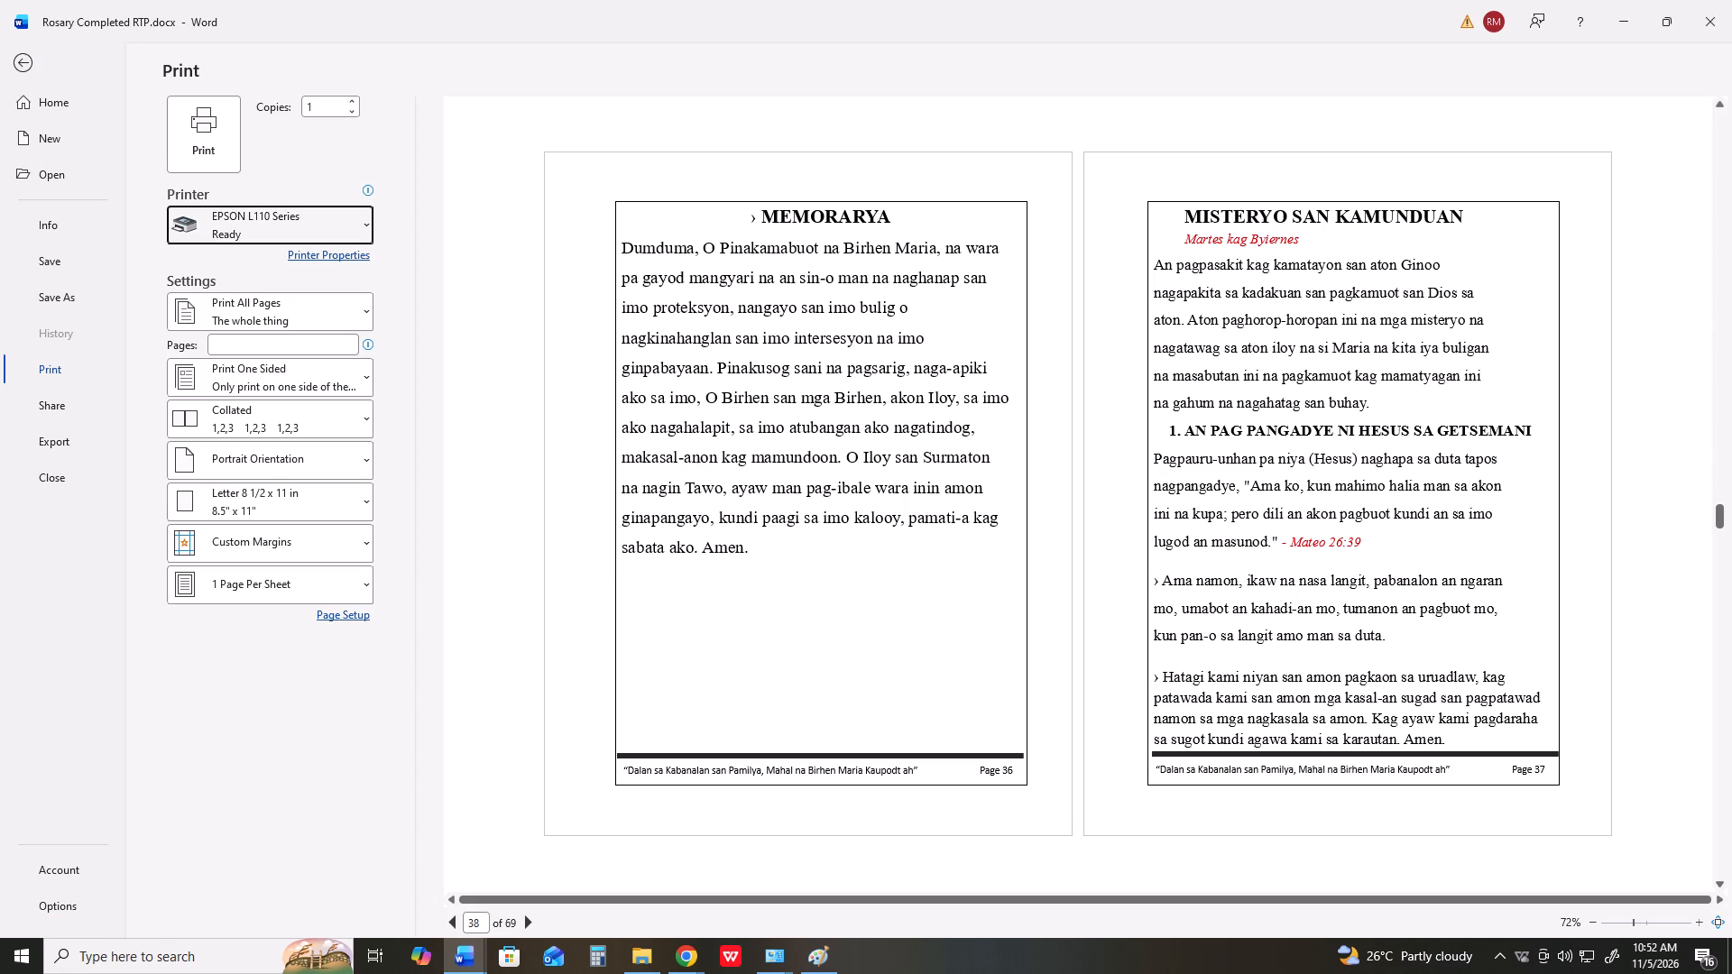
left_click(24, 51)
scroll(492, 574, "down", 2)
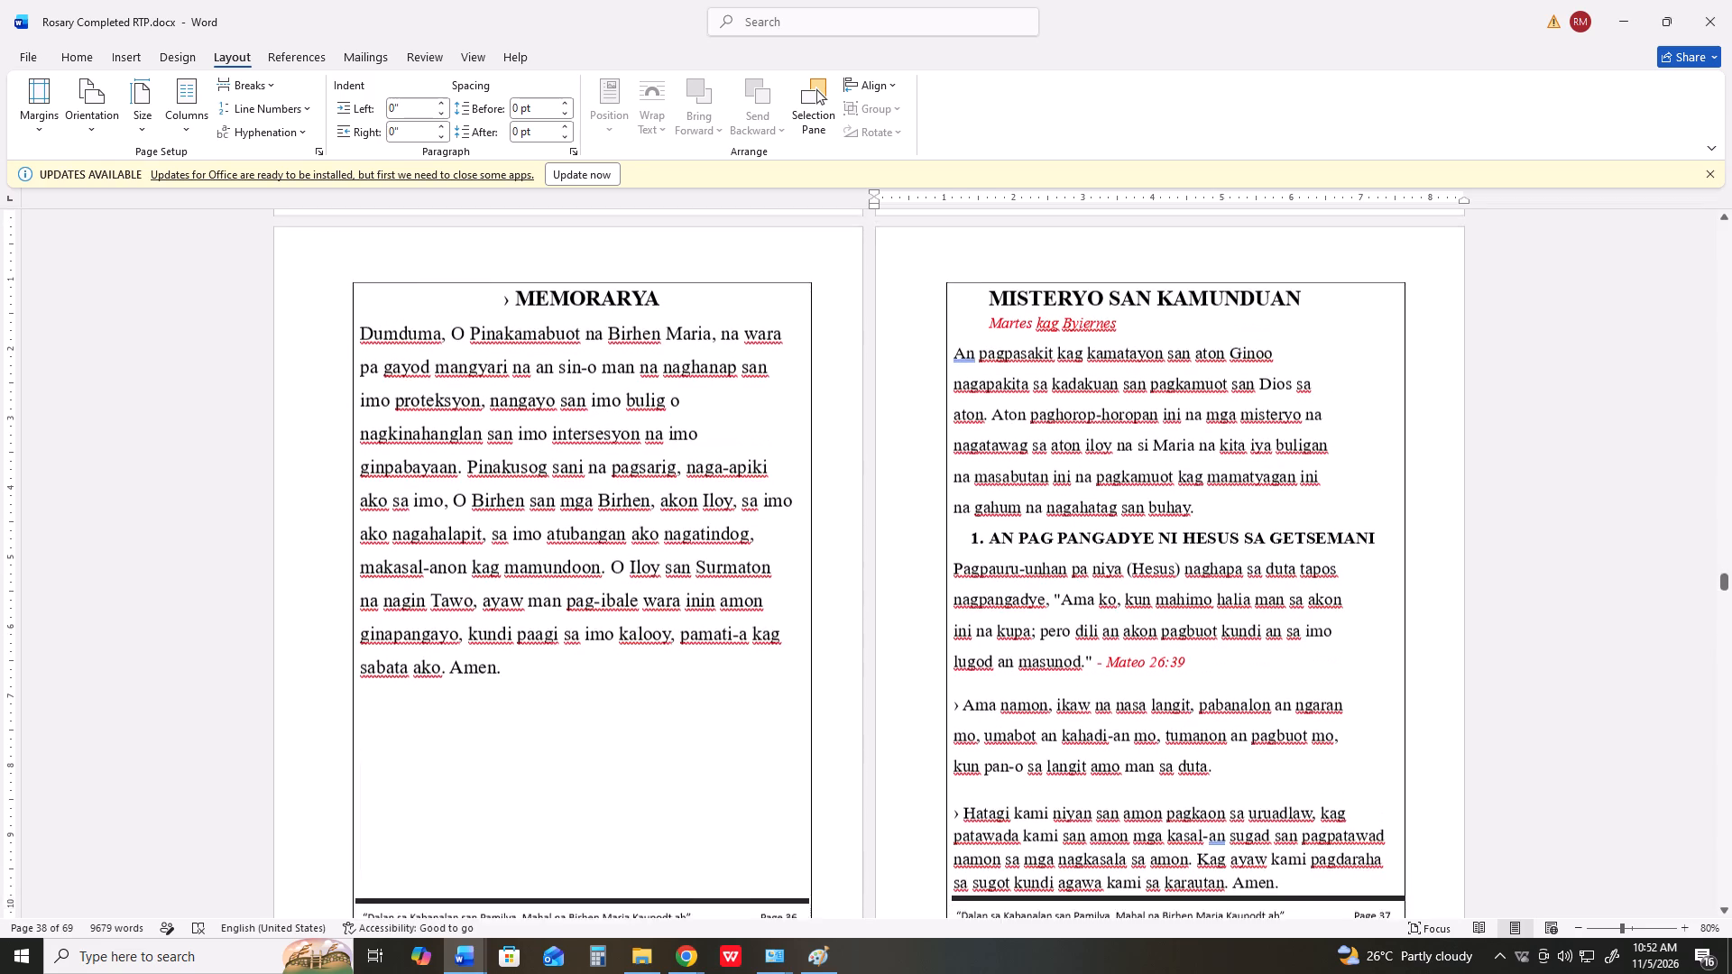
scroll(492, 574, "down", 20)
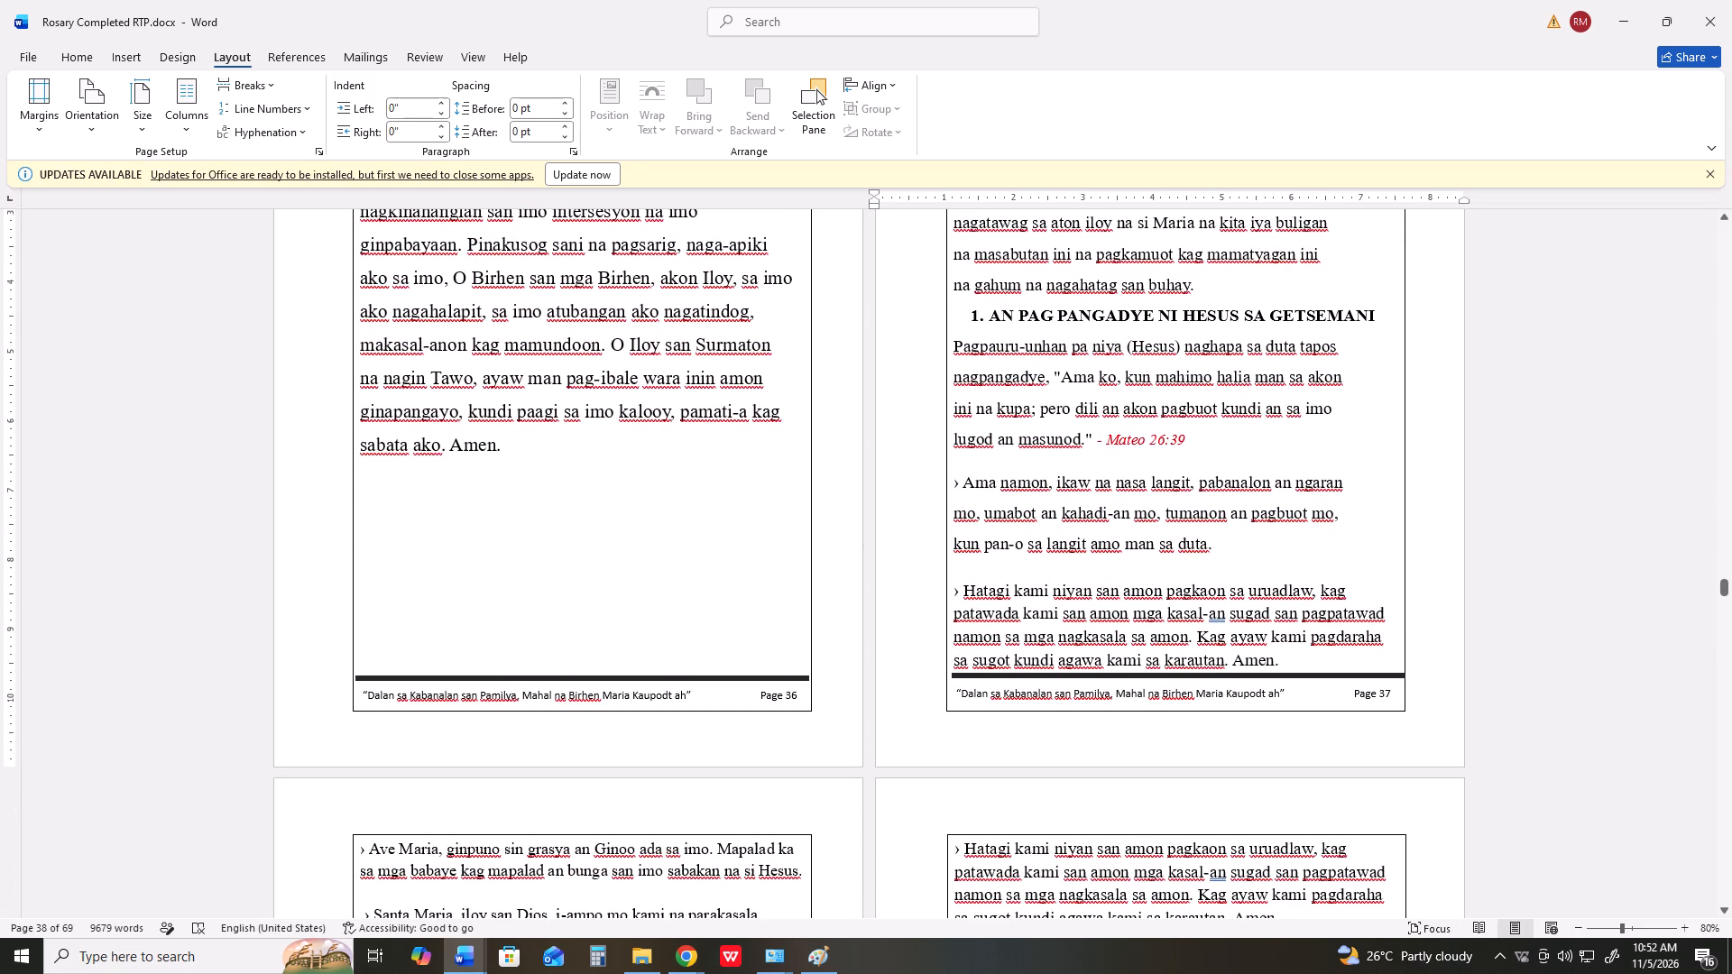
left_click(333, 817)
scroll(334, 794, "down", 20)
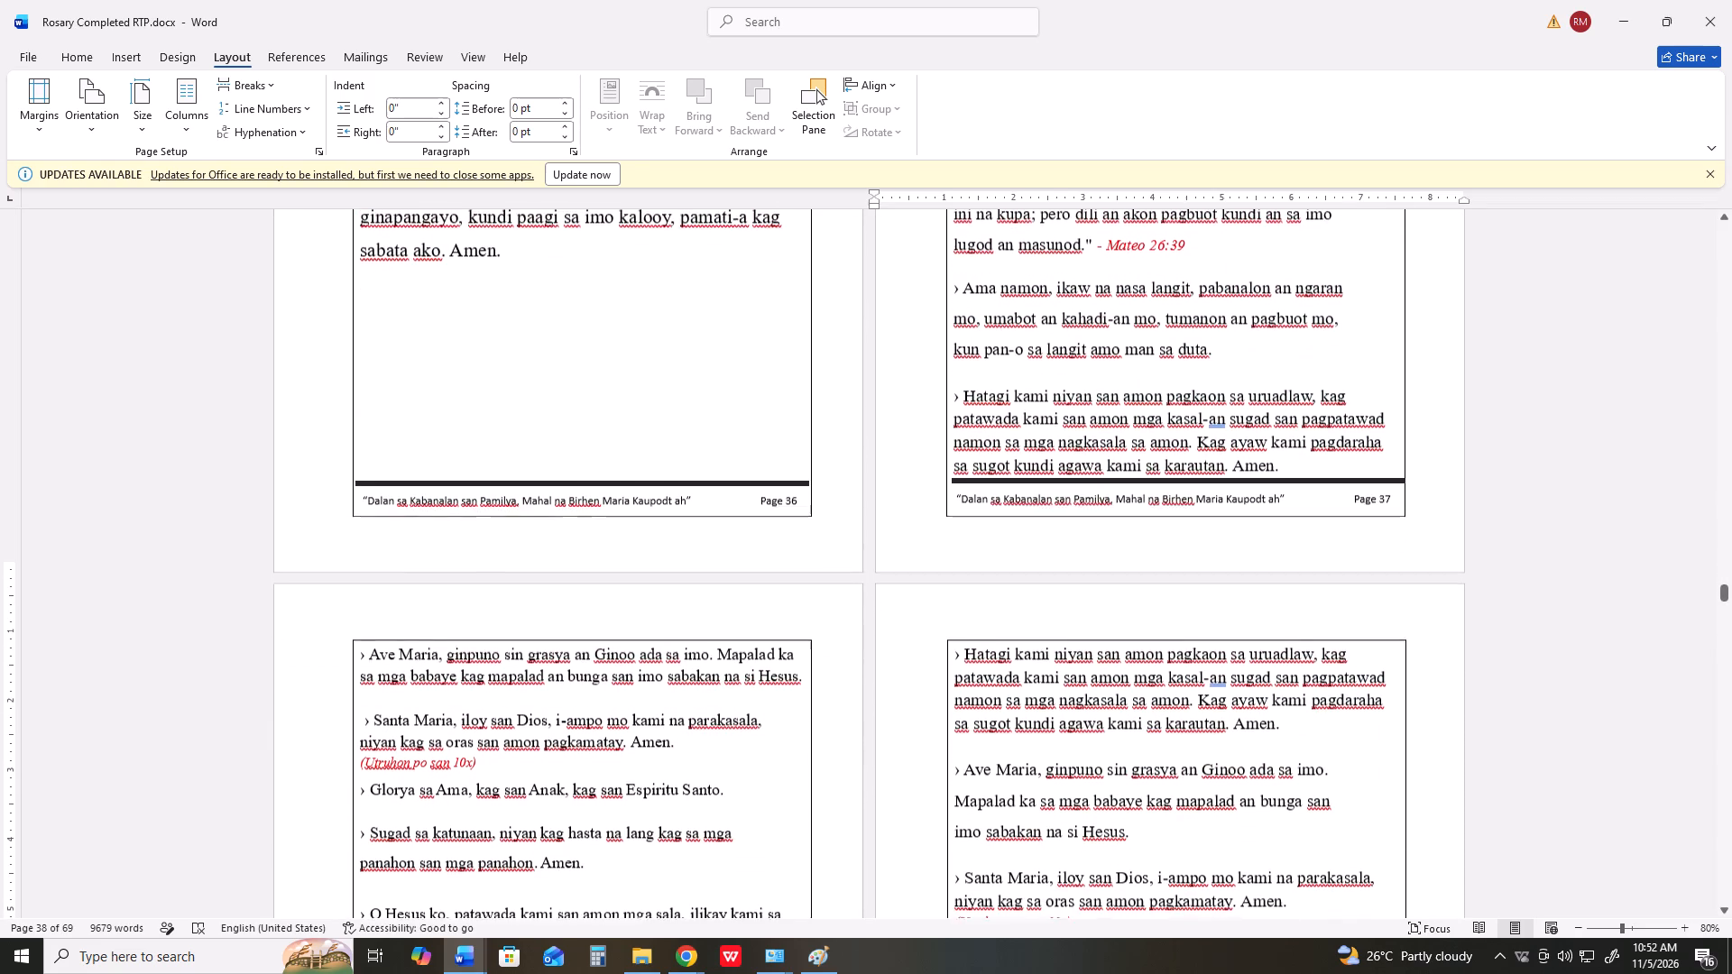
key("ctrl+p")
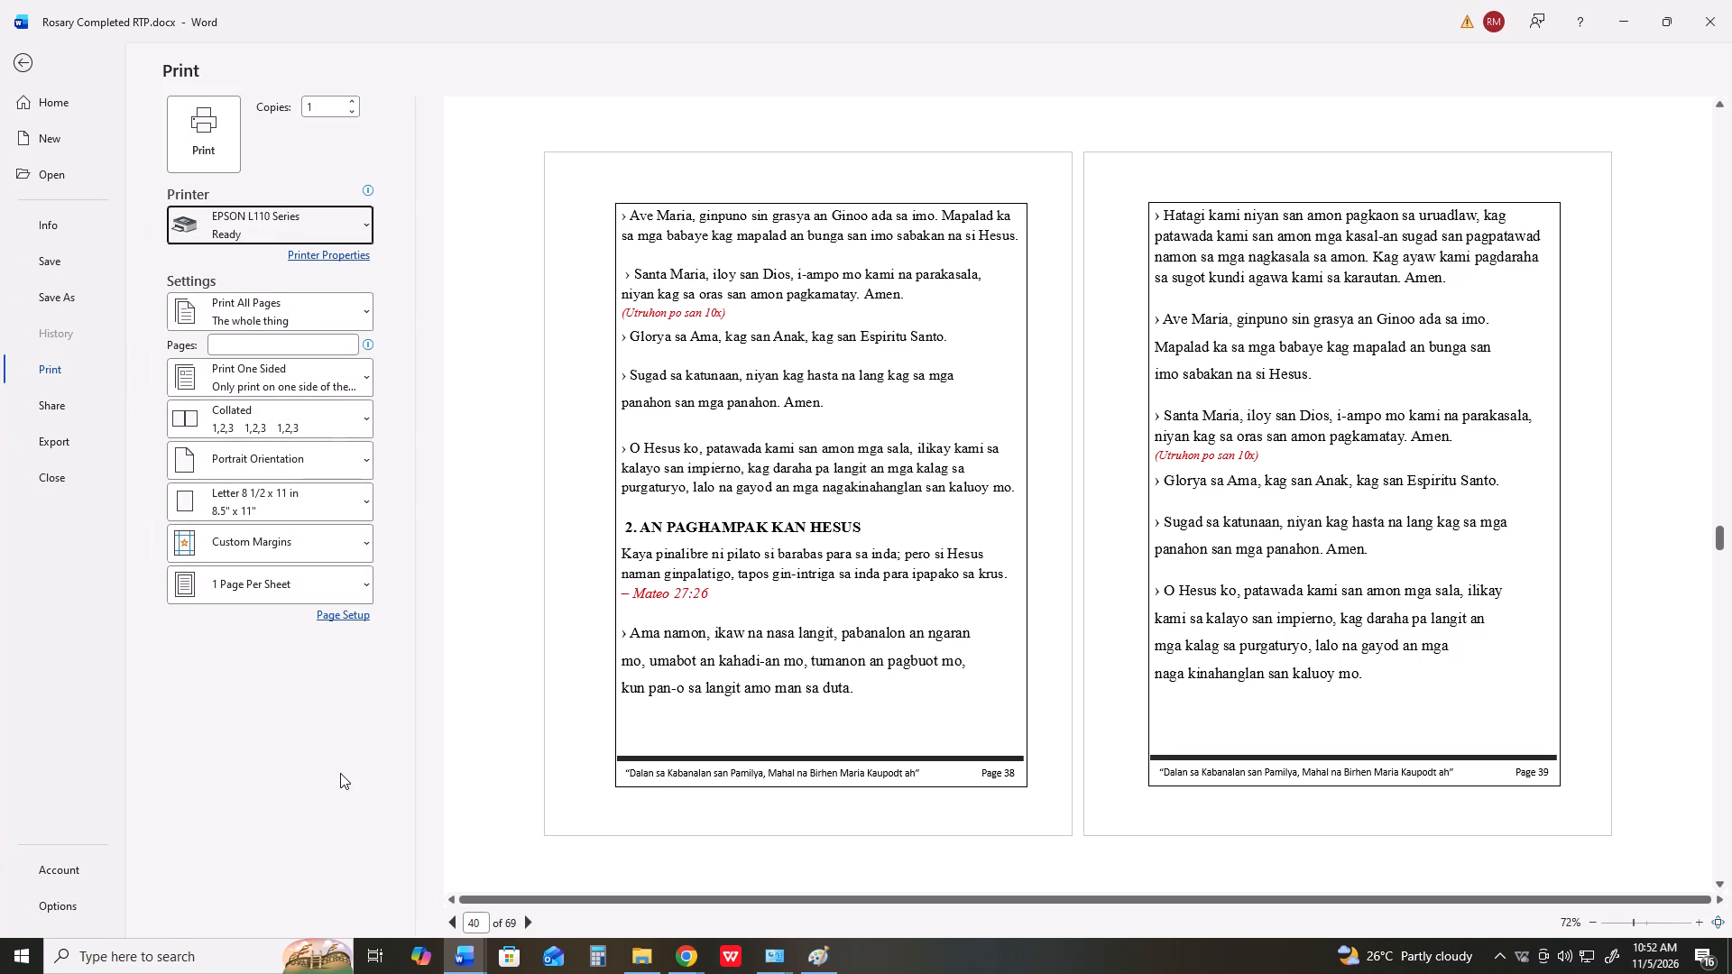
key("Print")
Switch back to Paint and paste the capture of pages 38 and 39 over the r36.png canvas.
key("alt+Tab")
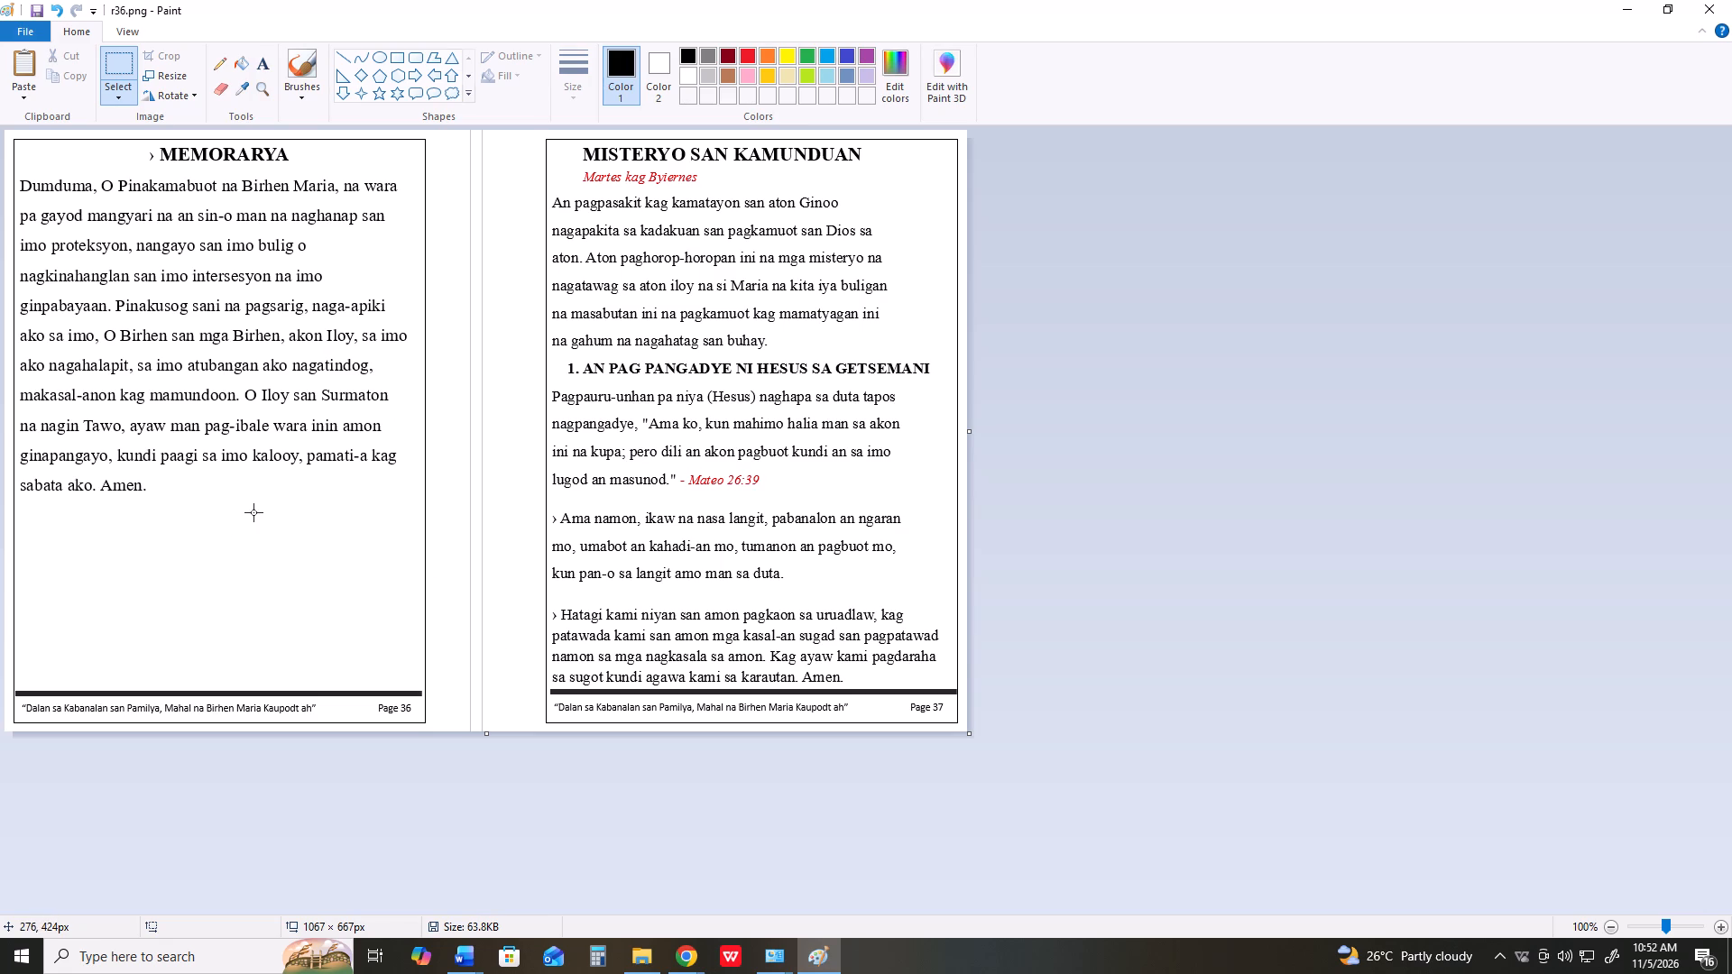
key("ctrl+v")
Crop the pasted capture to the framed content of pages 38 and 39, about 1061 × 661 px.
scroll(353, 551, "down", 2)
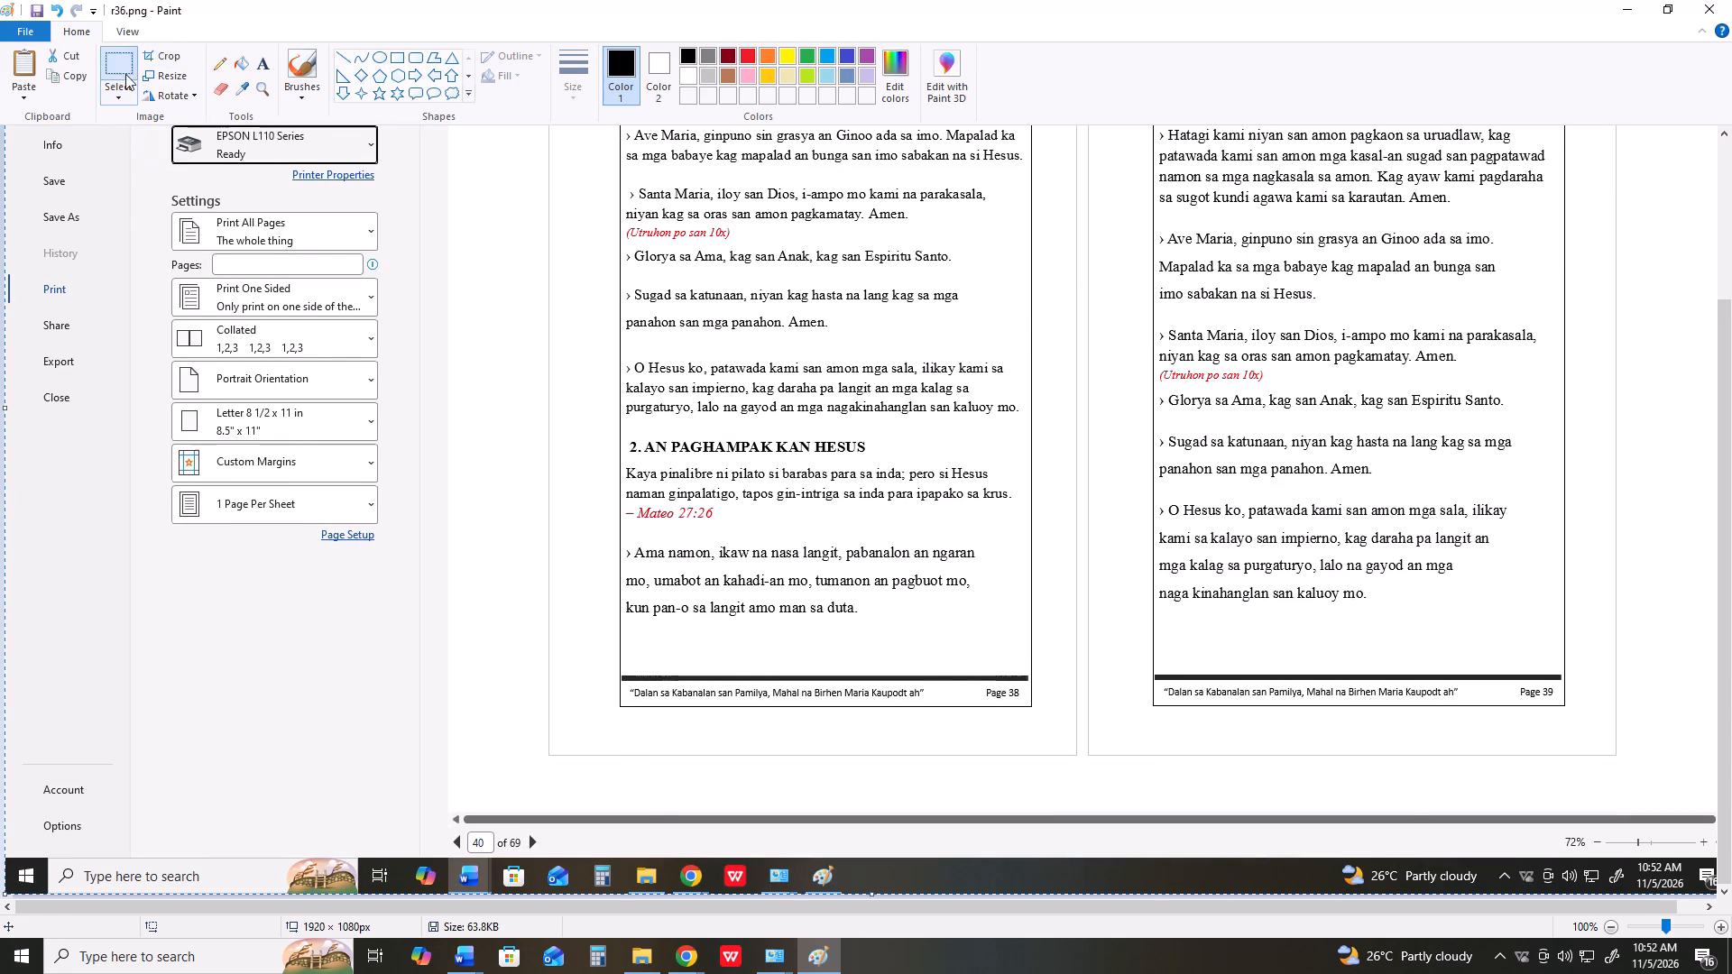
scroll(276, 316, "up", 1)
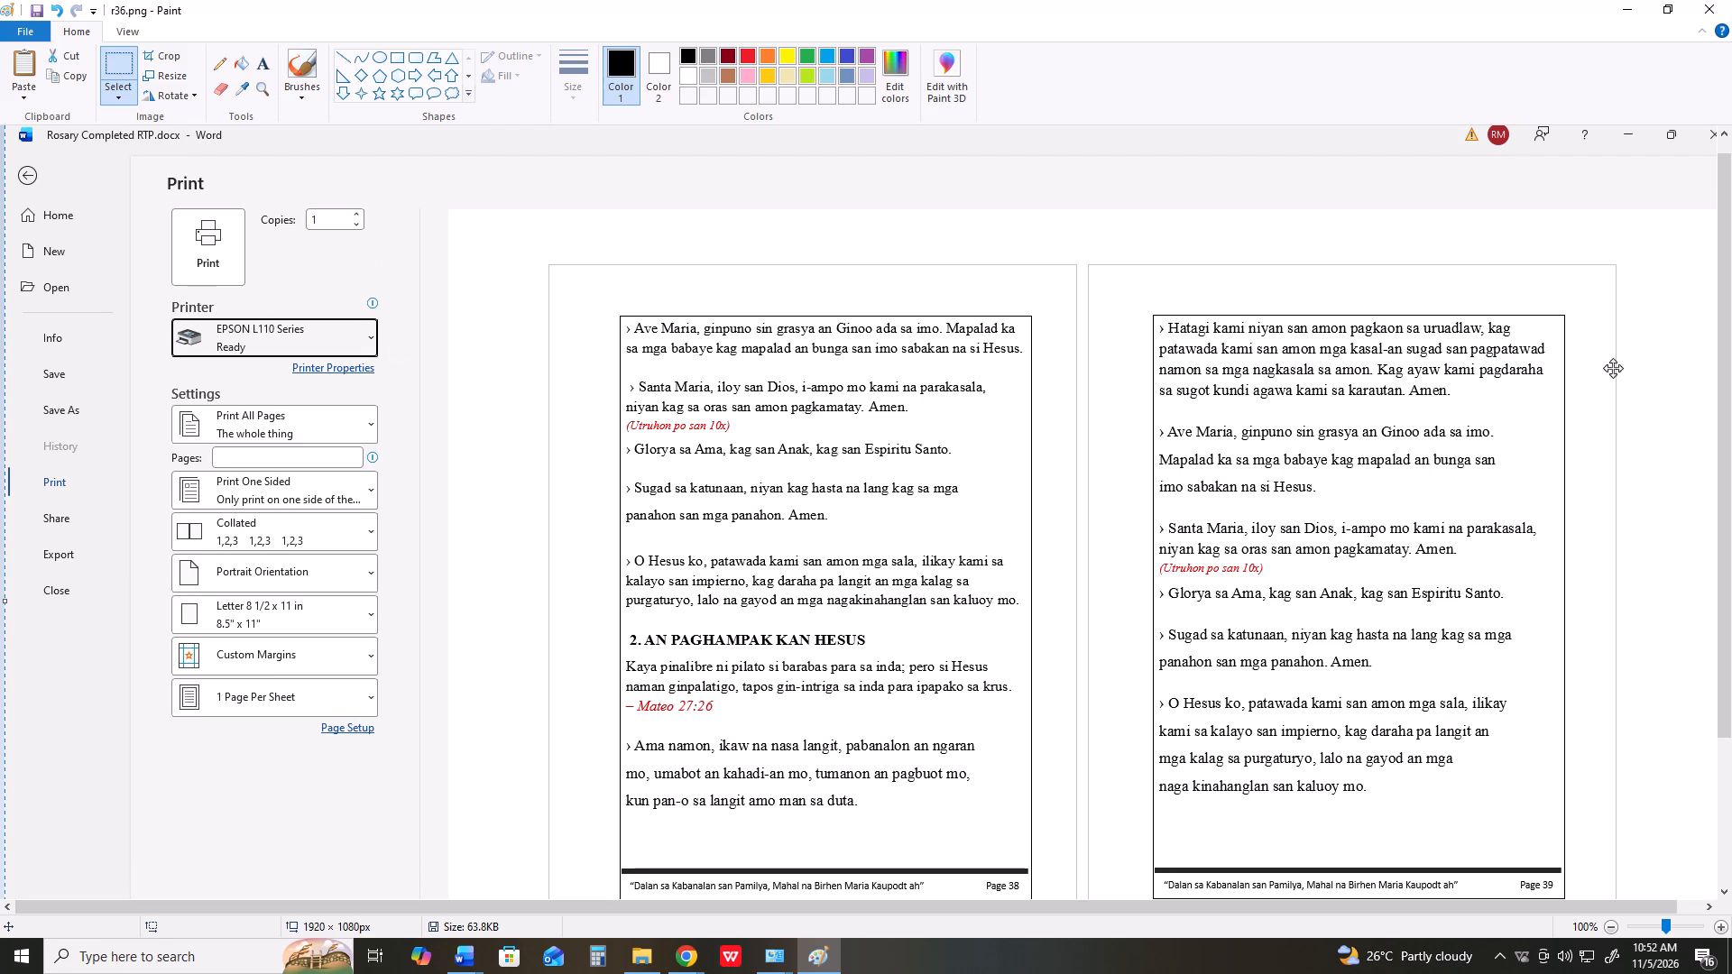
left_click_drag(1730, 364, 1725, 451)
left_click(124, 76)
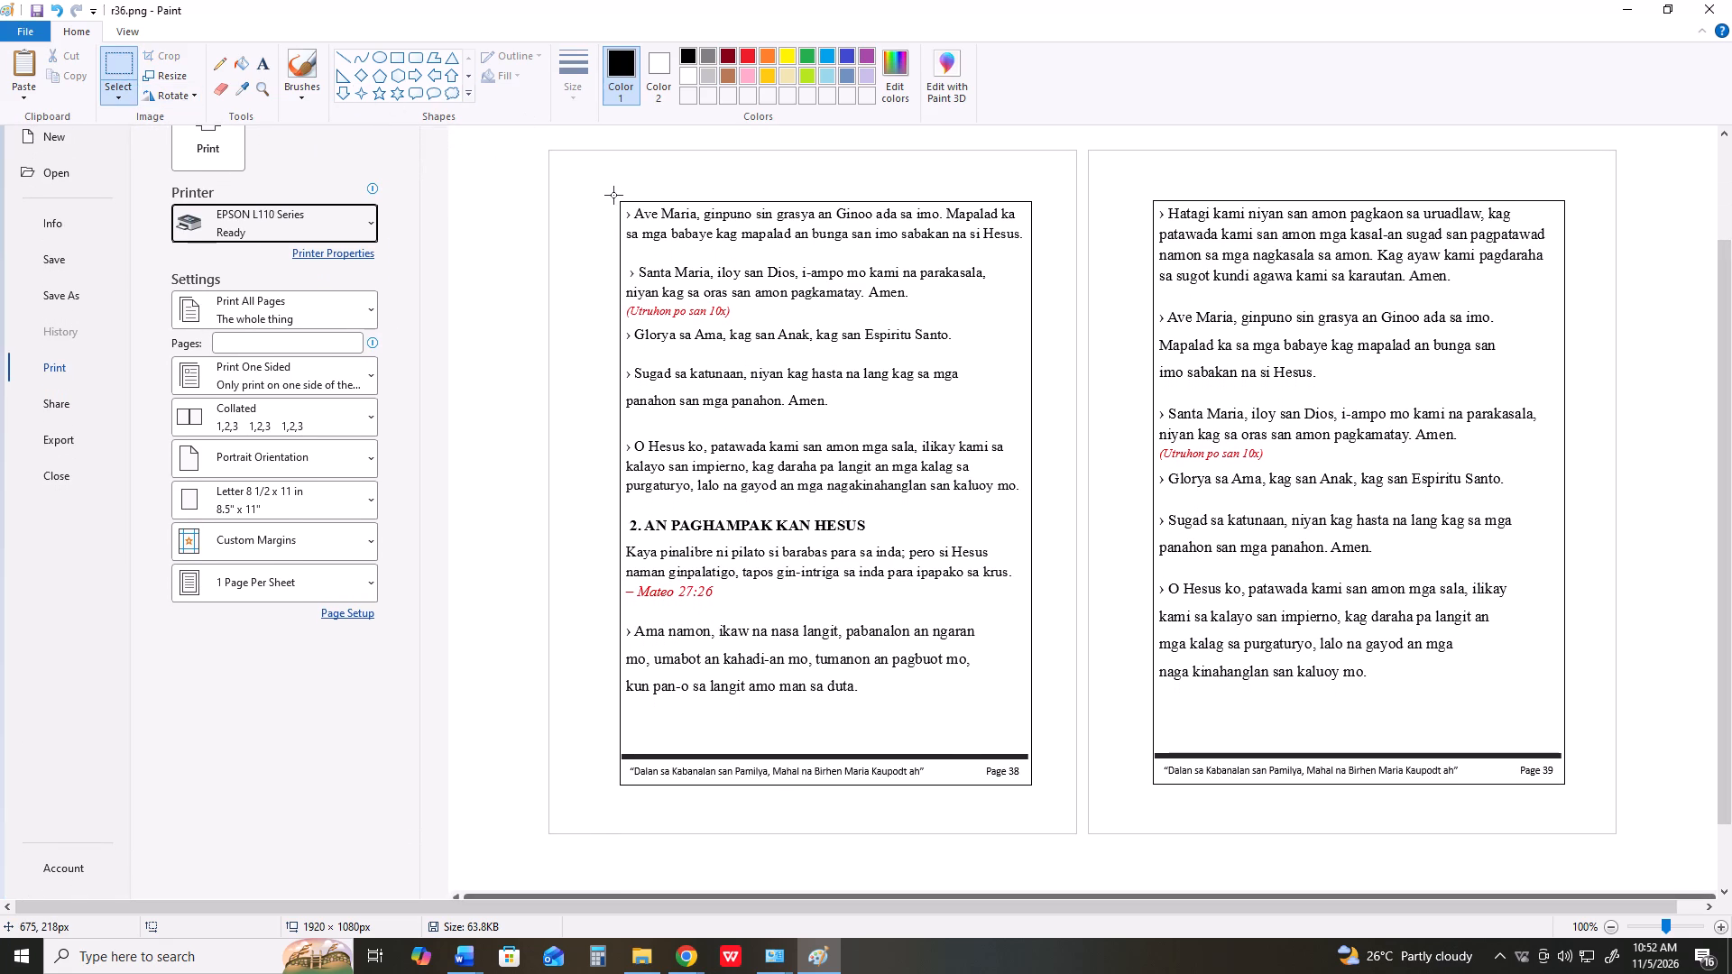
left_click_drag(615, 195, 1607, 713)
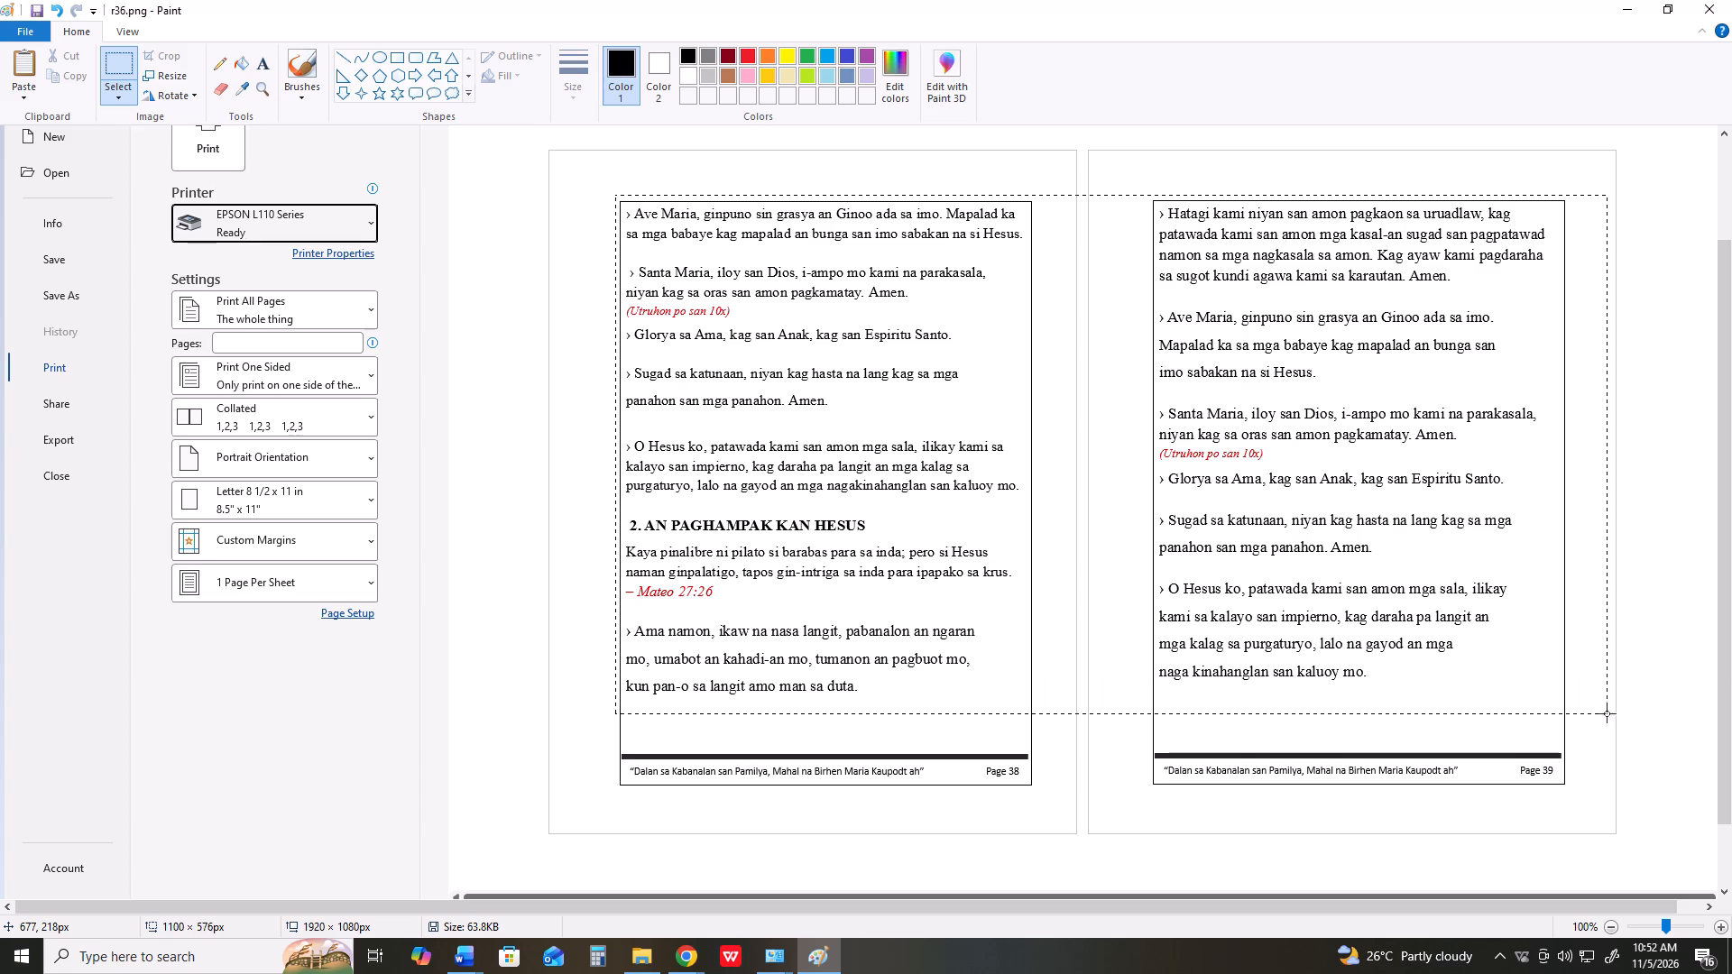
left_click_drag(1607, 713, 1571, 790)
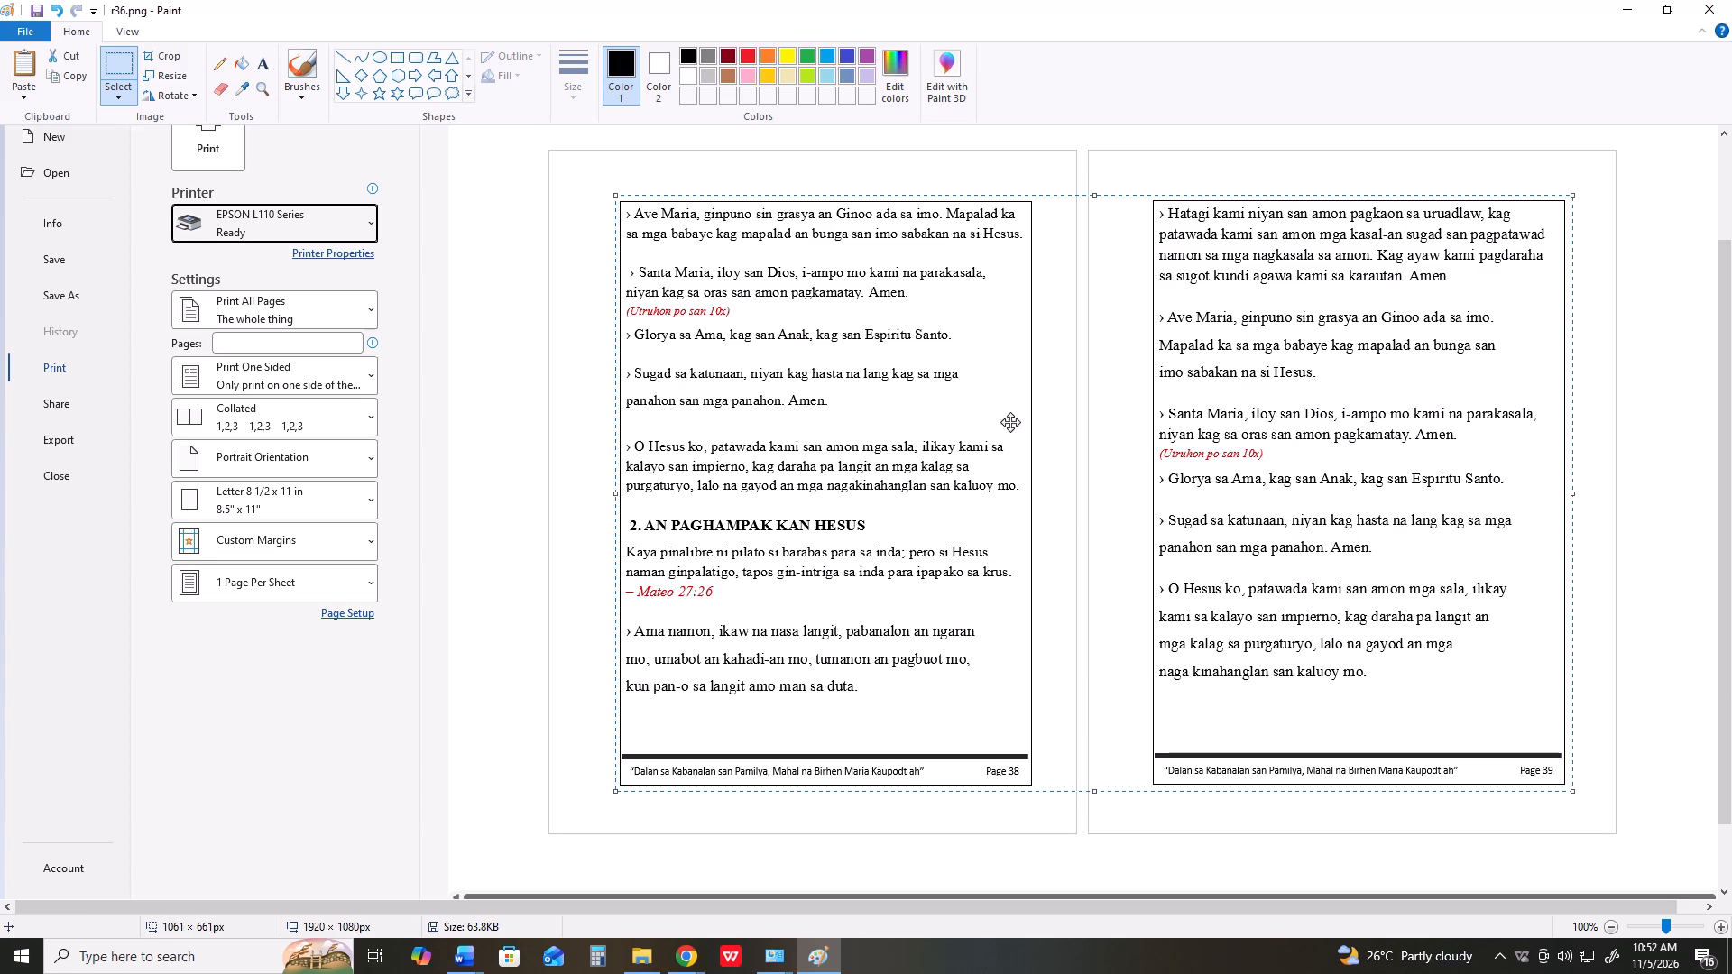
key("ctrl+shift+x")
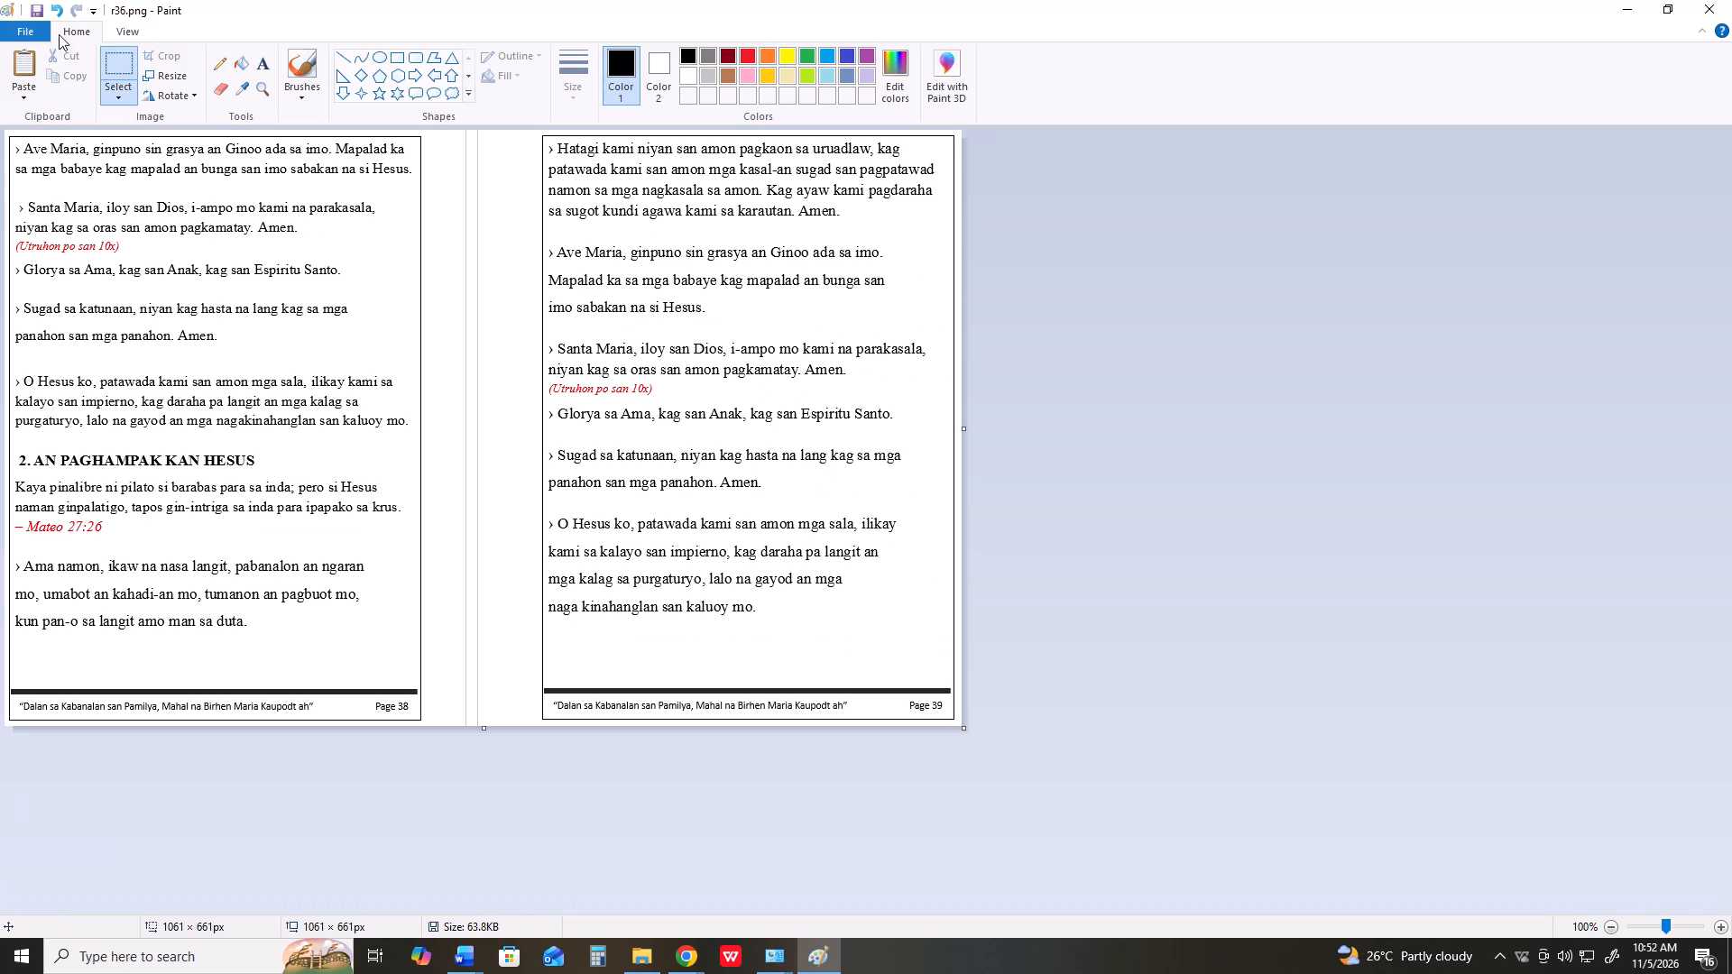
Save the cropped image of pages 38 and 39 in Downloads as the PNG file r38.
left_click(29, 32)
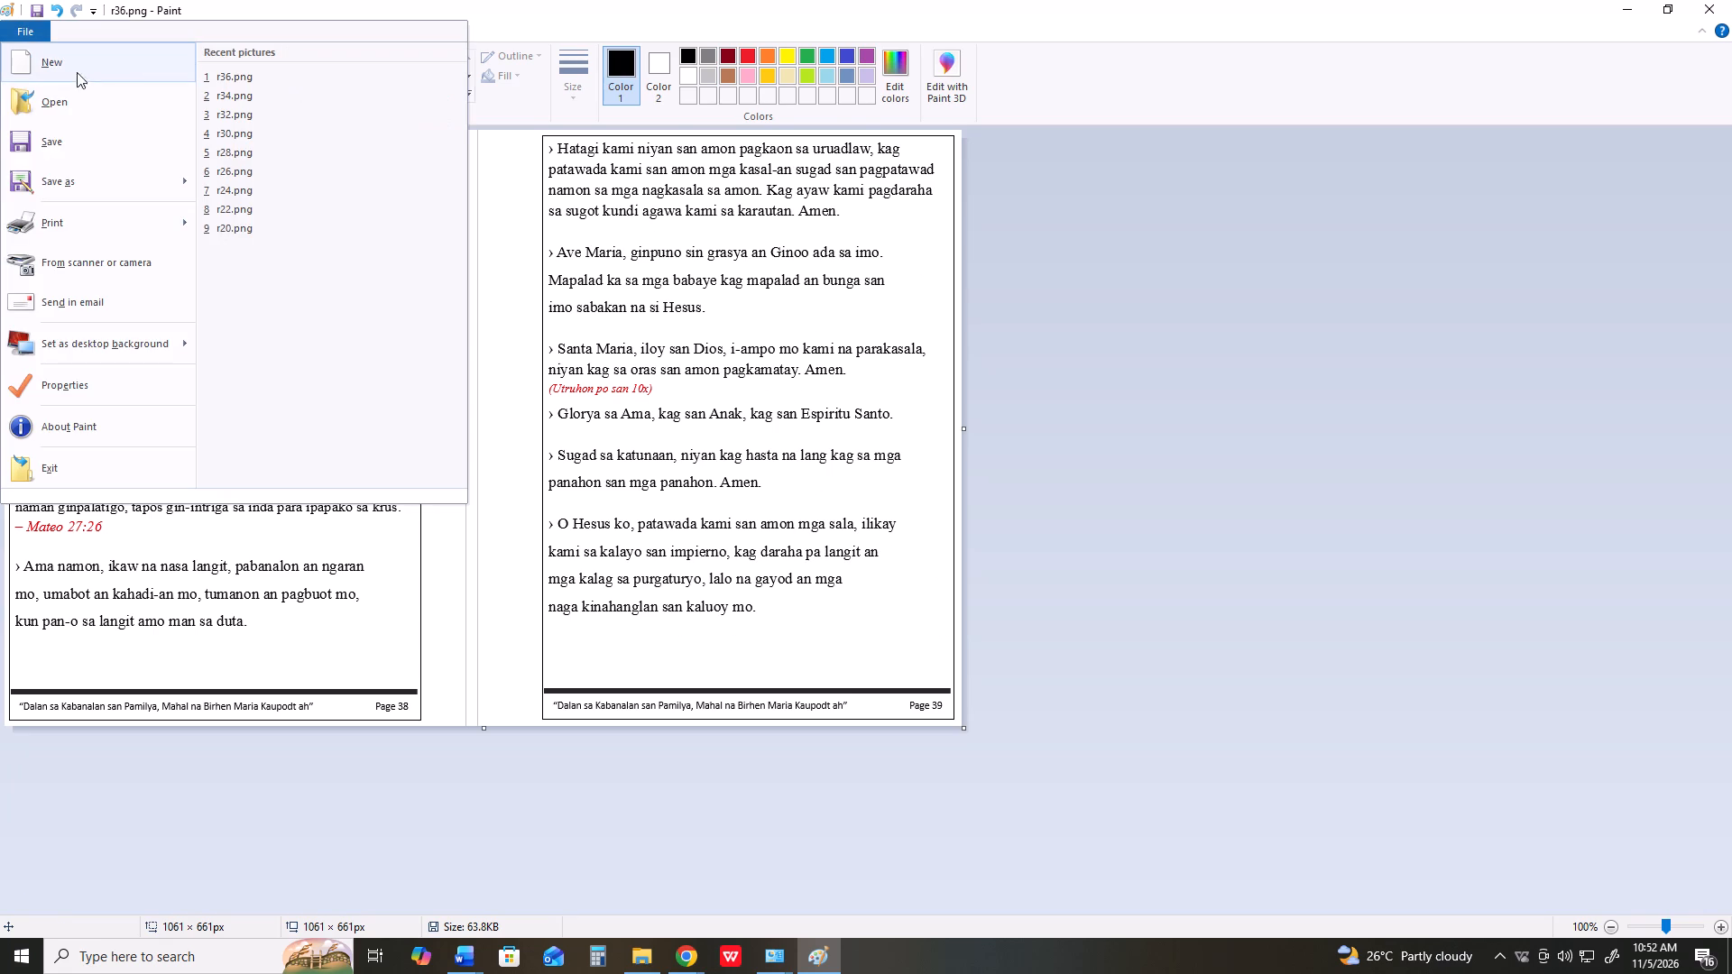
left_click(97, 176)
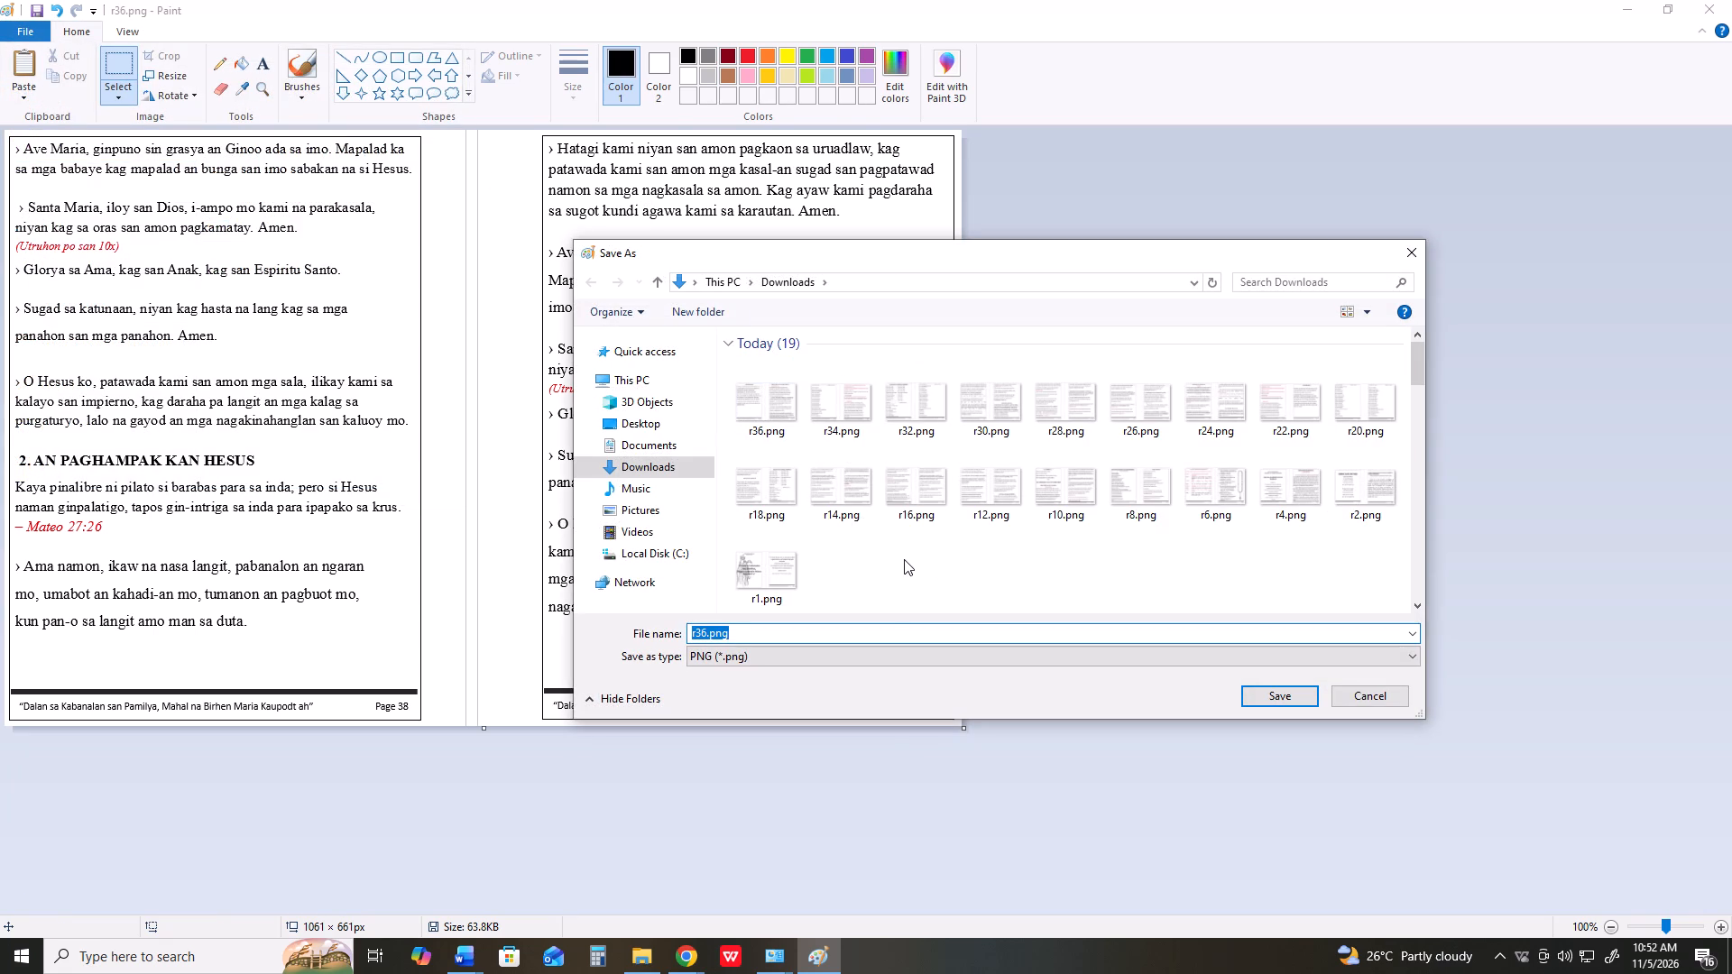
type("r38")
key("Return")
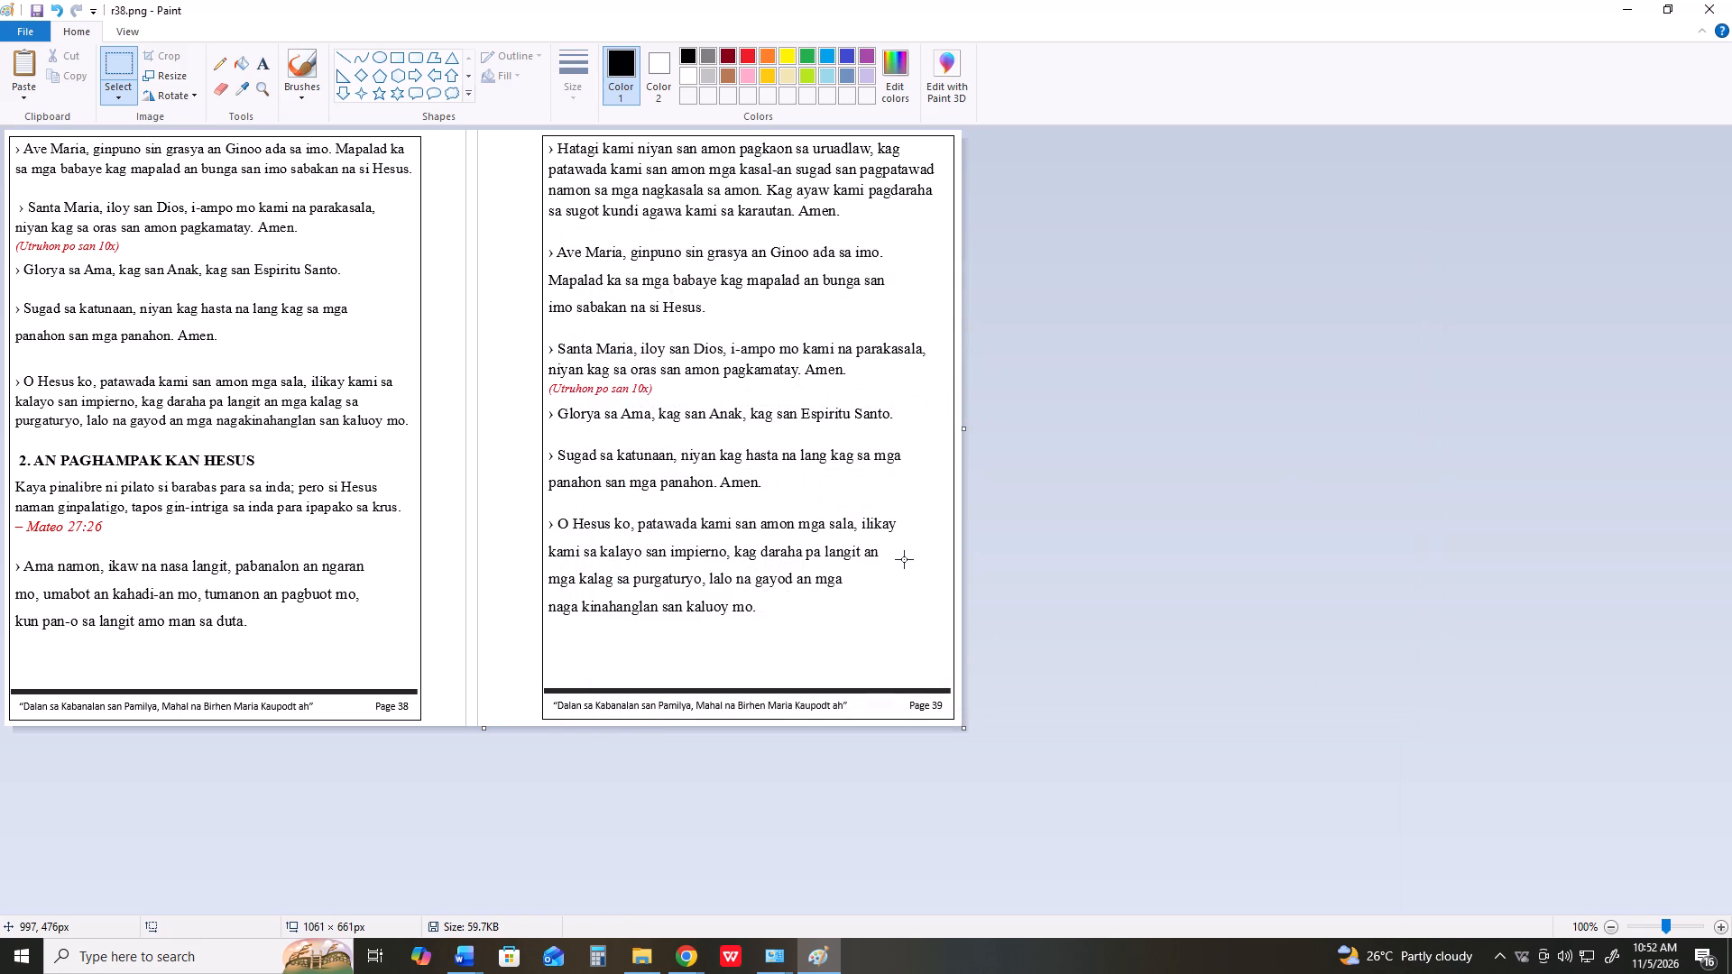
Switch to the rosary document in Word and capture pages 40 and 41 in print preview.
key("alt+Tab")
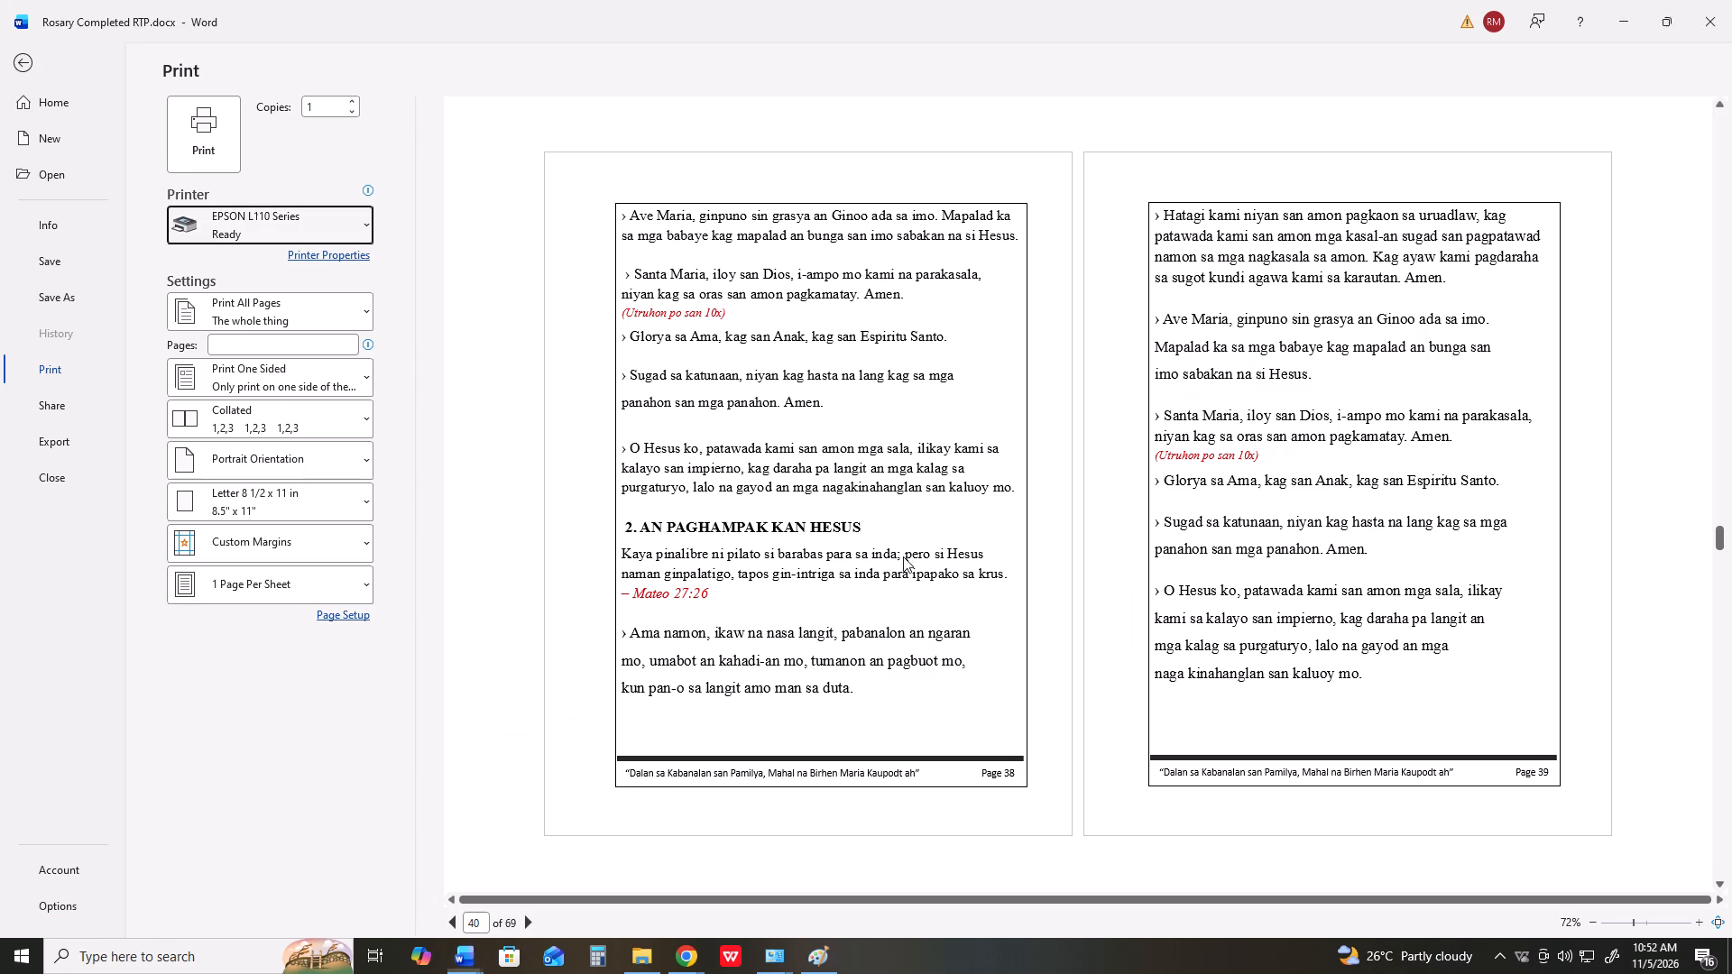
left_click(23, 60)
scroll(404, 639, "down", 8)
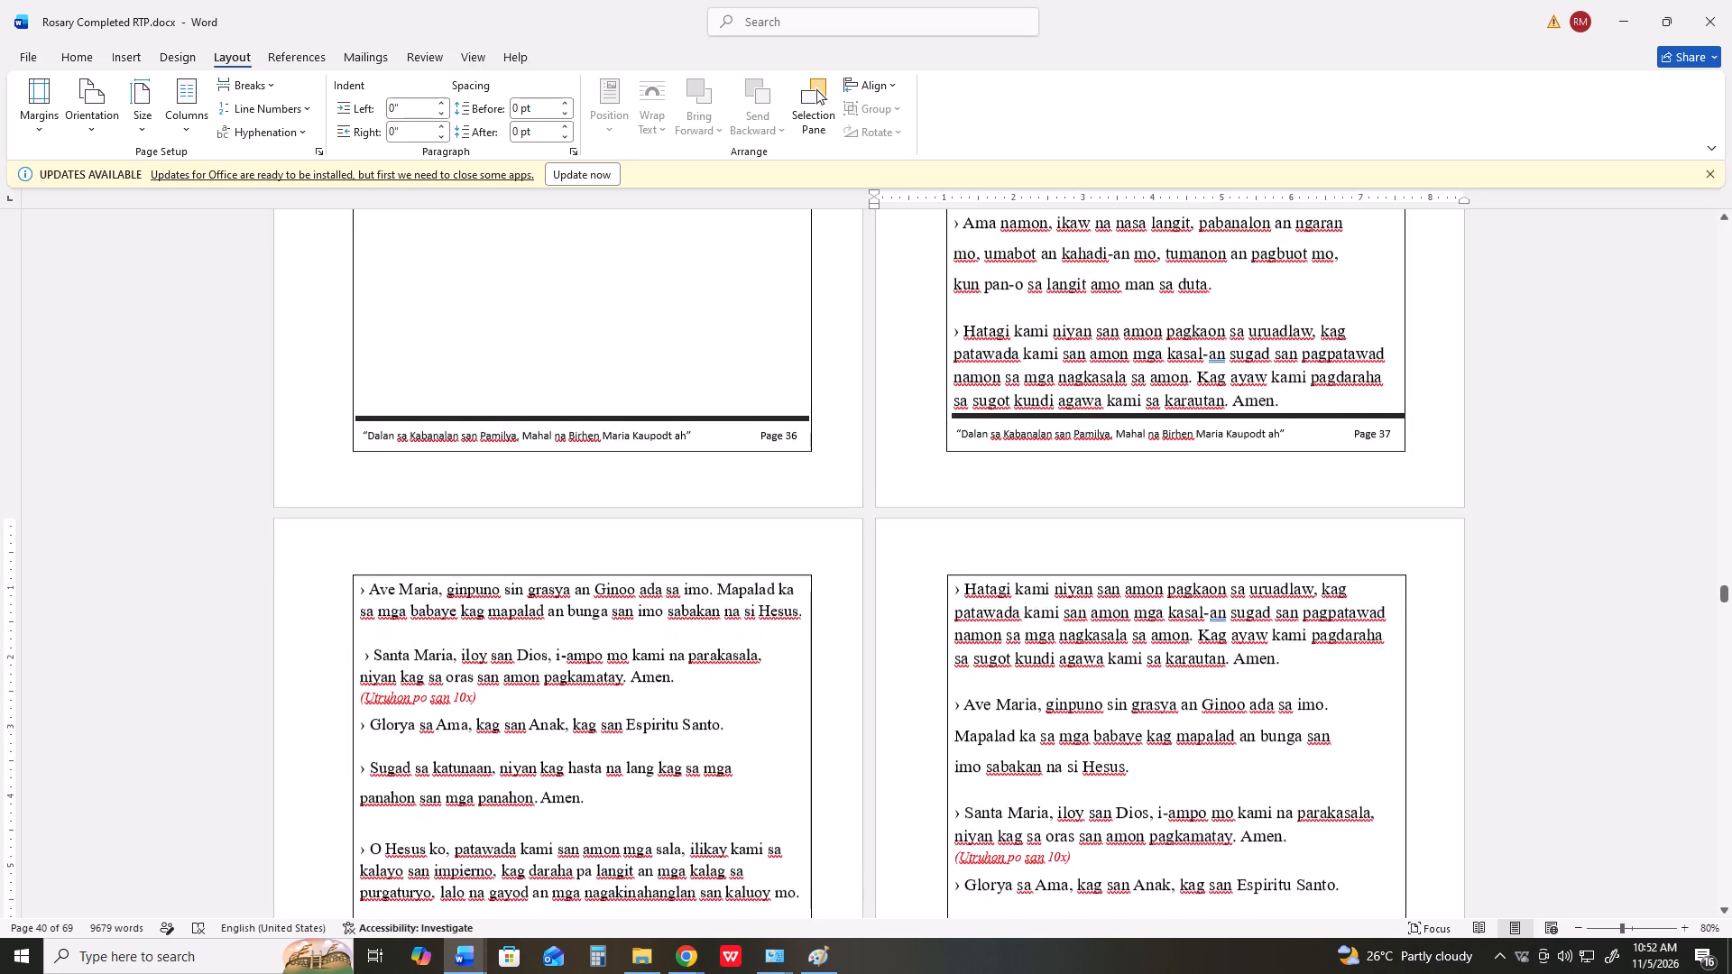
scroll(406, 635, "down", 20)
scroll(406, 635, "down", 17)
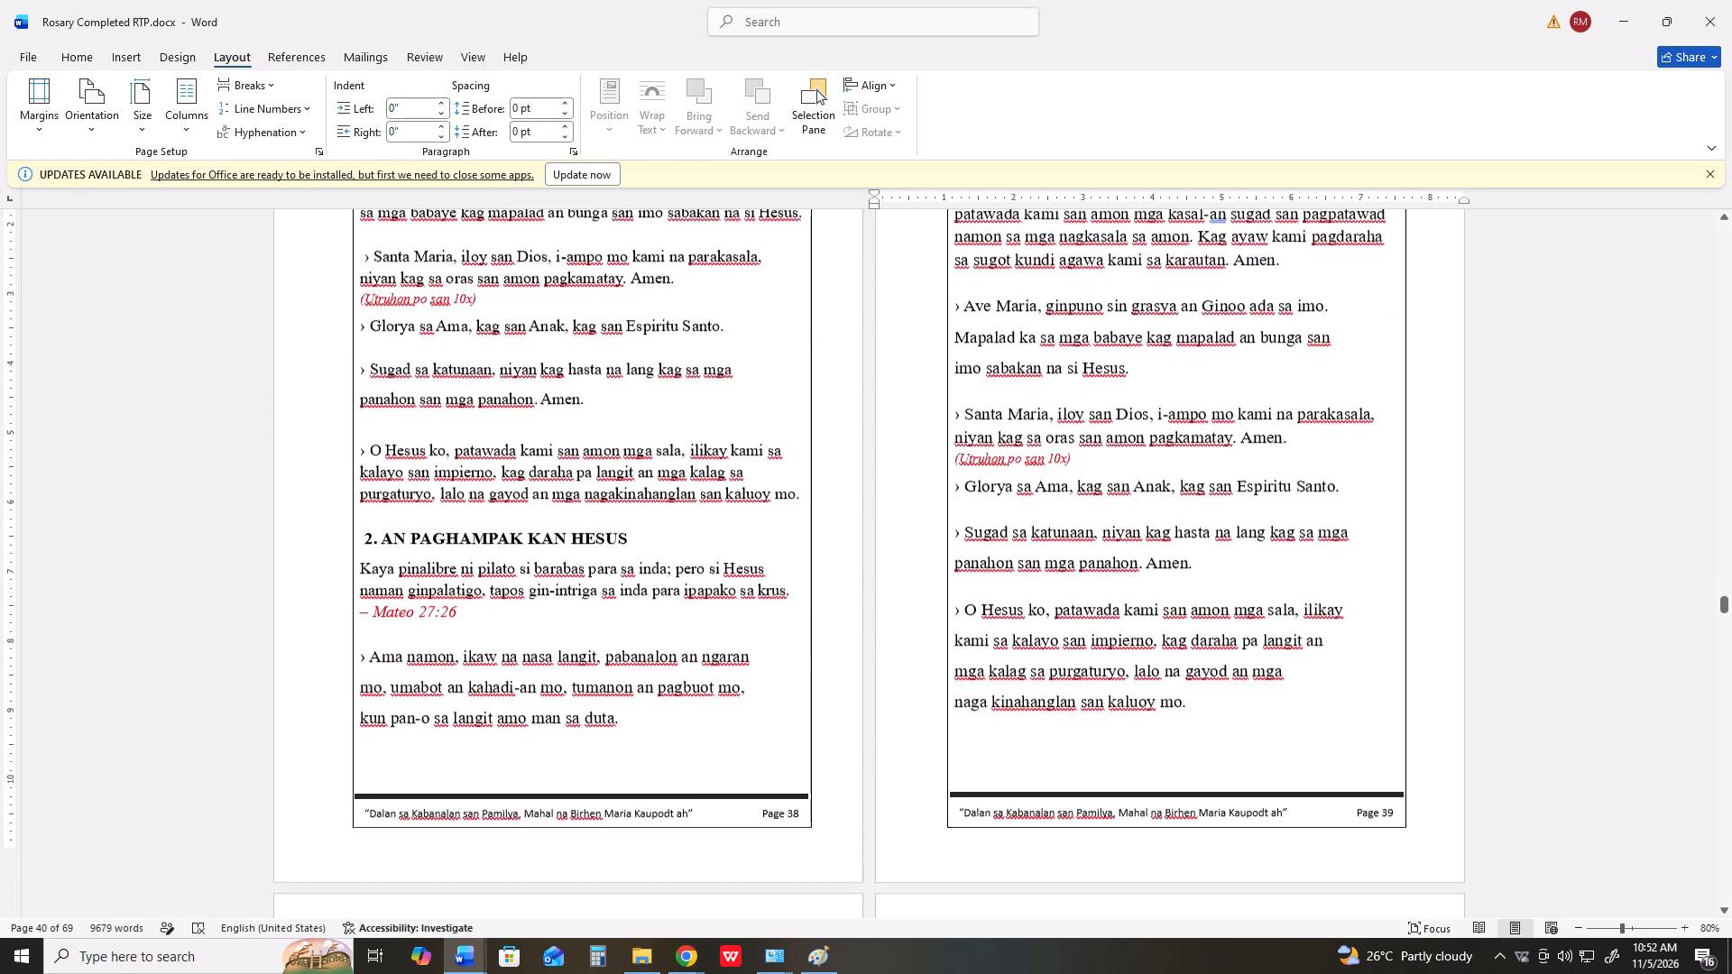
scroll(406, 631, "down", 15)
left_click(341, 704)
scroll(348, 695, "down", 3)
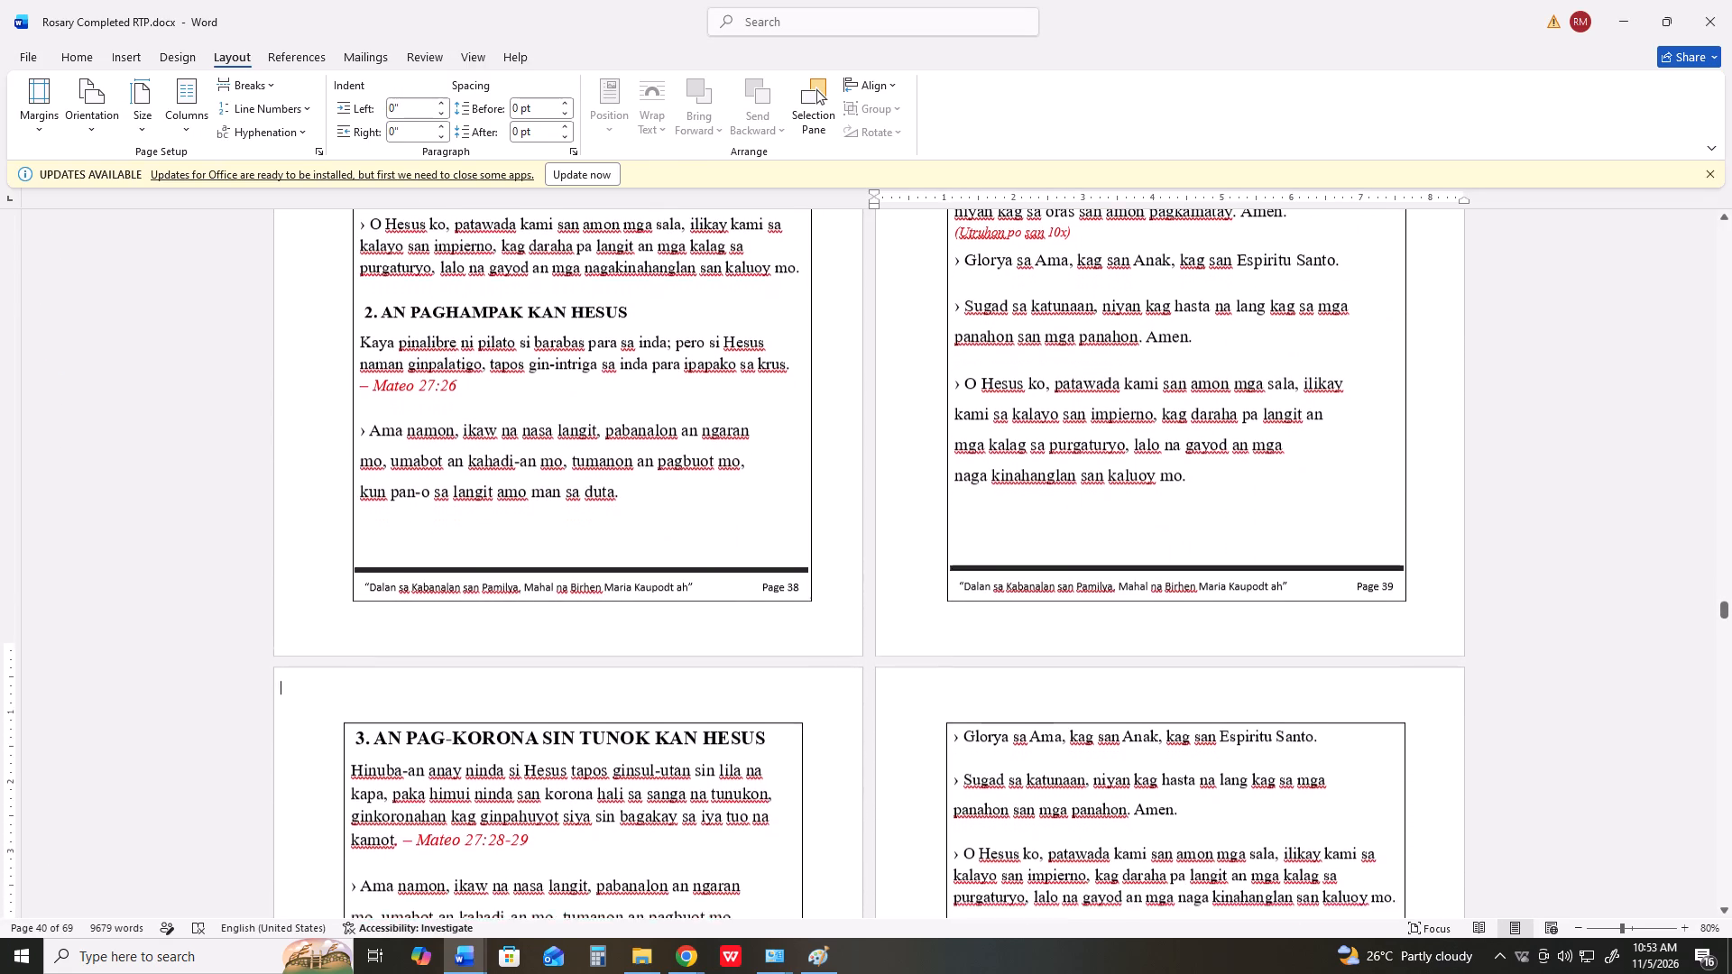
scroll(348, 695, "down", 9)
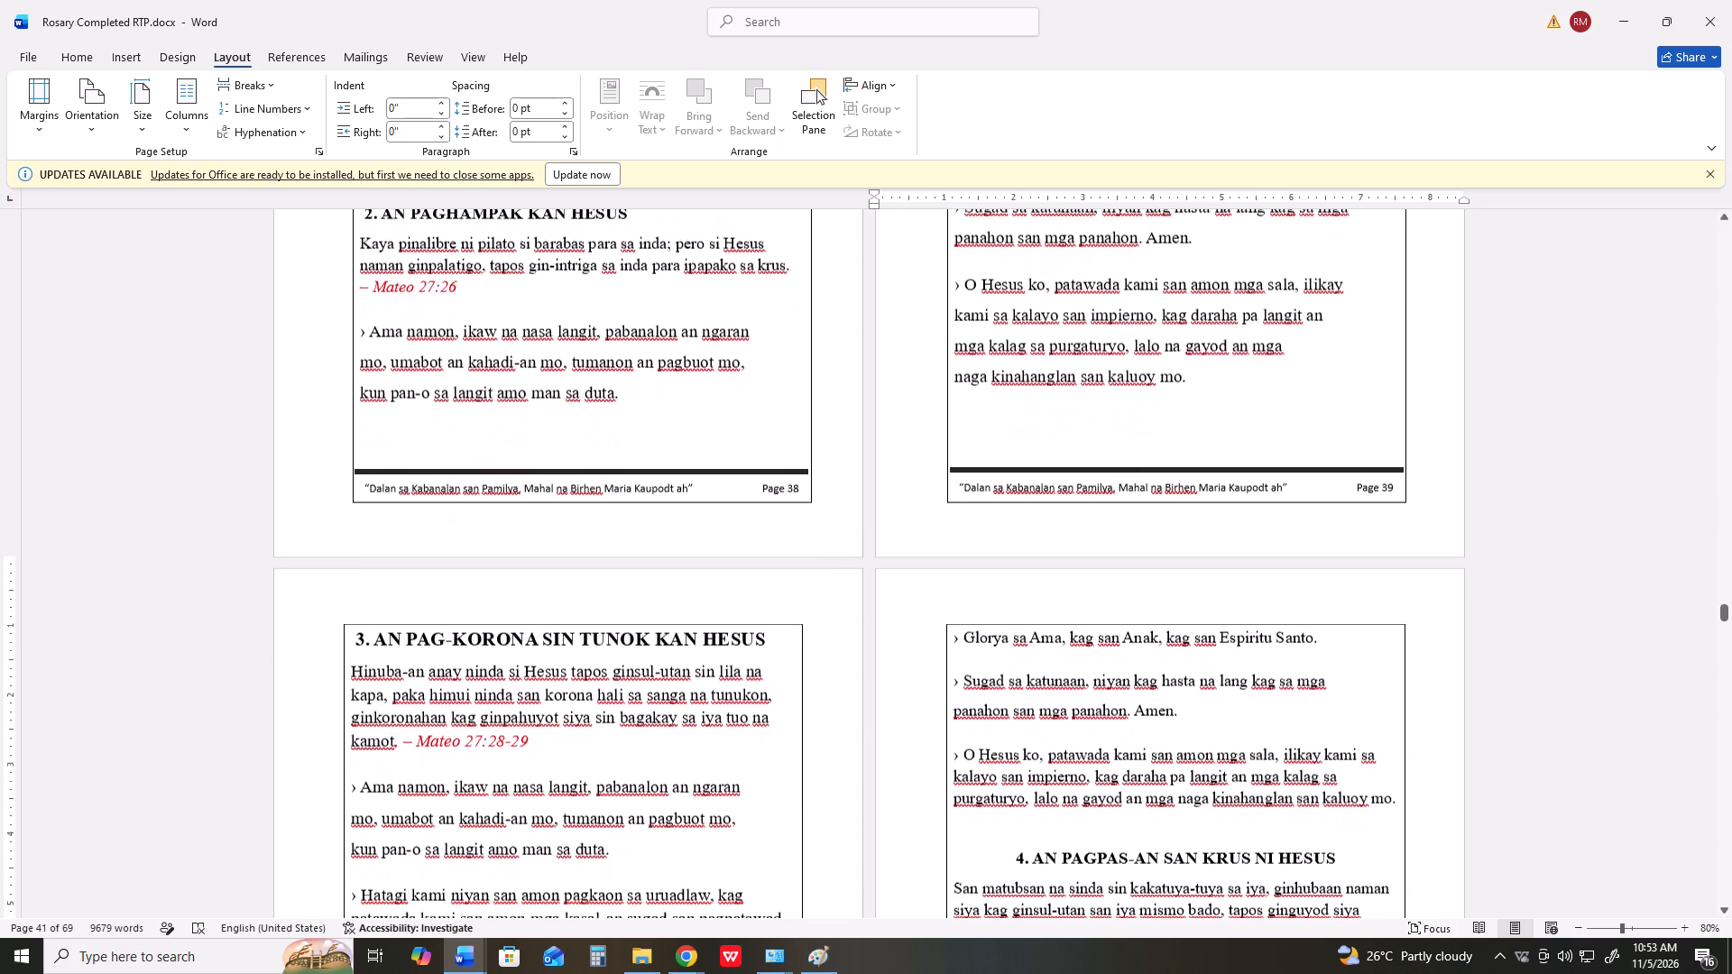
key("ctrl+p")
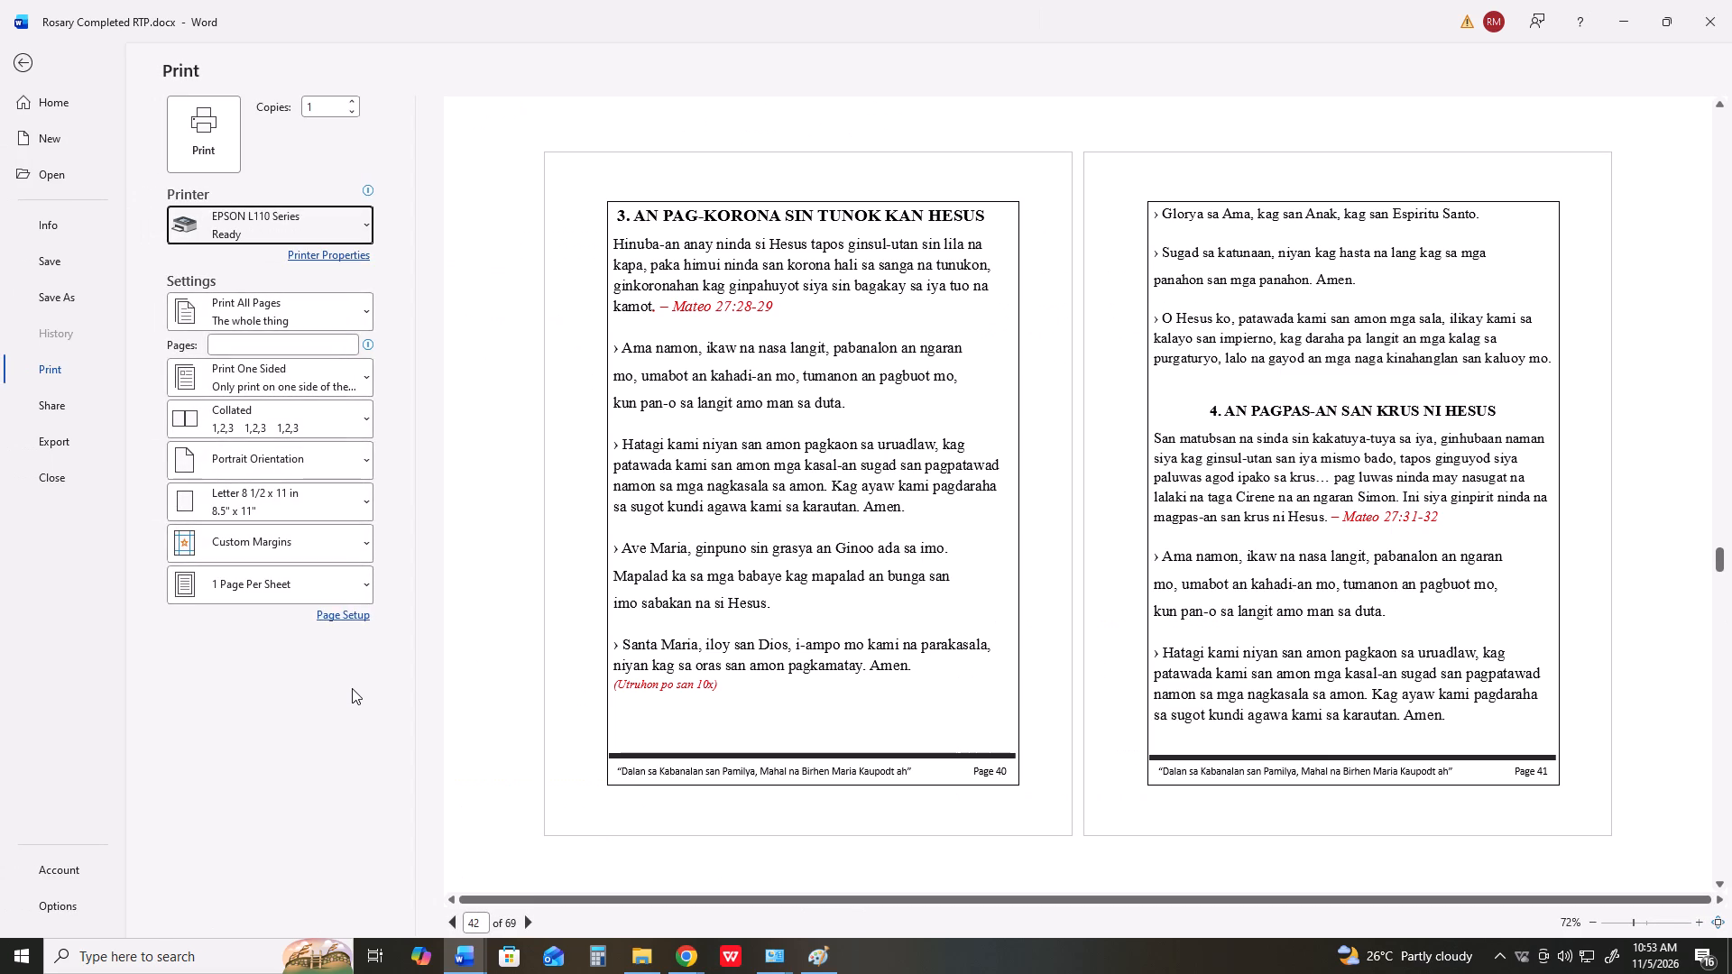
key("Print")
Switch back to Paint and paste the capture of pages 40 and 41 over the r38.png canvas.
key("alt+Tab")
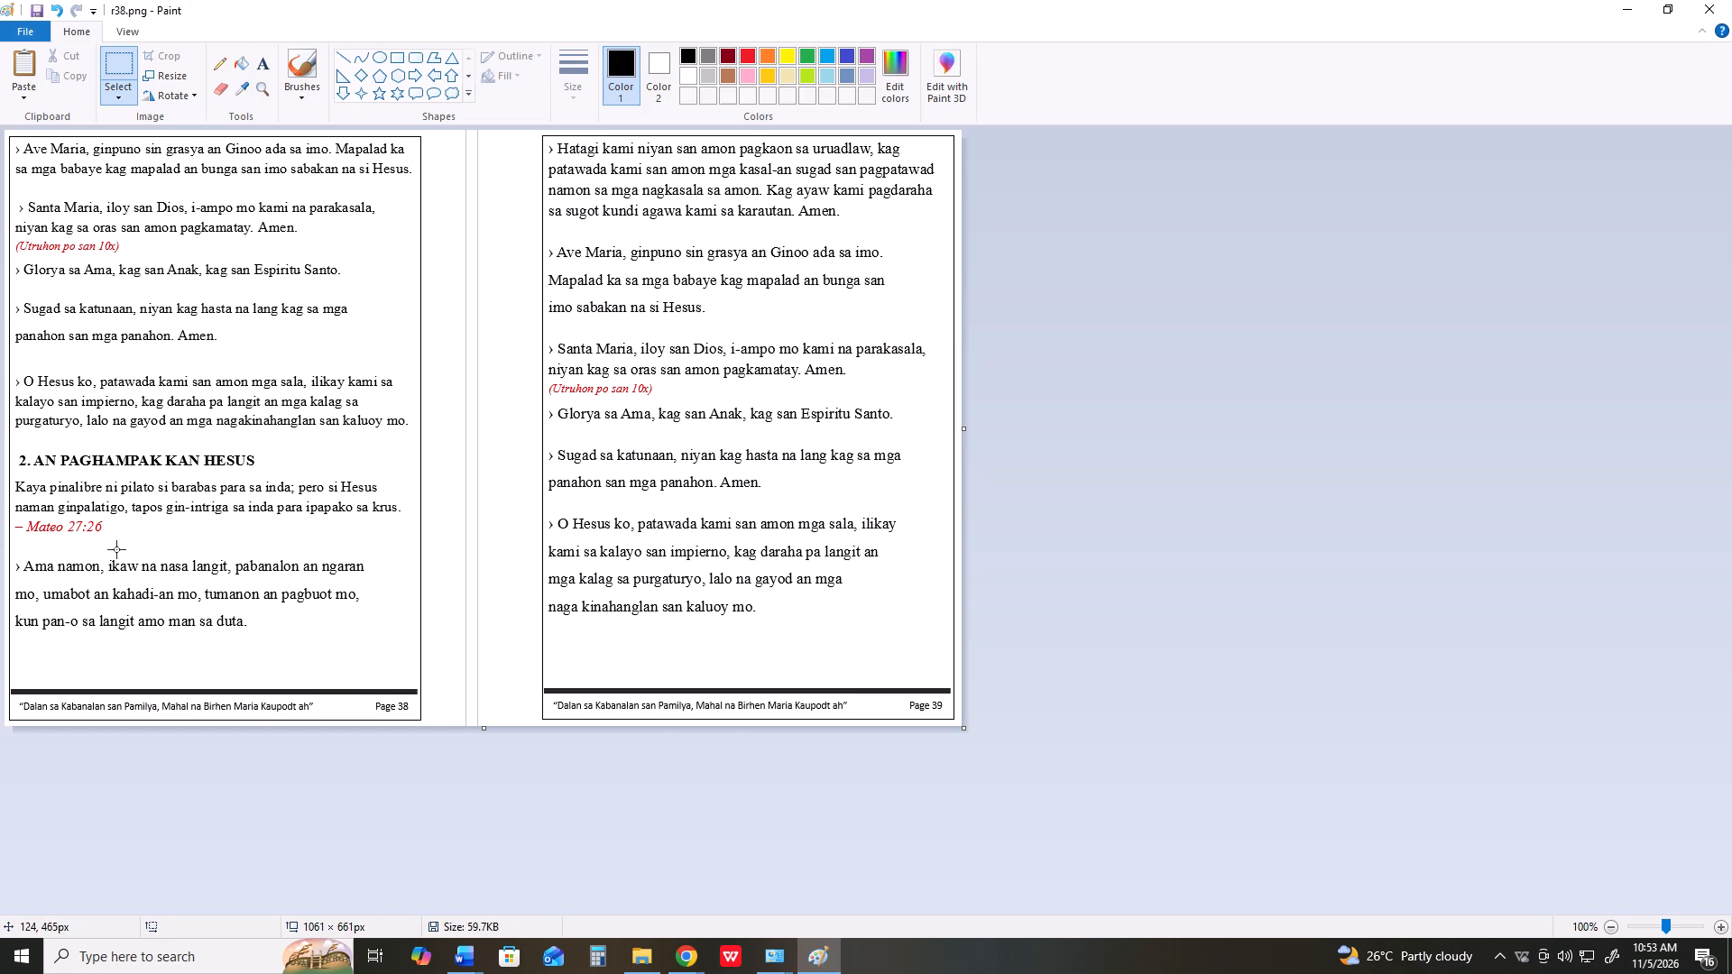
key("ctrl+v")
Crop the pasted capture to the framed content of pages 40 and 41, about 1071 × 661 px.
scroll(325, 570, "down", 2)
scroll(318, 552, "up", 1)
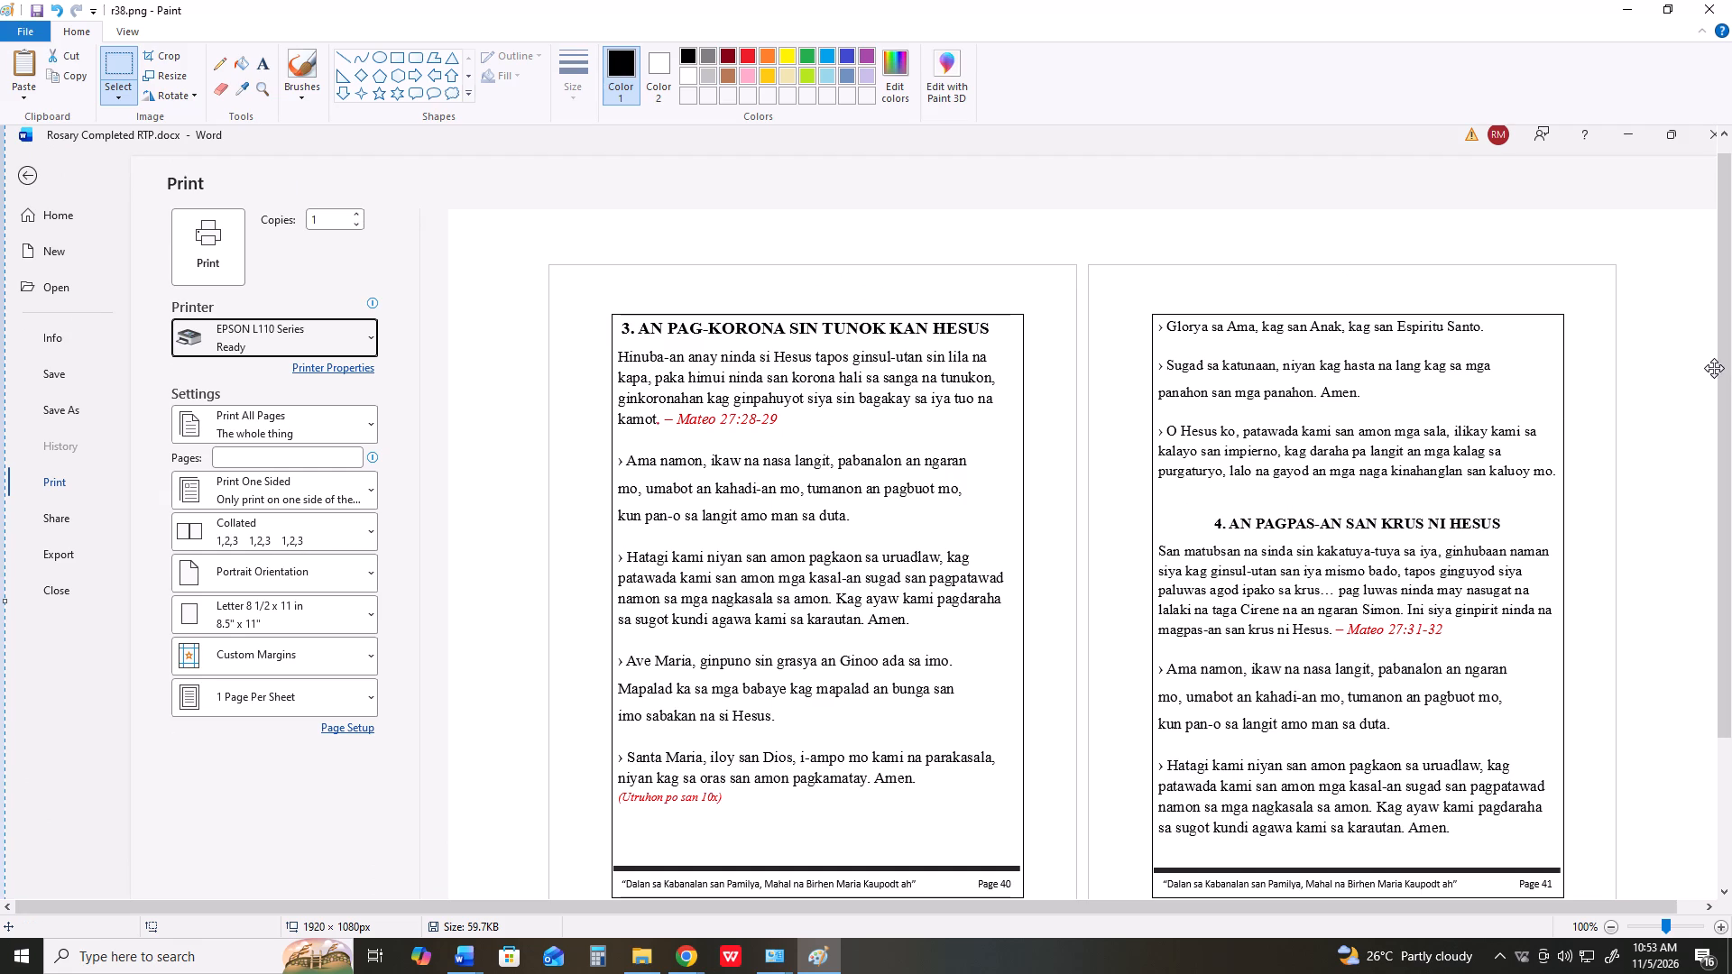
left_click_drag(1722, 373, 1715, 445)
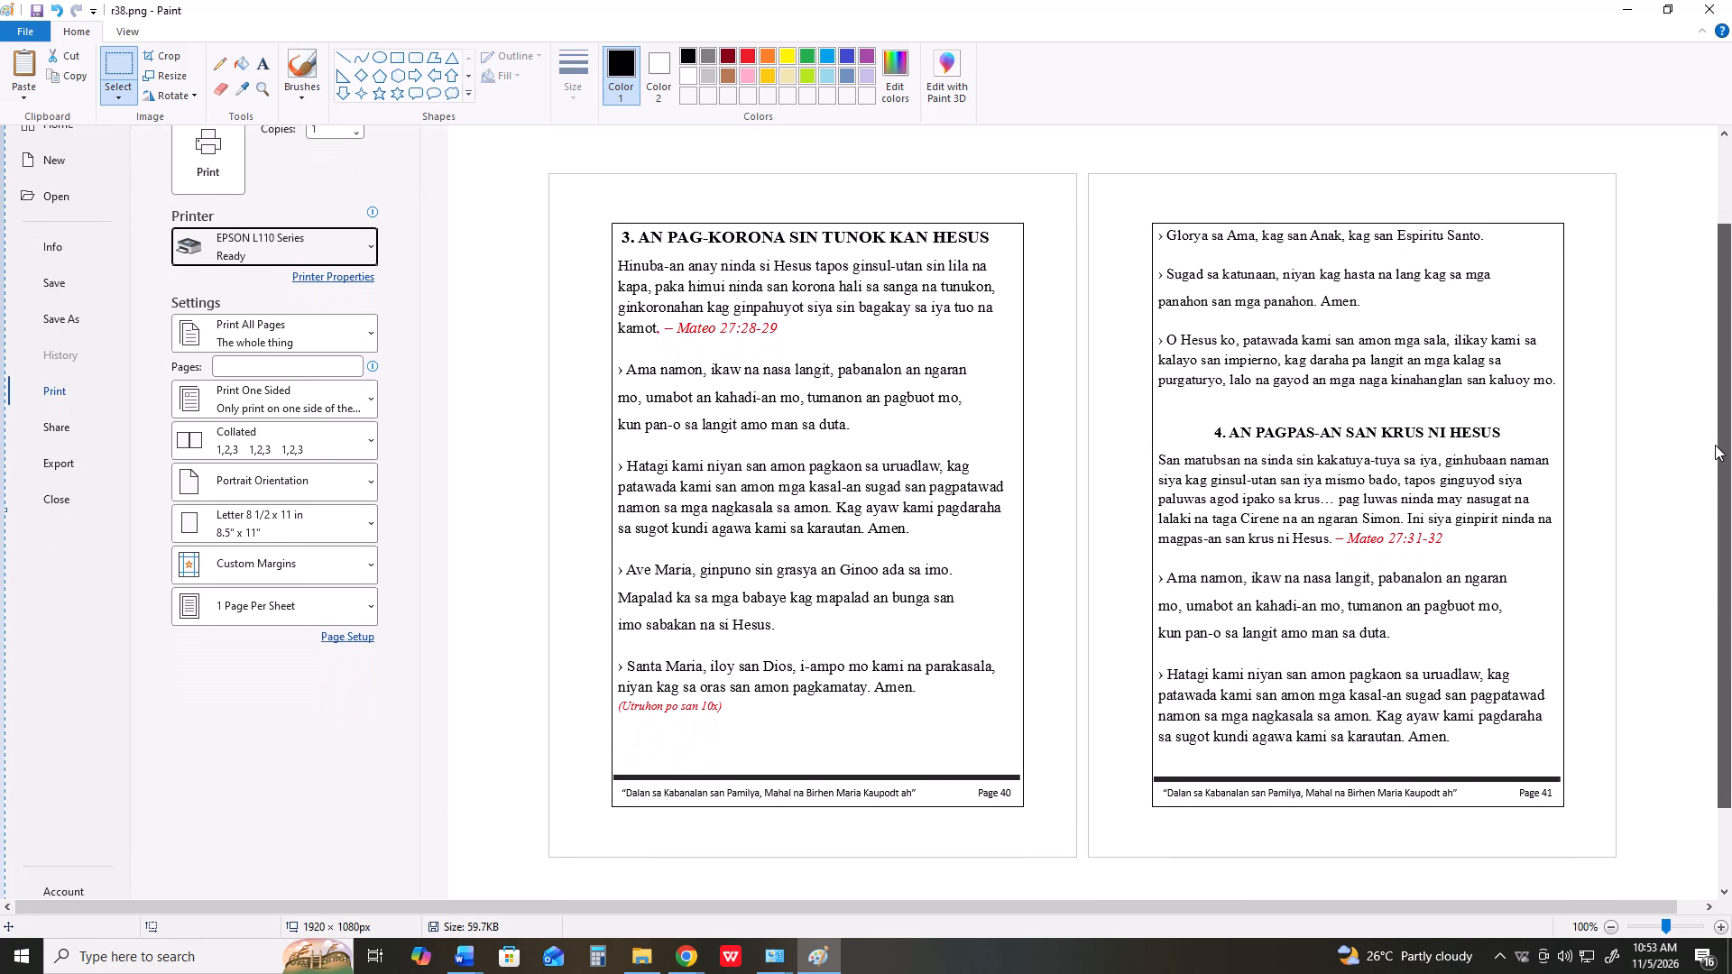
left_click_drag(1715, 445, 1715, 454)
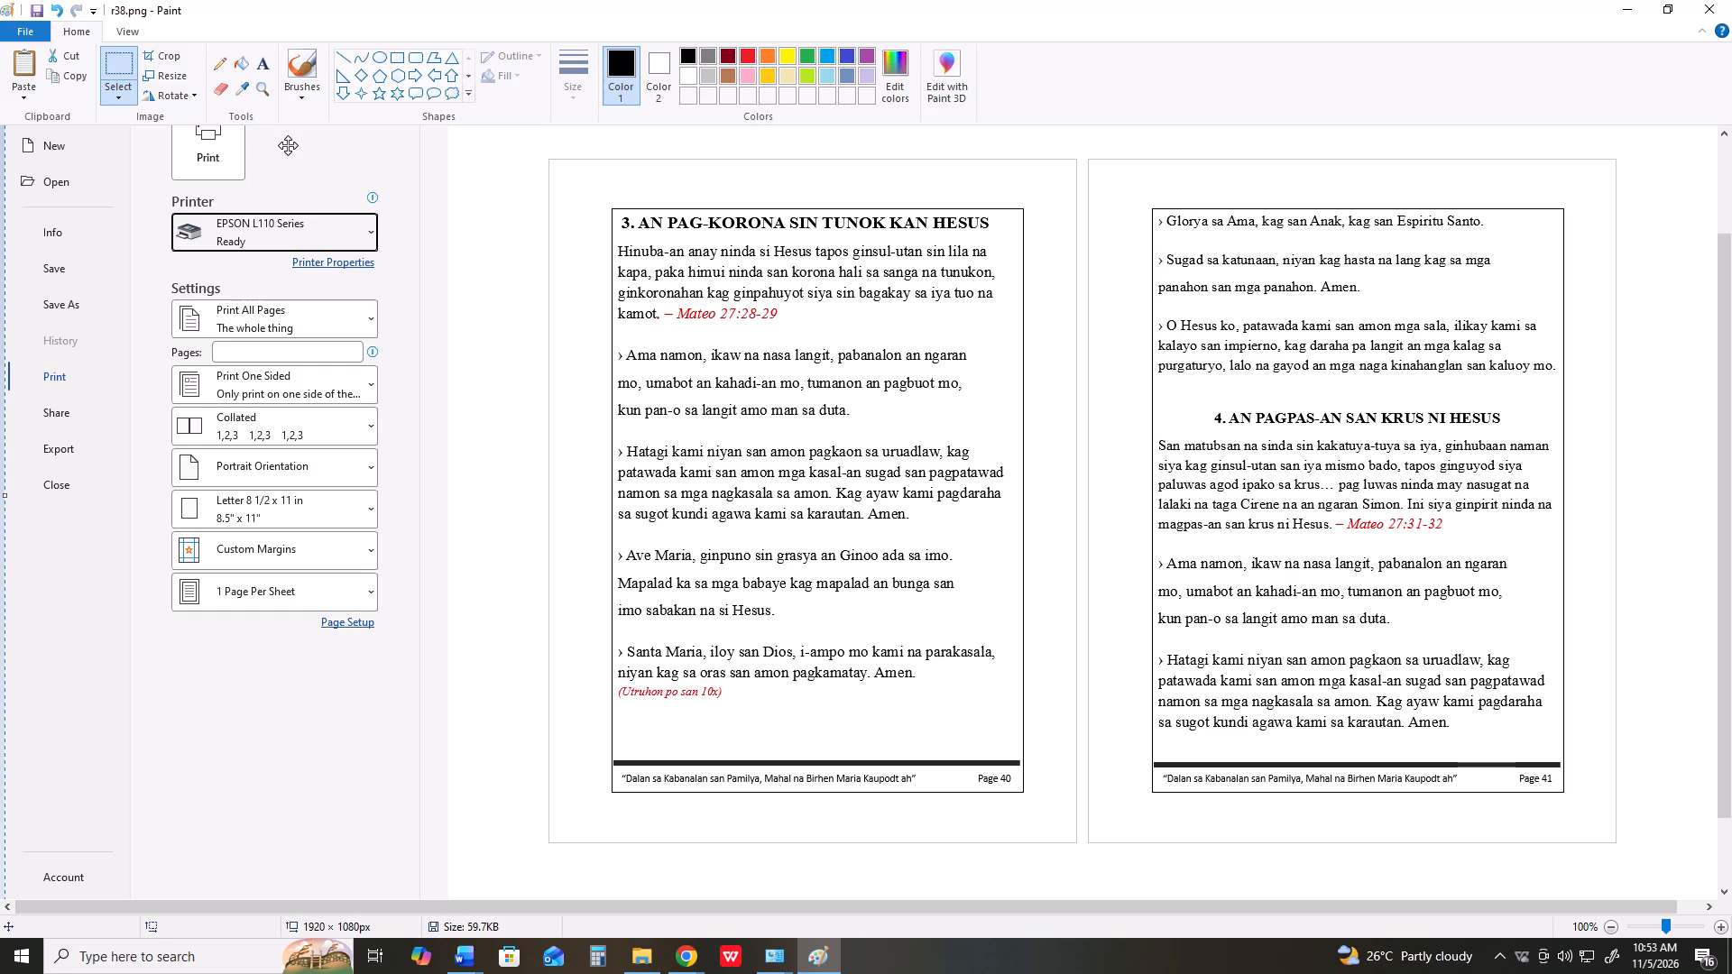
left_click(131, 69)
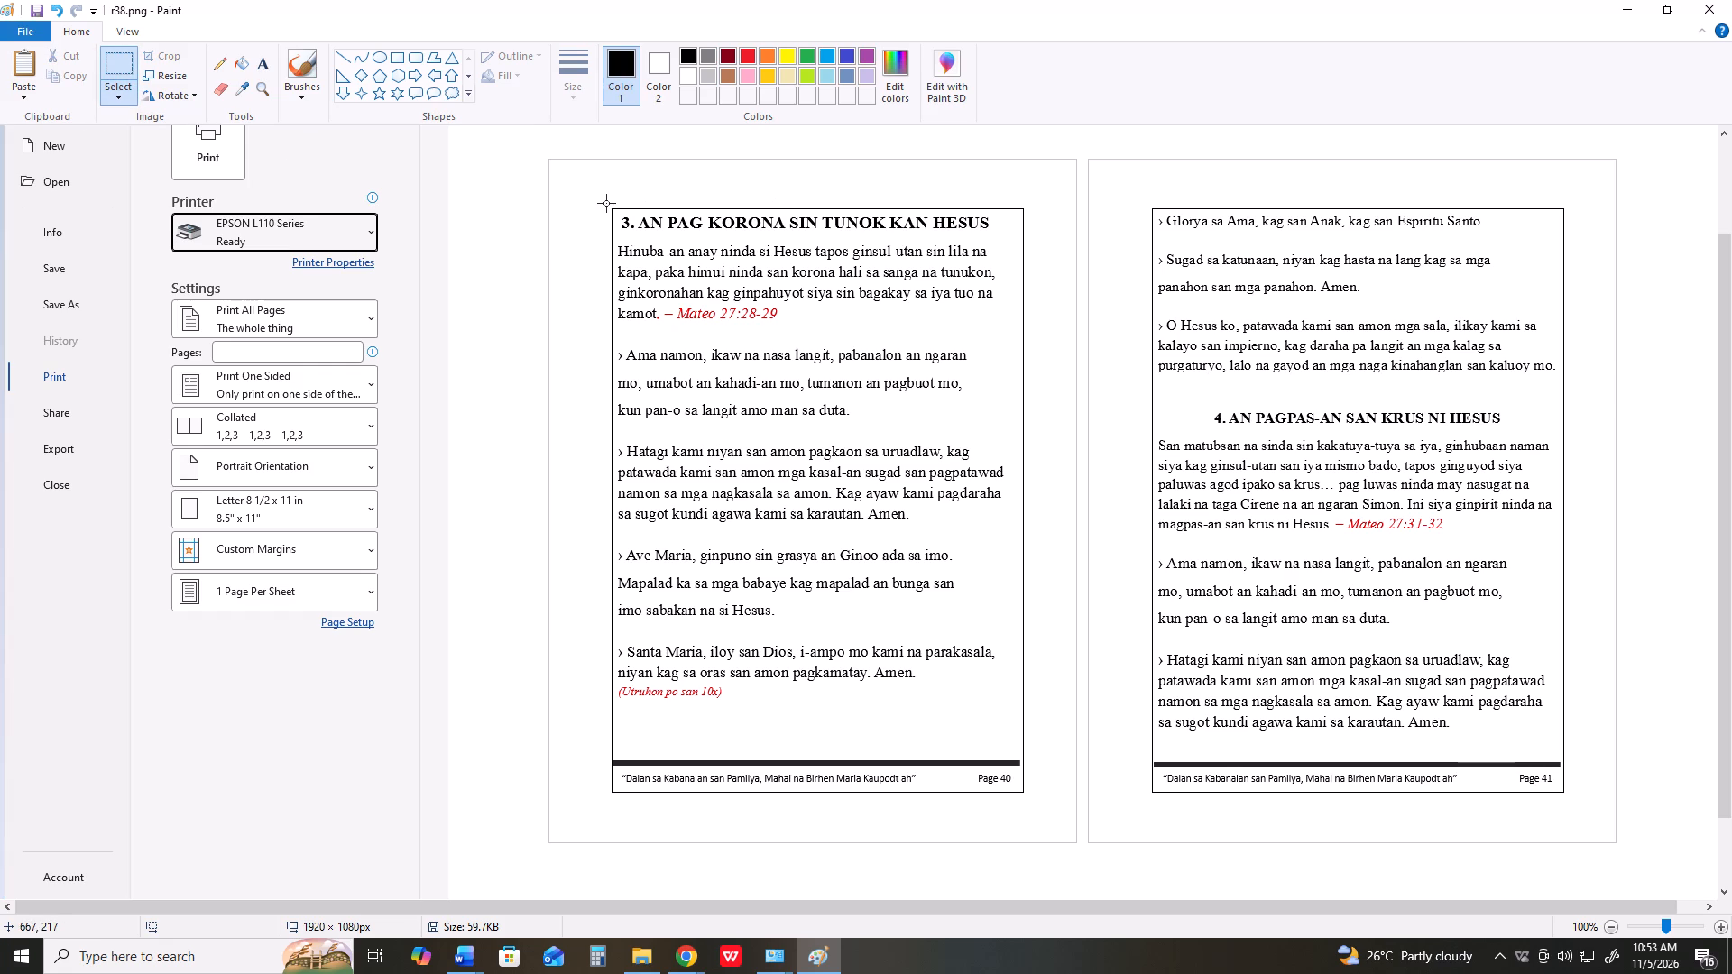
left_click_drag(606, 203, 1508, 703)
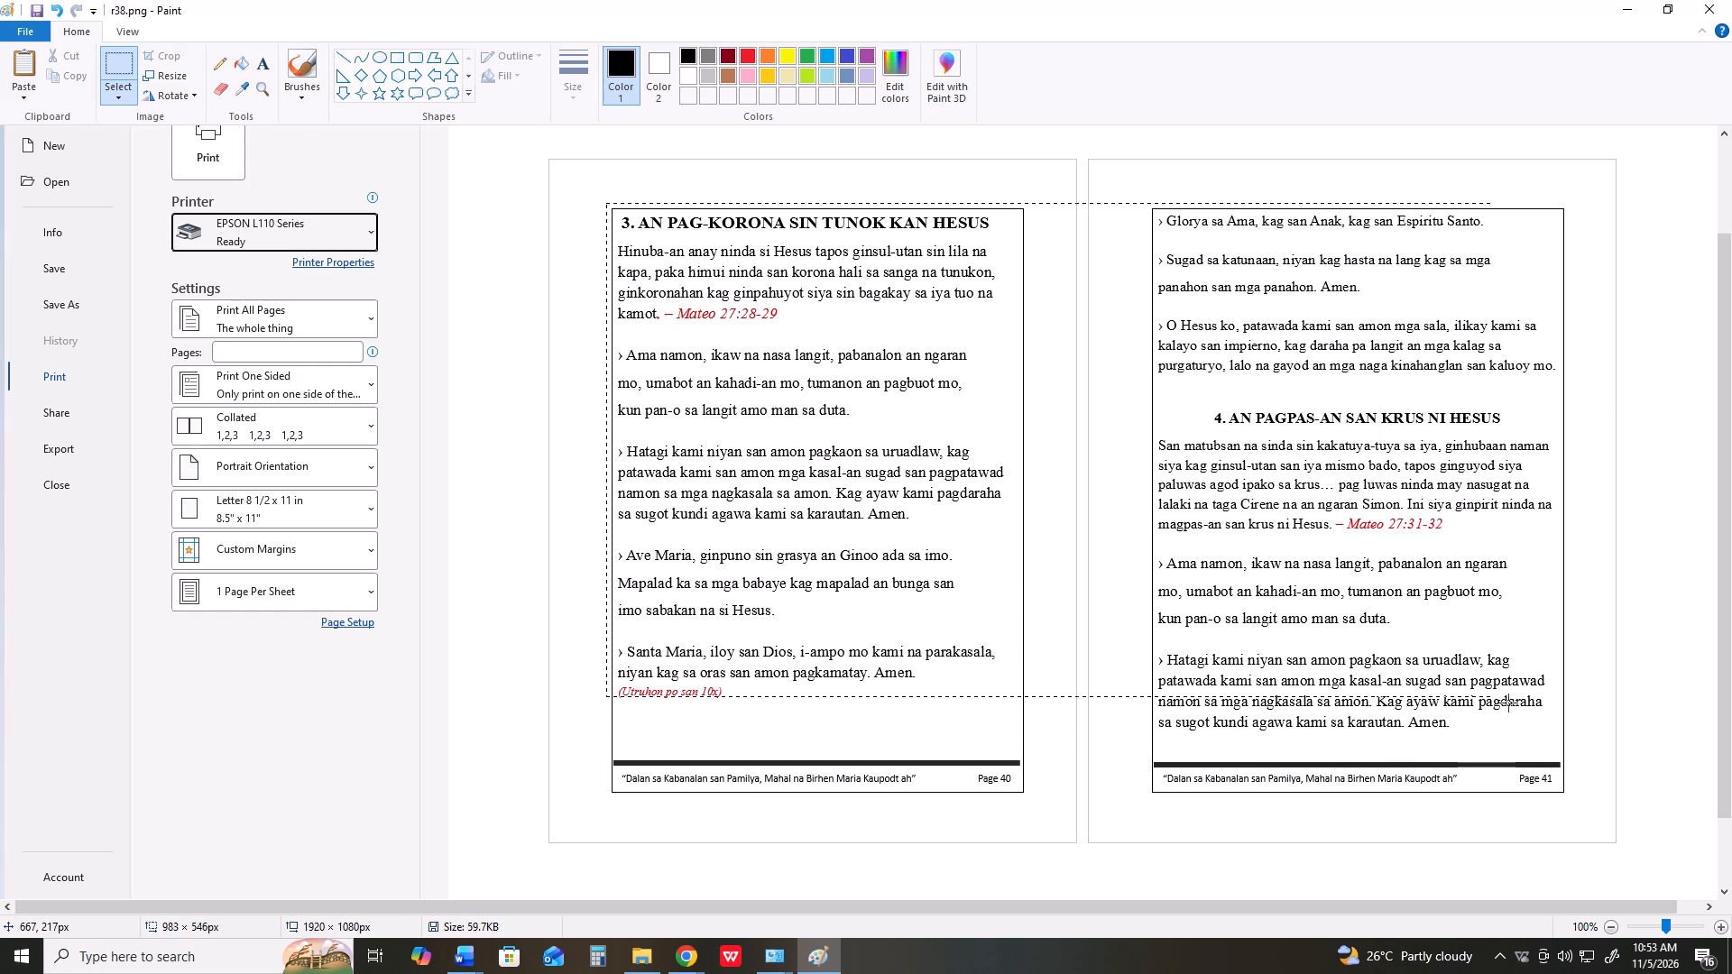
left_click_drag(1508, 703, 1571, 798)
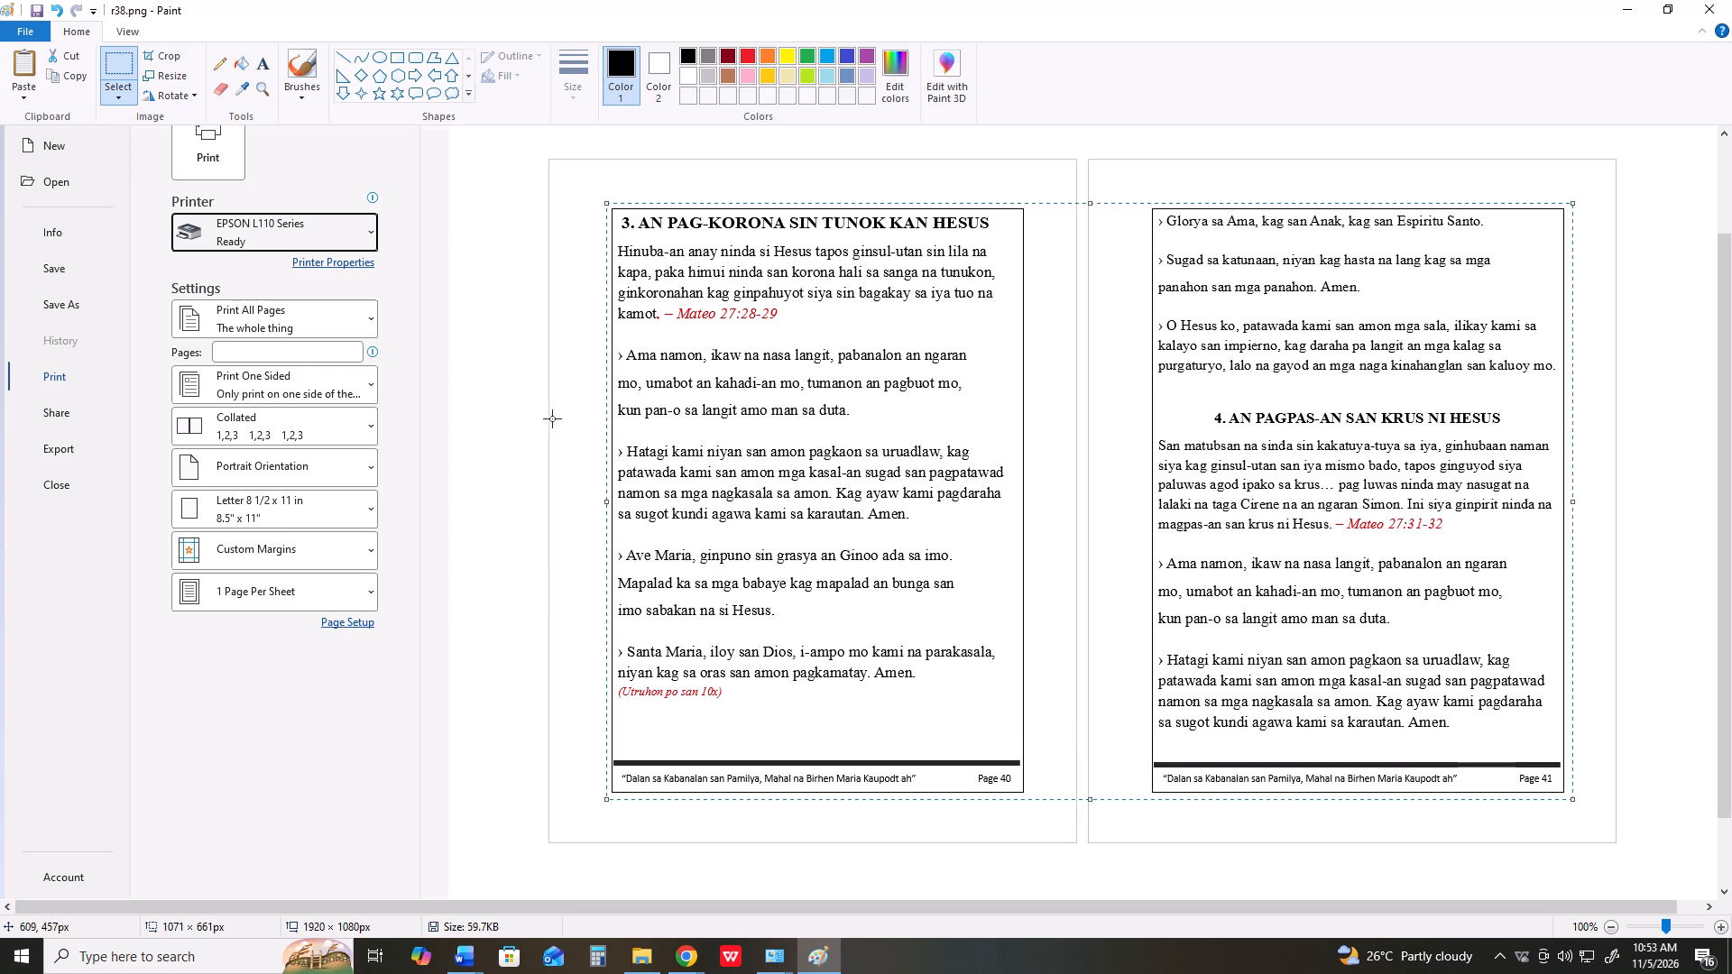
key("shift+x")
key("ctrl+shift+x")
Save the cropped image of pages 40 and 41 in Downloads as the PNG file r40.
left_click(33, 29)
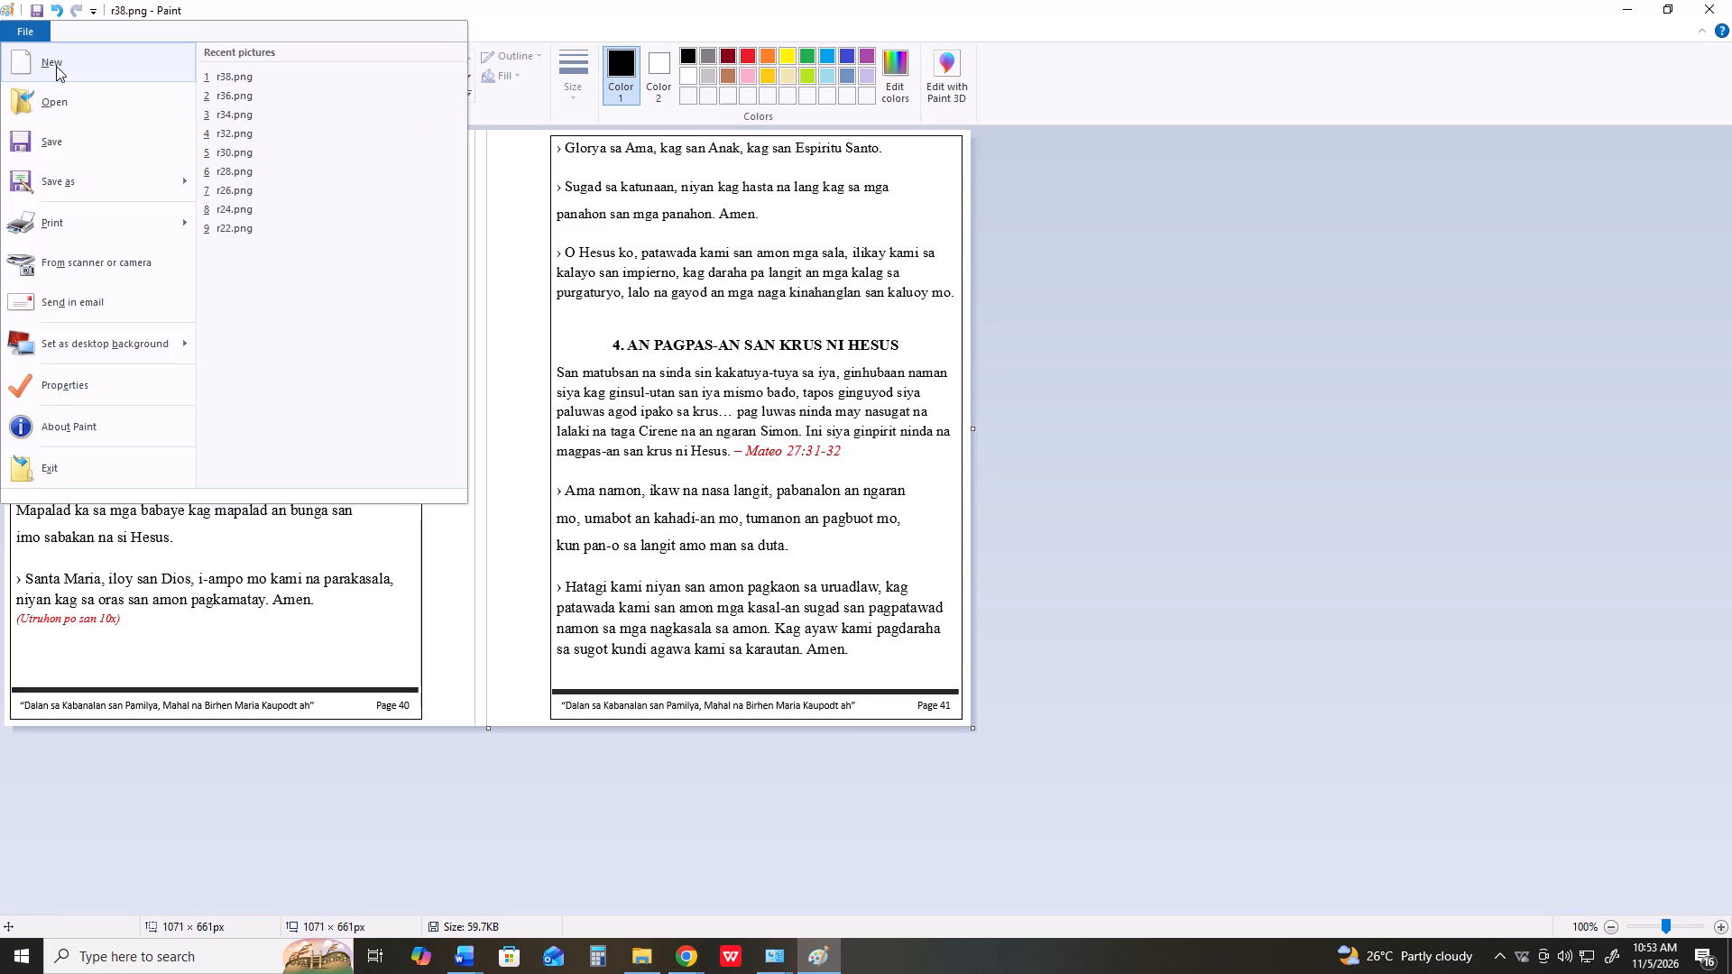
left_click(62, 175)
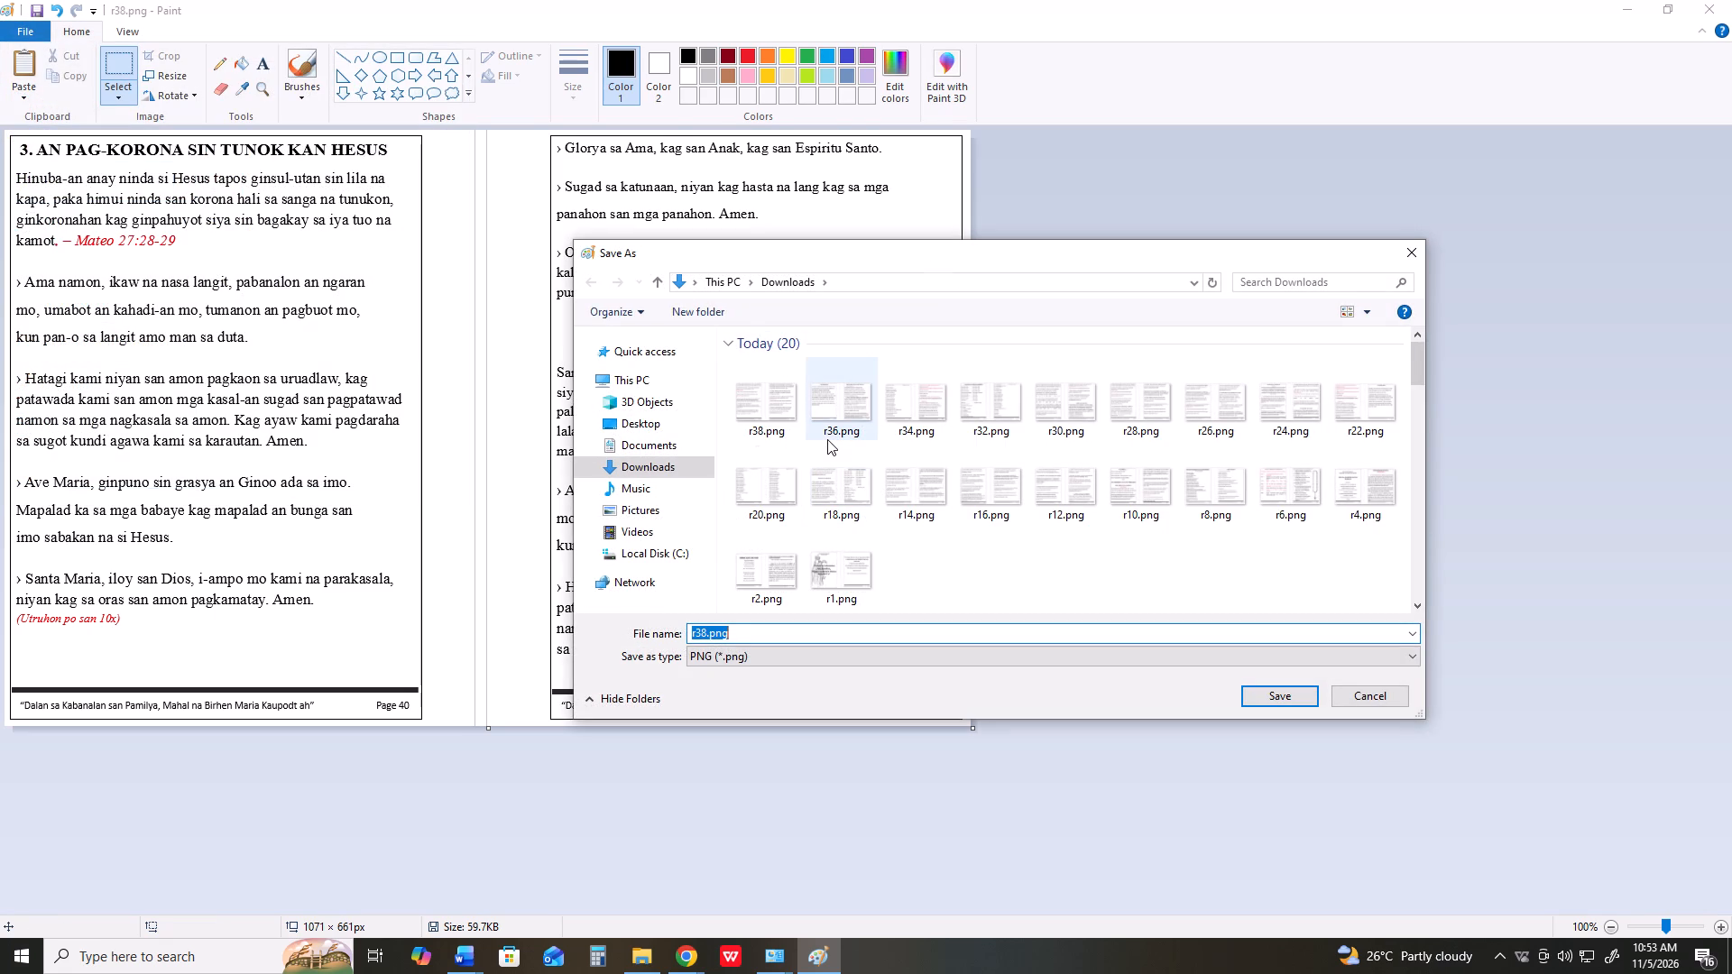
type("r40")
key("Return")
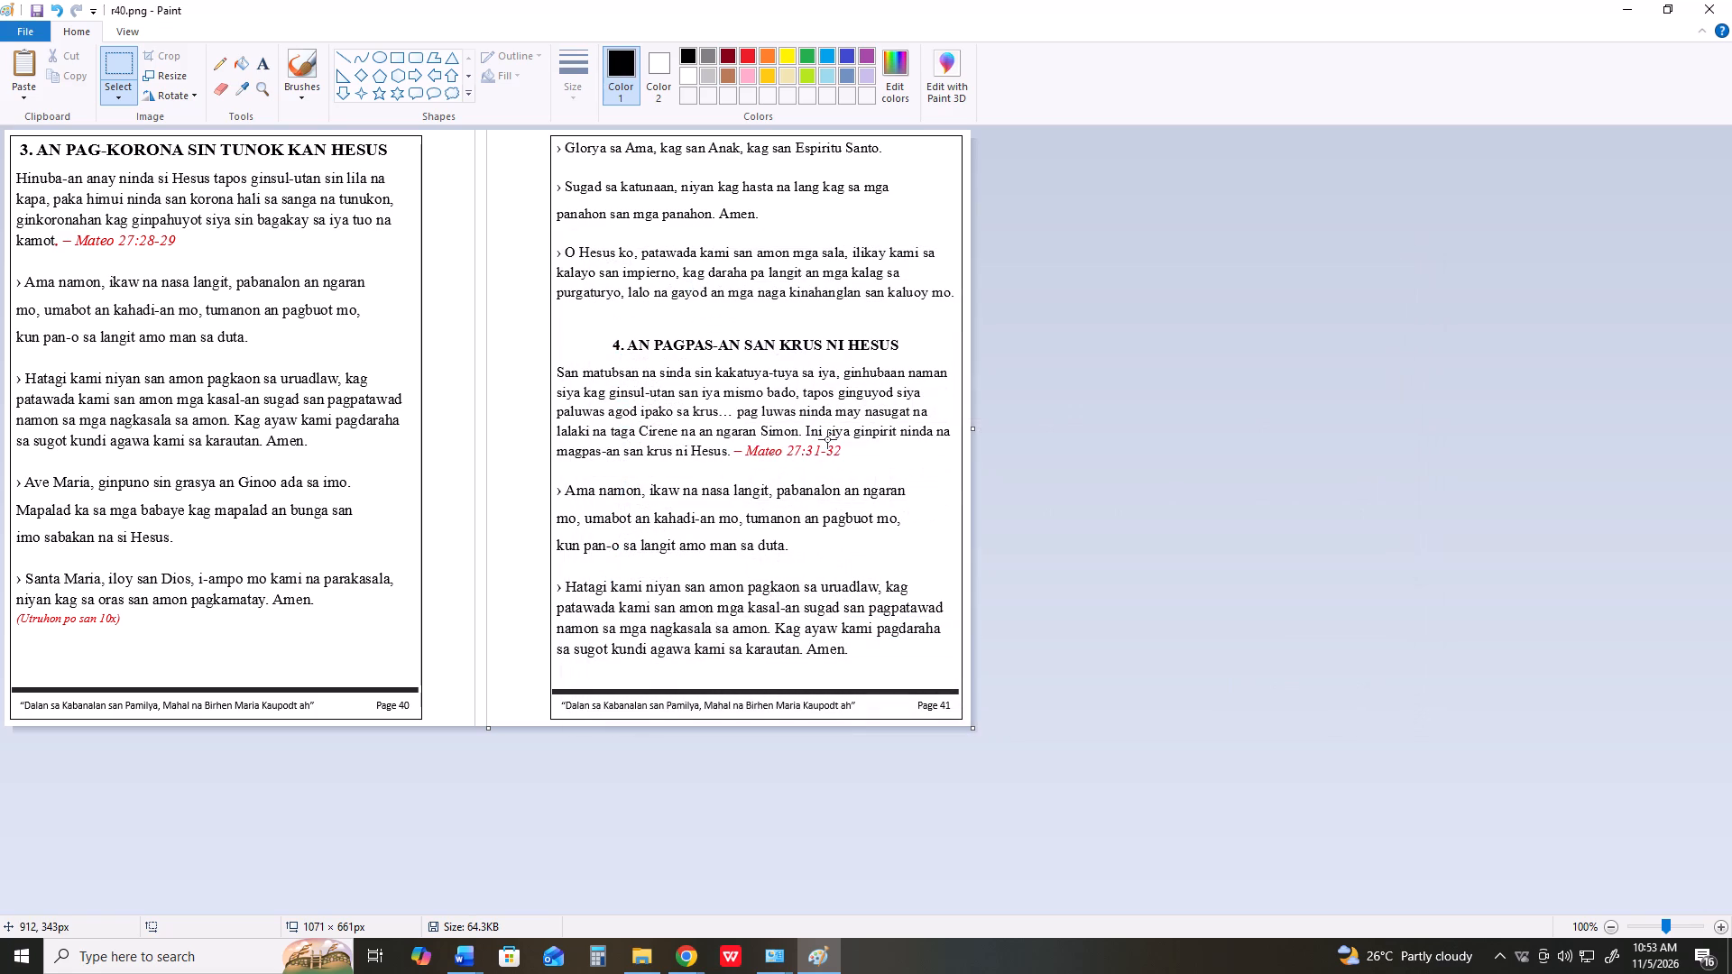
Switch to the rosary document in Word and leave print preview to move on to the pages after 41.
key("alt+Tab")
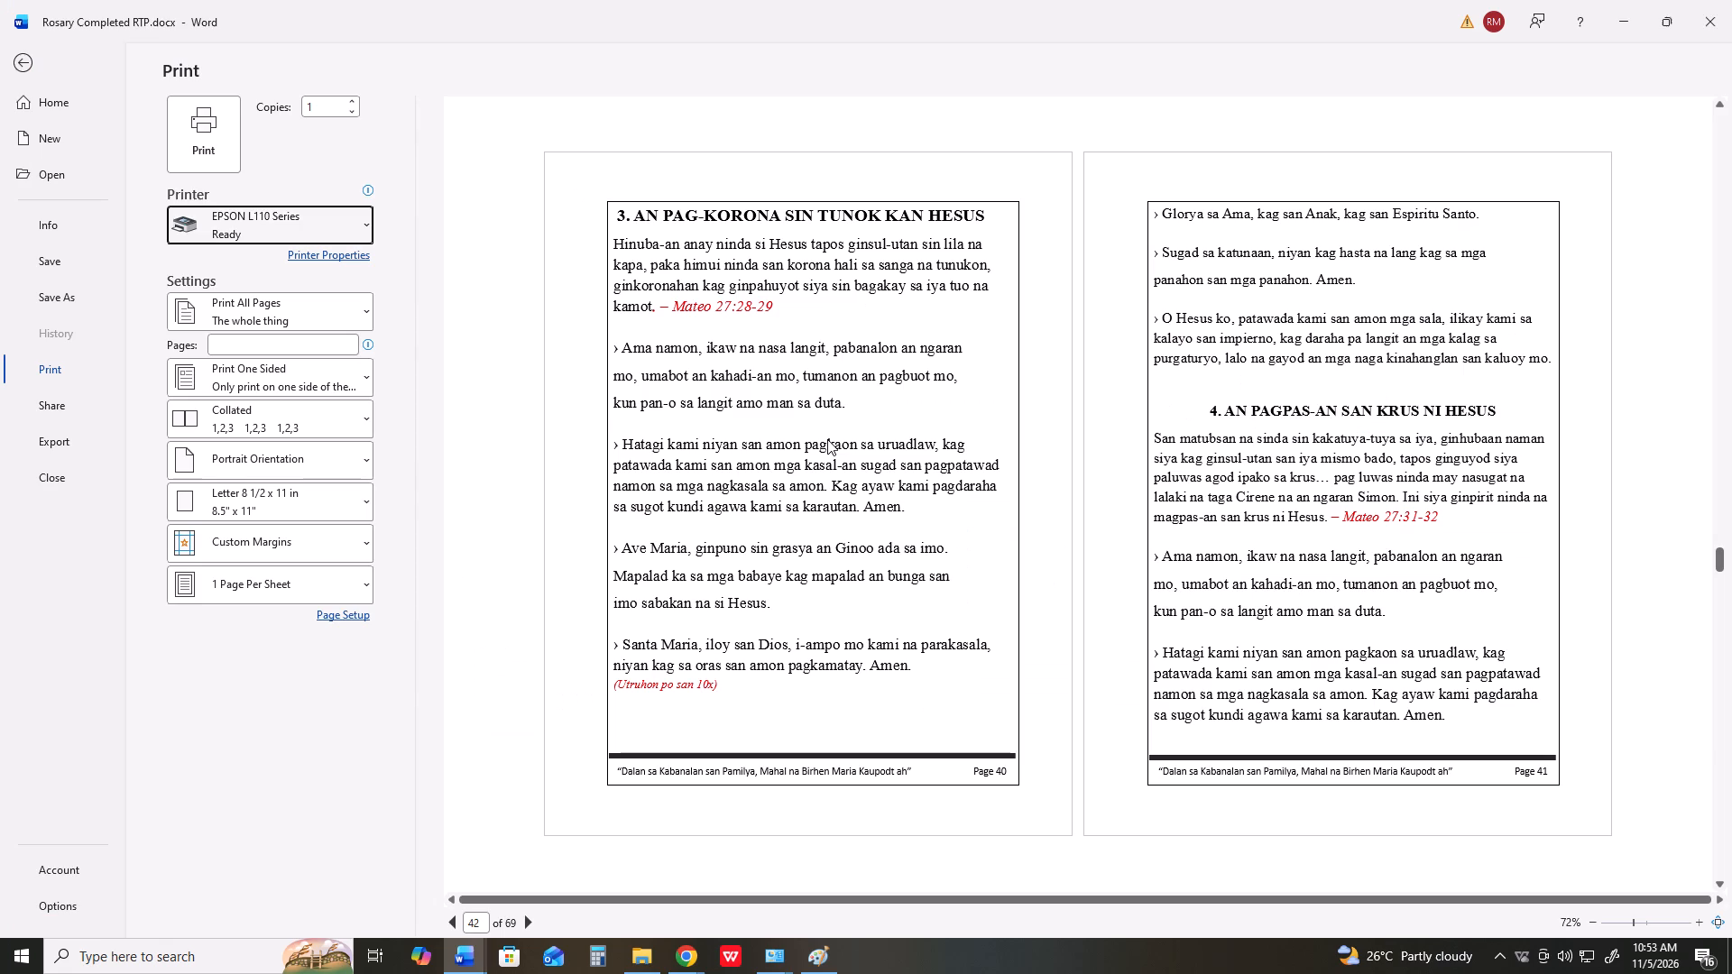
left_click(23, 60)
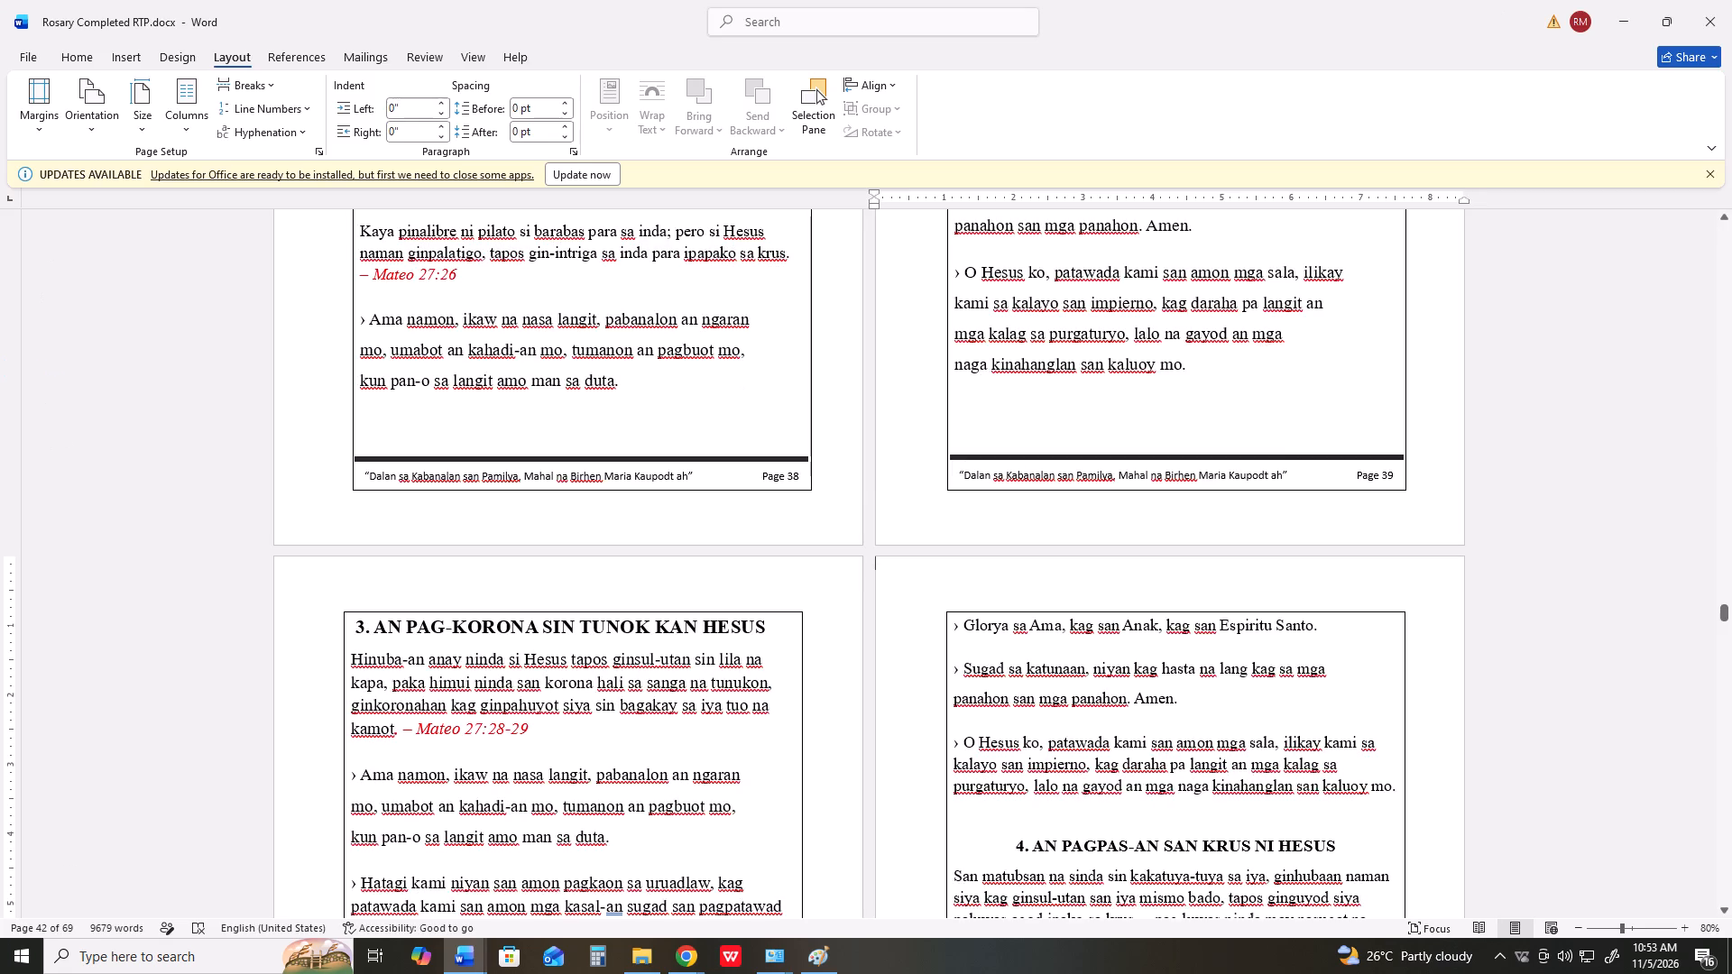
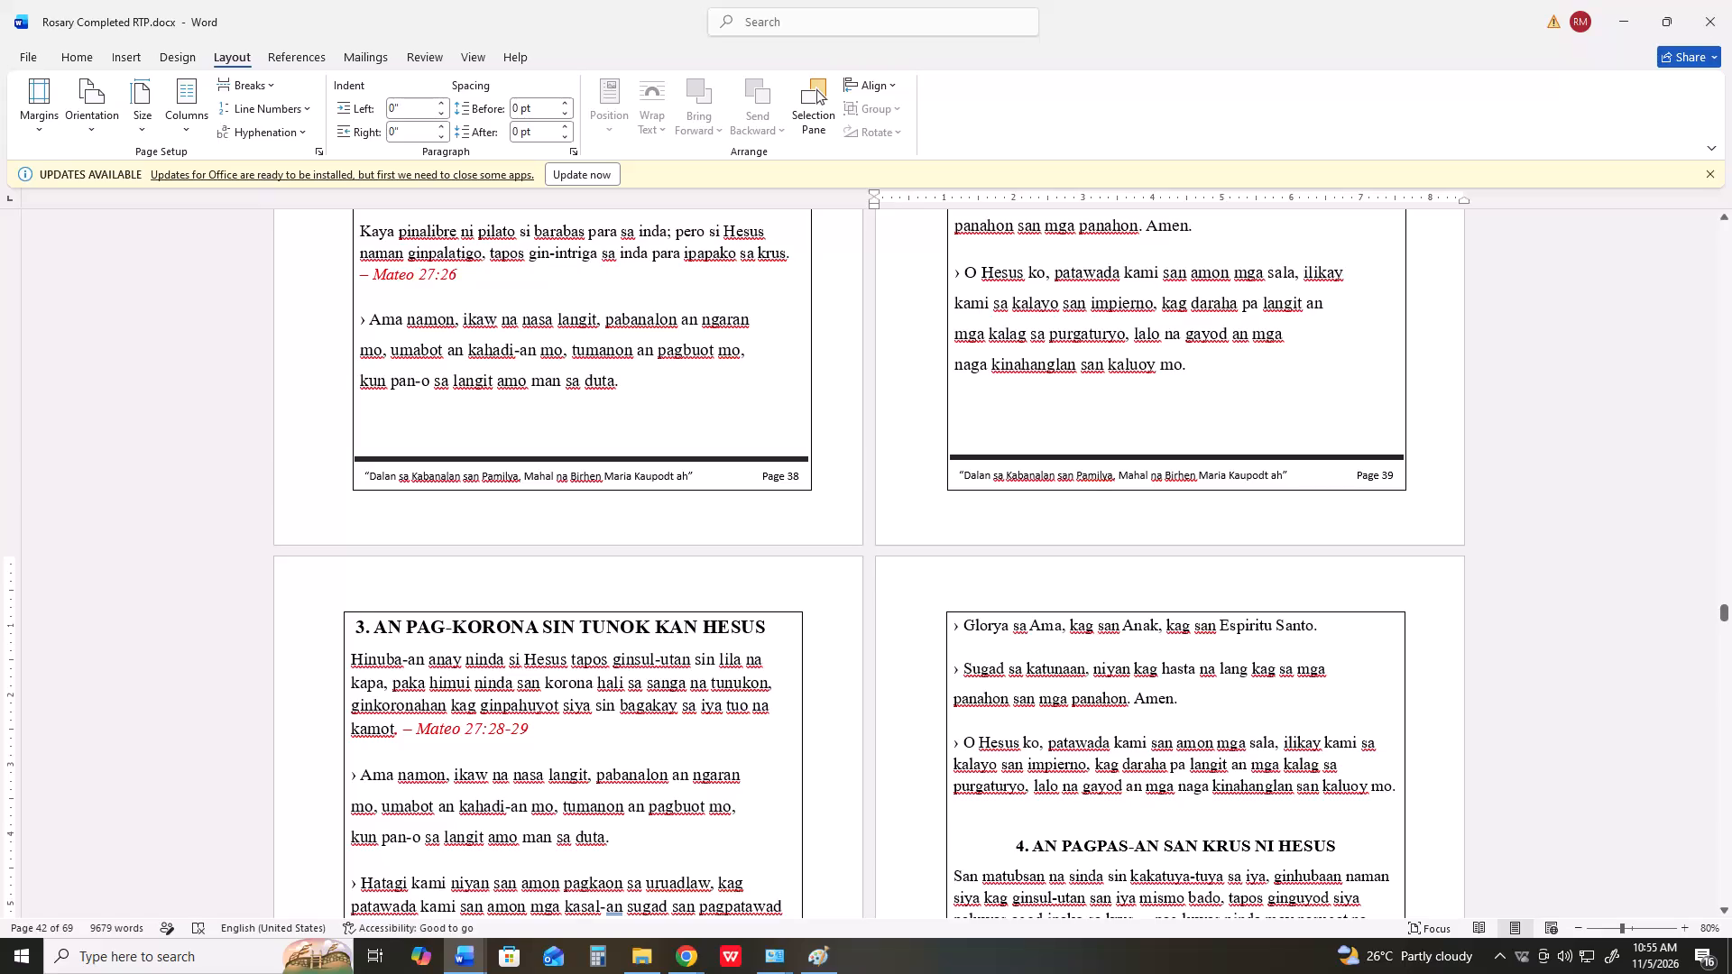
Open print preview in the rosary document at pages 42 and 43 and capture the screen.
key("alt+Tab")
key("alt+Tab")
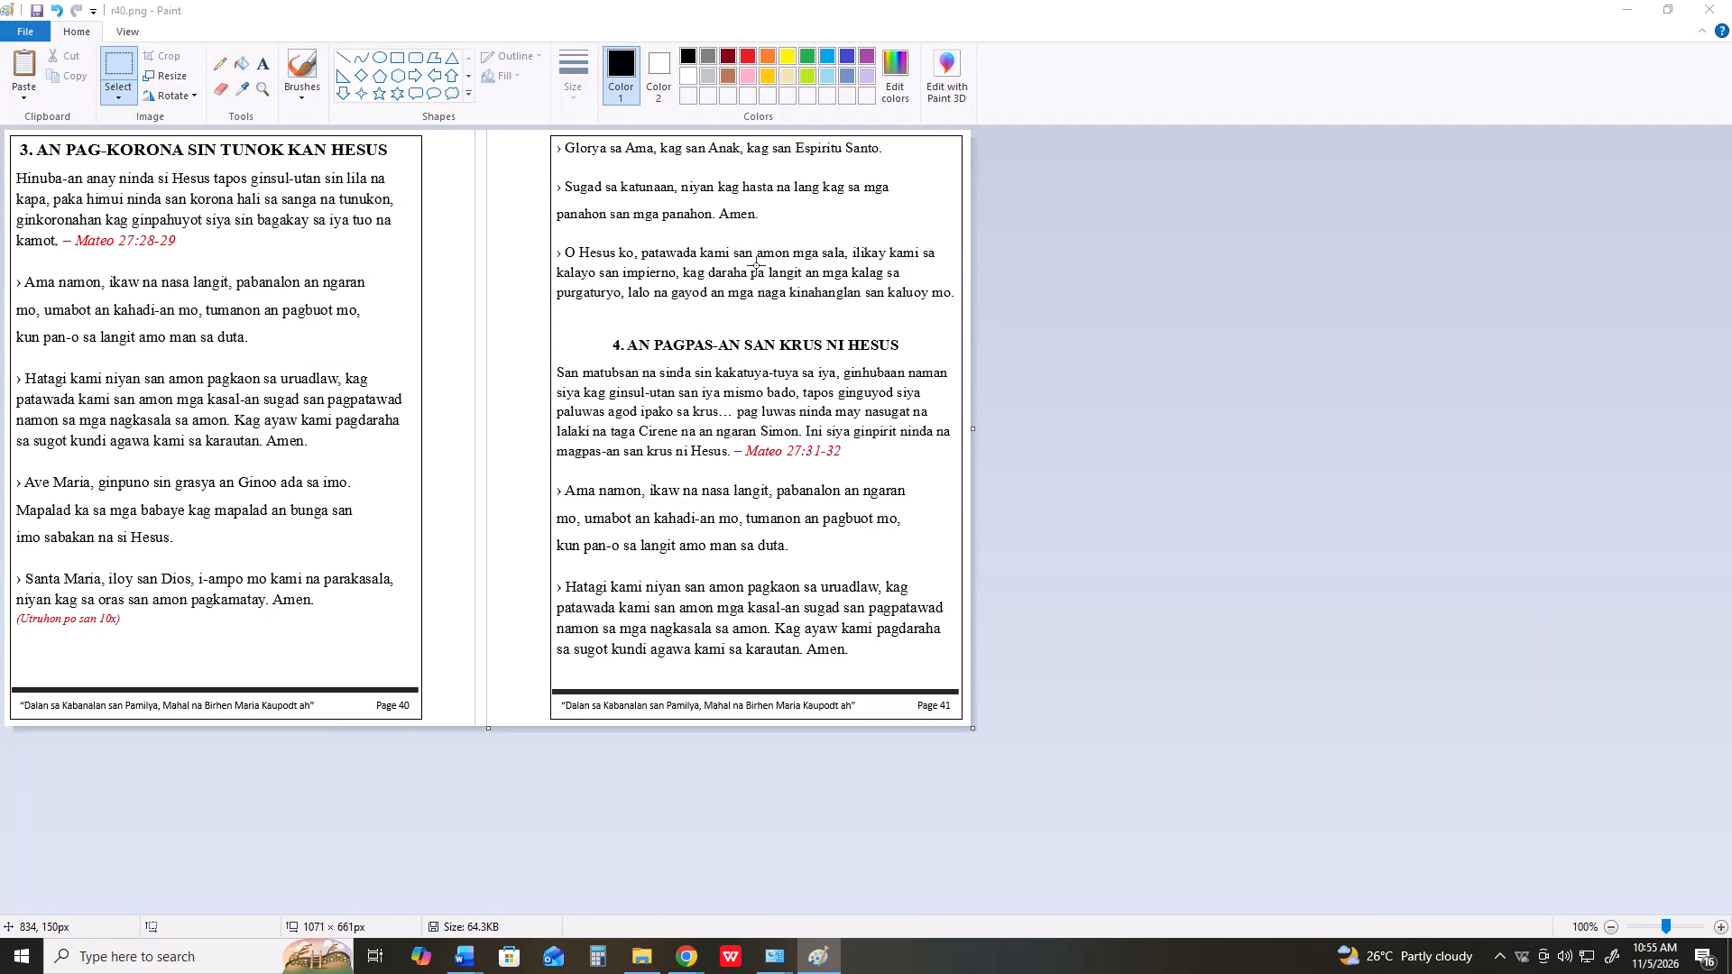
scroll(774, 299, "down", 9)
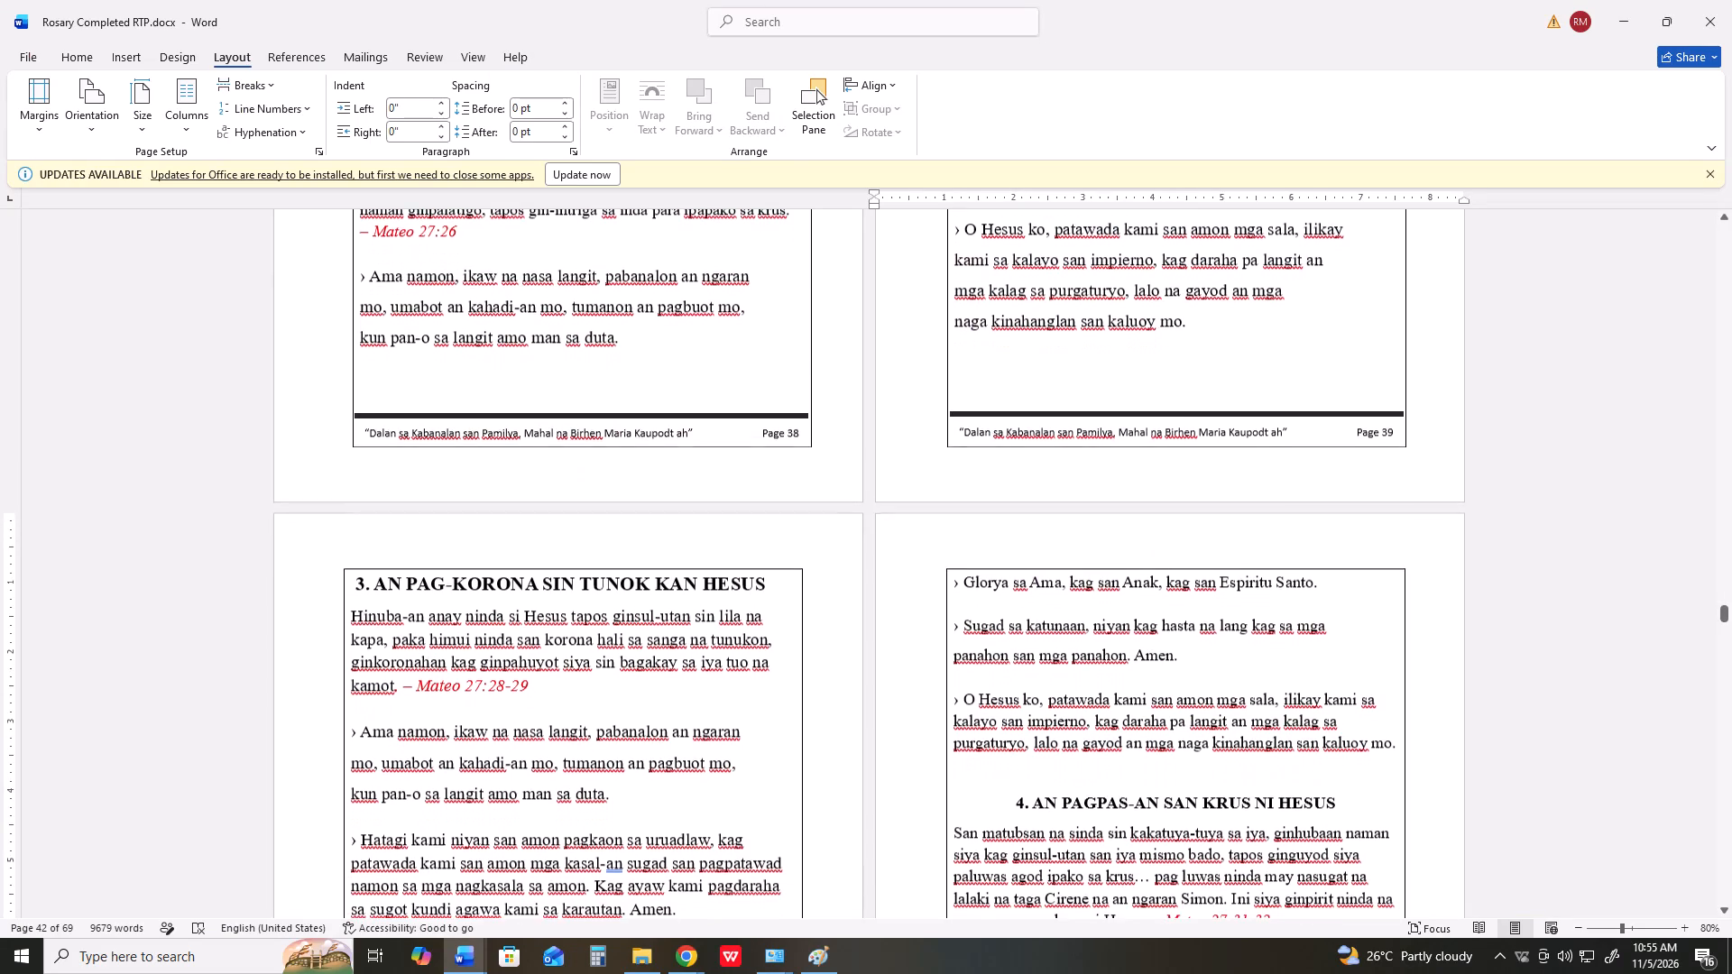
scroll(771, 285, "down", 20)
scroll(771, 285, "down", 12)
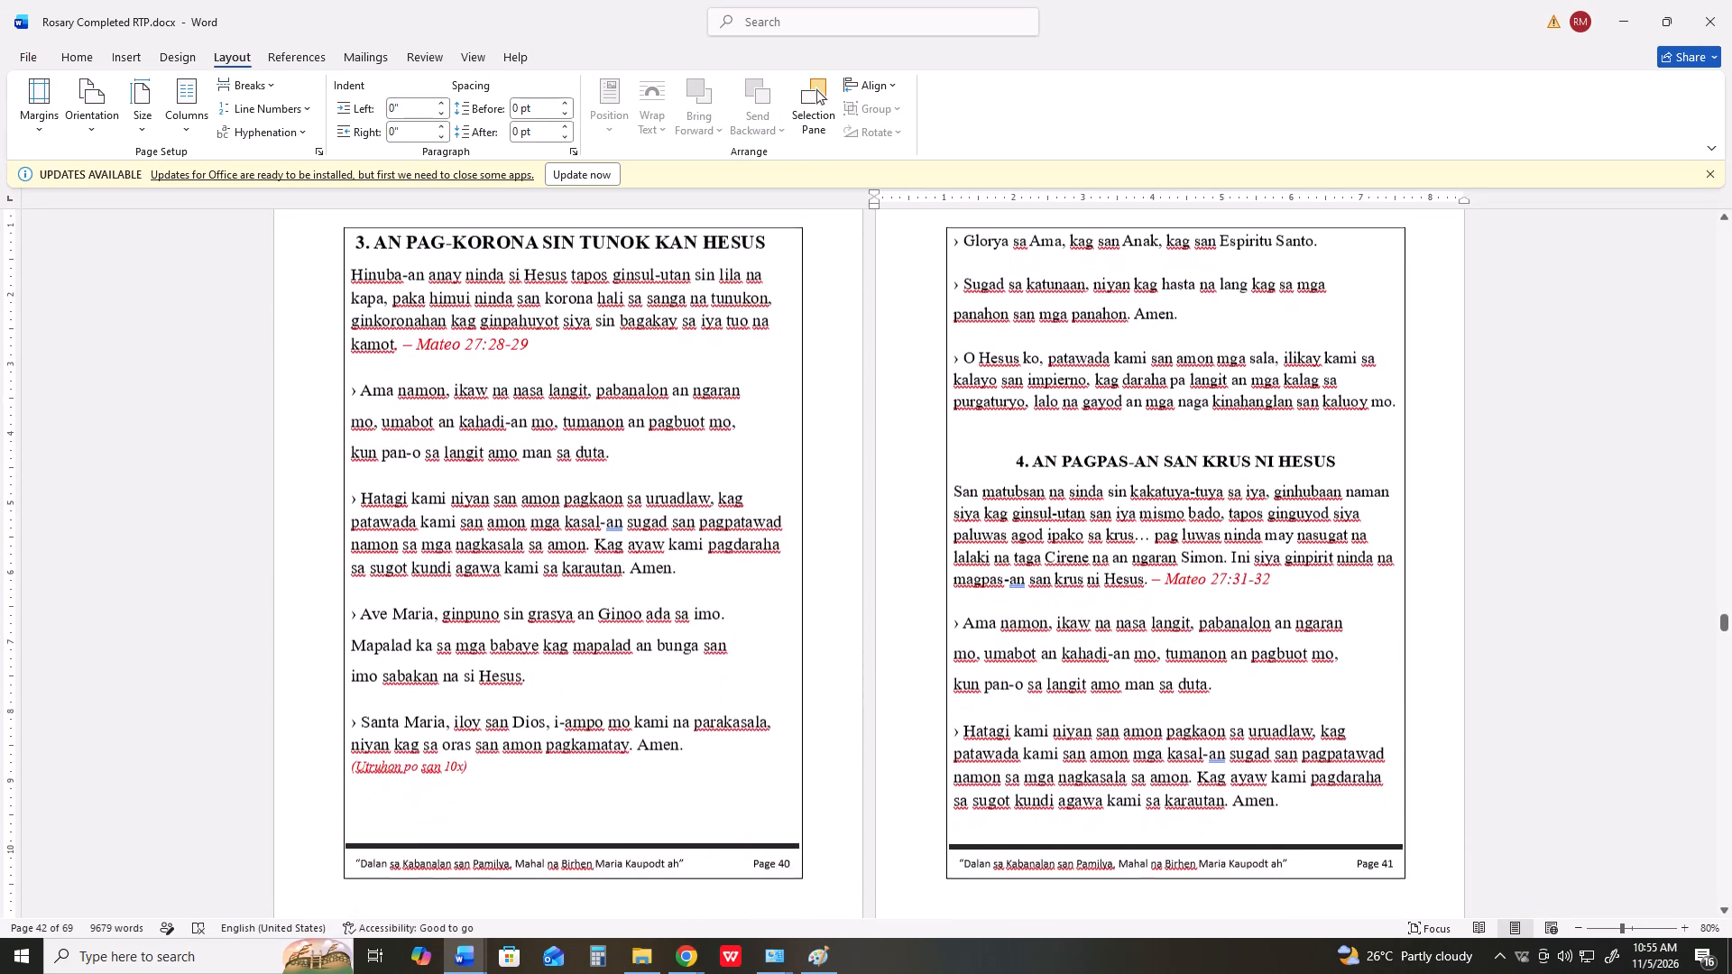
scroll(770, 268, "down", 20)
scroll(770, 268, "down", 12)
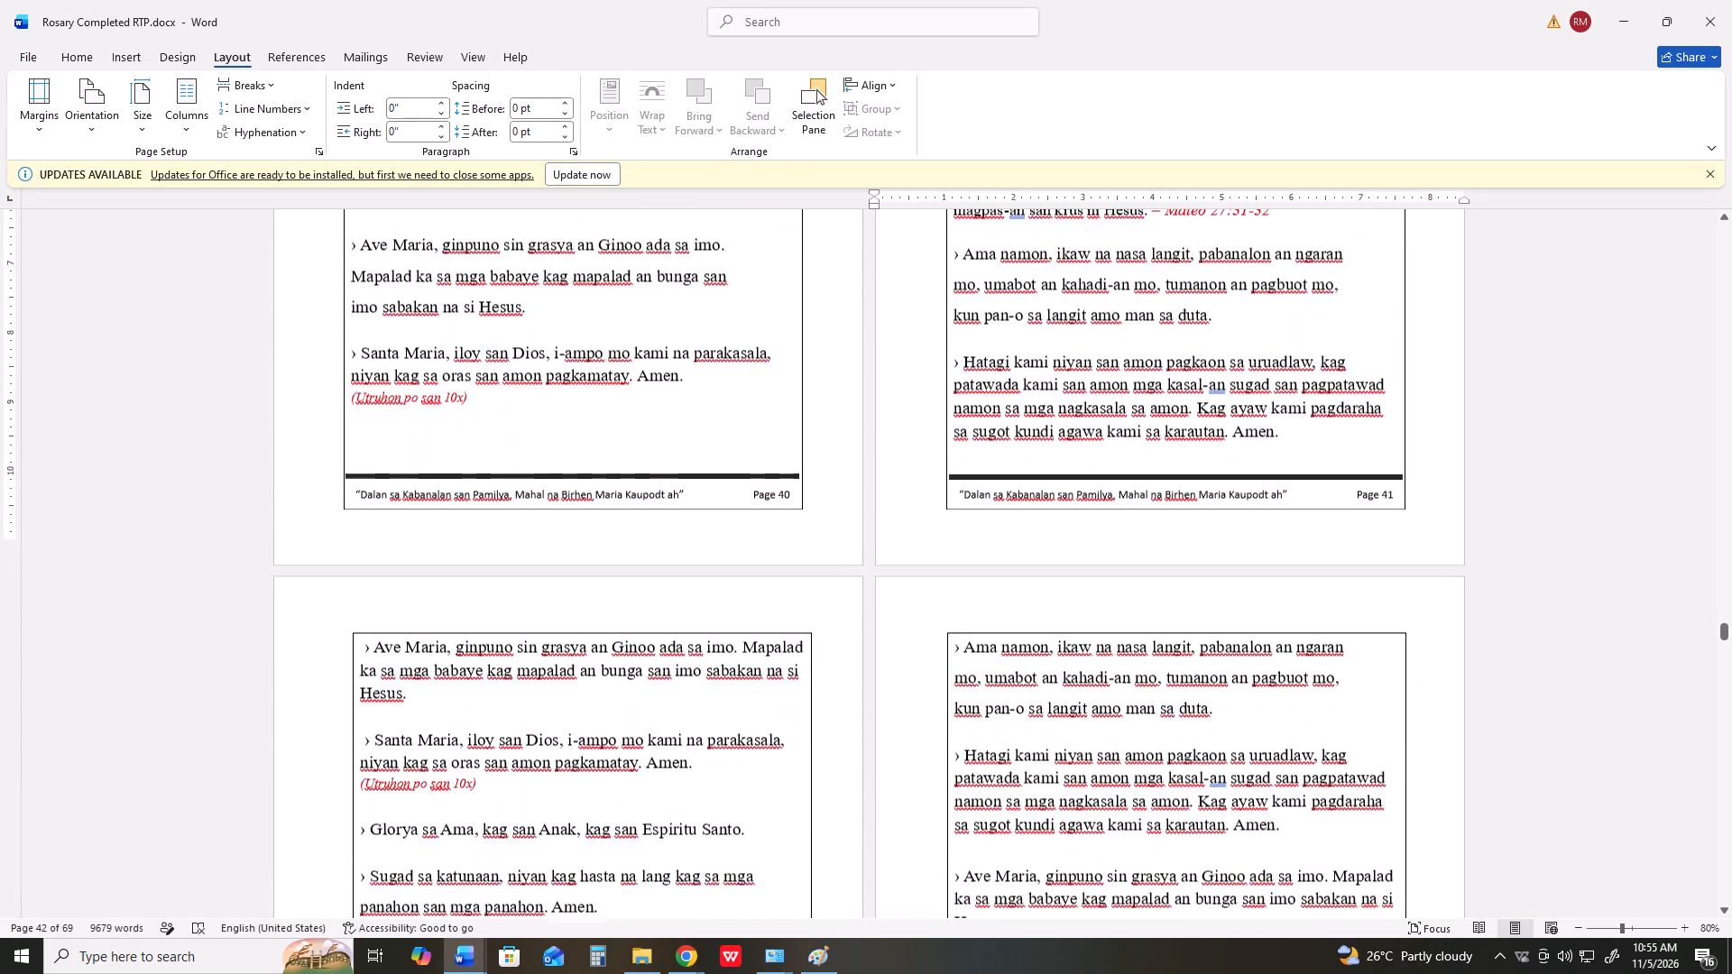
scroll(719, 386, "down", 4)
scroll(392, 508, "down", 1)
left_click(331, 521)
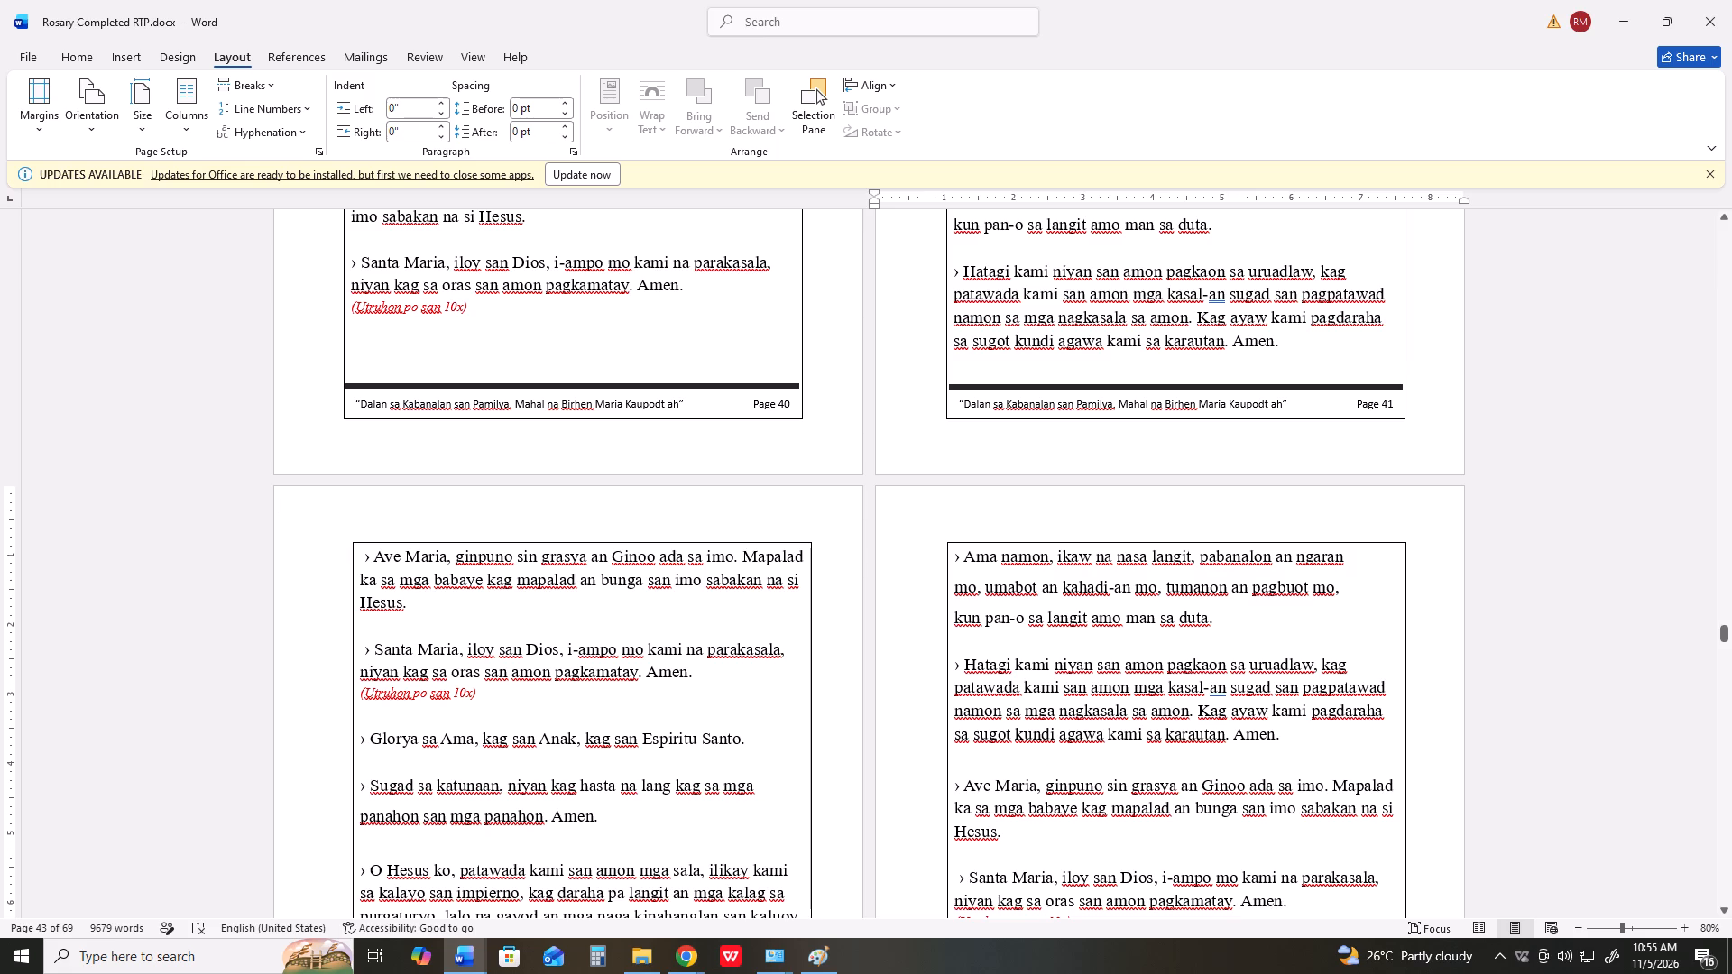
key("ctrl+p")
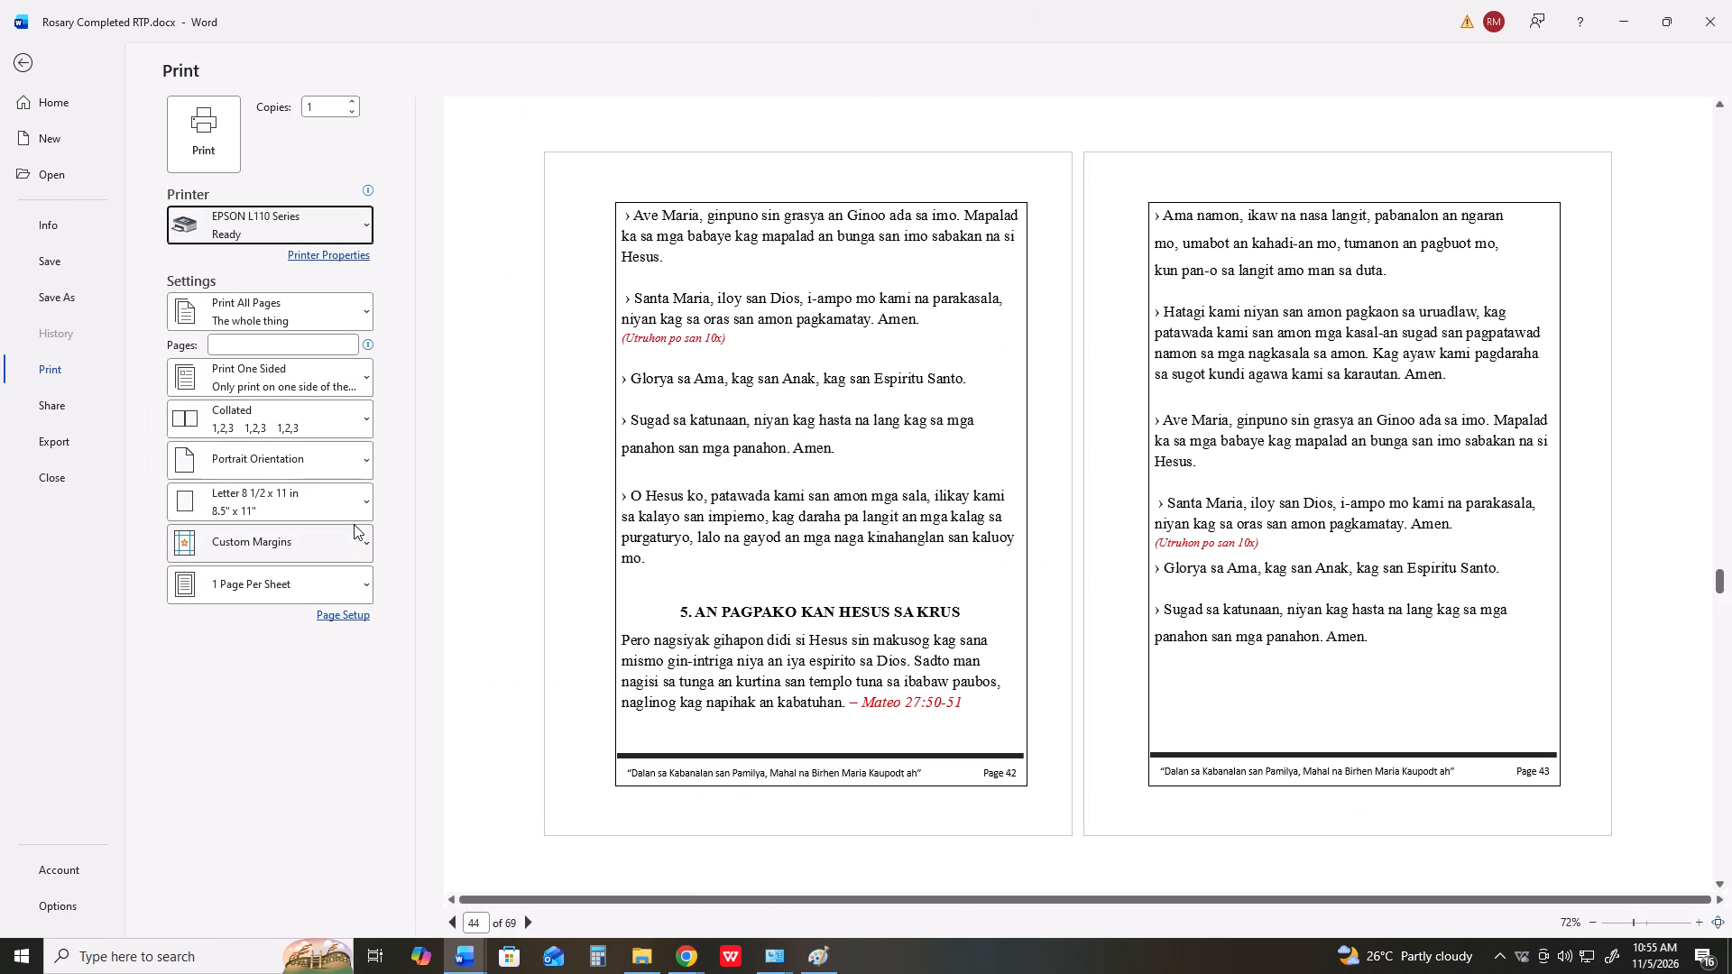
key("Print")
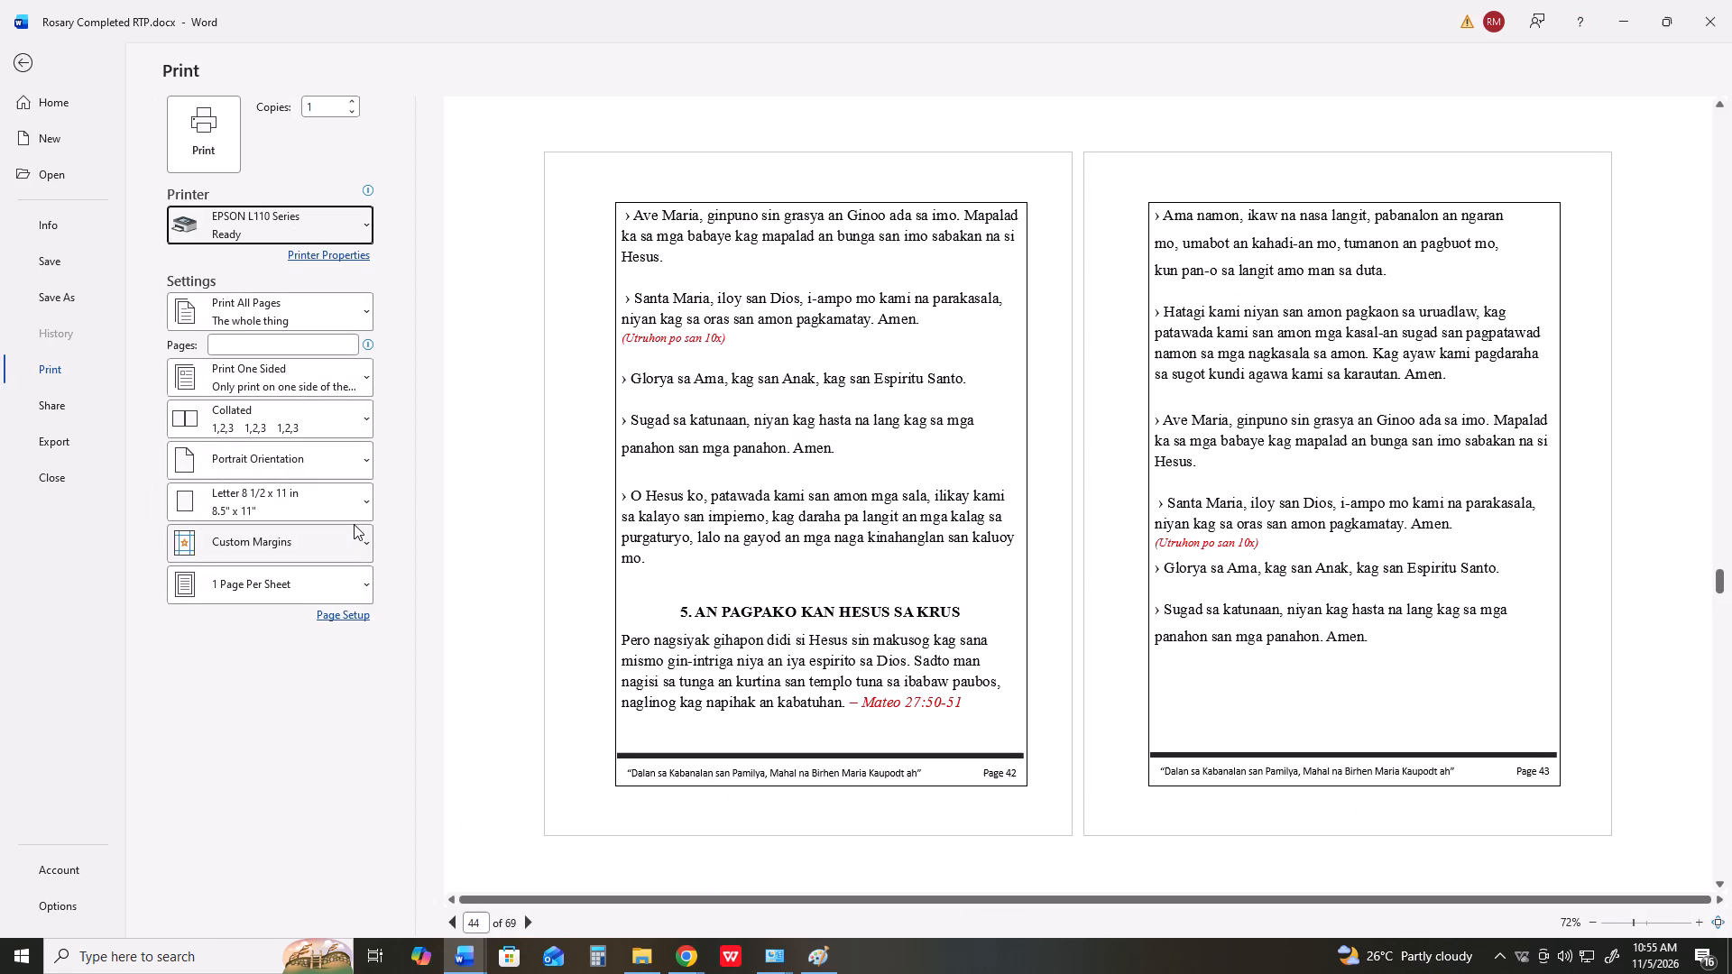
Switch to Paint and paste the capture of pages 42 and 43 over the r40.png canvas.
key("alt+Tab")
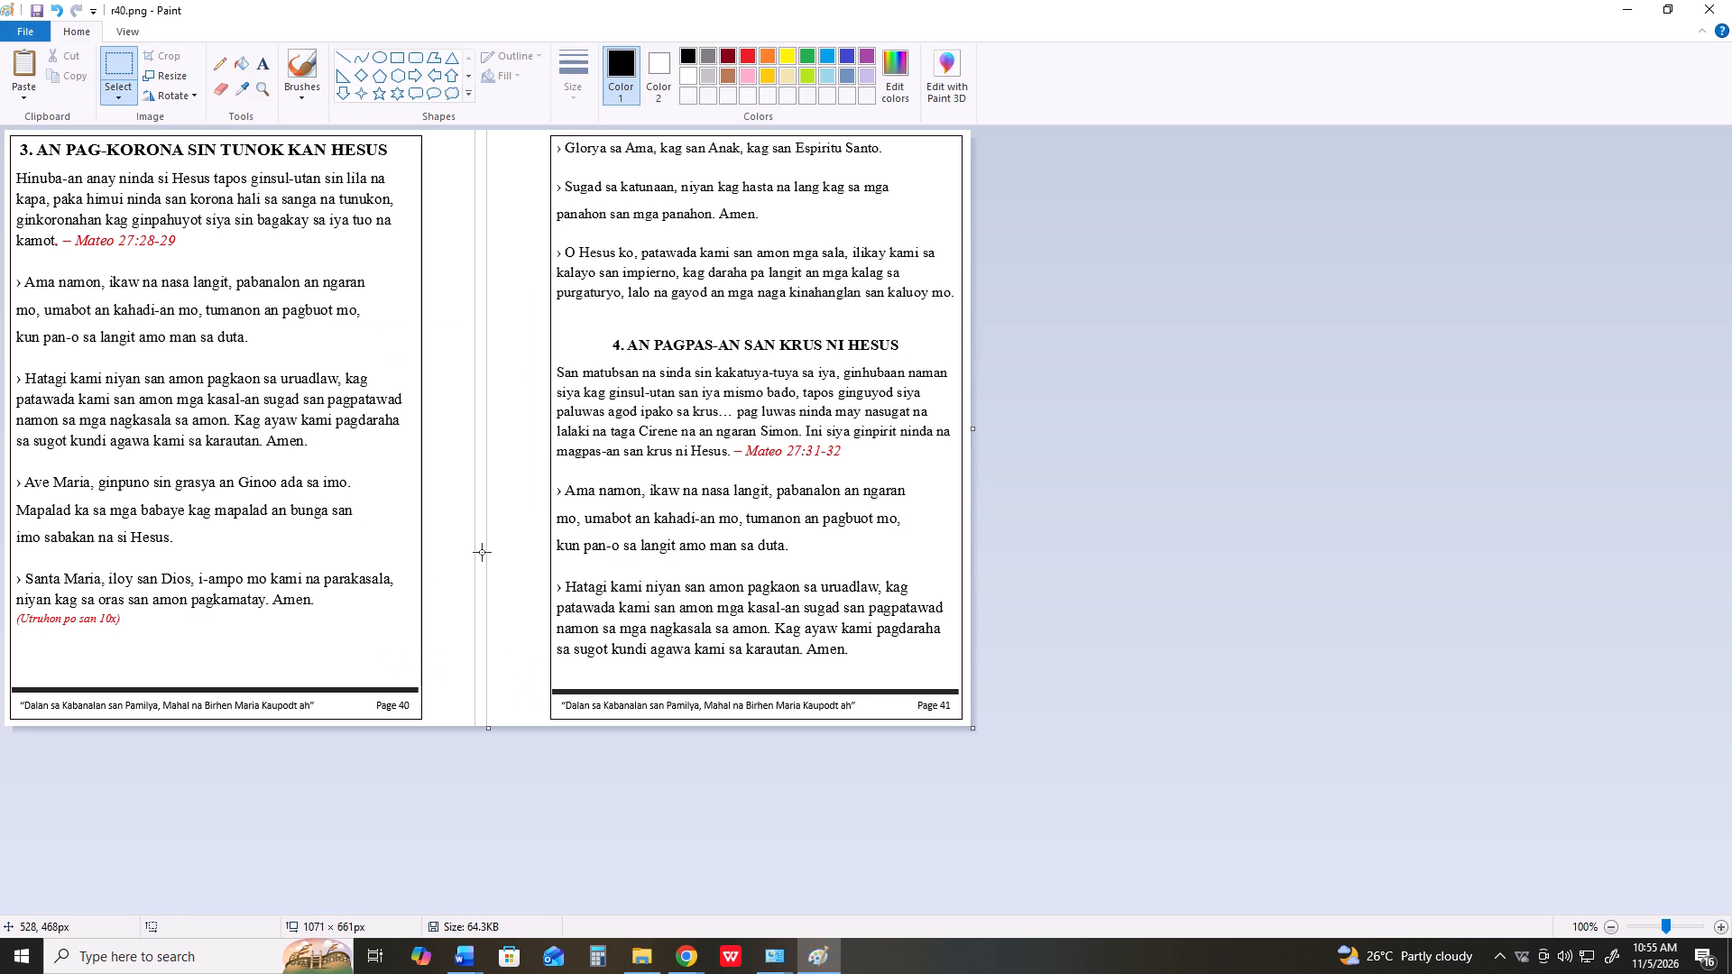
key("ctrl+v")
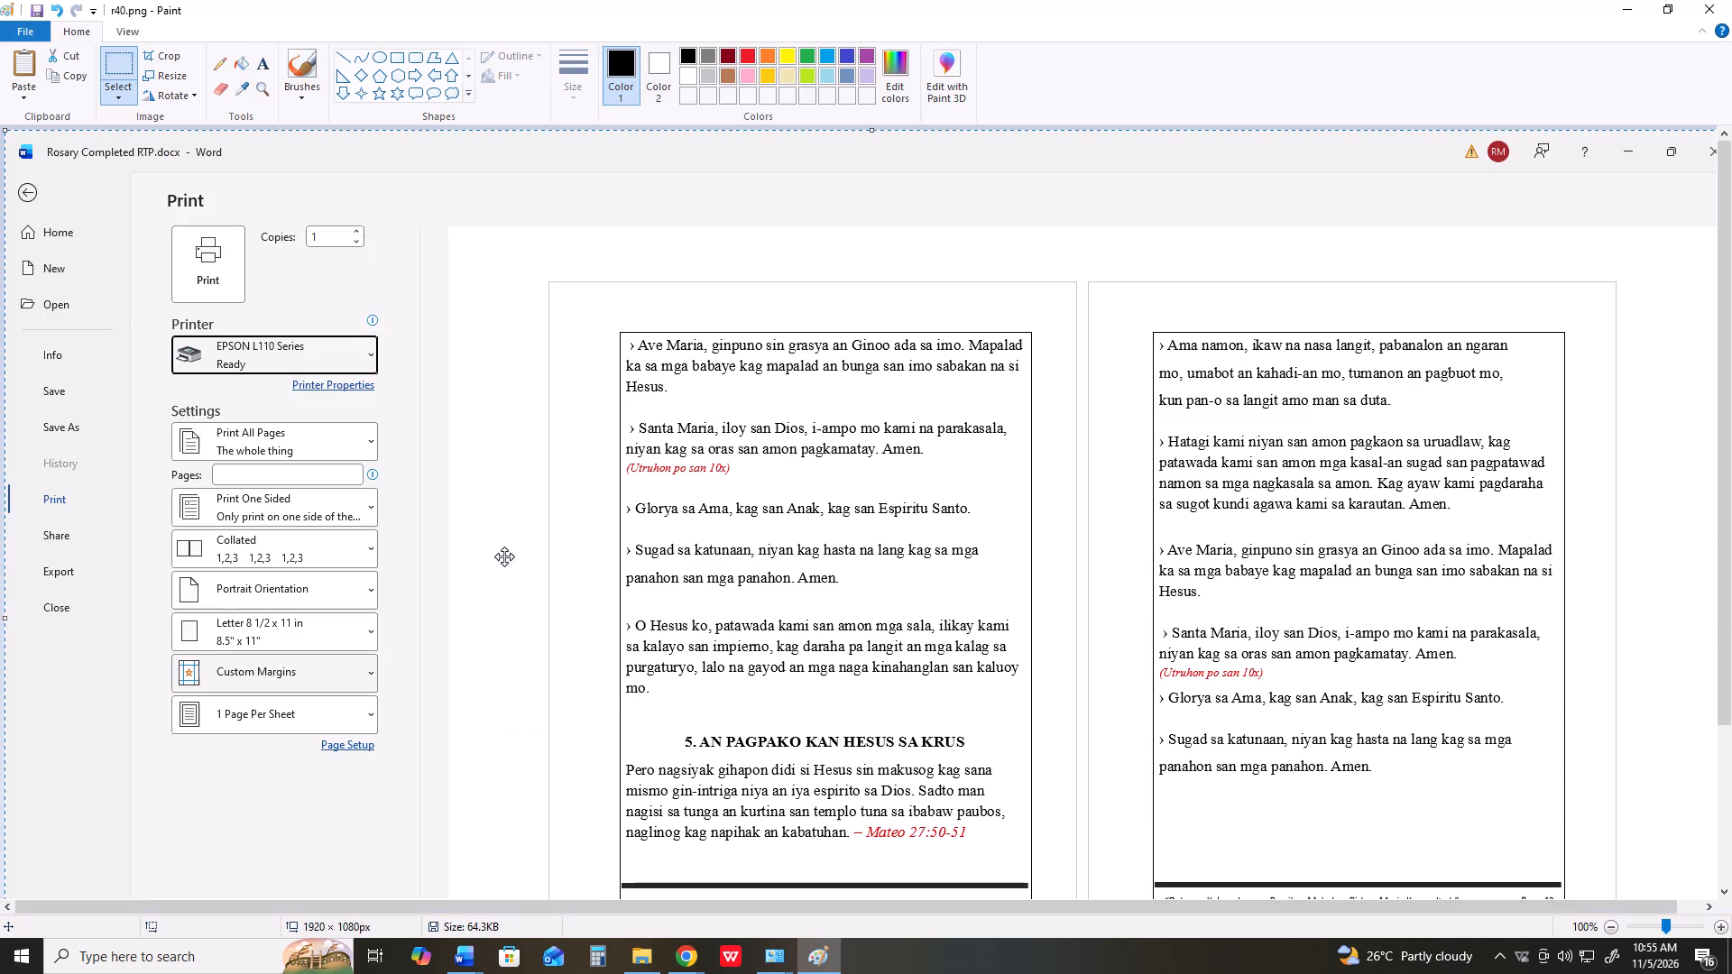
Crop the pasted capture to the framed content of pages 42 and 43, about 1061 × 664 px.
scroll(672, 627, "down", 2)
scroll(668, 621, "up", 1)
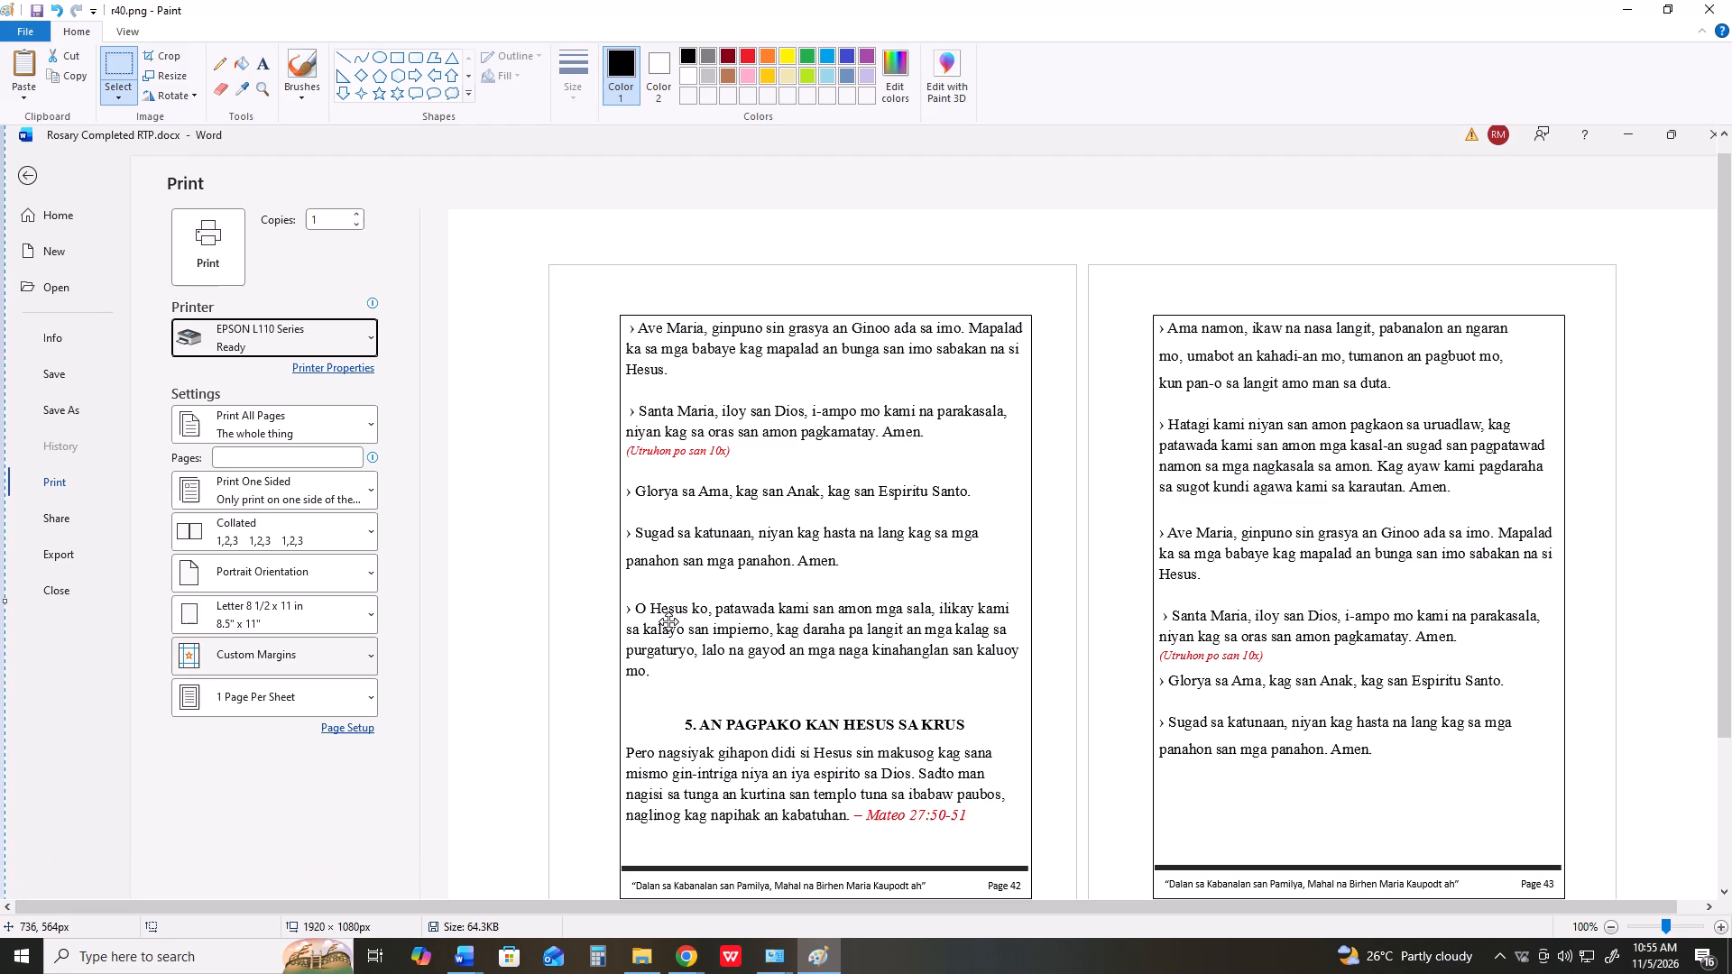
left_click_drag(1731, 521, 1729, 556)
left_click(115, 69)
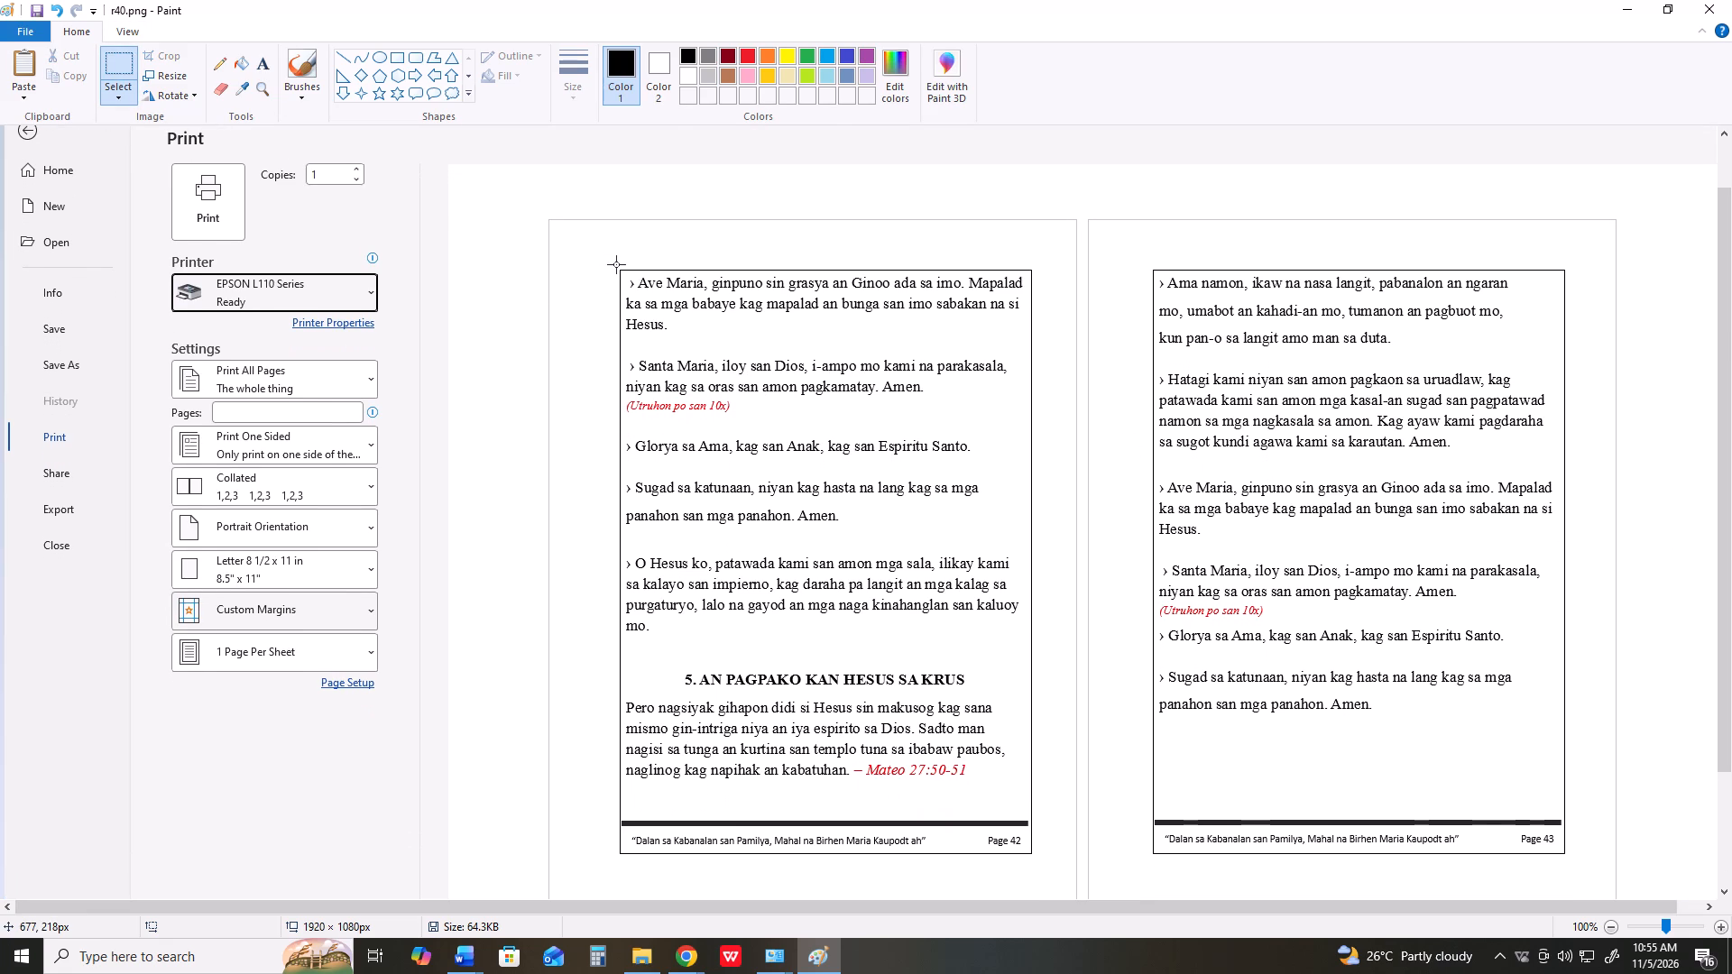
left_click_drag(614, 264, 1538, 839)
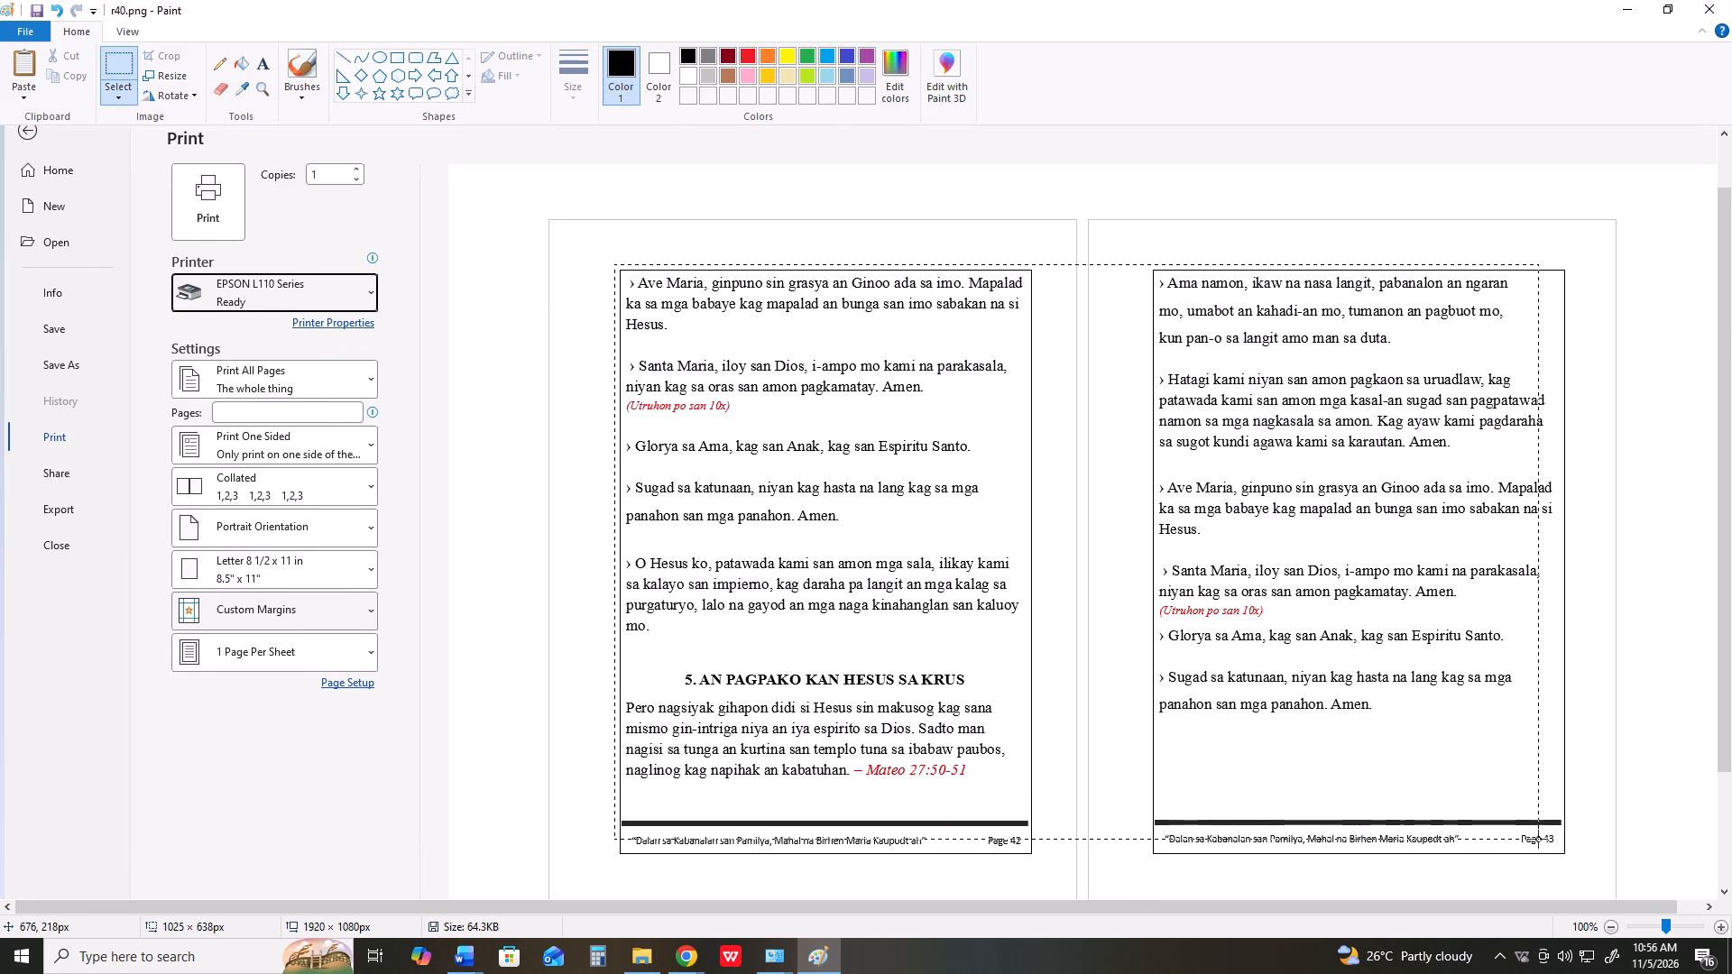
left_click_drag(1538, 839, 1571, 862)
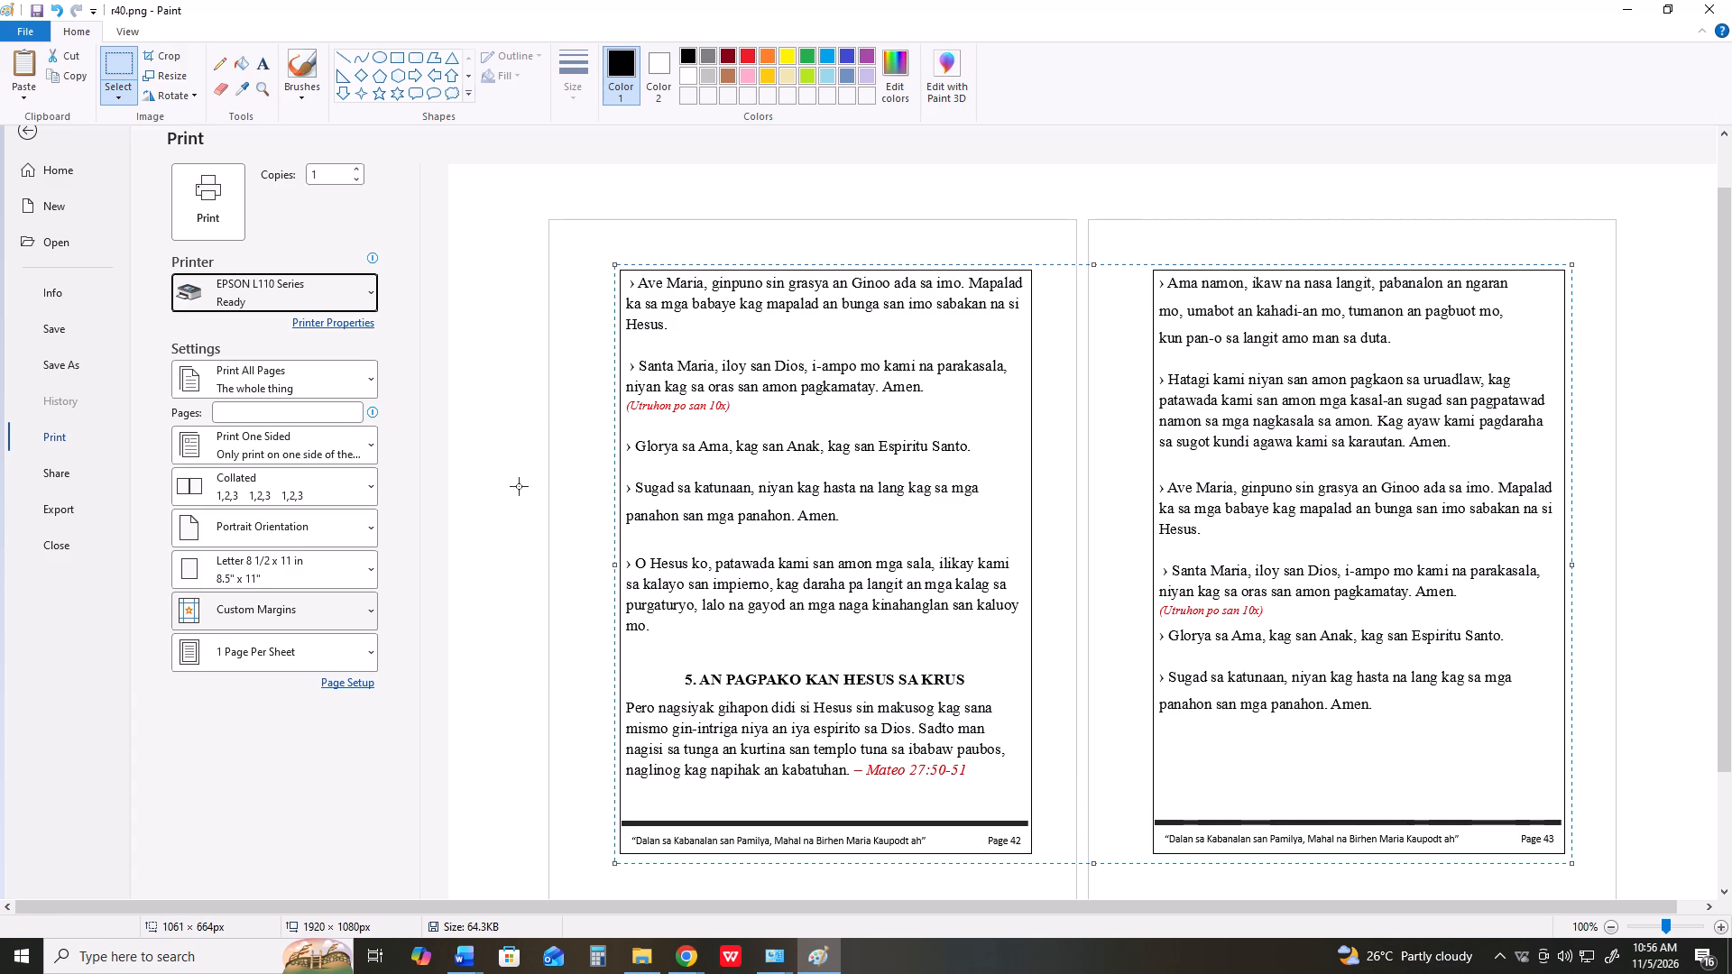
key("ctrl+shift+x")
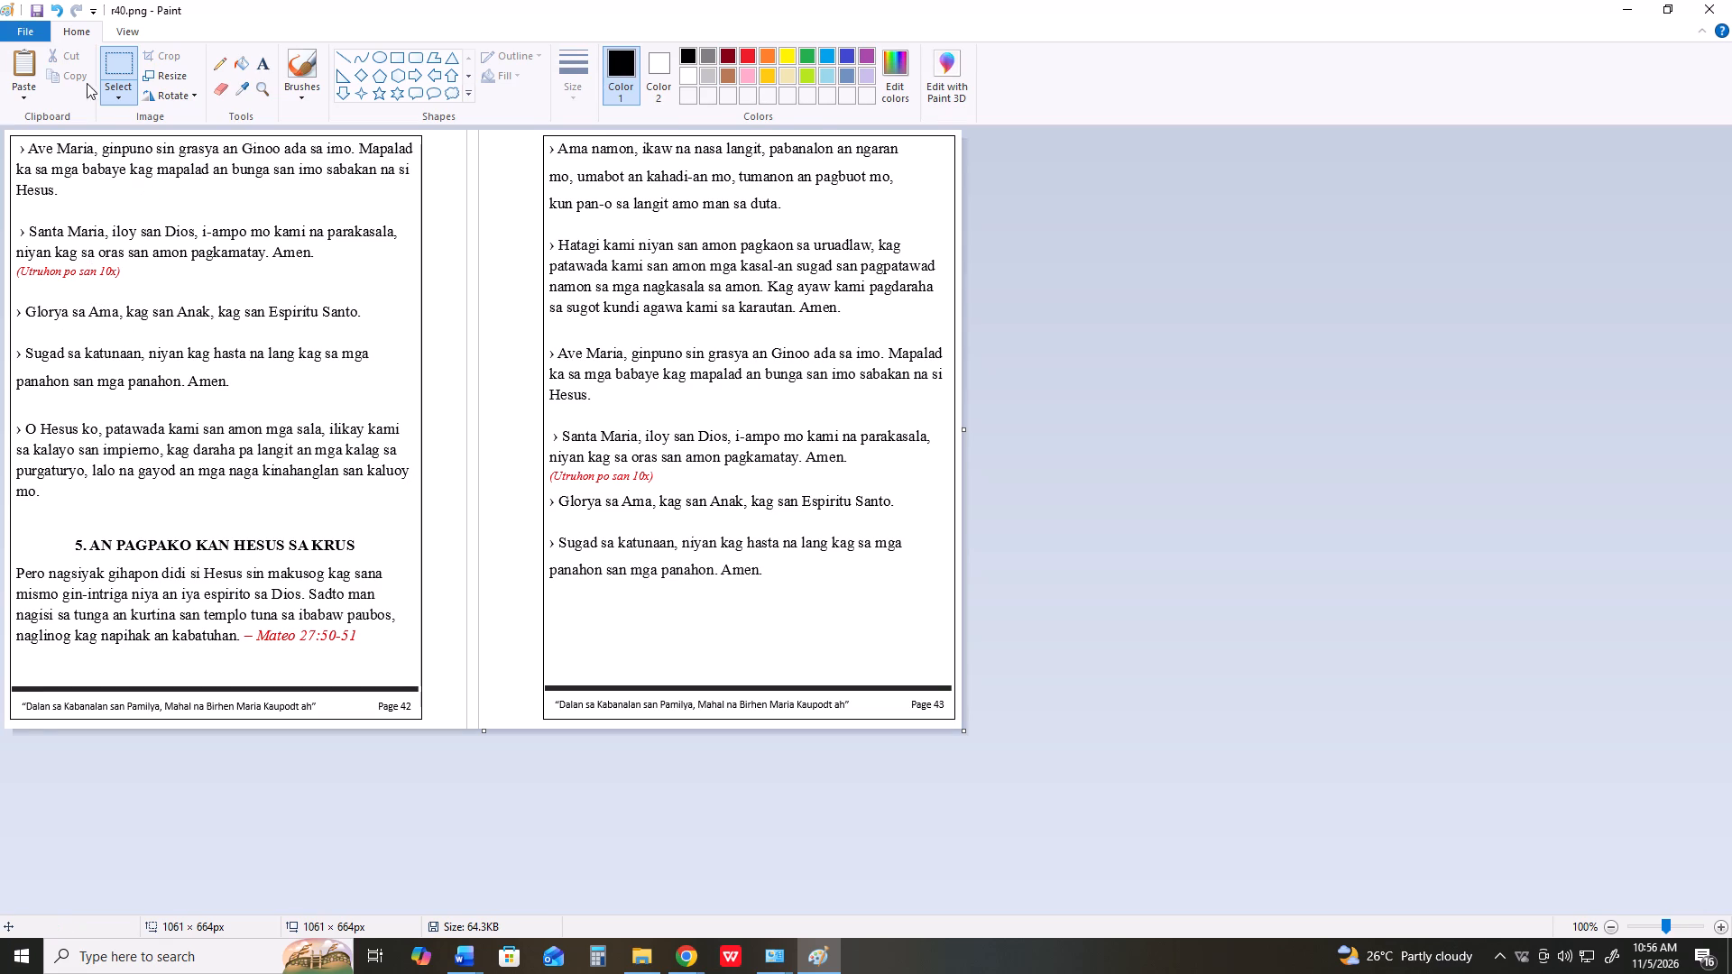
Save the cropped image of pages 42 and 43 in Downloads as the PNG file r42.
left_click(31, 33)
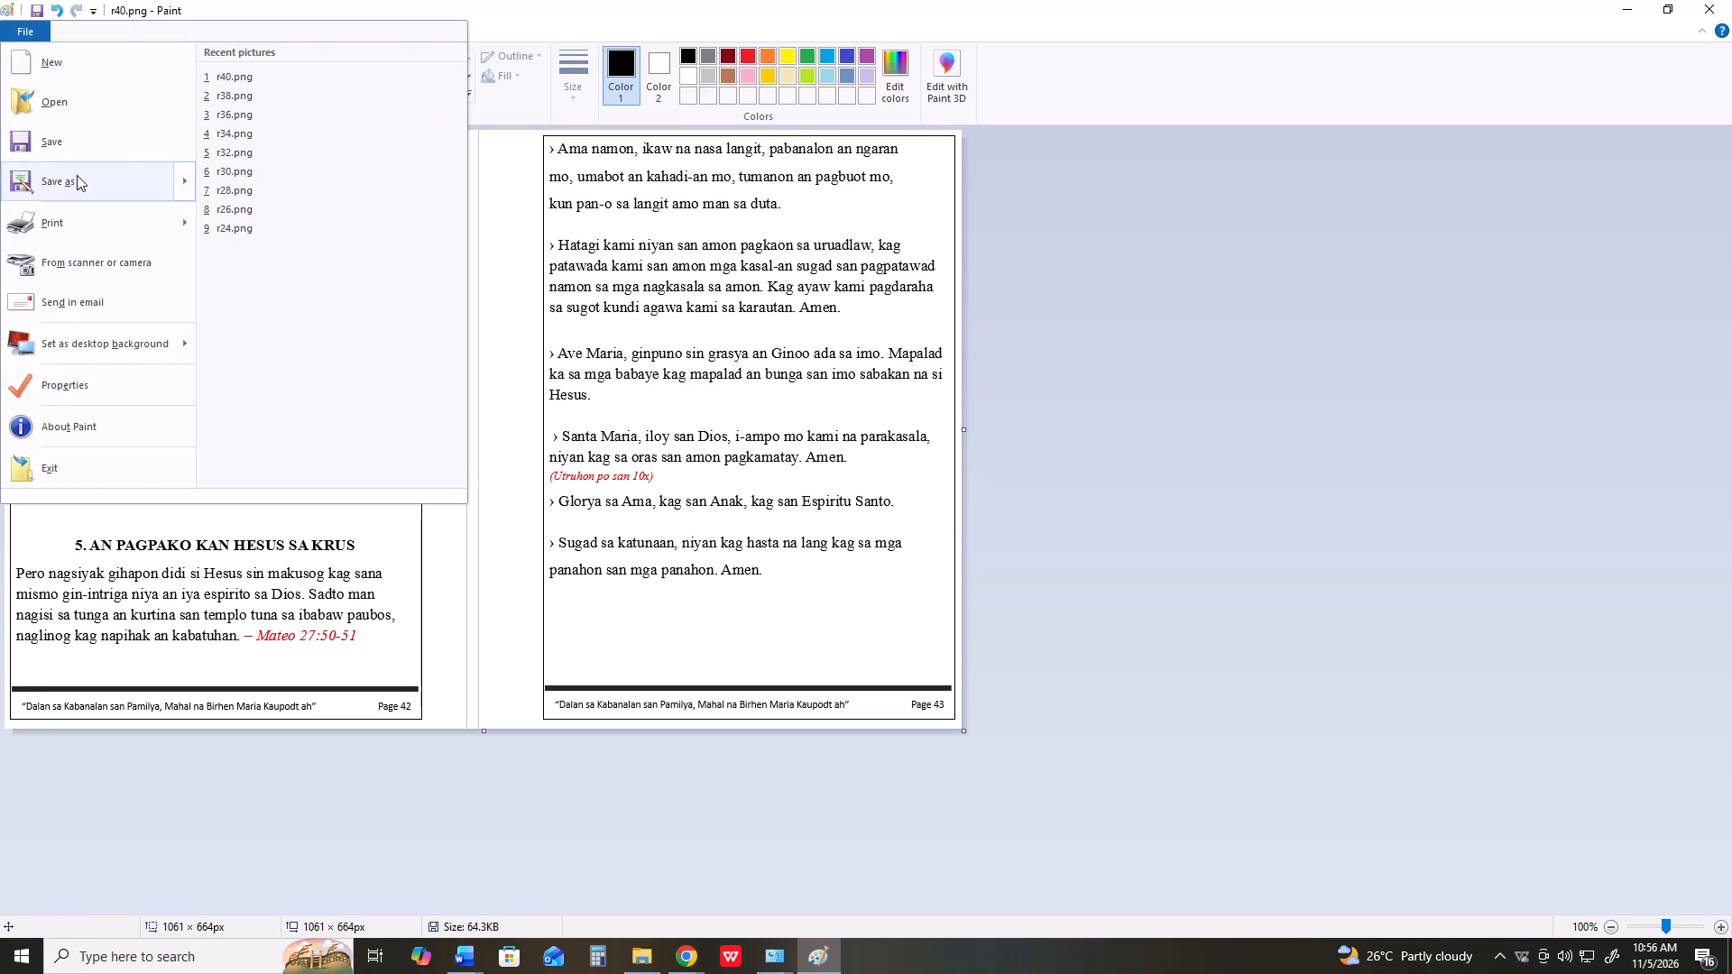
left_click(77, 175)
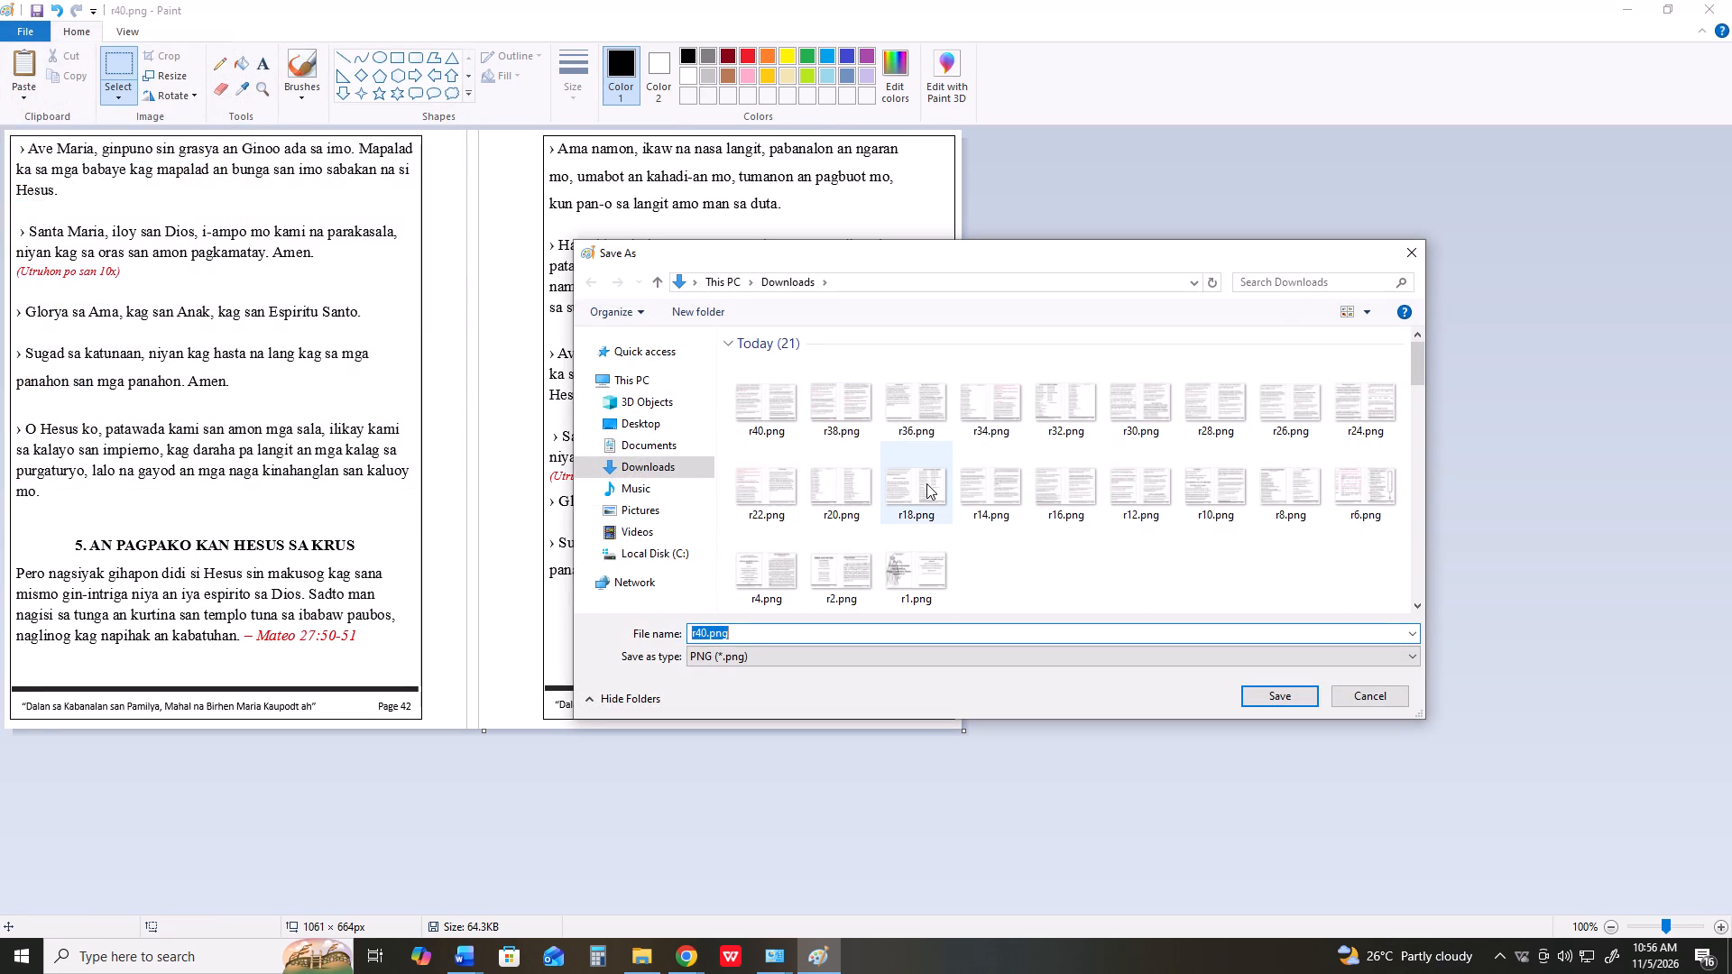
type("r42")
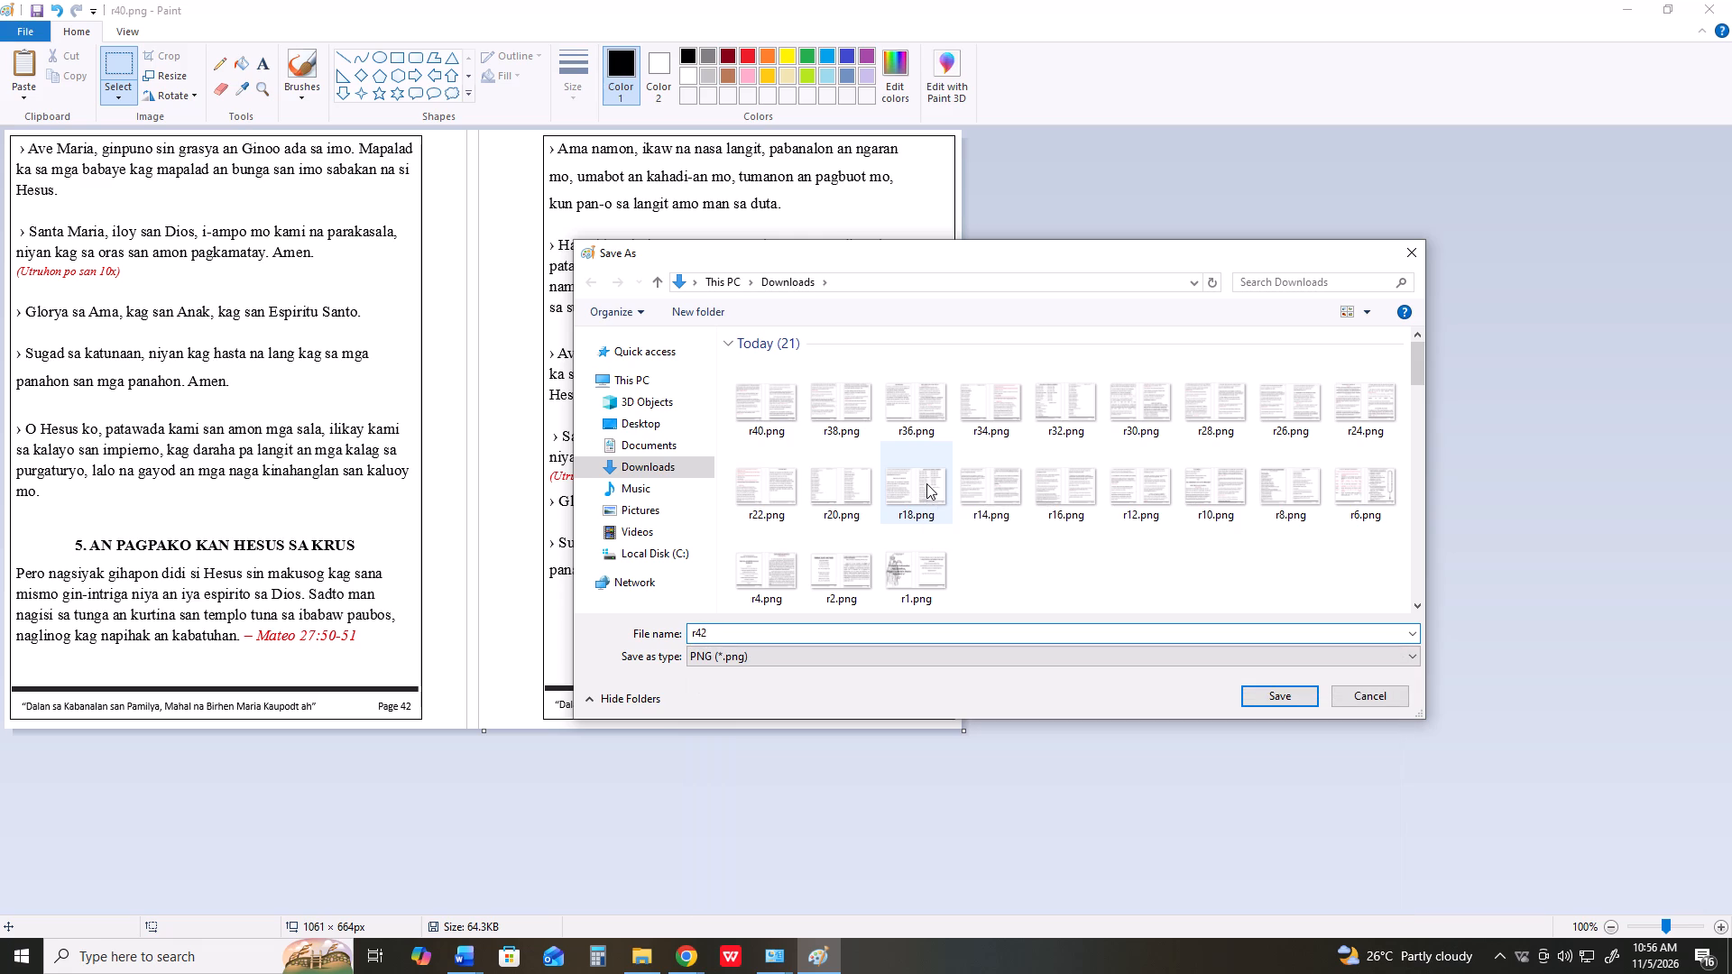
key("Return")
Return to the rosary document in Word, bring pages 44 and 45 up in print preview, and capture the screen.
key("alt+Tab")
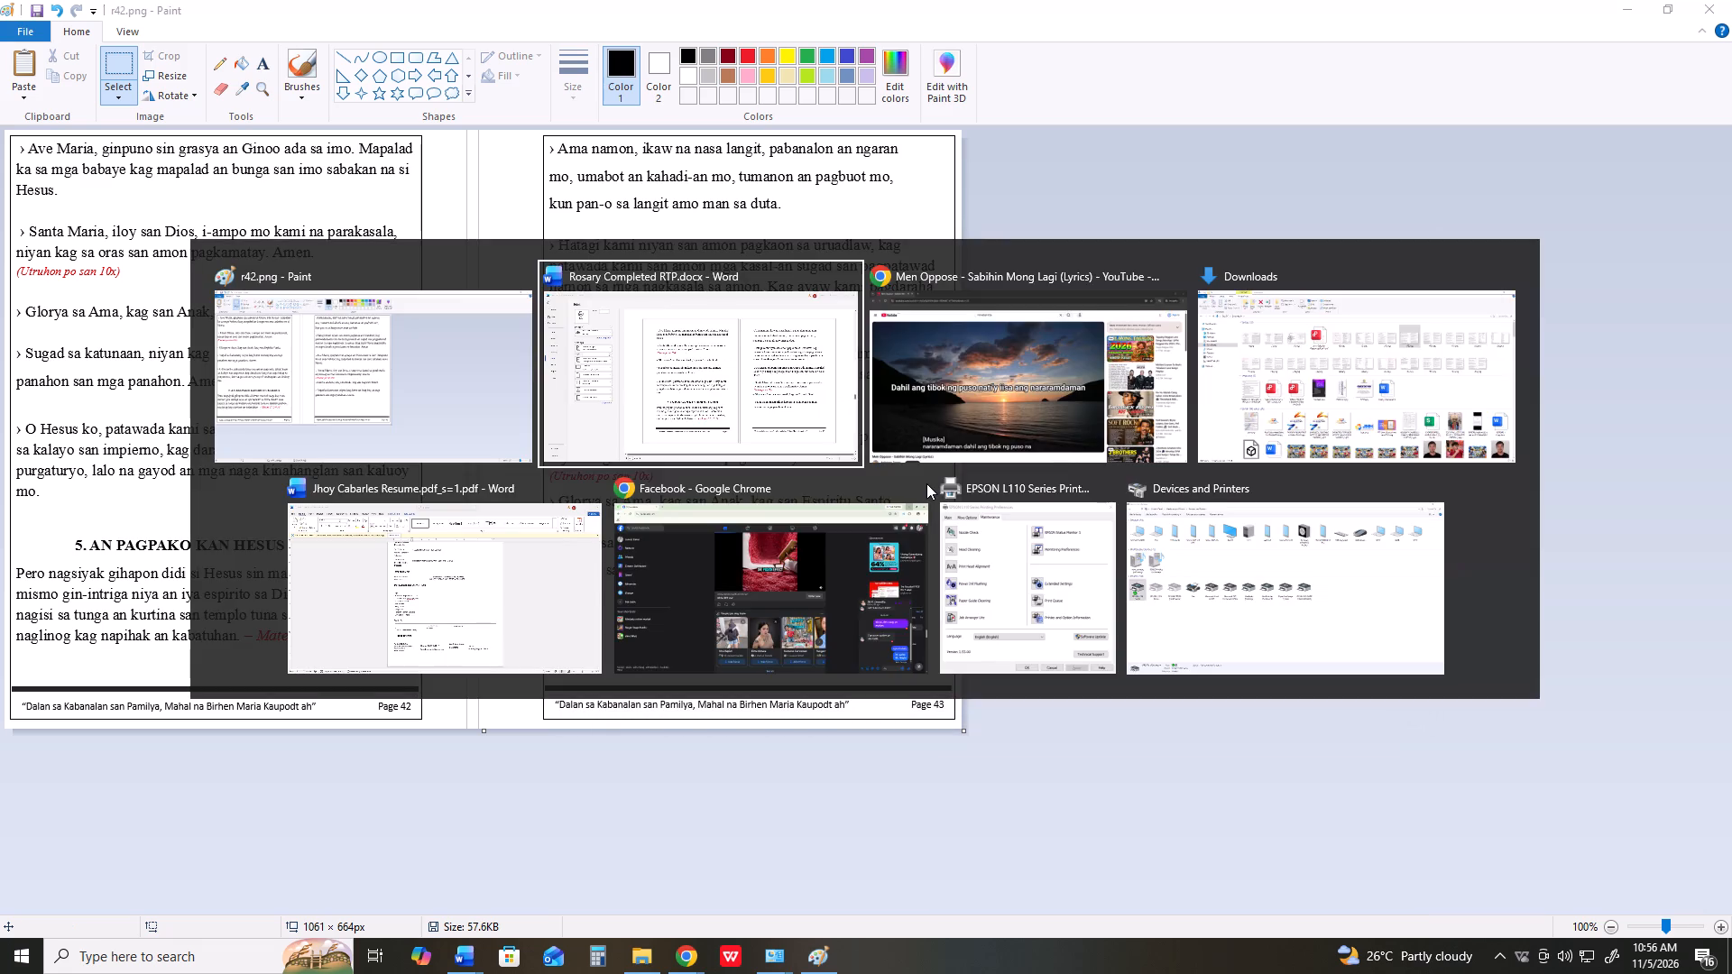
left_click(33, 57)
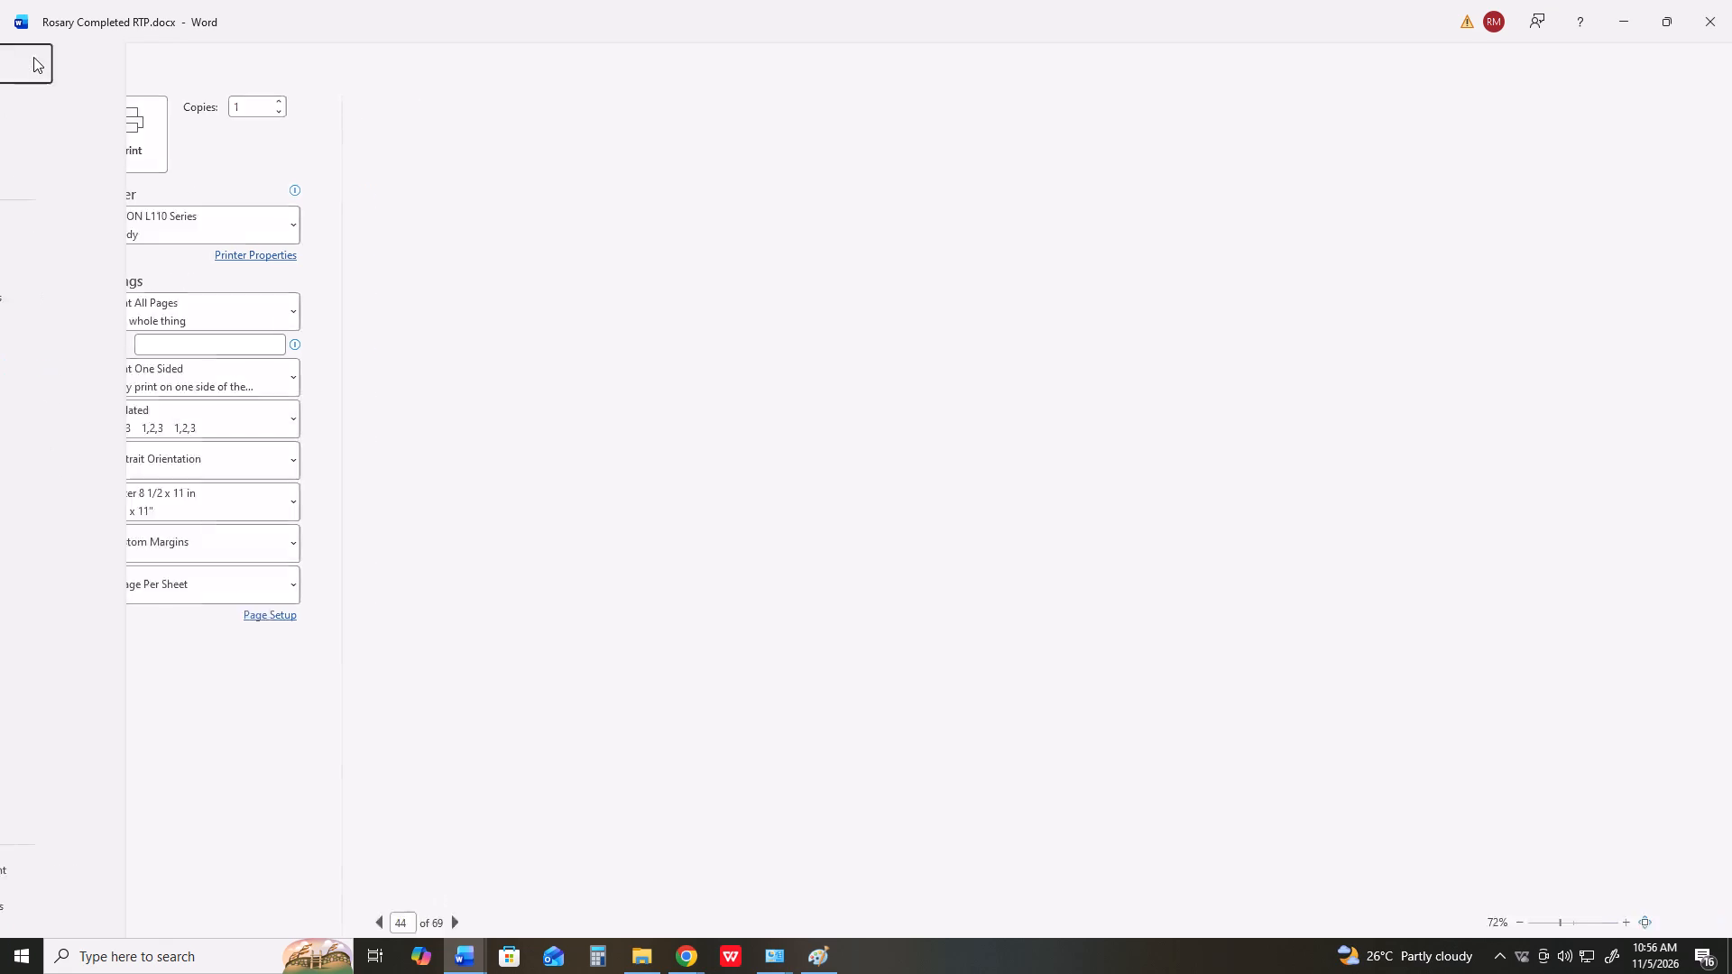
scroll(672, 573, "down", 20)
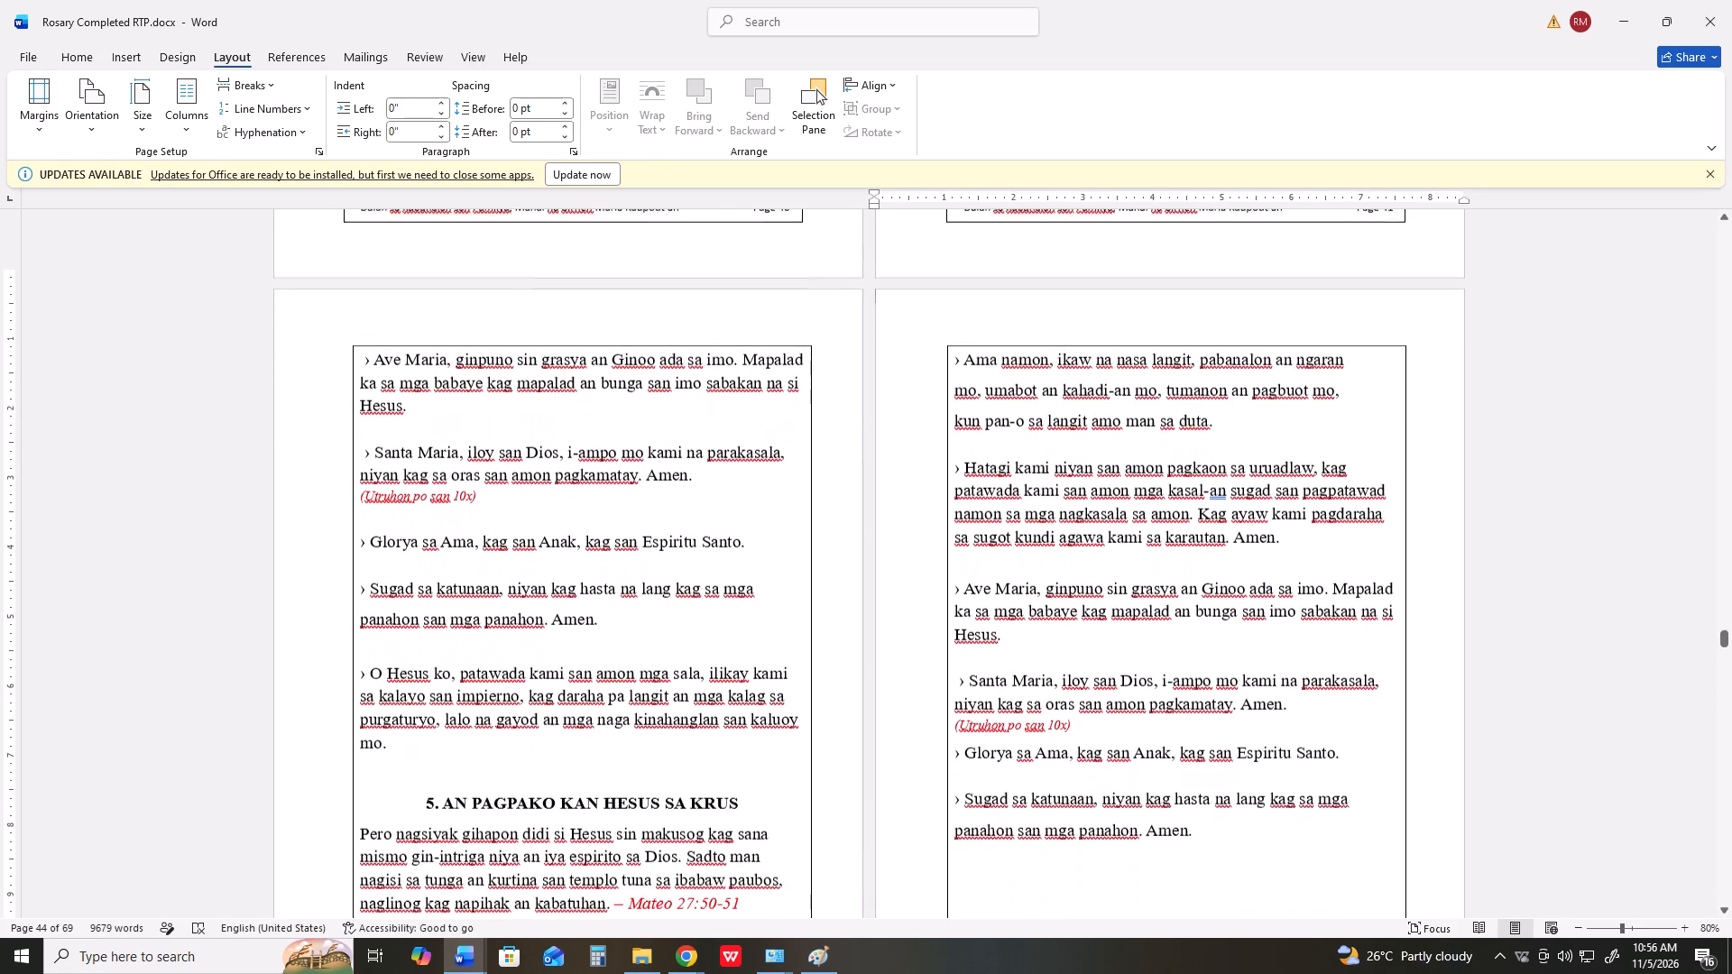
scroll(669, 559, "down", 20)
scroll(669, 559, "down", 5)
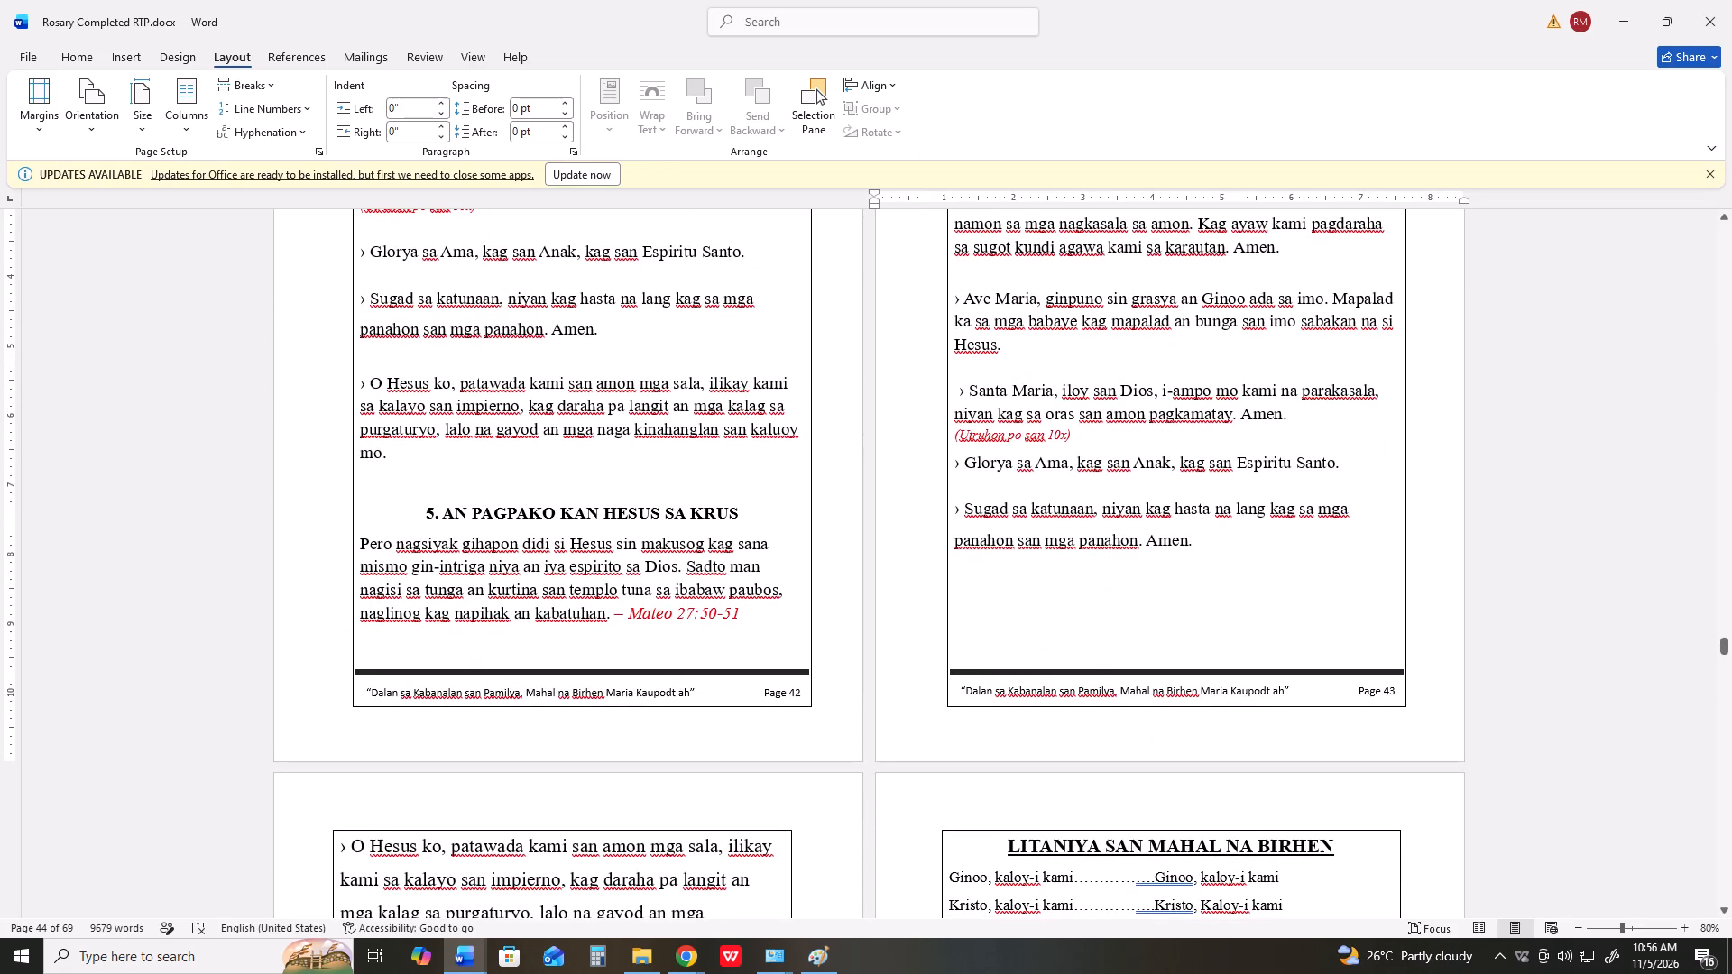
left_click(292, 810)
scroll(362, 735, "down", 20)
scroll(362, 735, "down", 10)
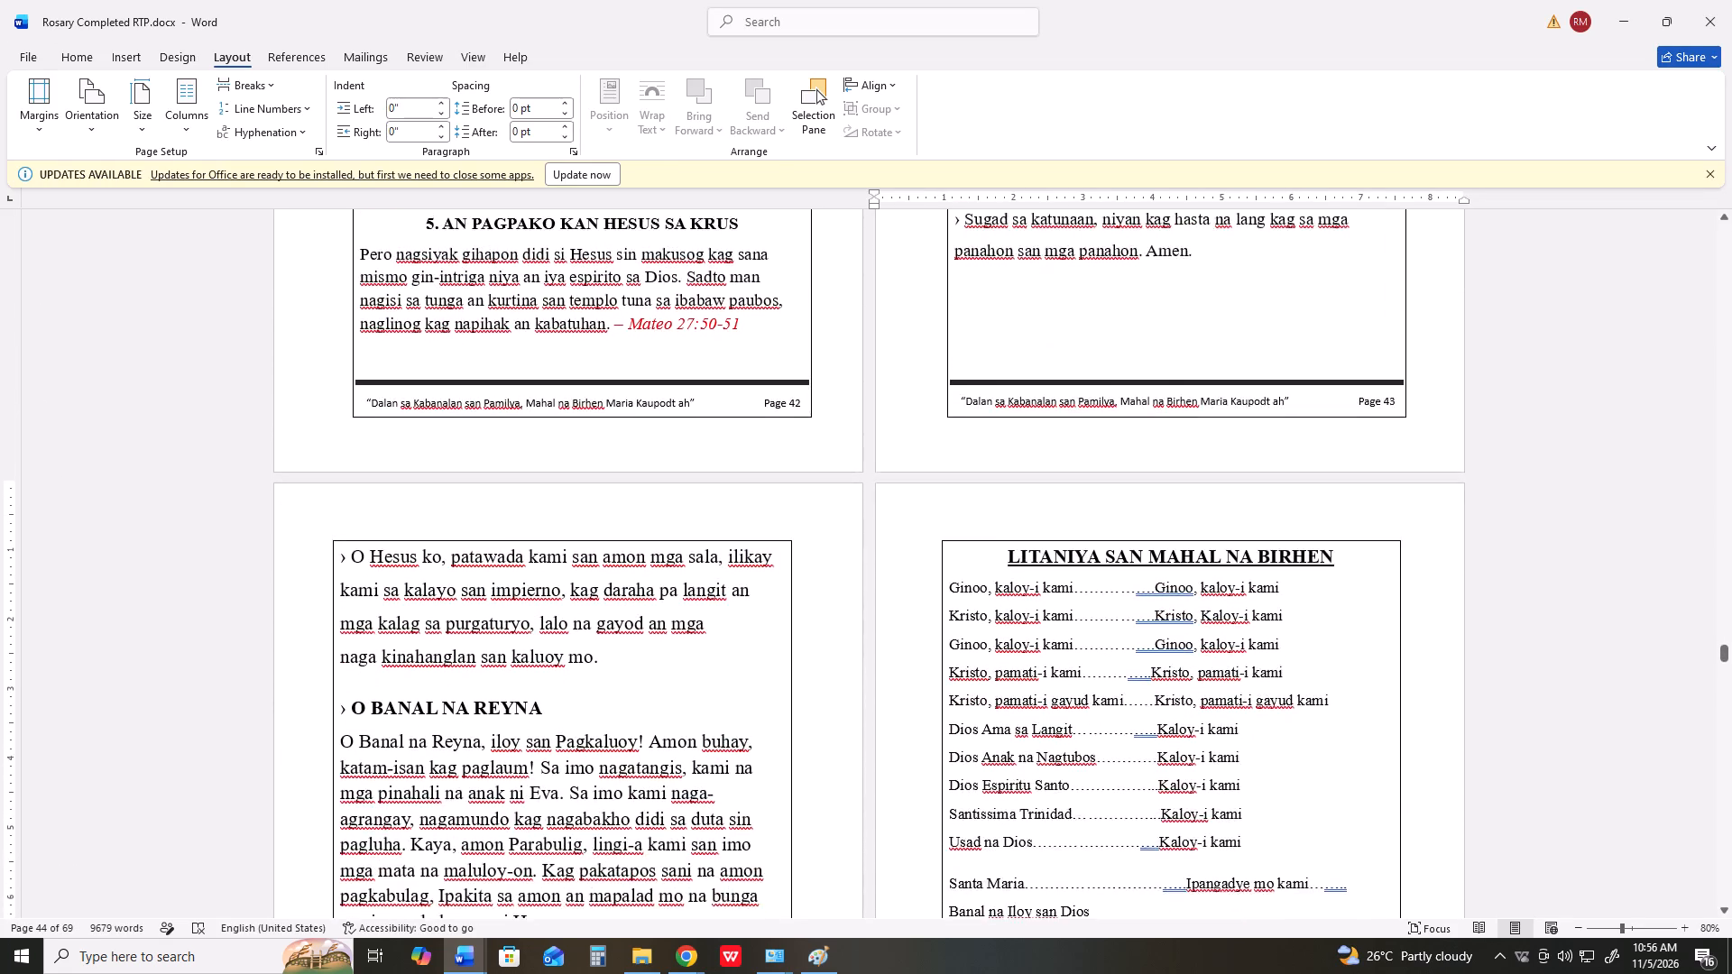
scroll(442, 577, "down", 5)
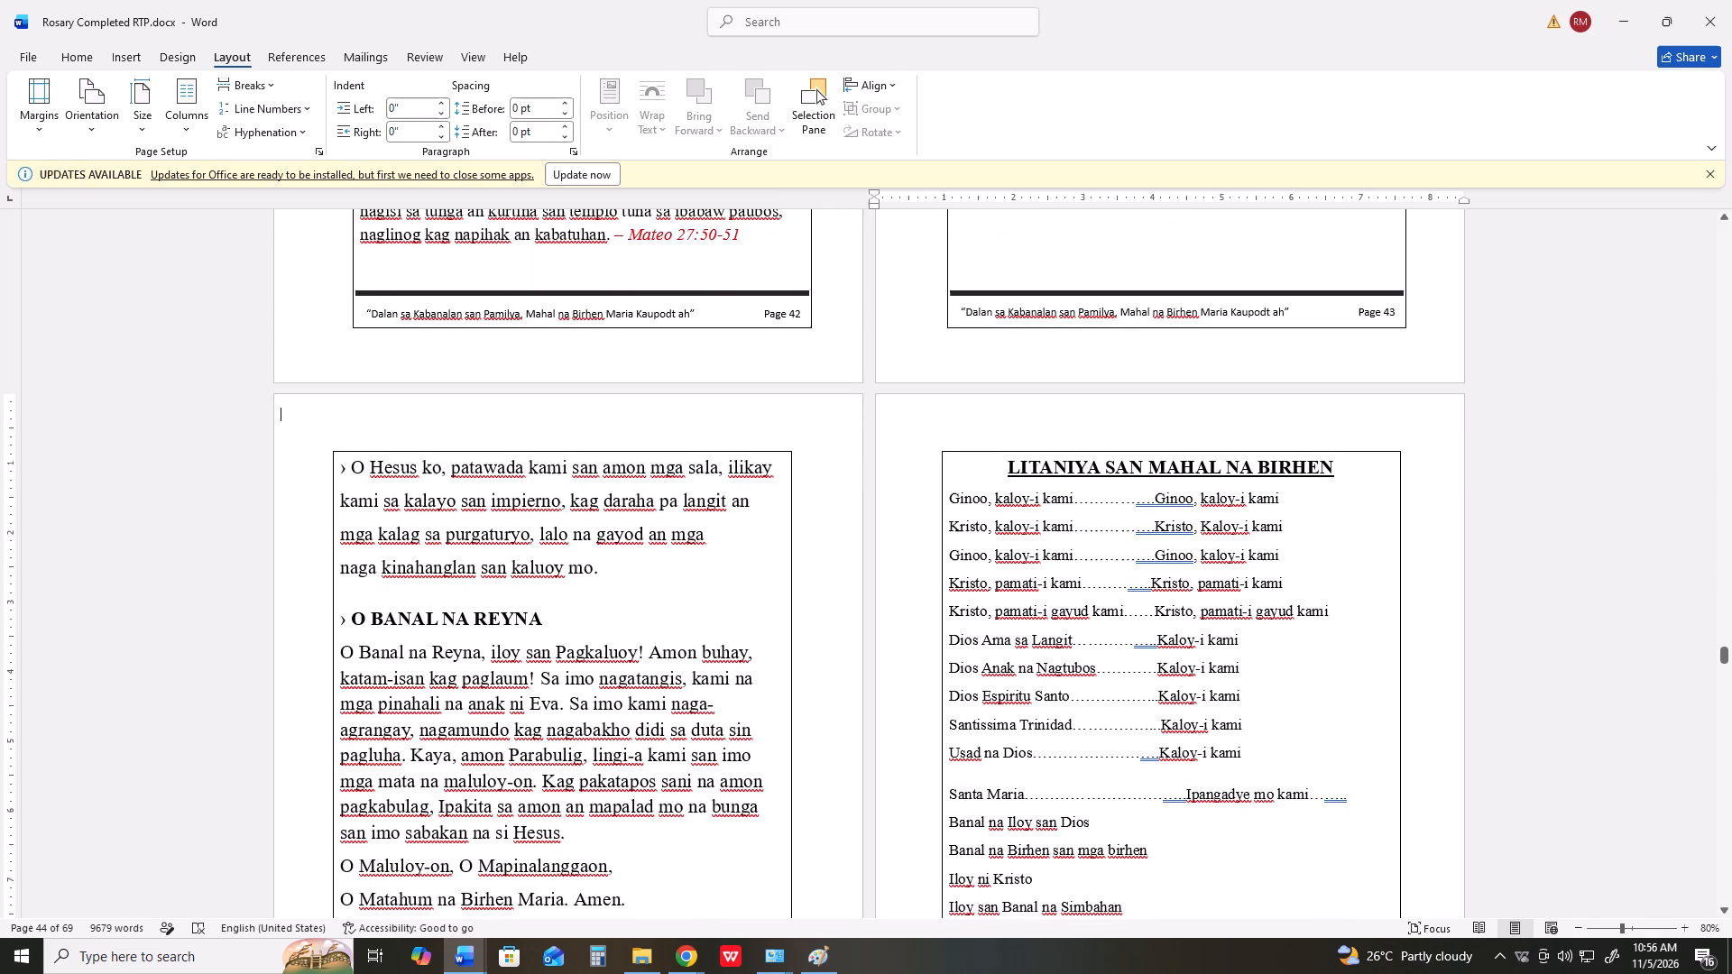
key("ctrl+p")
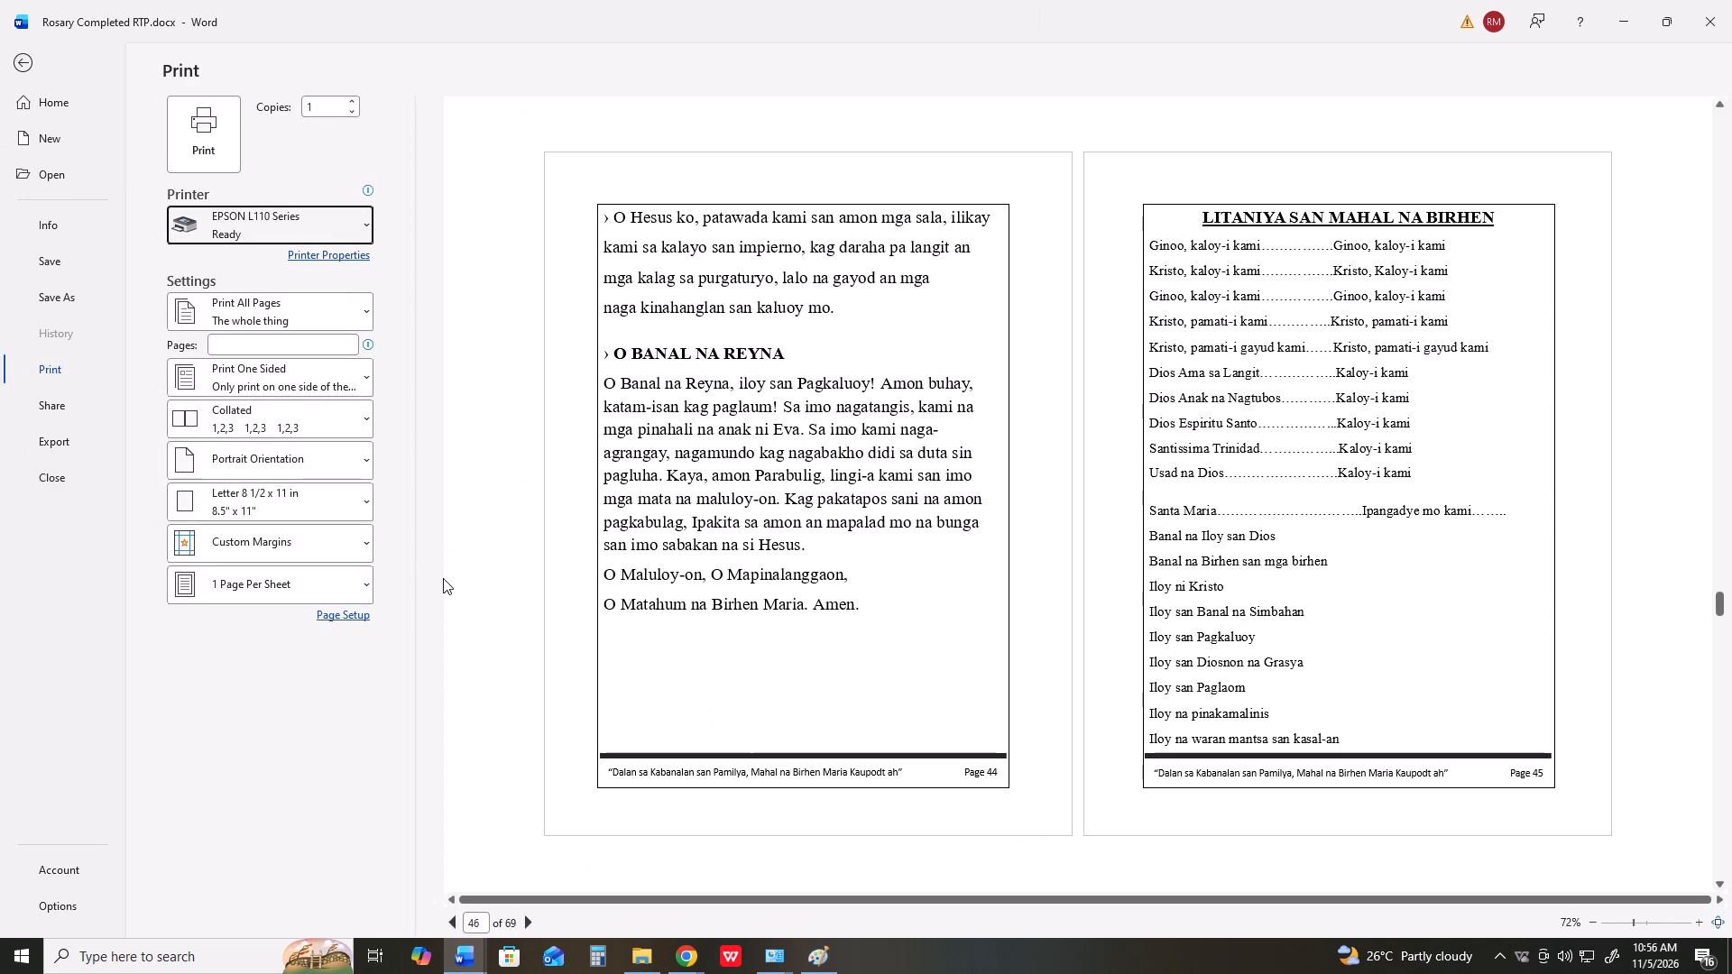
key("Print")
Switch to Paint and paste the capture of pages 44 and 45 over the r42.png canvas.
key("alt+Tab")
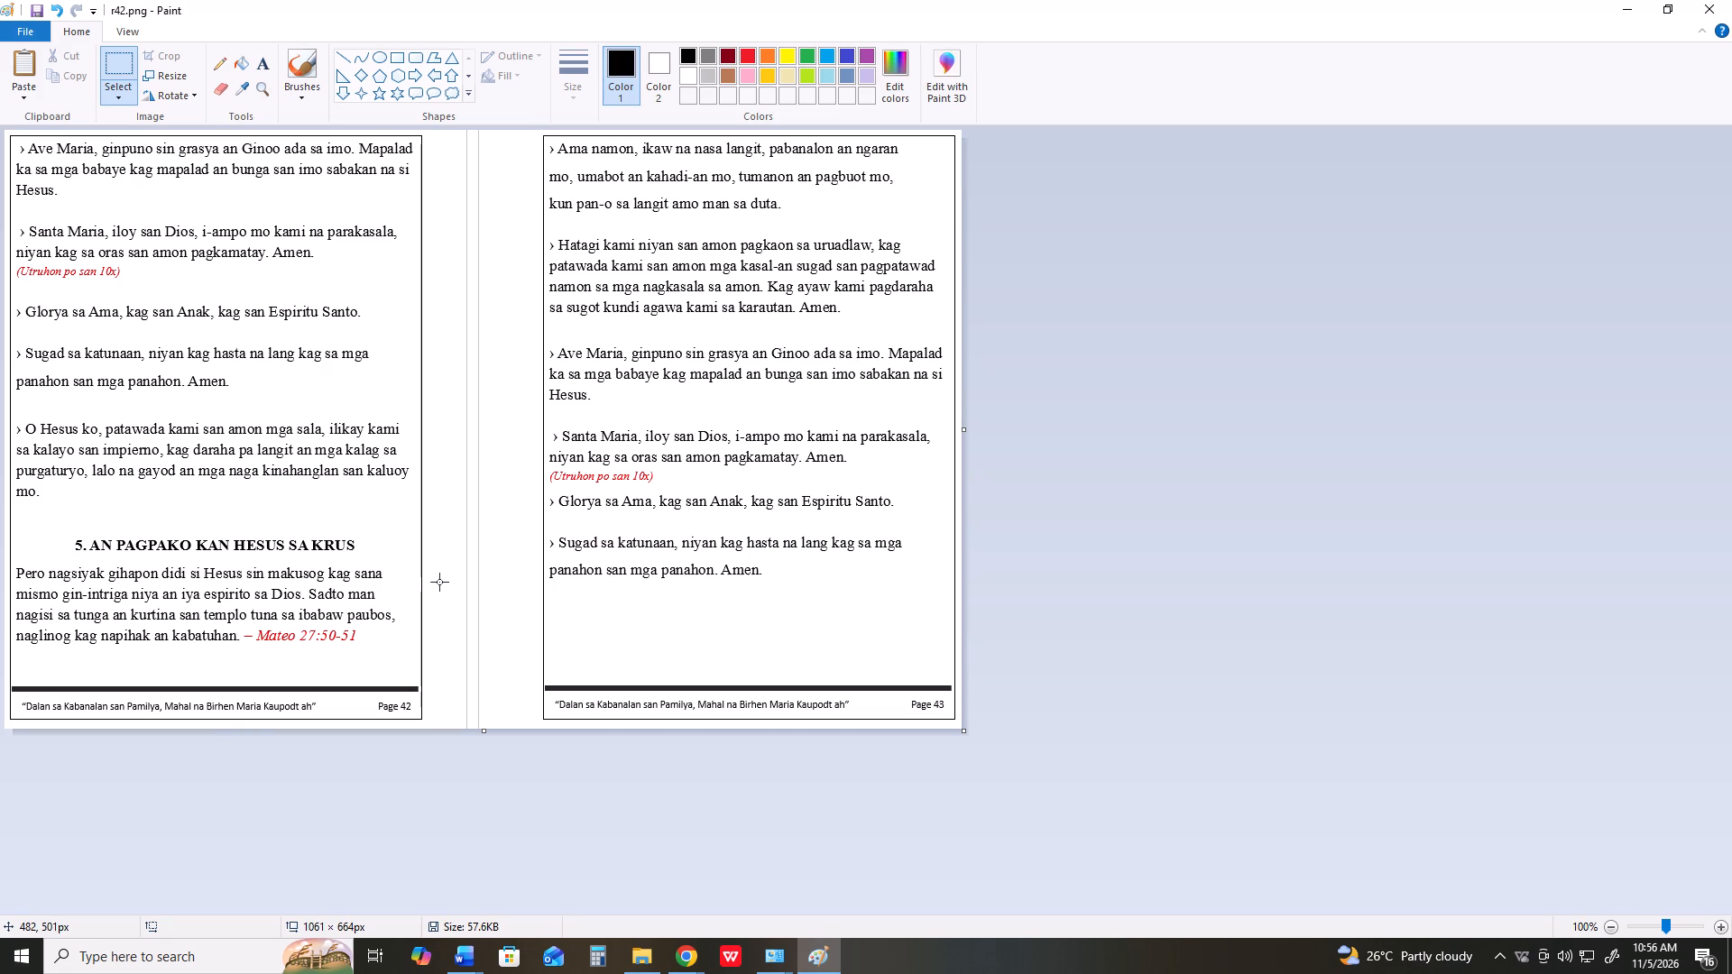
key("ctrl+v")
scroll(435, 583, "down", 2)
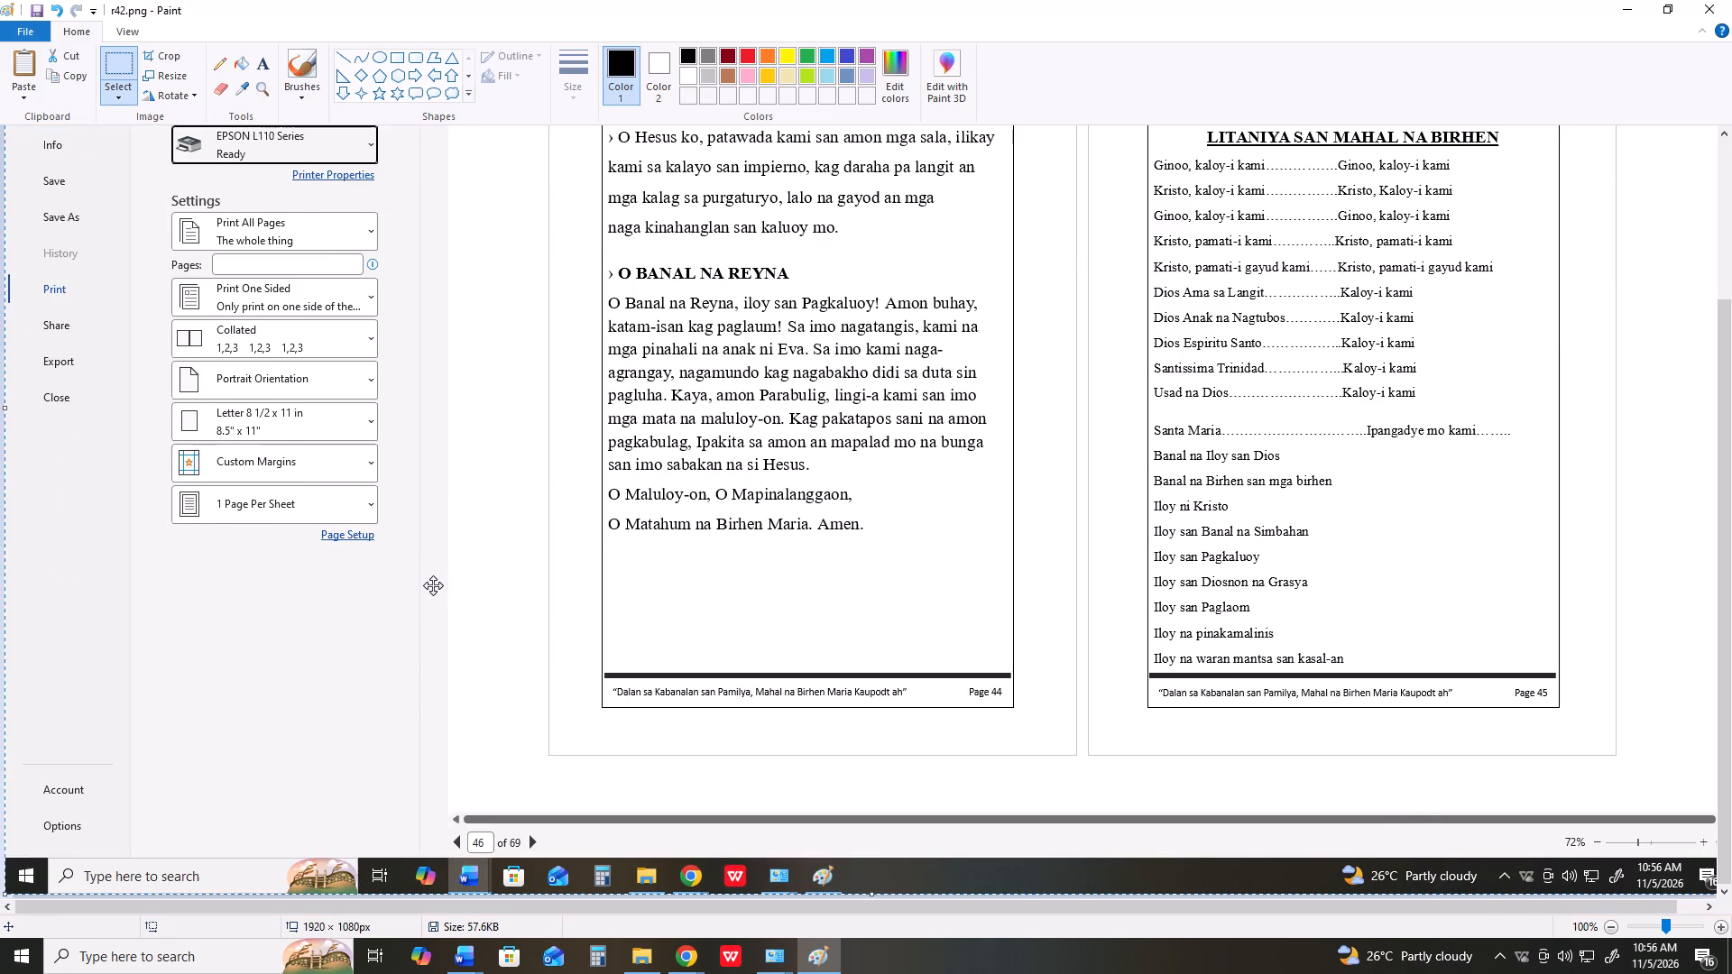
scroll(433, 585, "up", 1)
scroll(433, 585, "down", 1)
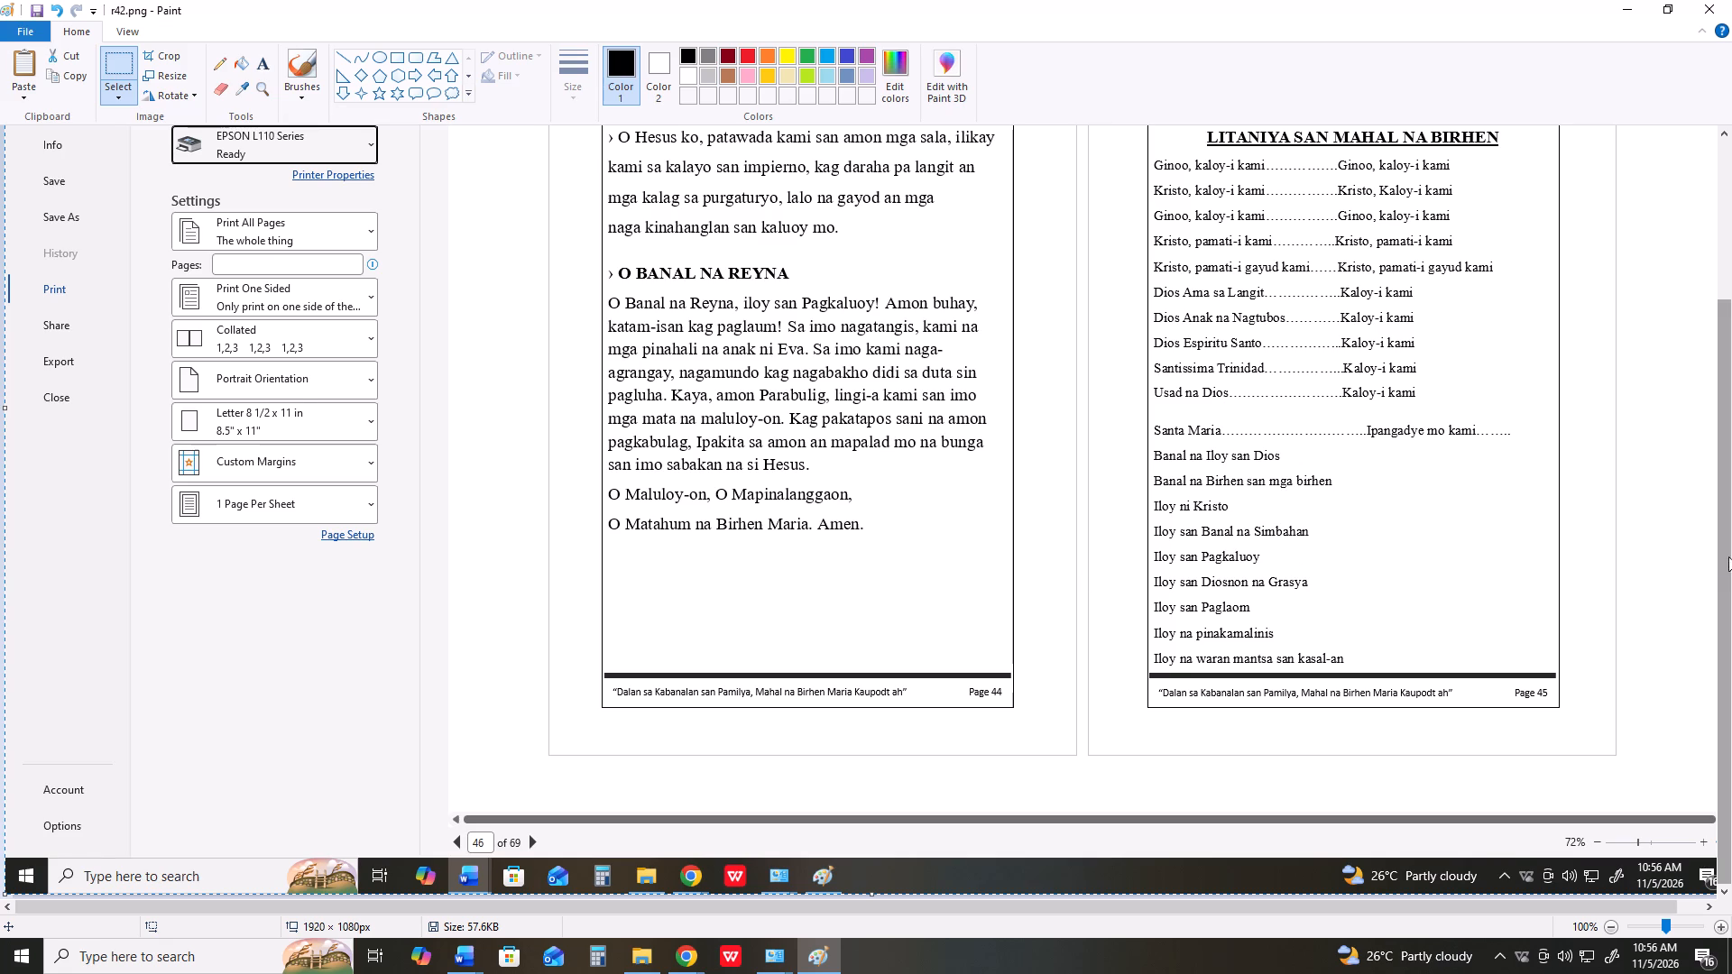
left_click_drag(1723, 558, 1724, 532)
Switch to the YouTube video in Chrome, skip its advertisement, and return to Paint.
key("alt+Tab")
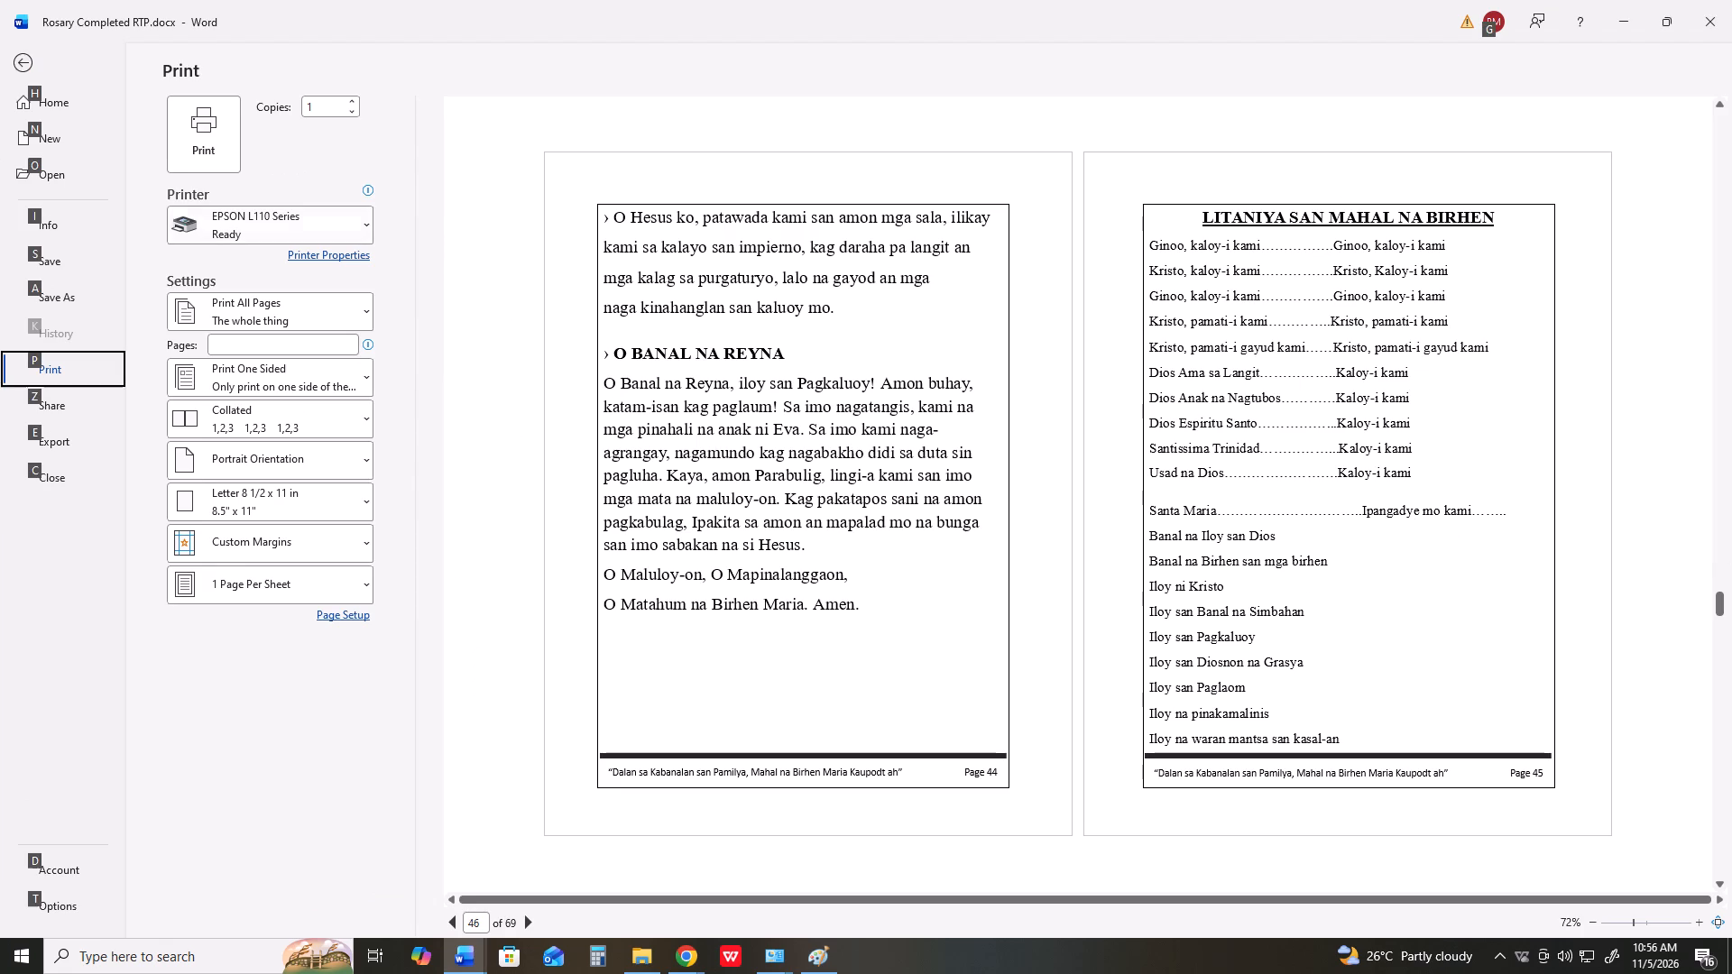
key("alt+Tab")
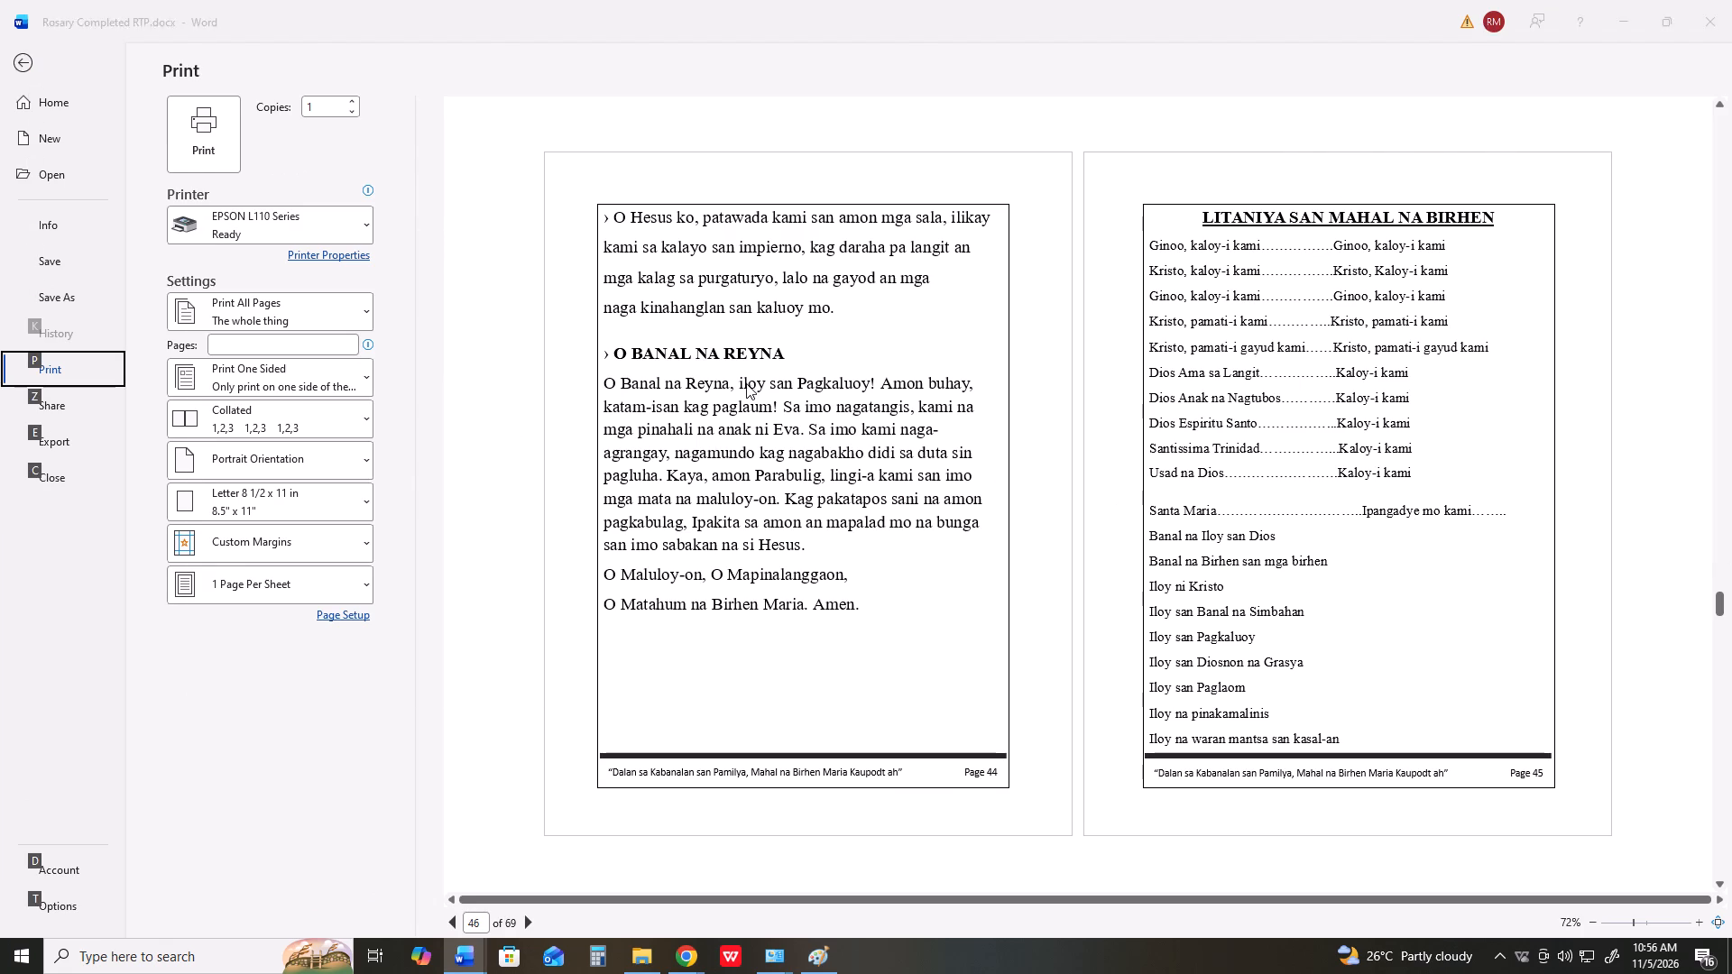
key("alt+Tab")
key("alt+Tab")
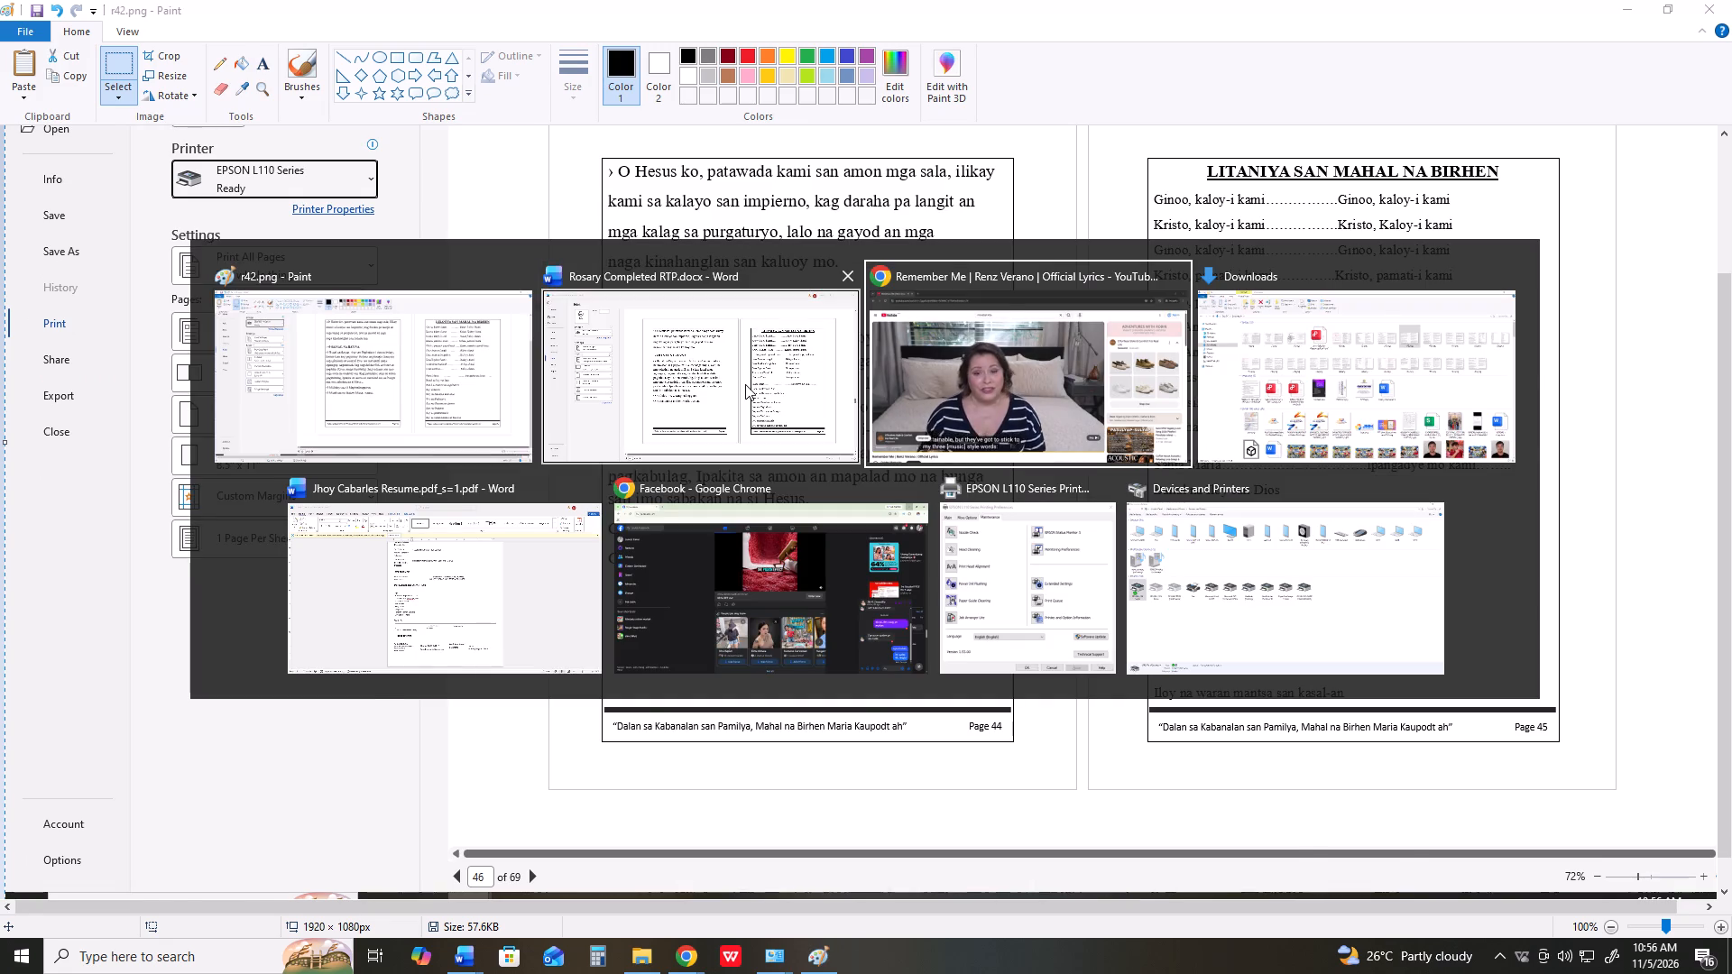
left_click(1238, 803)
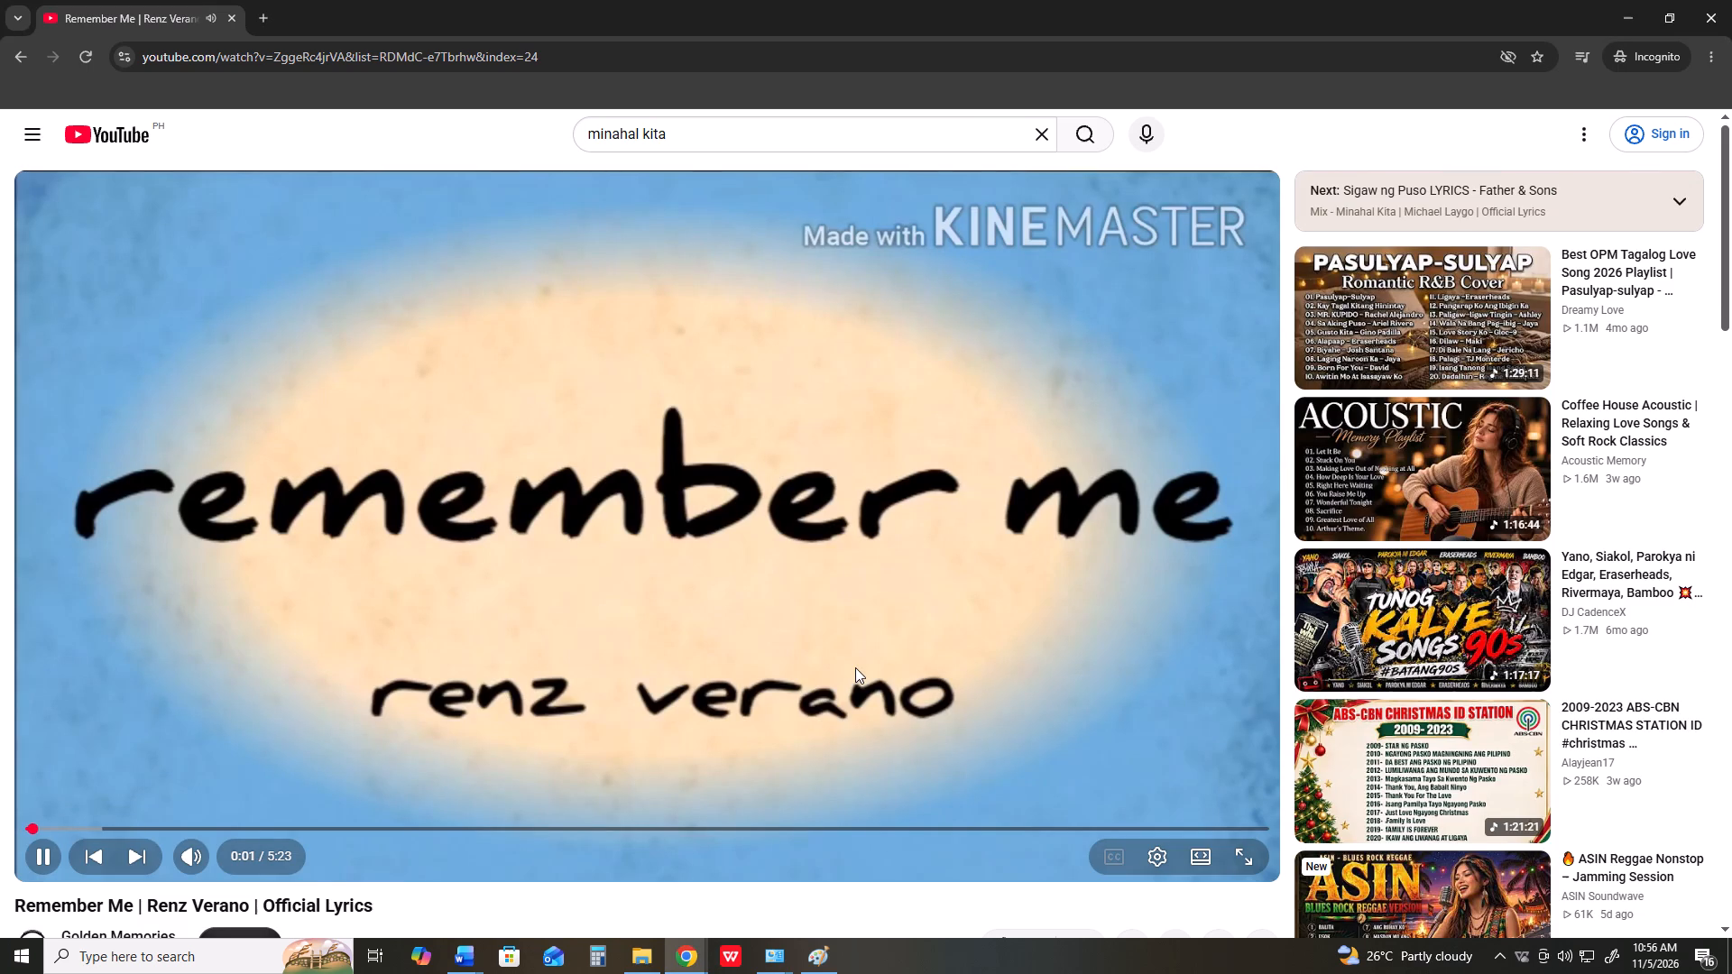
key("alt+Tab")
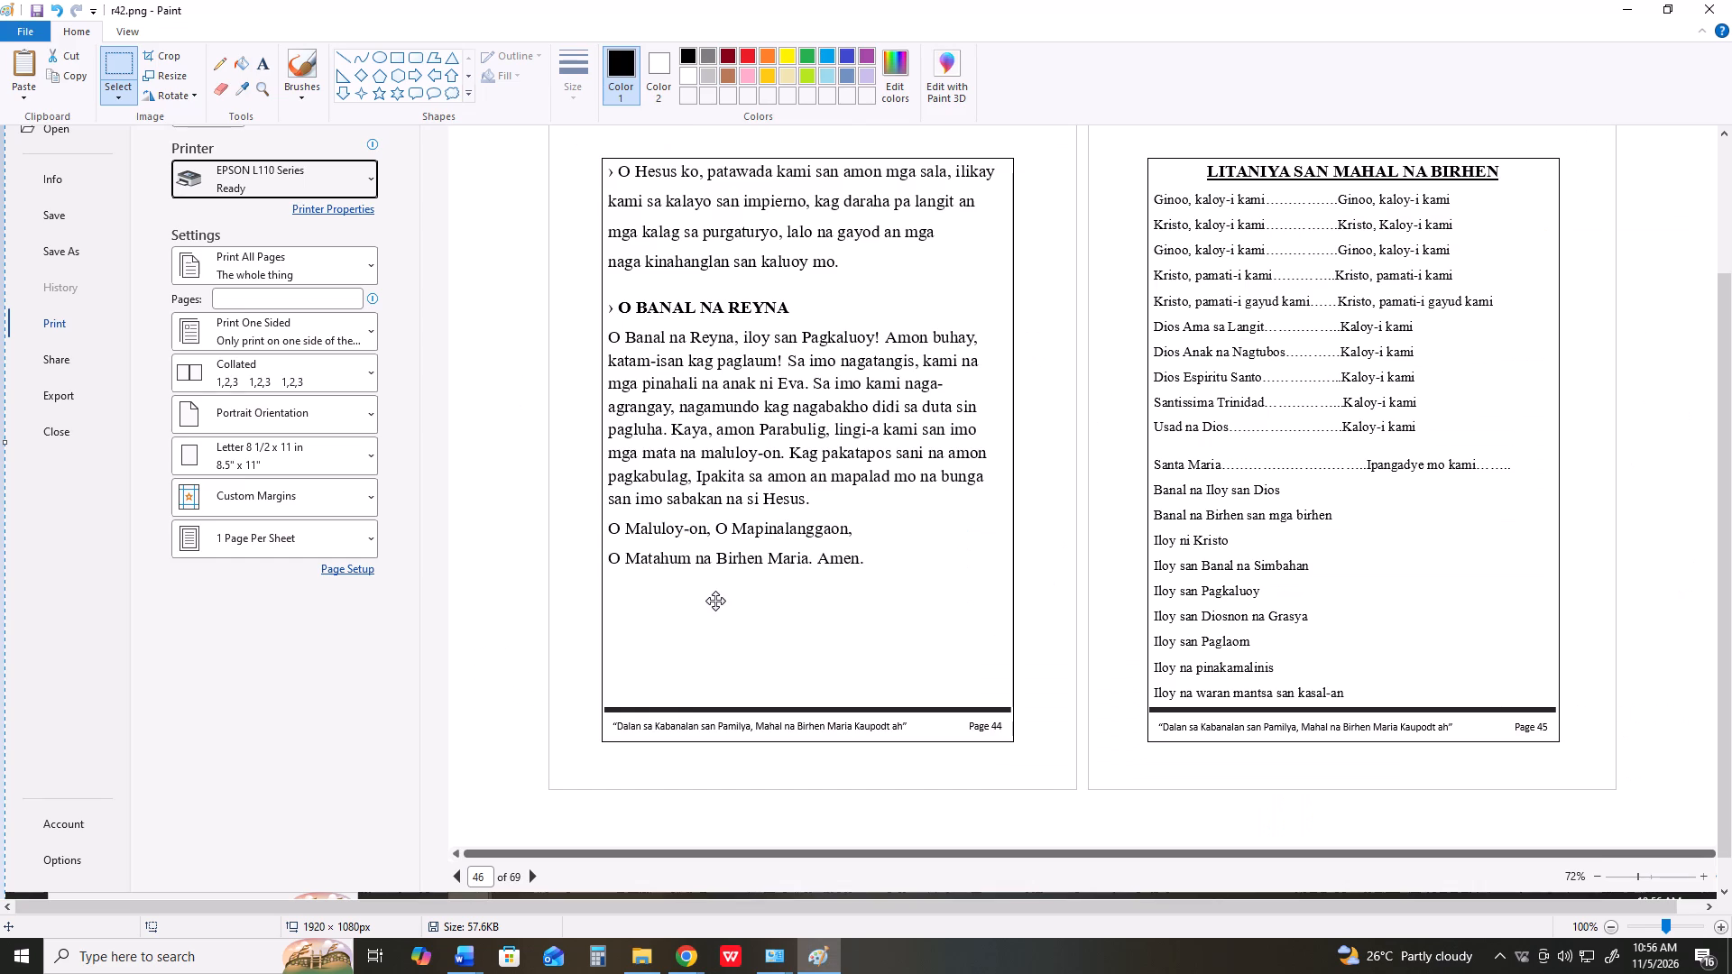
Crop the pasted capture to the bordered frames of pages 44 and 45, about 1073 × 659 px.
left_click(112, 64)
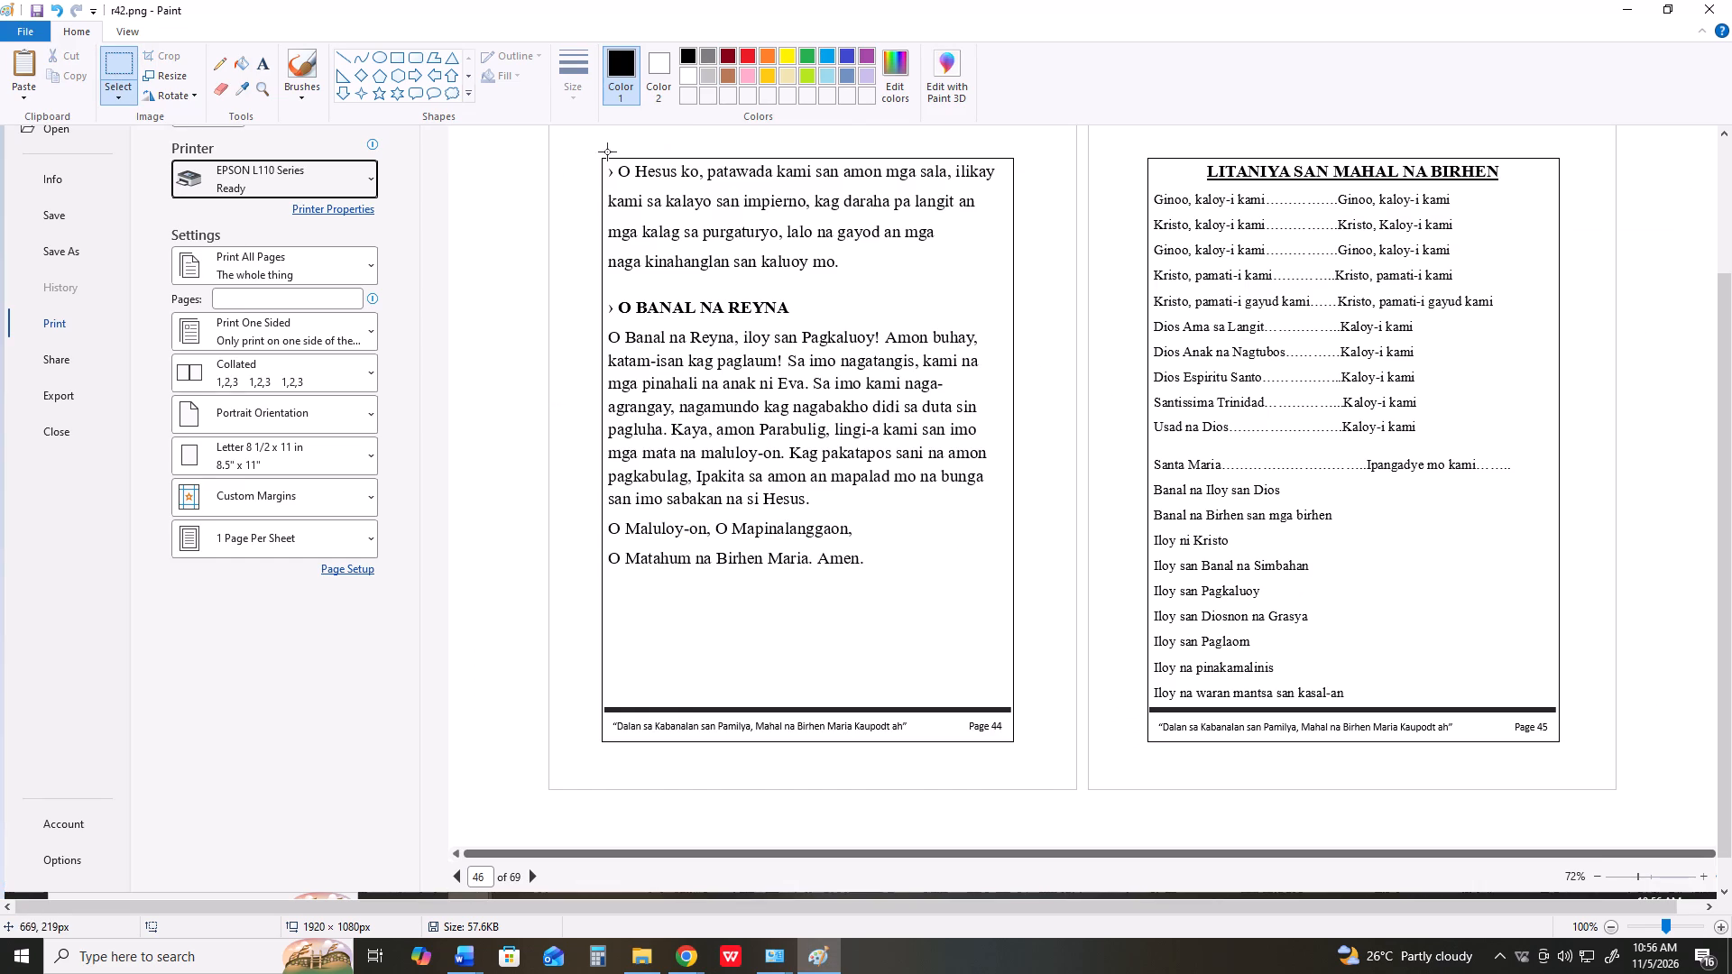
left_click_drag(598, 152, 1395, 661)
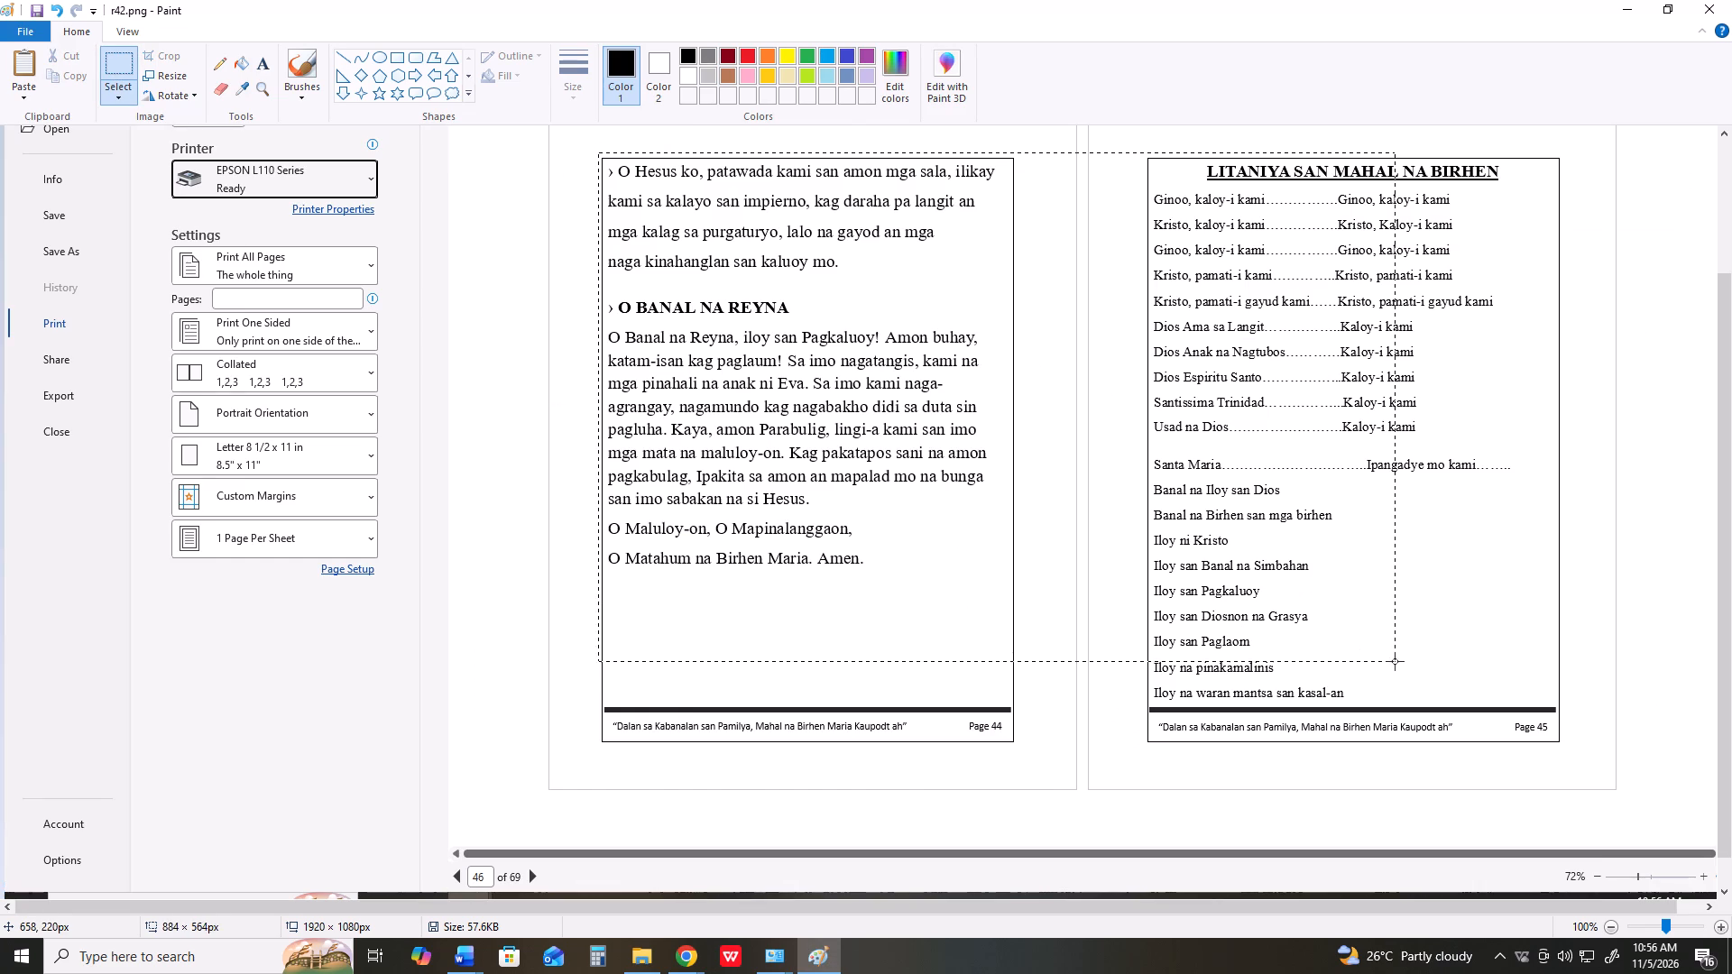
left_click_drag(1395, 661, 1568, 746)
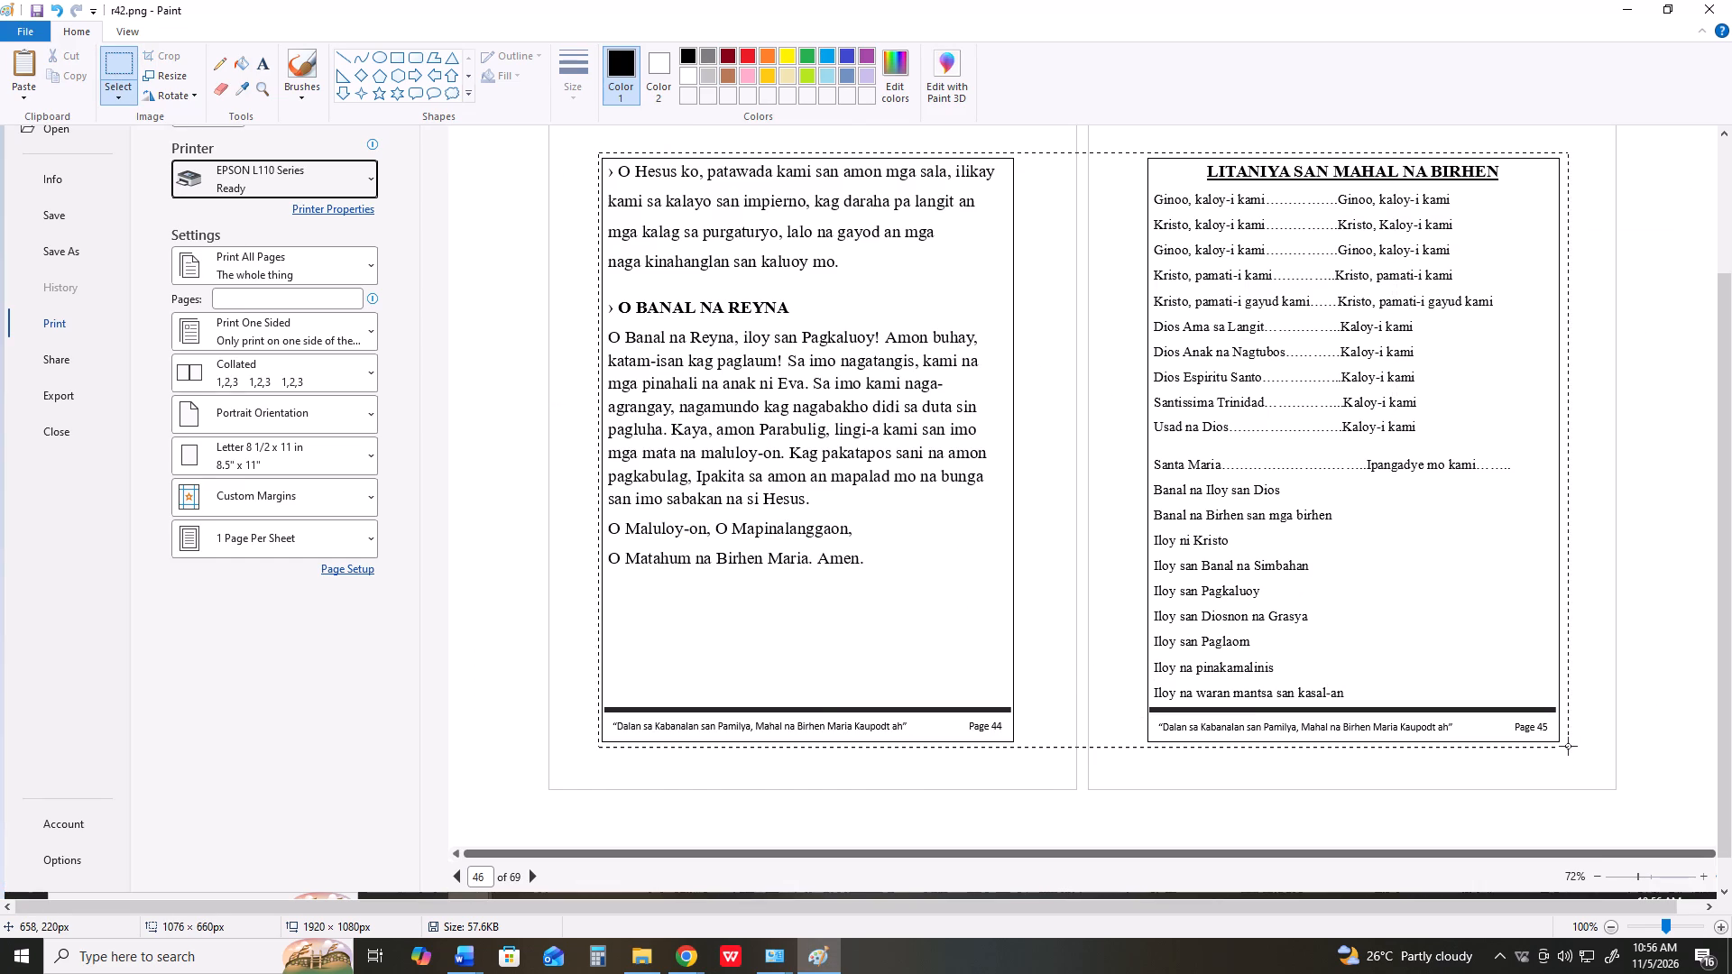
left_click_drag(1568, 746, 1565, 746)
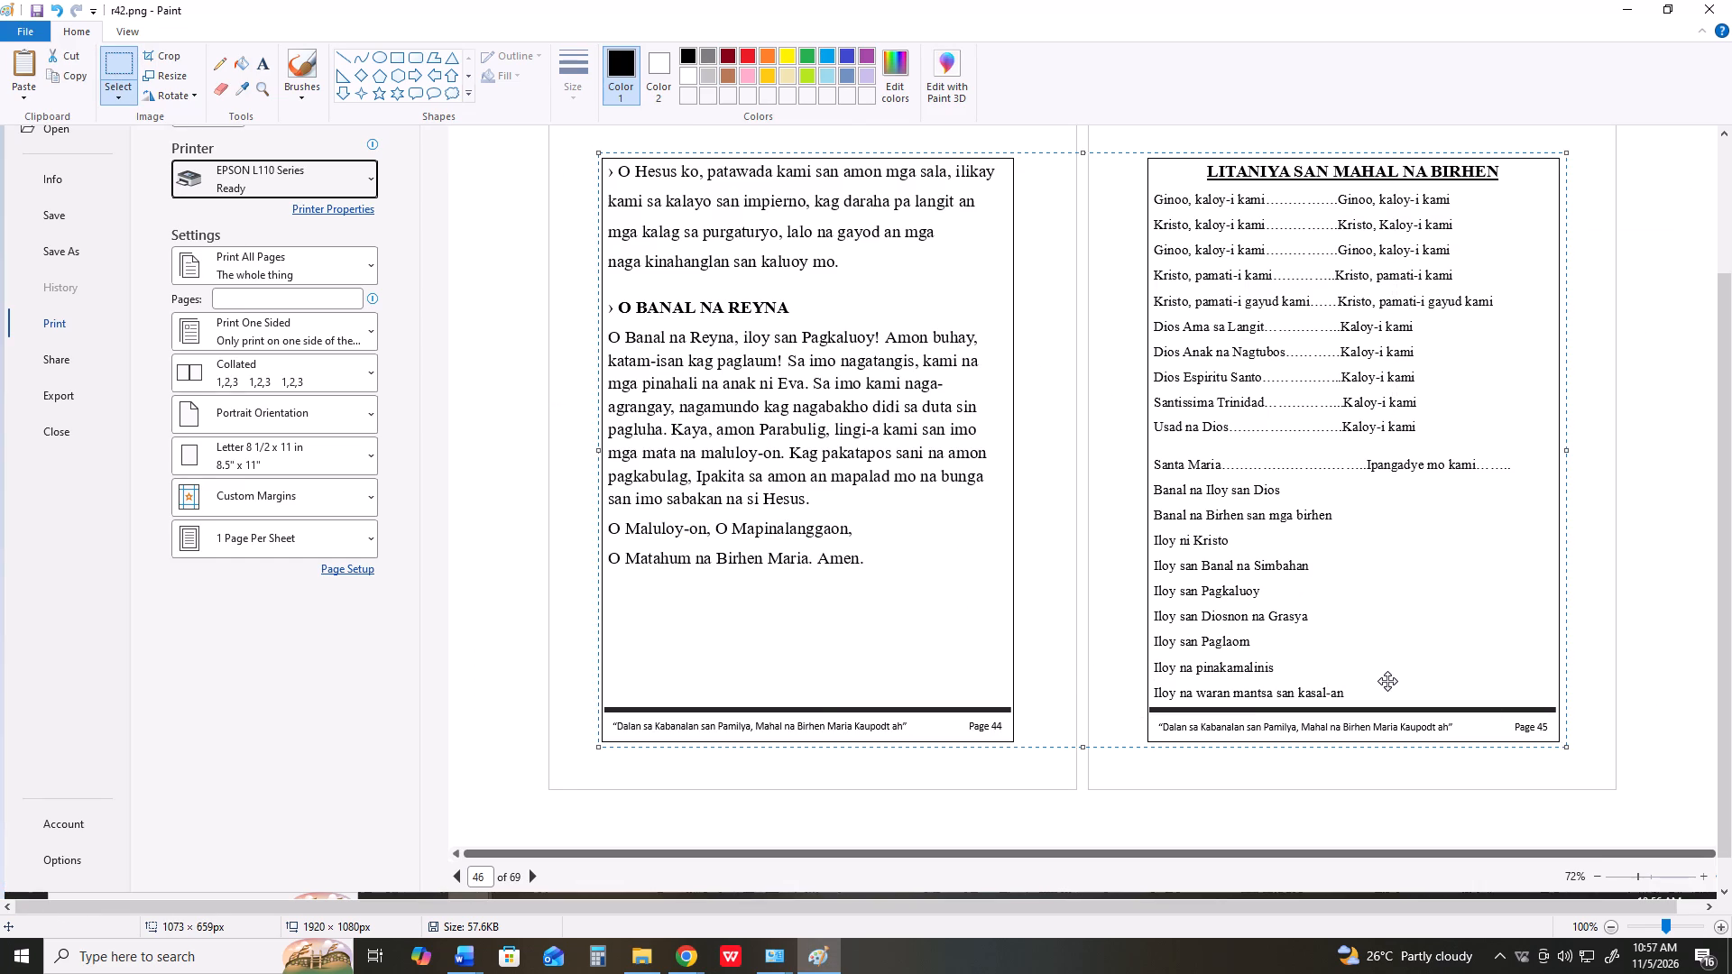
key("ctrl+shift+x")
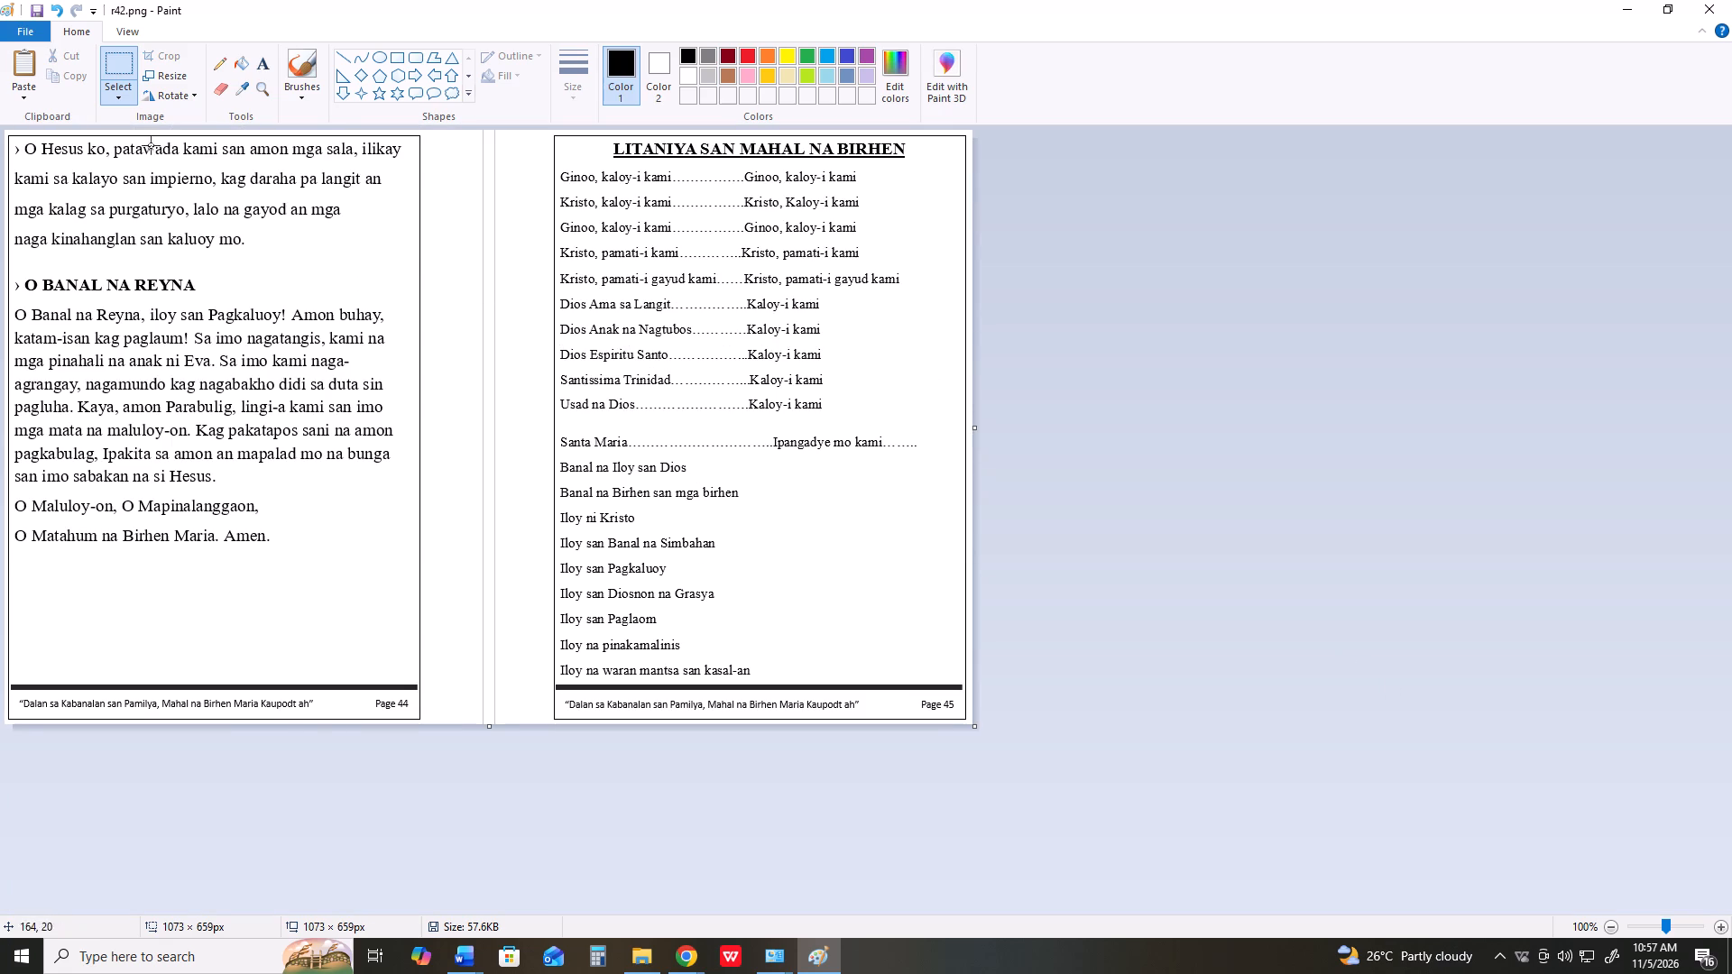
Save the cropped image of pages 44 and 45 in Downloads as the PNG file r44.
left_click(30, 32)
left_click(67, 184)
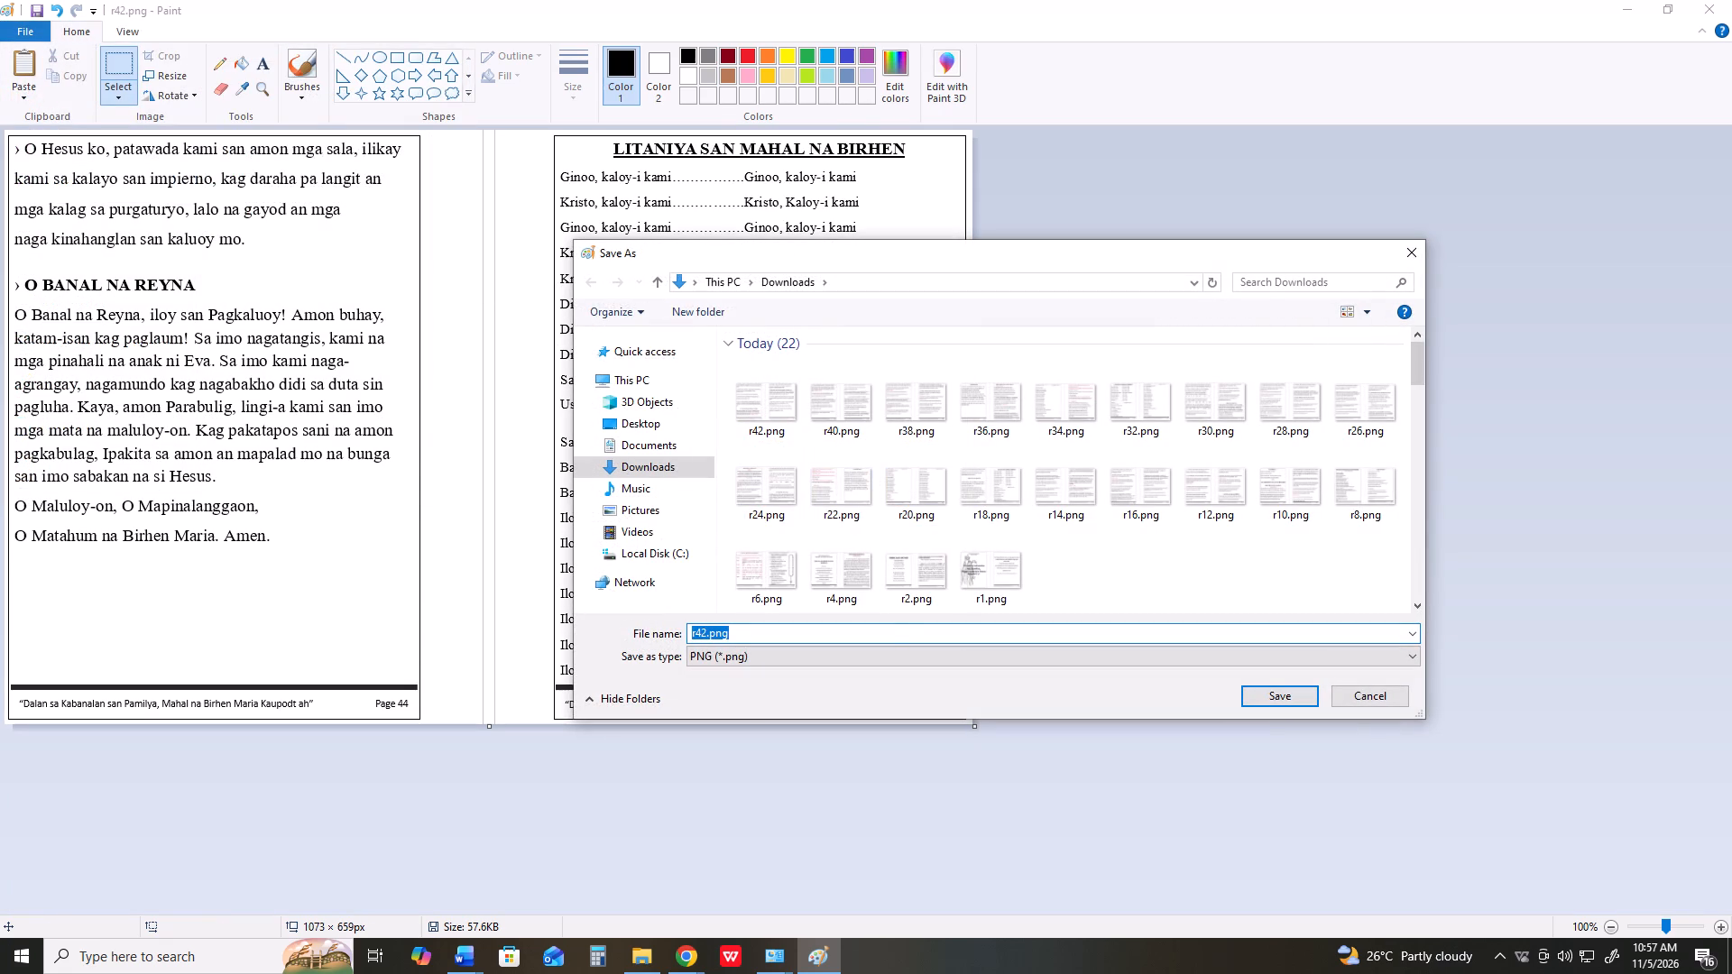
type("r44")
key("Return")
Return to the rosary document in Word, bring pages 46 and 47 up in print preview, and capture the screen.
key("alt+Tab")
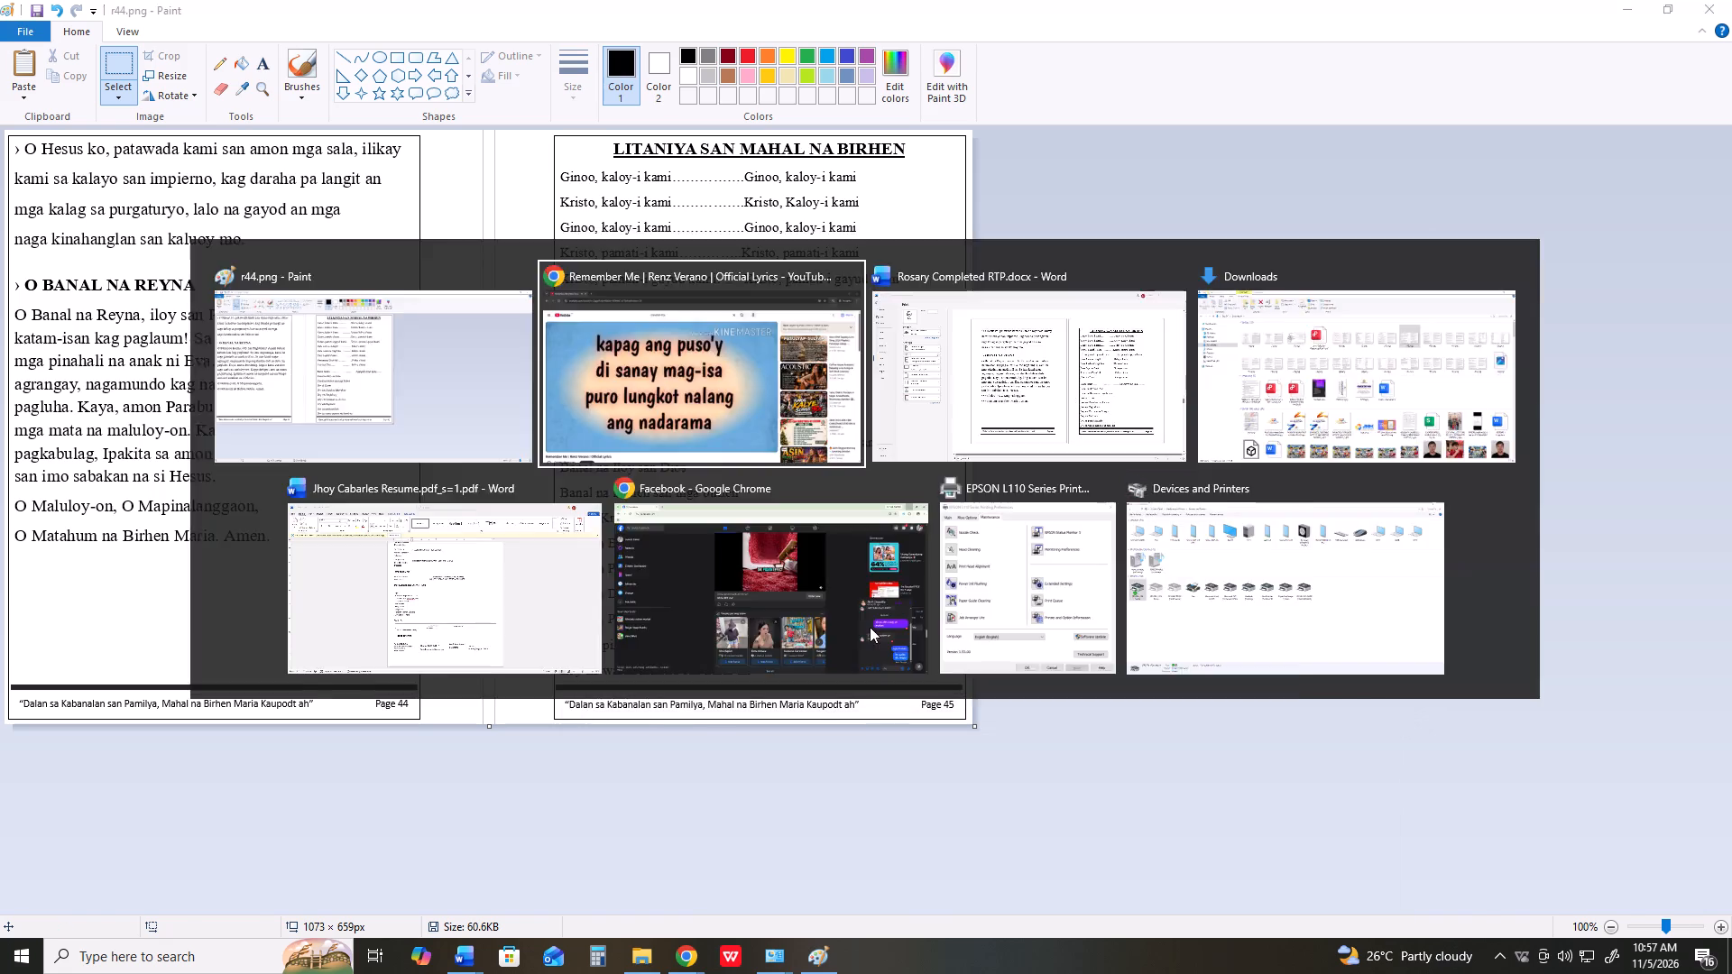
key("alt+Tab")
key("alt+Tab")
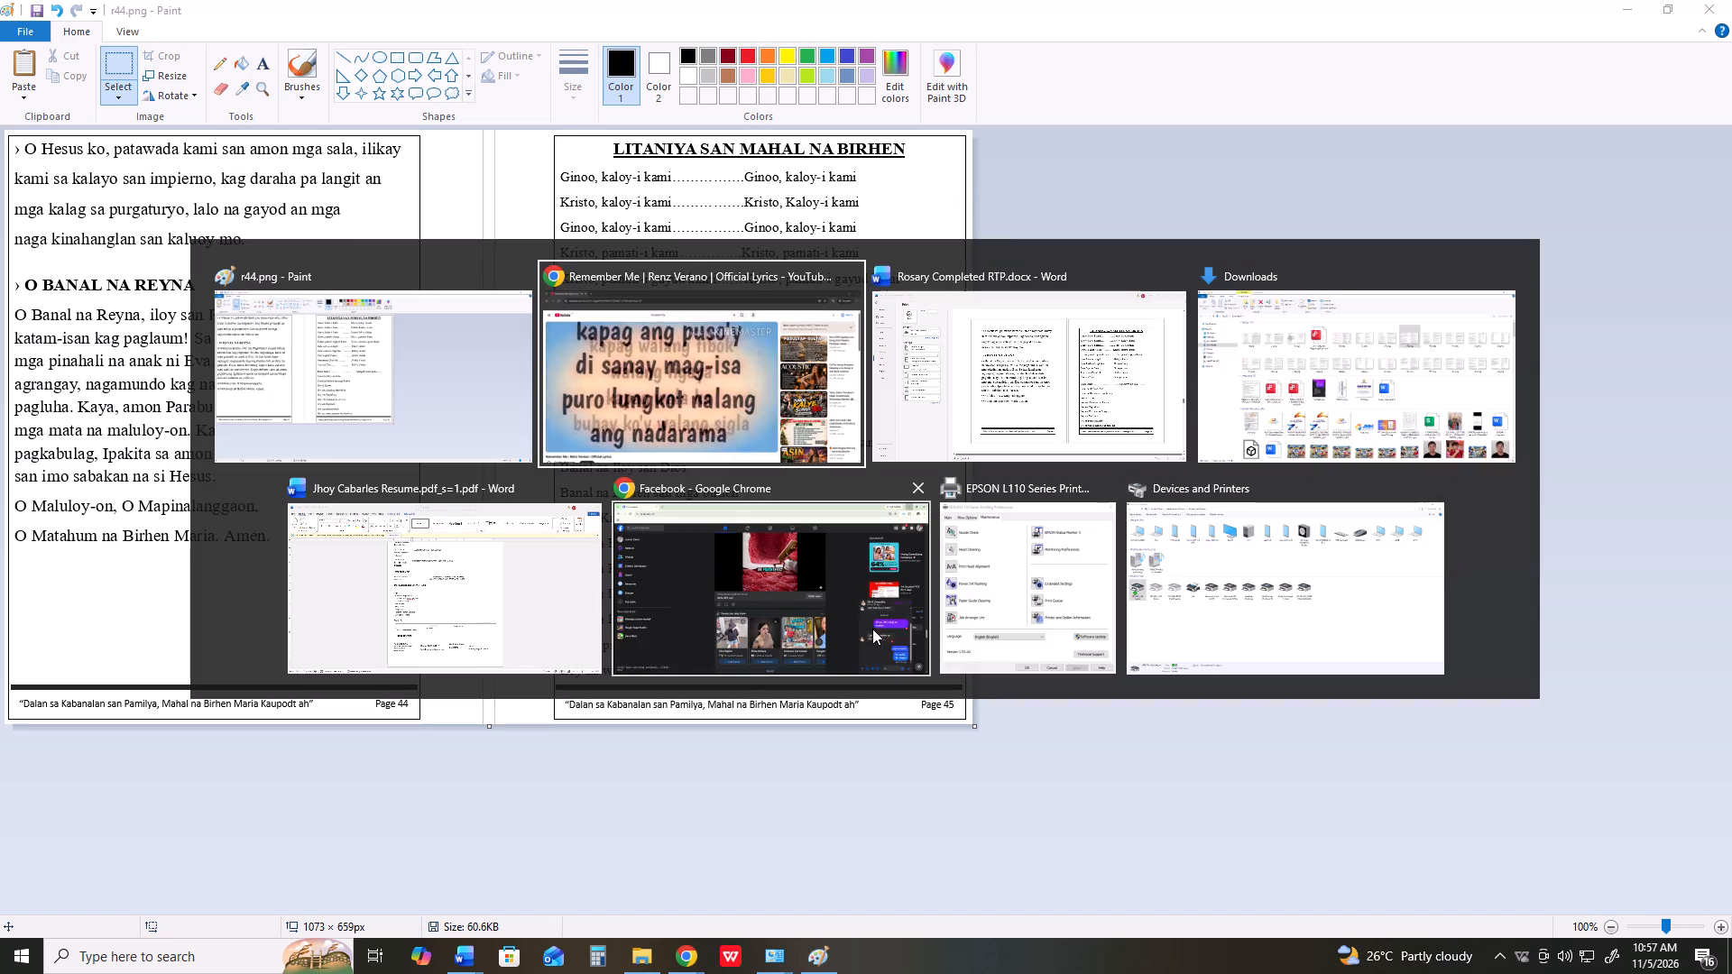
key("alt+Tab")
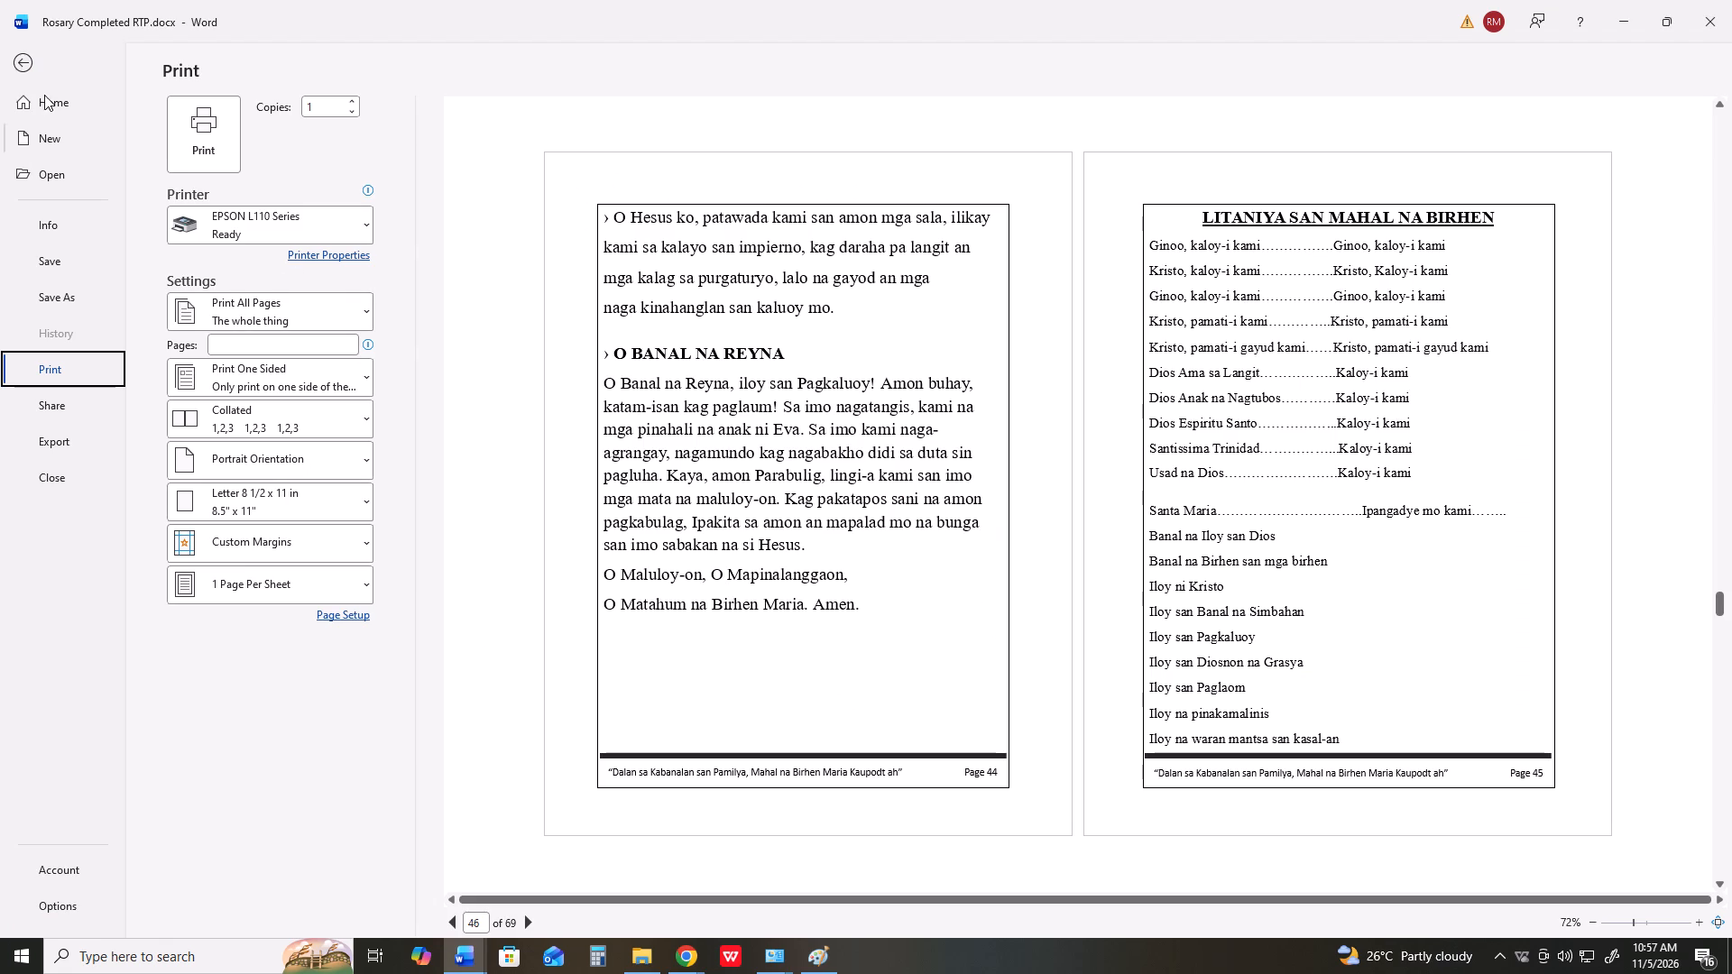
left_click(21, 66)
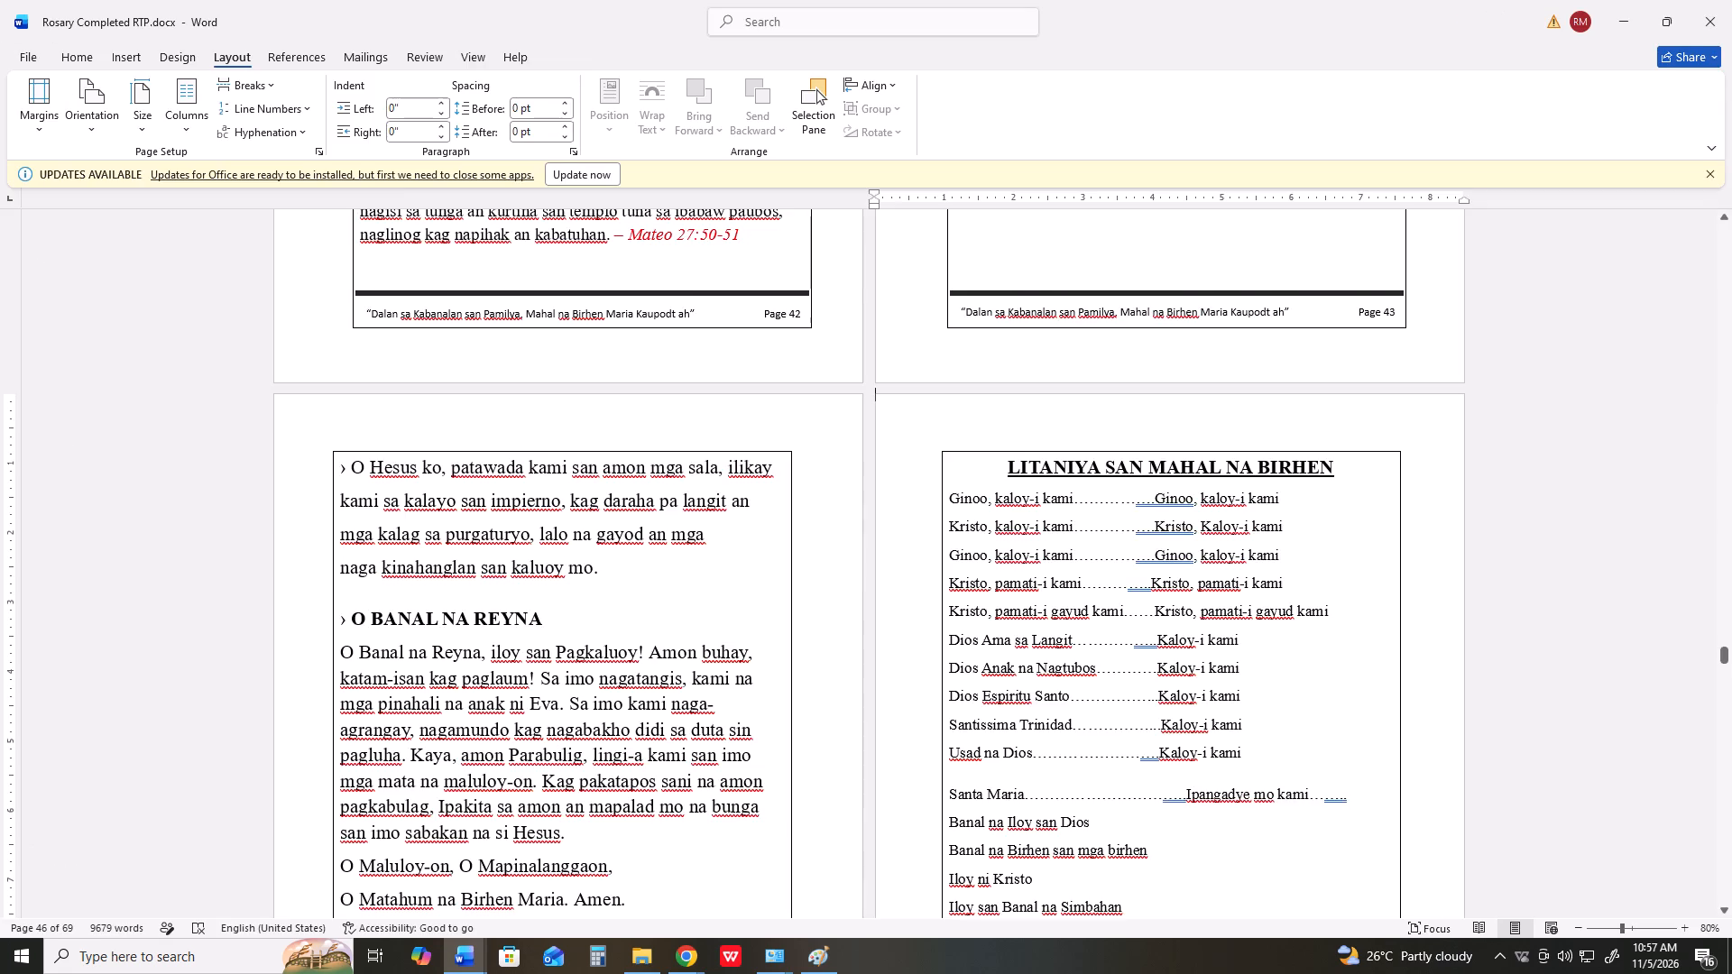
scroll(842, 553, "down", 20)
scroll(842, 553, "down", 16)
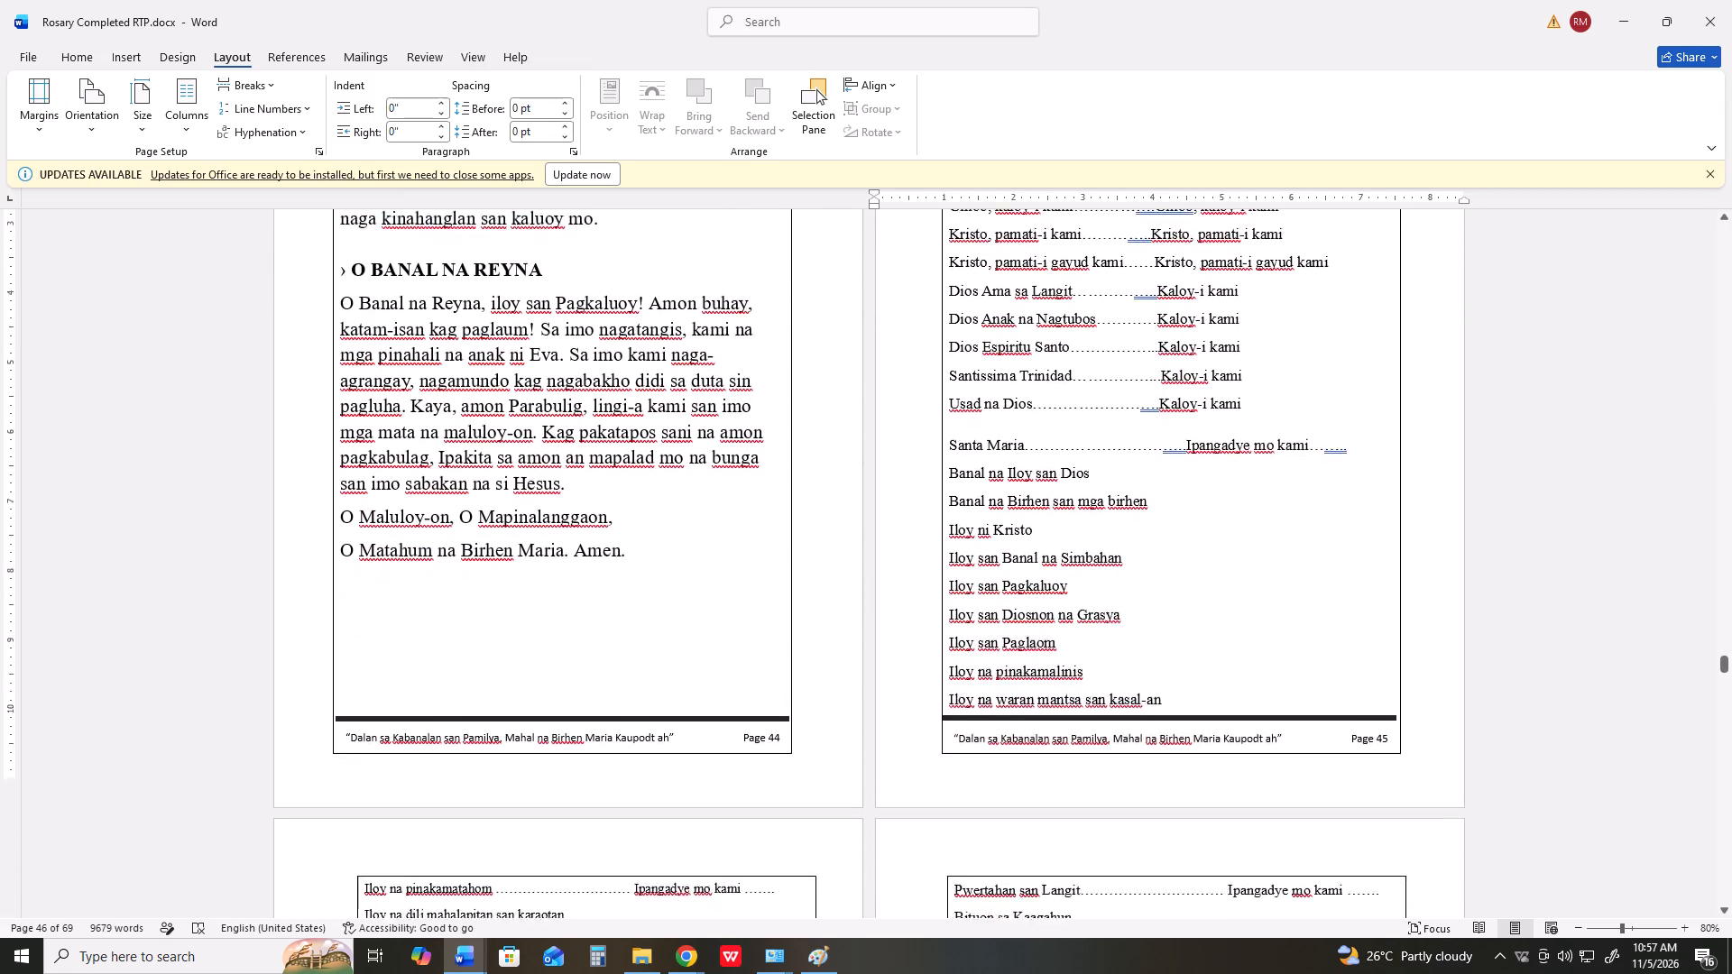
scroll(837, 492, "down", 1)
left_click(341, 798)
scroll(450, 744, "down", 18)
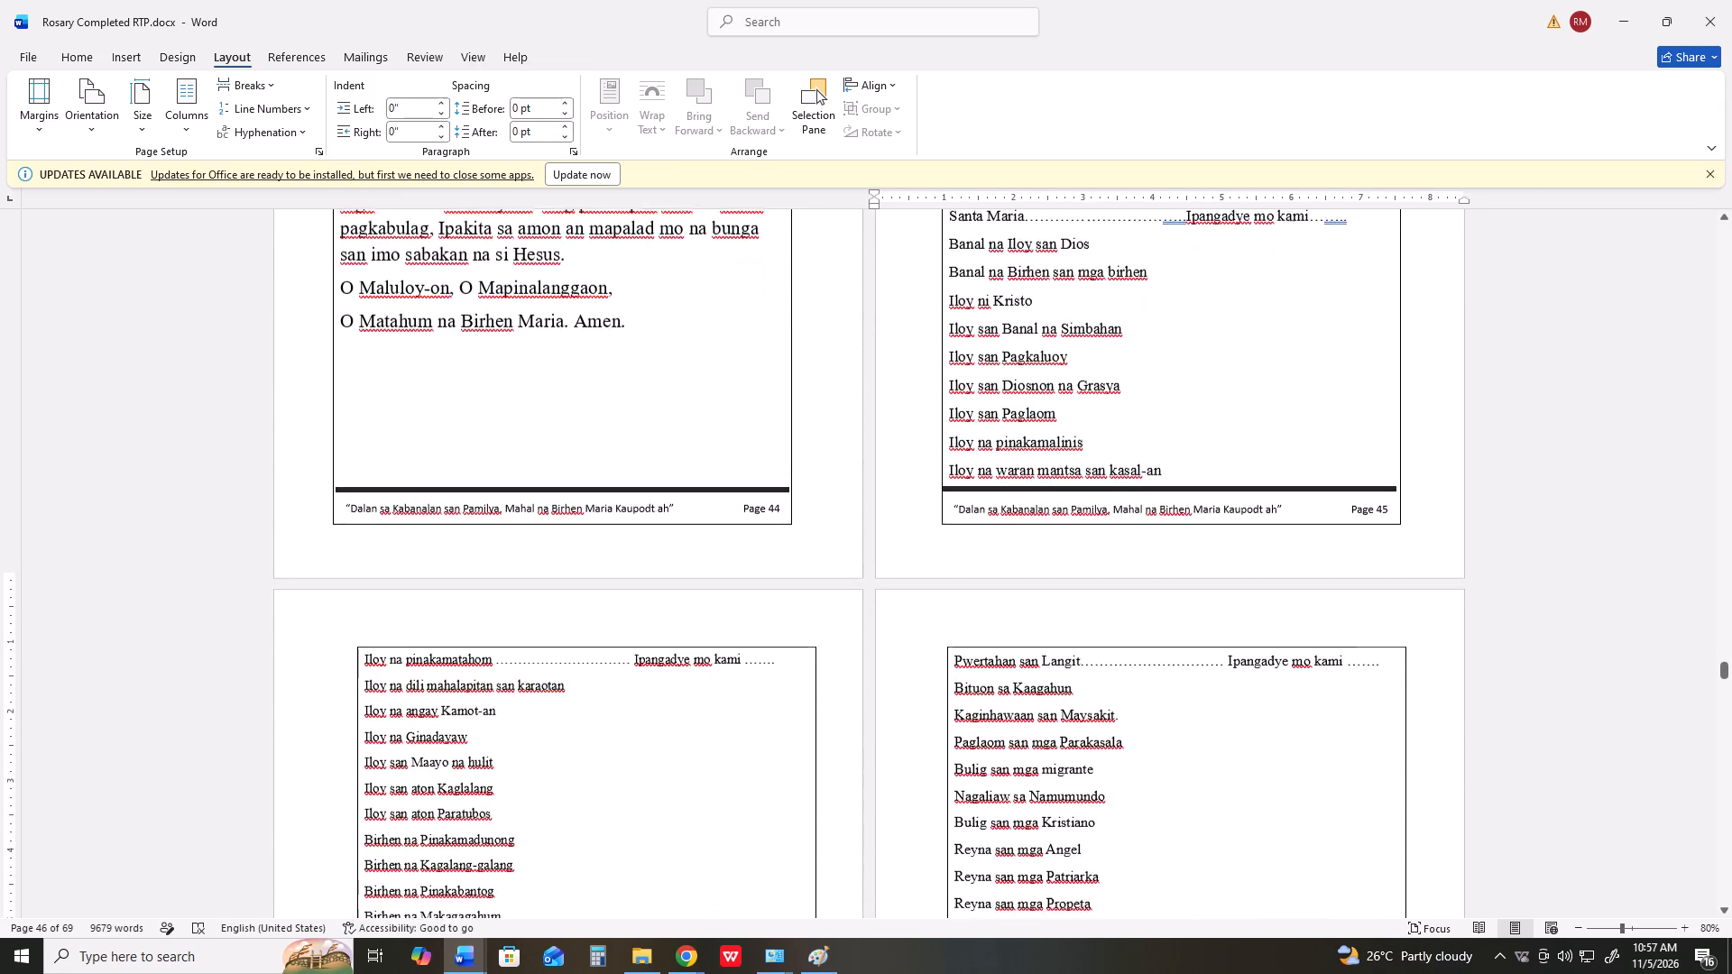
scroll(473, 700, "down", 16)
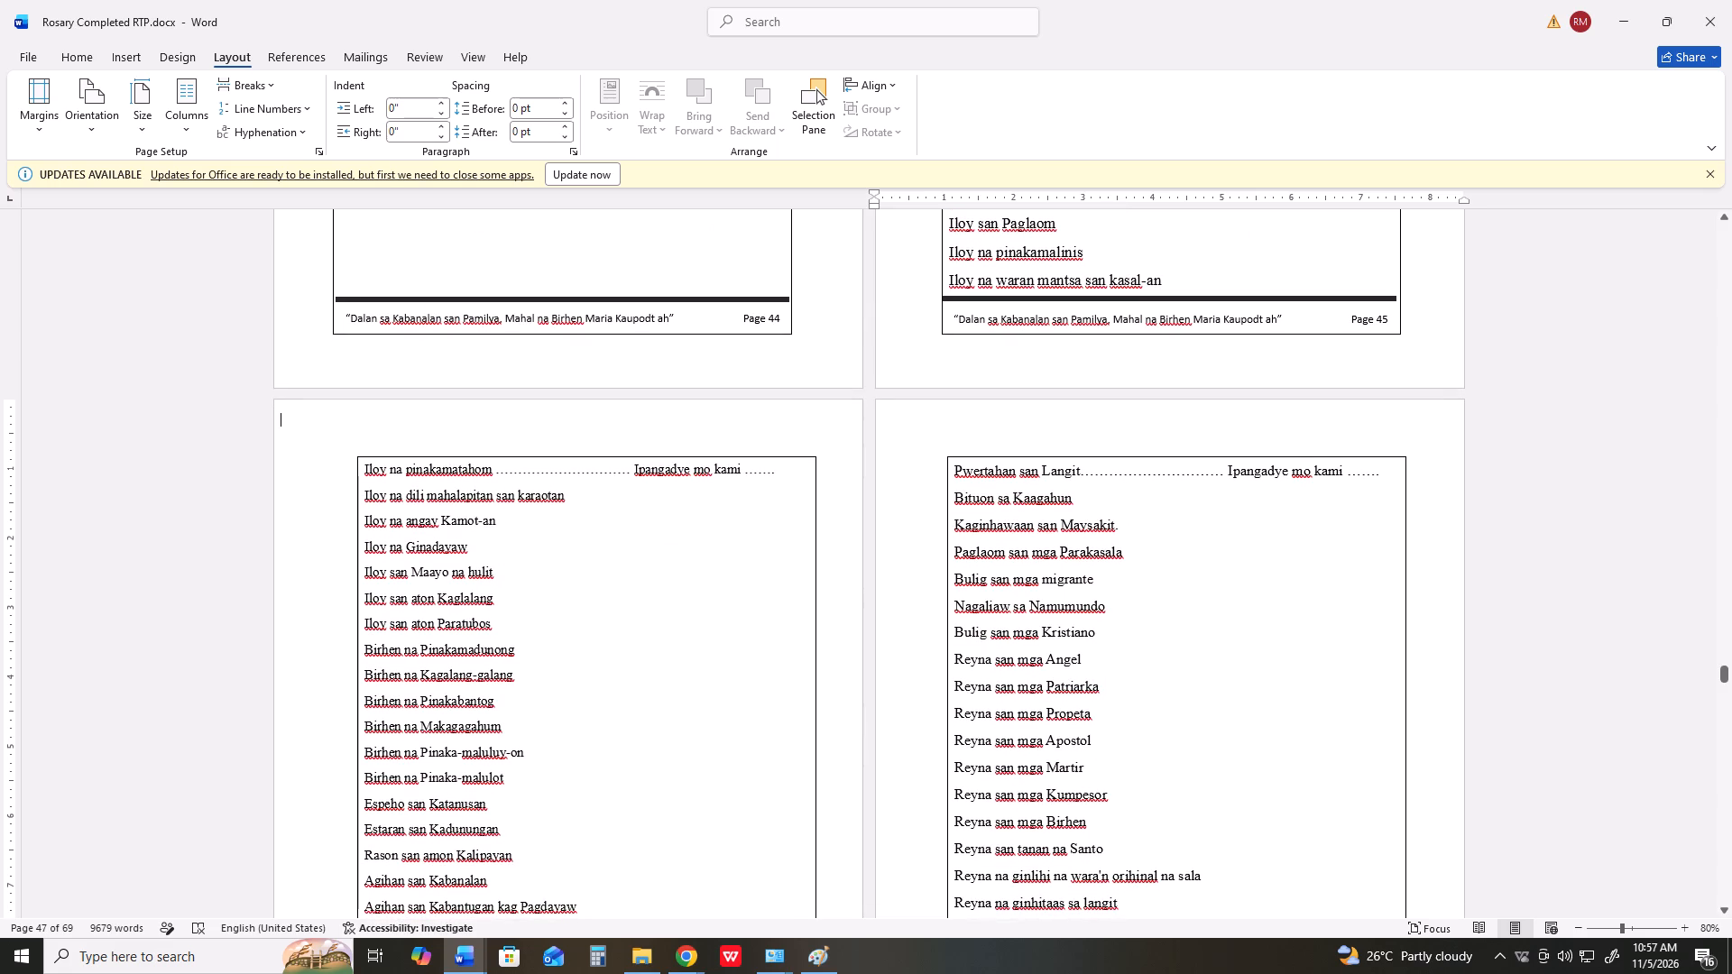
key("ctrl+p")
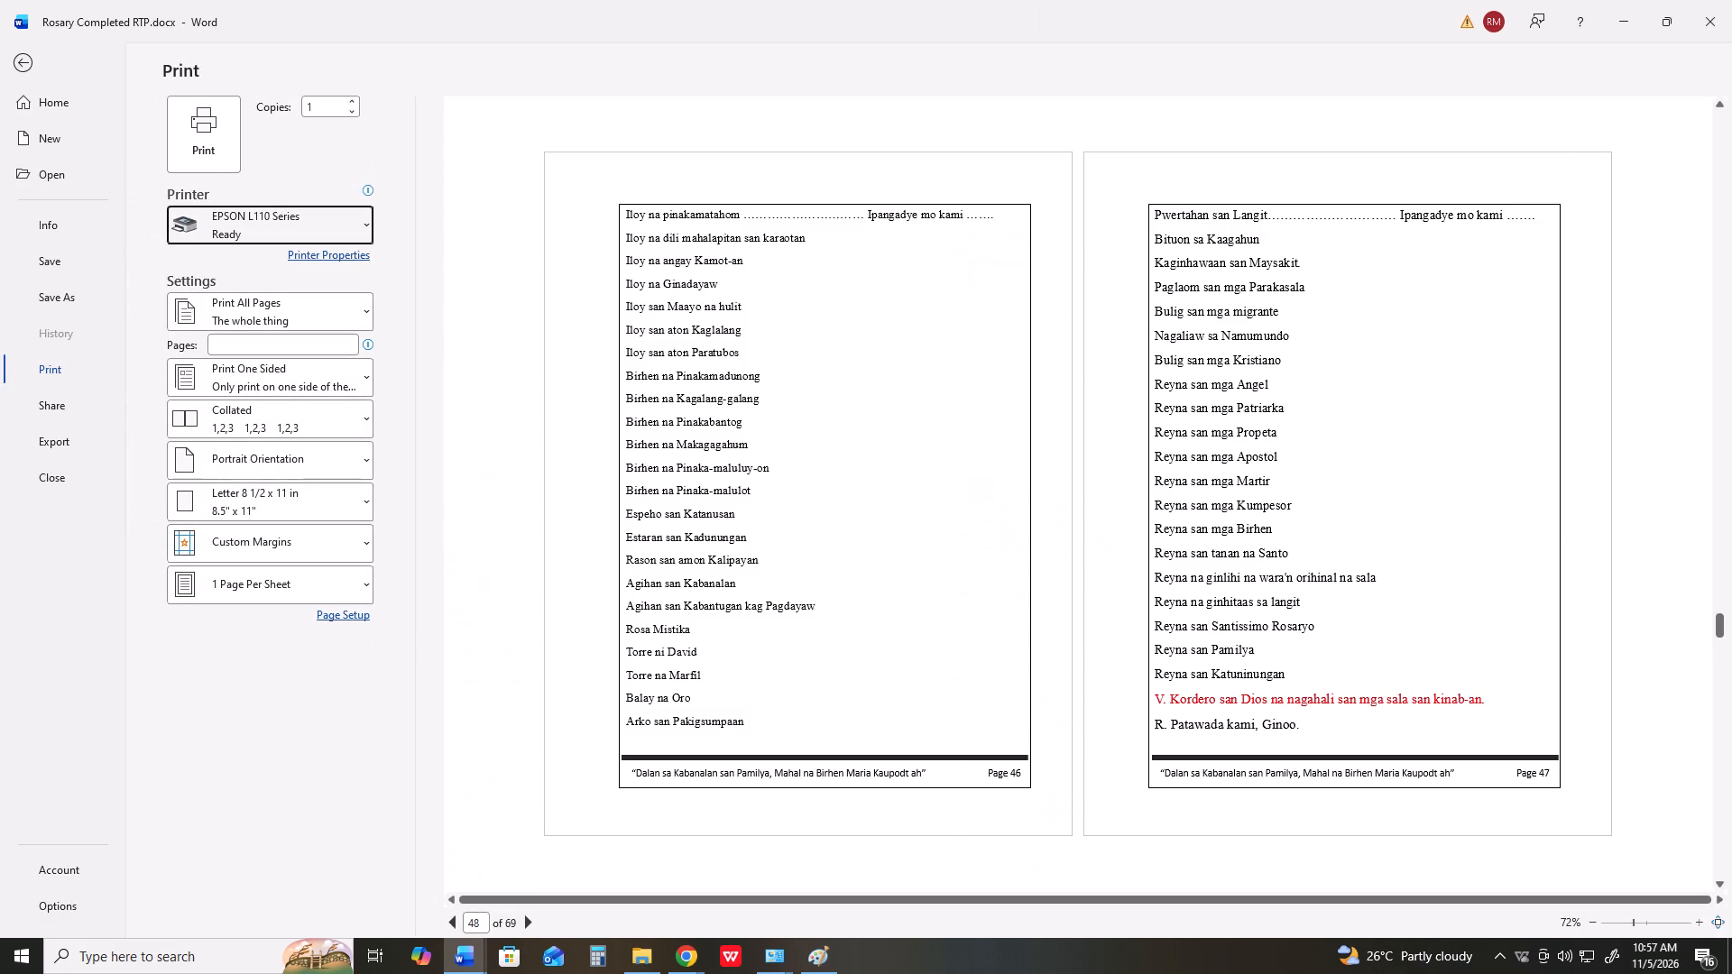
key("Print")
Switch to Paint and paste the capture of pages 46 and 47 over the r44.png canvas.
key("alt+Tab")
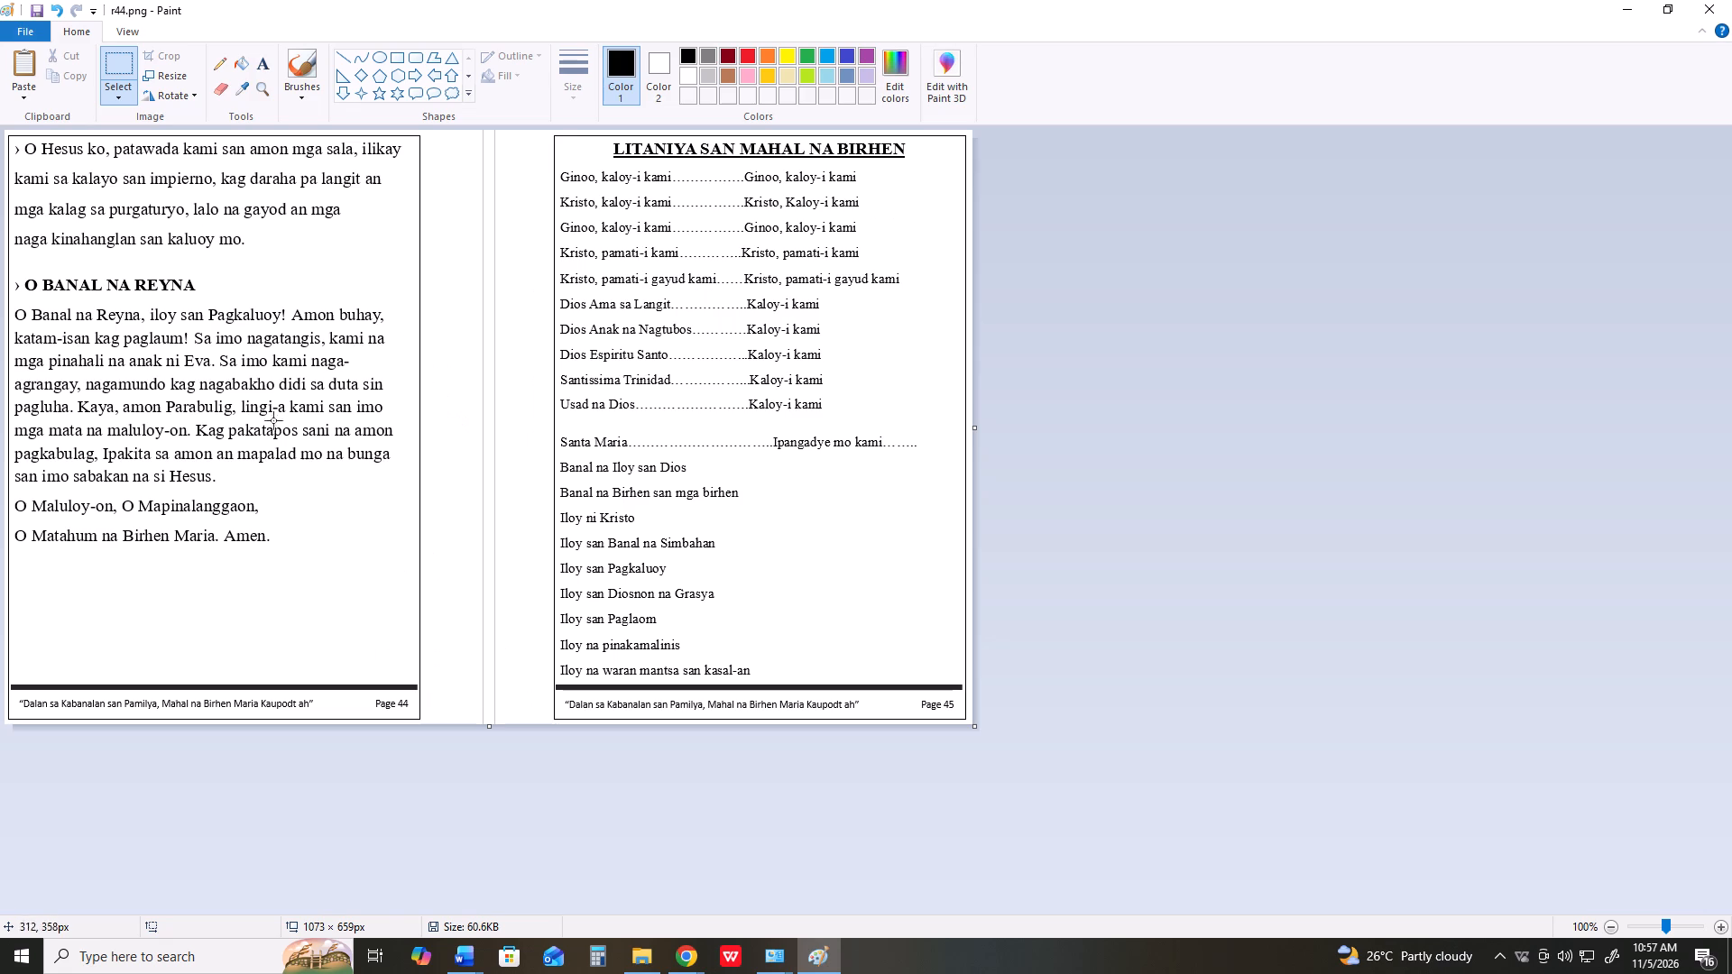
key("ctrl+v")
Crop the pasted capture to the bordered frames of pages 46 and 47, about 1058 × 664 px.
left_click(126, 69)
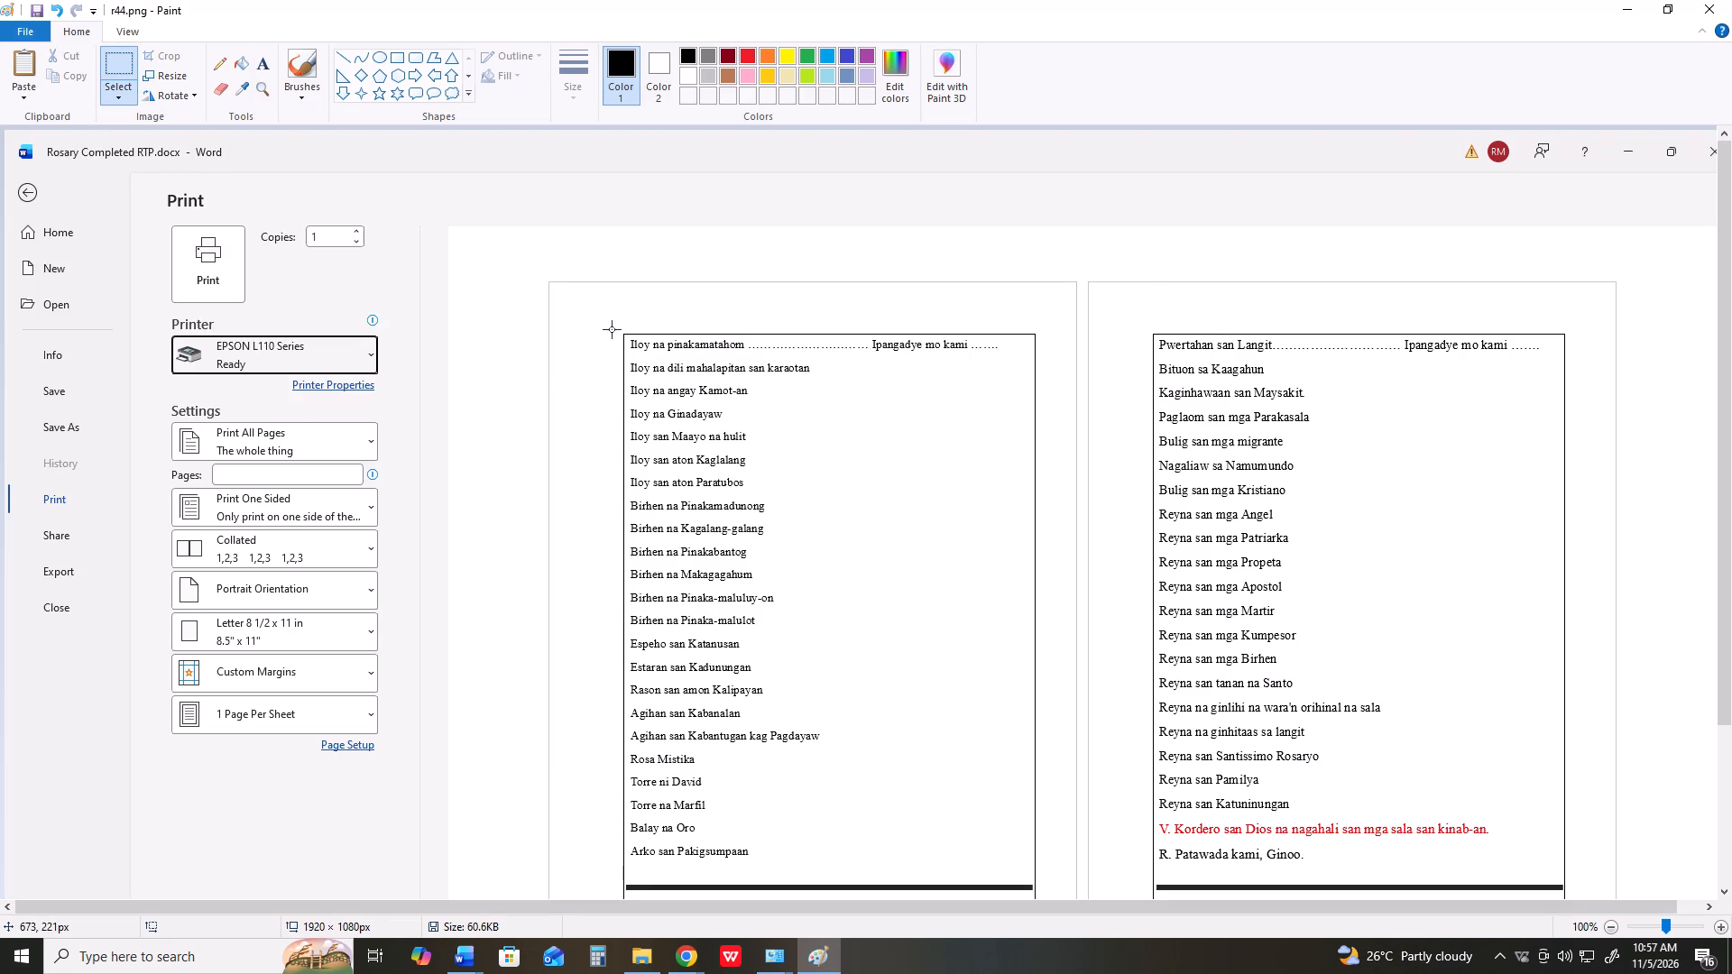
scroll(613, 328, "down", 2)
scroll(604, 271, "up", 1)
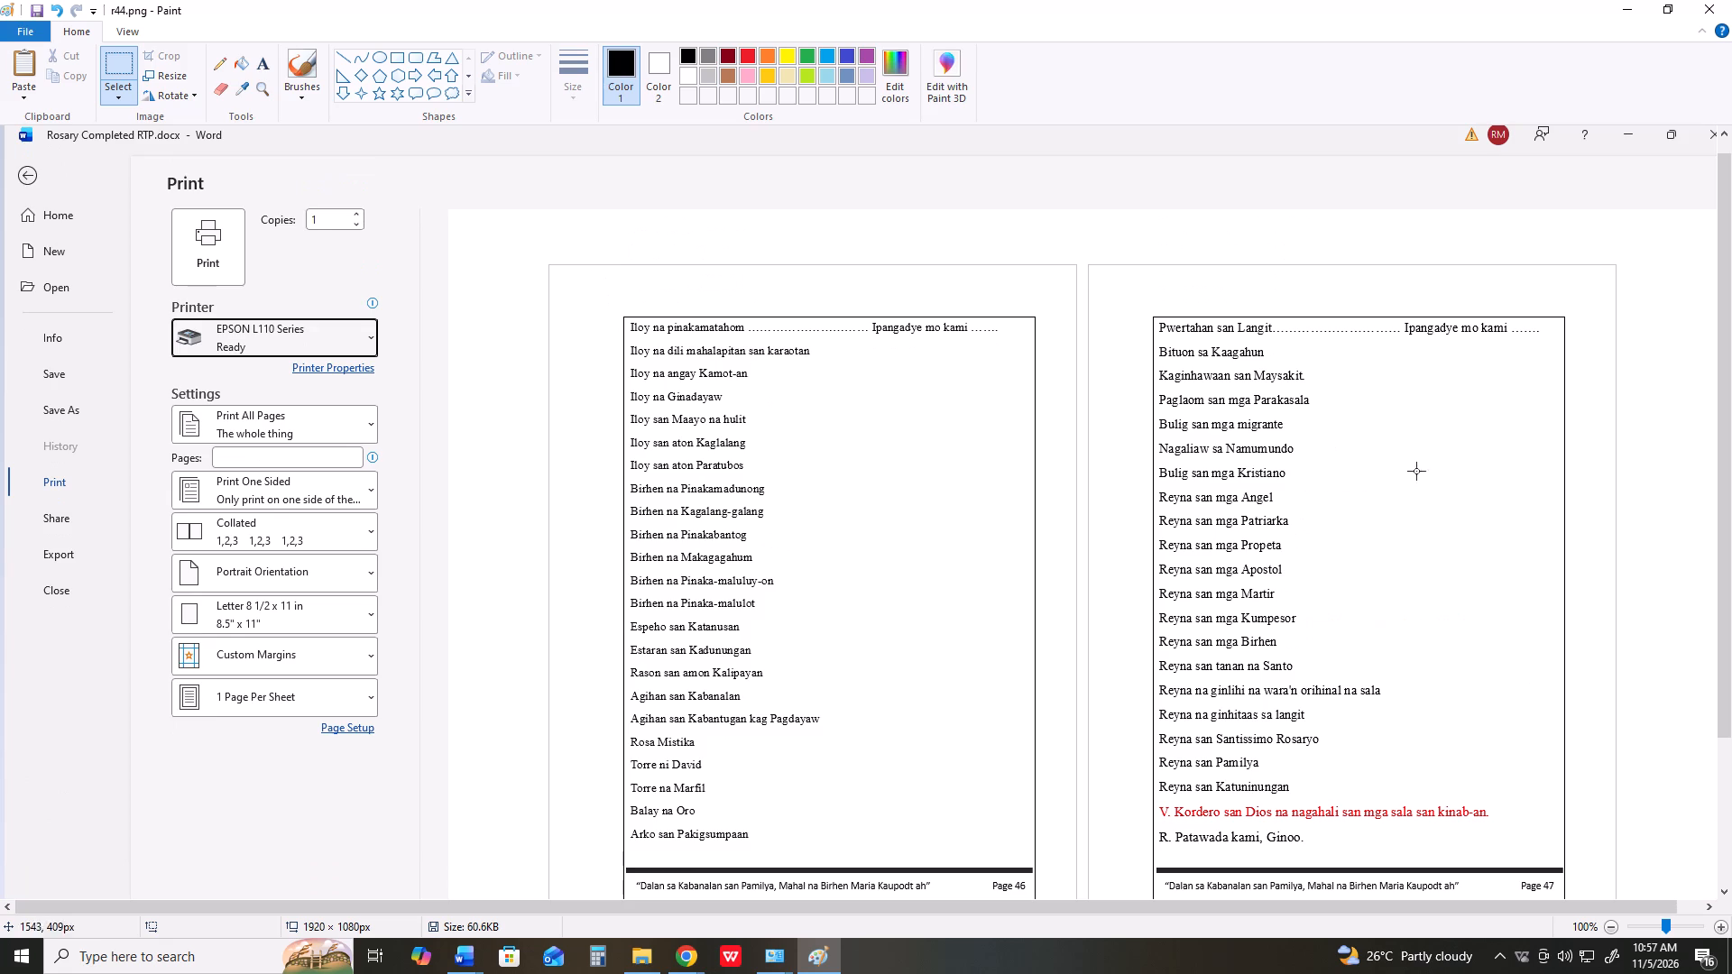
left_click_drag(1725, 473, 1720, 528)
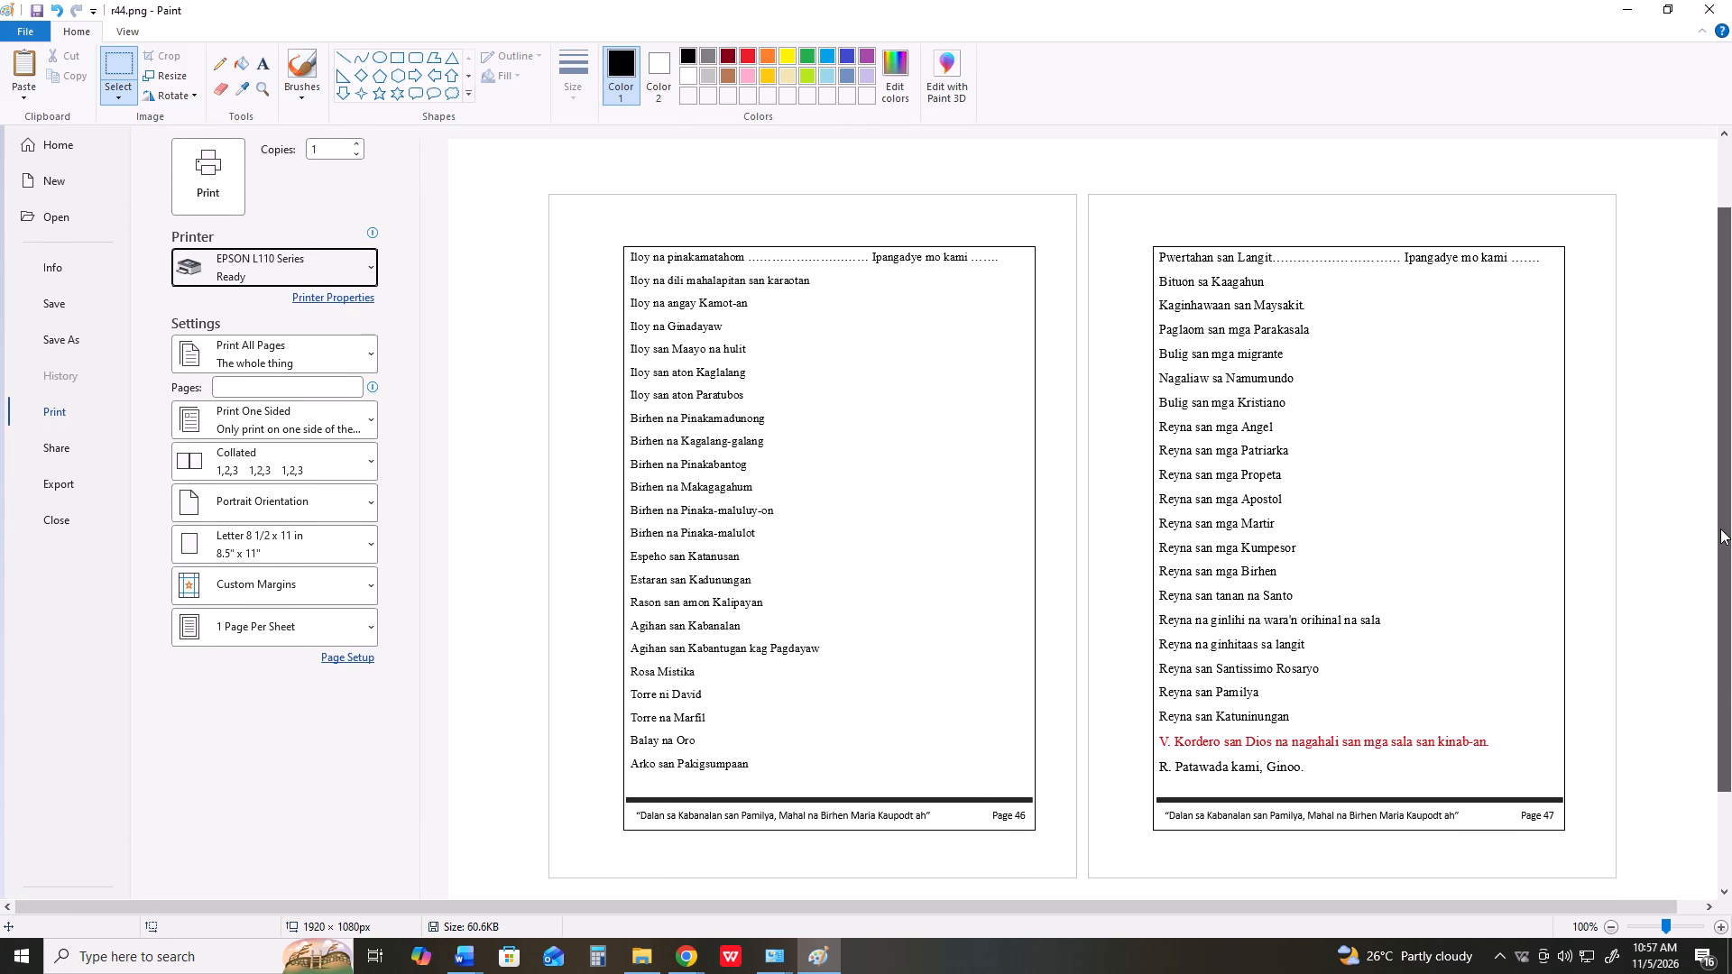
left_click_drag(1720, 528, 1720, 530)
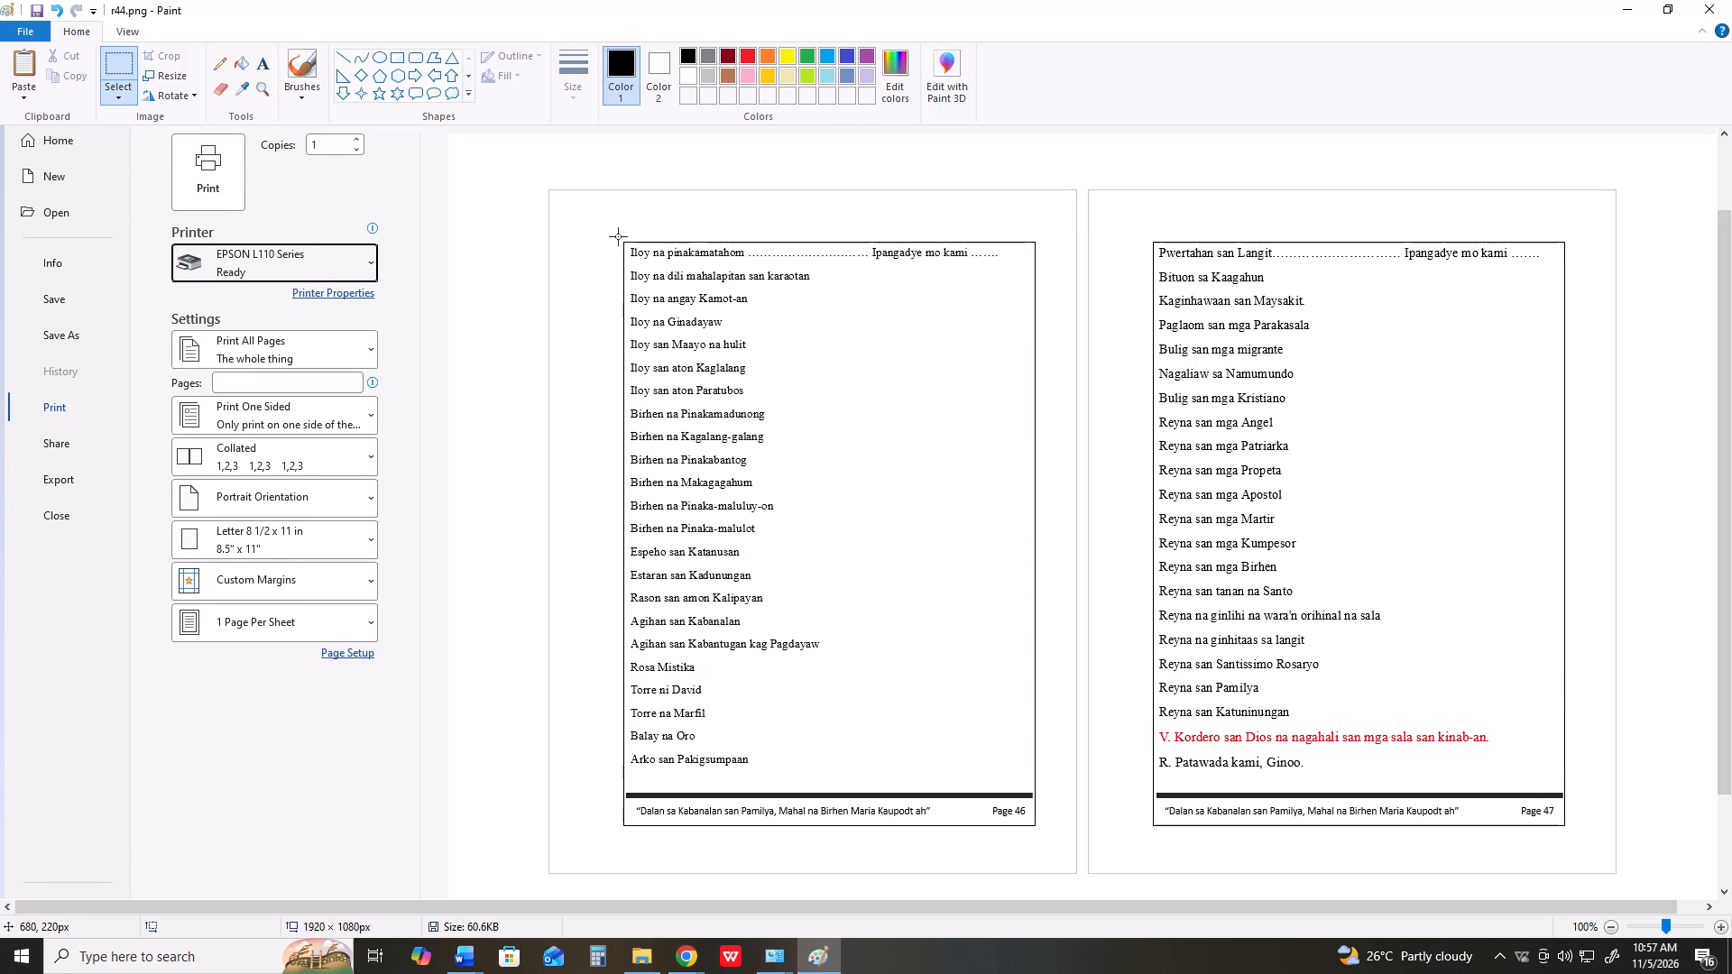
left_click_drag(618, 235, 1106, 658)
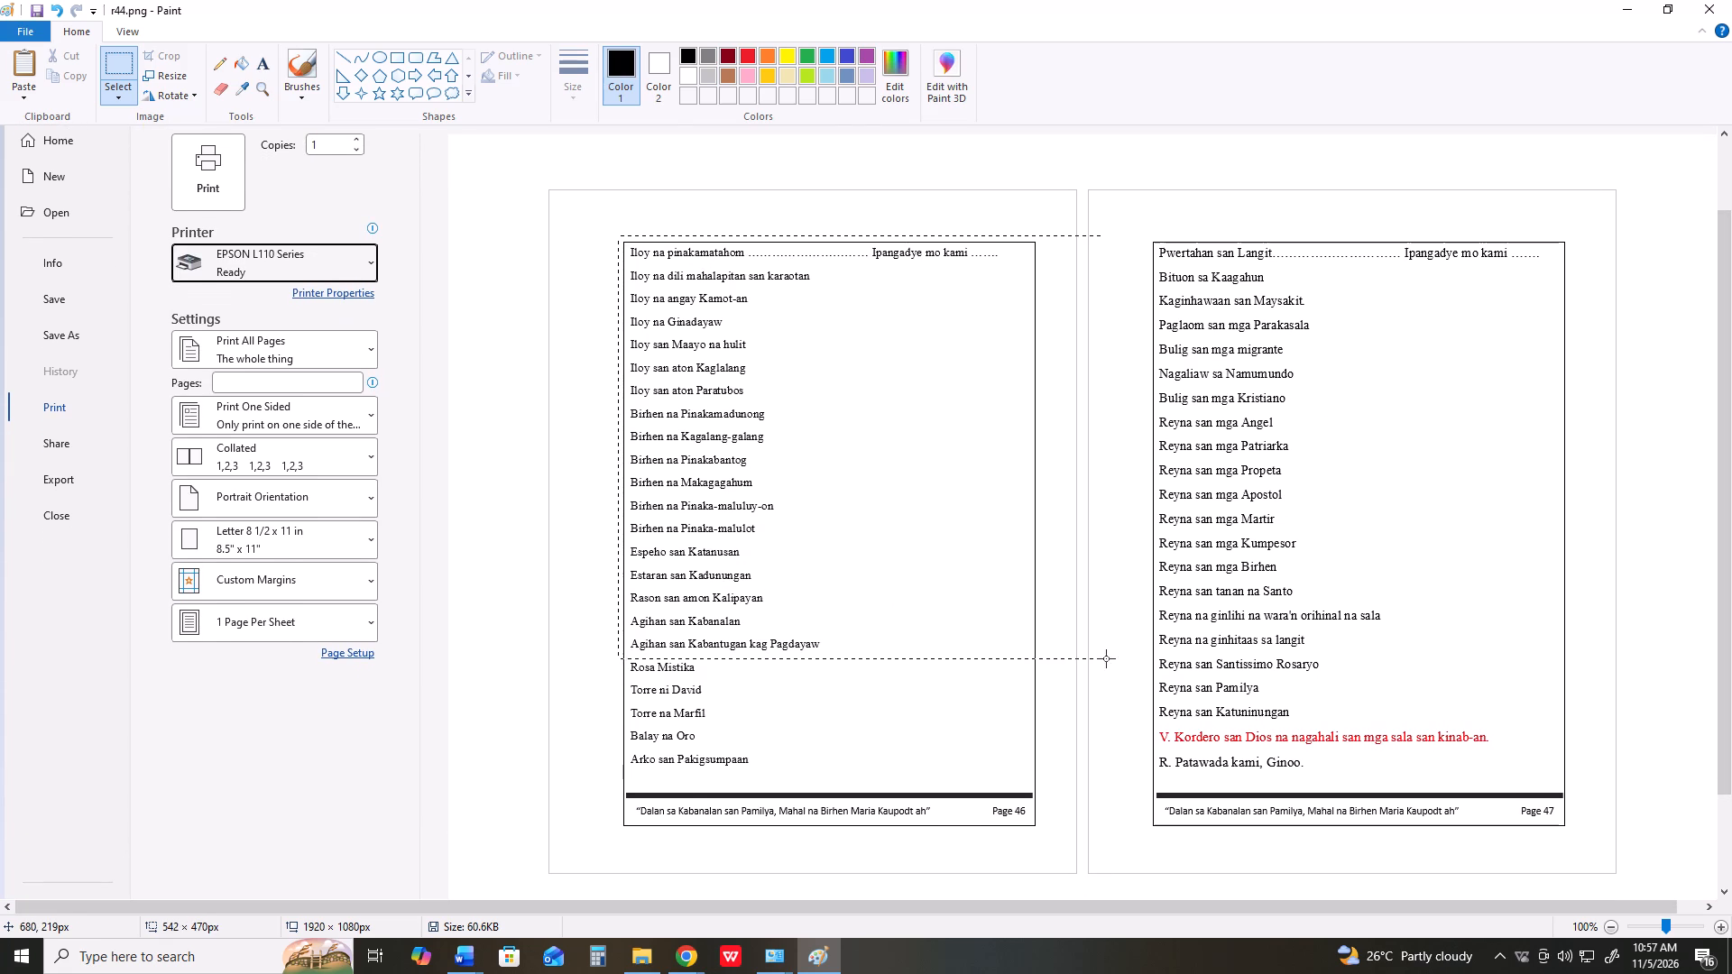
left_click_drag(1106, 658, 1571, 835)
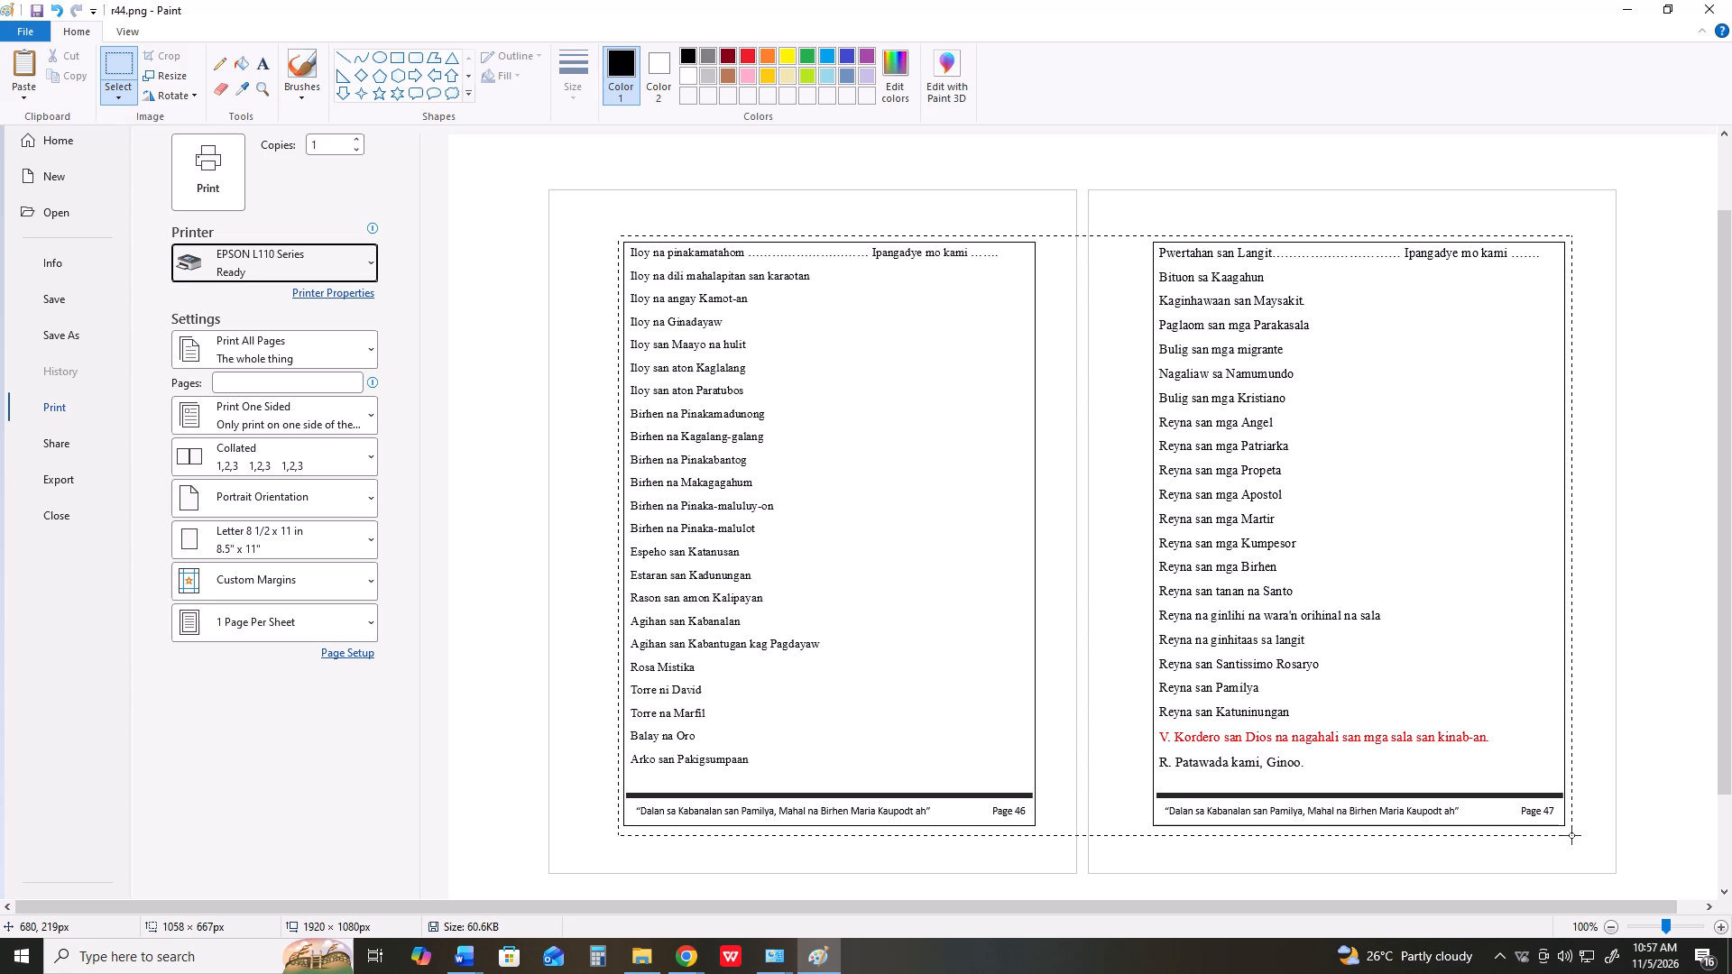
left_click_drag(1571, 835, 1571, 833)
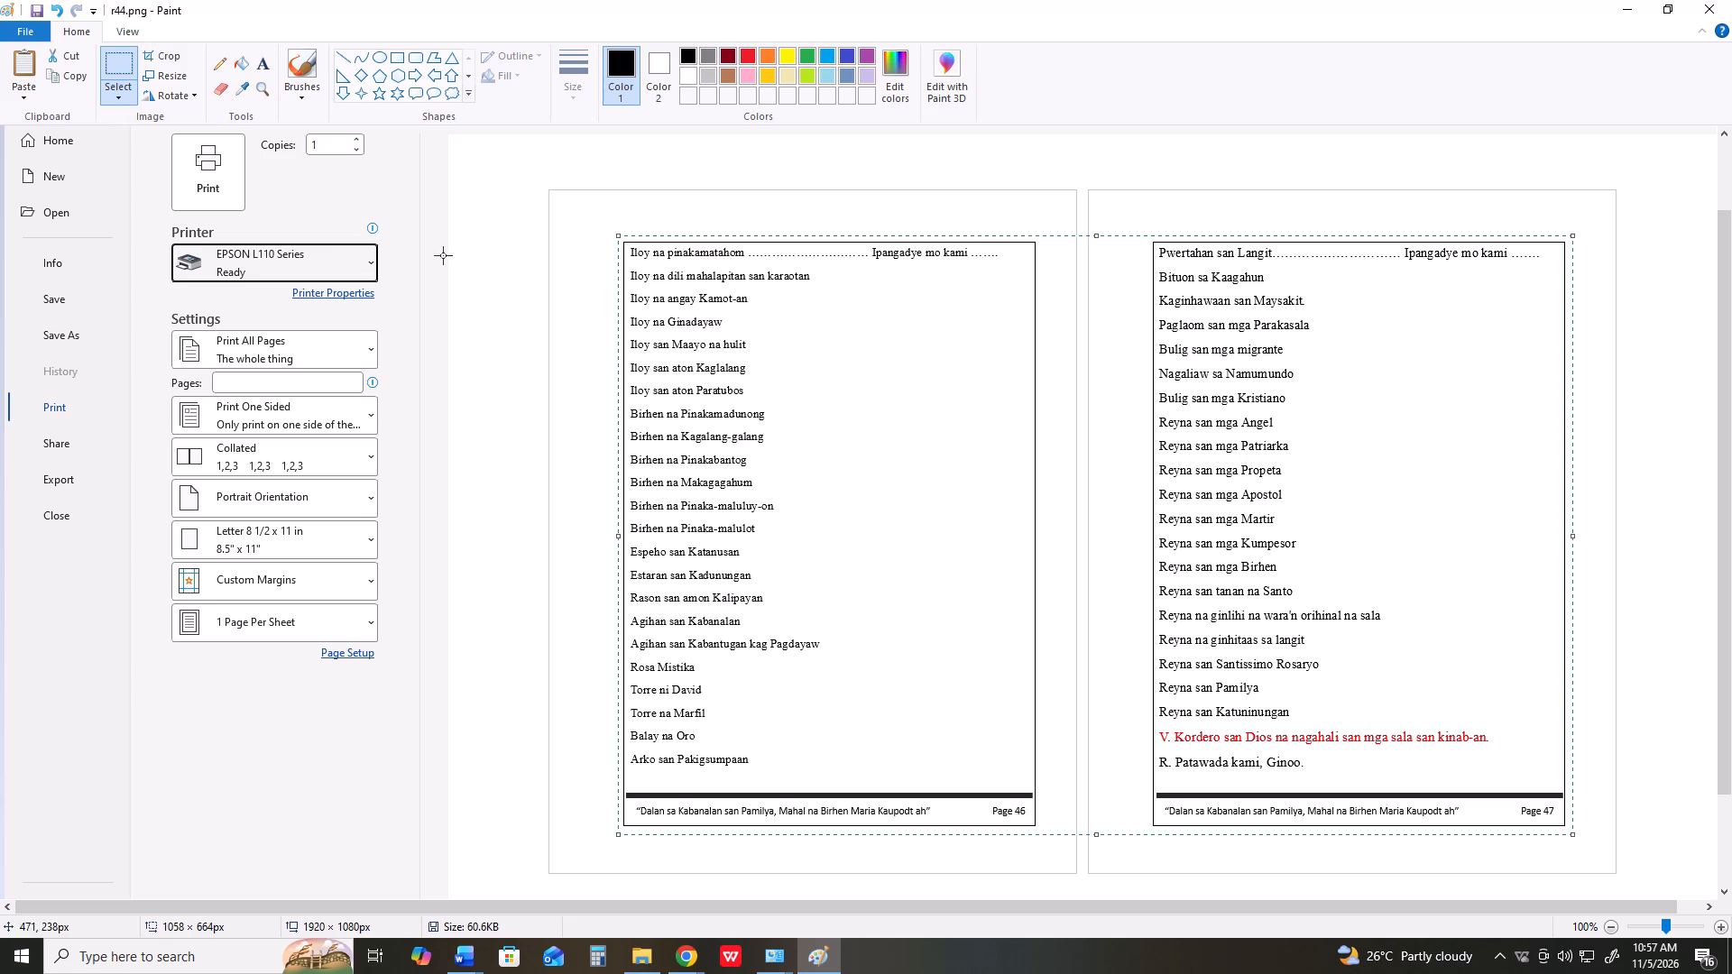
key("ctrl+shift+x")
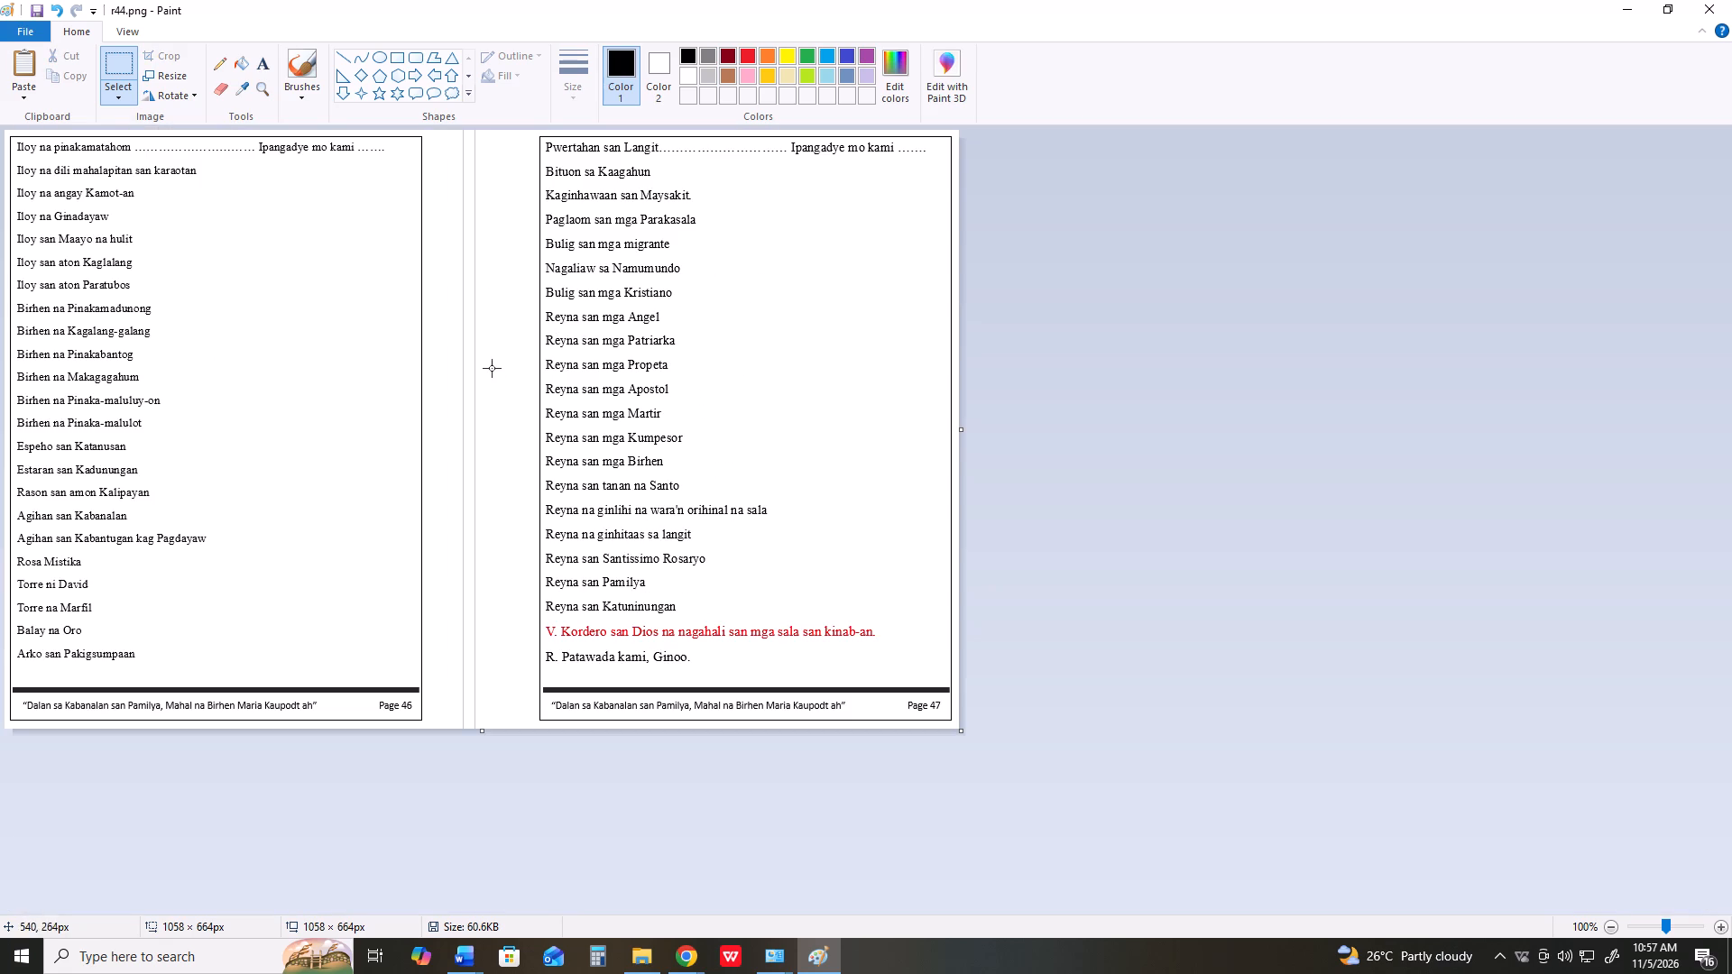
Save the cropped image of pages 46 and 47 in Downloads as the PNG file r46.
left_click(33, 36)
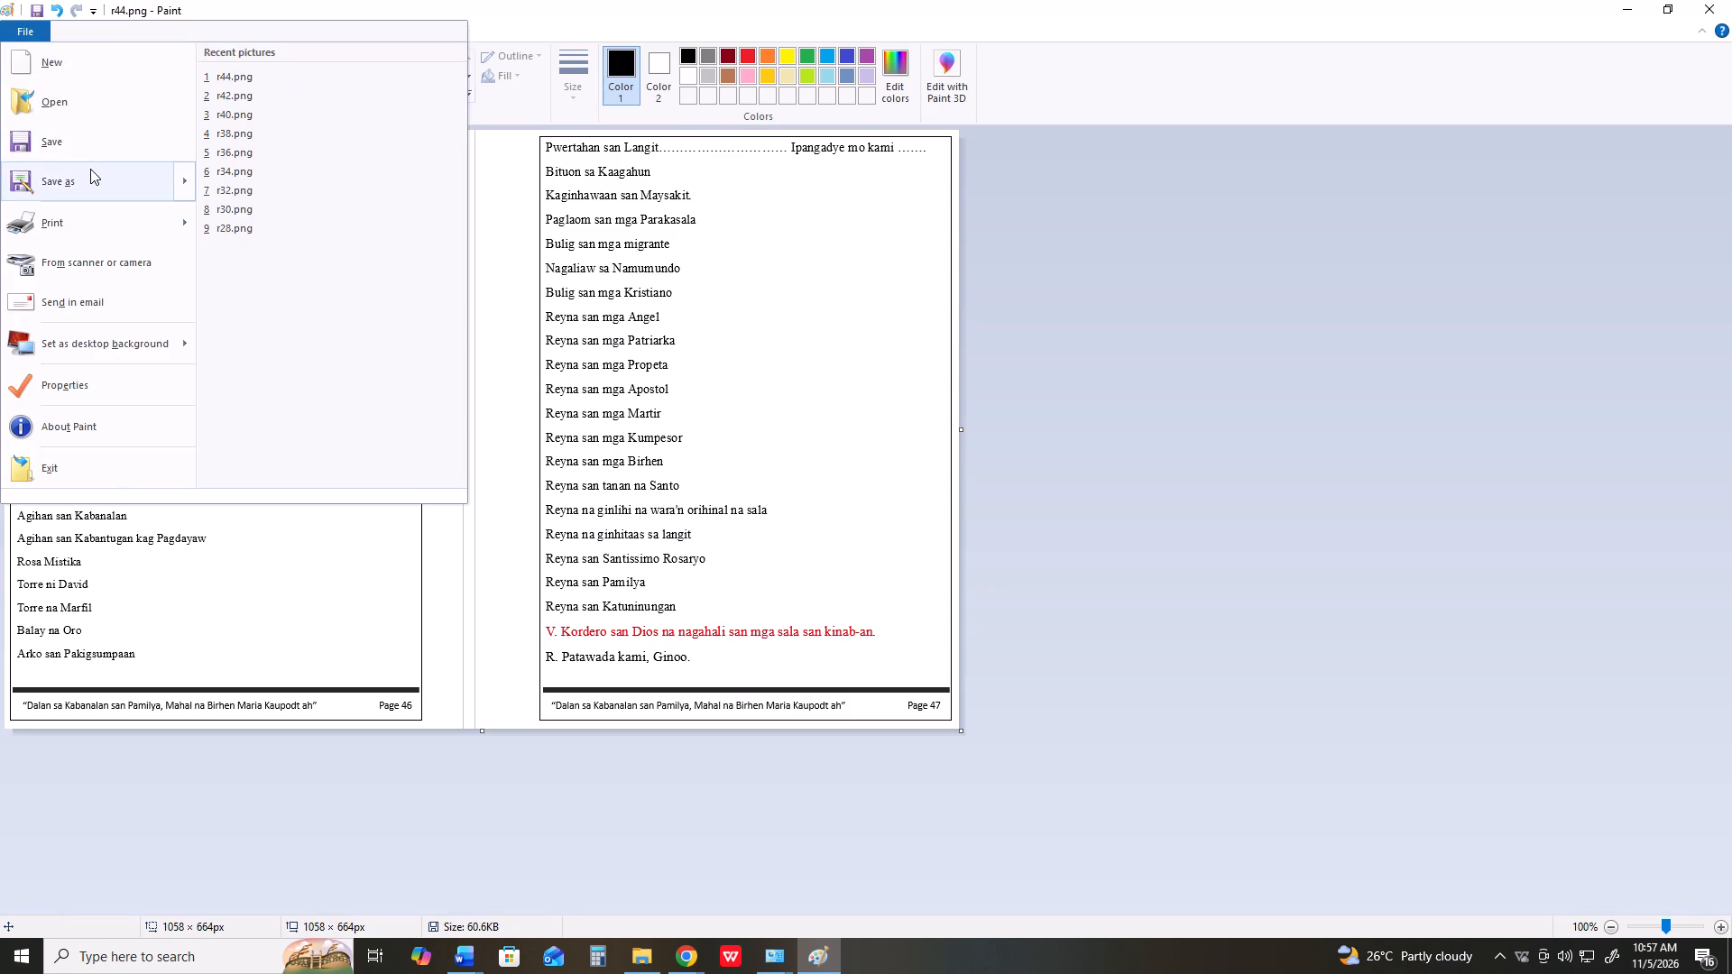
left_click(90, 169)
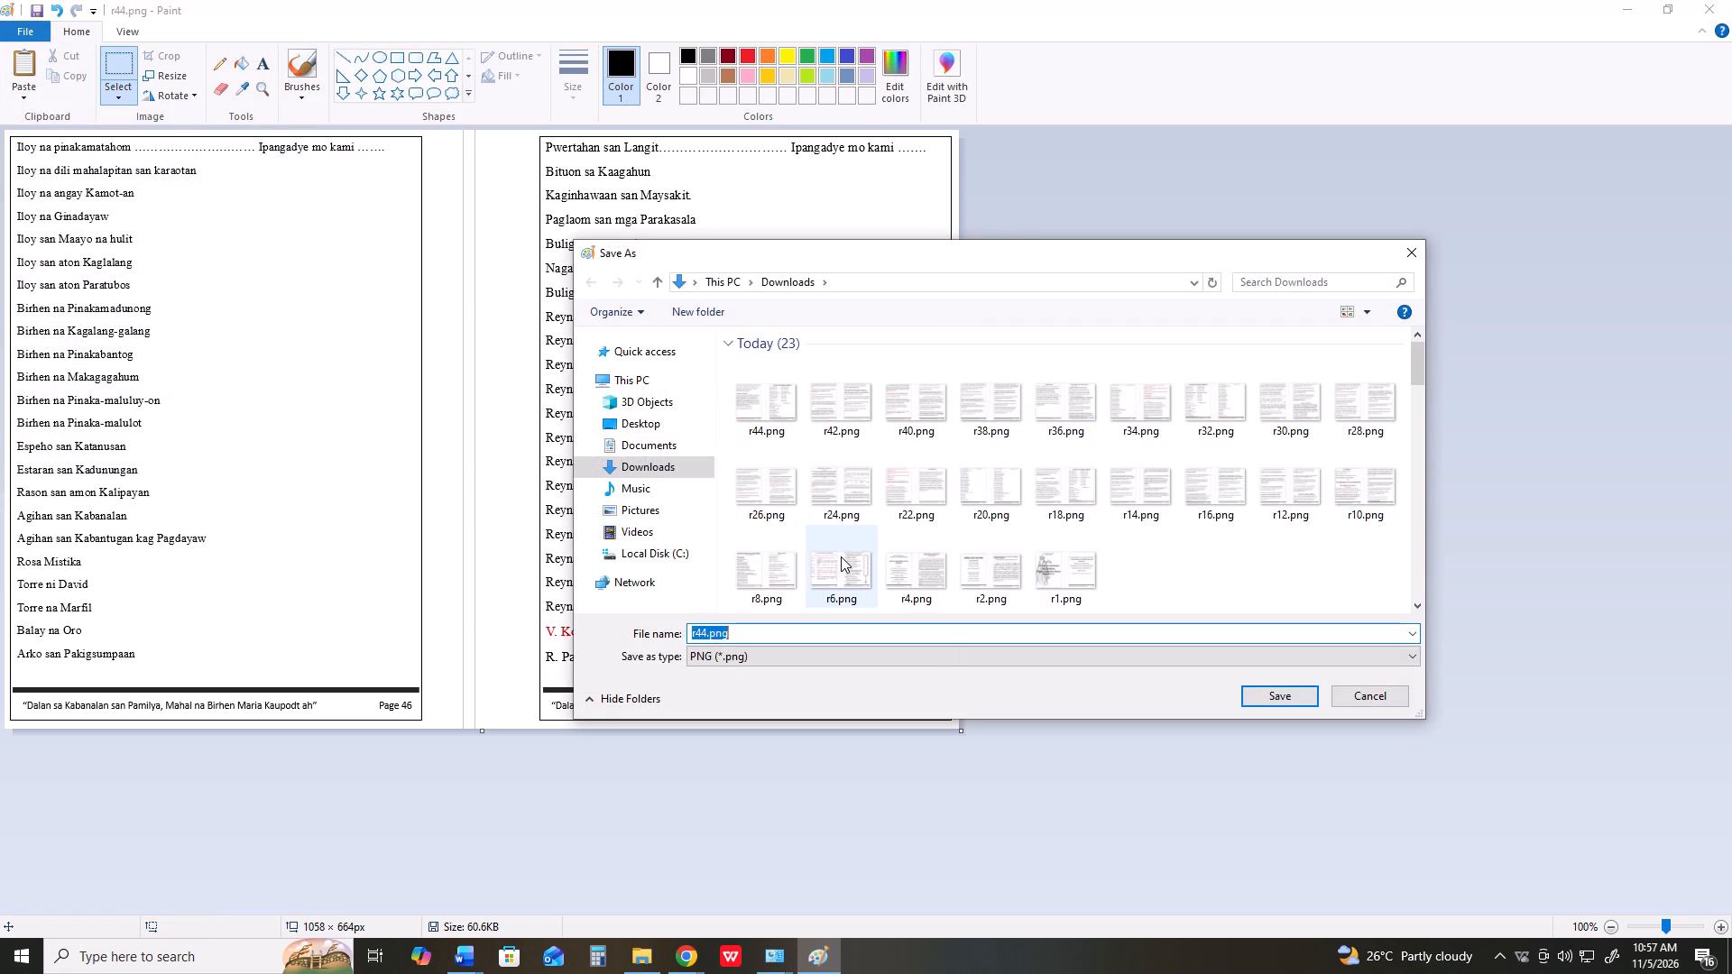
key("r")
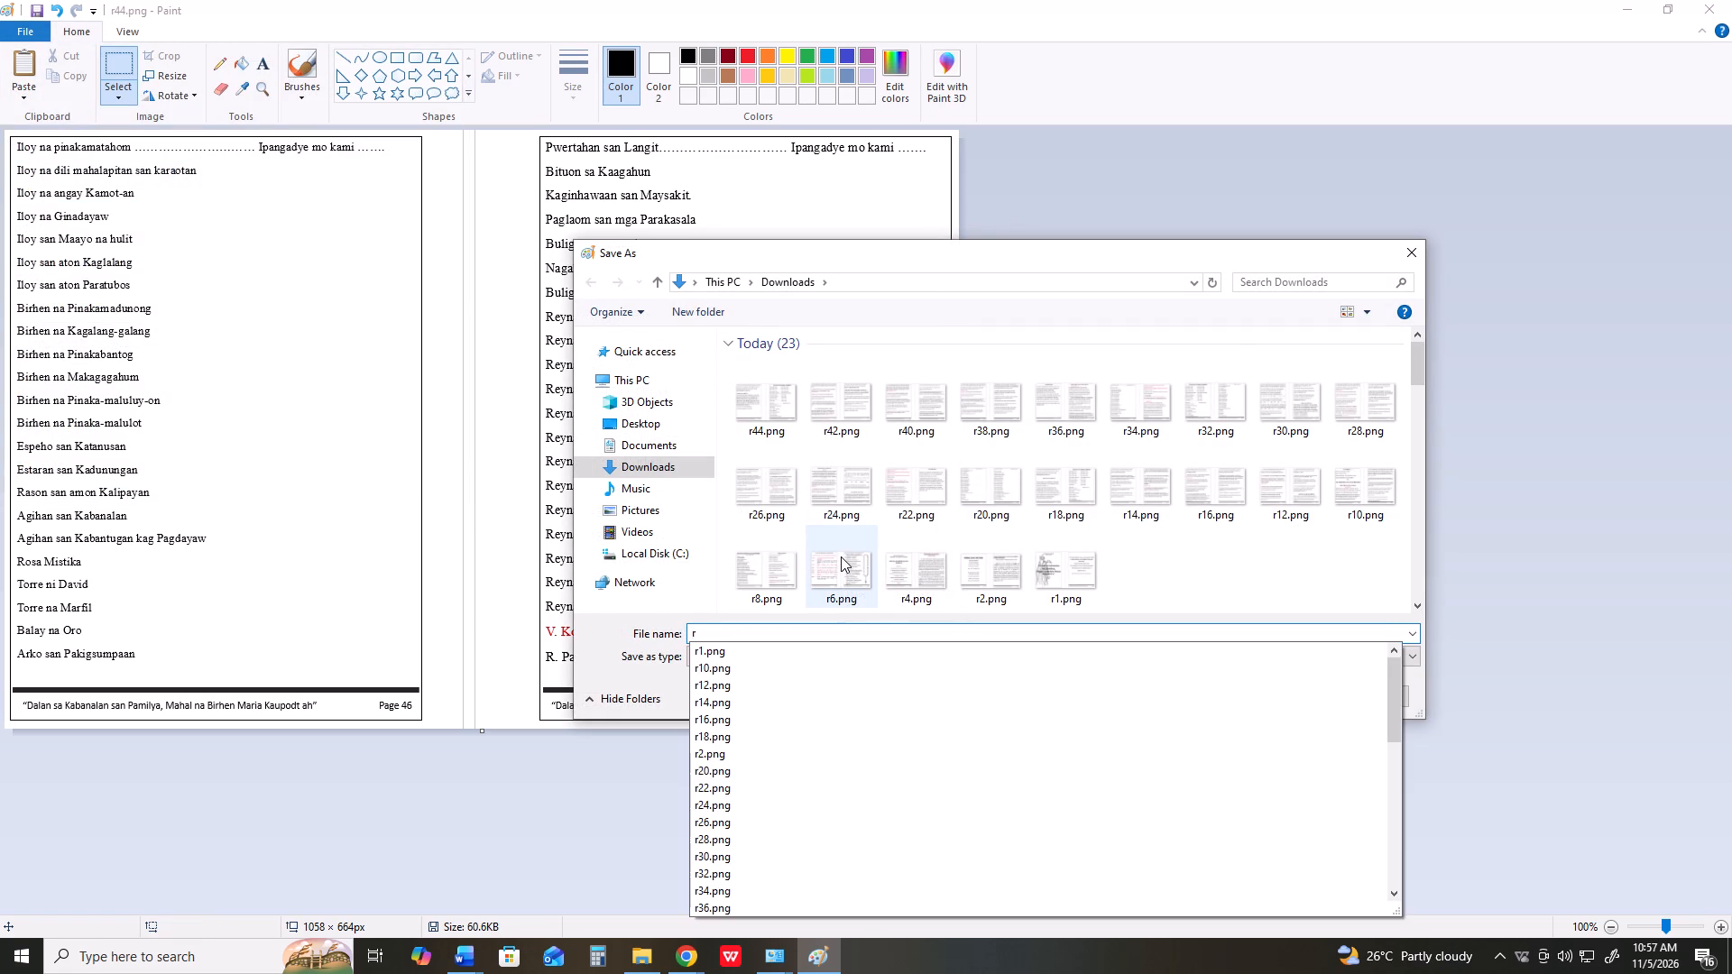
type("46")
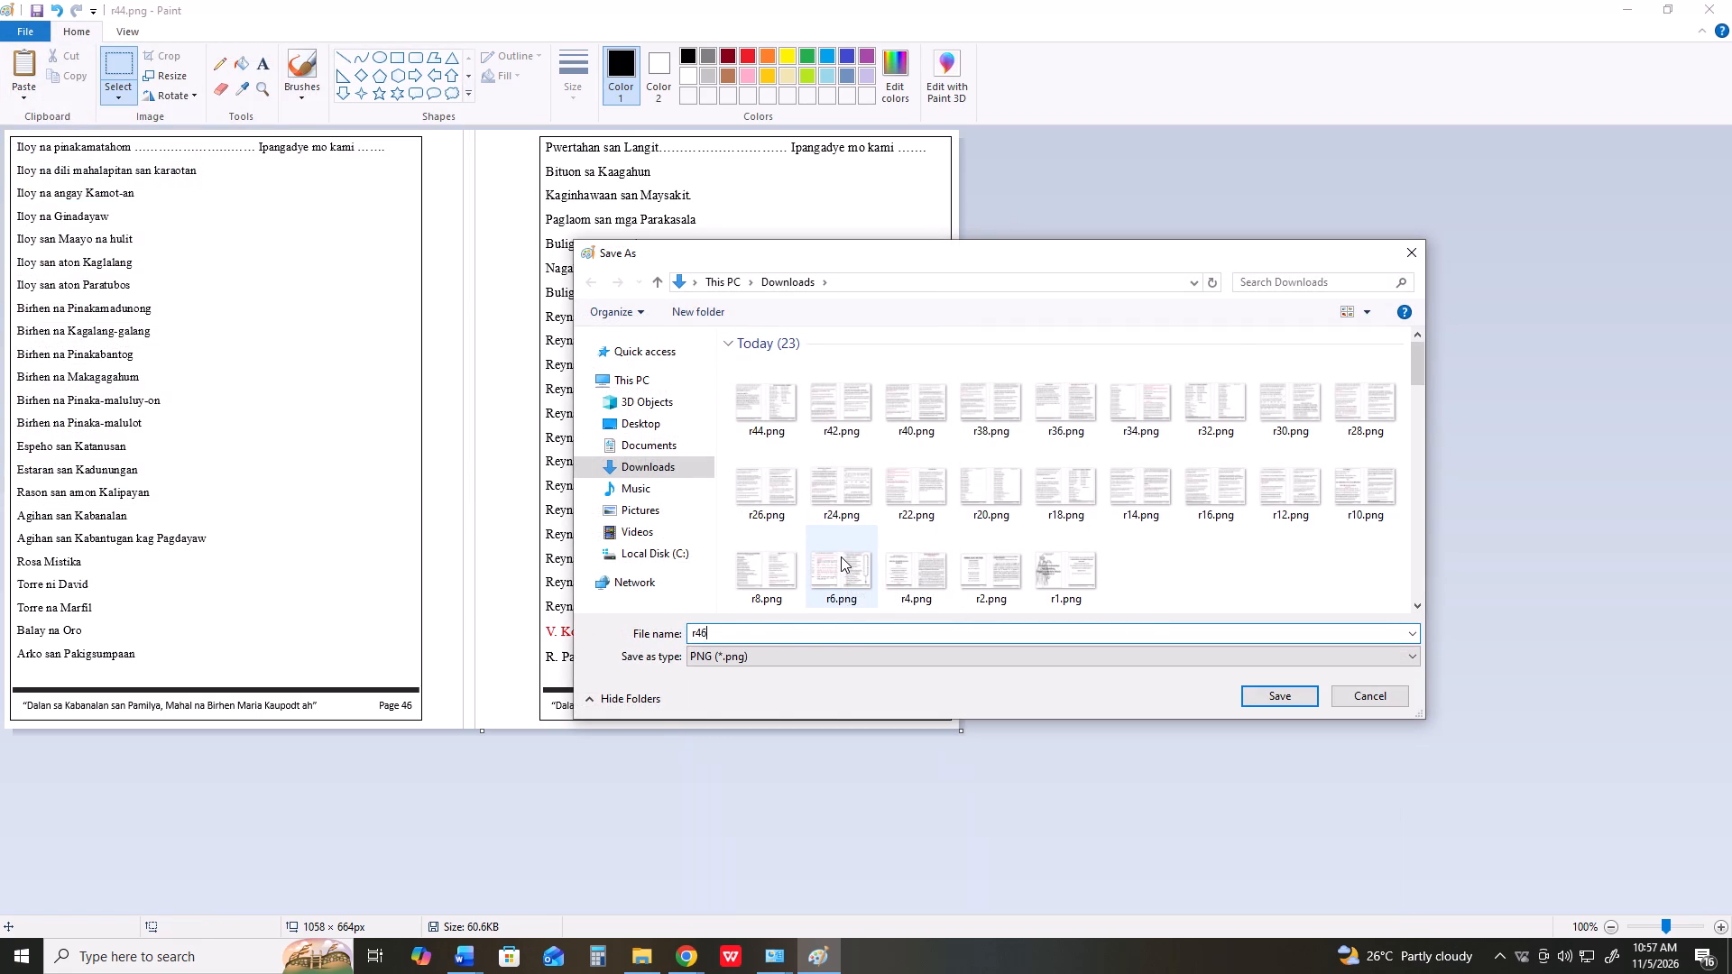
key("Return")
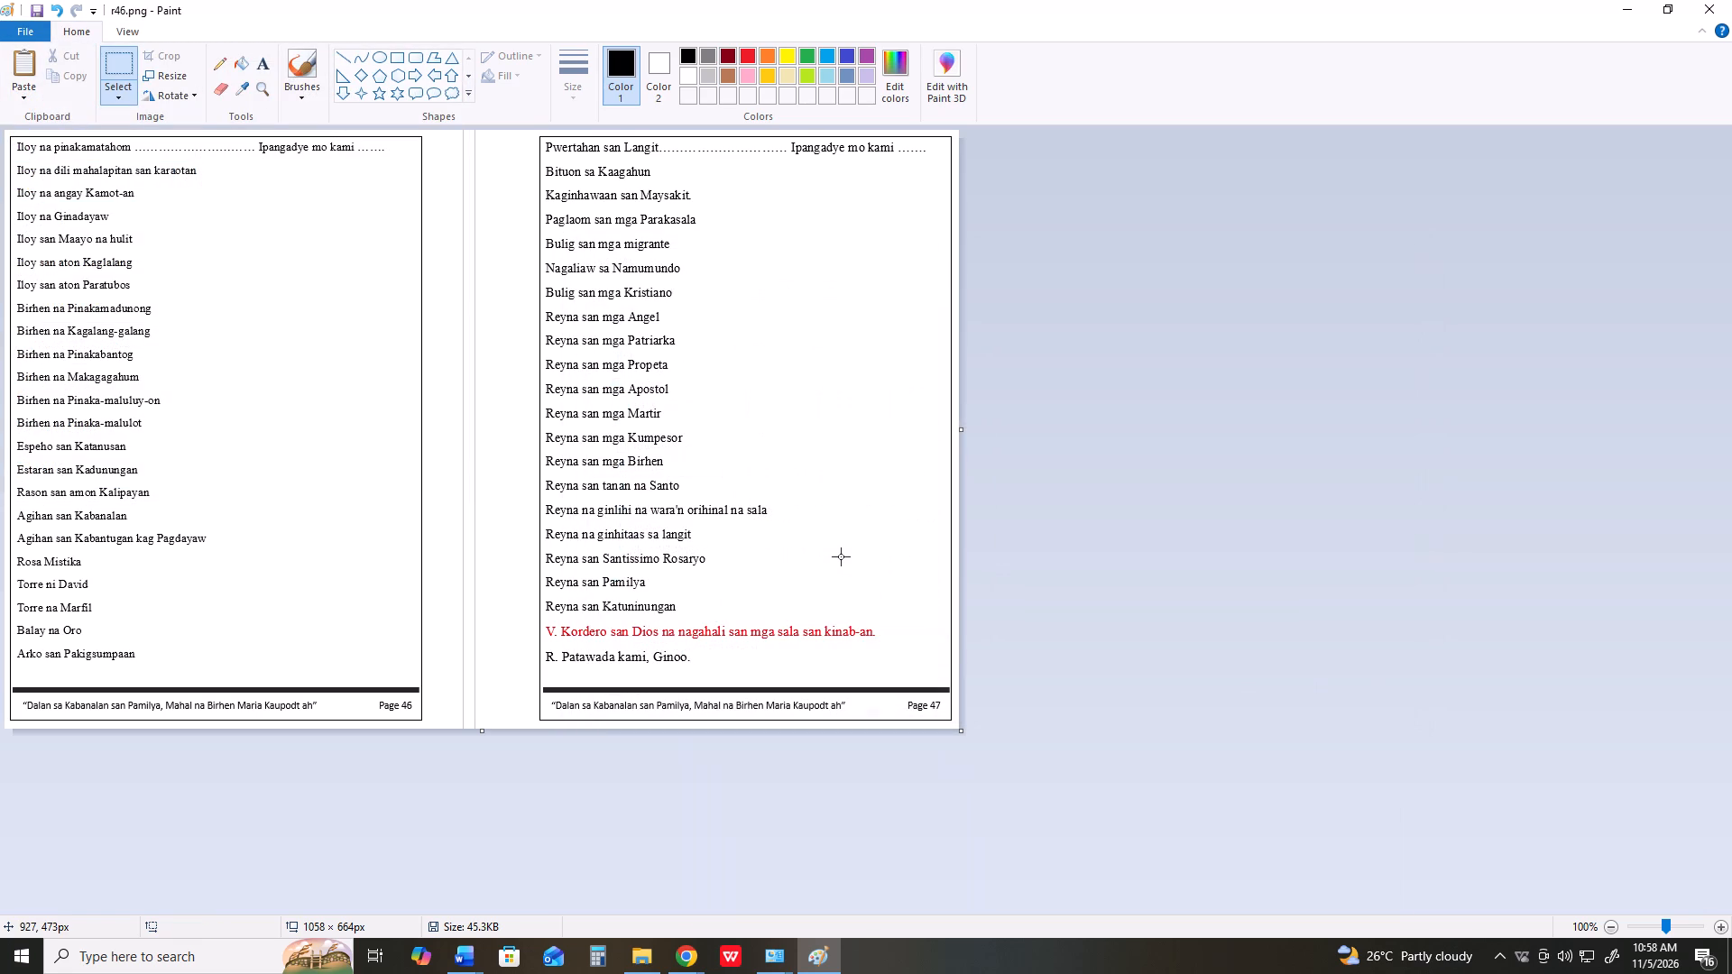
Return to the rosary document in Word, bring pages 48 and 49 up in print preview, and capture the screen.
key("alt+Tab")
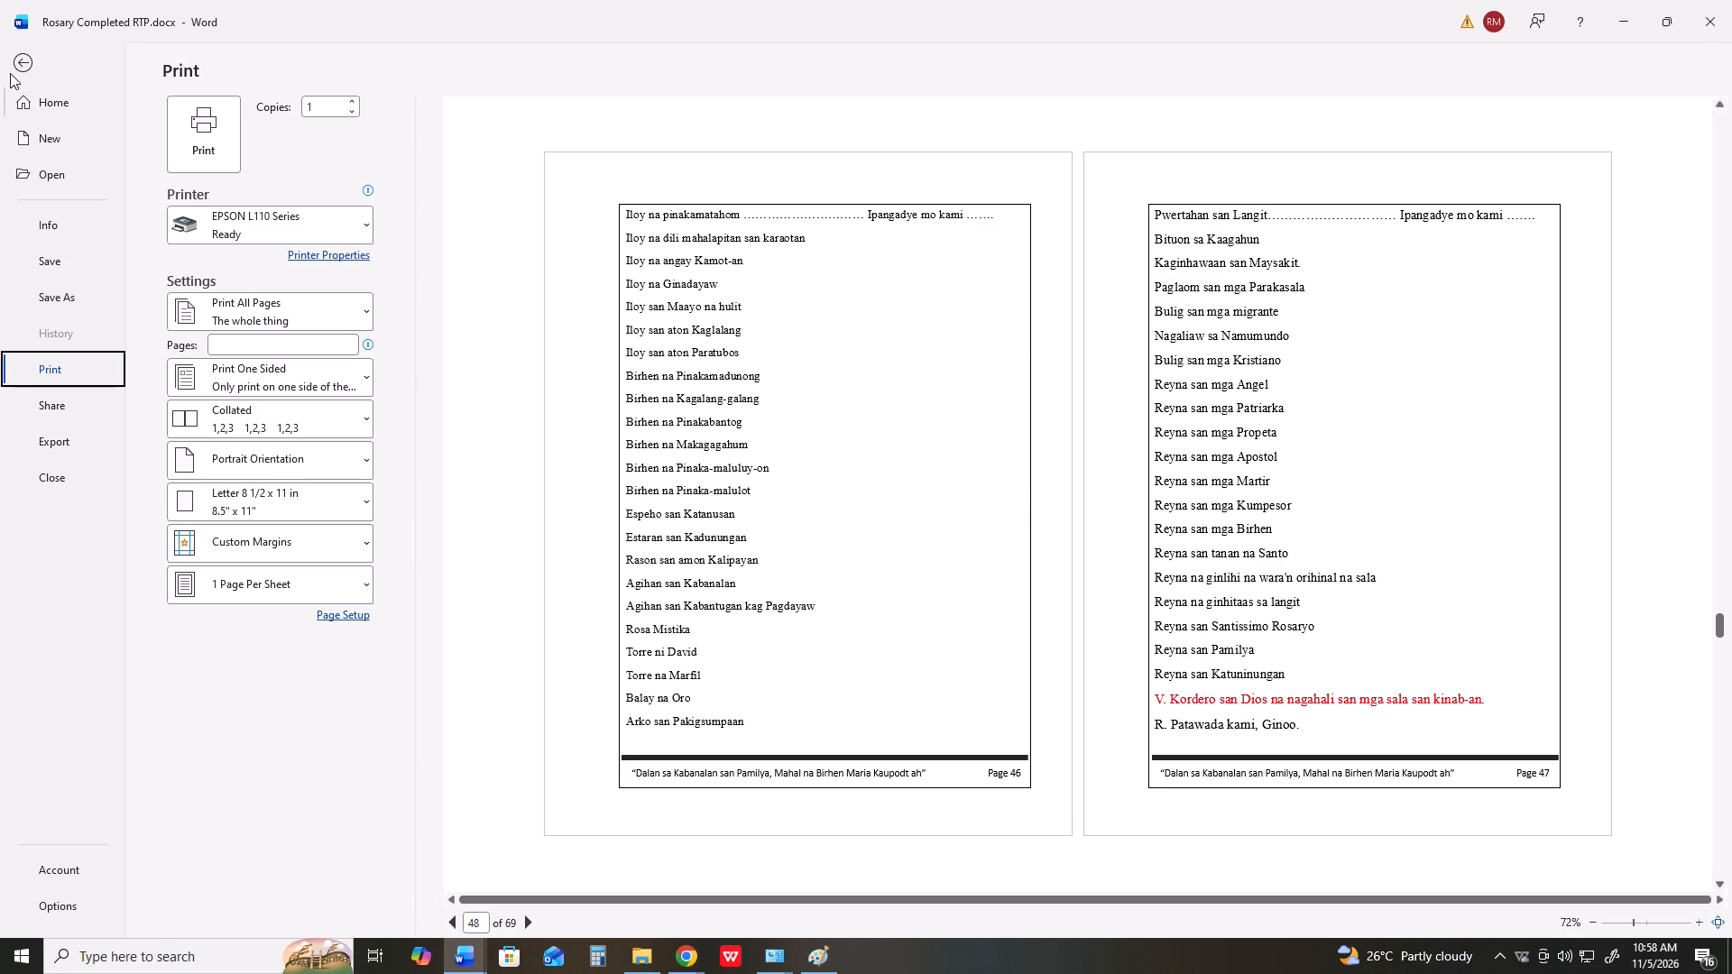
left_click(14, 58)
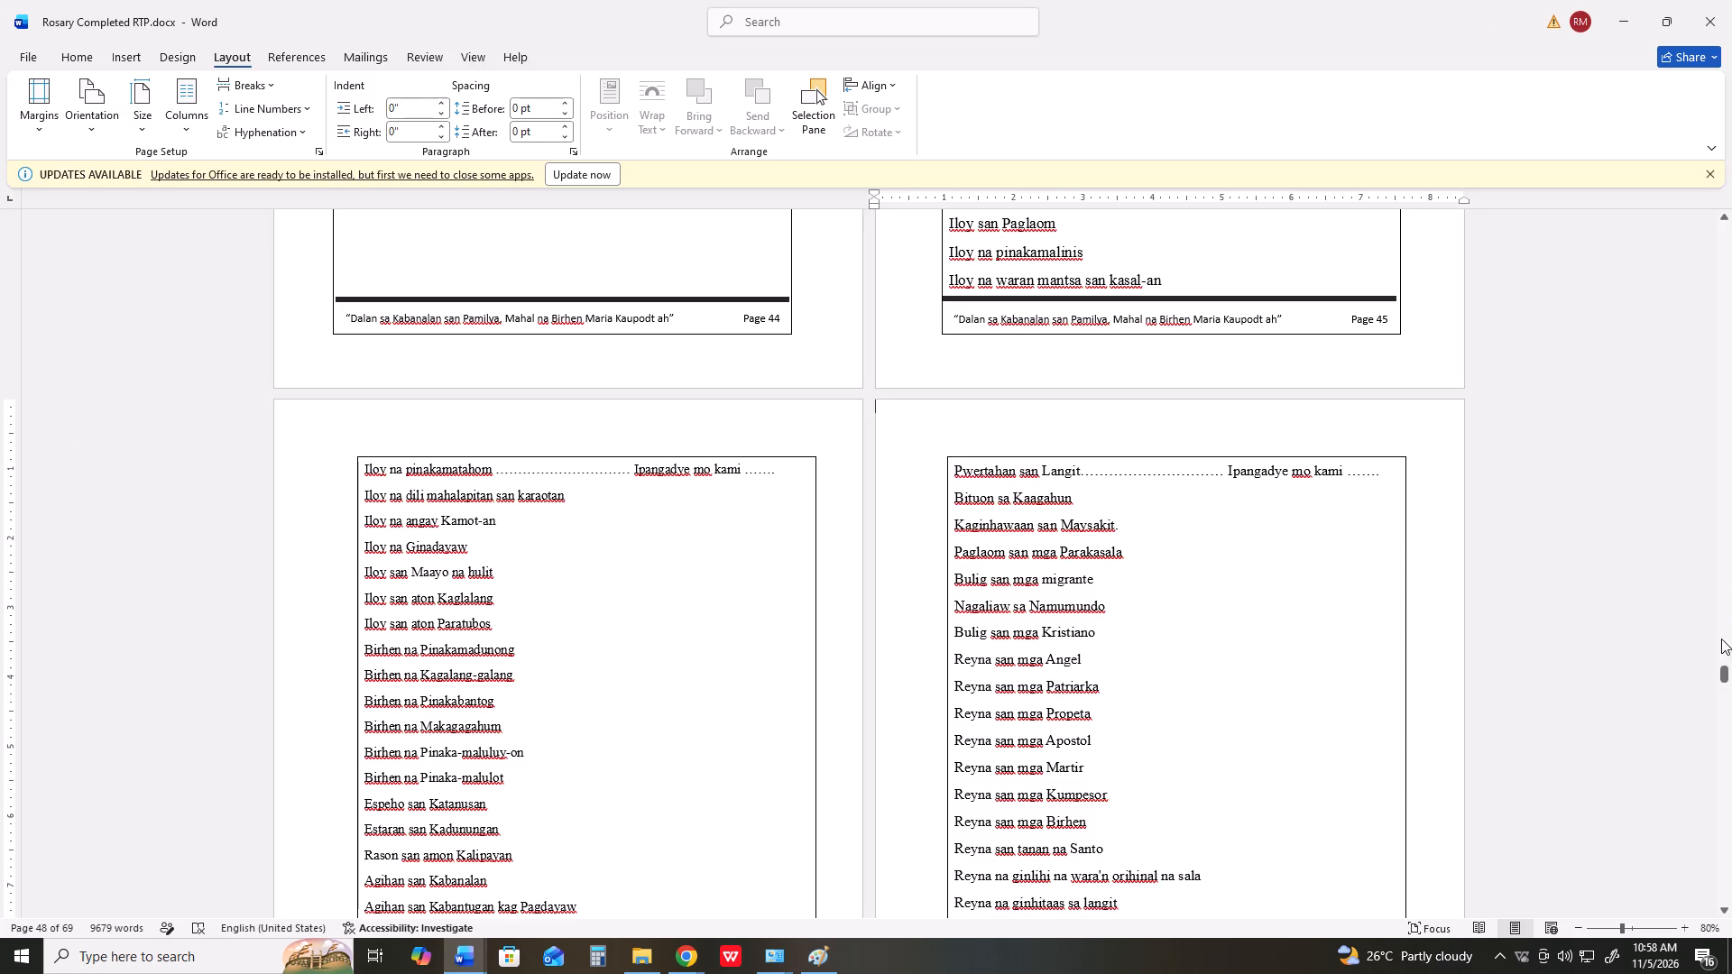
left_click_drag(1726, 667, 1727, 684)
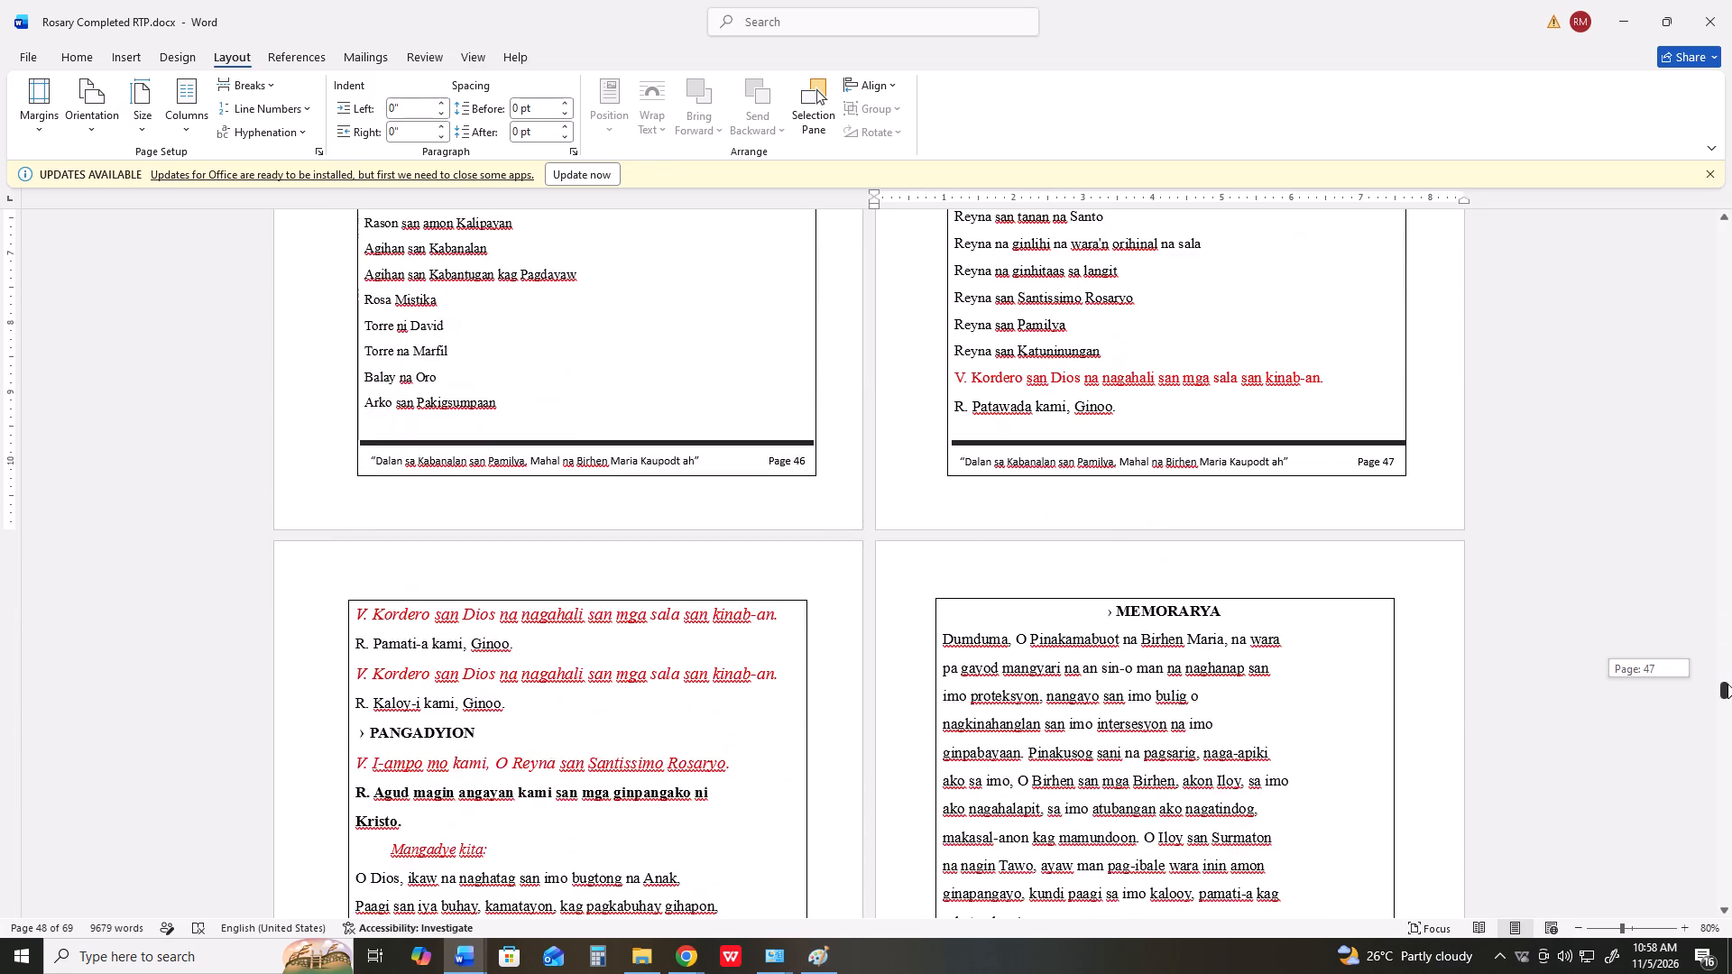
left_click_drag(1727, 684, 1728, 687)
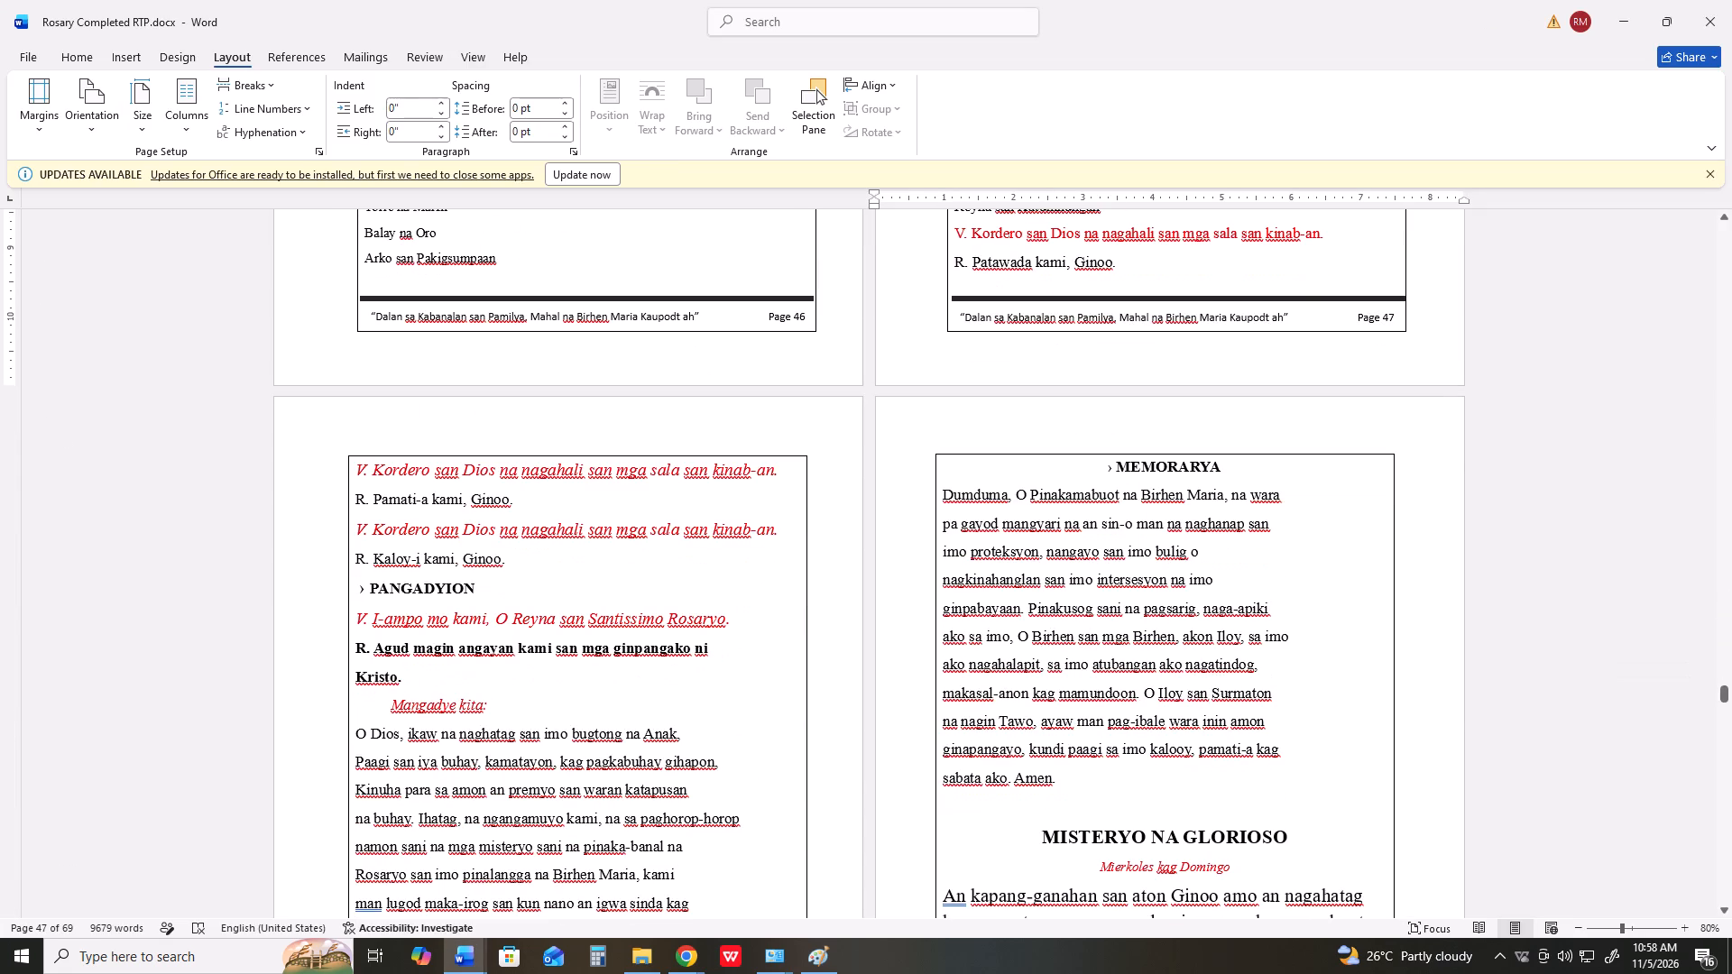
left_click(325, 454)
scroll(551, 510, "down", 16)
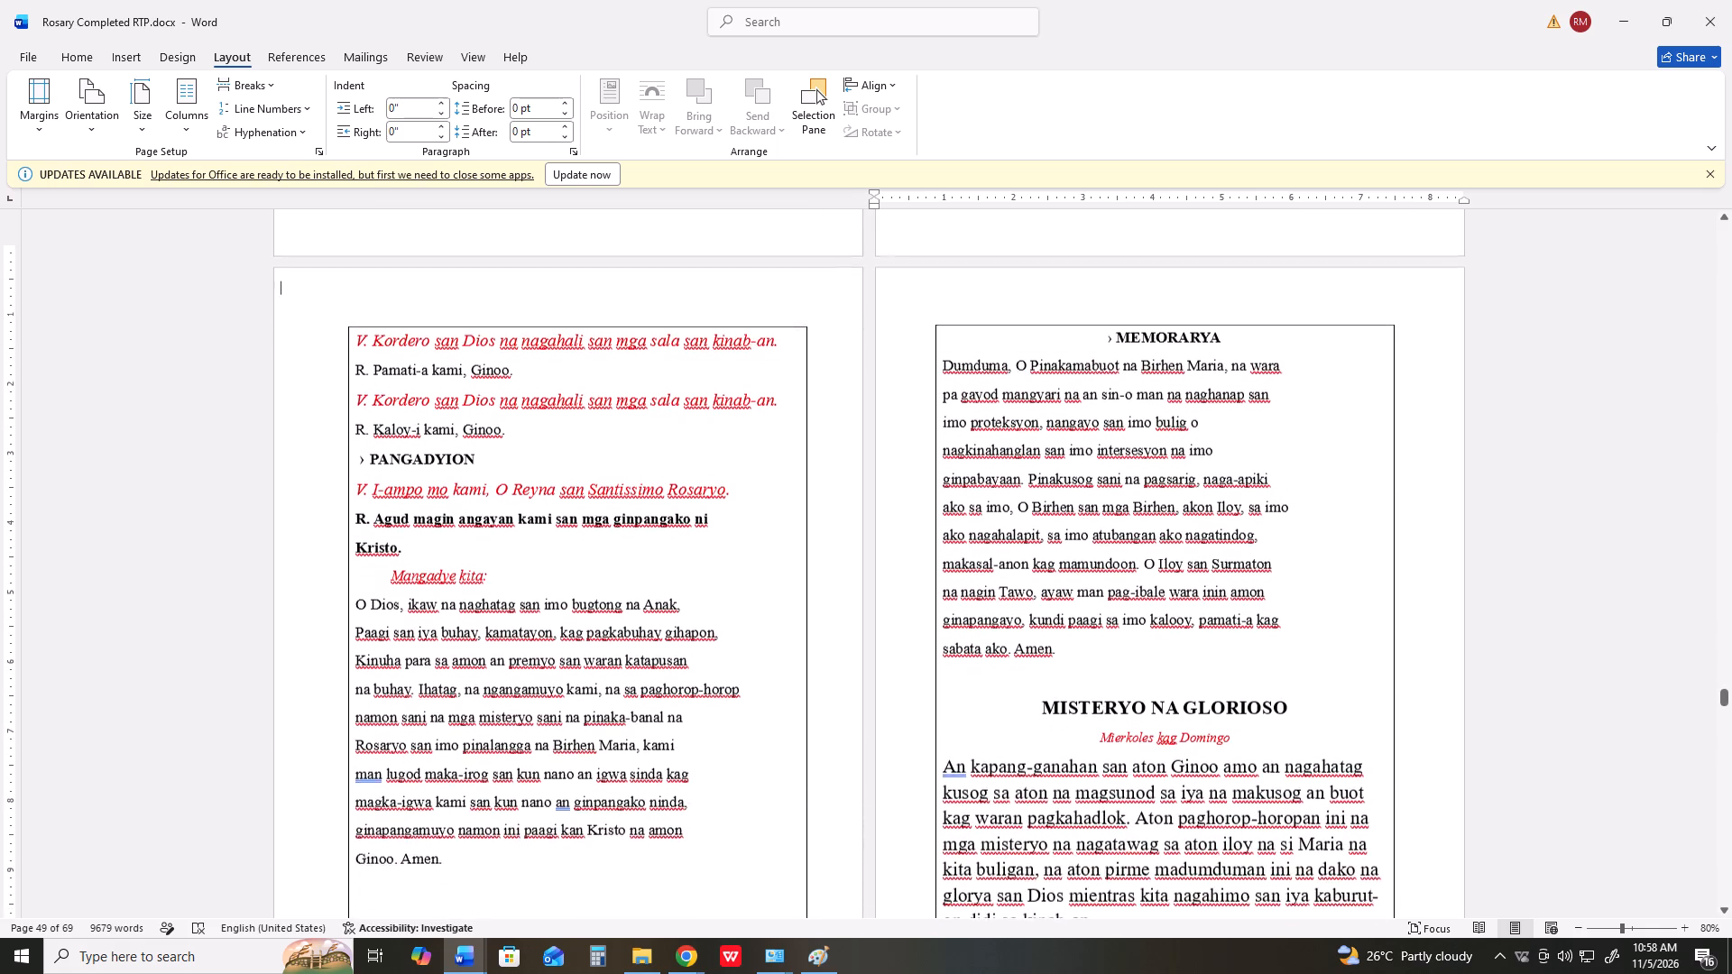
scroll(565, 468, "down", 4)
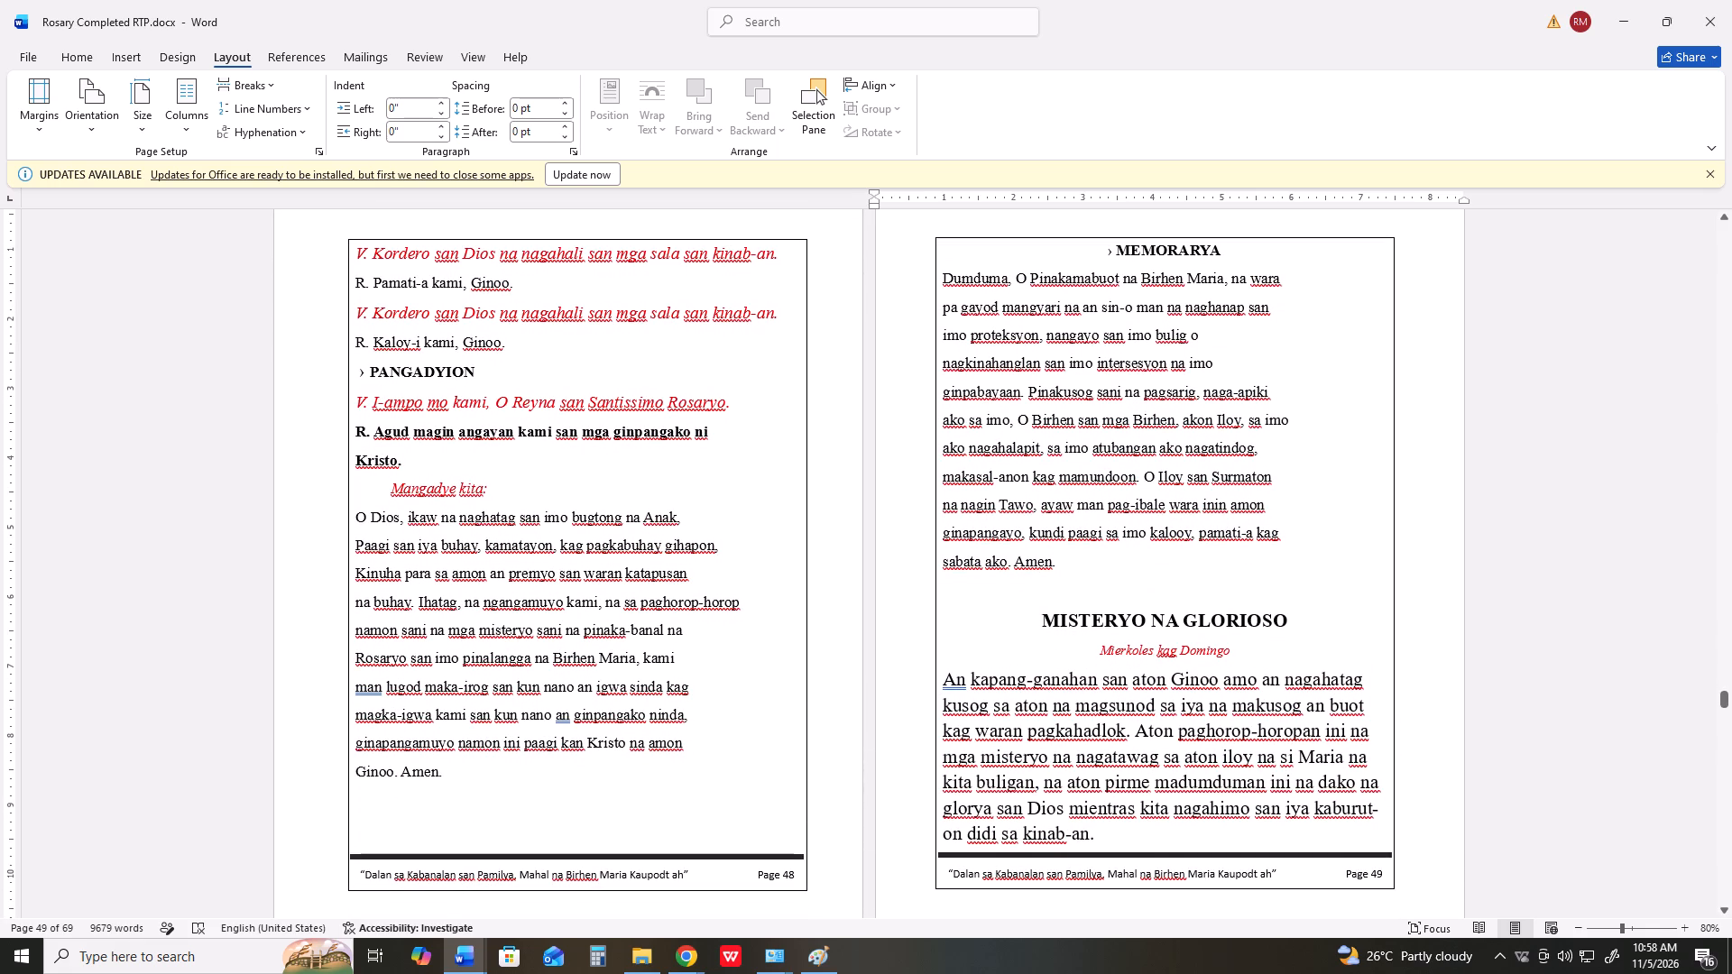
key("ctrl+p")
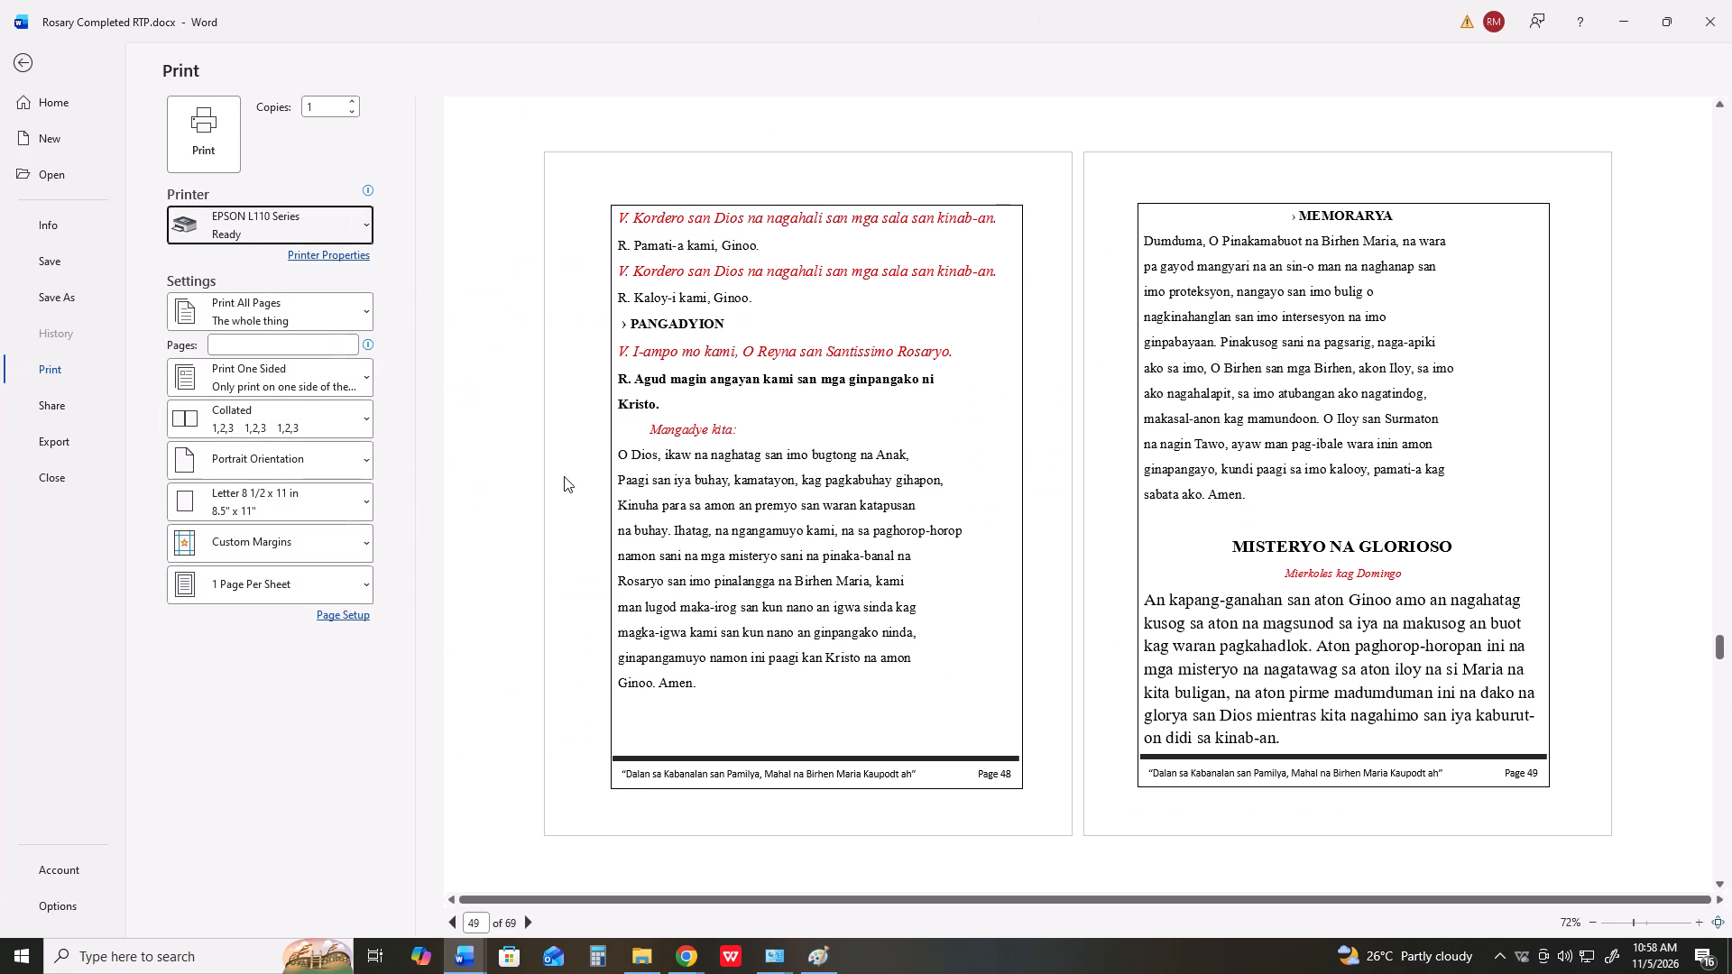
key("Print")
Switch to Paint and paste the capture of pages 48 and 49 over the r46.png canvas.
key("alt+Tab")
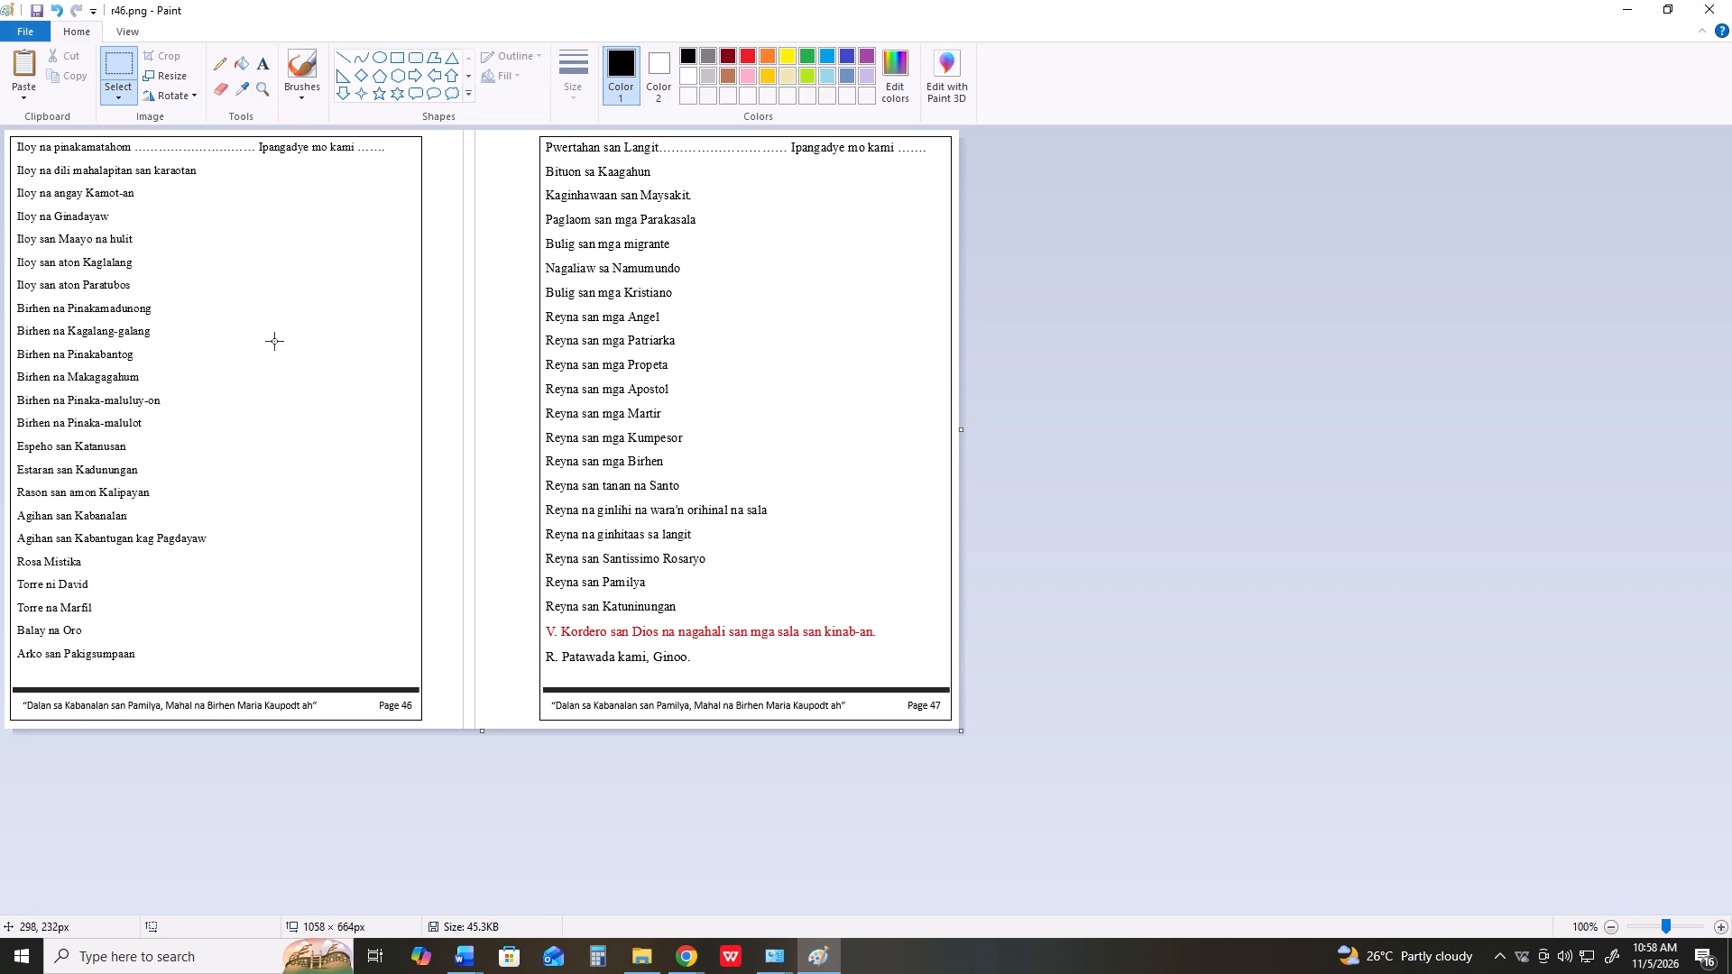
key("ctrl+v")
Crop the pasted capture to the bordered frames of pages 48 and 49, about 1059 × 663 px.
scroll(574, 547, "down", 2)
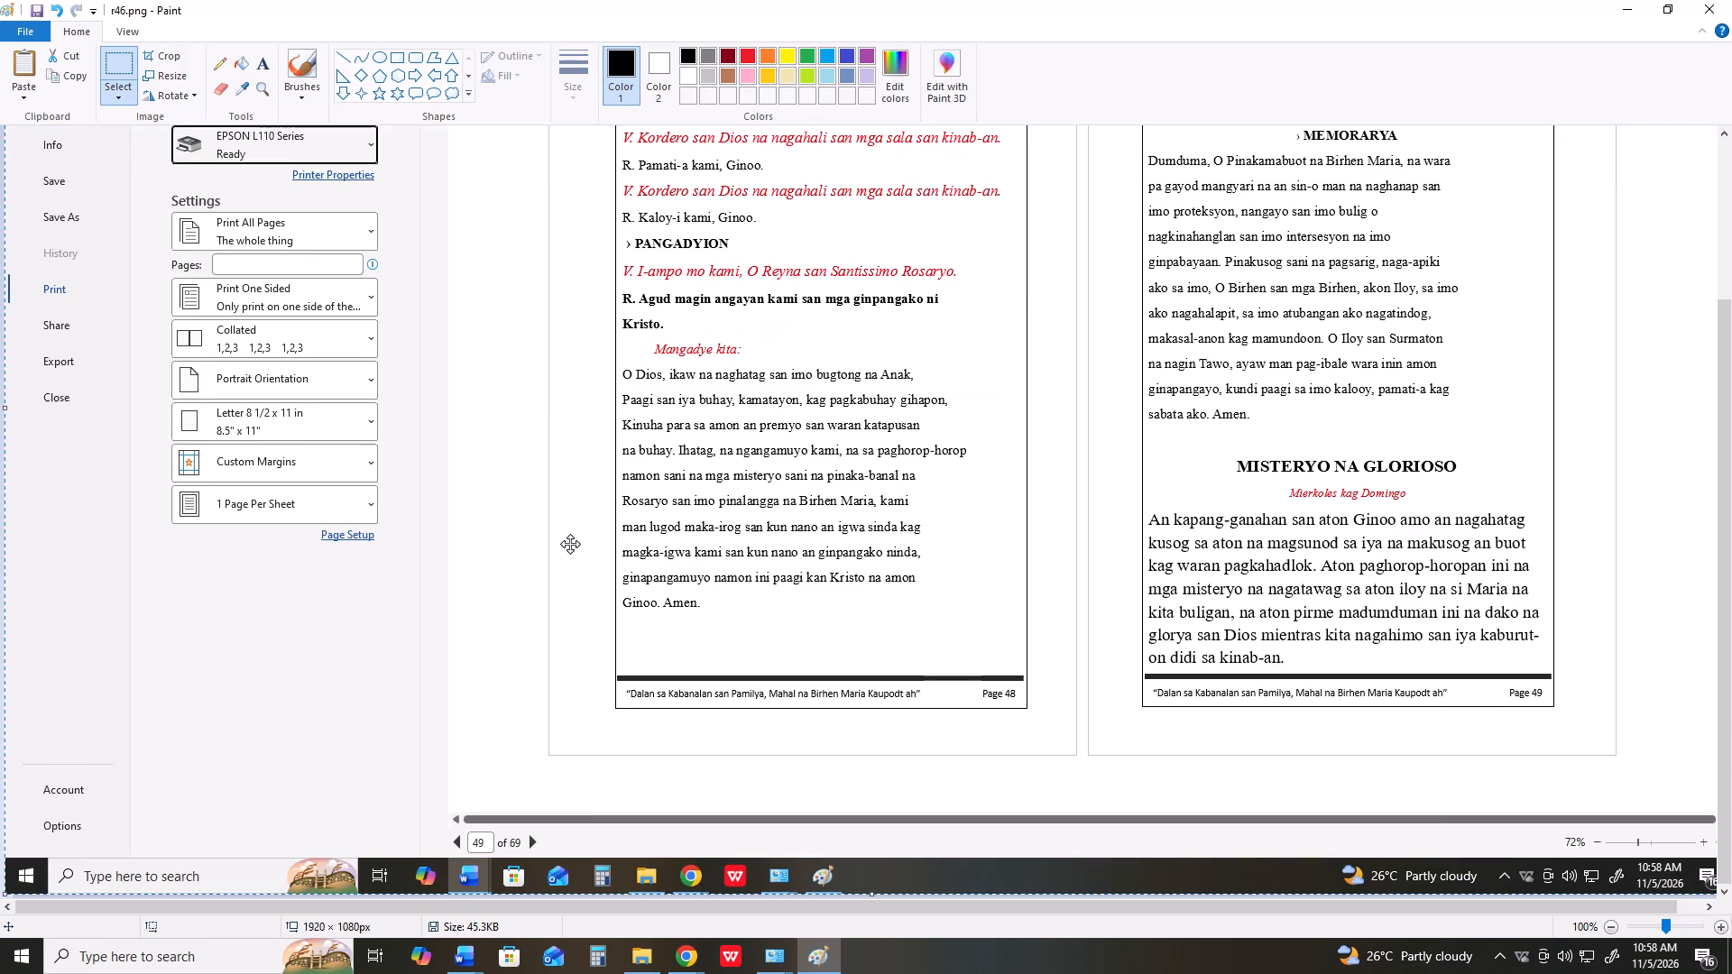
scroll(528, 543, "up", 1)
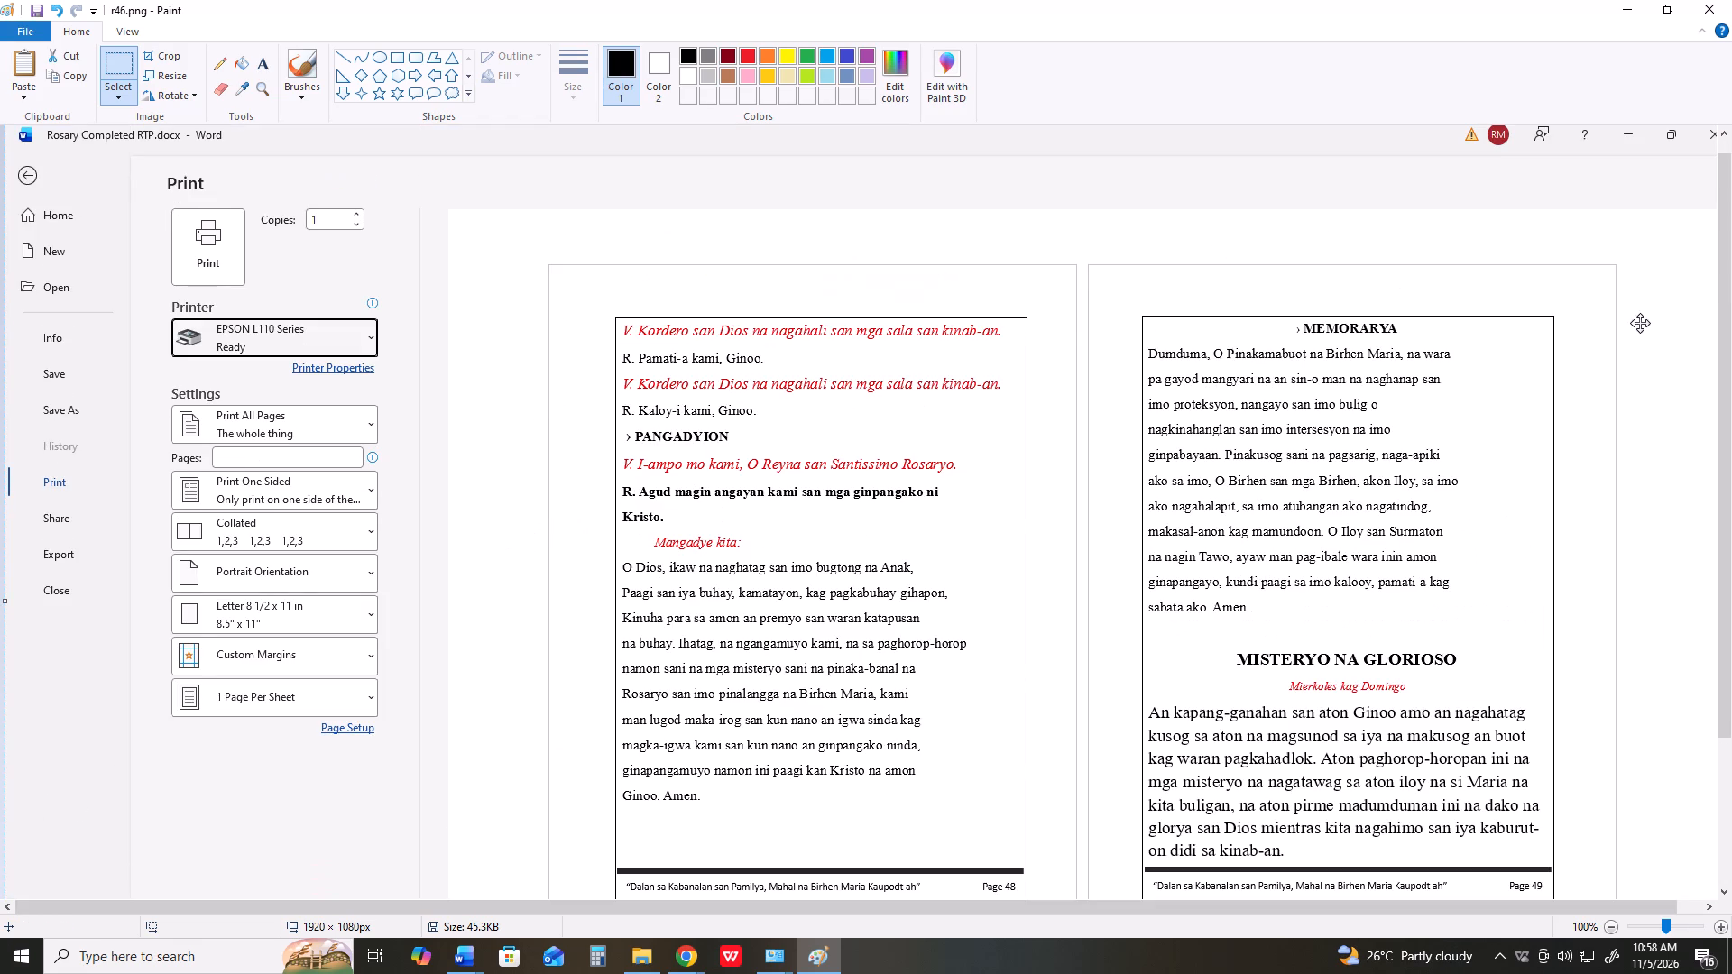
left_click_drag(1725, 320, 1723, 374)
left_click(132, 64)
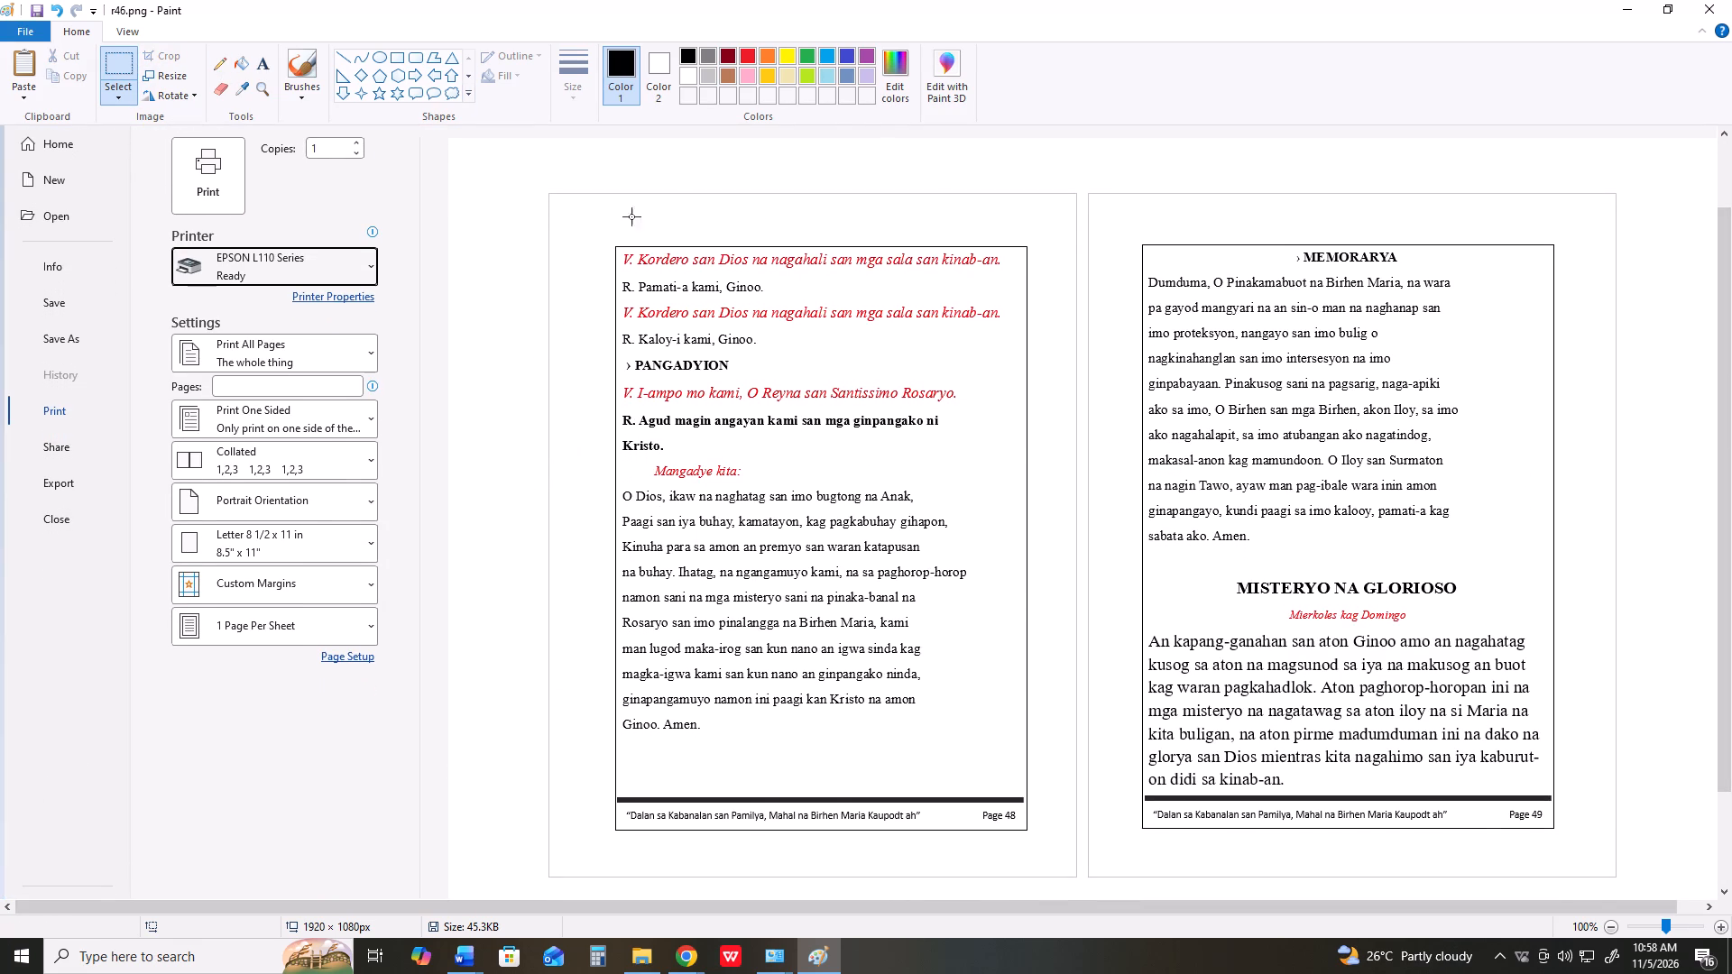
left_click_drag(608, 239, 611, 262)
left_click_drag(611, 262, 1558, 815)
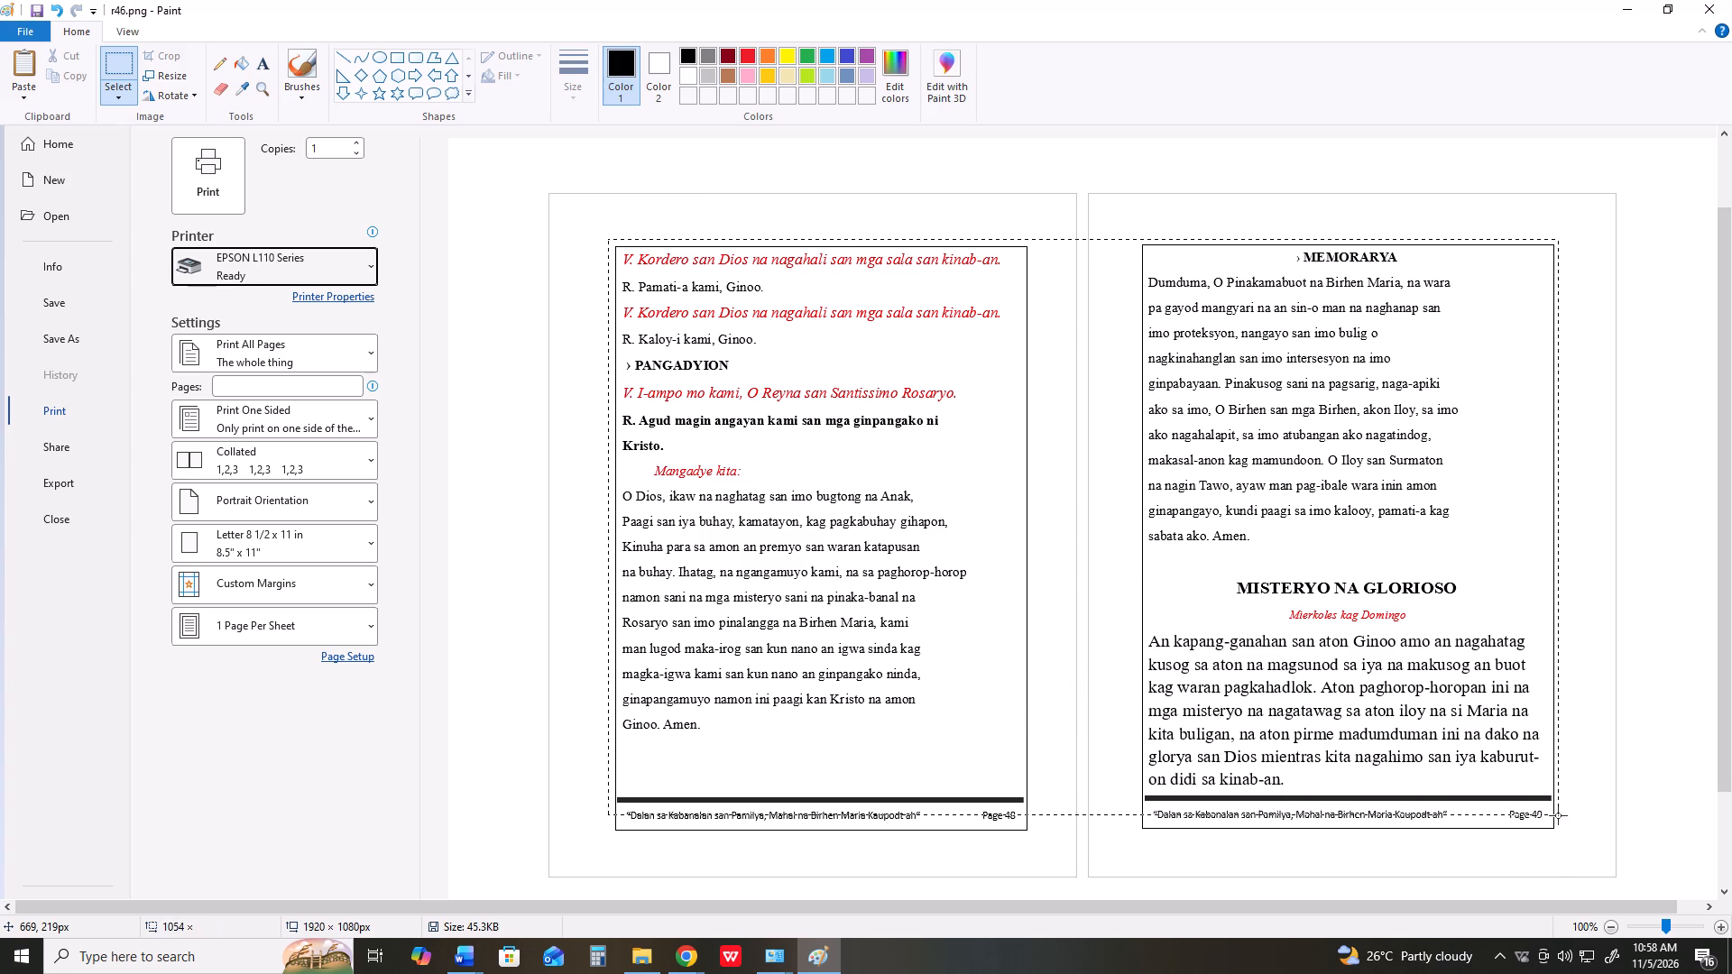
left_click_drag(1558, 815, 1563, 836)
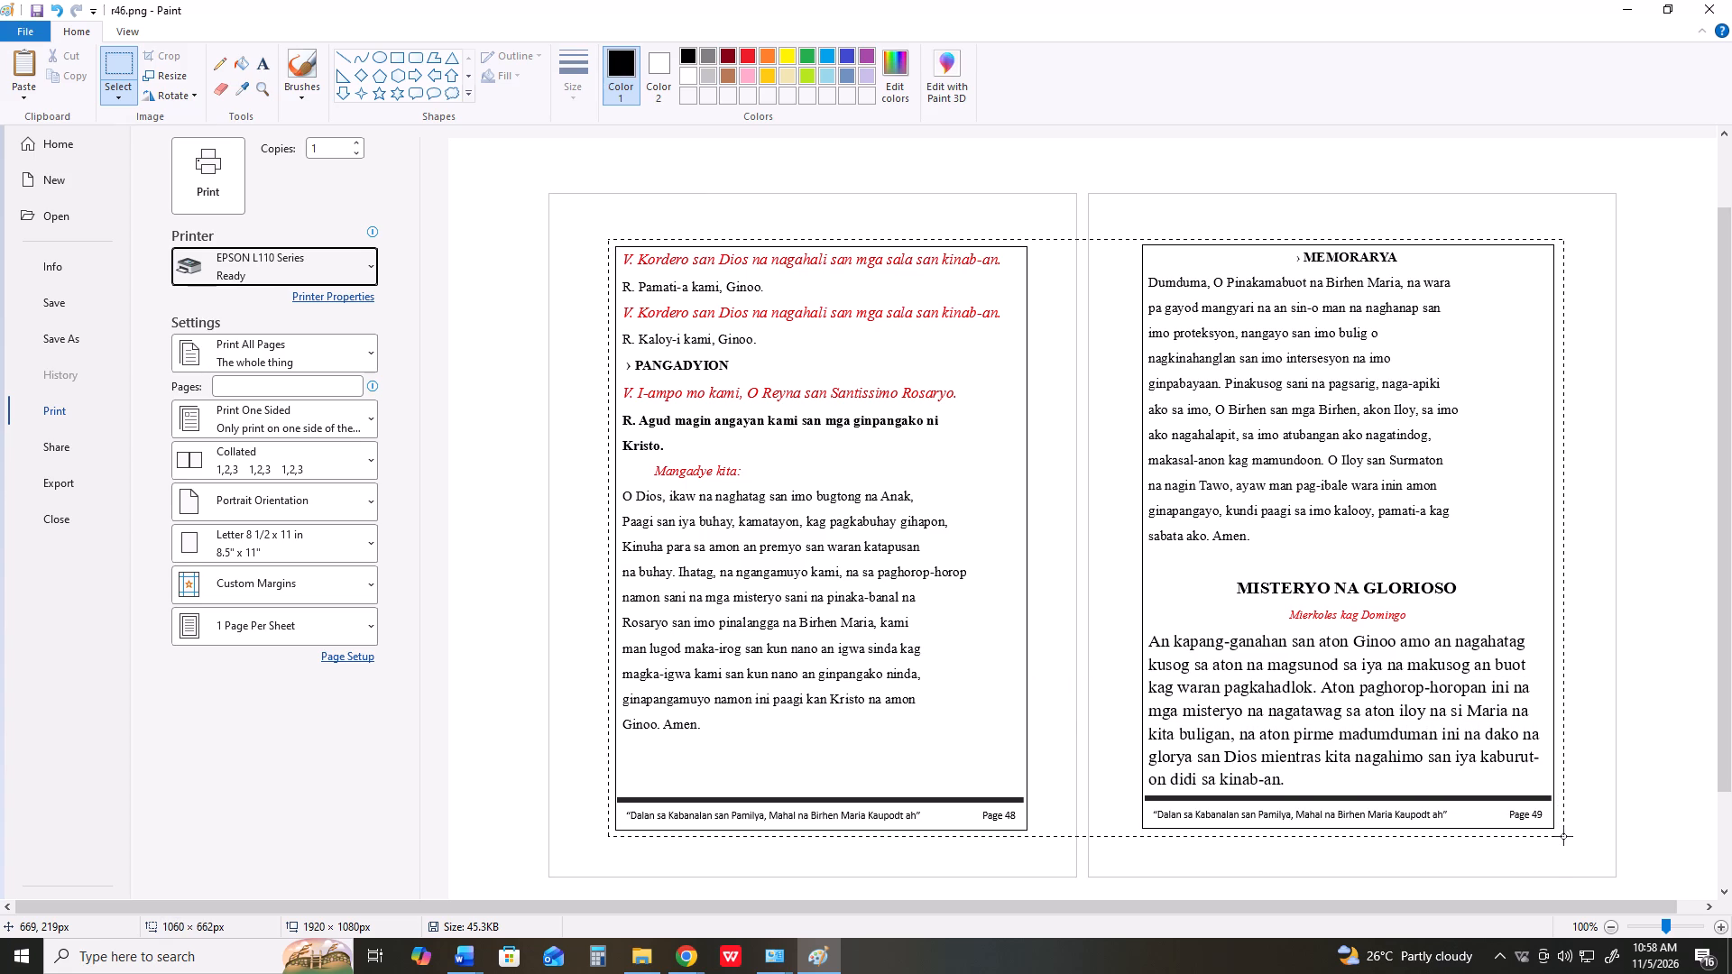
left_click_drag(1563, 836, 1562, 836)
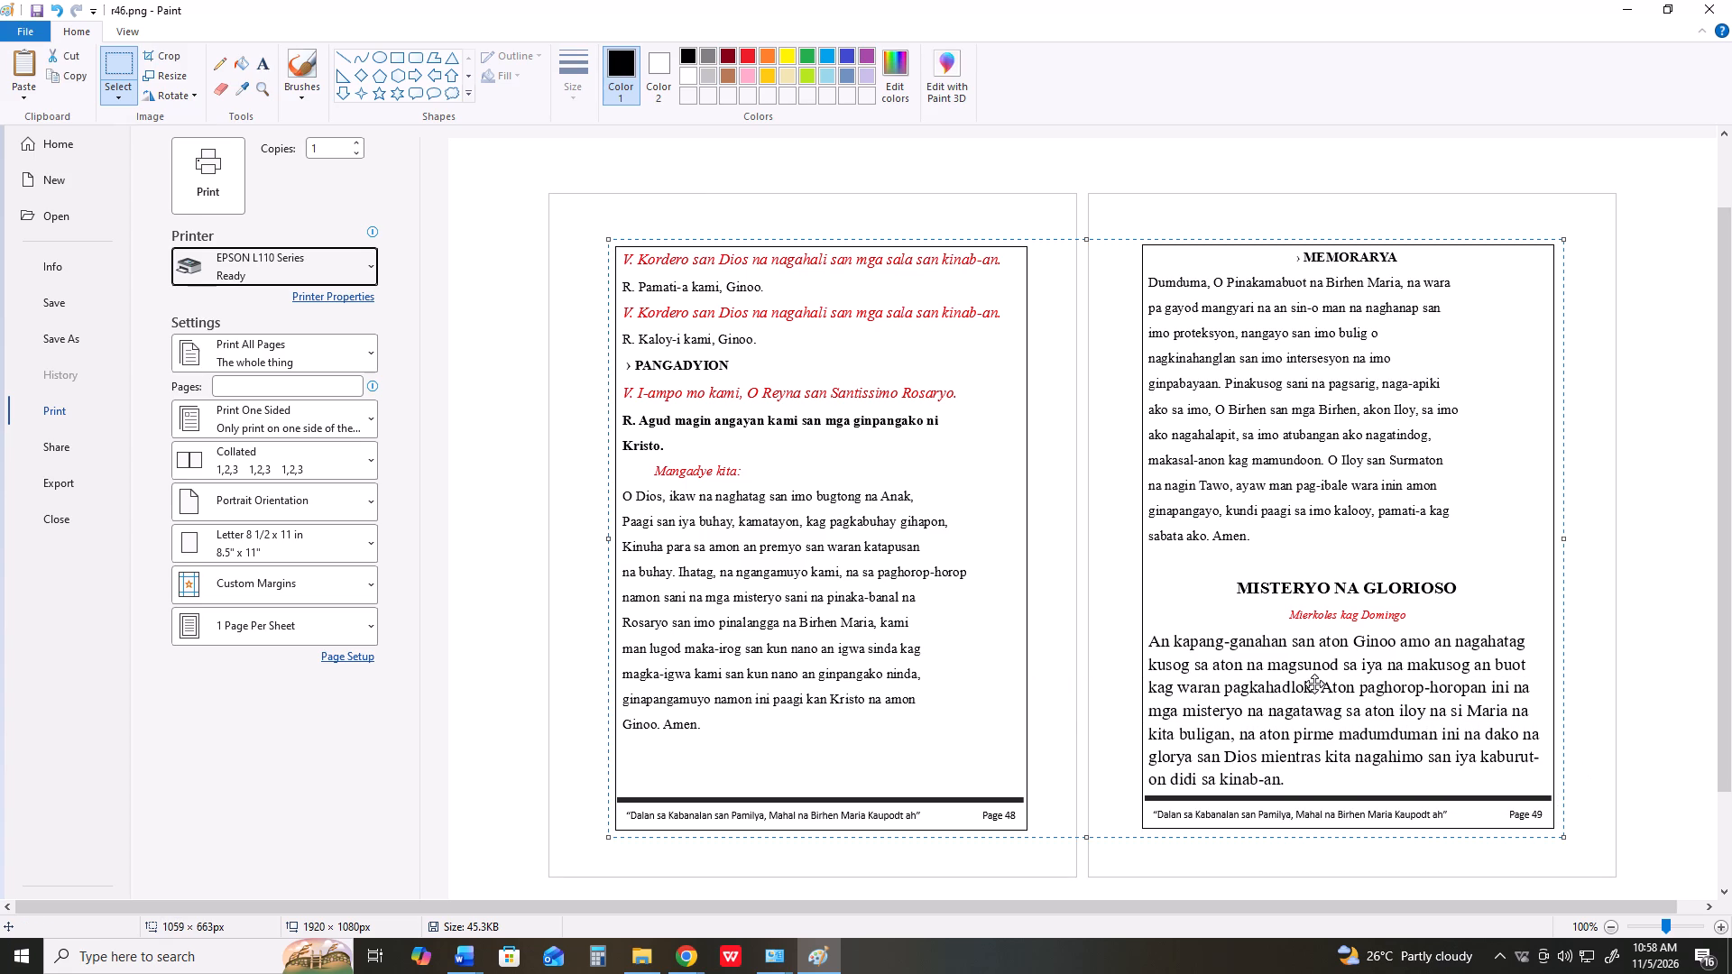
key("ctrl+shift+x")
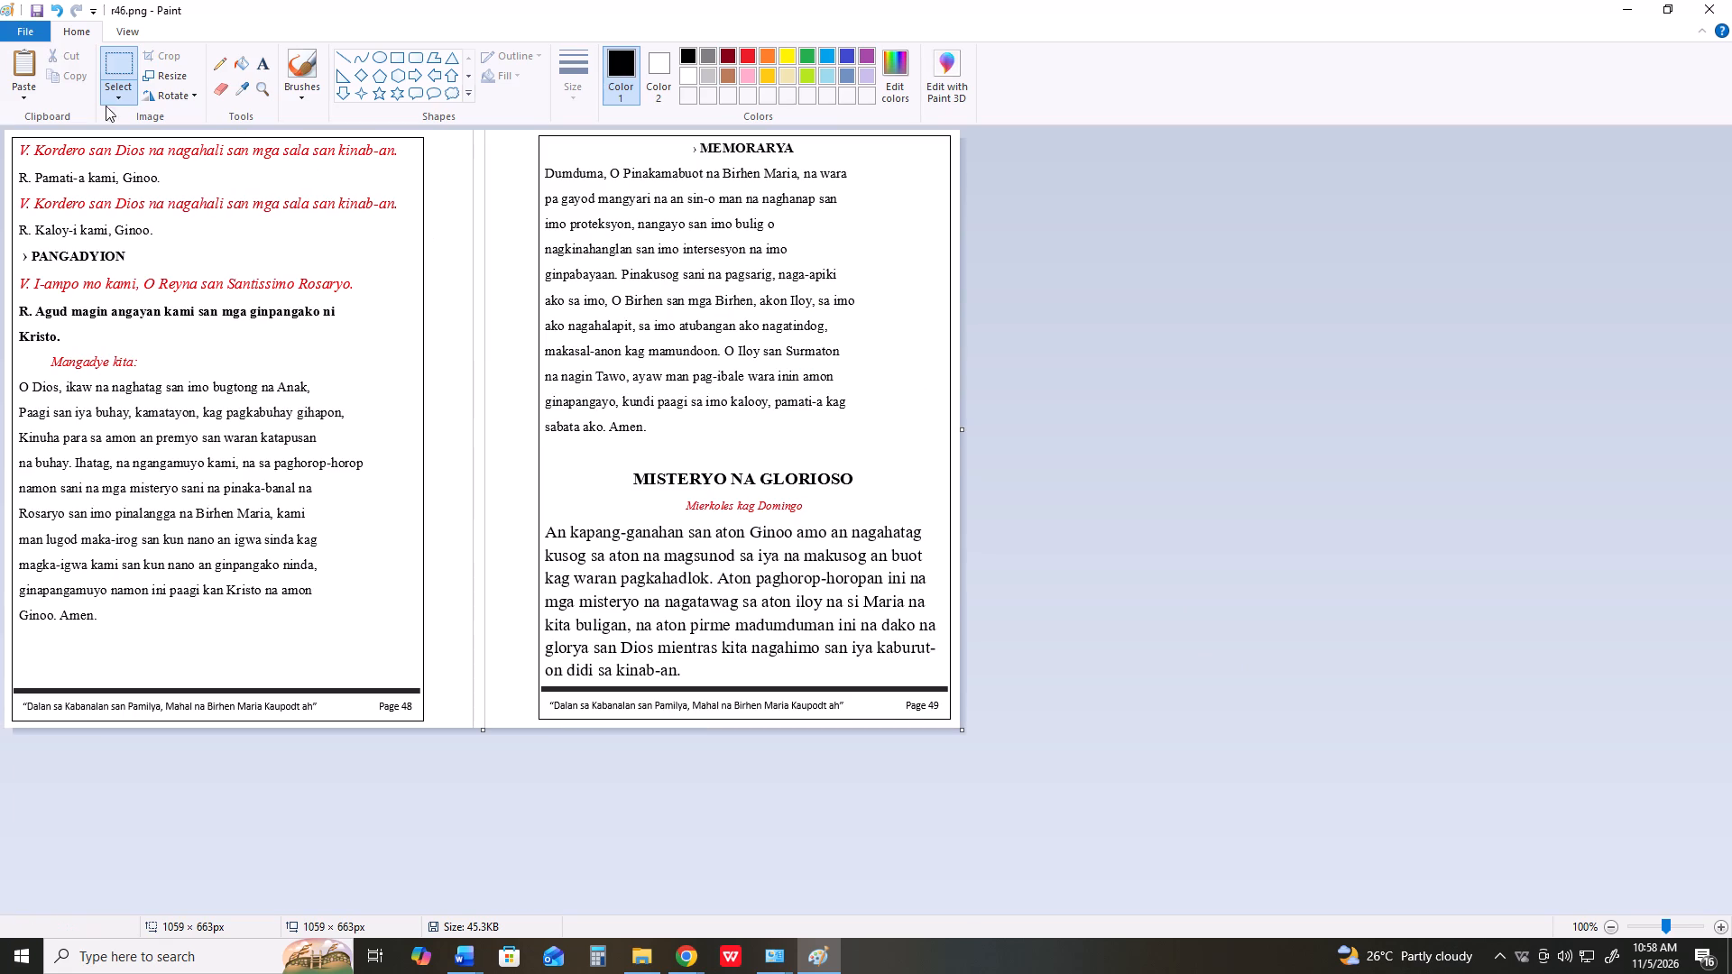
Save the cropped image of pages 48 and 49 in Downloads as the PNG file r48.
left_click(33, 32)
left_click(61, 177)
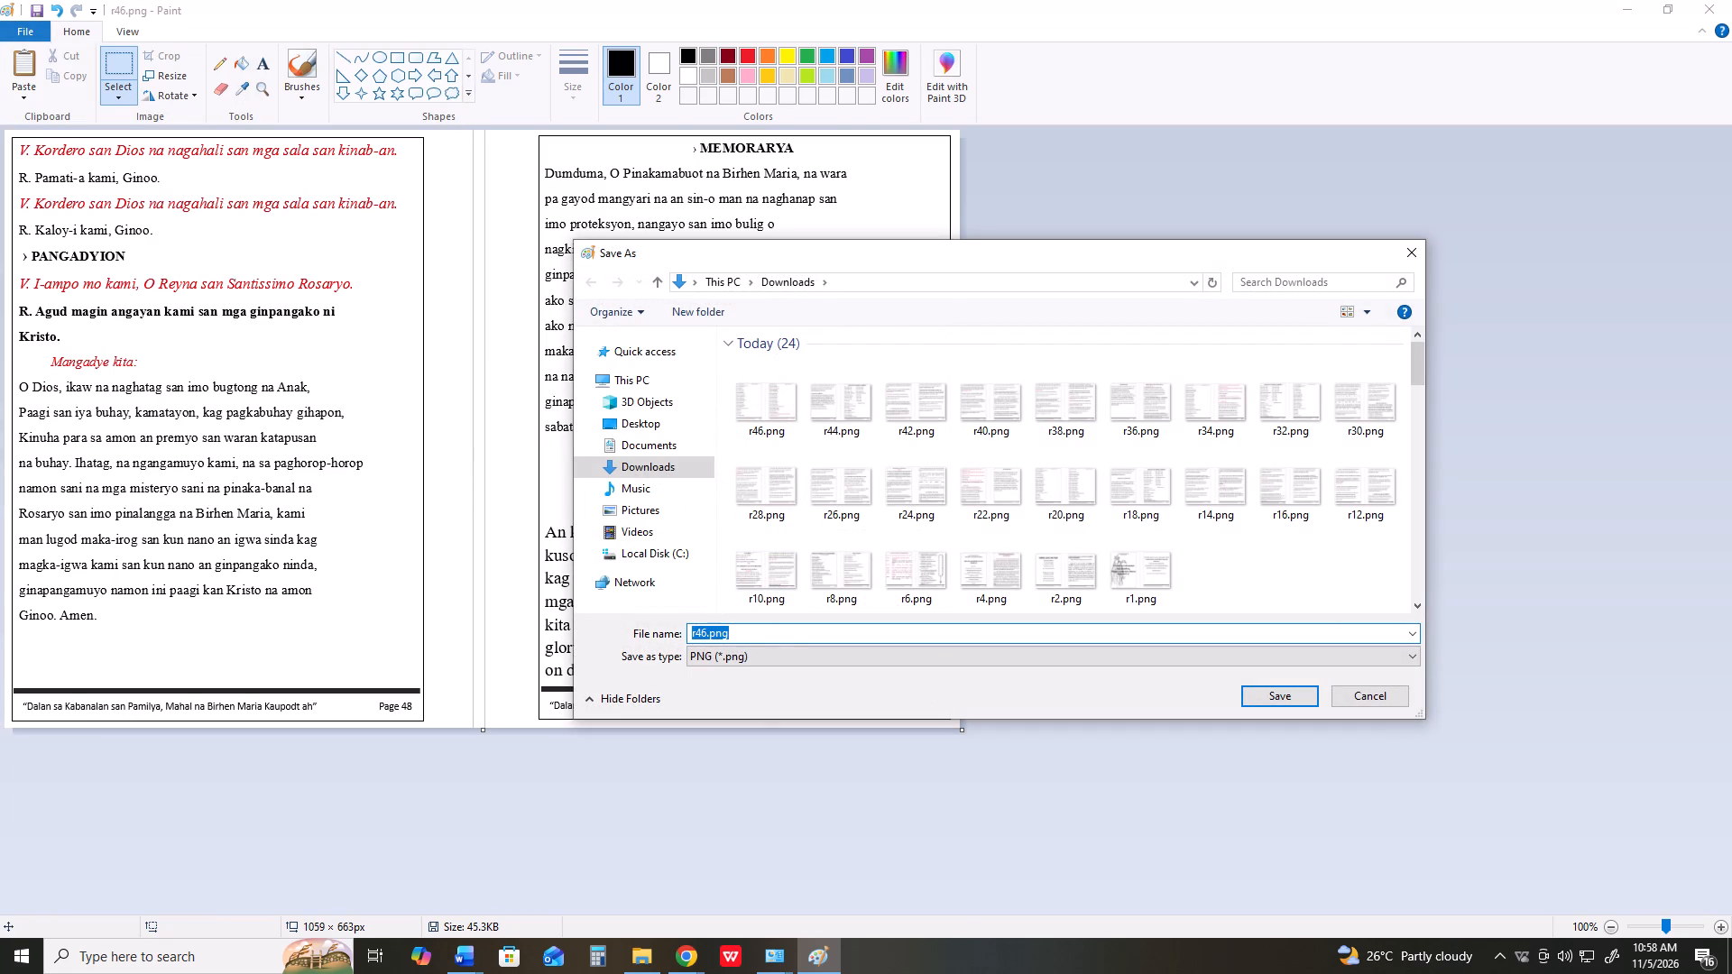
type("r48")
key("Return")
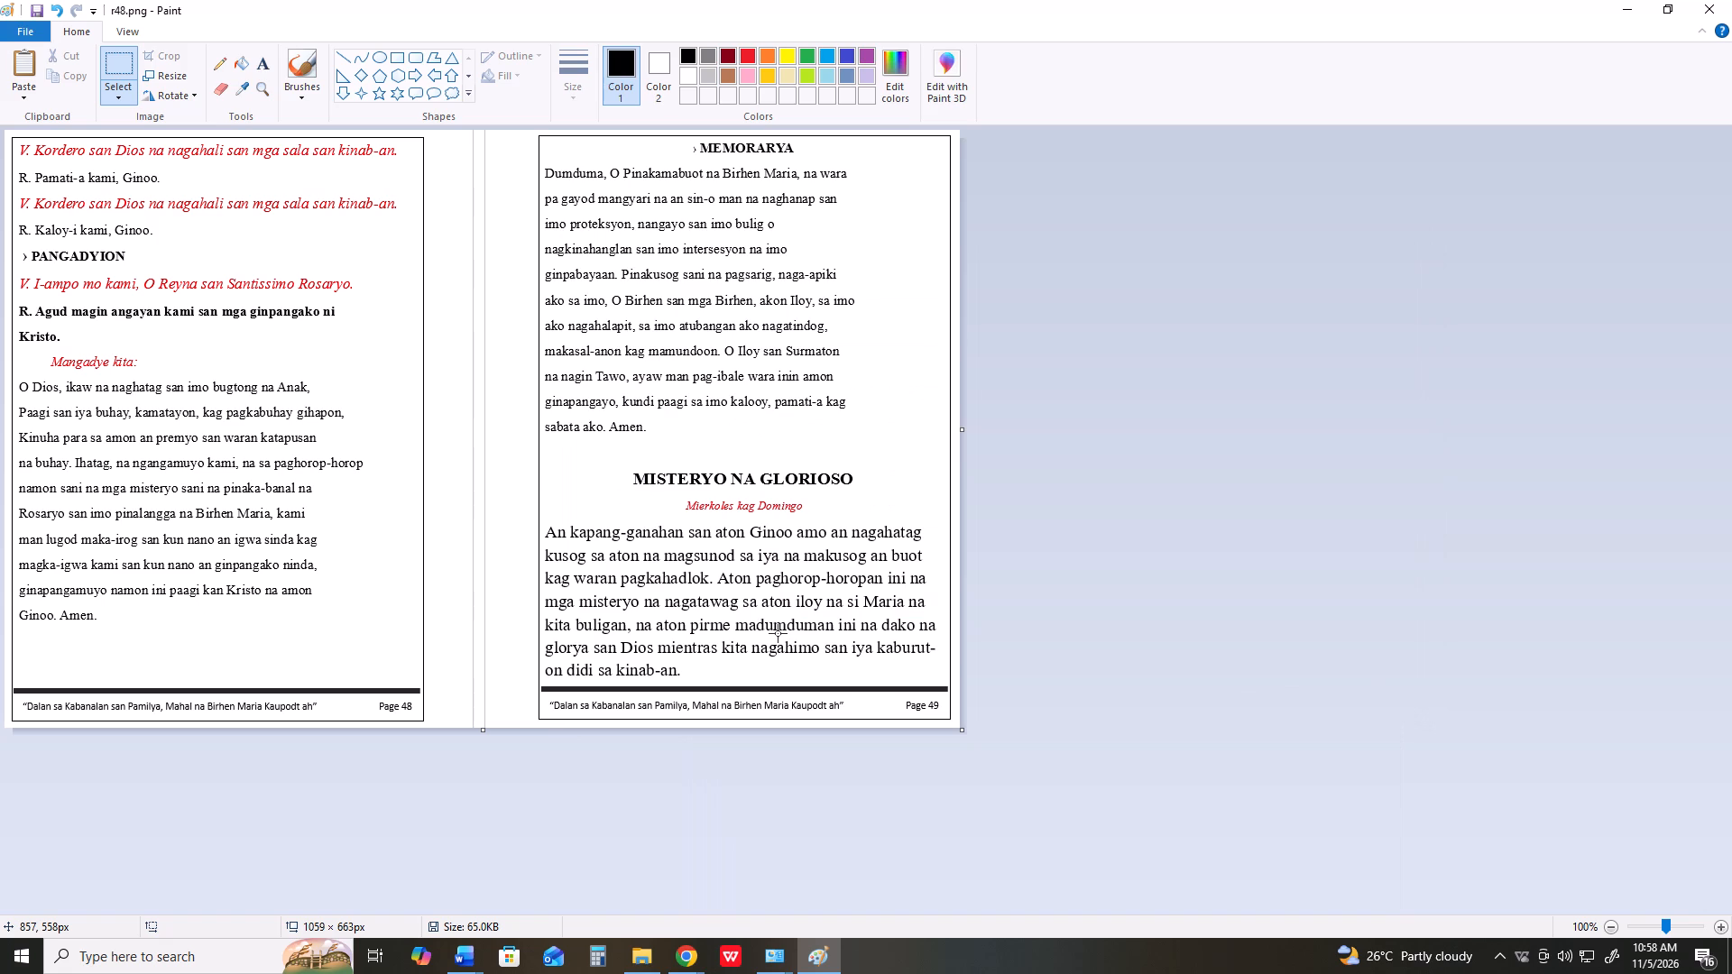
Return to the rosary document in Word, bring pages 50 and 51 up in print preview, and capture the screen.
key("alt+Tab")
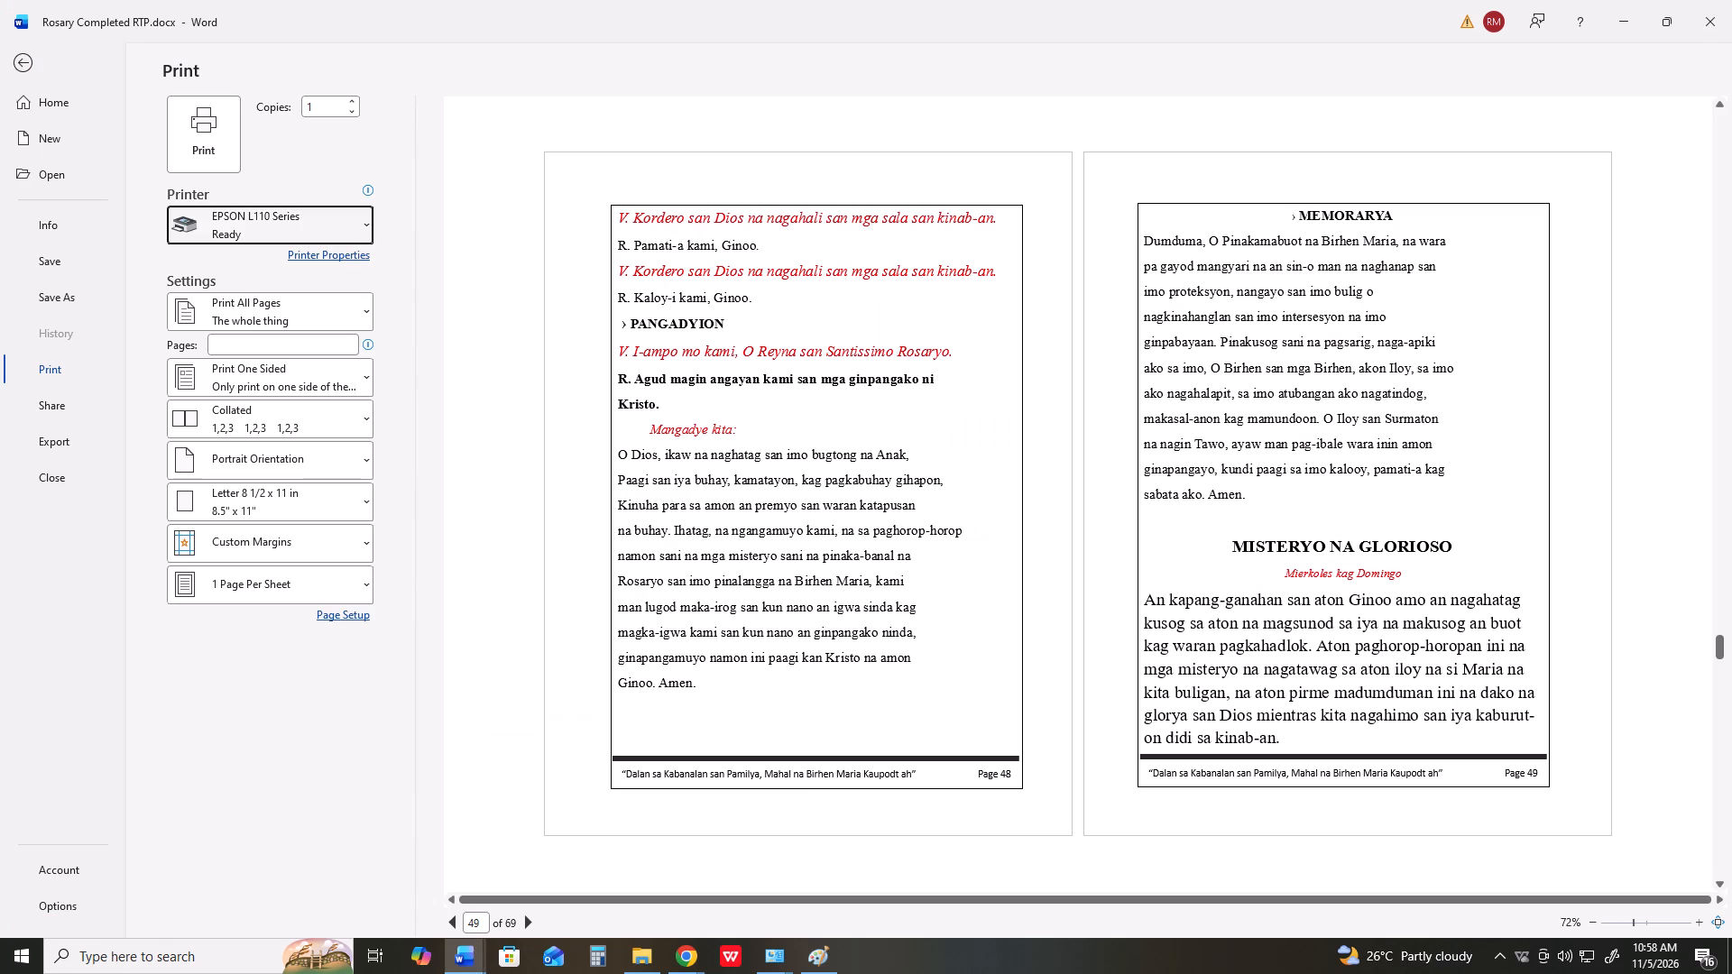
left_click(16, 63)
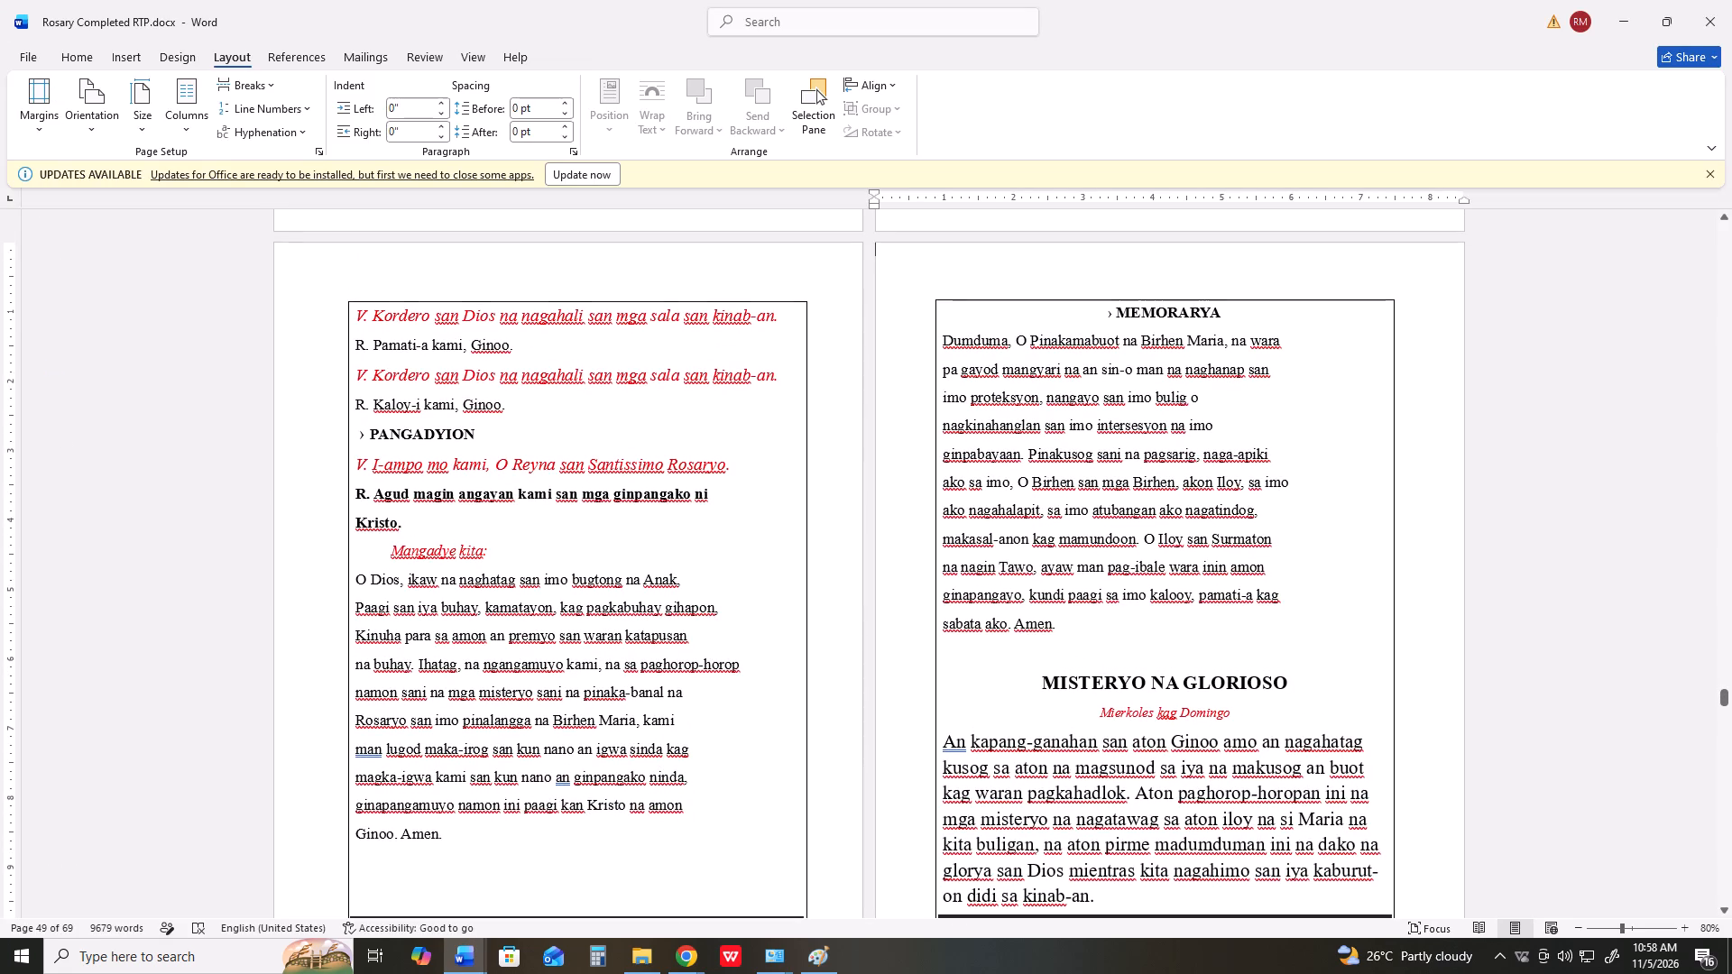
scroll(327, 270, "down", 10)
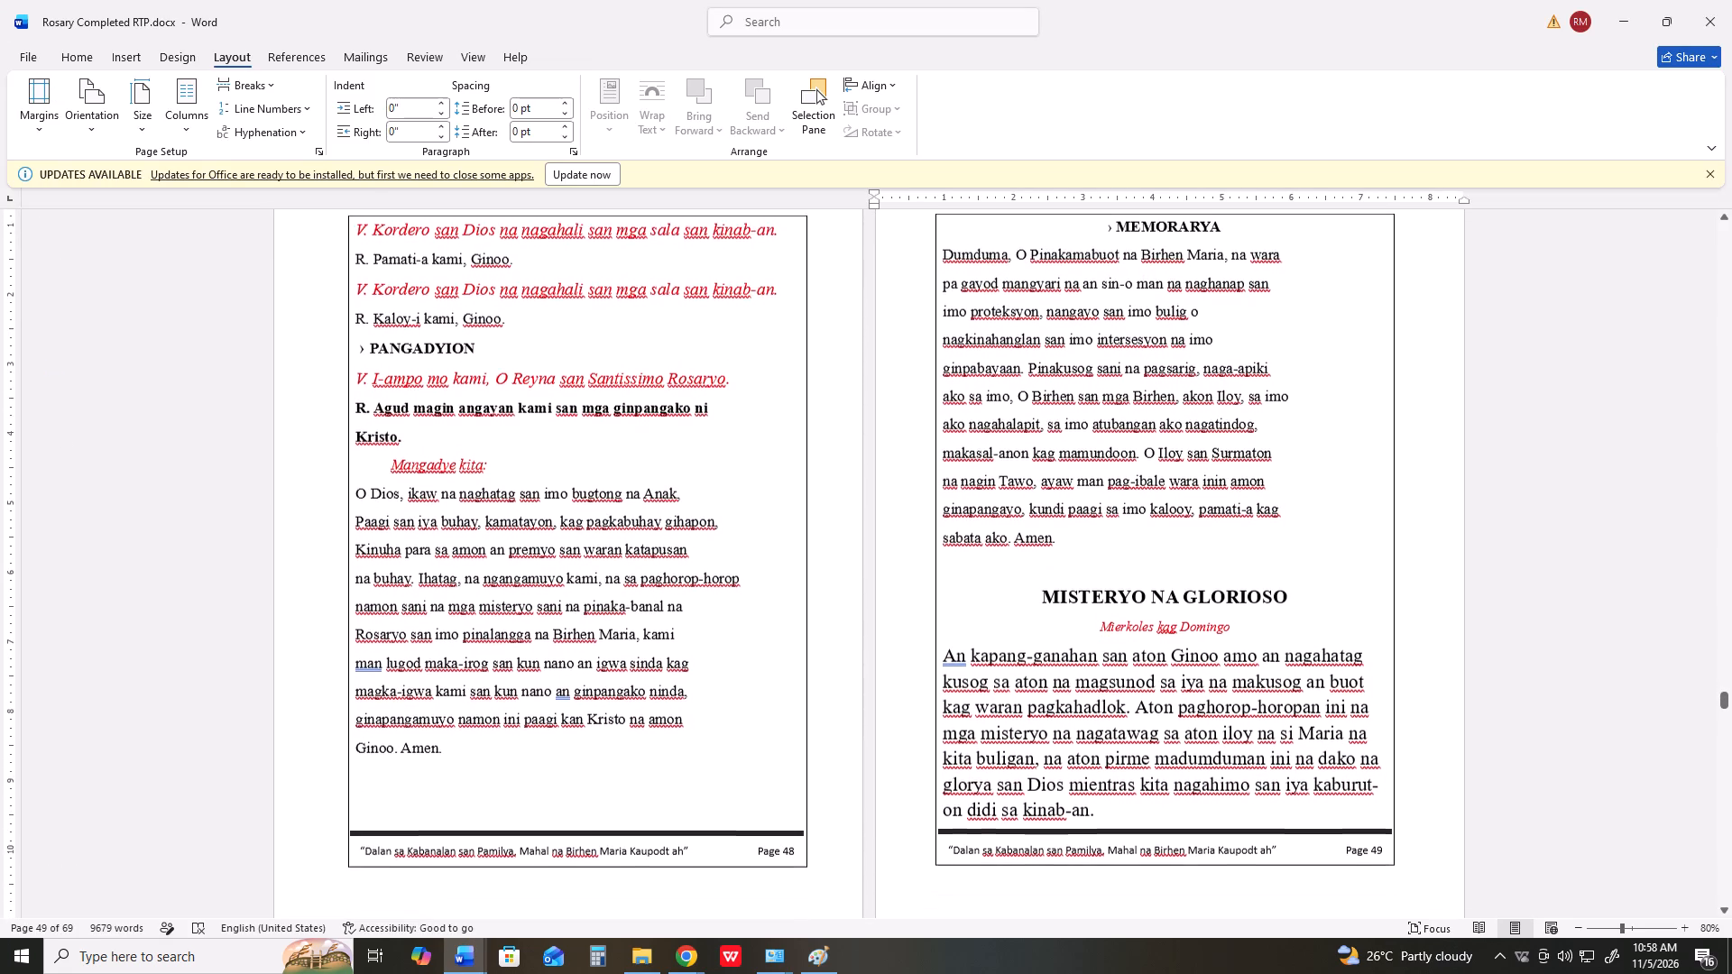
scroll(325, 271, "down", 20)
scroll(325, 271, "down", 7)
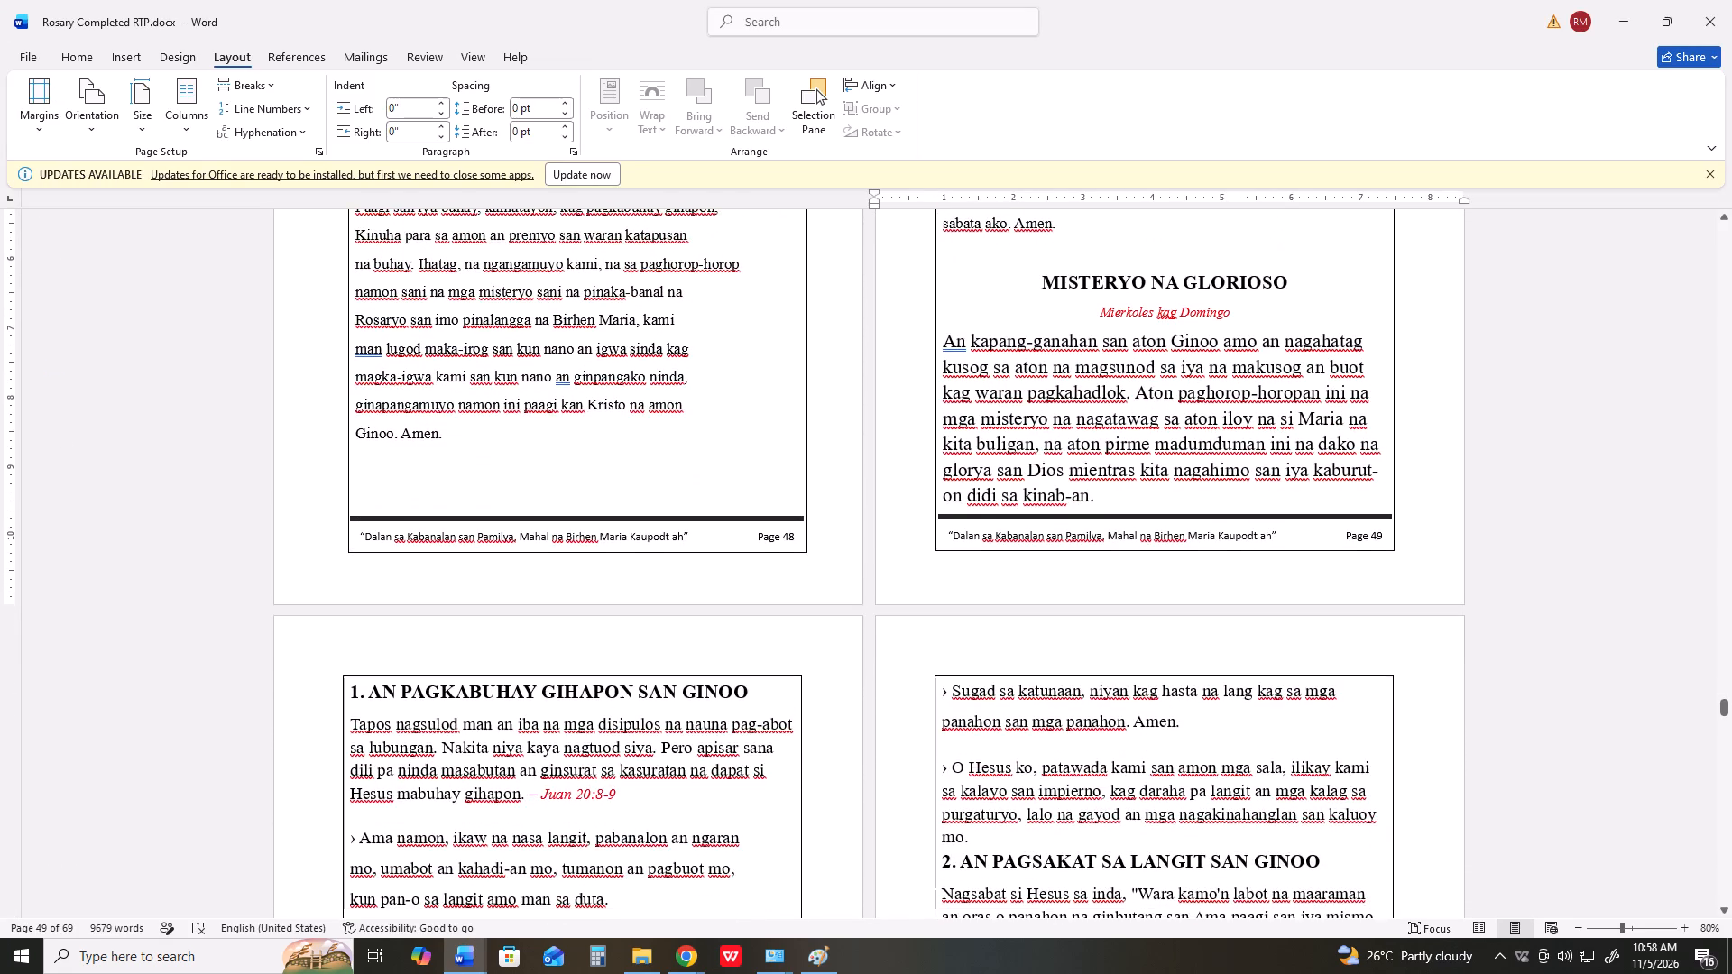
scroll(305, 470, "down", 3)
left_click(314, 629)
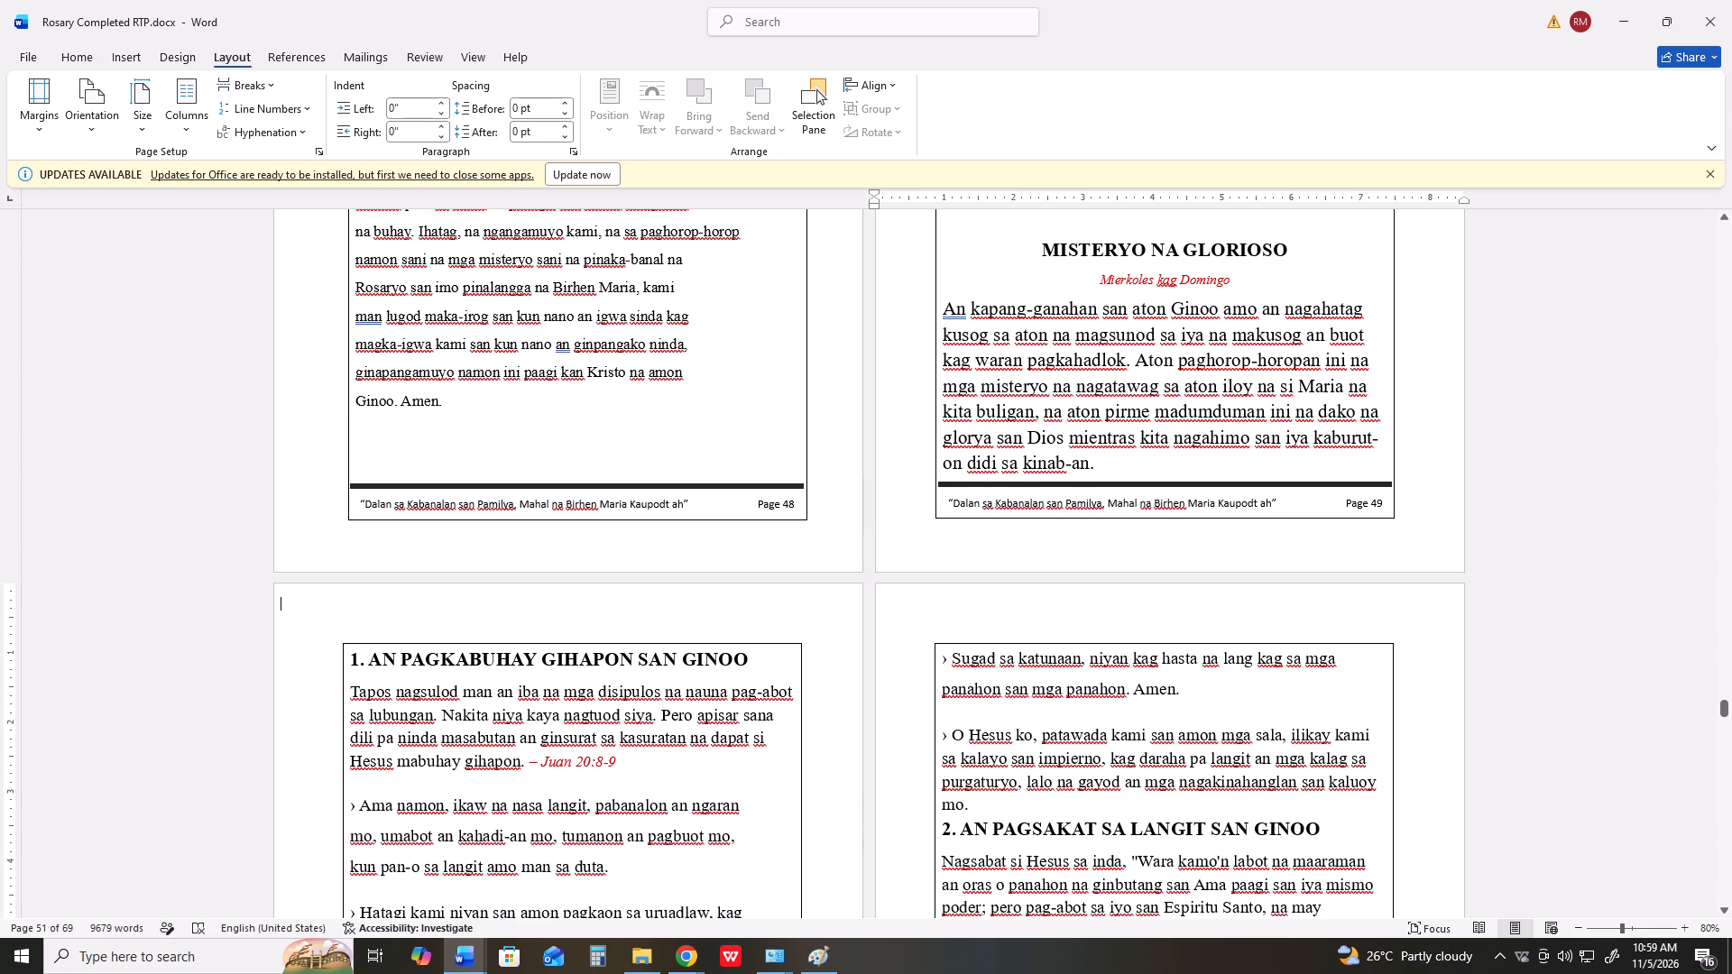
scroll(342, 620, "down", 5)
key("ctrl+p")
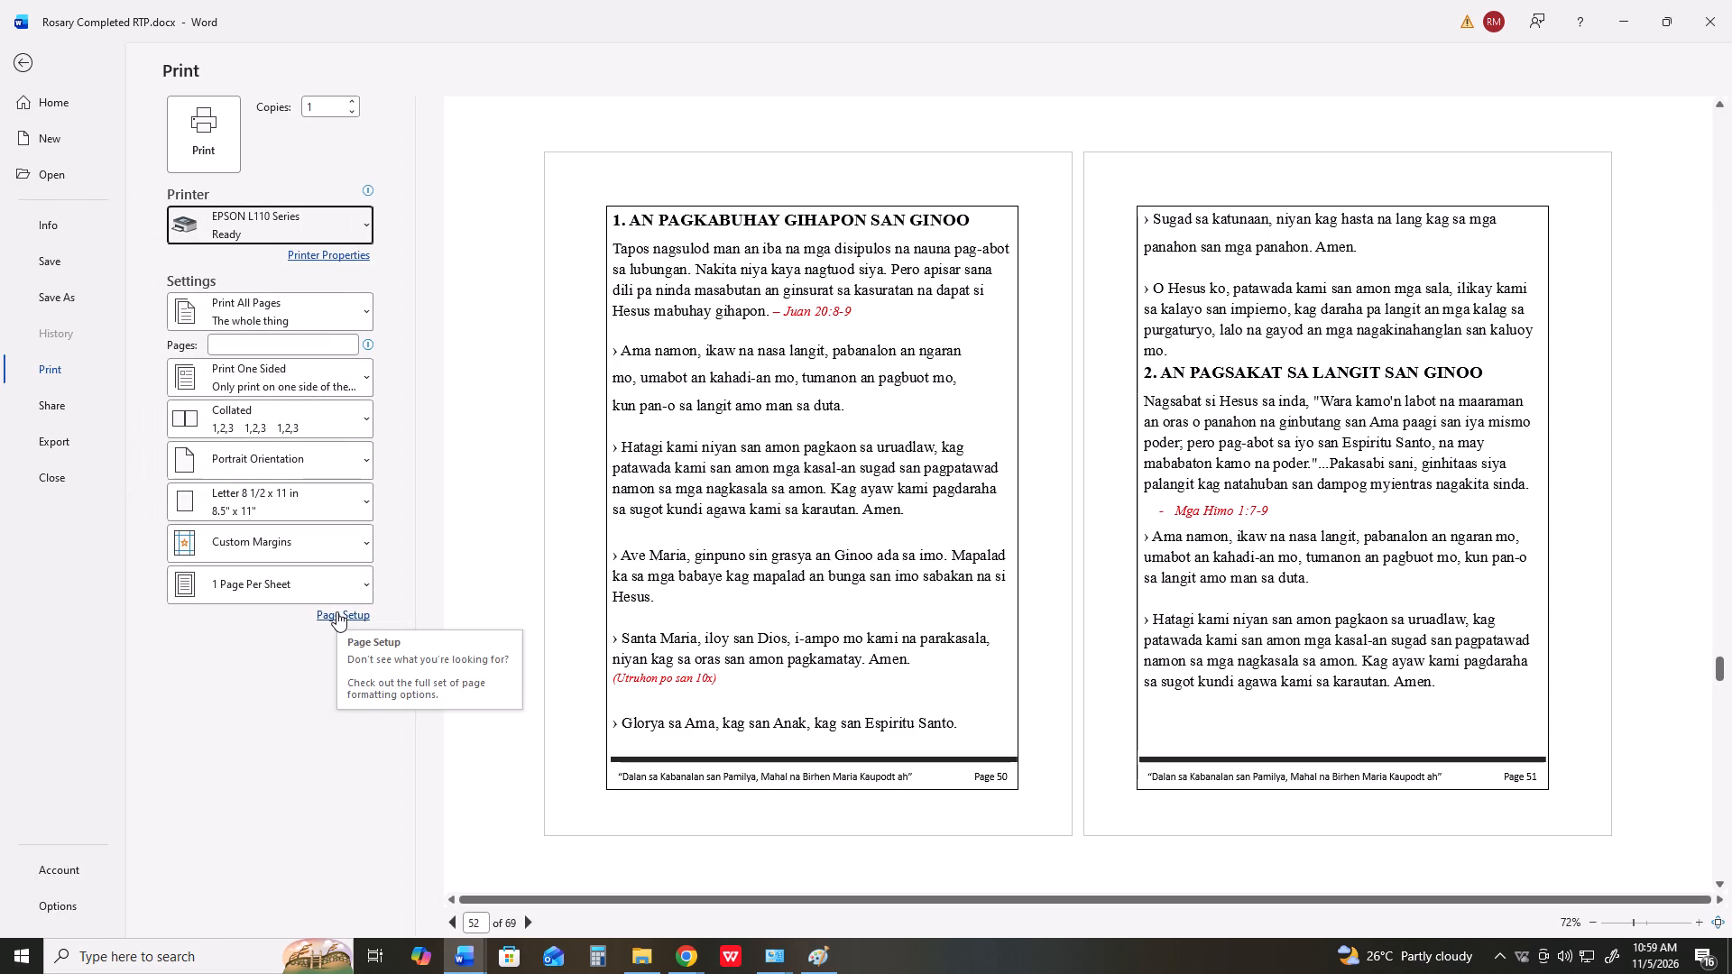
key("Print")
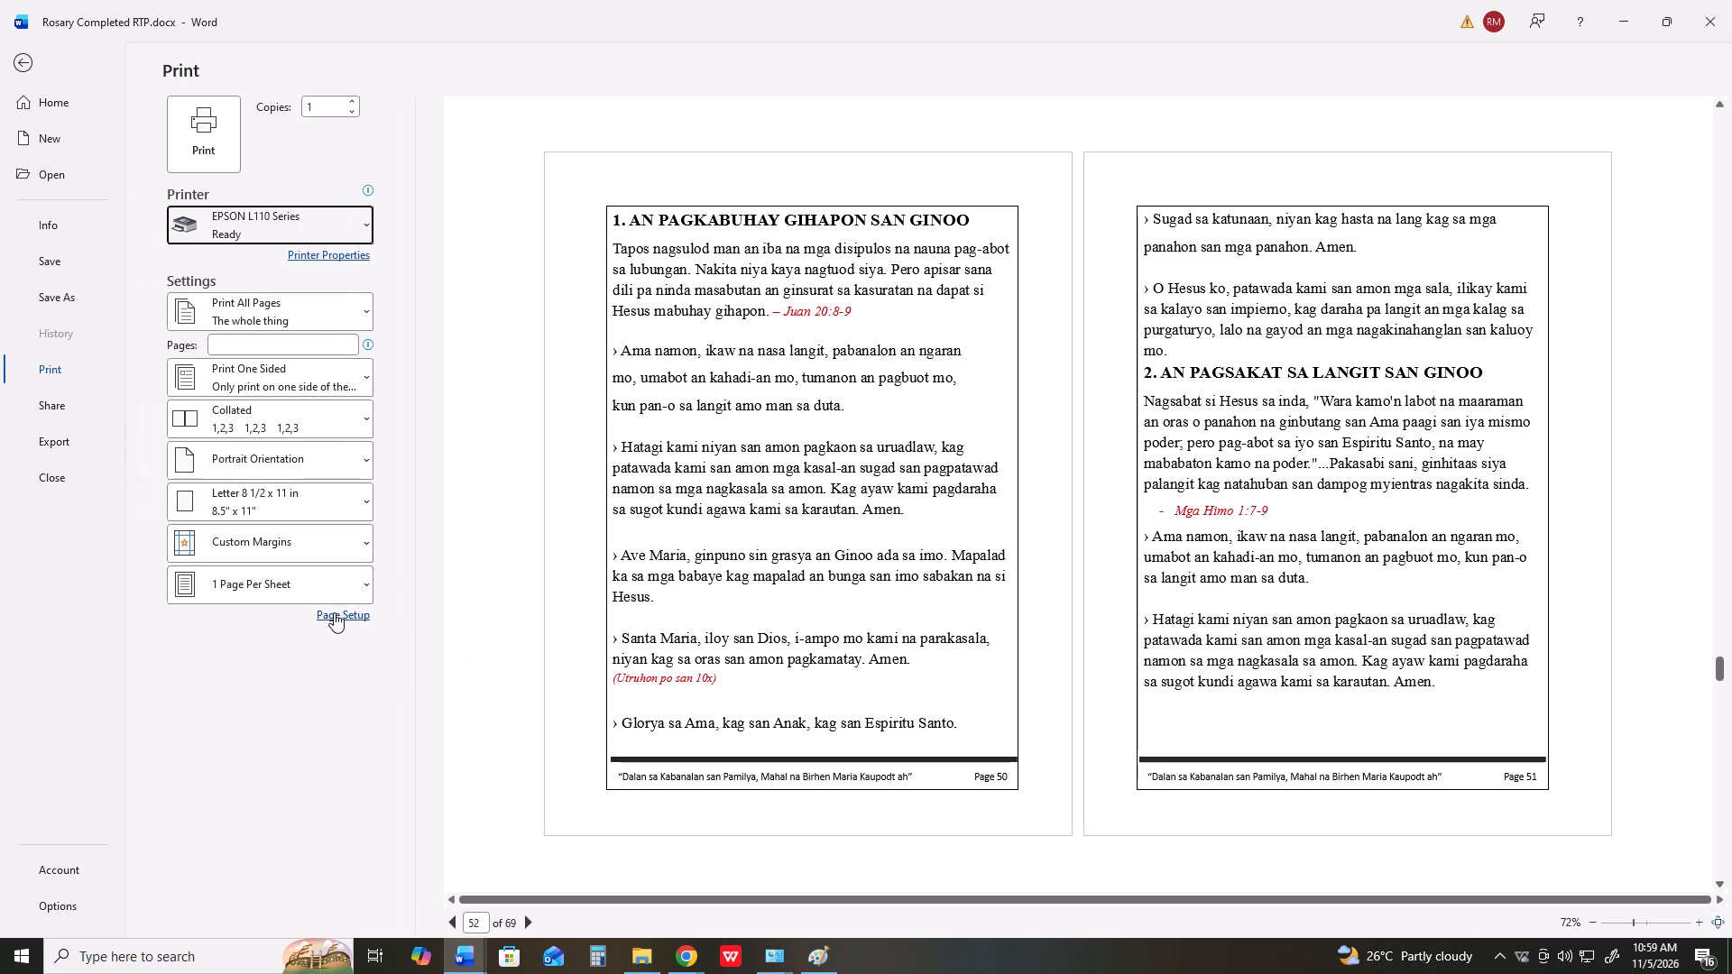
Switch to Paint and paste the capture of pages 50 and 51 over the r48.png canvas.
key("alt+Tab")
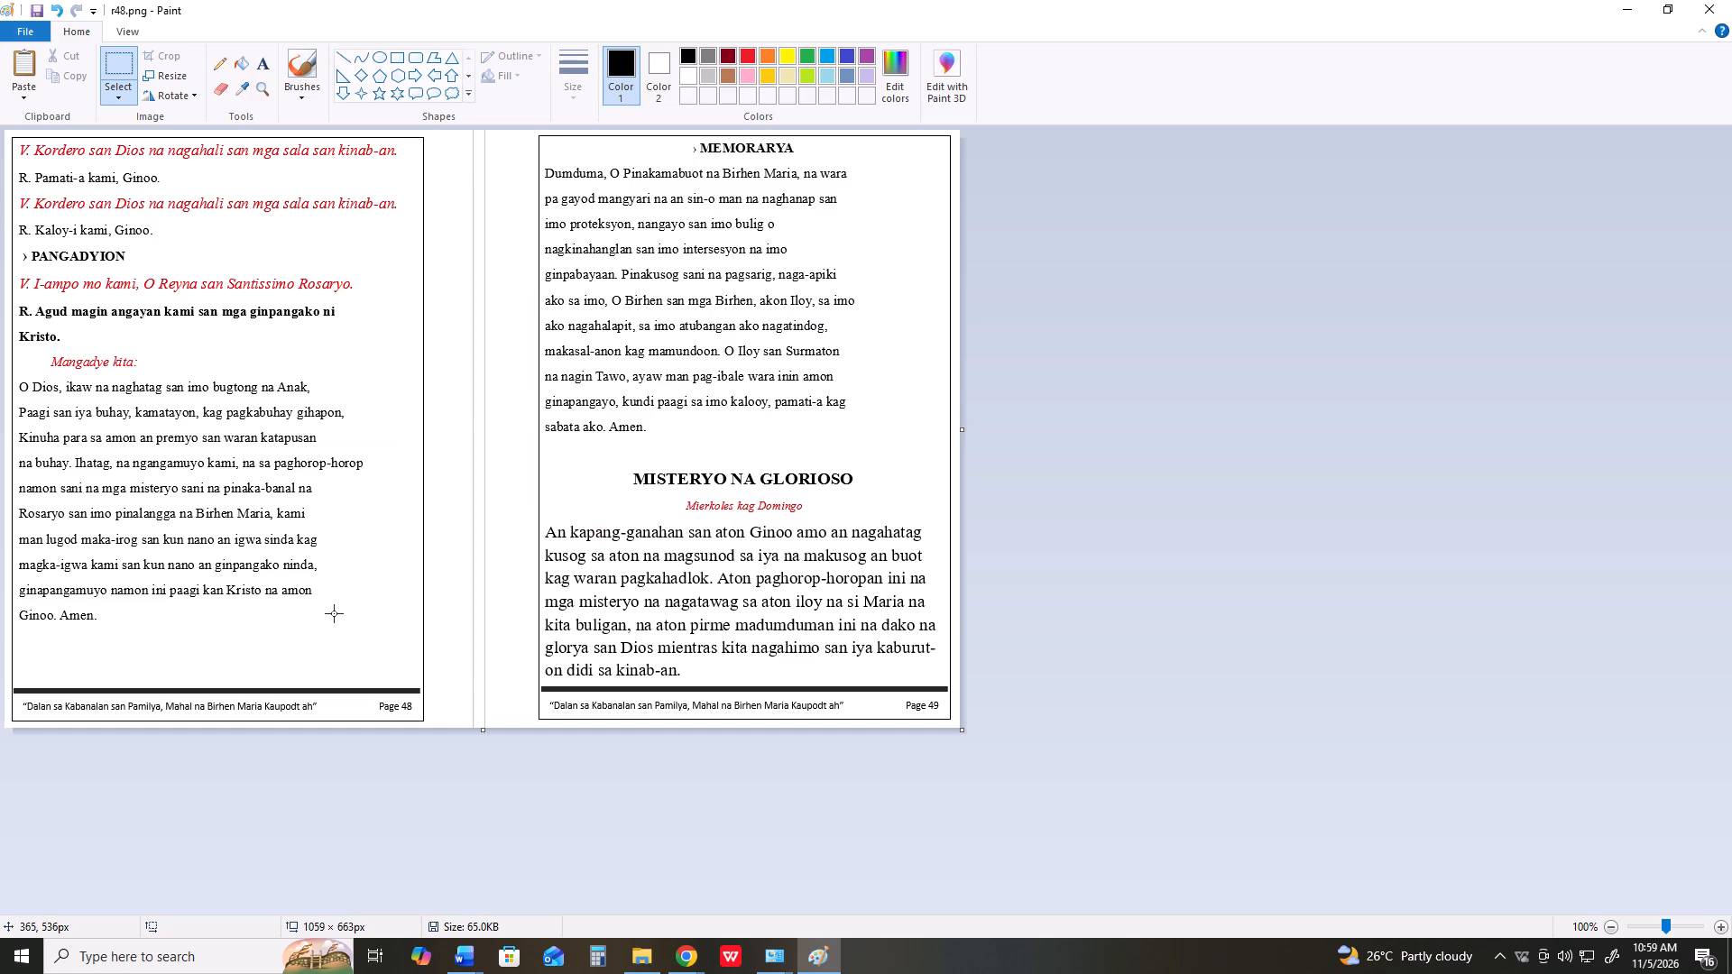
key("ctrl+v")
Crop the pasted capture to the bordered frames of pages 50 and 51, about 1070 × 671 px.
scroll(420, 604, "down", 1)
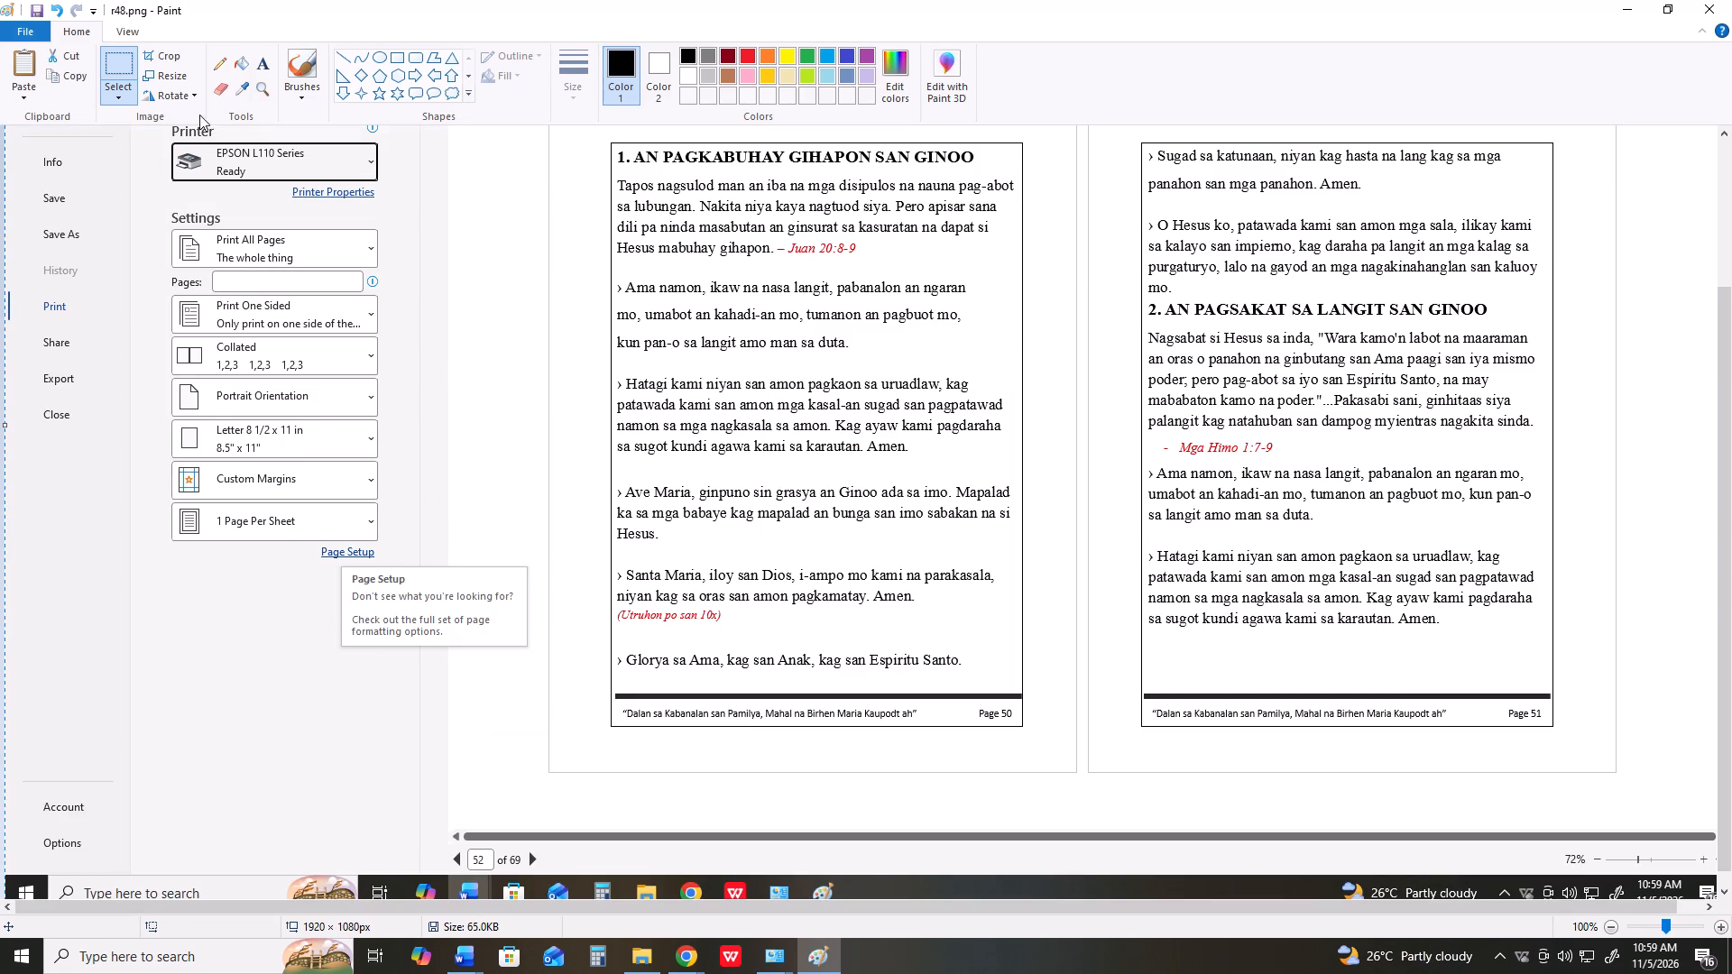
left_click(117, 60)
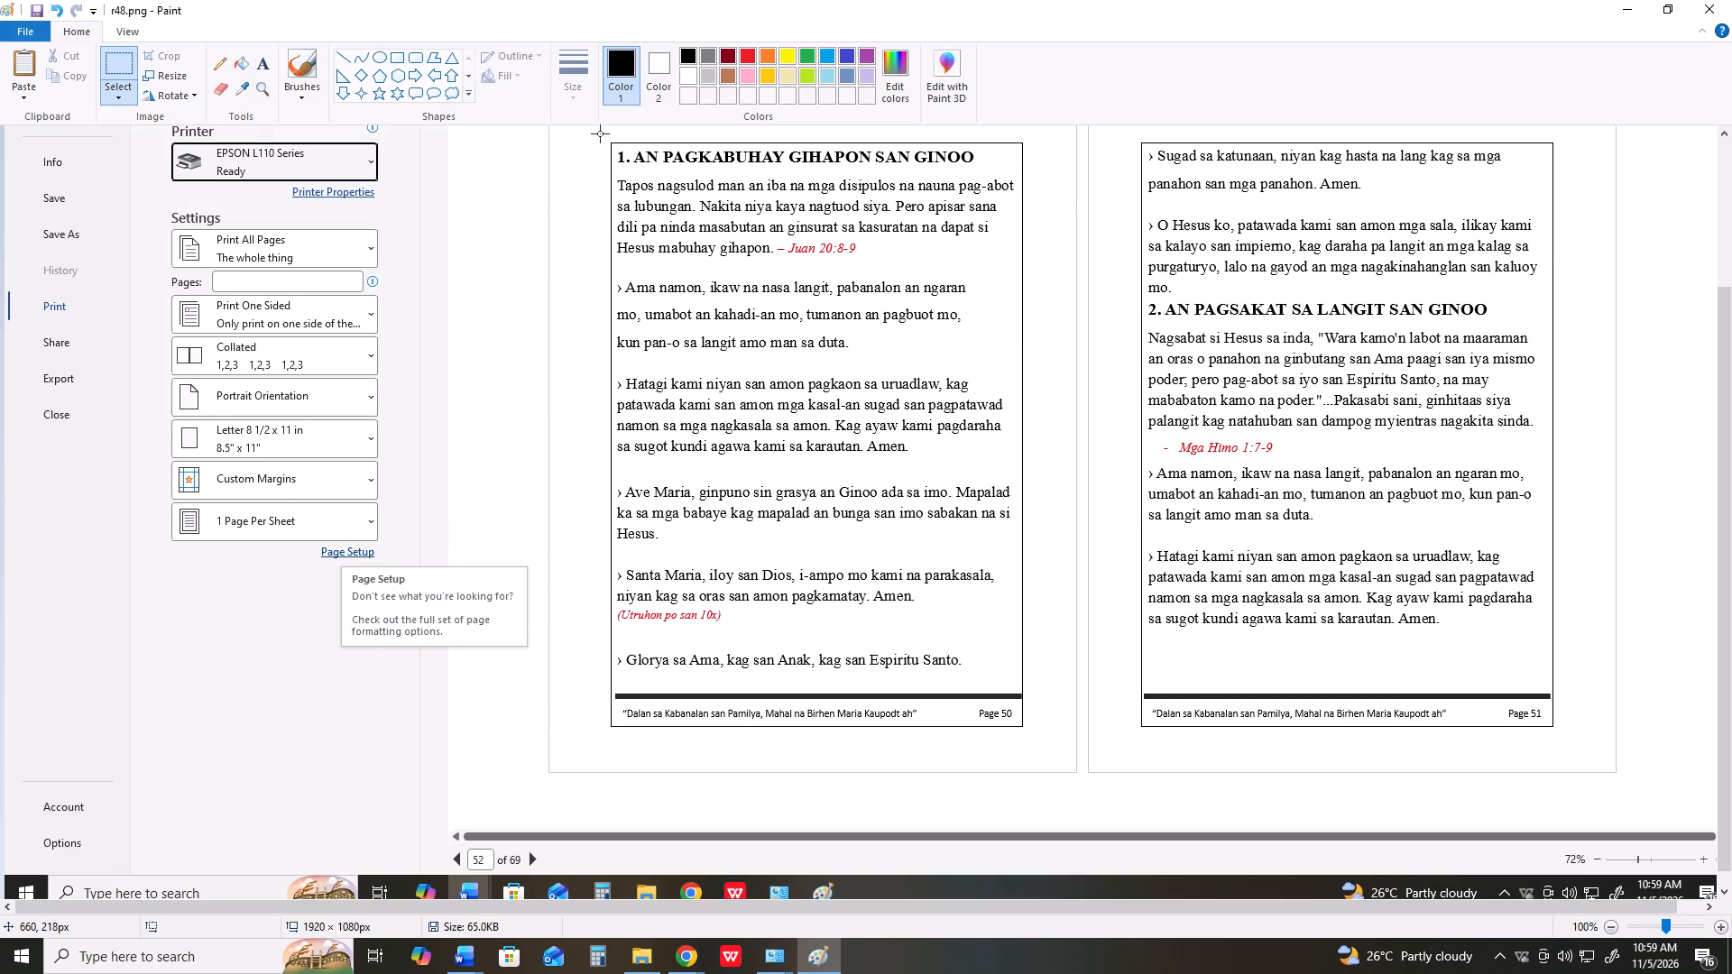
left_click_drag(600, 133, 1554, 718)
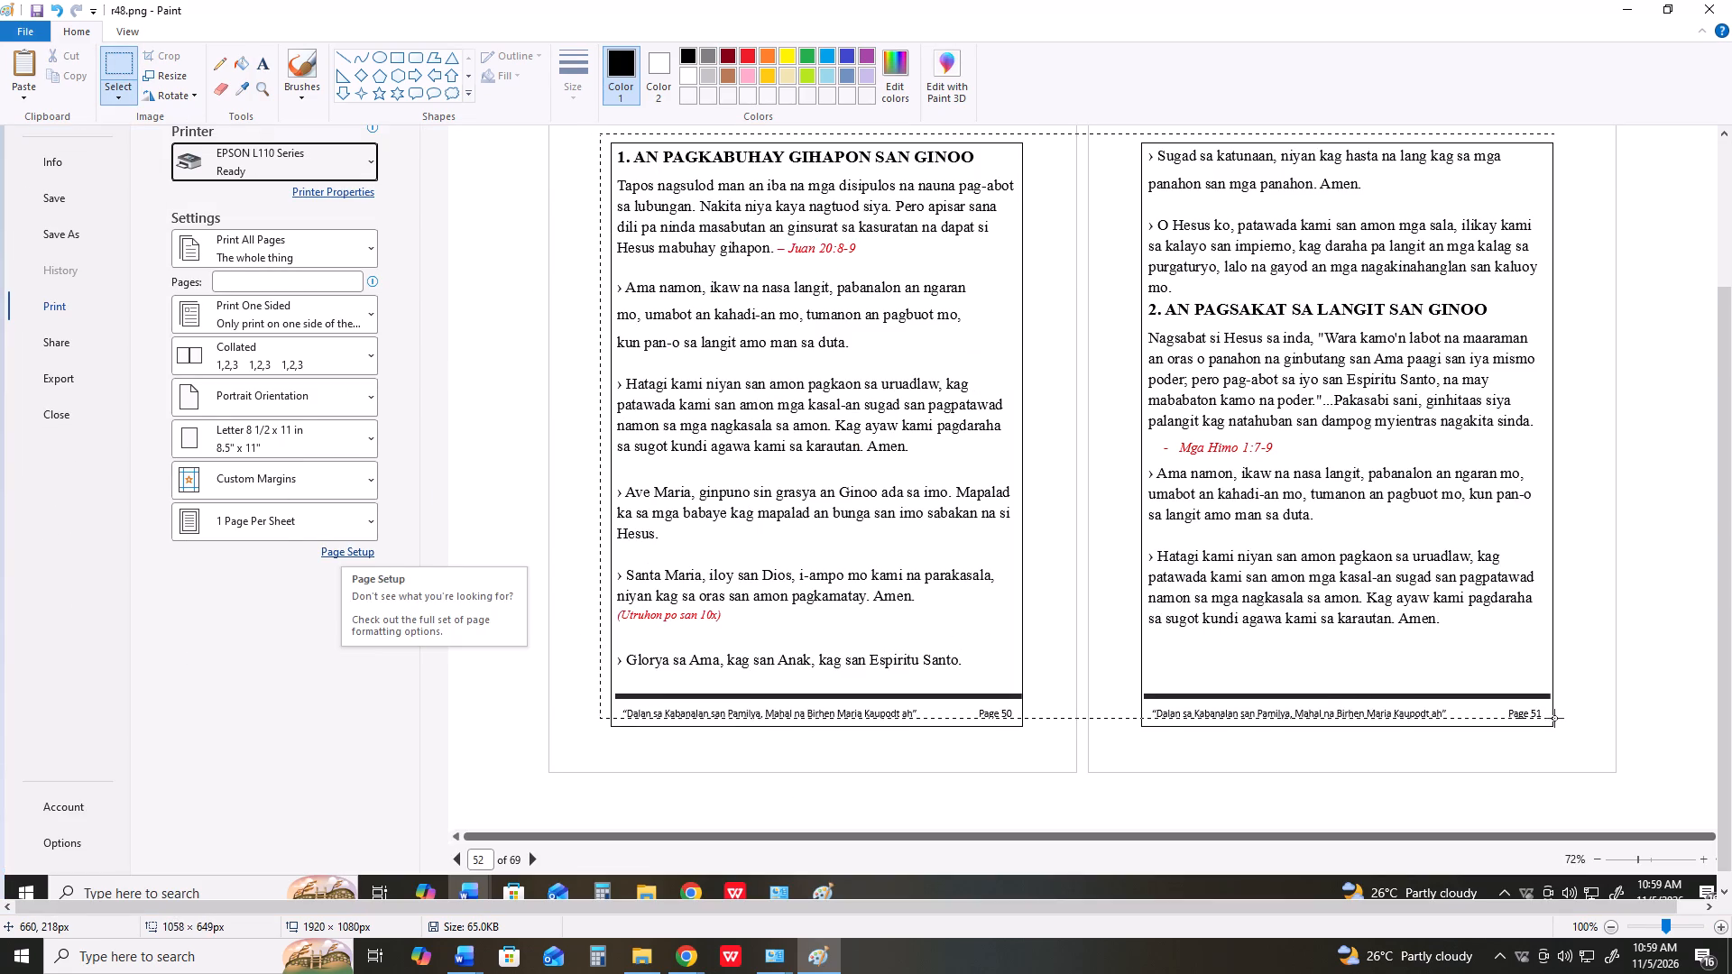
left_click_drag(1554, 718, 1564, 738)
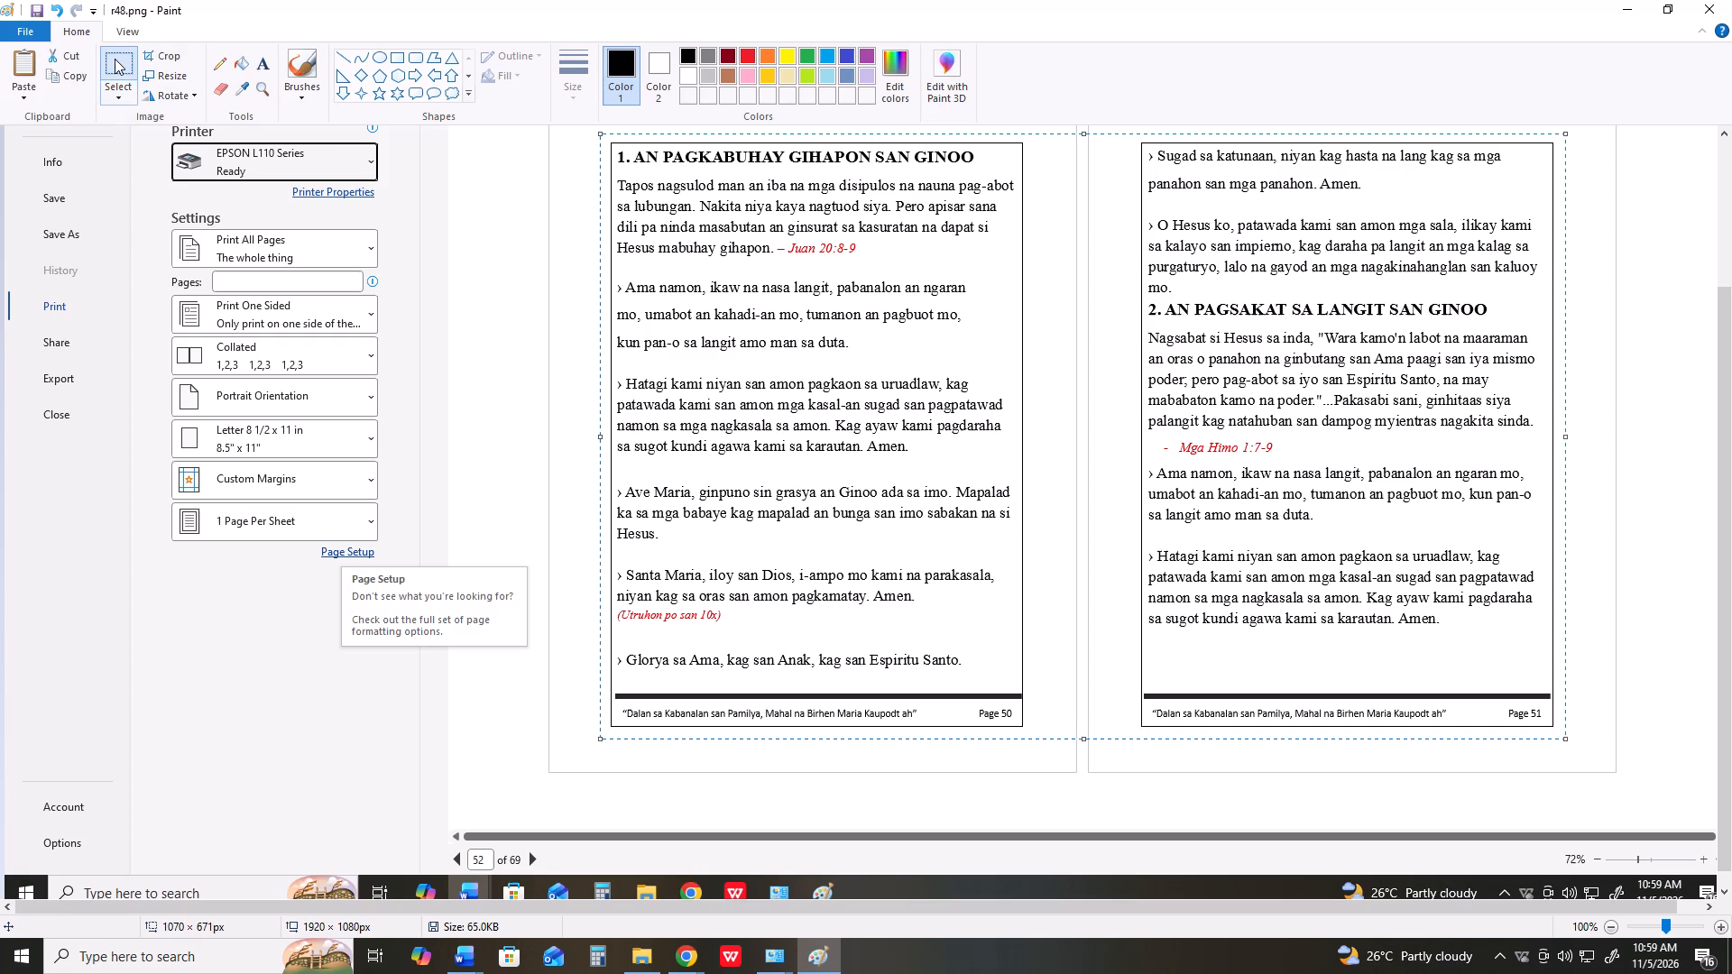
key("ctrl+shift+x")
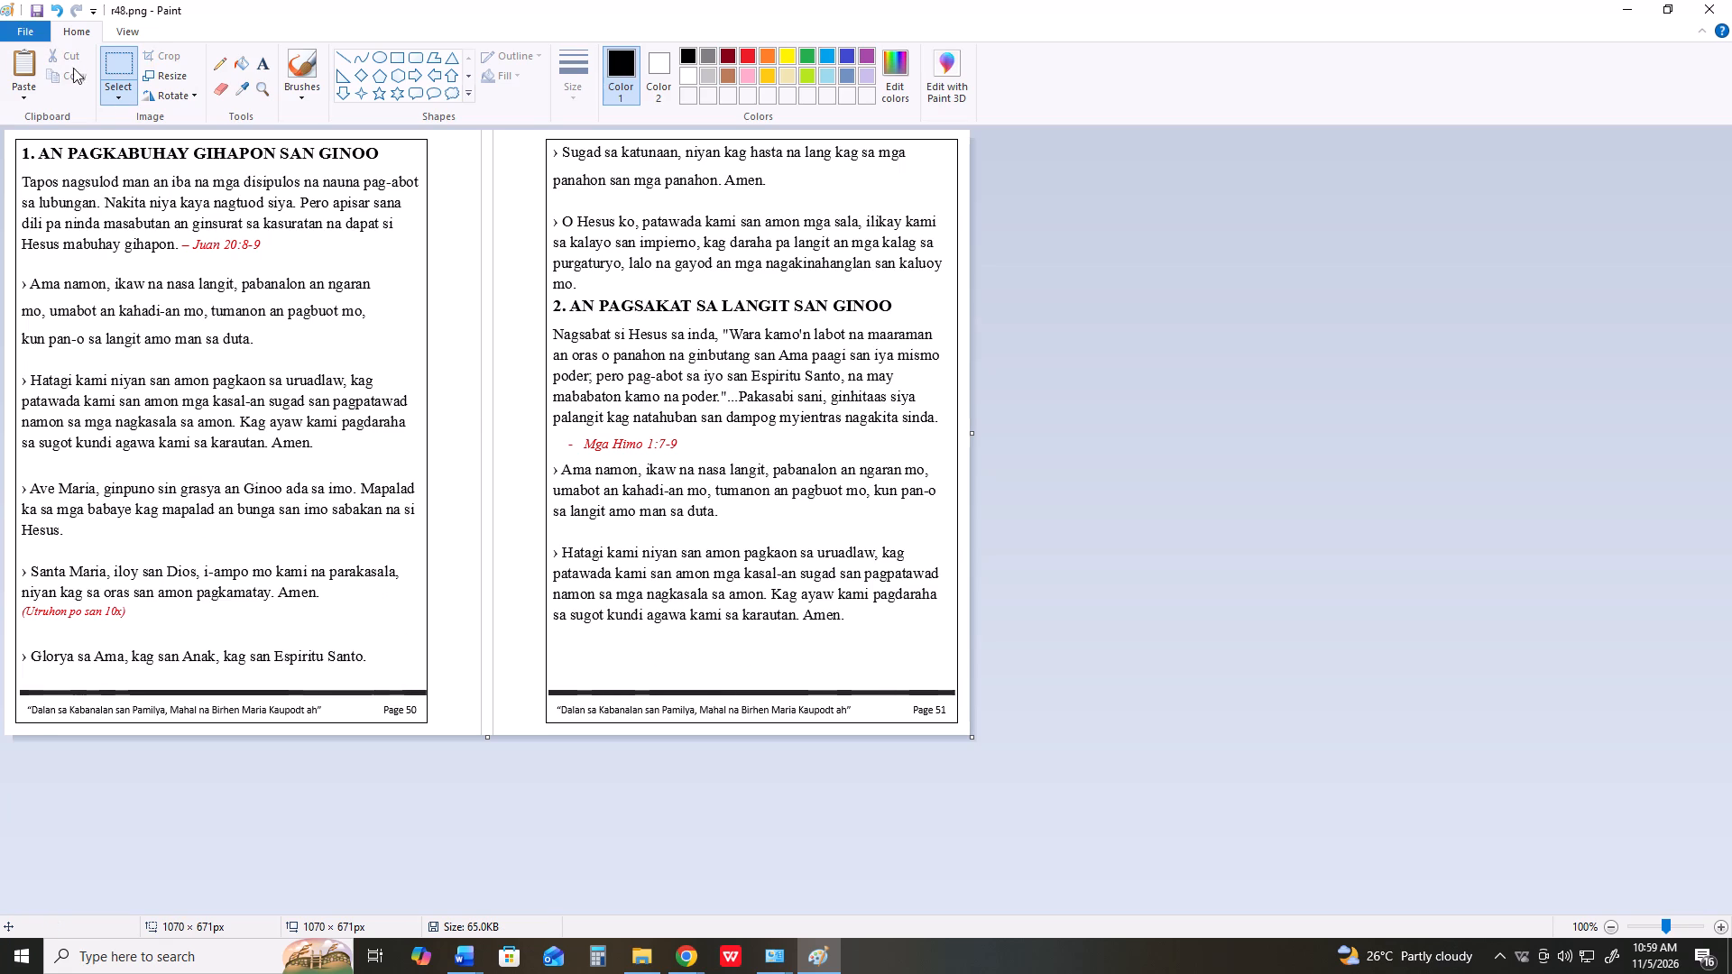
Save the cropped image of pages 50 and 51 in Downloads as the PNG file r50.
left_click(27, 32)
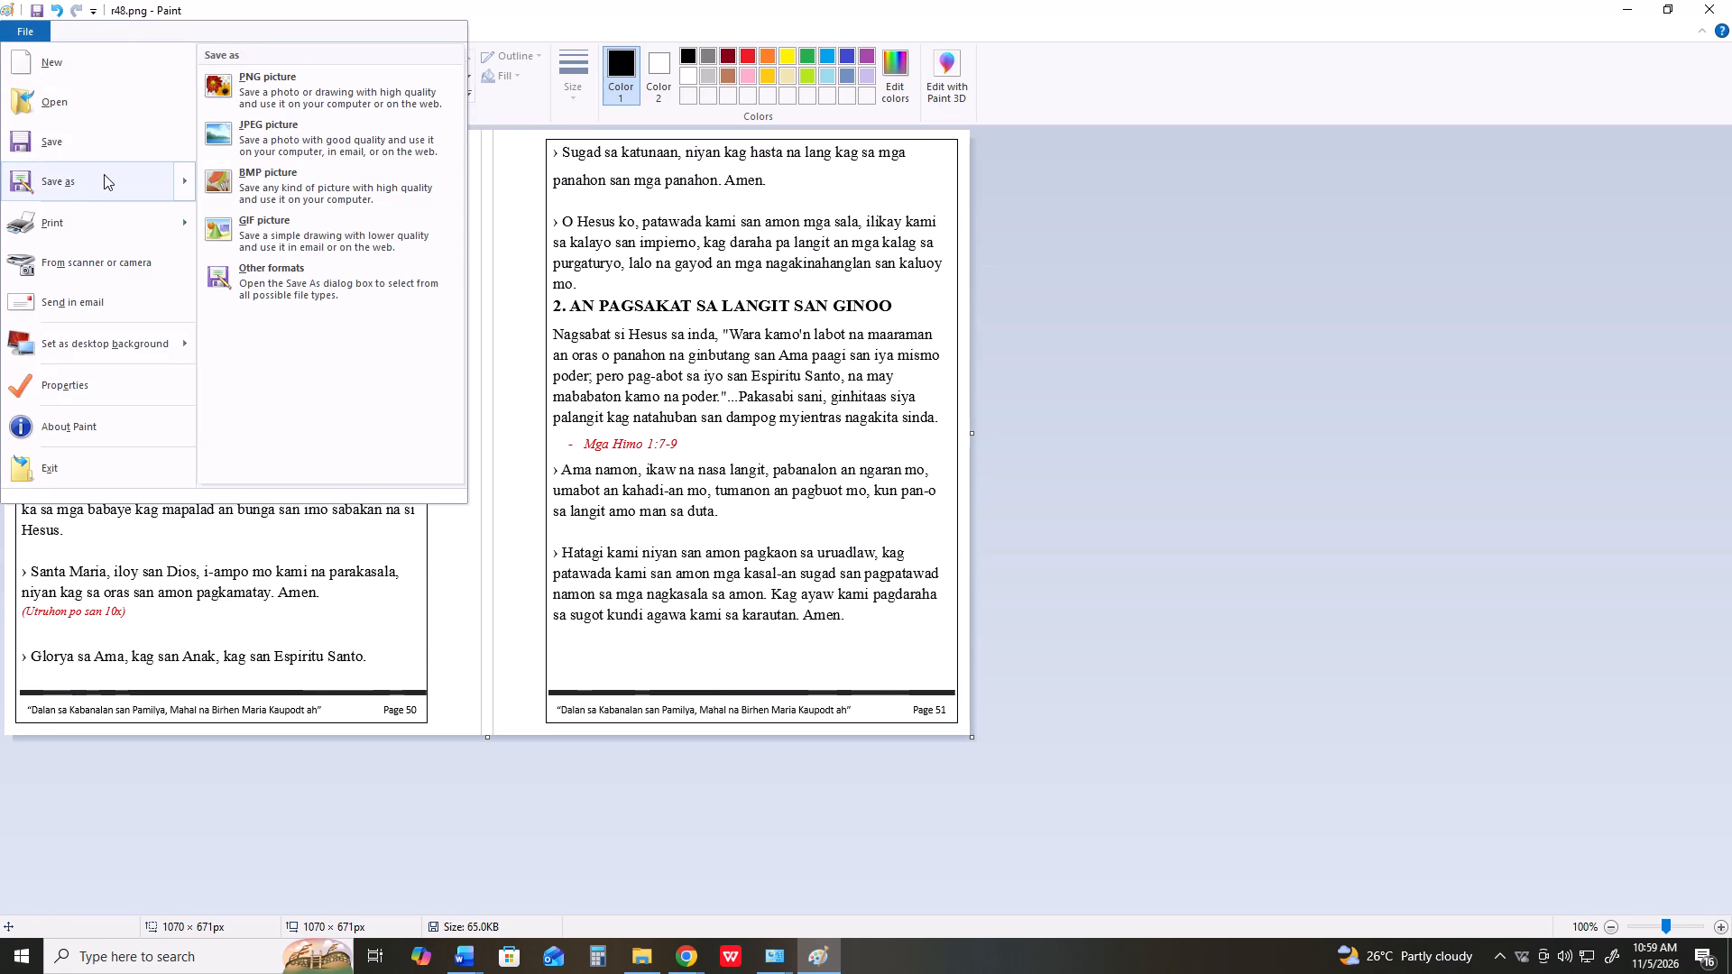
left_click(104, 174)
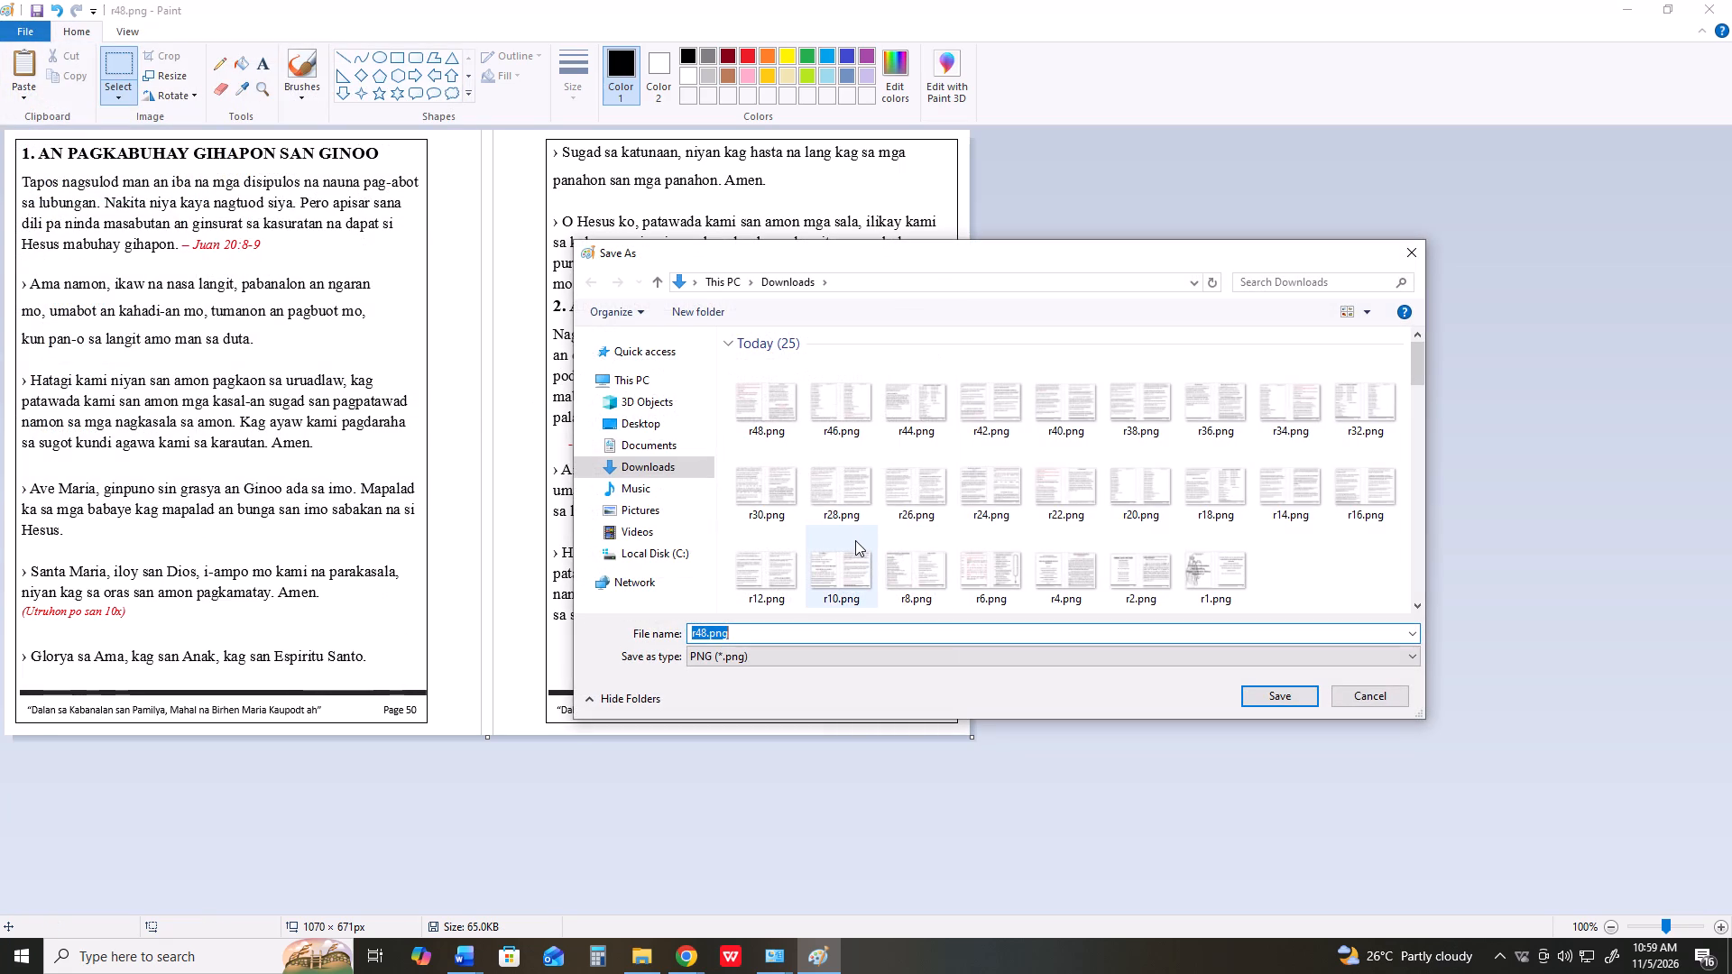
type("r50")
key("Return")
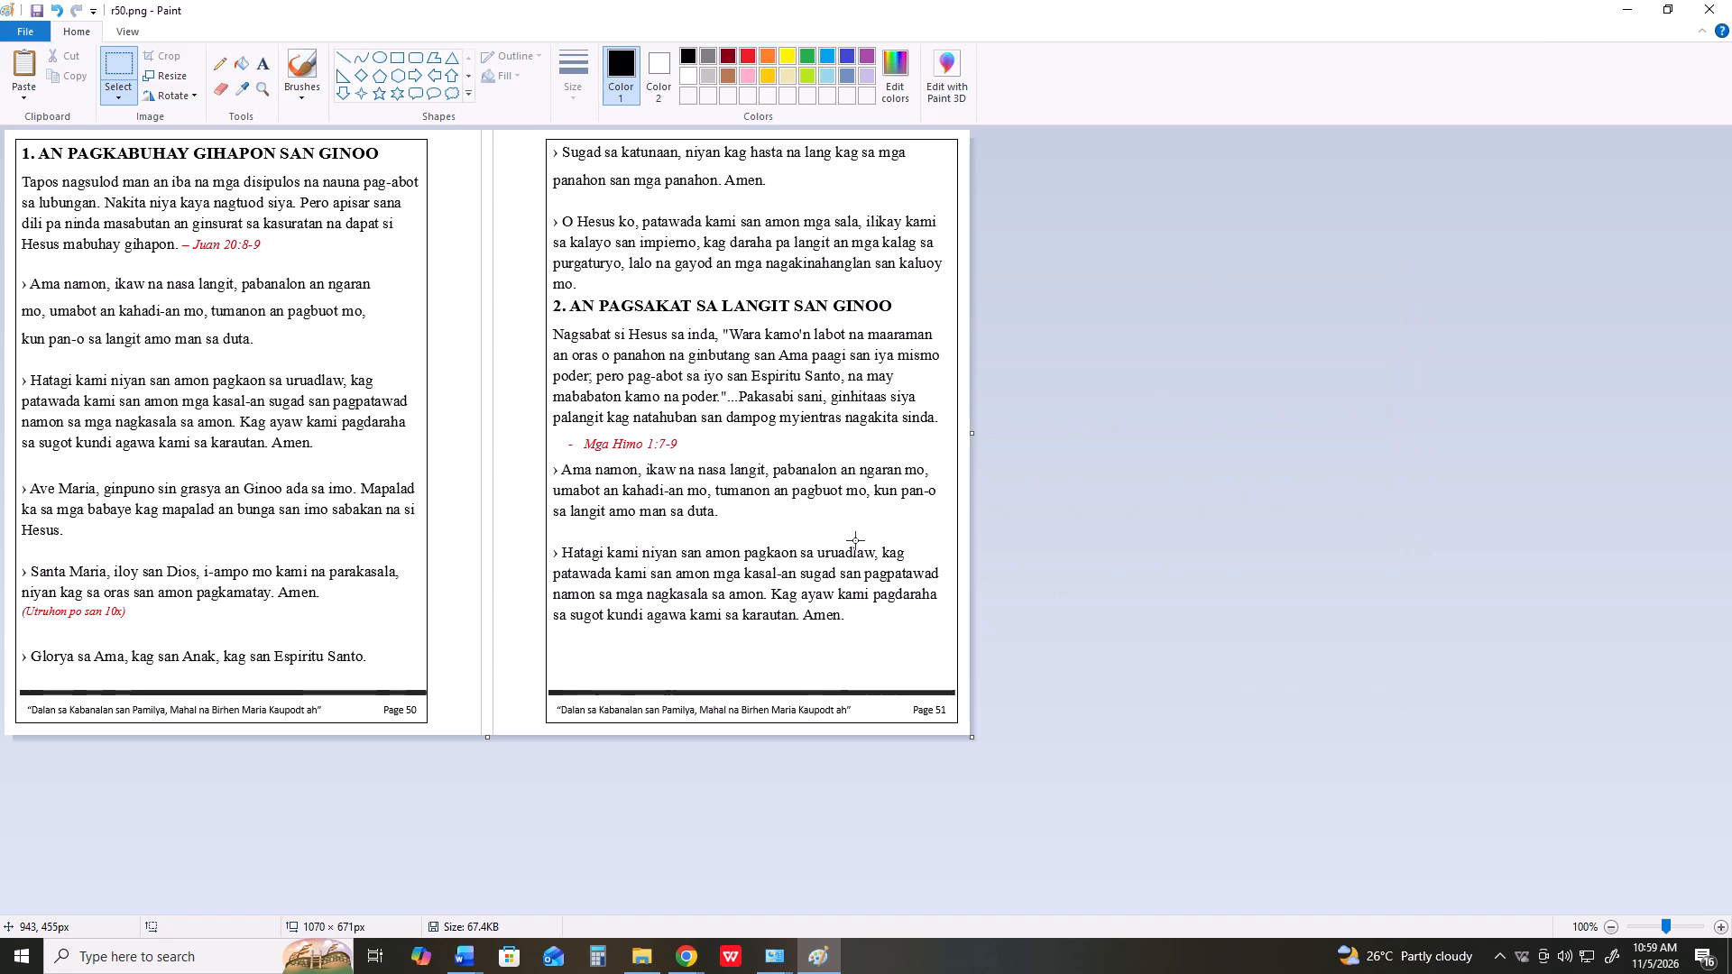
Return to the rosary document in Word, bring pages 52 and 53 up in print preview, and capture the screen.
key("alt+Tab")
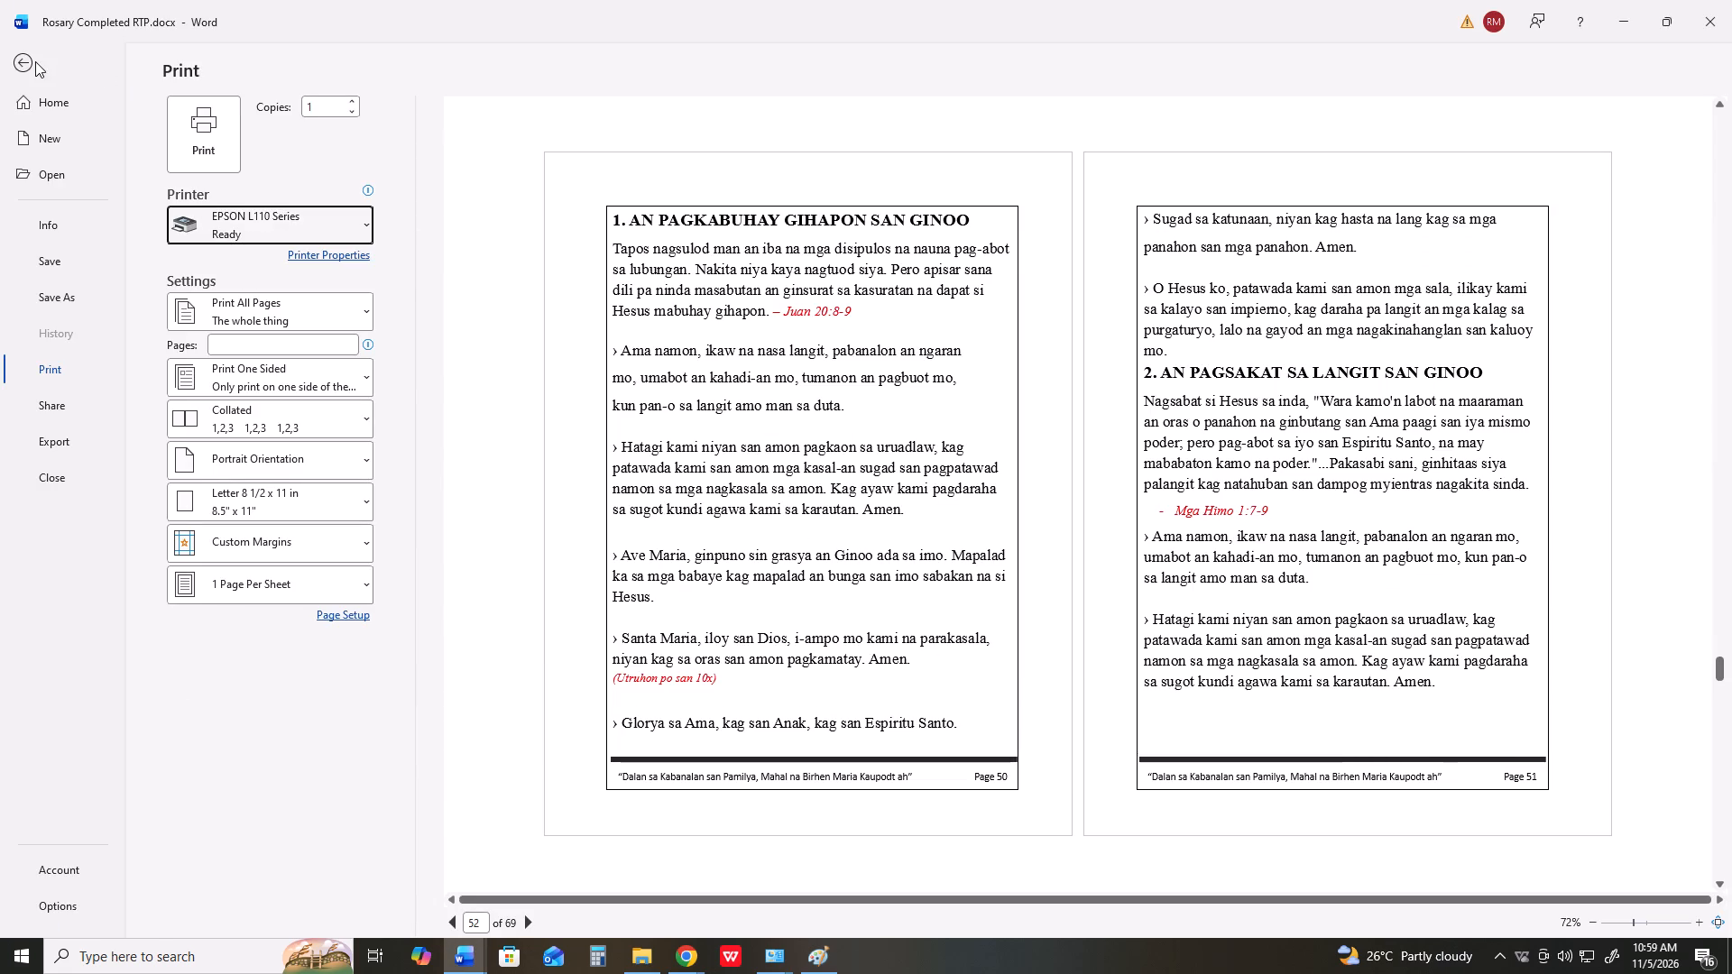
left_click(30, 63)
scroll(459, 488, "down", 3)
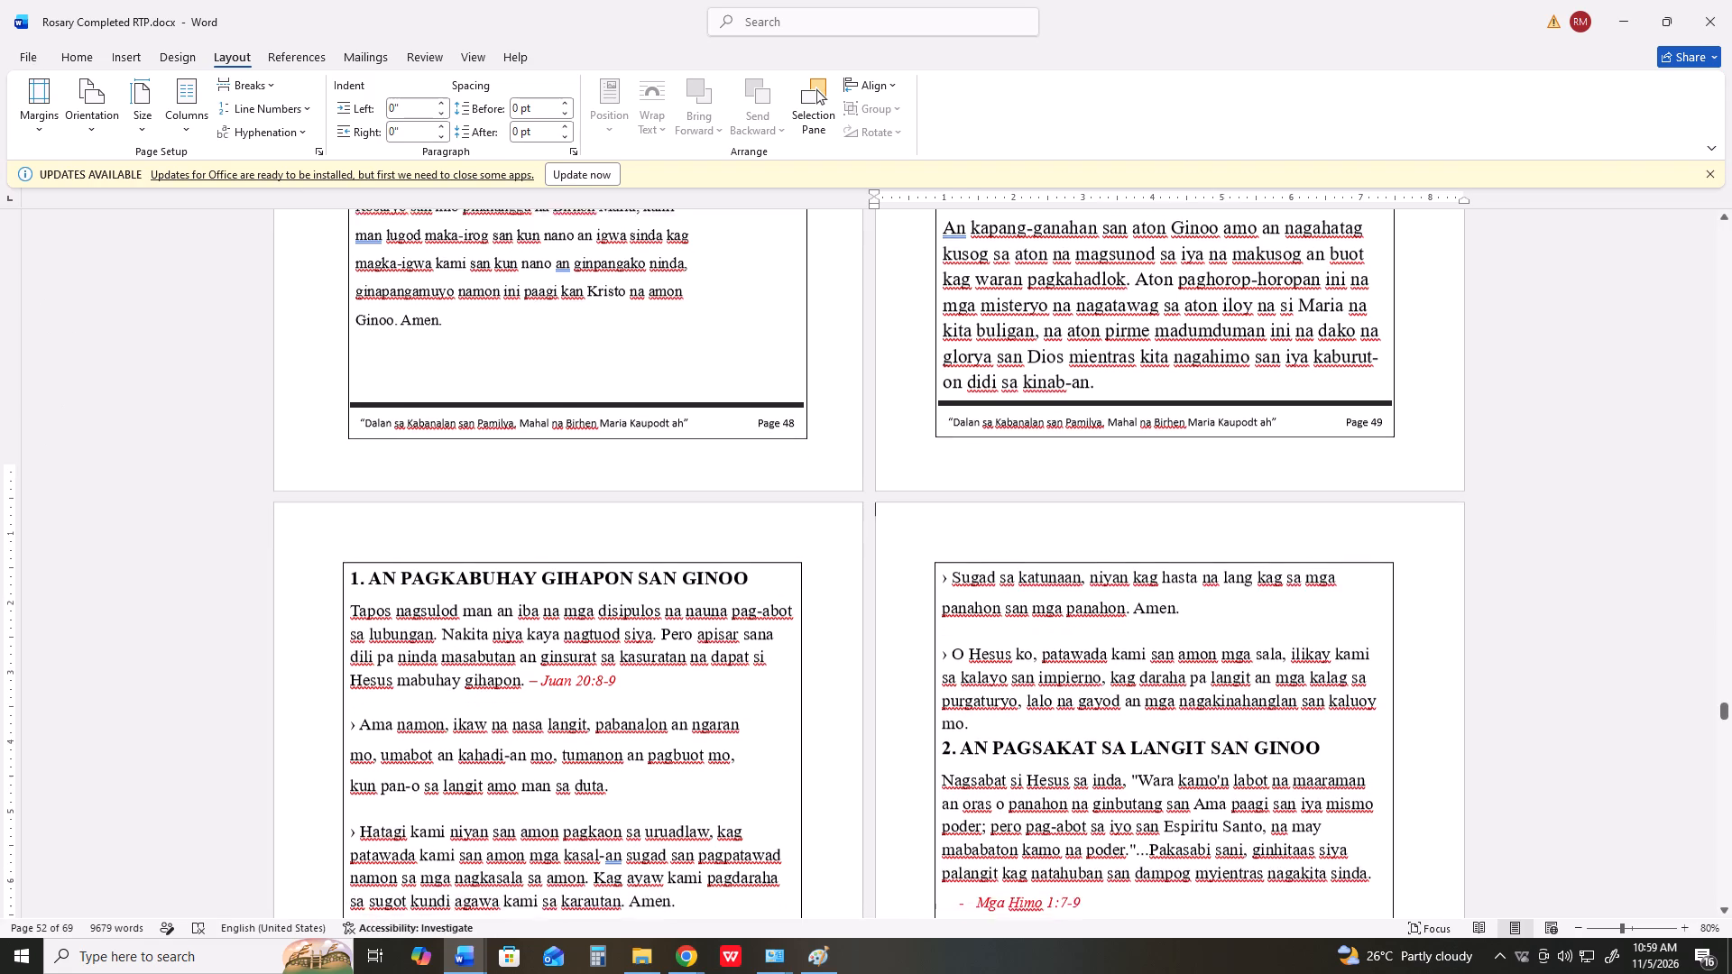
scroll(459, 488, "down", 20)
scroll(459, 488, "down", 17)
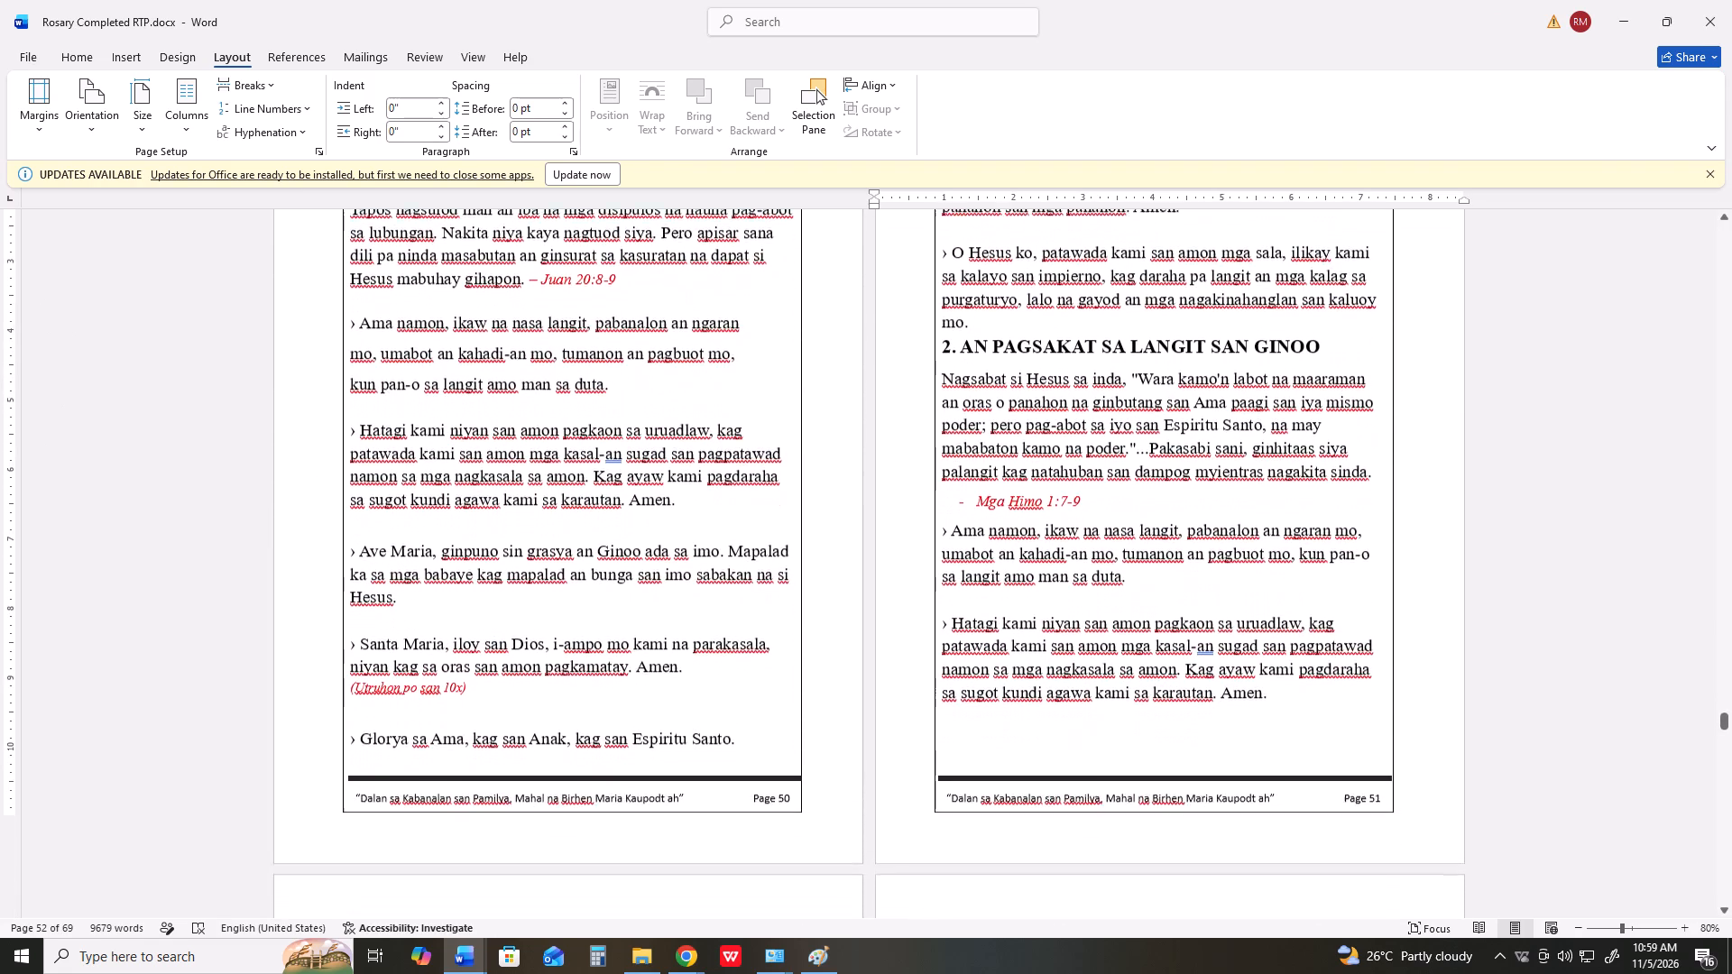
scroll(458, 489, "down", 19)
left_click(327, 699)
scroll(327, 695, "down", 3)
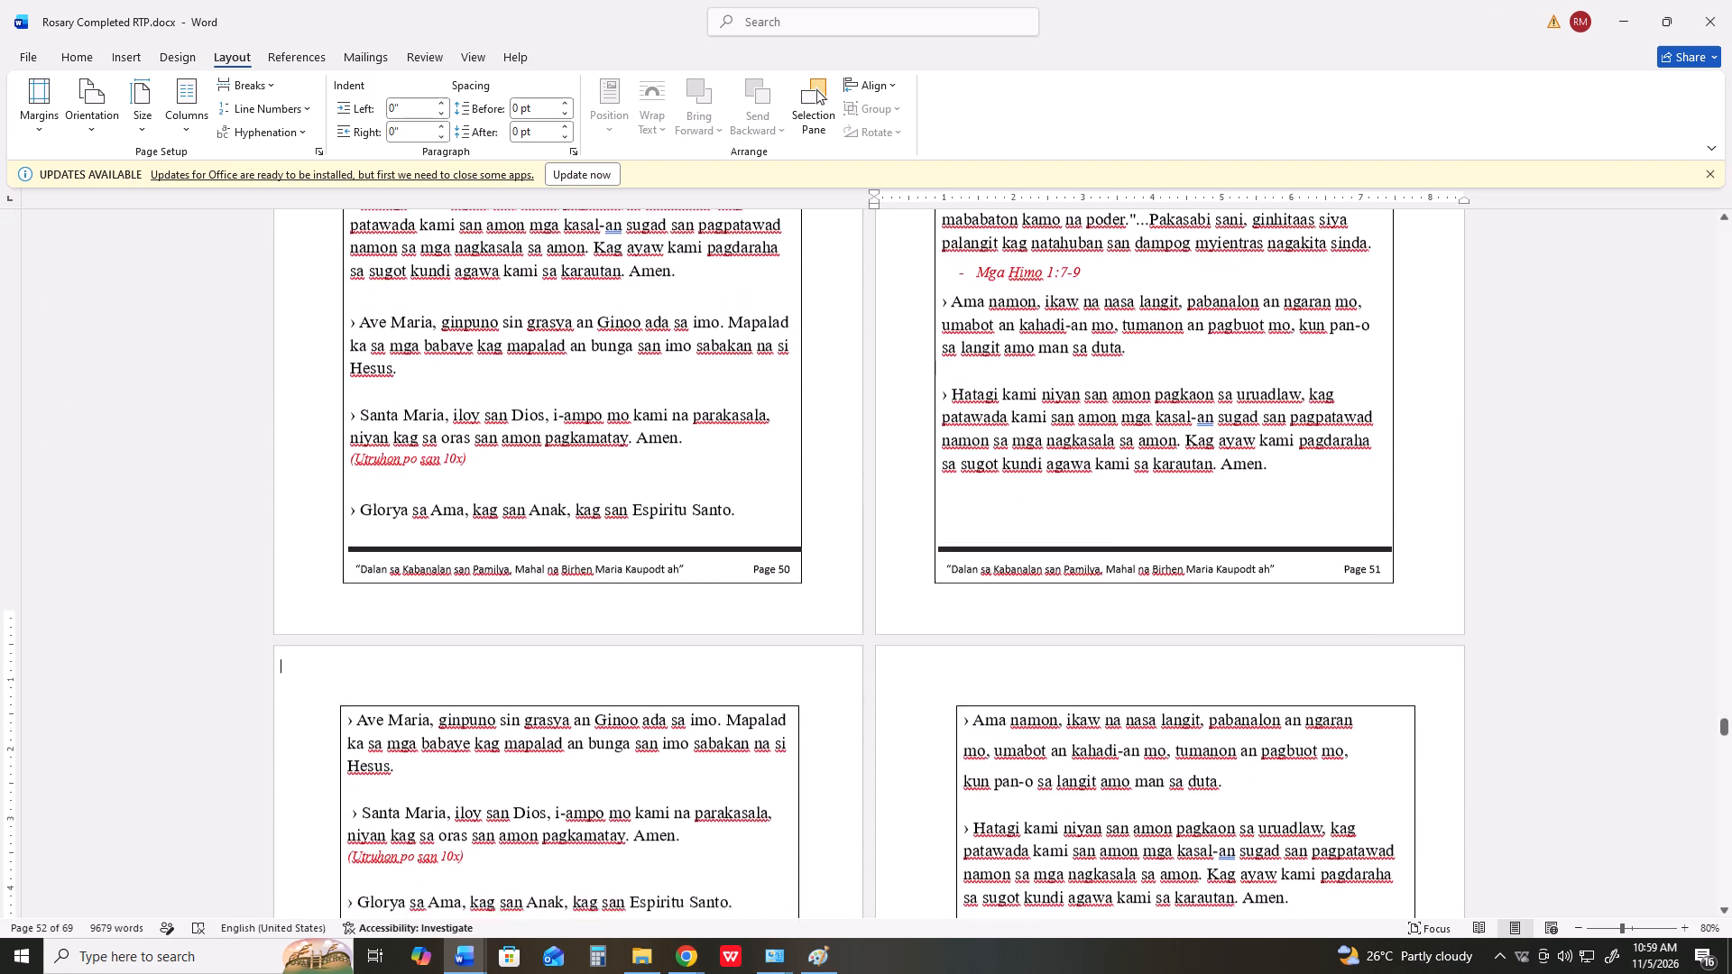
scroll(328, 685, "down", 18)
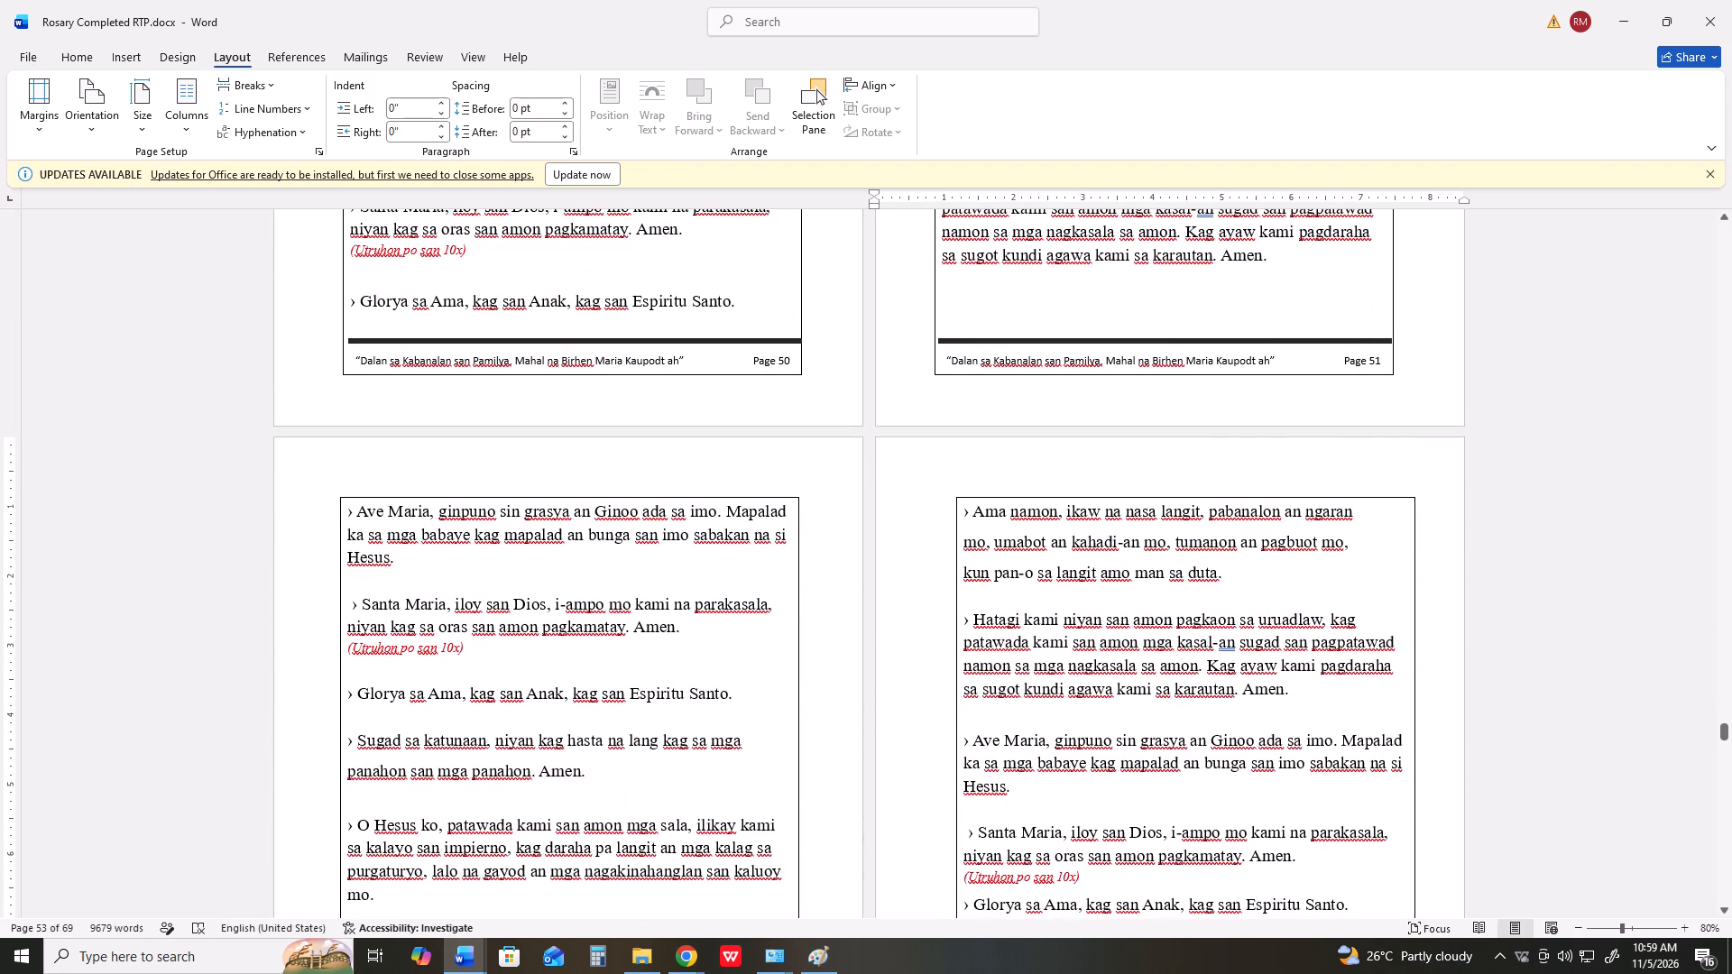
key("ctrl+p")
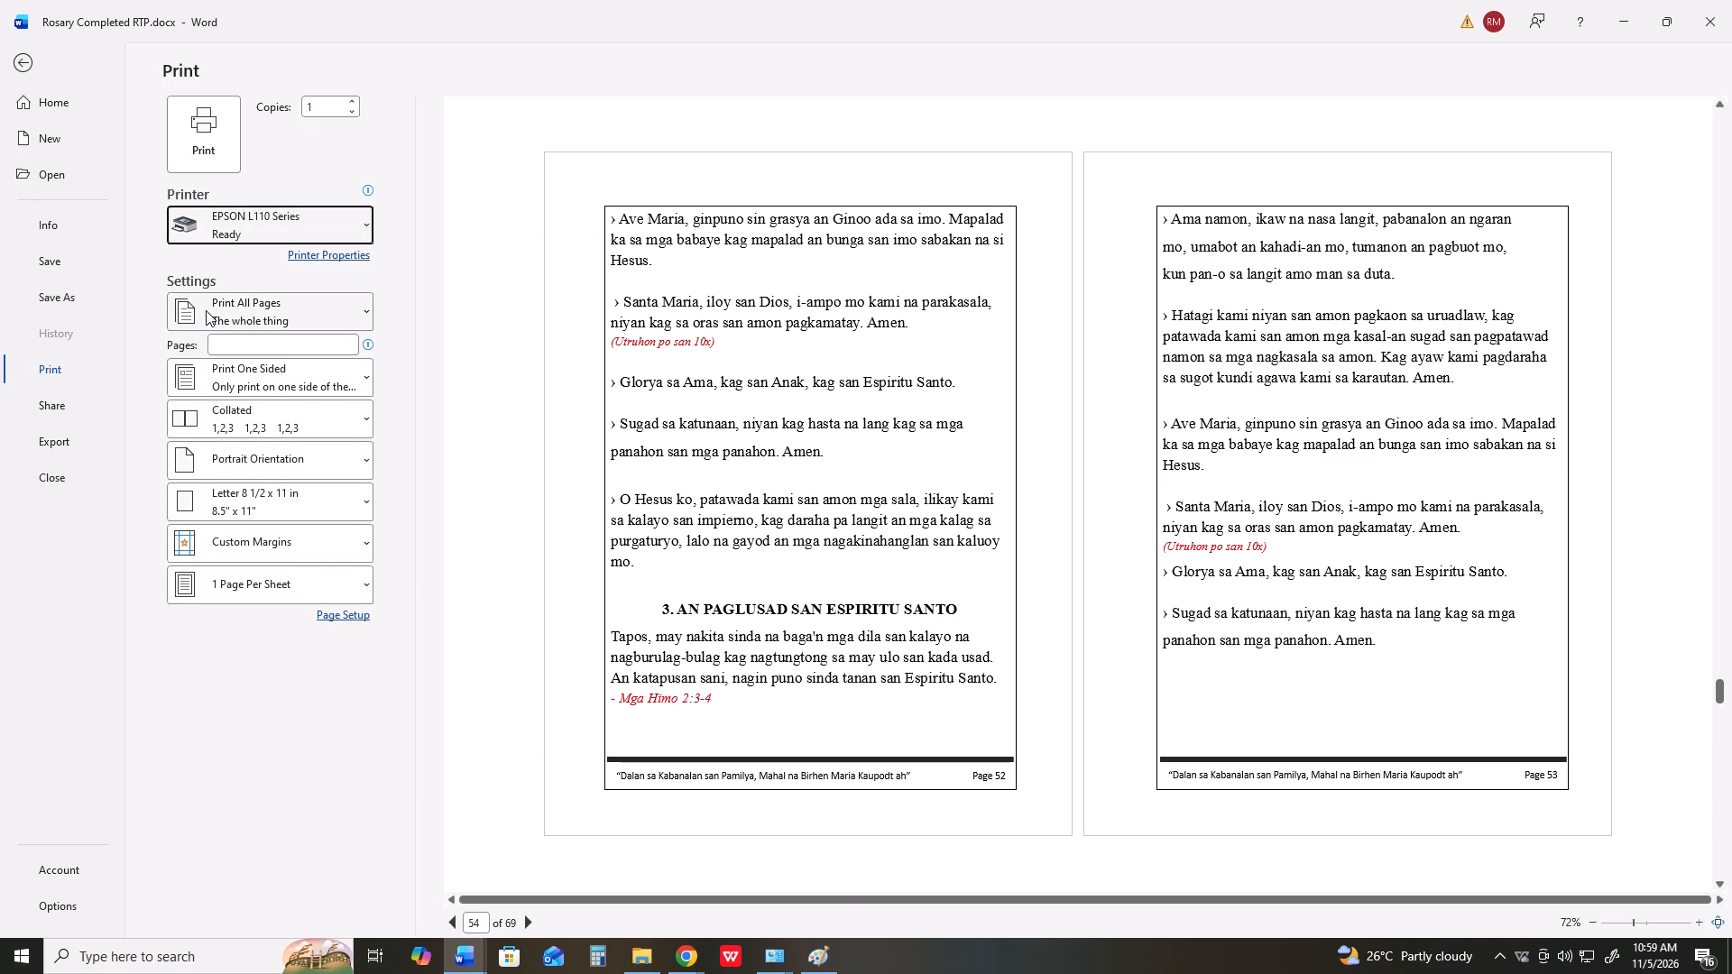
key("Print")
Switch to Paint and paste the capture of pages 52 and 53 over the r50.png canvas.
key("alt+Tab")
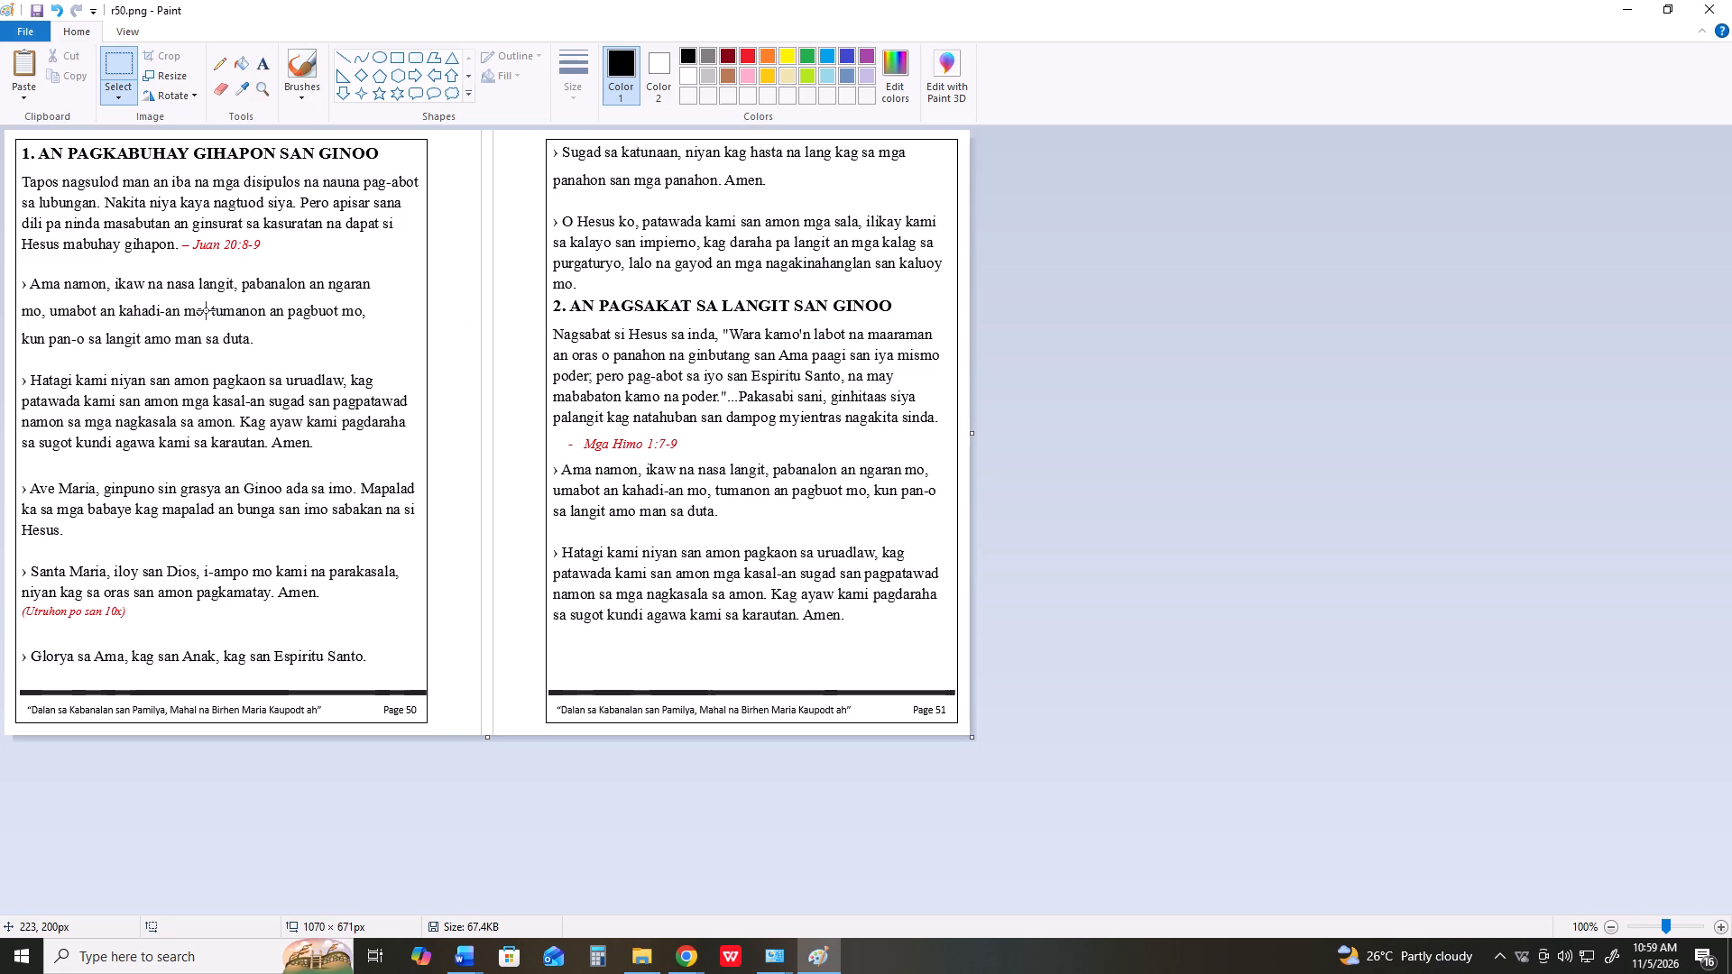
key("ctrl+v")
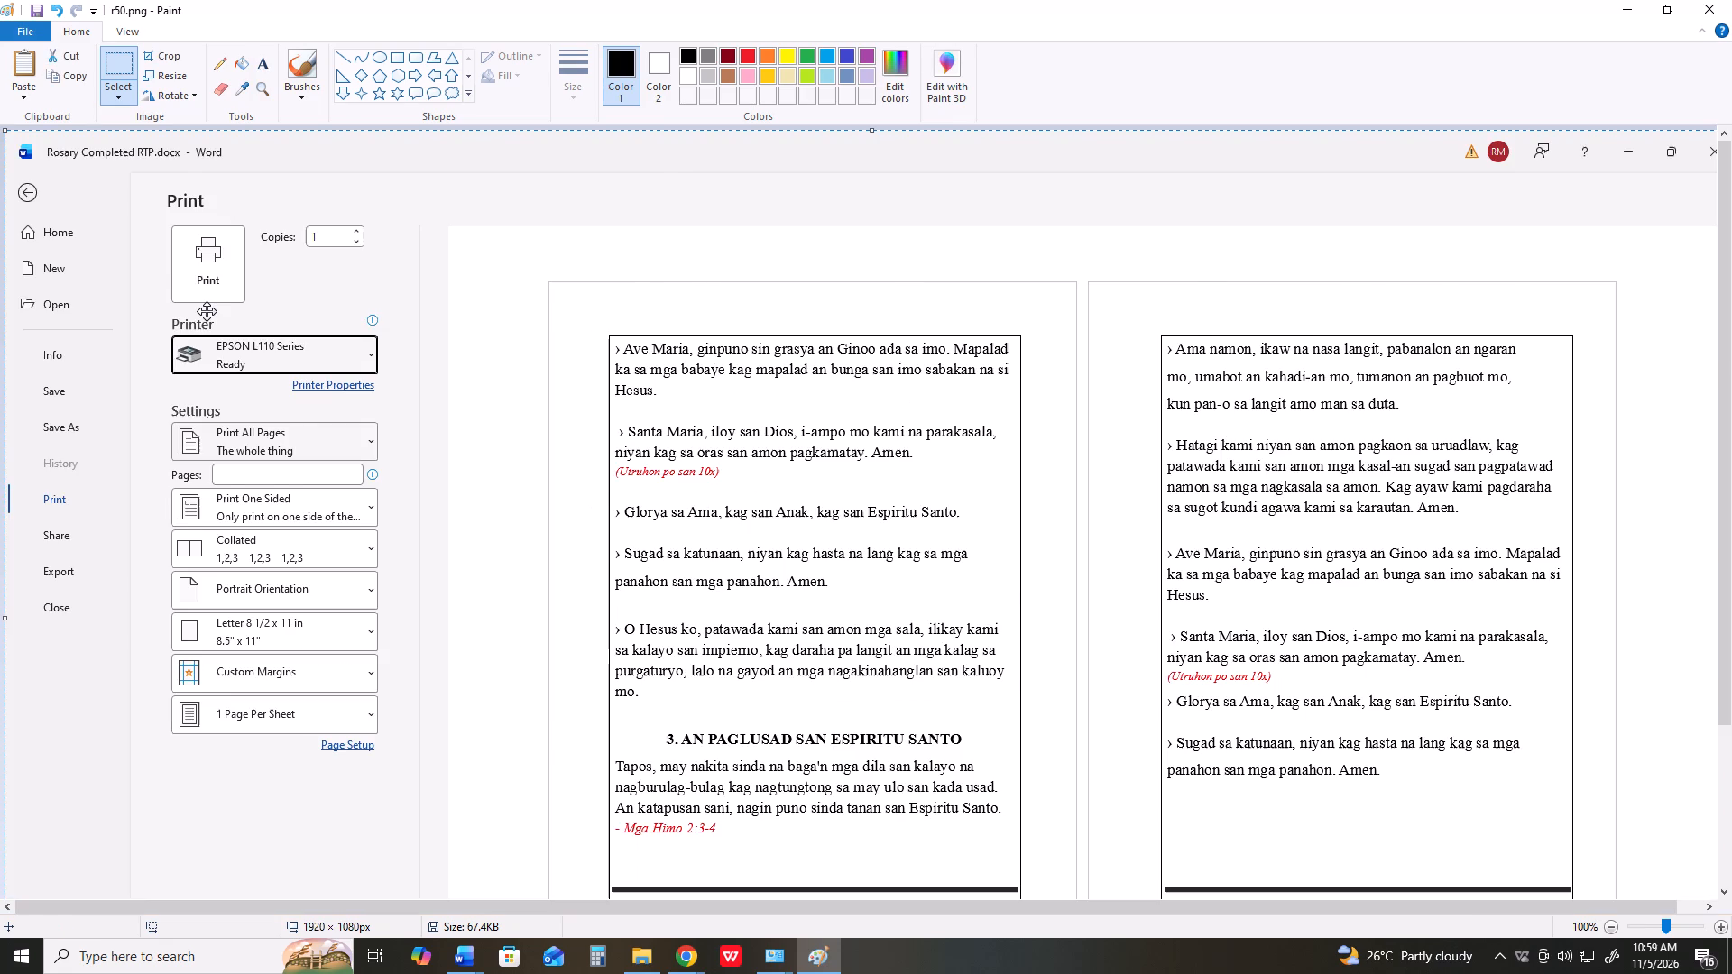
Crop the pasted capture to the bordered frames of pages 52 and 53, about 1085 × 662 px.
scroll(207, 311, "down", 2)
scroll(226, 317, "up", 1)
scroll(227, 320, "down", 1)
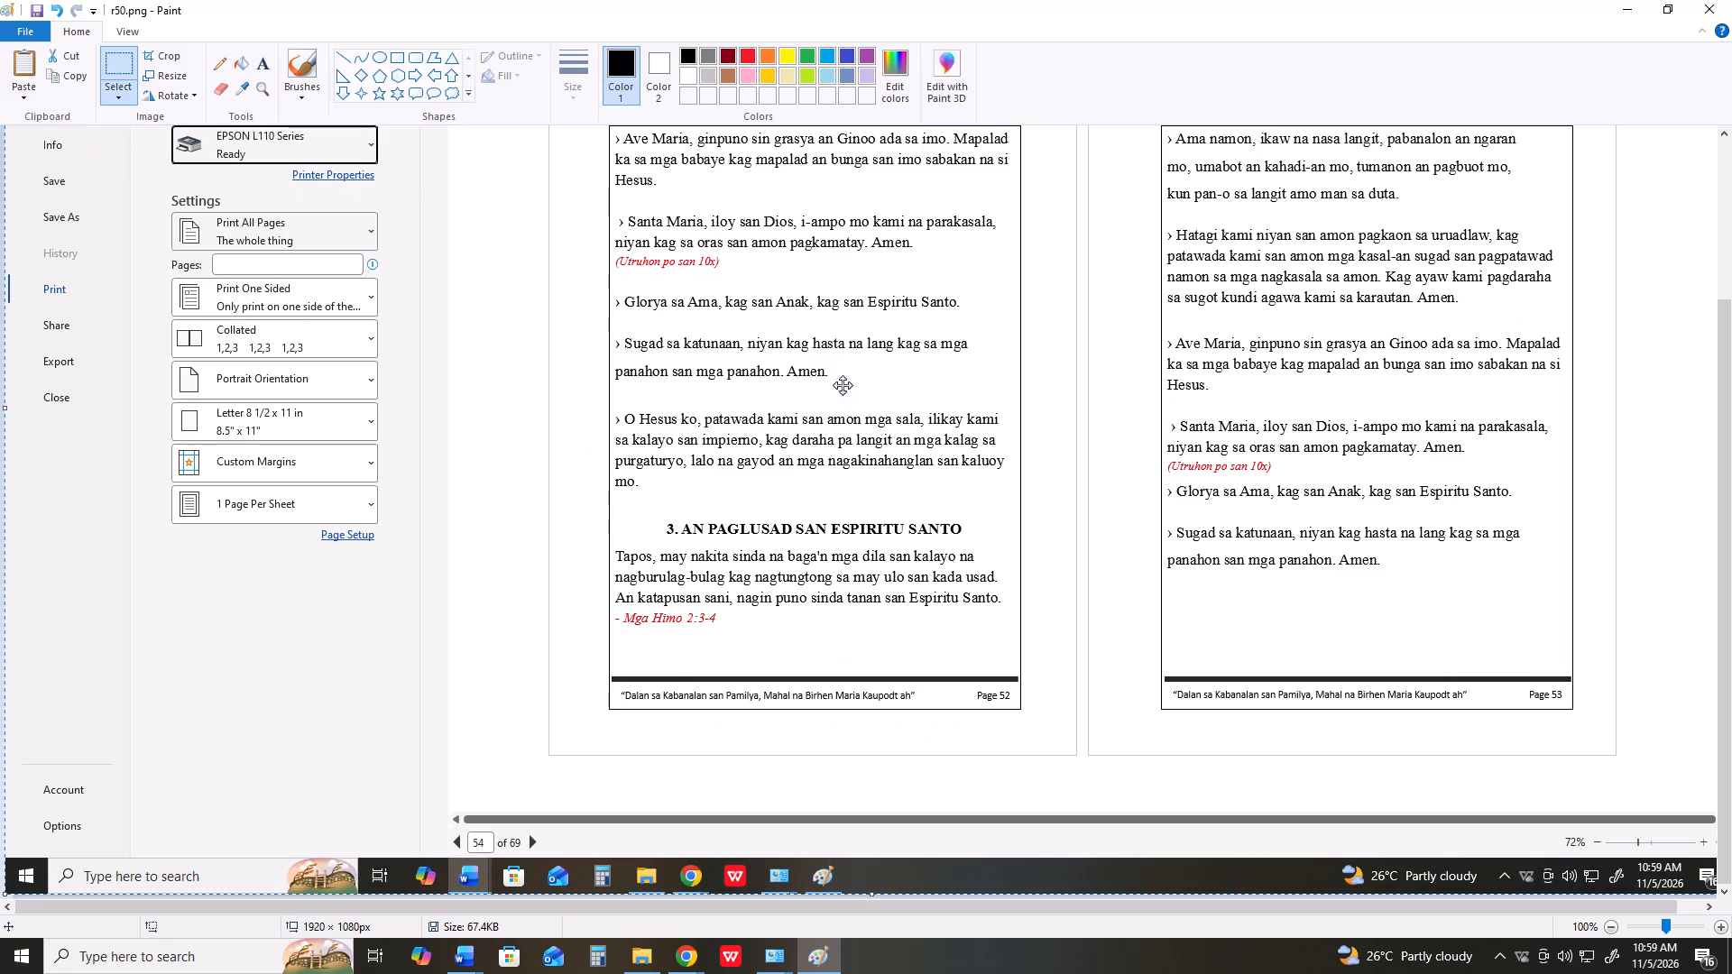
left_click_drag(1728, 512, 1727, 486)
left_click(109, 59)
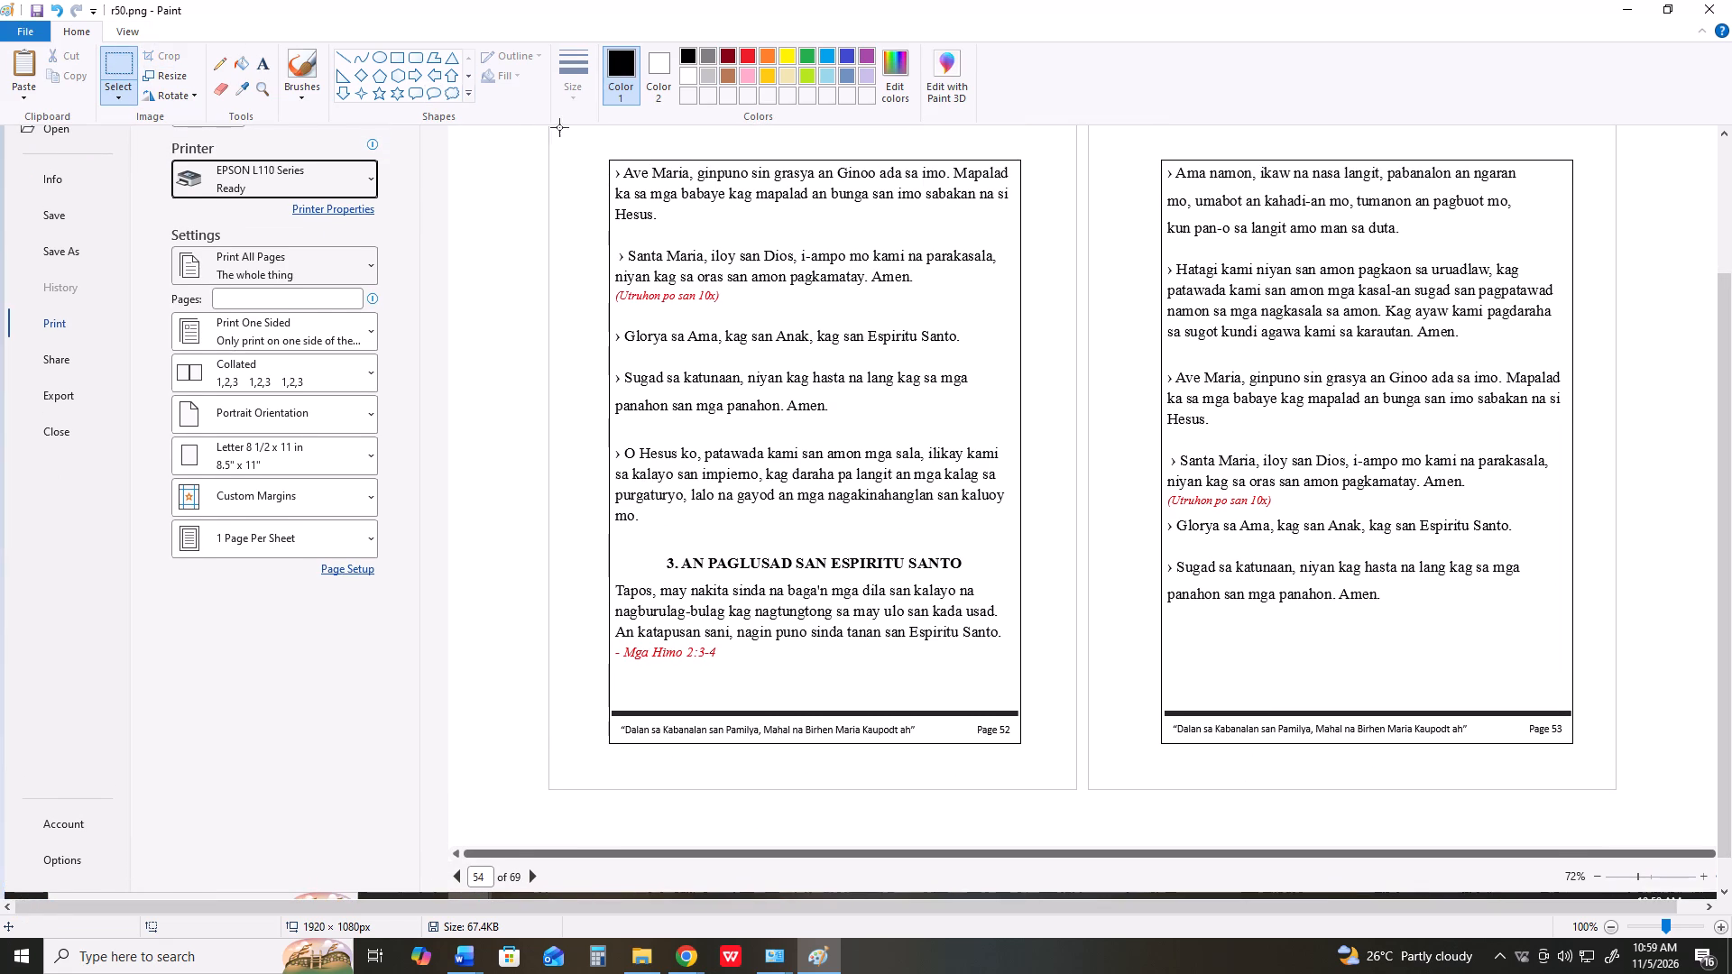
left_click_drag(603, 153, 949, 508)
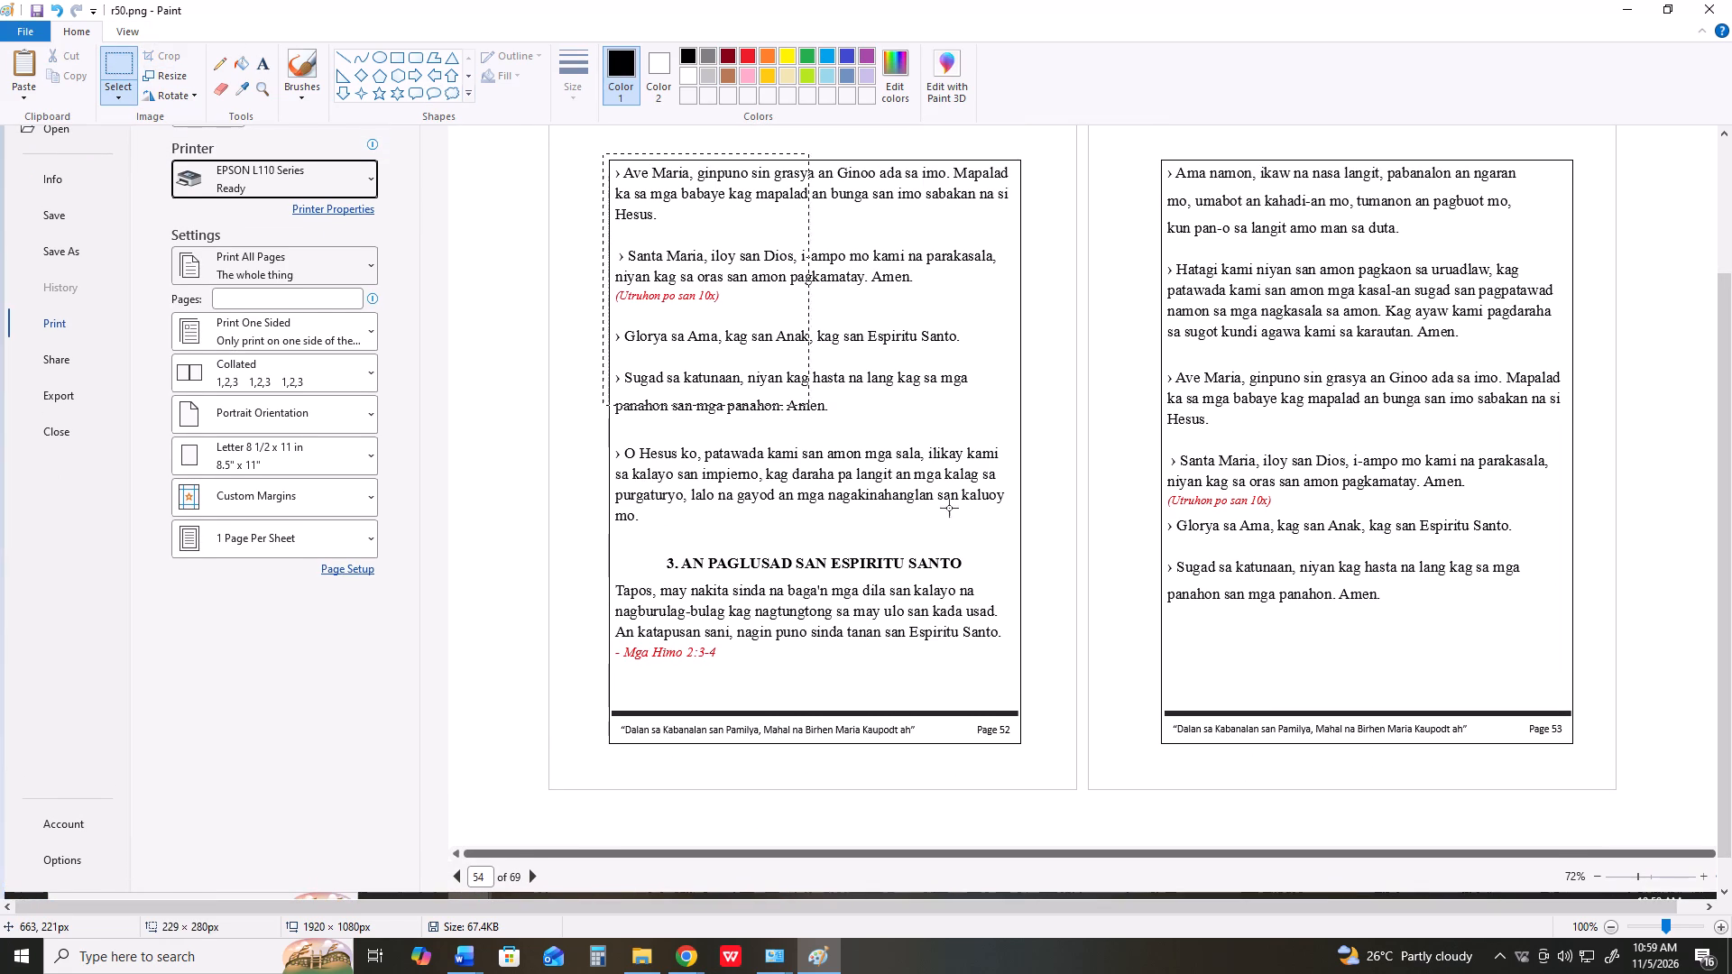
left_click_drag(949, 508, 1577, 750)
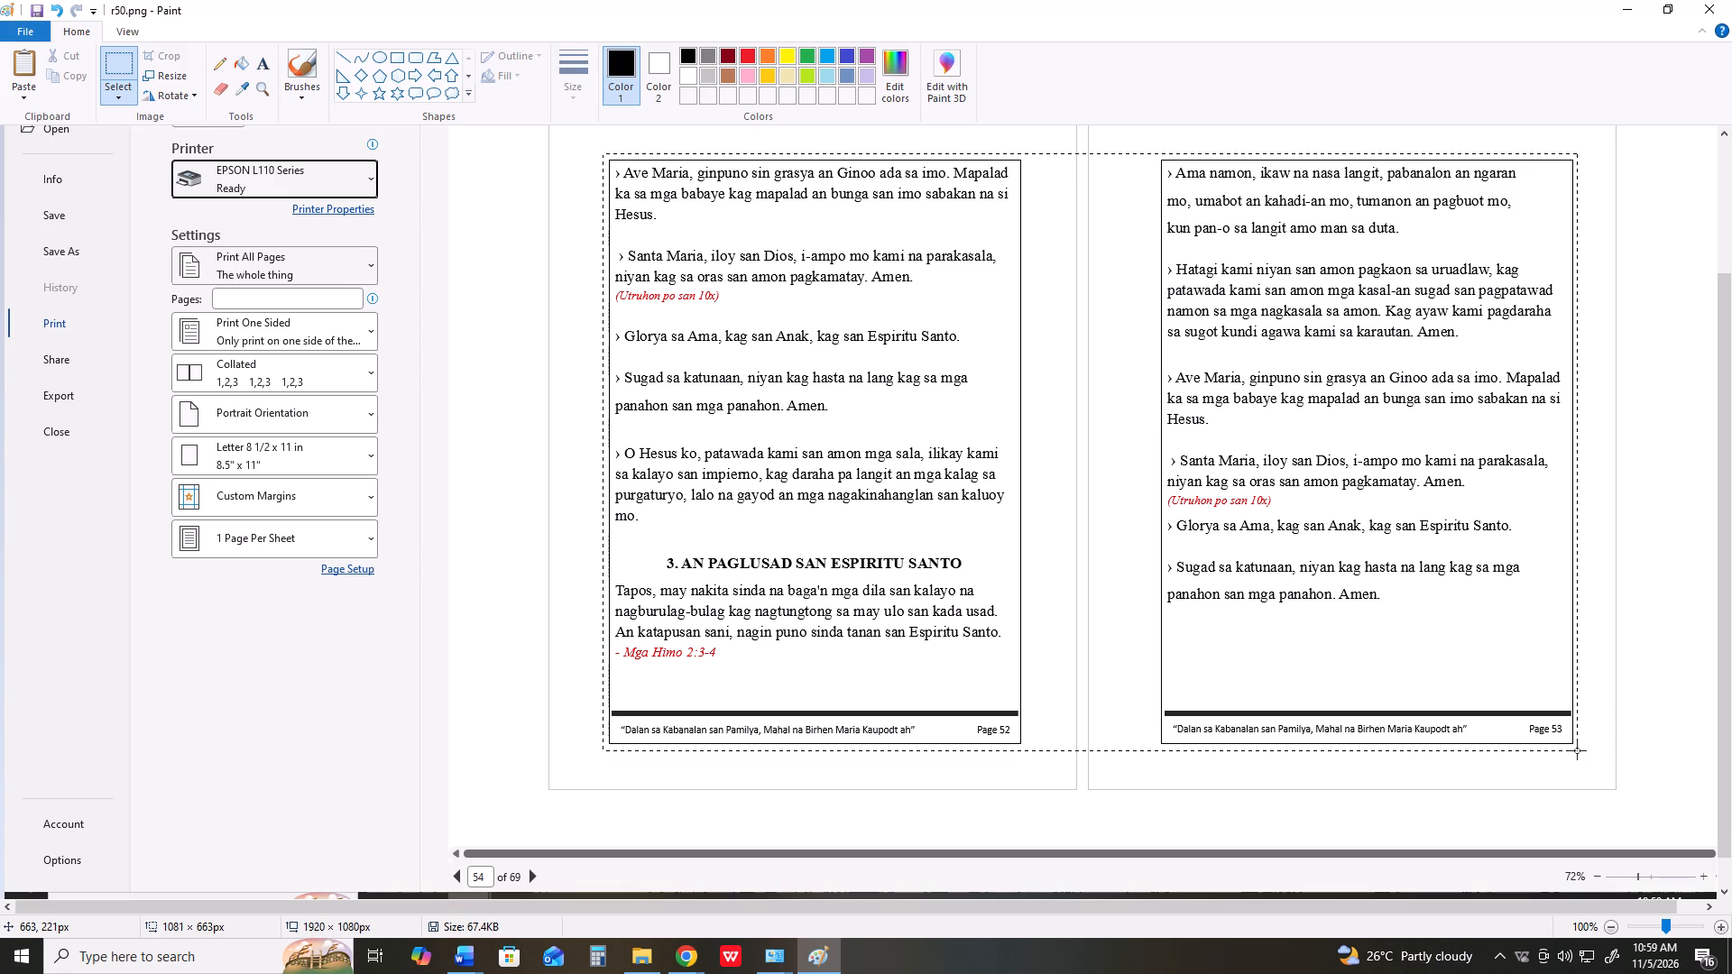
left_click_drag(1577, 750, 1580, 749)
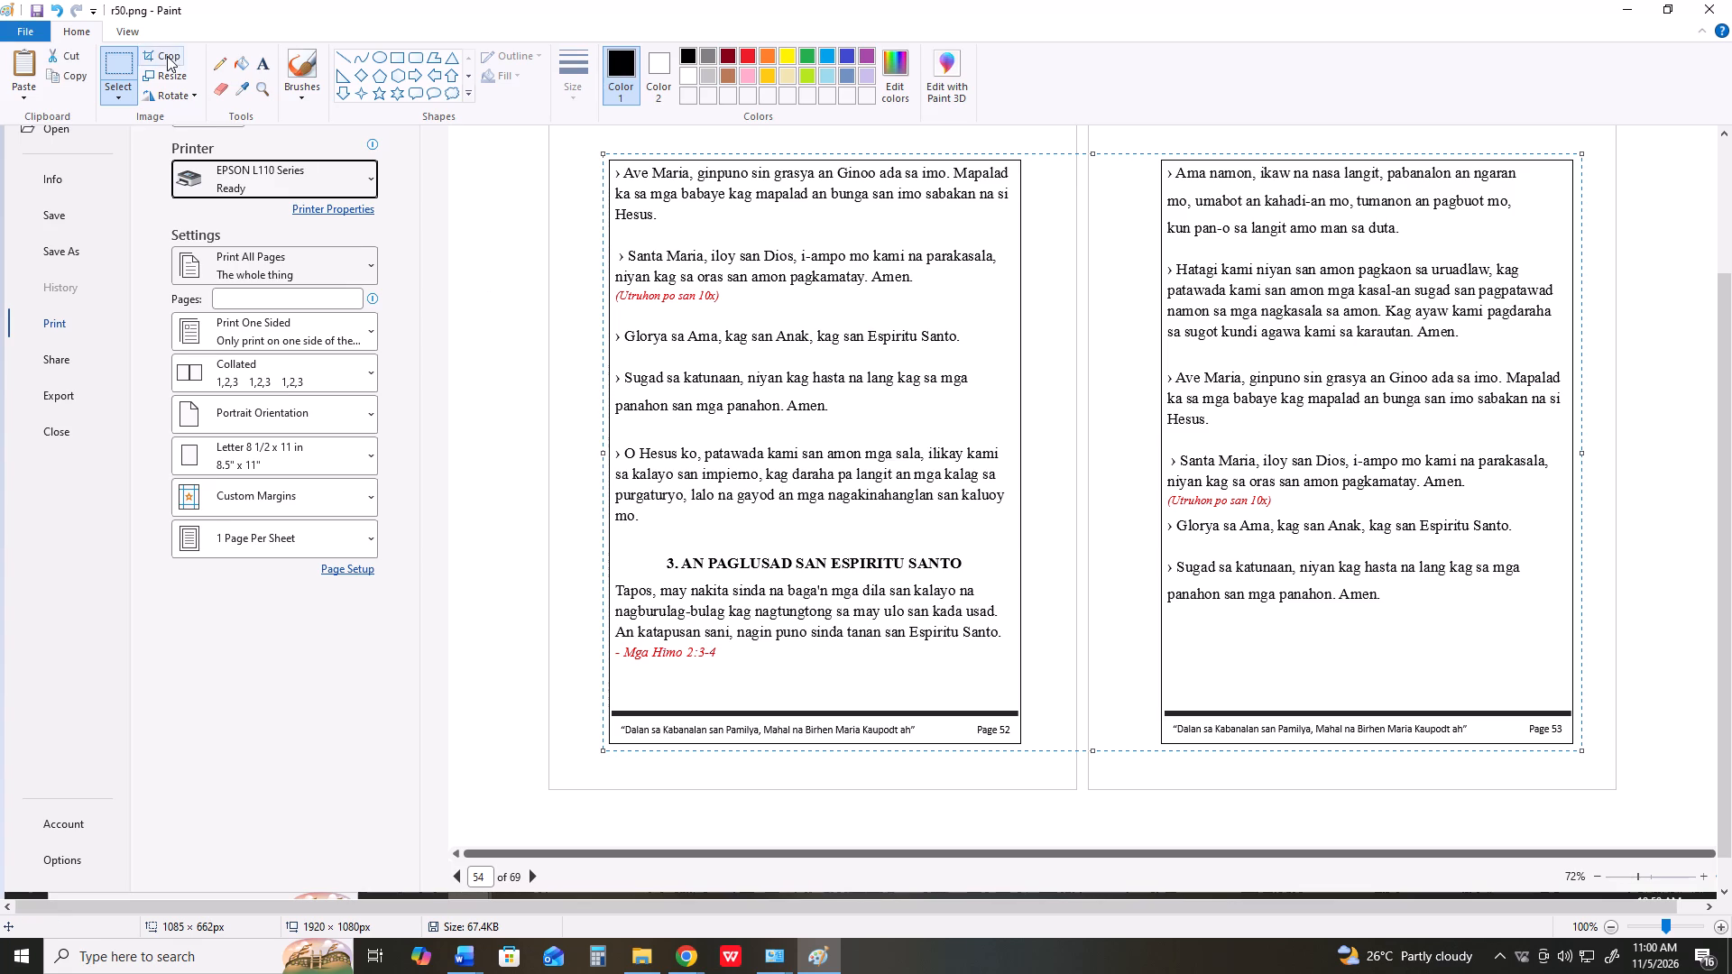
key("ctrl+shift+x")
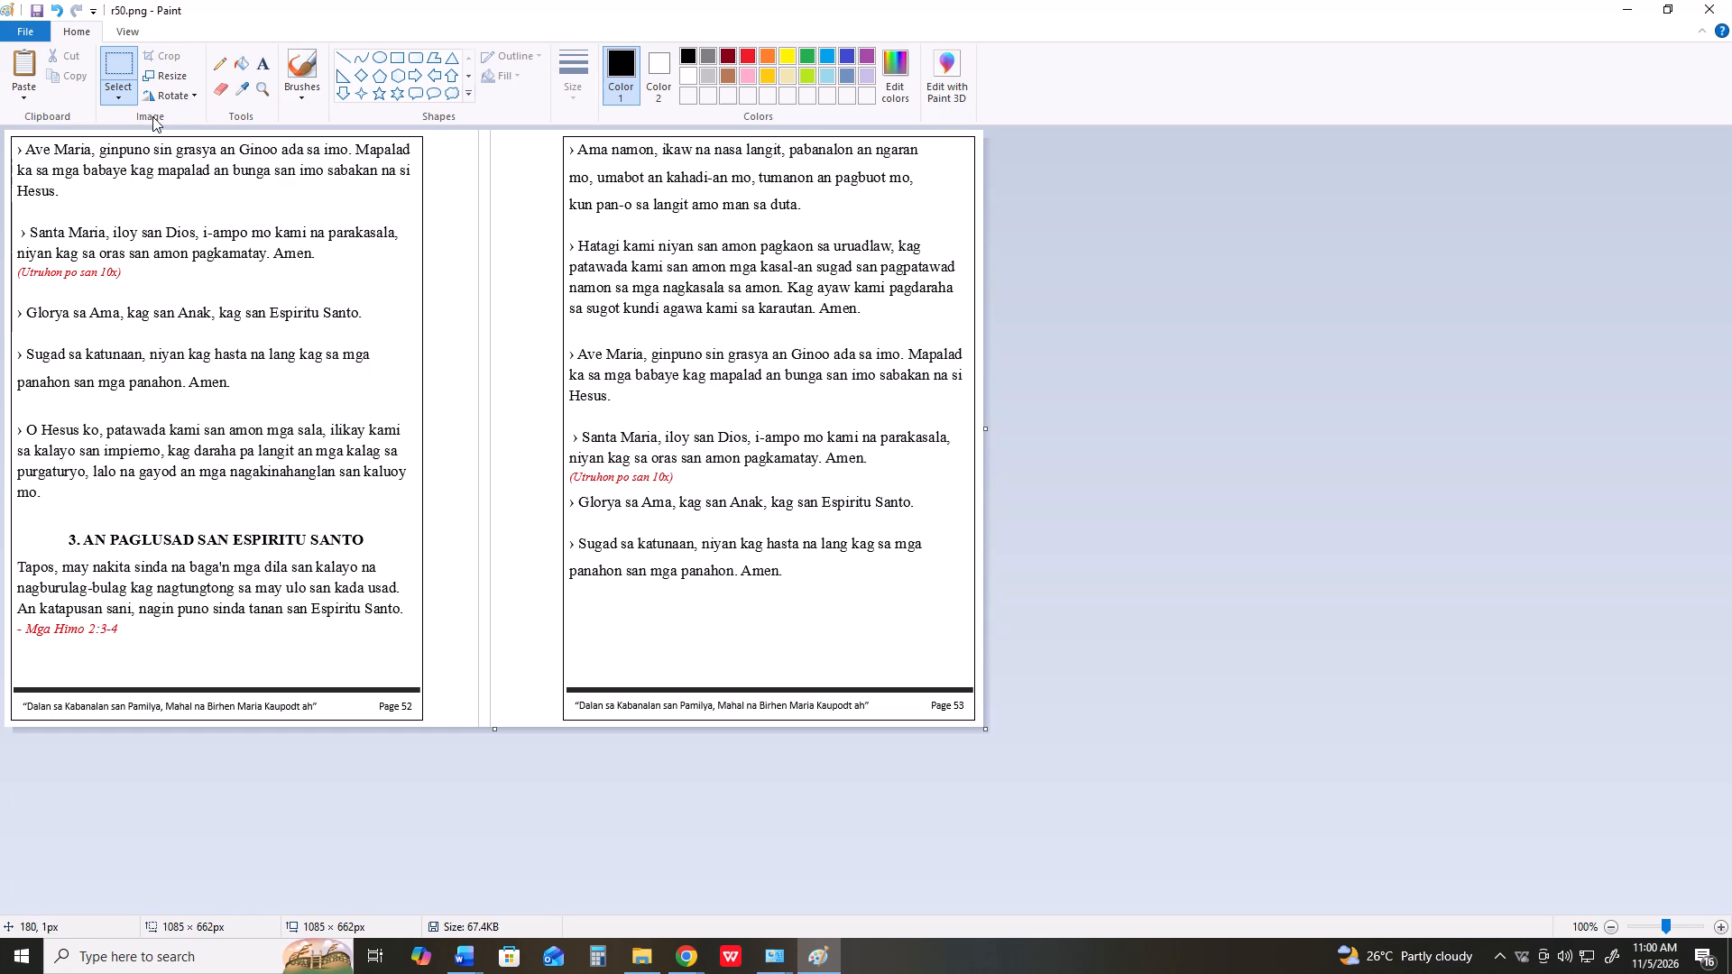
Save the cropped image of pages 52 and 53 in Downloads as the PNG file r52.
left_click(34, 27)
left_click(75, 187)
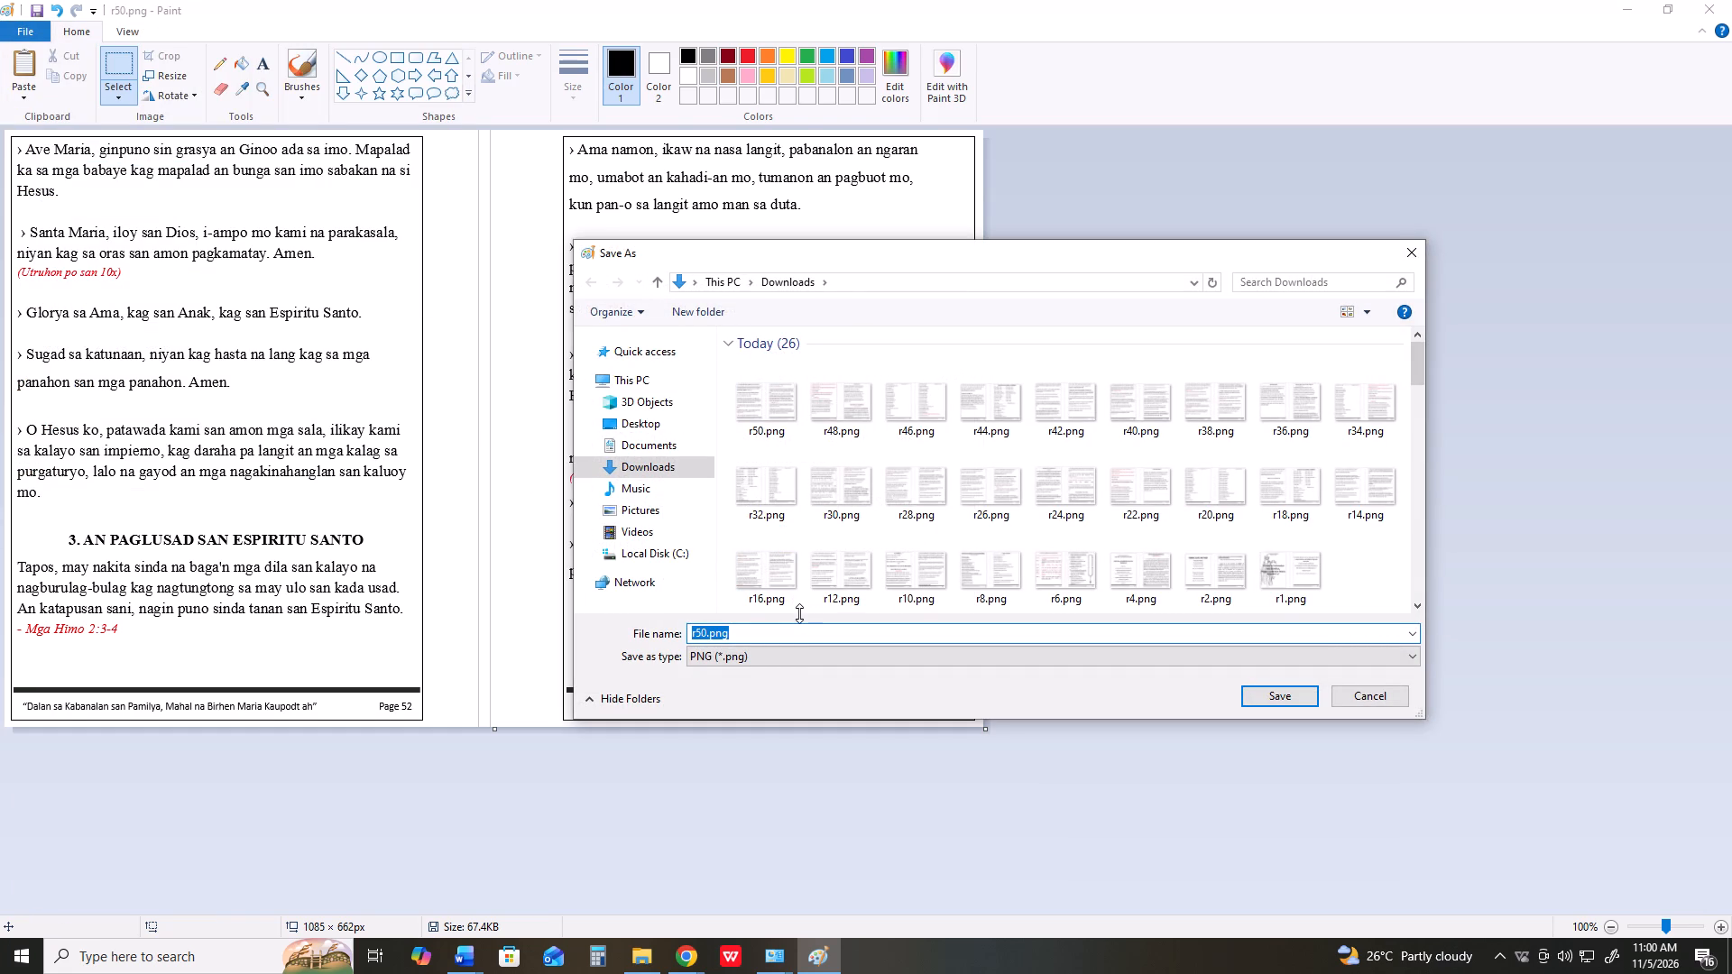
type("r52")
key("Return")
Return to the rosary document in Word, bring pages 54 and 55 up in print preview, and capture the screen.
key("alt+Tab")
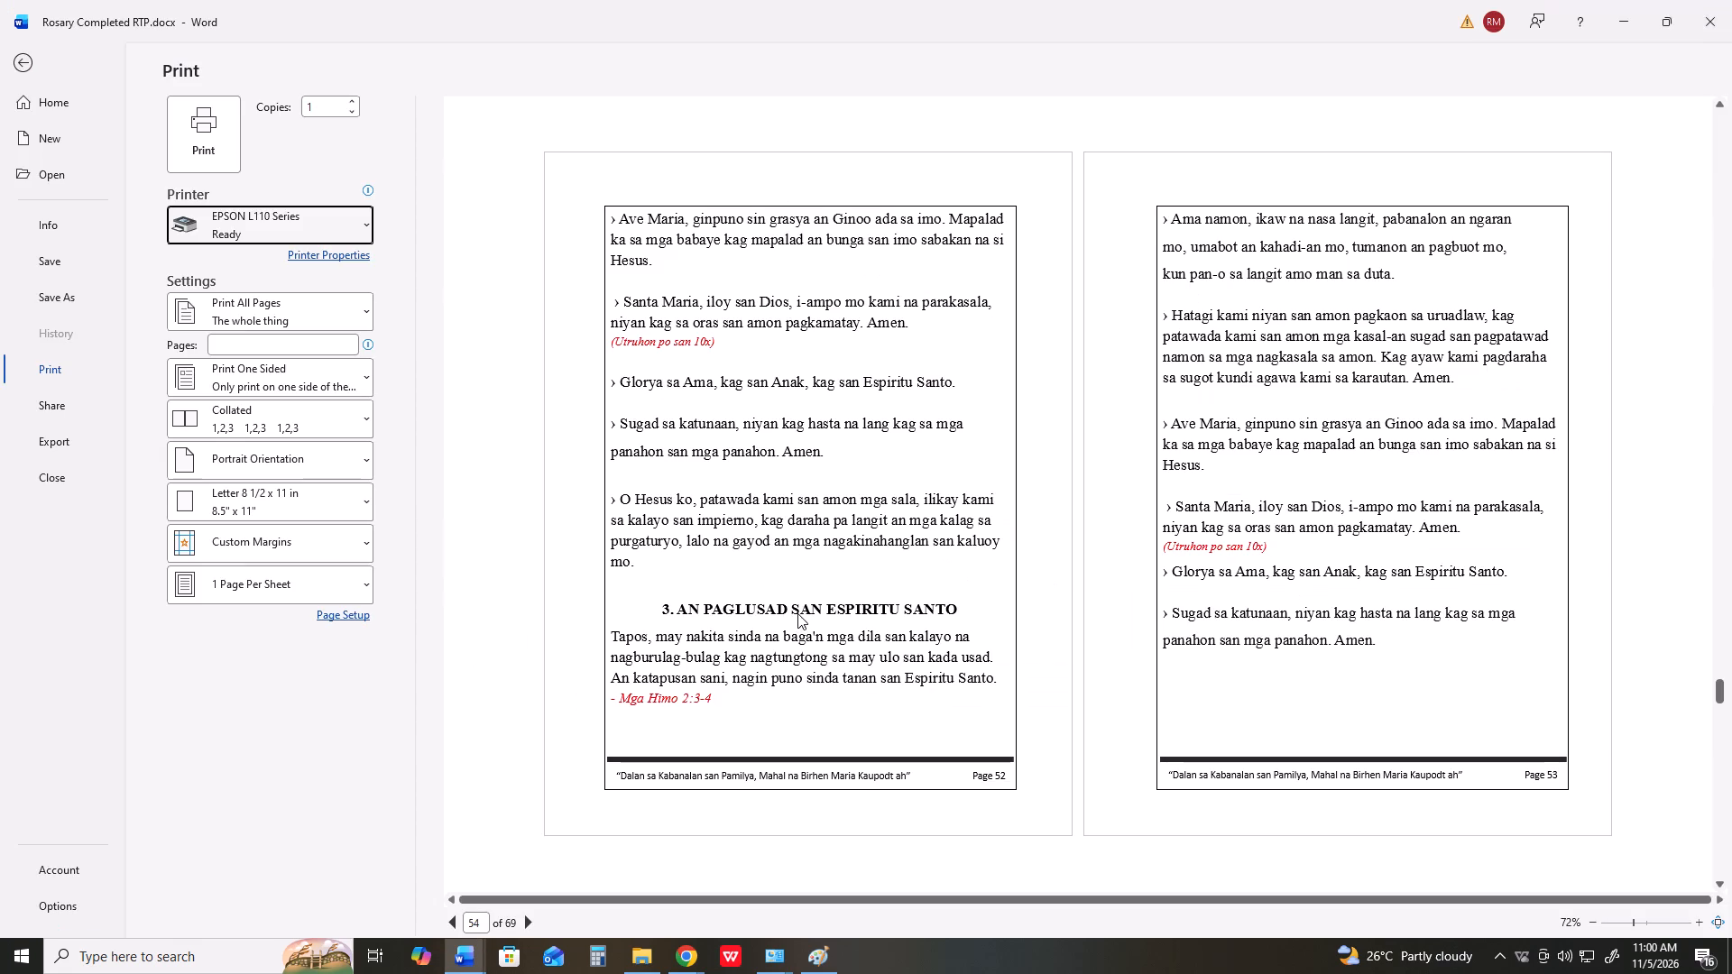
left_click(12, 55)
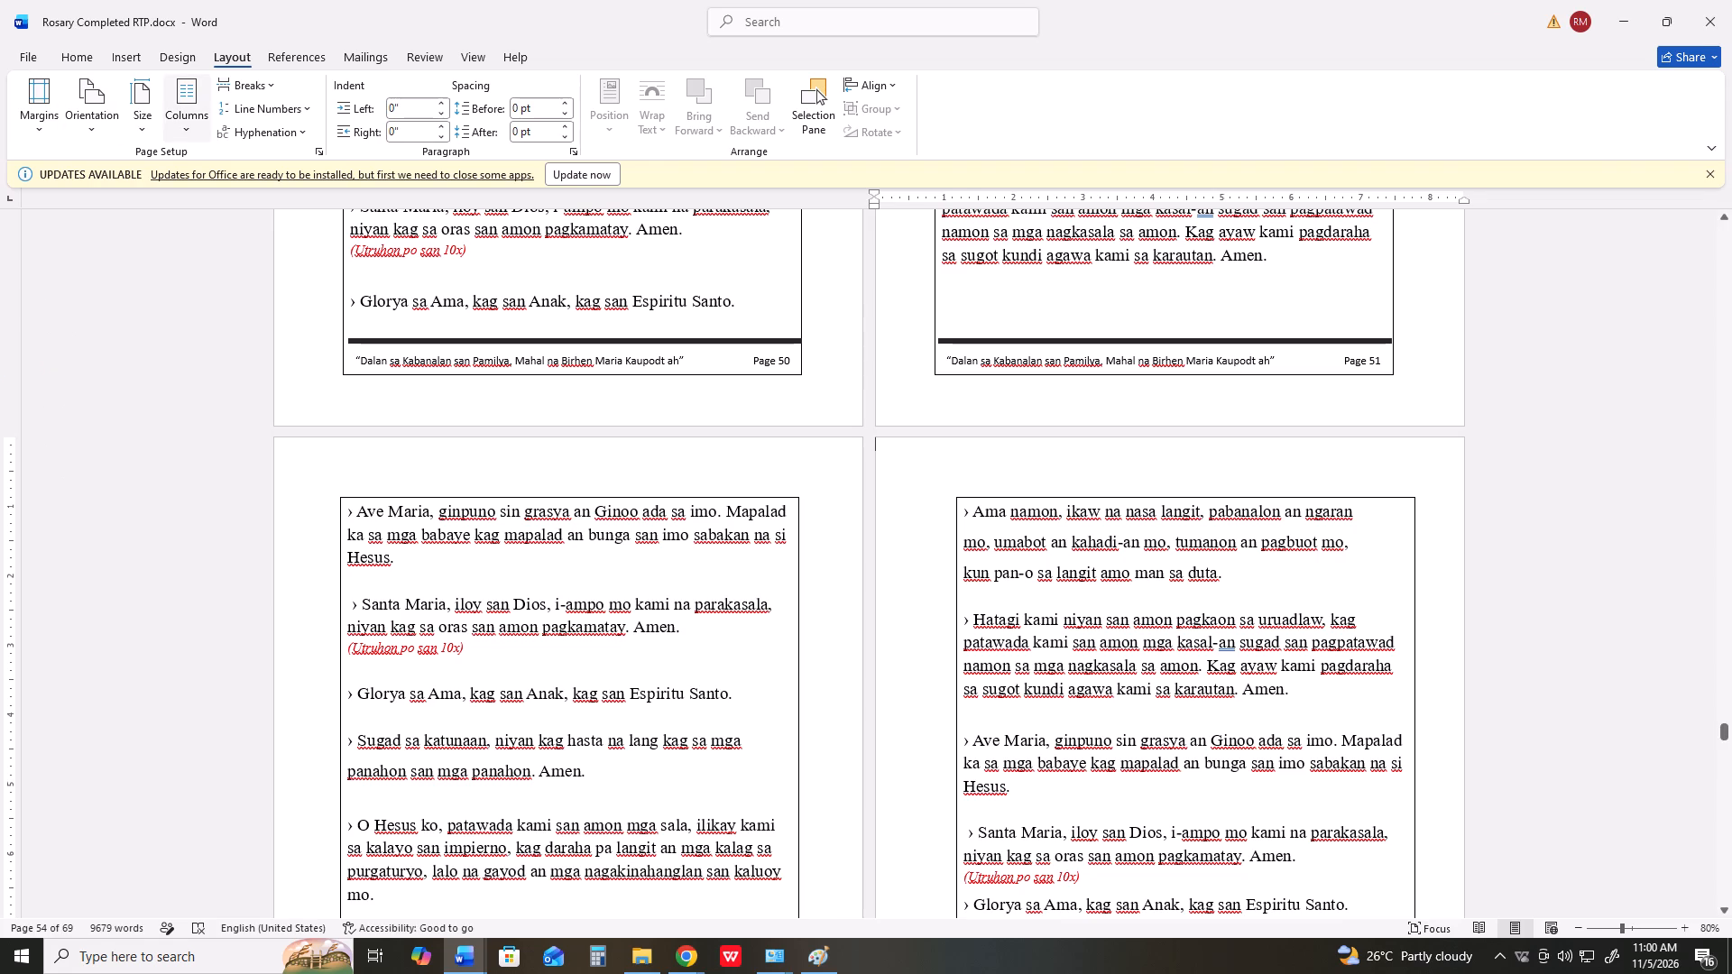
scroll(485, 289, "down", 20)
scroll(485, 289, "down", 6)
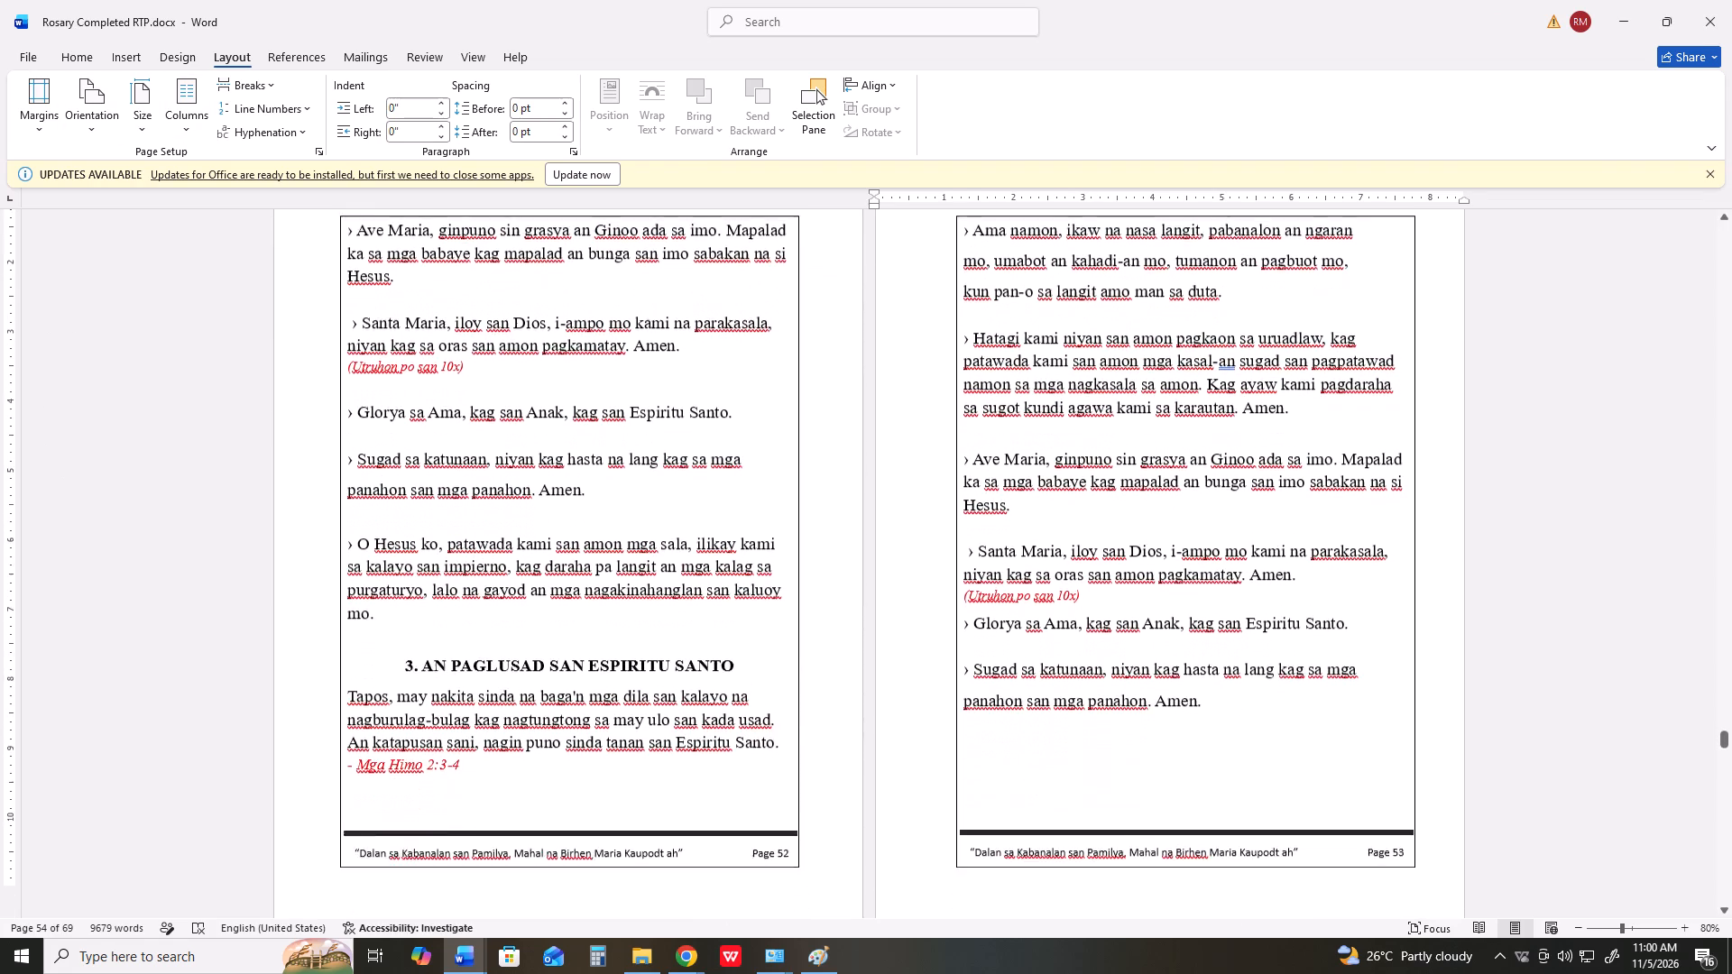
scroll(483, 368, "down", 17)
left_click(341, 781)
scroll(357, 759, "down", 2)
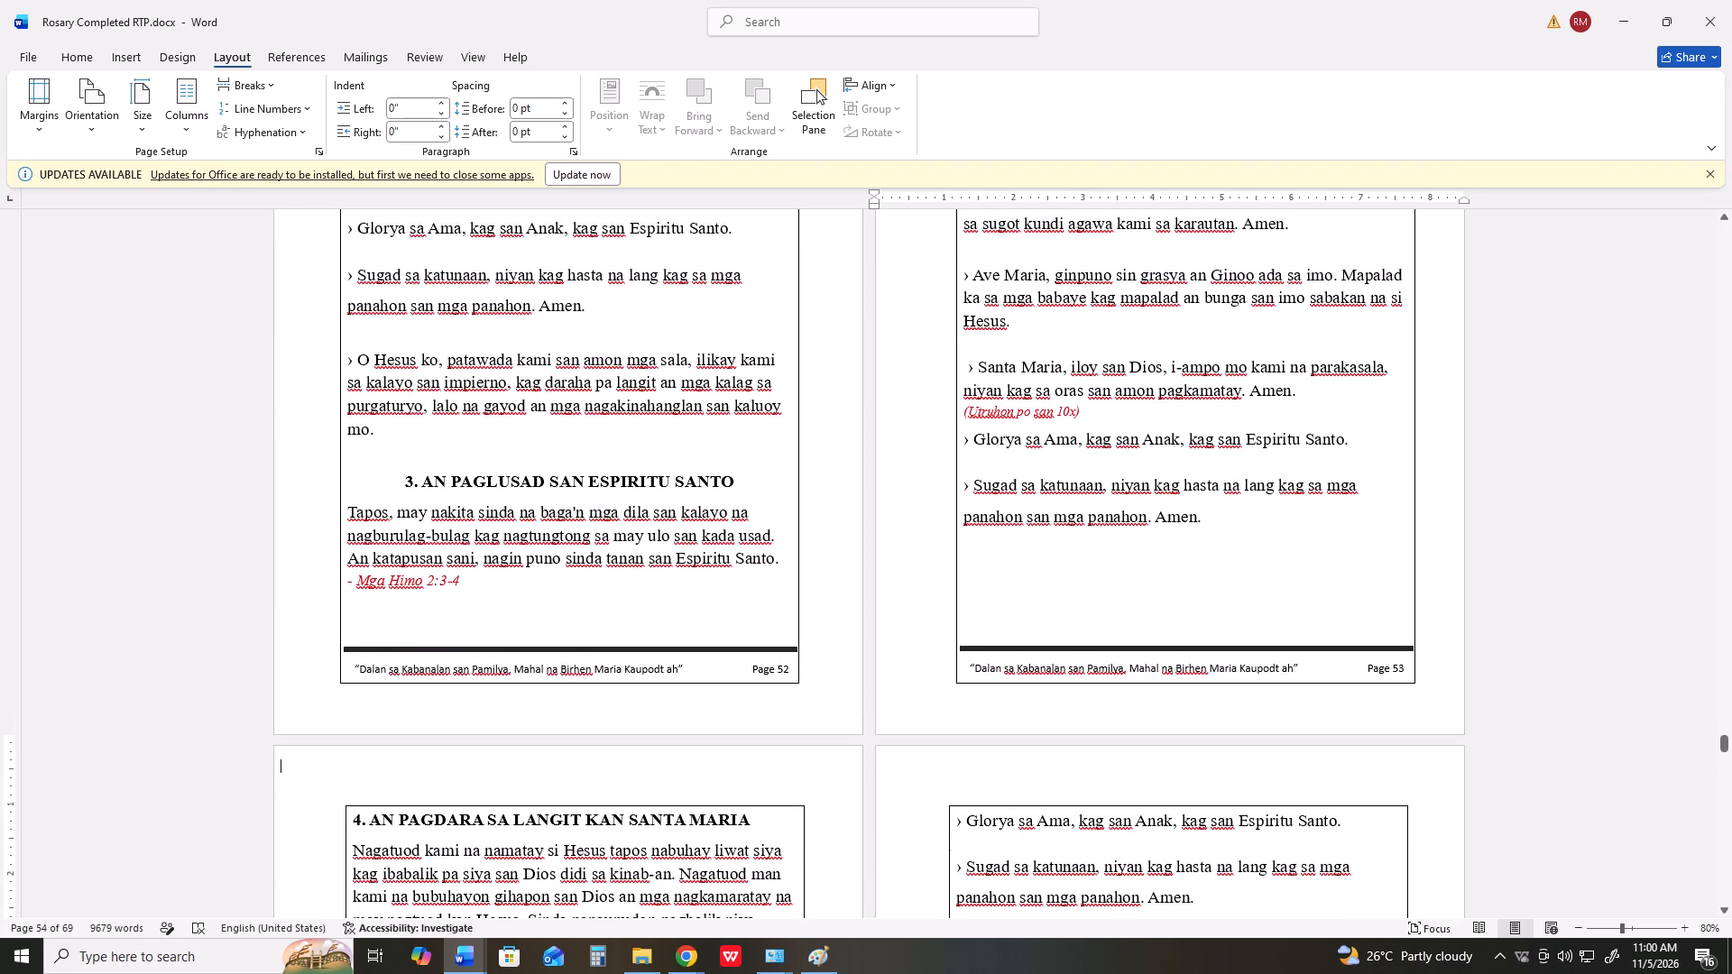
scroll(357, 758, "down", 20)
scroll(357, 758, "down", 20)
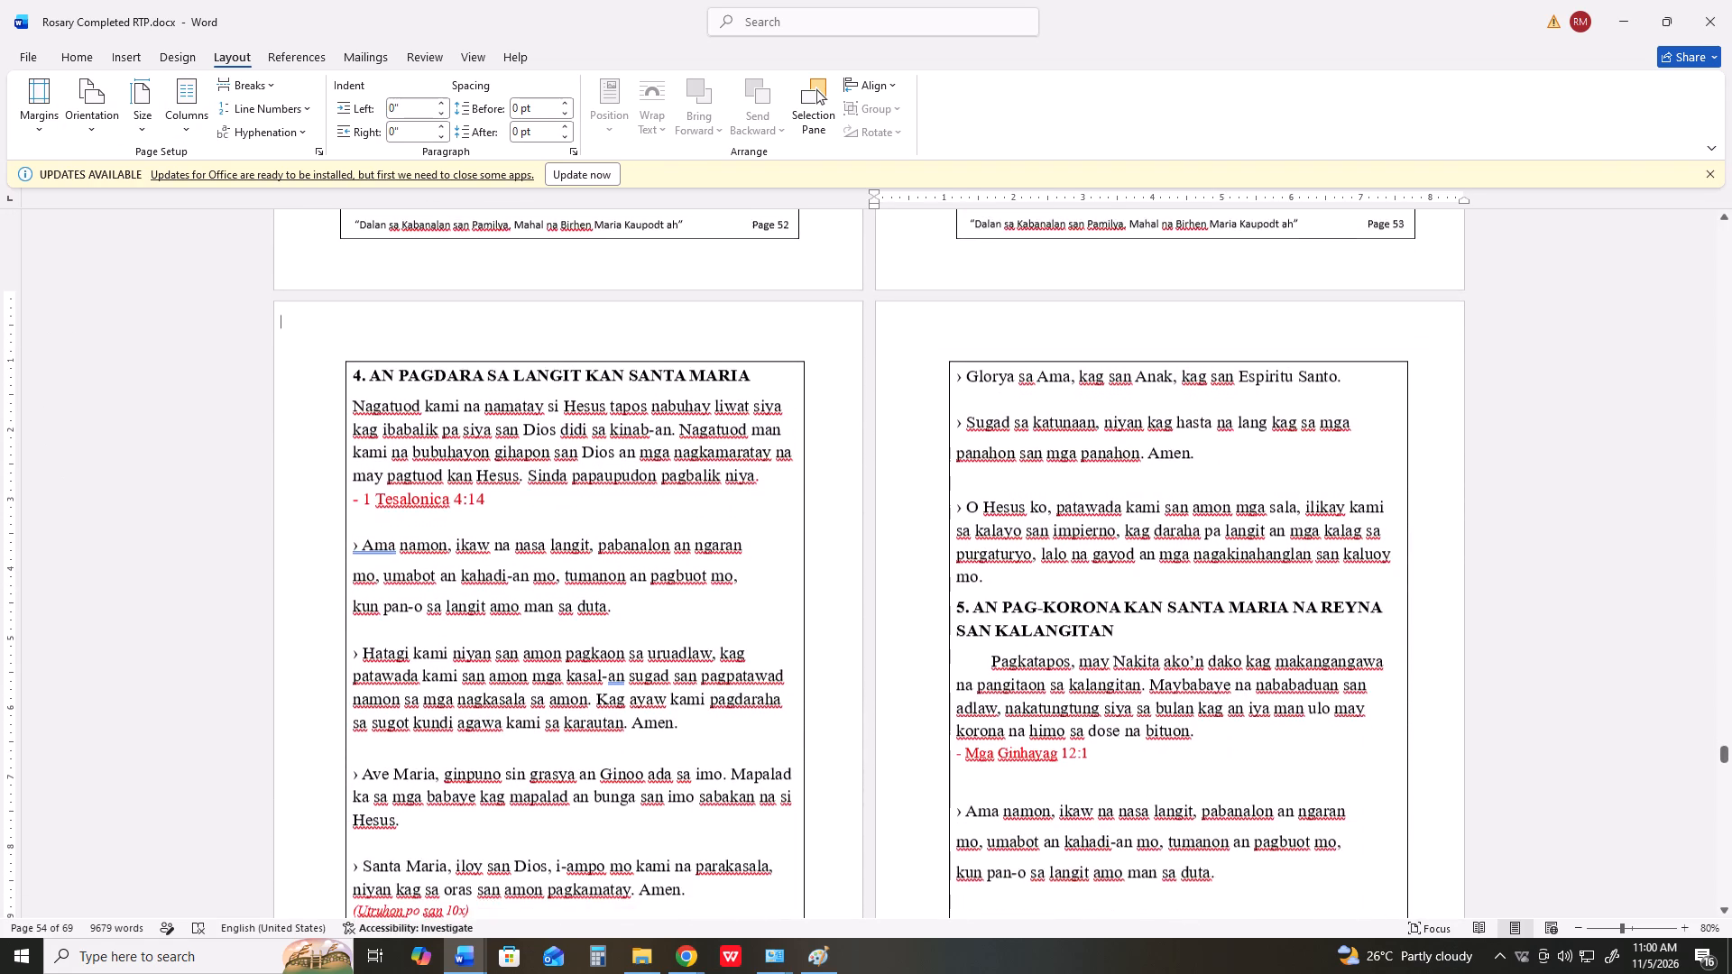
key("ctrl+p")
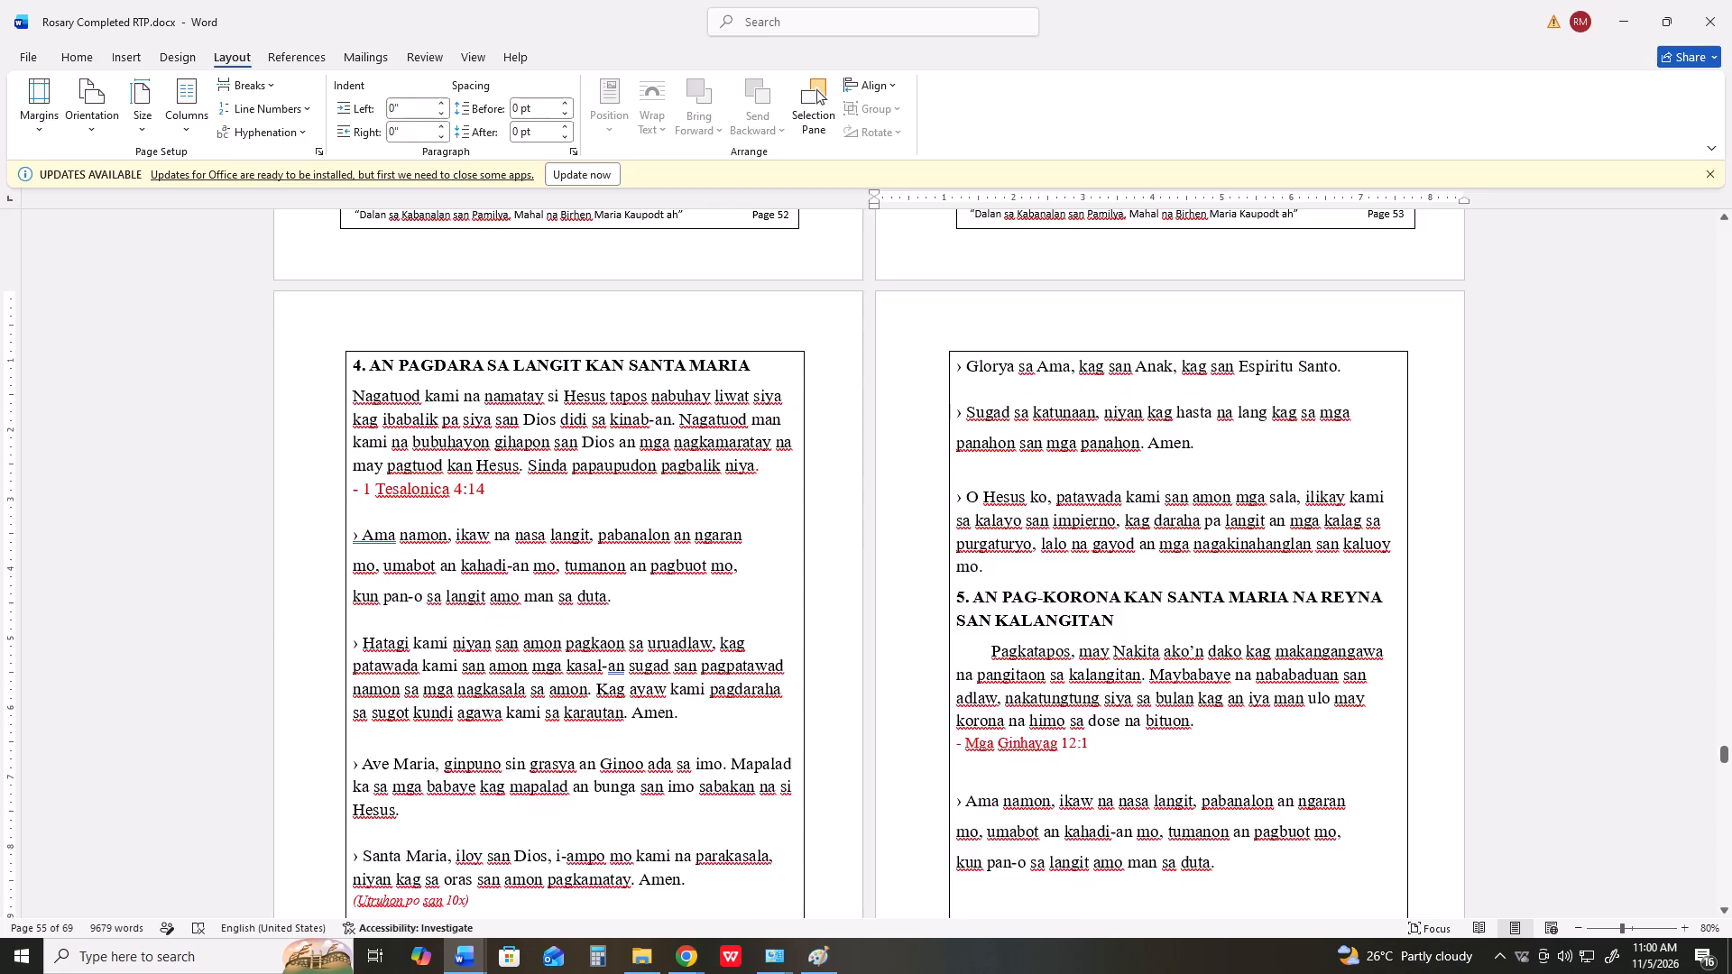
key("Print")
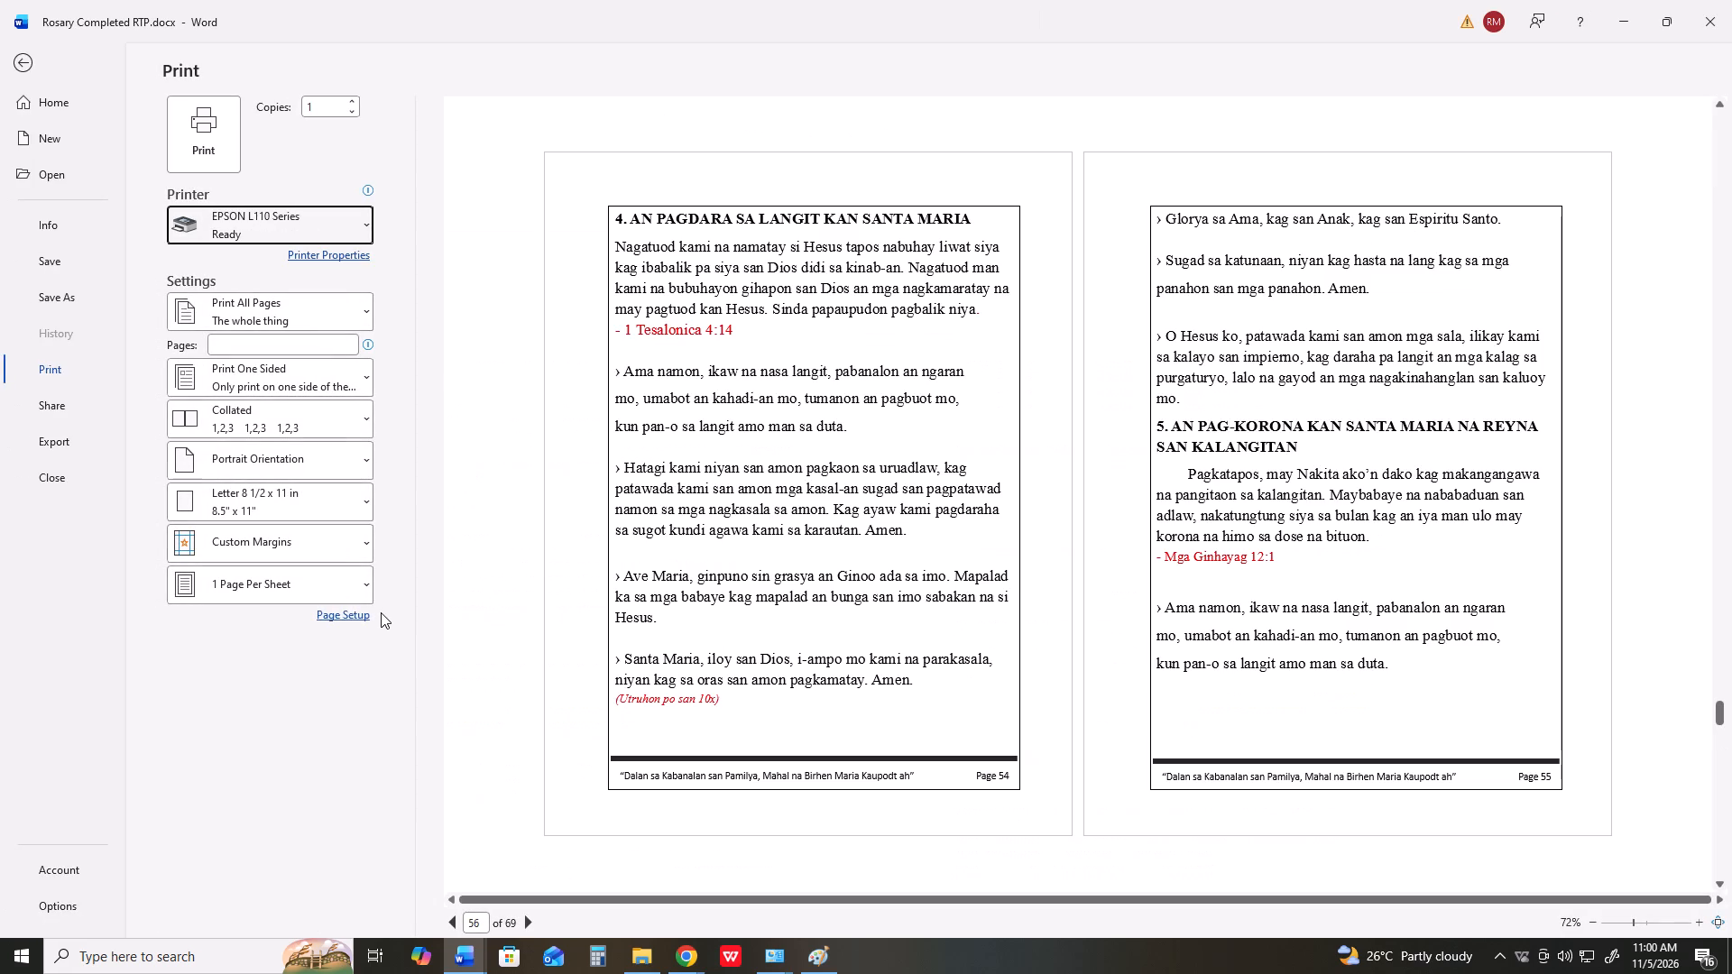
Switch to Paint and paste the capture of pages 54 and 55 over the r52.png canvas.
key("alt+Tab")
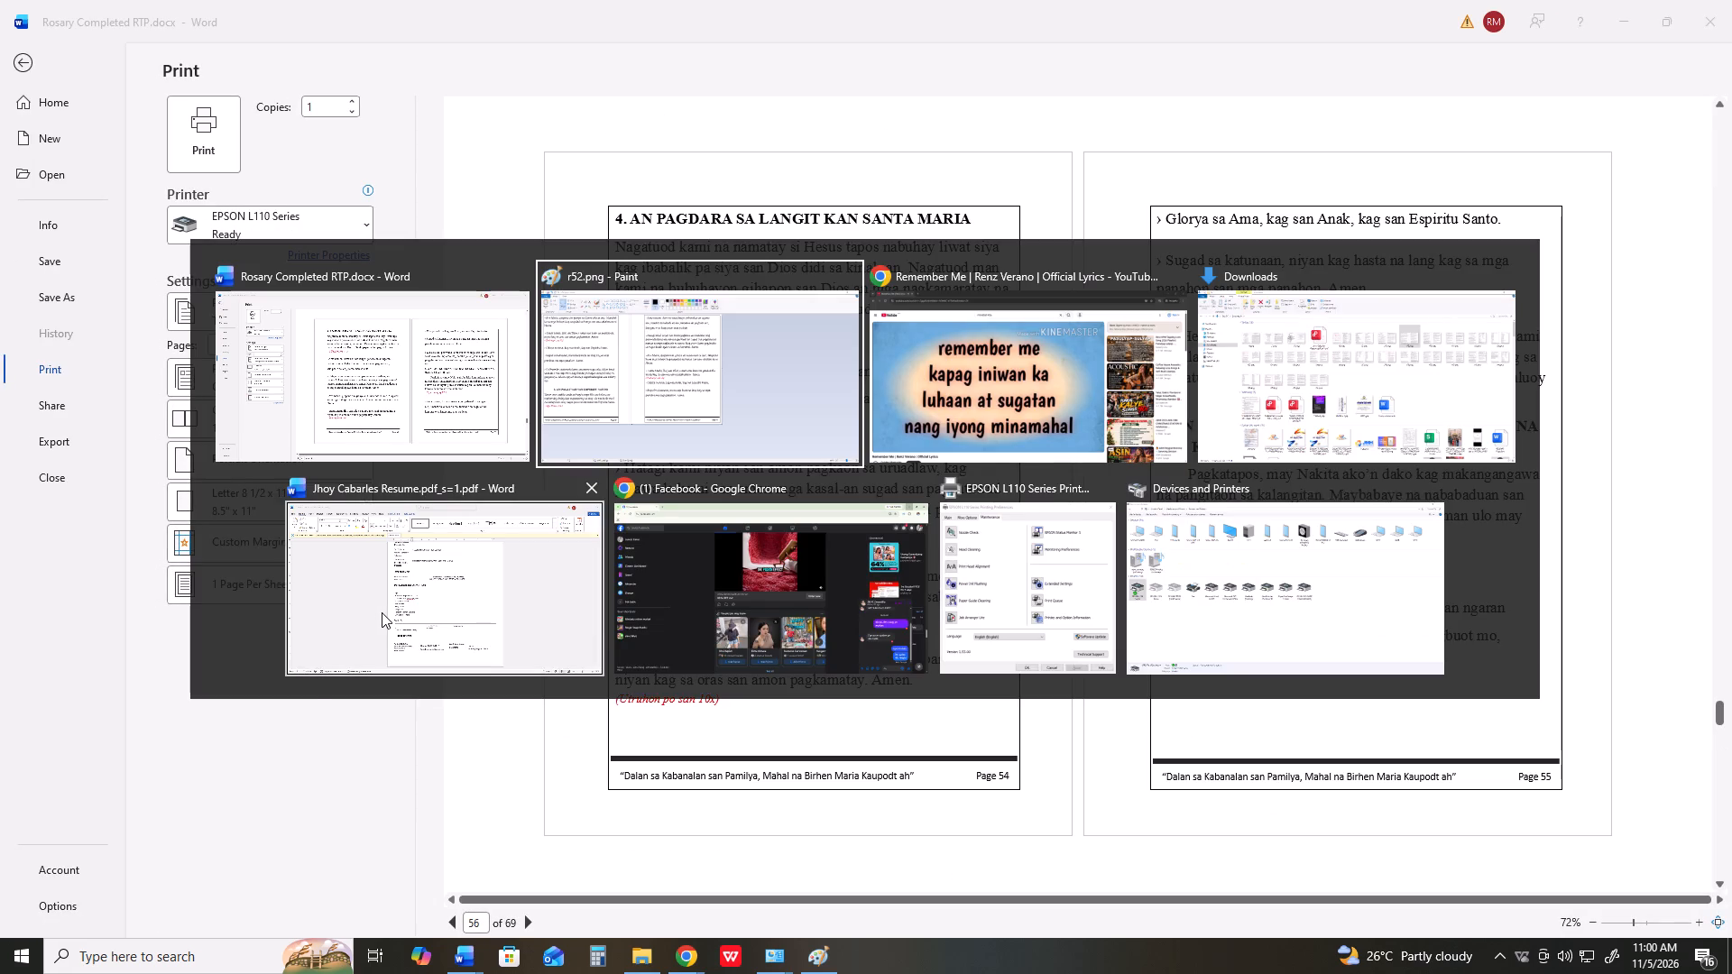
key("ctrl+v")
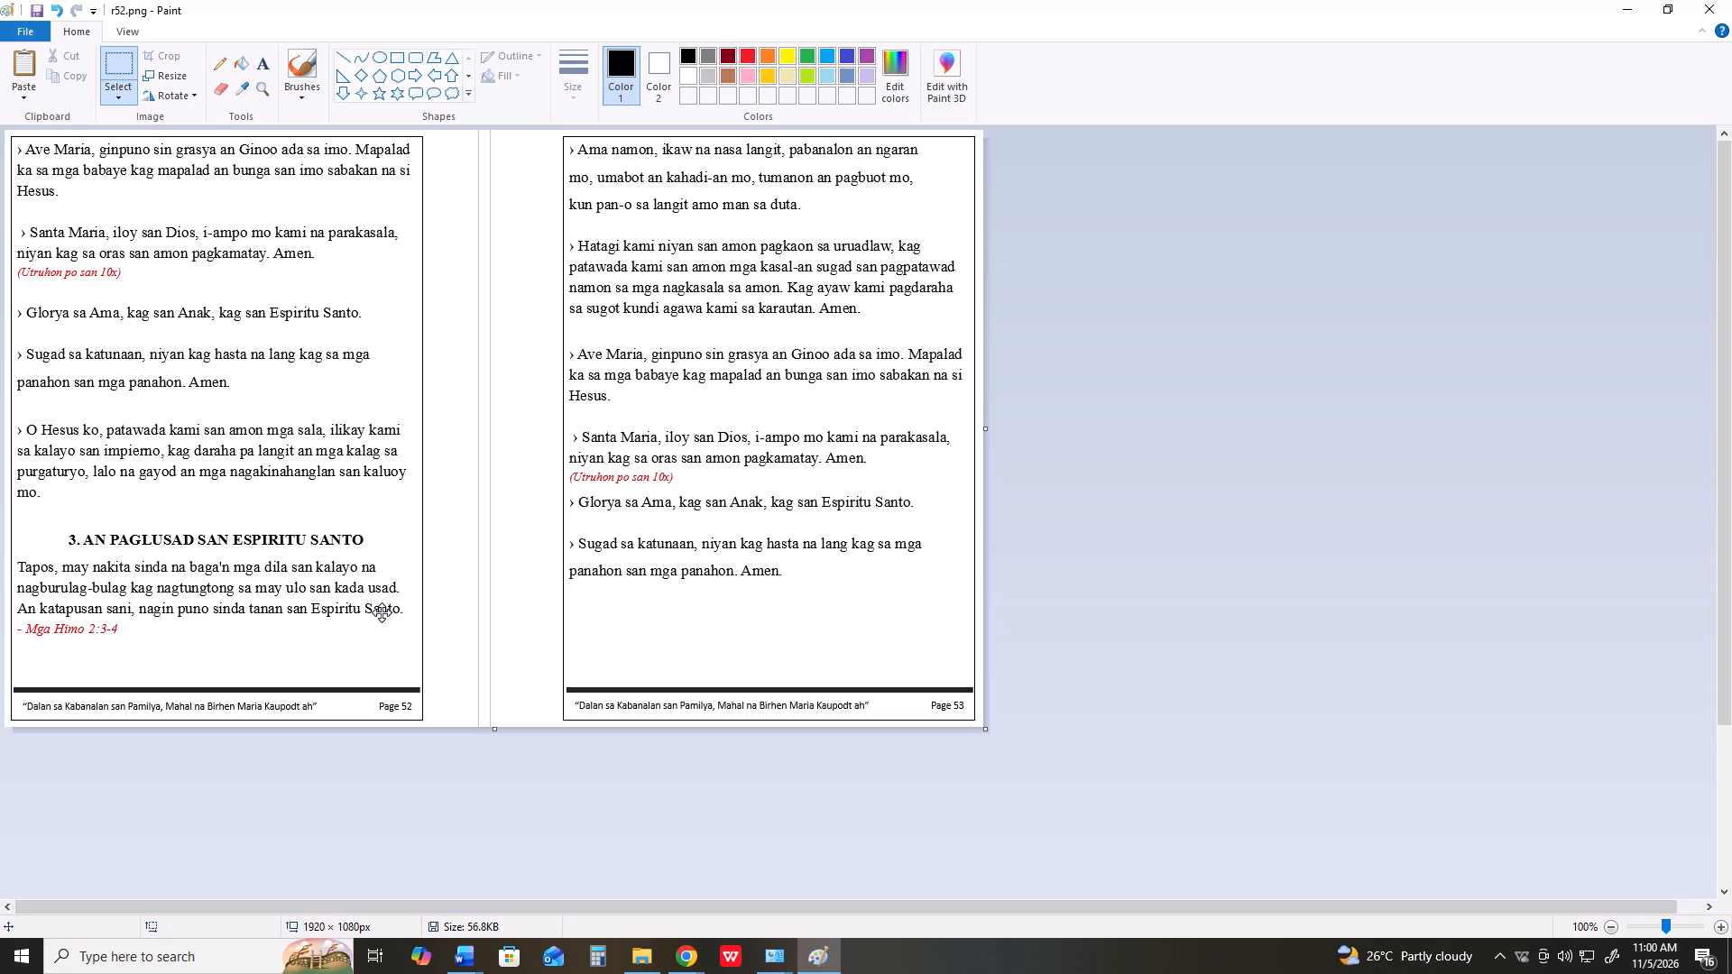
Crop the pasted capture to the bordered frames of pages 54 and 55, about 1073 × 667 px.
scroll(514, 602, "down", 1)
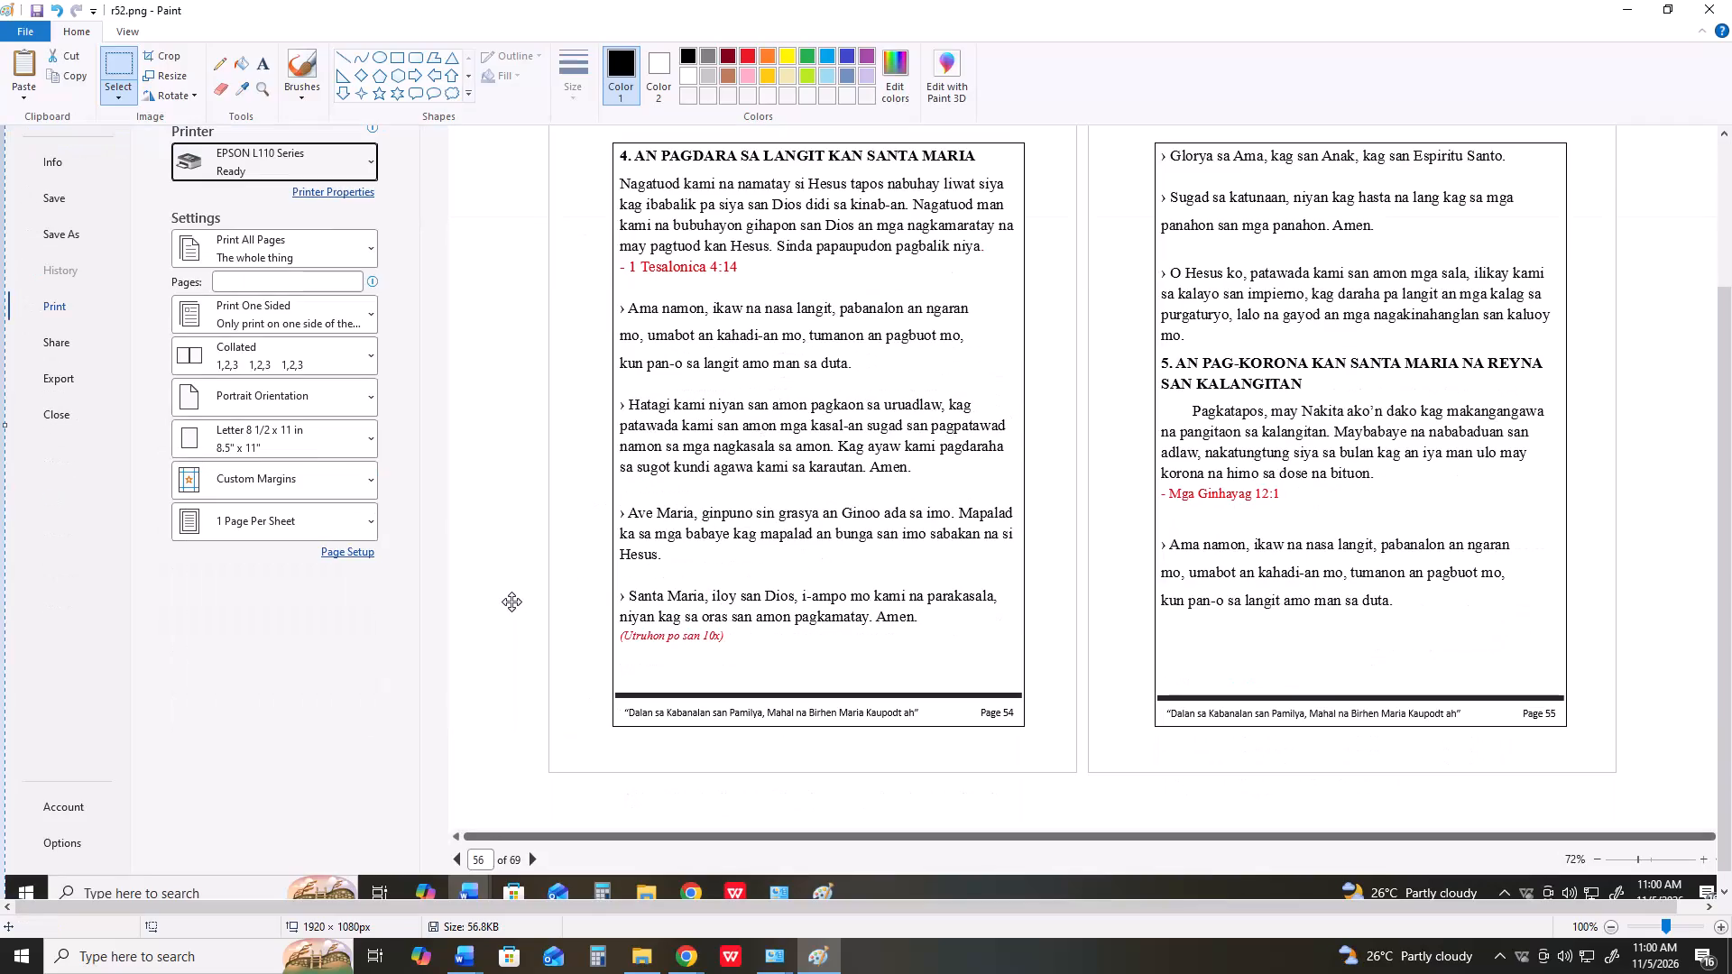
left_click(118, 54)
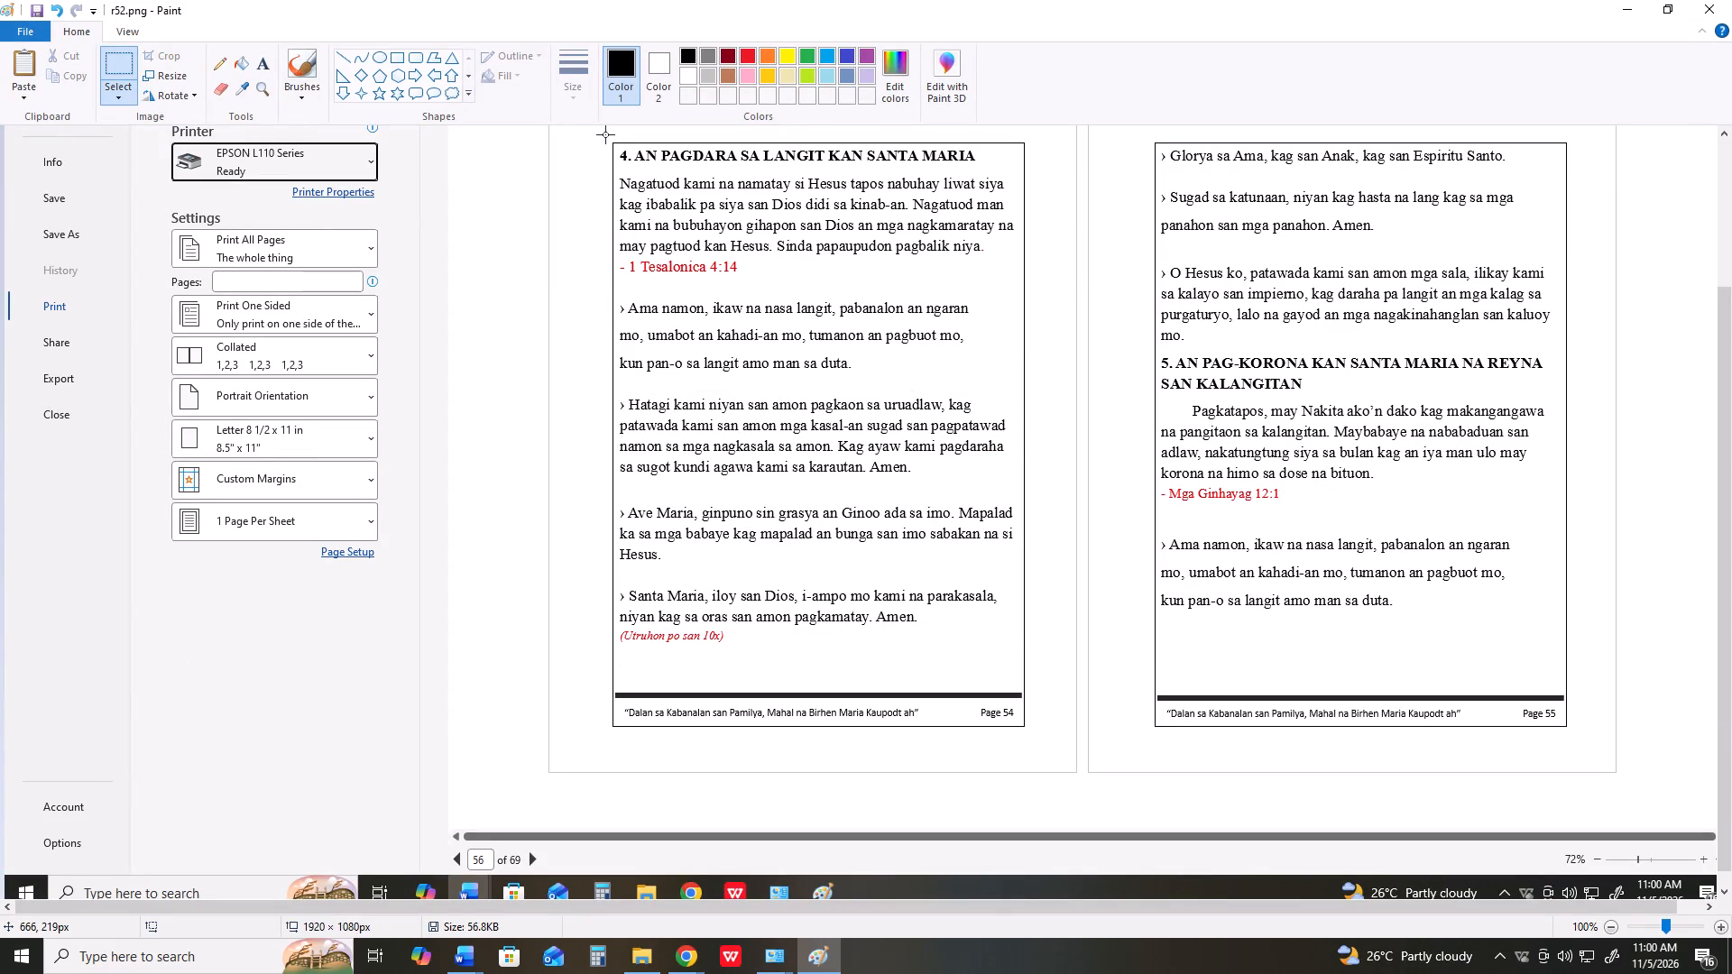
left_click_drag(606, 134, 616, 156)
left_click_drag(616, 156, 1581, 767)
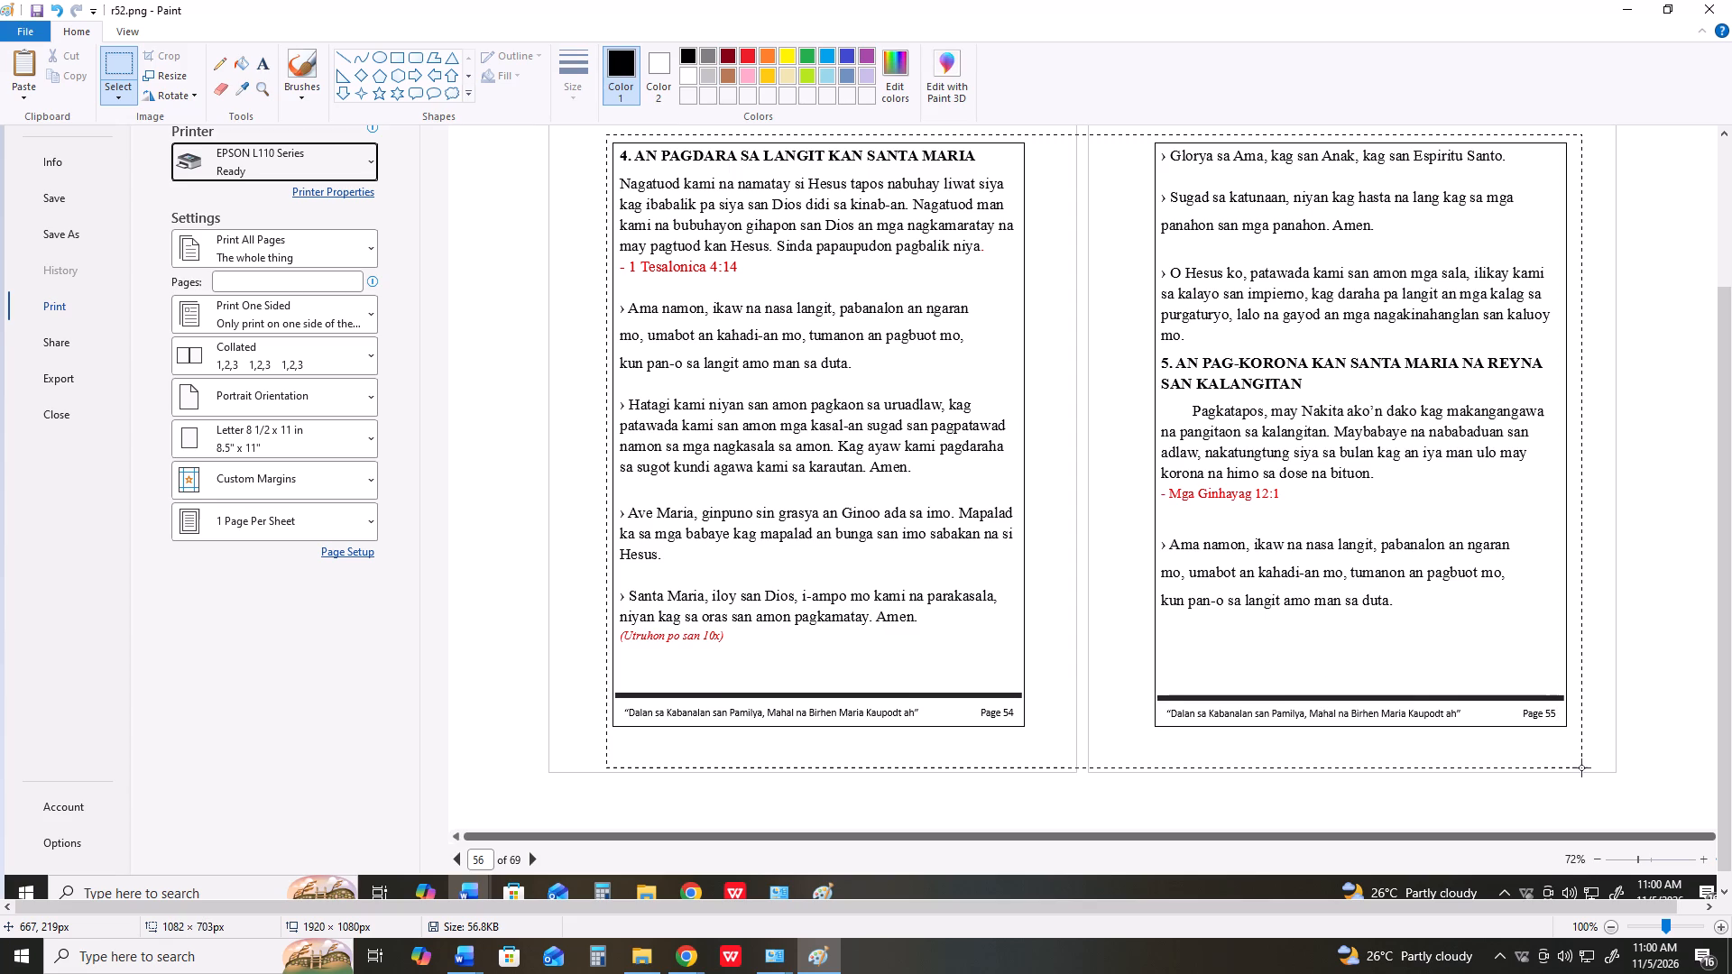
left_click_drag(1581, 767, 1574, 735)
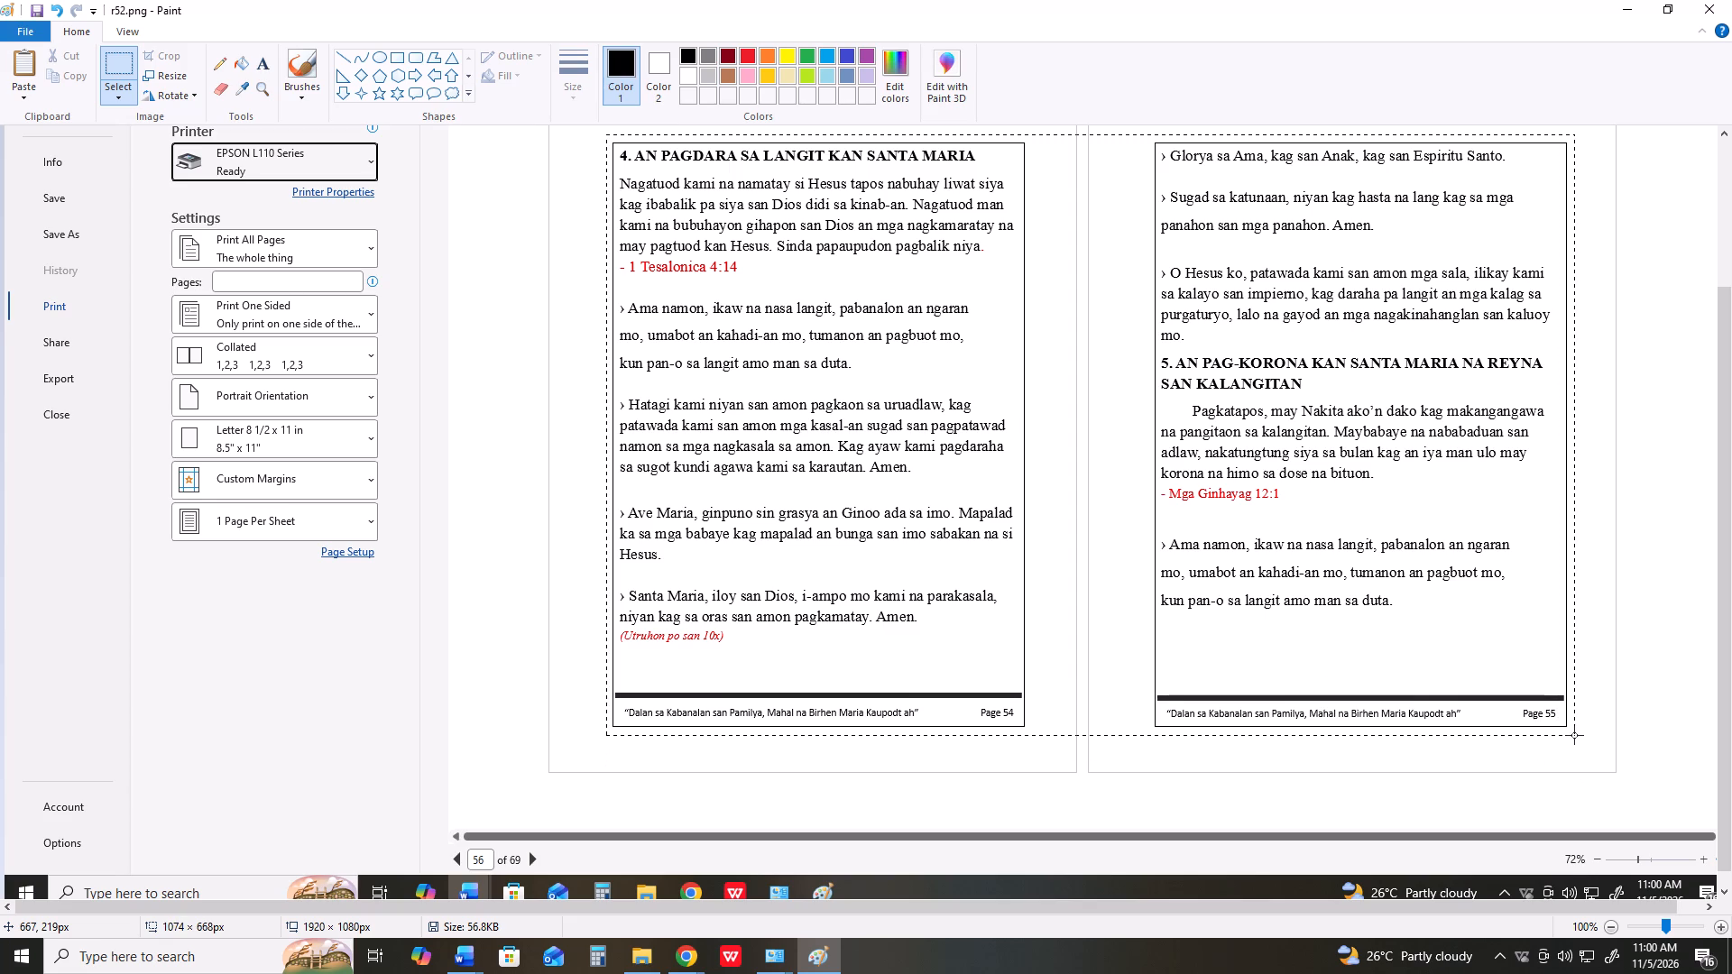
left_click_drag(1574, 735, 1573, 735)
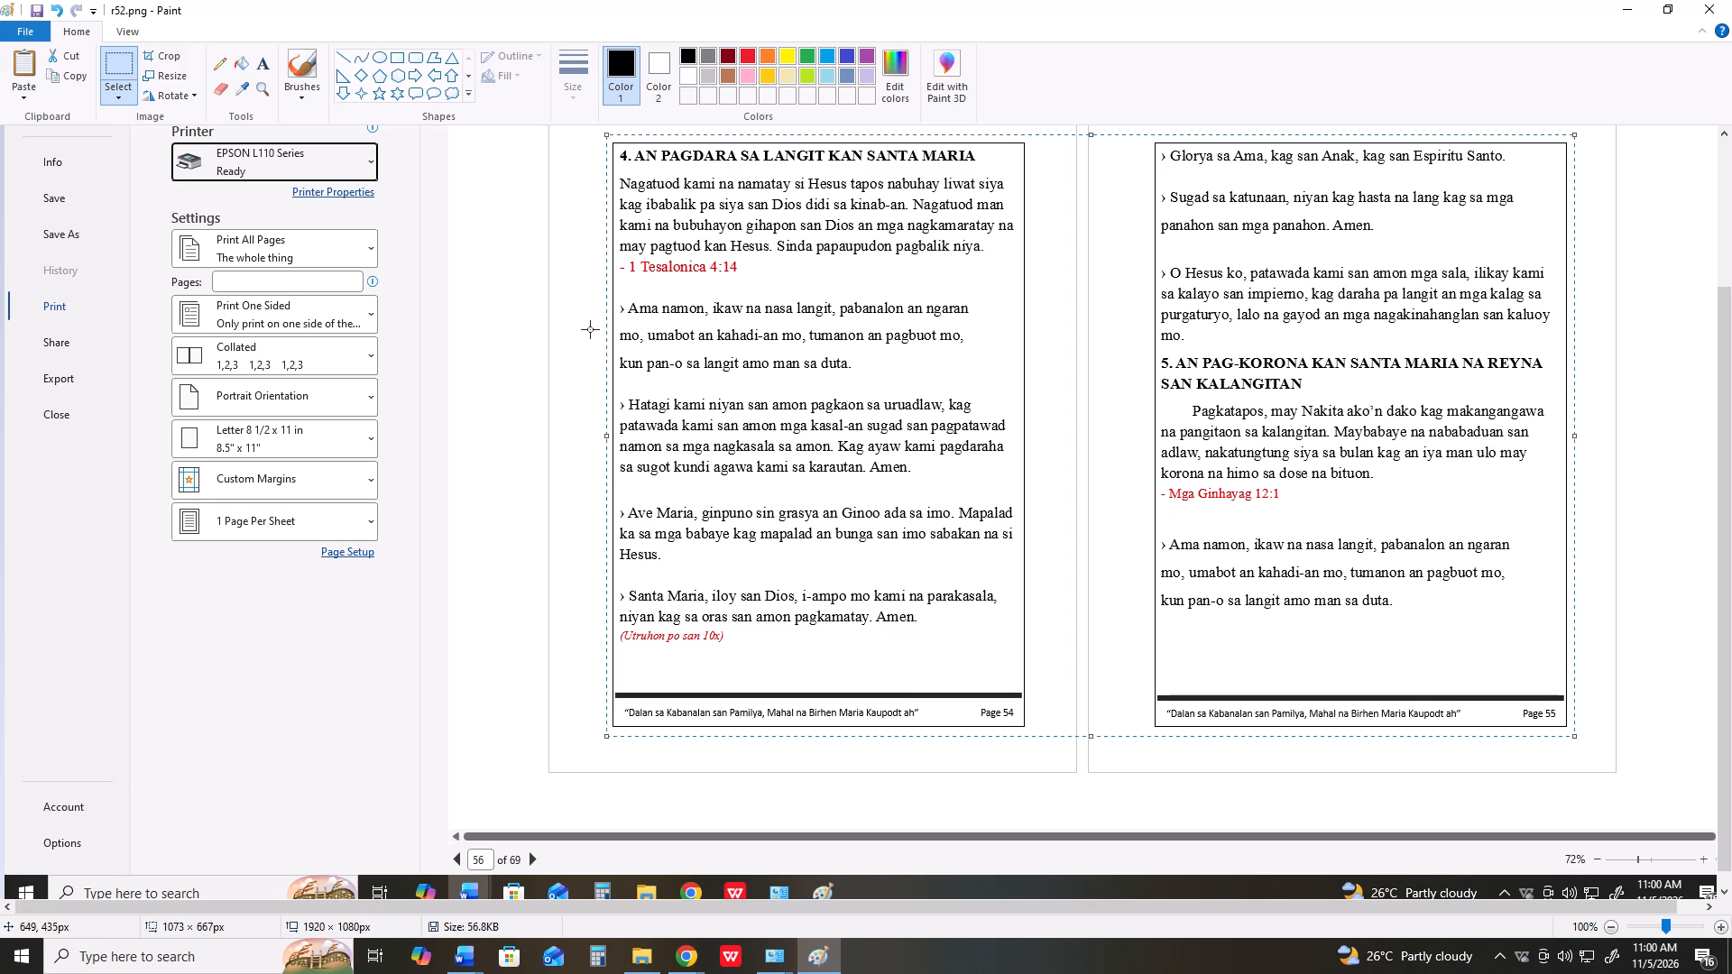
key("ctrl+shift+x")
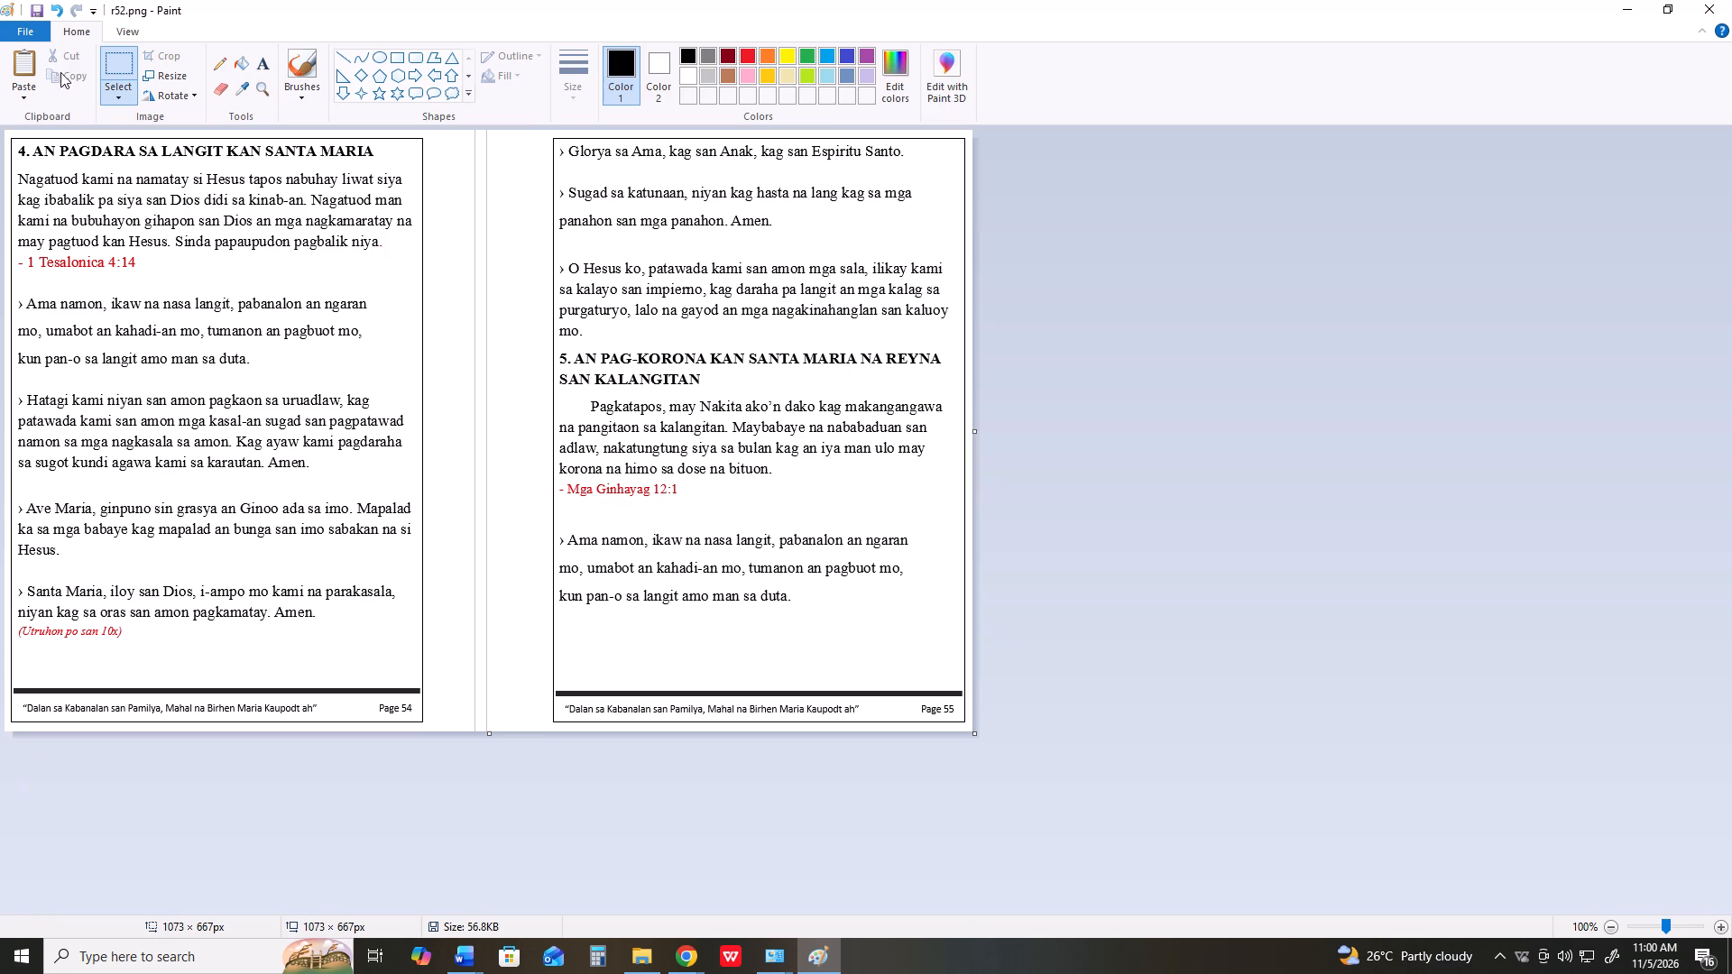
Save the cropped image of pages 54 and 55 in Downloads as the PNG file r54.
left_click(42, 32)
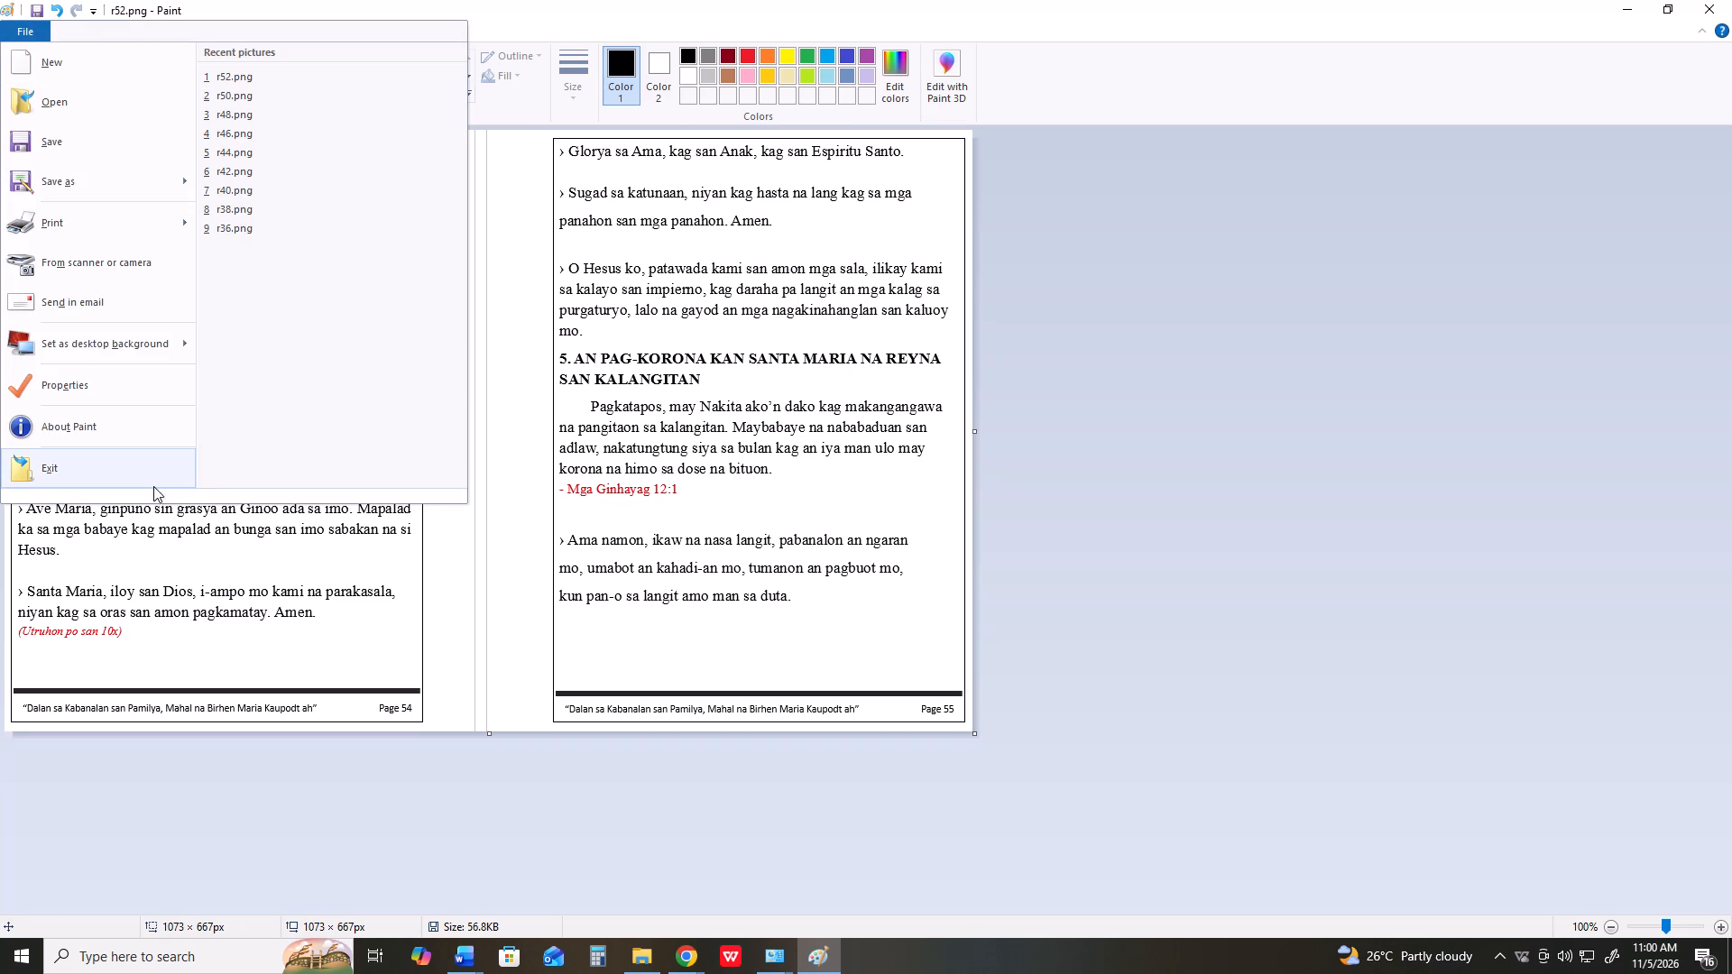
left_click(120, 184)
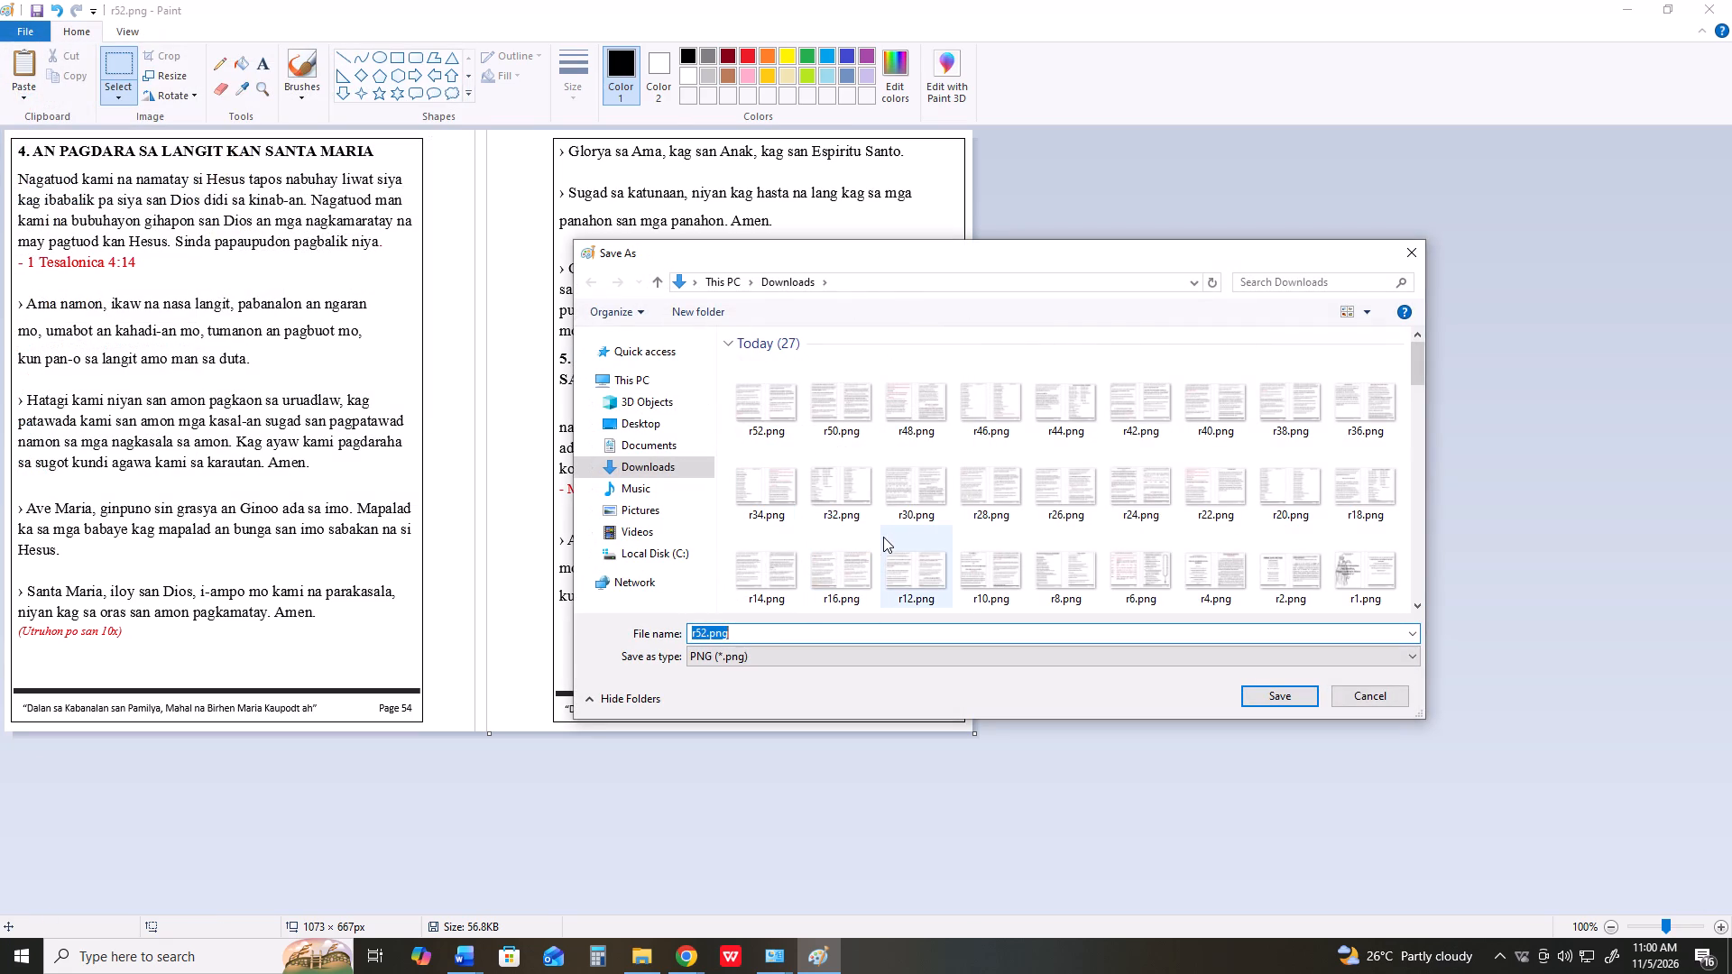
type("r54")
key("Return")
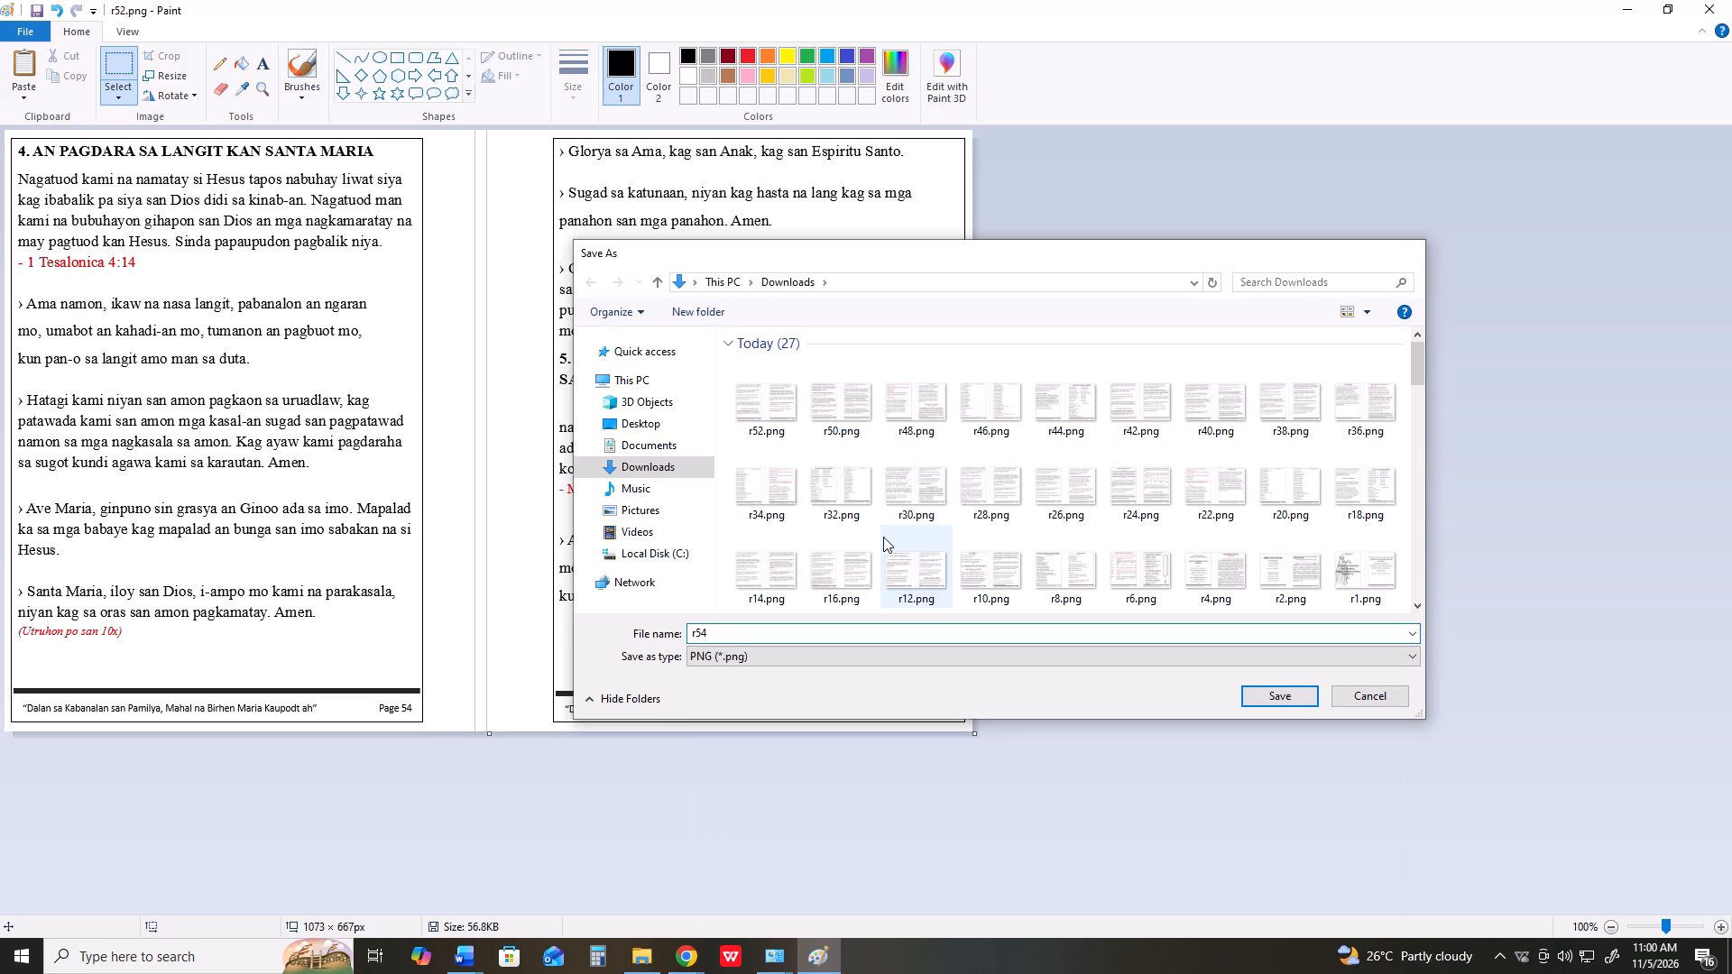
Return to the rosary document in Word, bring pages 56 and 57 up in print preview, and capture the screen.
key("alt+Tab")
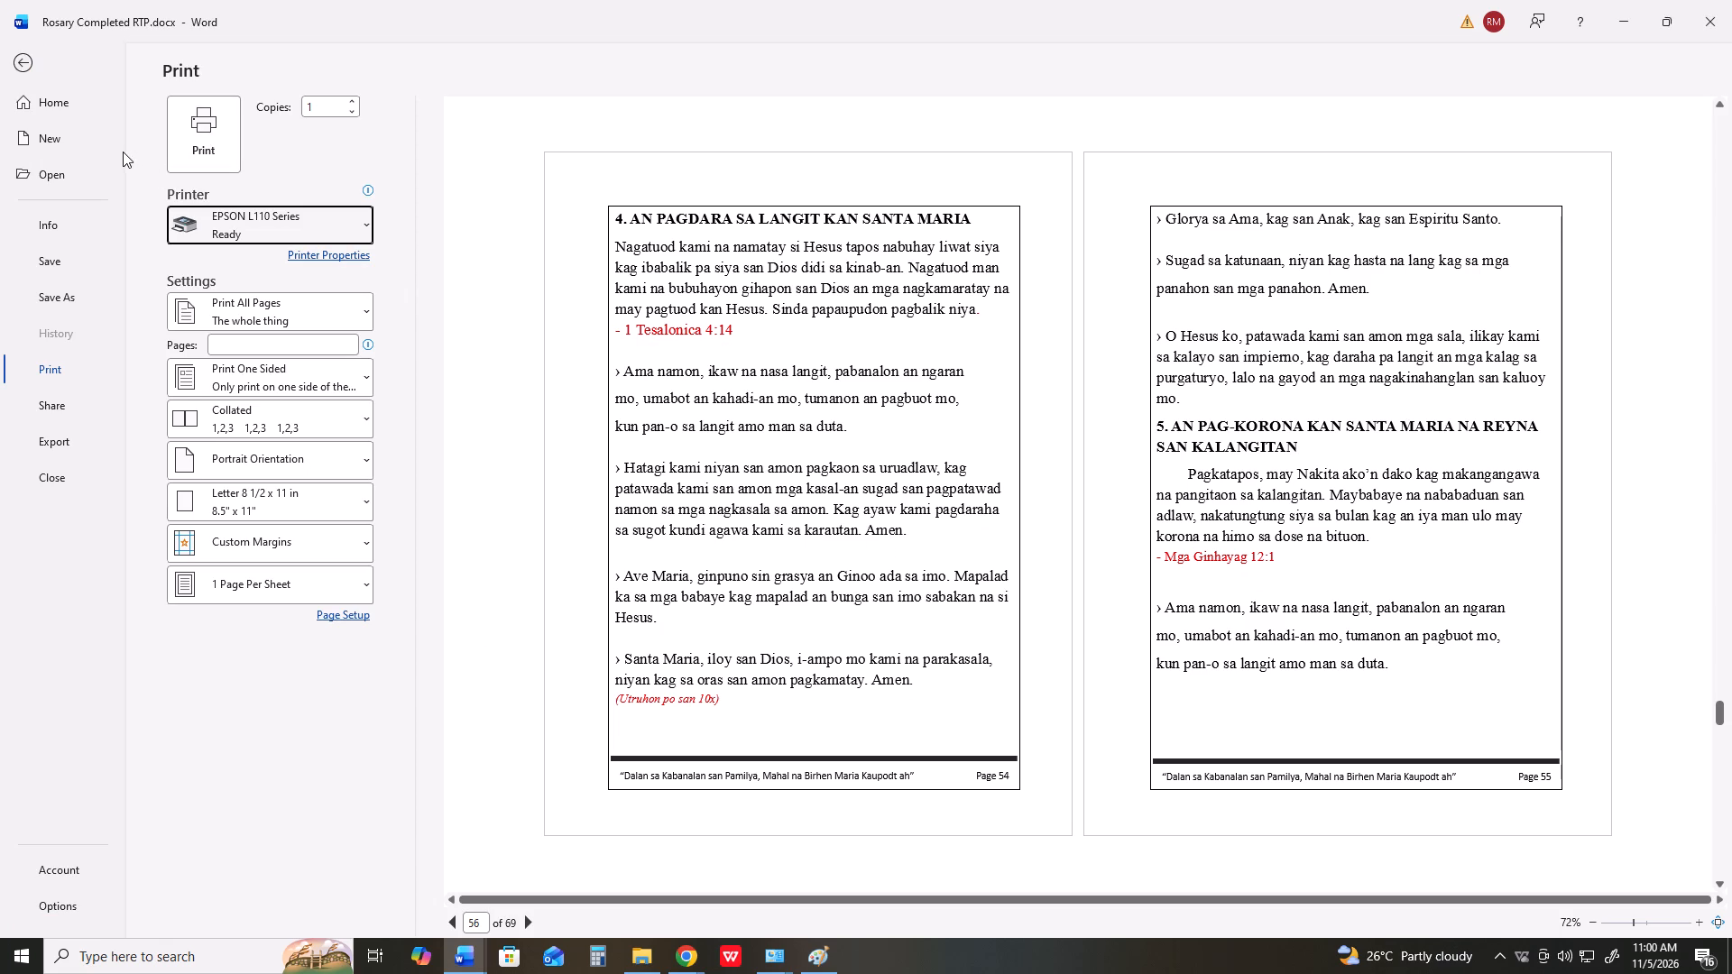
left_click(14, 58)
scroll(640, 357, "down", 7)
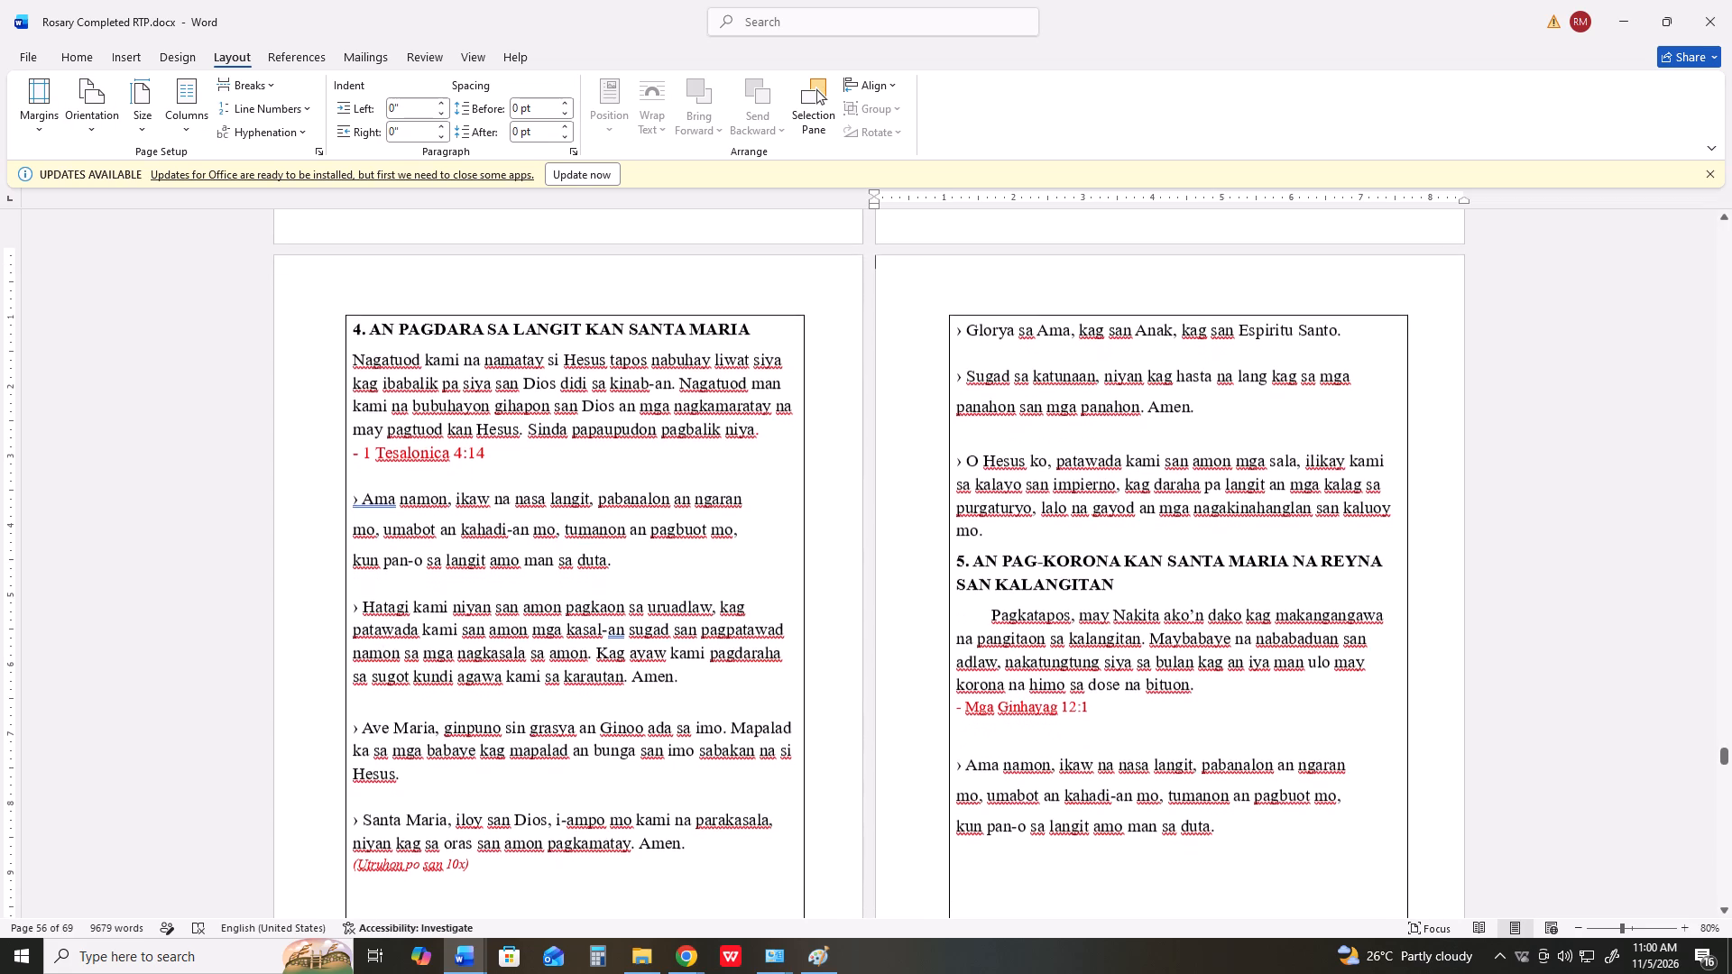
scroll(649, 335, "down", 20)
scroll(649, 335, "down", 4)
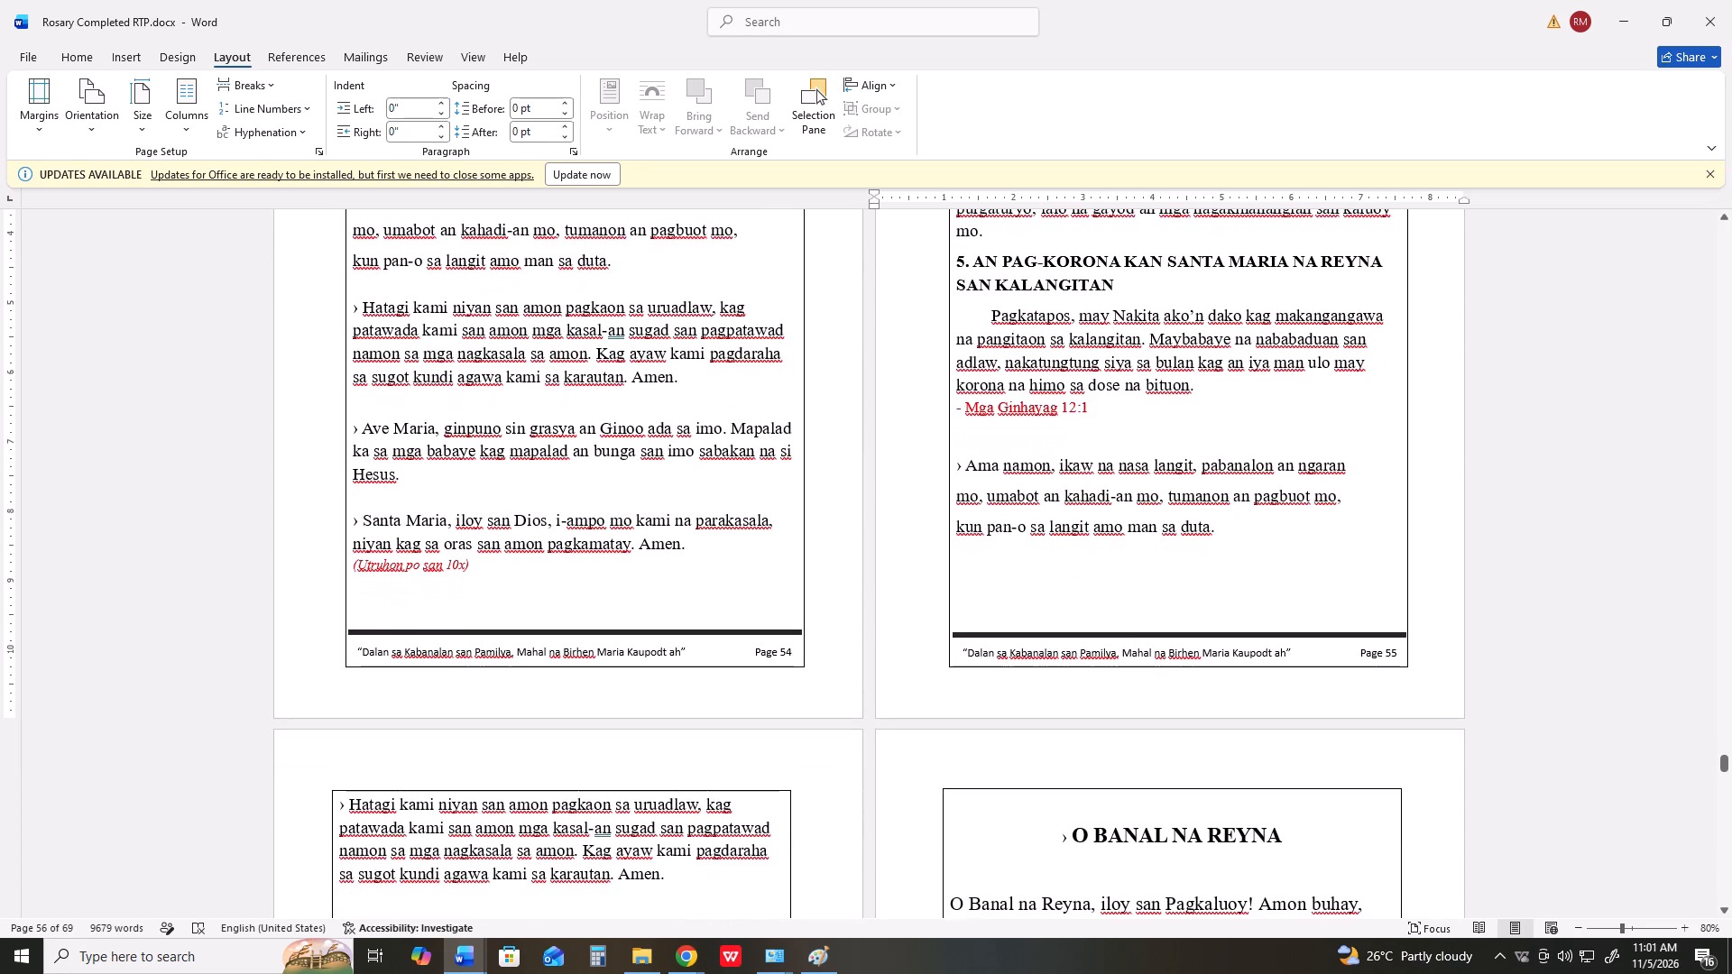
left_click(329, 759)
scroll(401, 672, "down", 18)
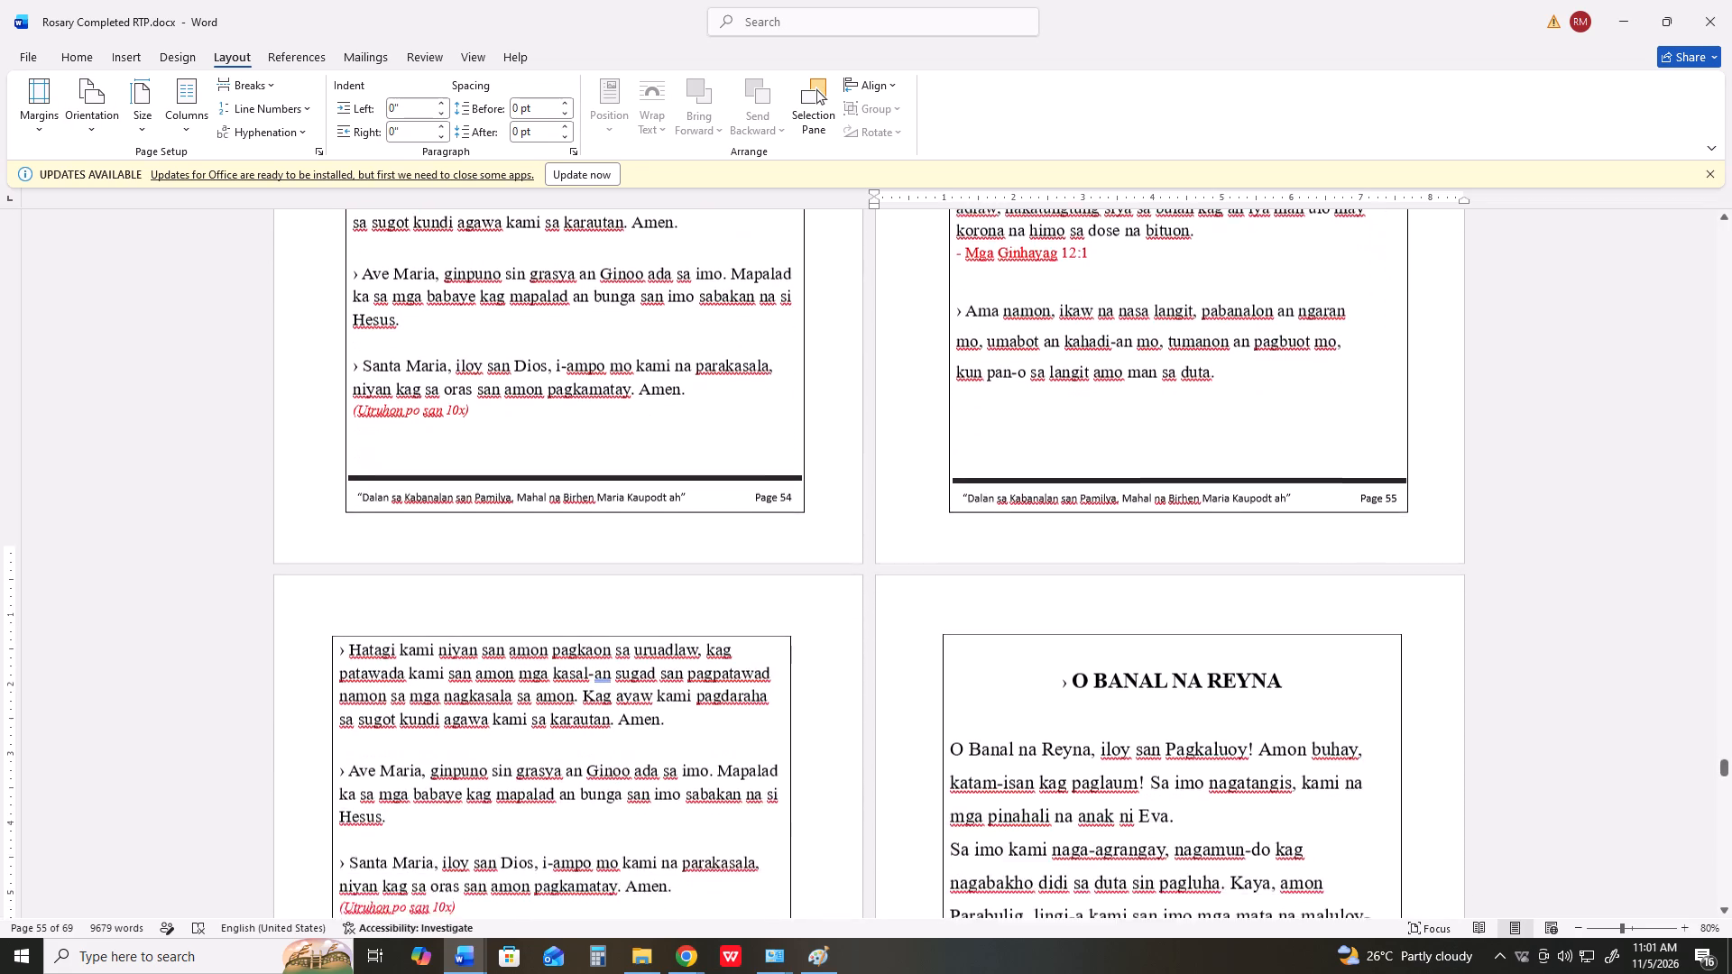
scroll(423, 616, "down", 11)
scroll(423, 615, "down", 10)
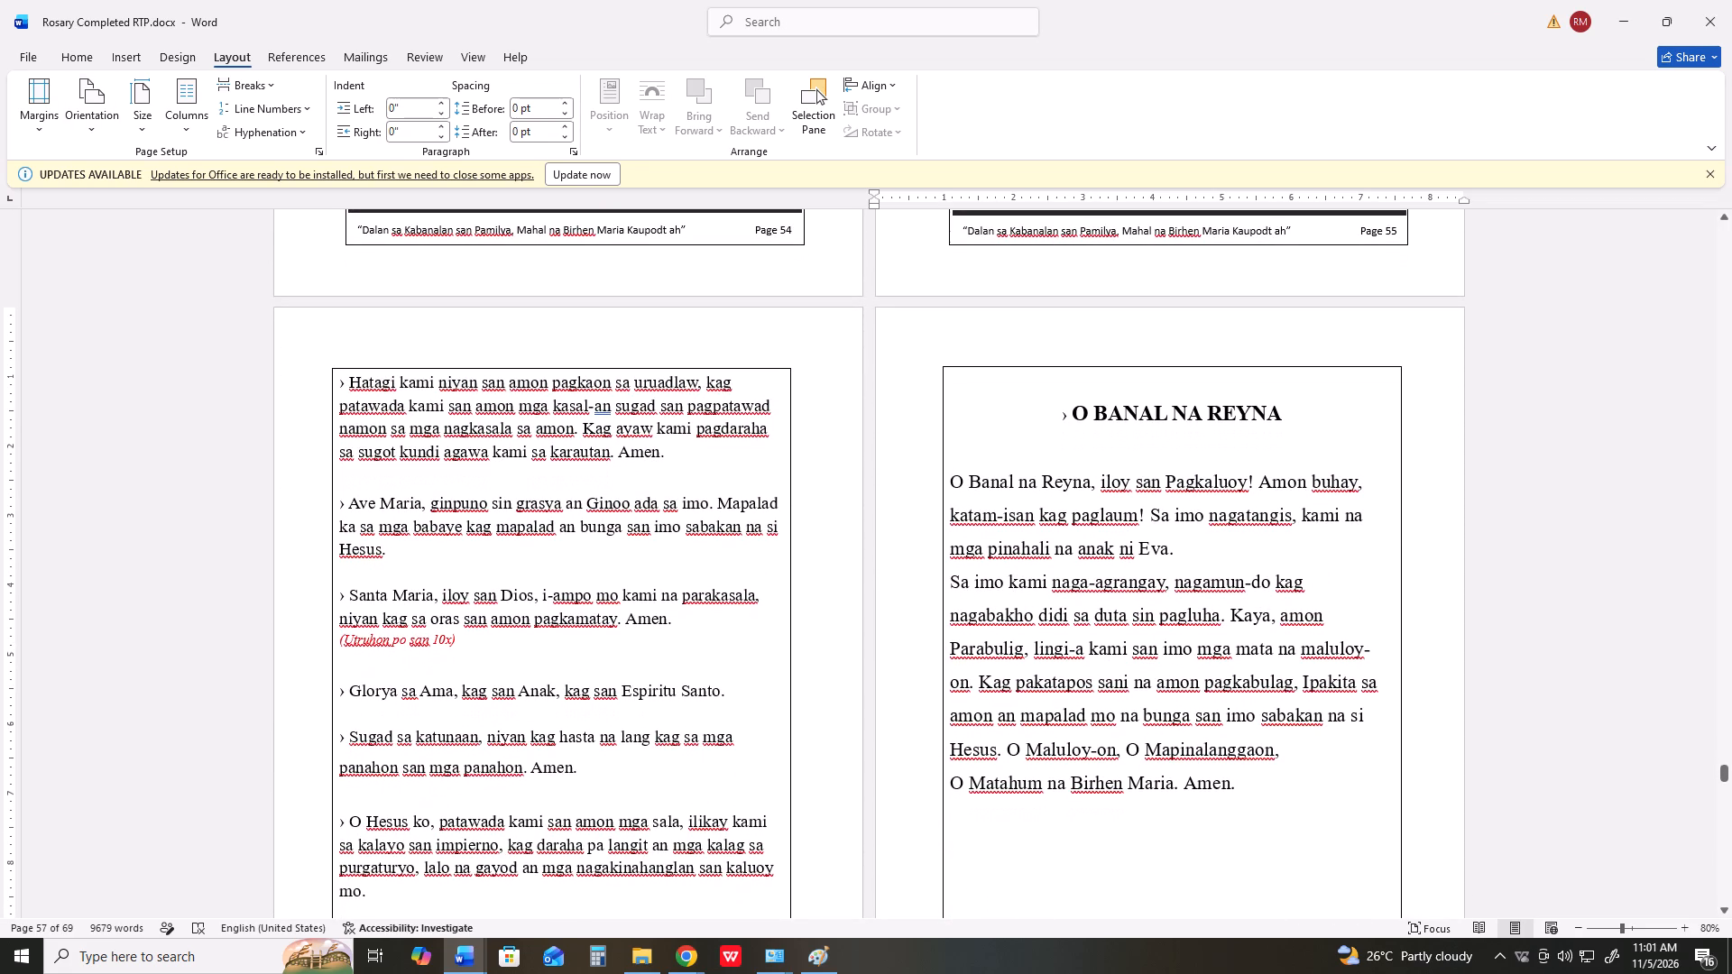
key("ctrl+p")
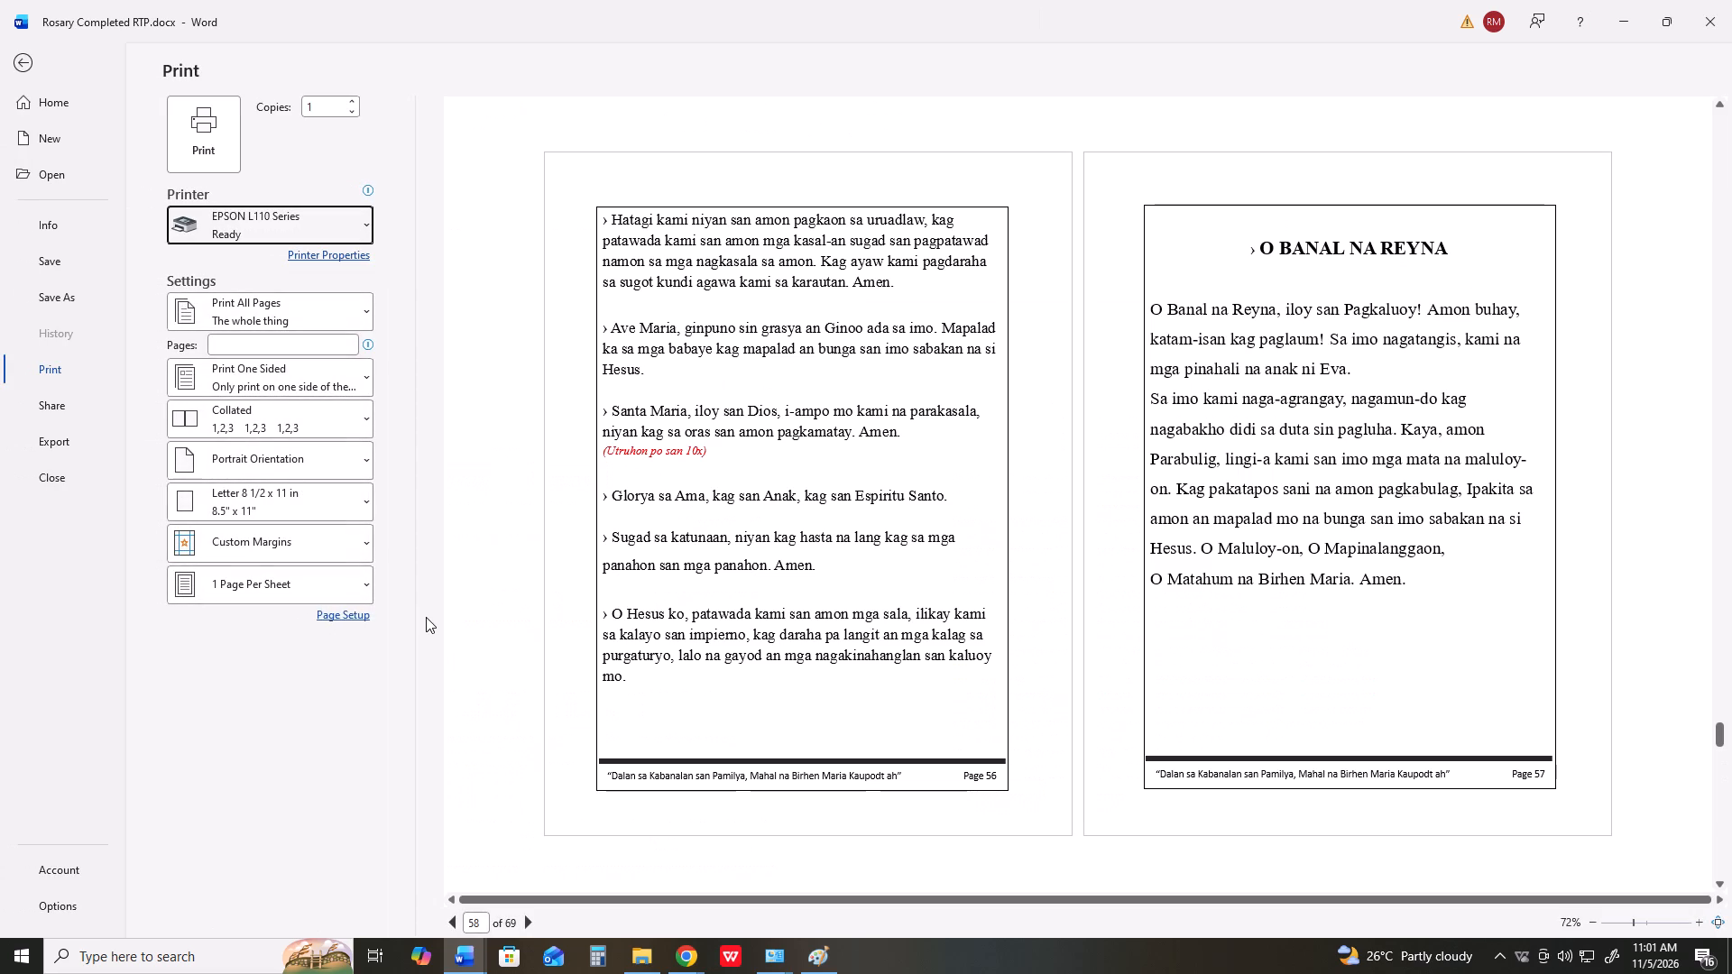
key("Print")
Switch to Paint and paste the capture of pages 56 and 57 over the r54.png canvas.
key("alt+Tab")
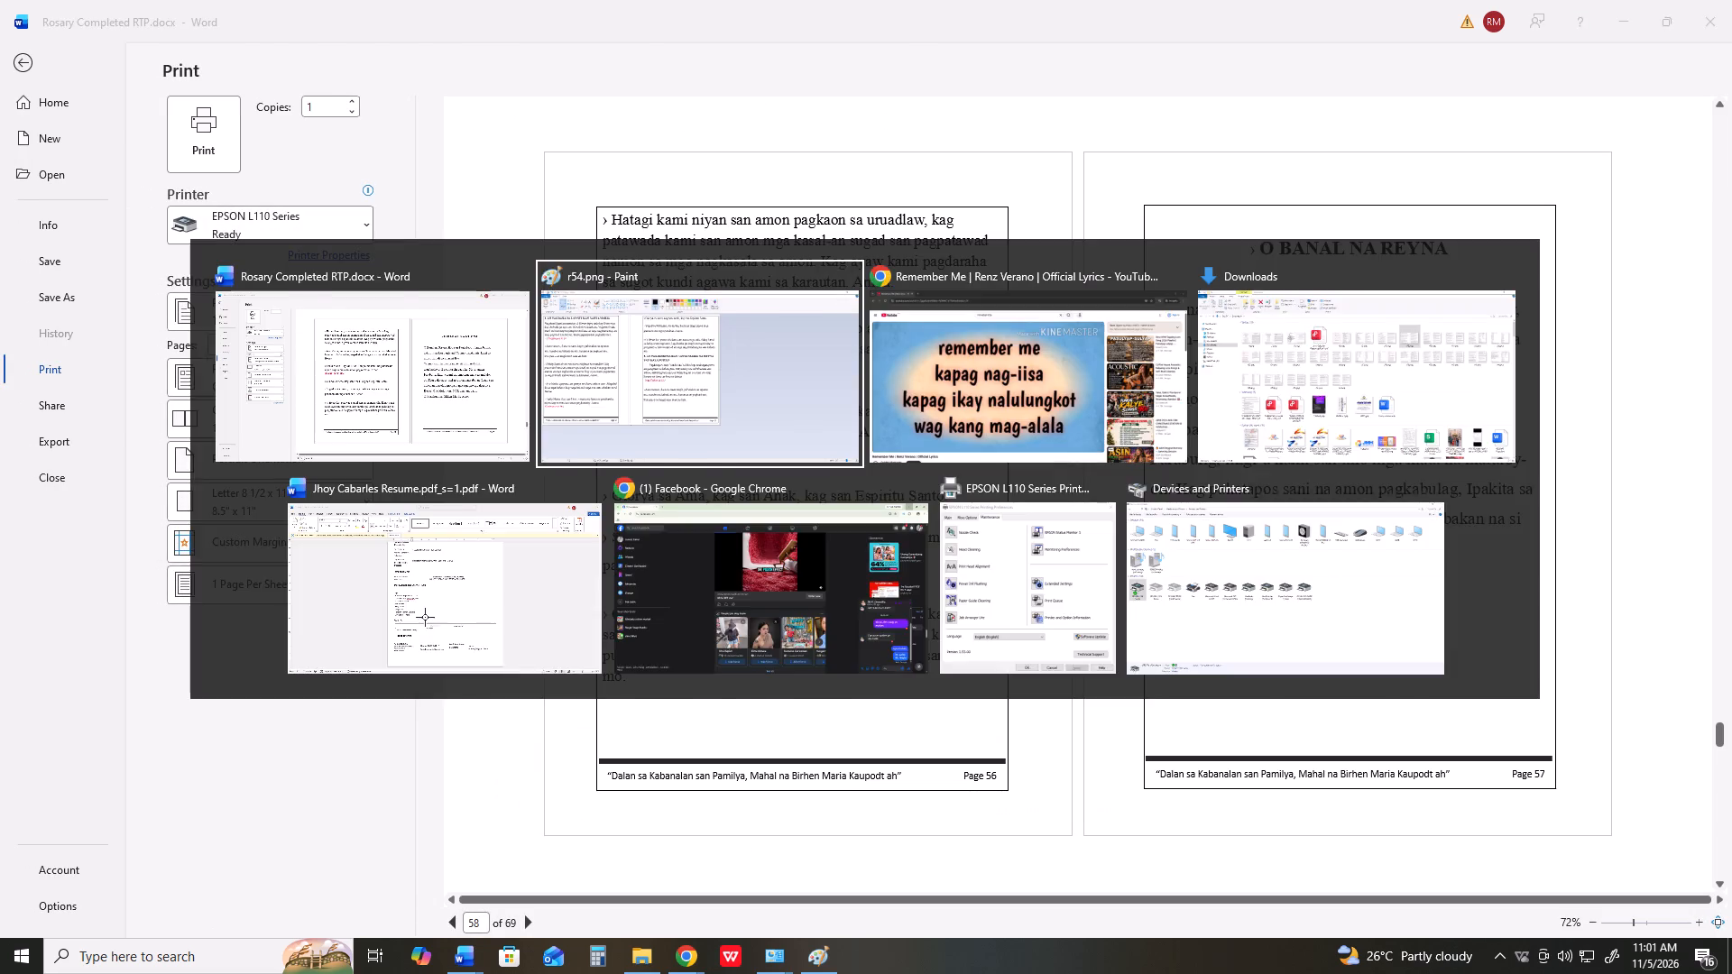
key("ctrl+v")
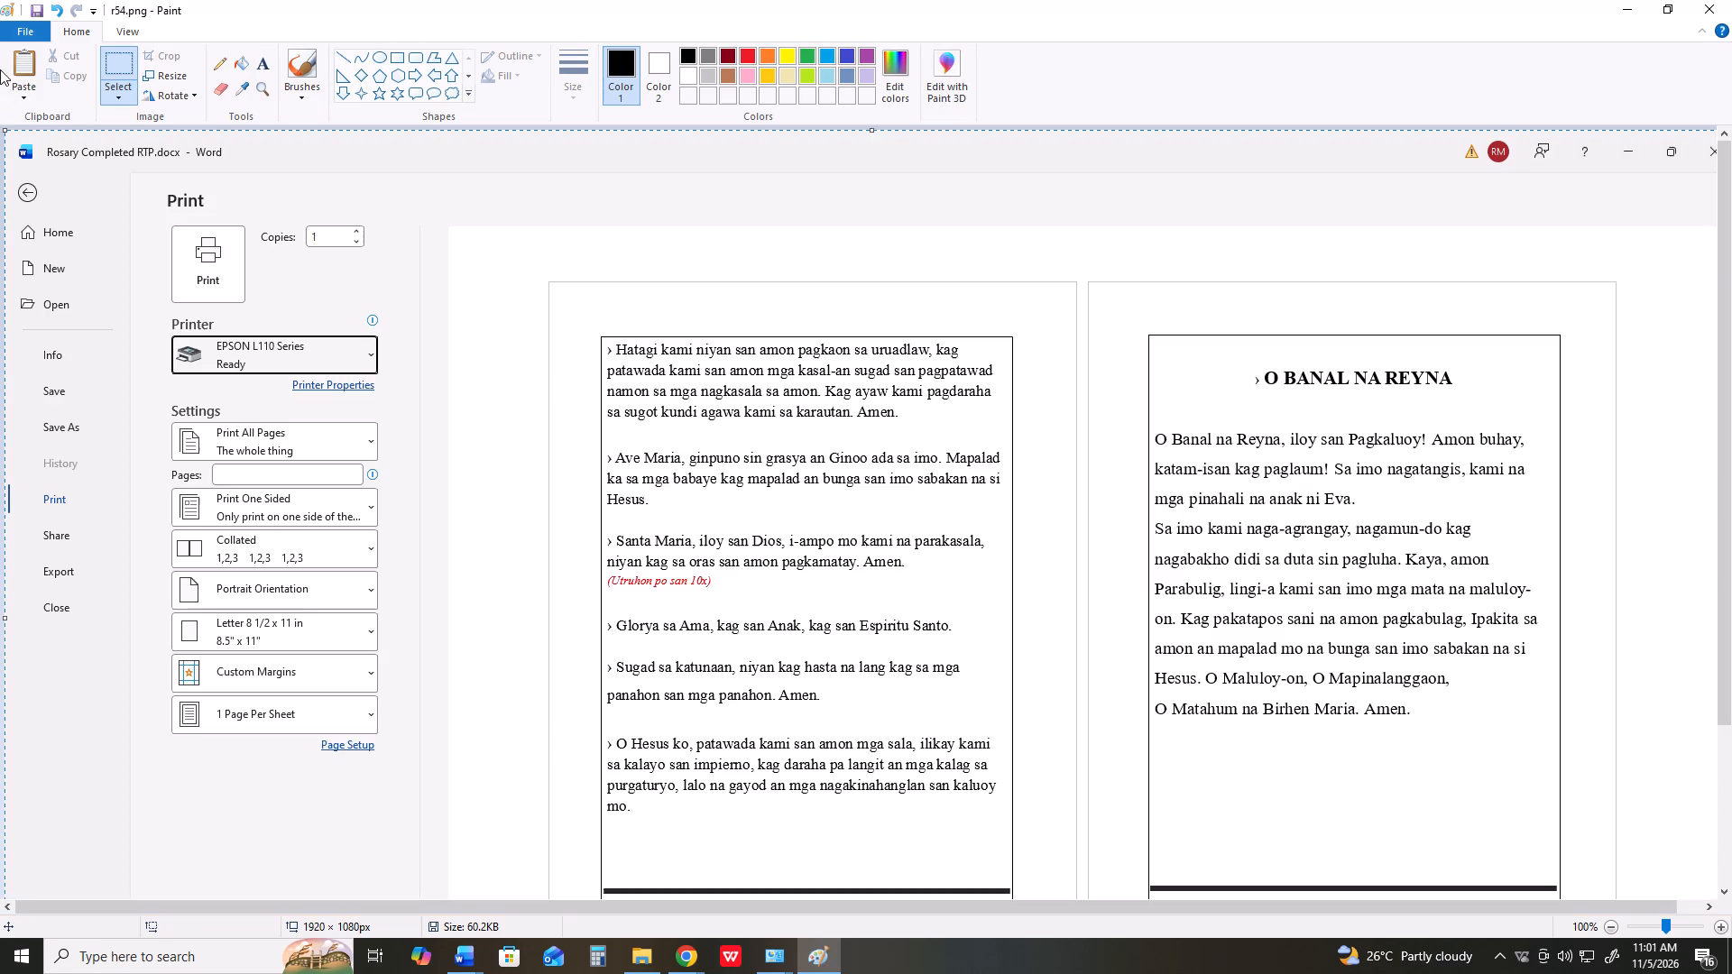
Crop the pasted capture to the bordered frames of pages 56 and 57, about 1083 × 667 px.
left_click(124, 69)
scroll(622, 346, "down", 1)
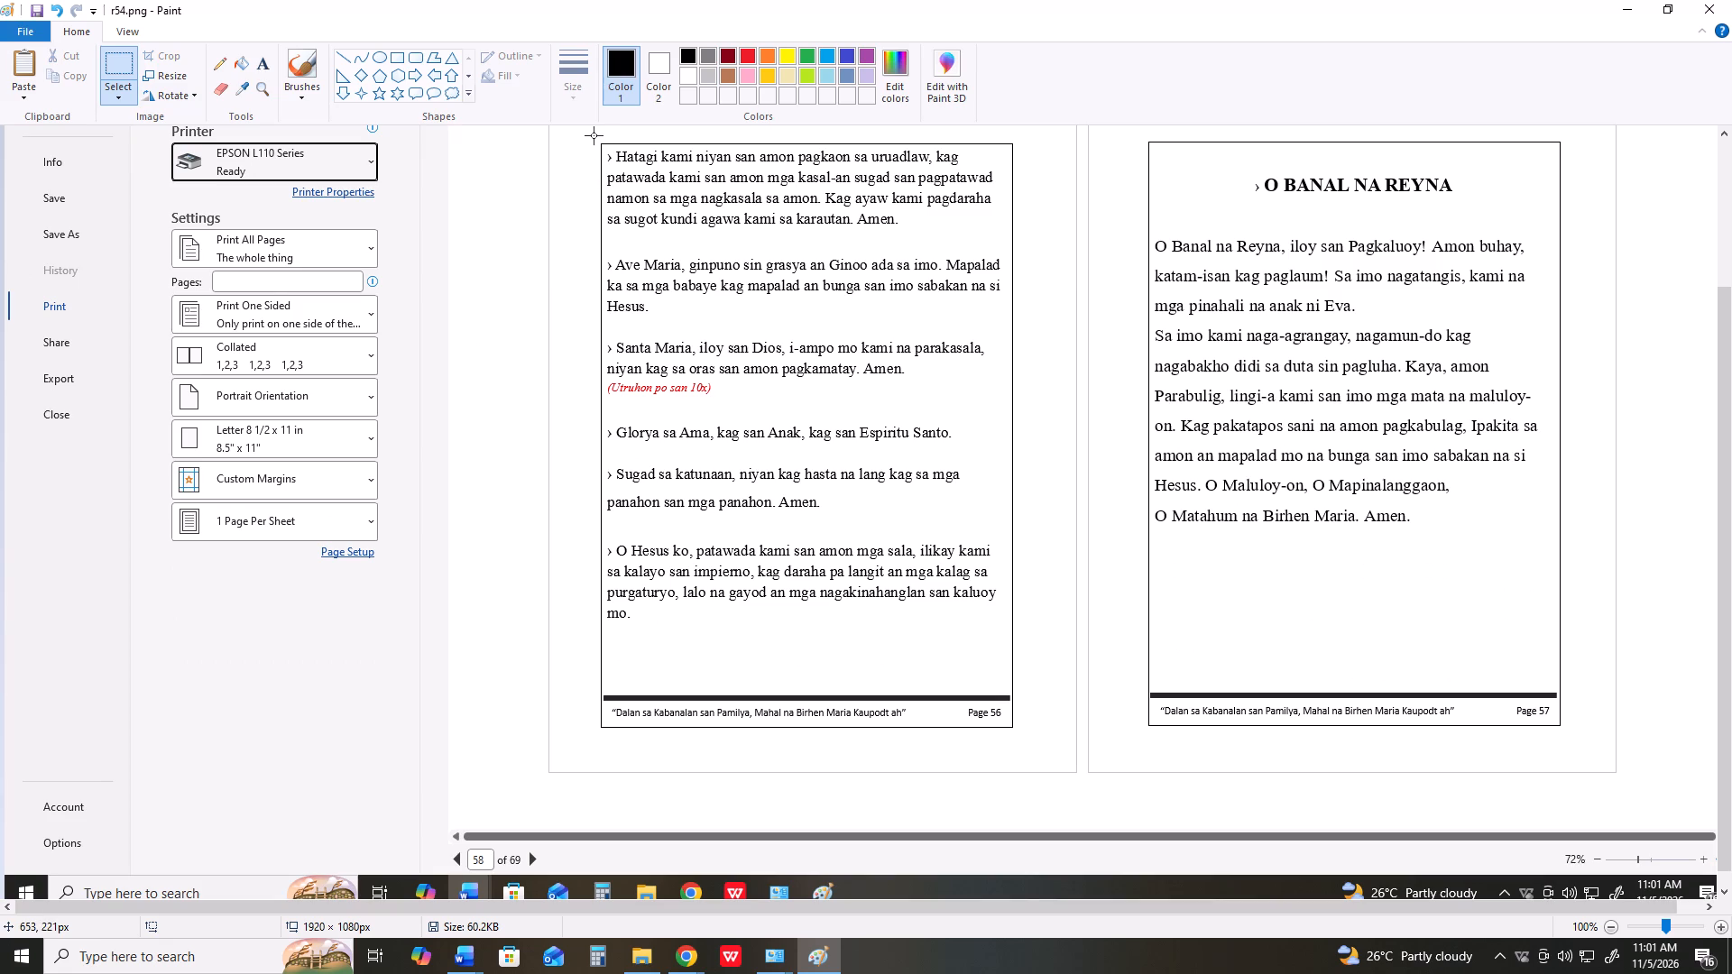
left_click_drag(594, 135, 1568, 730)
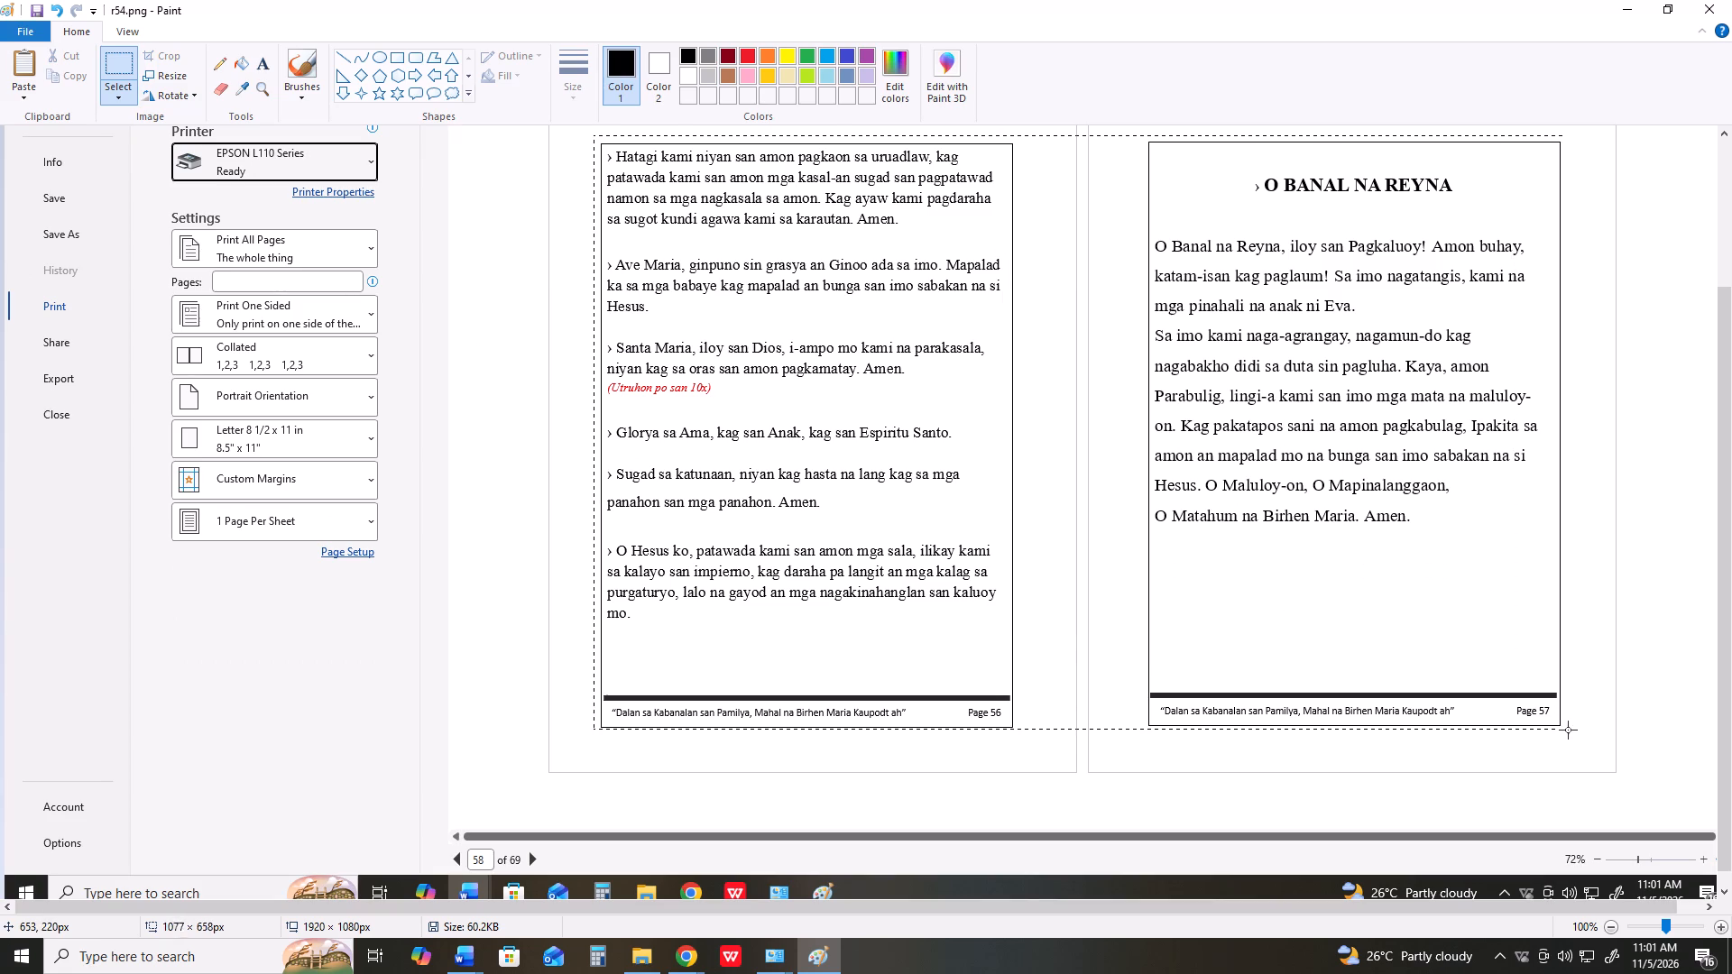
left_click_drag(1568, 730, 1570, 736)
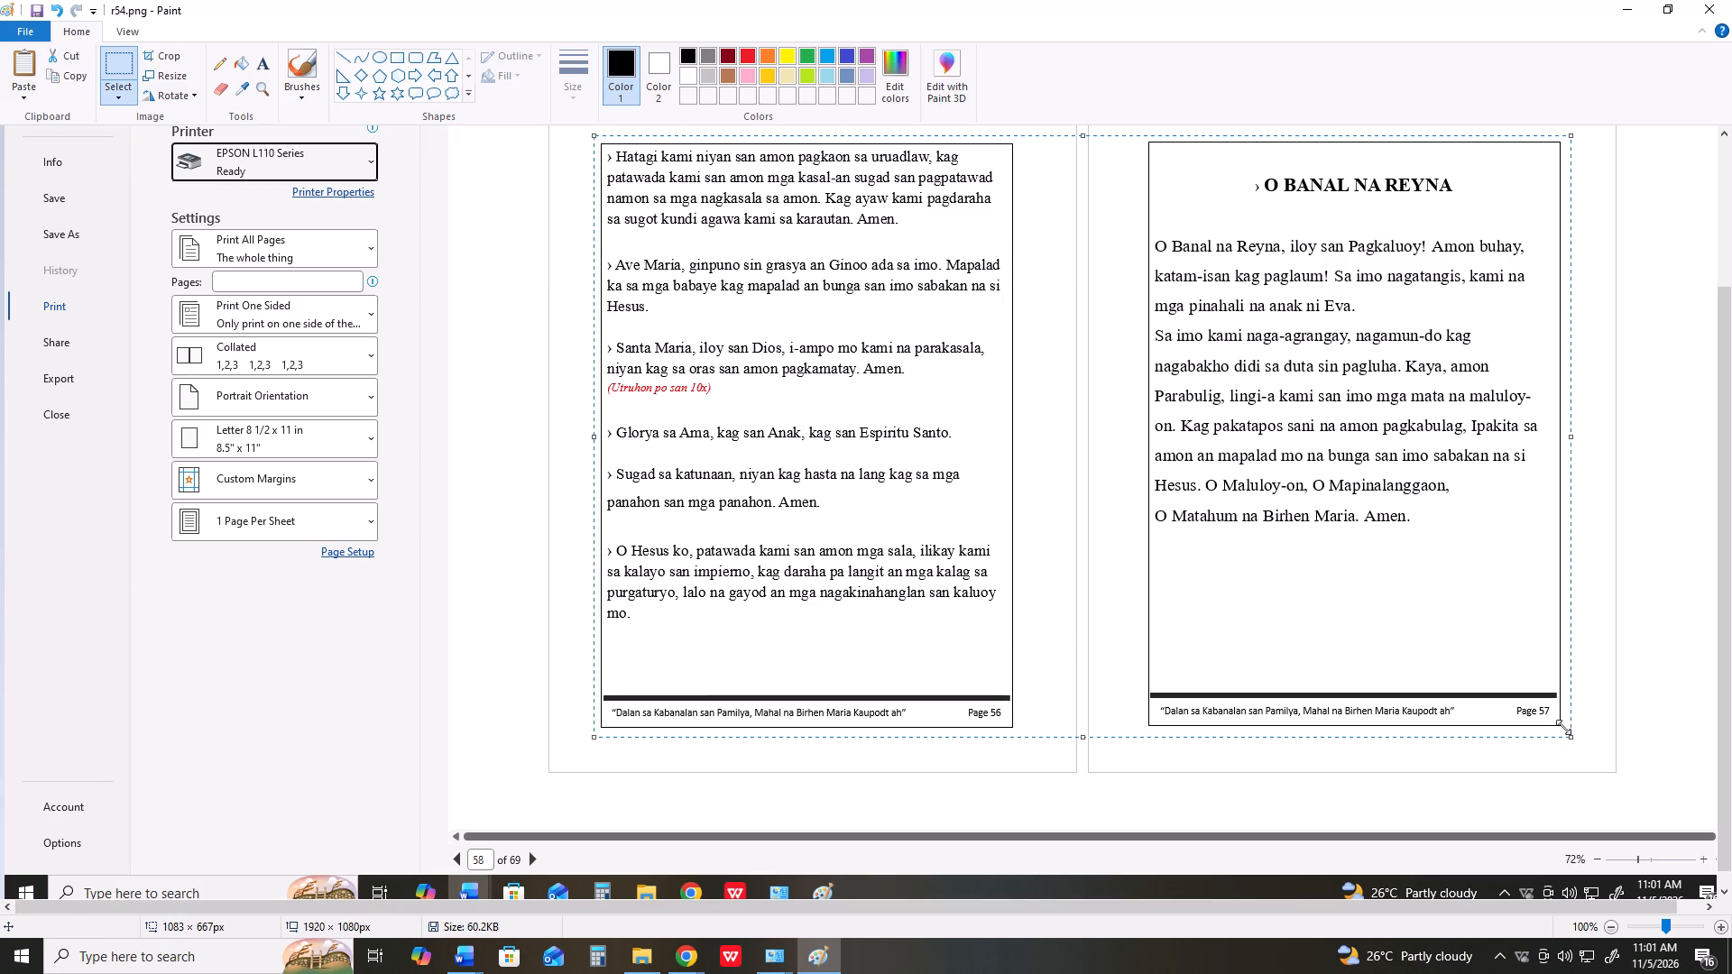
key("ctrl+shift+x")
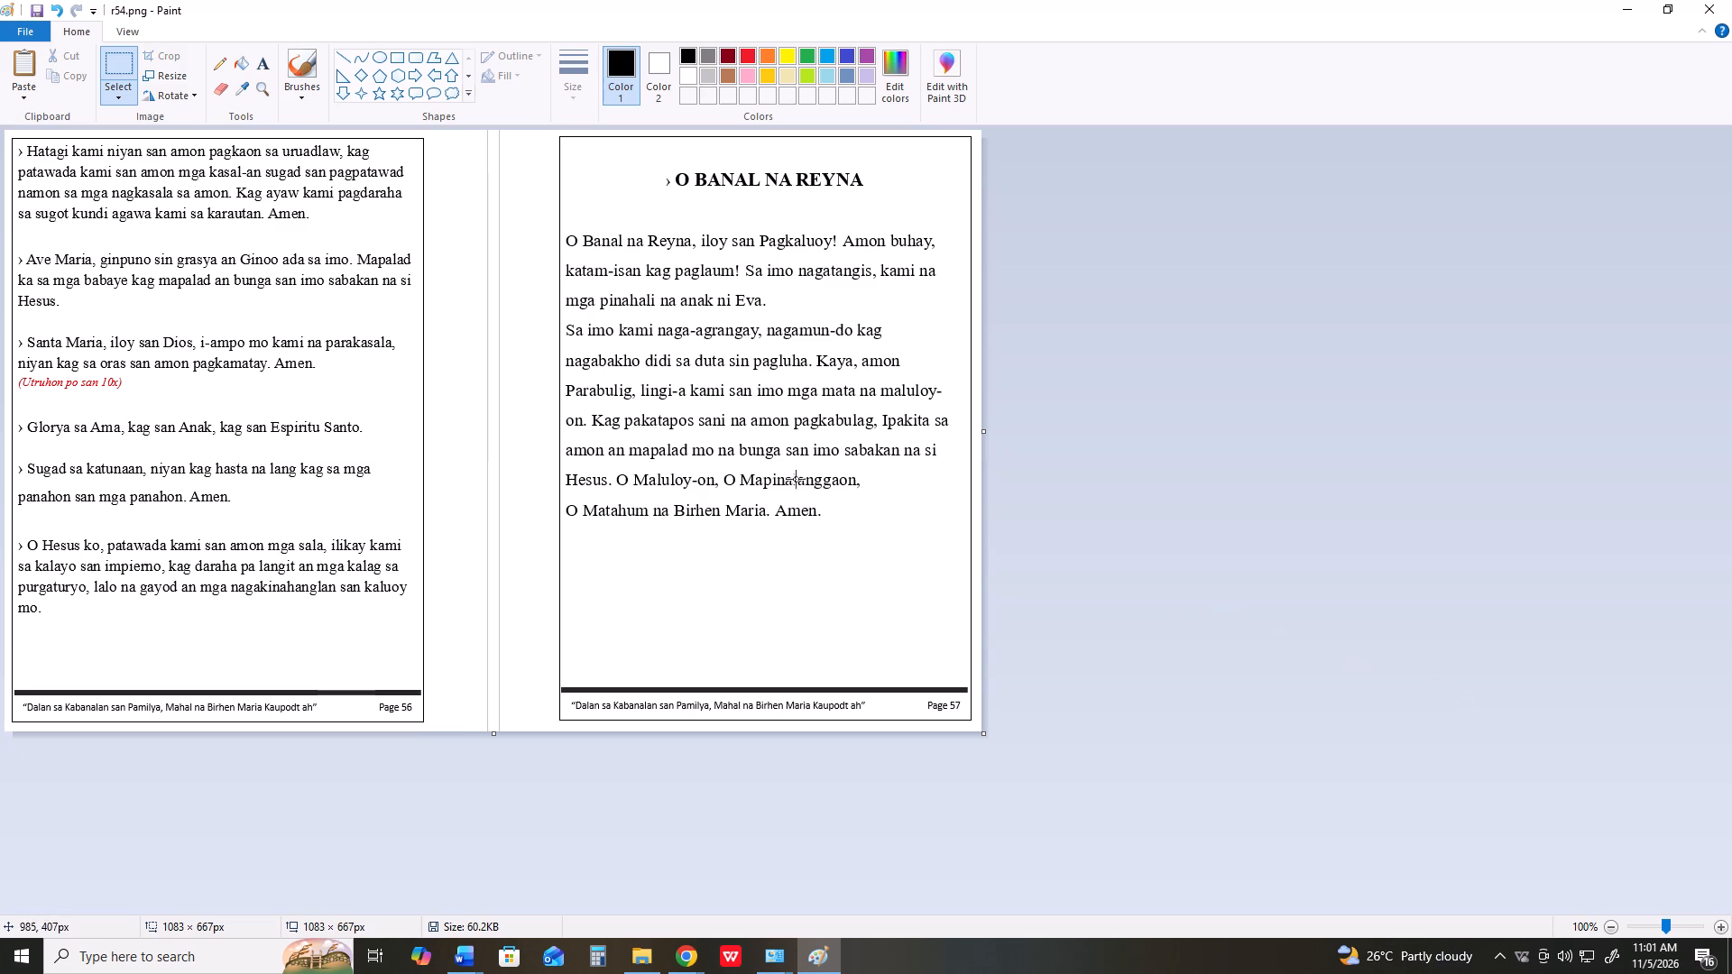
Save the cropped image of pages 56 and 57 in Downloads as the PNG file r56.
left_click(30, 27)
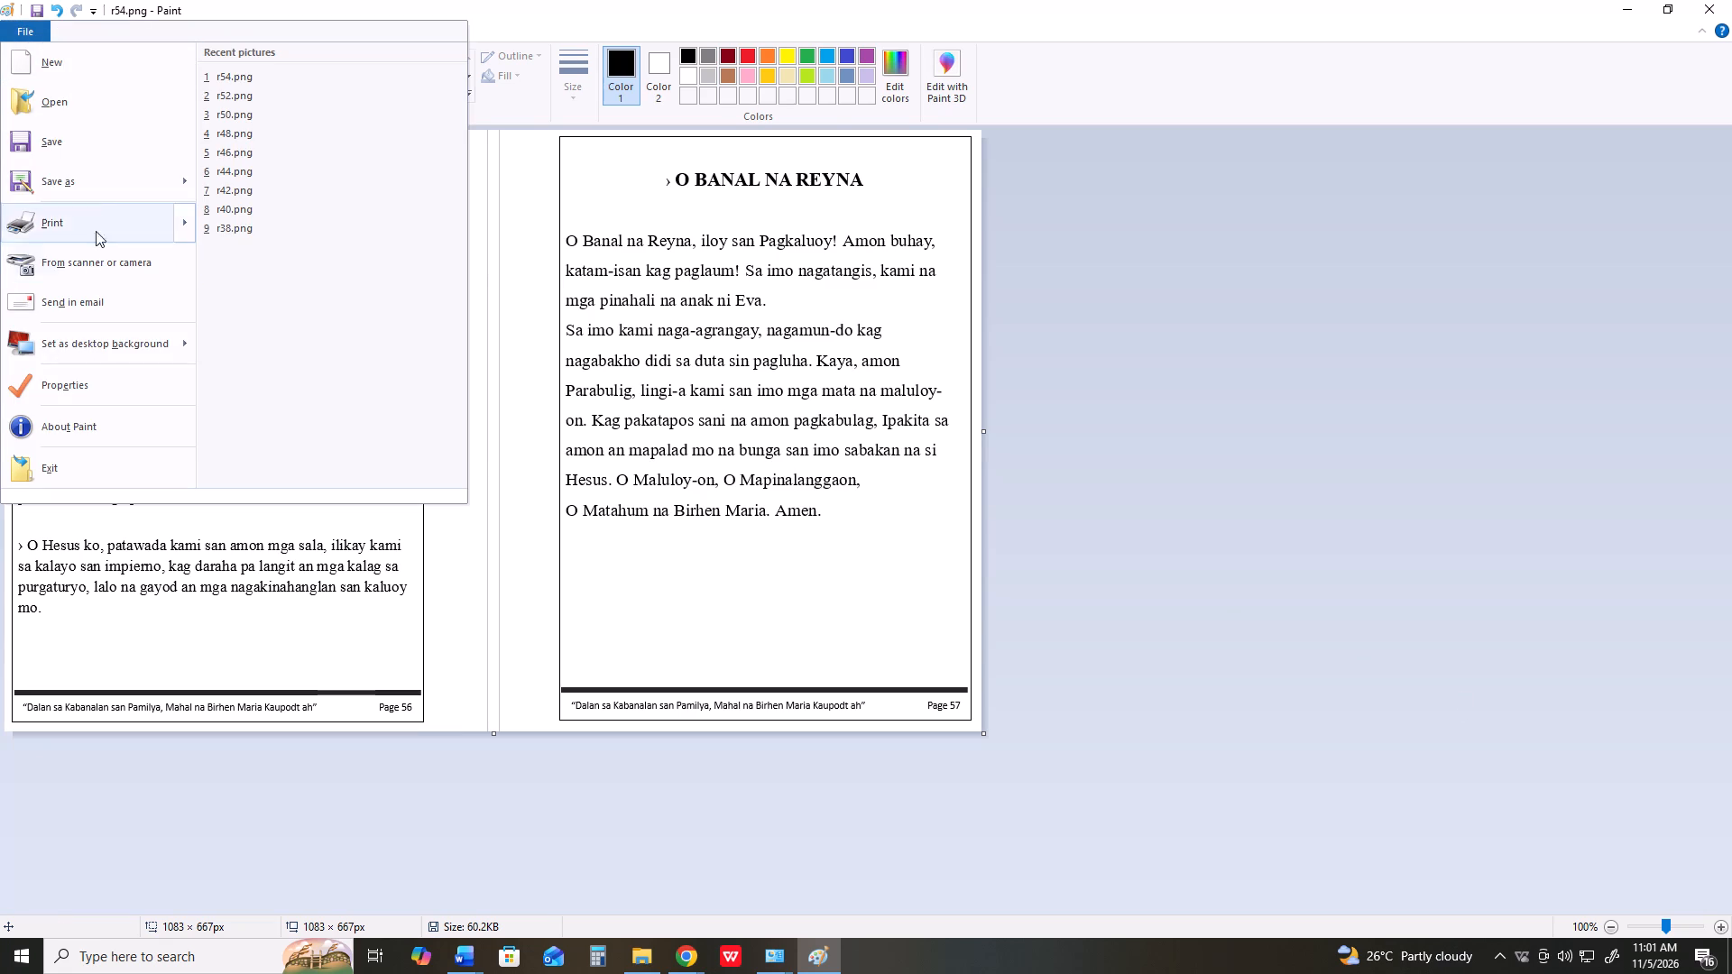
left_click(116, 197)
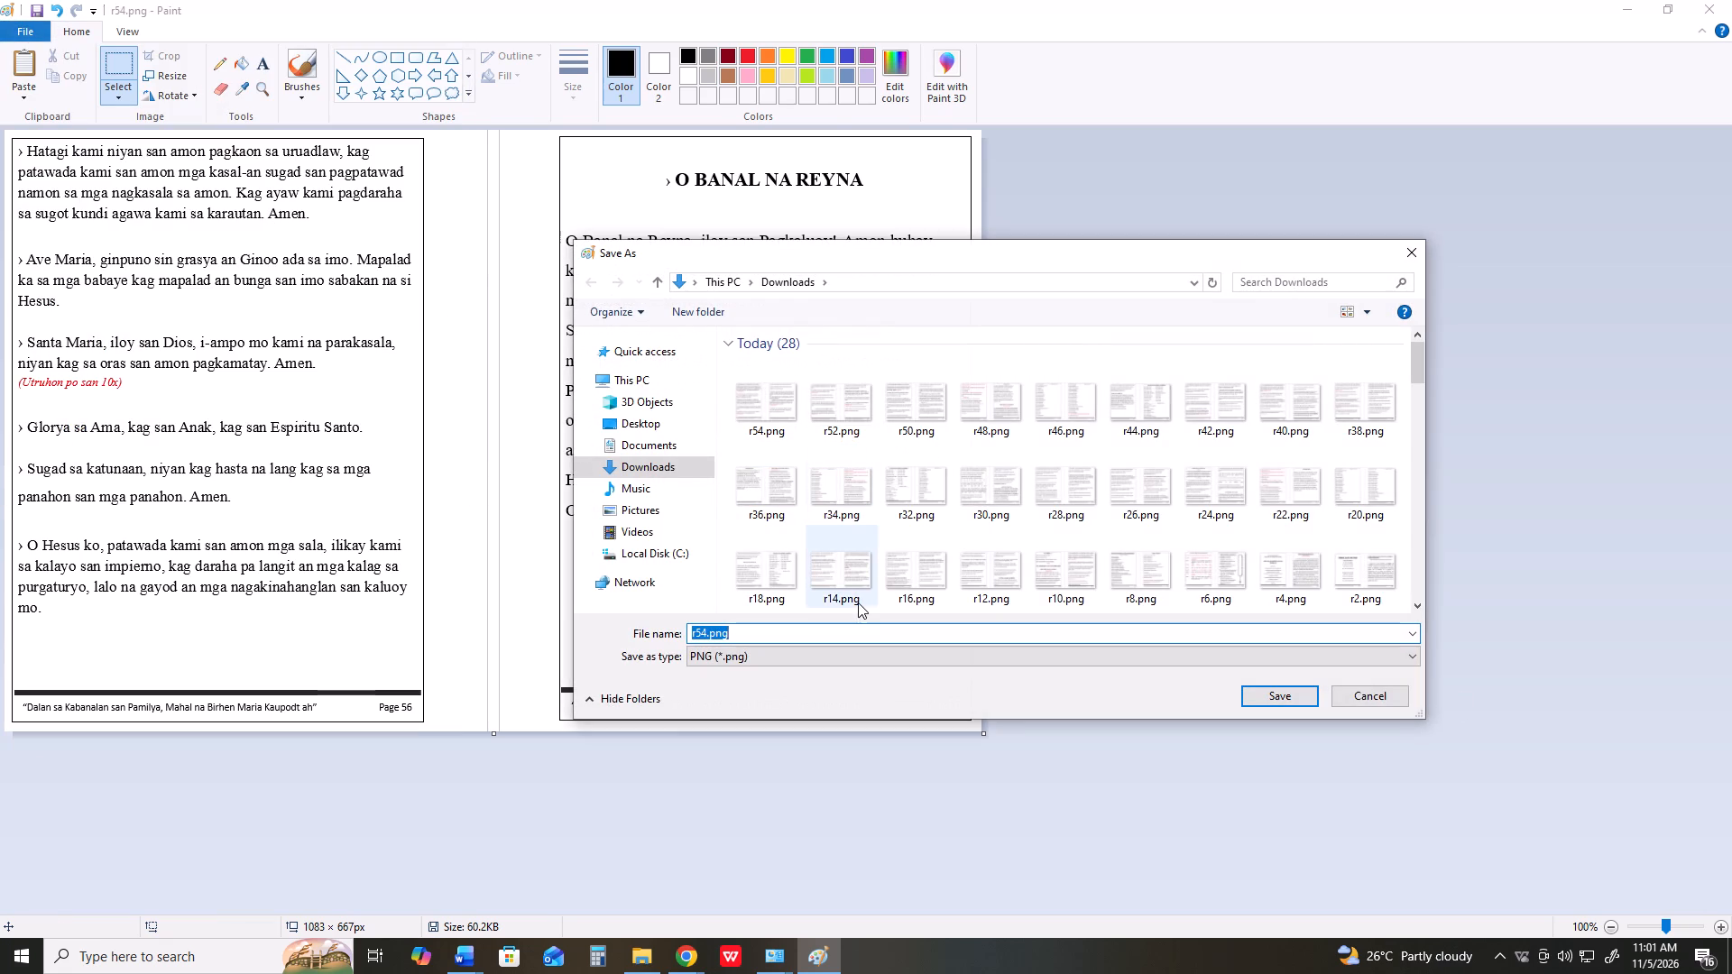
type("r56")
key("Return")
Switch back to the rosary document in Word, bring pages 58 and 59 up in print preview, and capture the screen.
key("alt+Tab")
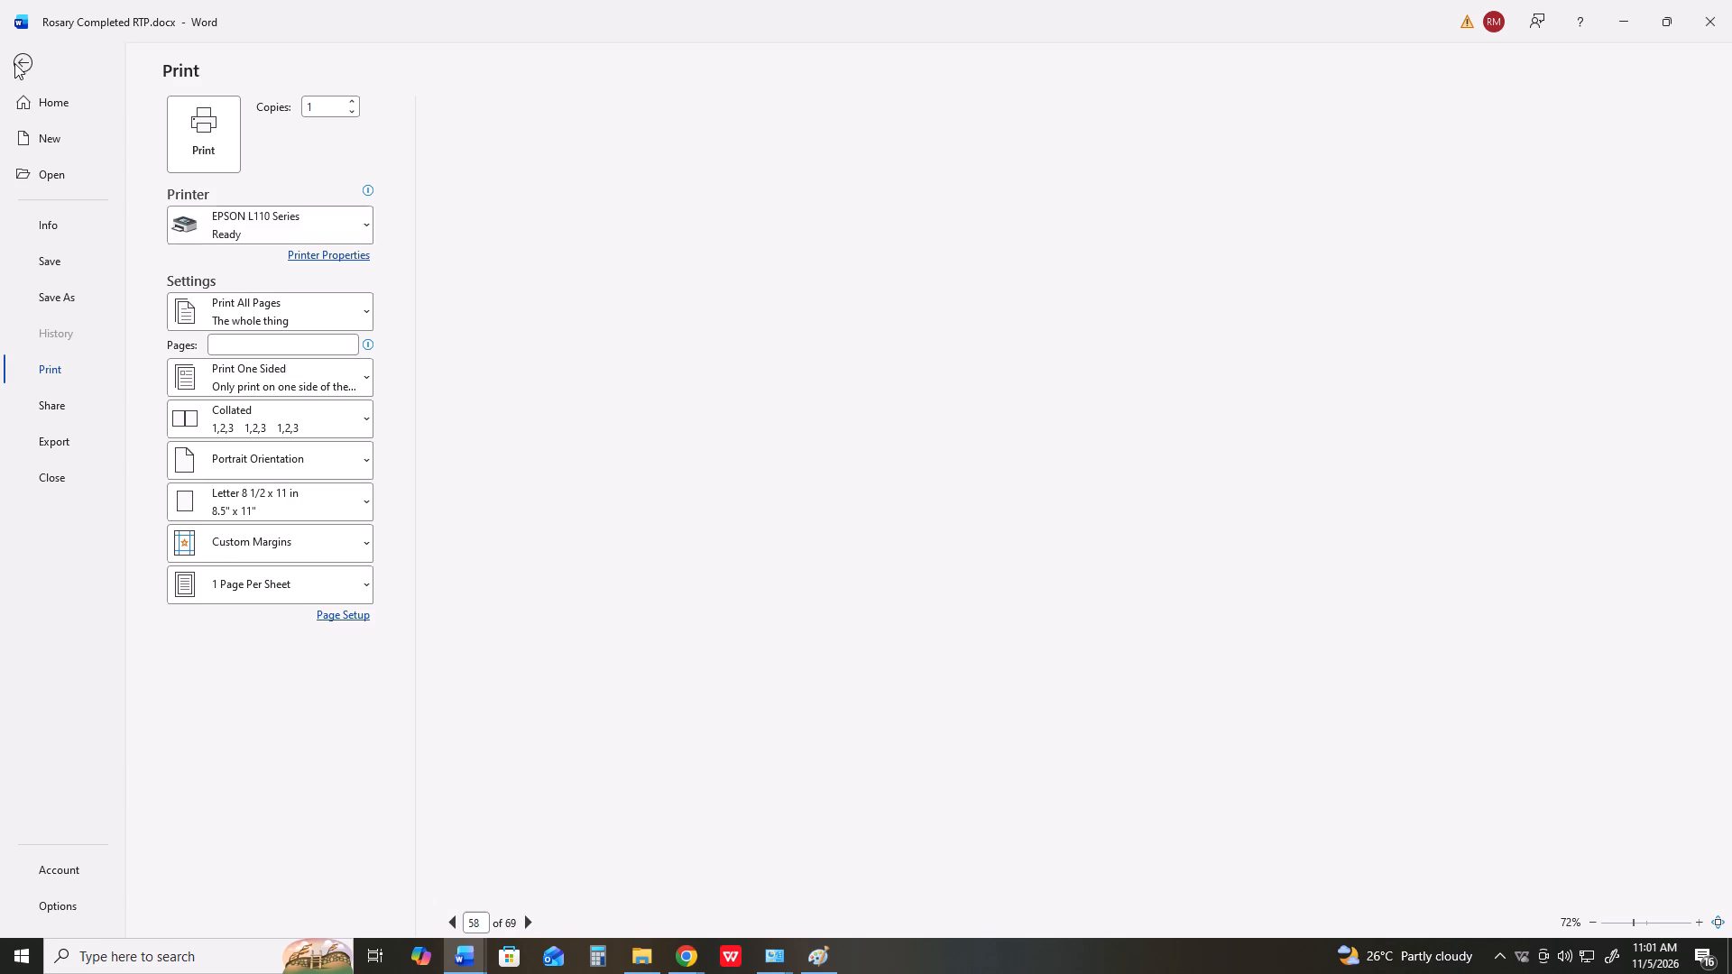
left_click(14, 63)
scroll(602, 473, "down", 20)
scroll(602, 473, "down", 3)
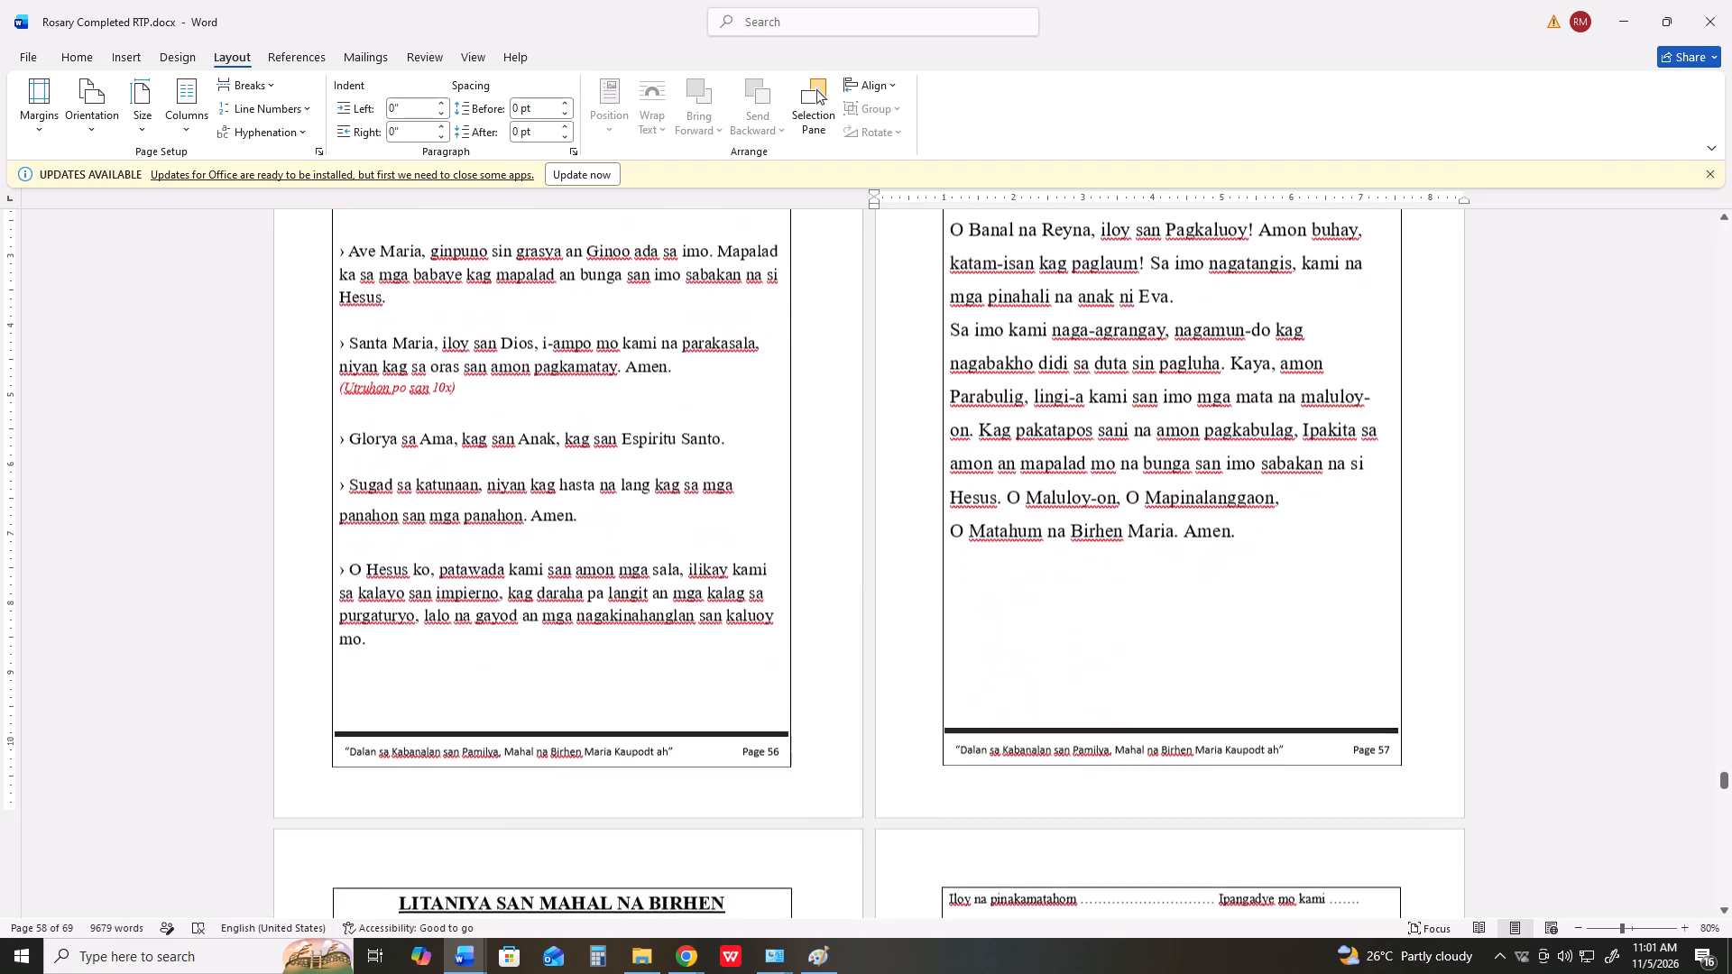
scroll(601, 455, "down", 20)
scroll(601, 455, "down", 16)
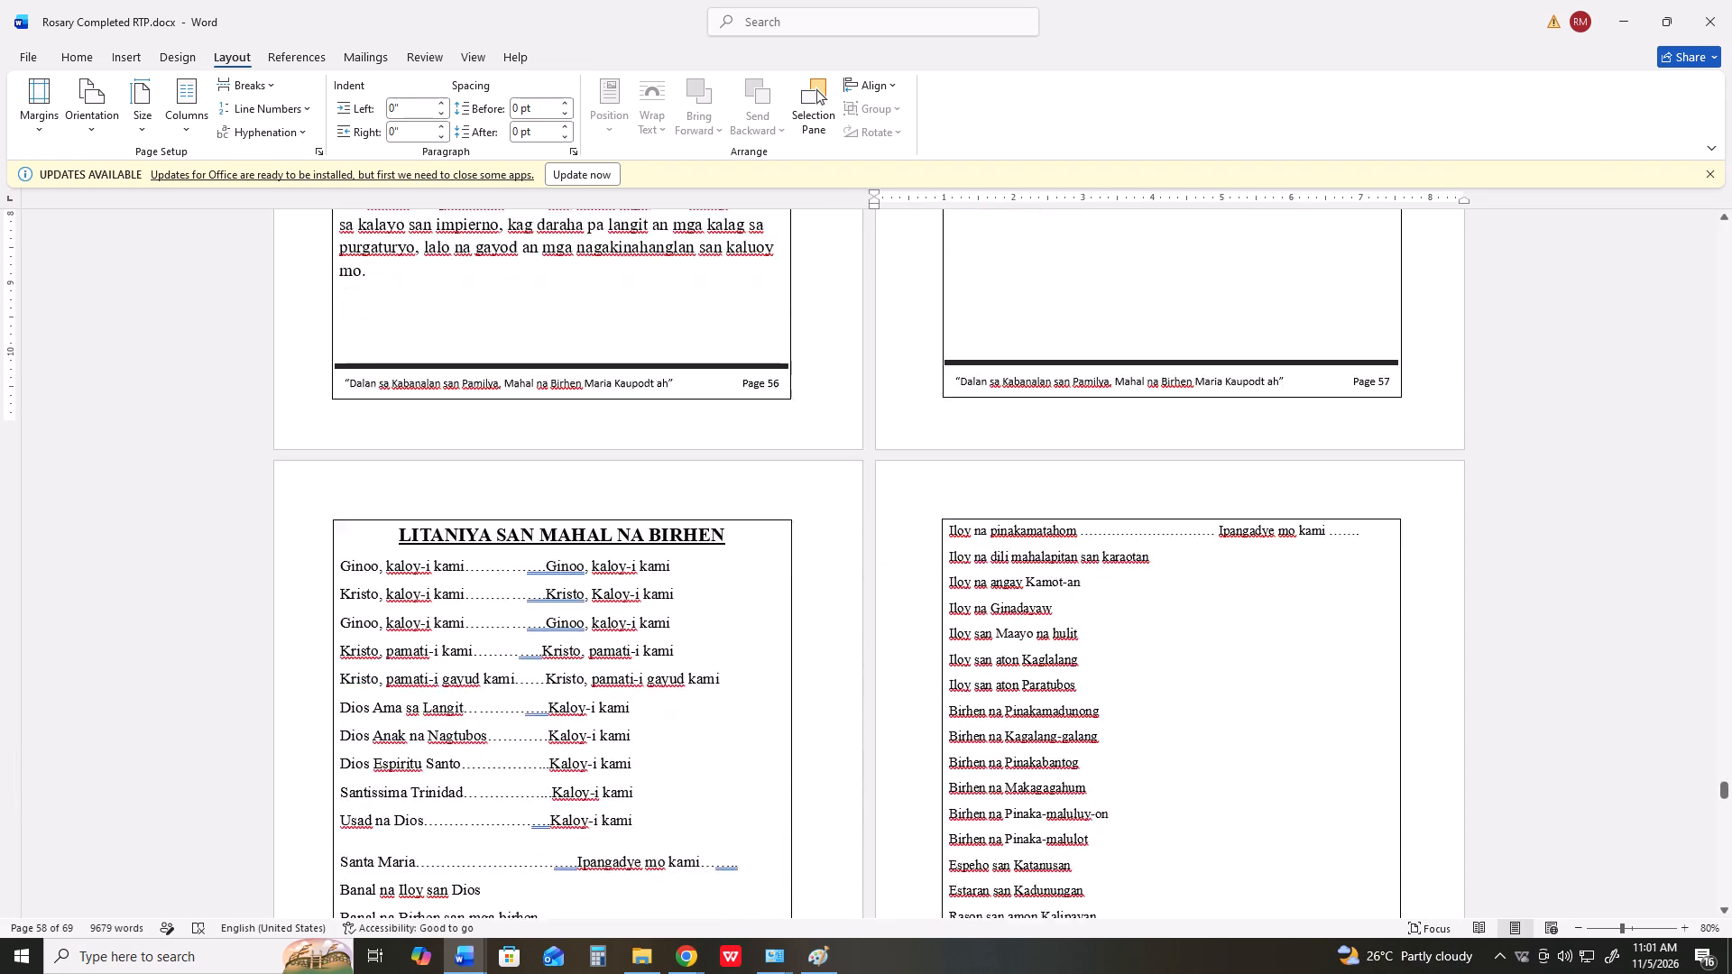
scroll(601, 455, "down", 20)
scroll(602, 455, "down", 2)
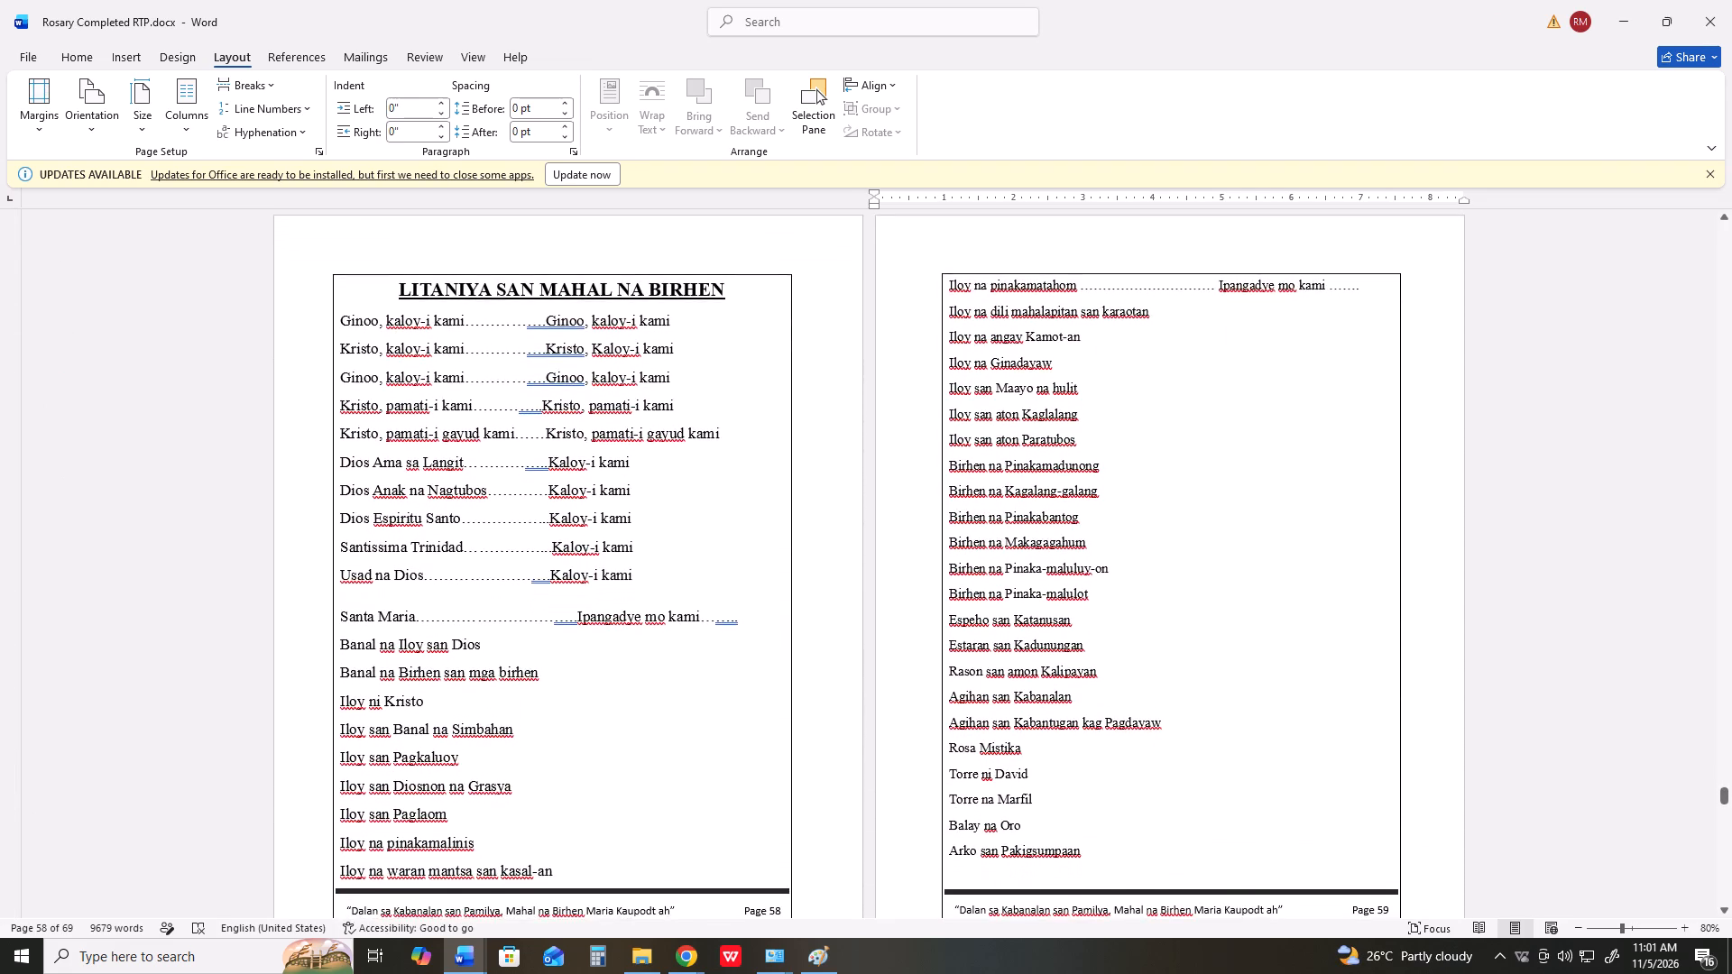
scroll(604, 456, "down", 2)
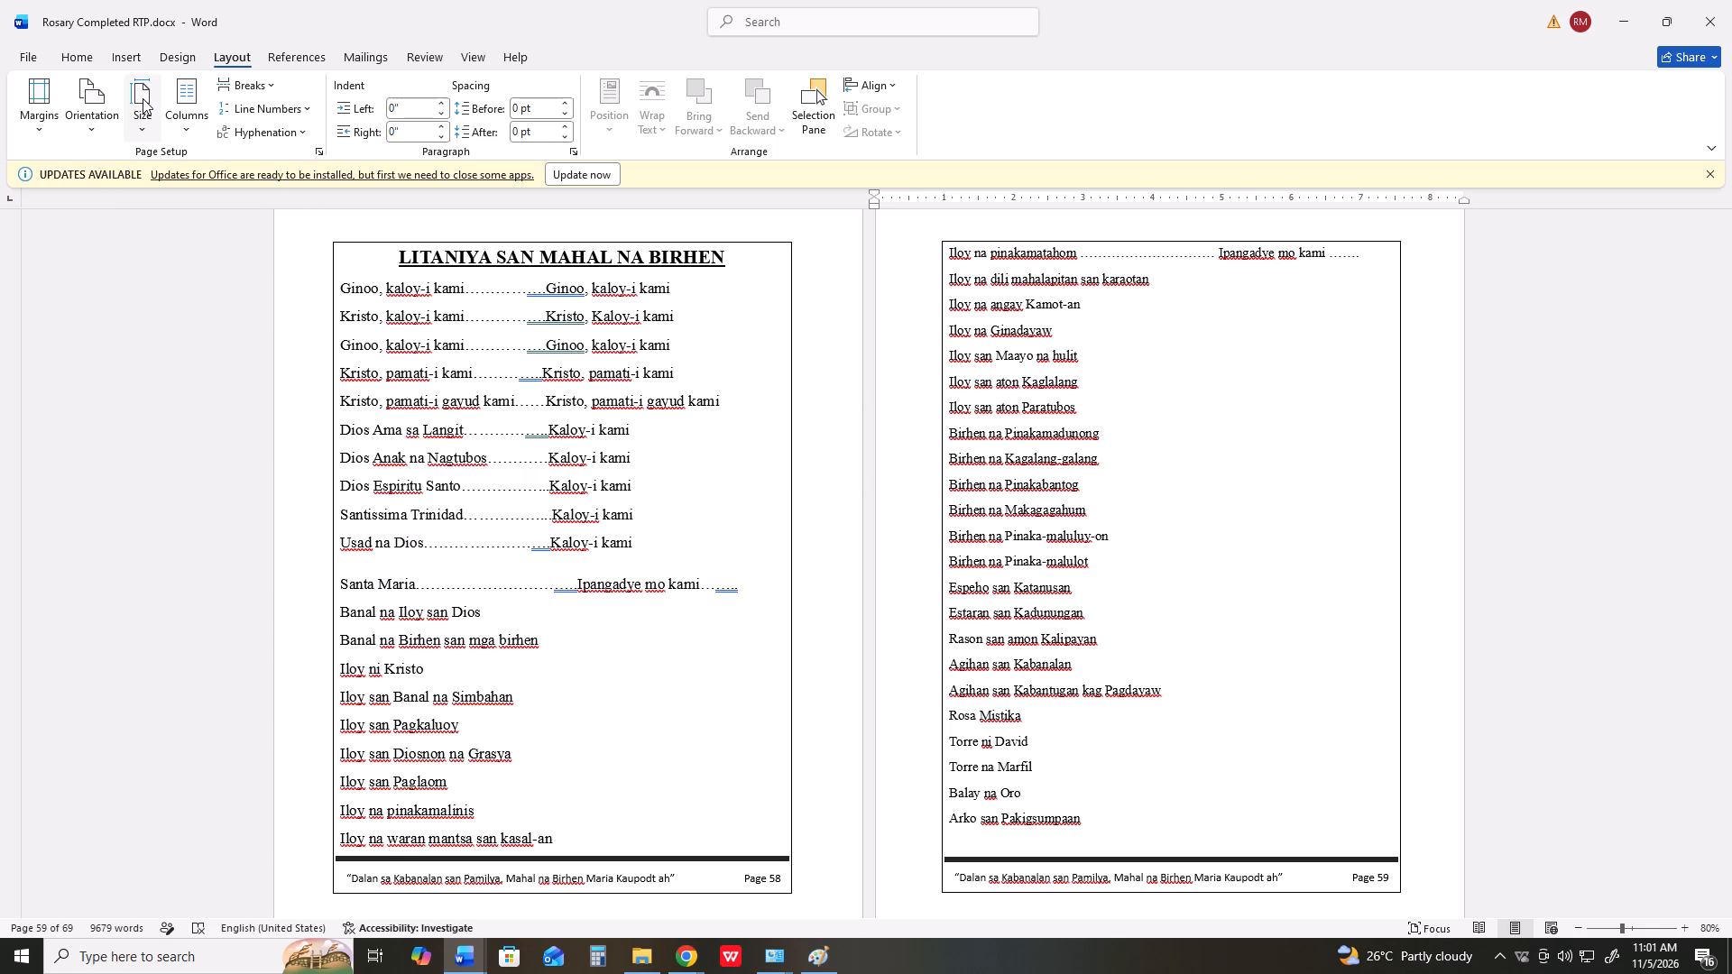
left_click(311, 212)
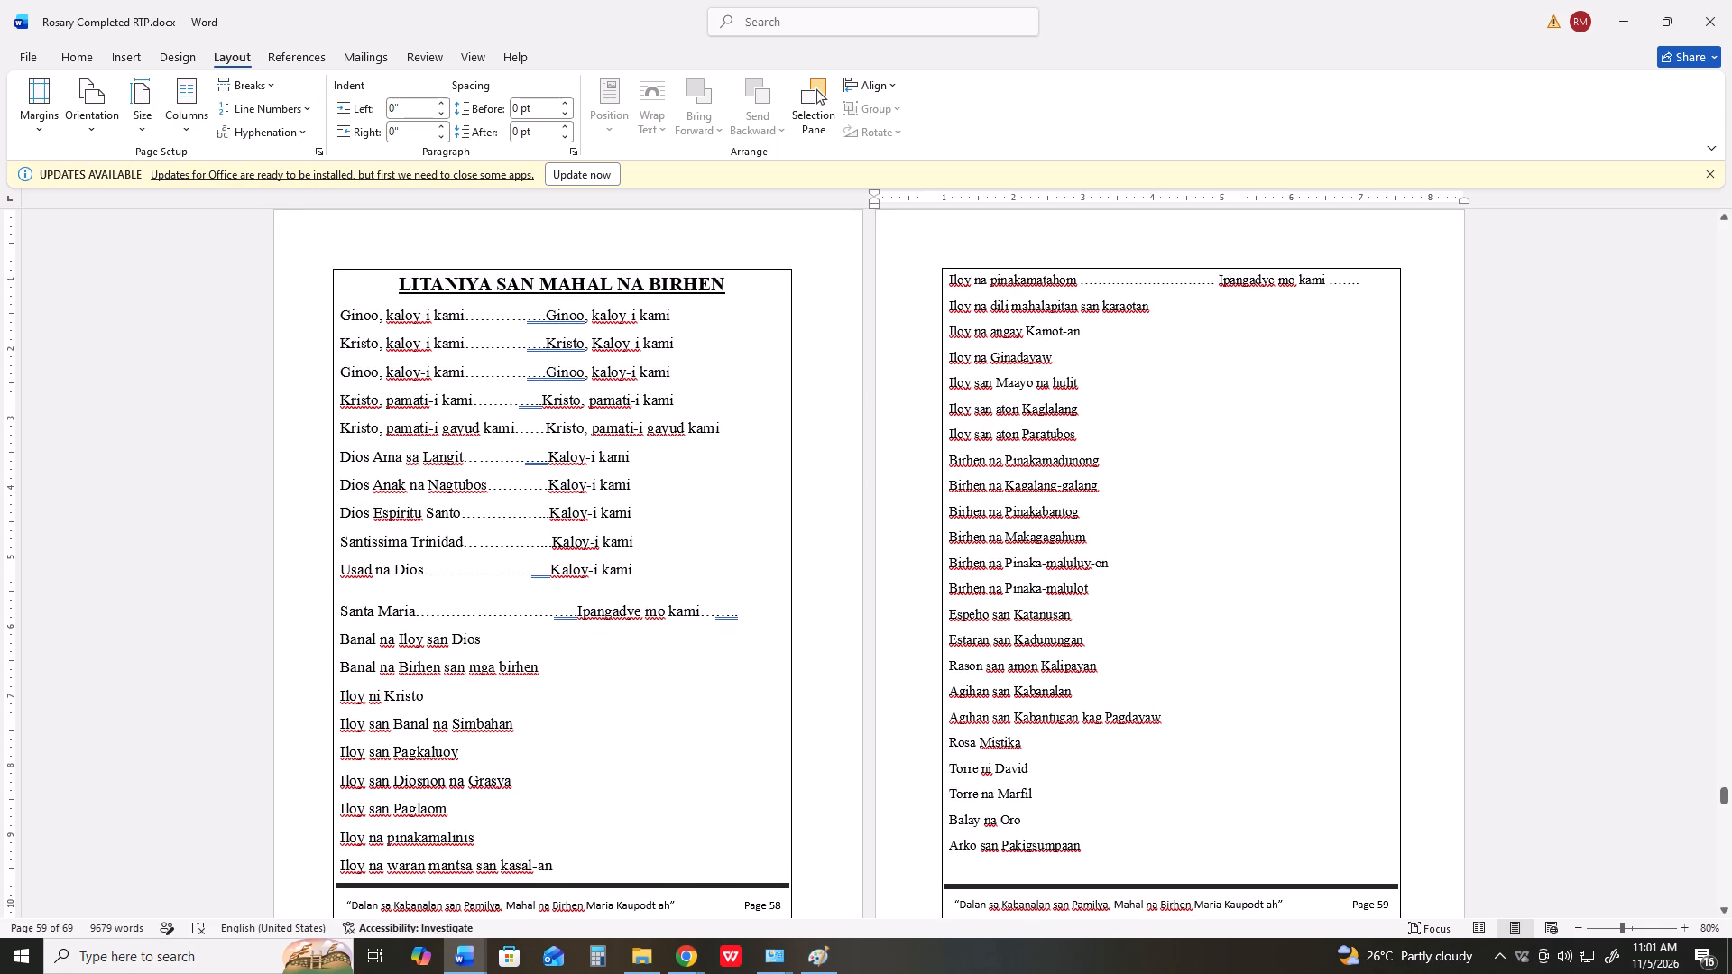
key("ctrl+p")
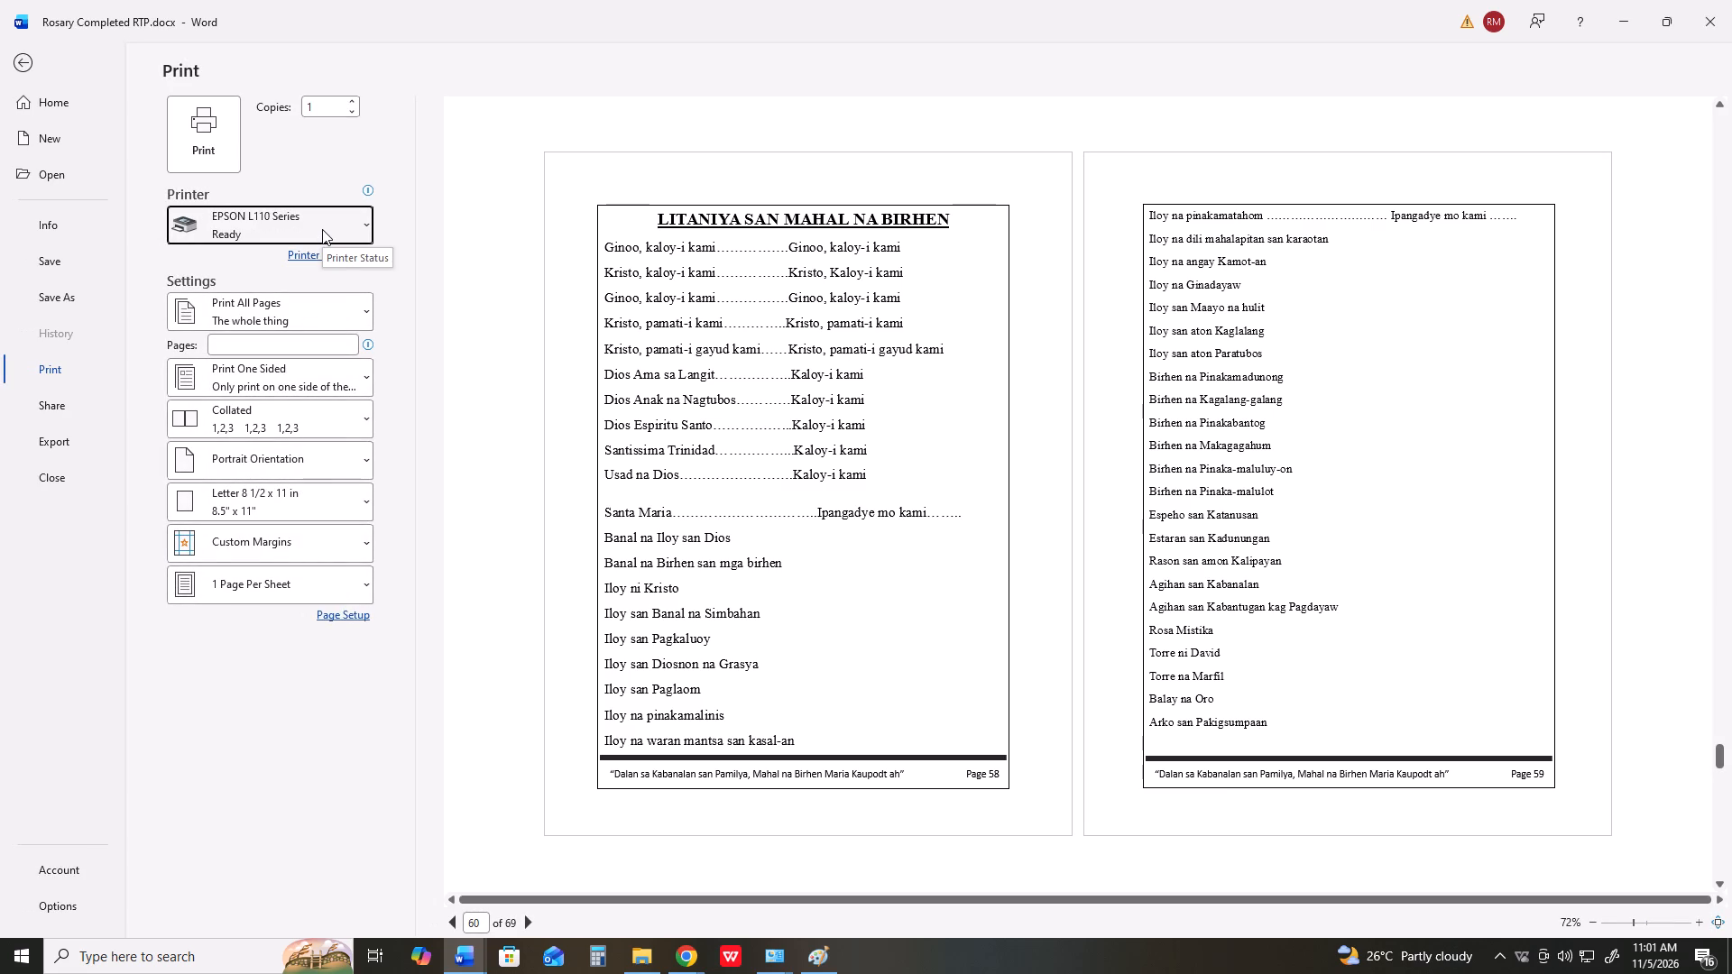
key("Print")
Switch to Paint and paste the capture of pages 58 and 59 over the r56.png canvas.
key("alt+Tab")
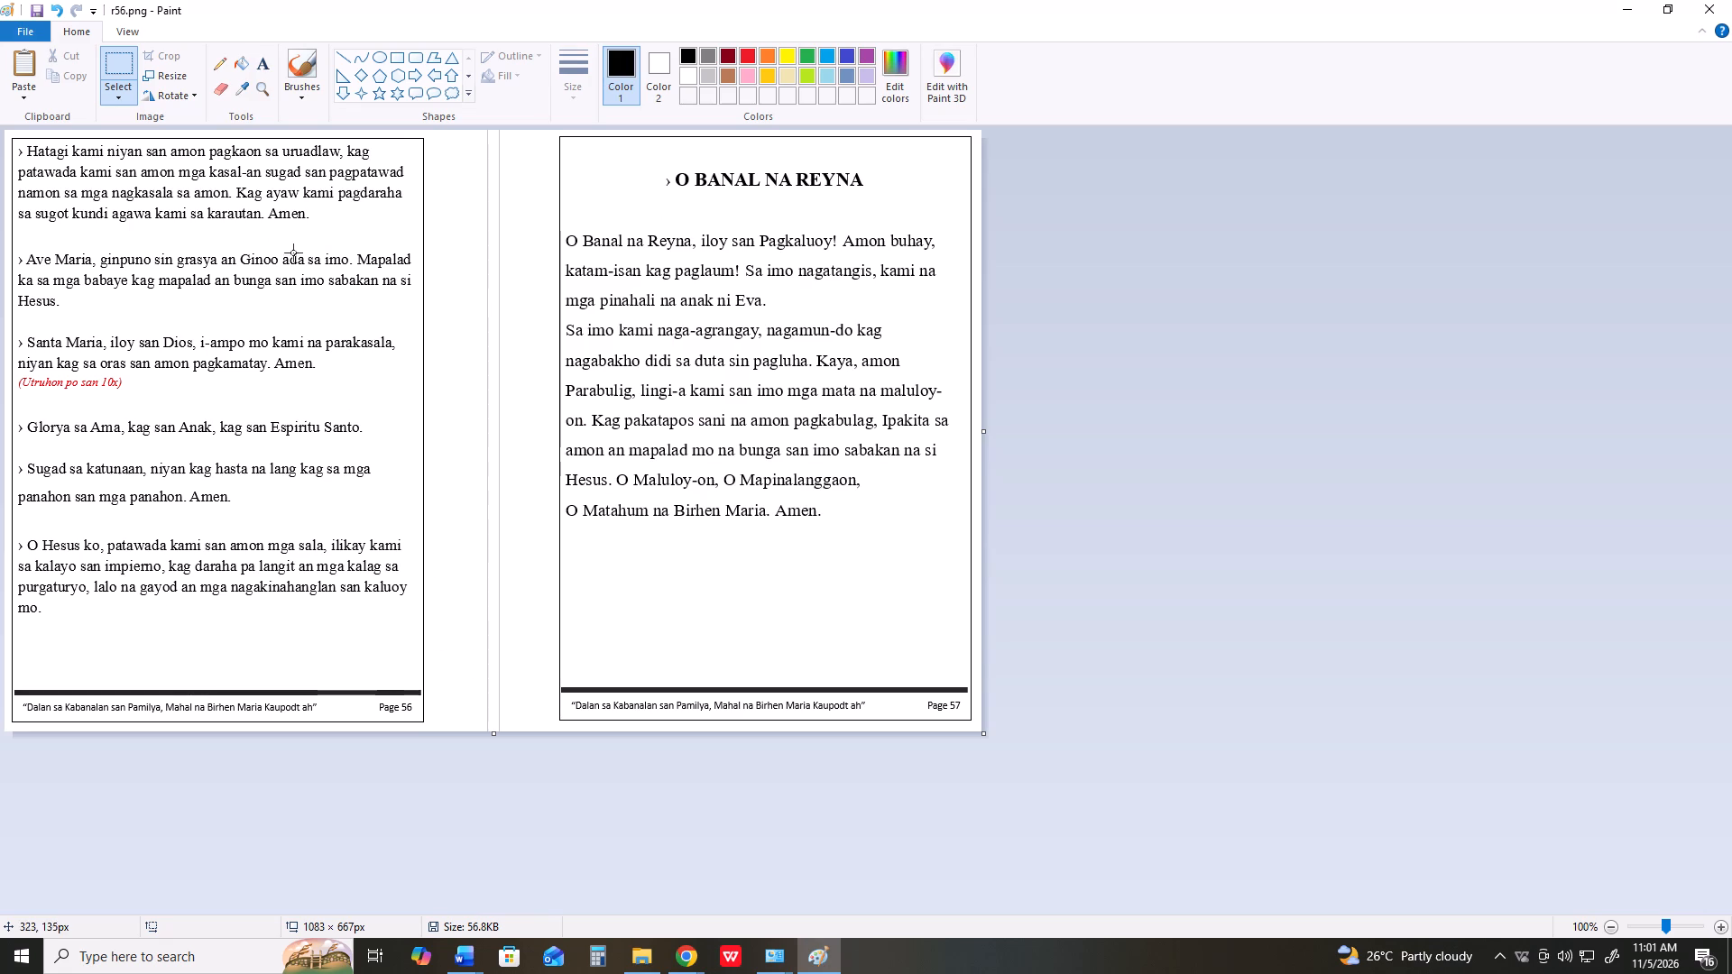
key("ctrl+v")
Crop the pasted capture to the bordered frames of pages 58 and 59, about 1079 × 667 px.
scroll(253, 229, "down", 2)
left_click(120, 77)
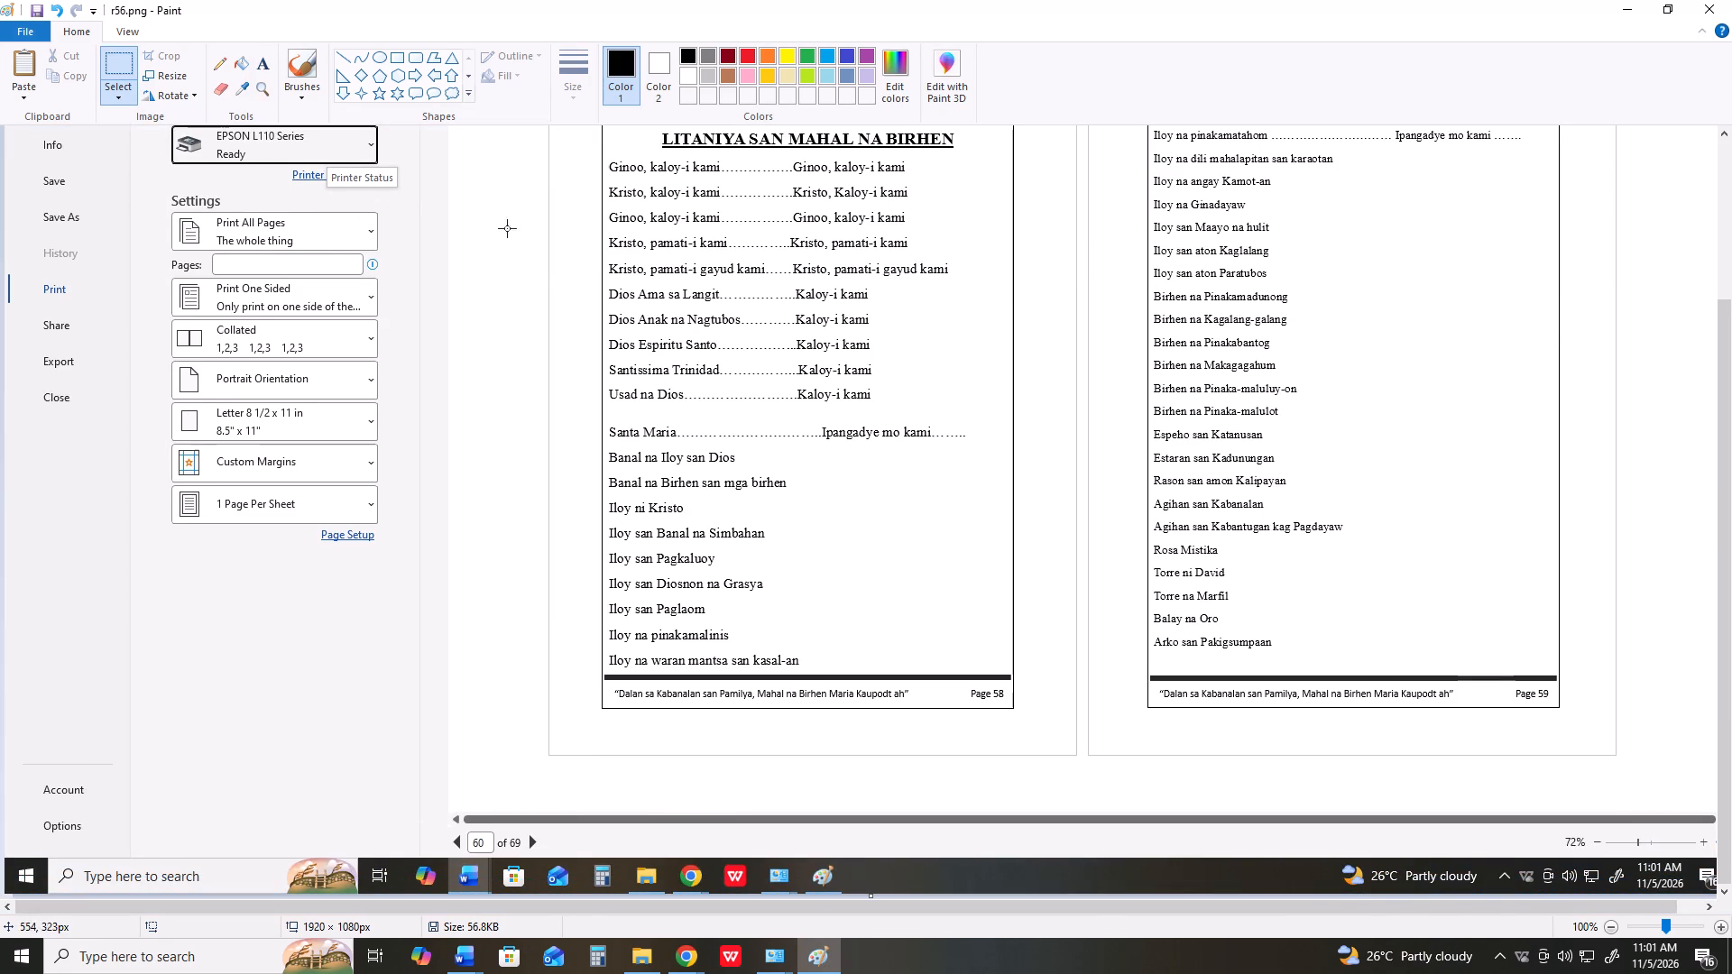
scroll(551, 277, "up", 1)
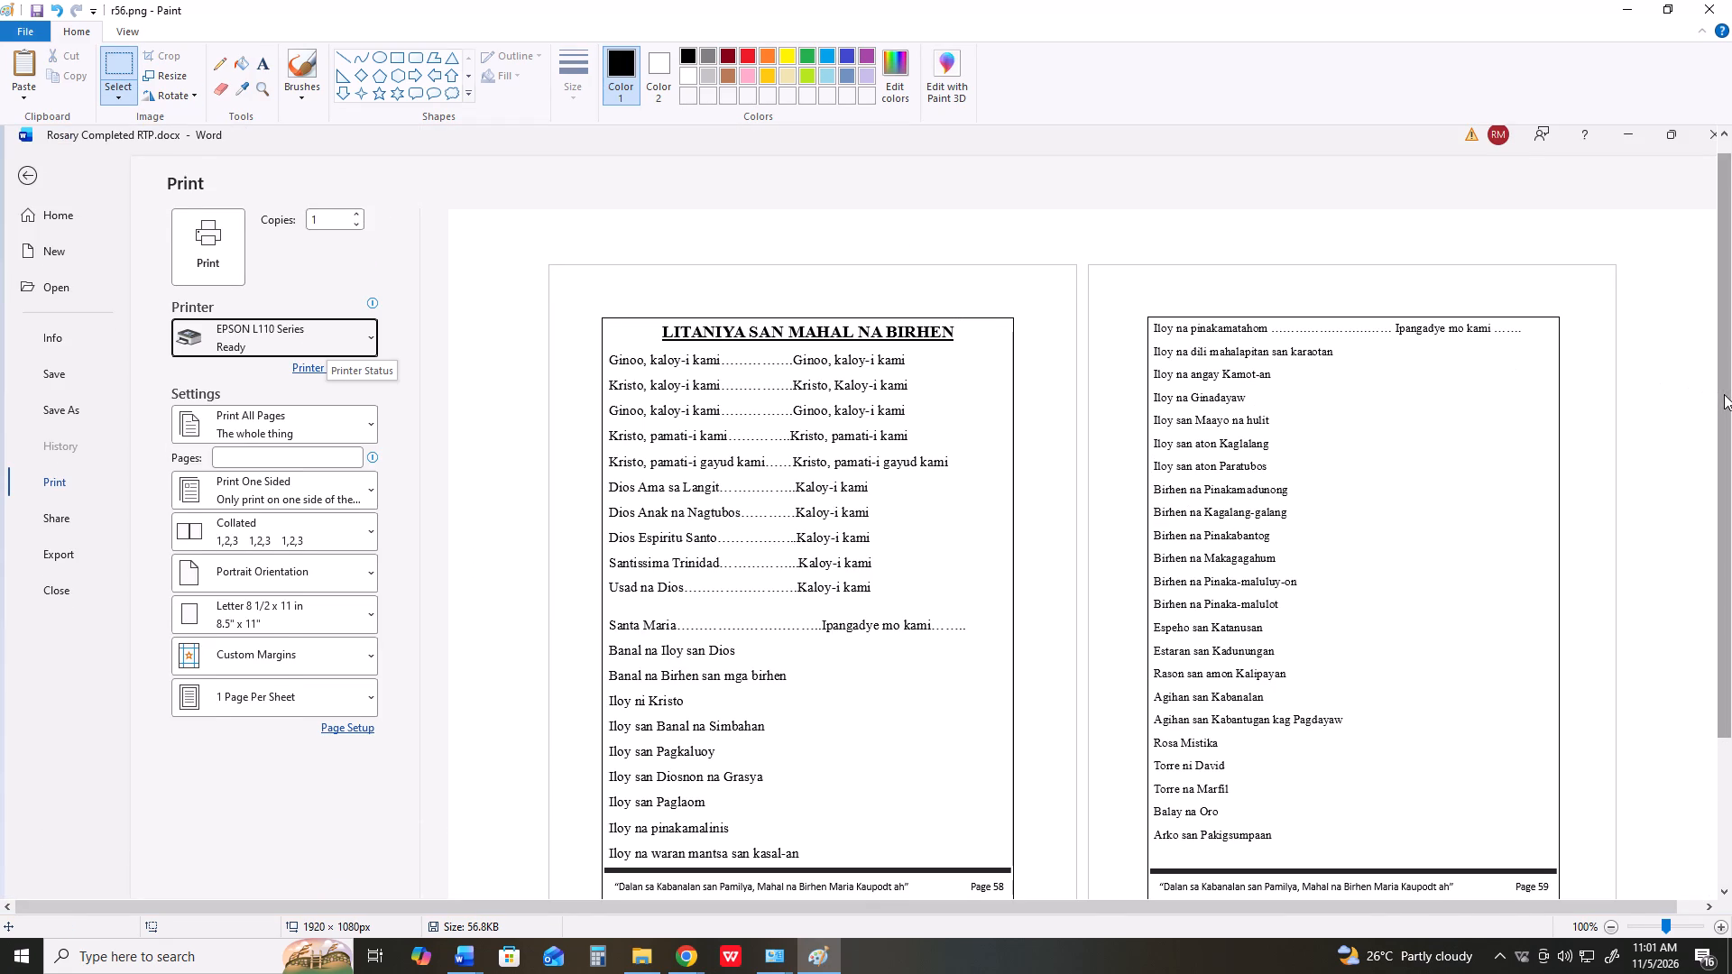
left_click_drag(1724, 394, 1715, 449)
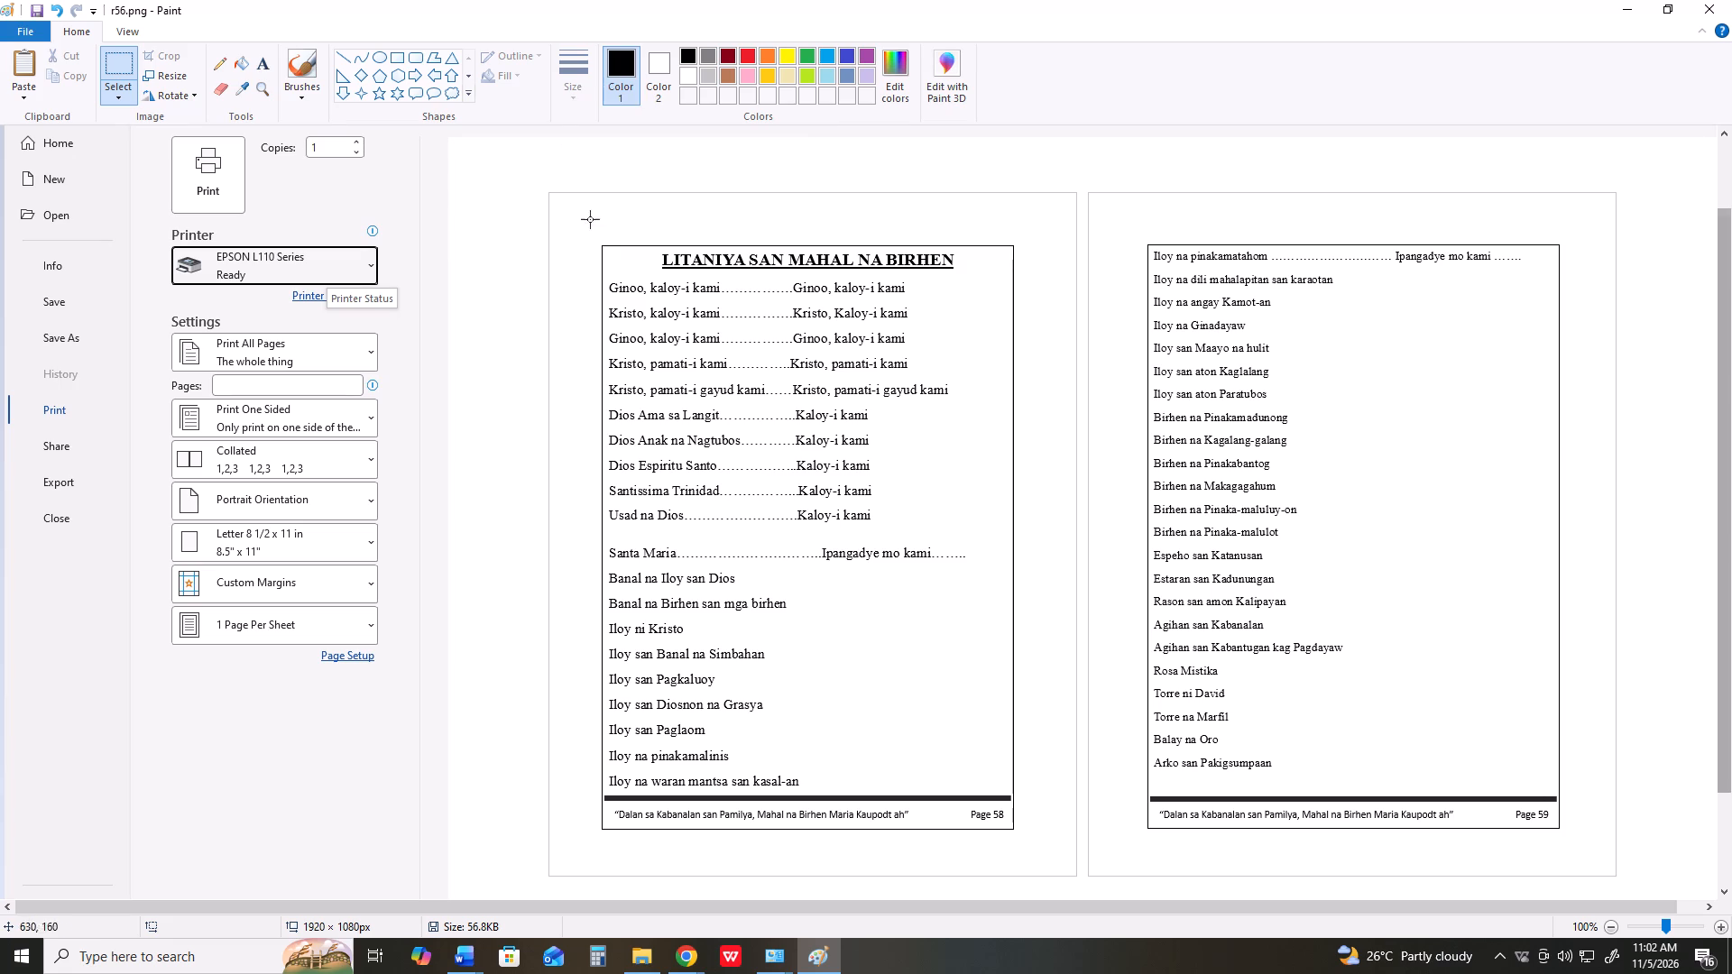
left_click_drag(594, 238, 1471, 829)
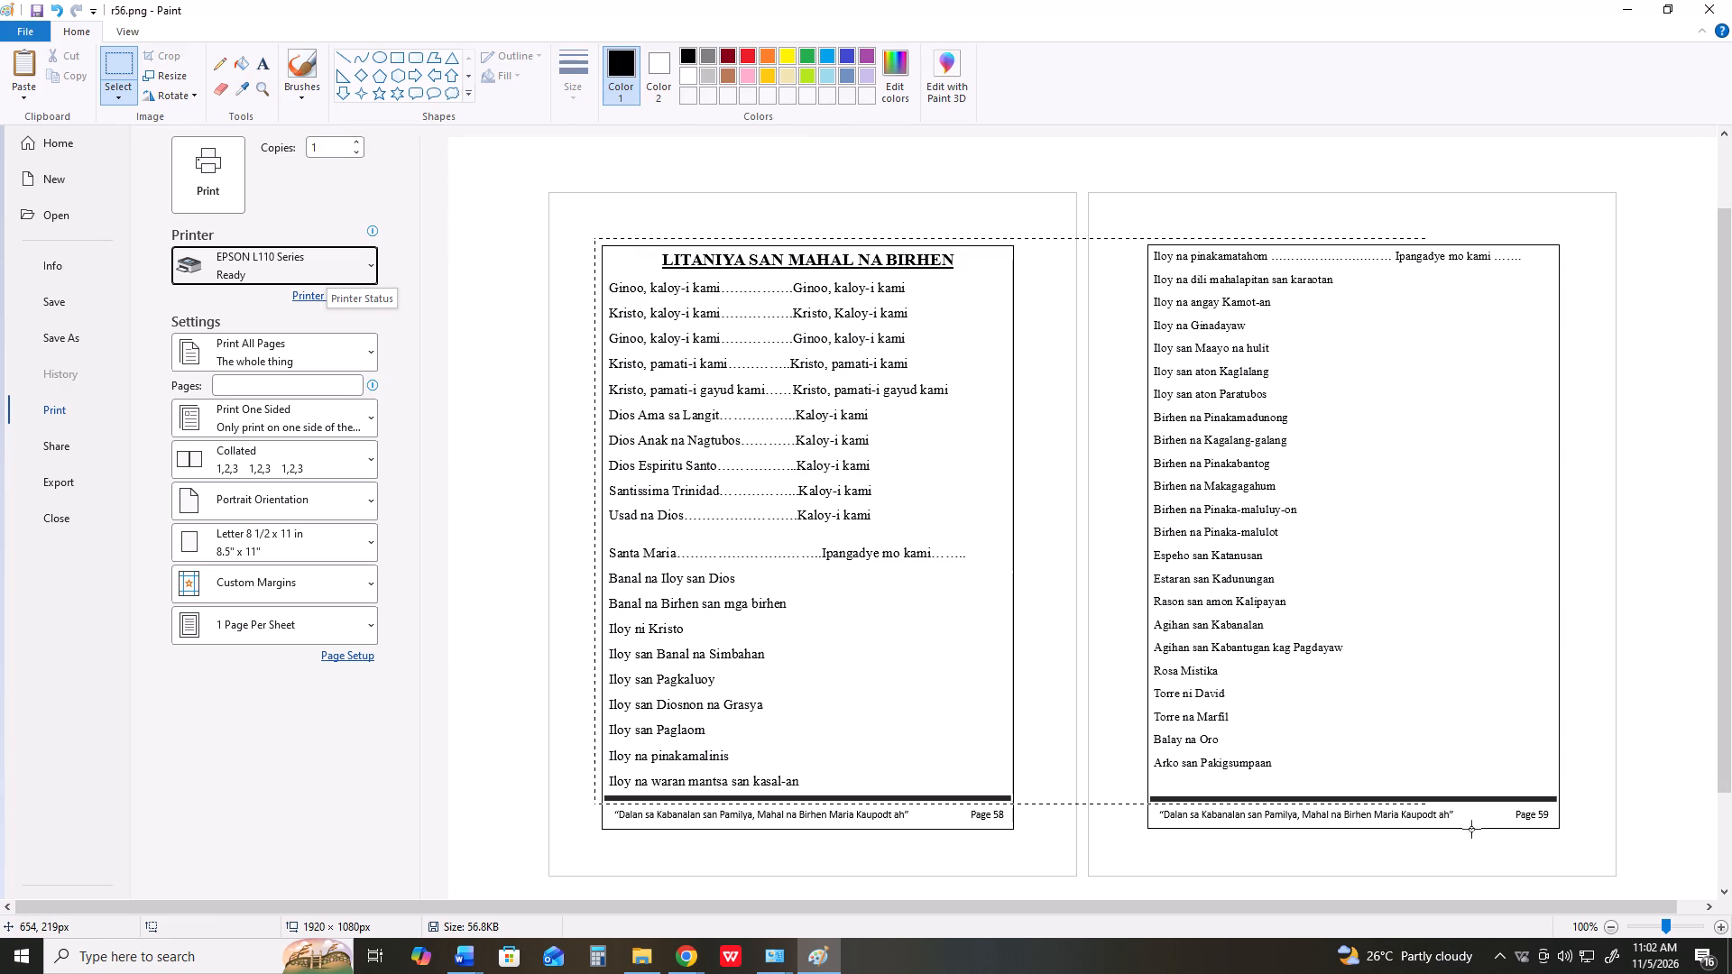
left_click_drag(1471, 829, 1567, 841)
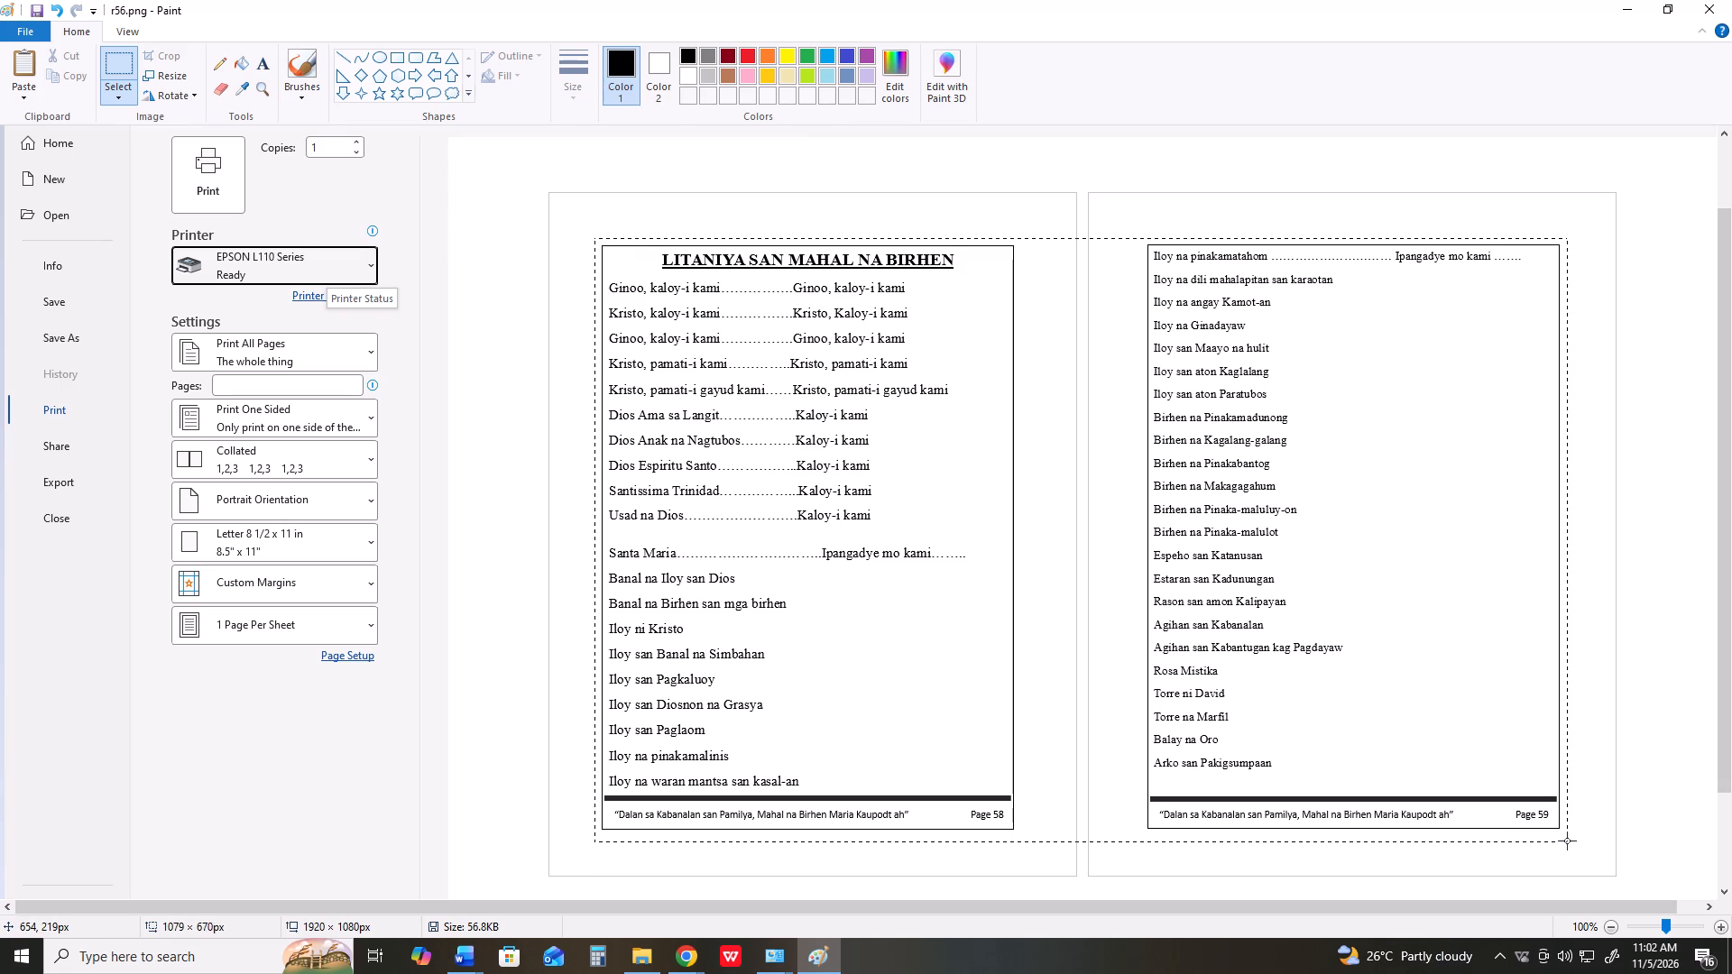
left_click_drag(1567, 841, 1567, 839)
key("ctrl+shift+x")
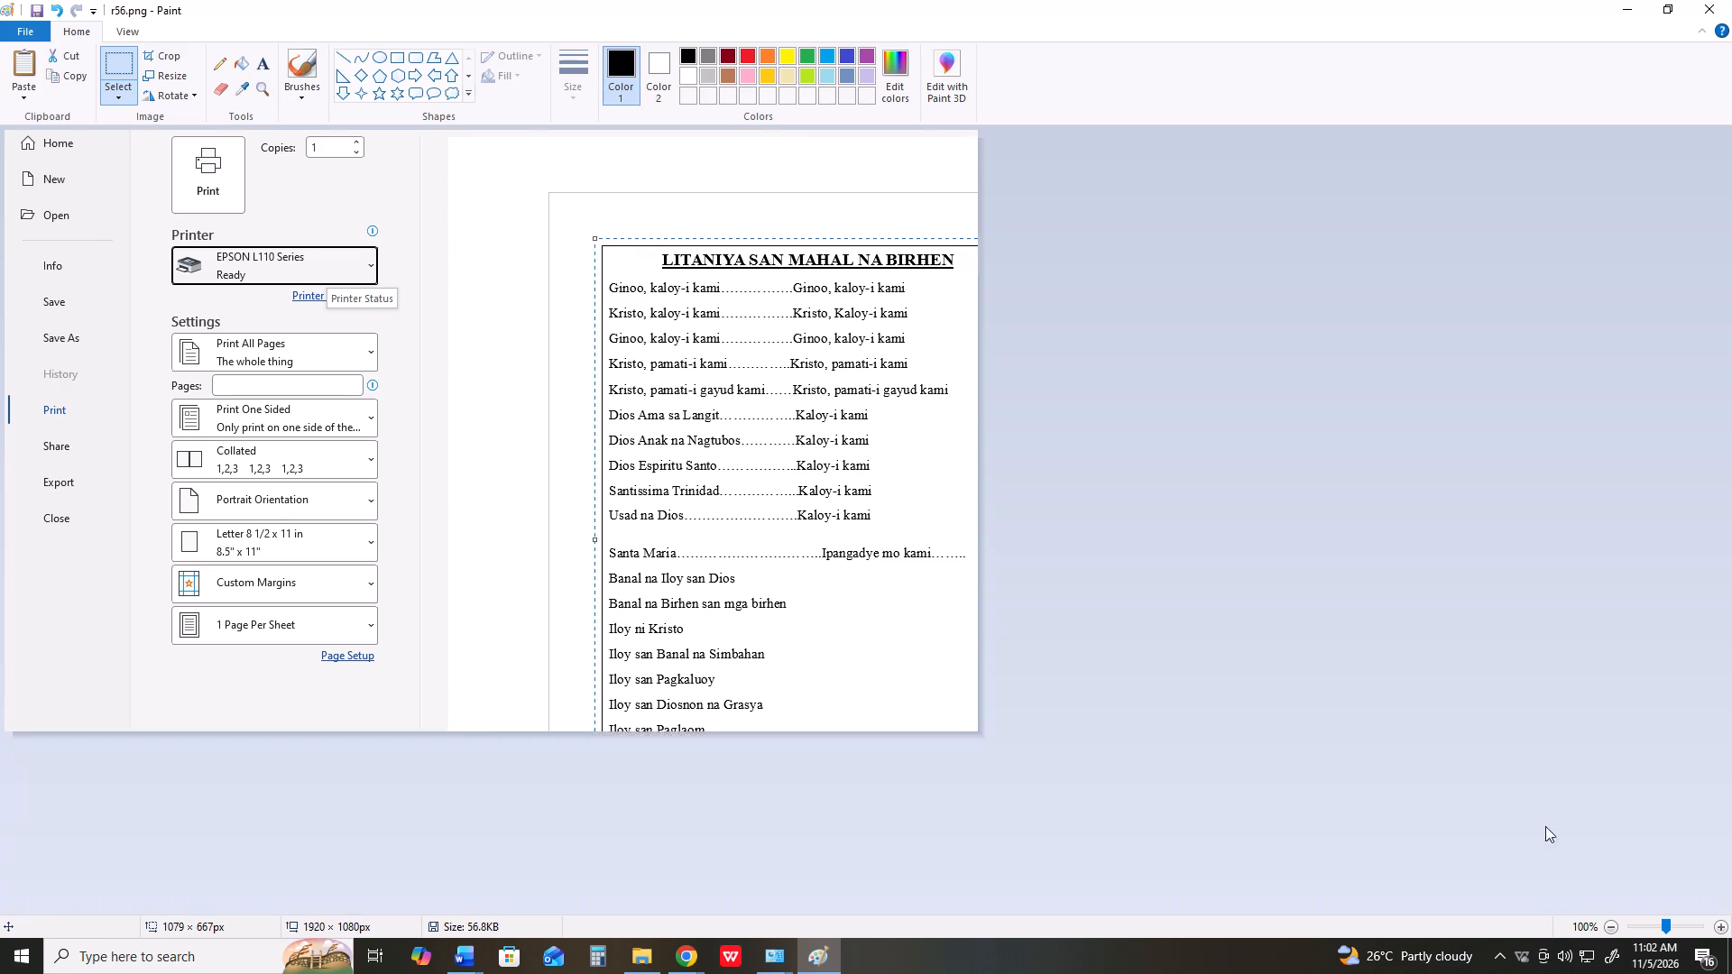
Save the cropped image of pages 58 and 59 in Downloads as the PNG file r58.
left_click(29, 31)
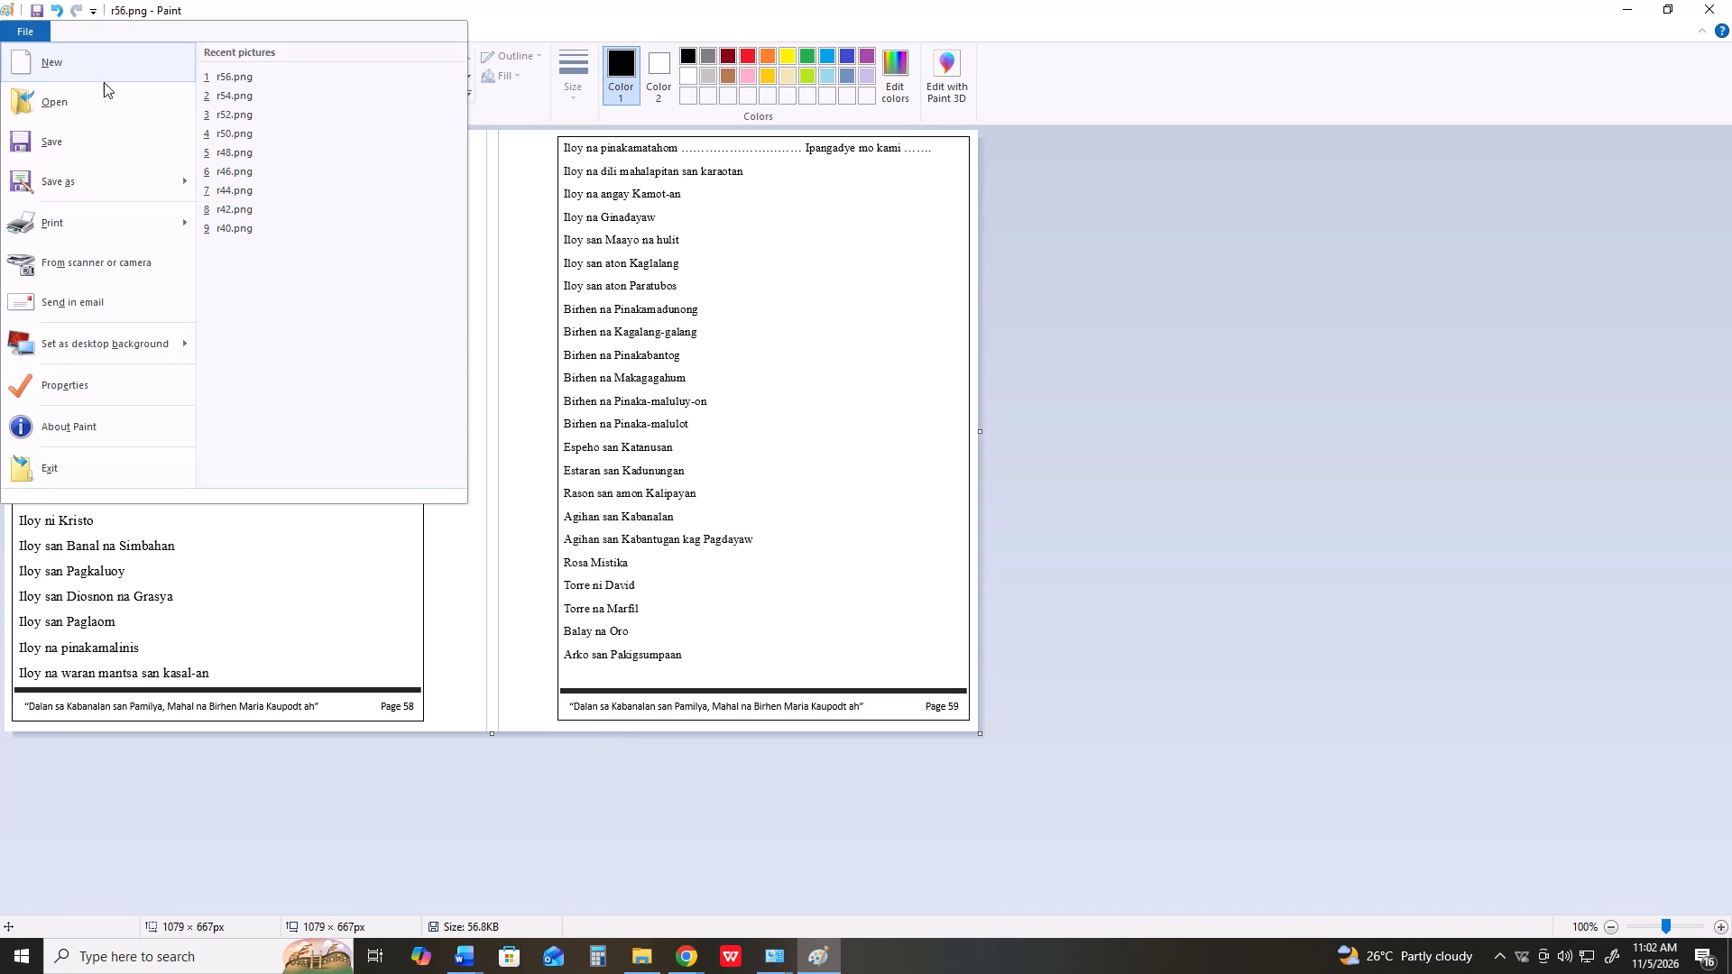
left_click(101, 172)
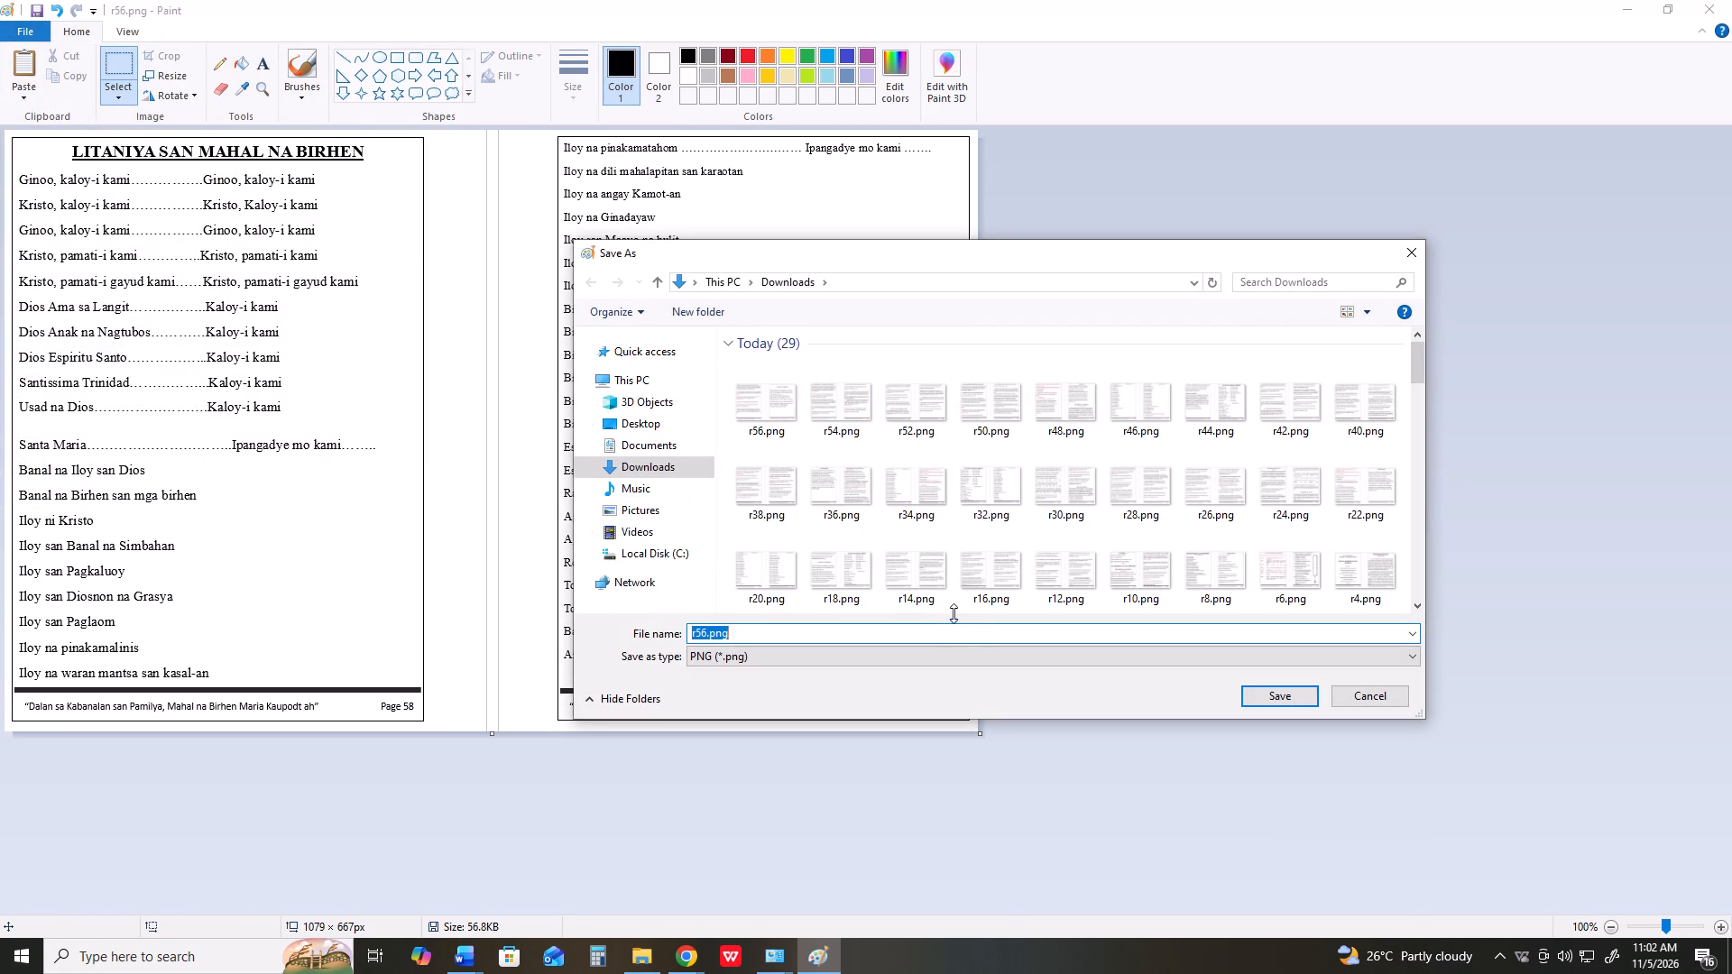
key("r")
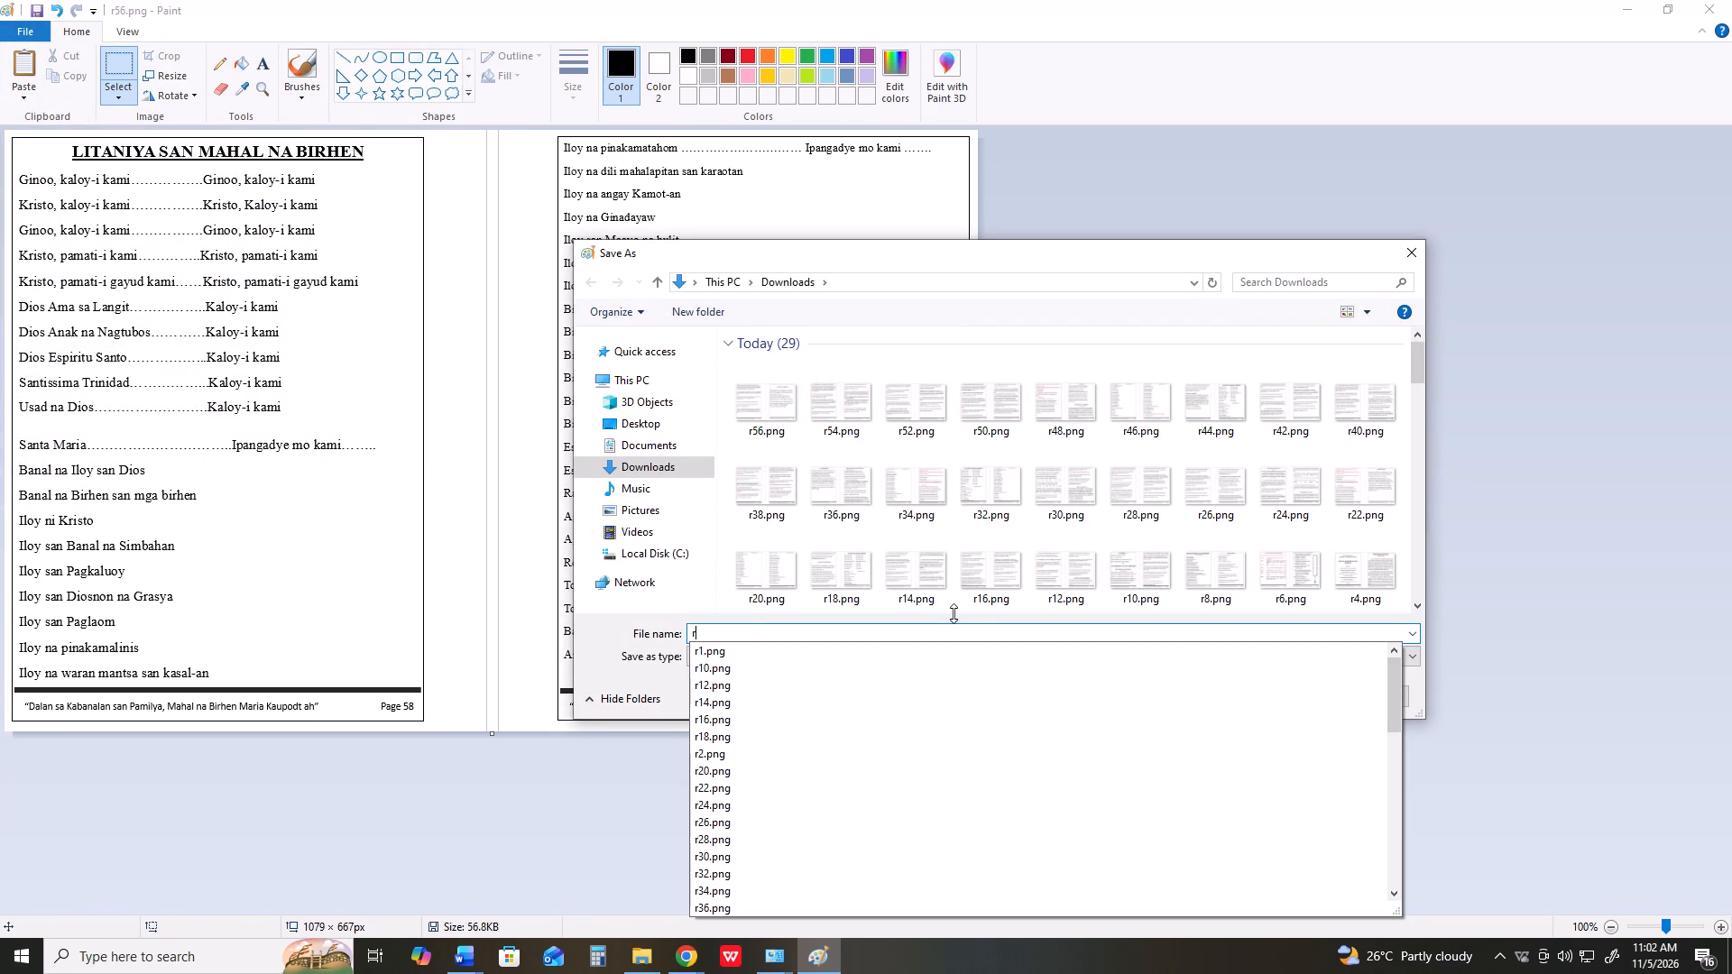
type("58")
key("Return")
Switch back to the rosary document in Word, bring pages 60 and 61 up in print preview, and capture the screen.
key("alt+Tab")
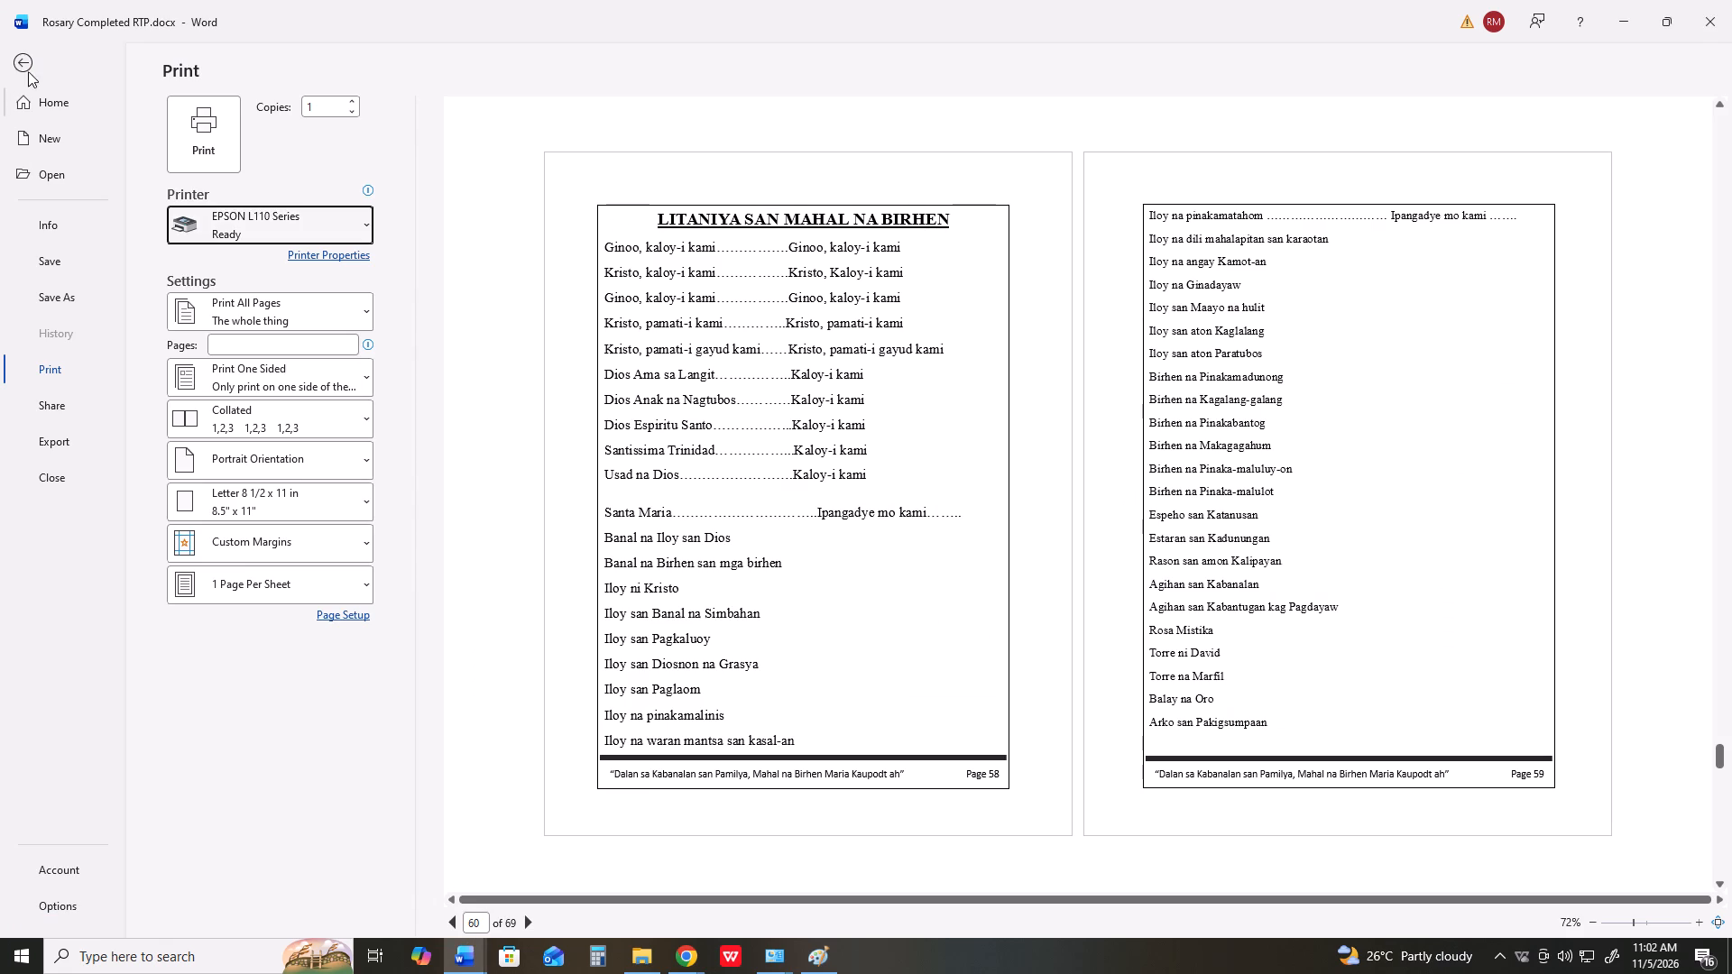
left_click(28, 66)
scroll(880, 387, "down", 7)
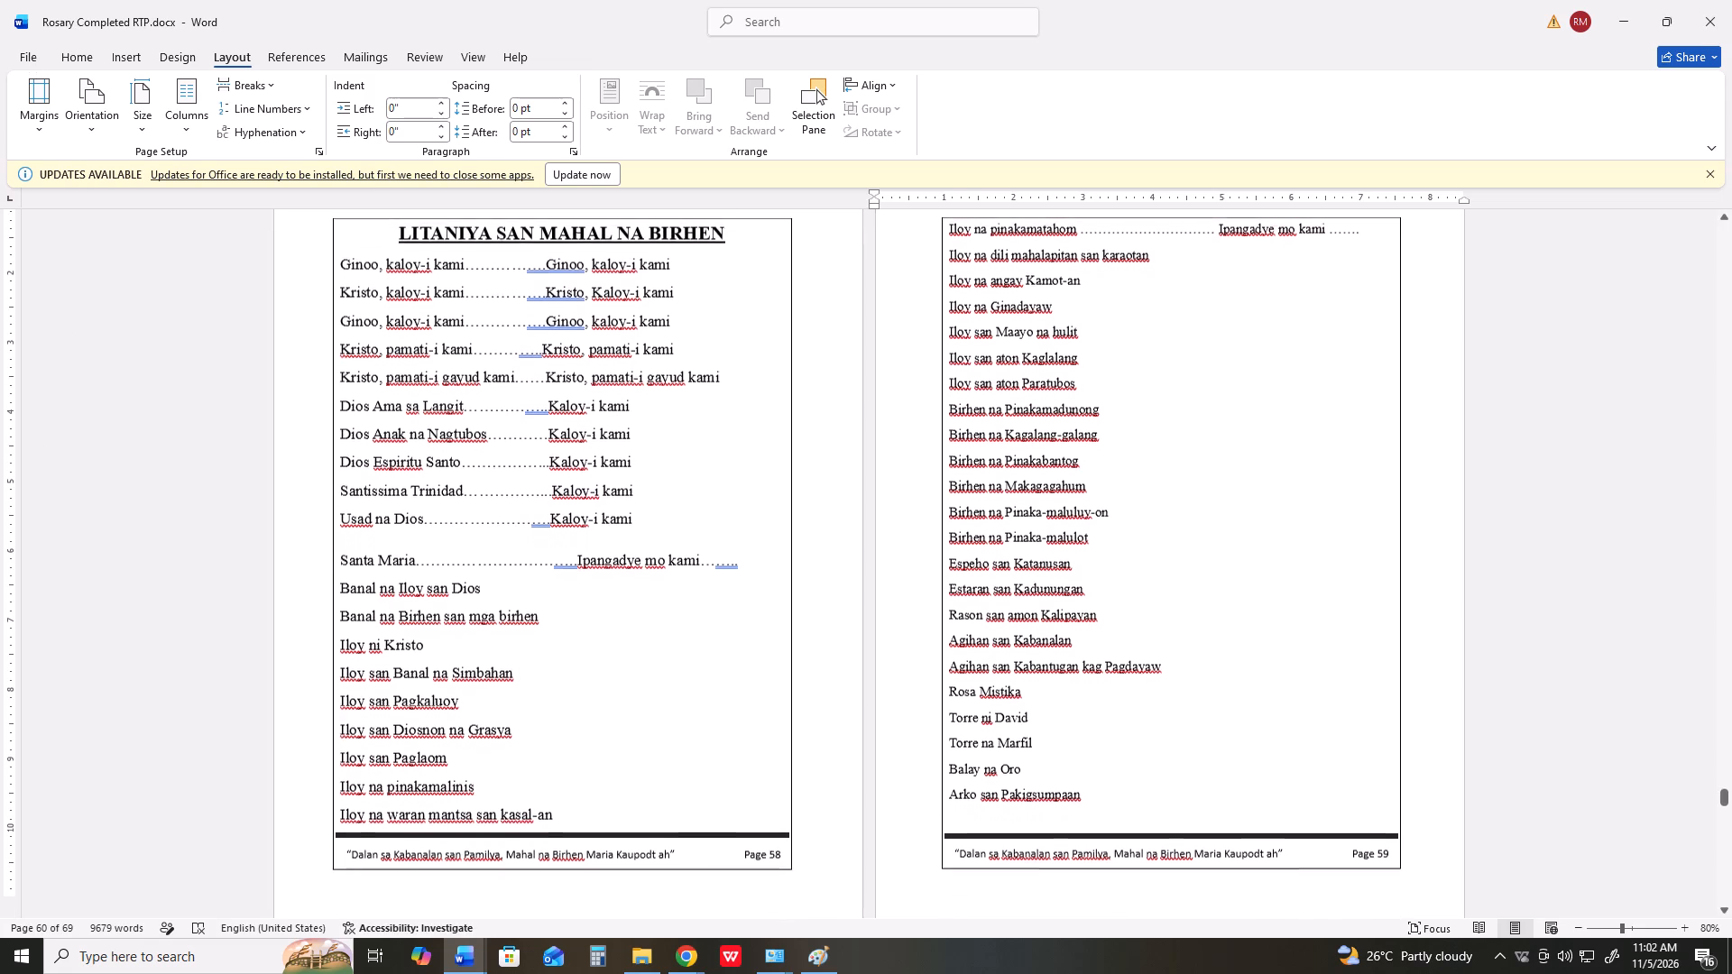
scroll(873, 335, "down", 6)
scroll(374, 851, "down", 2)
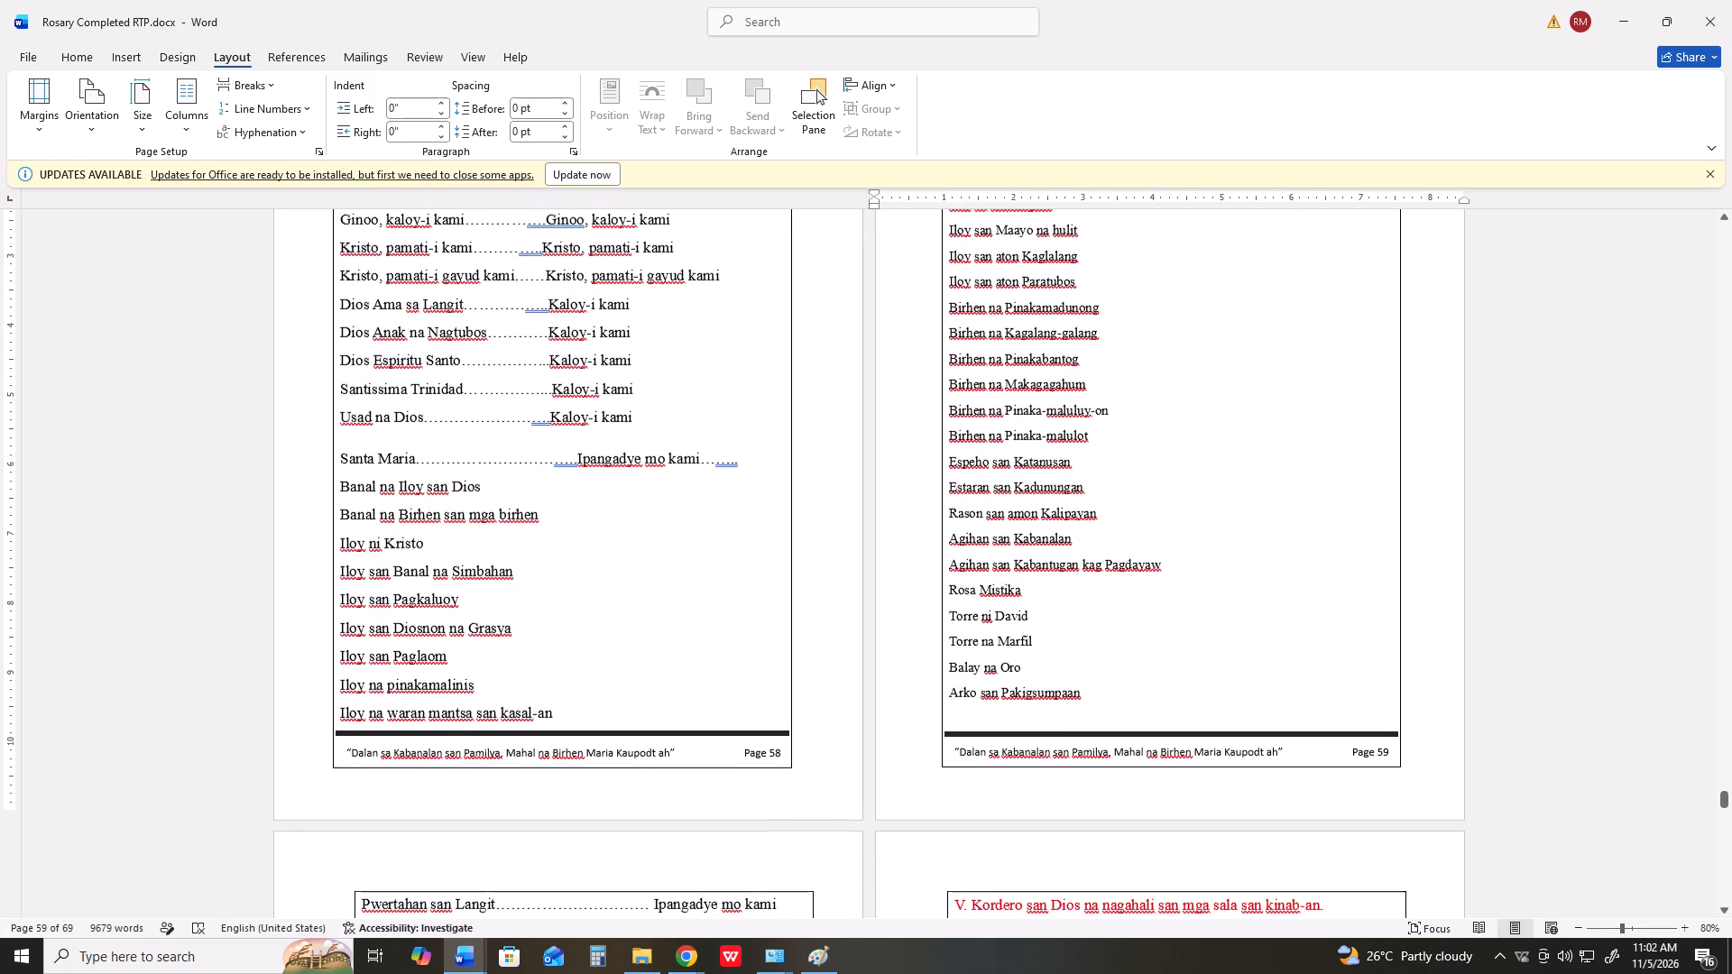
left_click(356, 842)
scroll(377, 804, "down", 20)
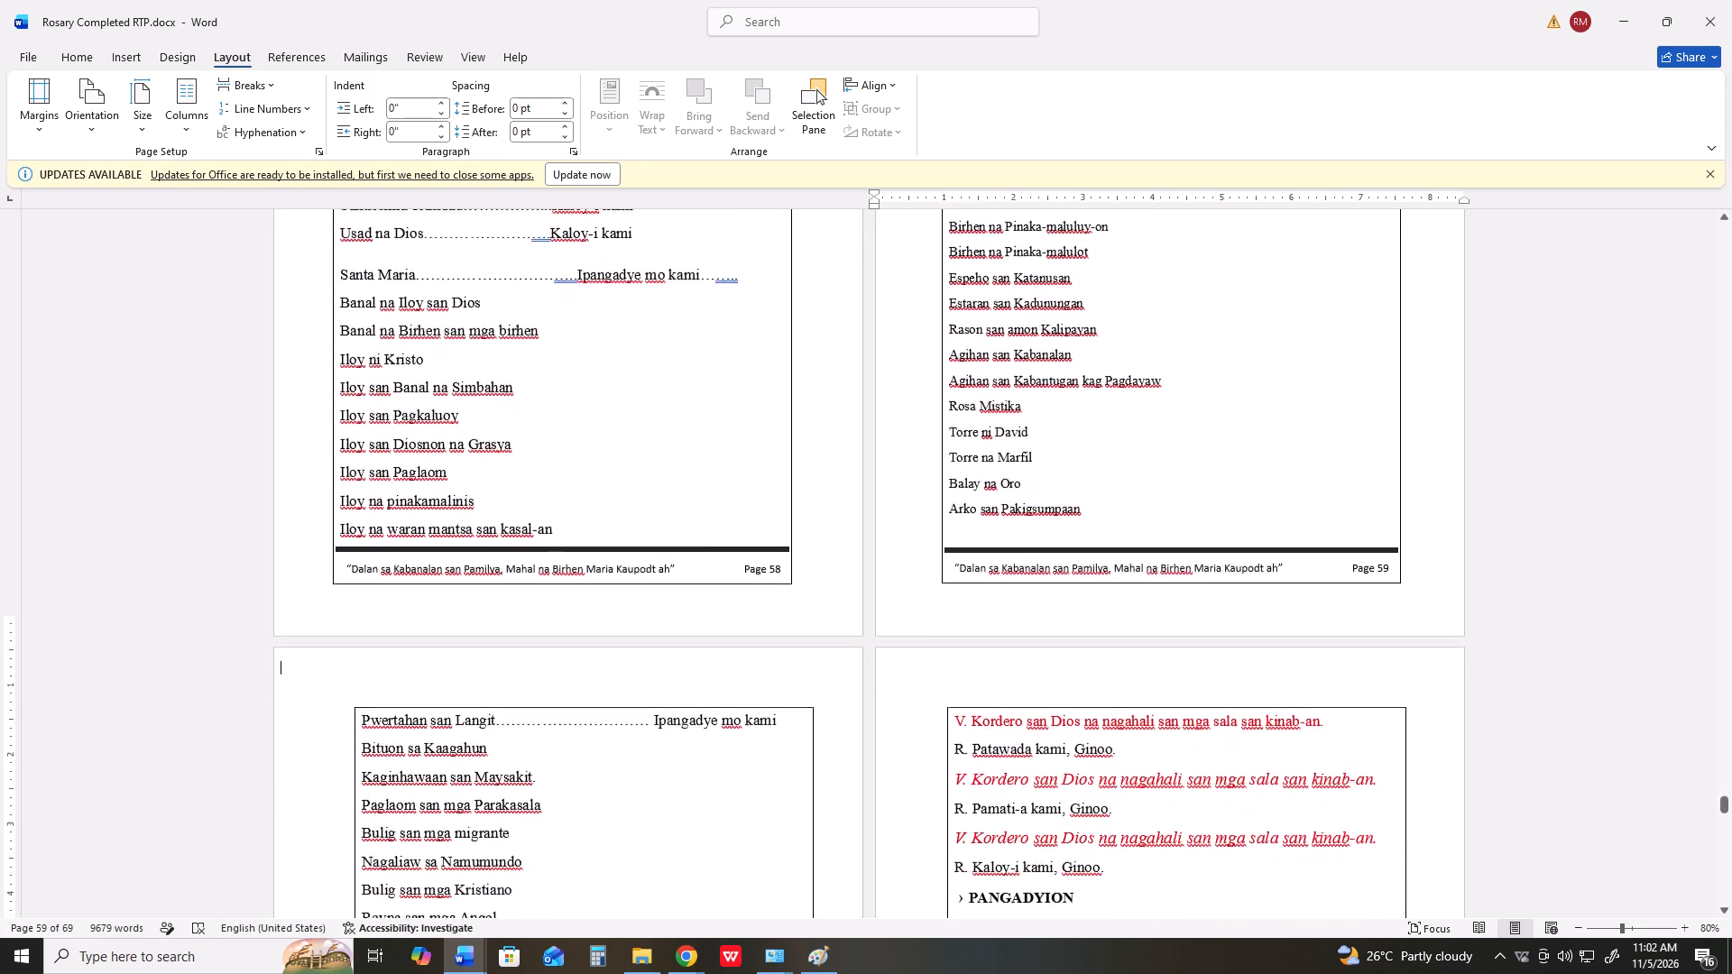
scroll(393, 779, "down", 15)
scroll(392, 784, "down", 7)
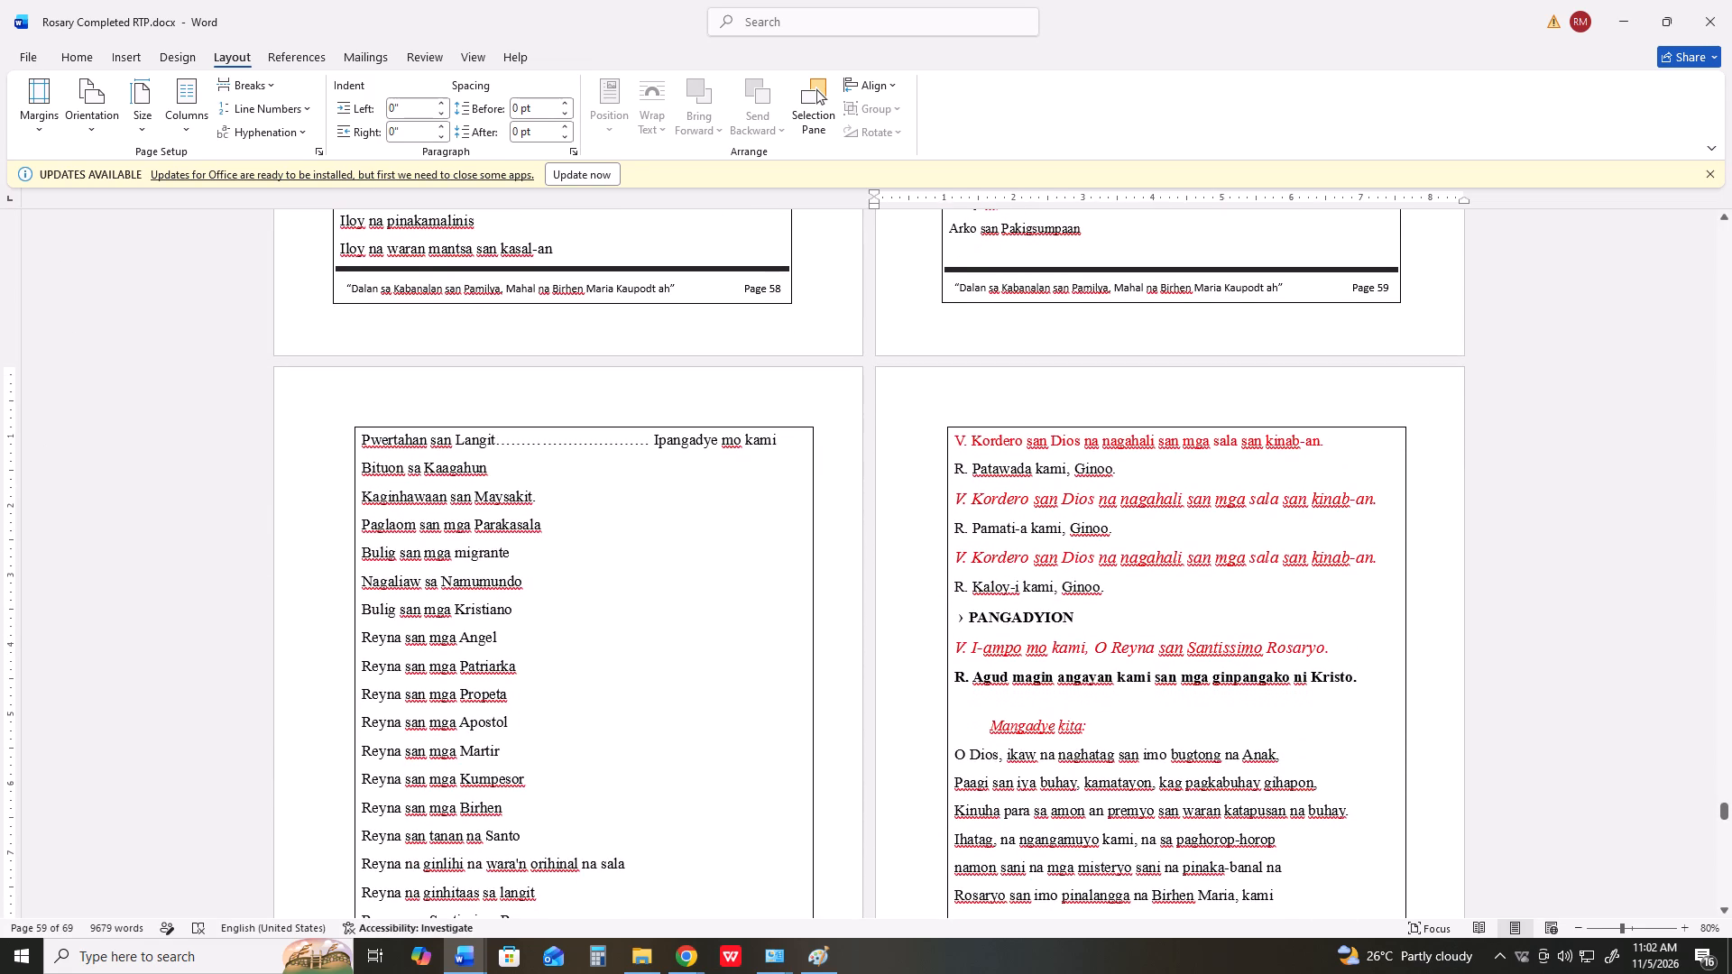
key("ctrl+p")
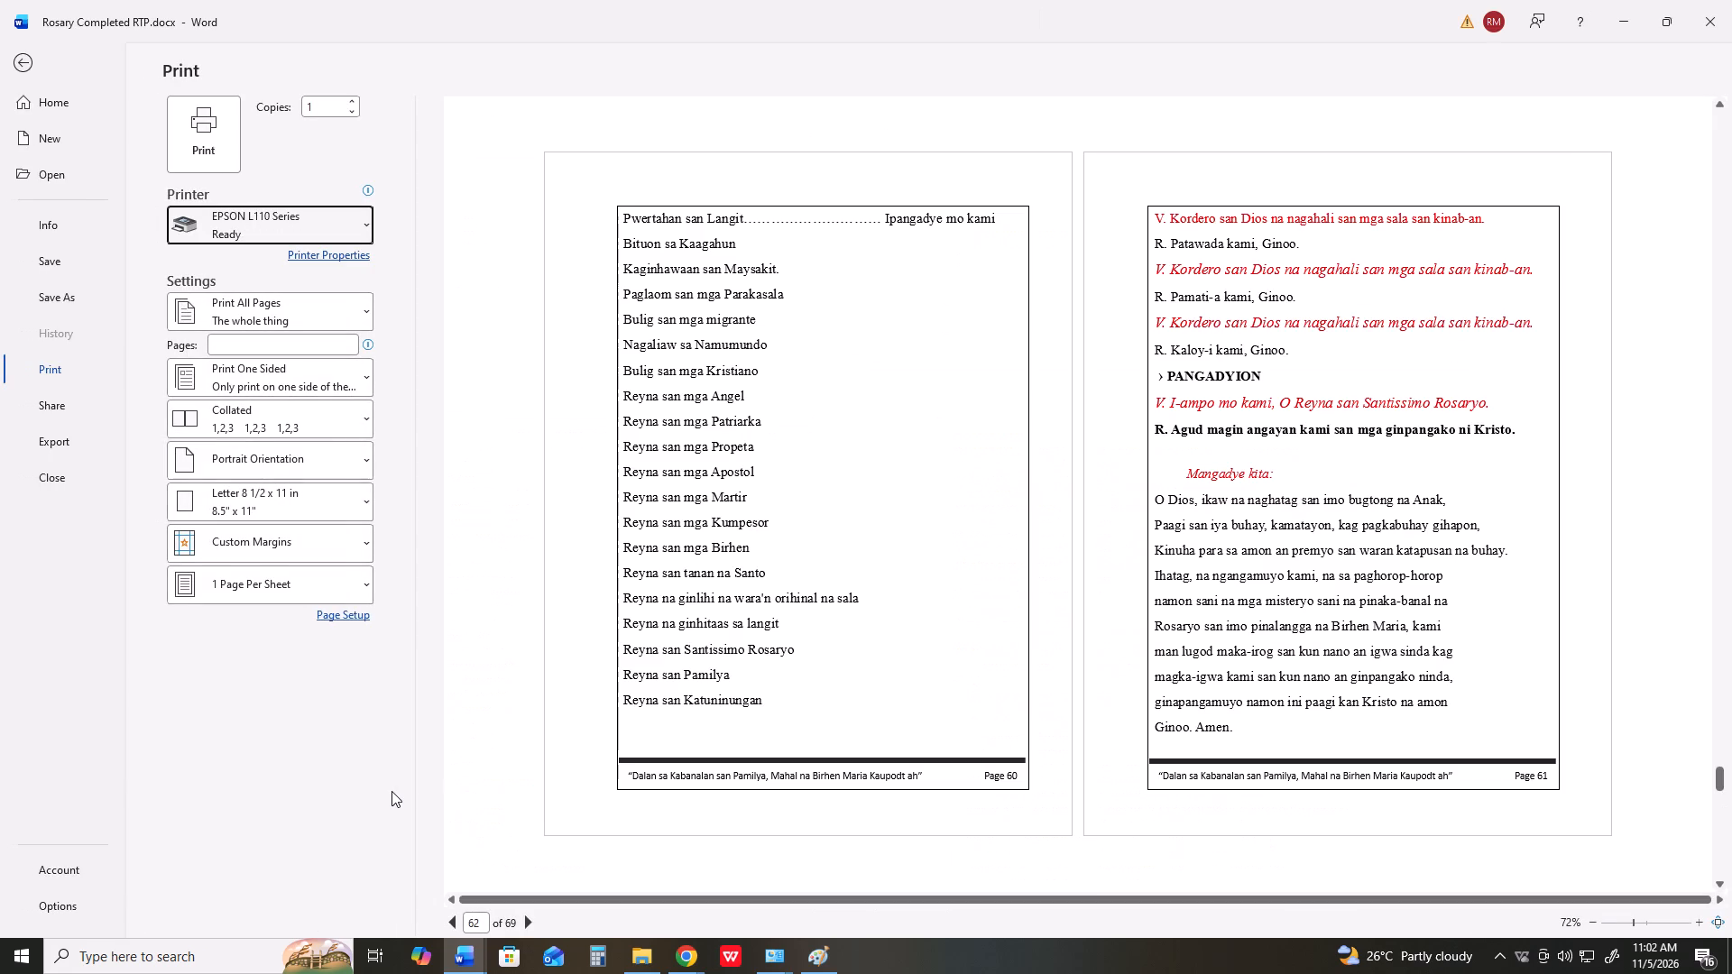
key("Print")
Switch to Paint and paste the capture of pages 60 and 61 over the r58.png canvas.
key("alt+Tab")
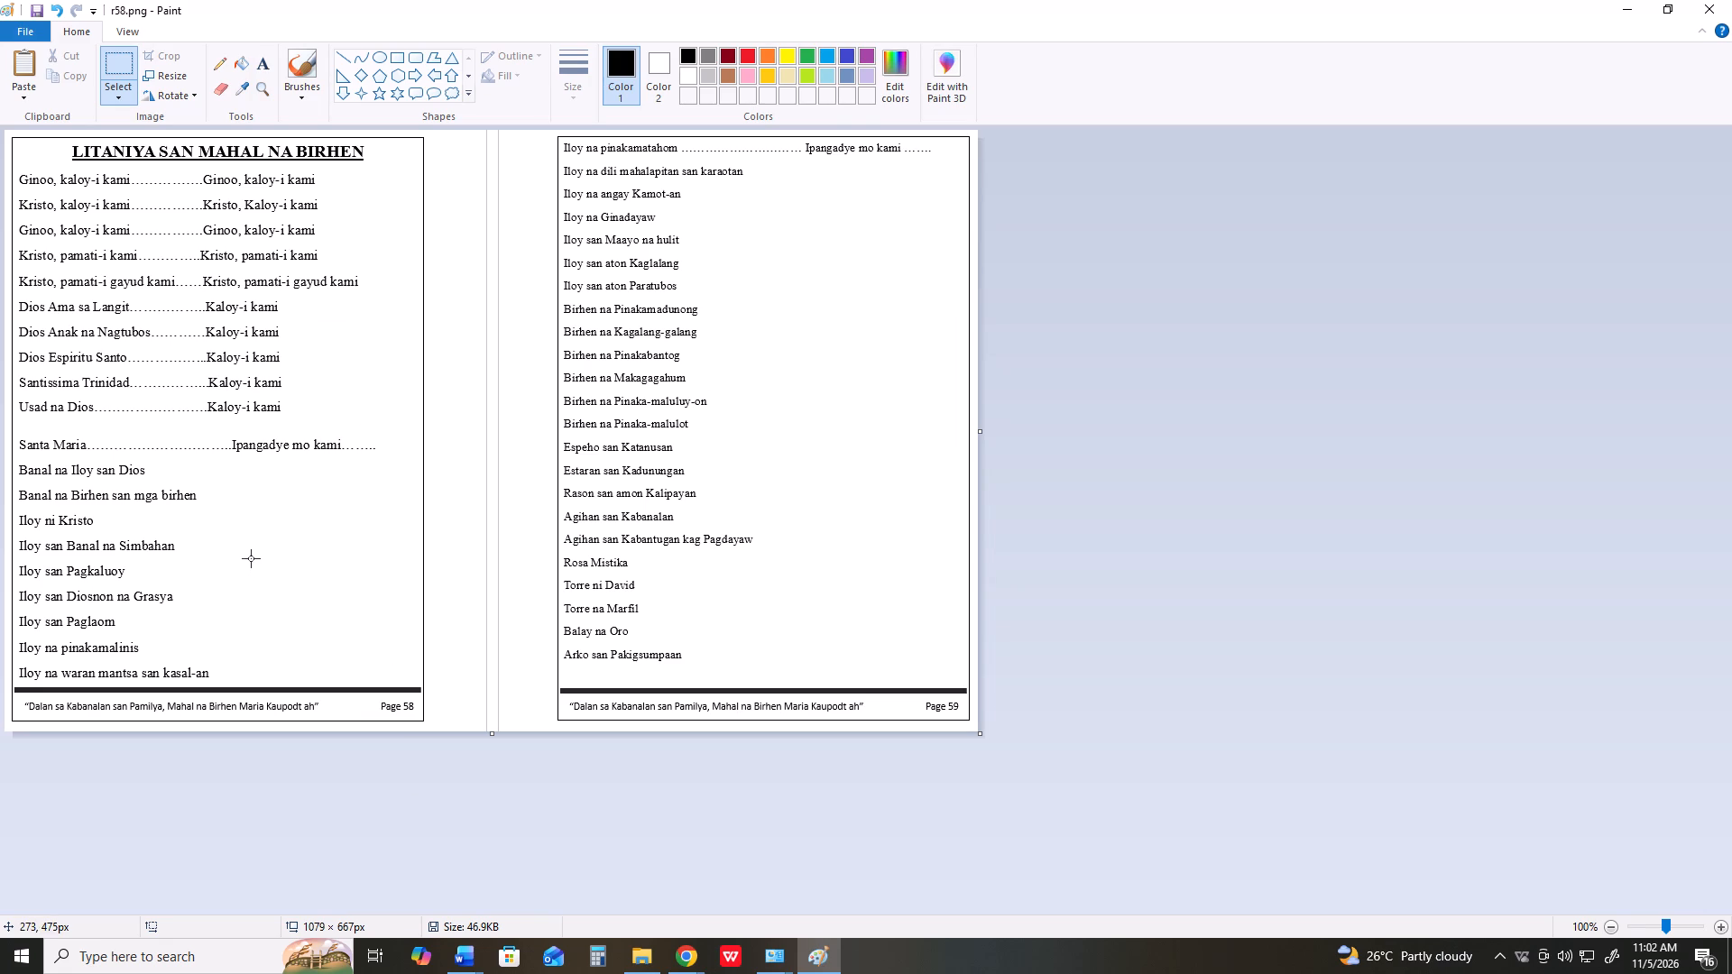
key("ctrl+v")
Crop the pasted capture to the bordered frames of pages 60 and 61, about 1063 × 667 px.
left_click(120, 54)
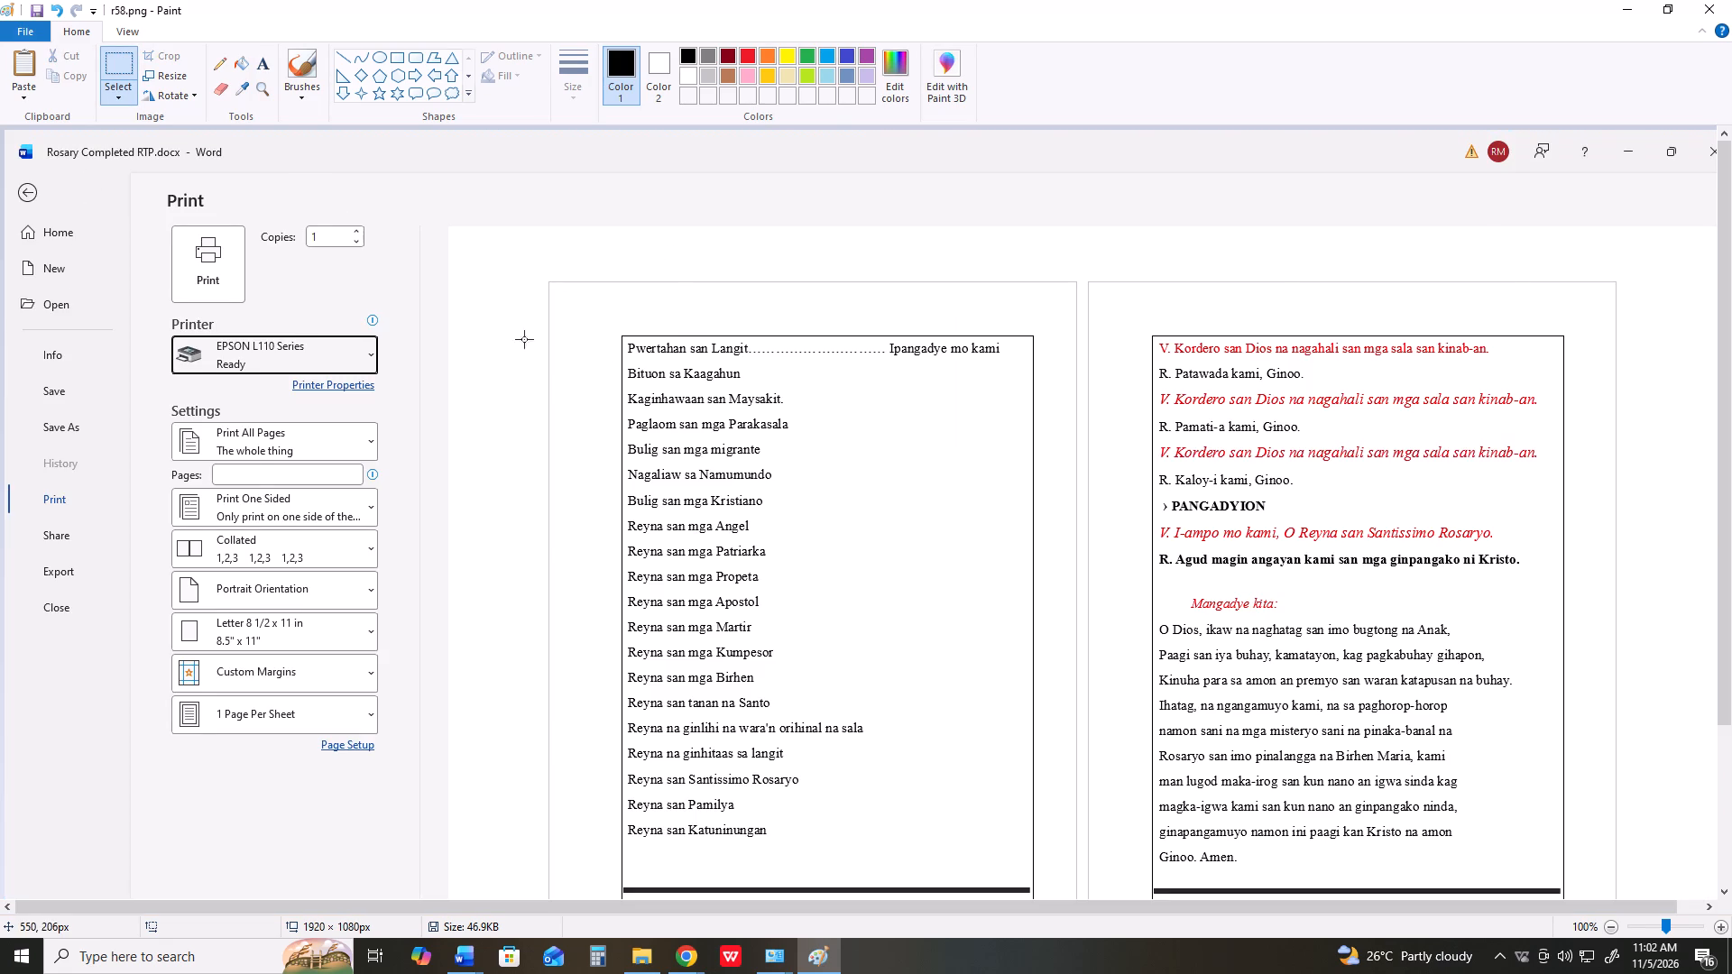
scroll(566, 401, "down", 1)
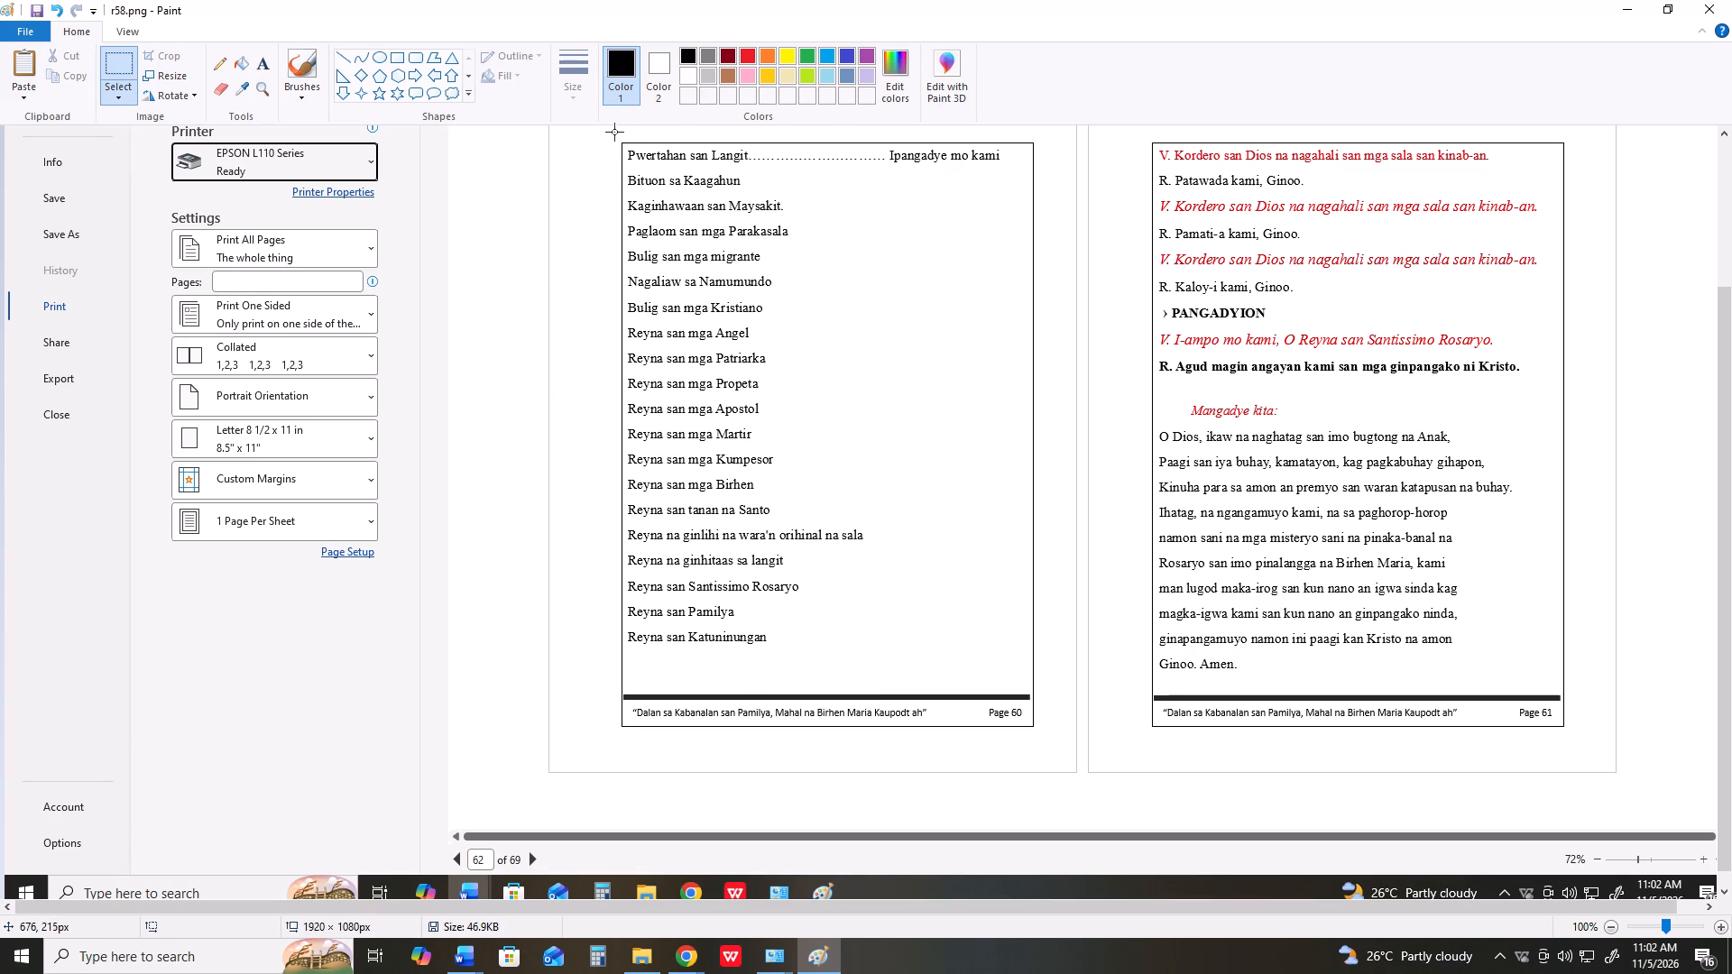
left_click_drag(615, 135, 1432, 626)
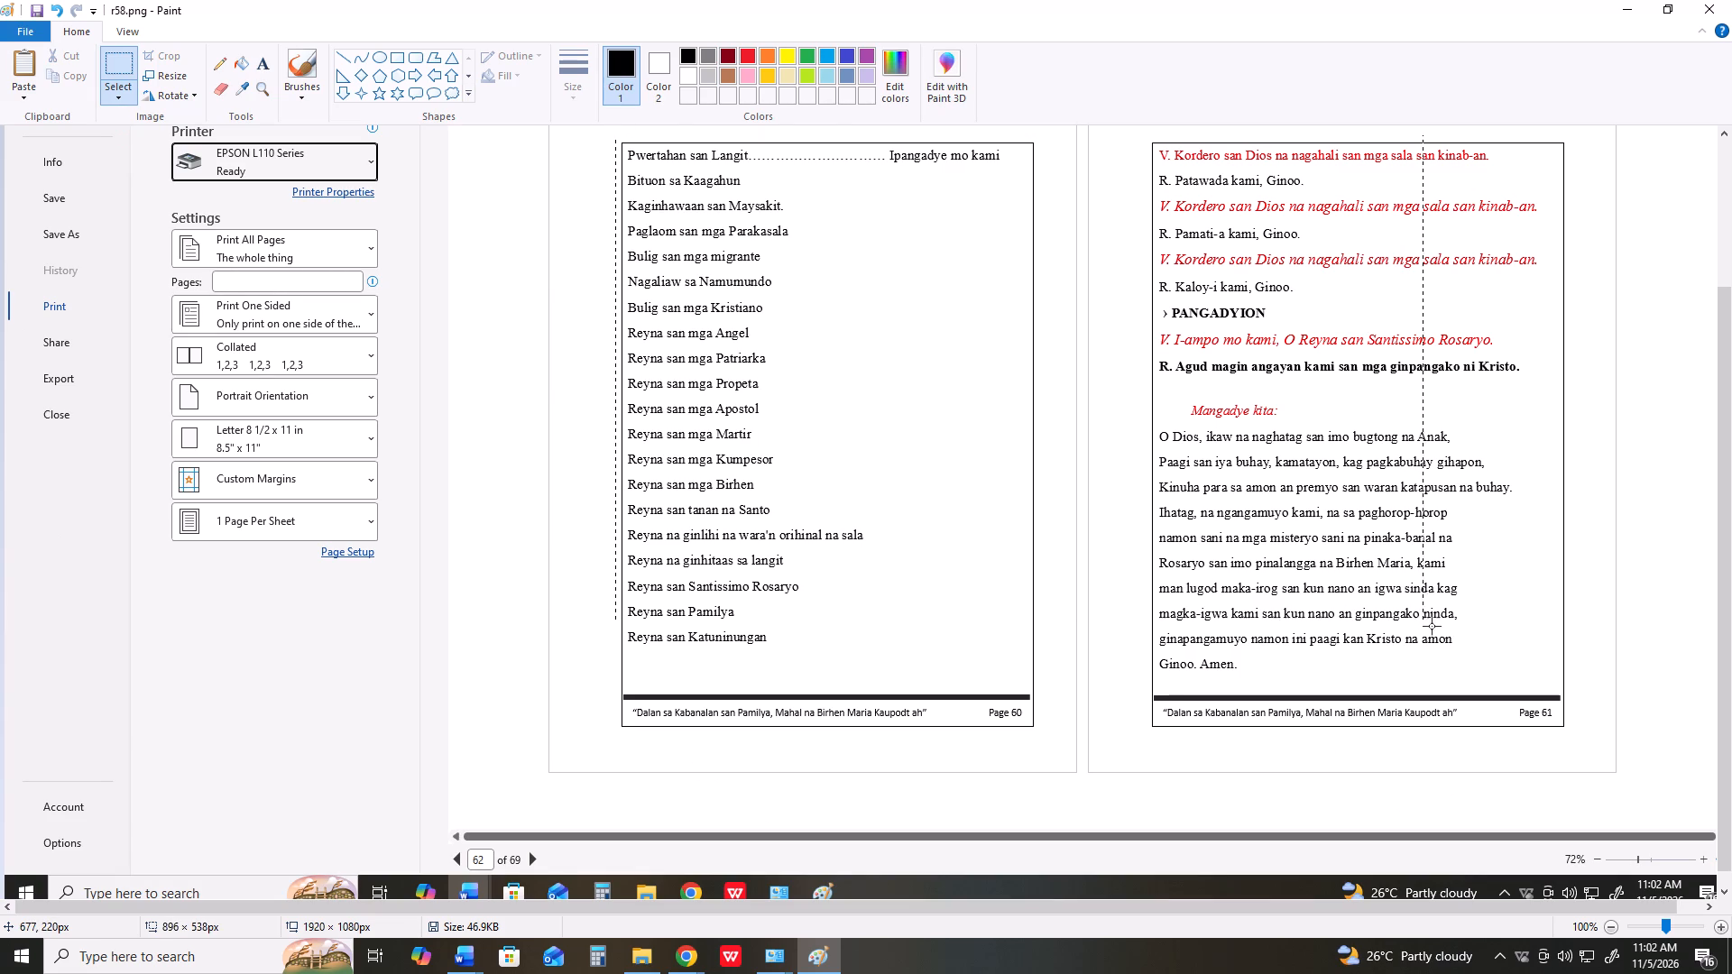
left_click_drag(1432, 626, 1570, 736)
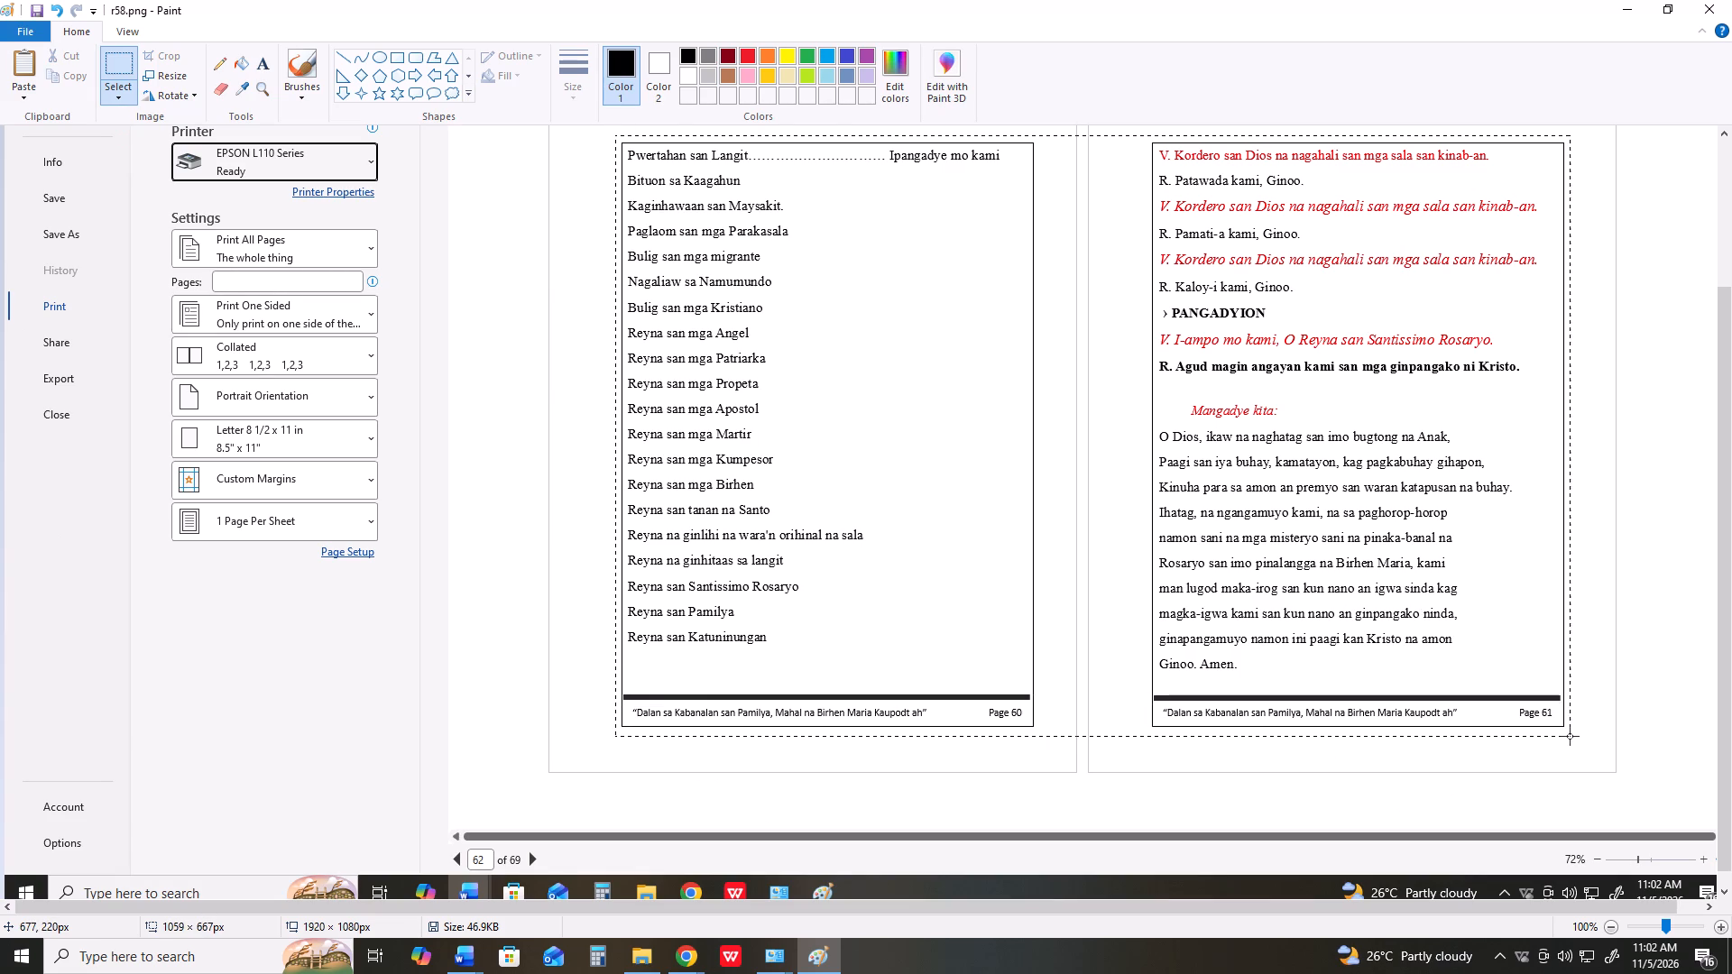
left_click_drag(1570, 736, 1573, 736)
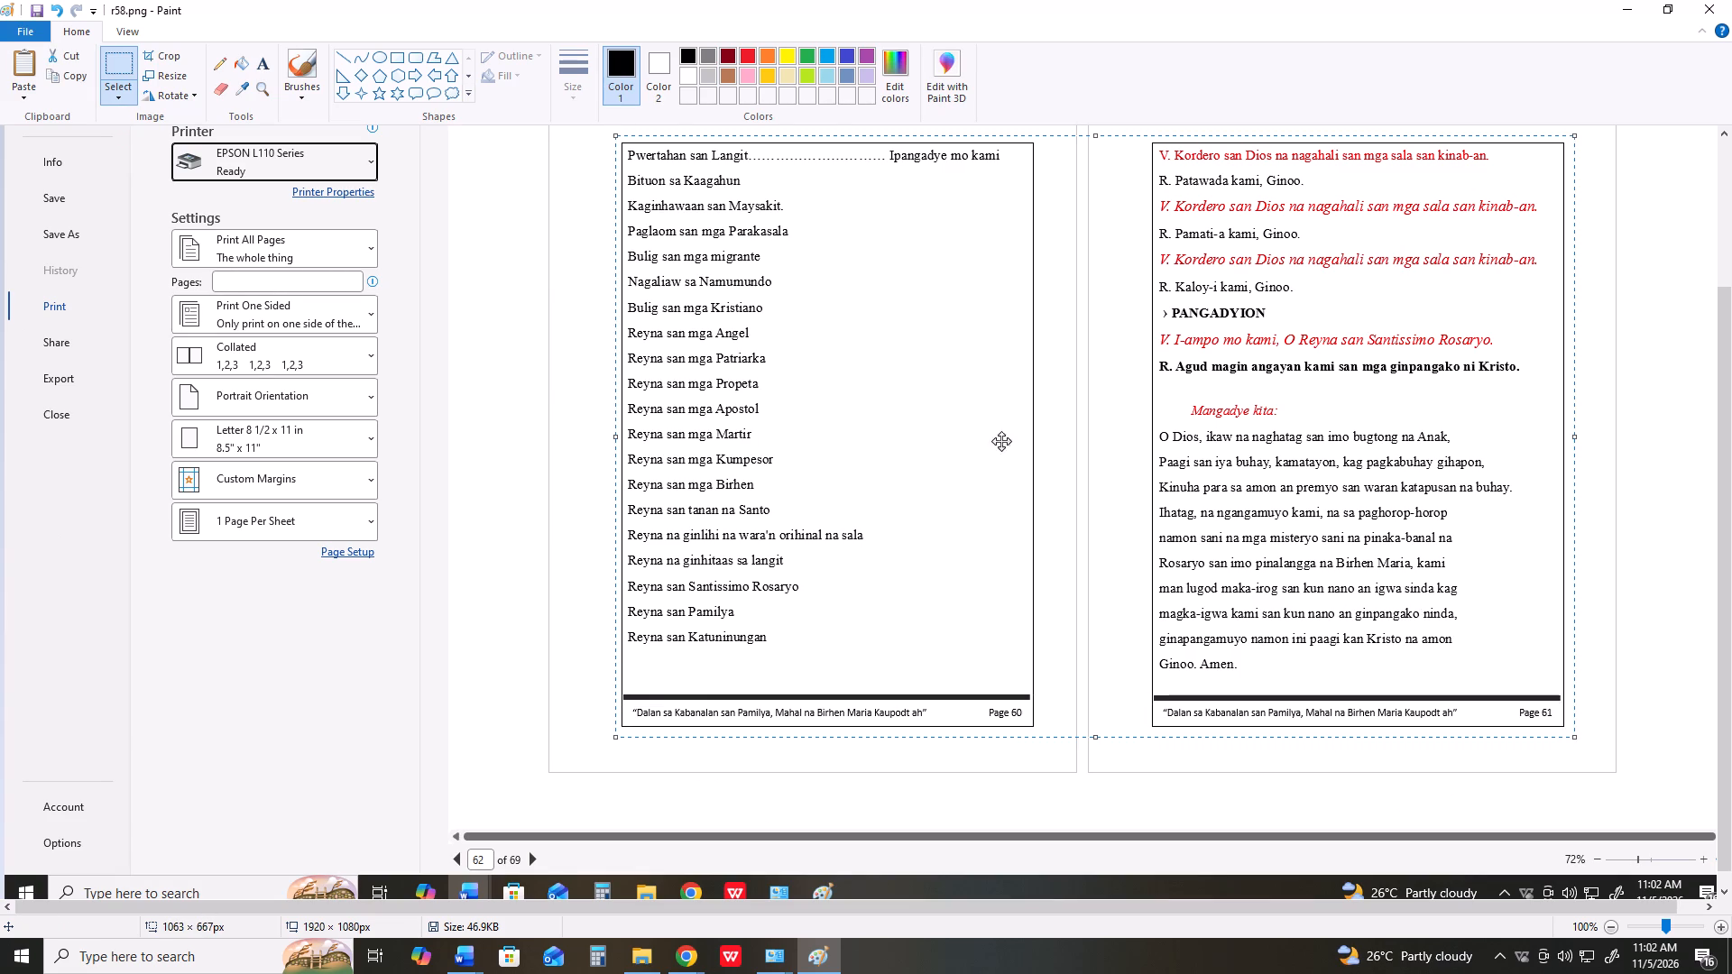
key("ctrl+shift+x")
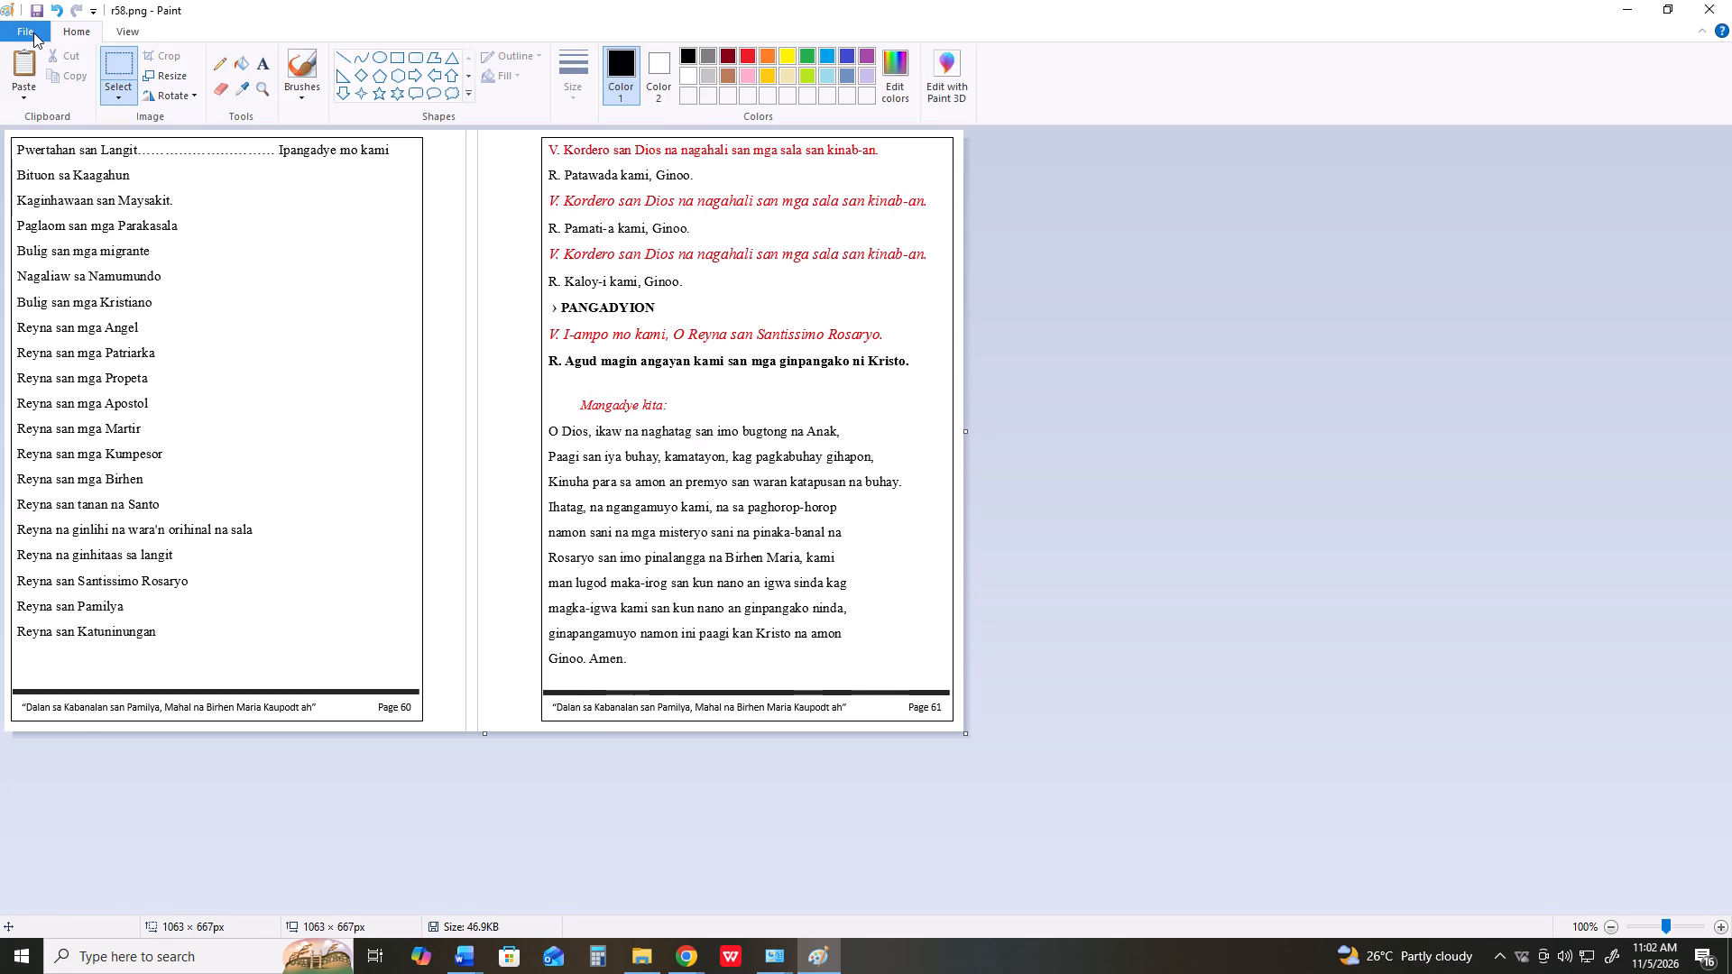
Save the cropped image of pages 60 and 61 in Downloads as the PNG file r60.
left_click(33, 32)
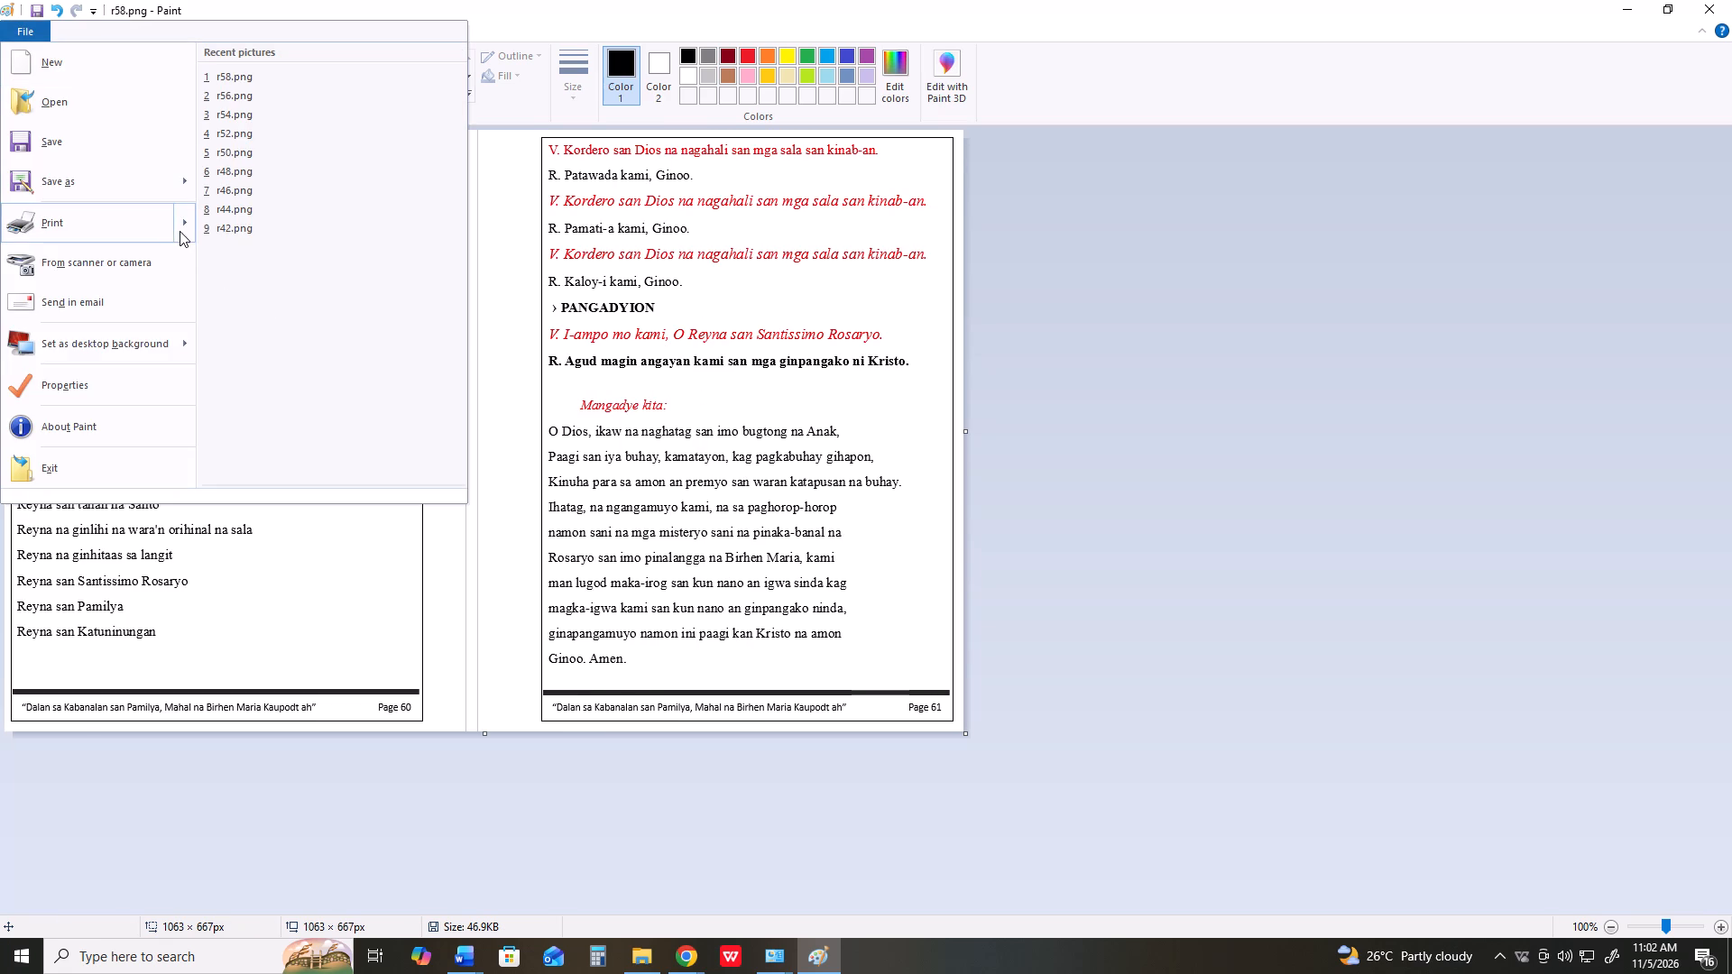
left_click(128, 191)
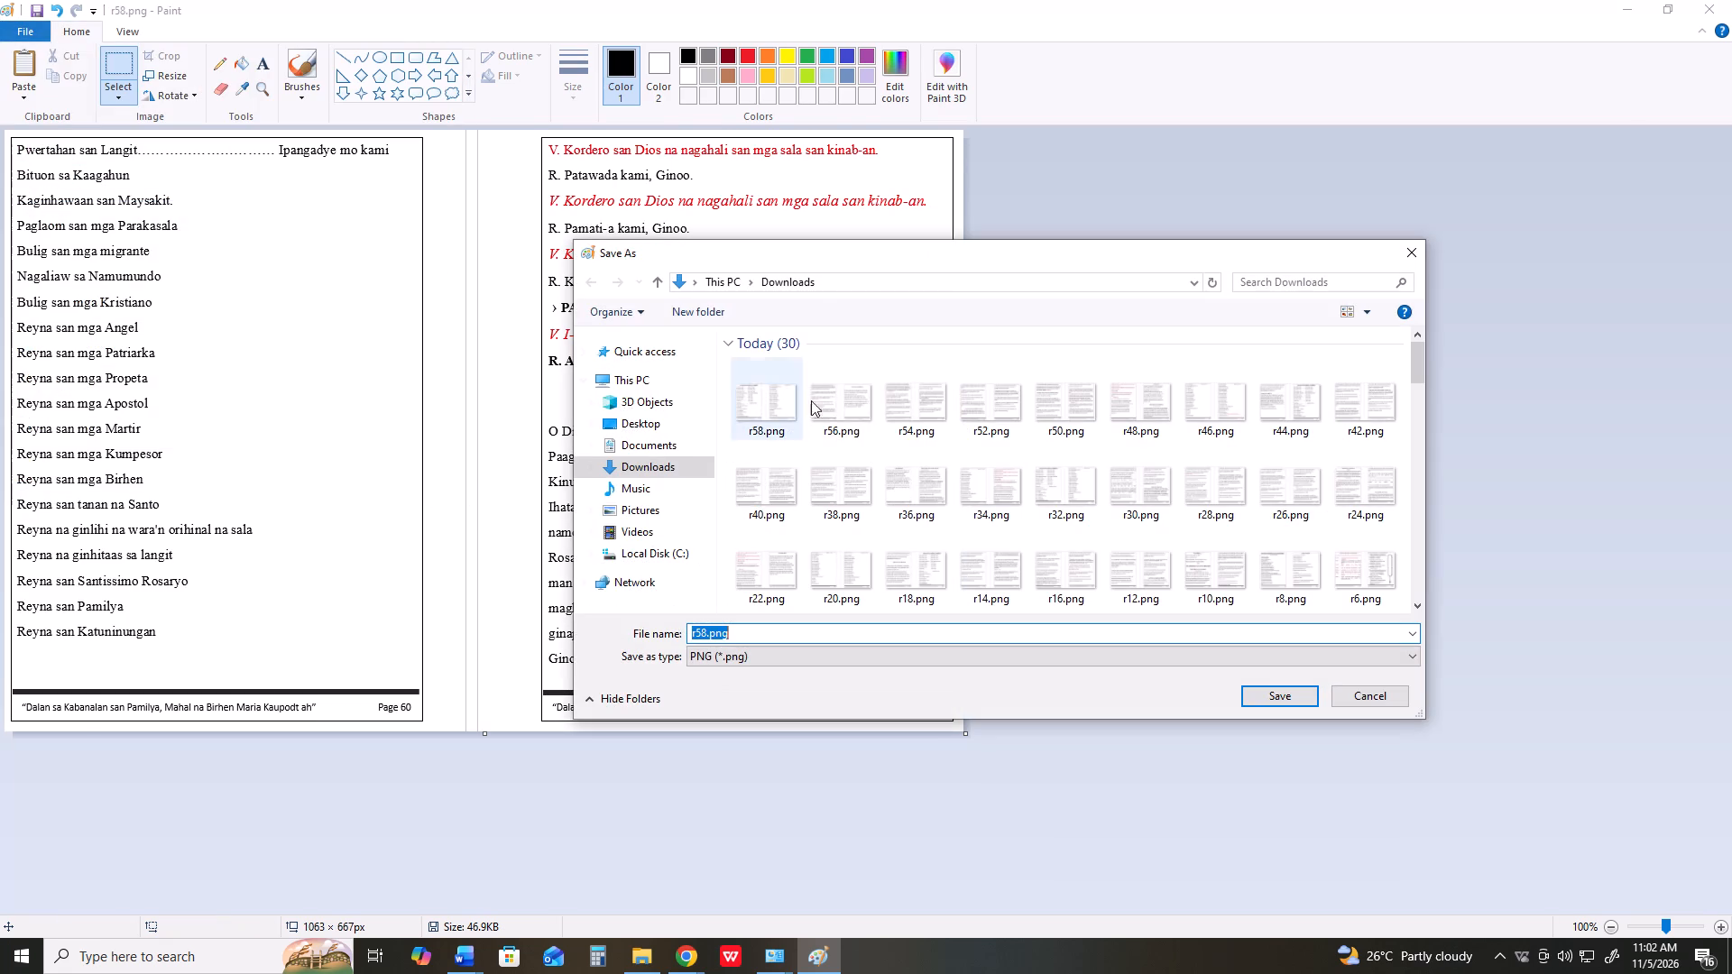
key("r")
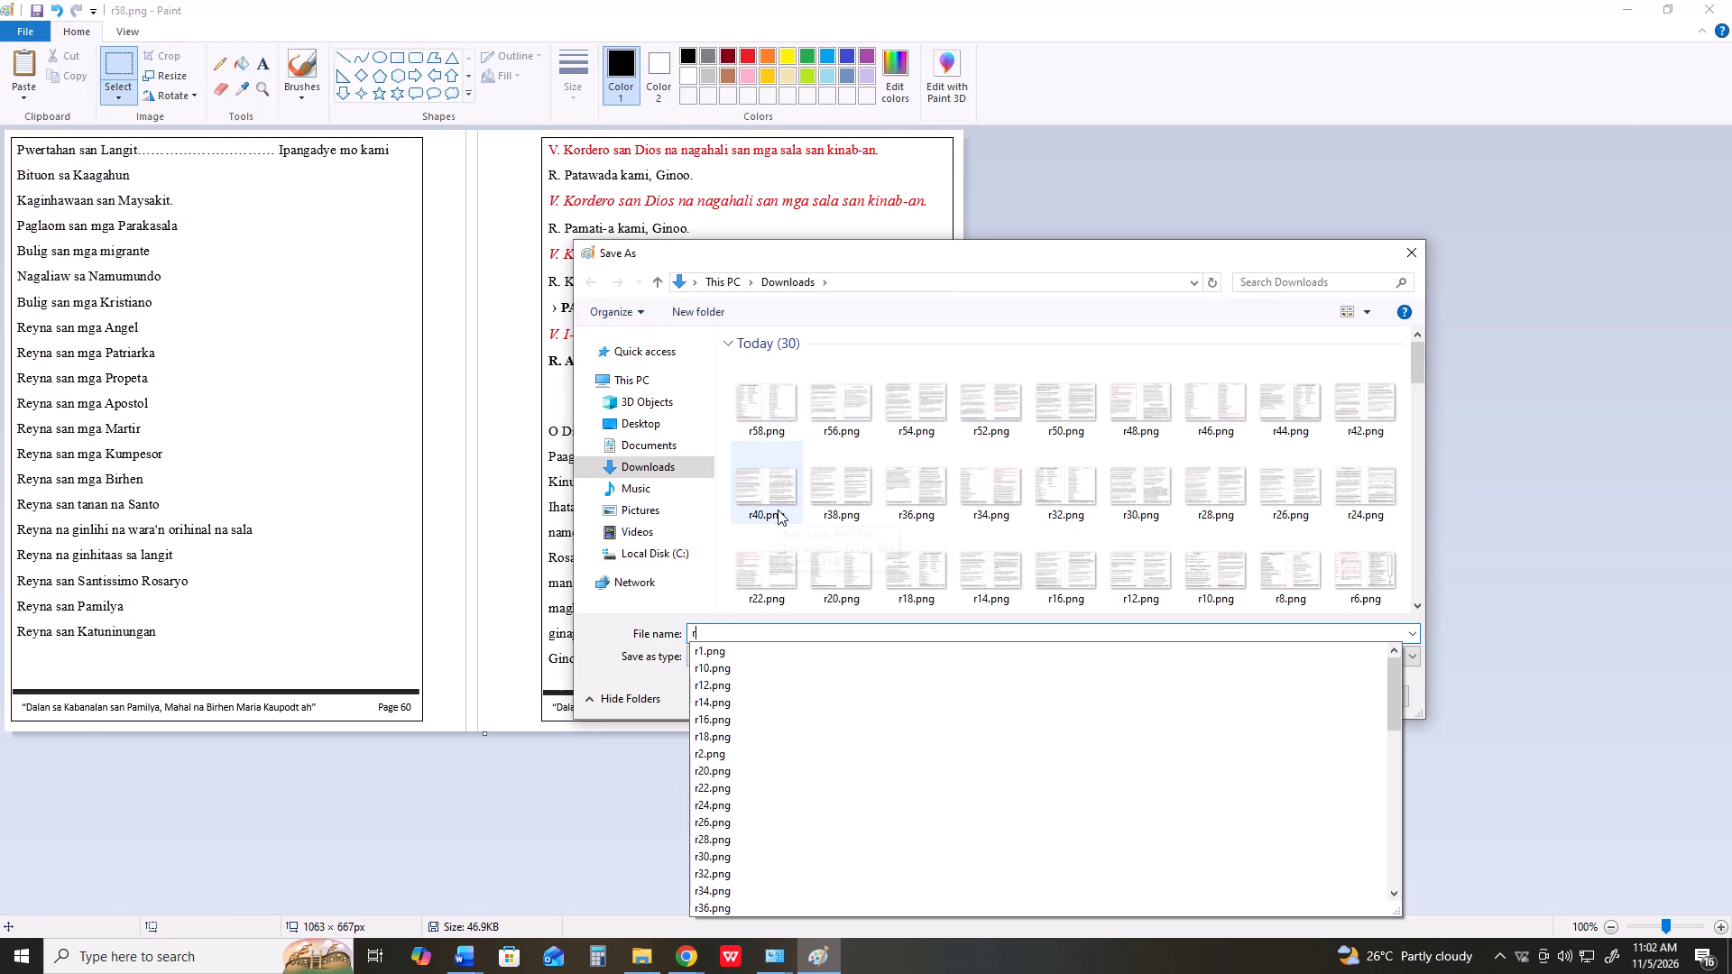
type("60")
key("Return")
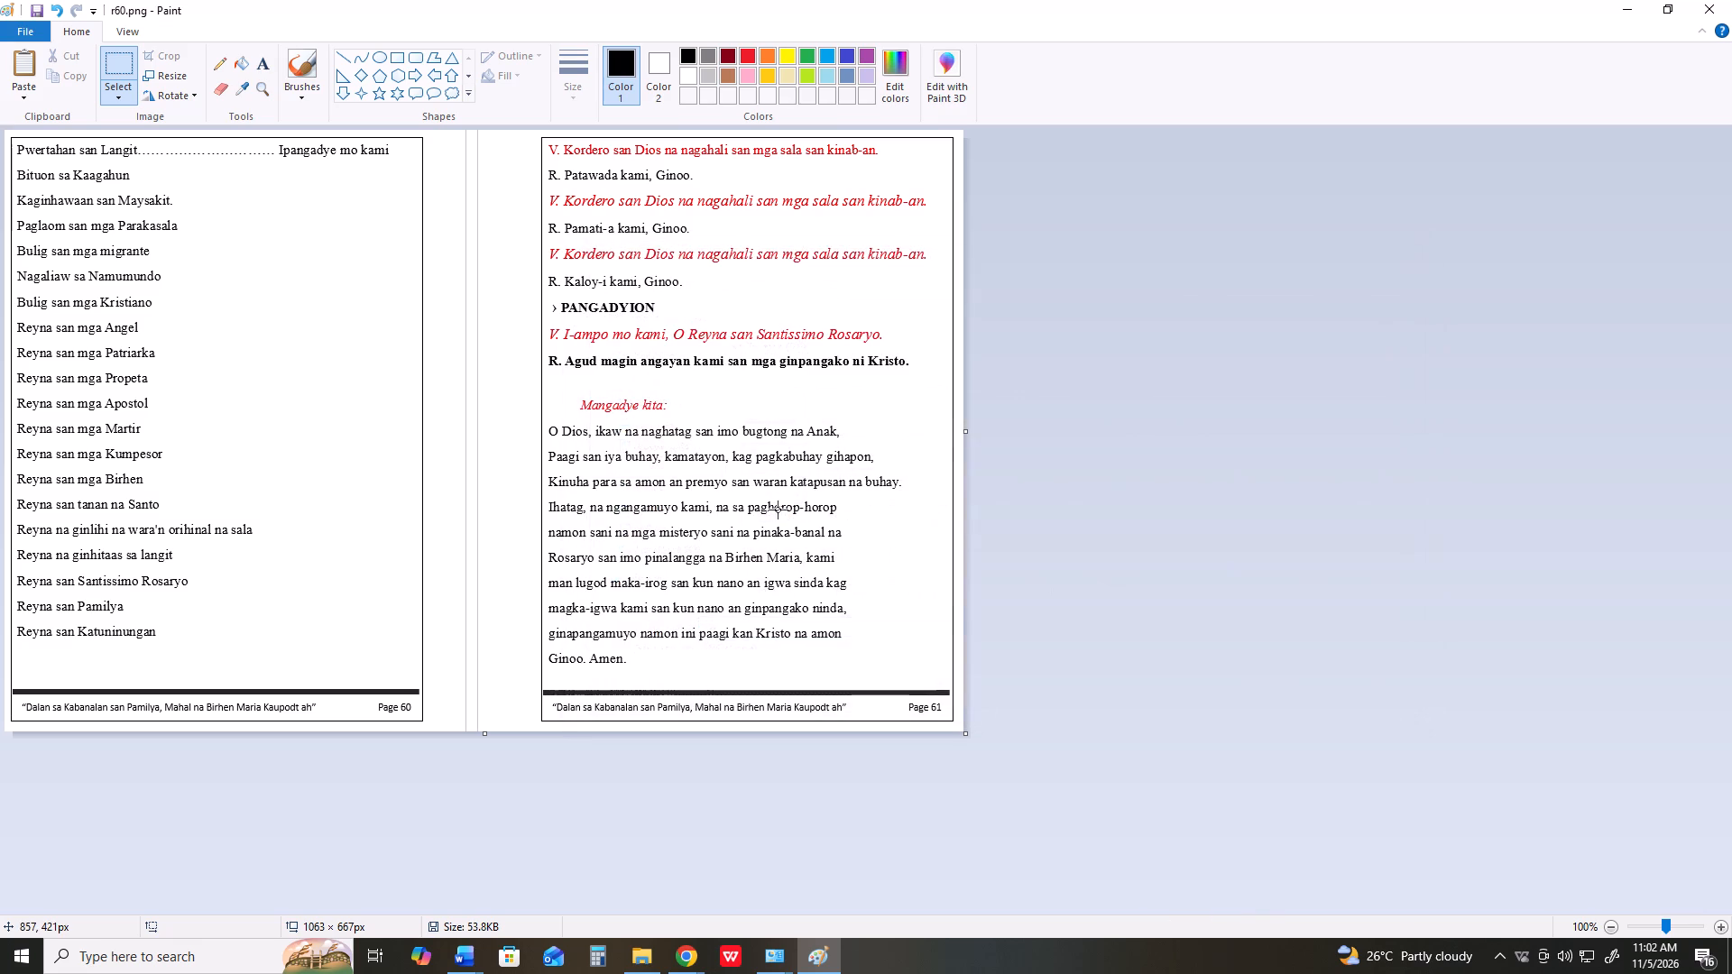
Switch back to the rosary document in Word, bring pages 62 and 63 up in print preview, and capture the screen.
key("alt+Tab")
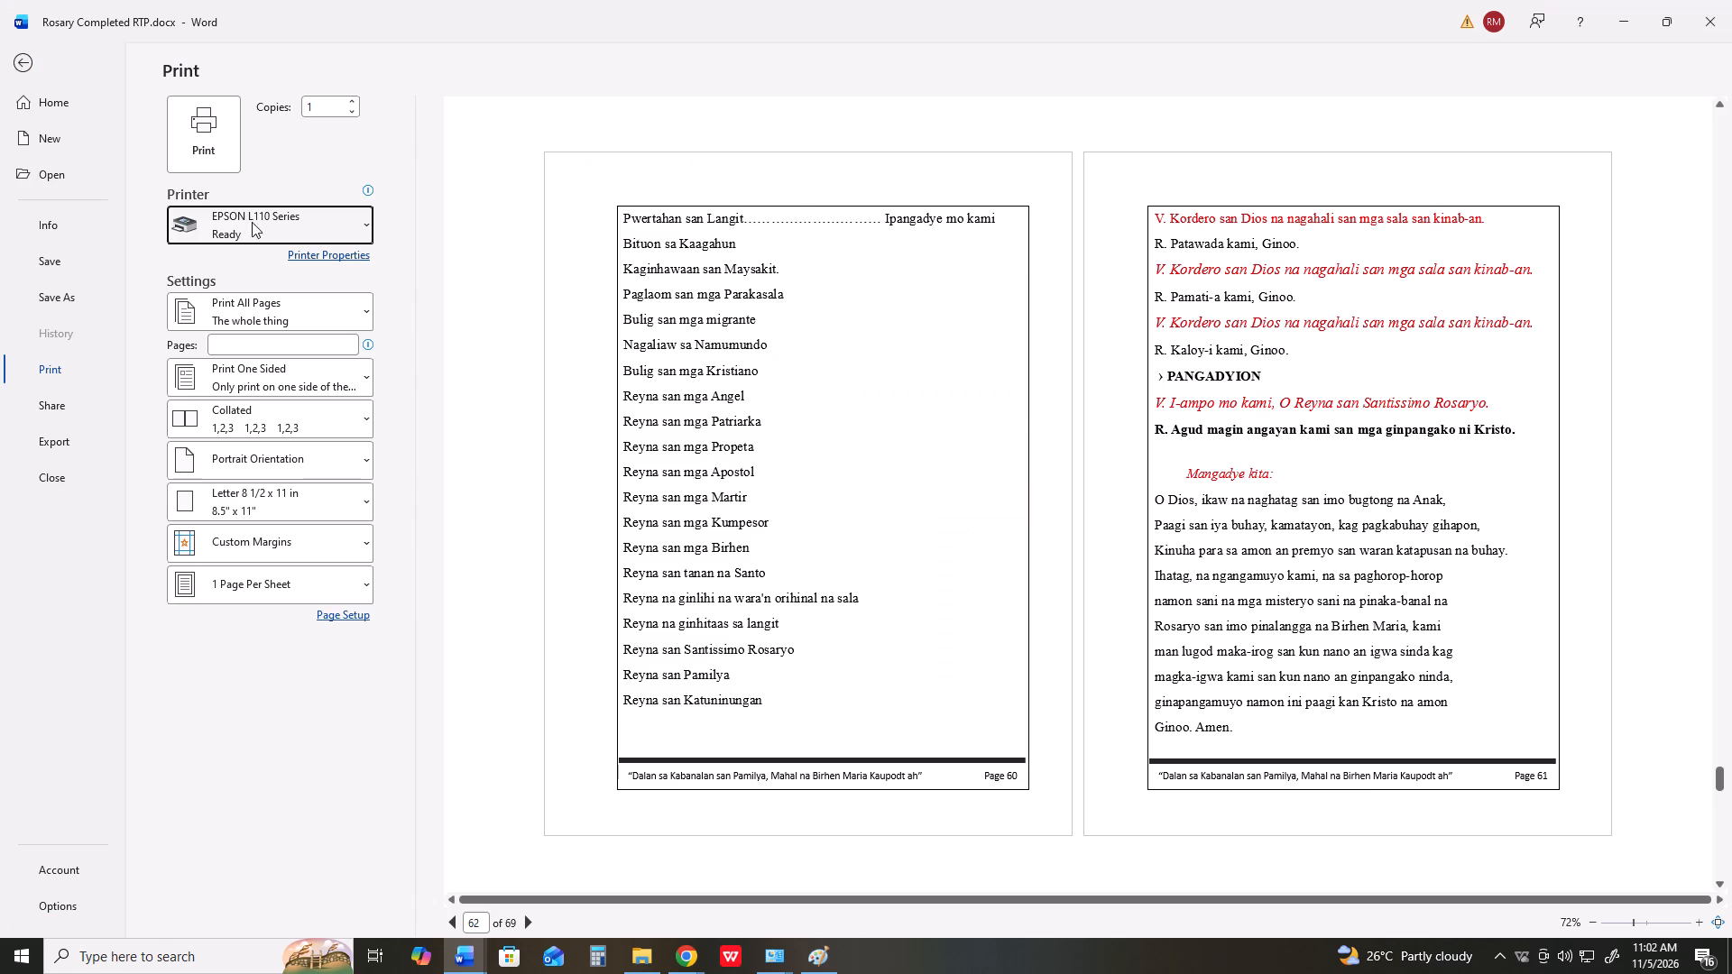
left_click(51, 102)
left_click(23, 64)
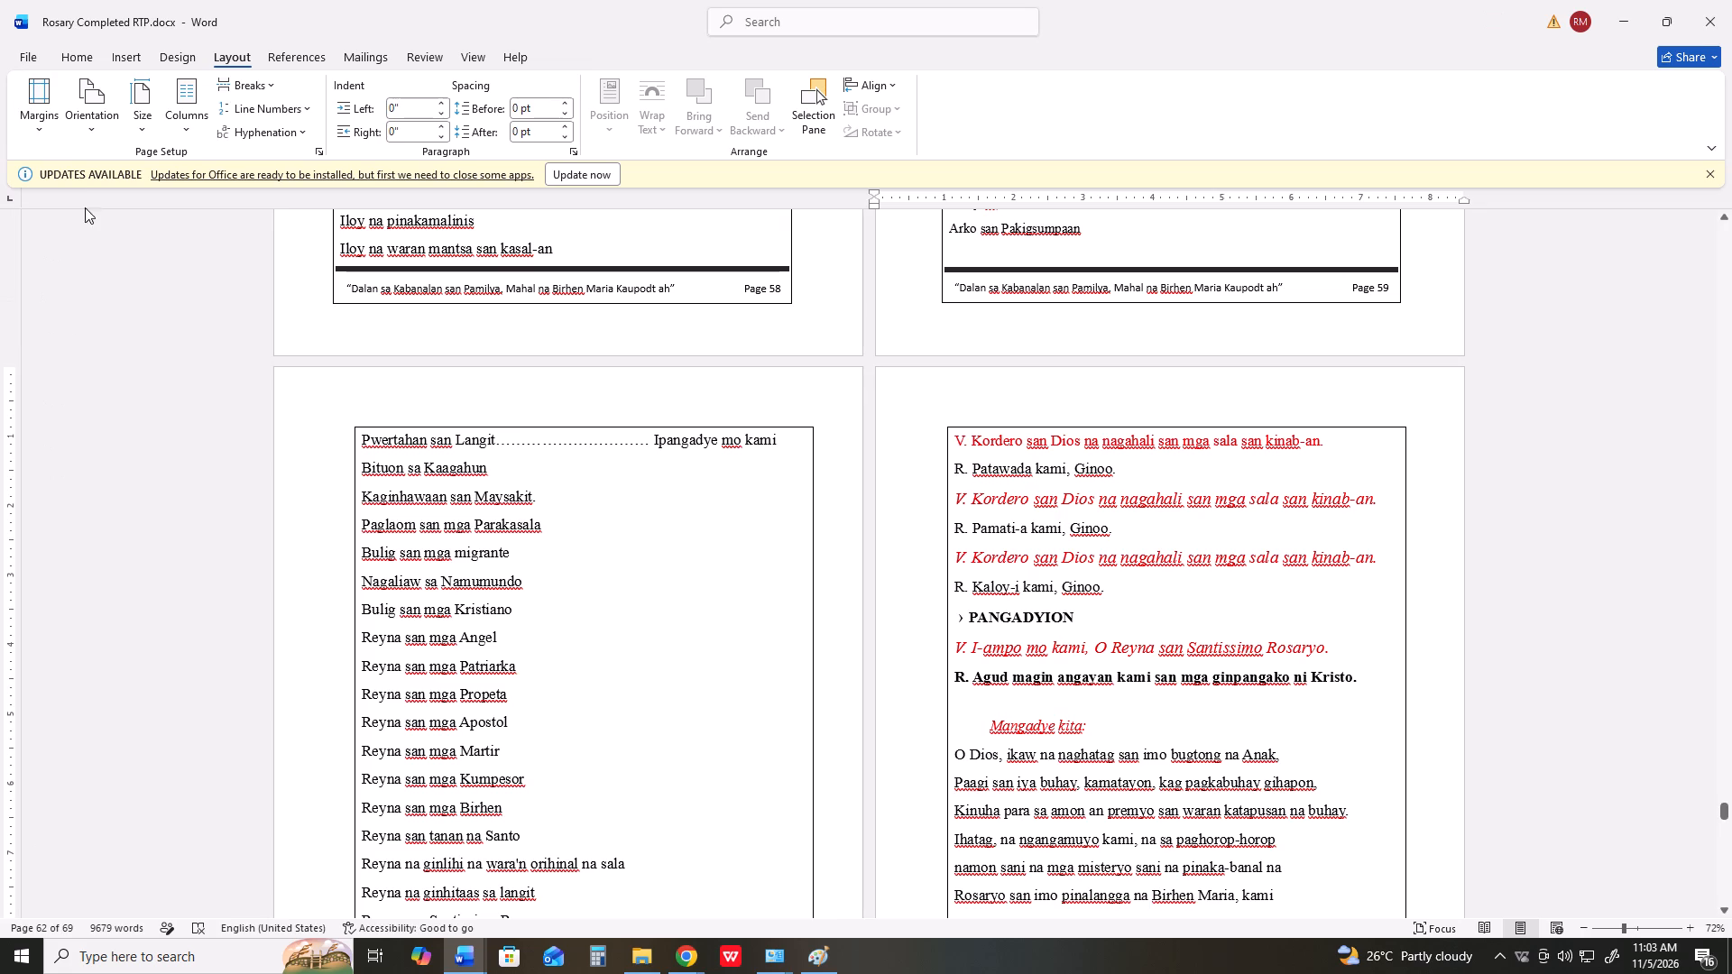
scroll(92, 260, "down", 16)
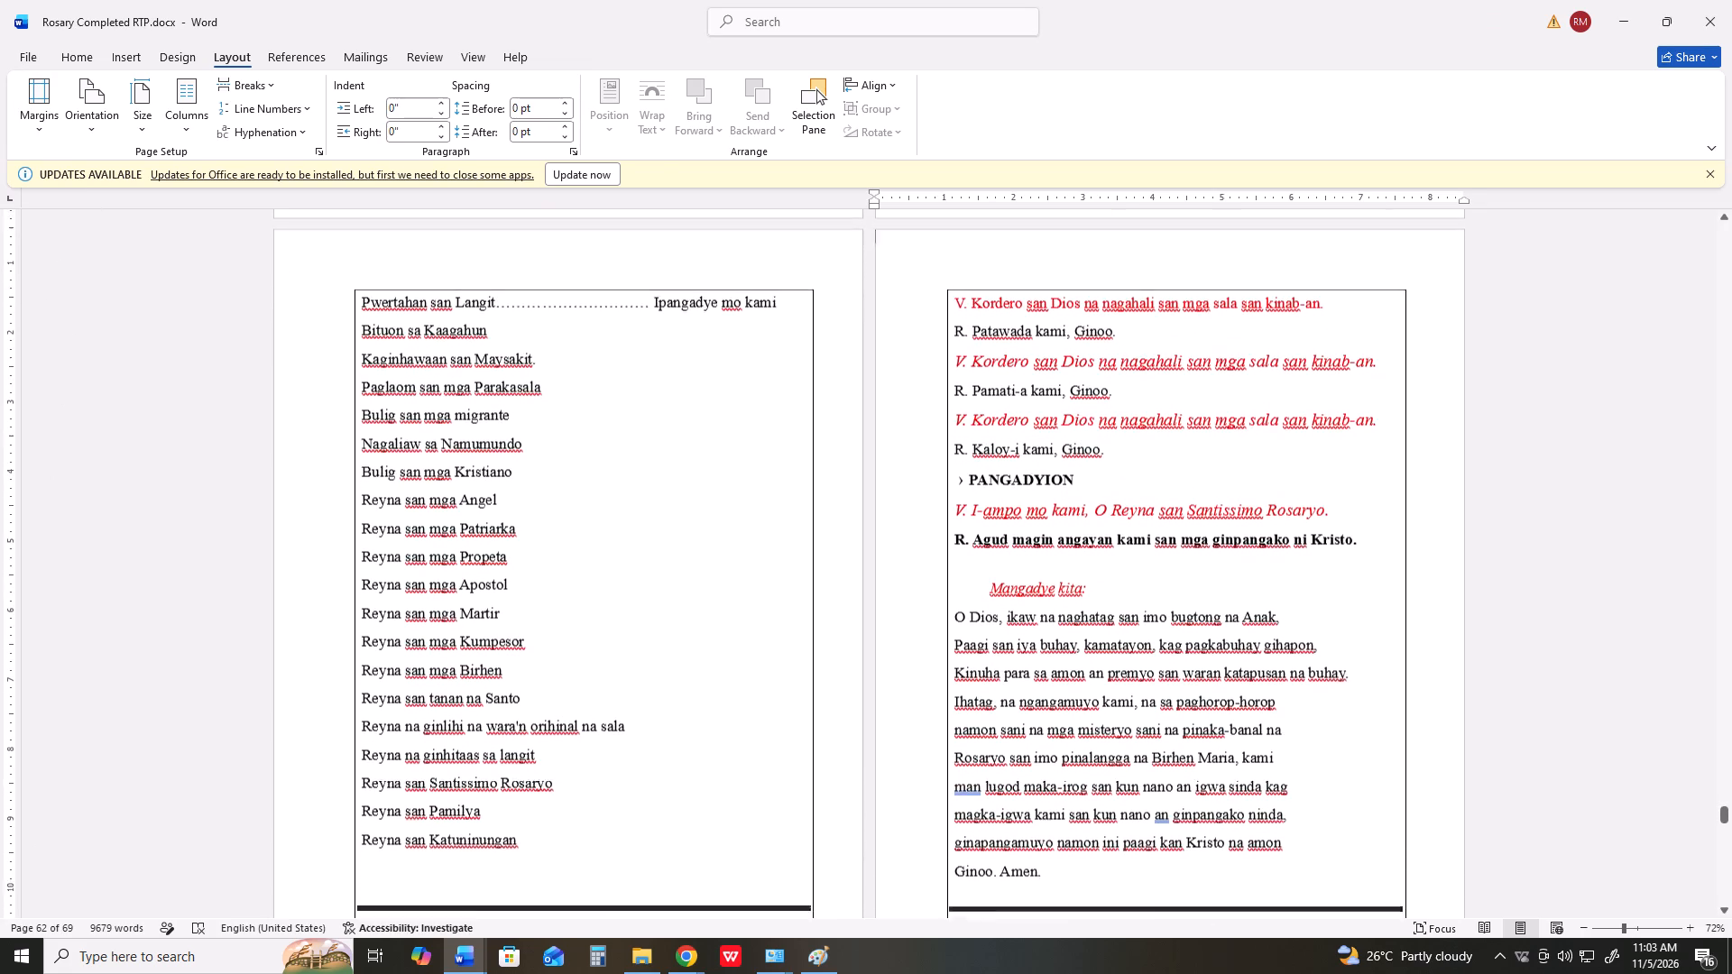
scroll(94, 234, "down", 20)
scroll(94, 234, "down", 8)
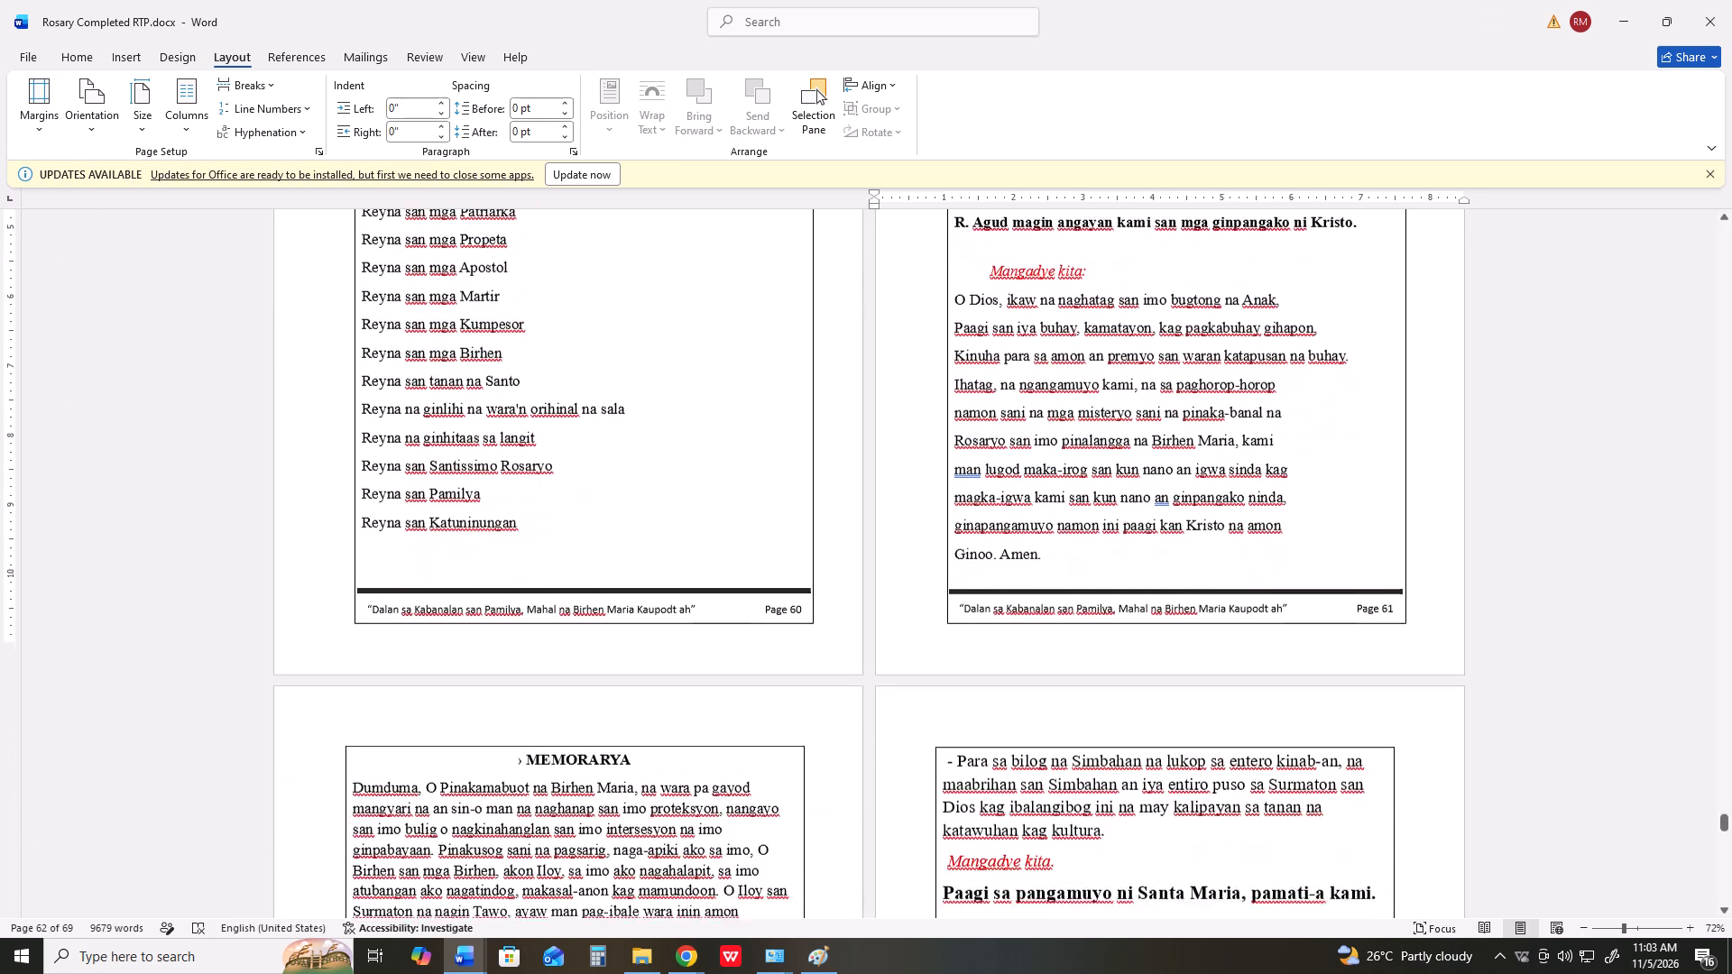
scroll(93, 233, "down", 9)
left_click(312, 600)
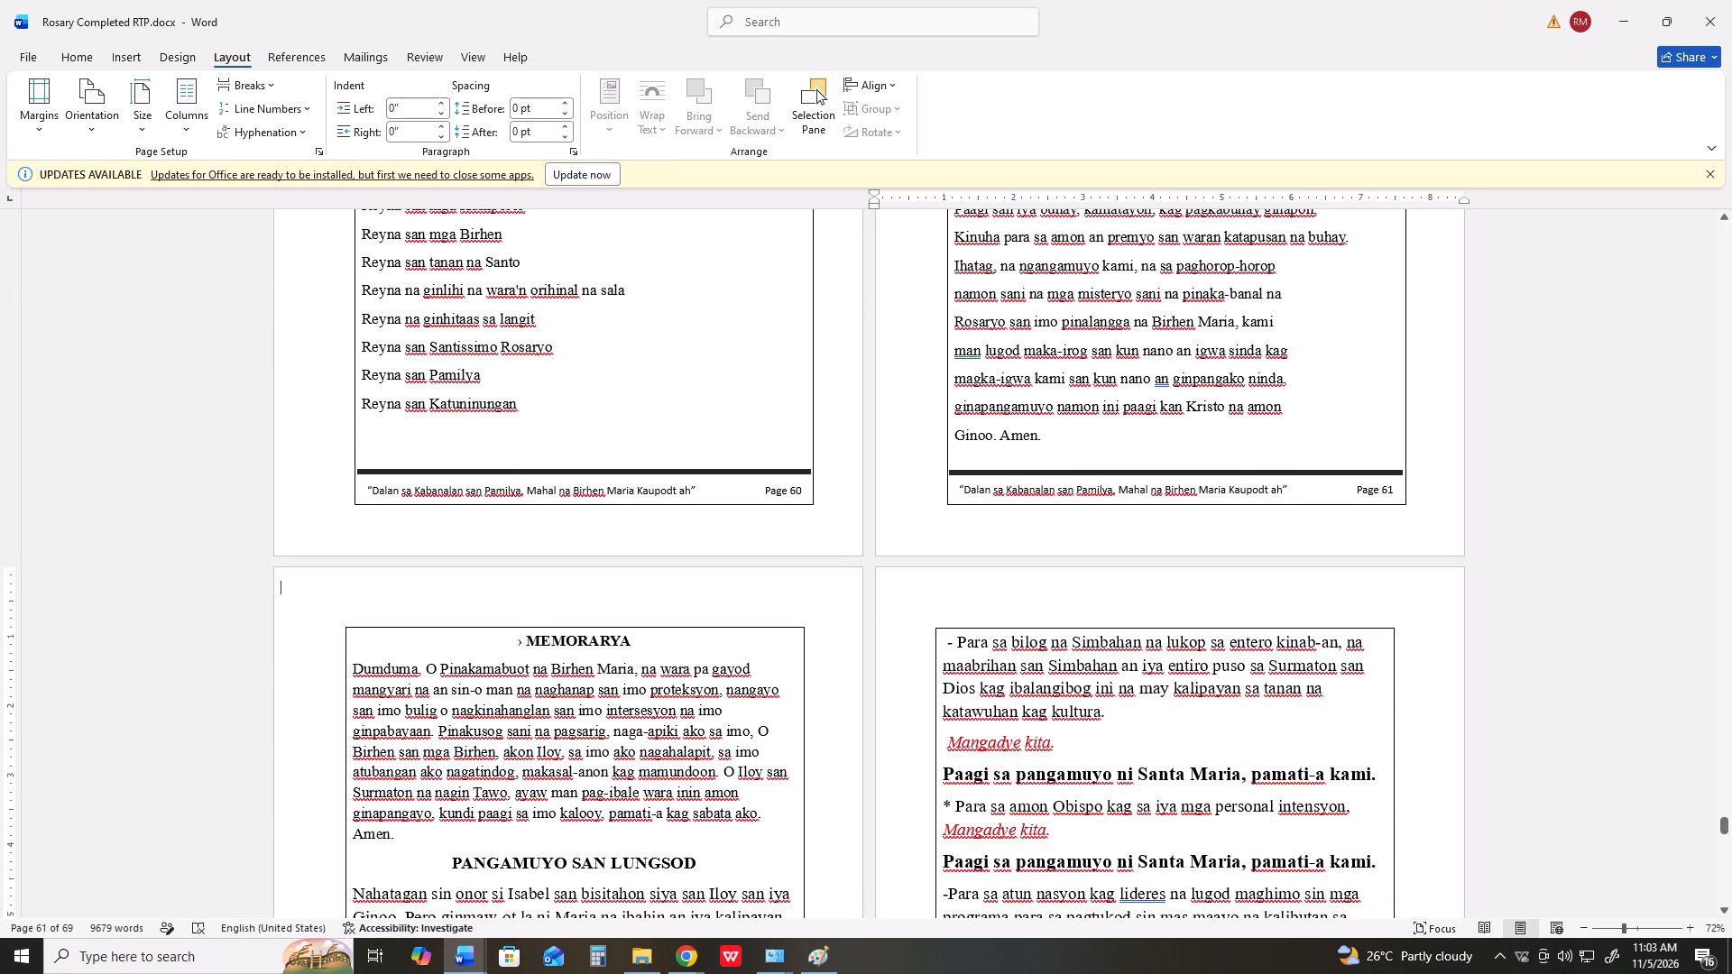
scroll(313, 594, "down", 2)
key("ctrl+p")
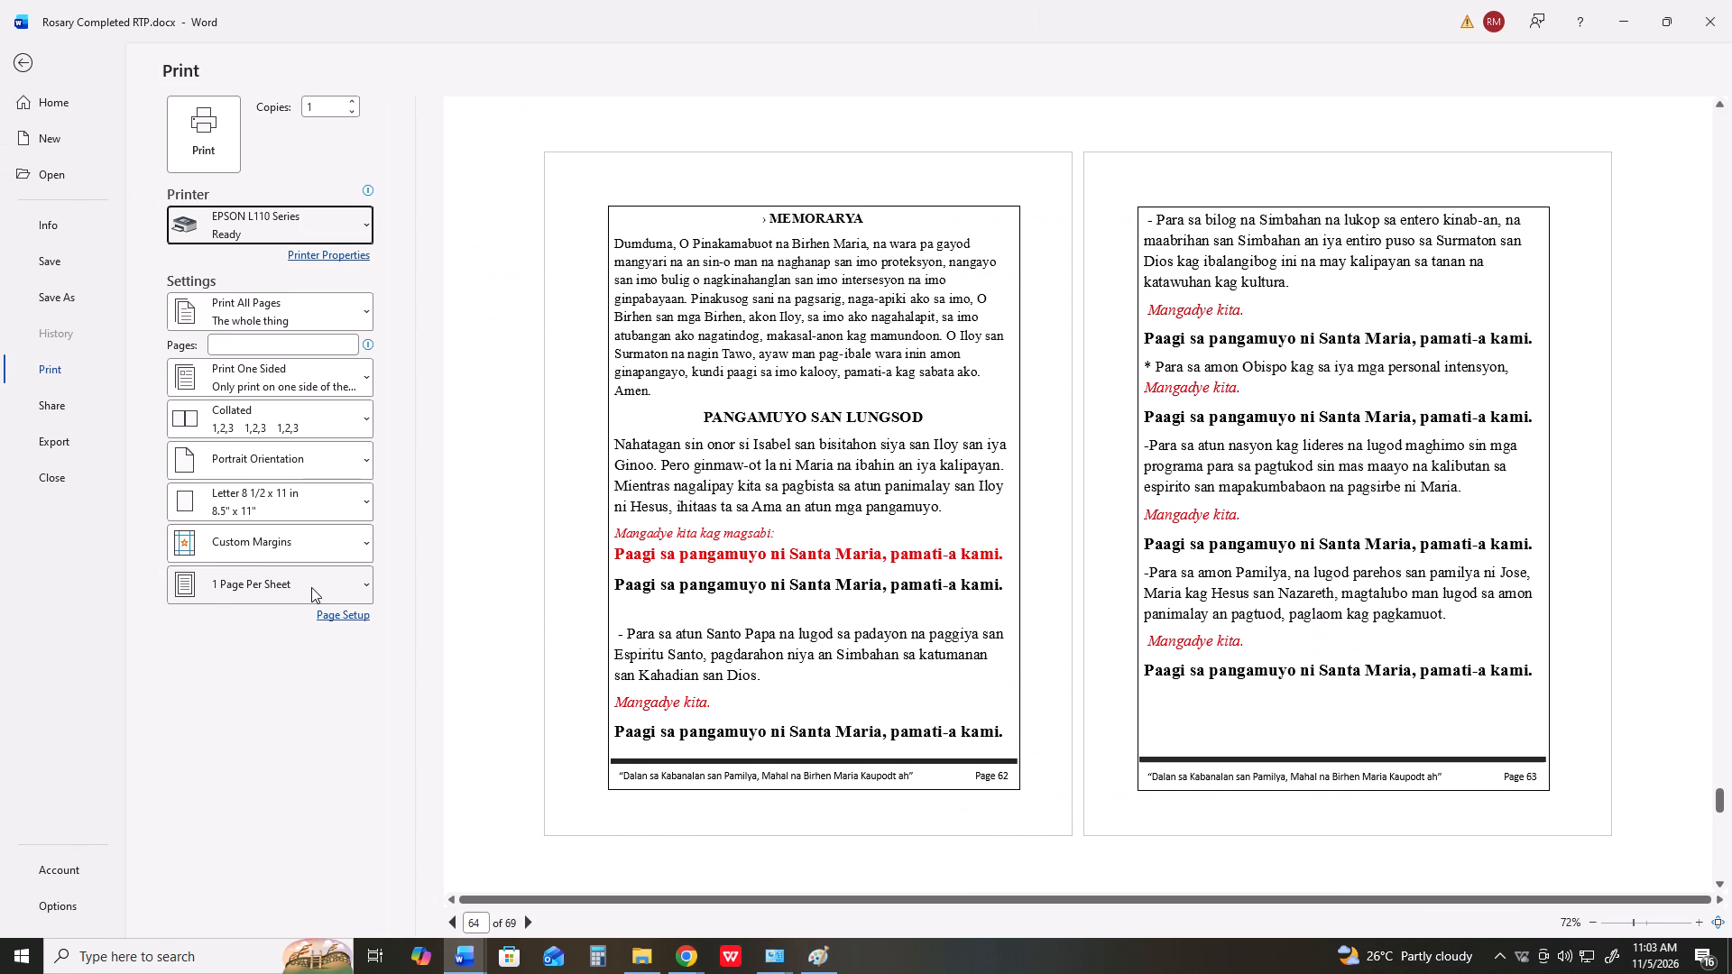
key("Print")
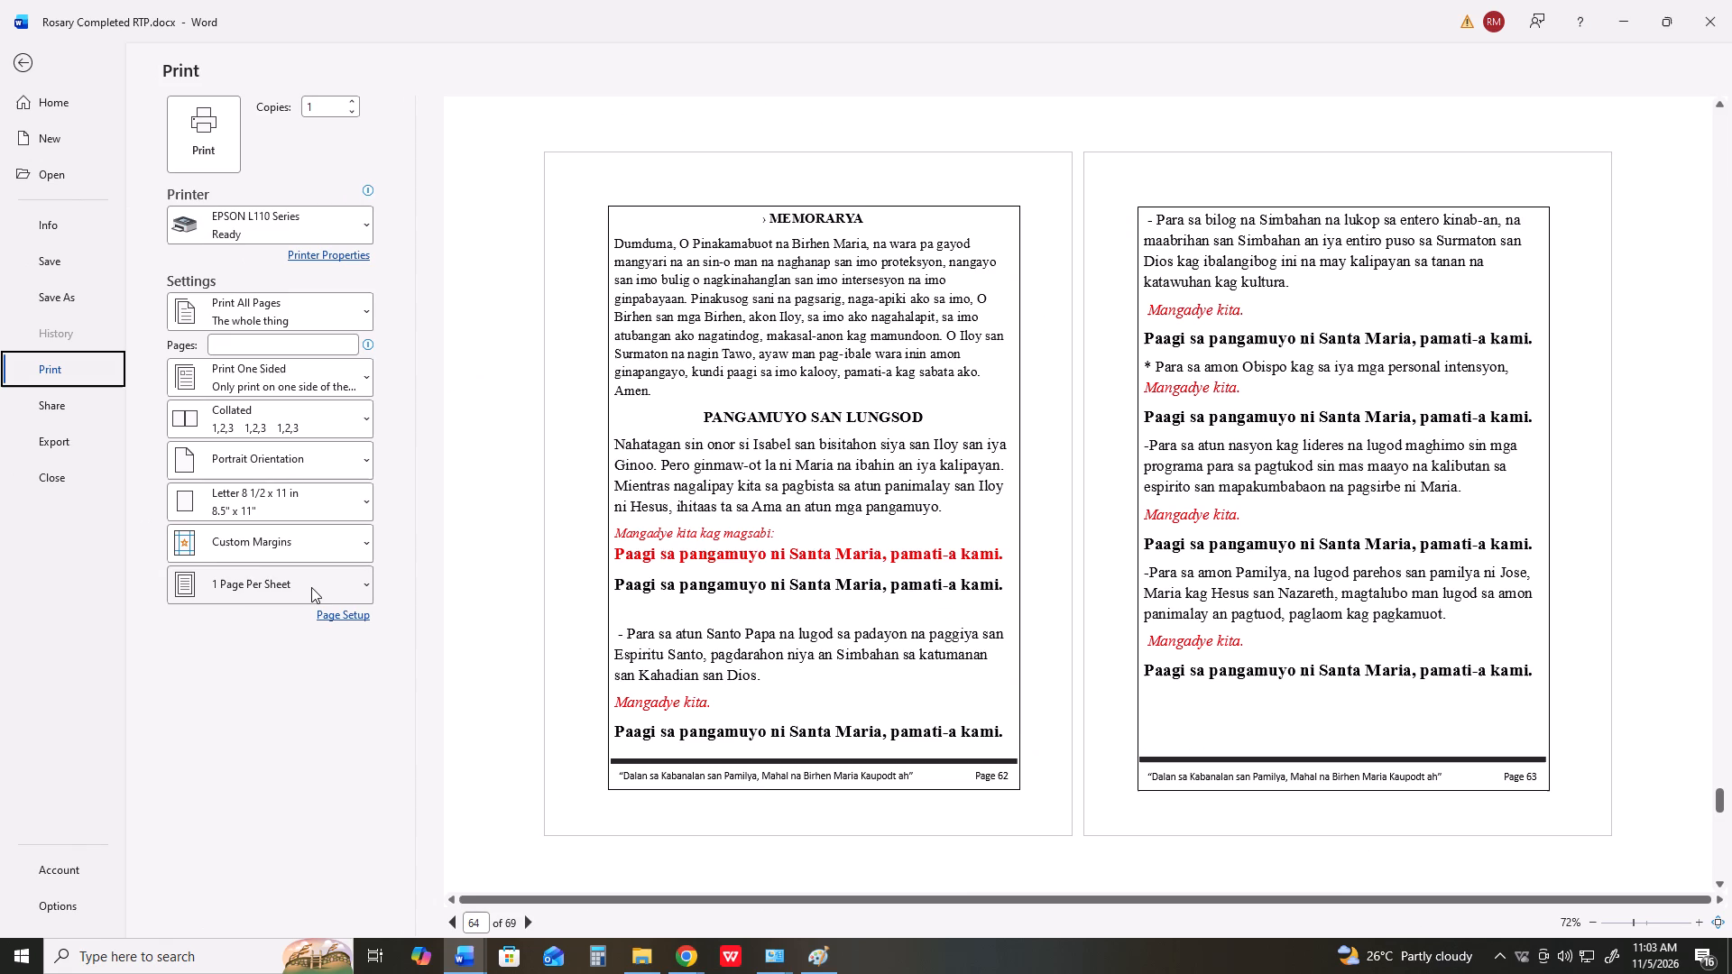
Switch to Paint and paste the capture of pages 62 and 63 over the r60.png canvas.
key("alt+Tab")
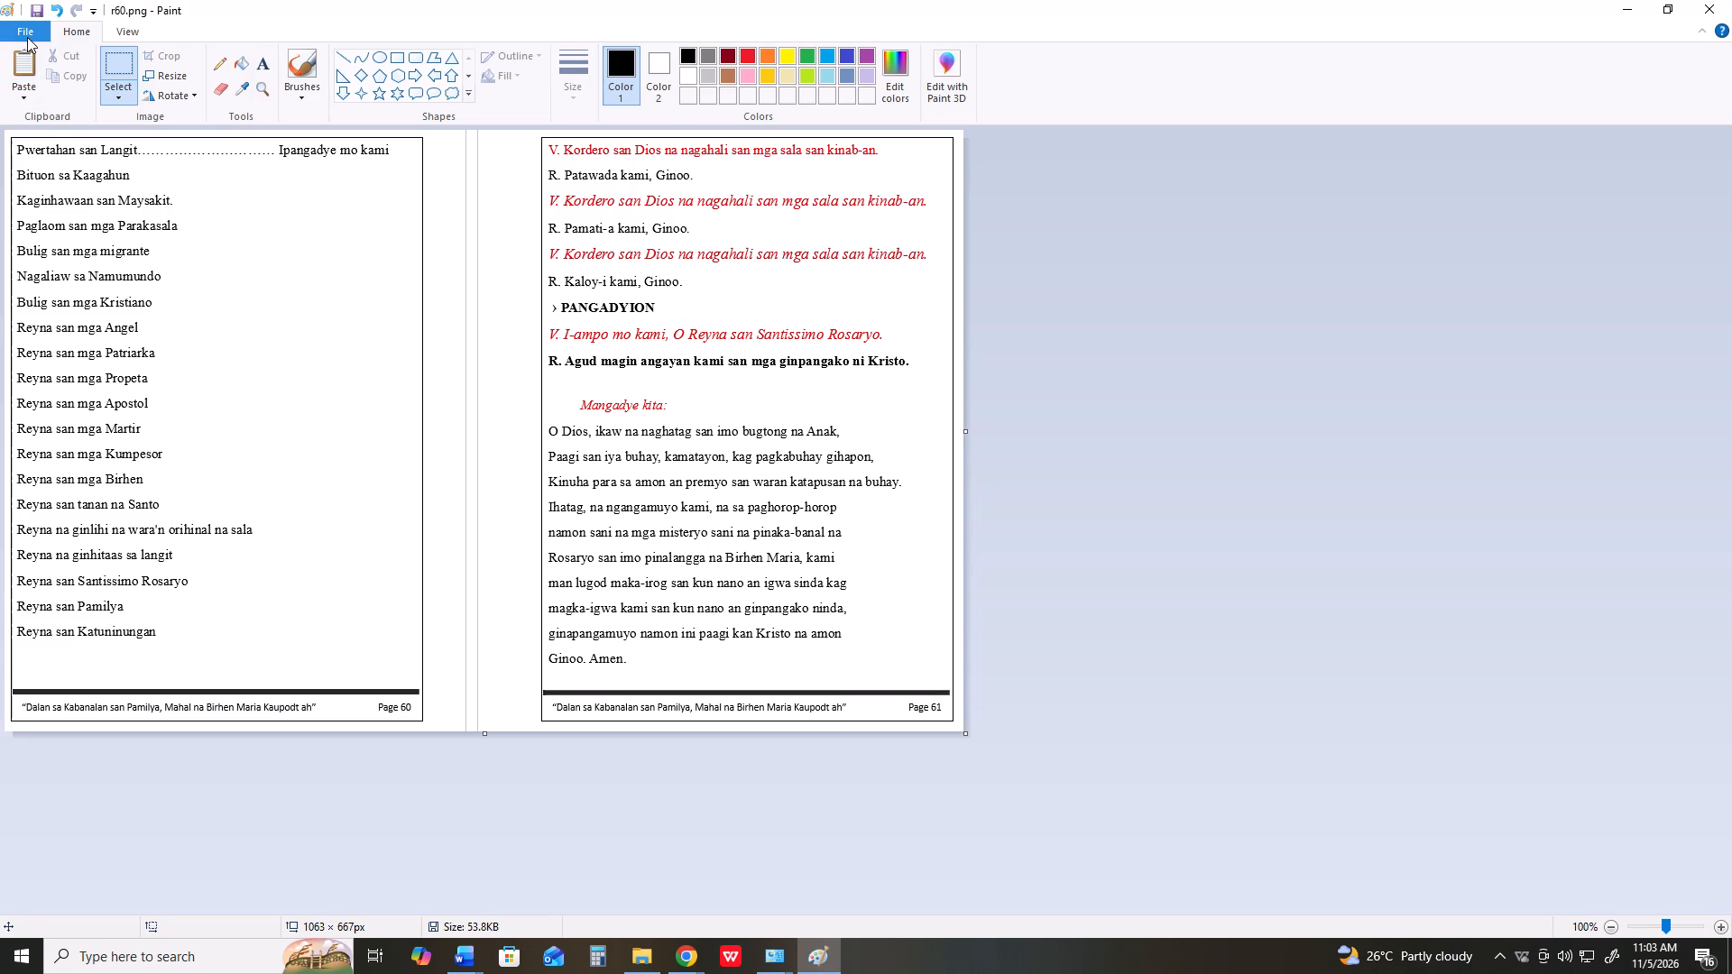
key("ctrl+v")
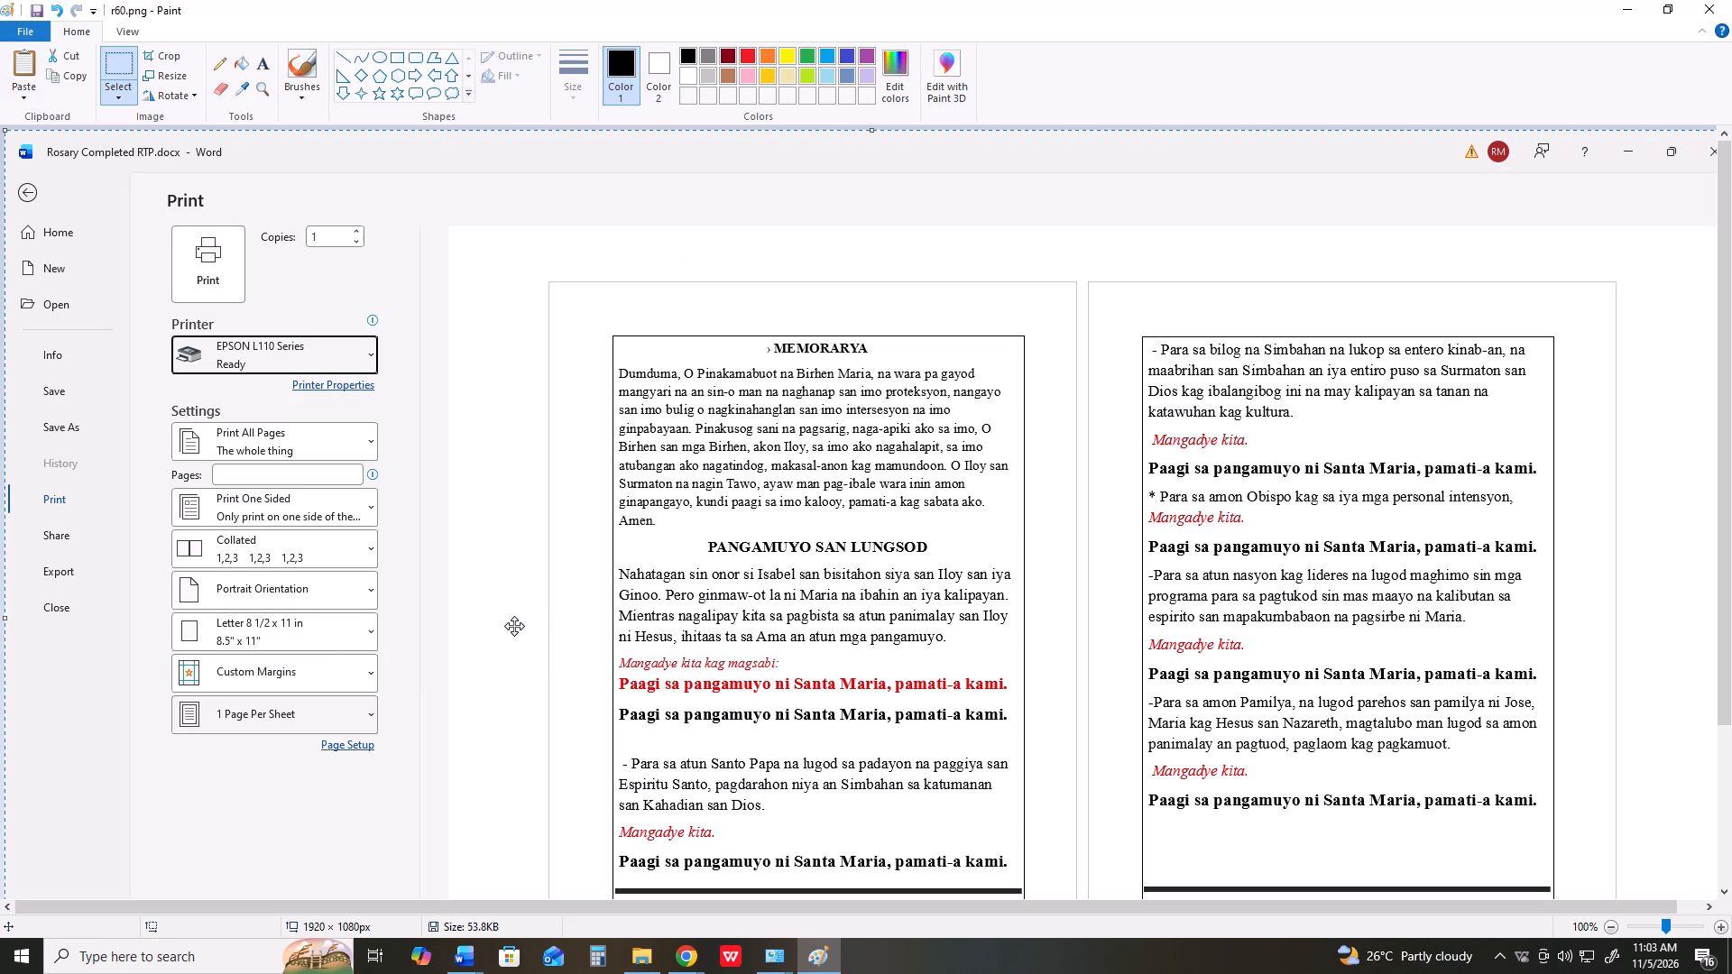
Crop the pasted capture to the bordered frames of pages 62 and 63, about 1061 × 669 px.
scroll(515, 622, "down", 2)
scroll(516, 619, "up", 1)
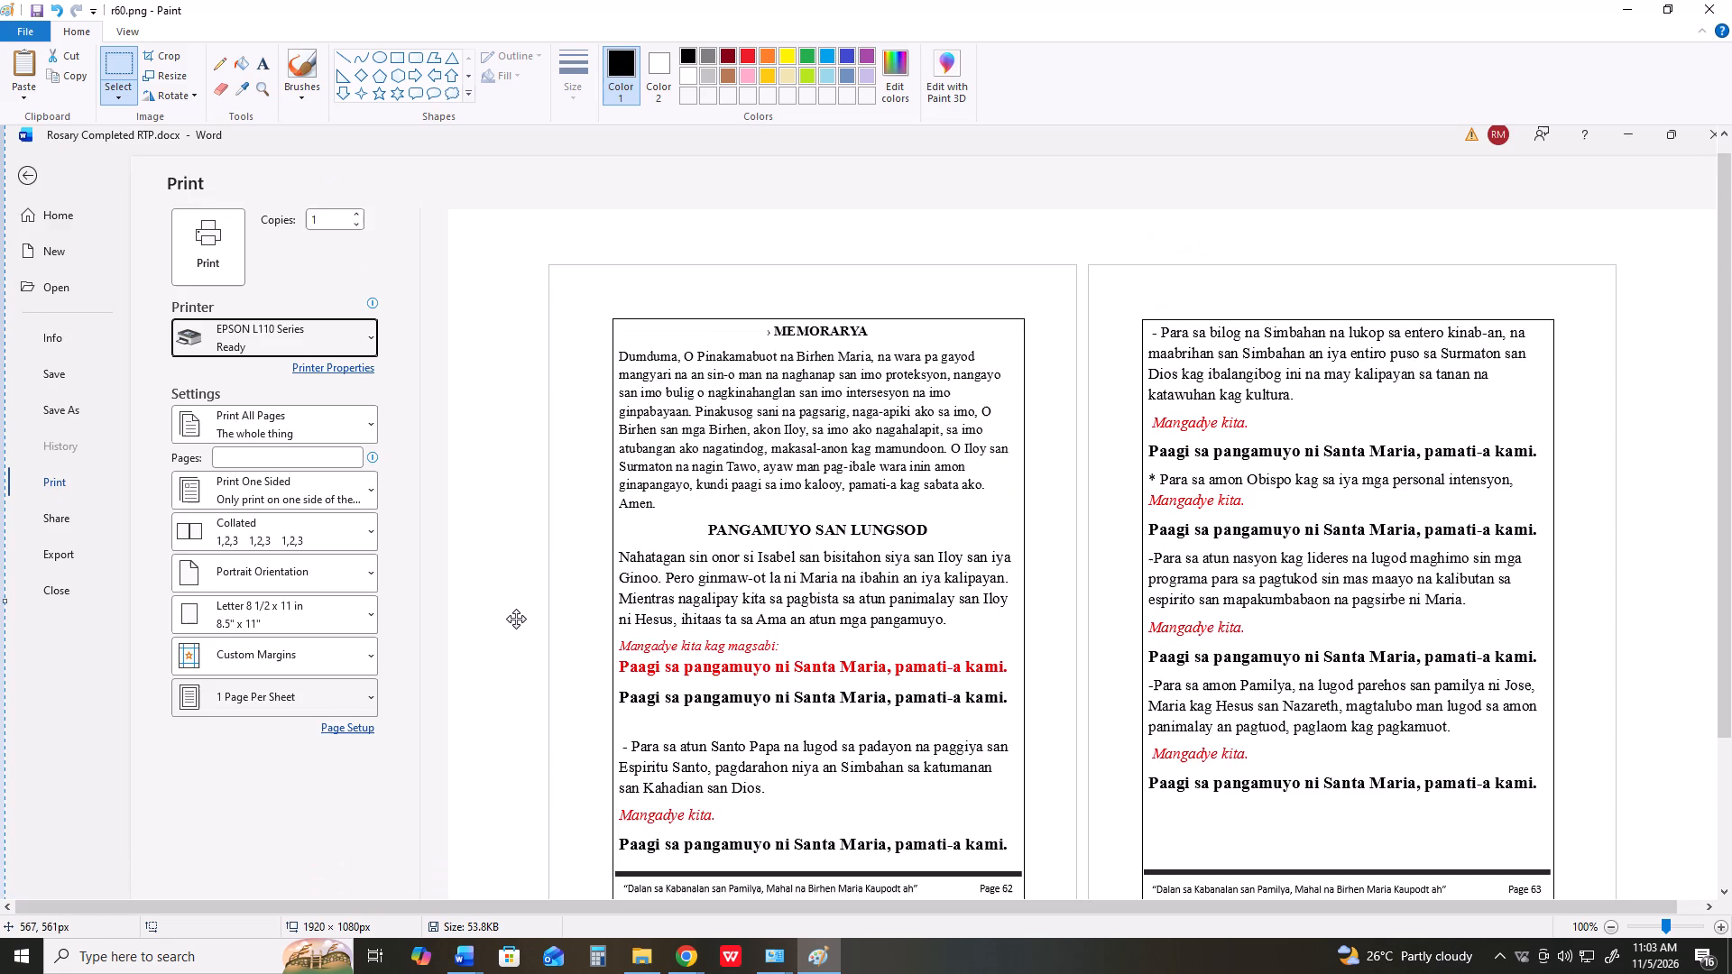
left_click_drag(1718, 364, 1718, 372)
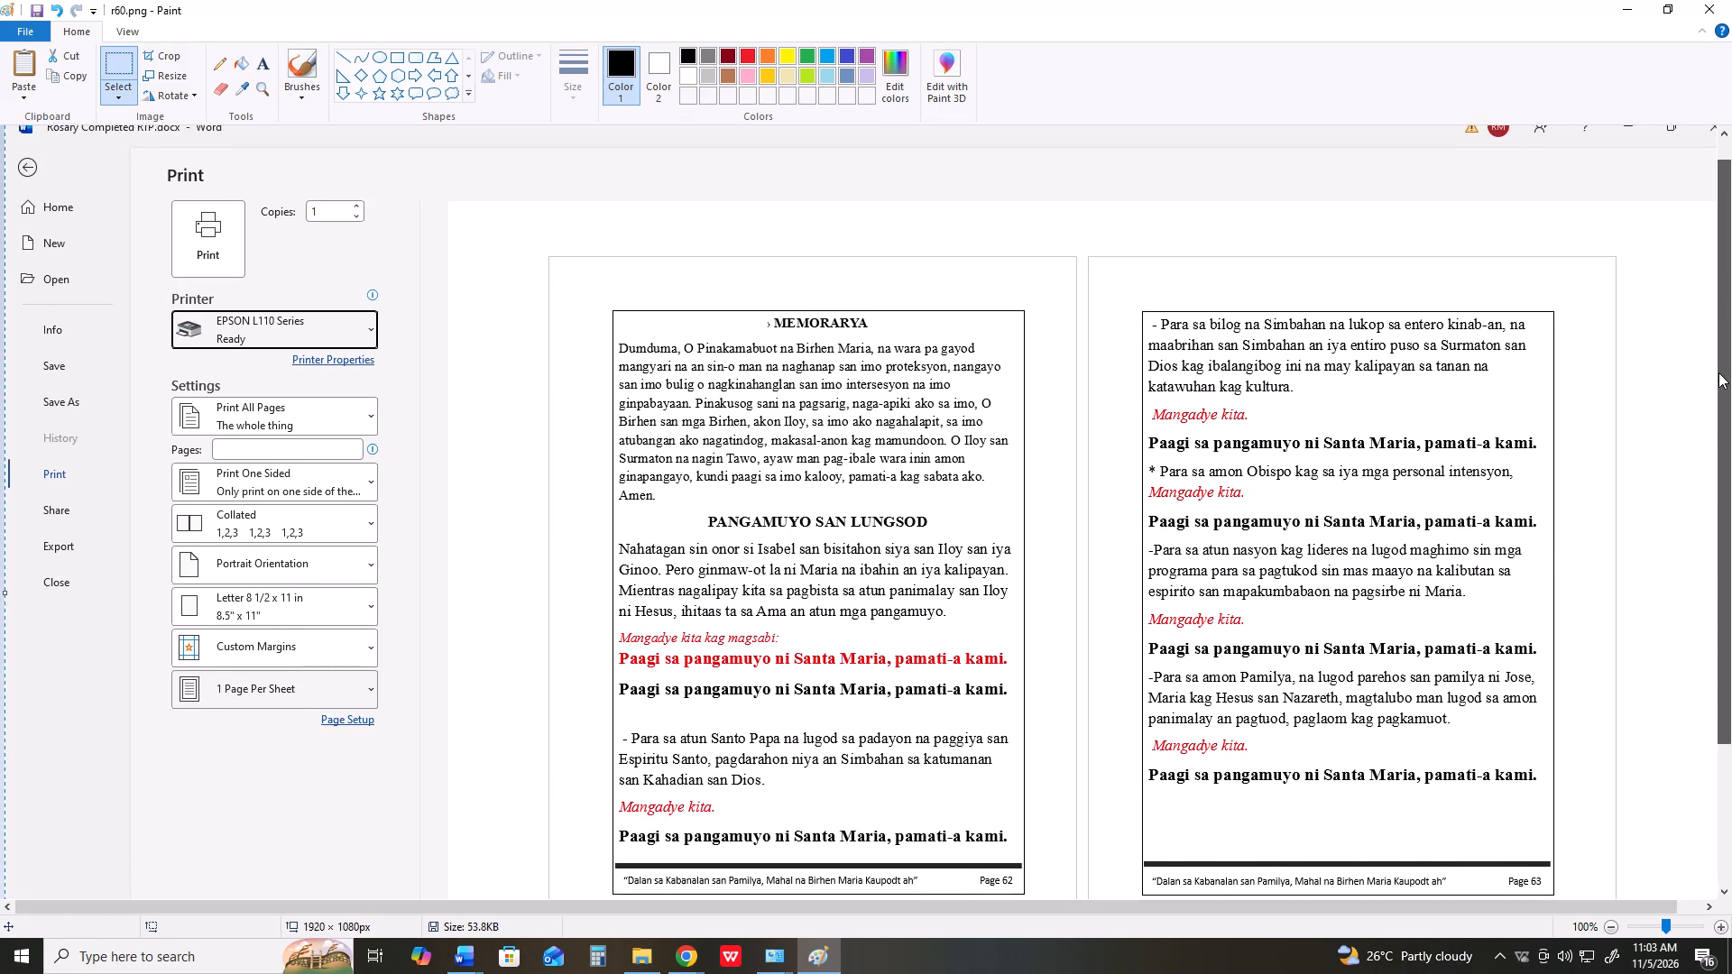
left_click_drag(1718, 372, 1713, 449)
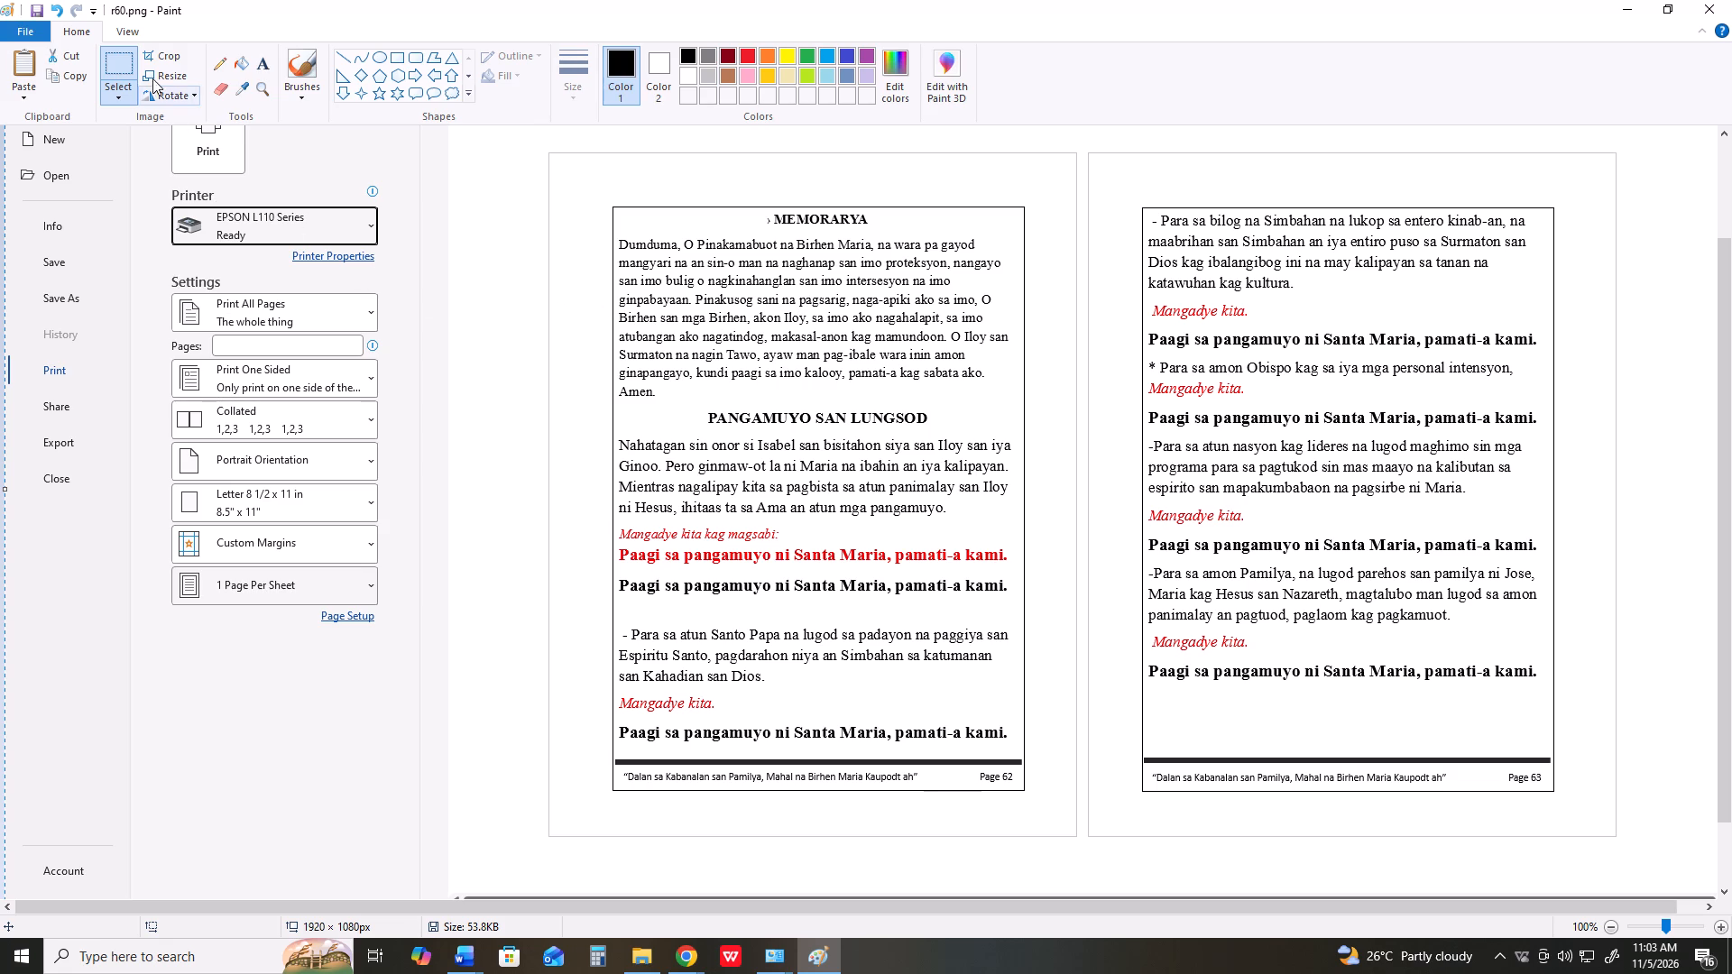
left_click(132, 69)
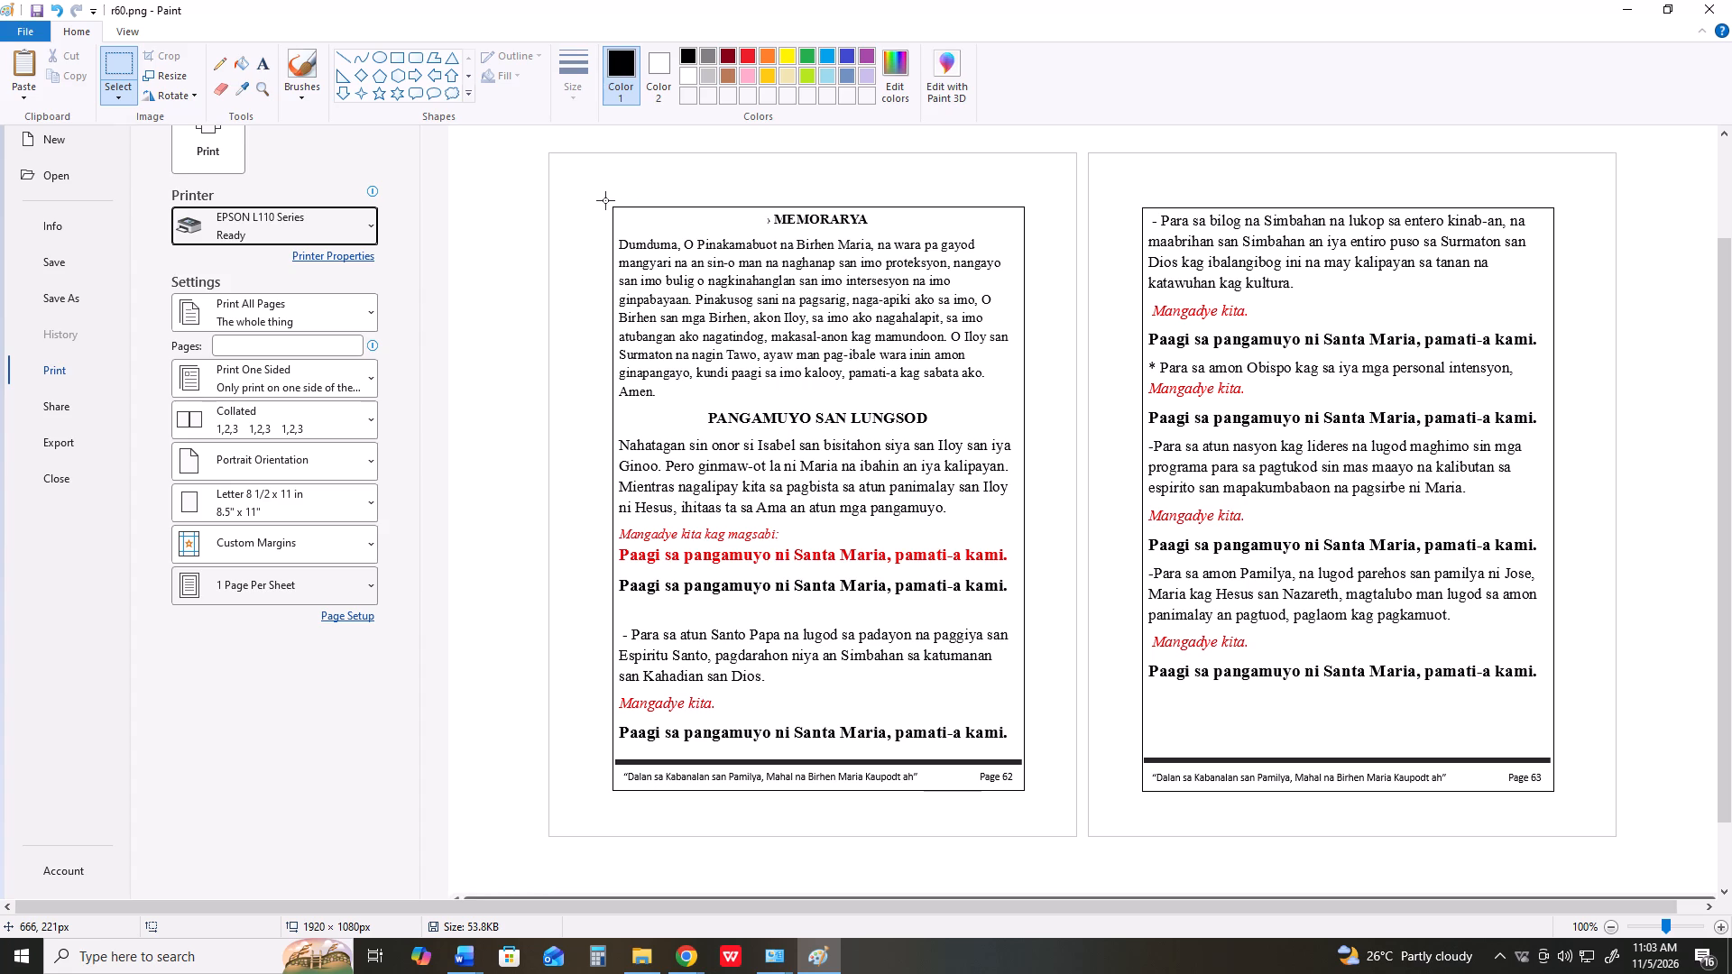
left_click_drag(605, 200, 1580, 796)
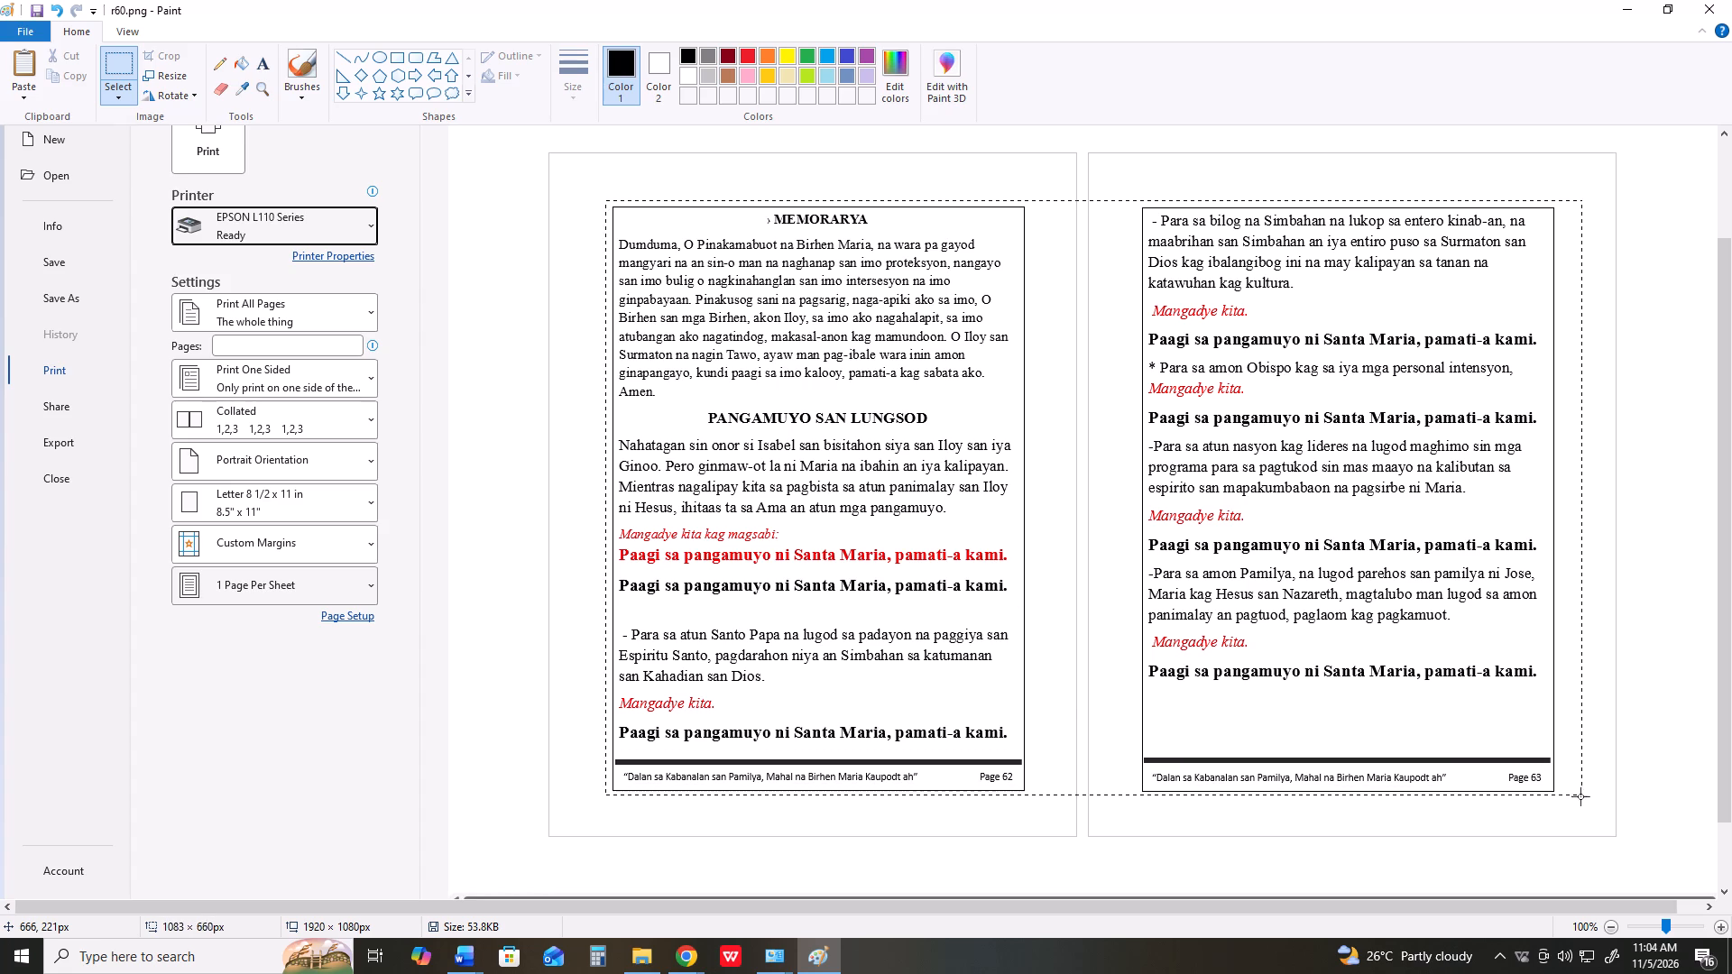
left_click_drag(1580, 796, 1562, 803)
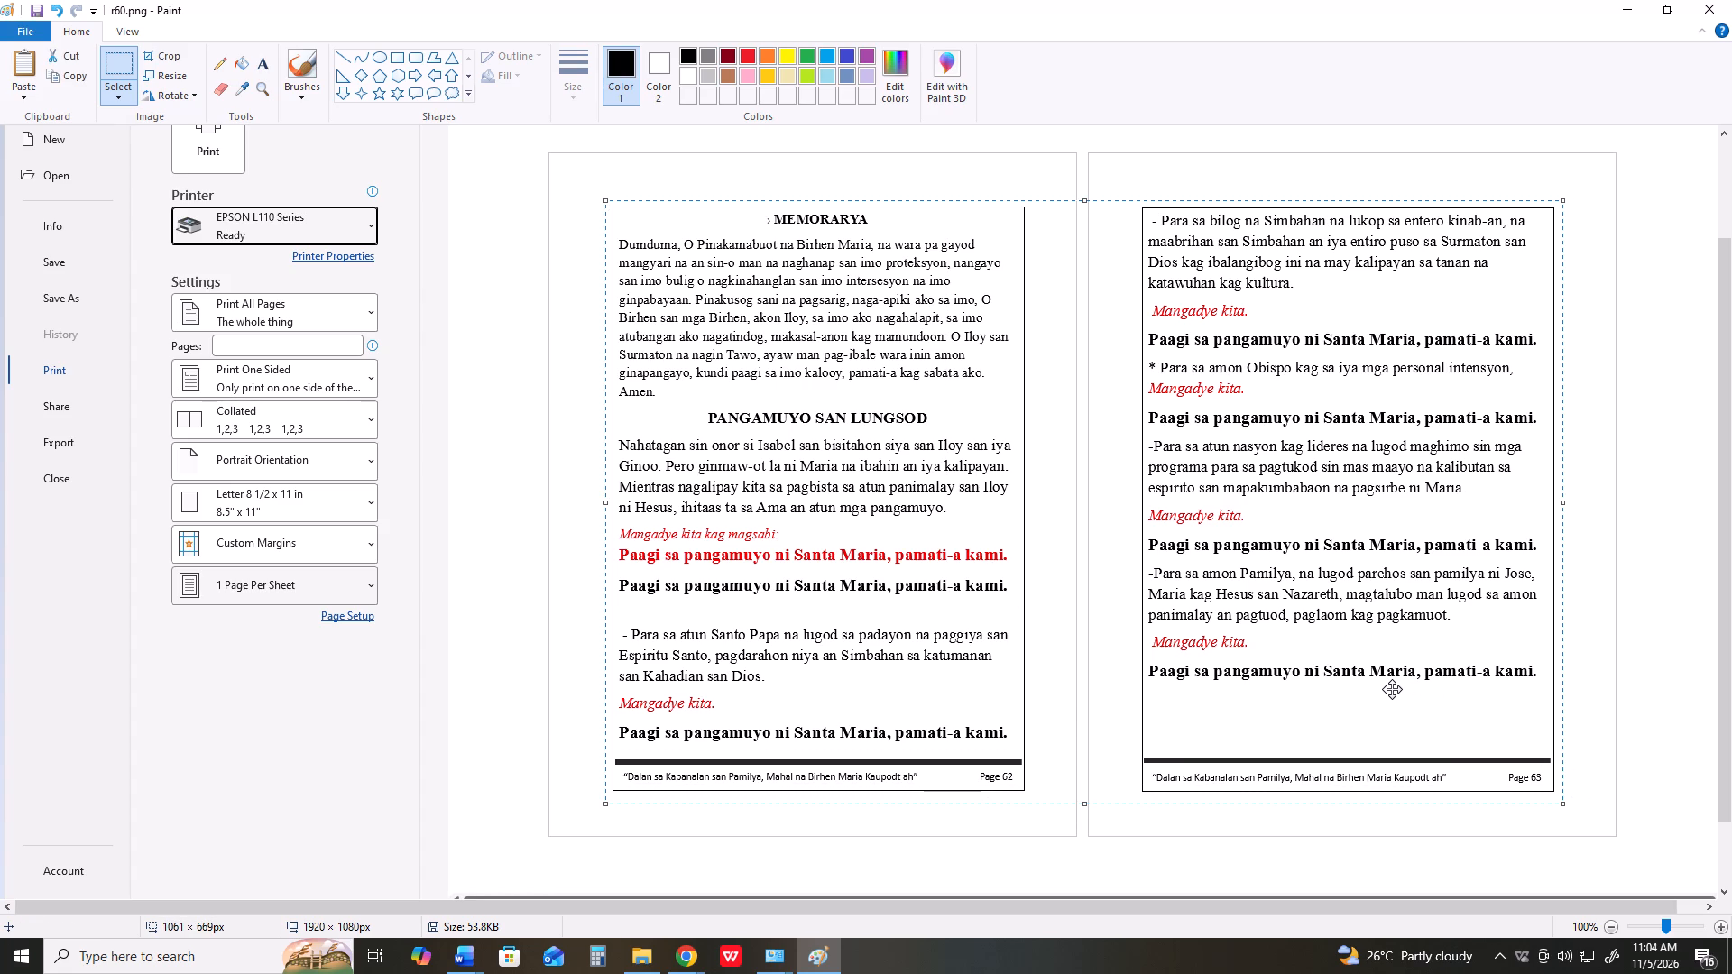
key("ctrl+shift+x")
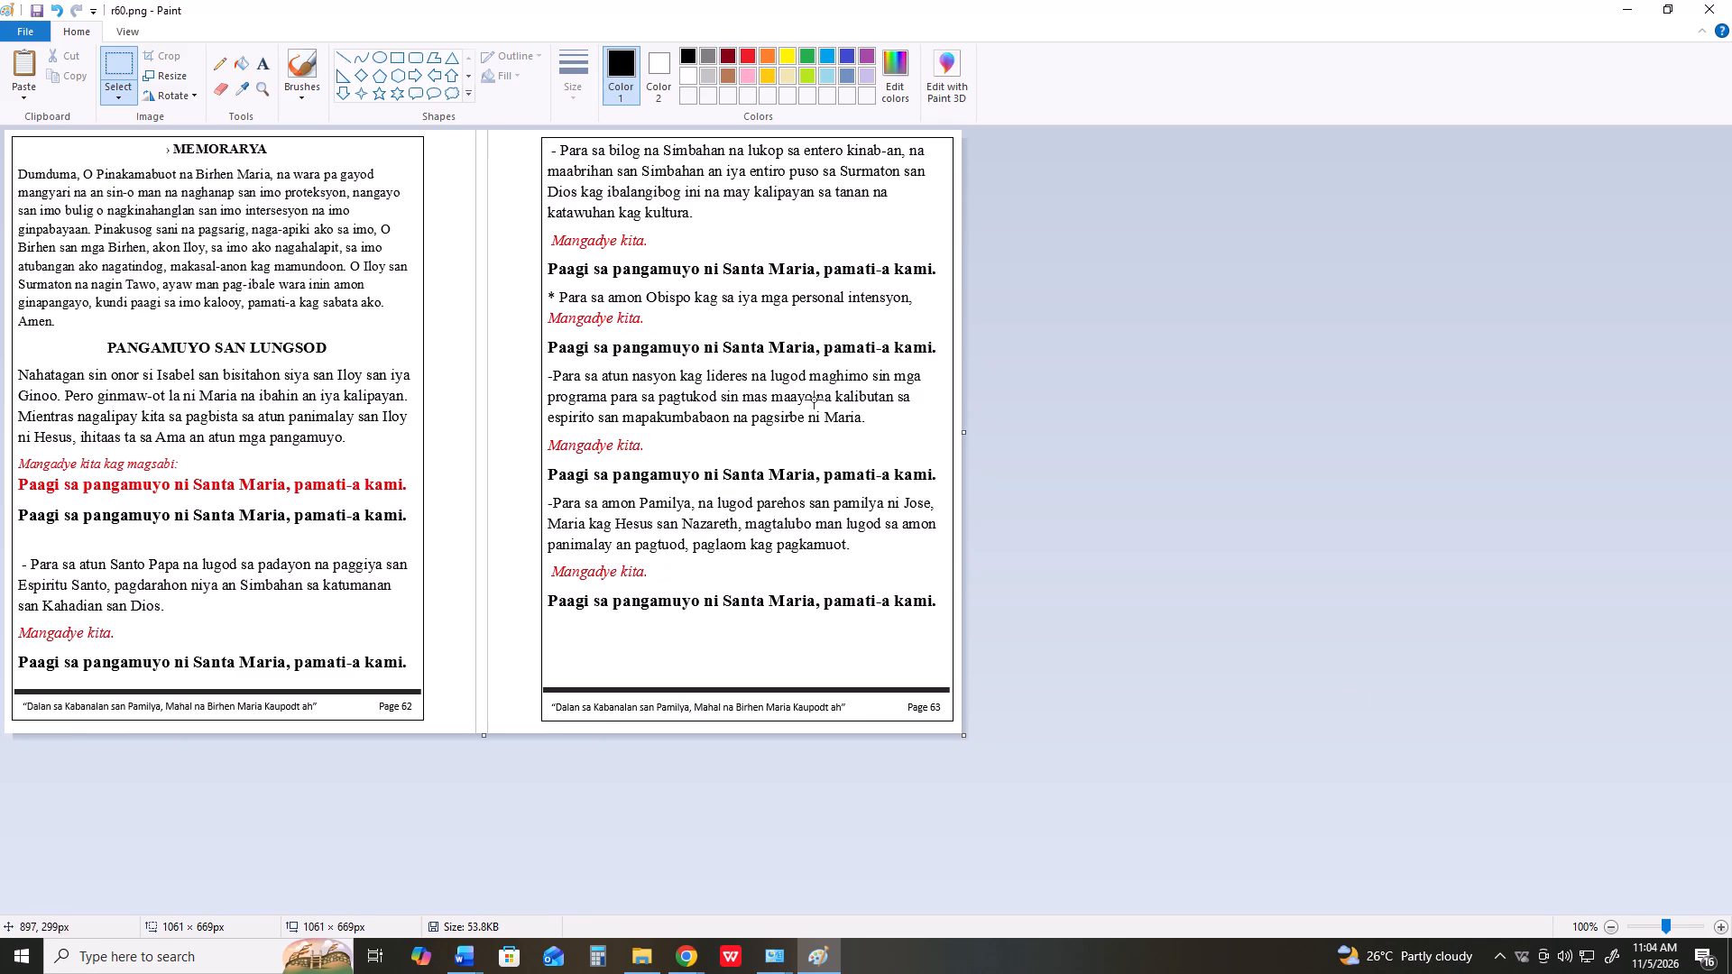
Save the cropped image of pages 62 and 63 in Downloads as the PNG file r62.
left_click(32, 32)
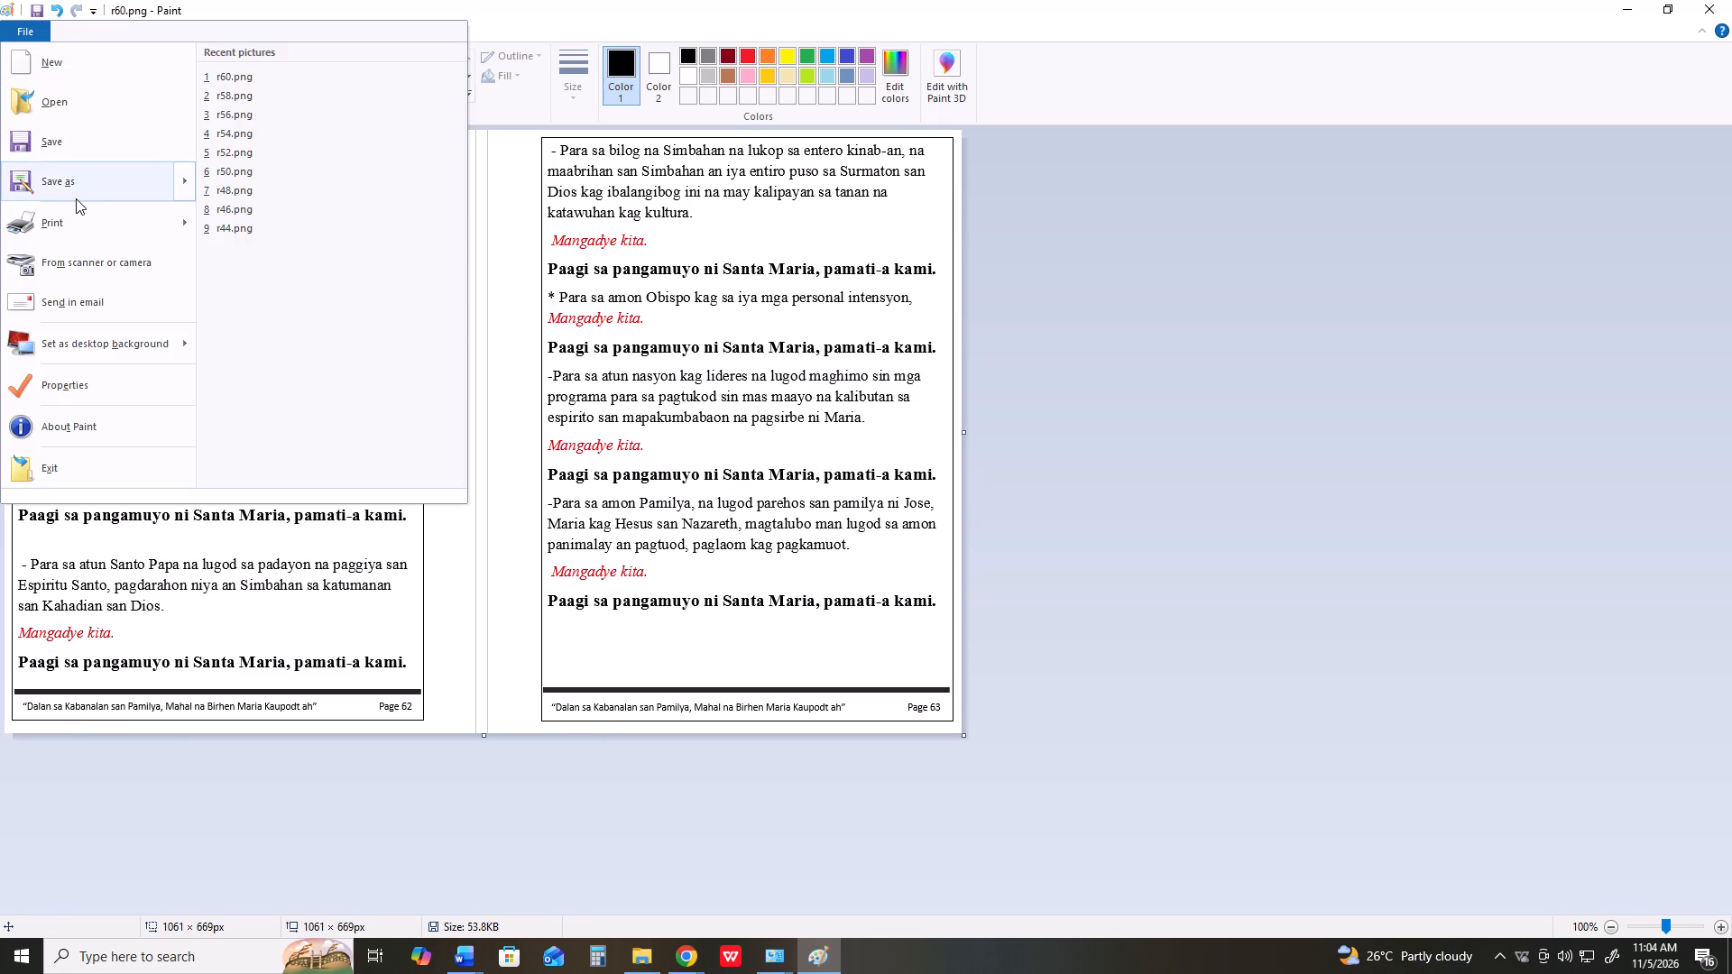
left_click(82, 188)
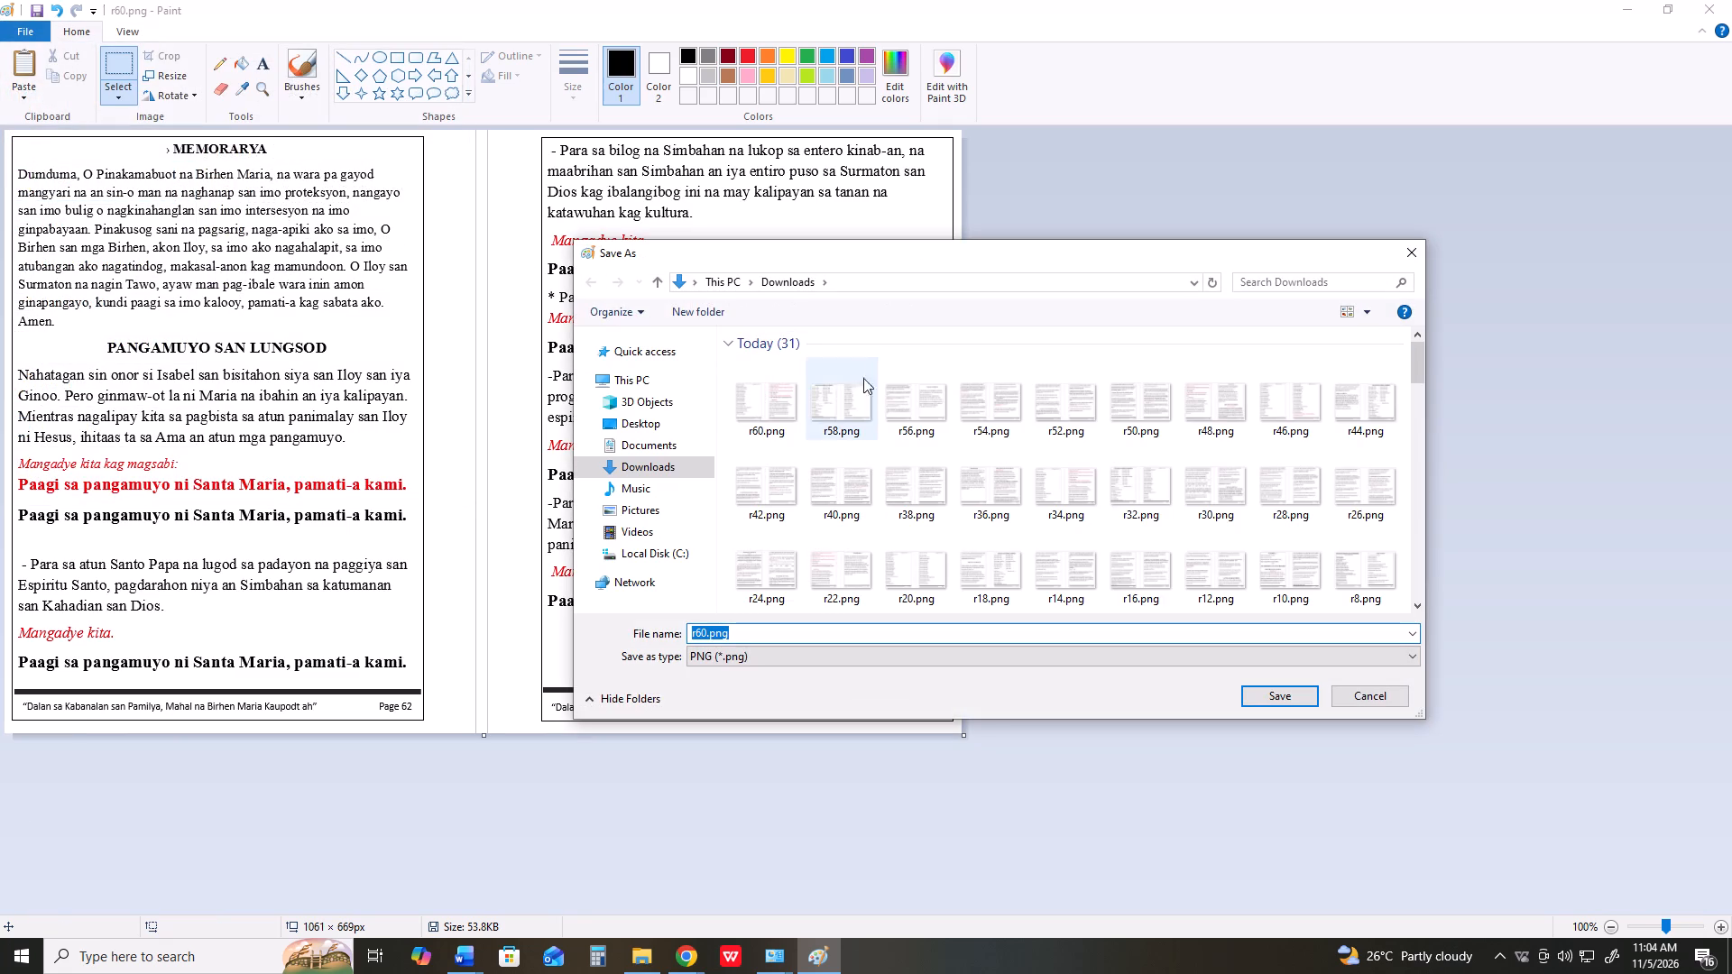
type("r62")
key("Return")
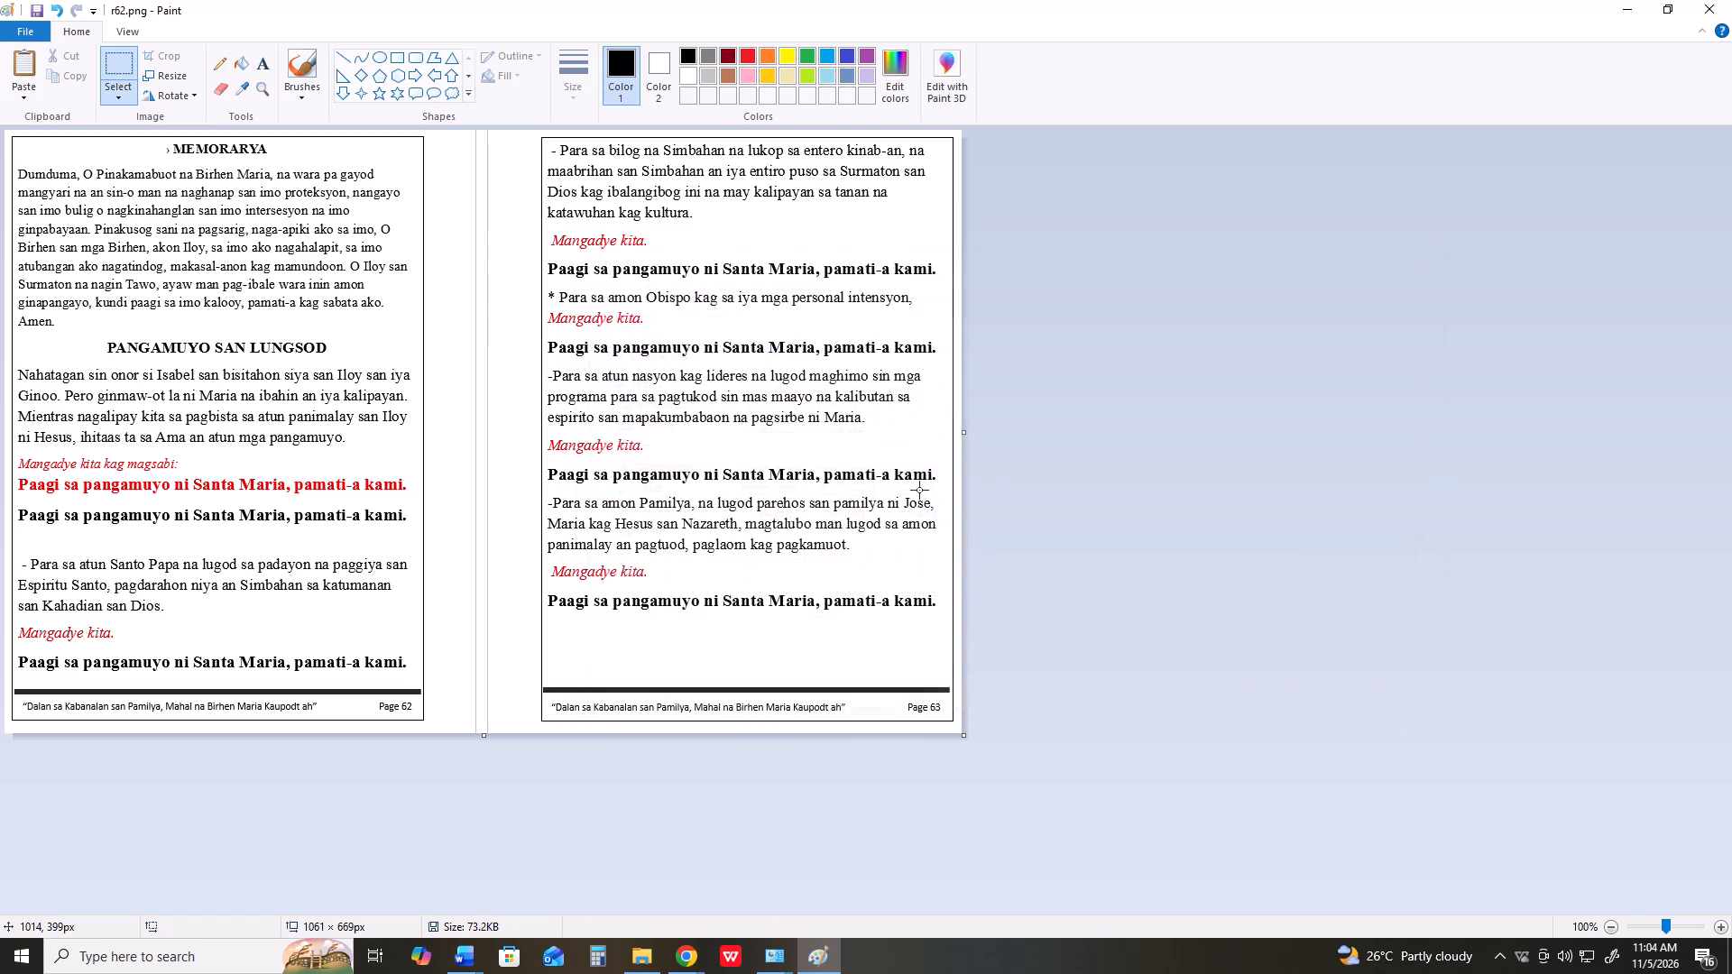
Switch back to the rosary document in Word, bring pages 64 and 65 up in print preview, and capture the screen.
key("alt+Tab")
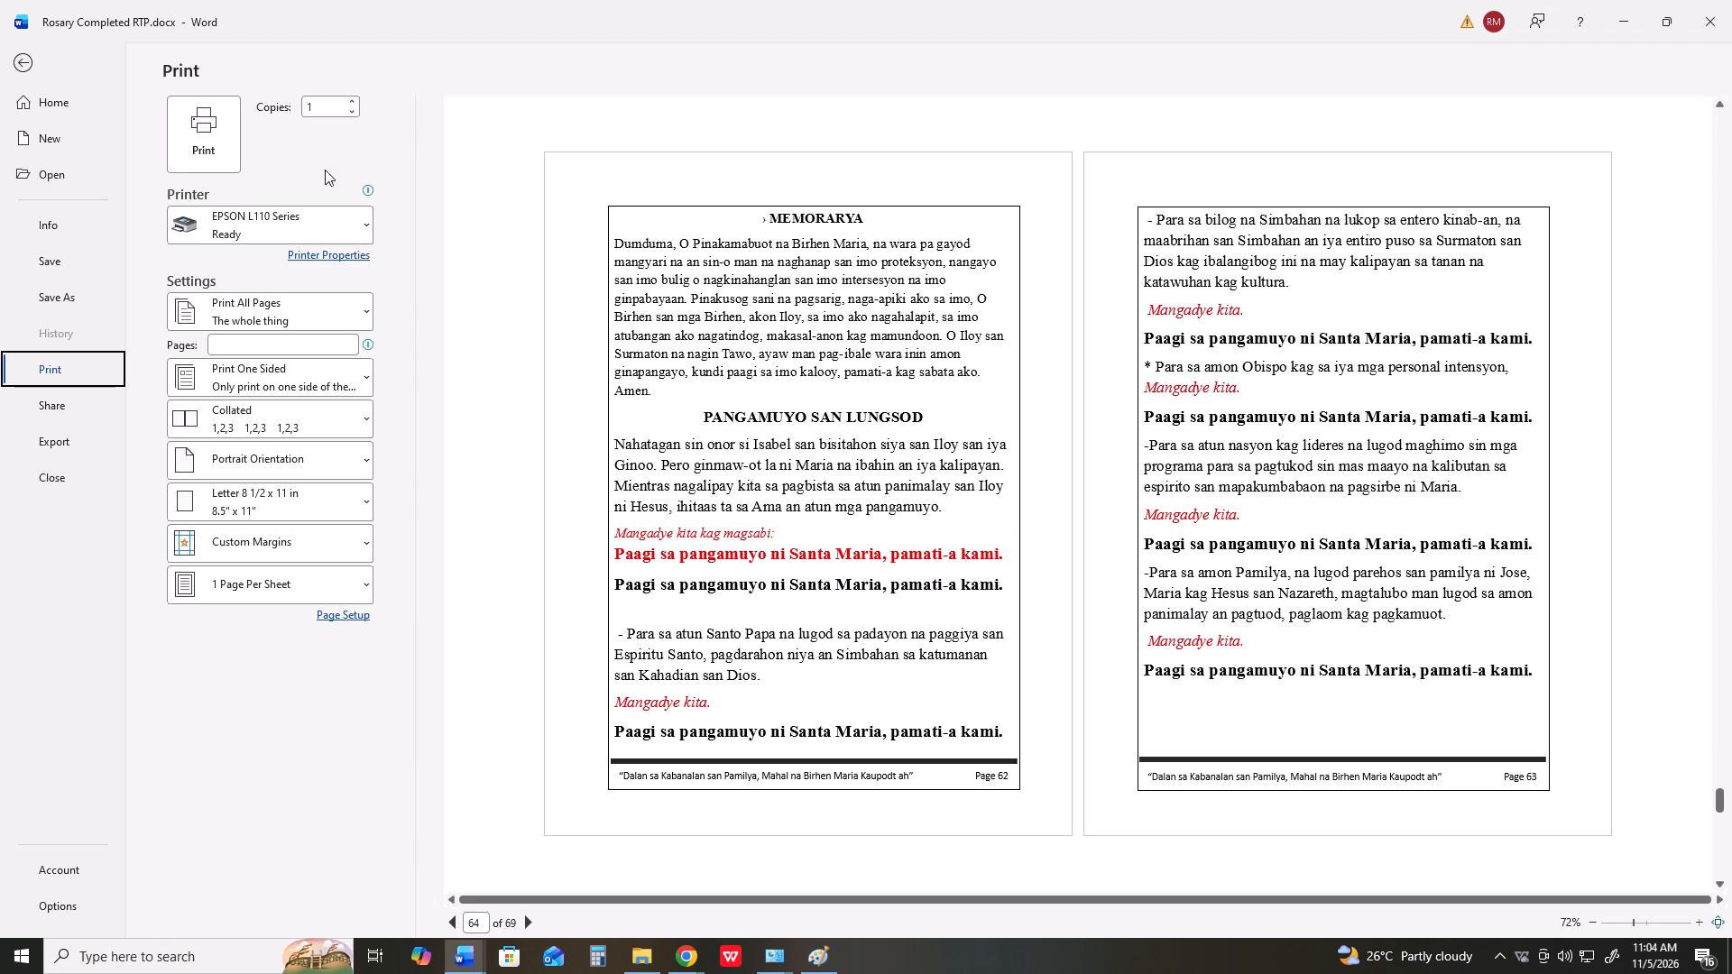
left_click(17, 66)
scroll(764, 522, "down", 2)
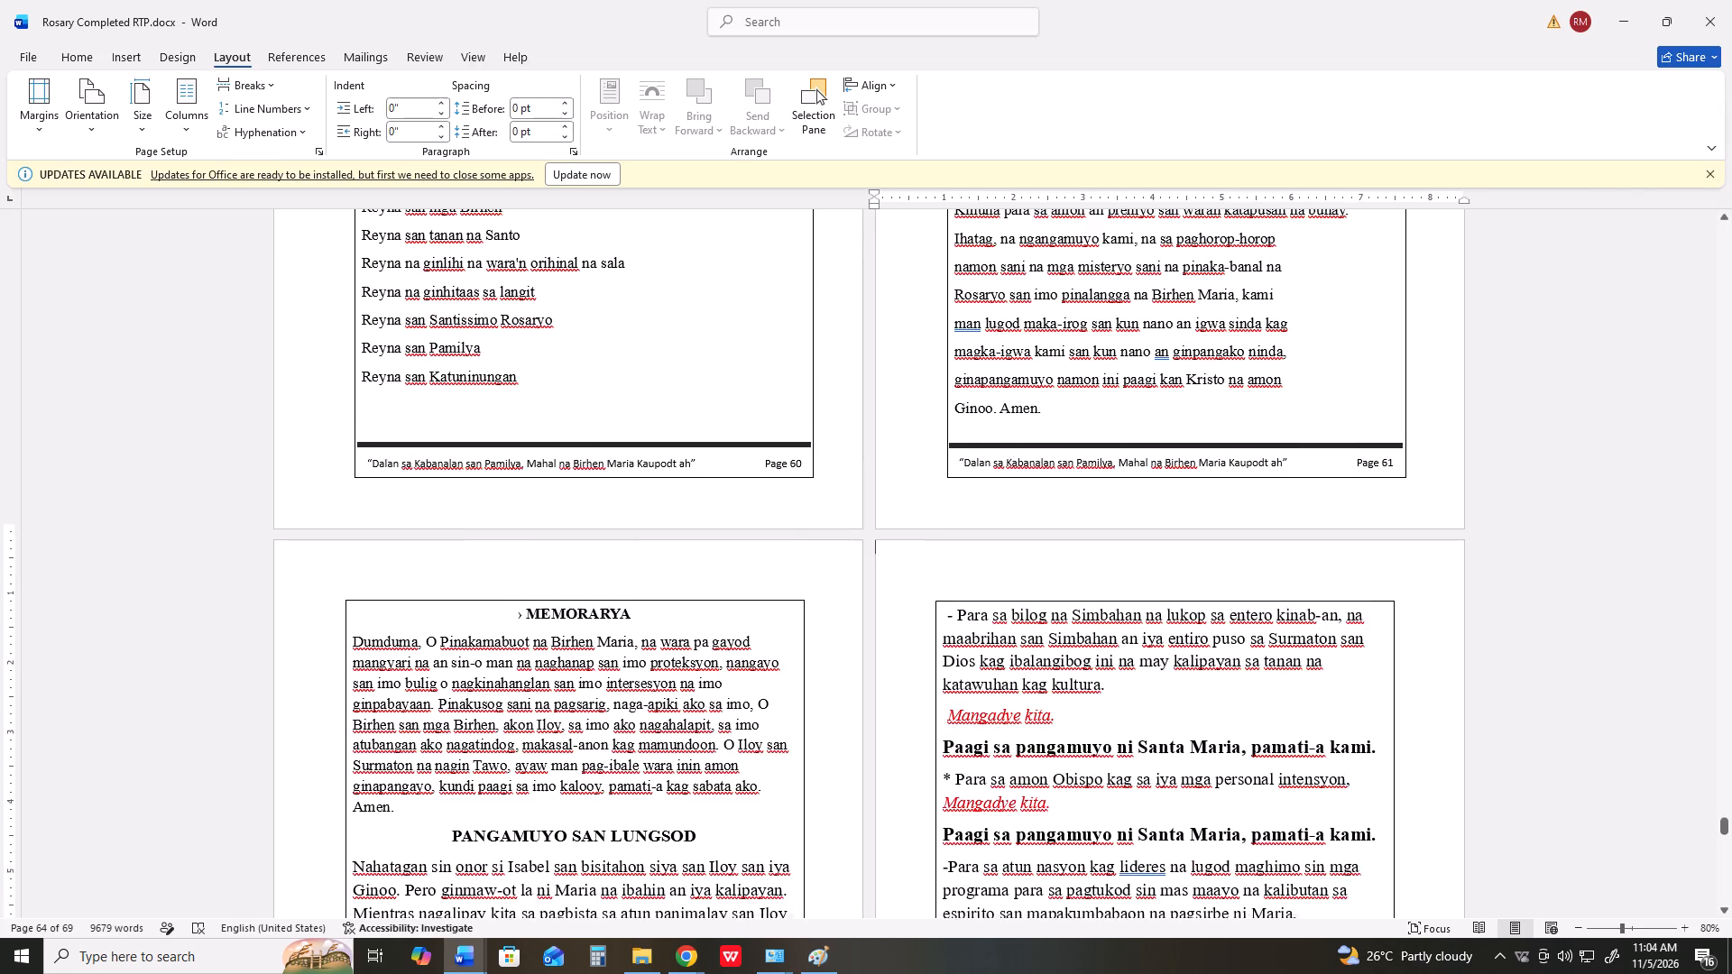
scroll(764, 522, "down", 13)
scroll(764, 522, "down", 12)
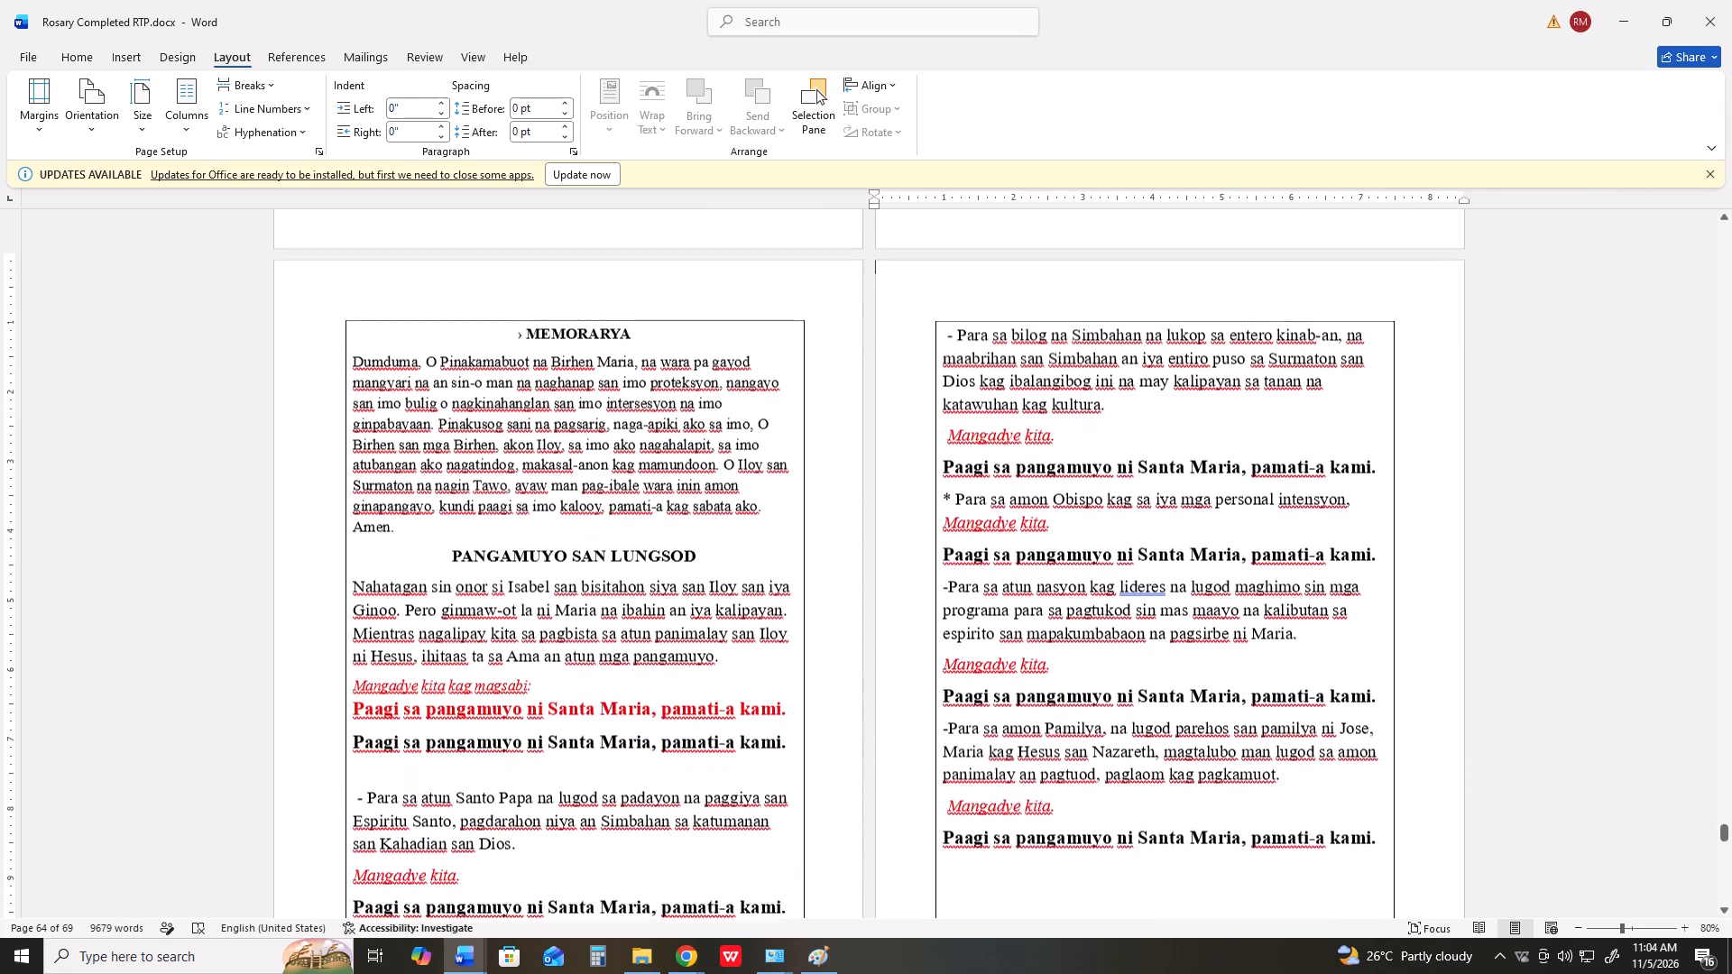
scroll(764, 522, "down", 20)
scroll(764, 522, "down", 15)
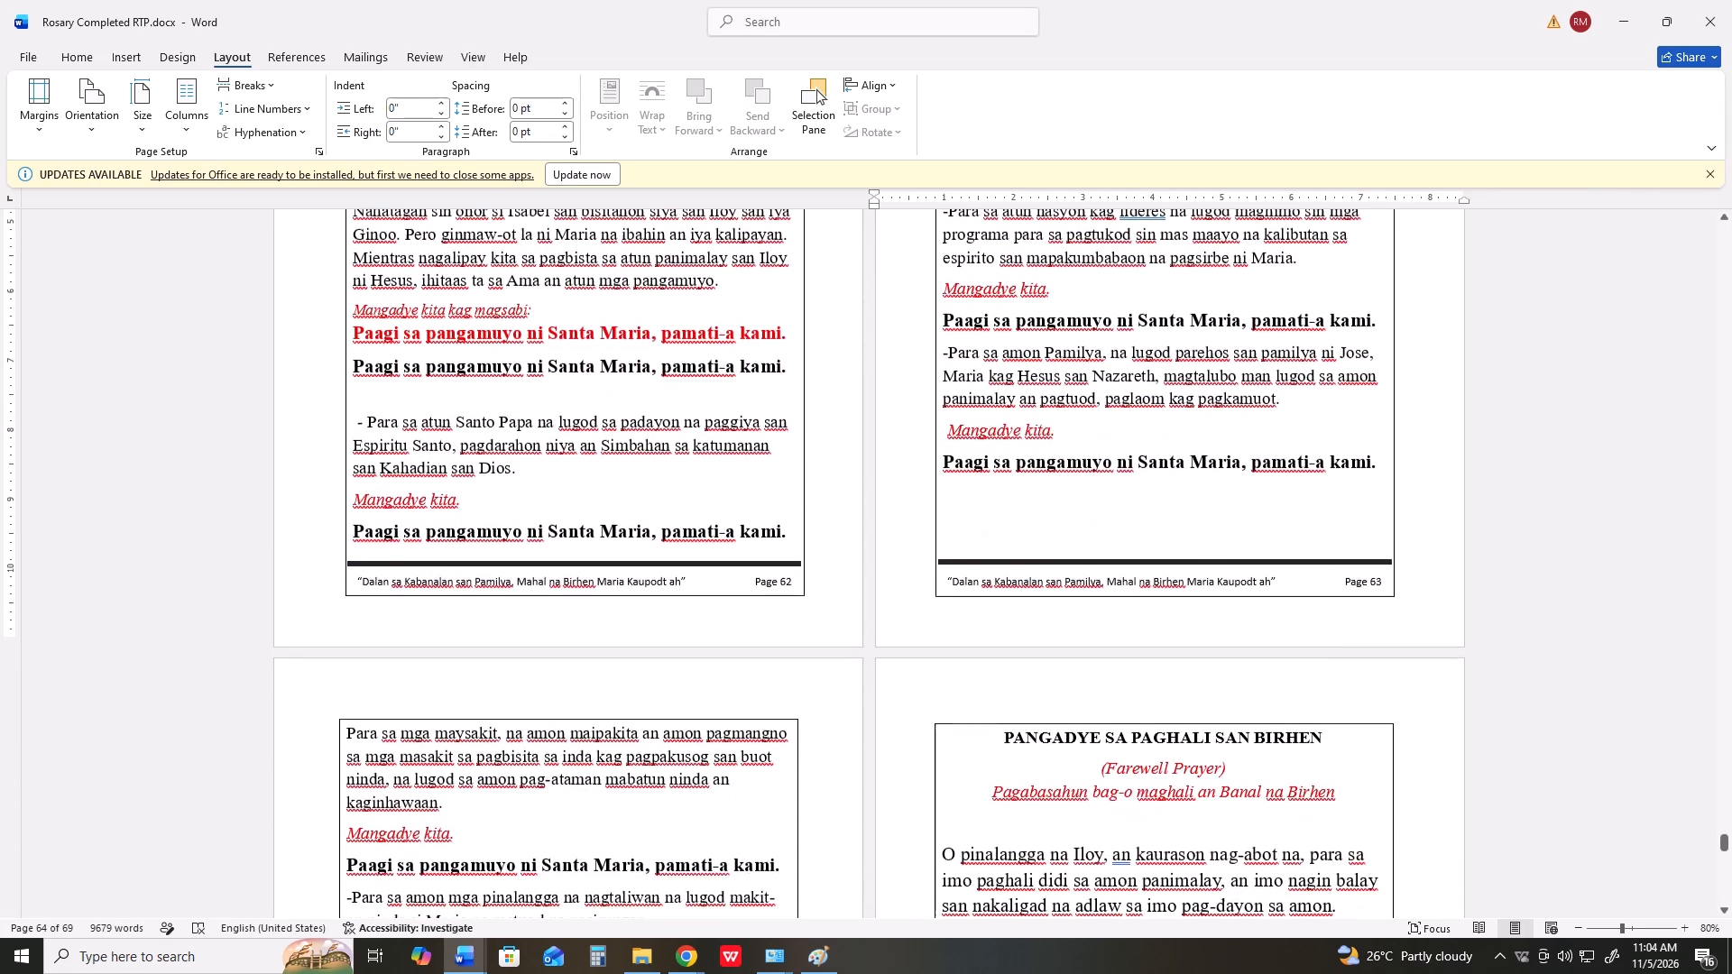
scroll(448, 608, "down", 5)
left_click(327, 619)
scroll(420, 585, "down", 7)
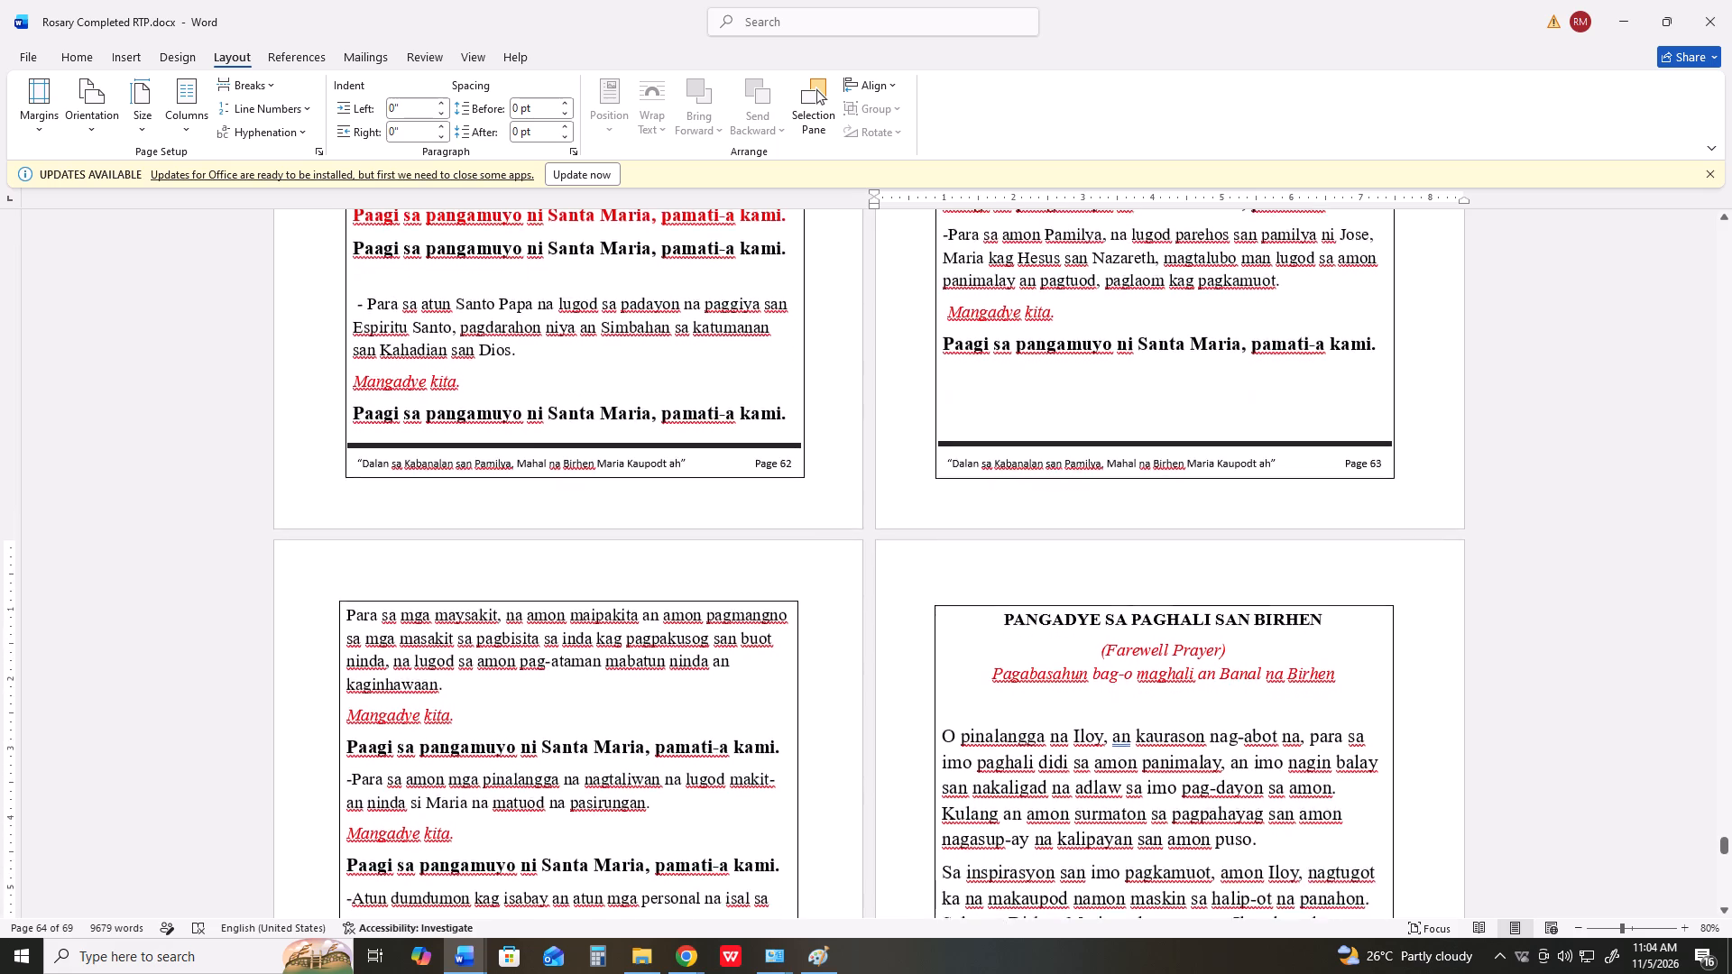
scroll(434, 569, "down", 20)
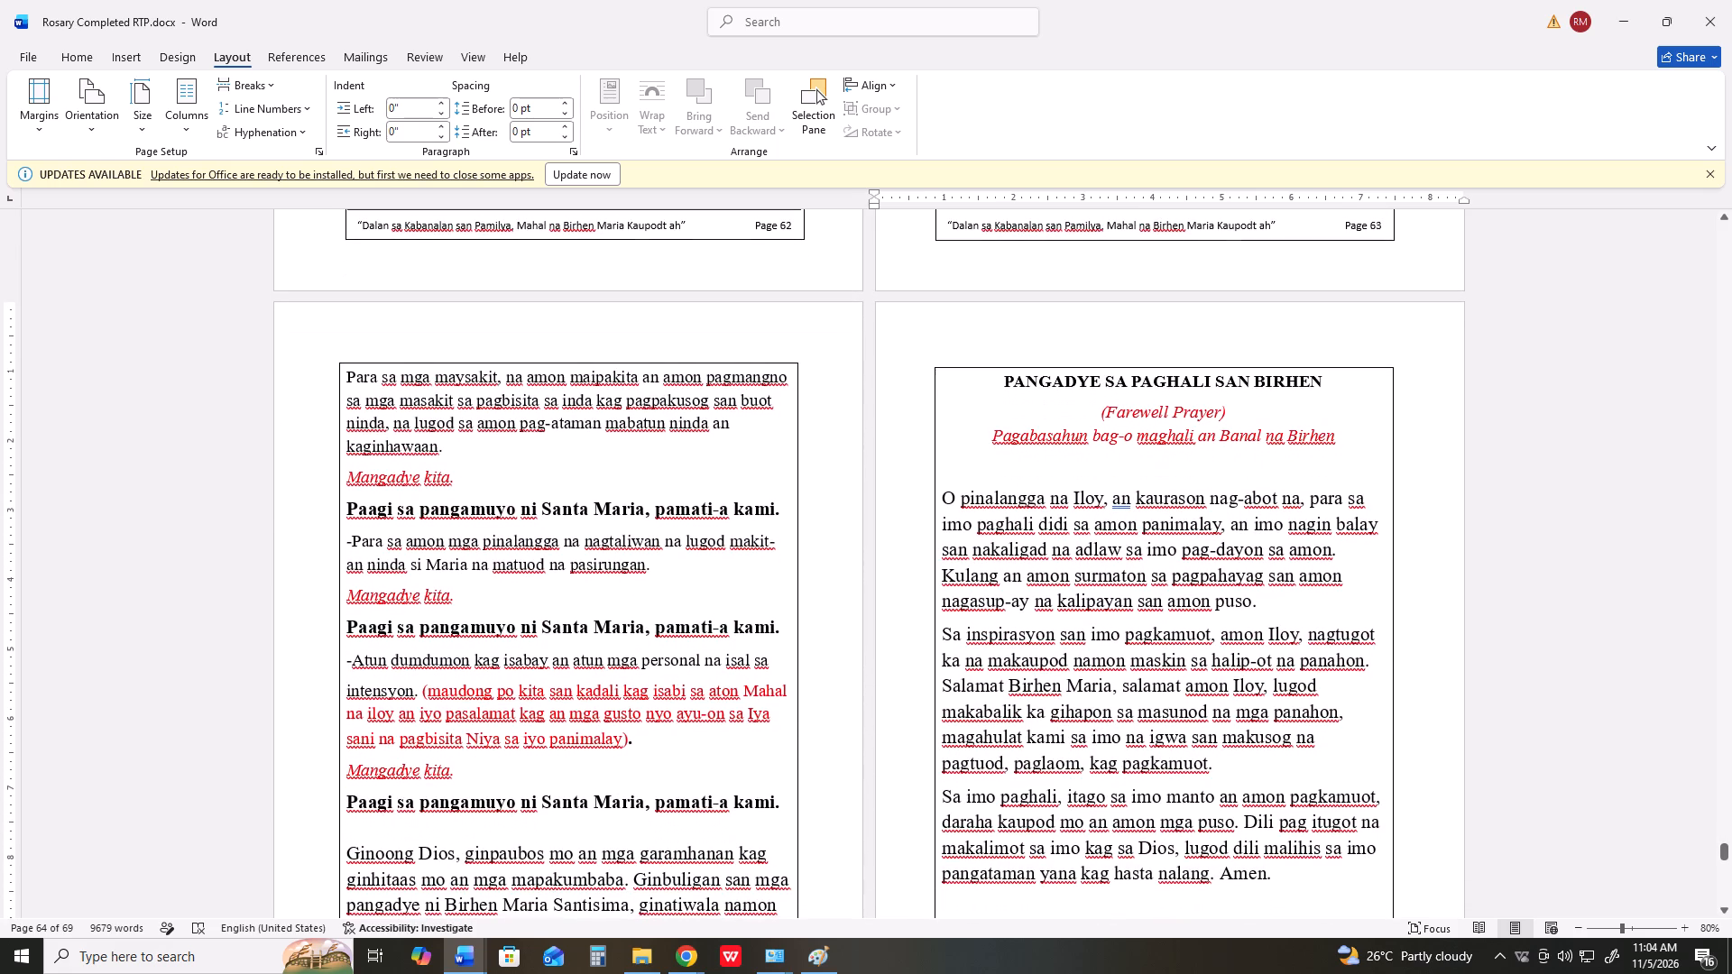
scroll(439, 566, "down", 7)
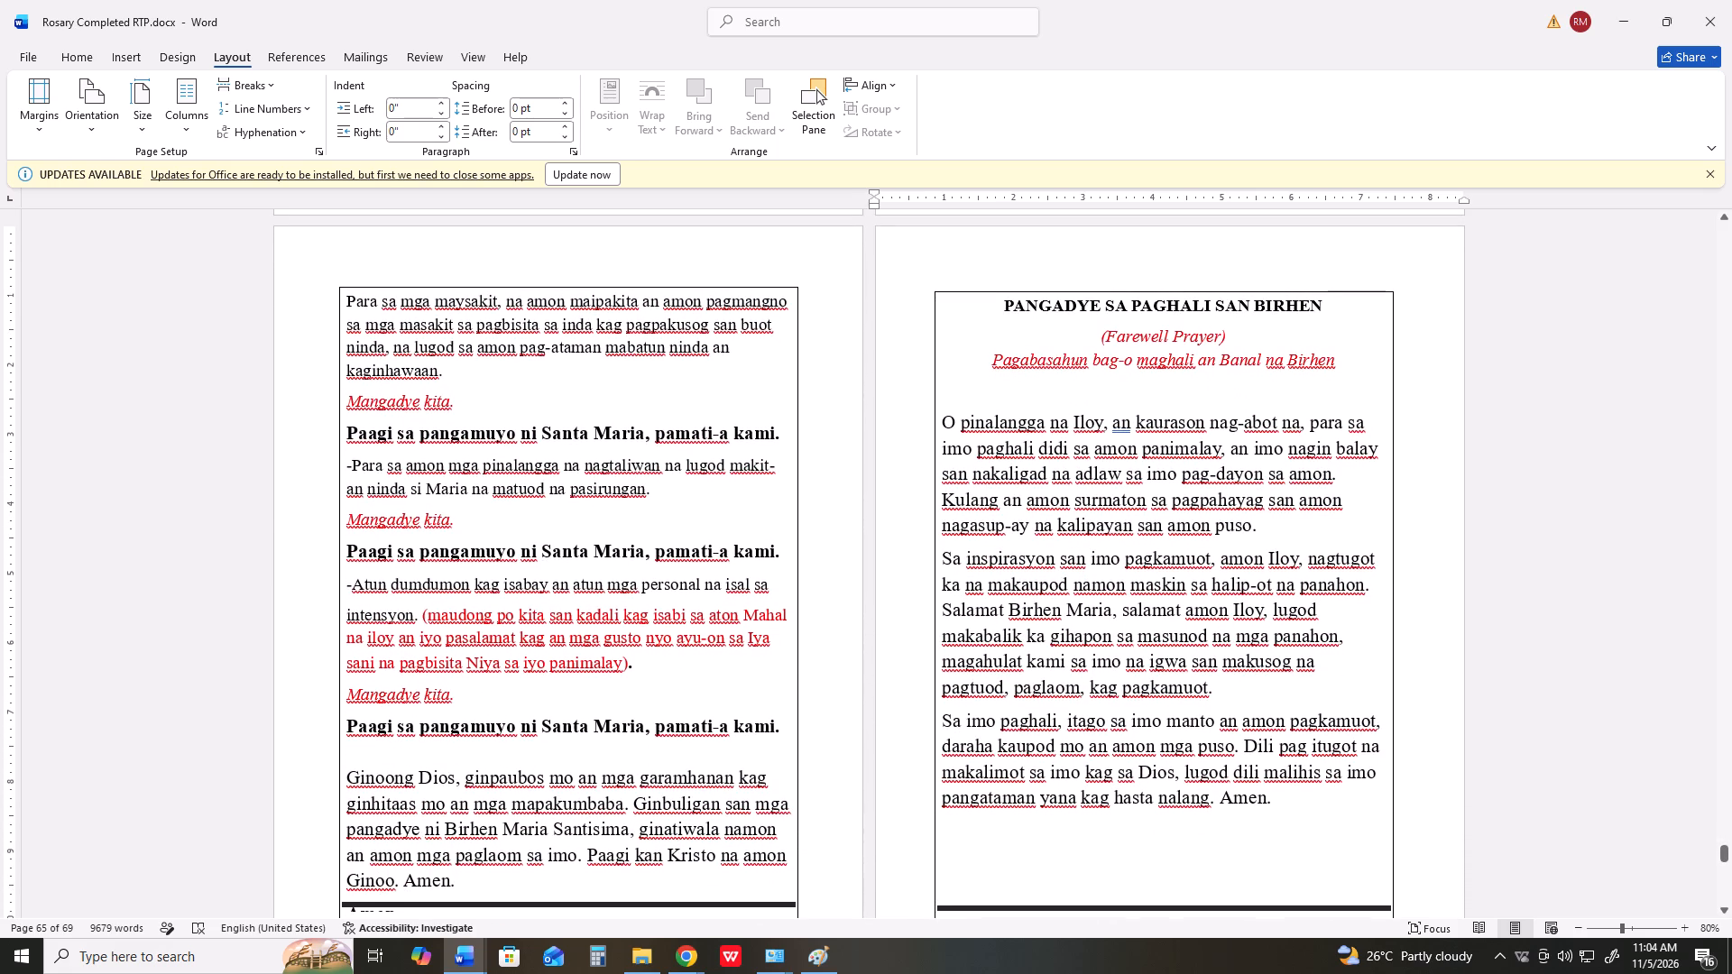
scroll(439, 566, "down", 3)
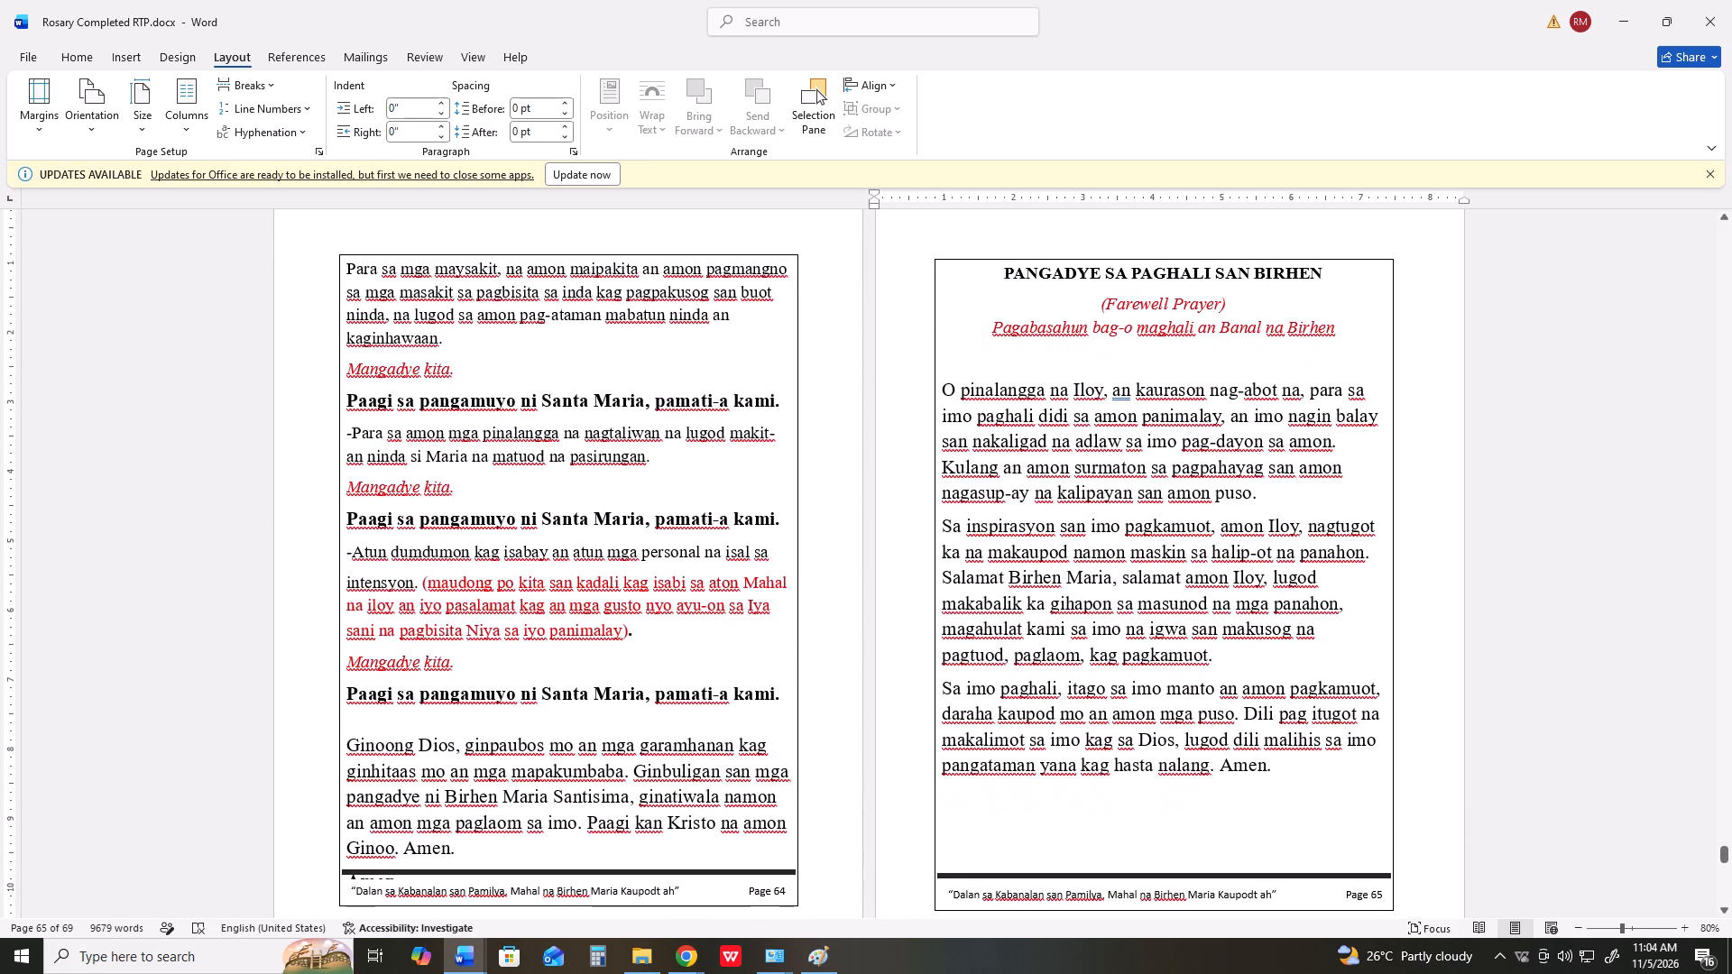
key("ctrl+p")
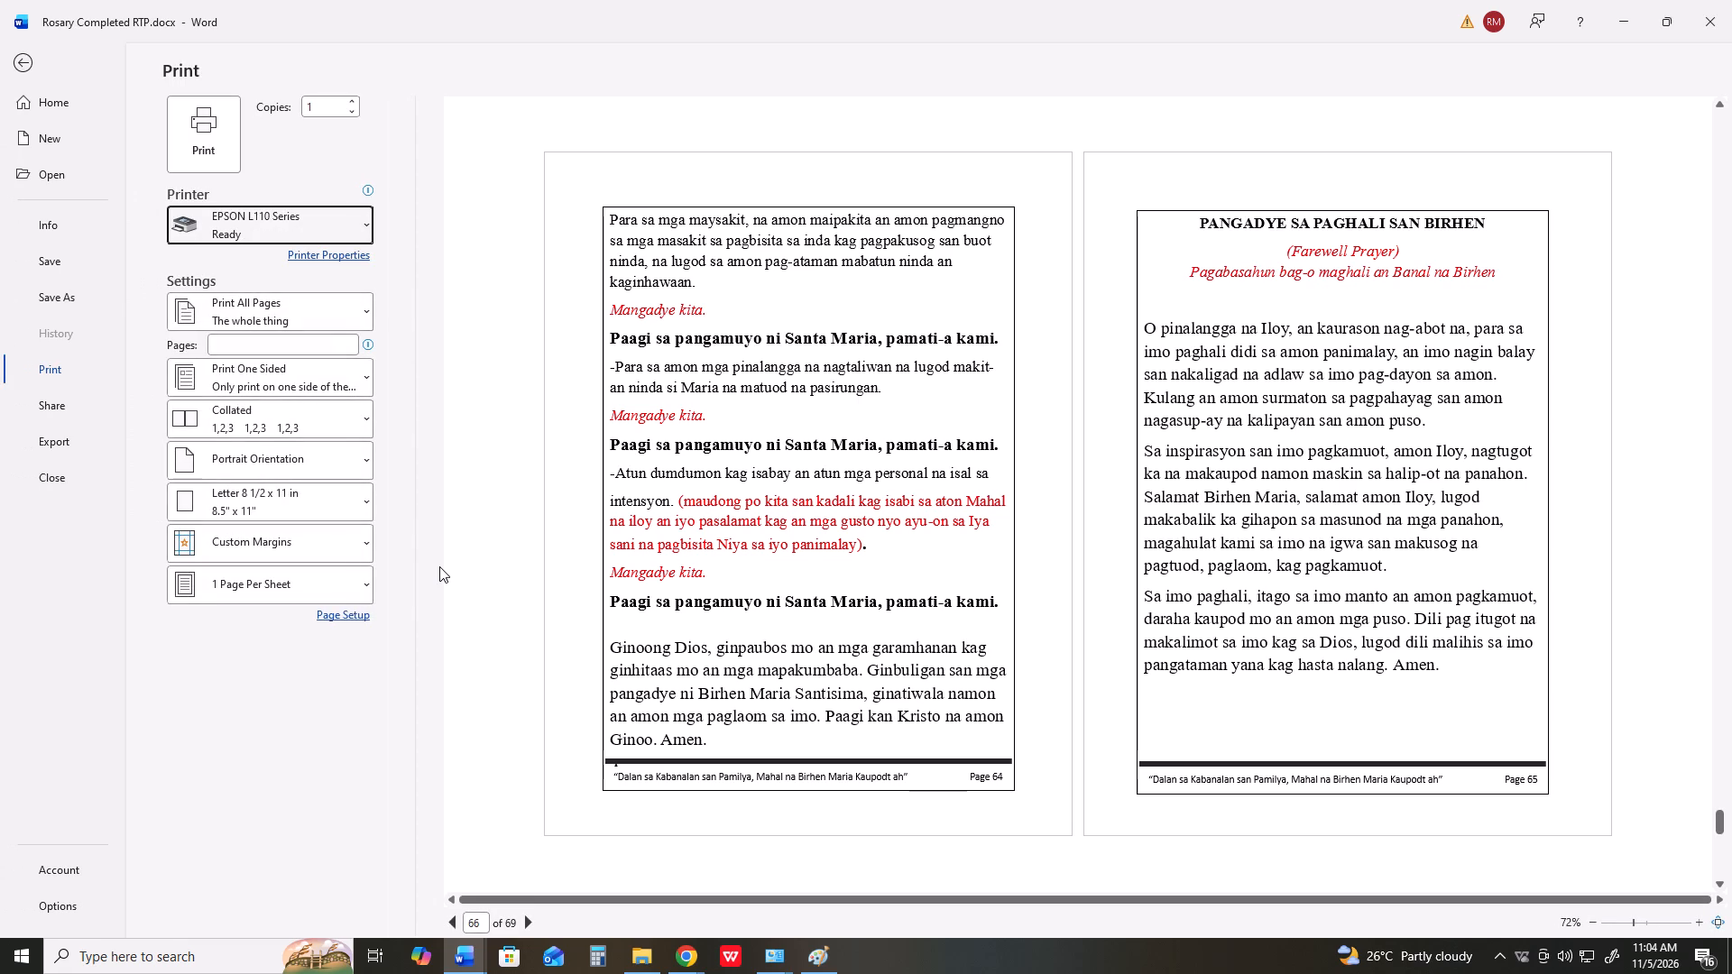
key("Print")
Switch to Paint and paste the capture of pages 64 and 65 over the r62.png canvas.
key("alt+Tab")
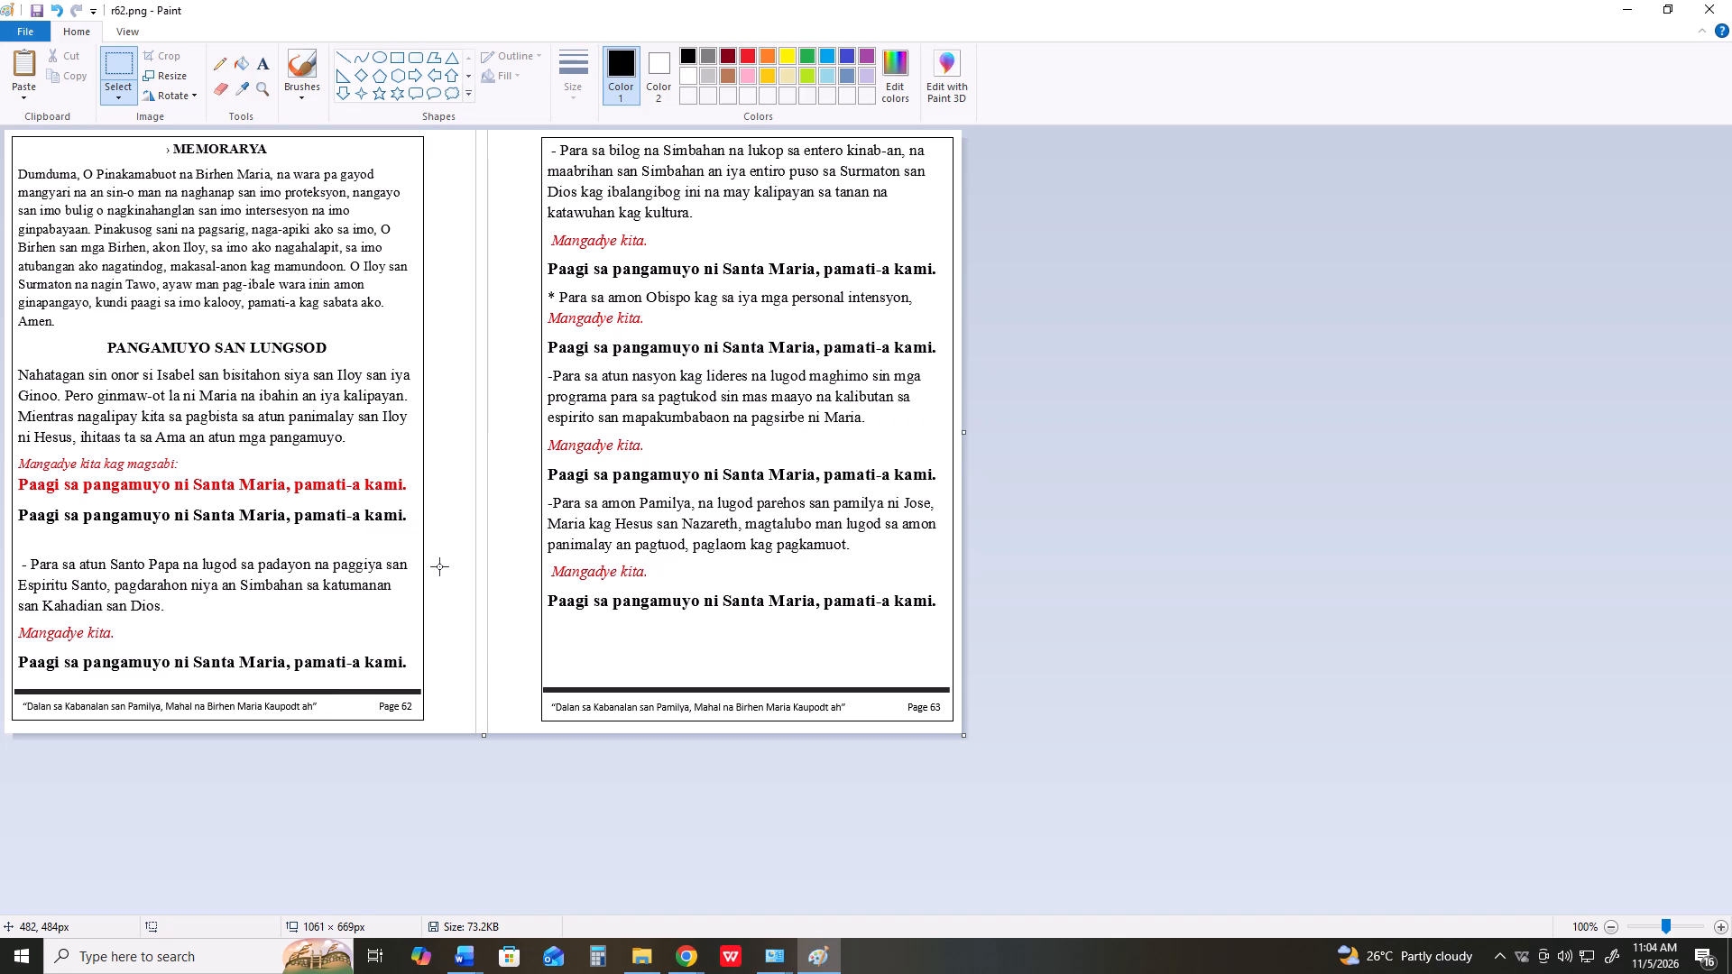
key("ctrl+v")
Crop the pasted capture to the bordered frames of pages 64 and 65, about 1069 × 669 px.
scroll(437, 554, "down", 1)
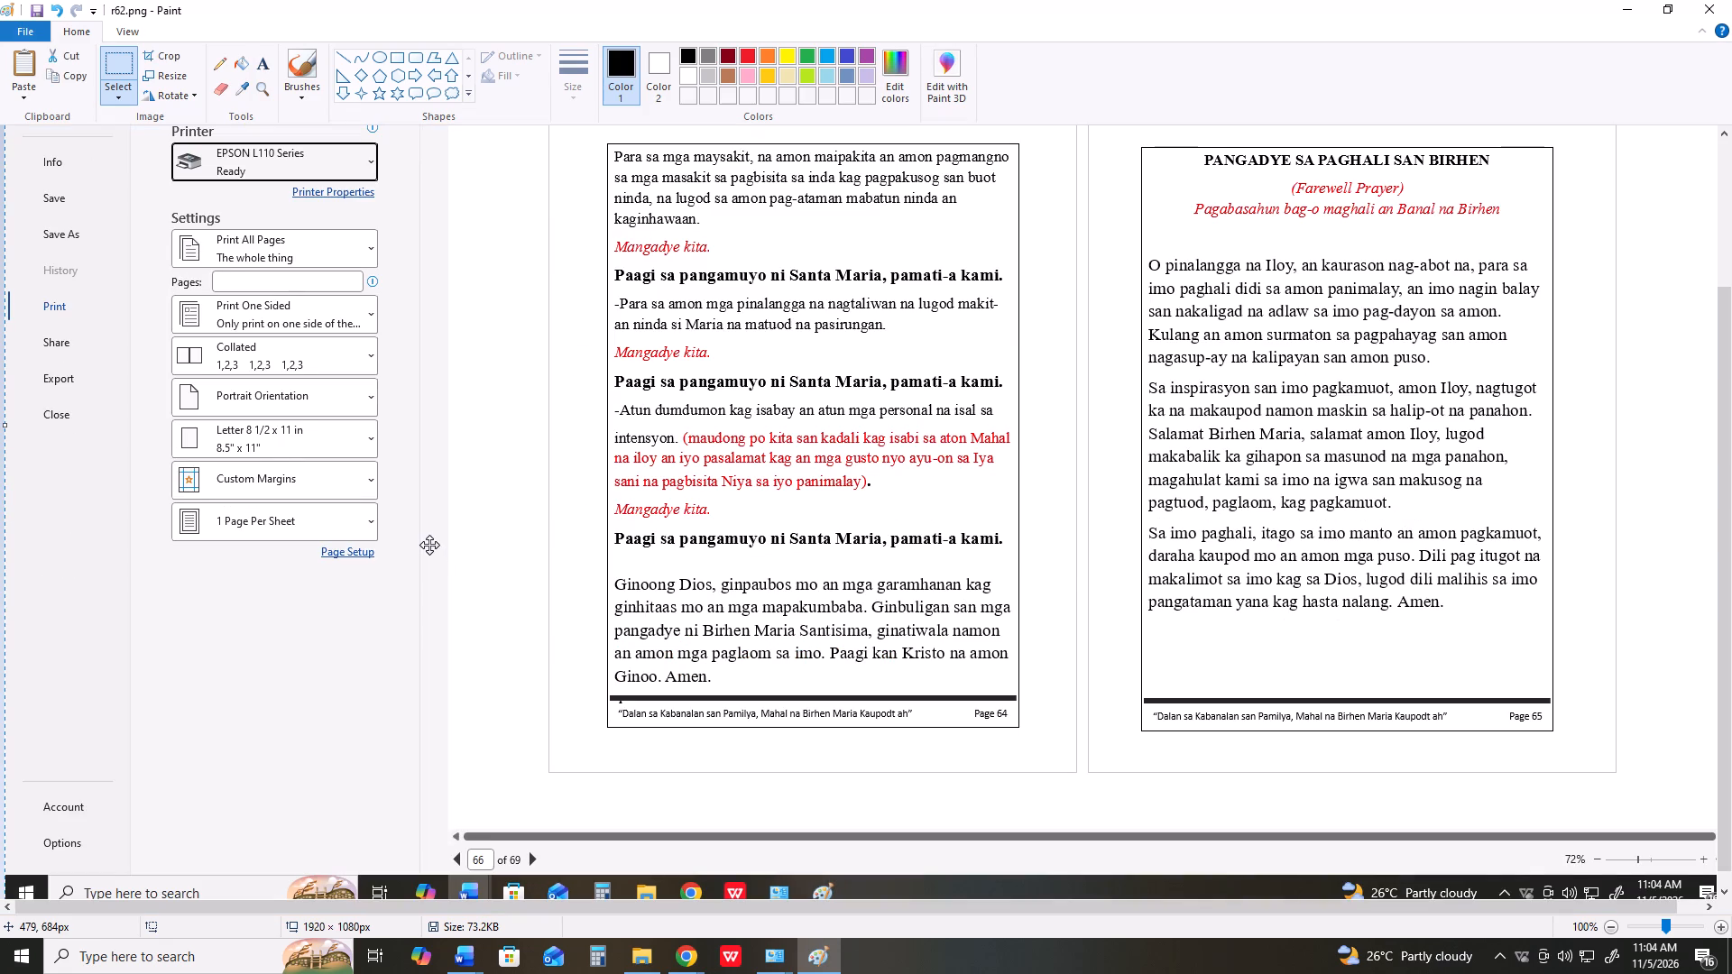
left_click(124, 69)
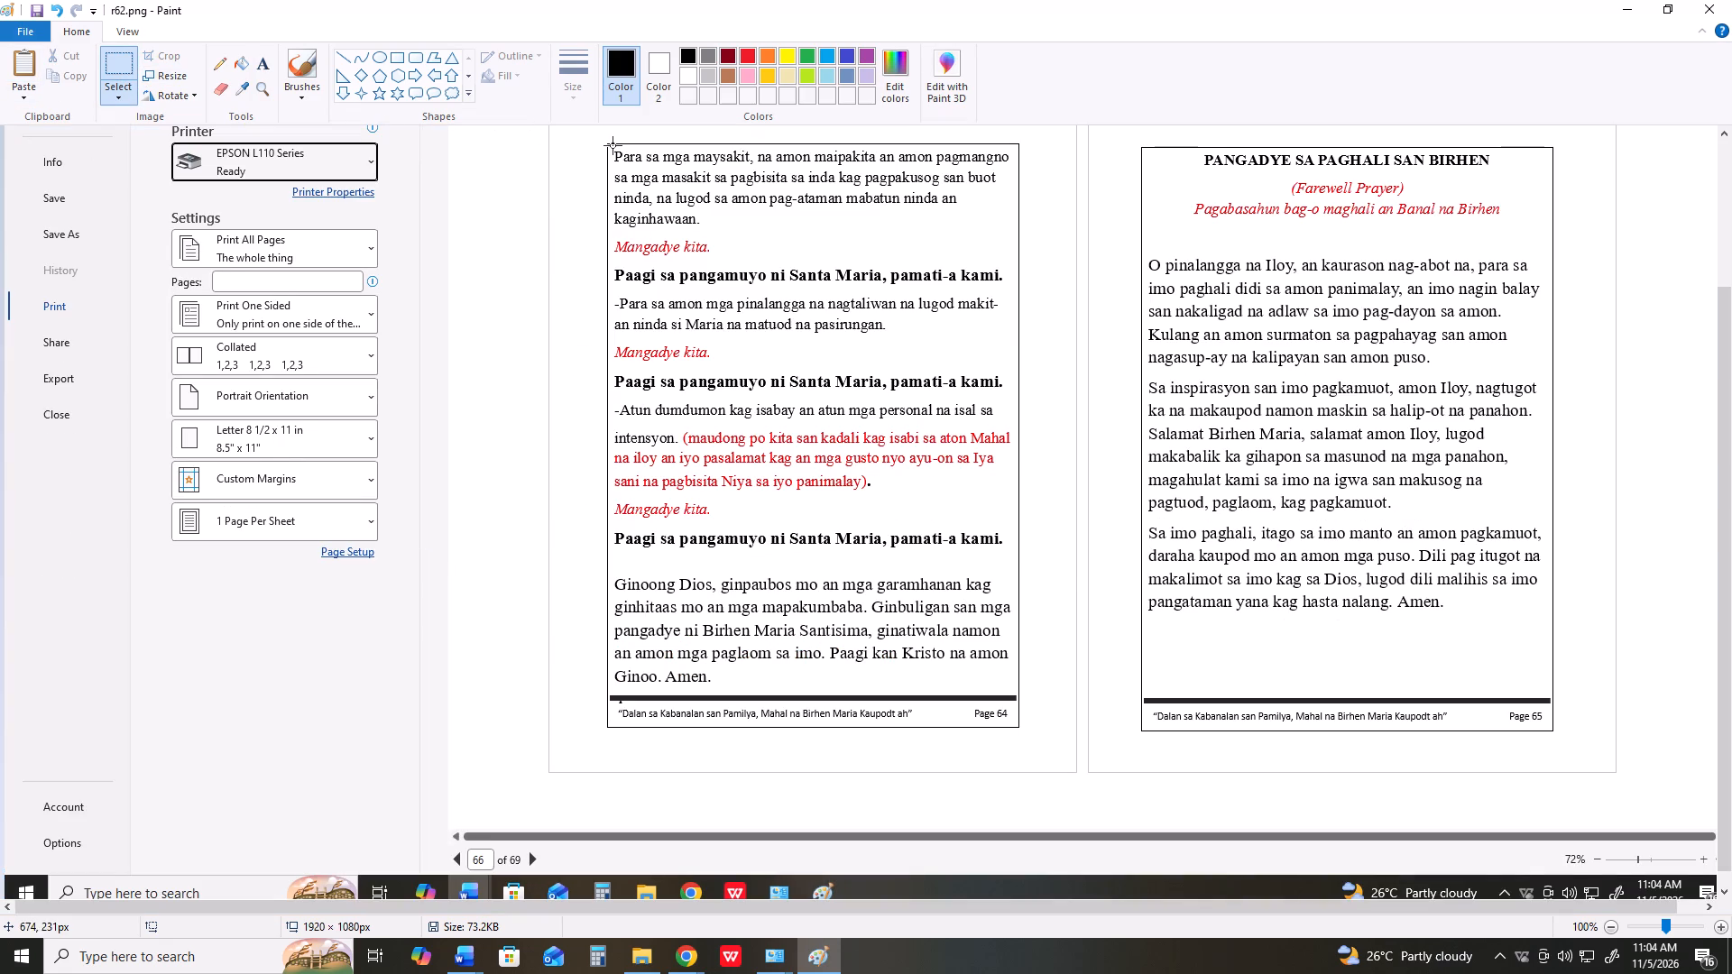
left_click_drag(599, 135, 1530, 675)
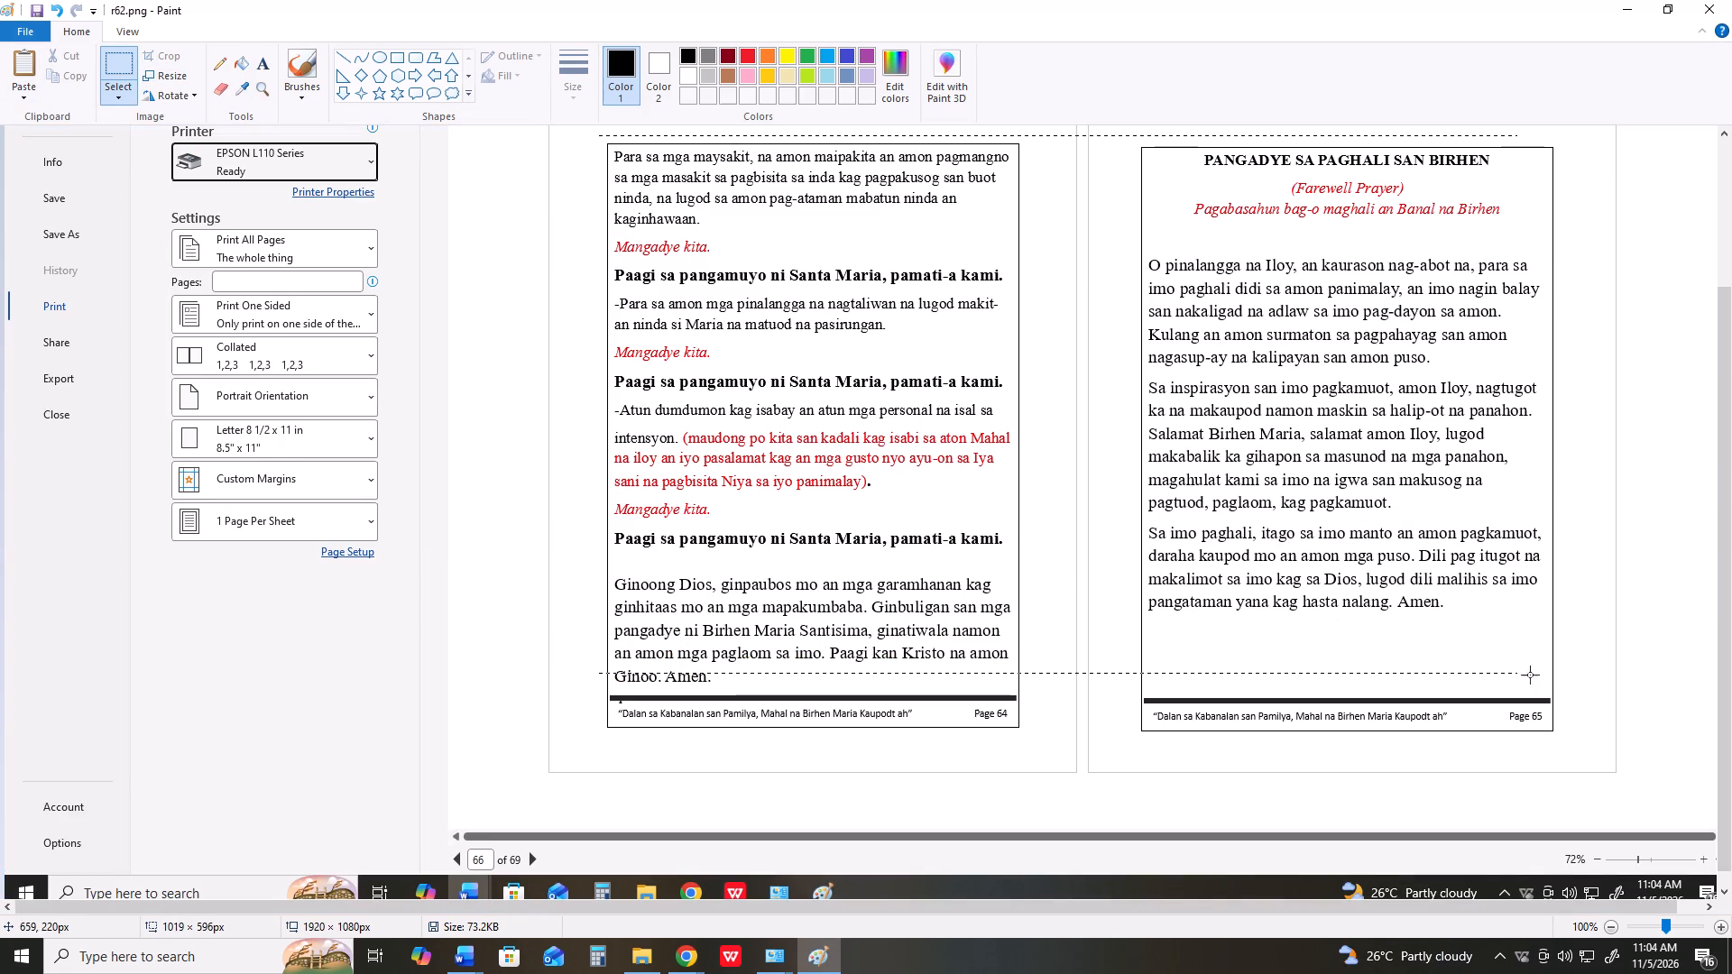
left_click_drag(1530, 675, 1562, 737)
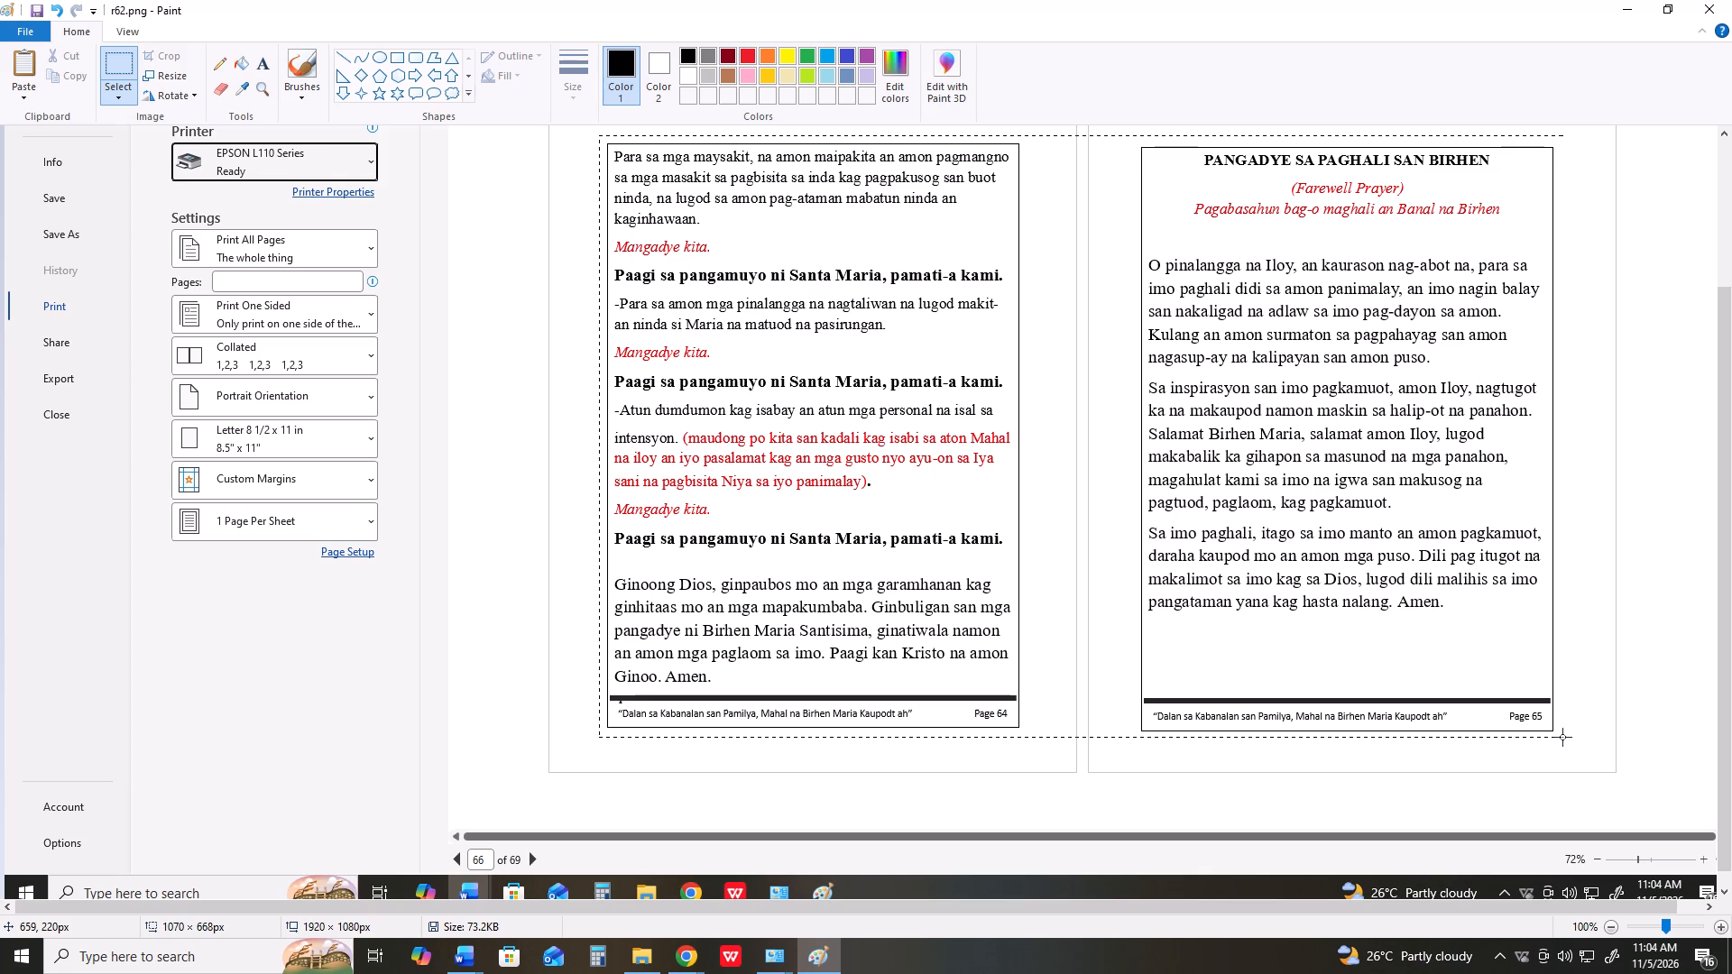
left_click_drag(1562, 737, 1562, 738)
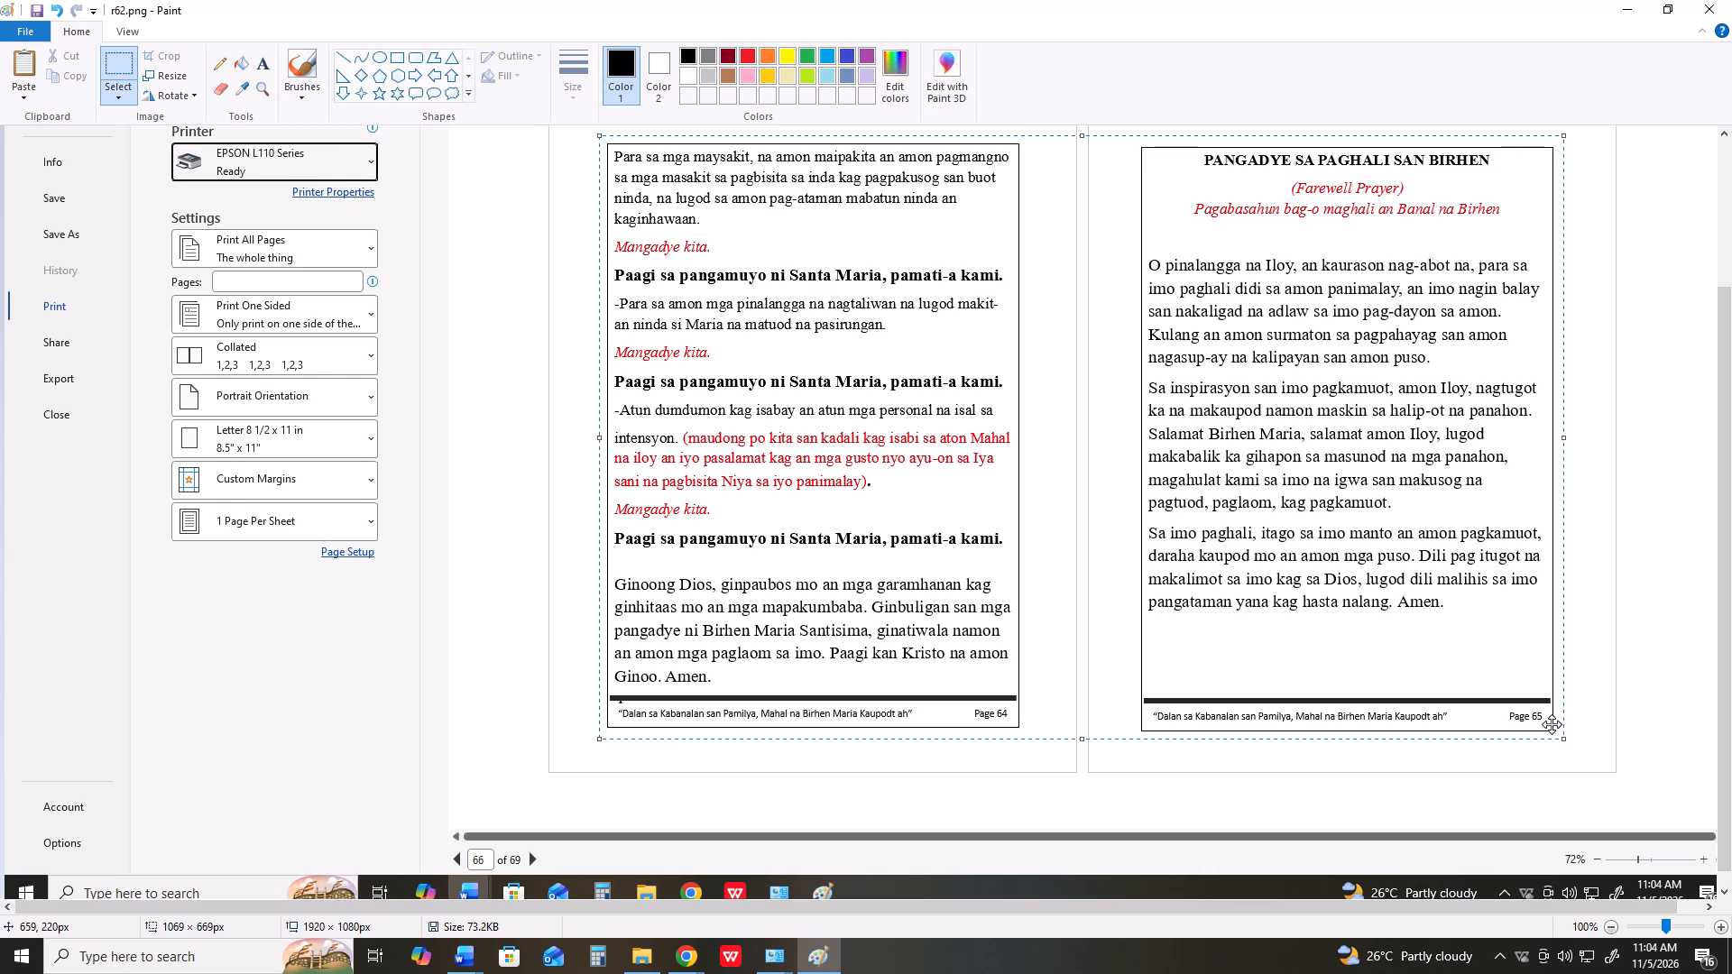
key("ctrl+shift+x")
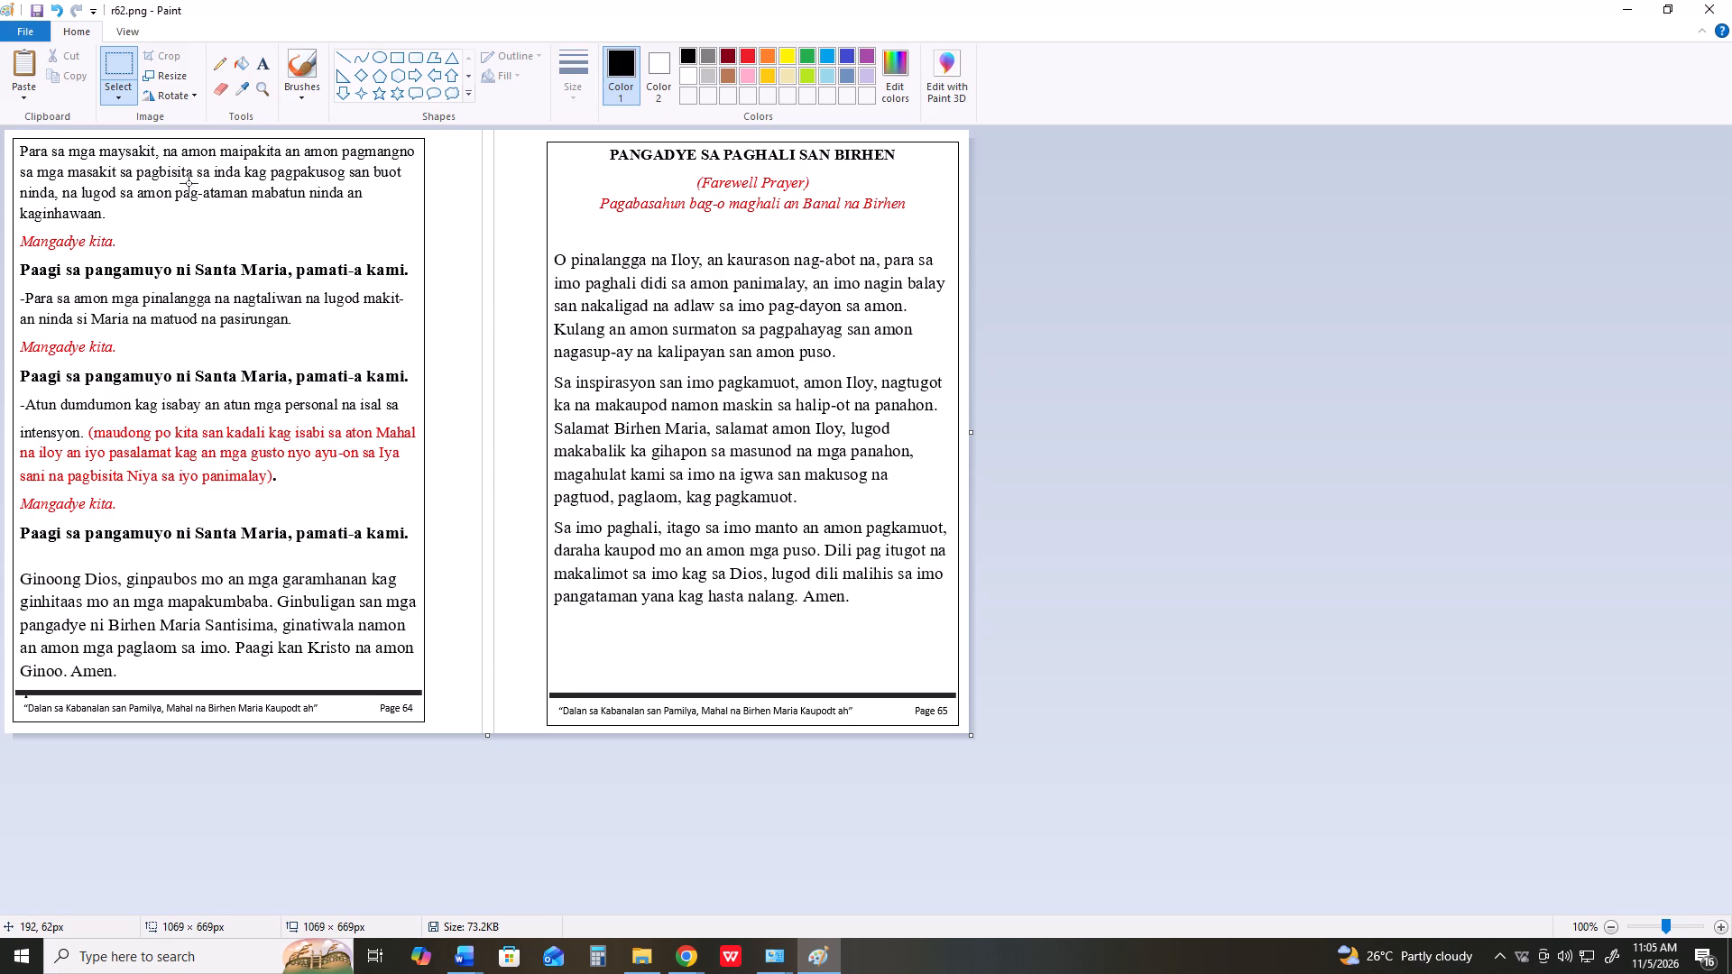
Start saving the cropped image of pages 64 and 65 as a separate PNG file in Downloads.
left_click(23, 24)
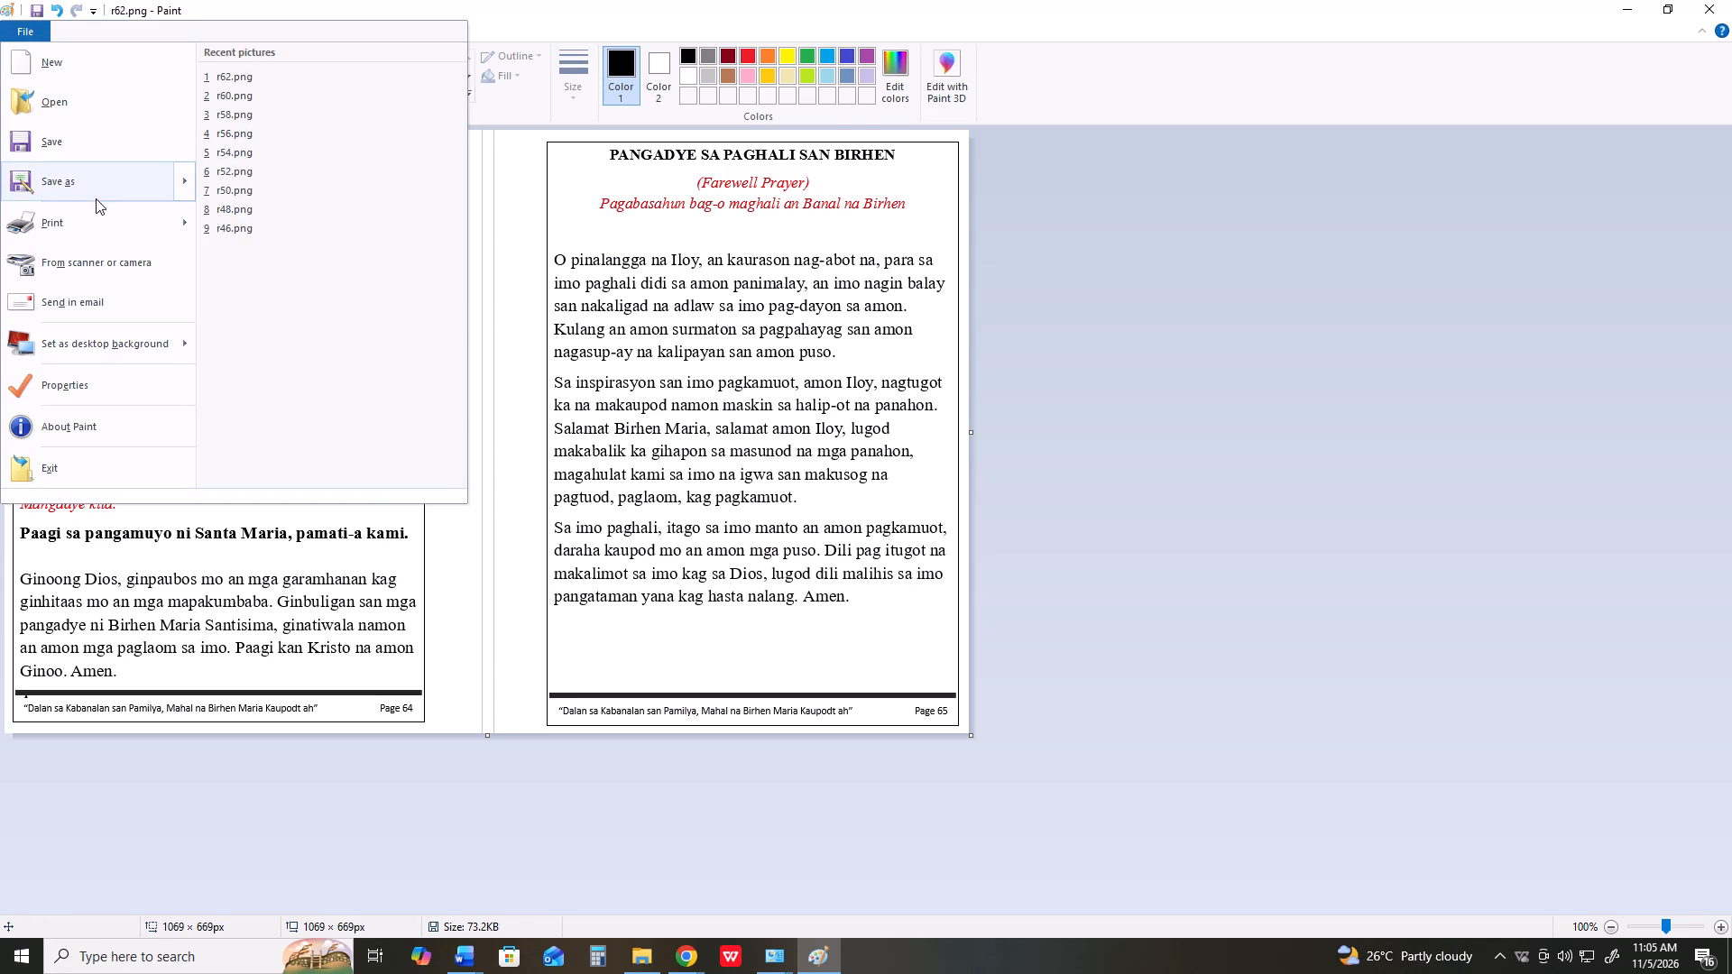
left_click(98, 190)
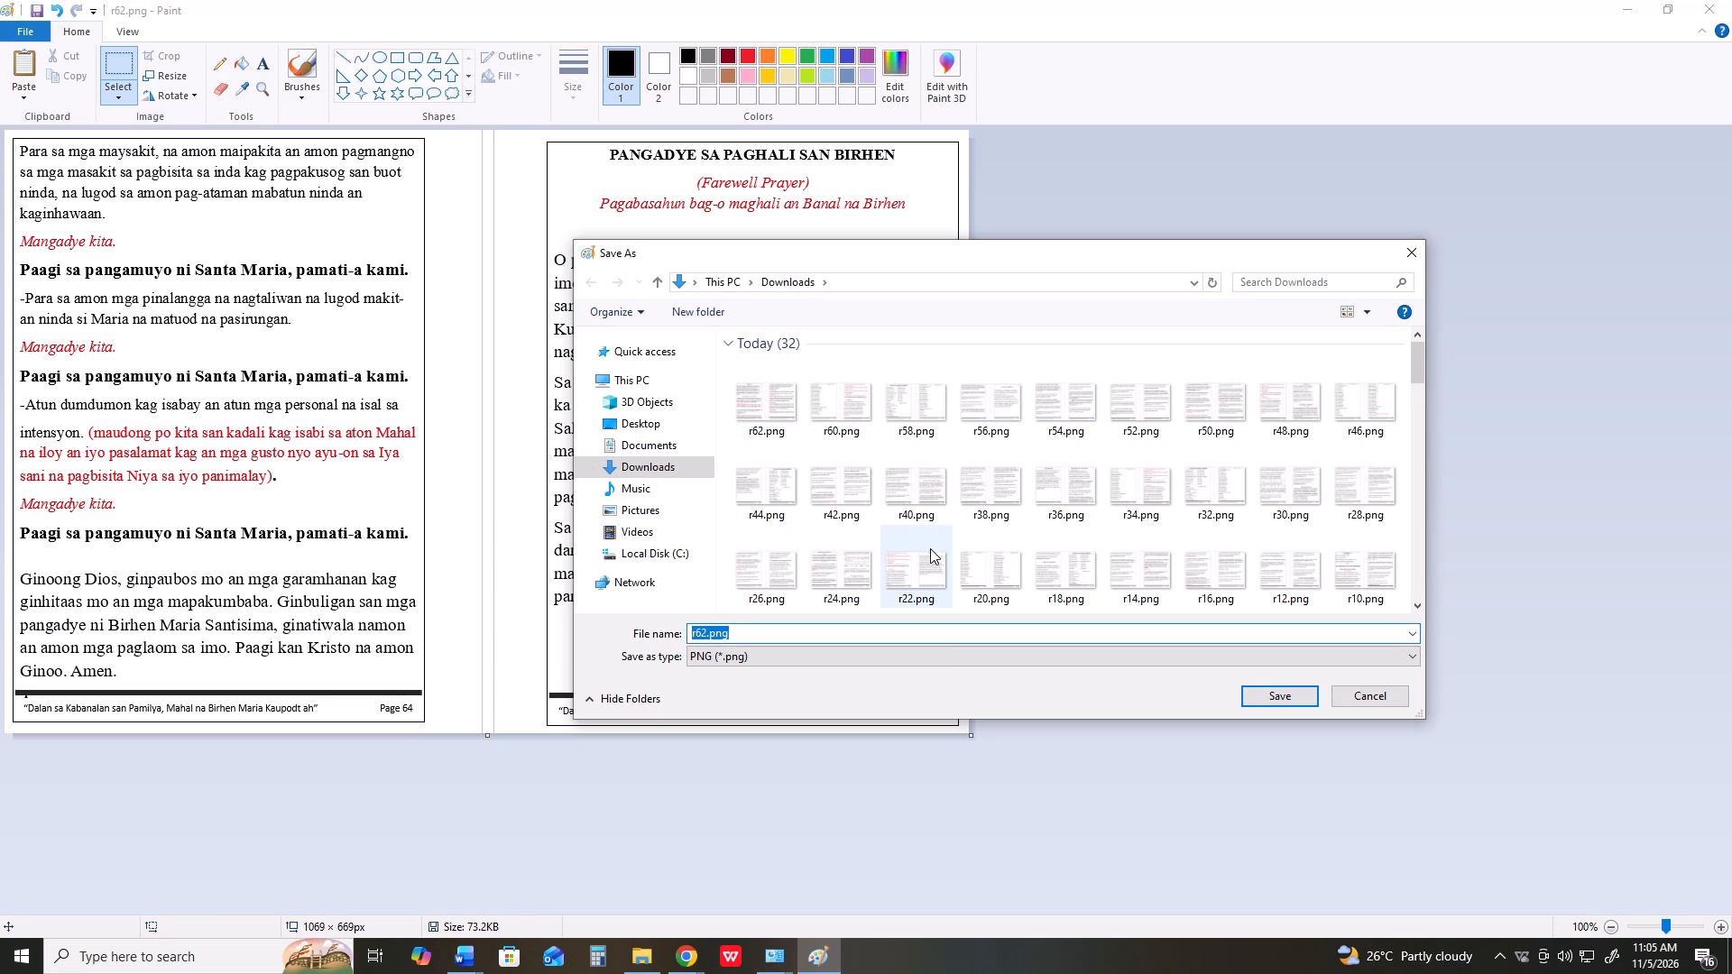
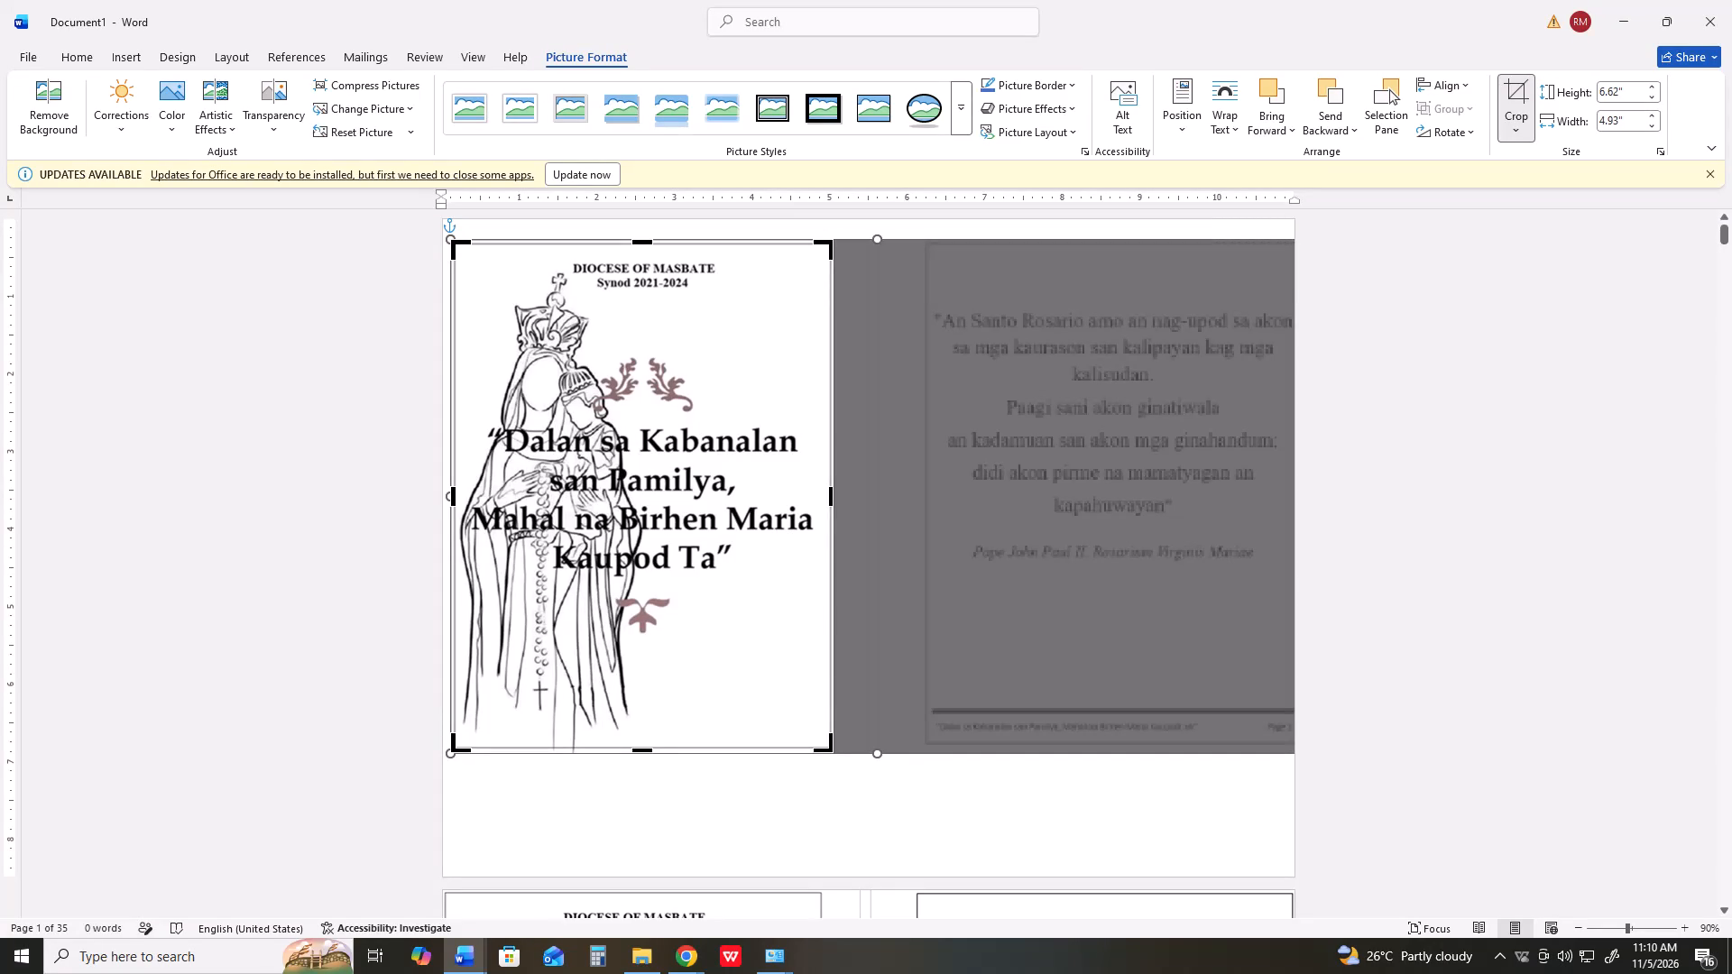
Crop the cover picture's bottom edge upward to a height of 6.56" and apply the crop.
left_click(642, 751)
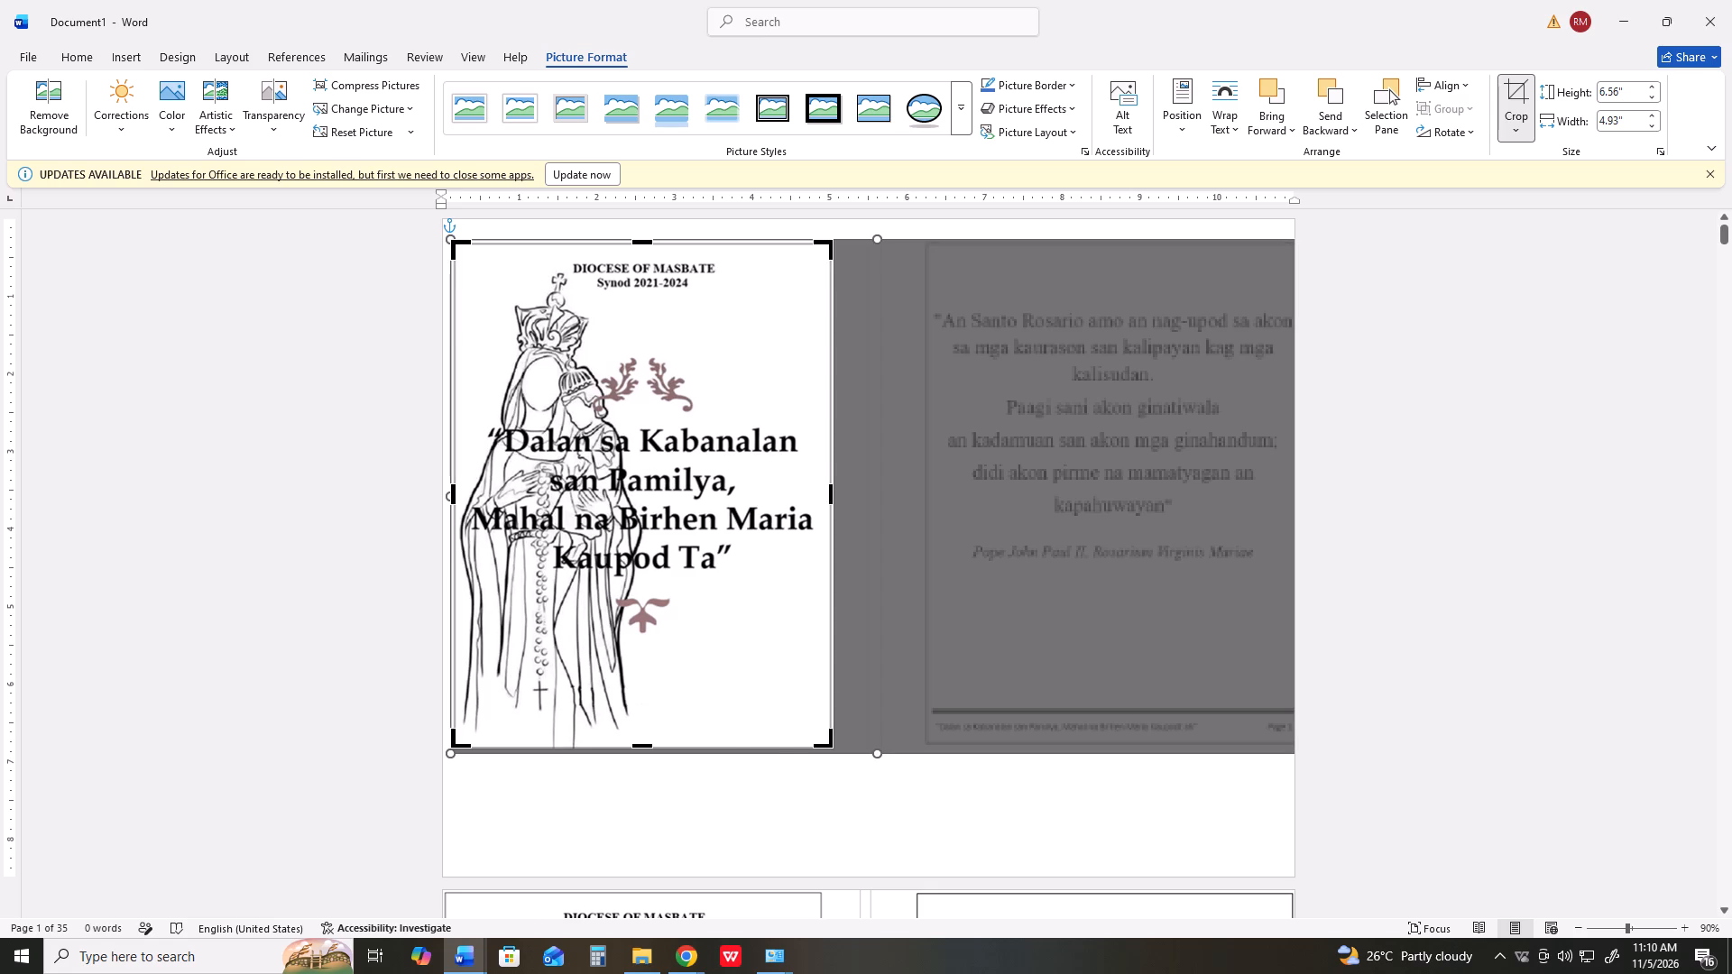
key("Return")
left_click(736, 664)
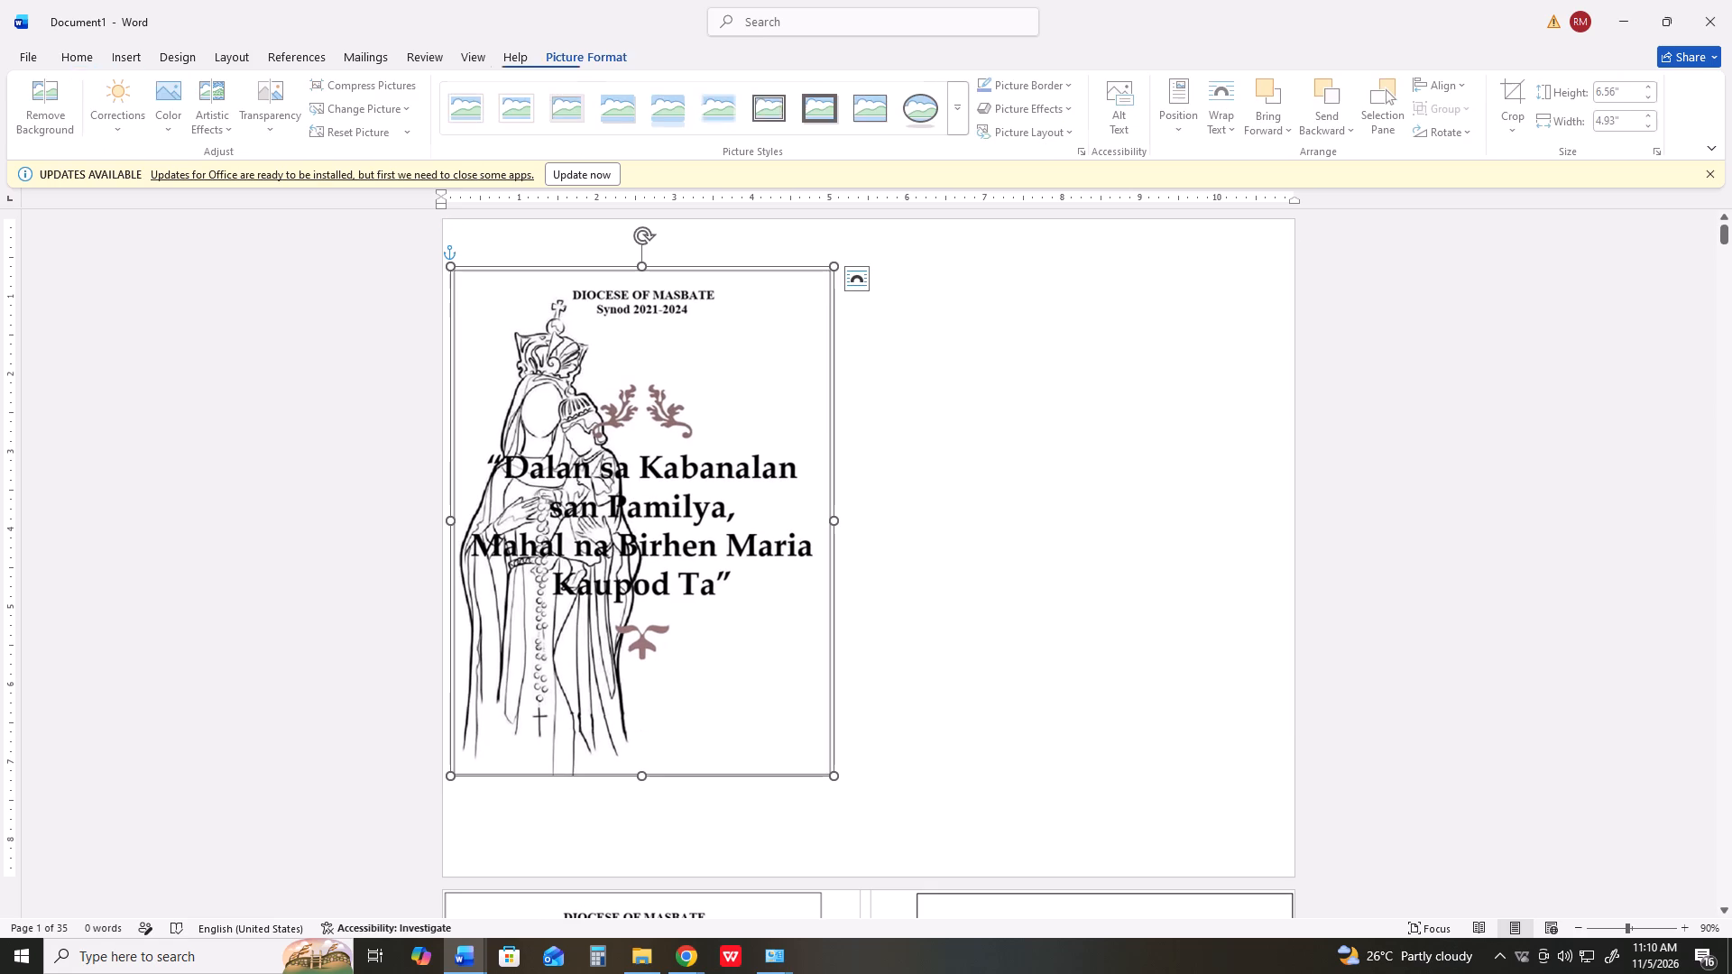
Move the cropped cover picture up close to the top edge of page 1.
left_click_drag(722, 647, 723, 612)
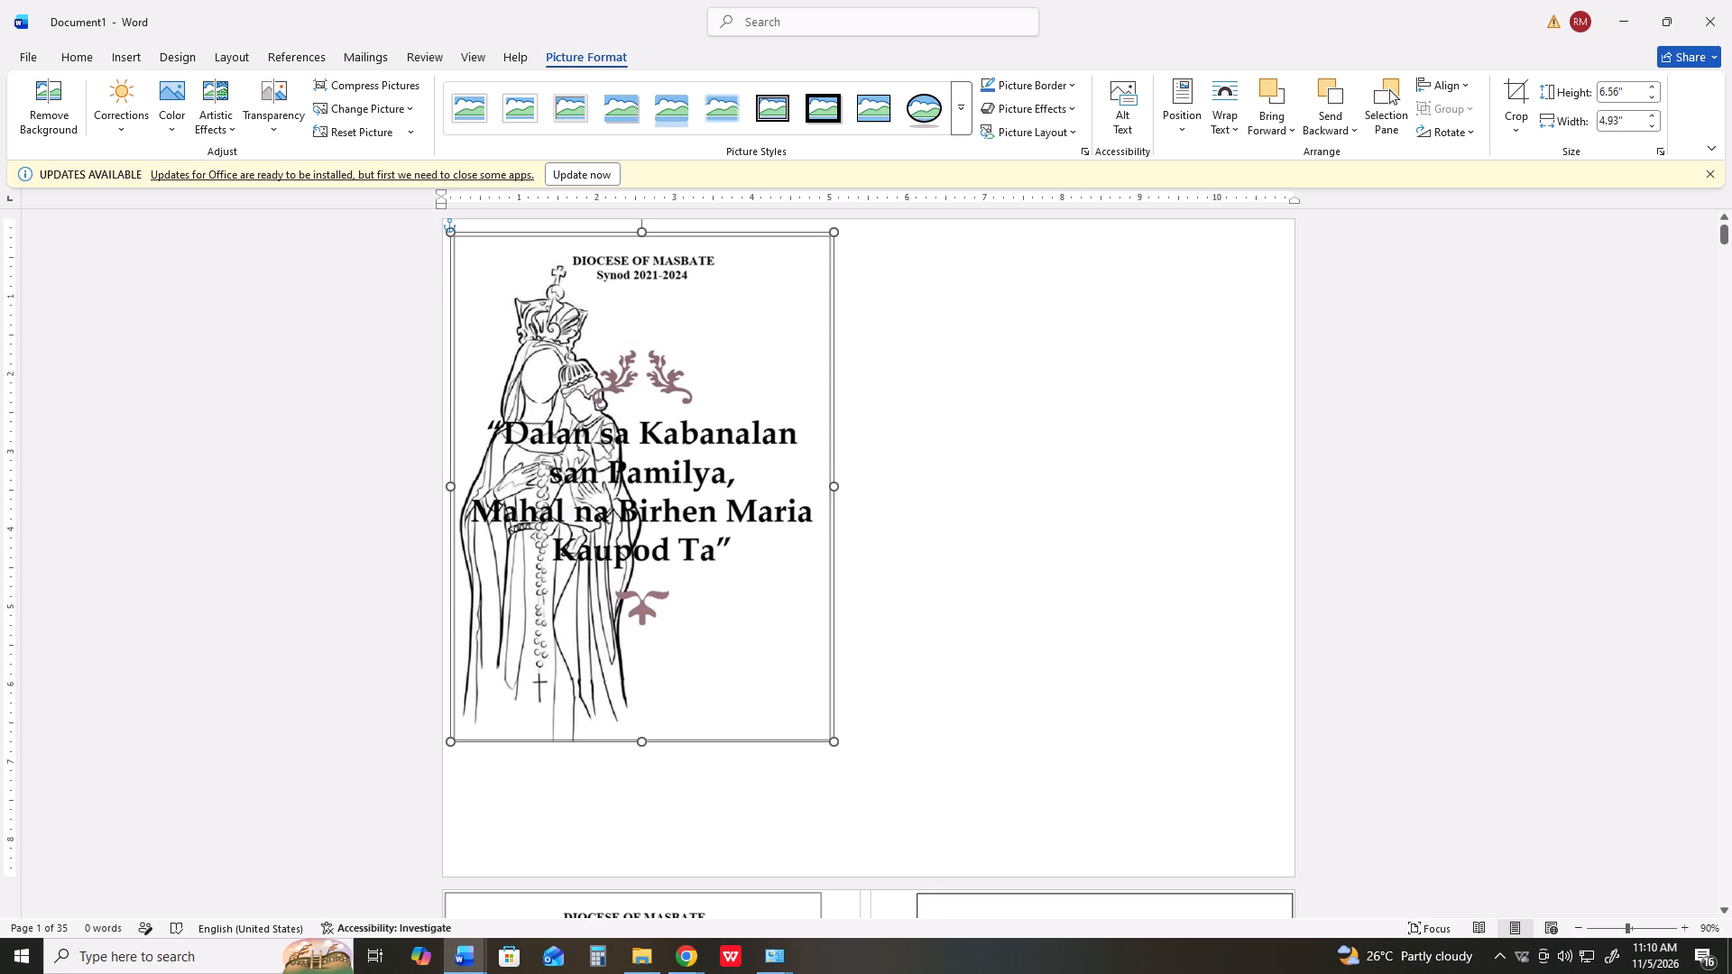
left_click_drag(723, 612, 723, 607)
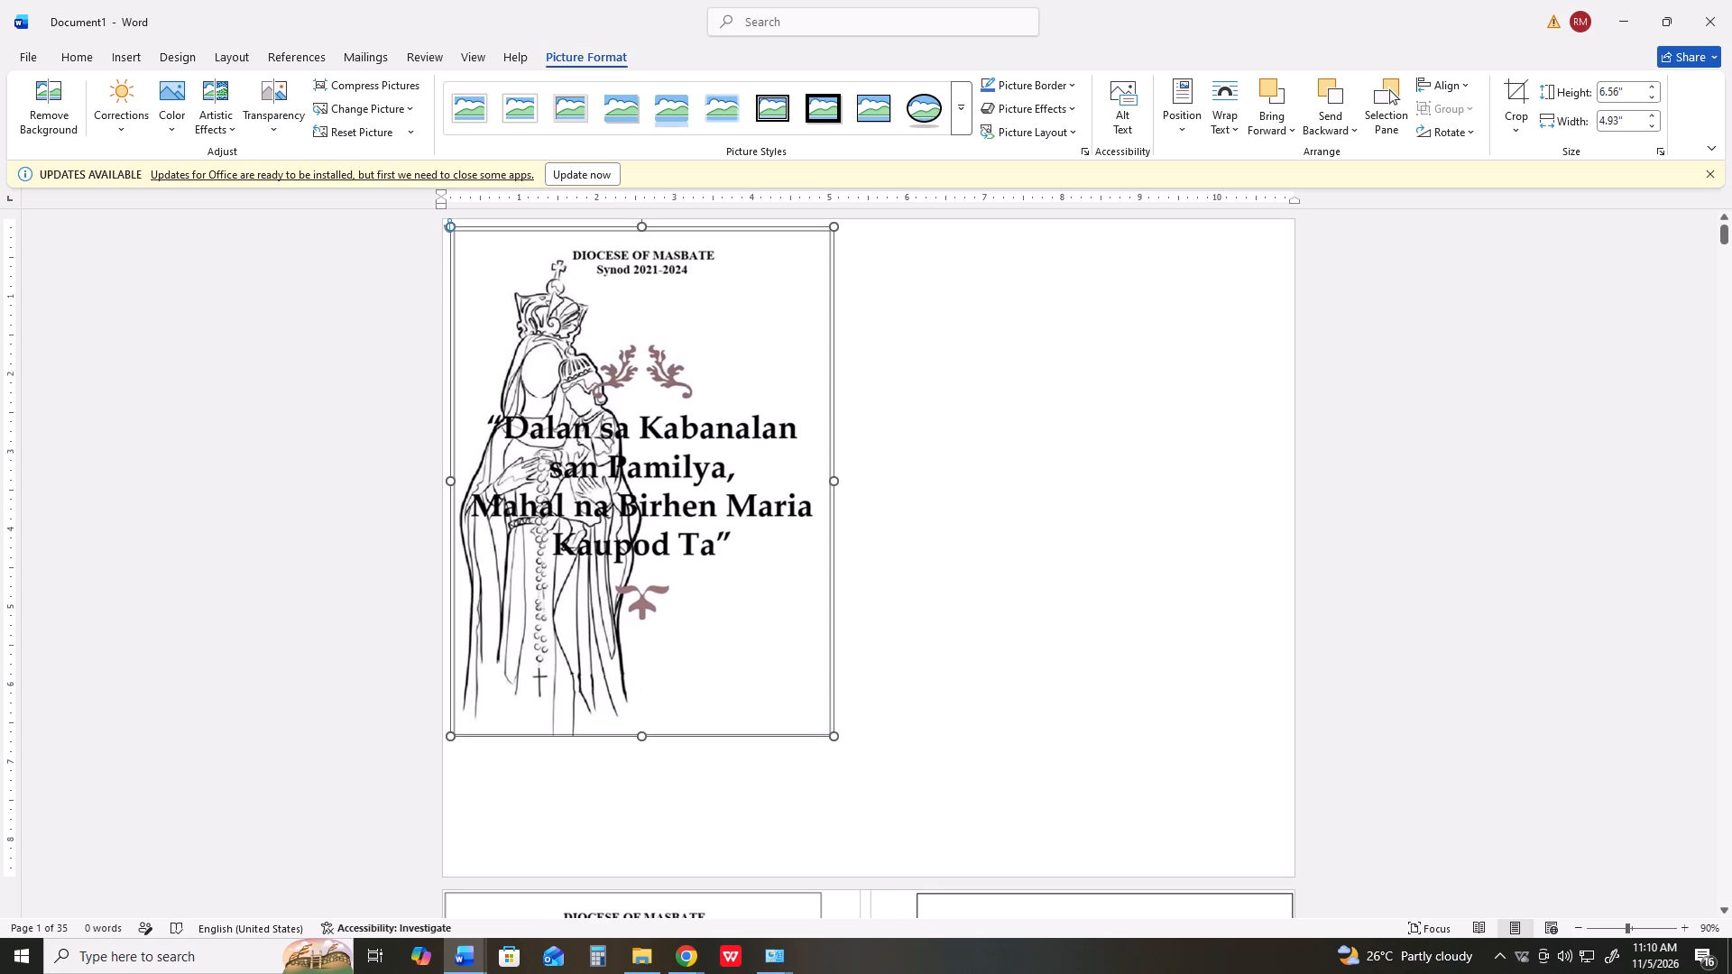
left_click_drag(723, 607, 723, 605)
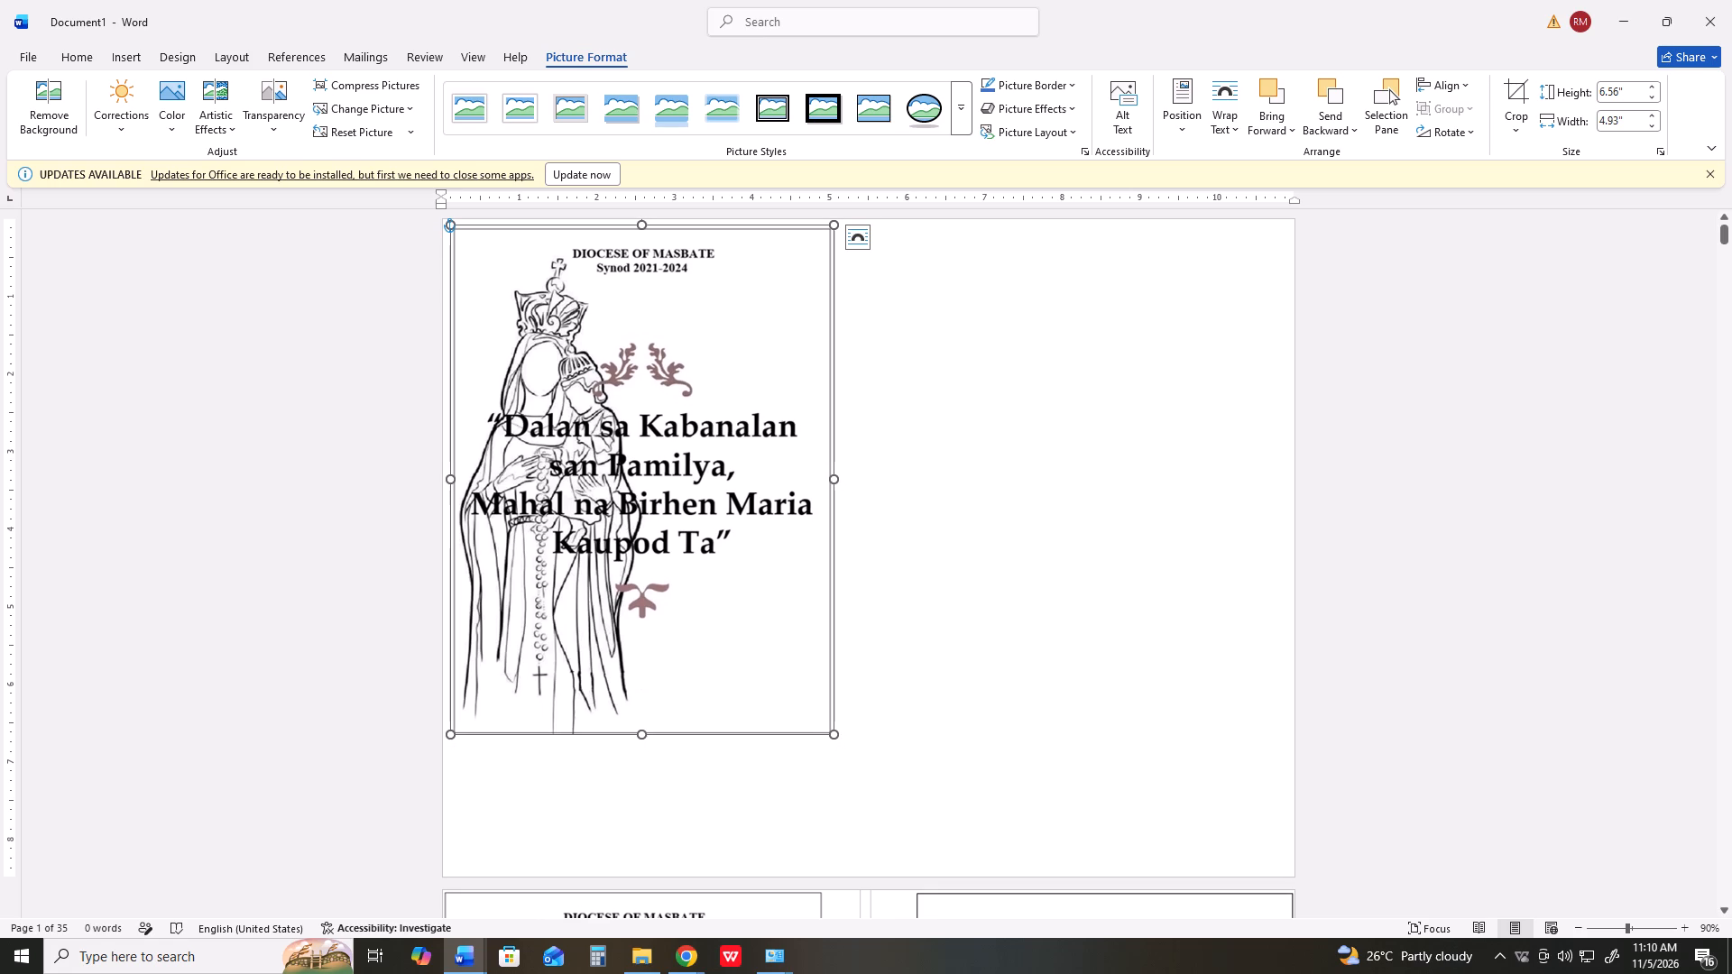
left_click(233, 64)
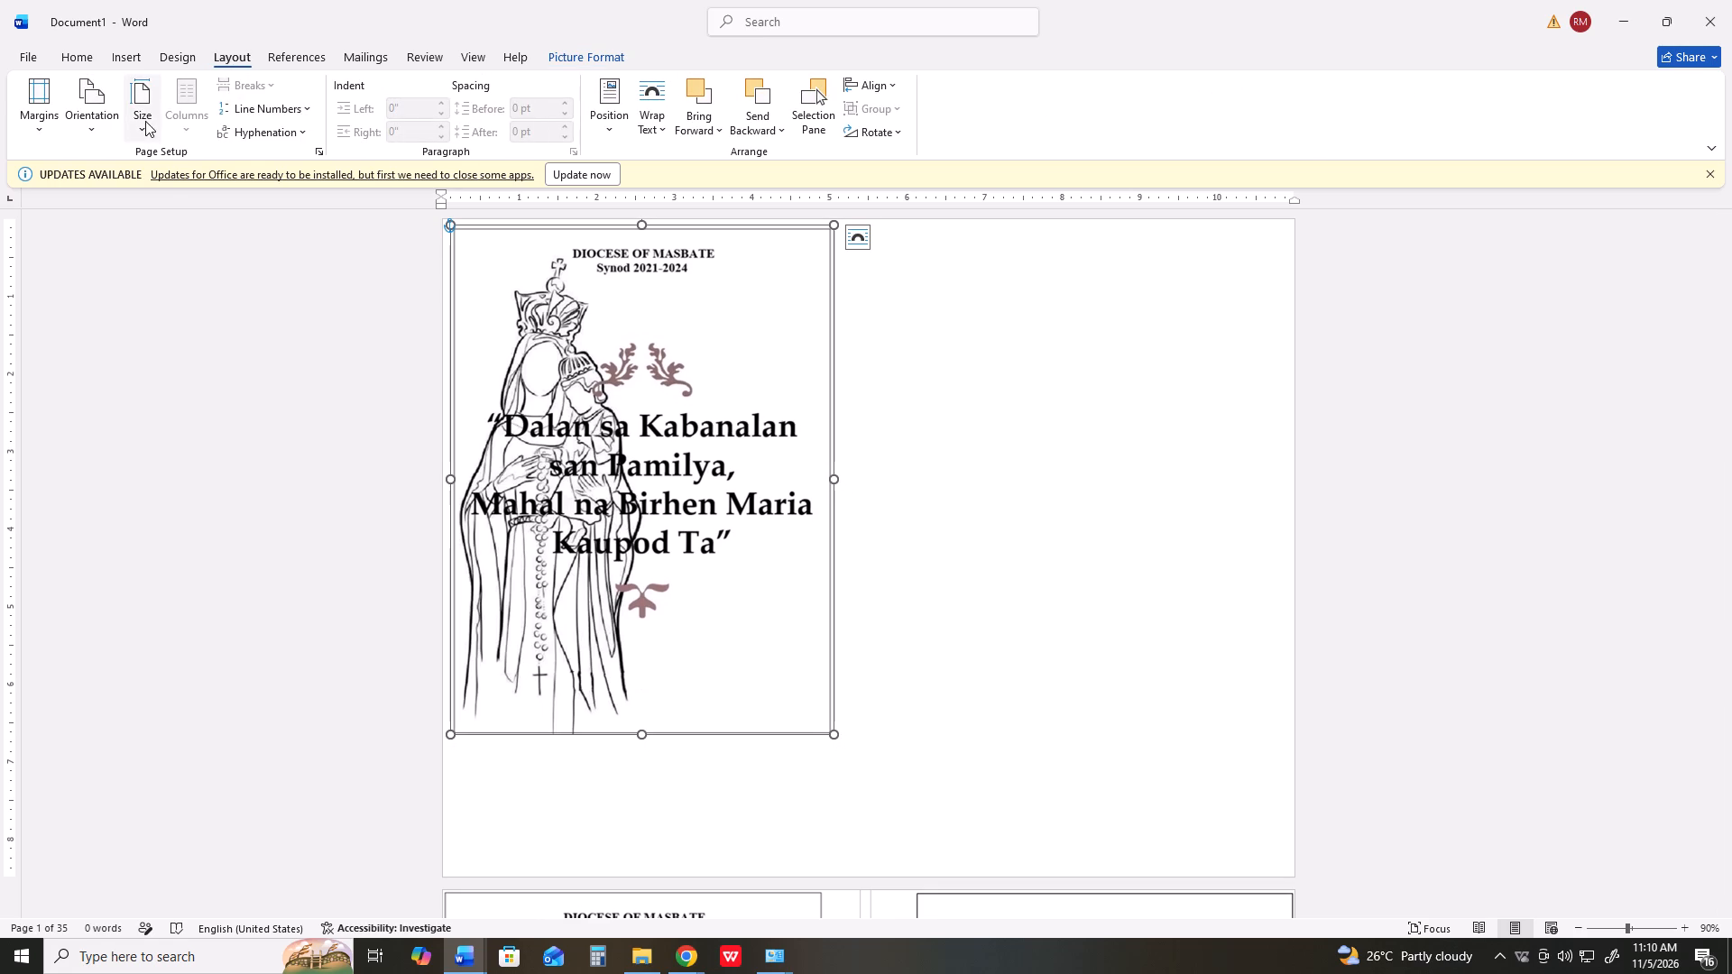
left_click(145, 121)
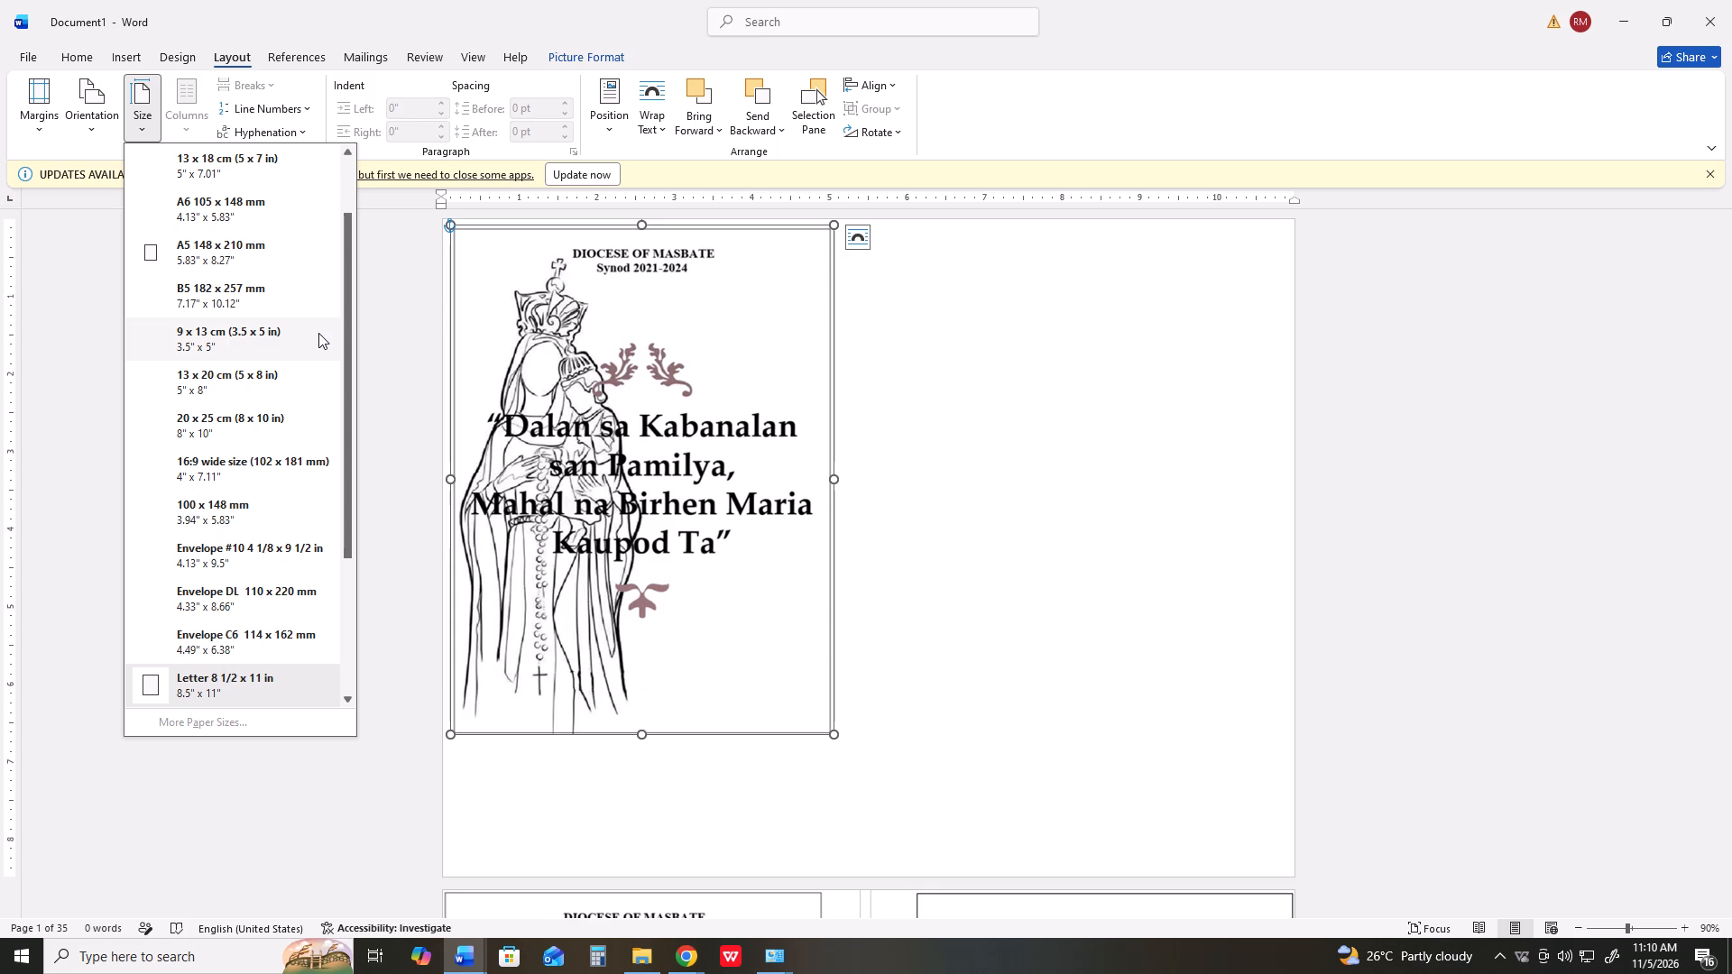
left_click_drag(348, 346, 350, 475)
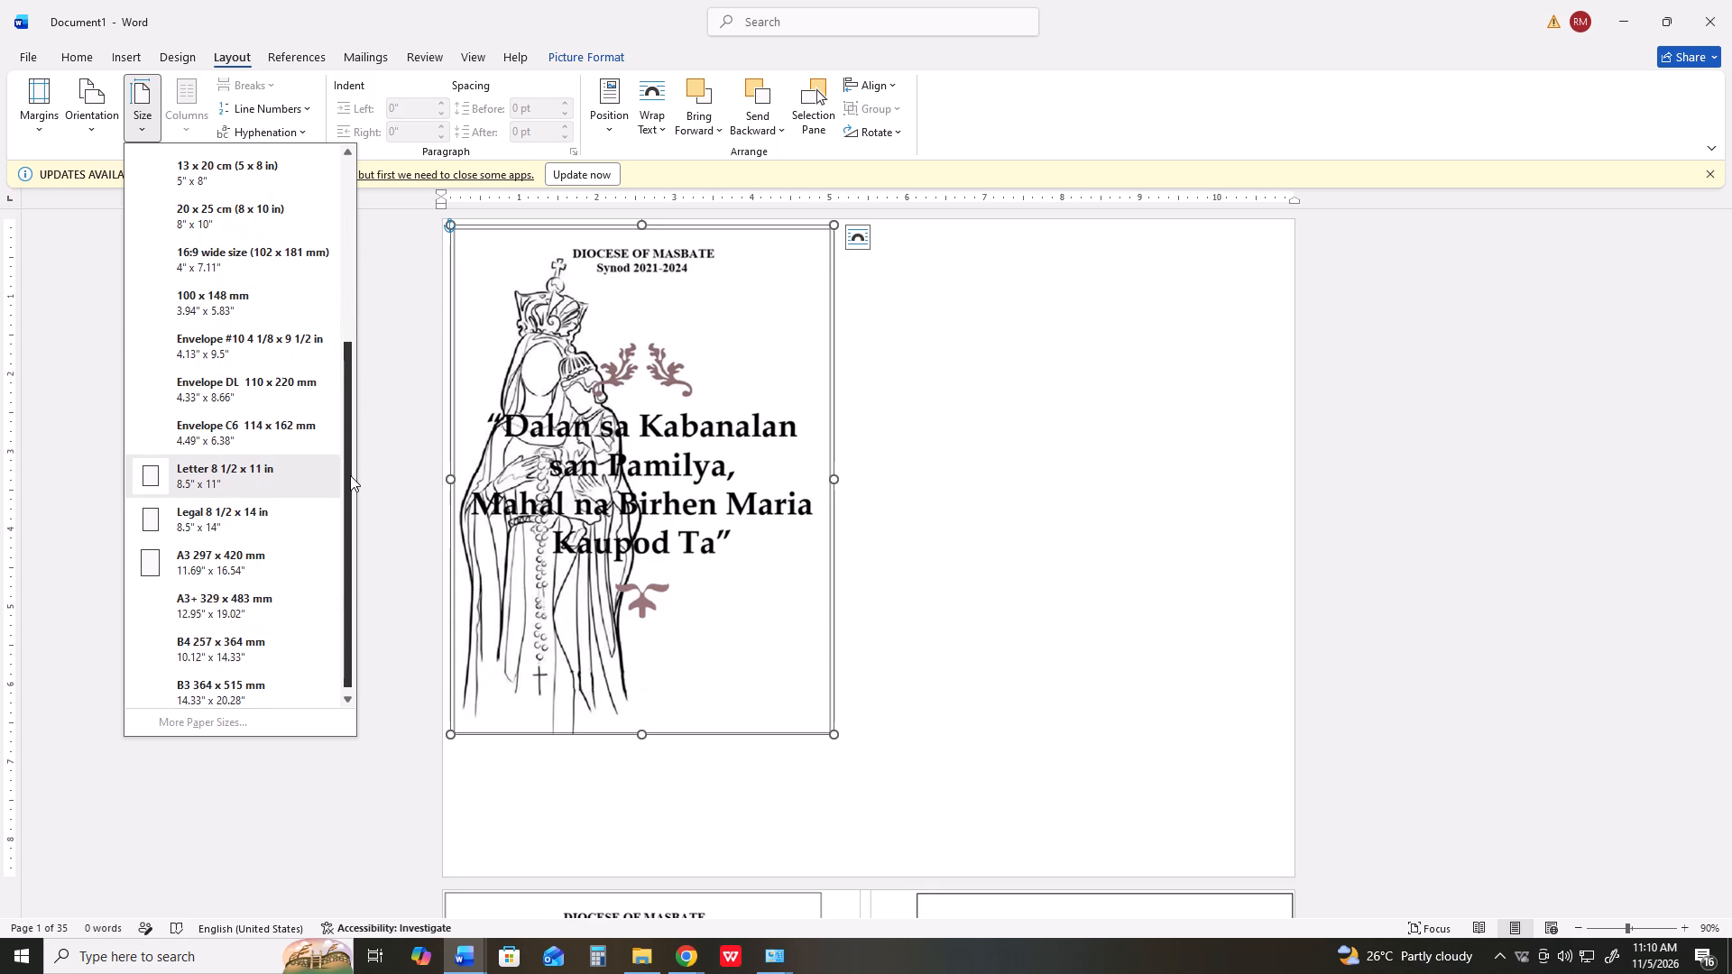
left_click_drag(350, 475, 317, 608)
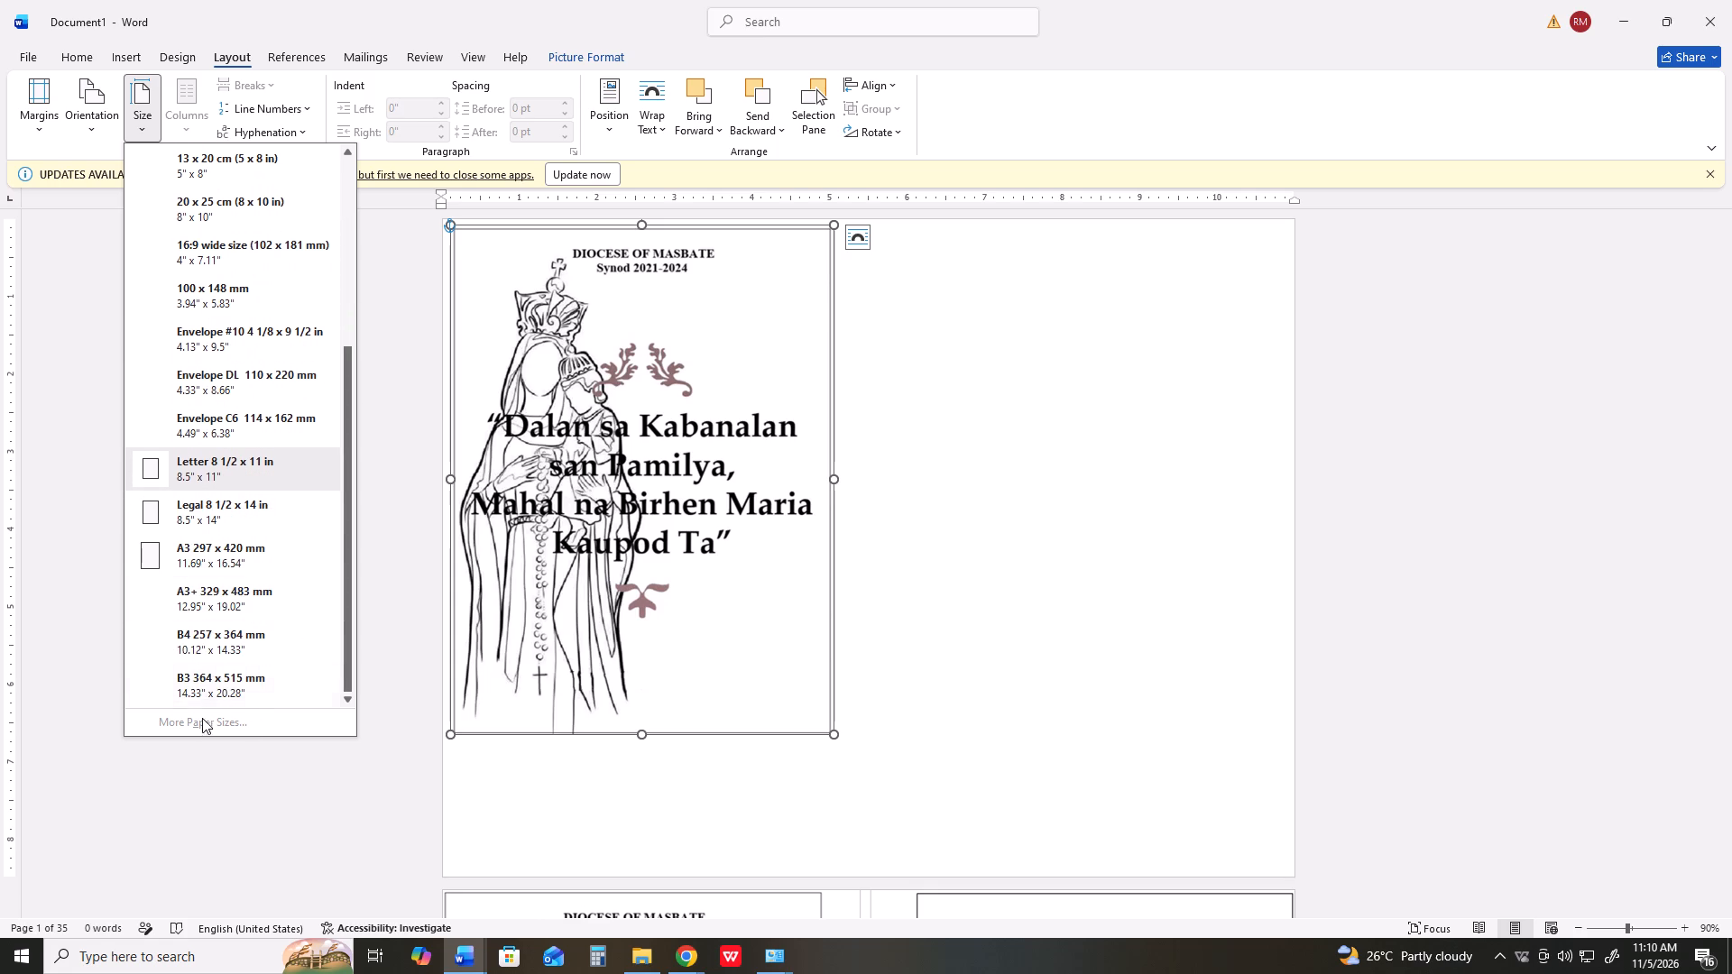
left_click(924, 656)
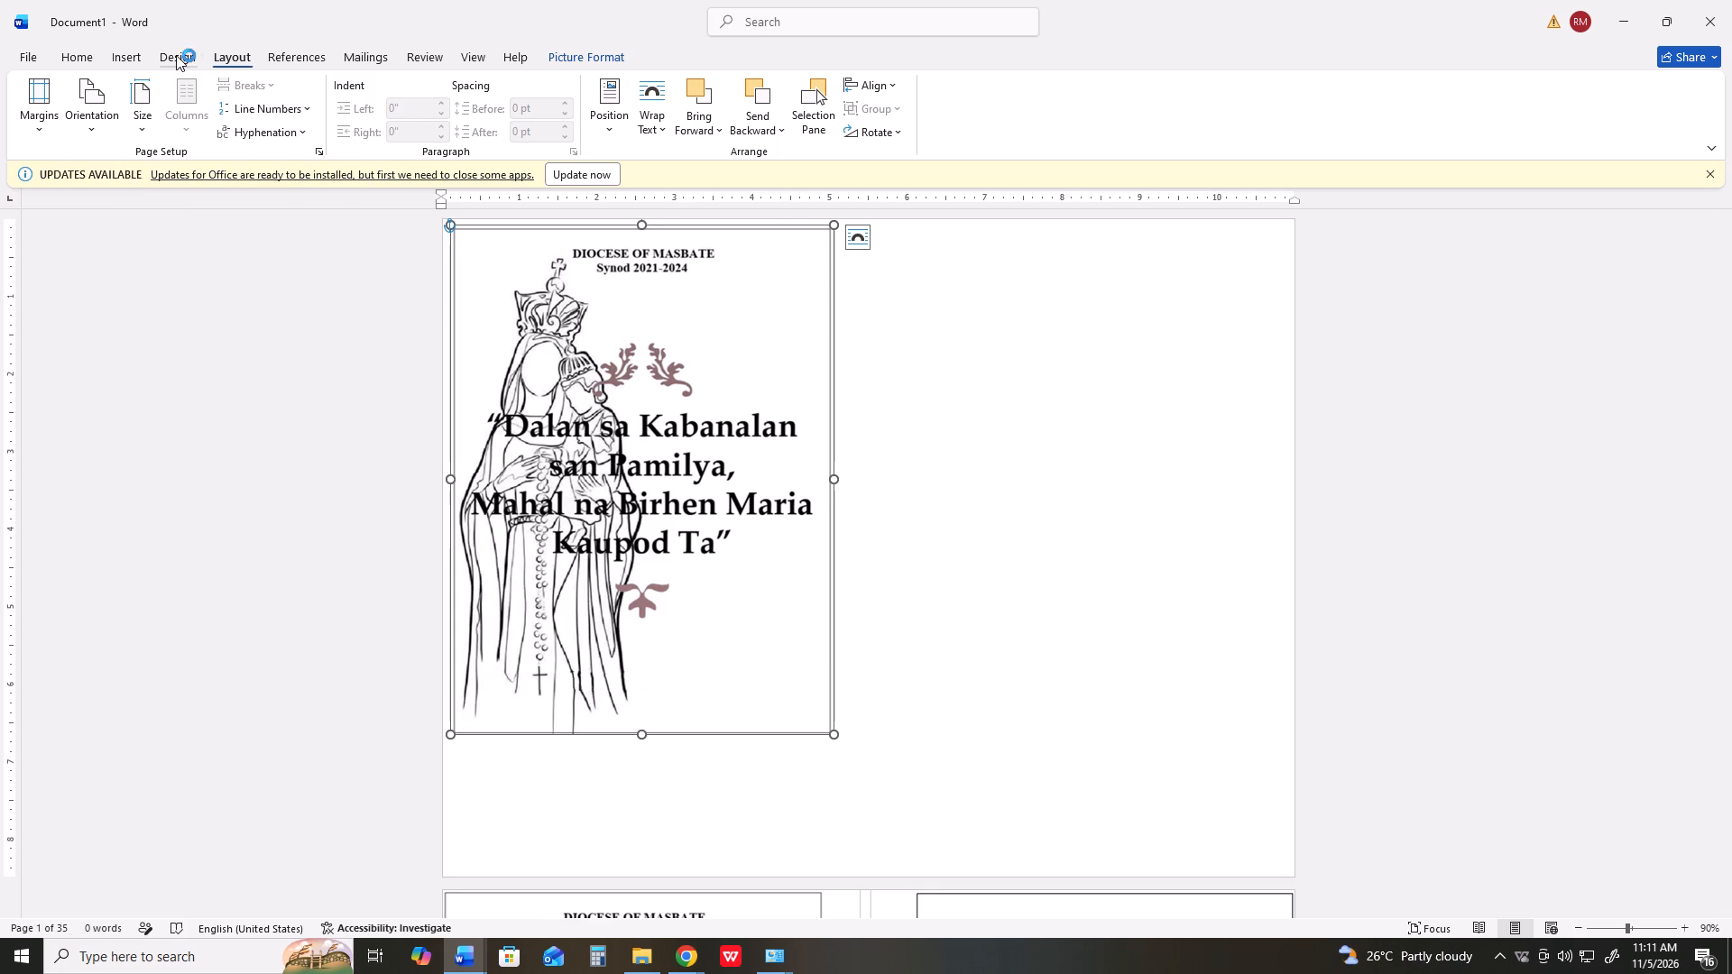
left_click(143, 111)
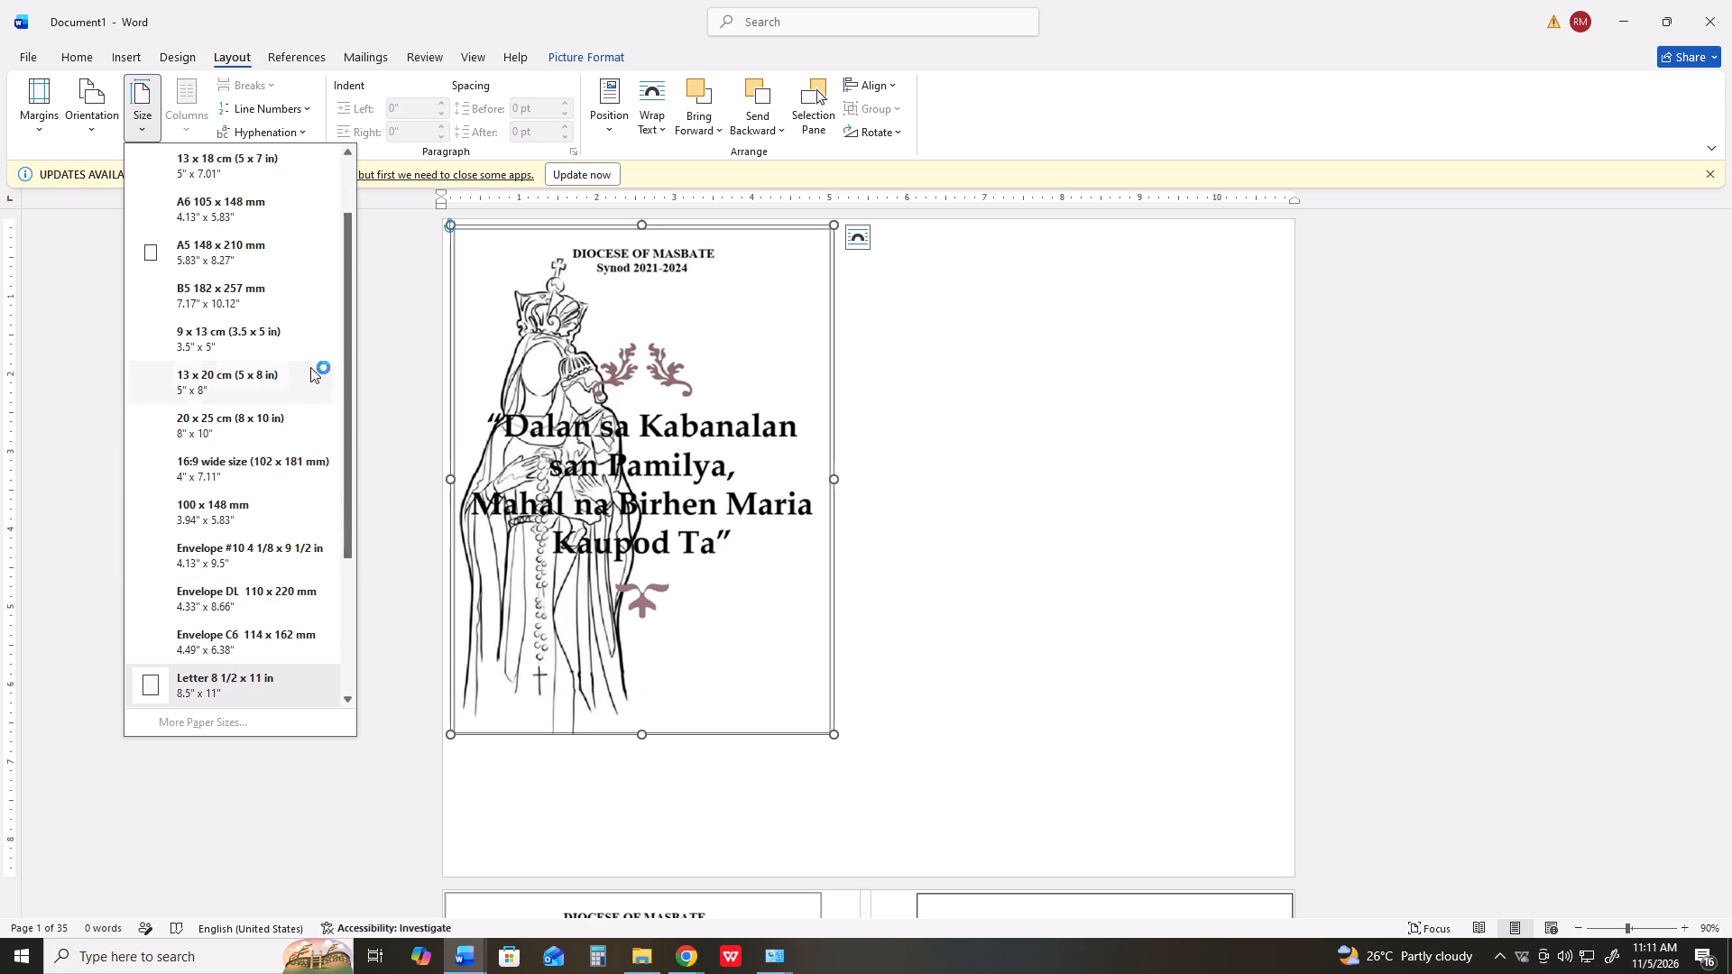
Deselect the picture and set a custom paper width of 13" for the whole document, accepting the automatic margin fix.
double_click(1072, 500)
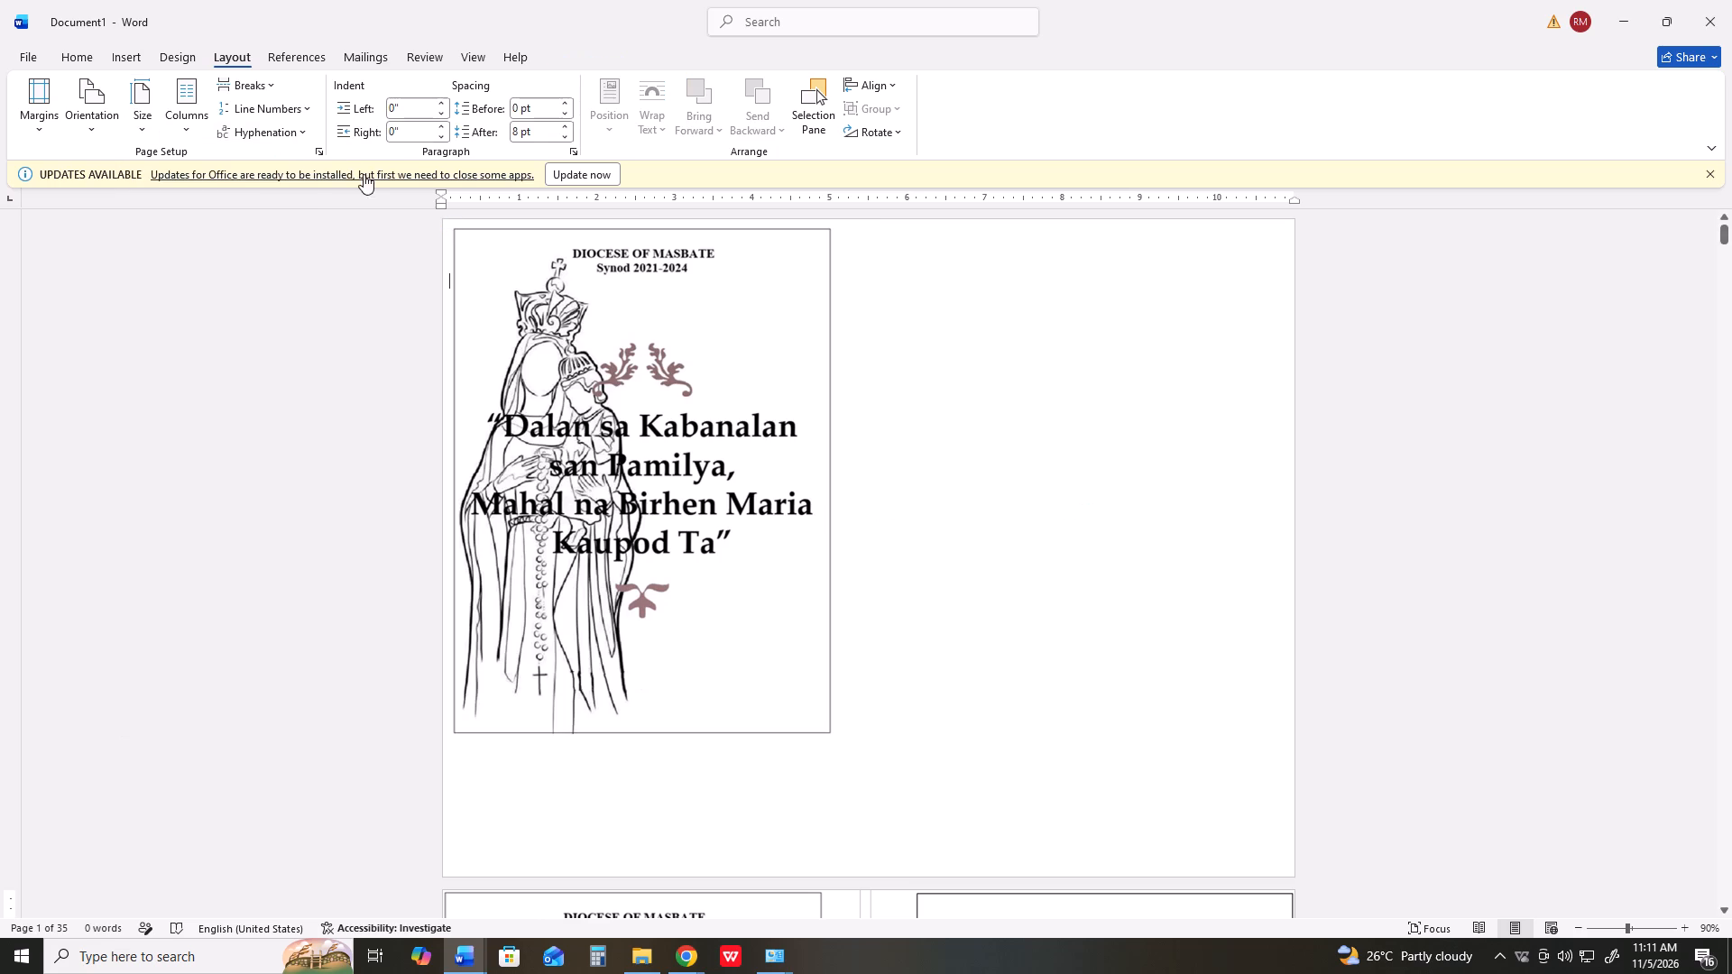
left_click(211, 56)
left_click(141, 81)
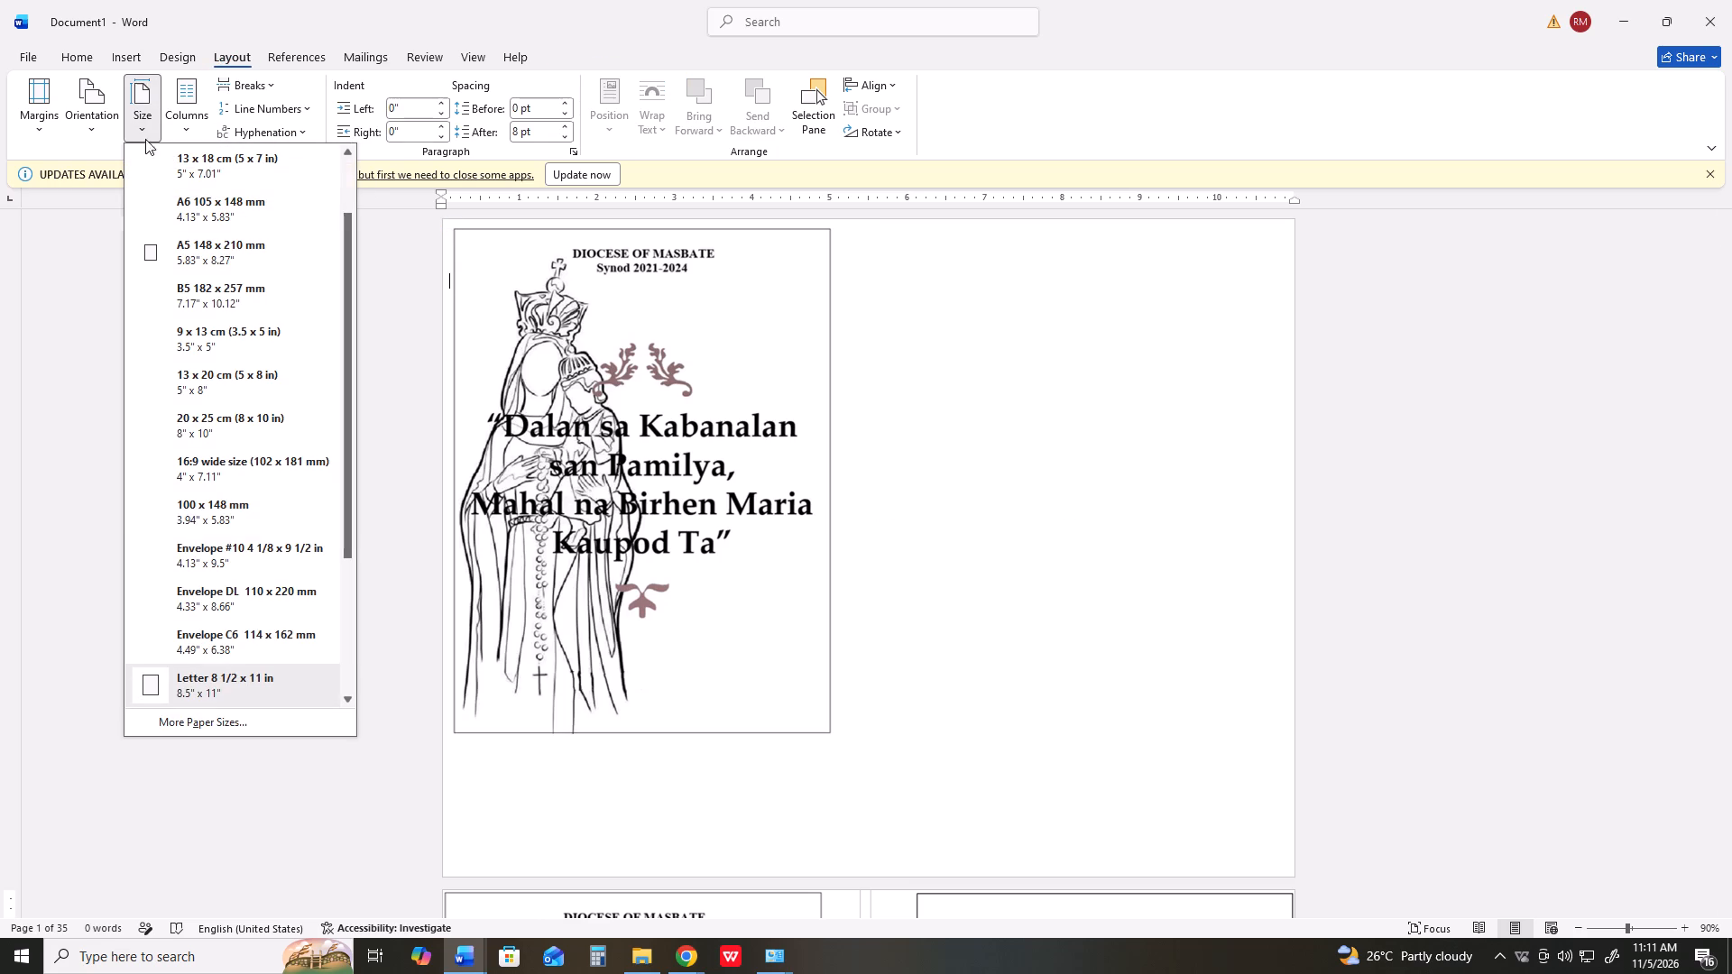
left_click(215, 721)
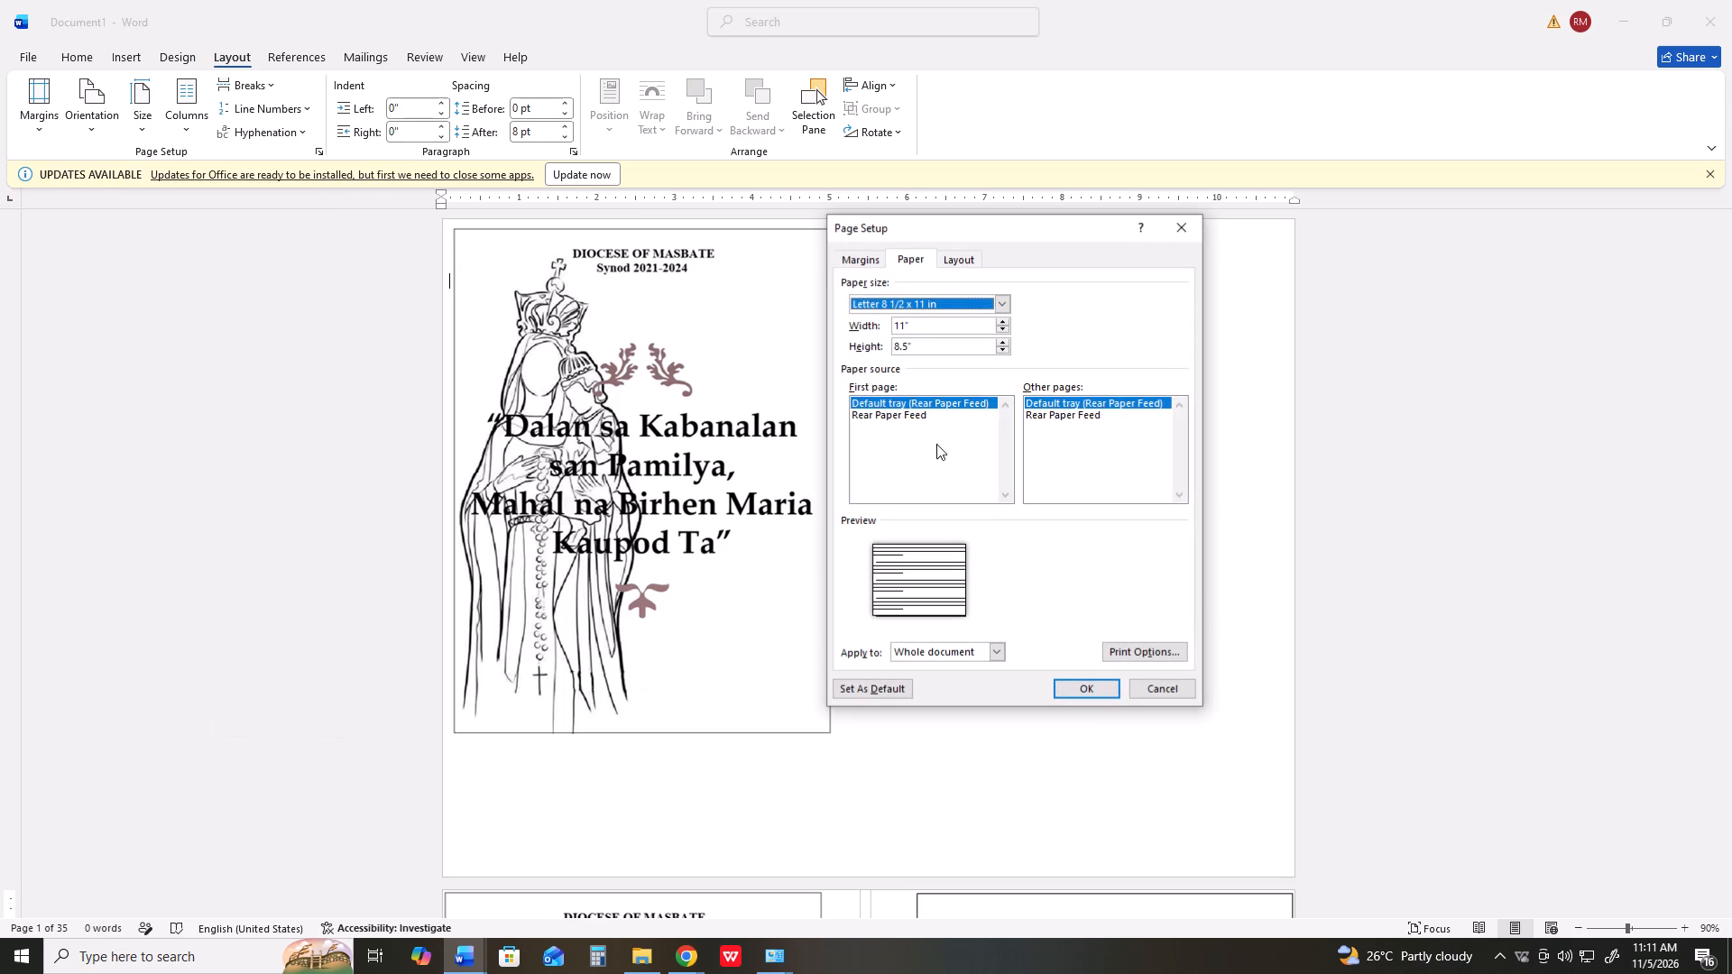
left_click(904, 329)
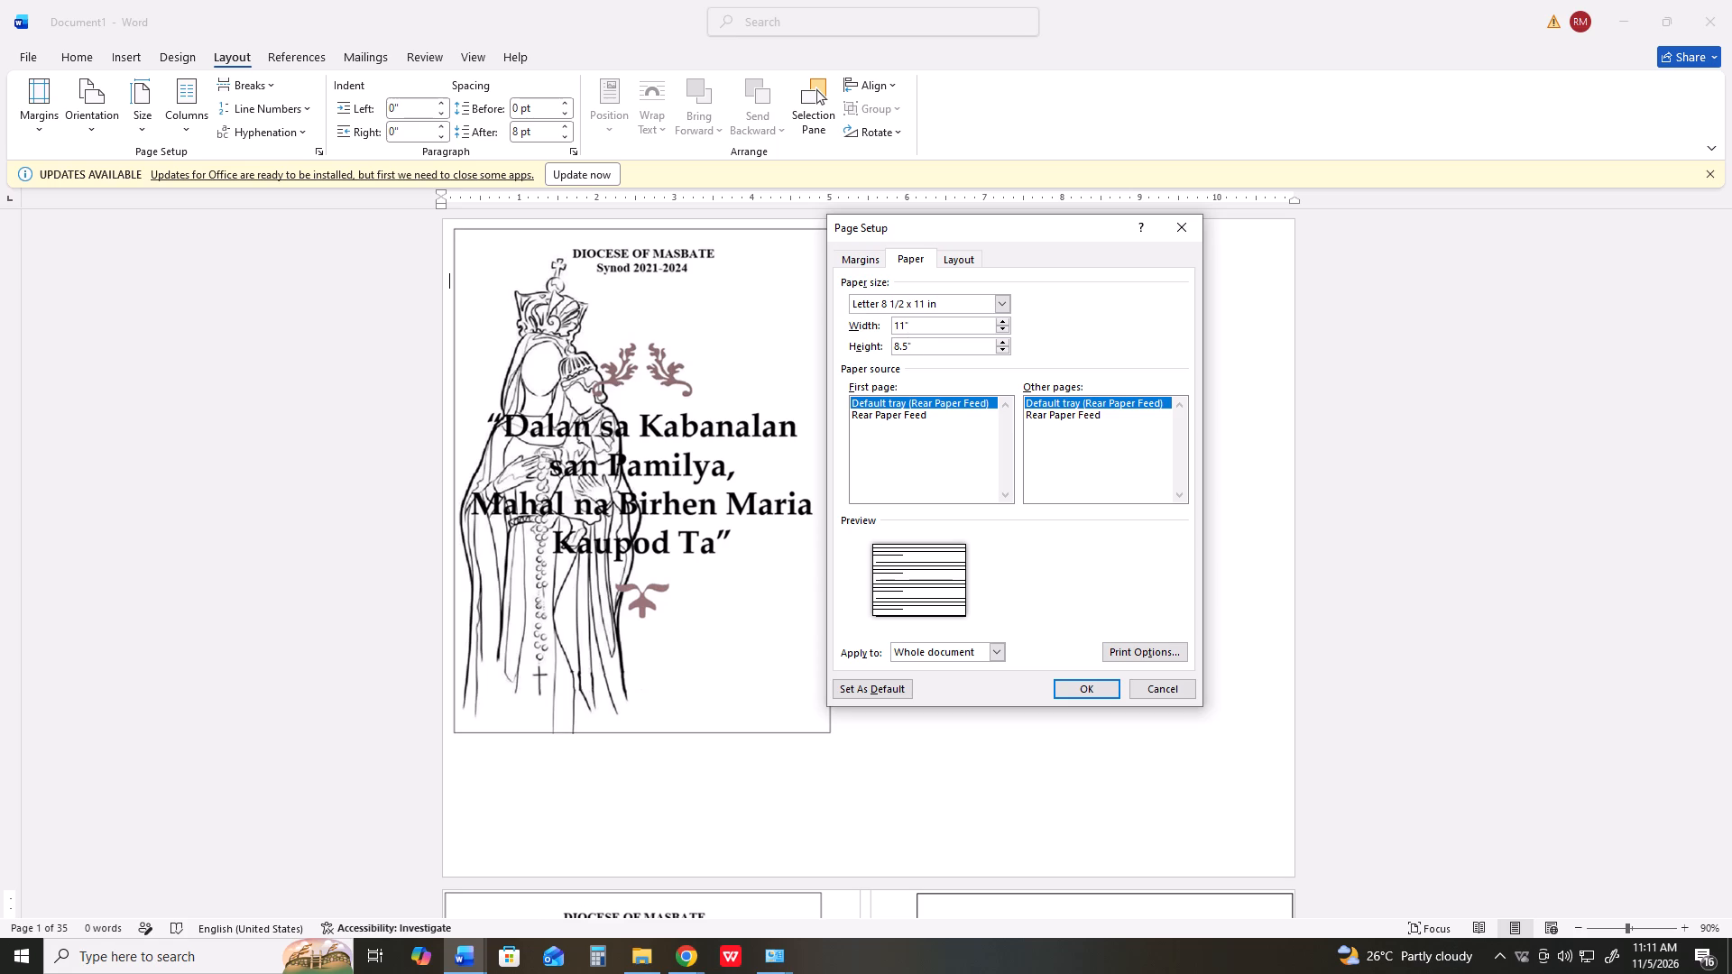
key("BackSpace")
key("3")
left_click(1005, 304)
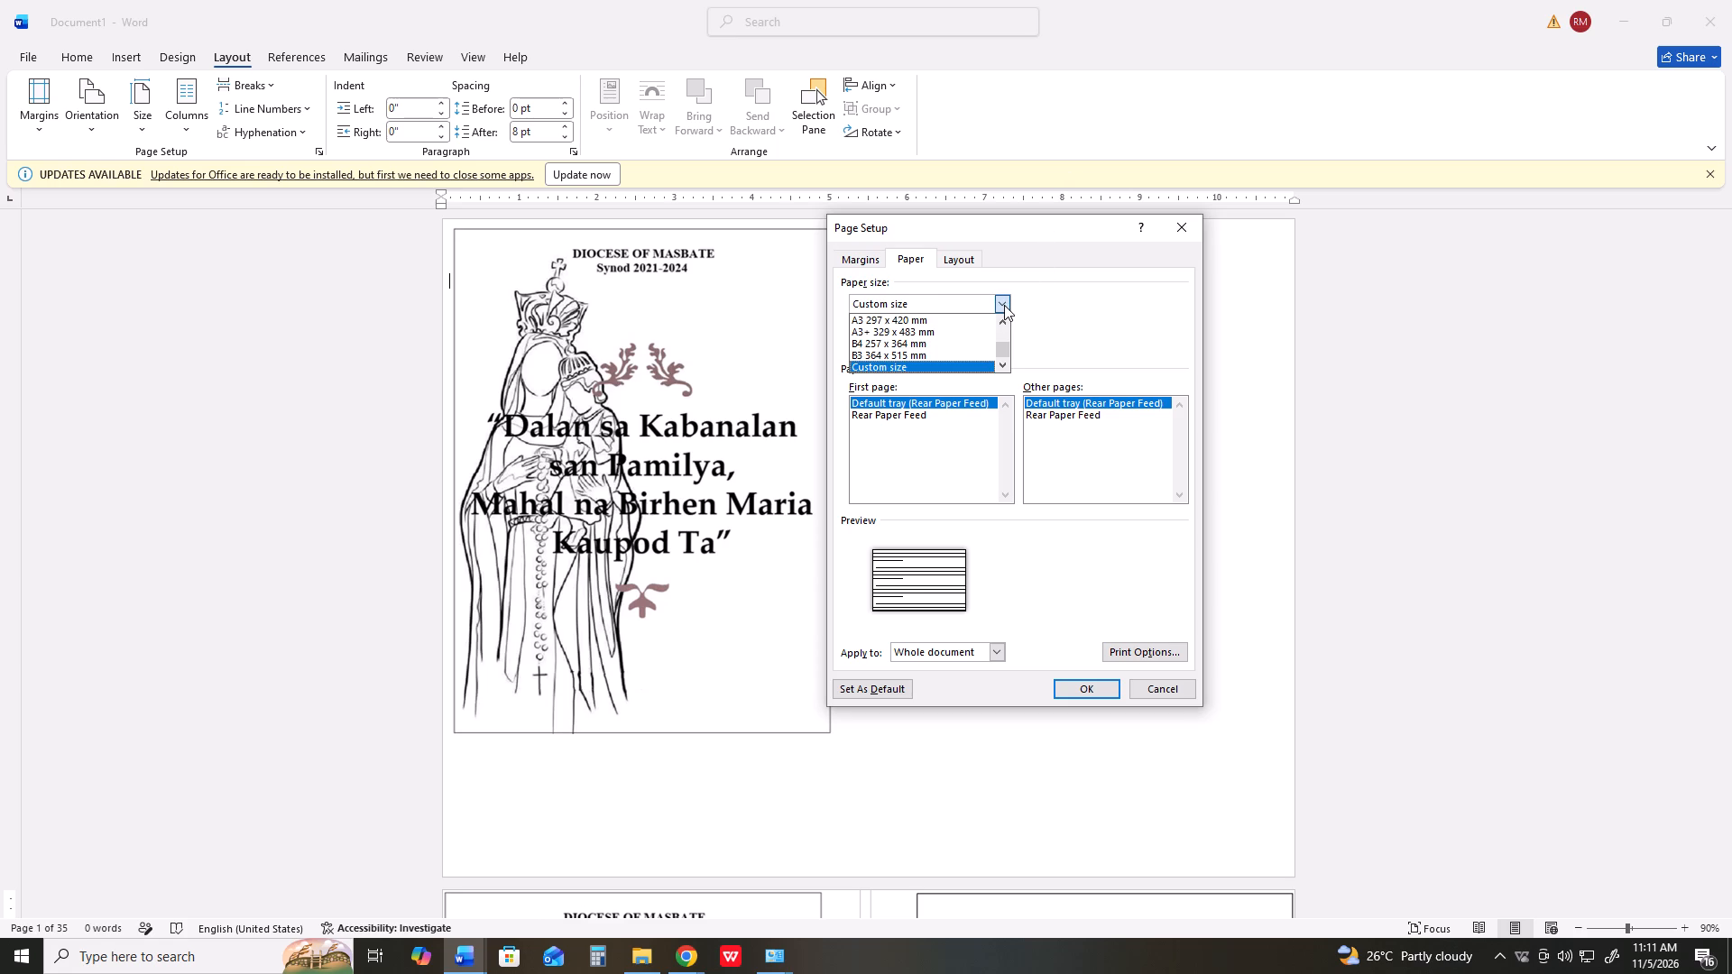
left_click(1004, 305)
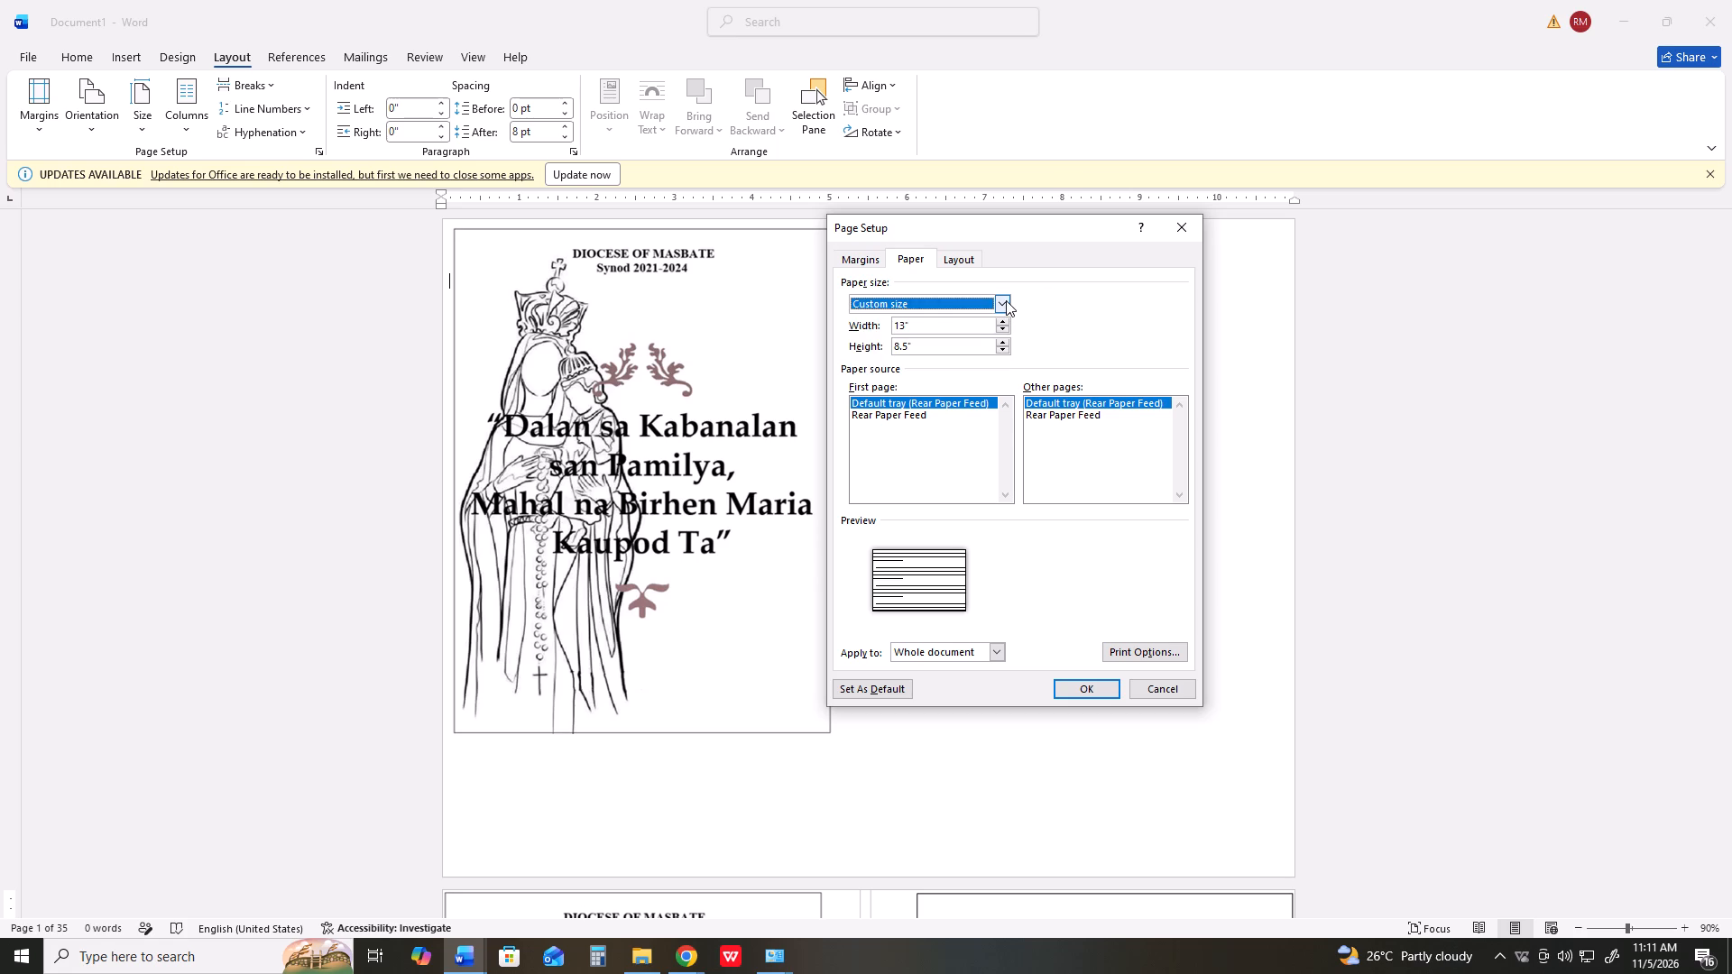
left_click(1089, 685)
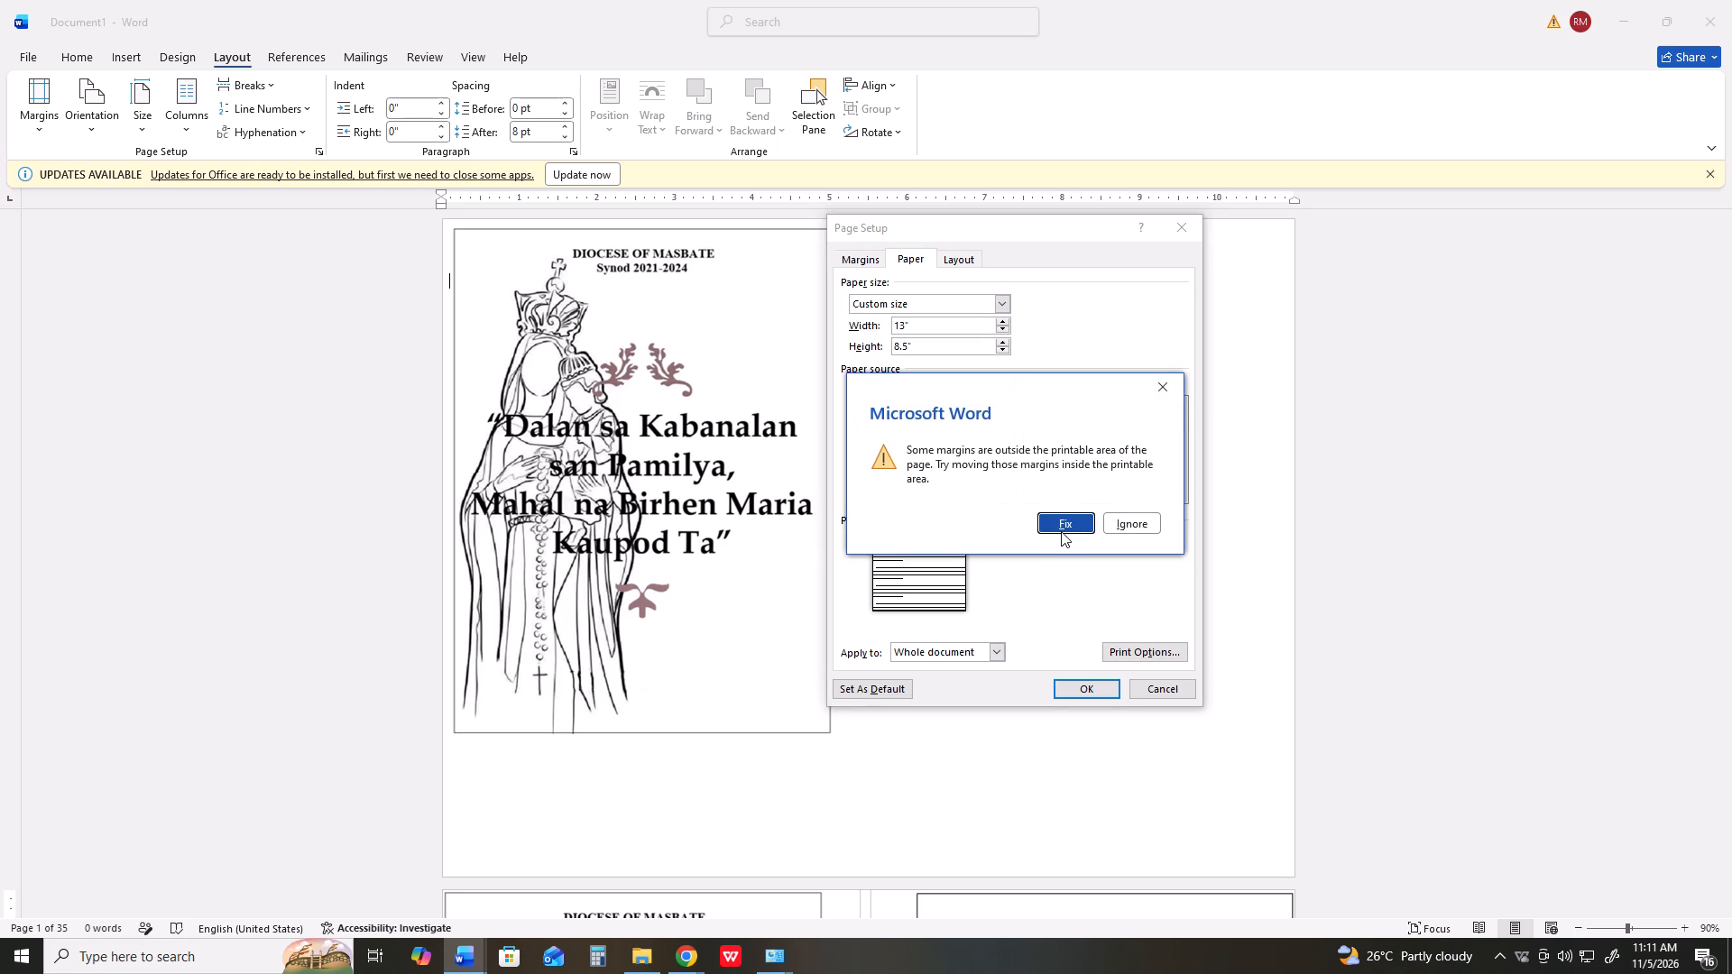
left_click(1065, 522)
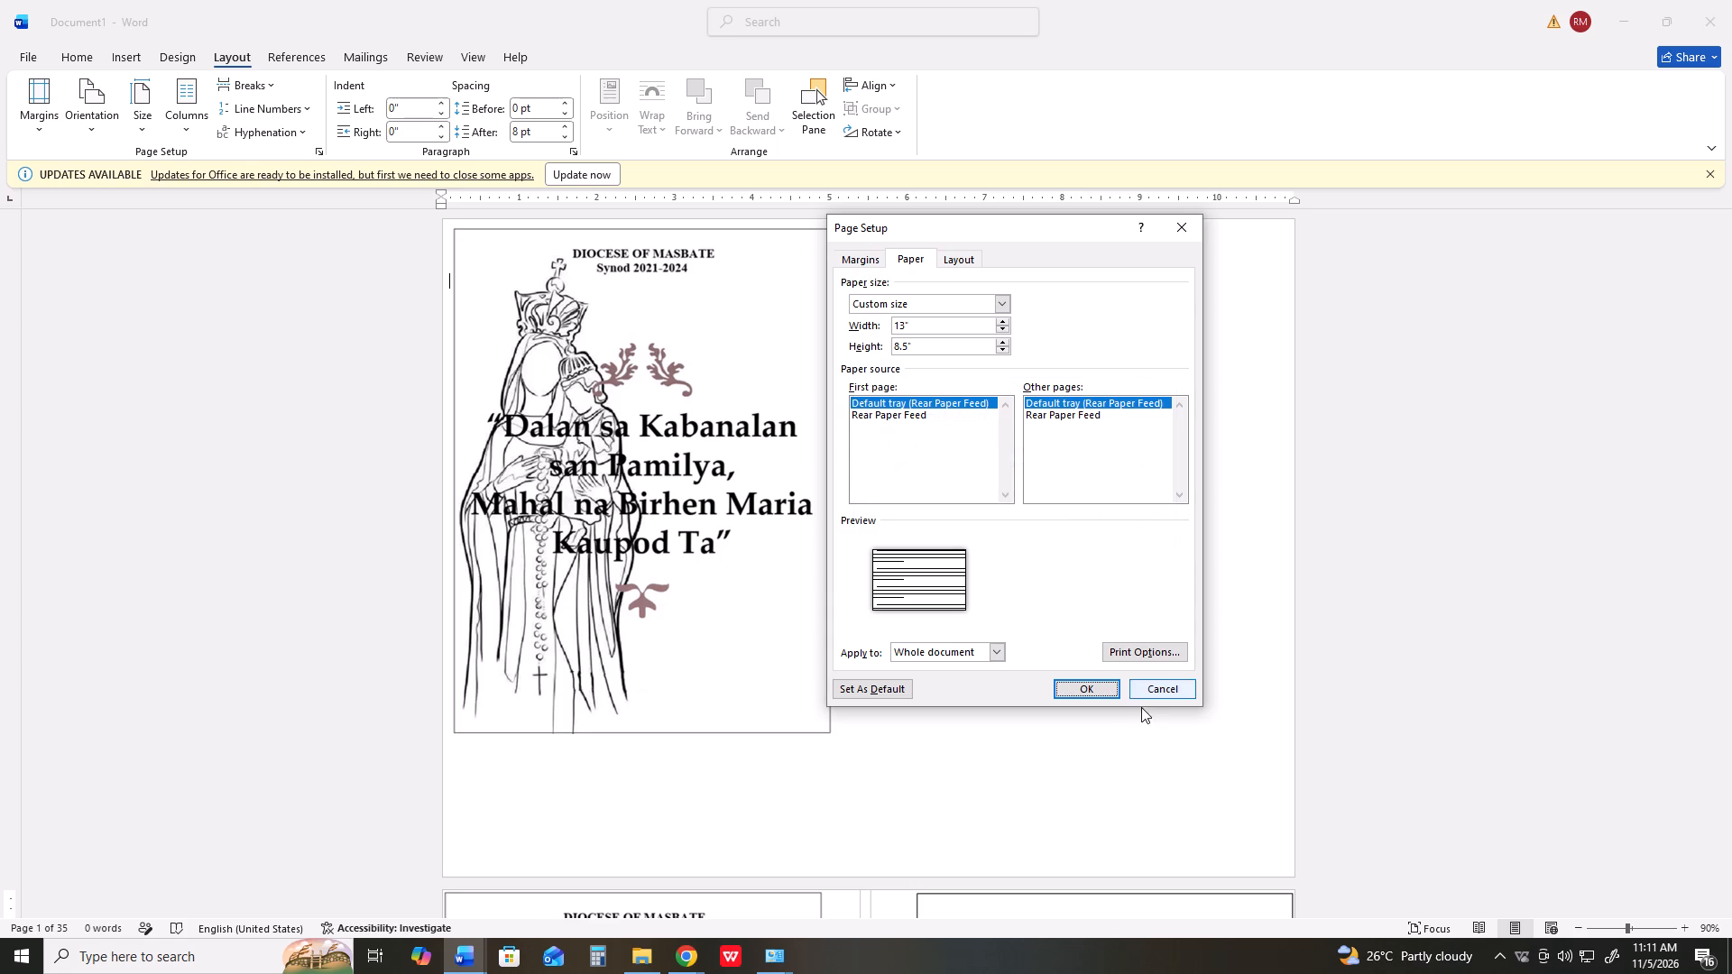
left_click(1082, 690)
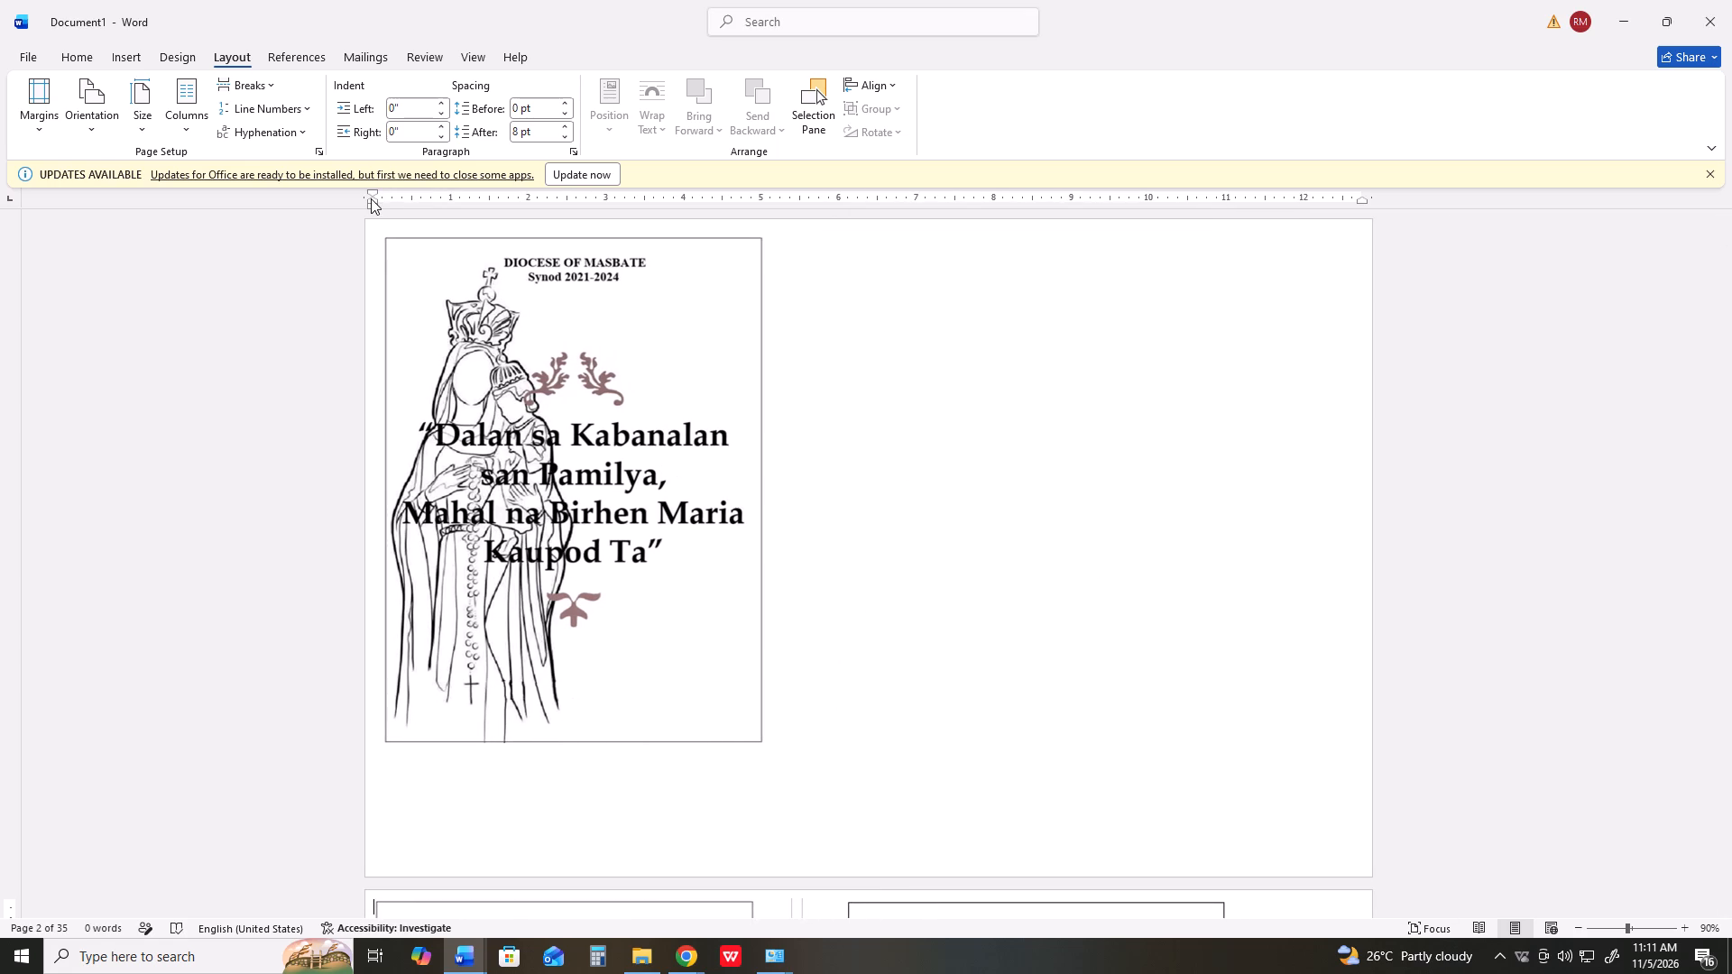
Extend the left margin to the page edge and the right indent to -0.12".
left_click_drag(373, 195, 354, 197)
left_click_drag(1362, 200, 1382, 206)
left_click(1372, 201)
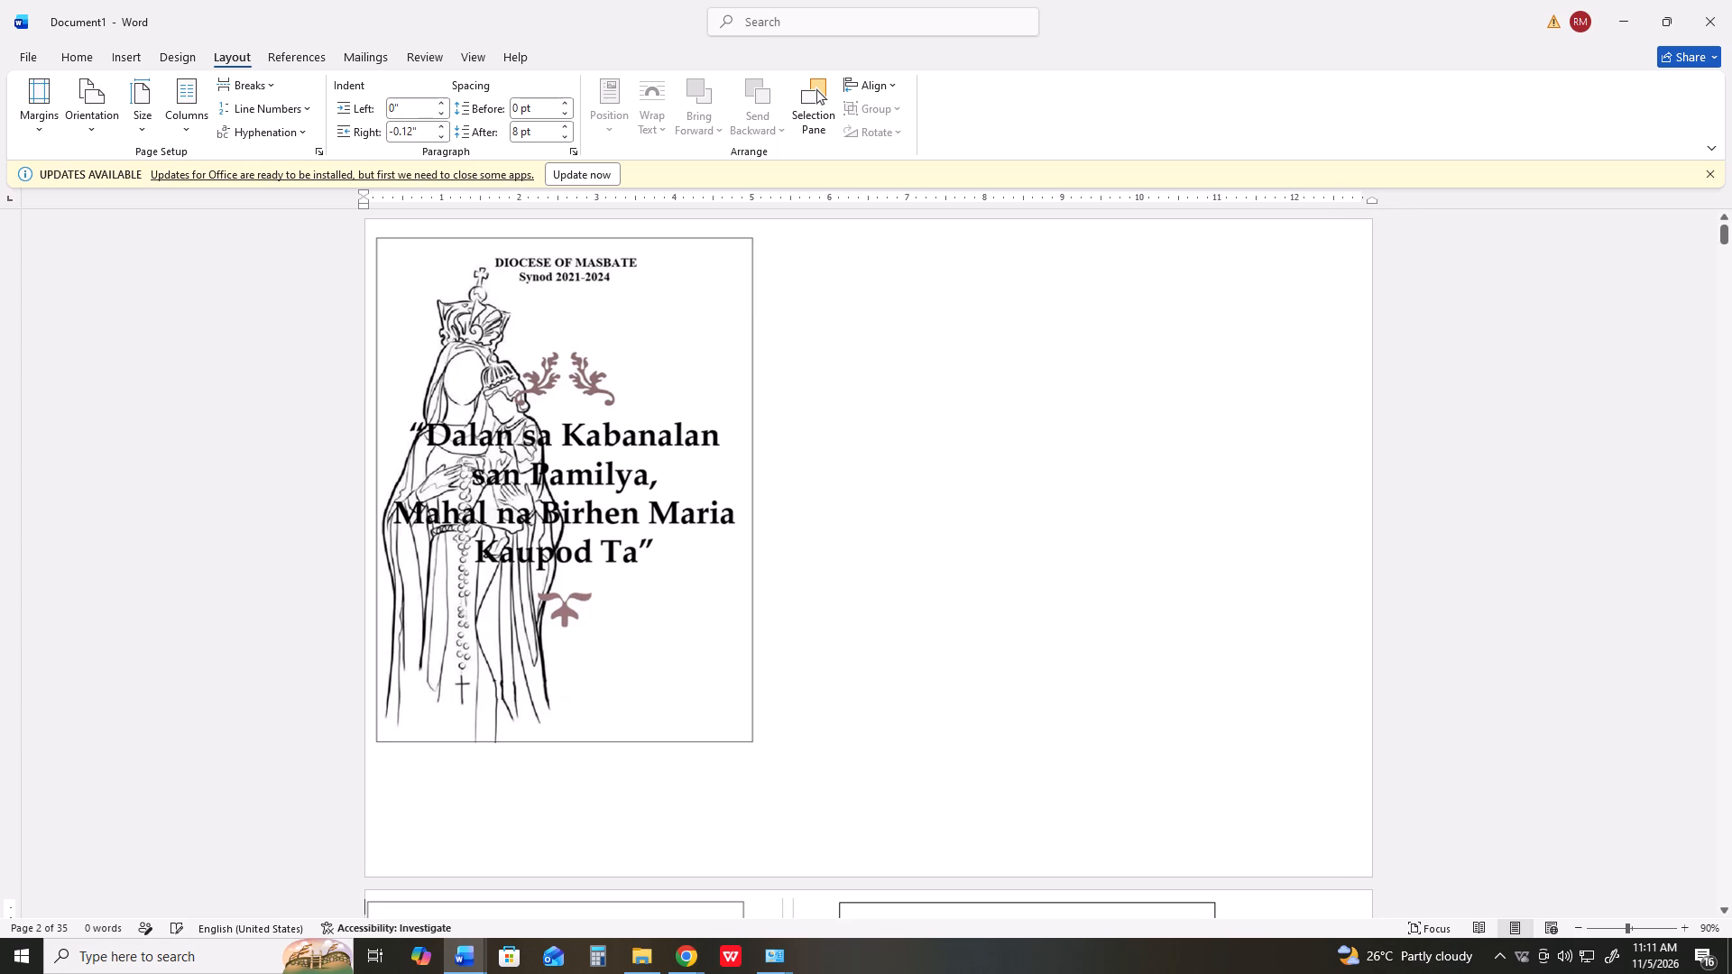
left_click(1373, 202)
left_click(364, 195)
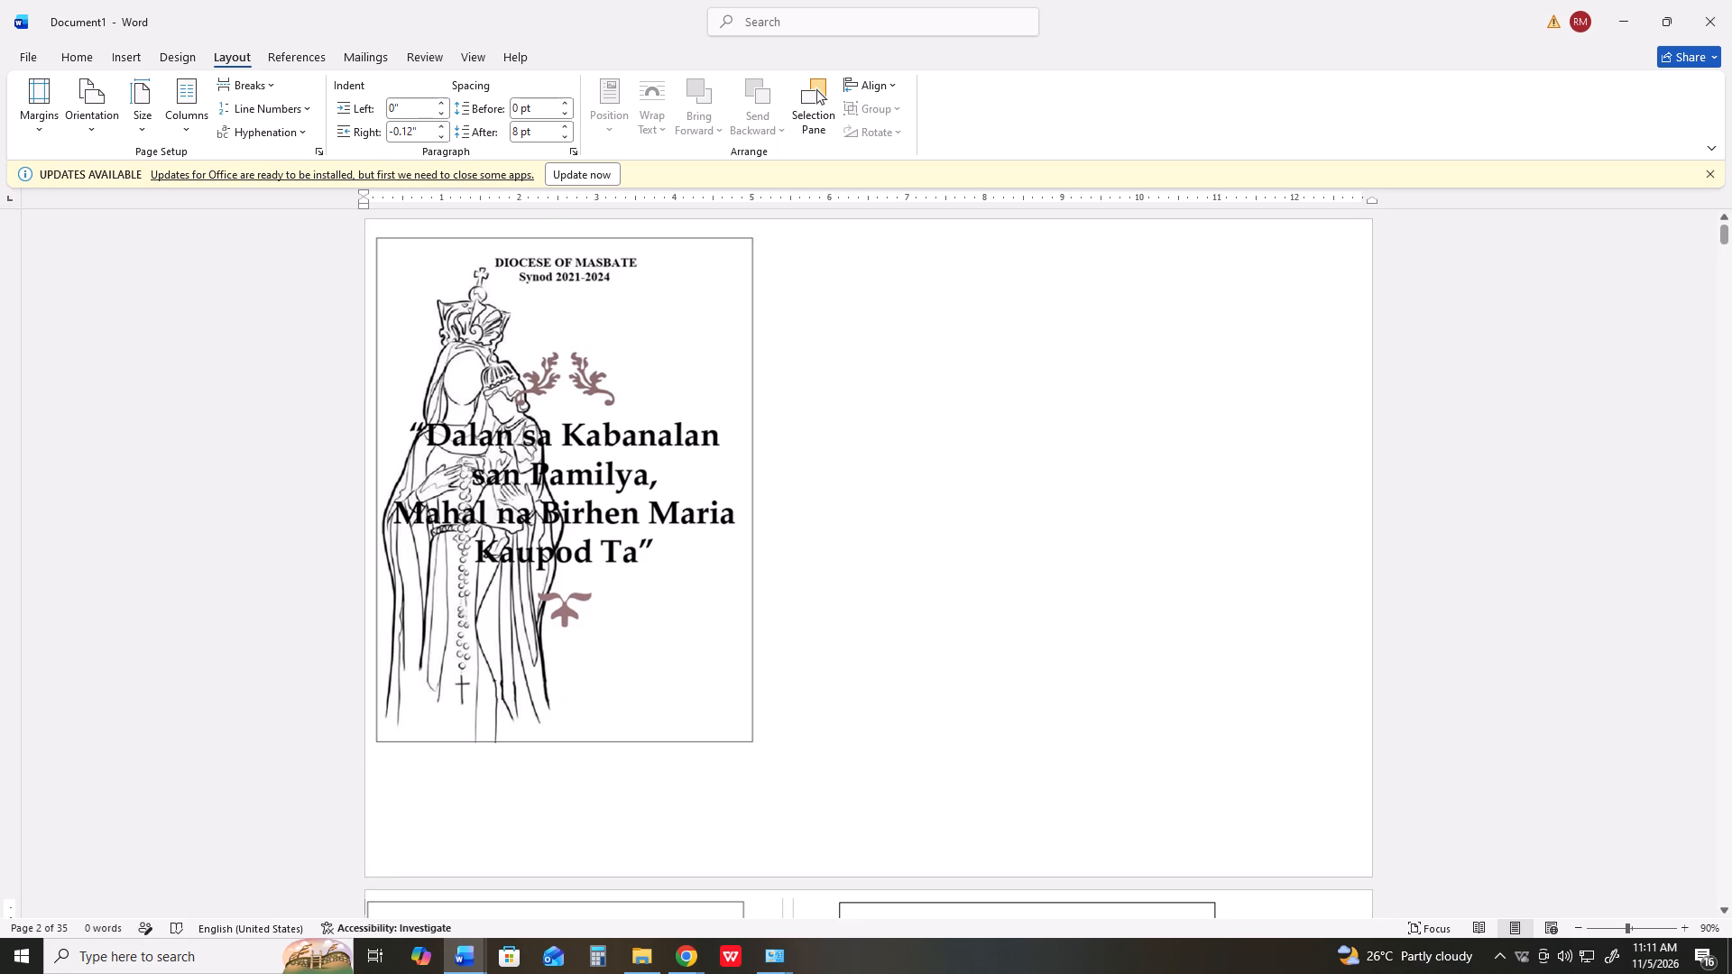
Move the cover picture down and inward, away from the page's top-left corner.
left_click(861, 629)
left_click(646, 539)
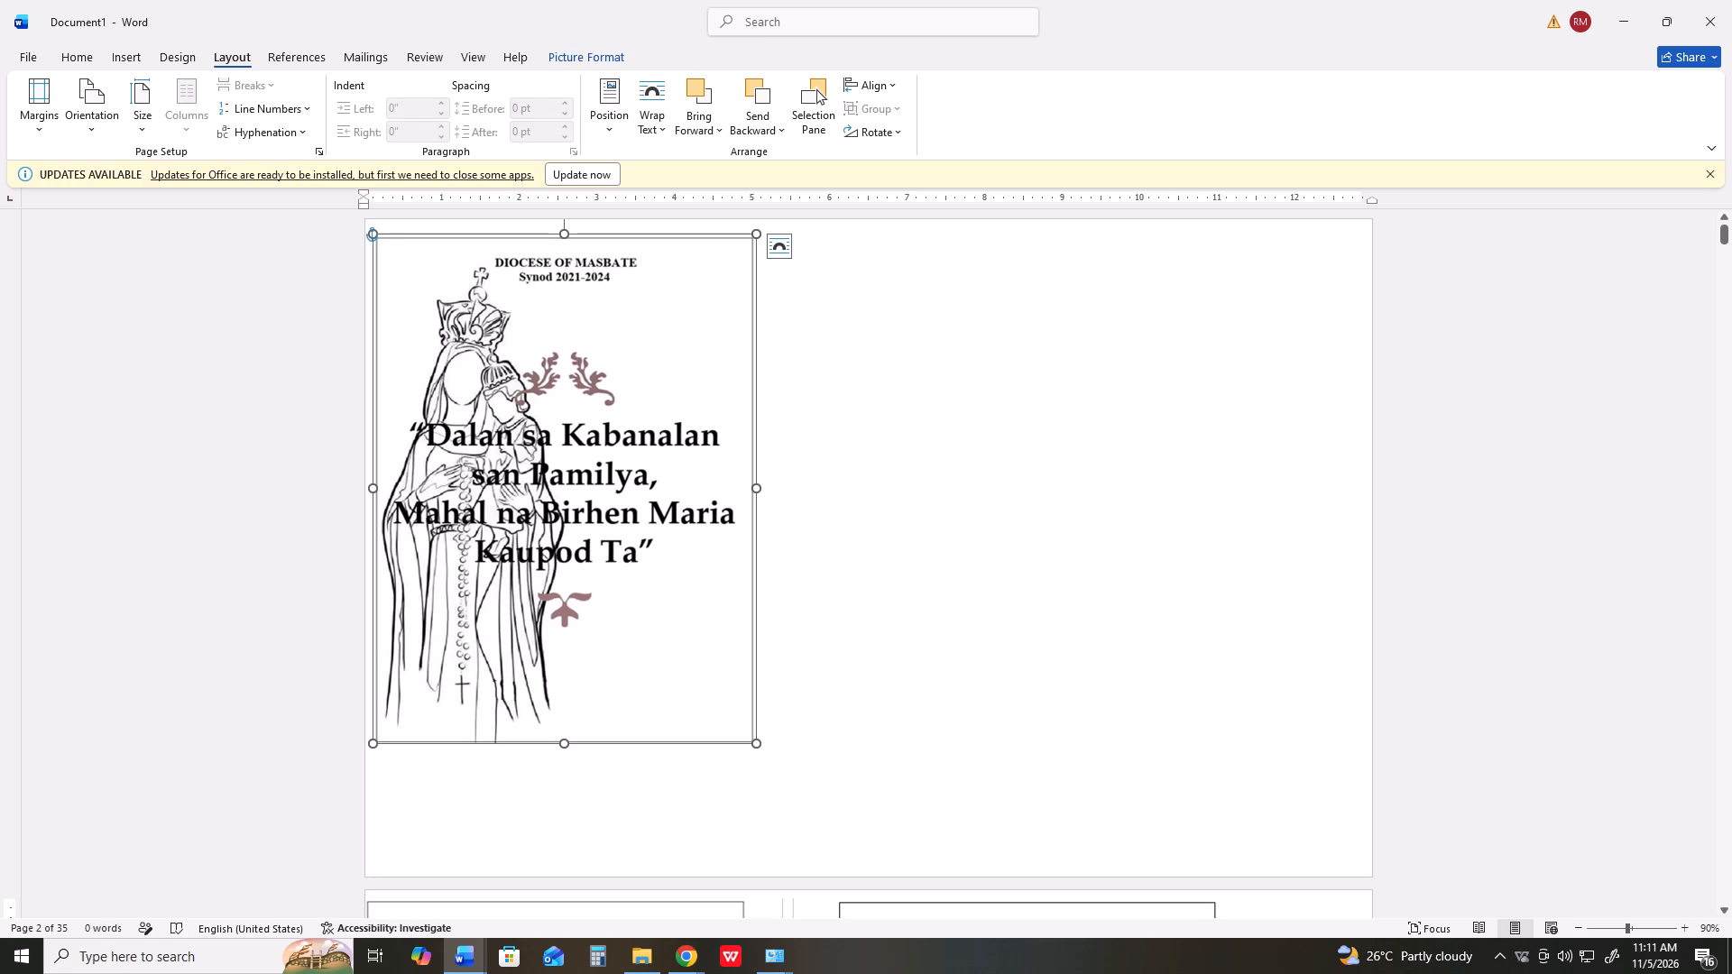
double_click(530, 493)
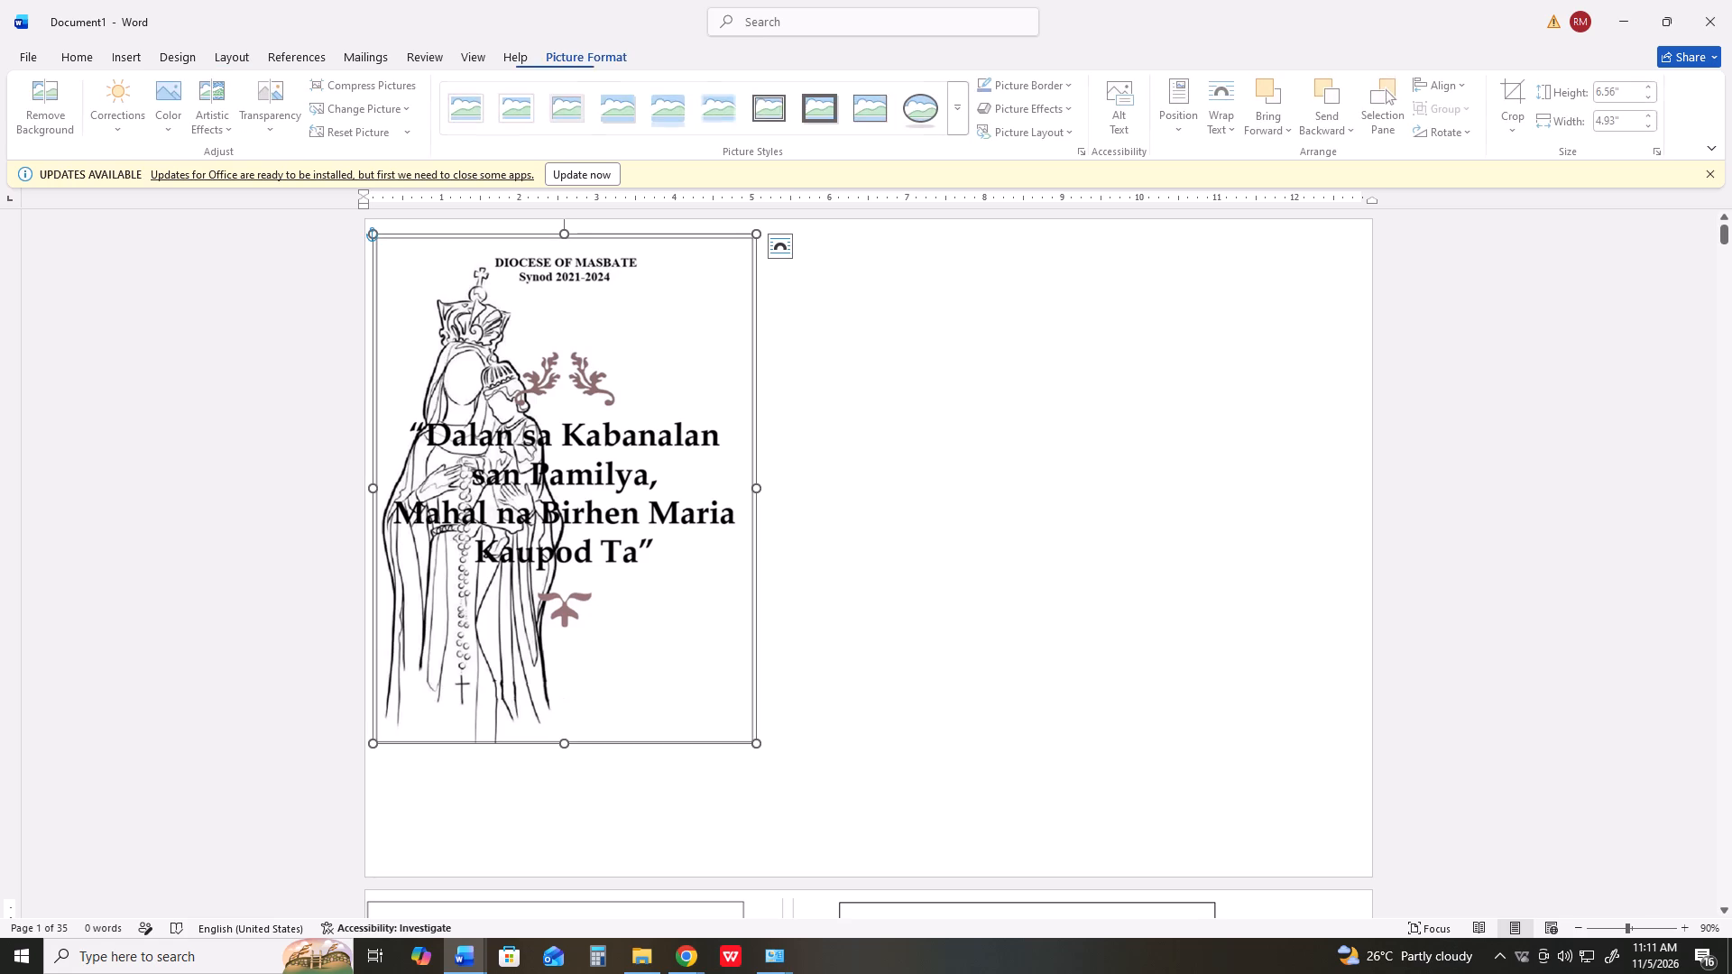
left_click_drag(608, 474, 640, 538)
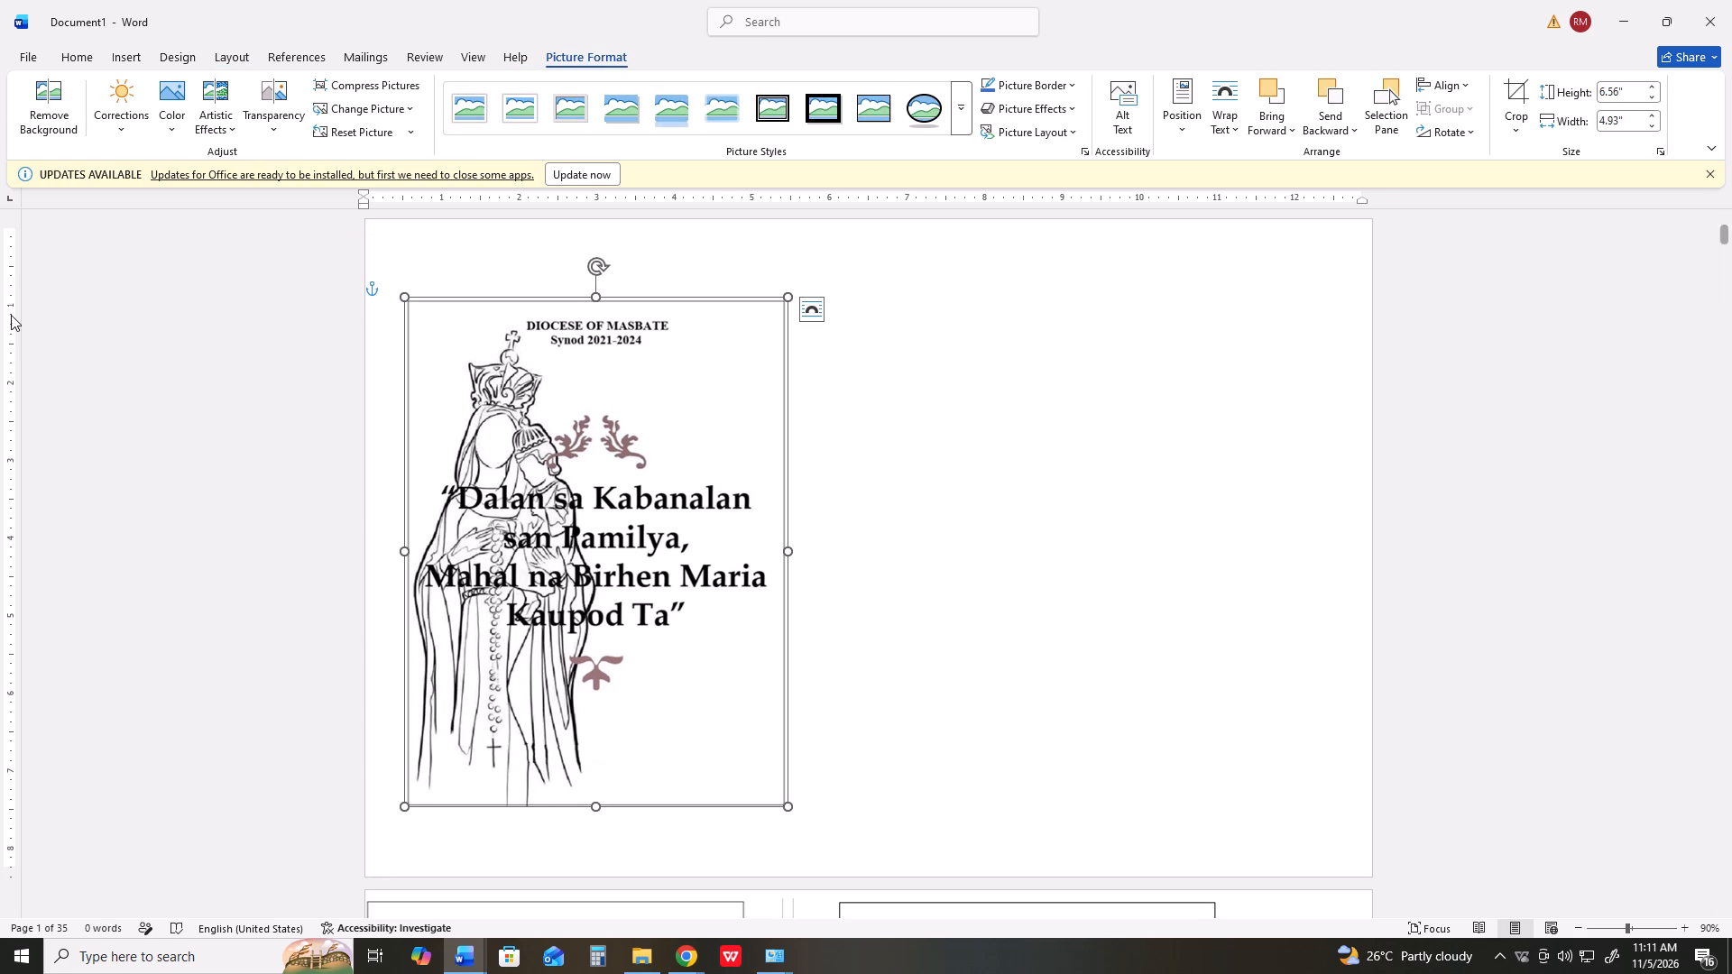
Reduce page 1's top and bottom margins by extending them out to the page edges.
left_click_drag(7, 227, 11, 220)
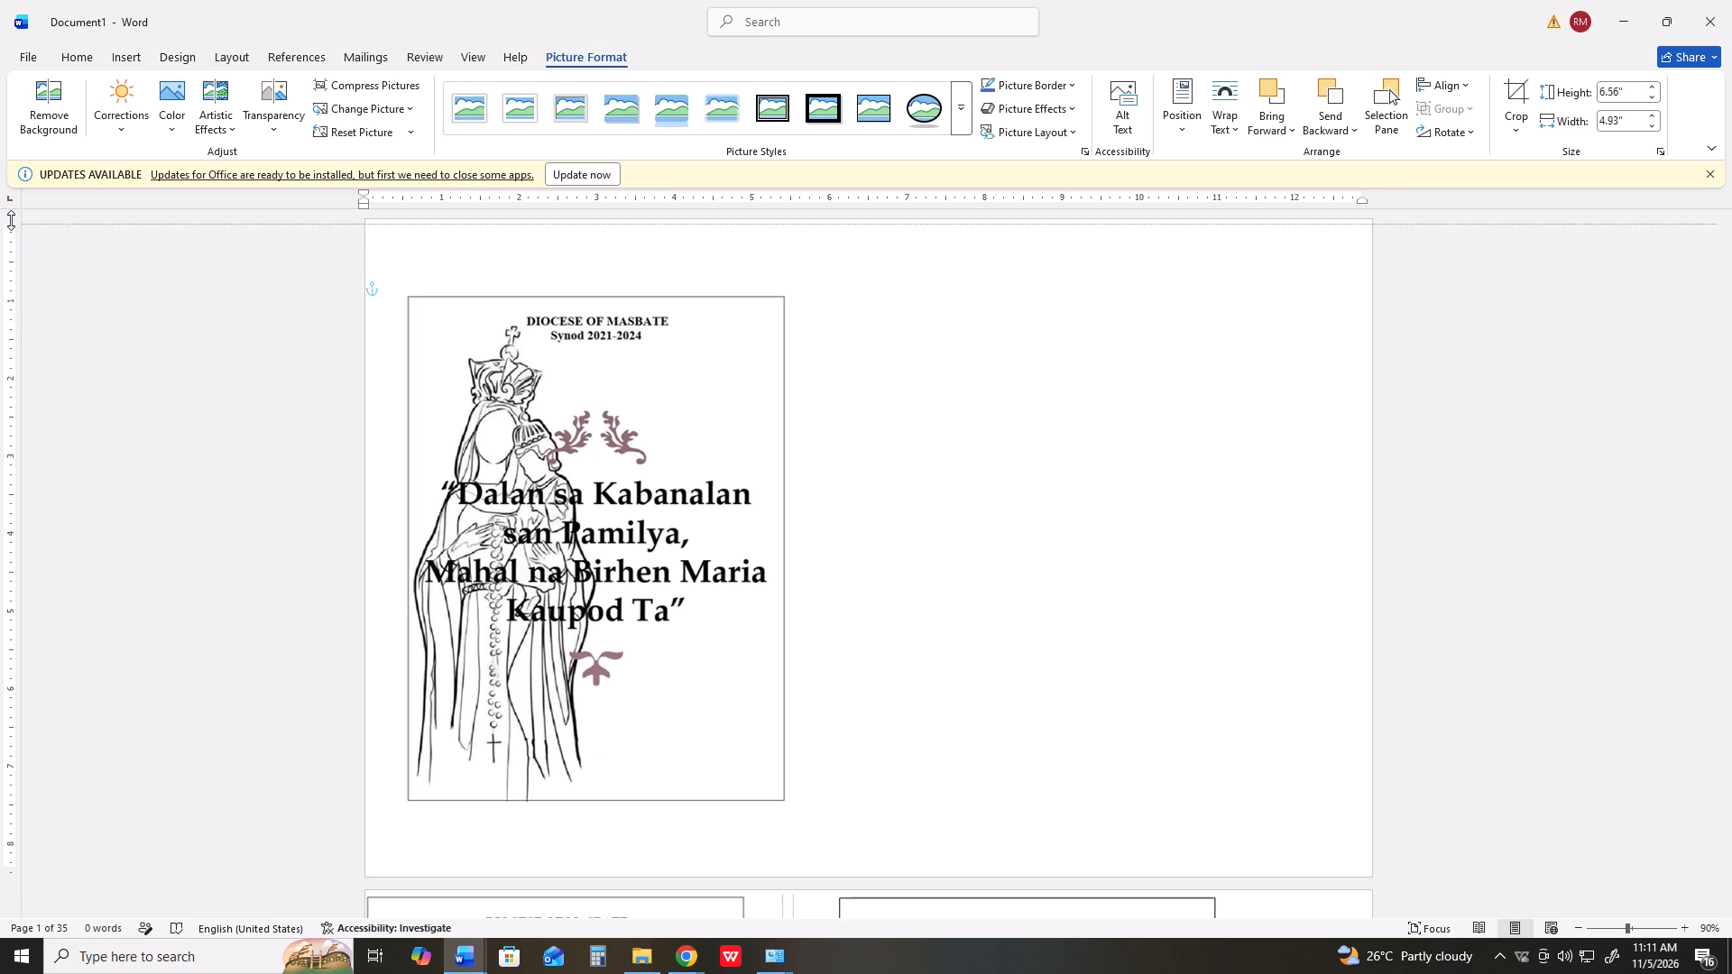
left_click_drag(11, 220, 14, 213)
left_click_drag(11, 869, 13, 878)
Move the cover picture into the top-left corner of page 1.
left_click_drag(579, 540, 581, 534)
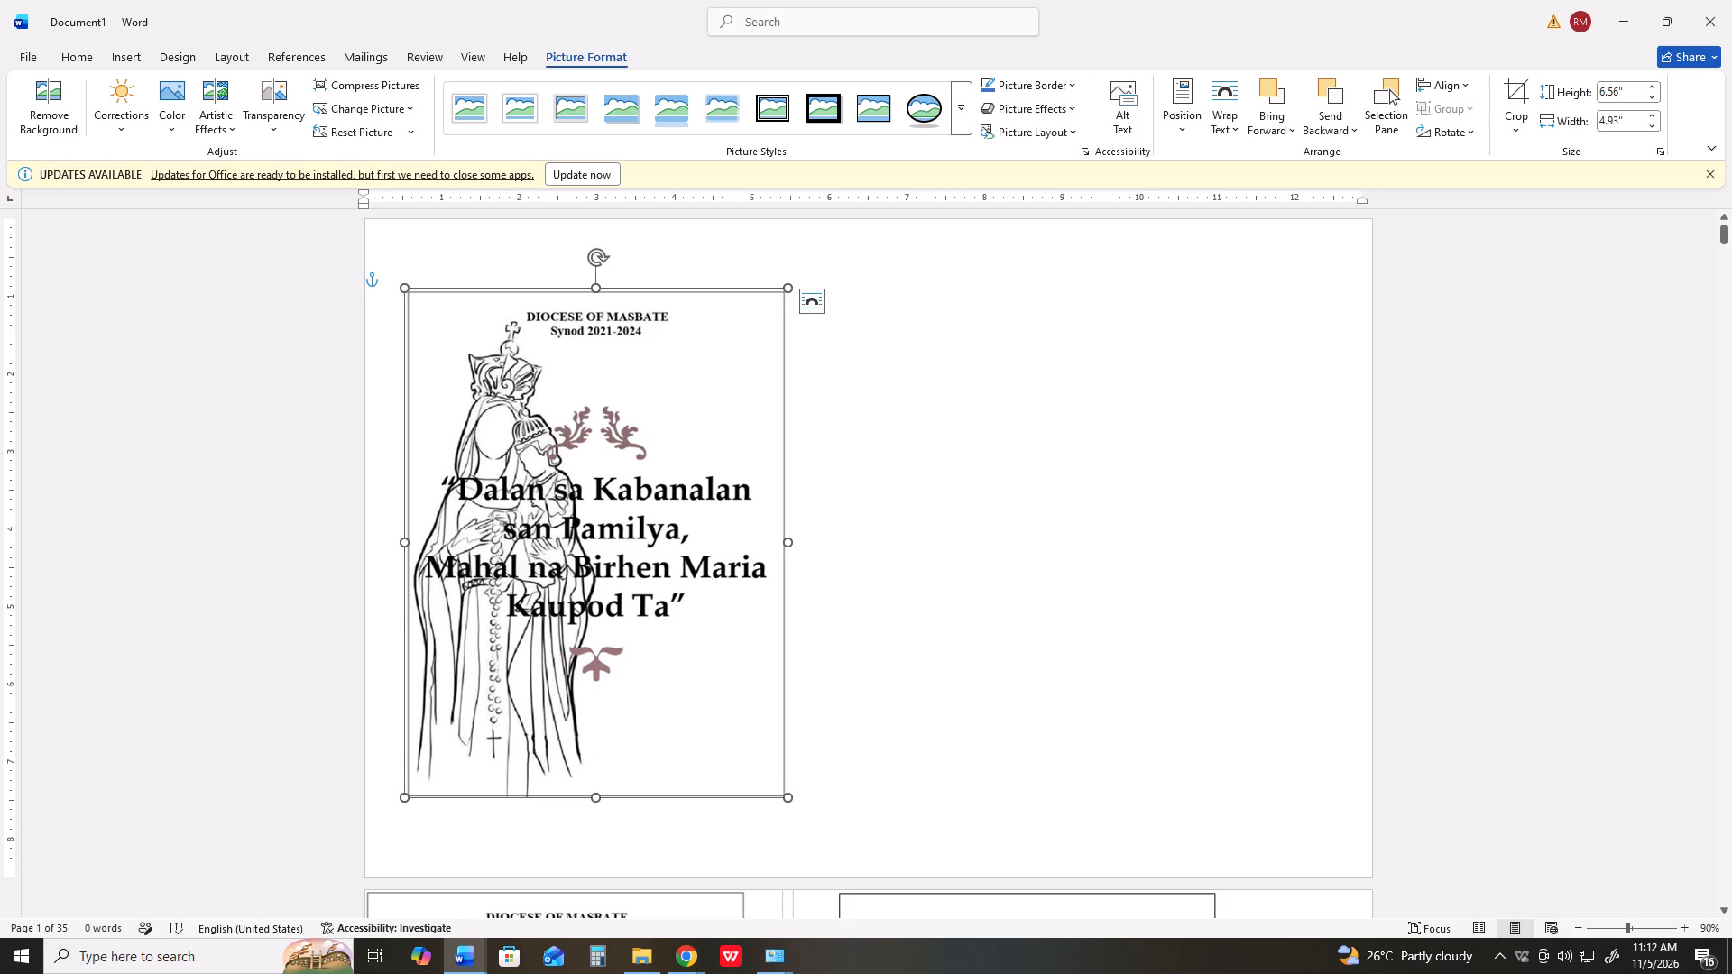
left_click_drag(581, 534, 547, 479)
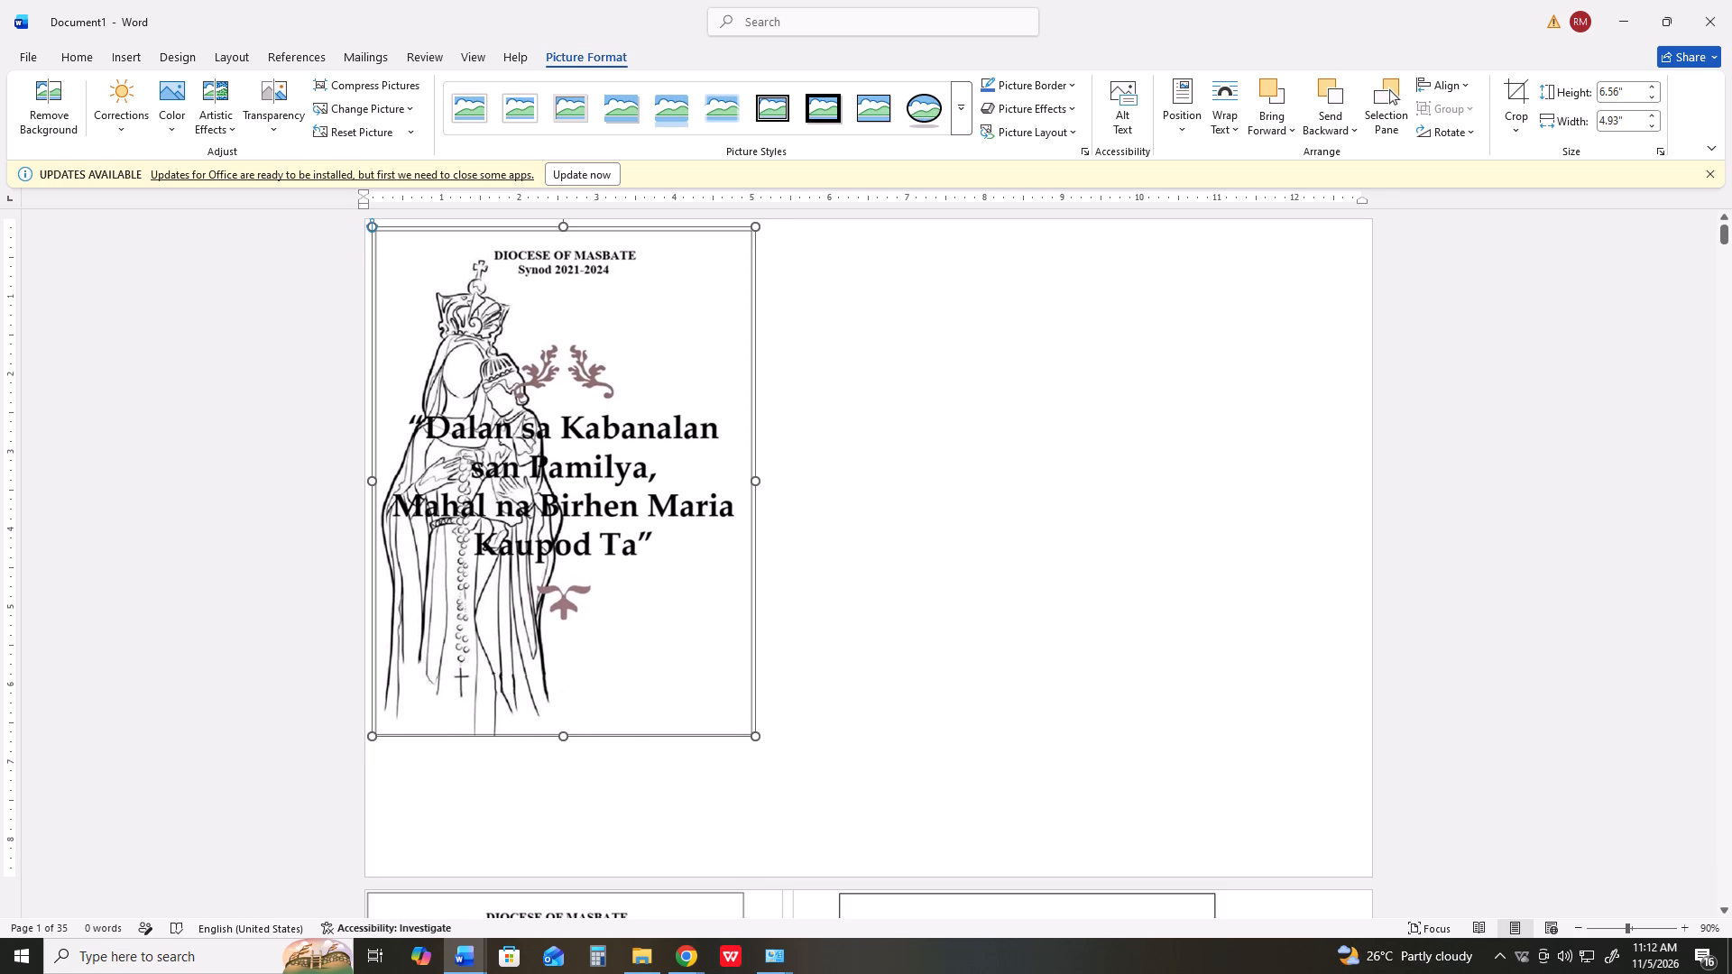
left_click_drag(547, 479, 545, 477)
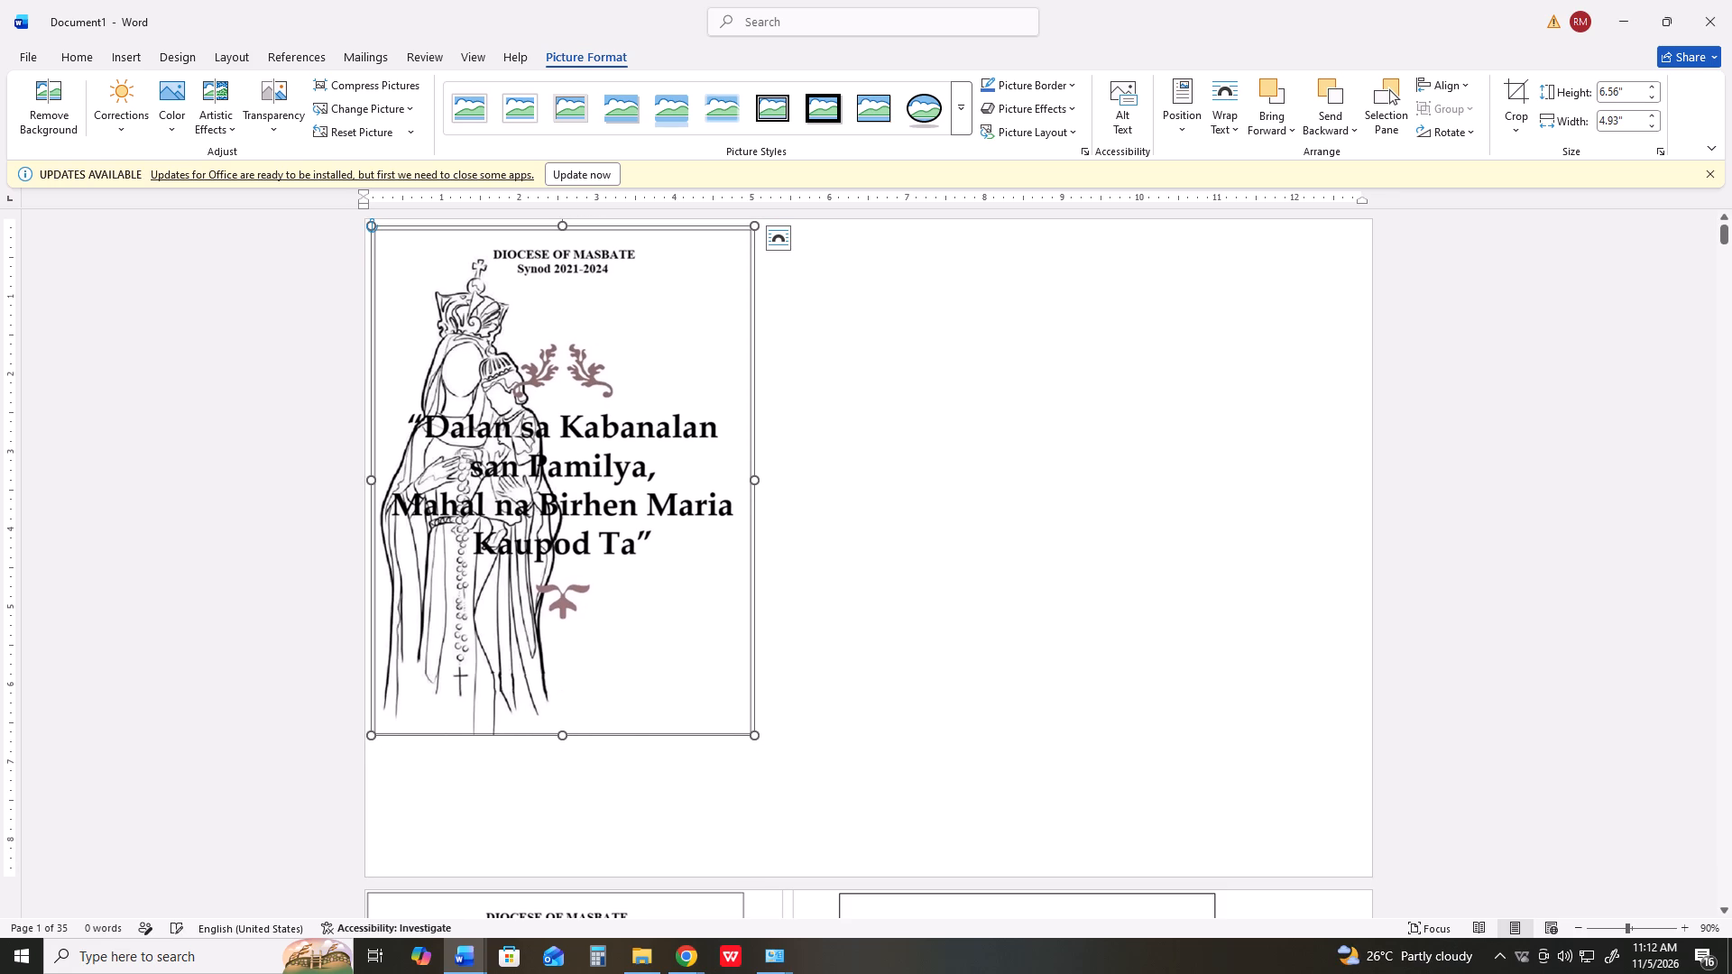
Enlarge the cover picture proportionally to about 7.8" high by 5.86" wide, filling most of the page height.
left_click_drag(753, 734, 827, 797)
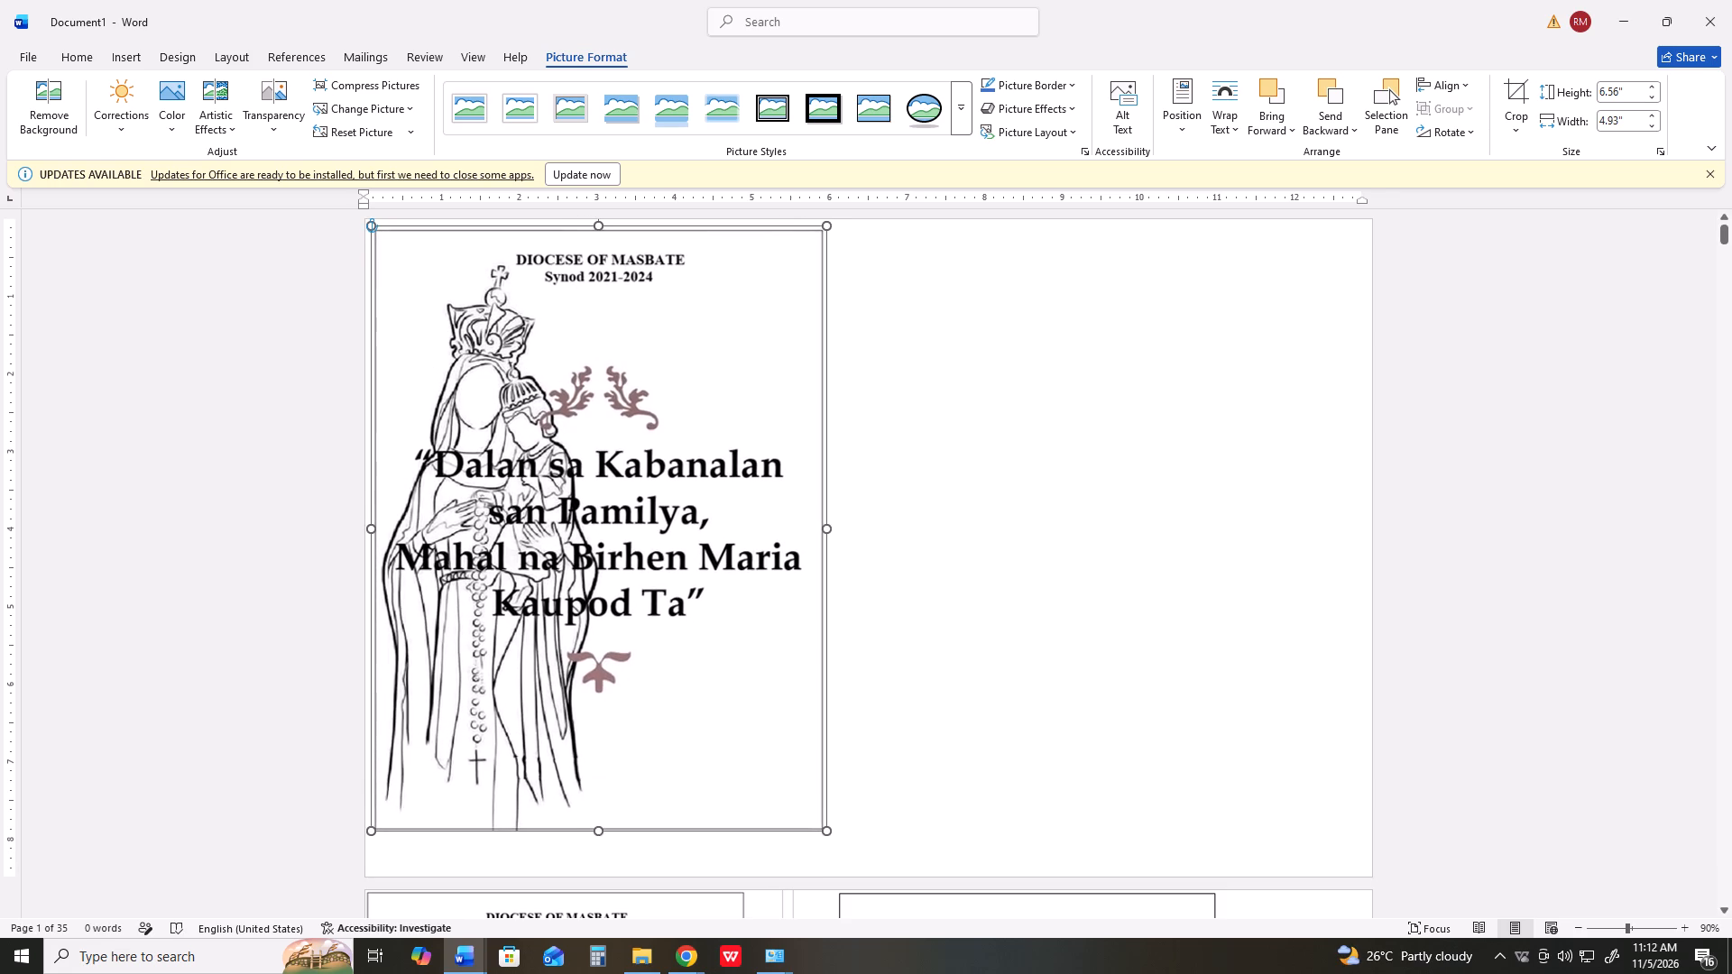
left_click_drag(827, 797, 828, 829)
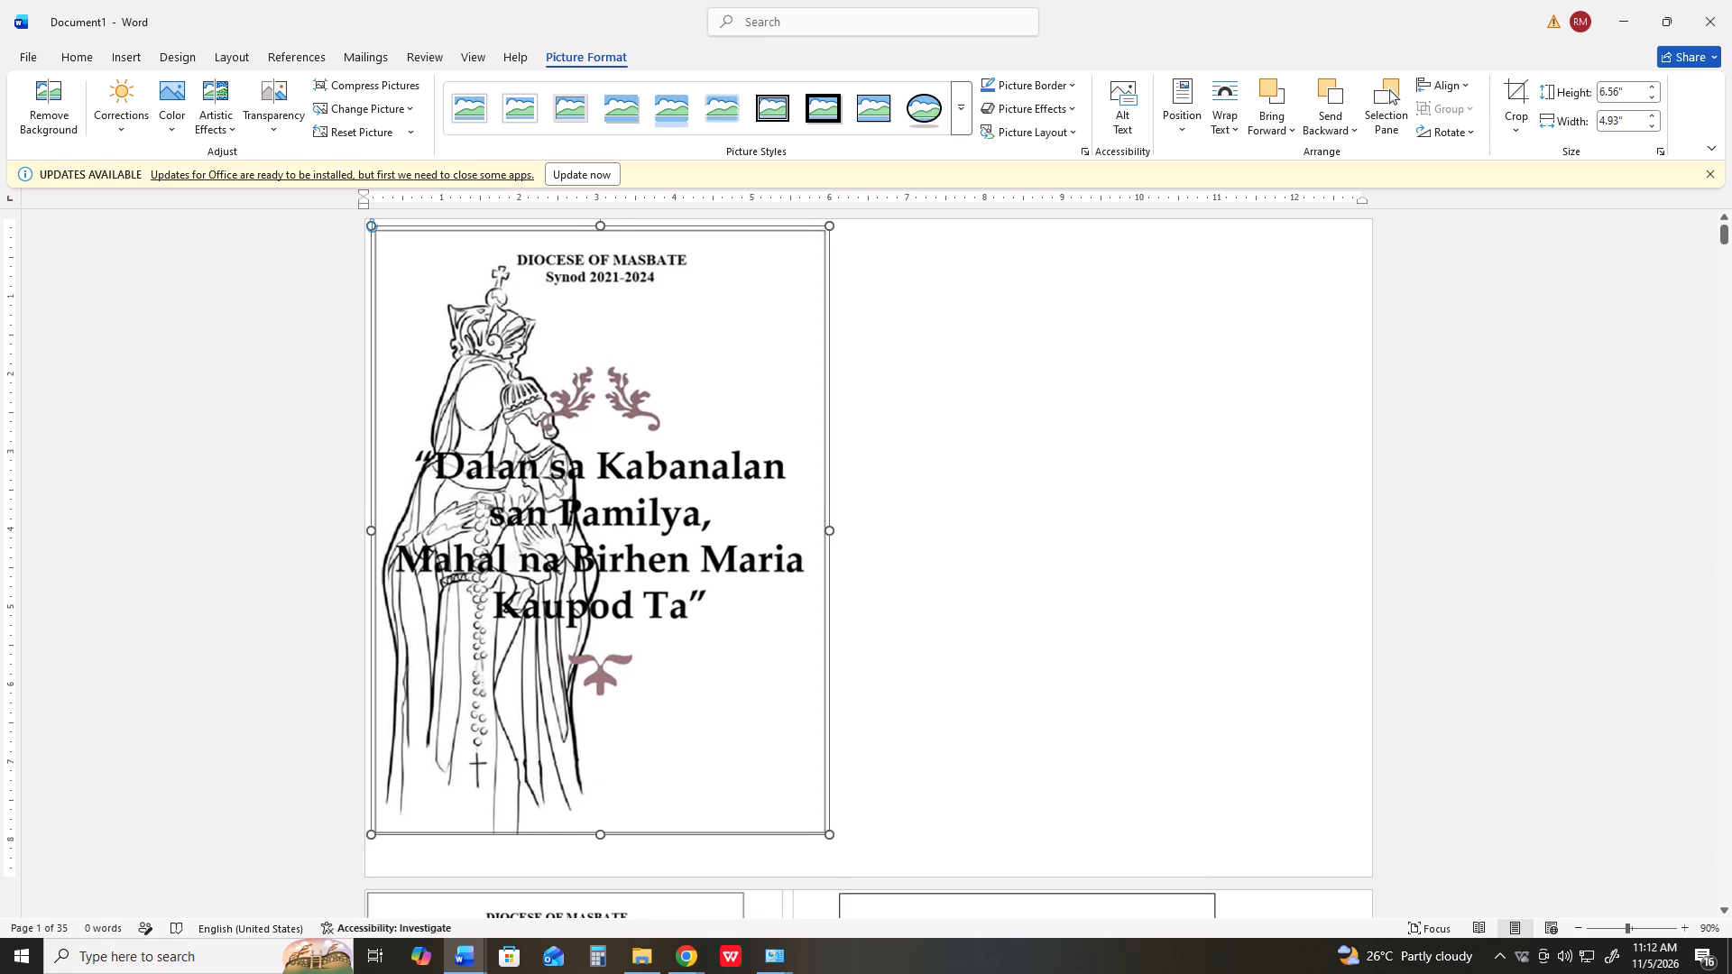
left_click_drag(828, 829, 825, 825)
scroll(963, 753, "down", 9)
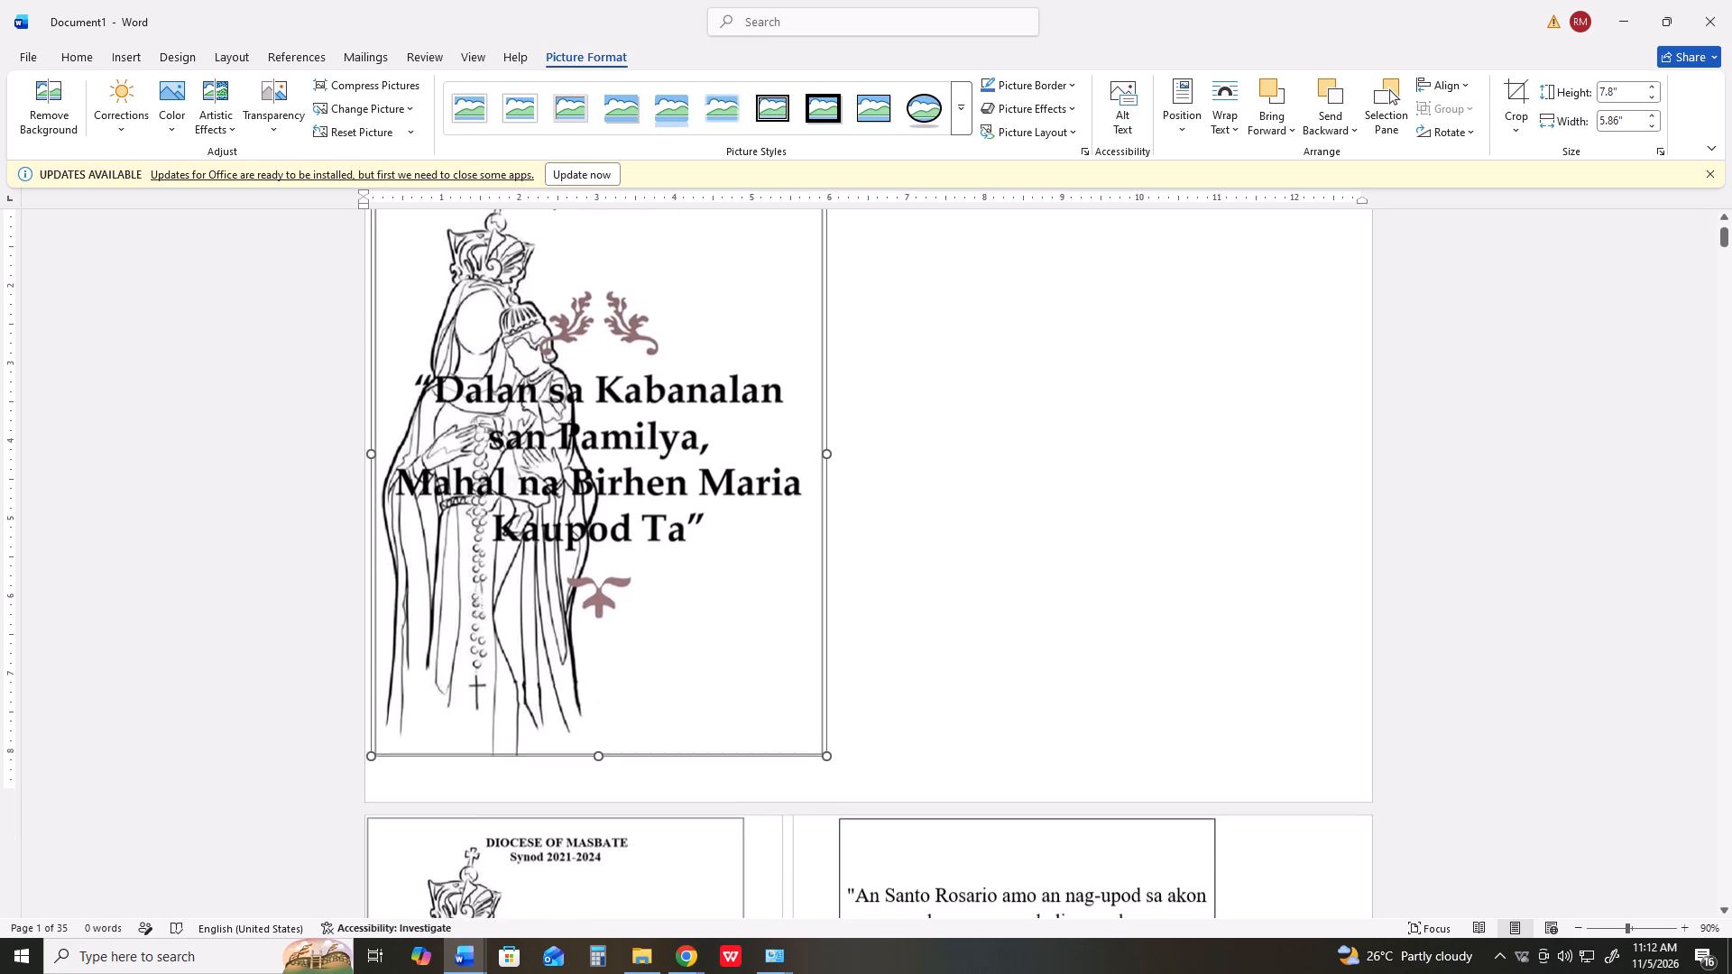
Move page 2's two-page picture away from the page corner and crop it to the bordered quote page labelled Page 1.
scroll(963, 724, "down", 11)
scroll(1713, 272, "down", 12)
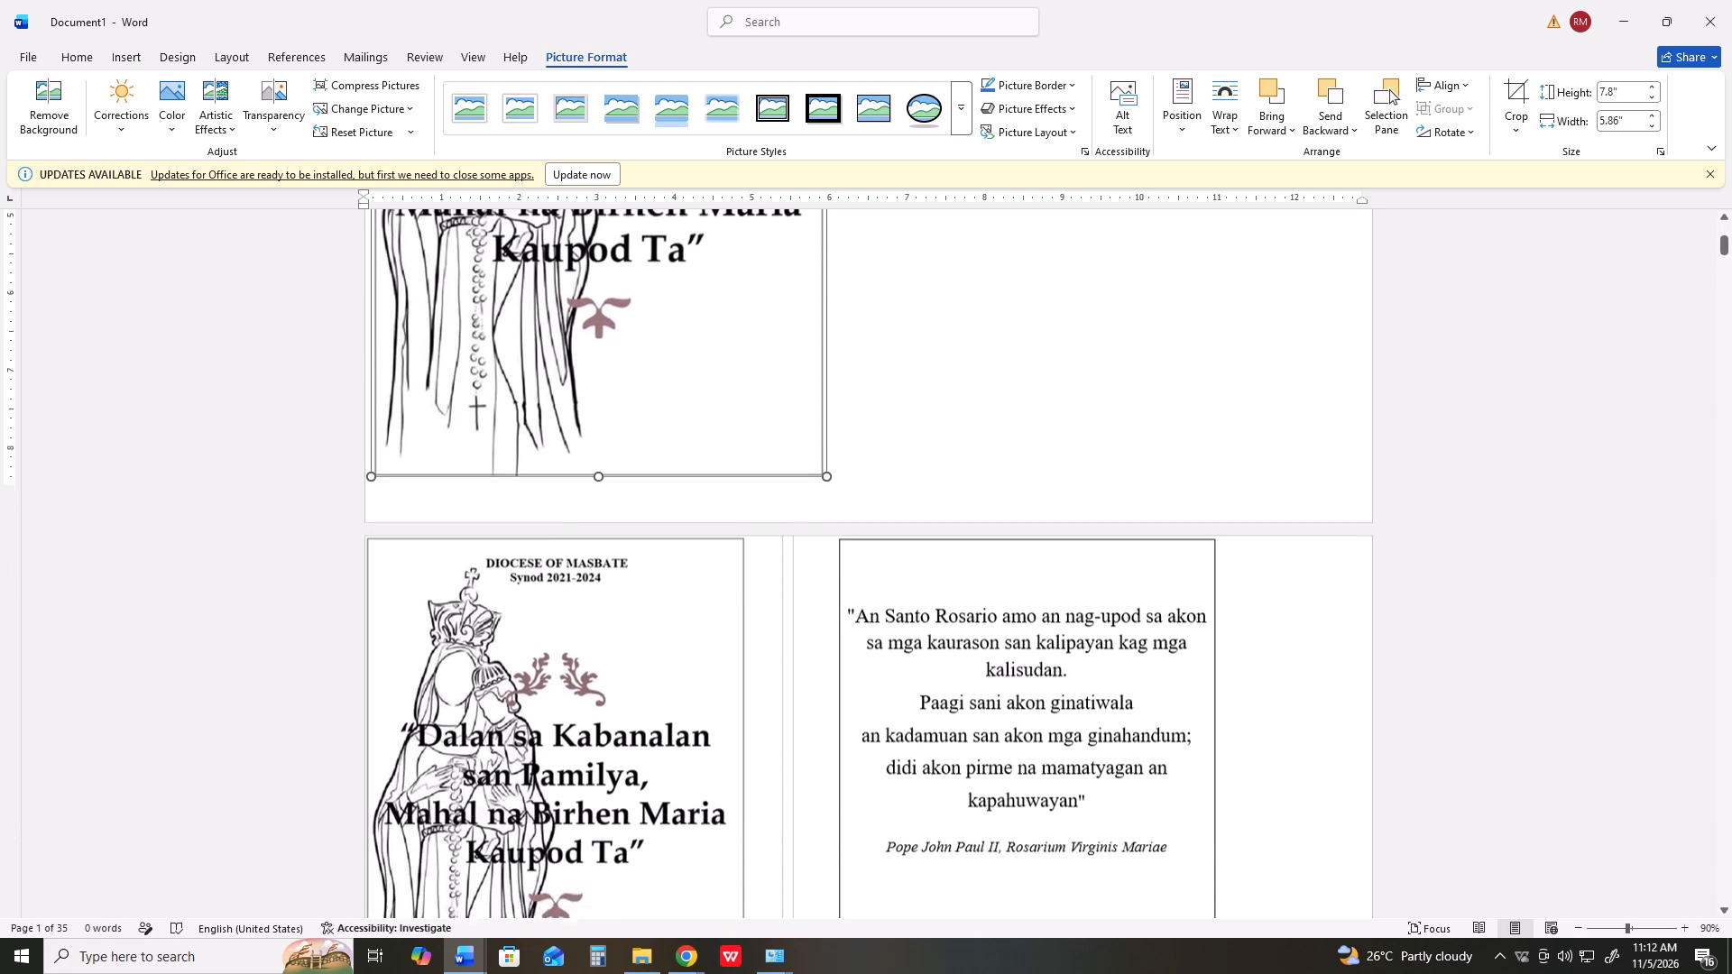
scroll(1572, 358, "down", 16)
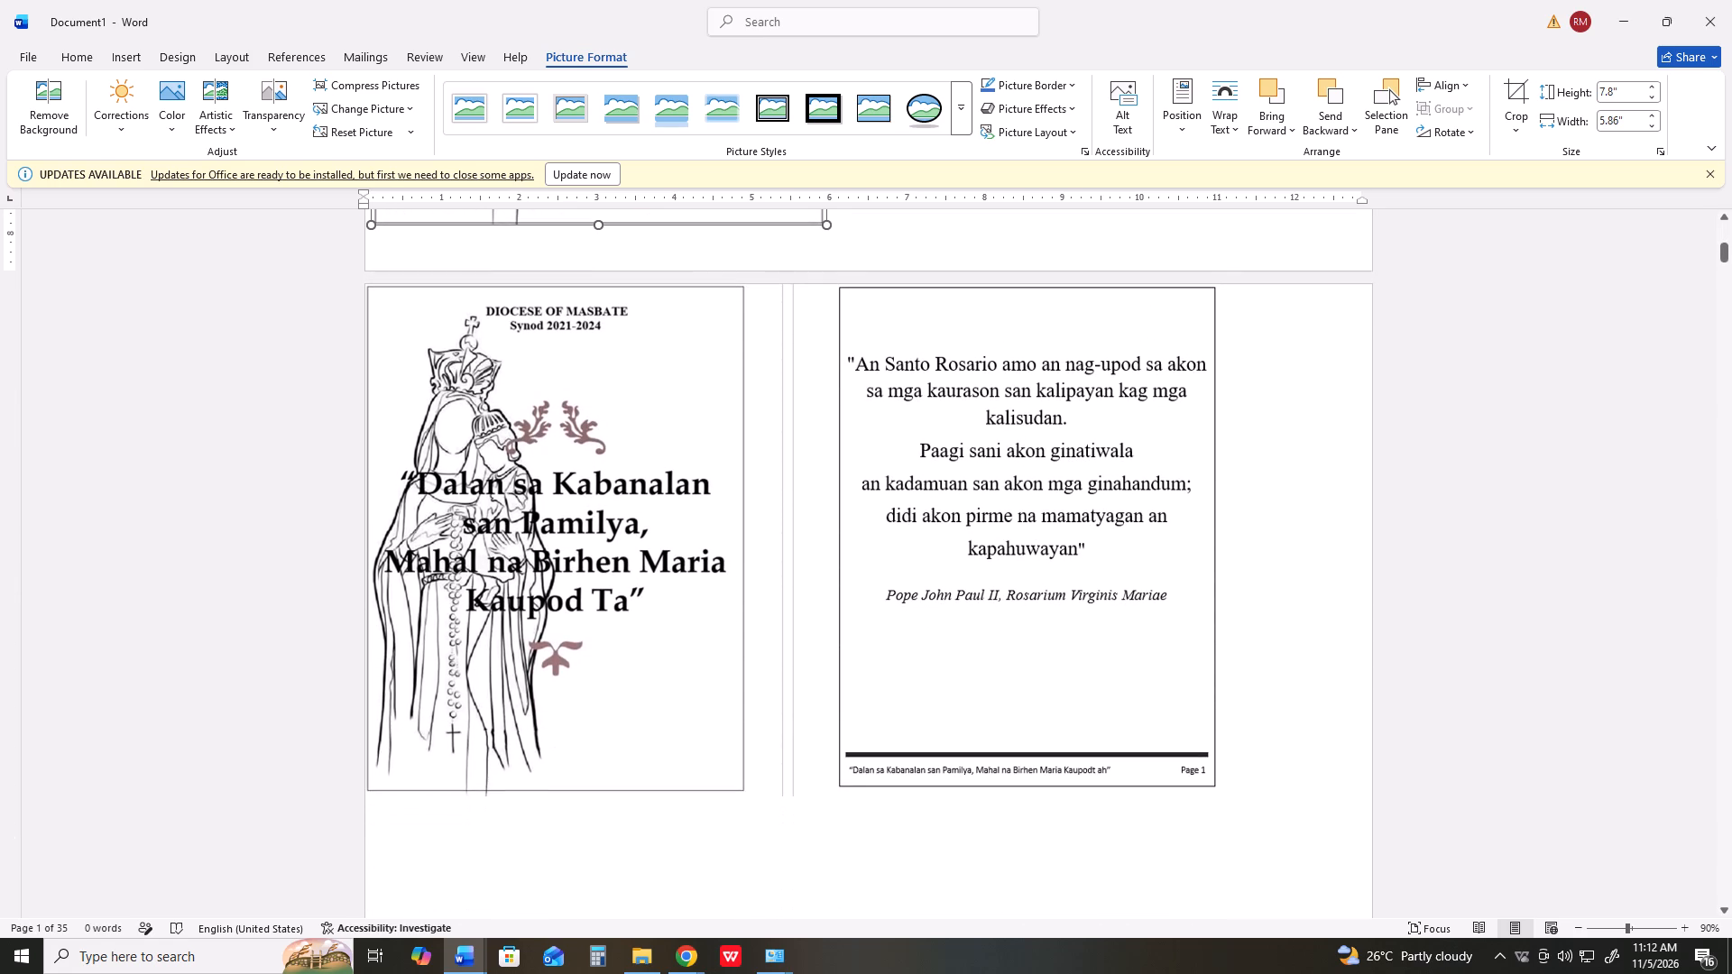
left_click_drag(832, 555, 858, 620)
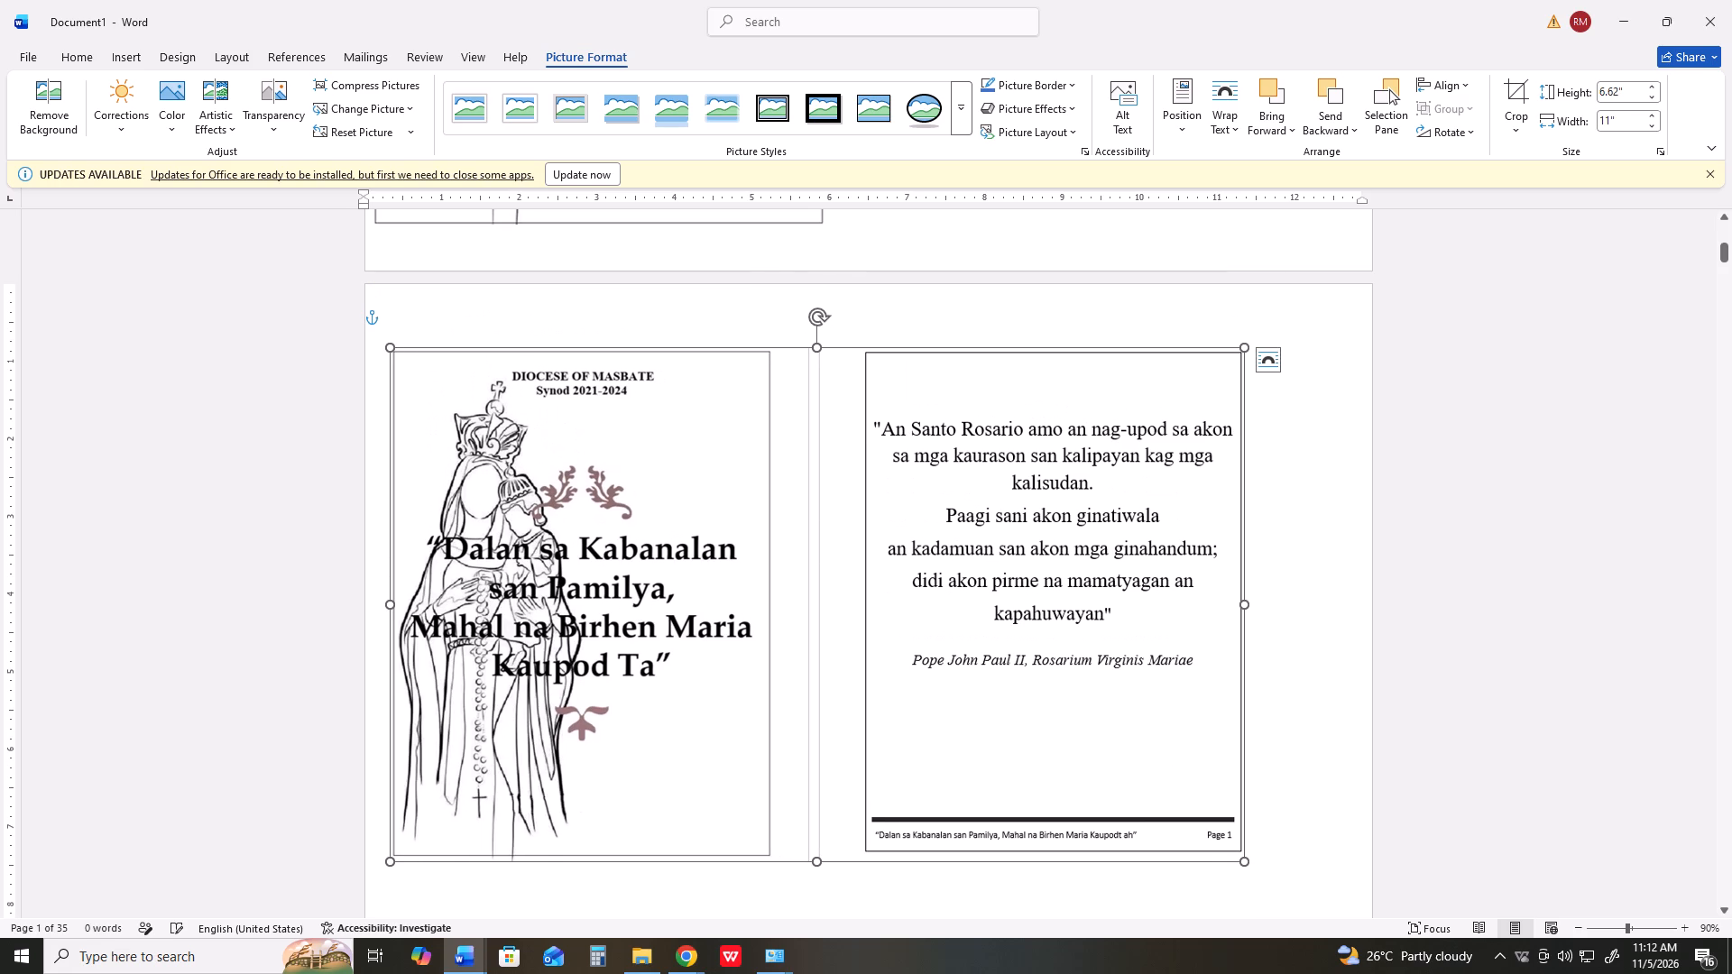
right_click(1002, 468)
right_click(1002, 468)
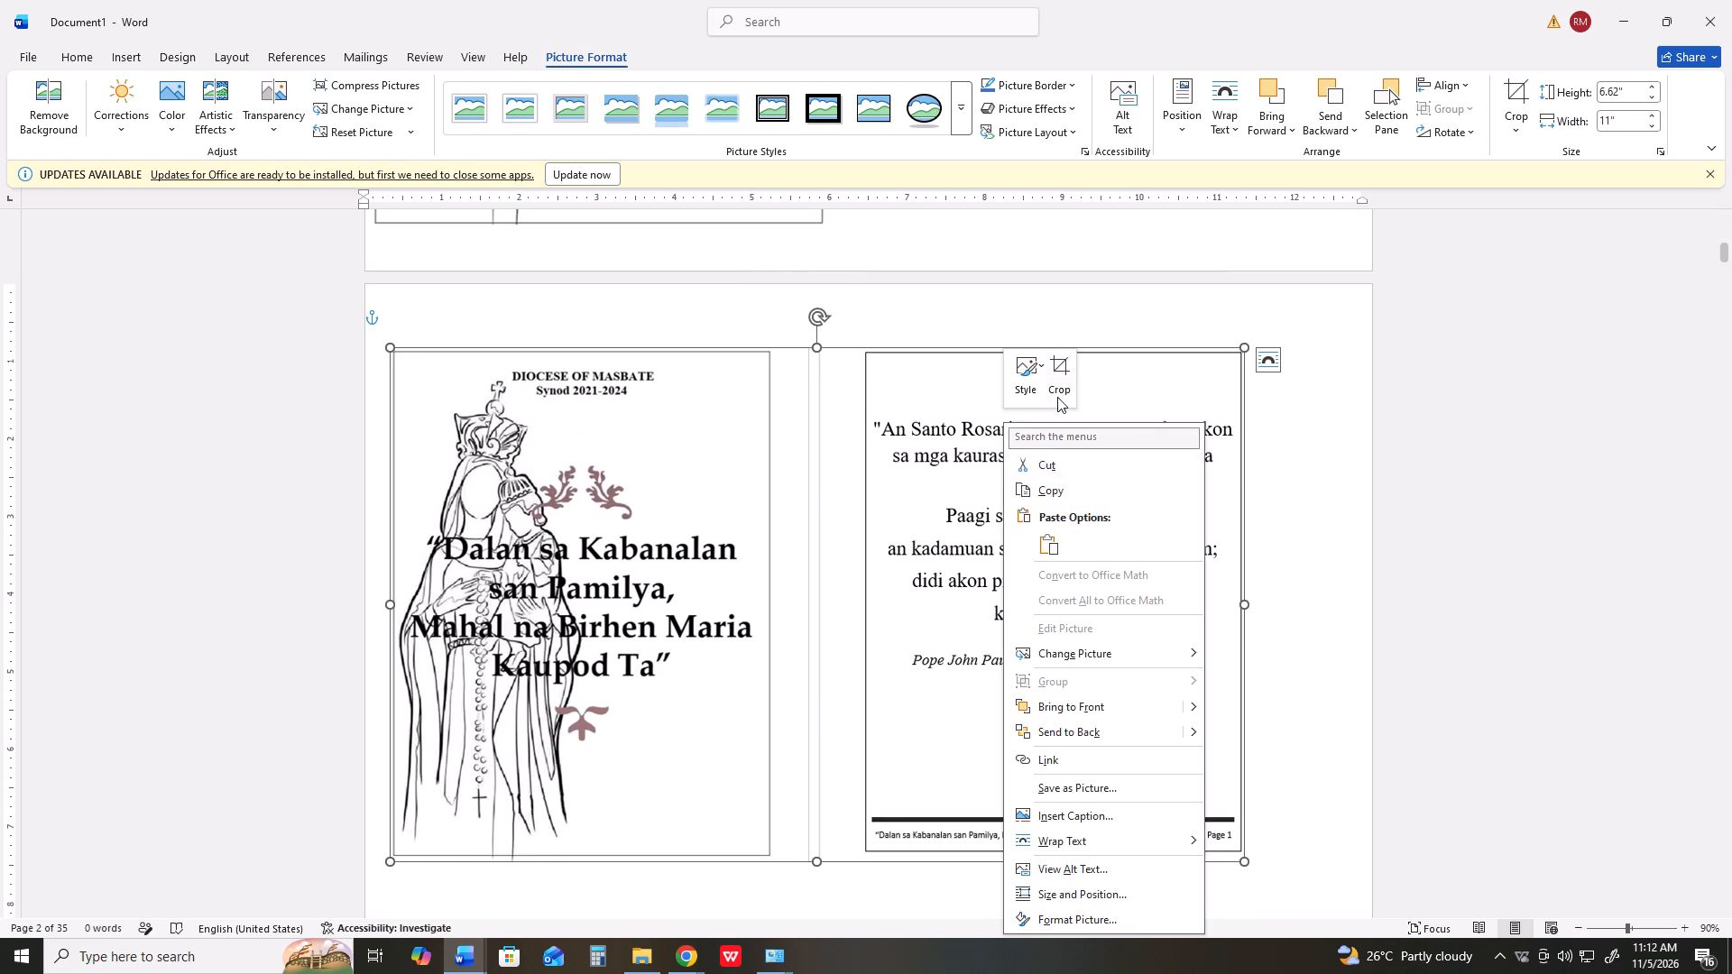
left_click(1059, 367)
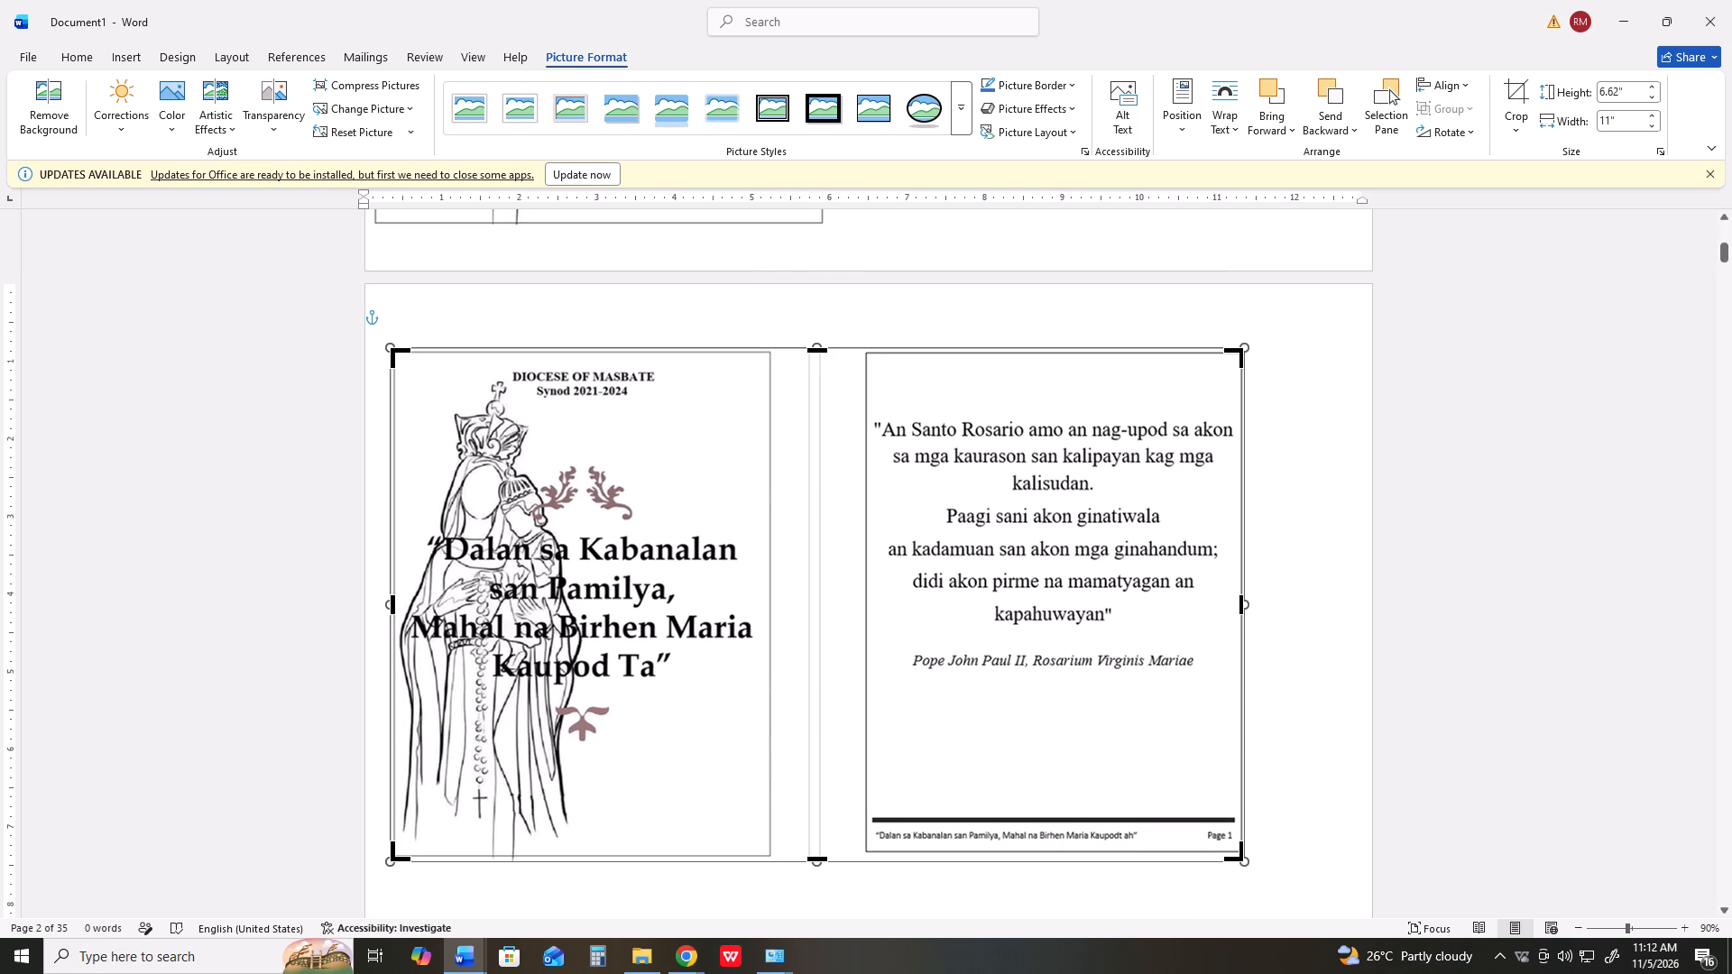
left_click_drag(392, 348, 741, 364)
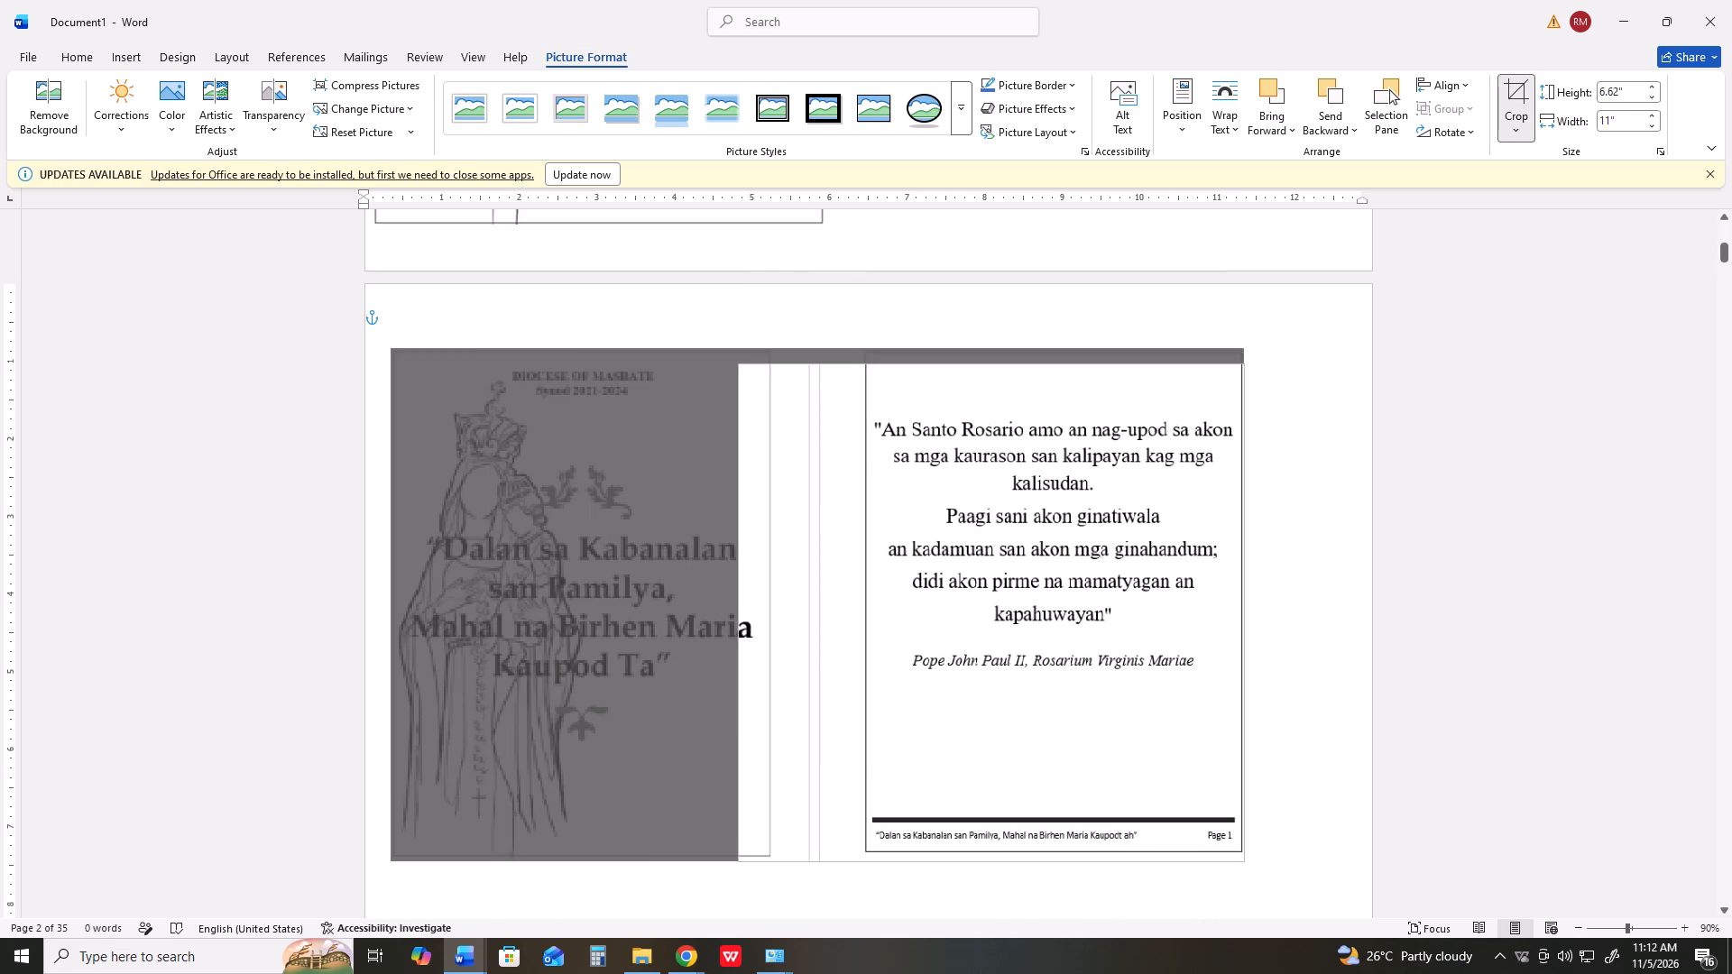
left_click_drag(741, 364, 844, 353)
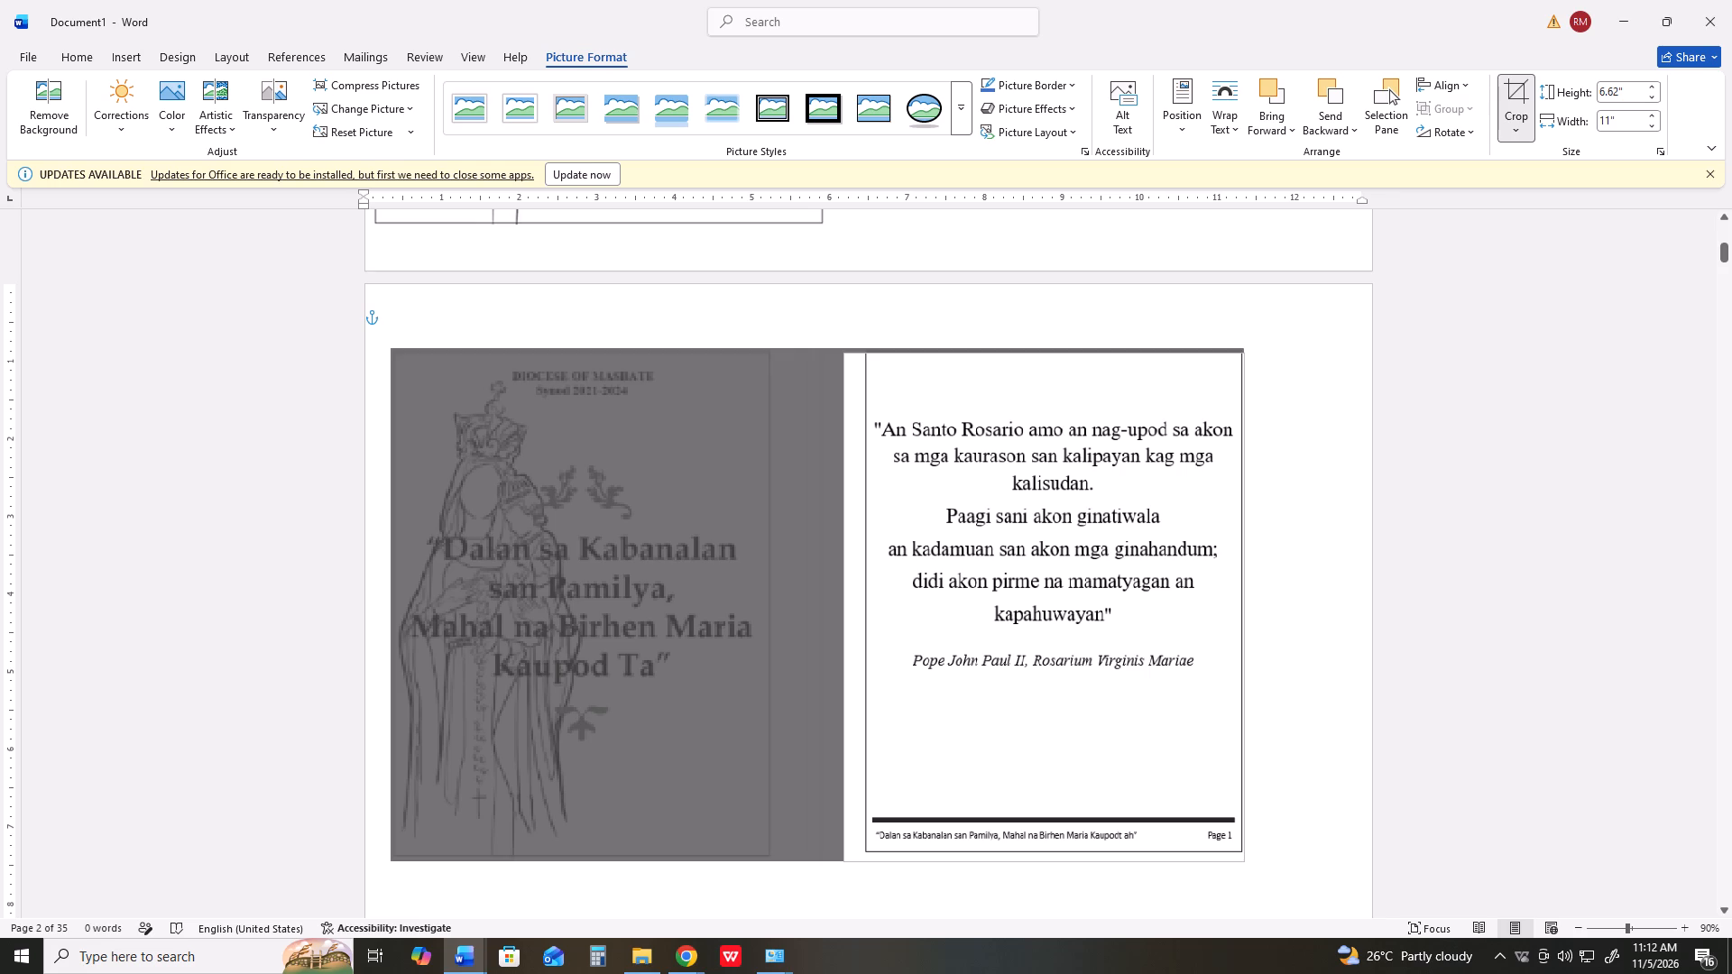
left_click_drag(844, 353, 861, 351)
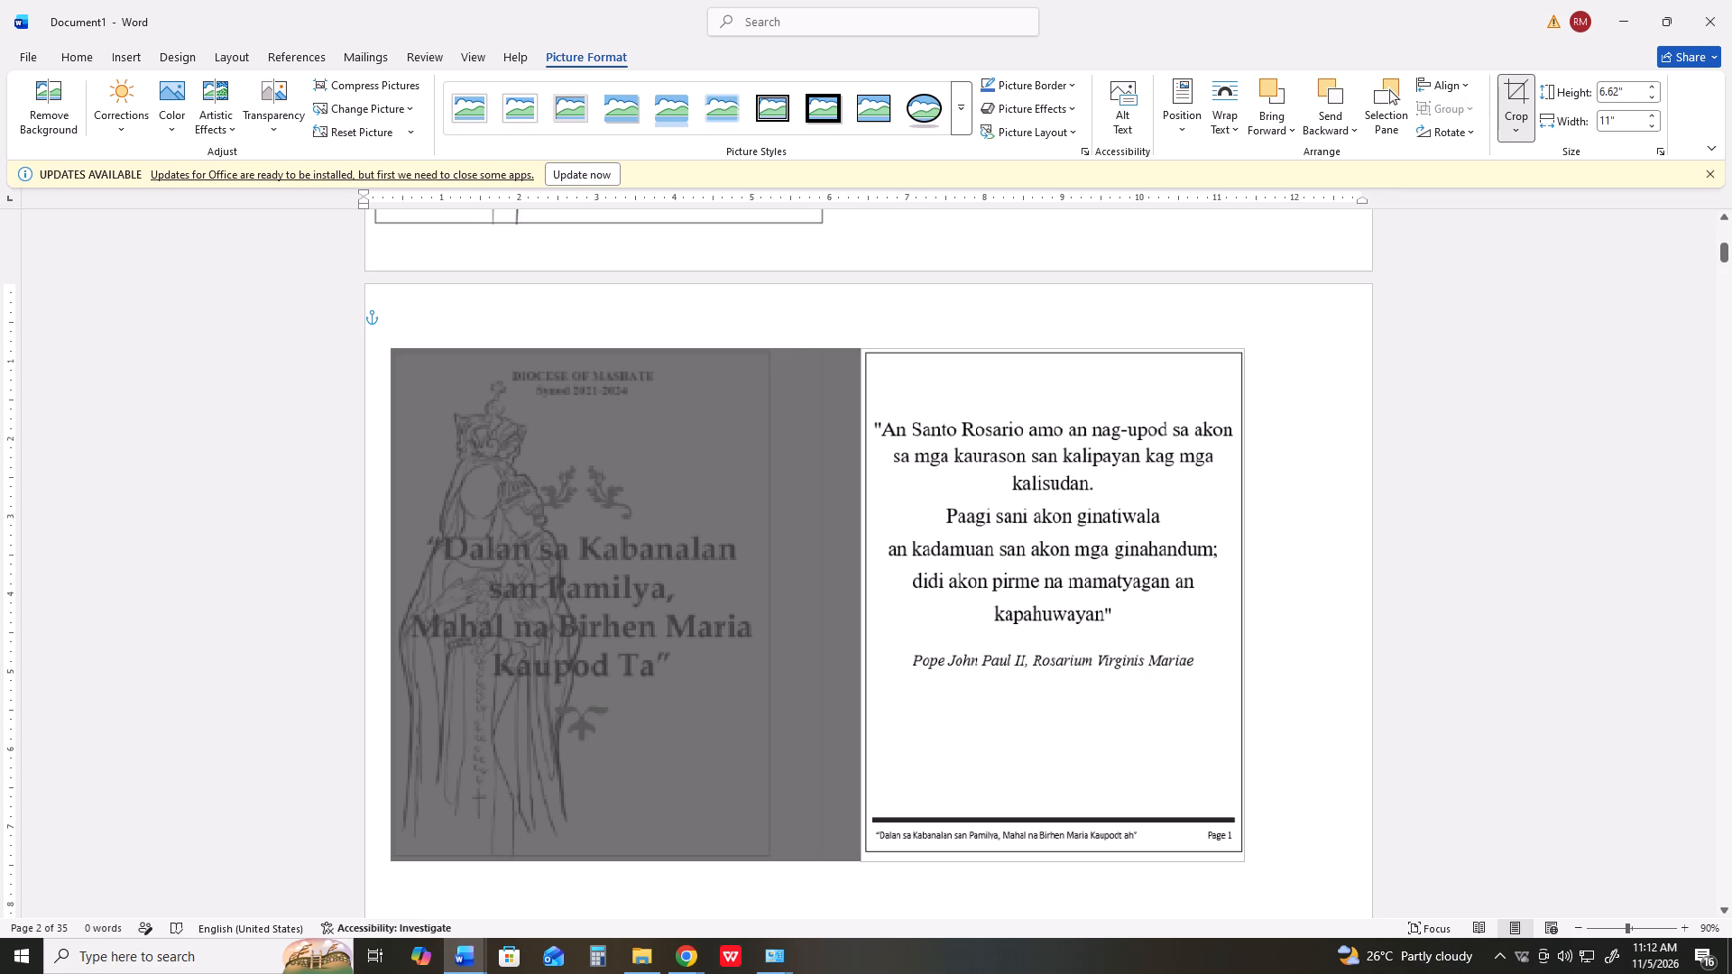
left_click_drag(861, 351, 863, 351)
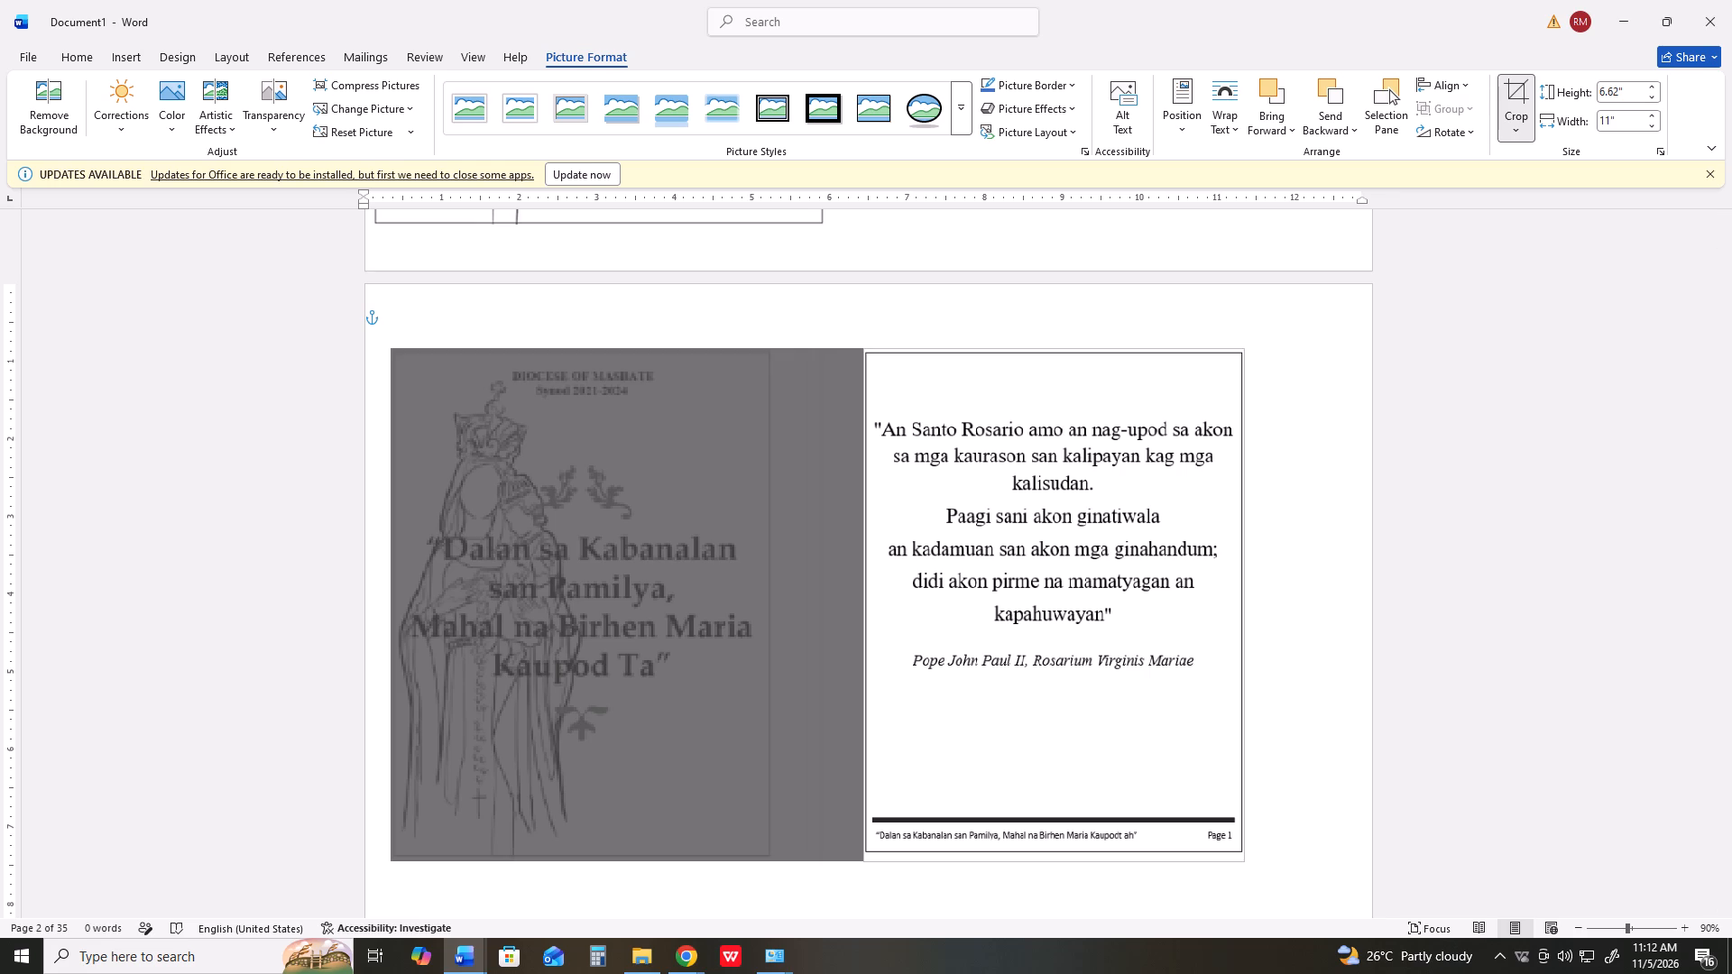
left_click_drag(863, 351, 863, 352)
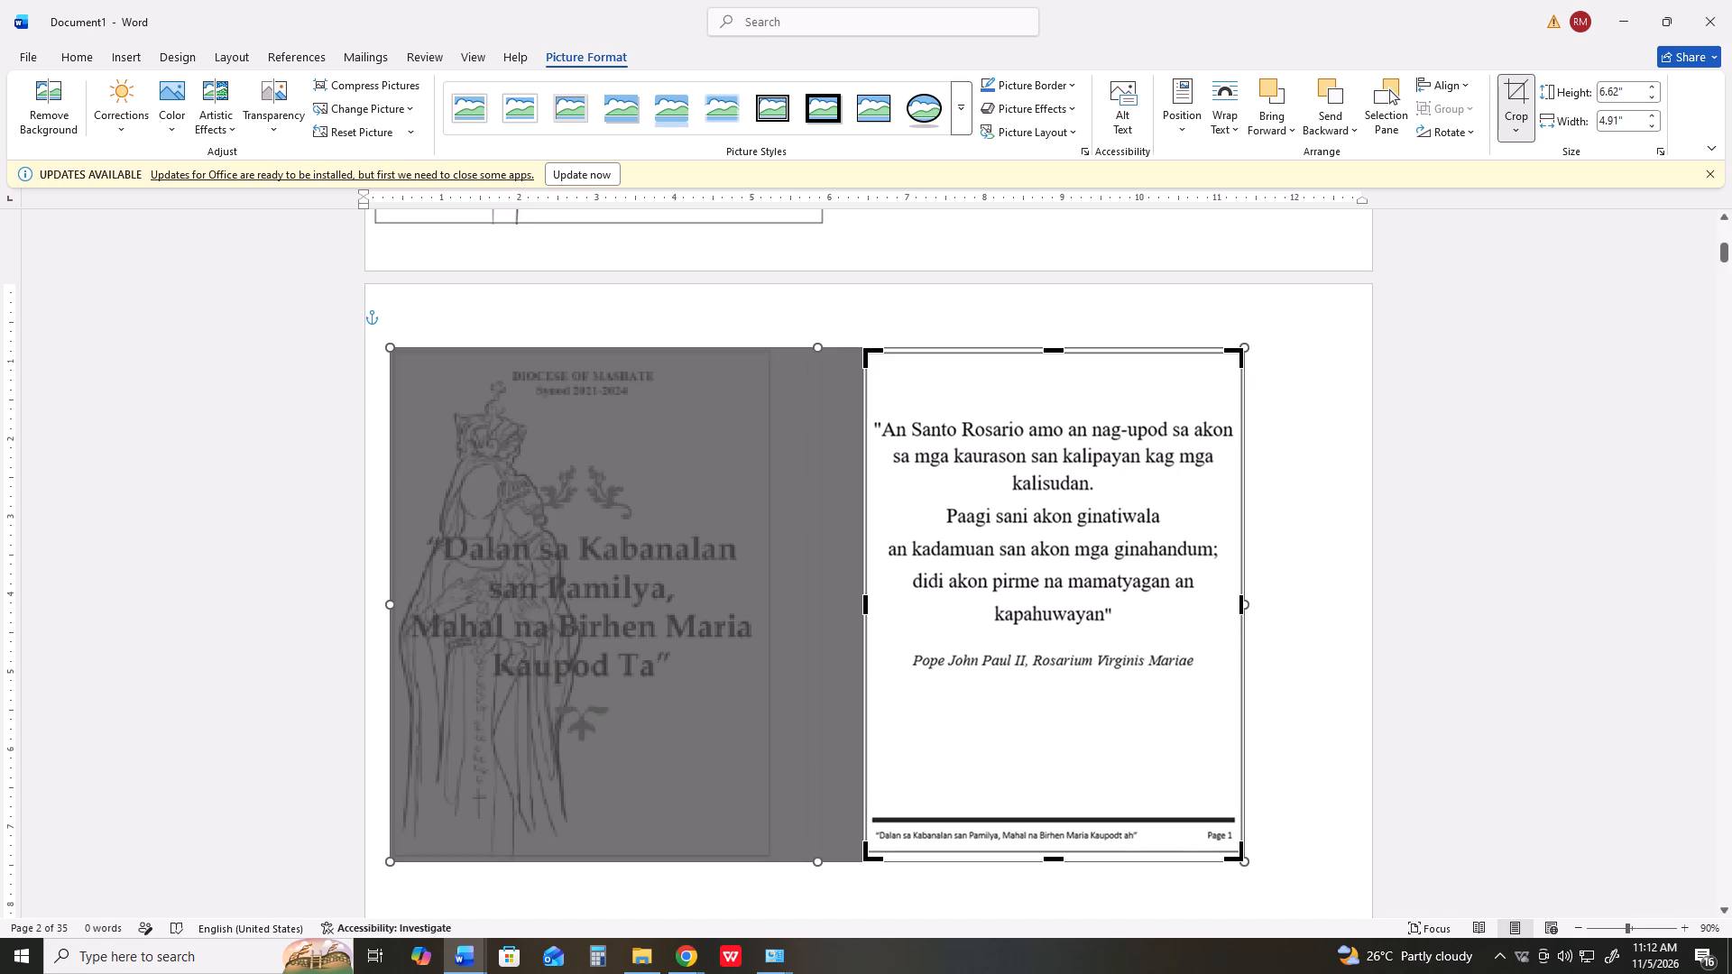
left_click(1055, 860)
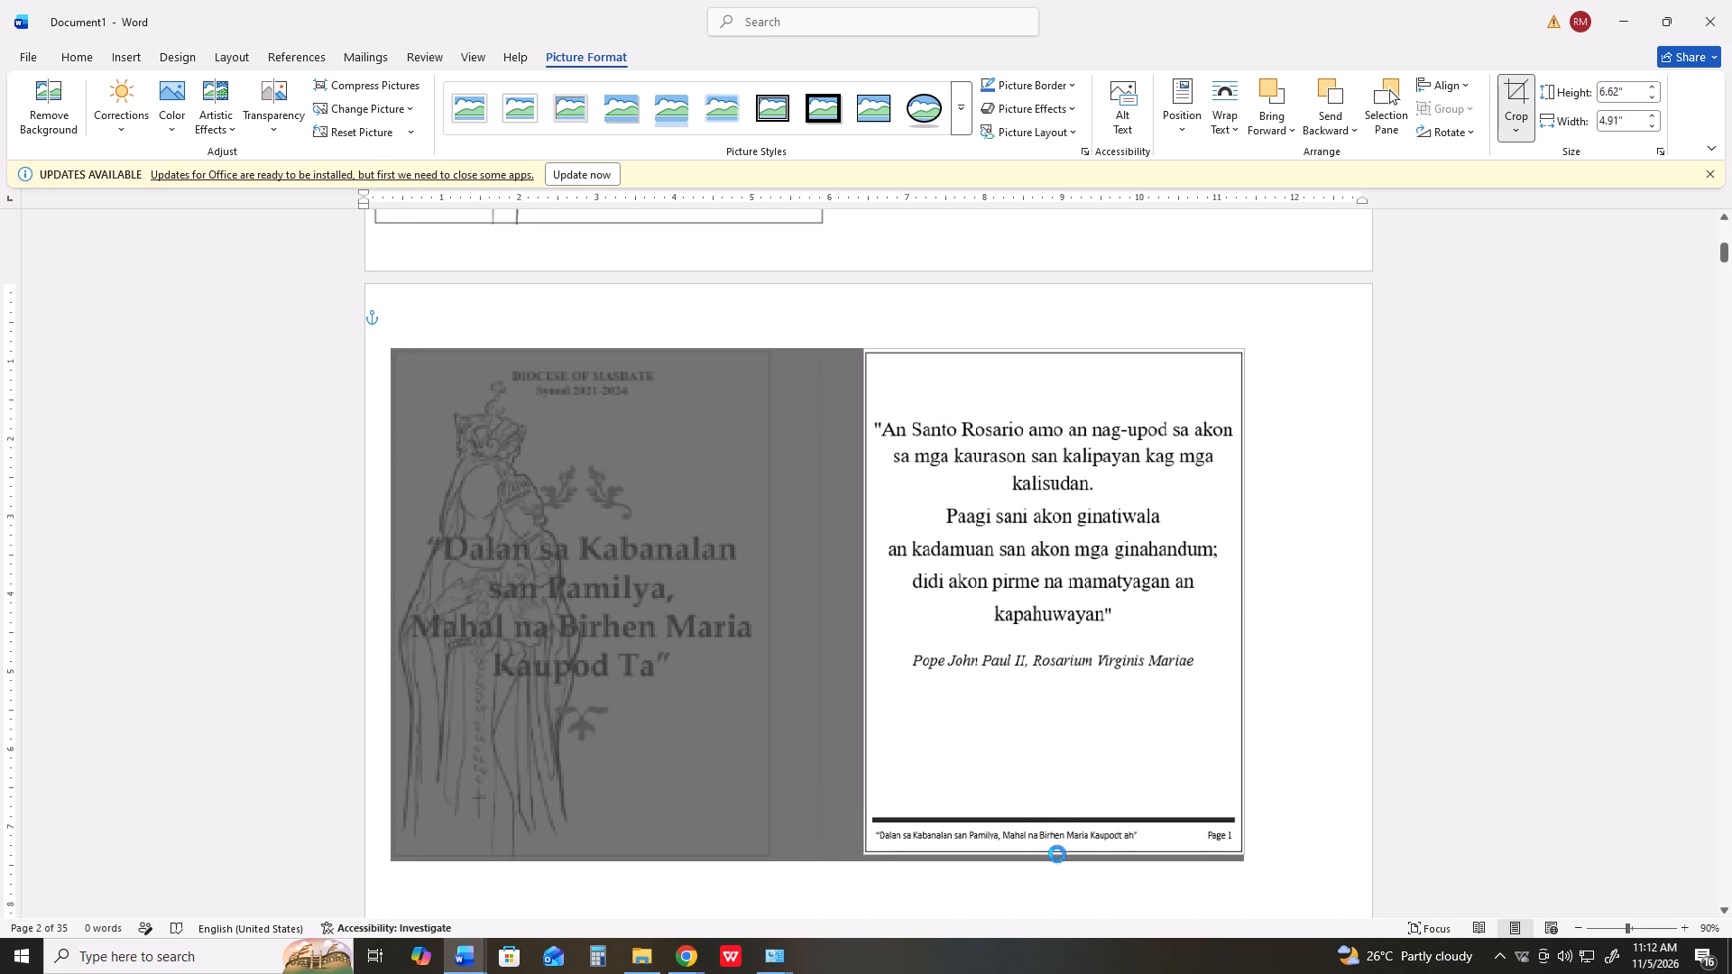
left_click(1332, 640)
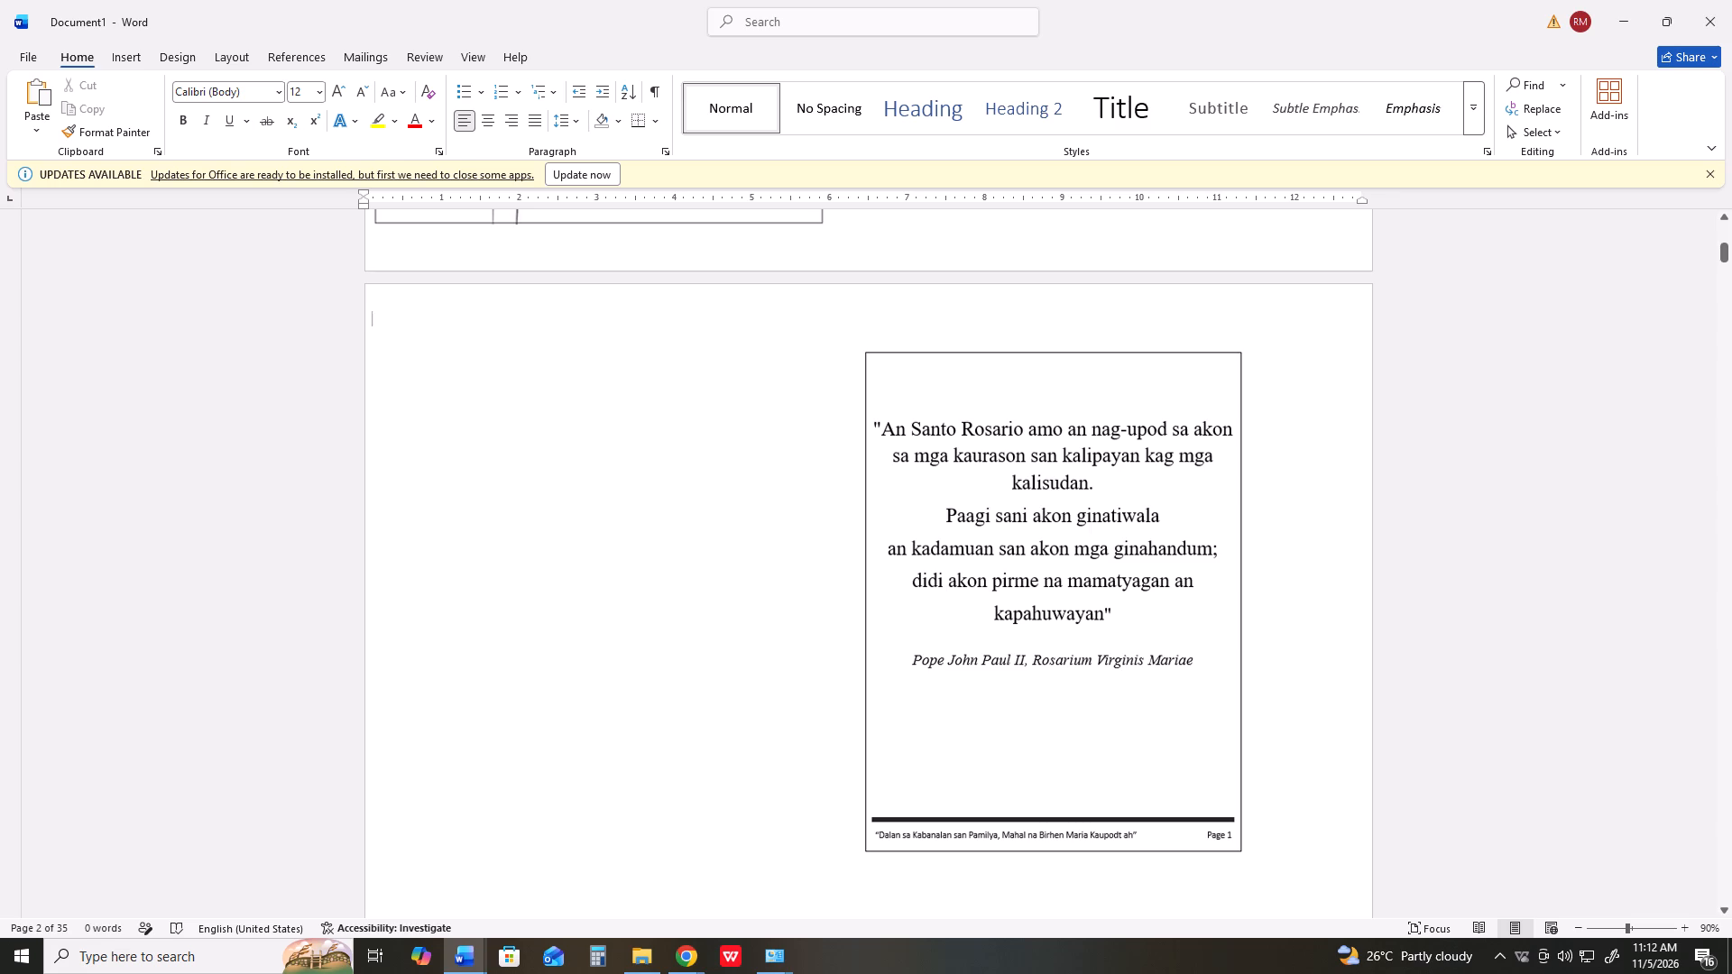
Move the cropped quote picture from page 2 up to page 1, beside the cover picture and near the page's right edge.
left_click_drag(1103, 606, 1127, 221)
scroll(1136, 505, "up", 6)
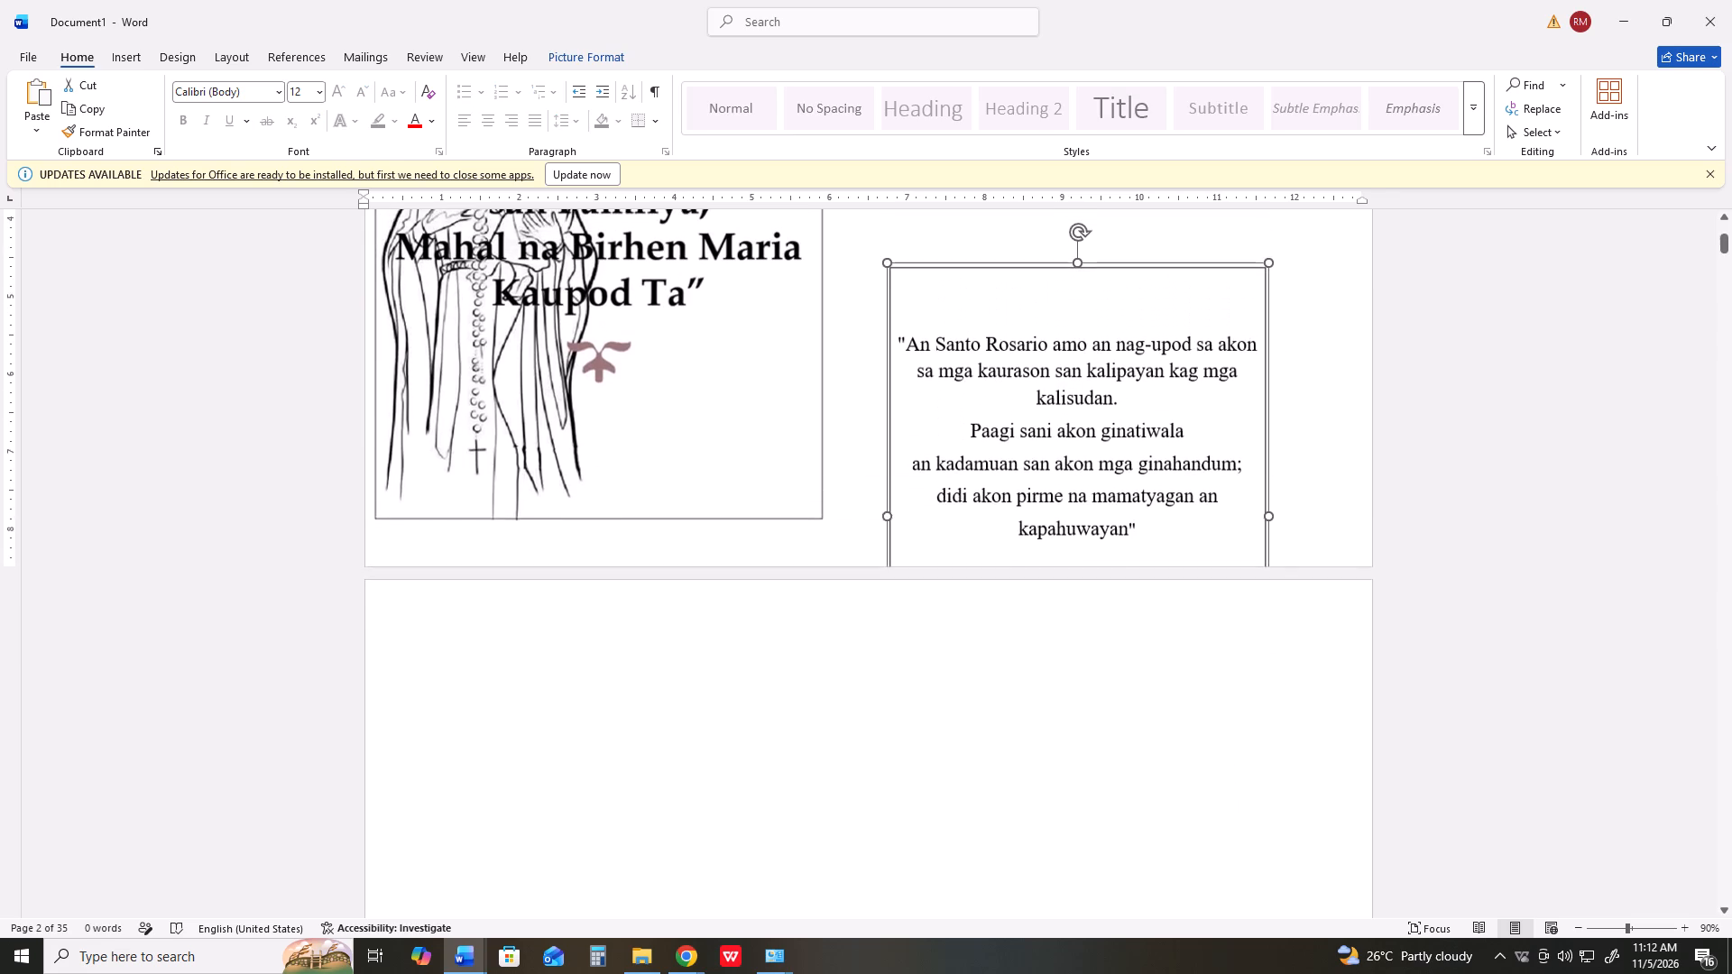
scroll(1132, 502, "up", 20)
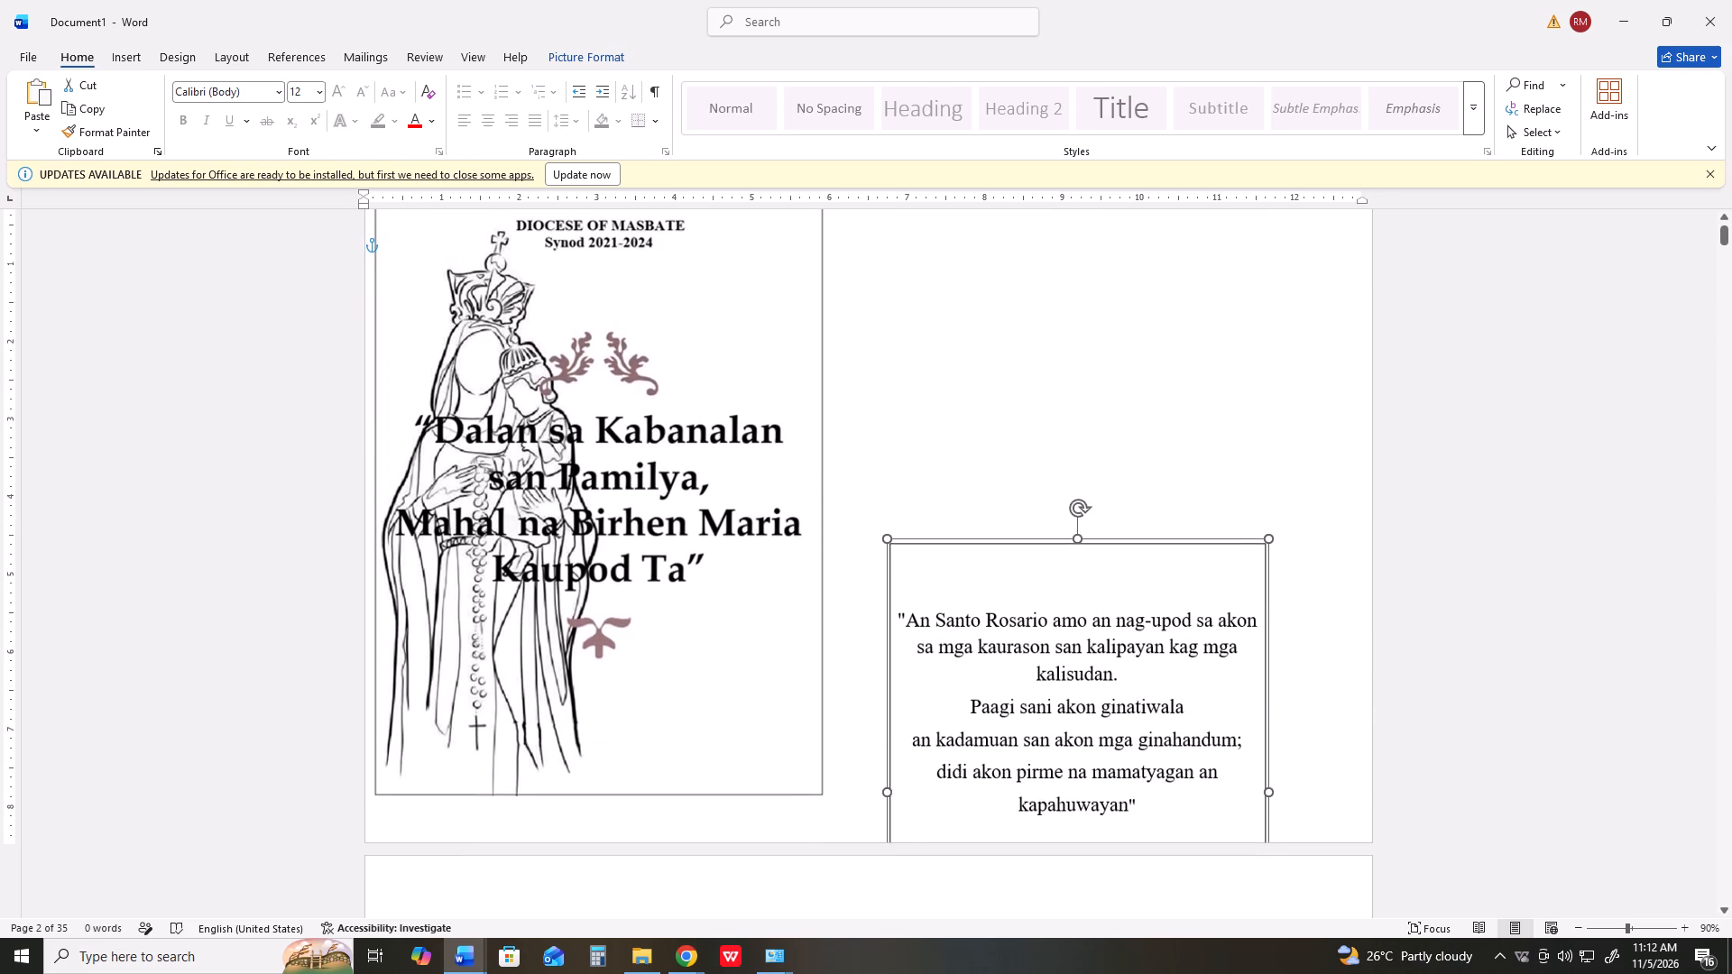
left_click_drag(1117, 660, 1214, 347)
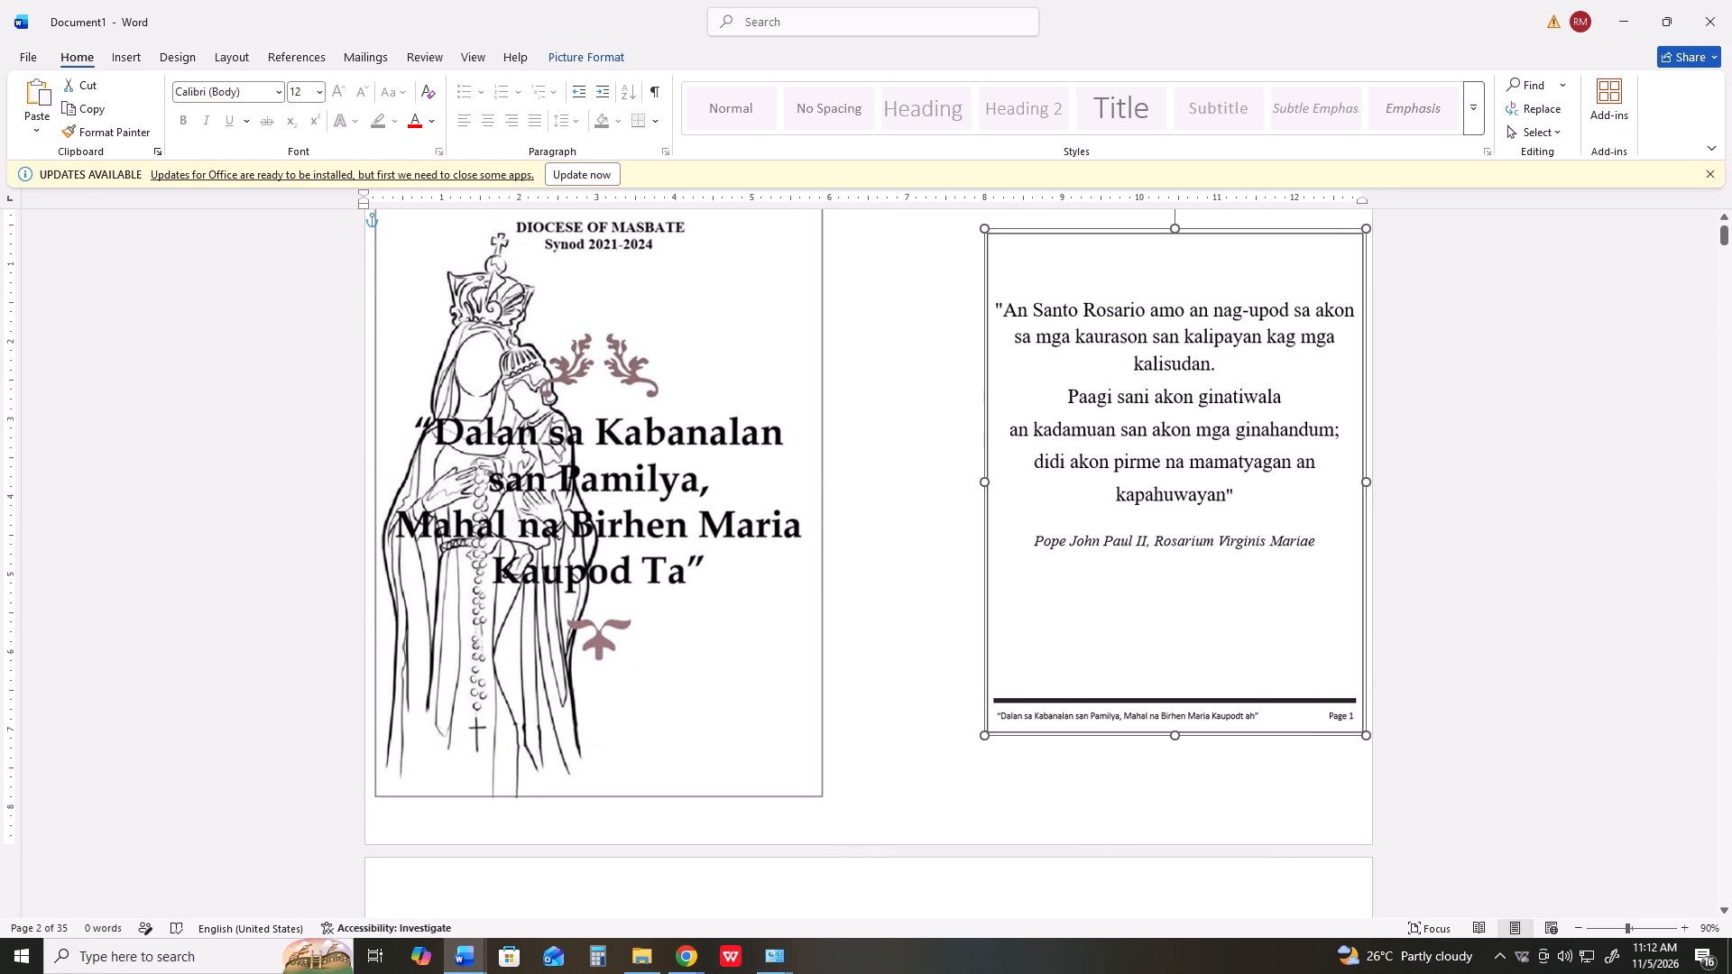
left_click_drag(1214, 347, 1212, 342)
scroll(1121, 440, "up", 7)
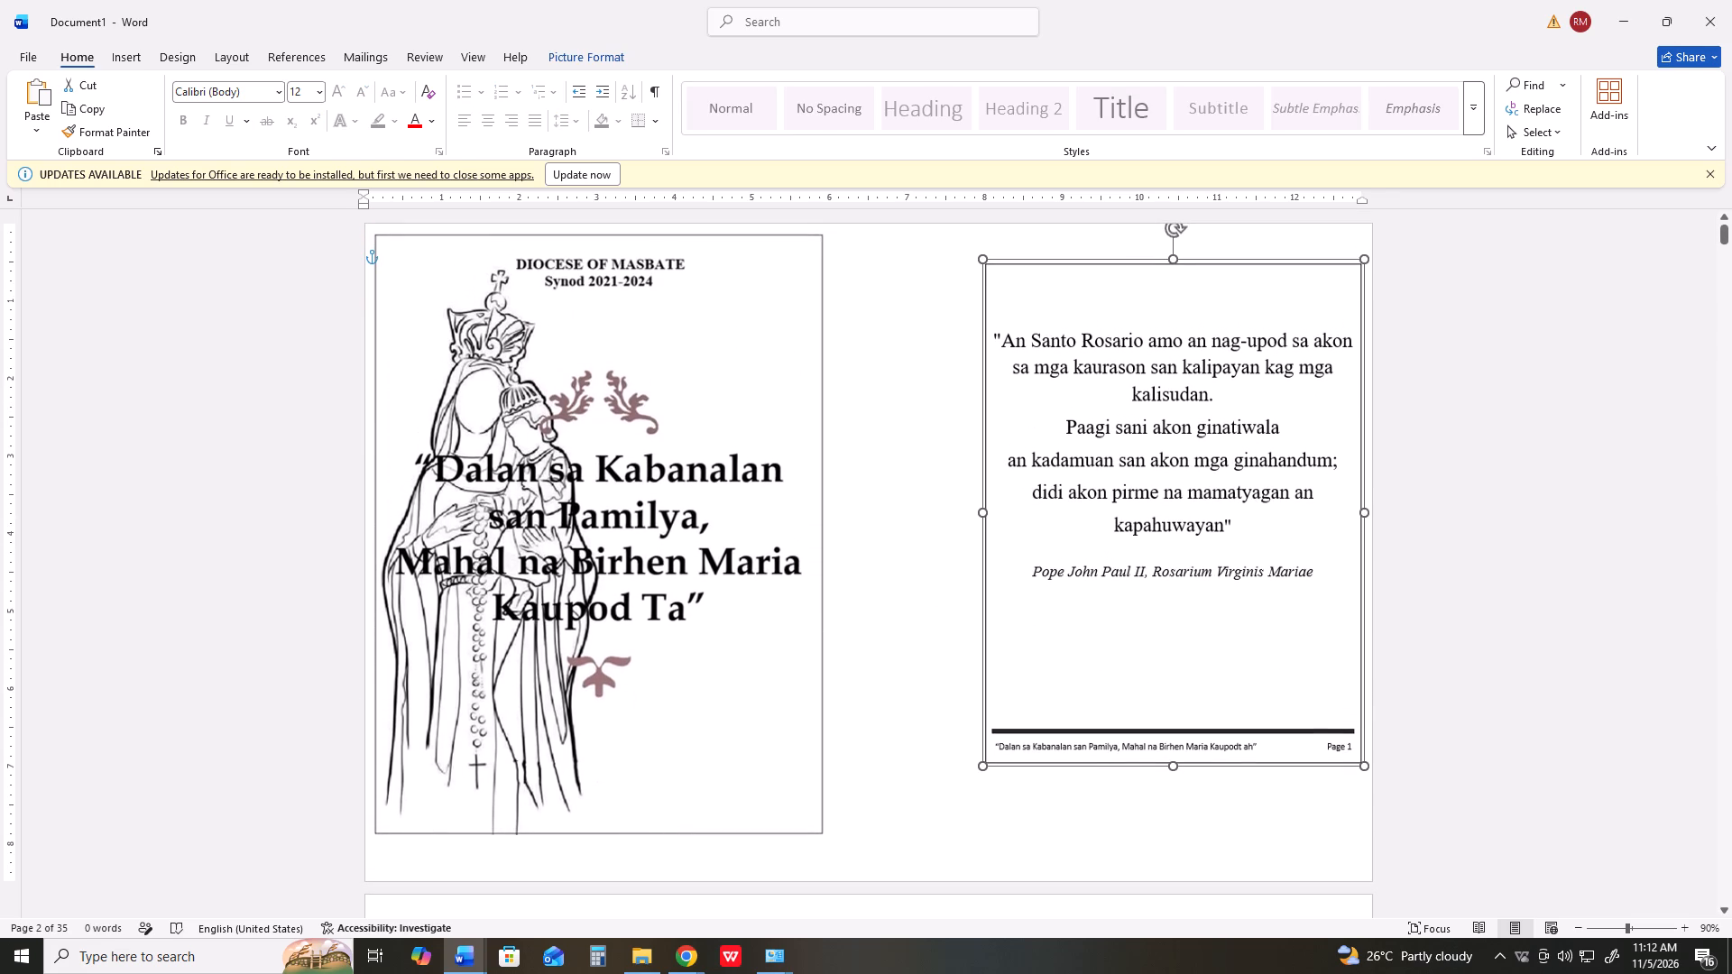
Nudge the cover picture slightly left and up, closer to page 1's top-left corner.
left_click(705, 445)
key("Left")
key("Left")
key("Left")
key("Left")
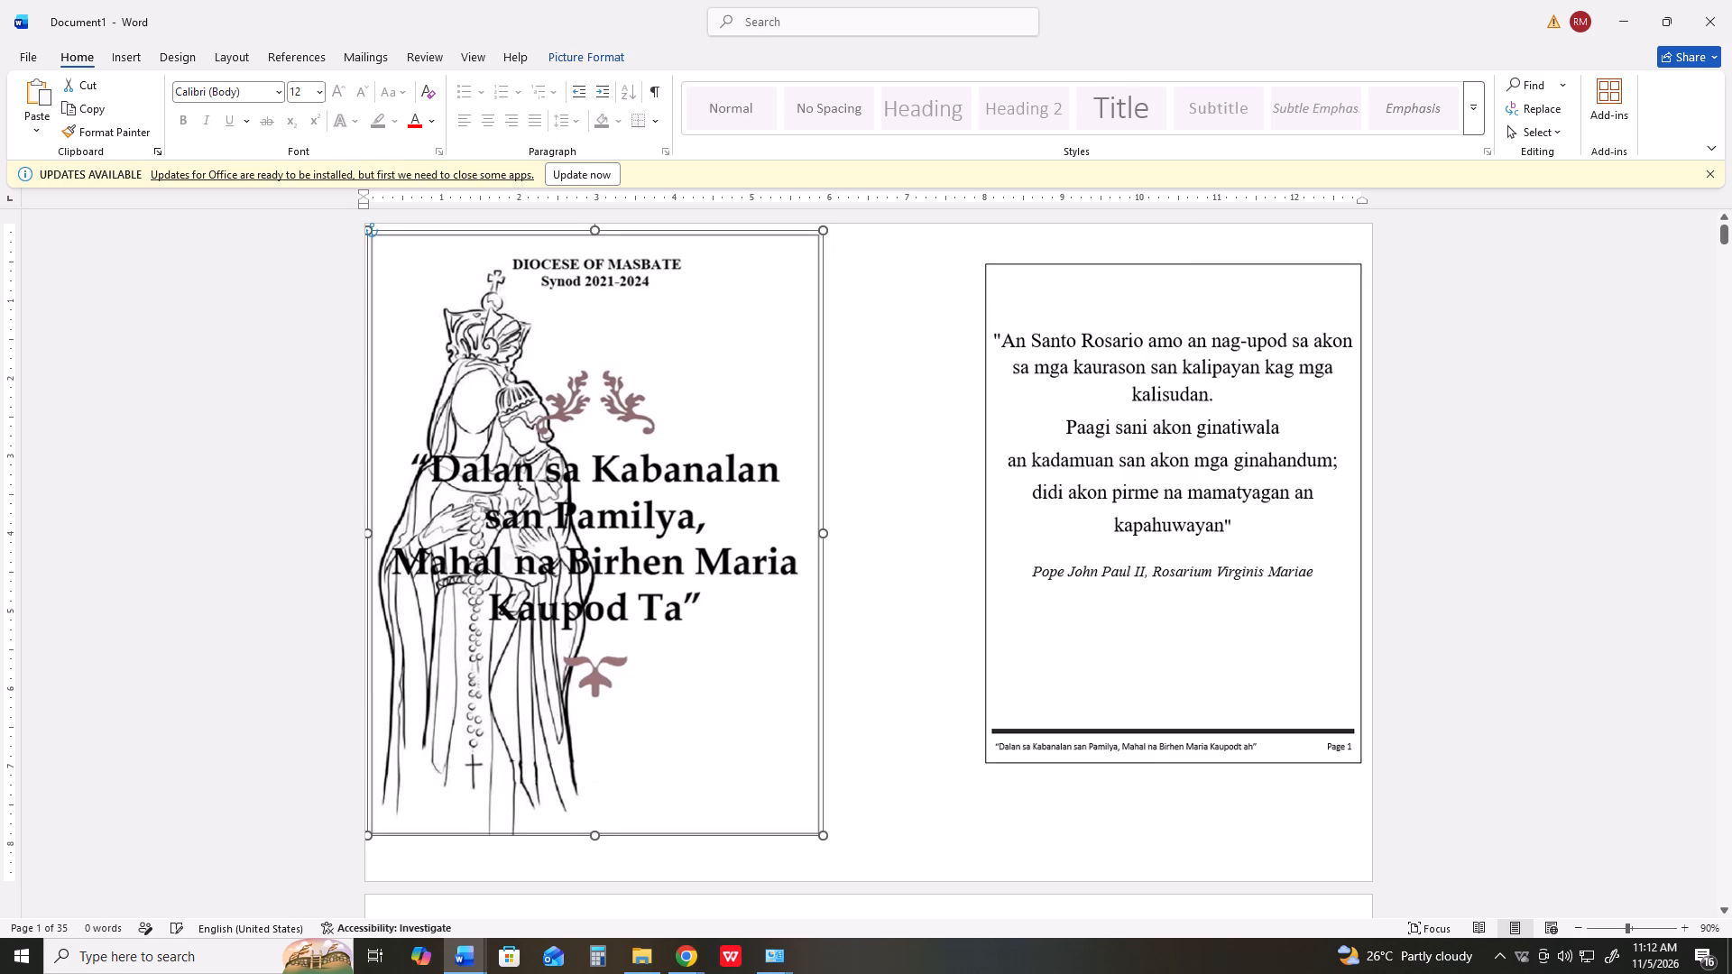
key("Up")
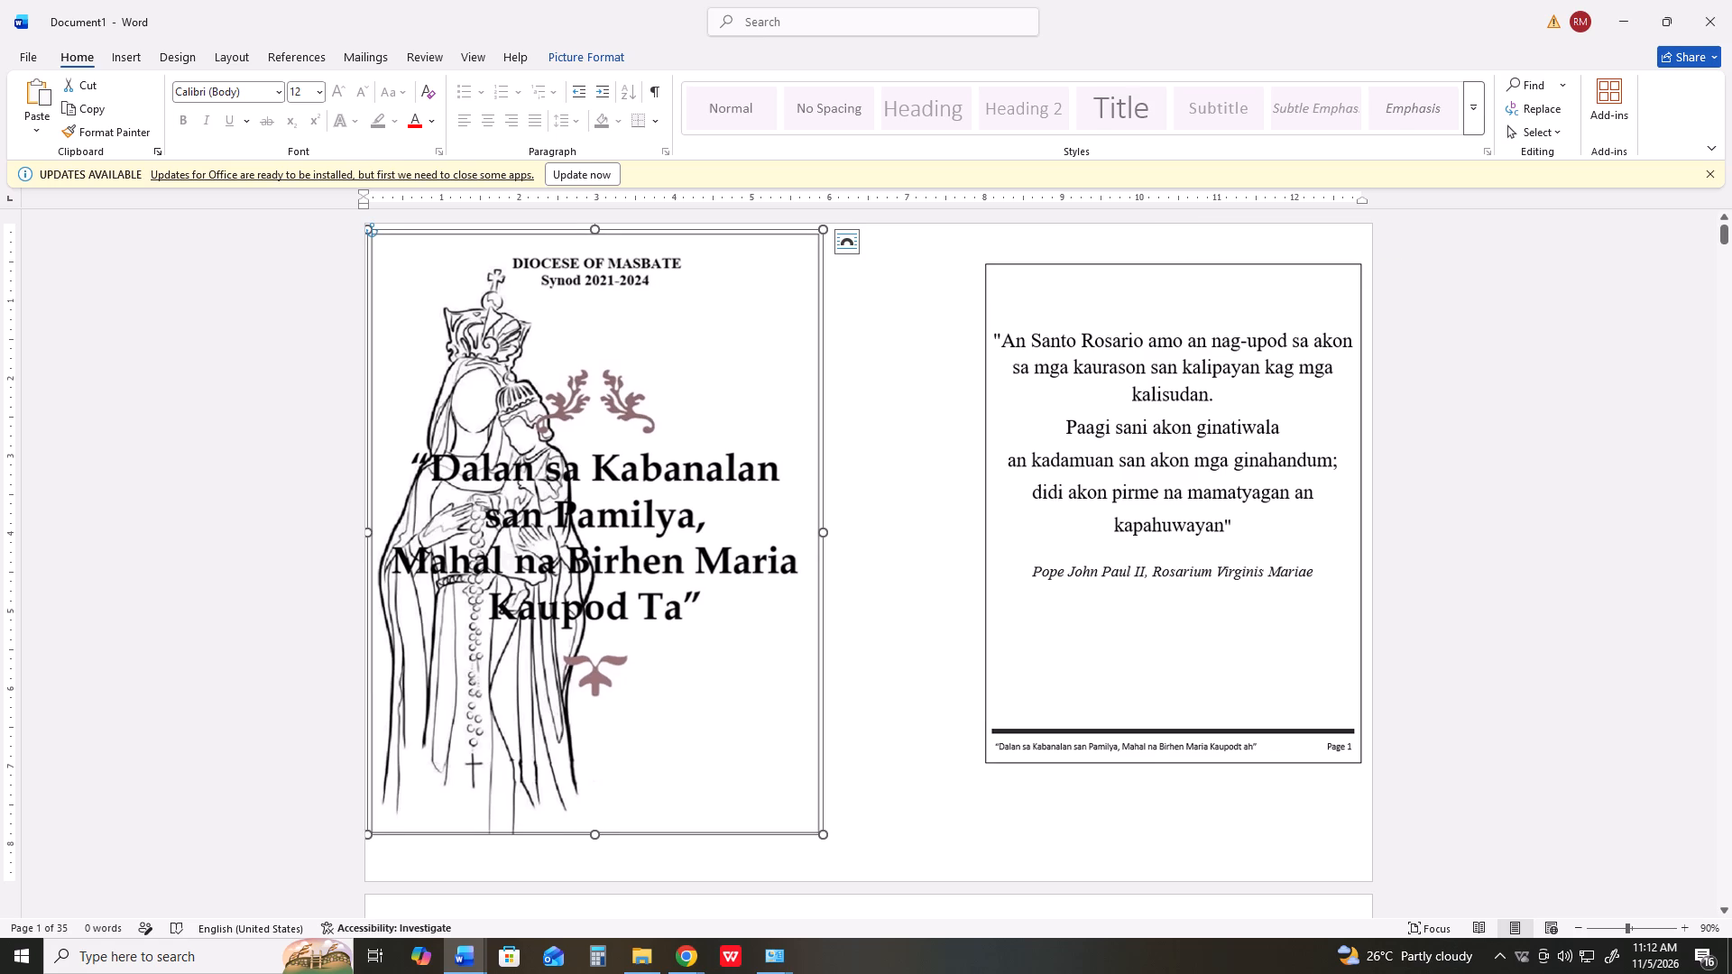
Move the quote picture up into the top-right corner of page 1.
left_click_drag(1144, 446, 1147, 424)
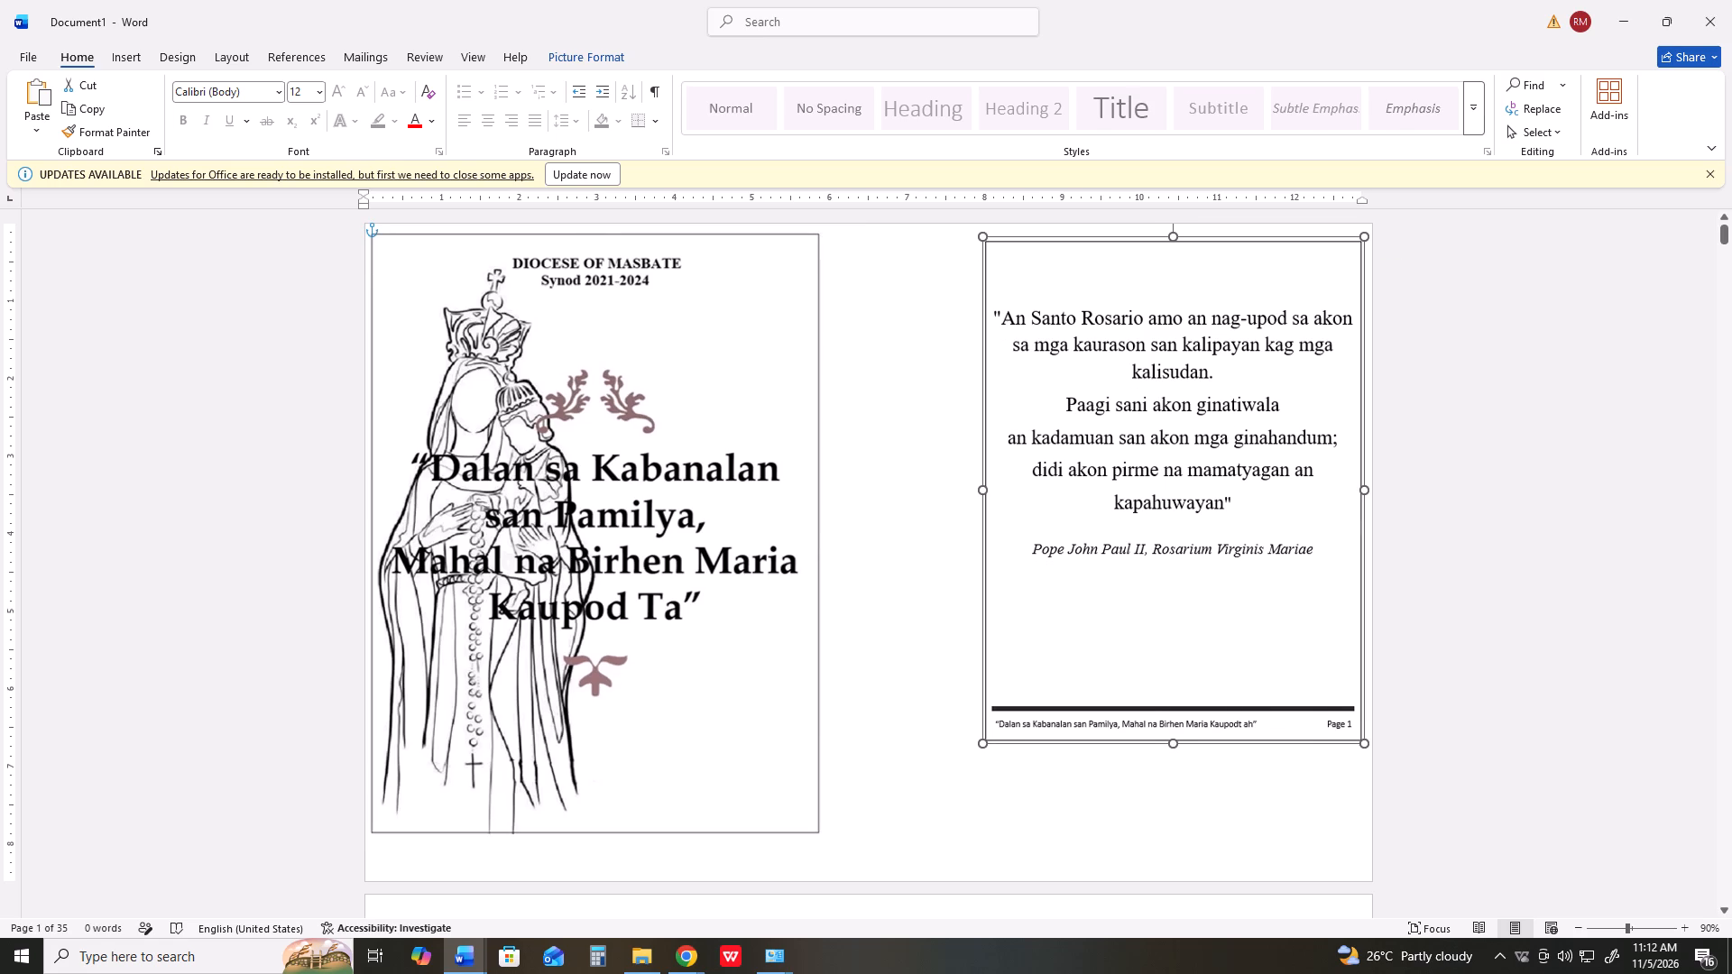
left_click_drag(1147, 424, 1149, 421)
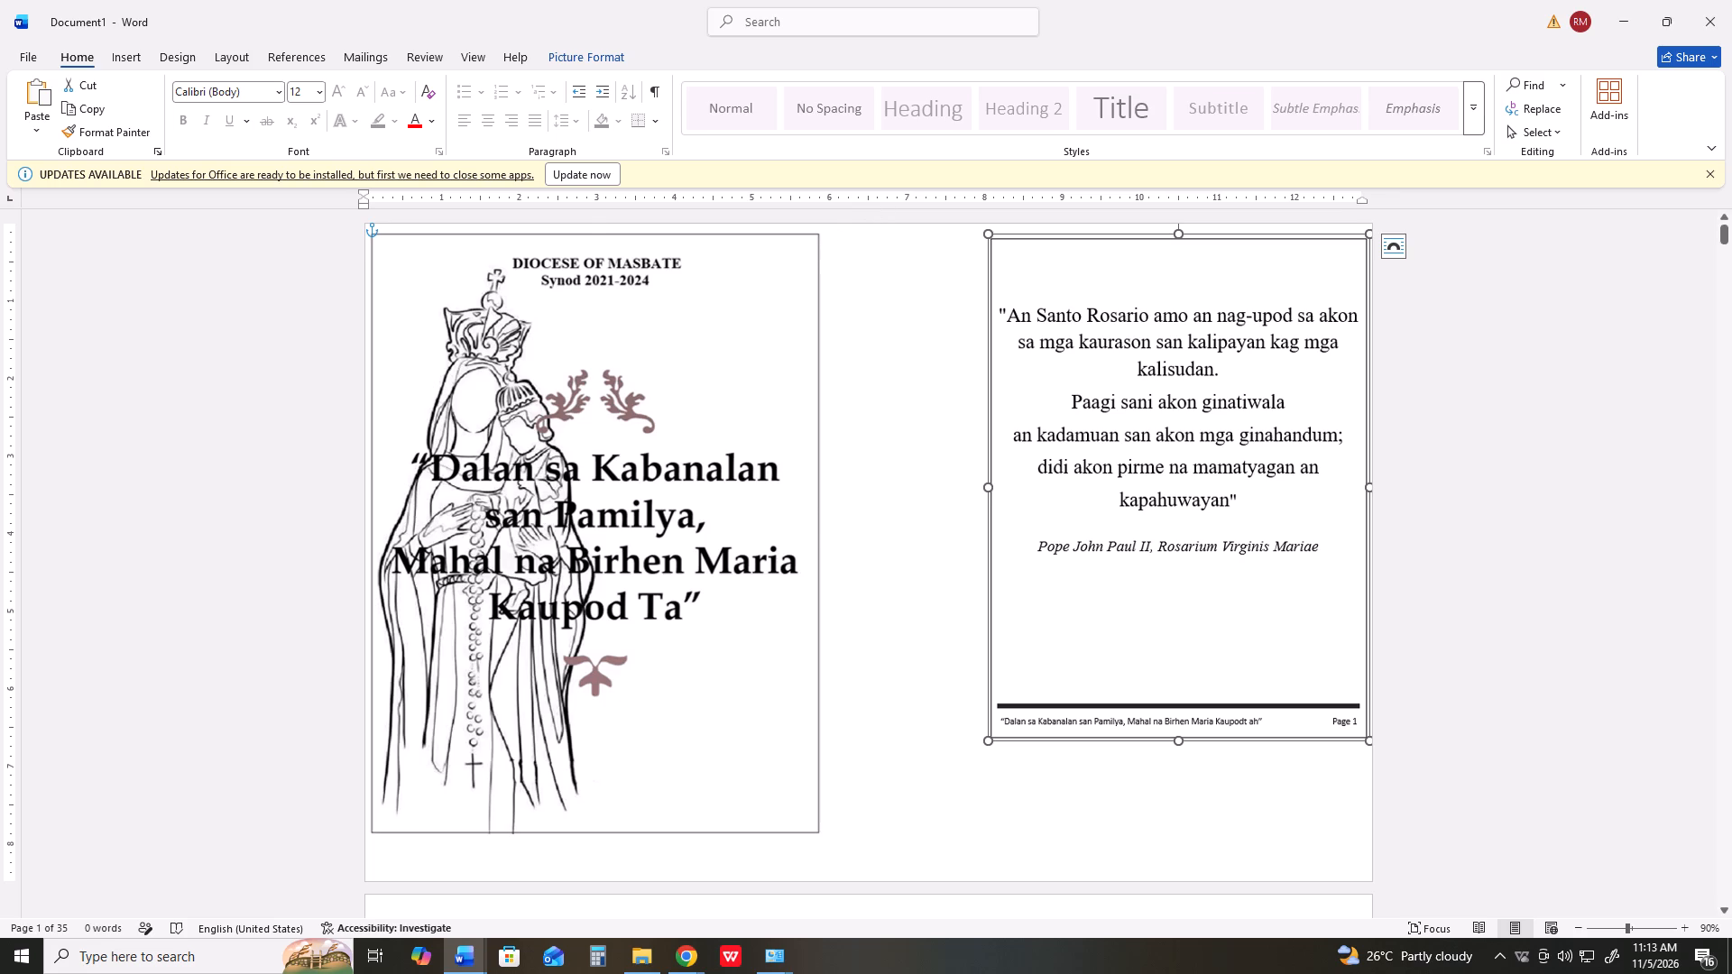
Widen the cover picture until its right edge lies just past the 6-inch ruler mark.
left_click(819, 315)
left_click(824, 231)
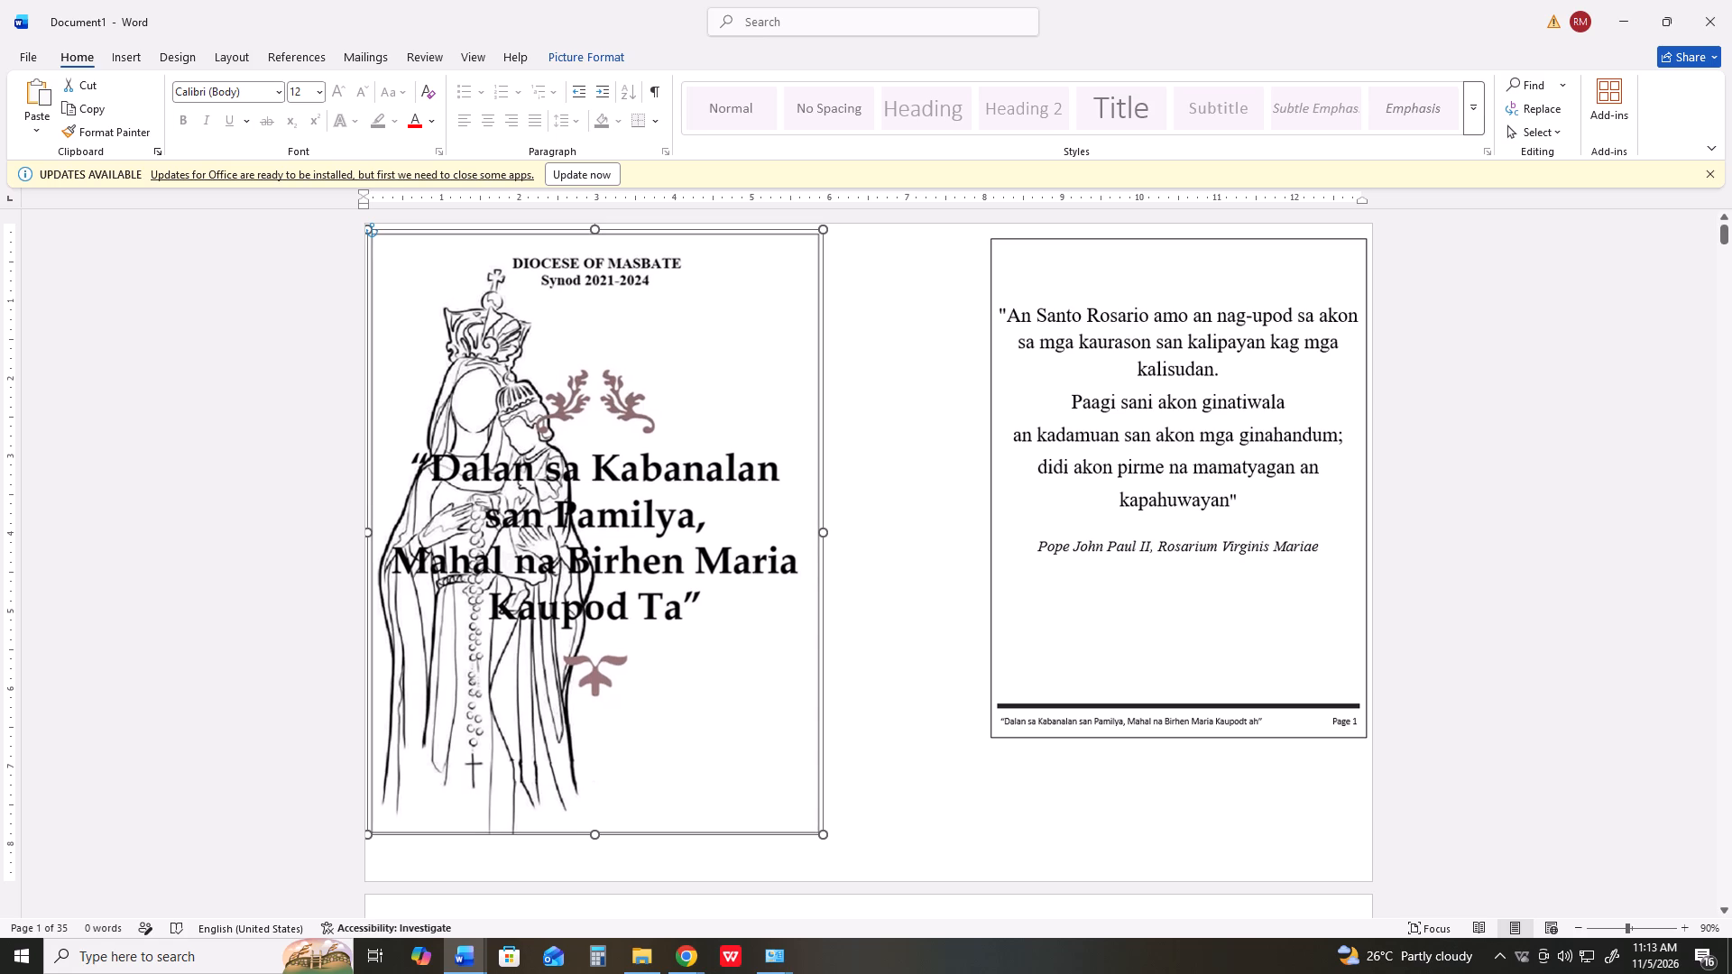
left_click_drag(825, 529, 842, 529)
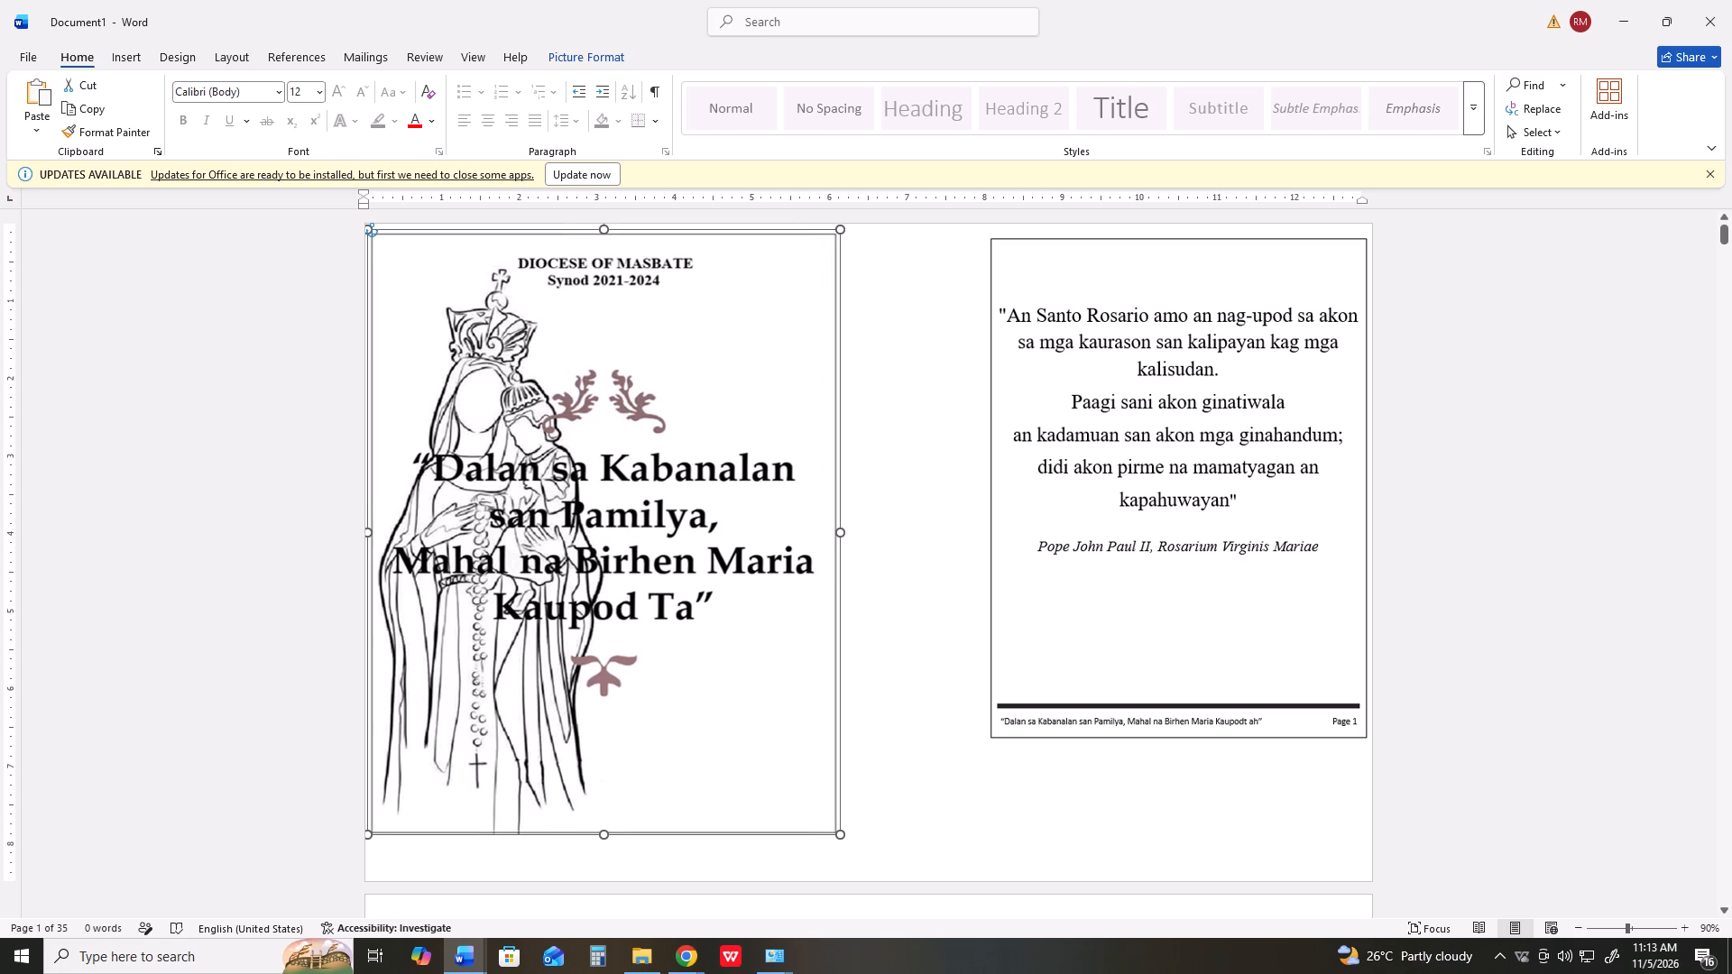
left_click_drag(842, 529, 870, 531)
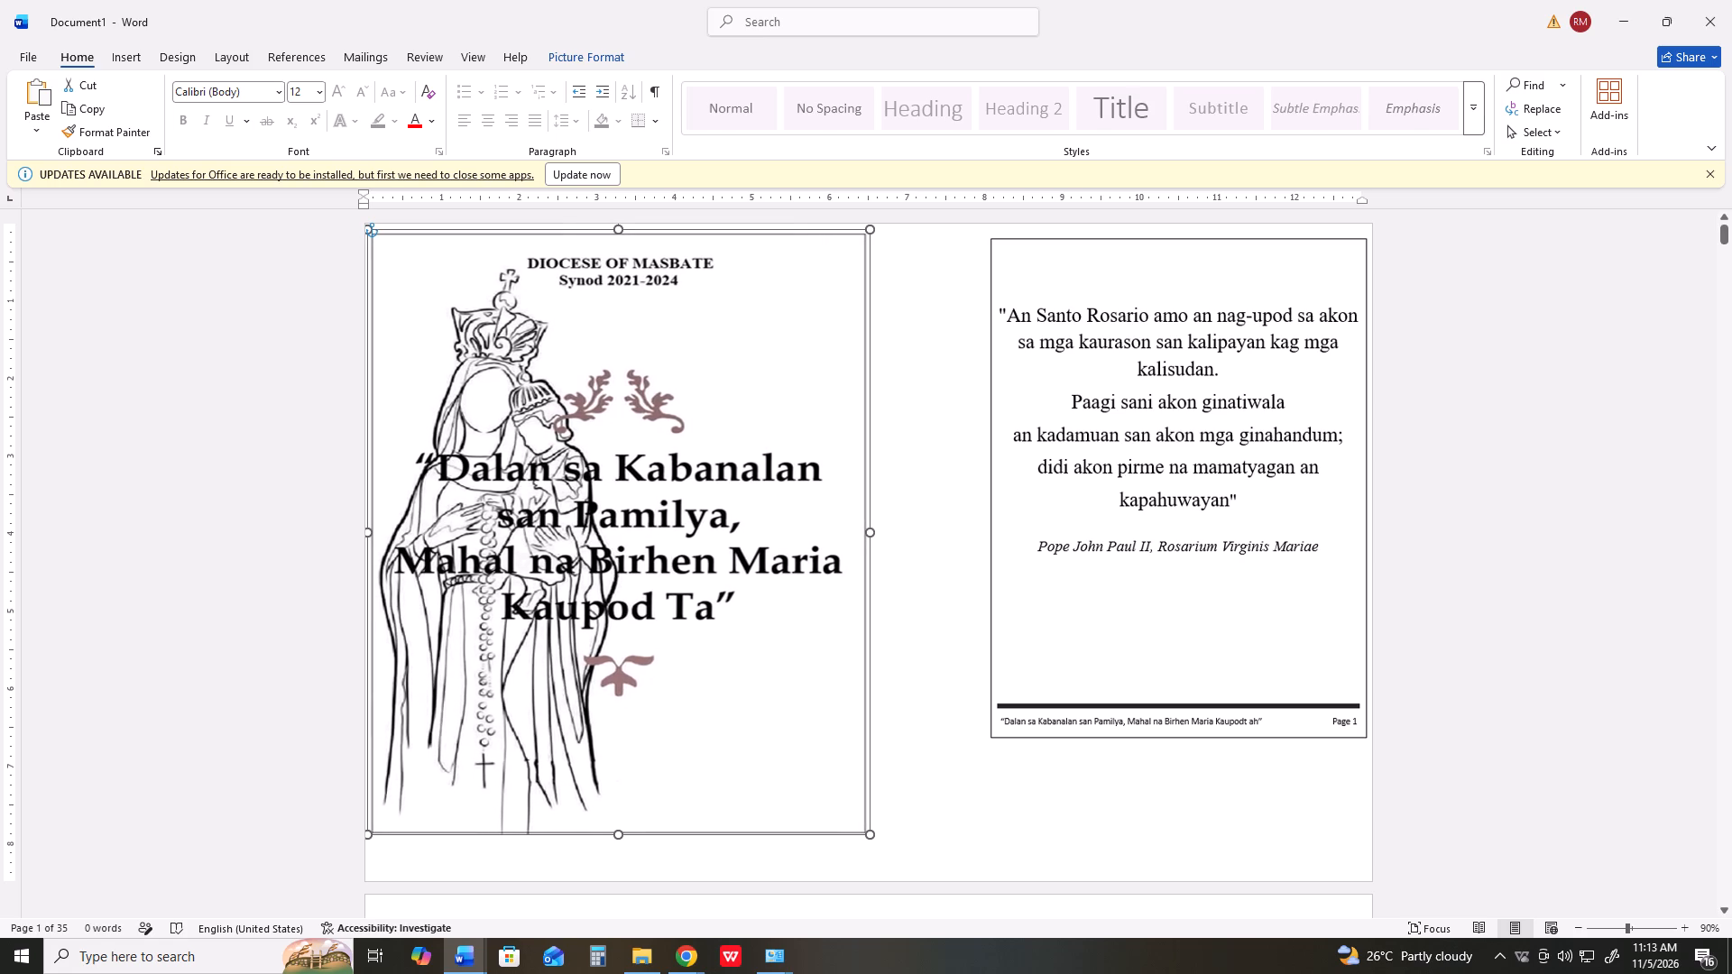
left_click_drag(870, 531, 871, 531)
left_click_drag(871, 531, 835, 529)
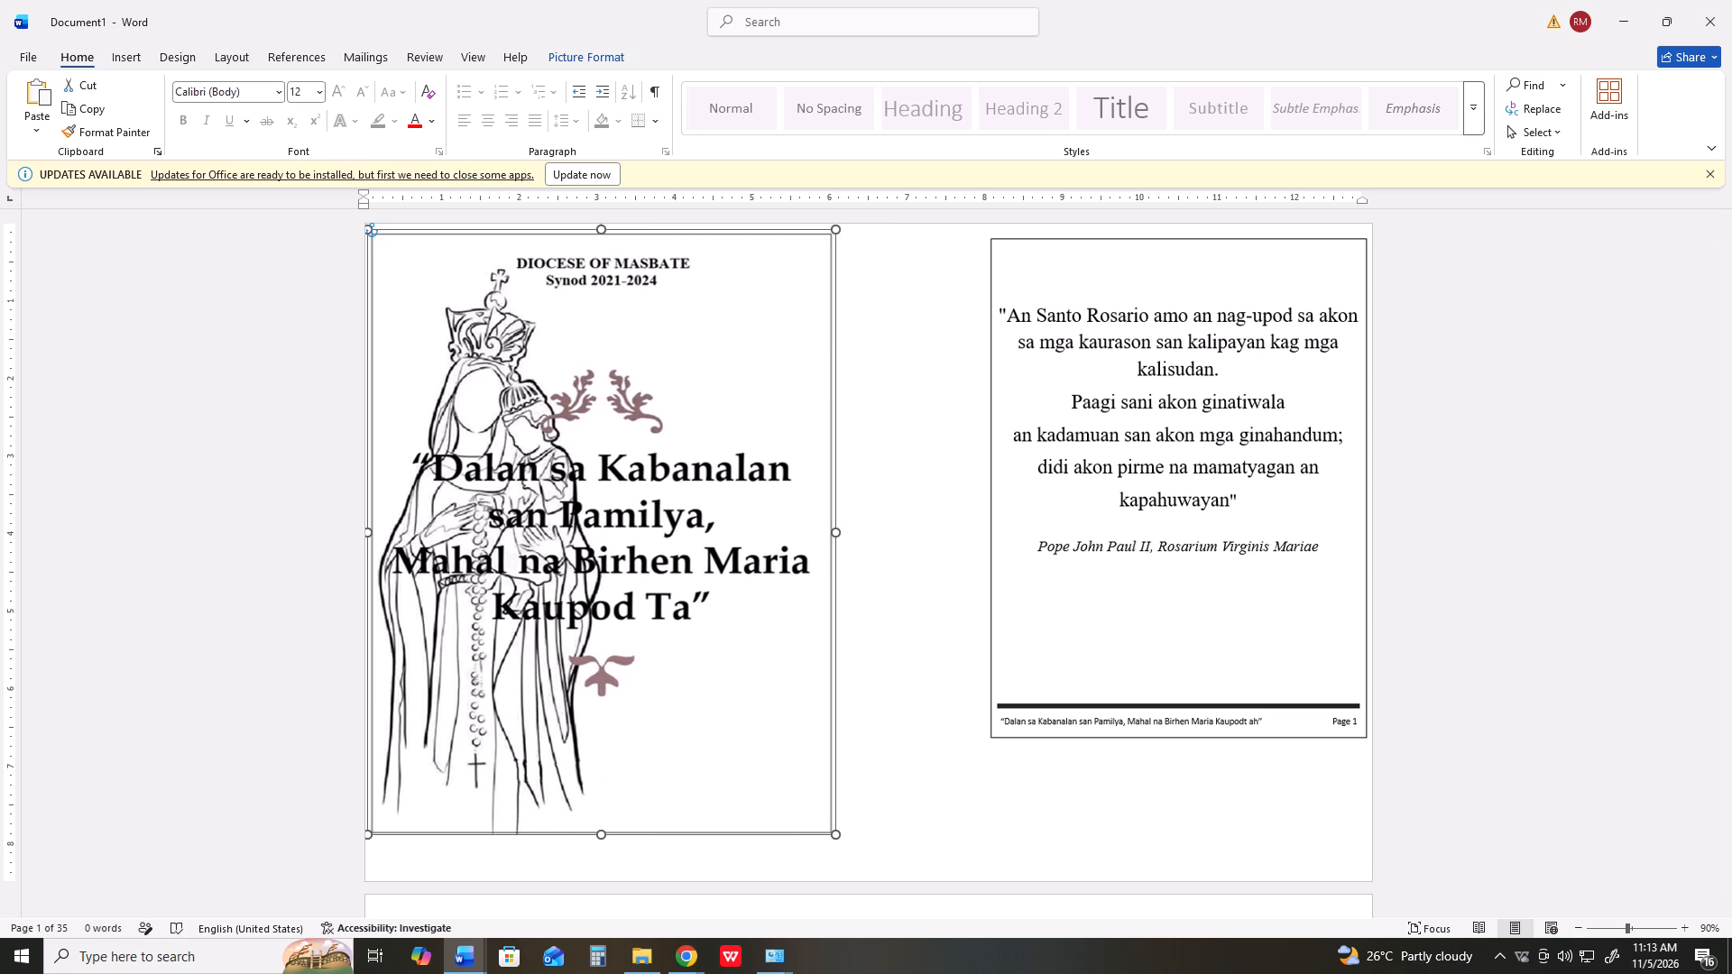
left_click_drag(835, 529, 836, 529)
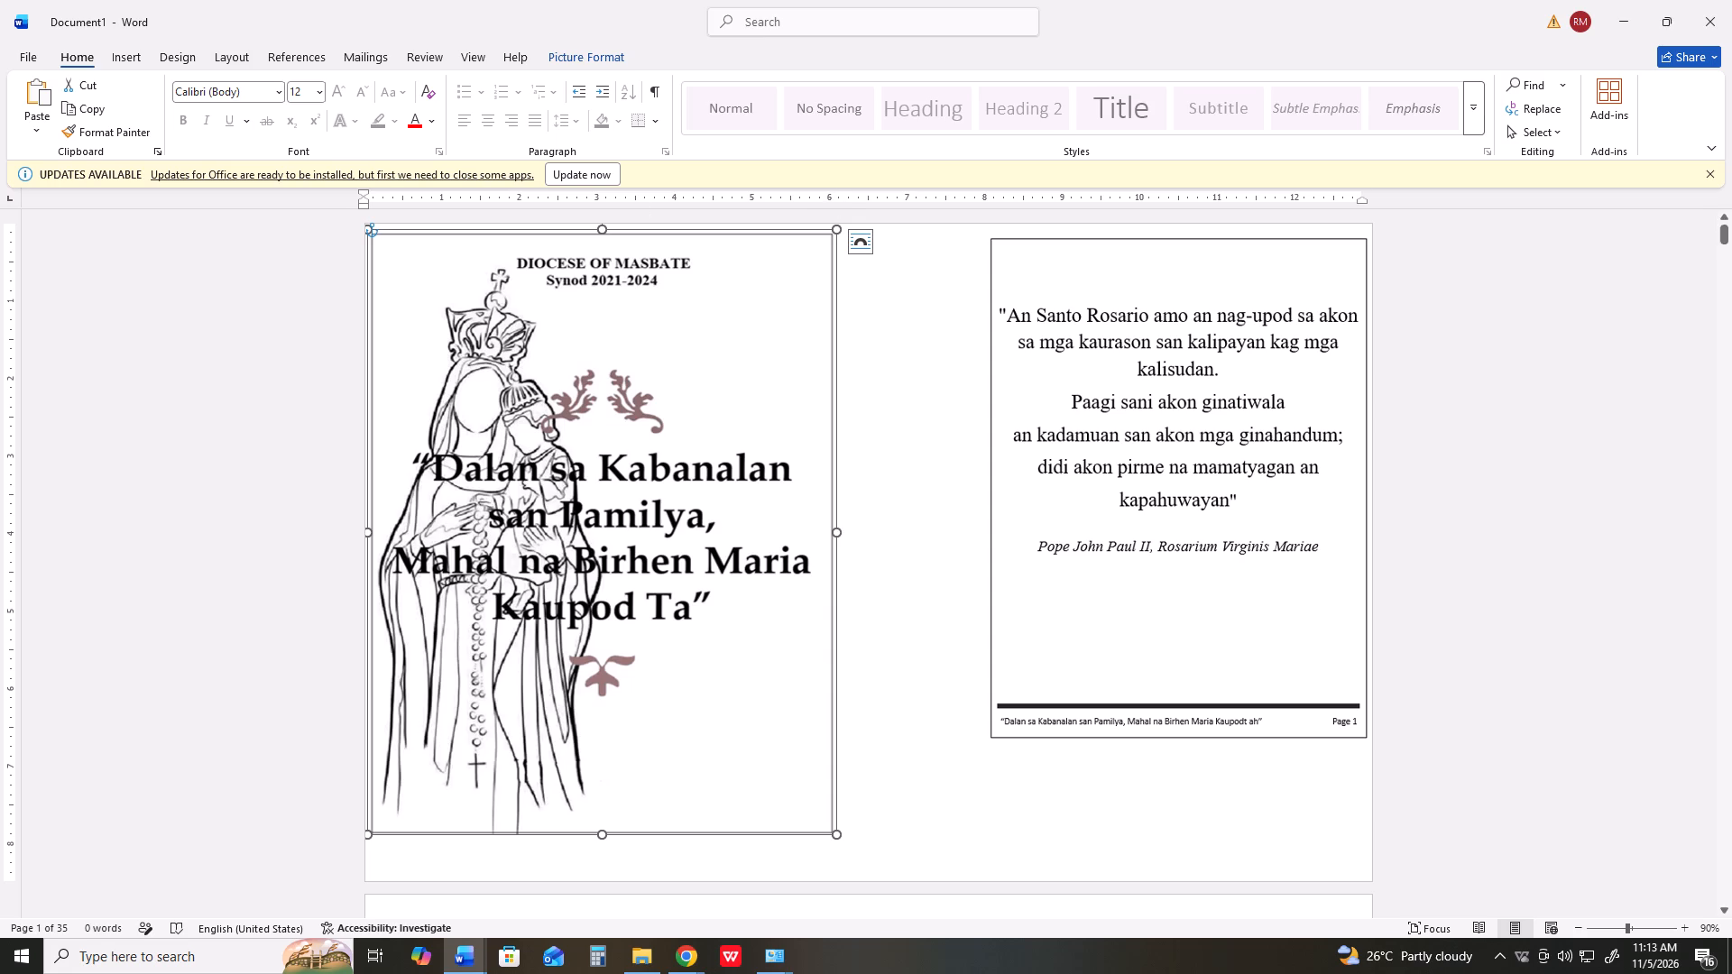
left_click(830, 194)
left_click(829, 195)
Stretch the cover picture down almost to the bottom edge of page 1 and check its right edge against the 6-inch mark.
left_click_drag(601, 834, 603, 872)
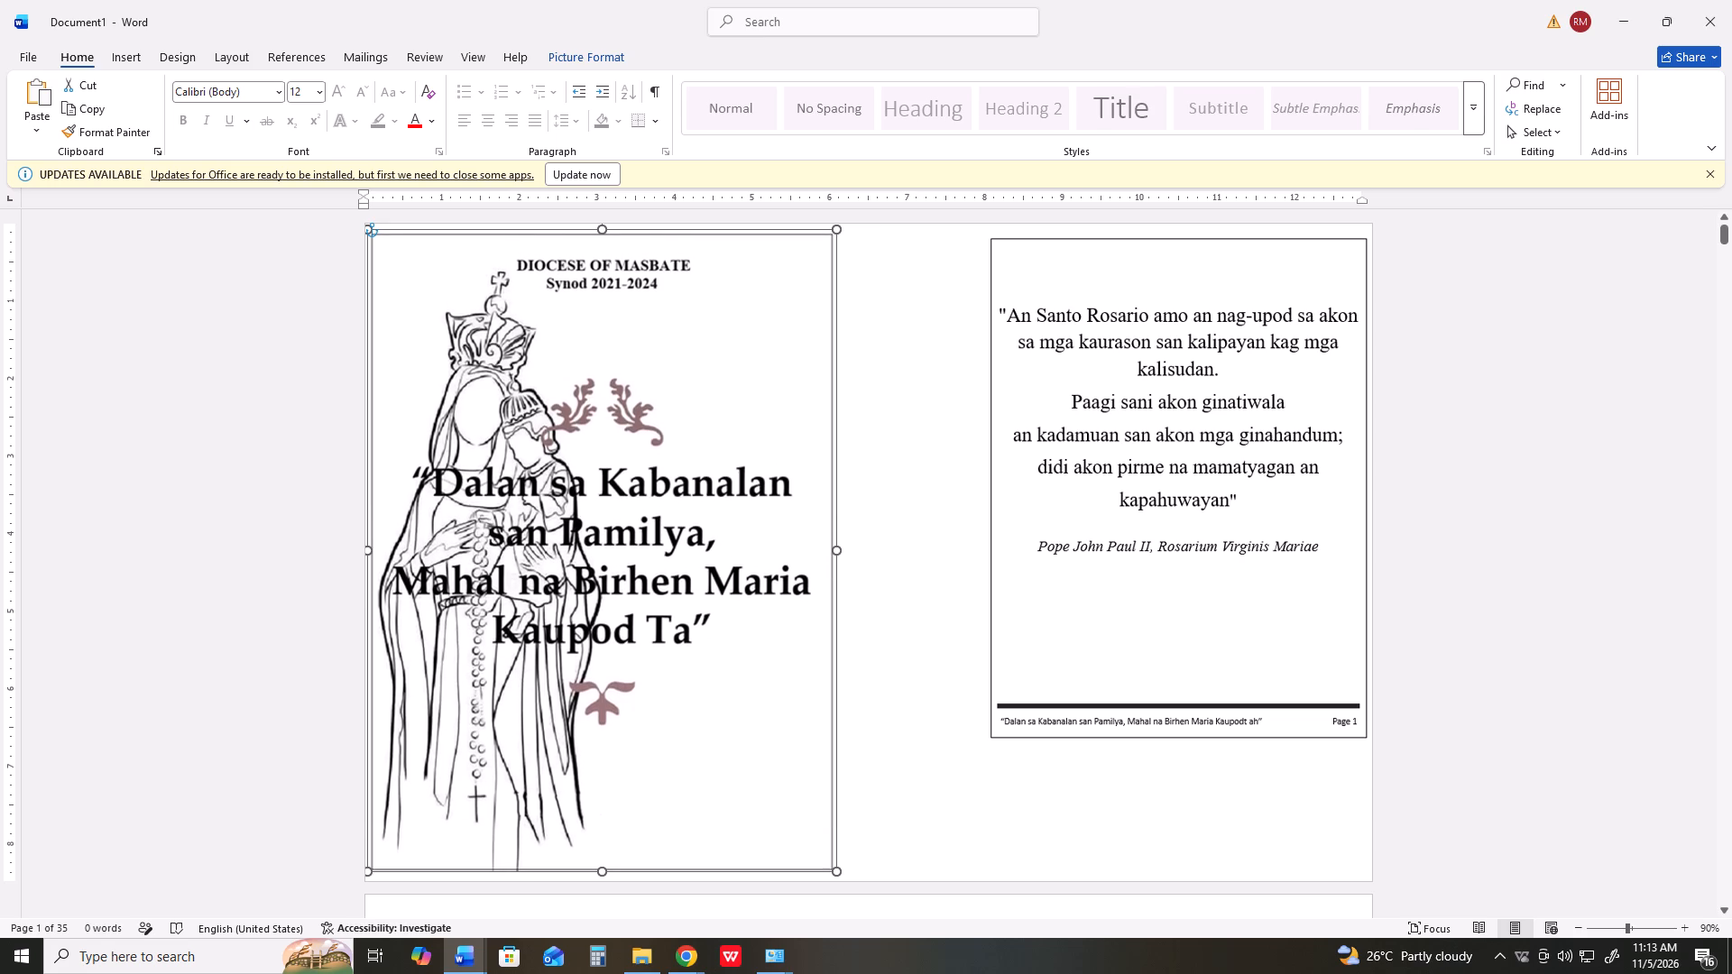
left_click_drag(603, 872, 603, 876)
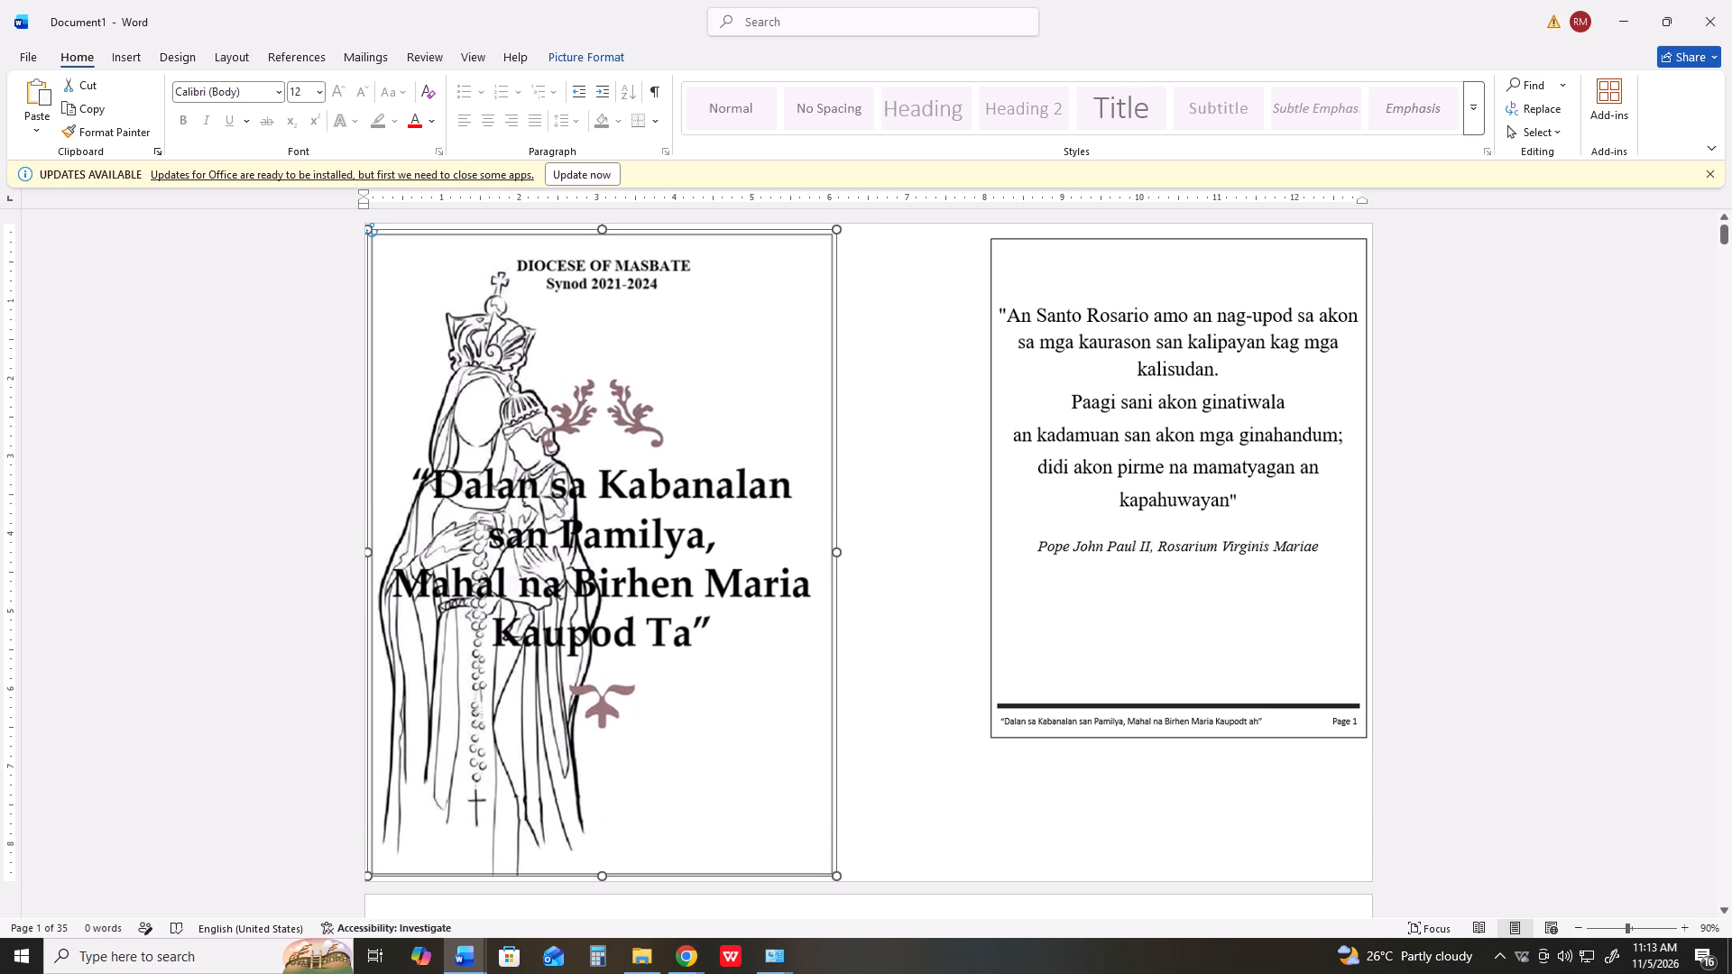
left_click_drag(603, 876, 603, 873)
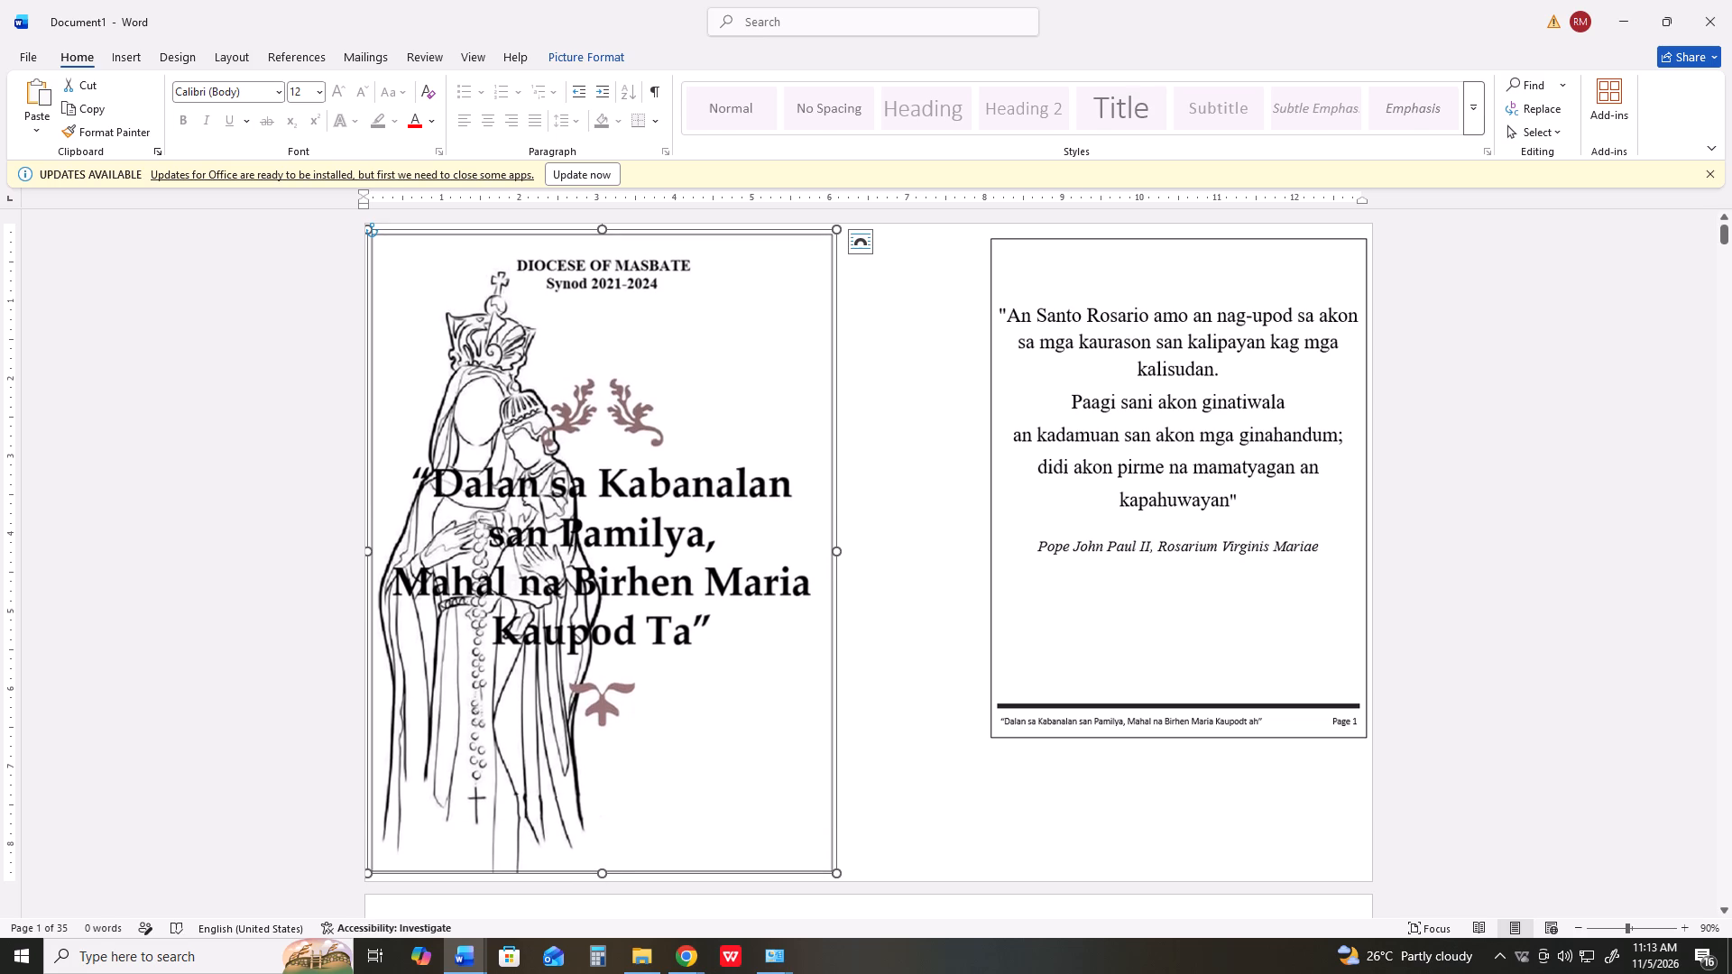
left_click(834, 551)
left_click(871, 567)
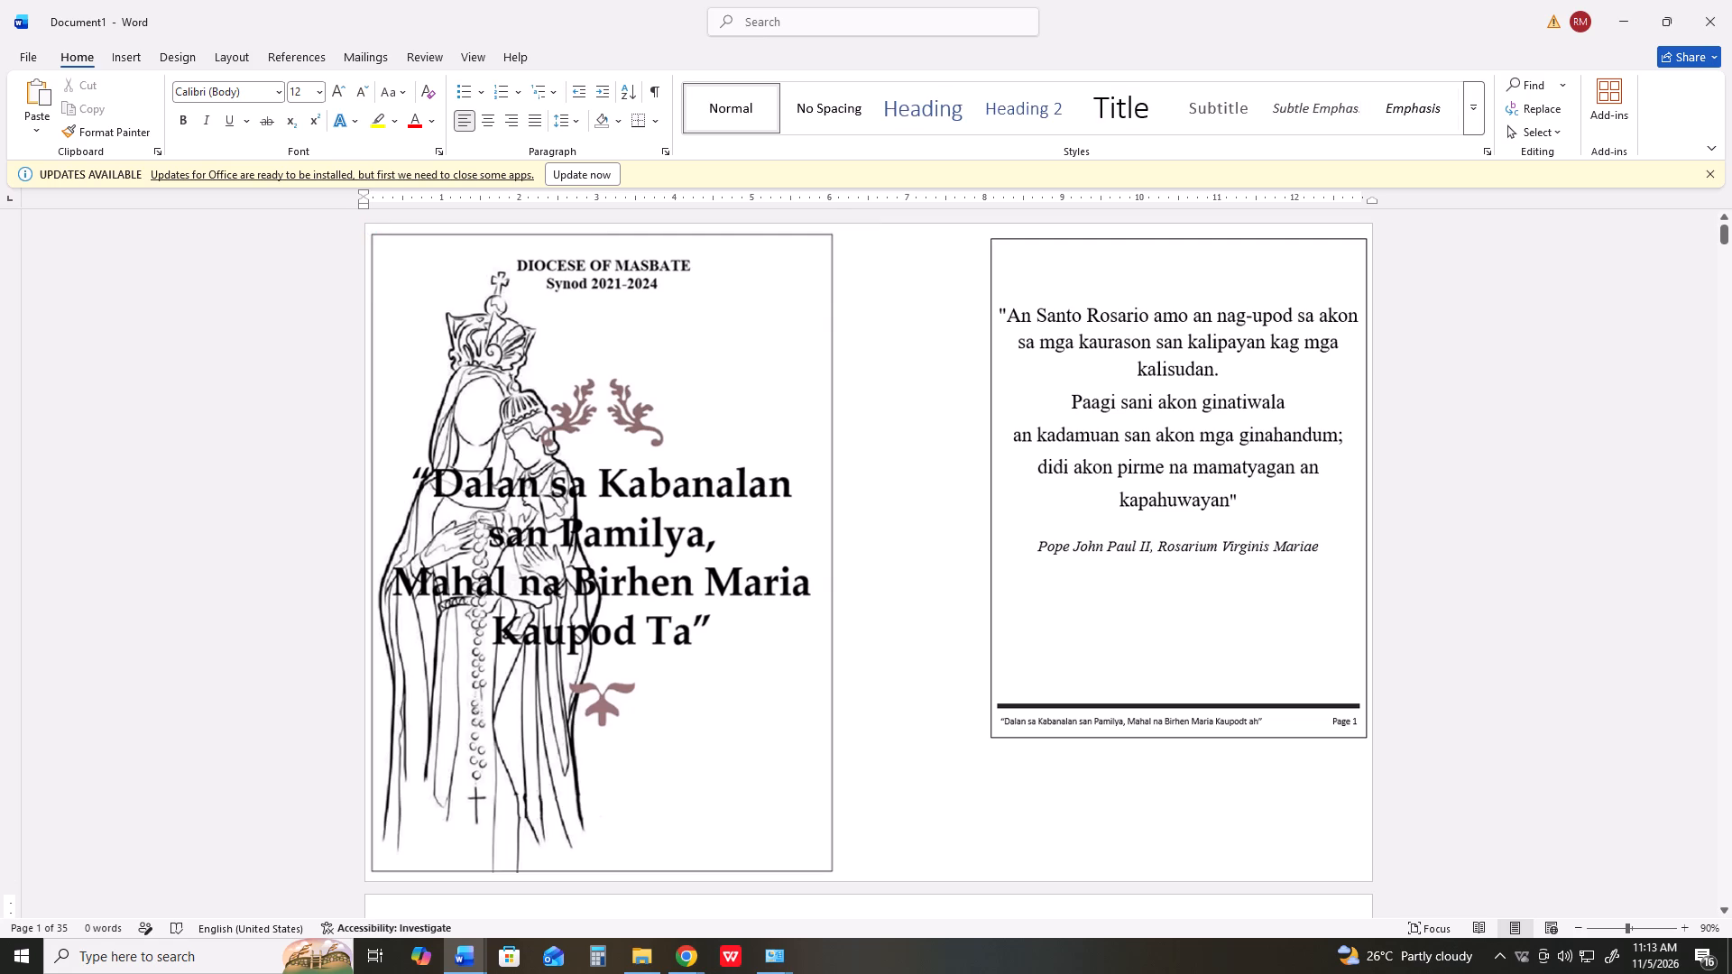
left_click(830, 199)
left_click(831, 199)
Shift the quote picture up slightly so its top border lines up with the cover picture's top.
left_click(1078, 313)
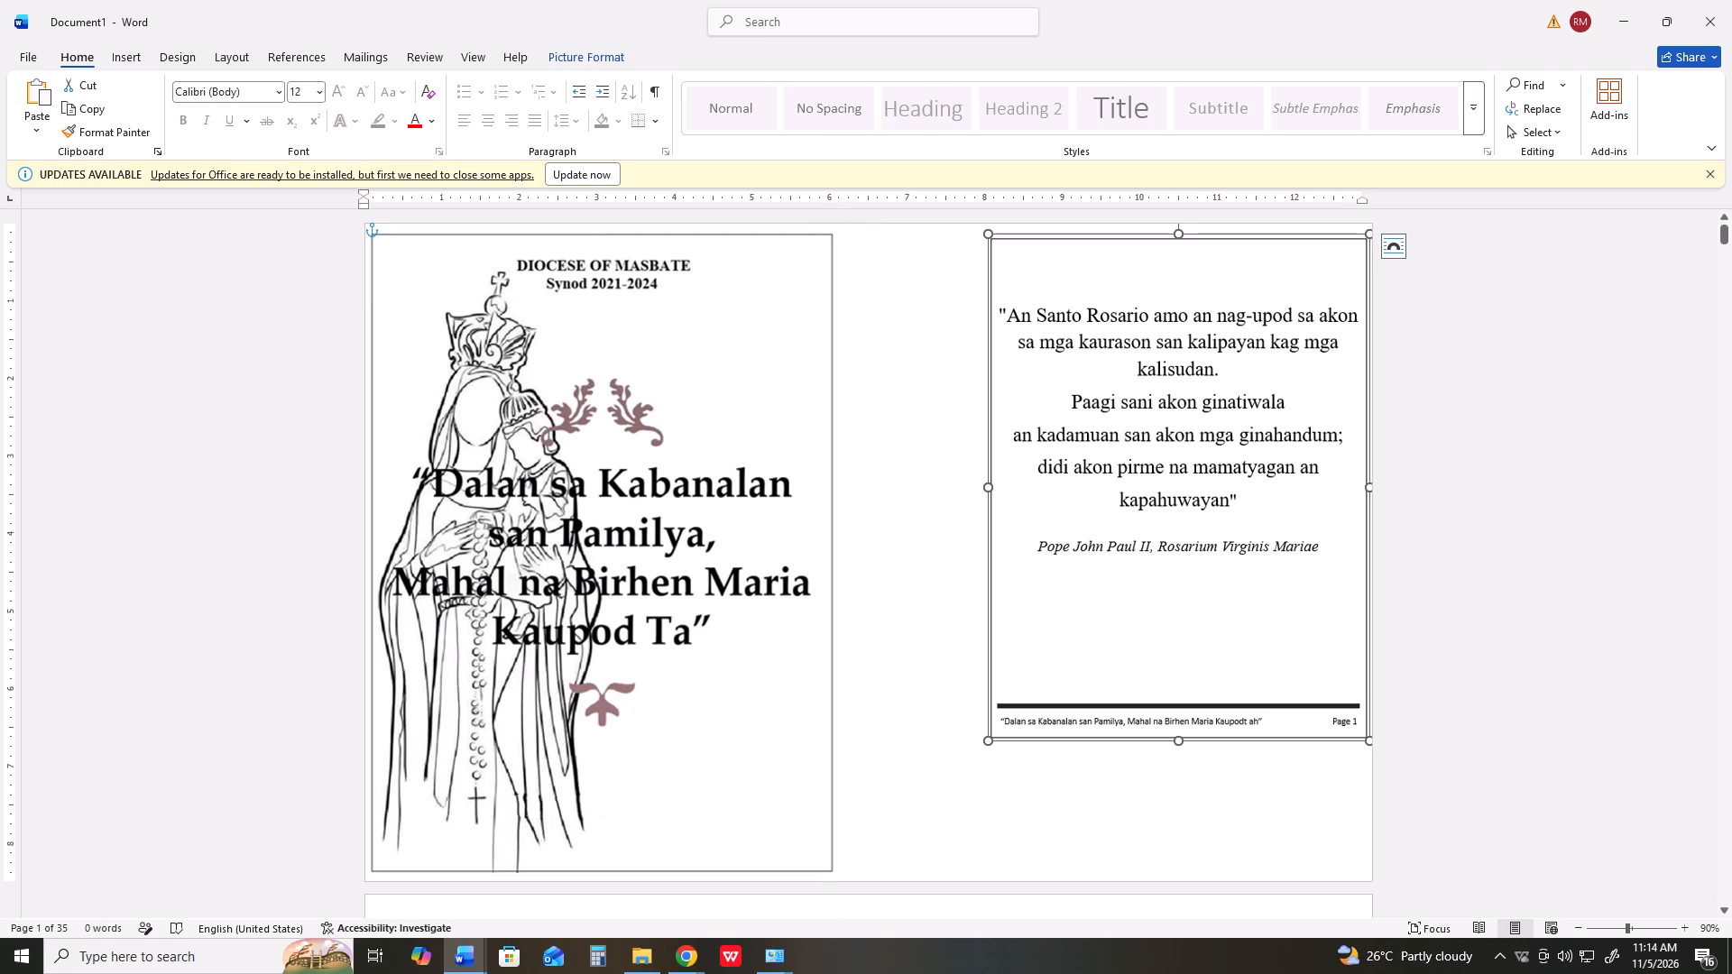
left_click(1087, 413)
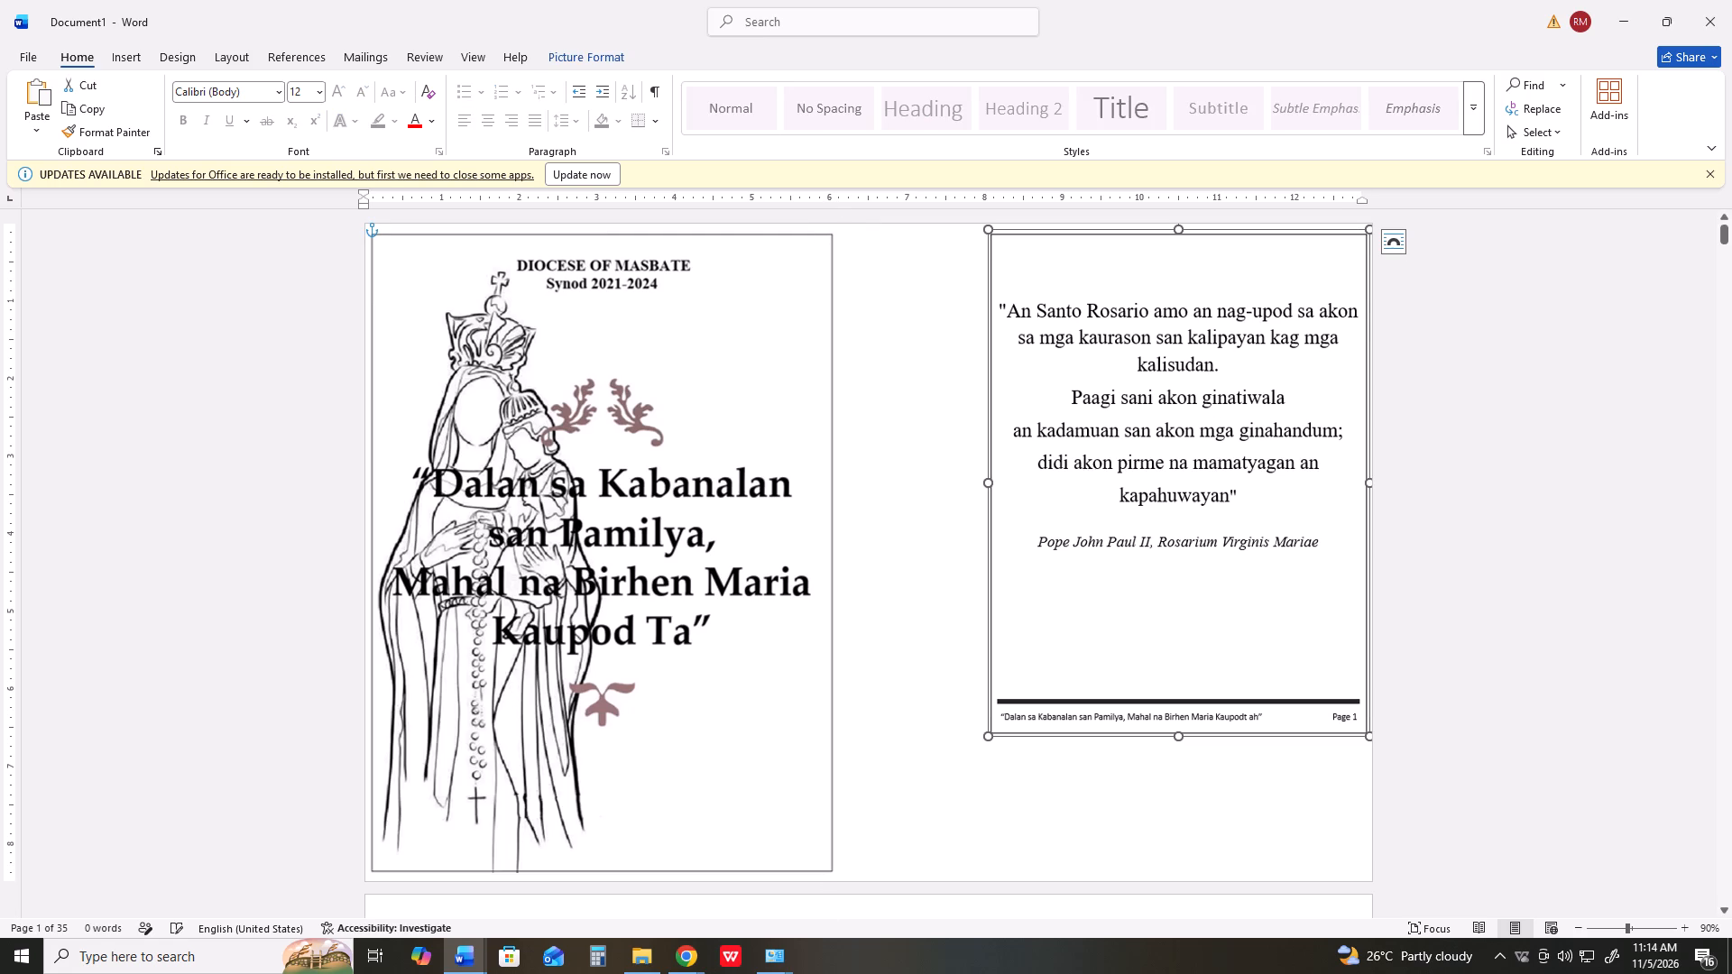
Widen the quote picture towards the cover picture until its inner edge lies at about the 7-inch ruler mark.
left_click_drag(989, 482, 924, 485)
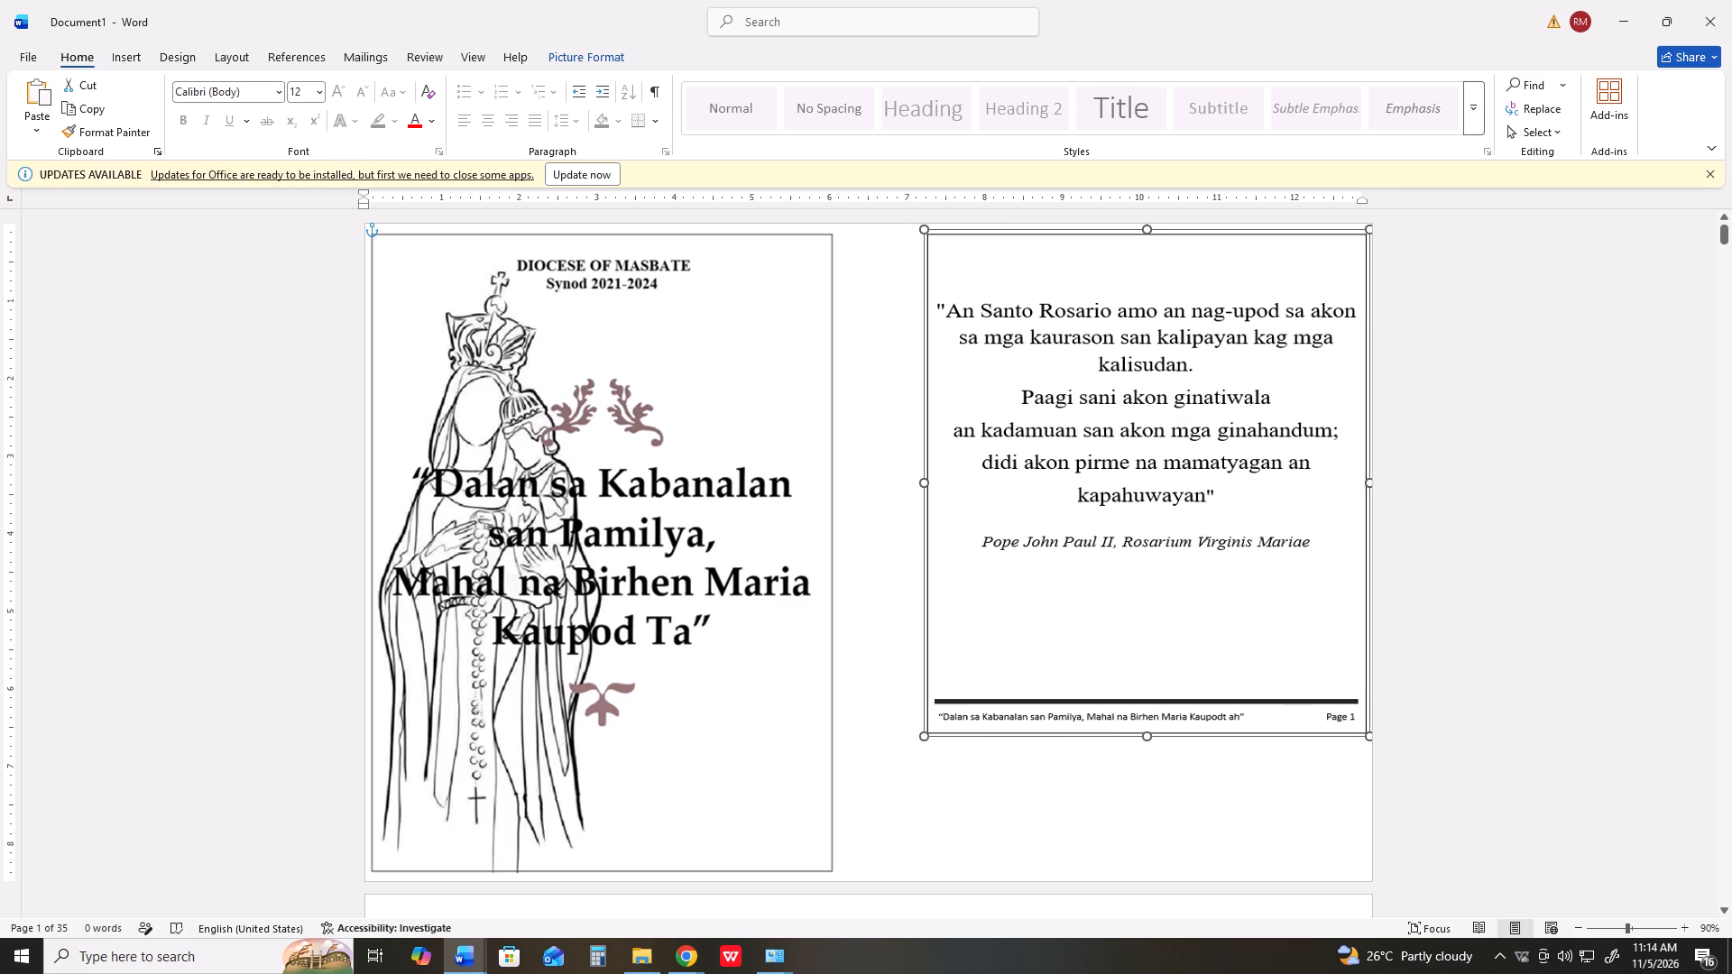
left_click_drag(924, 485, 904, 487)
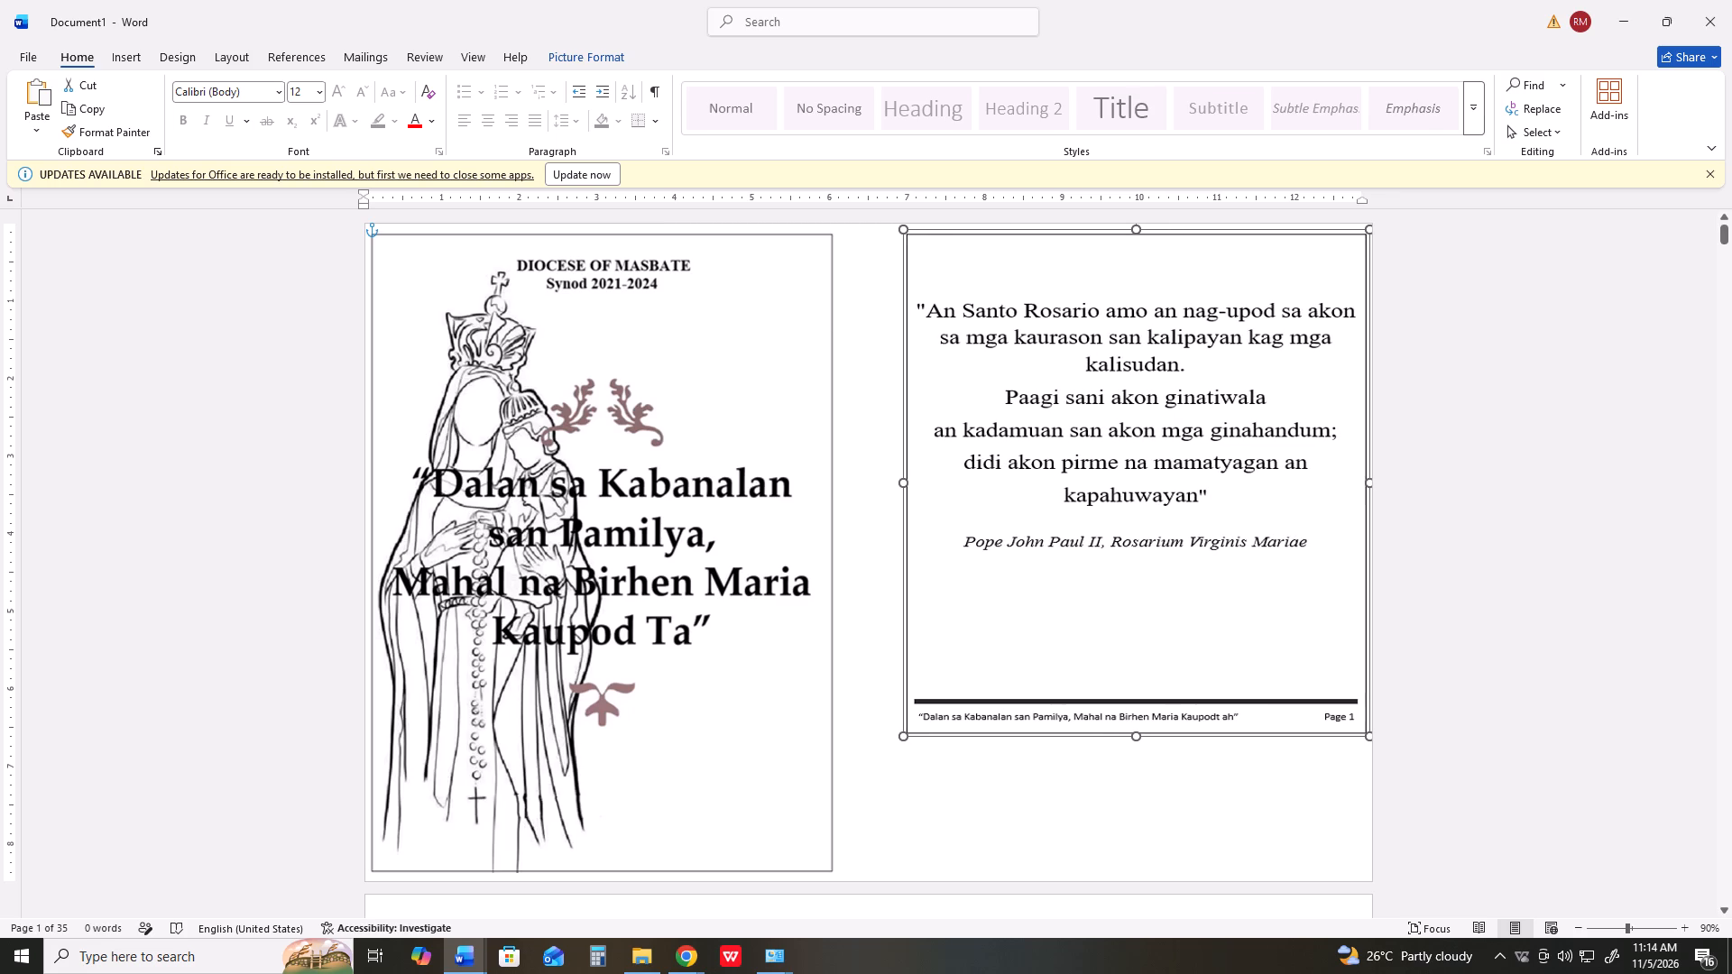
left_click_drag(904, 487, 904, 488)
left_click_drag(904, 488, 903, 488)
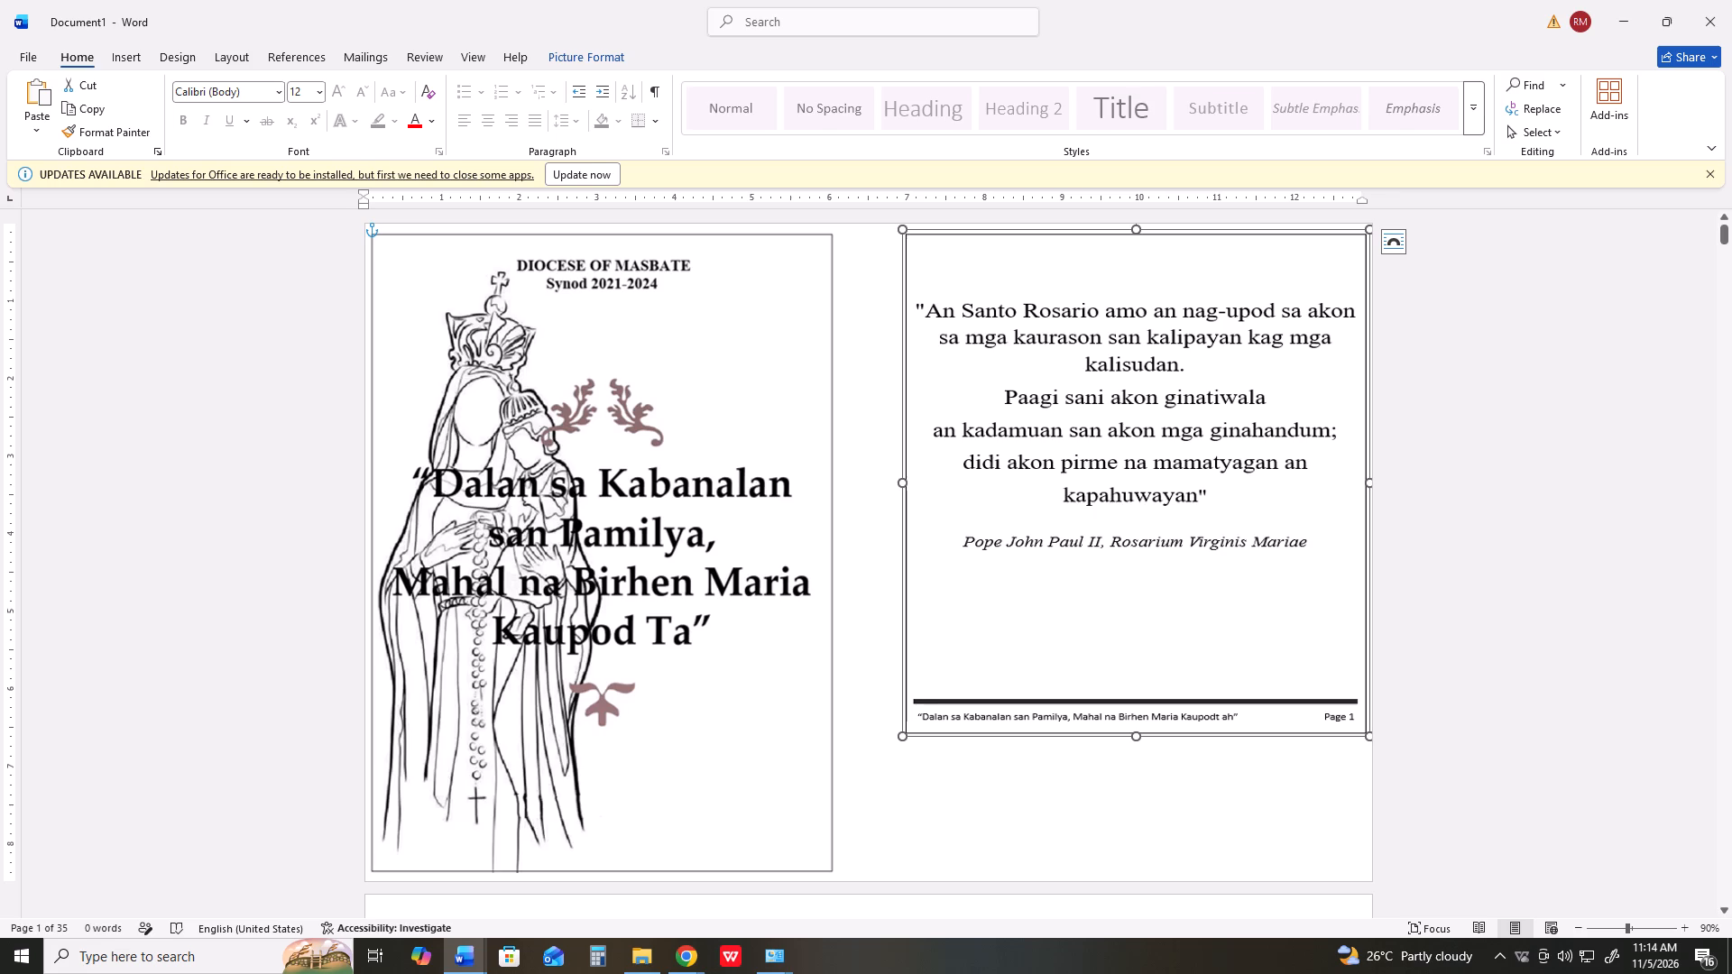
Stretch the quote picture down almost to the bottom edge of page 1, level with the cover picture's bottom border.
left_click_drag(1138, 740, 1140, 817)
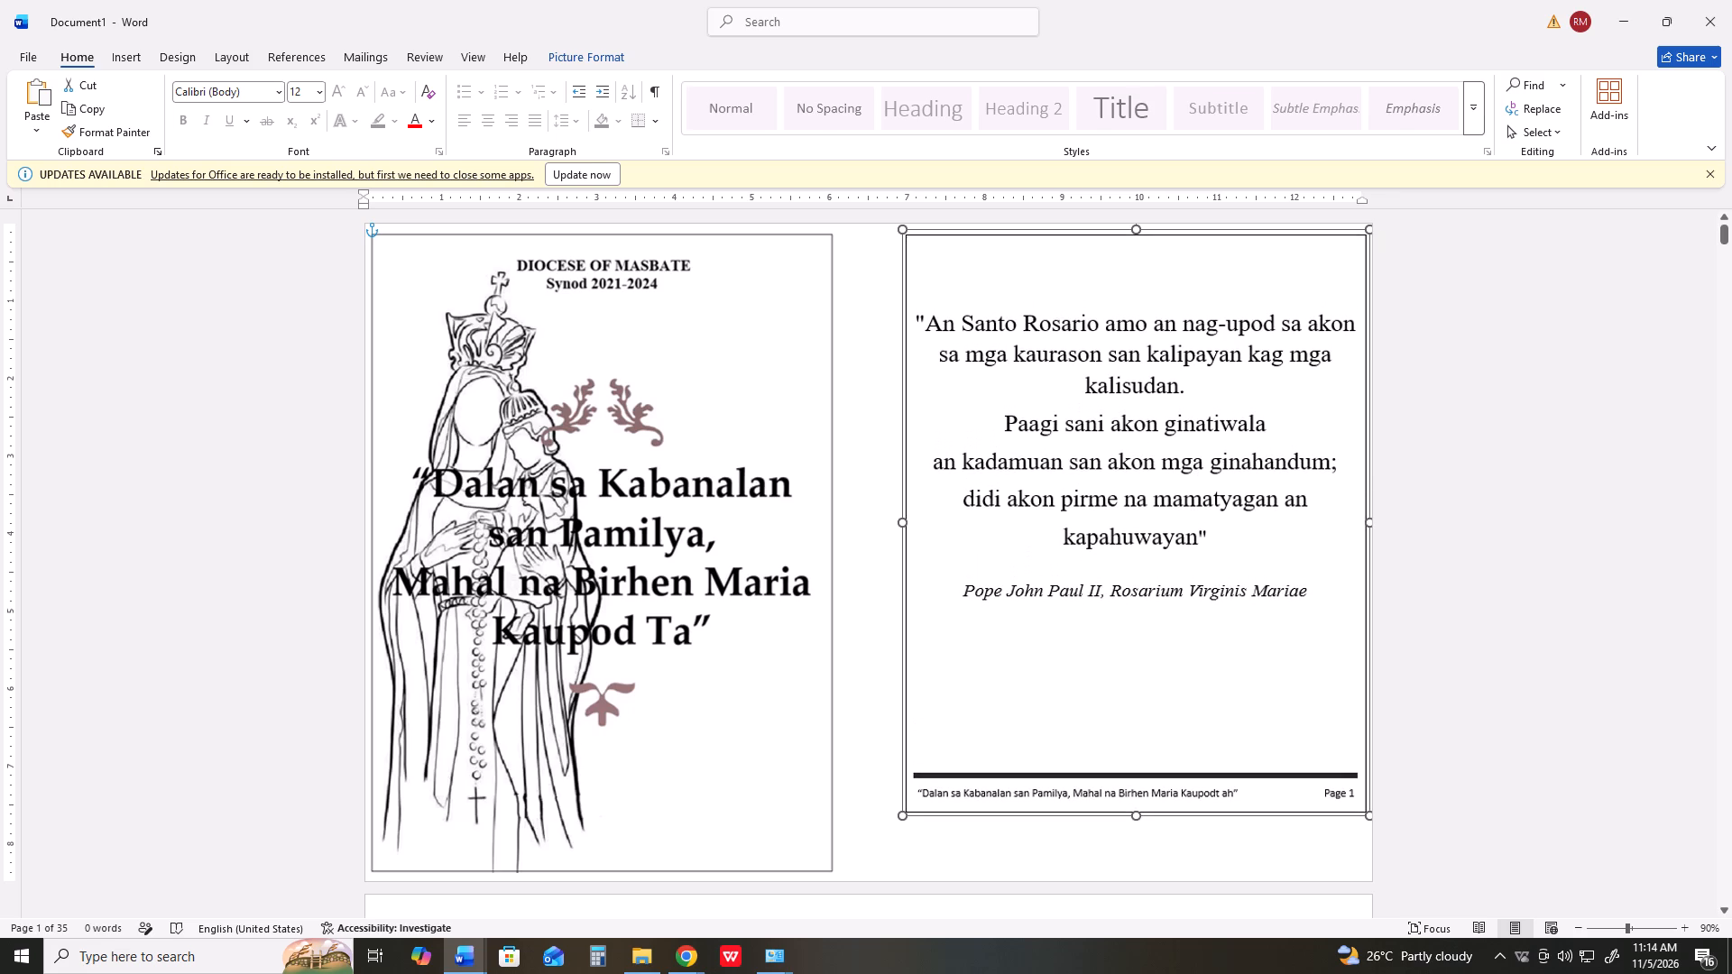
left_click_drag(1140, 817, 1142, 872)
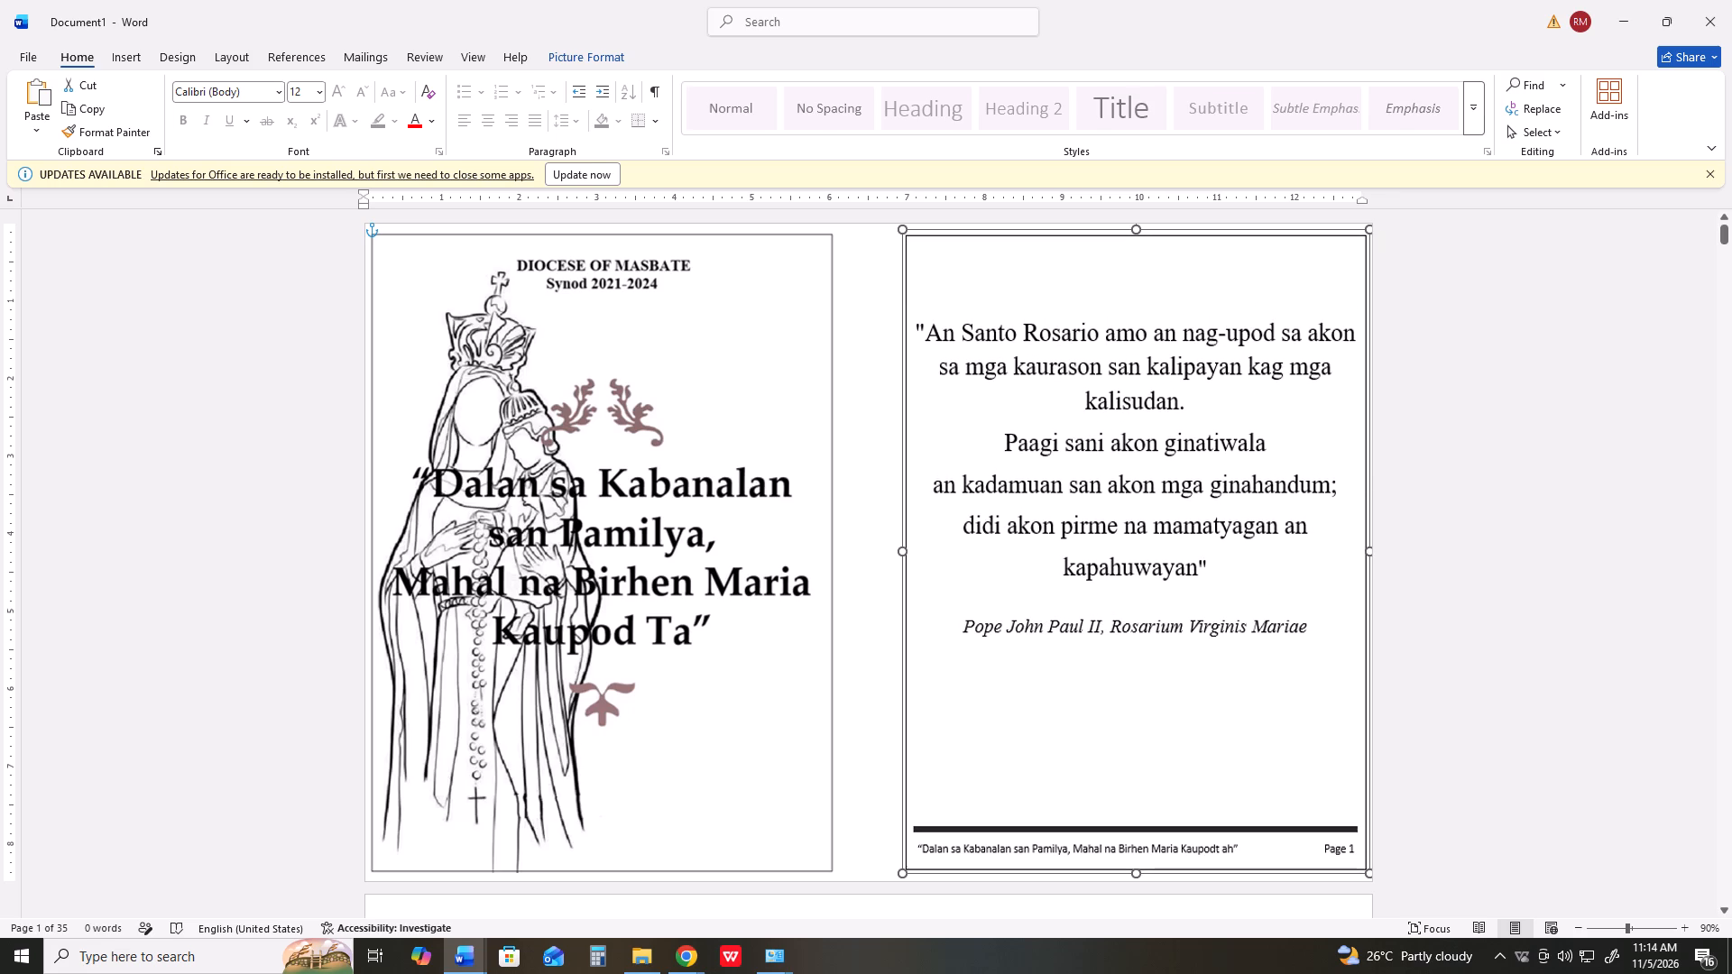
left_click_drag(1142, 872, 1143, 875)
left_click_drag(1143, 875, 1144, 878)
left_click_drag(1144, 878, 1144, 876)
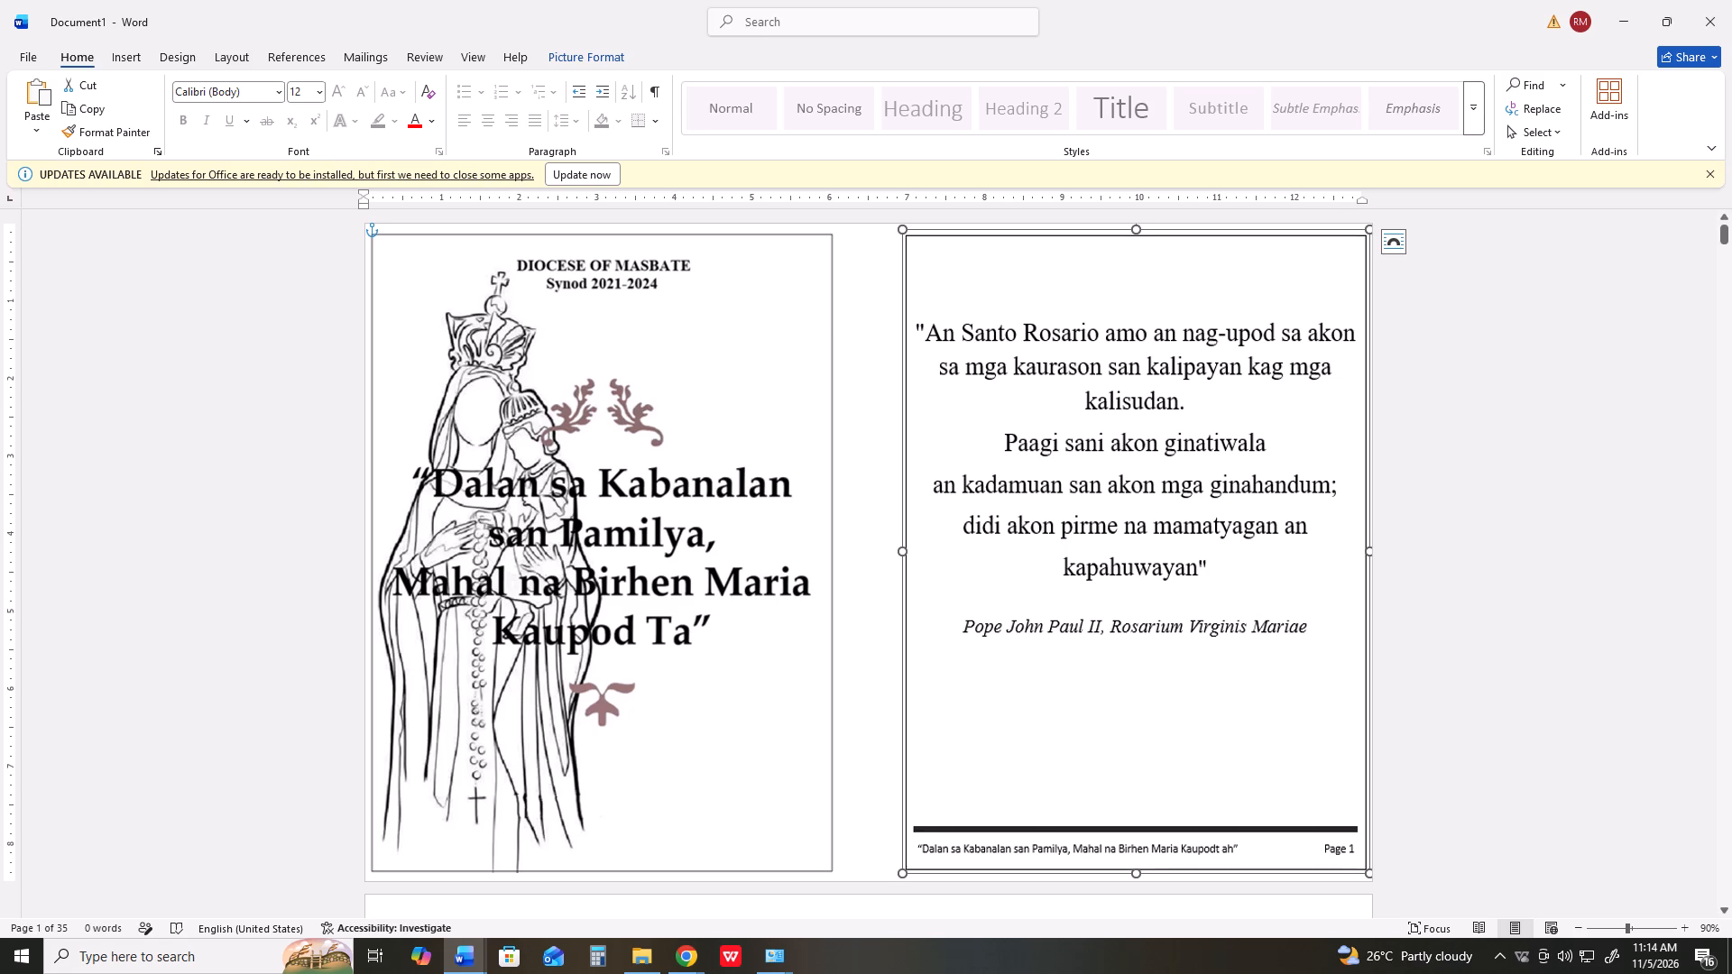
left_click(889, 787)
left_click(793, 562)
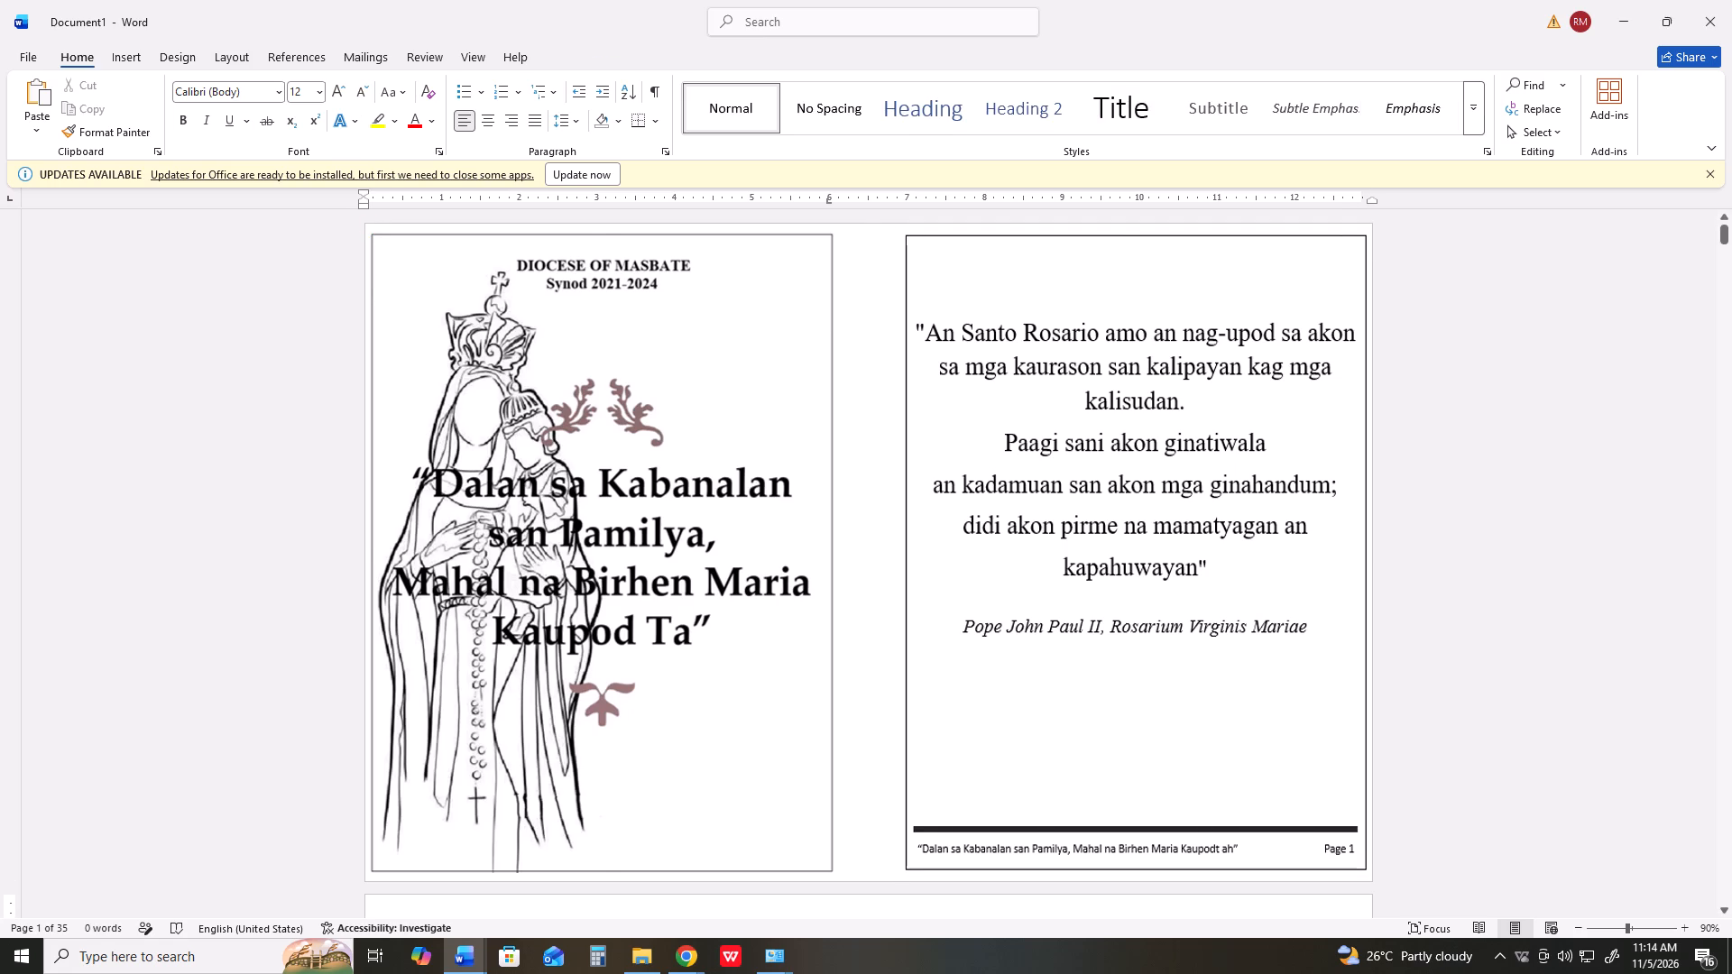
left_click(950, 542)
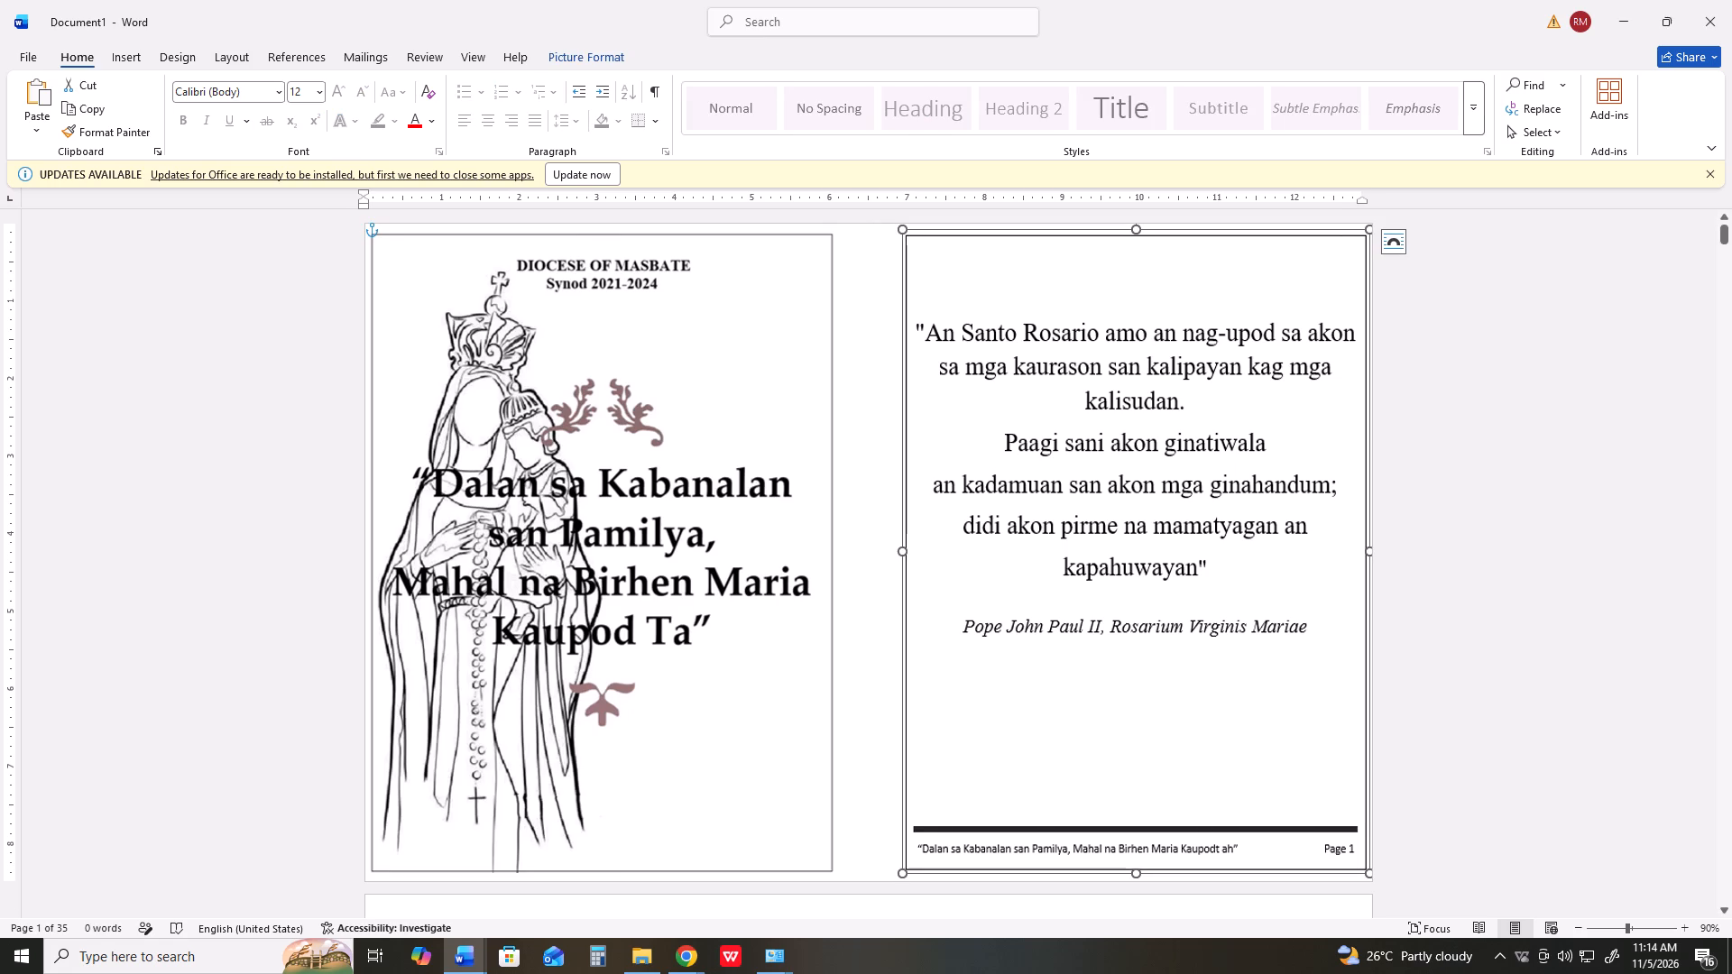
left_click(866, 648)
Insert the picture r2.png from the Downloads folder on blank page 2.
scroll(867, 647, "down", 18)
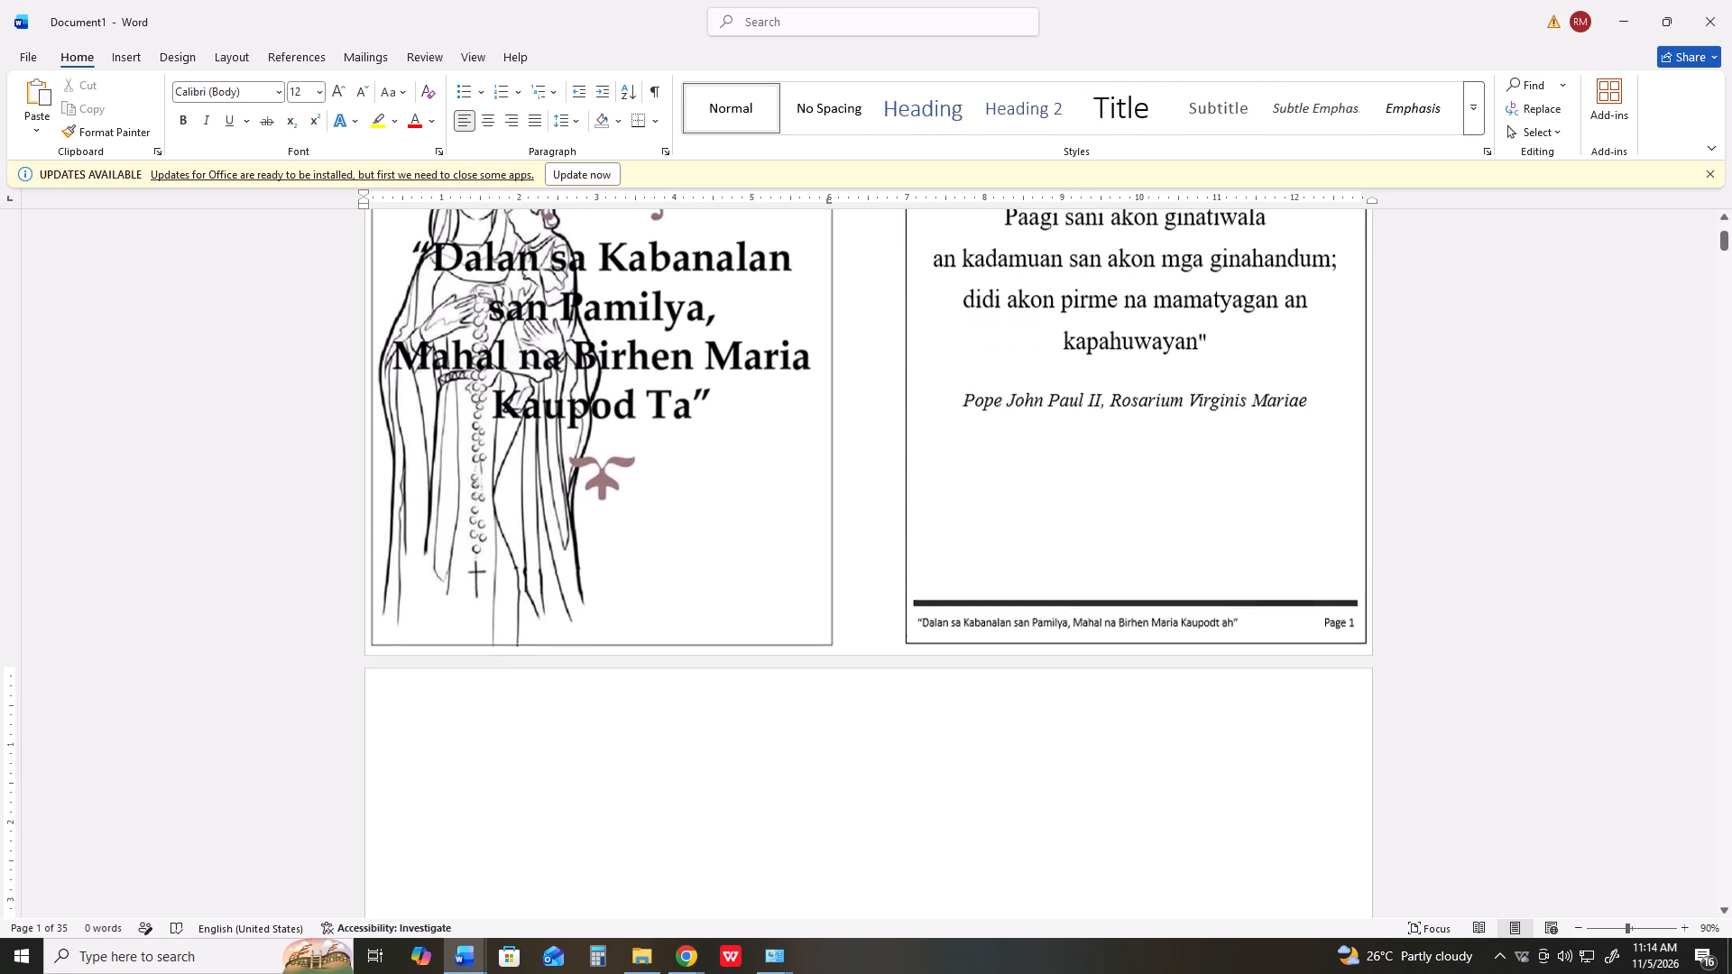
scroll(873, 601, "down", 6)
scroll(833, 673, "down", 5)
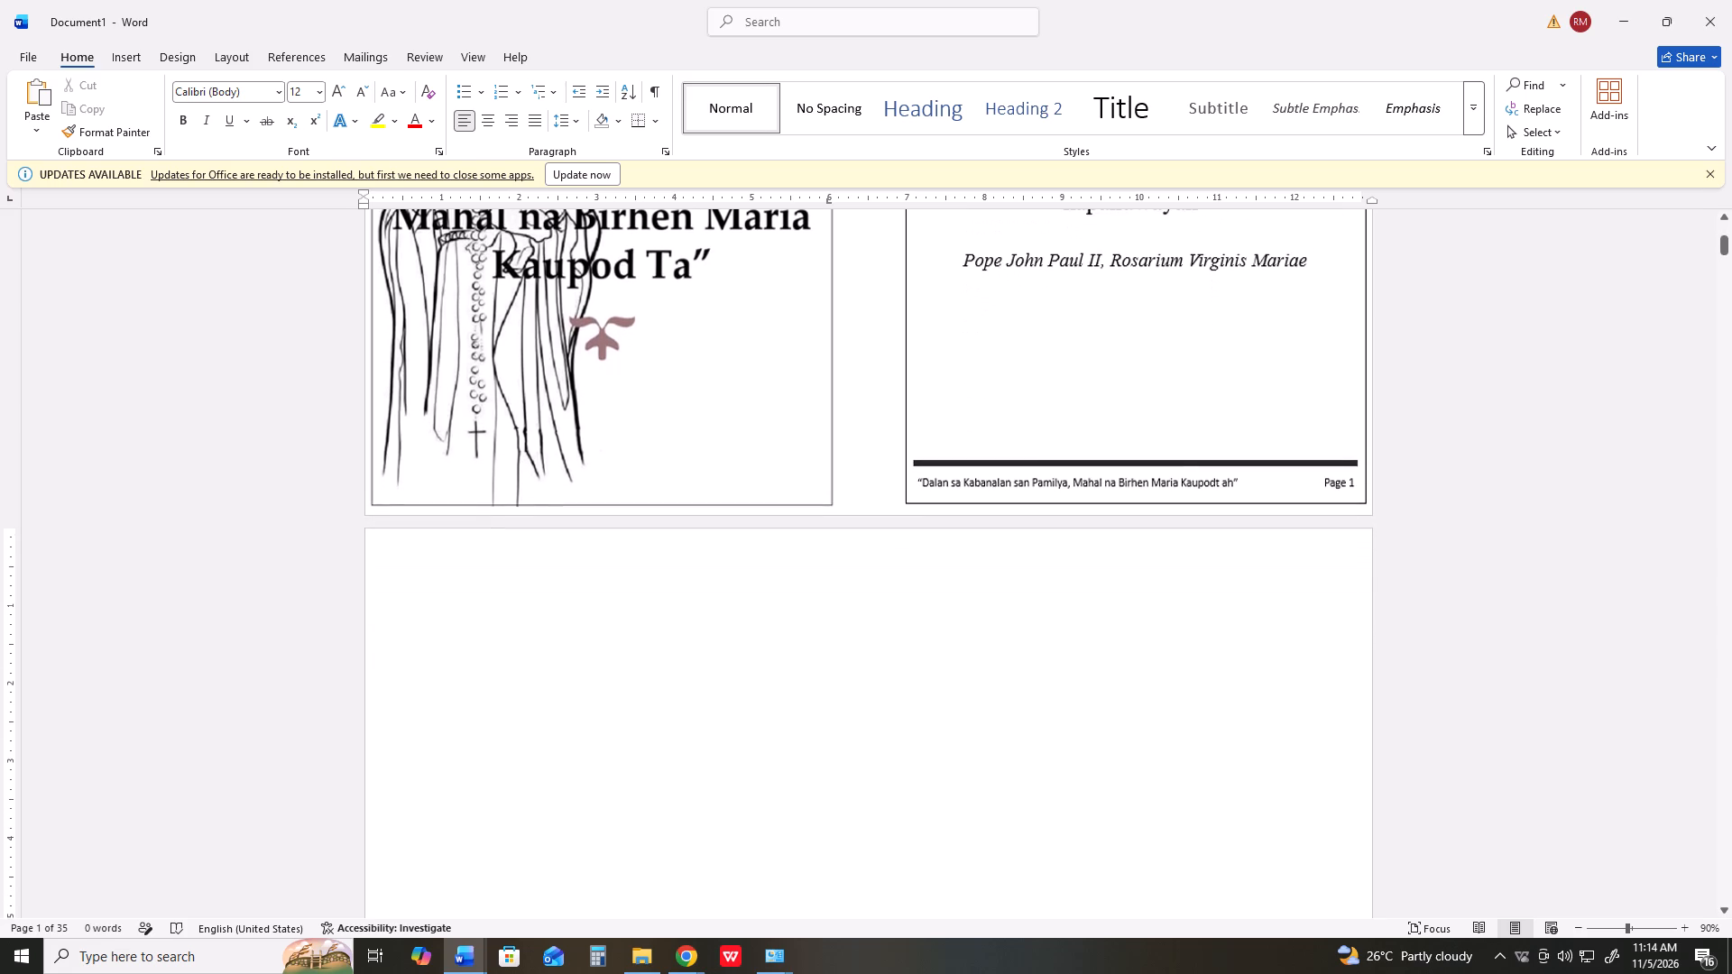
scroll(823, 672, "down", 17)
scroll(823, 666, "down", 4)
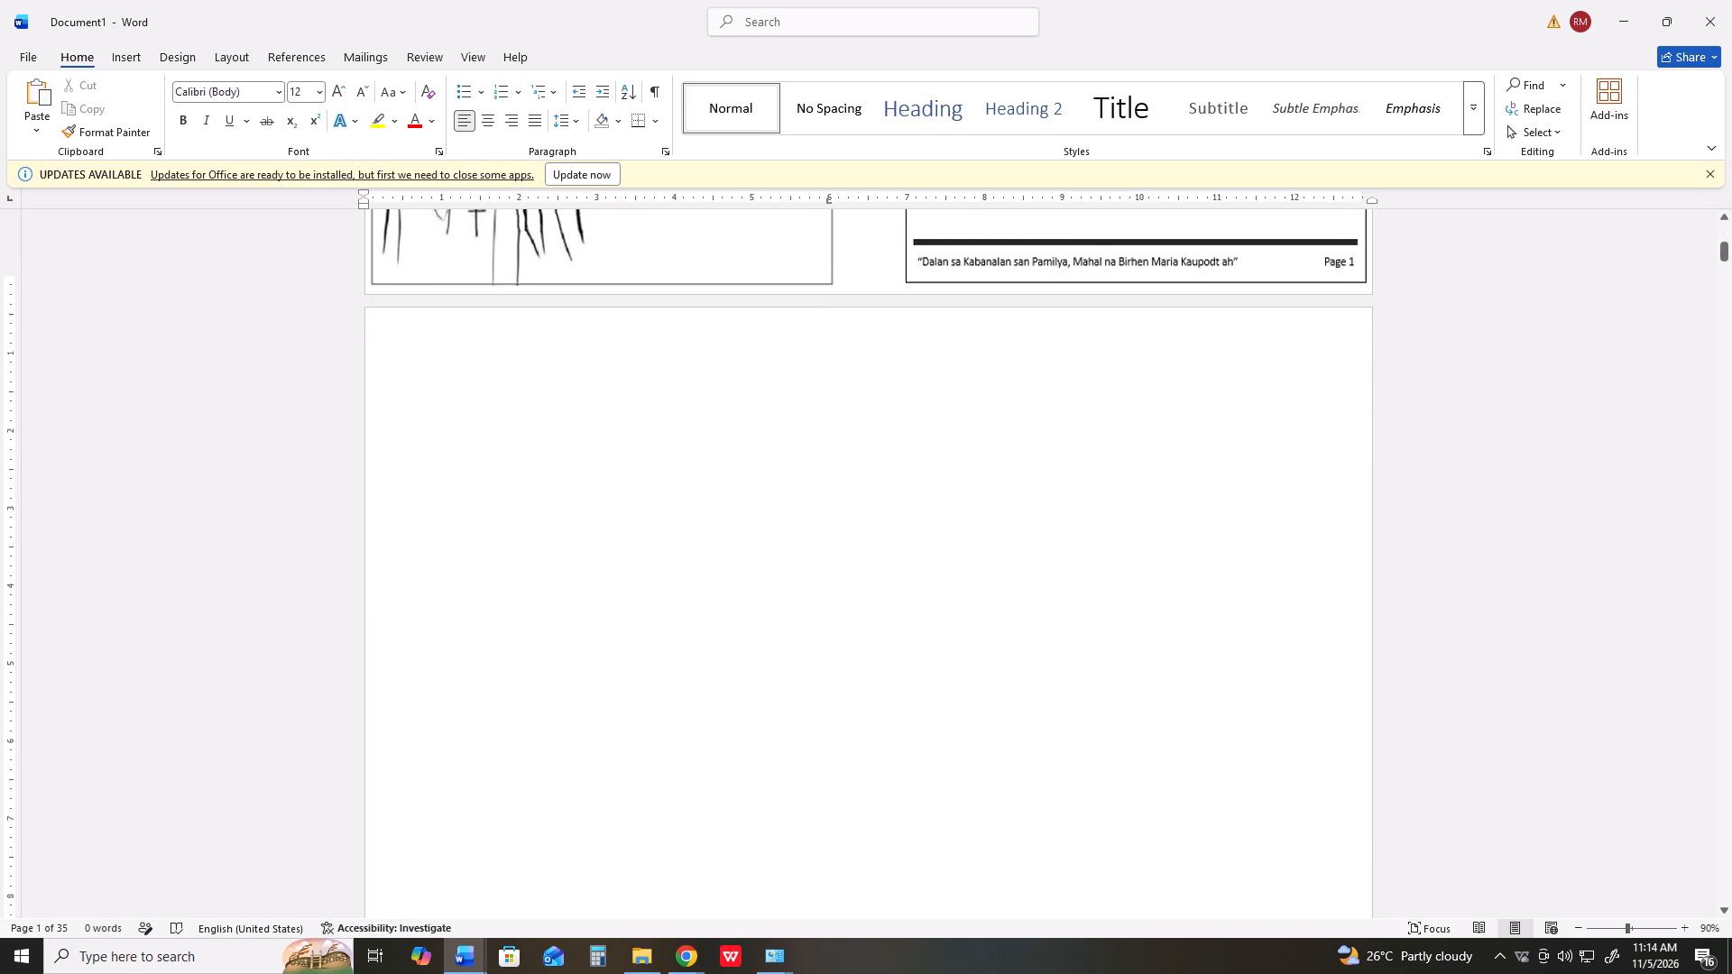
scroll(823, 666, "down", 3)
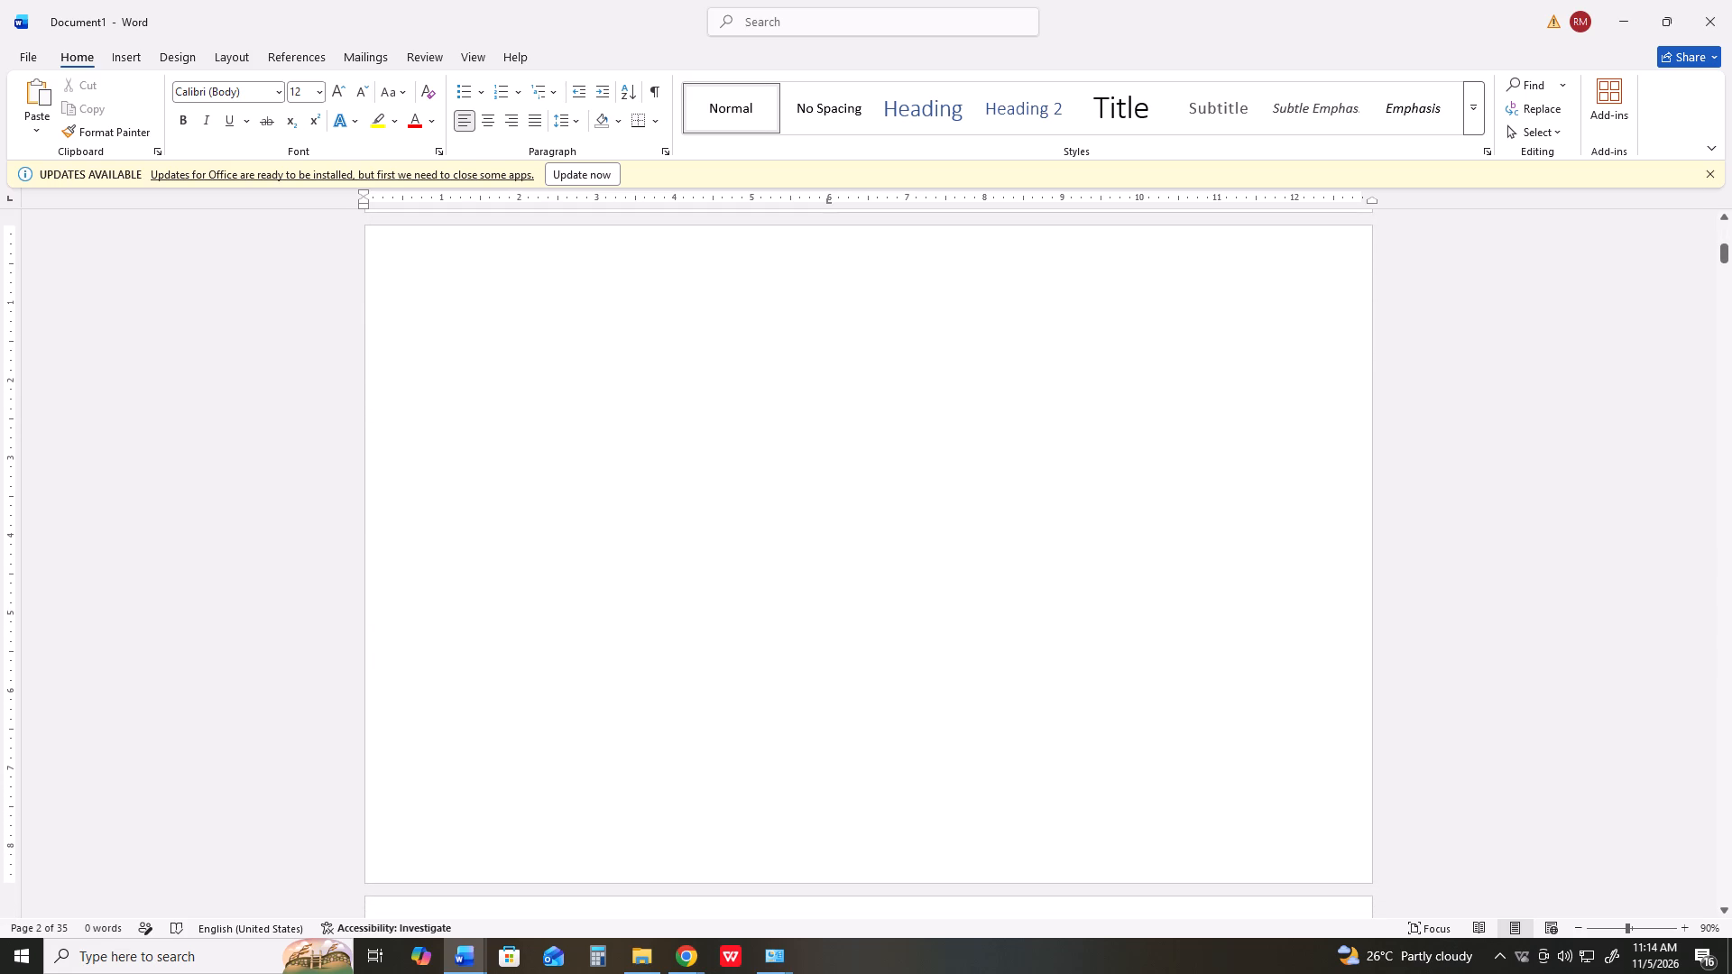
left_click(126, 63)
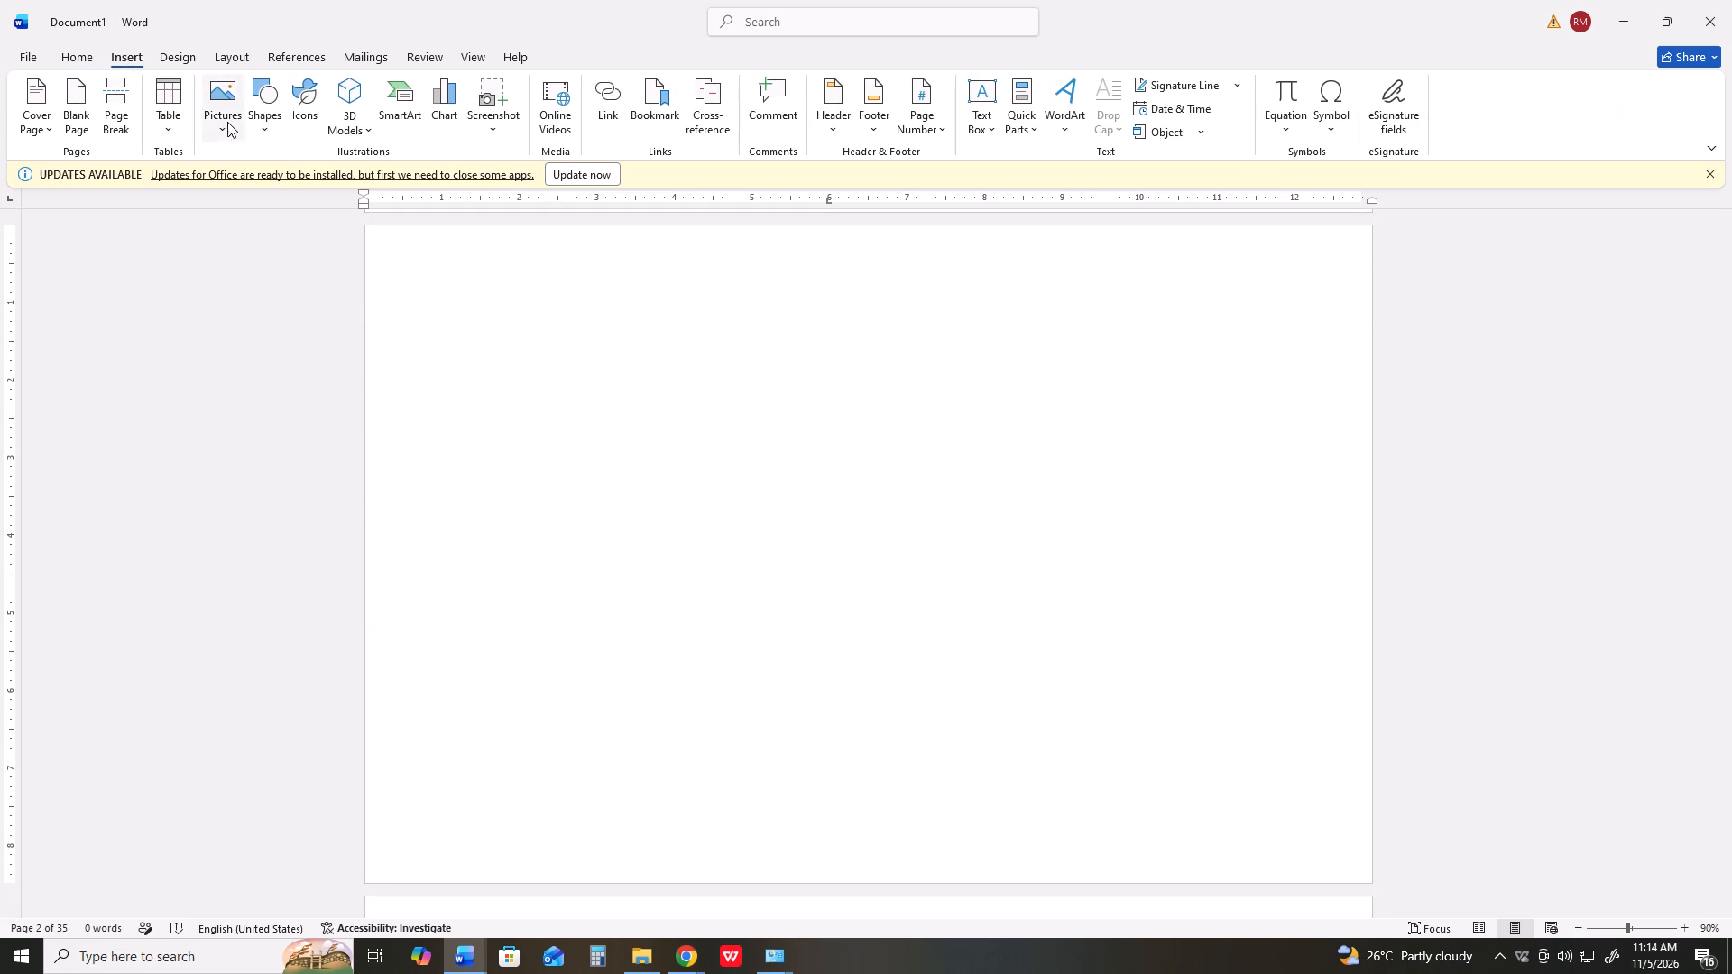
left_click(230, 115)
left_click(252, 190)
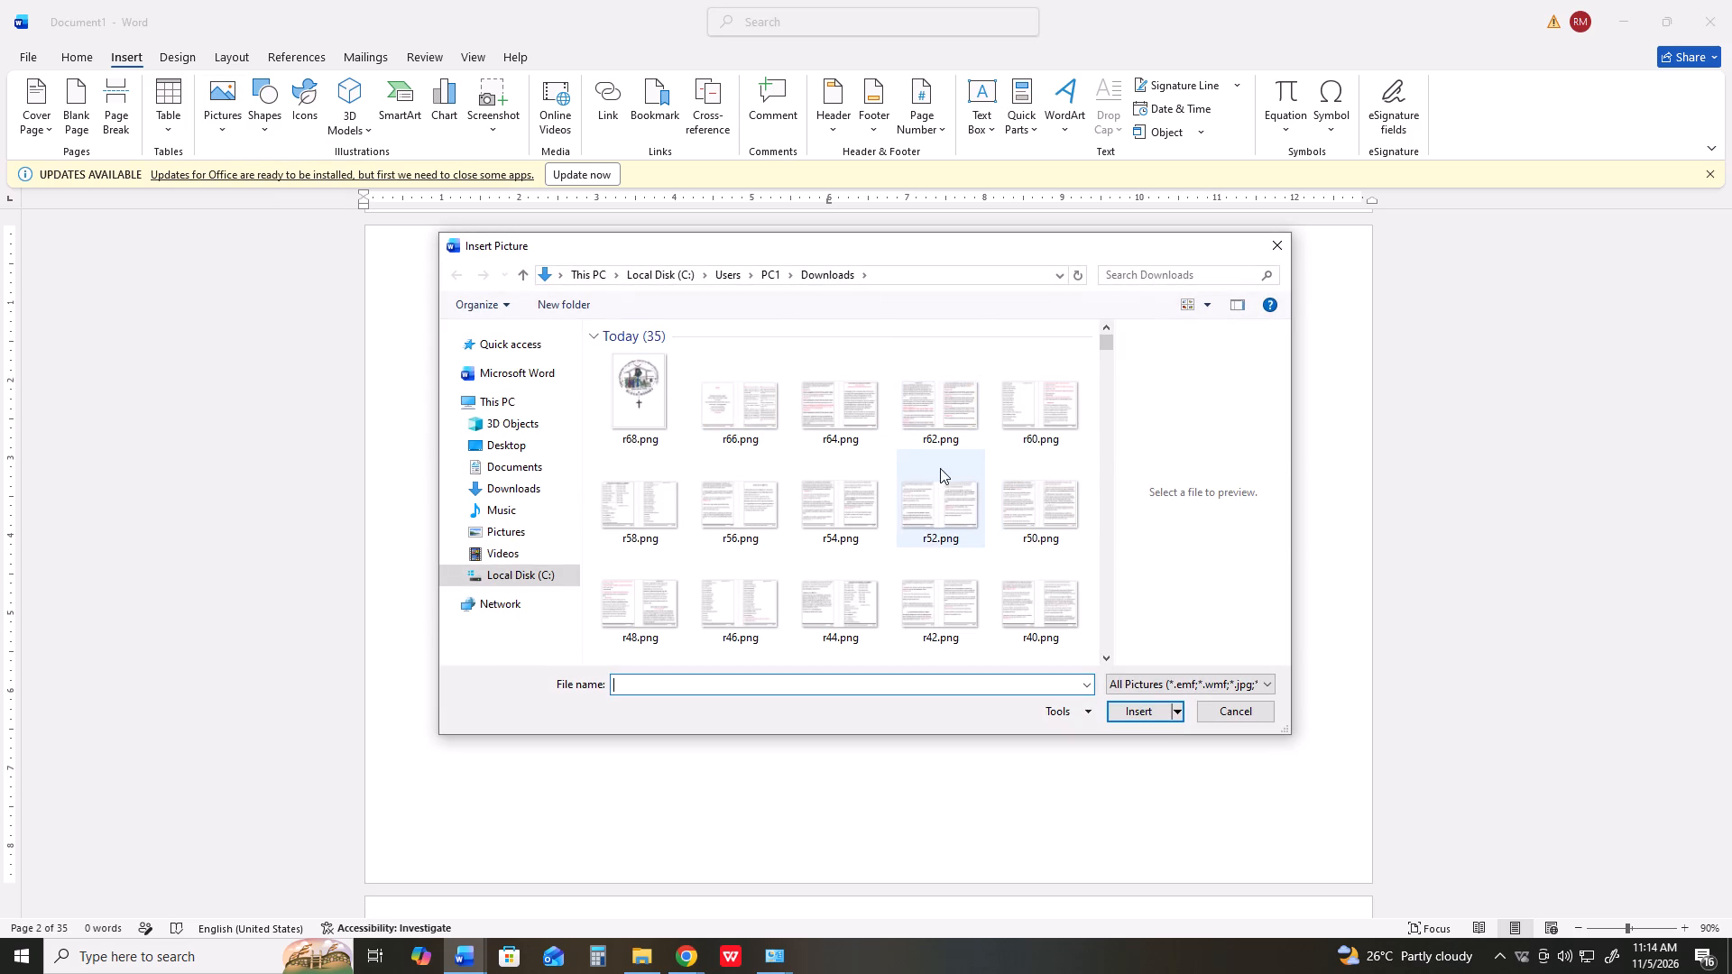
scroll(935, 468, "down", 6)
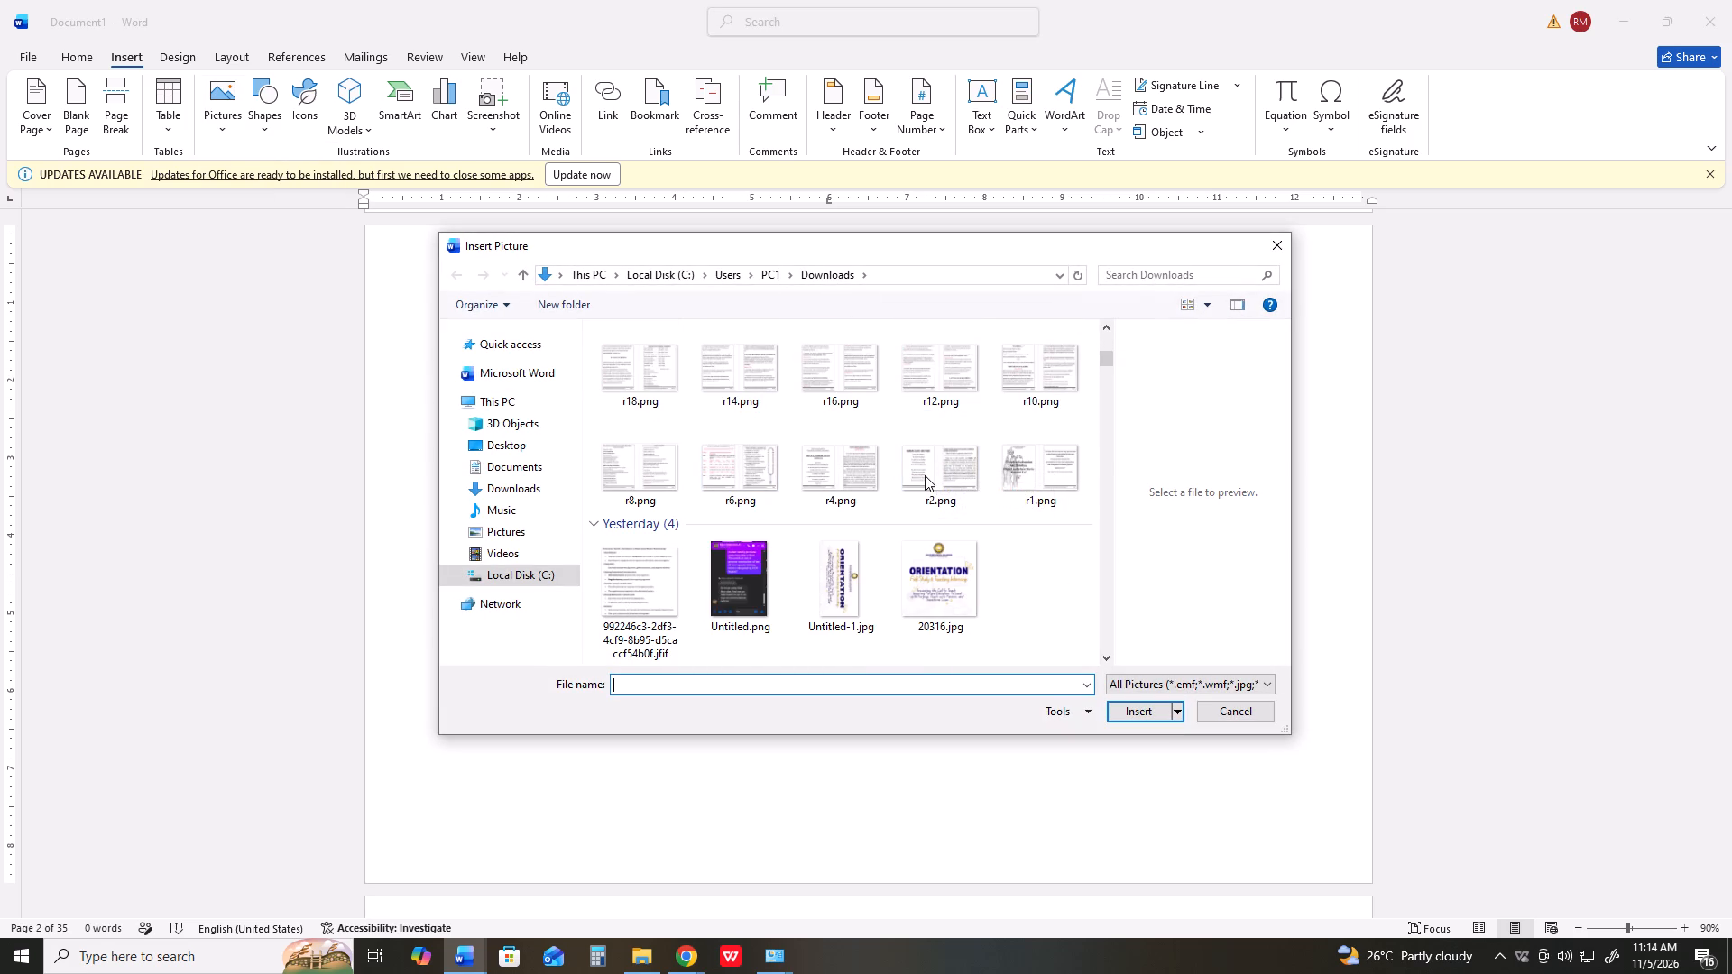
double_click(925, 475)
Set the r2.png picture's text wrapping to In Front of Text and place a duplicate of it lower on page 2.
left_click_drag(915, 495, 962, 523)
left_click(1252, 243)
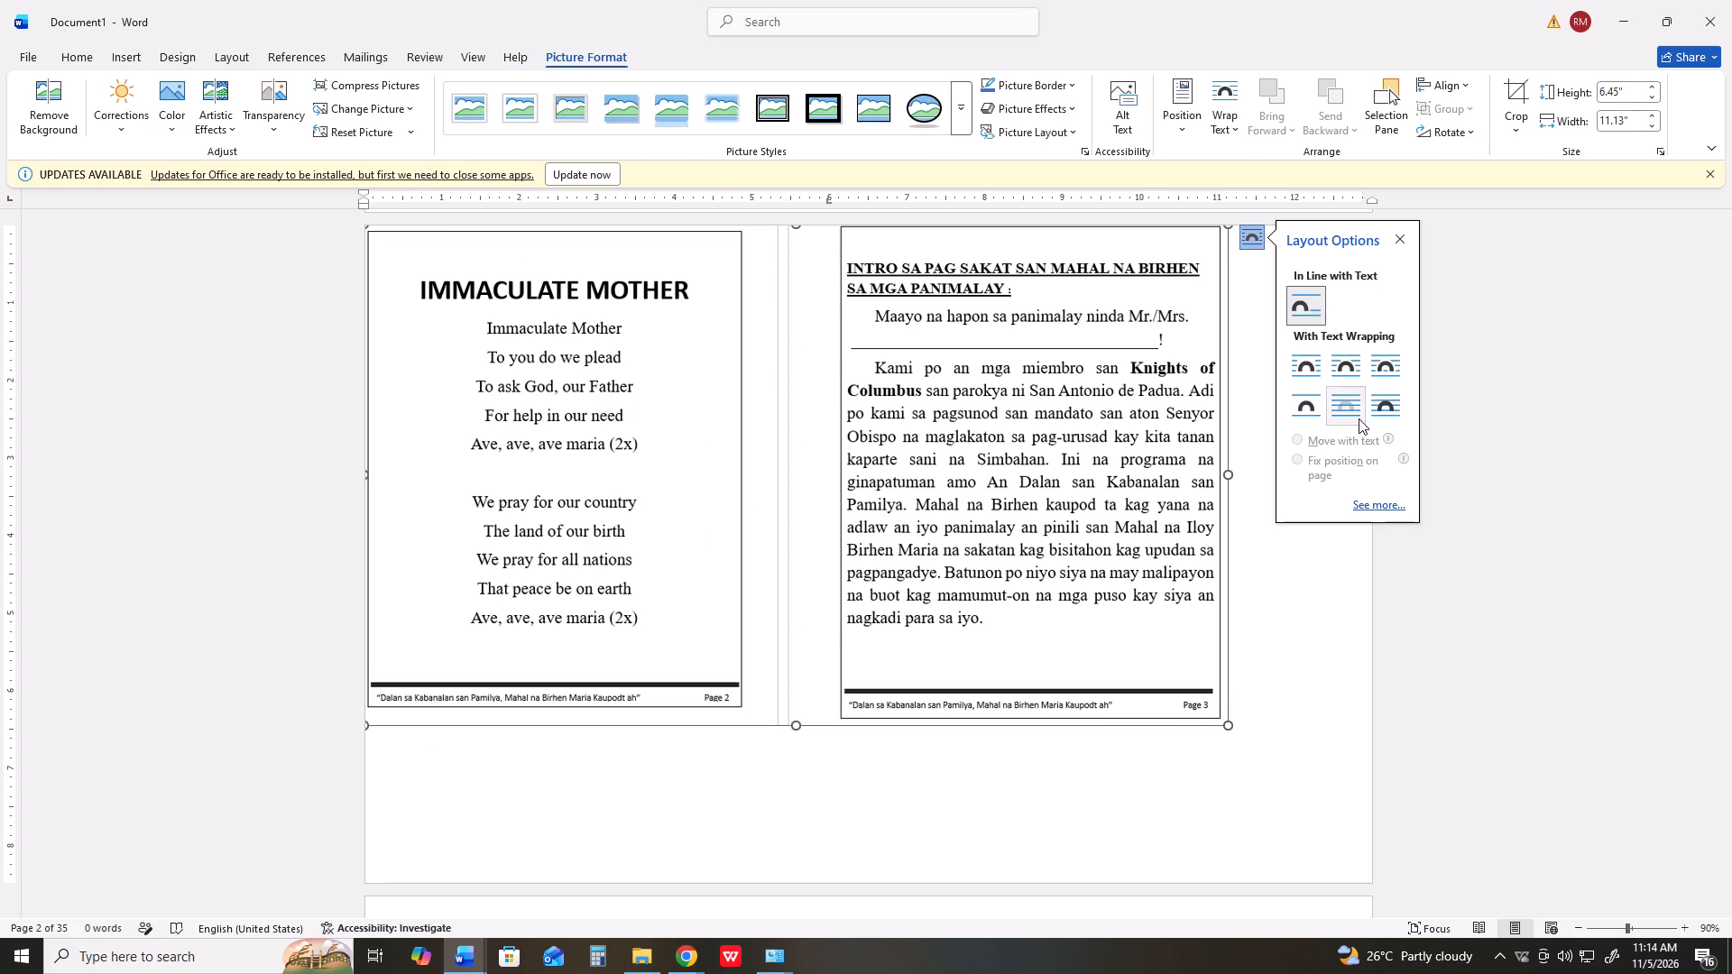
left_click(1379, 422)
left_click_drag(913, 436, 1072, 620, "ctrl")
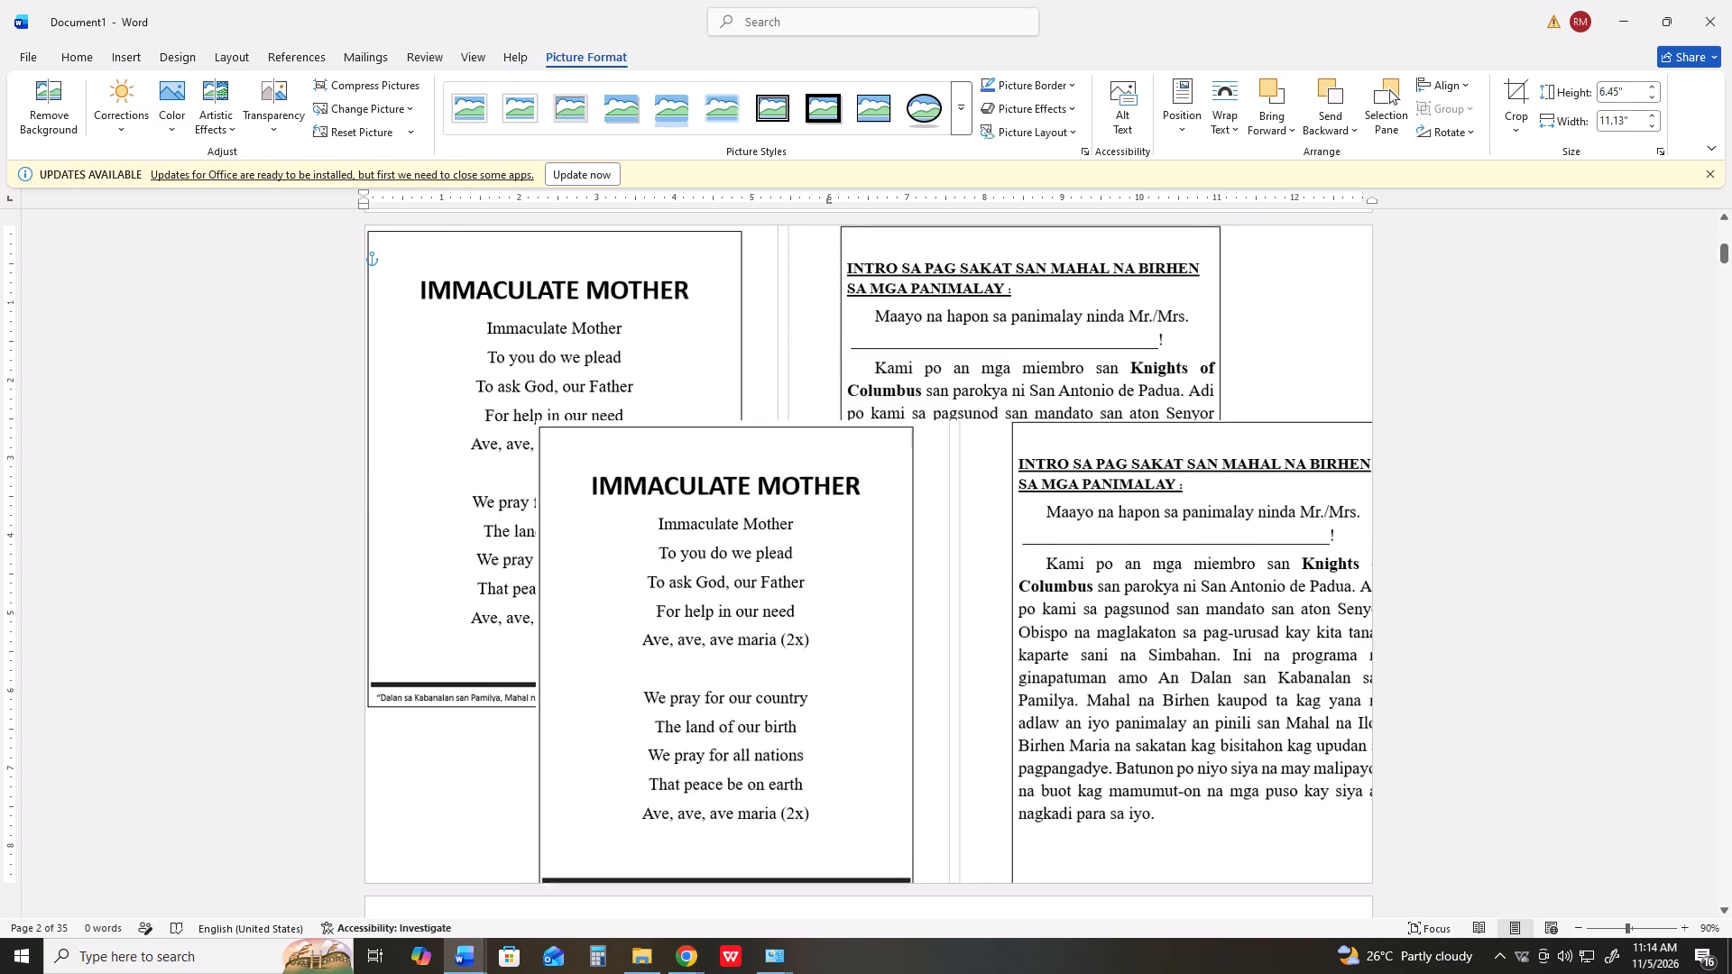
left_click_drag(1072, 620, 1030, 684, "ctrl")
Crop the original r2.png picture to the bordered "Immaculate Mother" page, about 6.19" high by 4.91" wide.
left_click(767, 377)
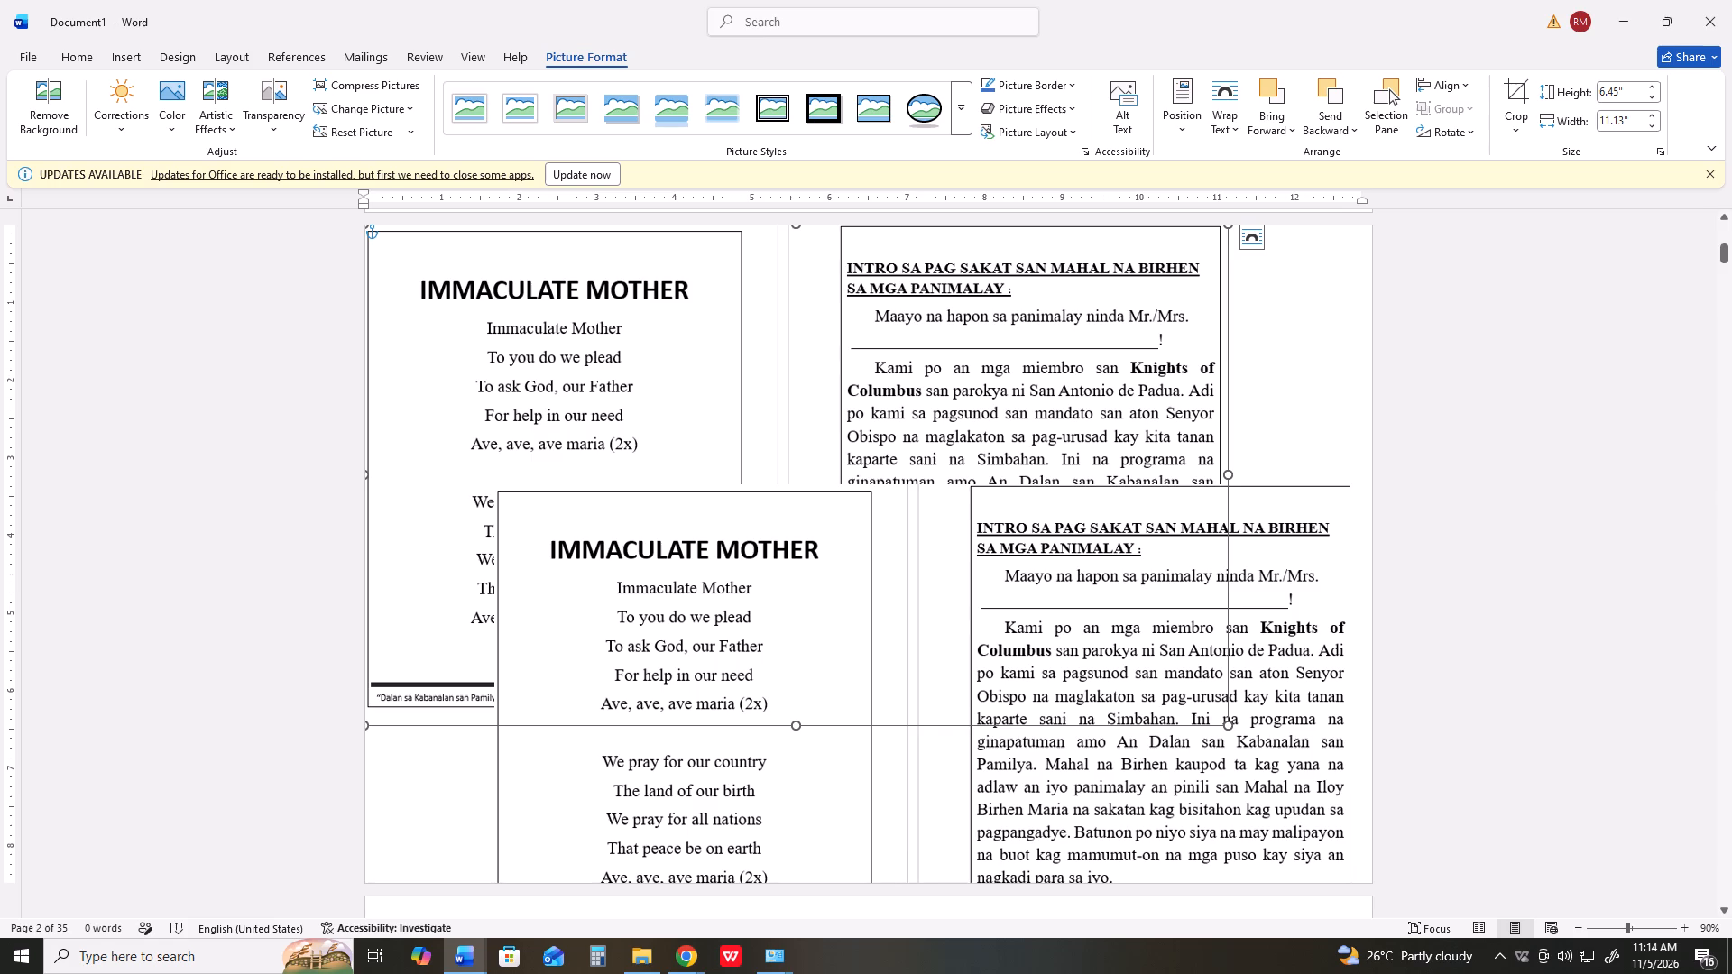
right_click(635, 312)
right_click(635, 312)
left_click(695, 259)
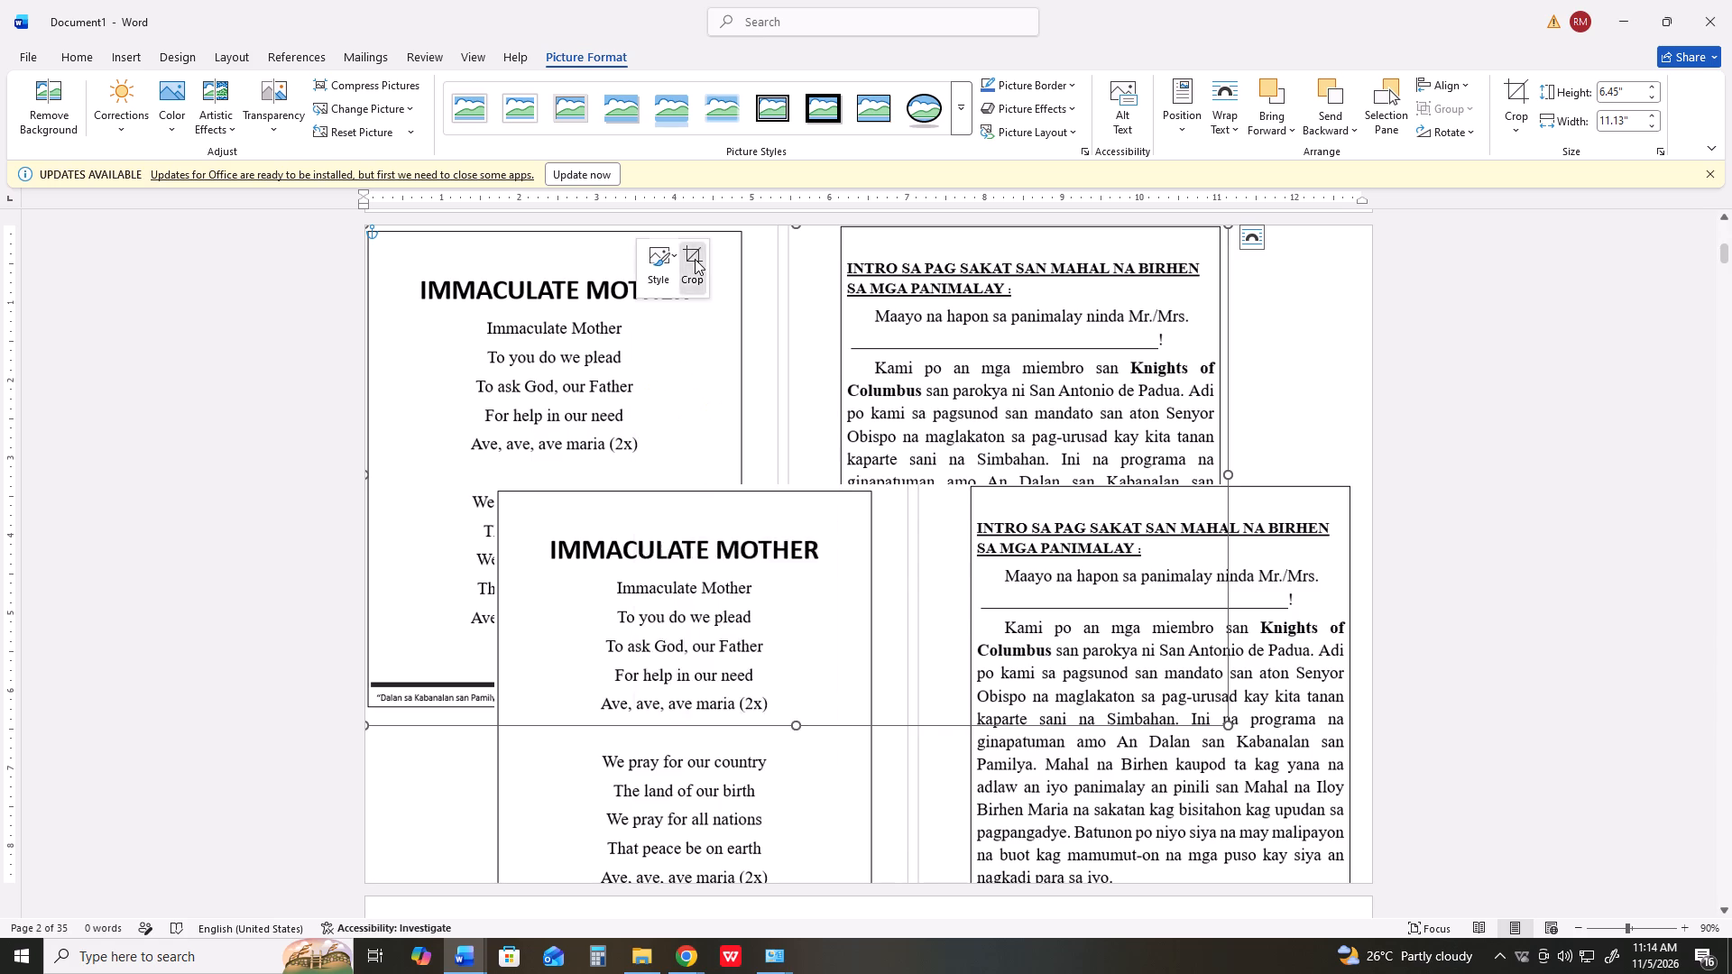
left_click_drag(1226, 471, 970, 448)
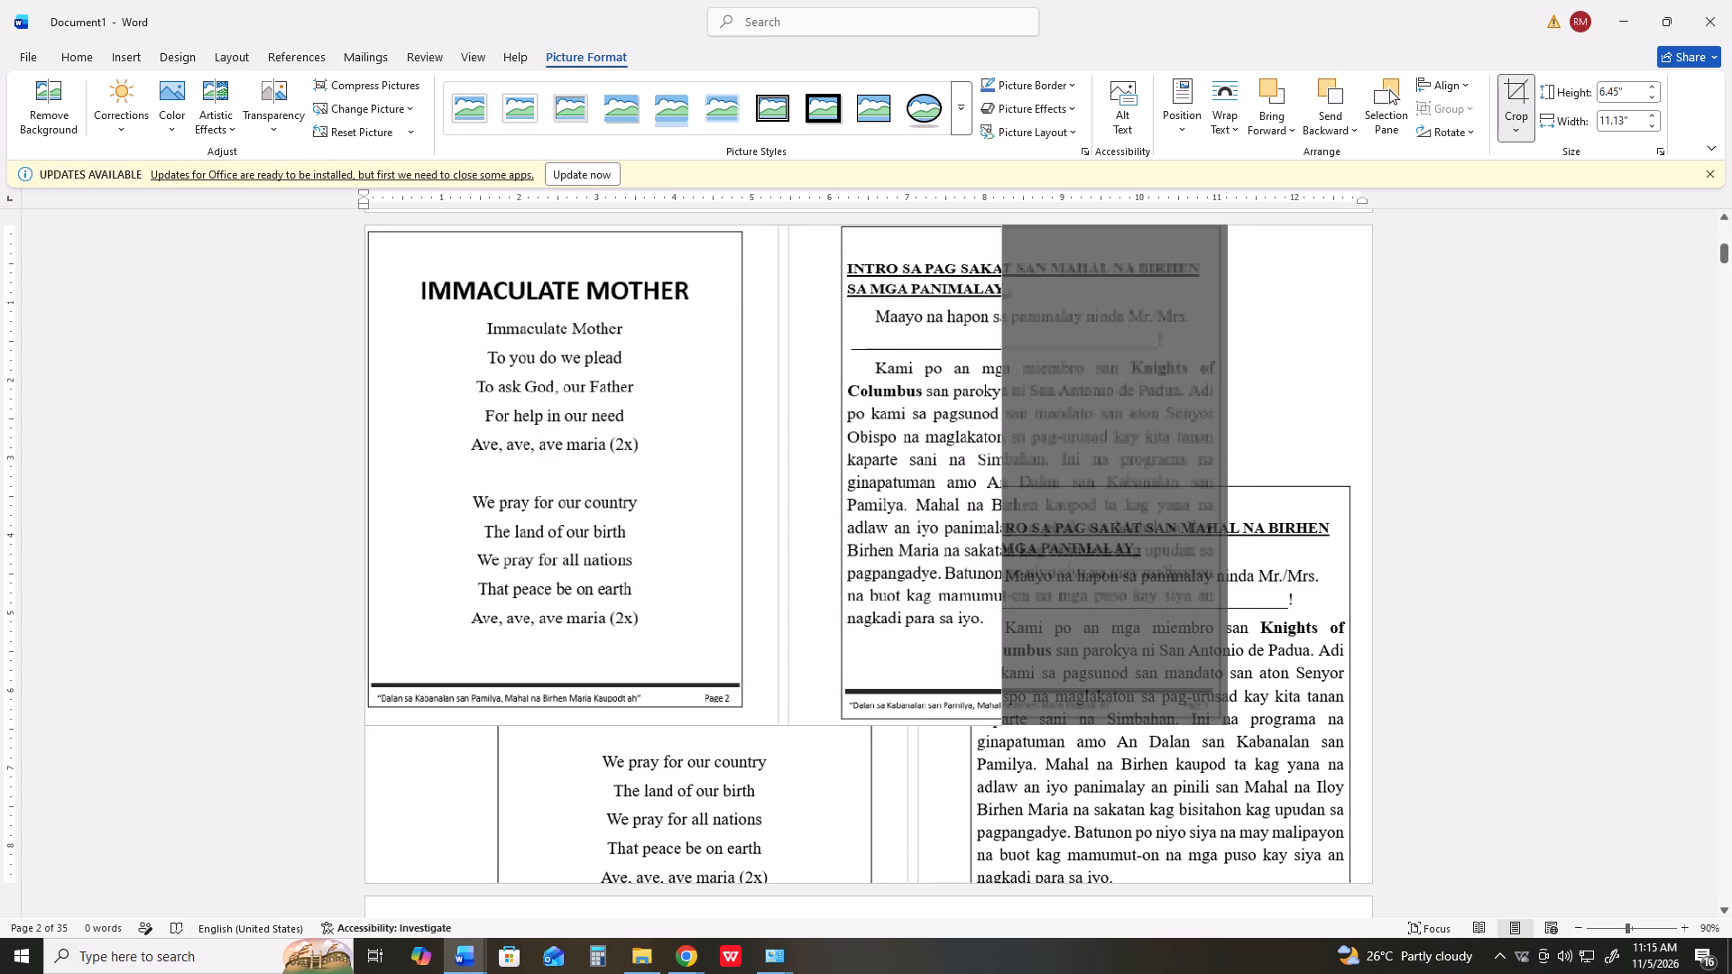
left_click_drag(970, 448, 749, 433)
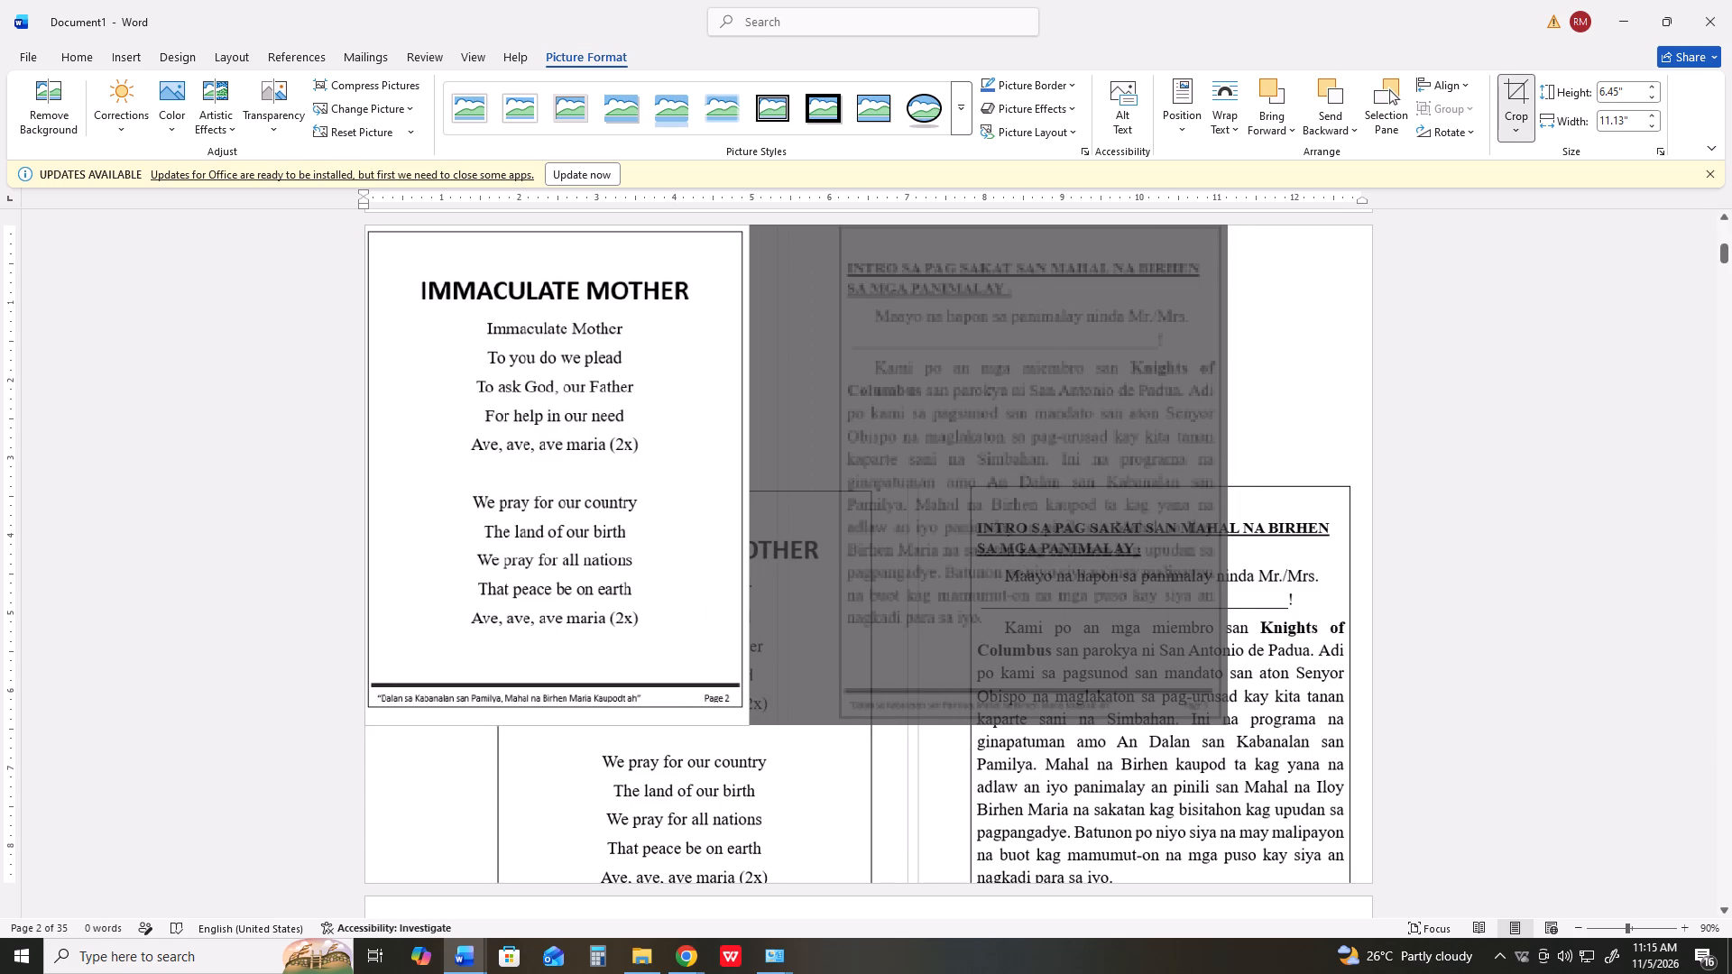
left_click_drag(749, 433, 745, 434)
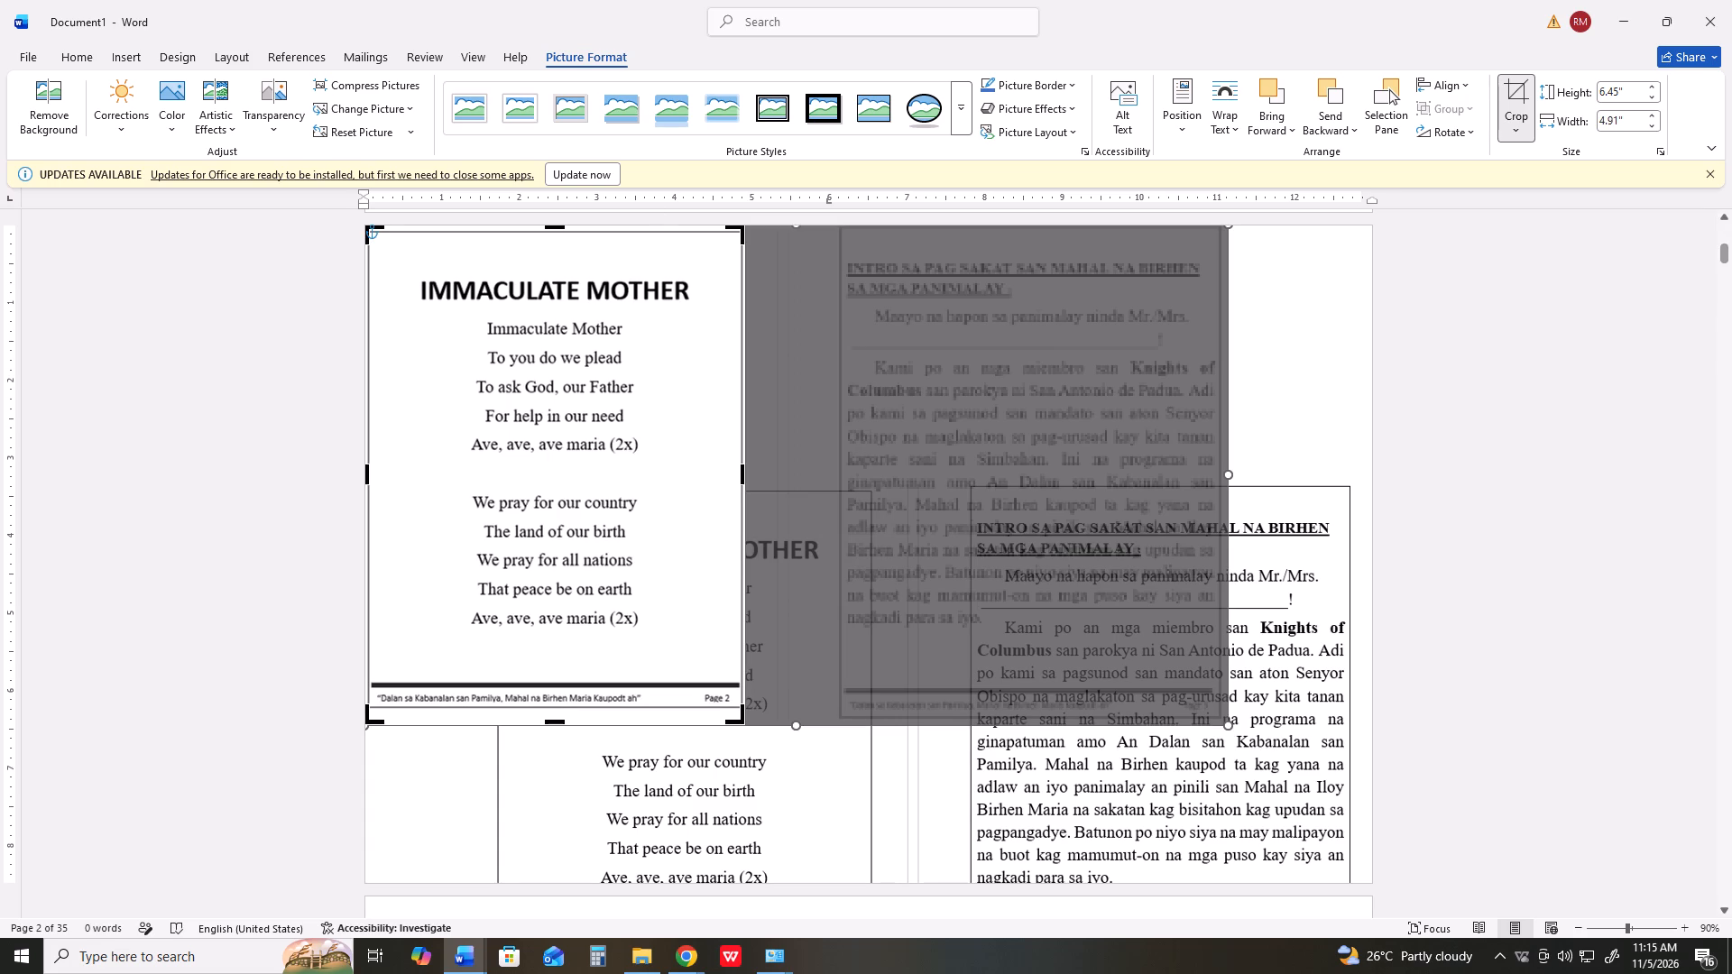
left_click(553, 228)
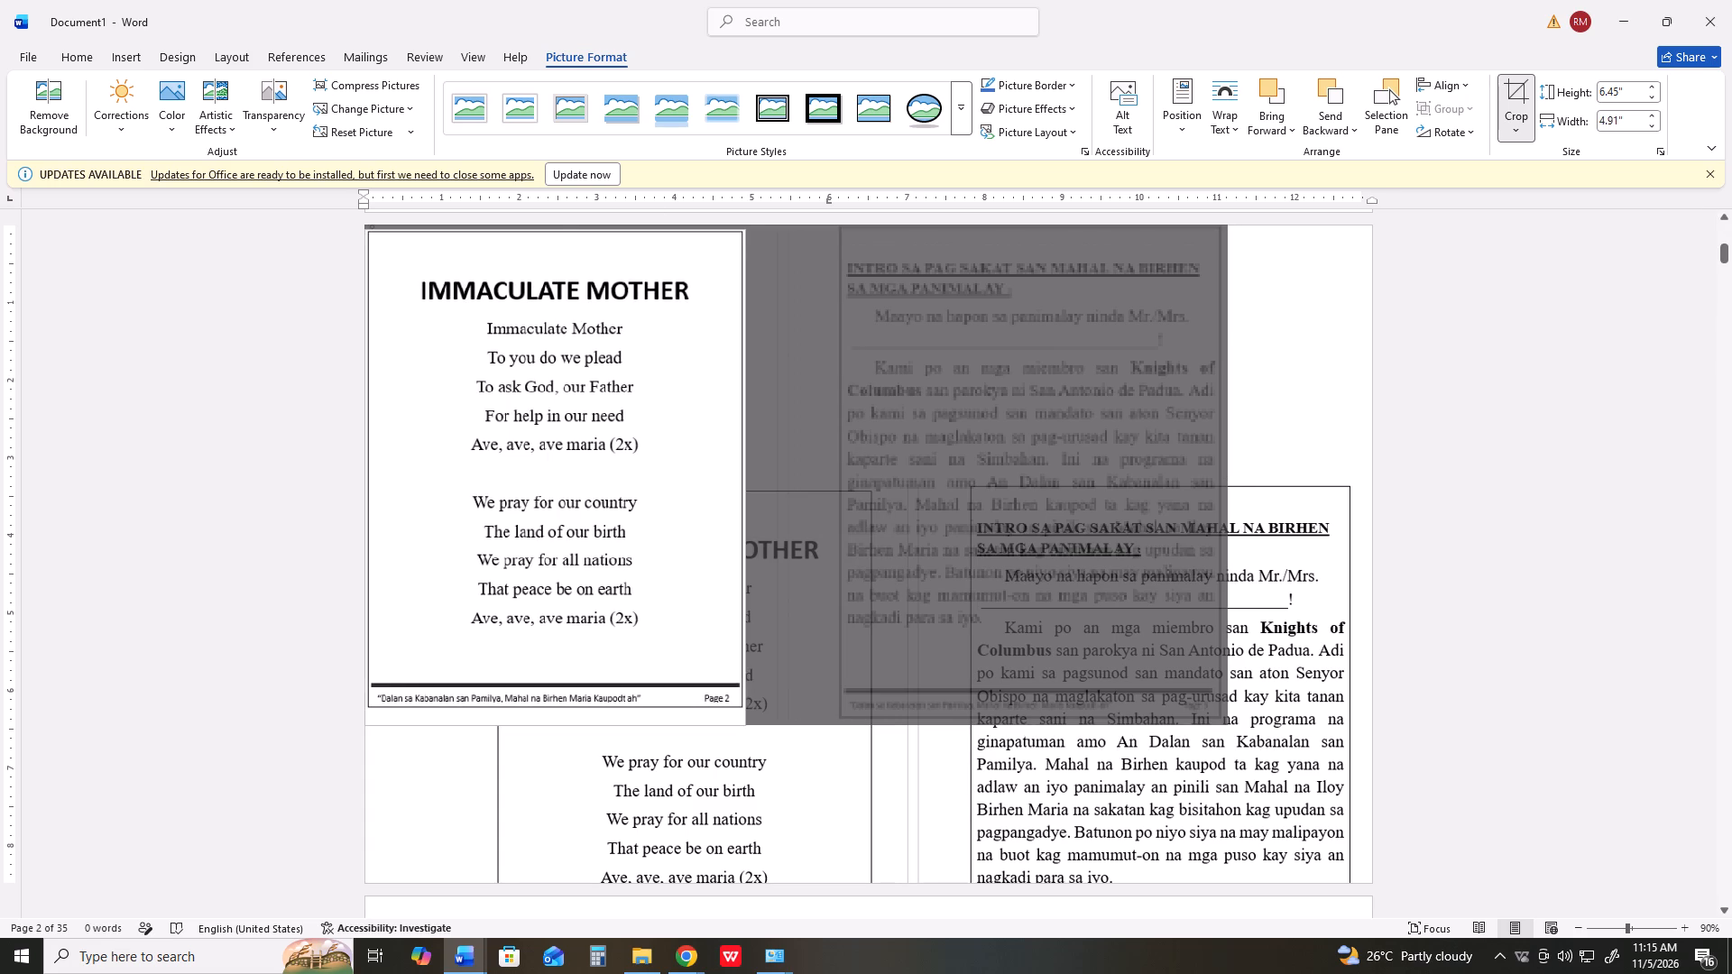
left_click_drag(555, 721, 557, 711)
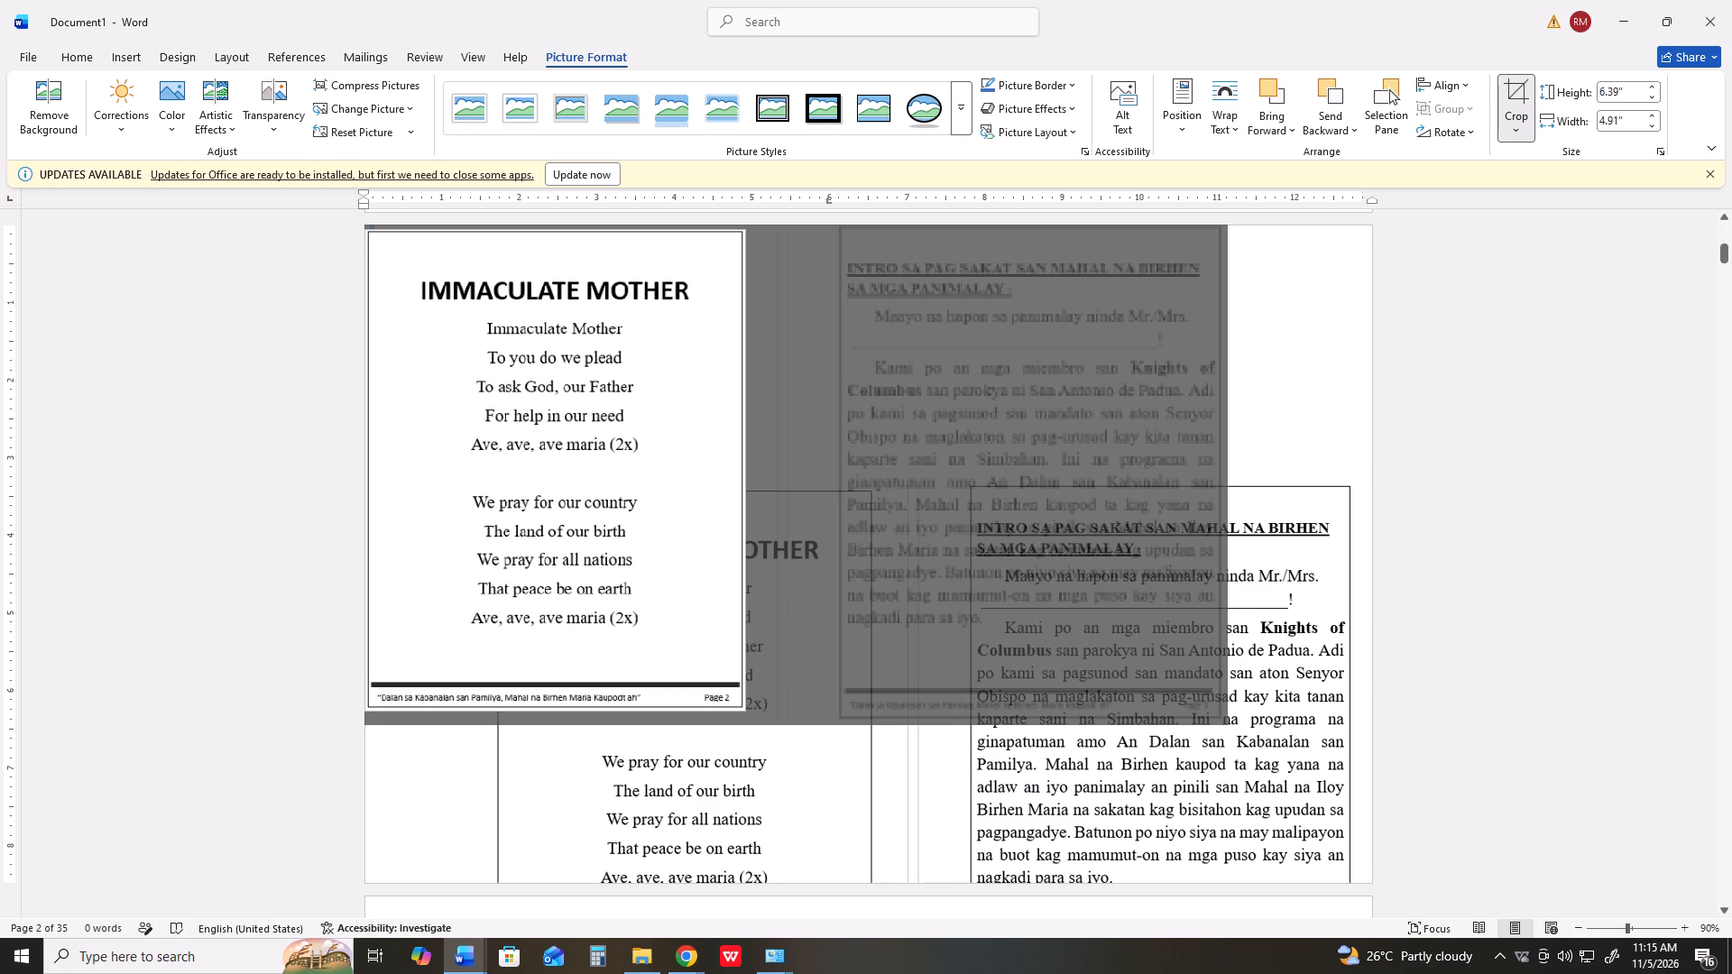
left_click_drag(557, 711, 558, 709)
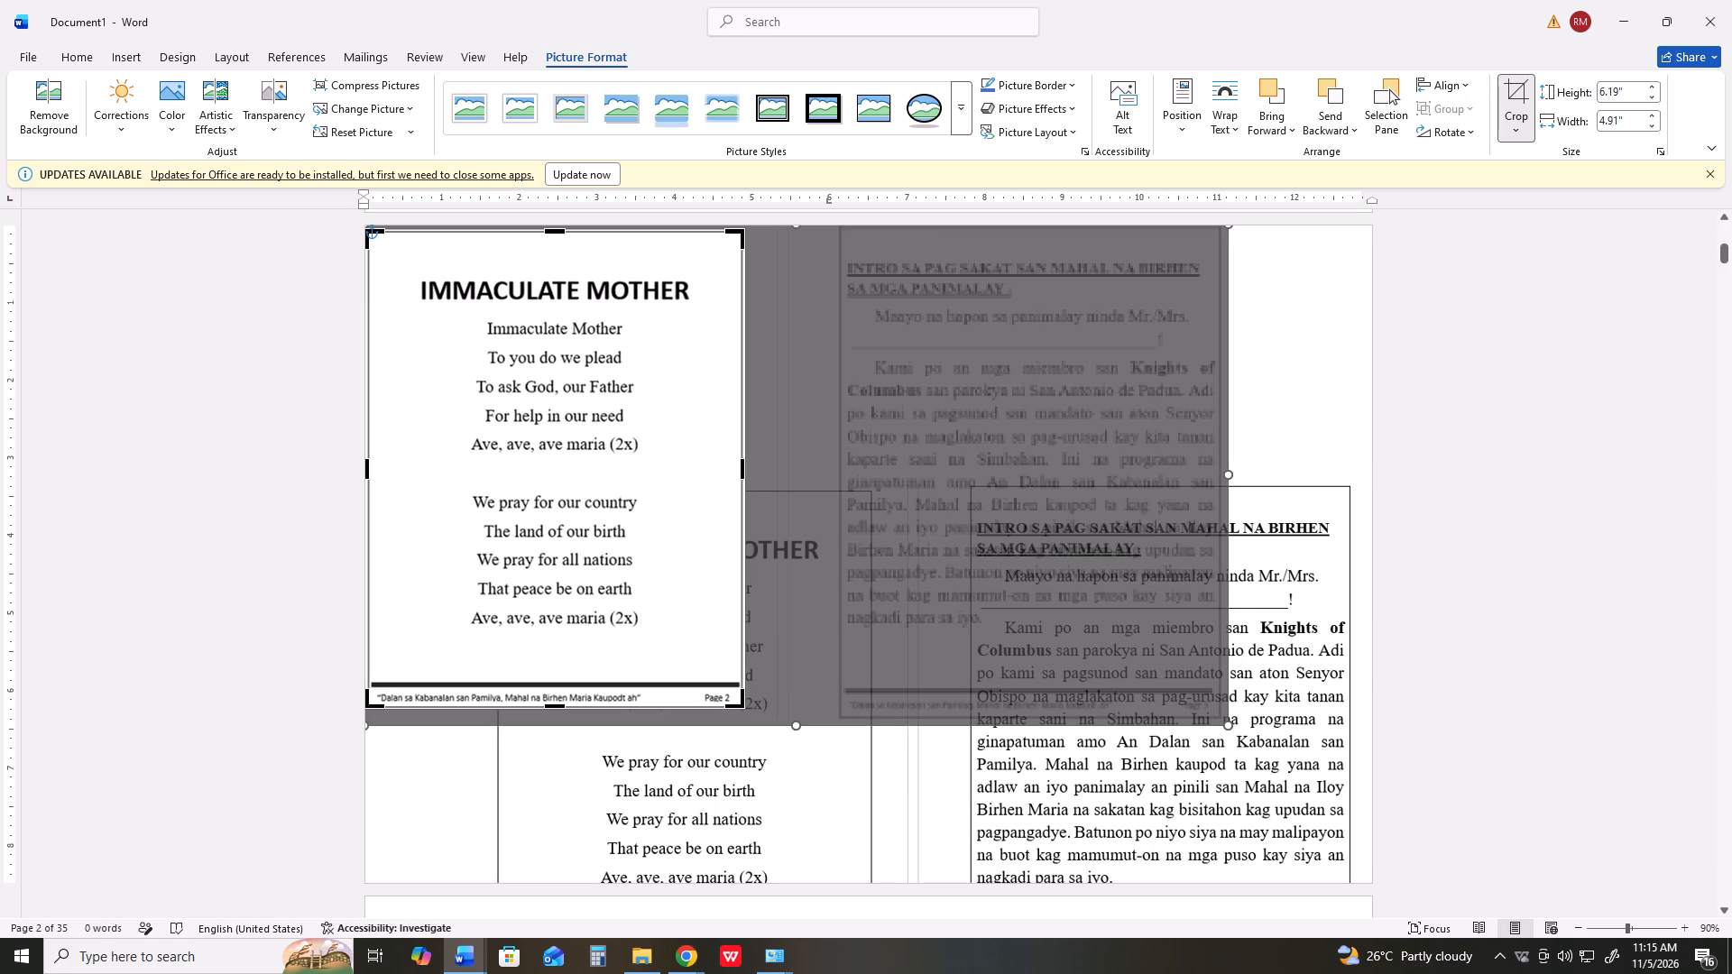
left_click(1291, 445)
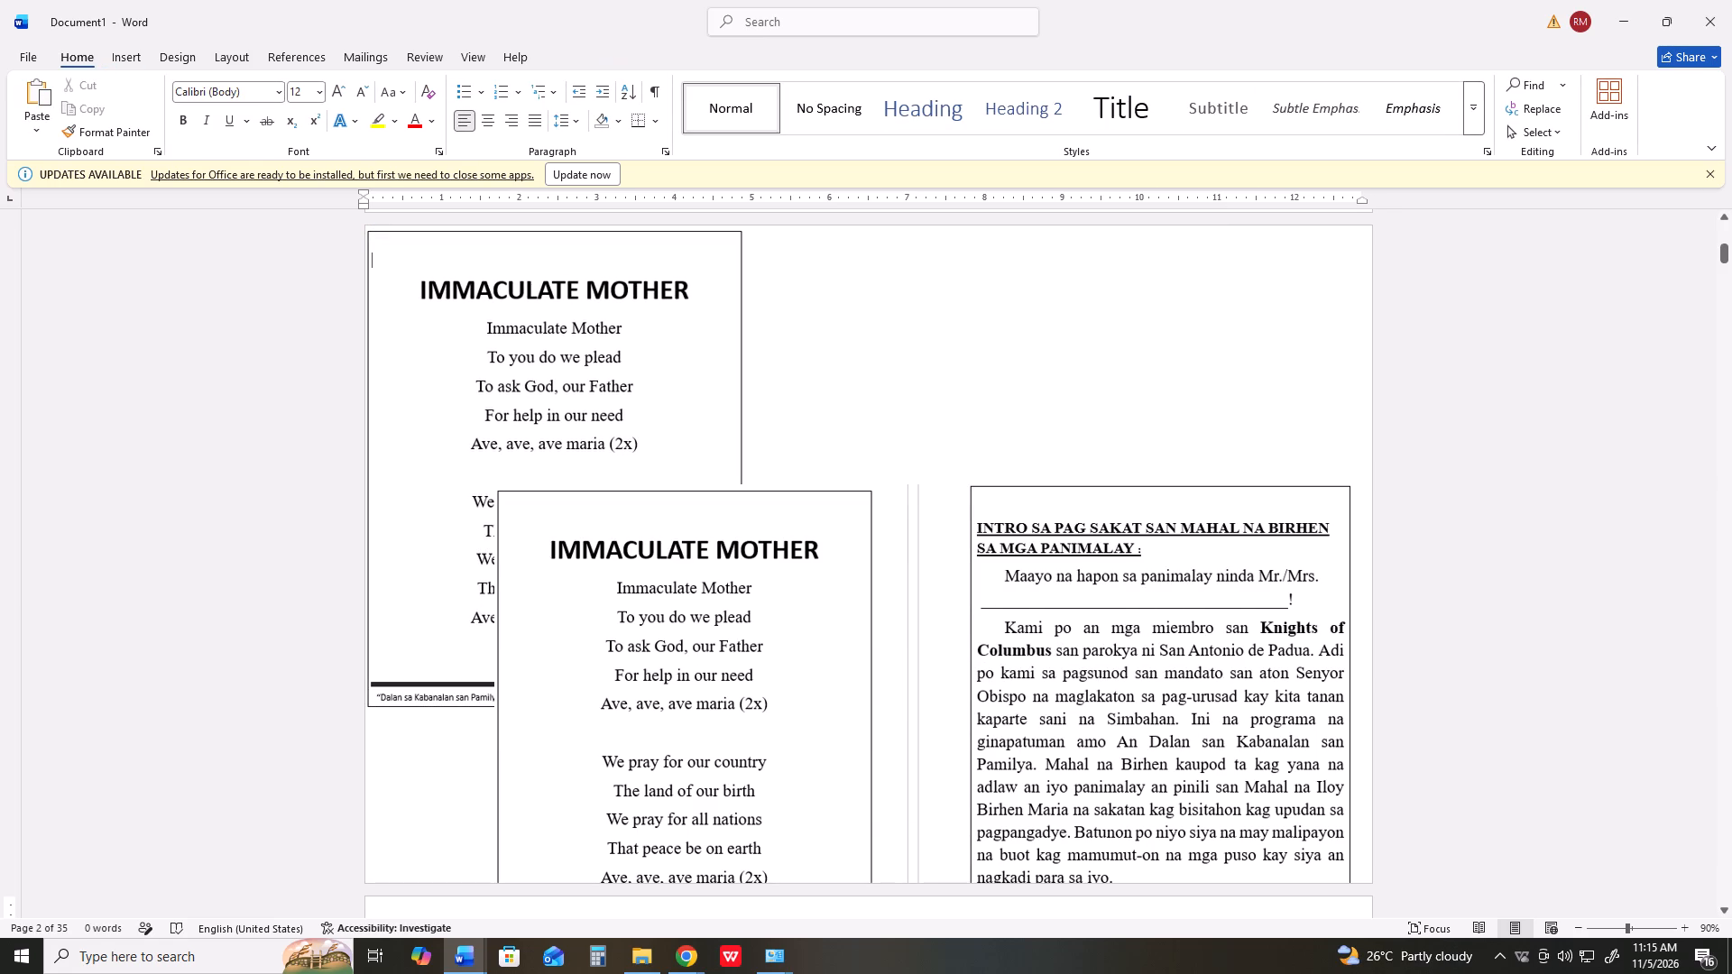
Move the duplicate r2.png picture up so it fits within page 2, and open it for cropping.
left_click_drag(843, 624, 866, 521)
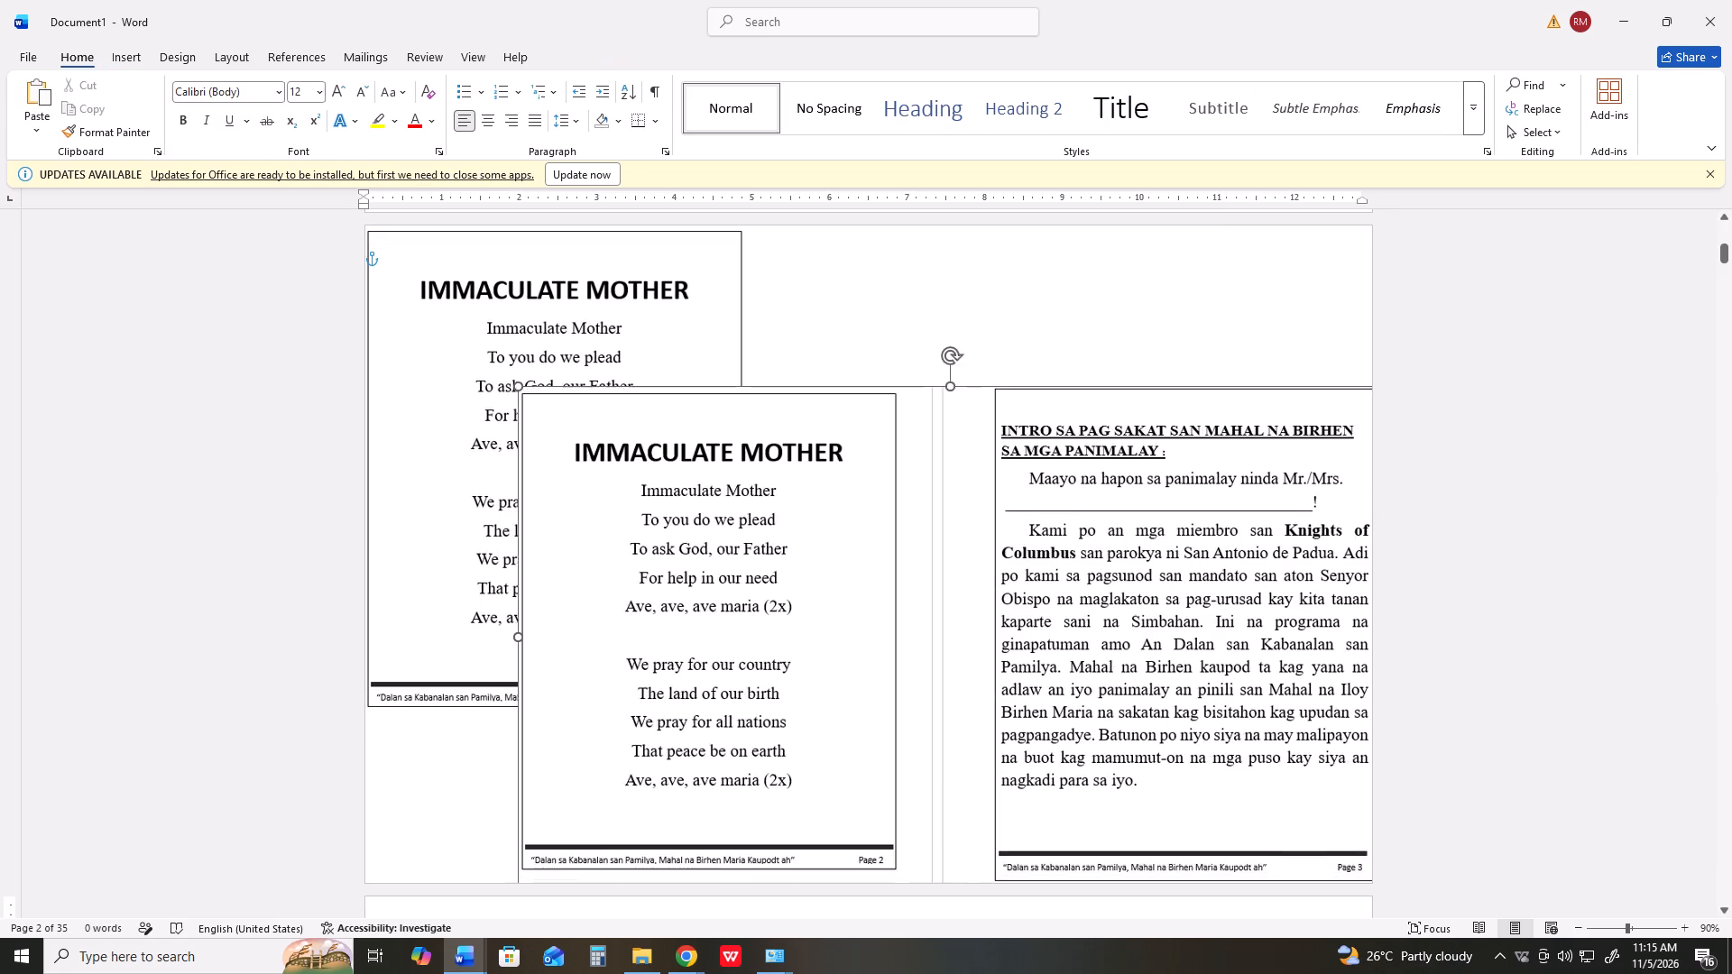
left_click_drag(866, 521, 832, 437)
right_click(834, 454)
right_click(834, 454)
left_click(896, 372)
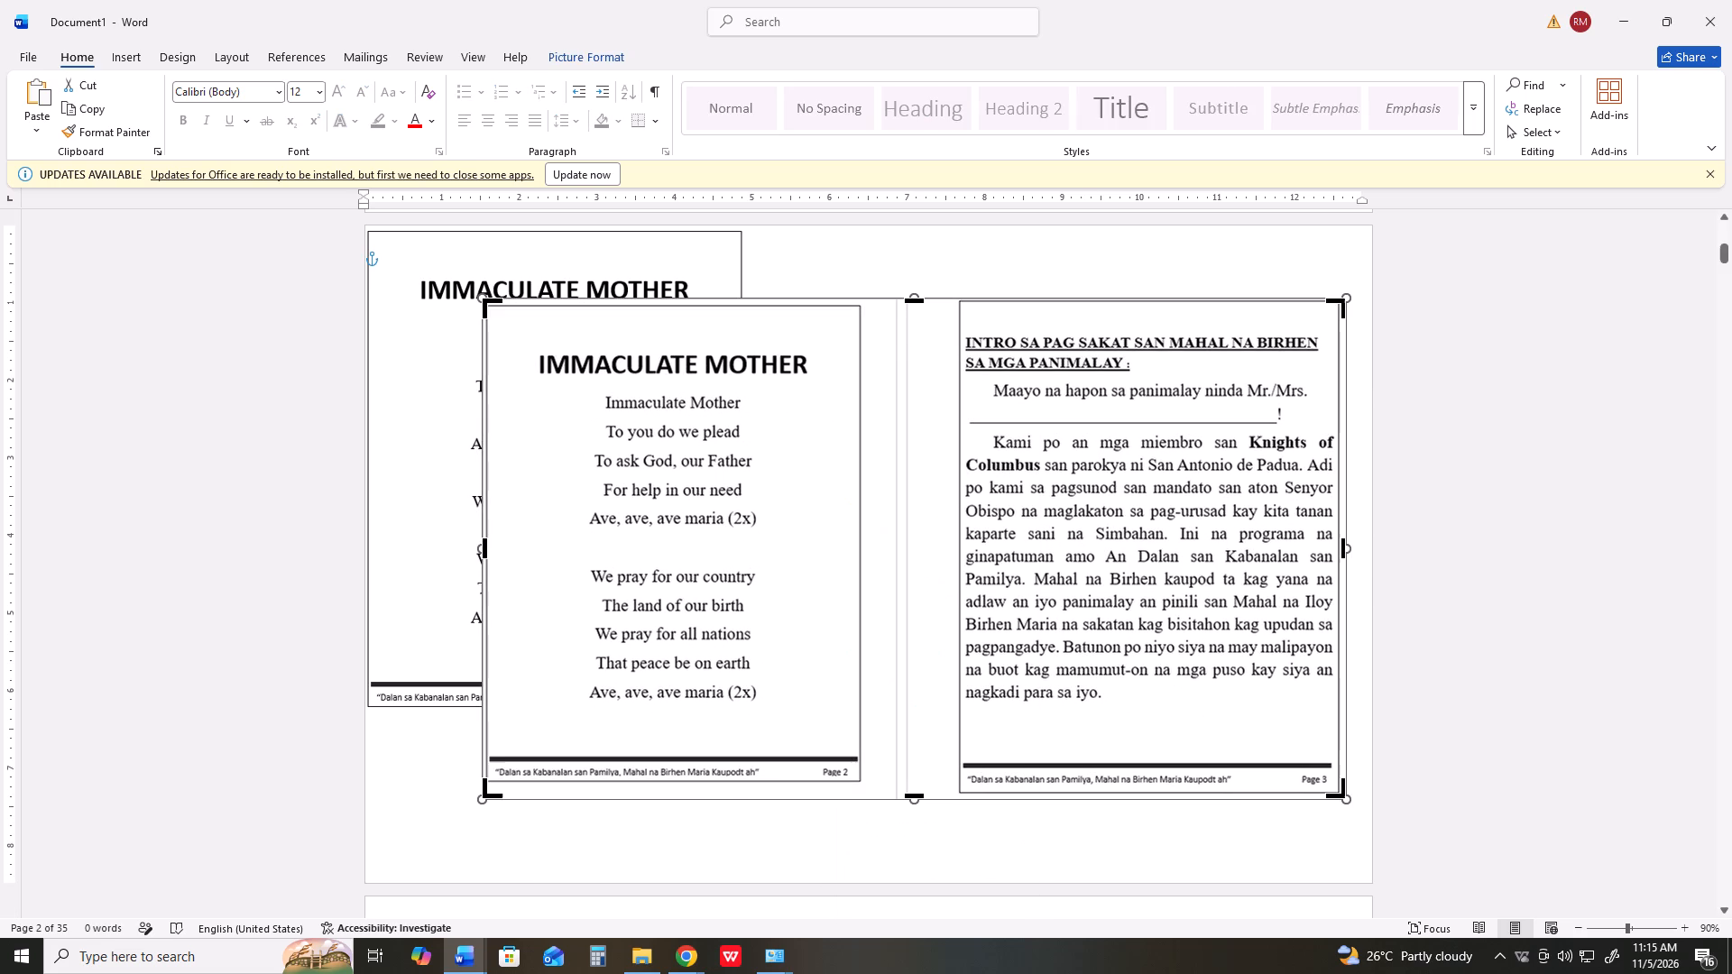
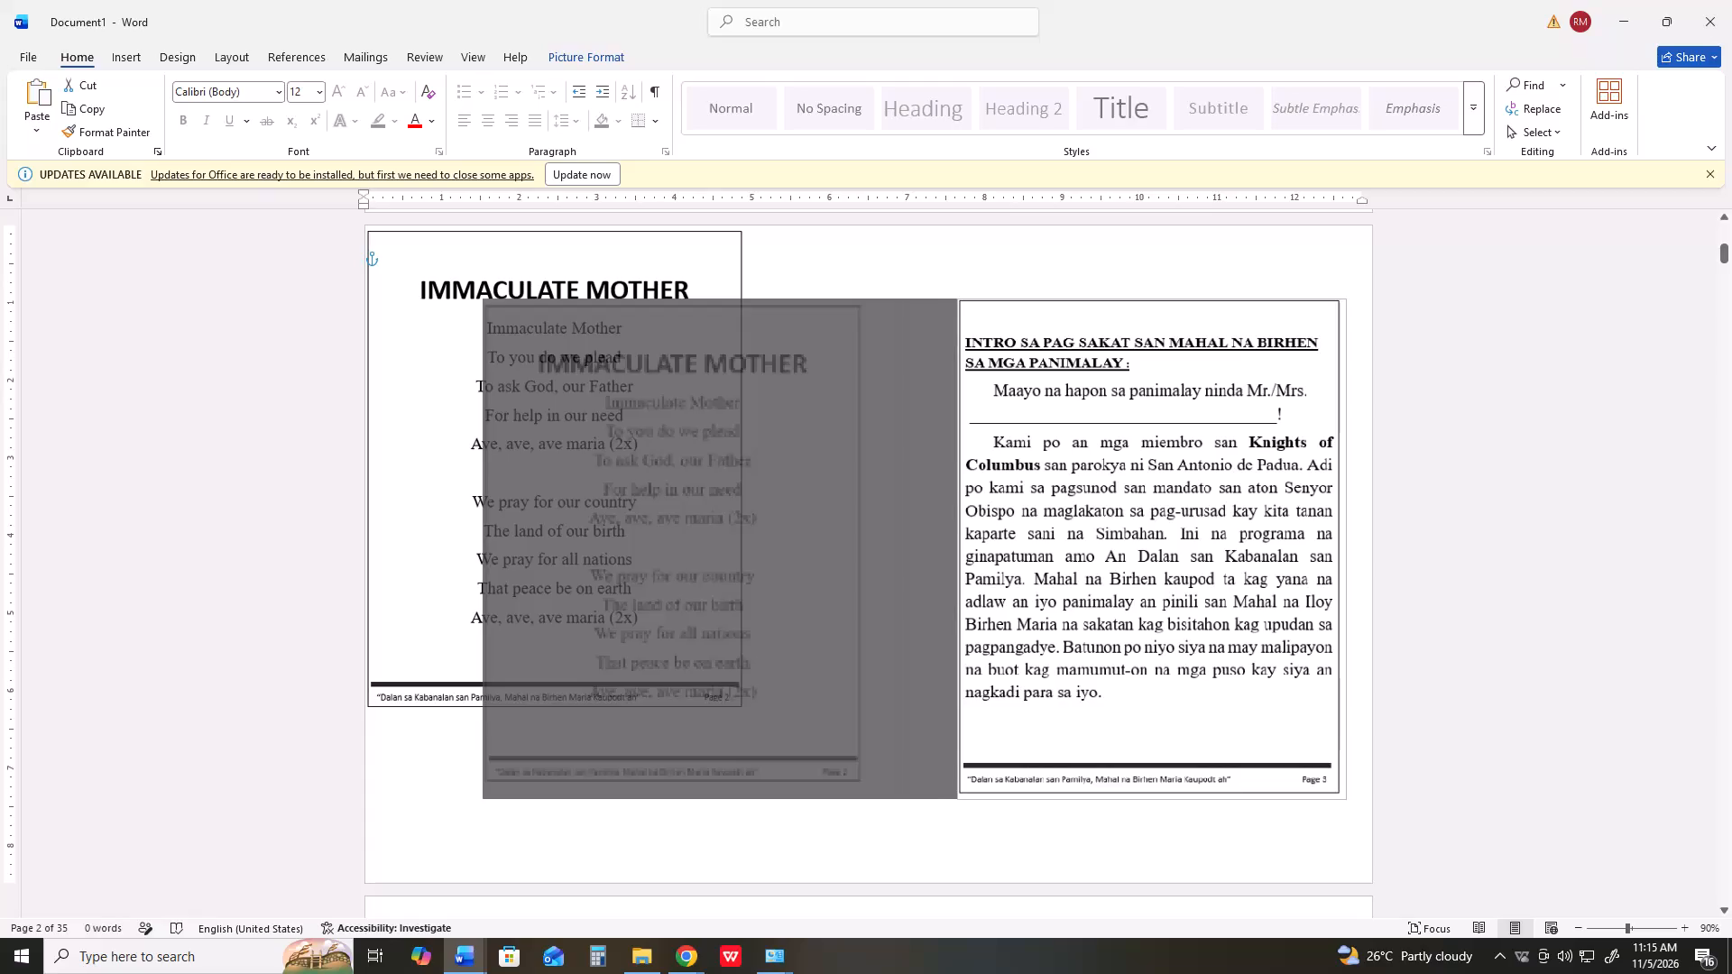
Finish cropping the duplicate r2.png picture to the bordered "Intro sa Pag Sakat" page and shift it slightly up and inward.
left_click(1156, 796)
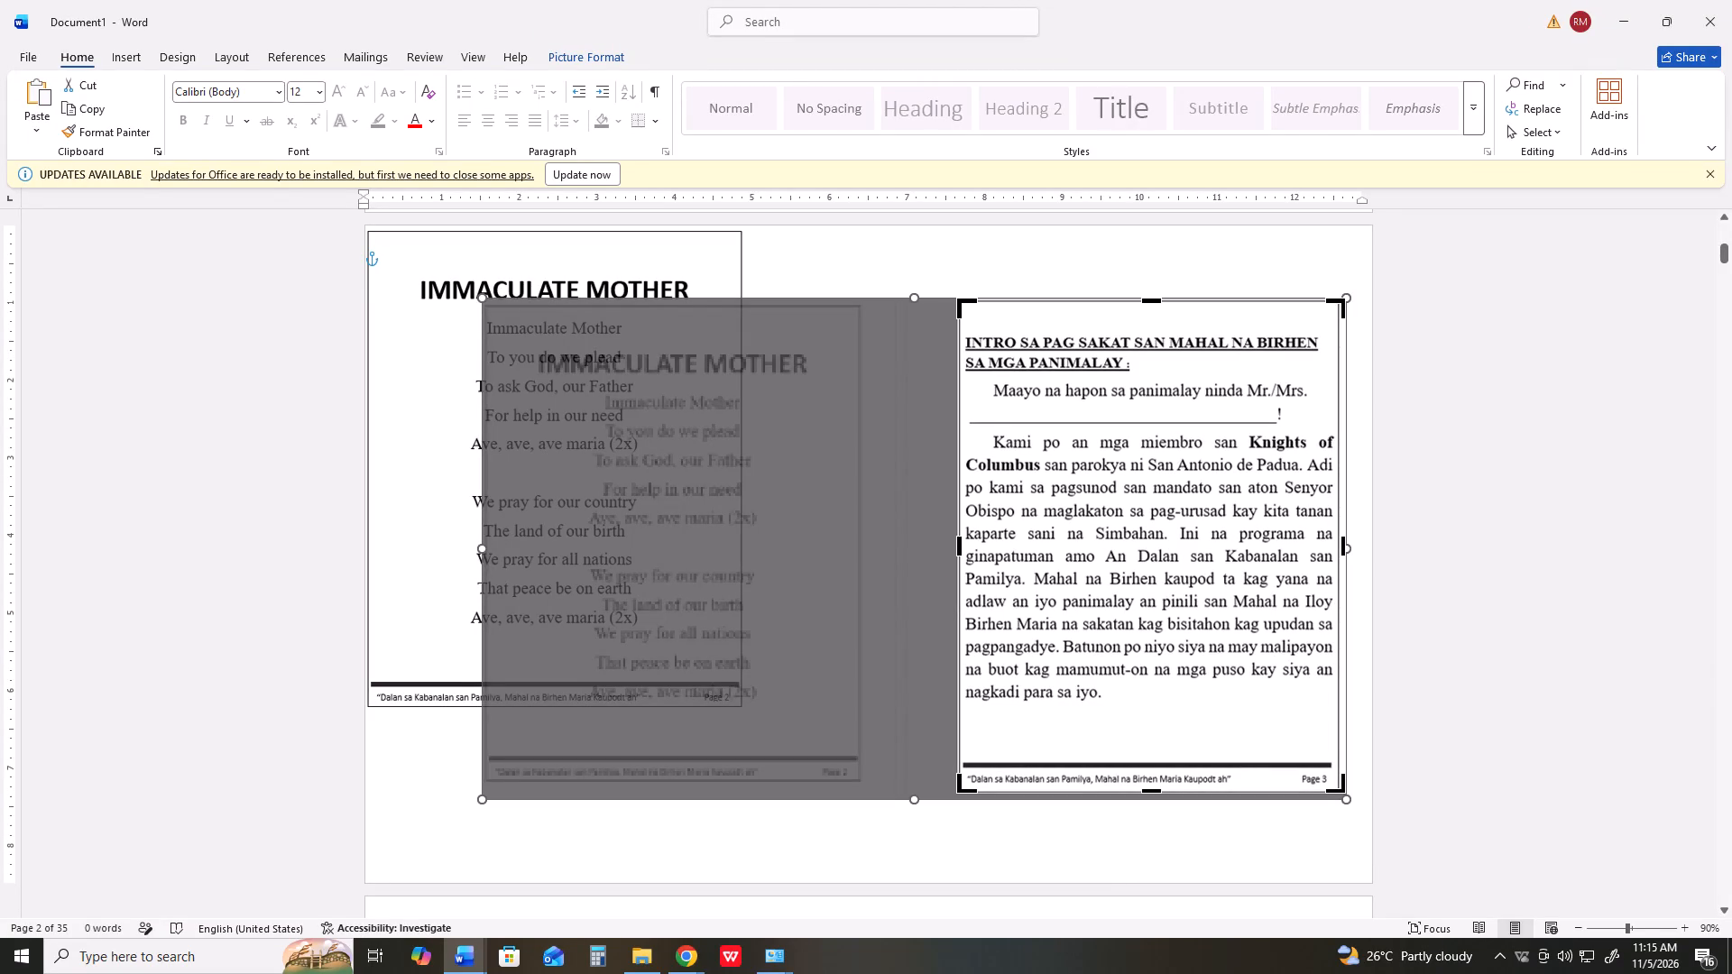
left_click_drag(1344, 544, 1341, 549)
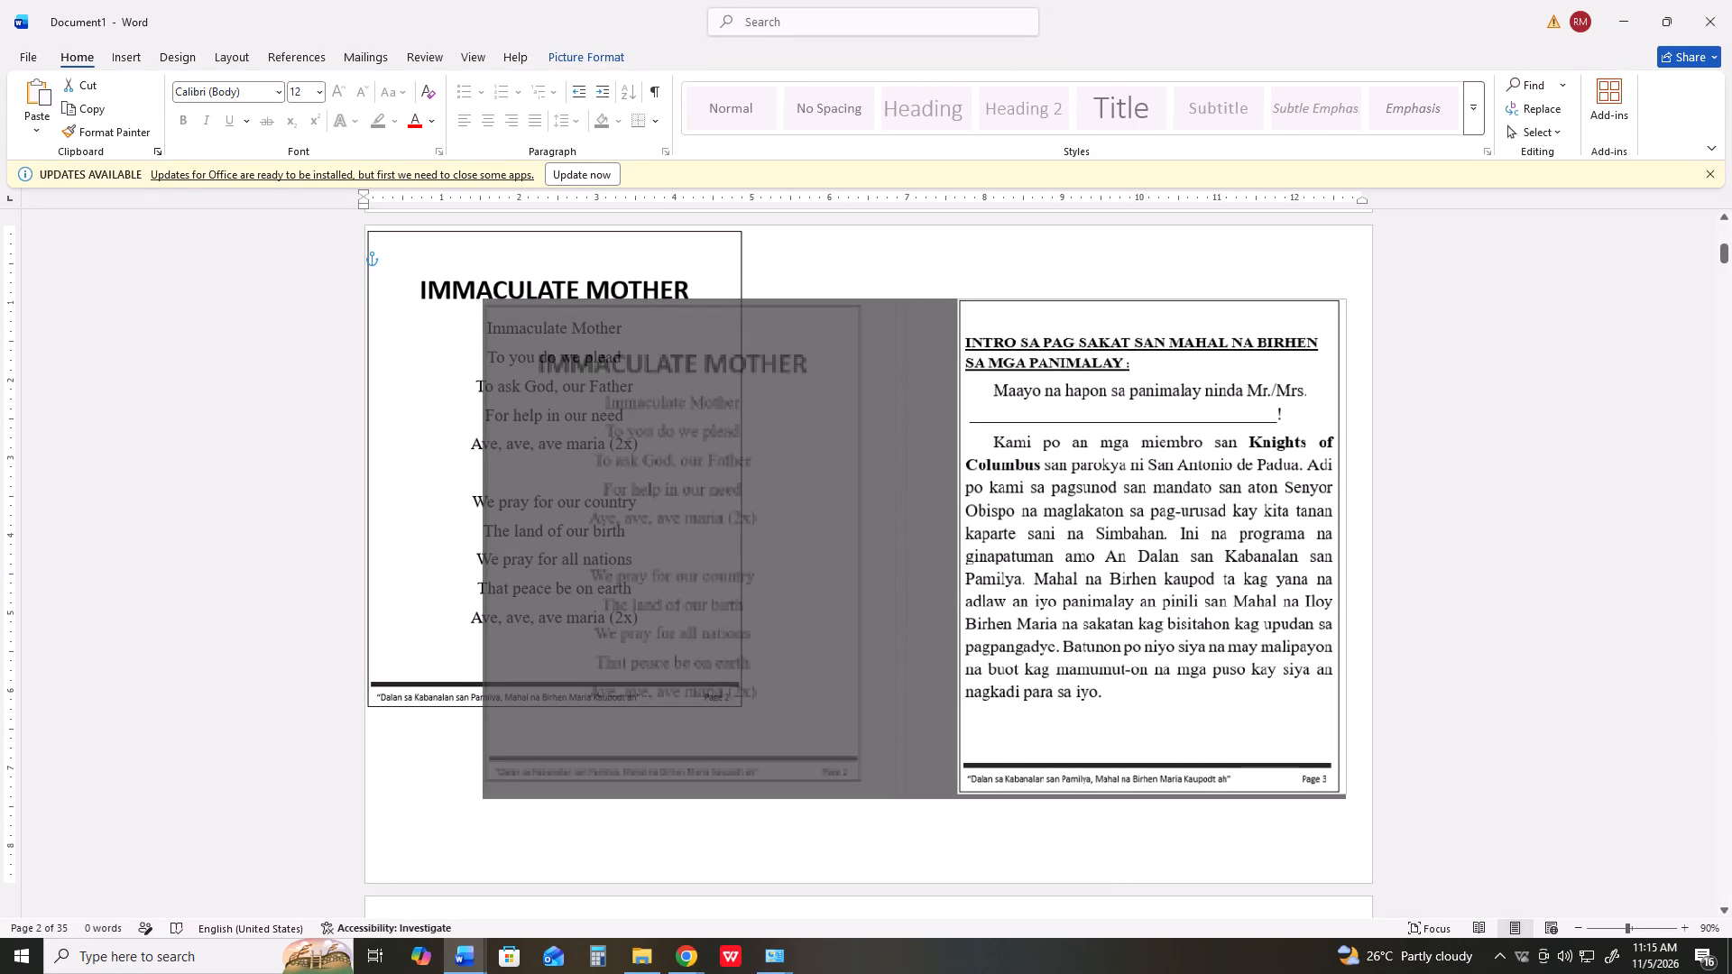
left_click_drag(1341, 549, 1340, 554)
left_click(1088, 254)
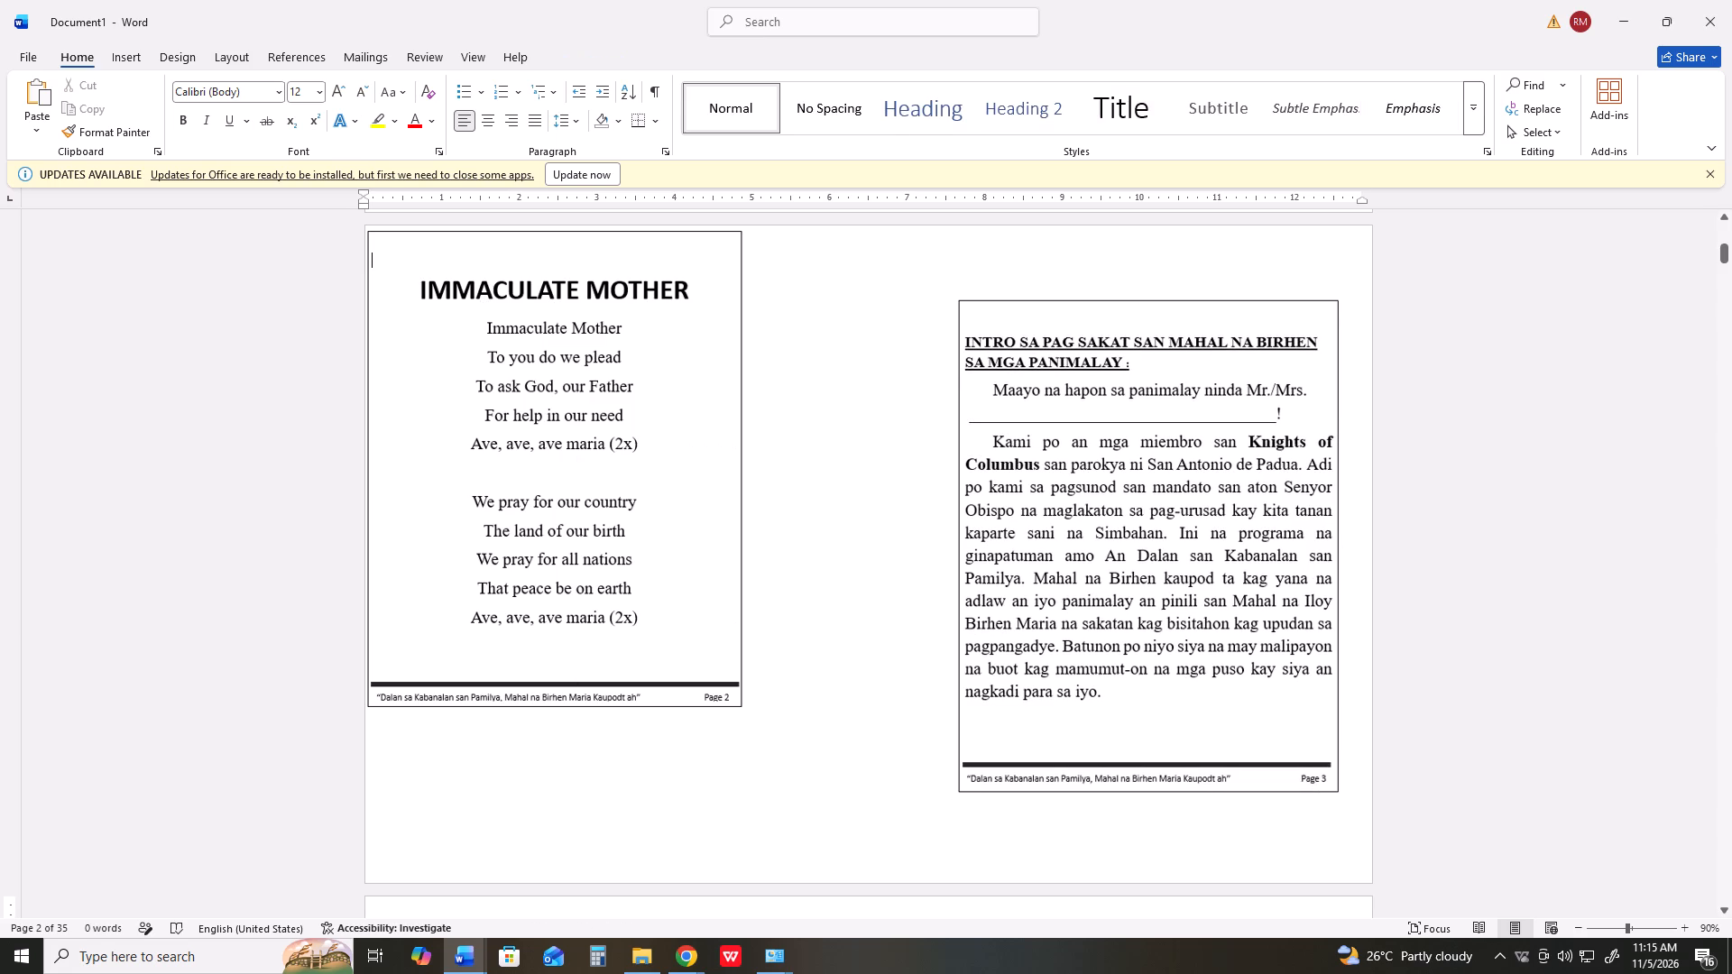
left_click_drag(1163, 519, 1147, 485)
Nudge the "Immaculate Mother" picture inside page 2's corner and enlarge it proportionally until its right border meets about the 6" ruler mark.
left_click(598, 453)
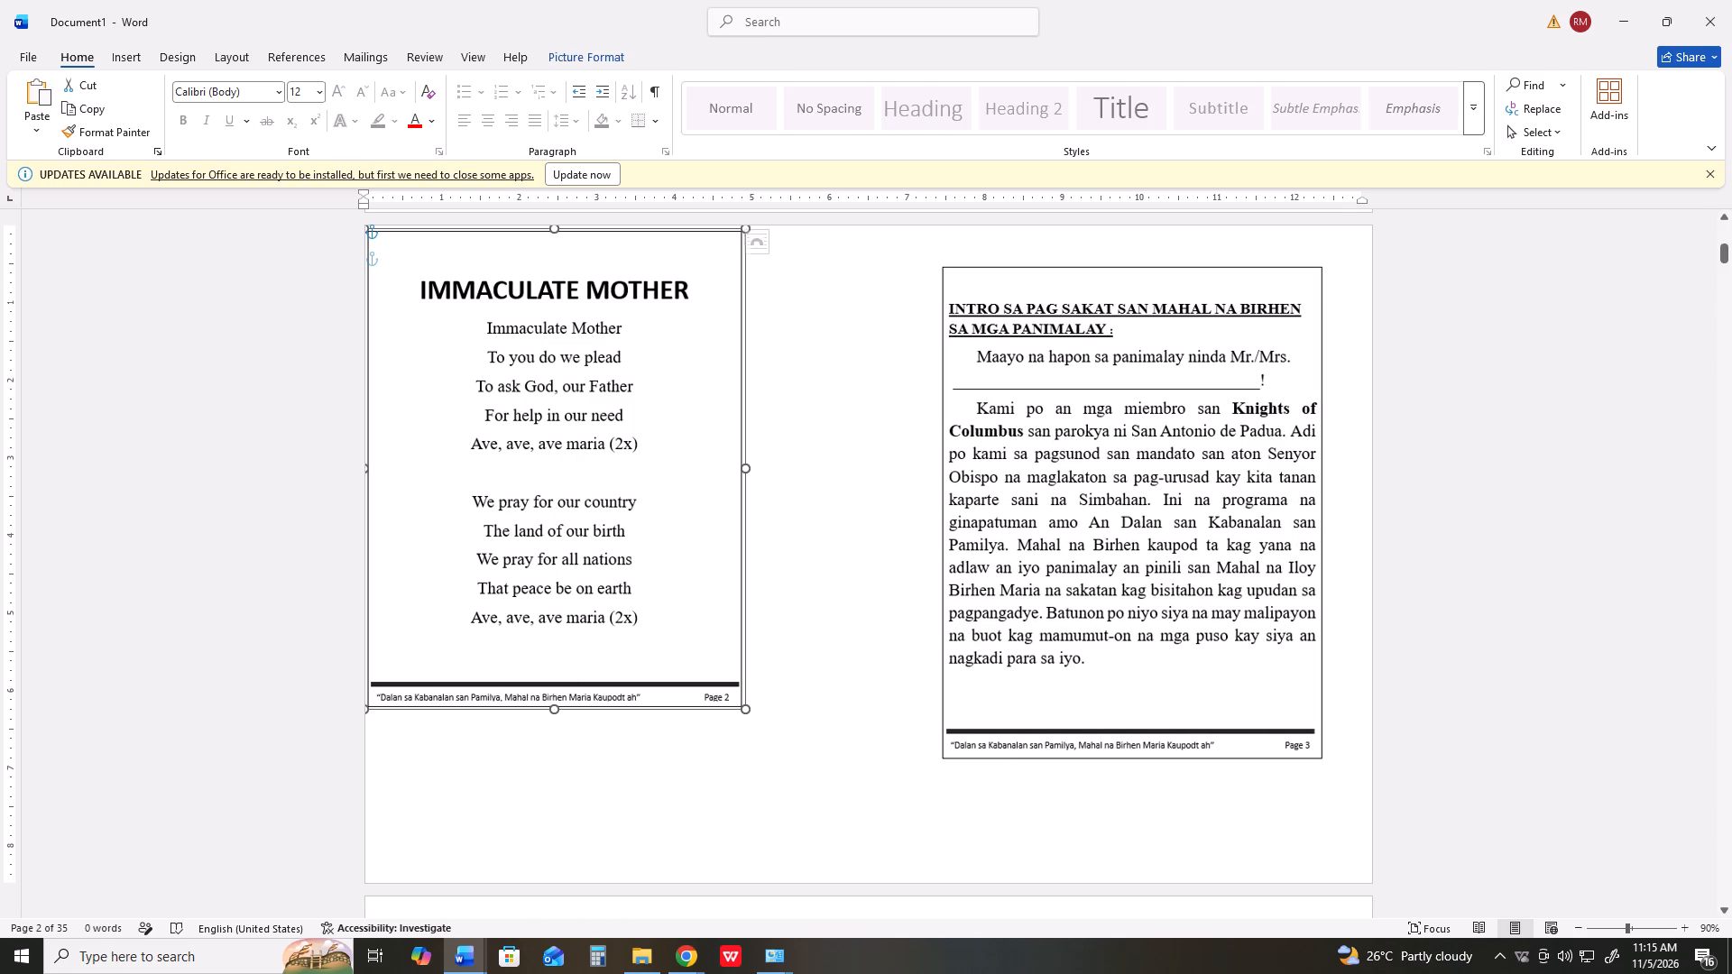
scroll(651, 555, "up", 1)
left_click(619, 543)
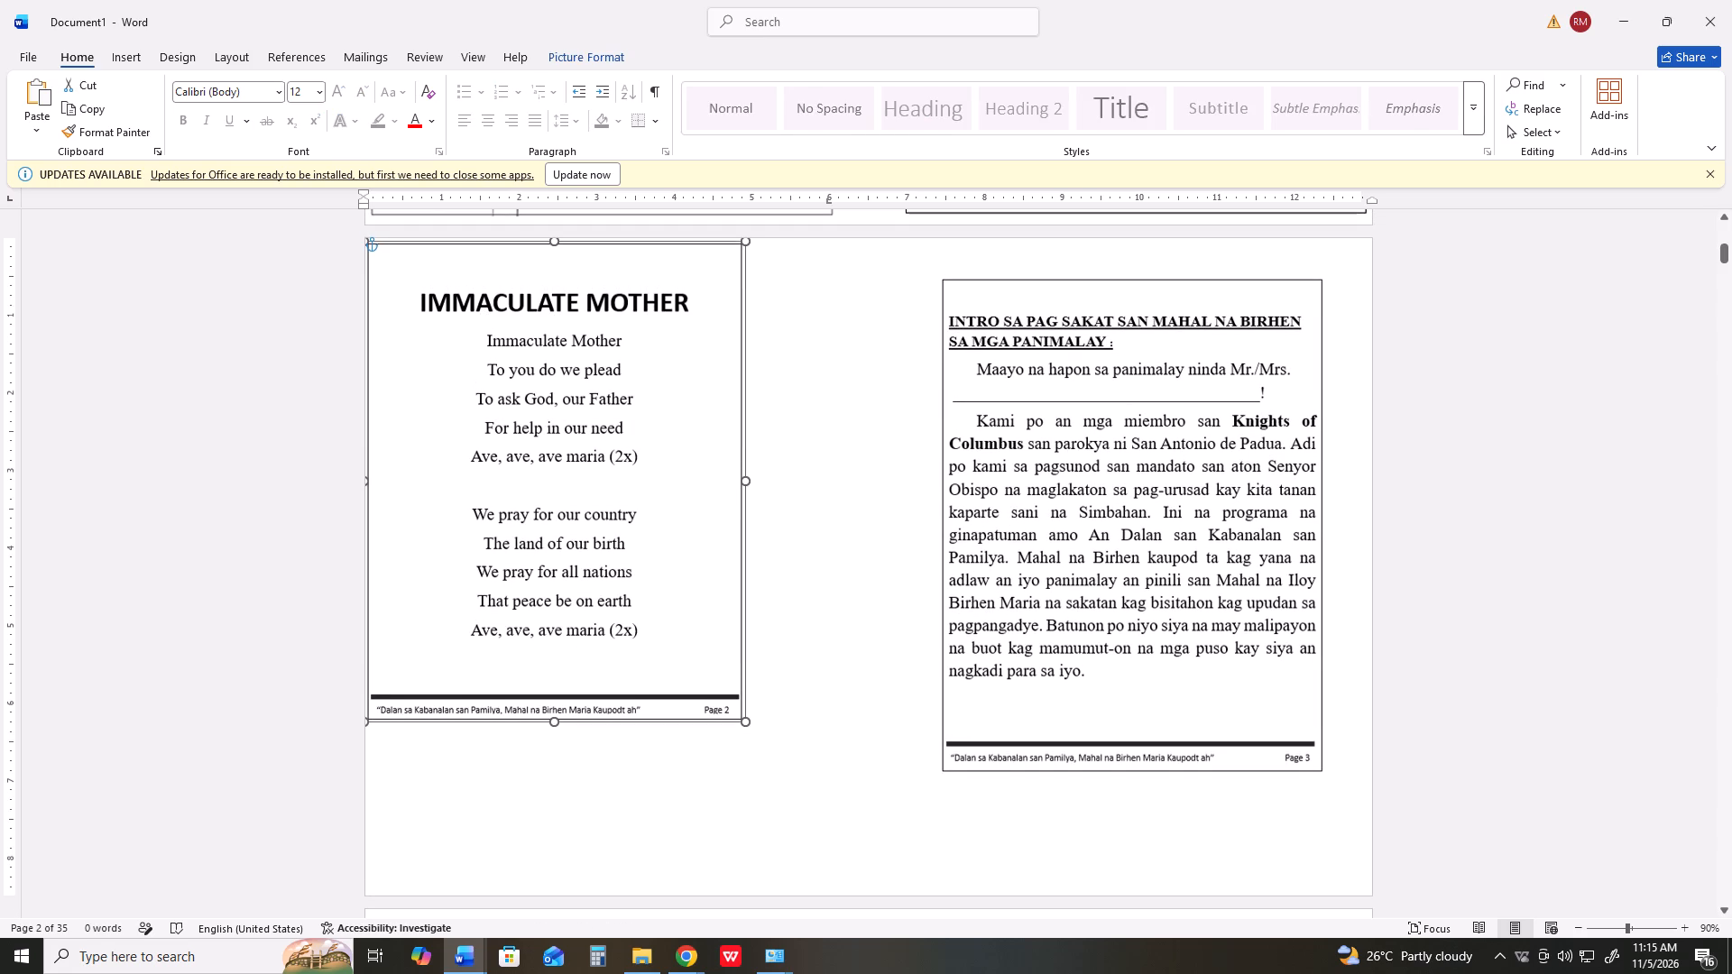
left_click(616, 547)
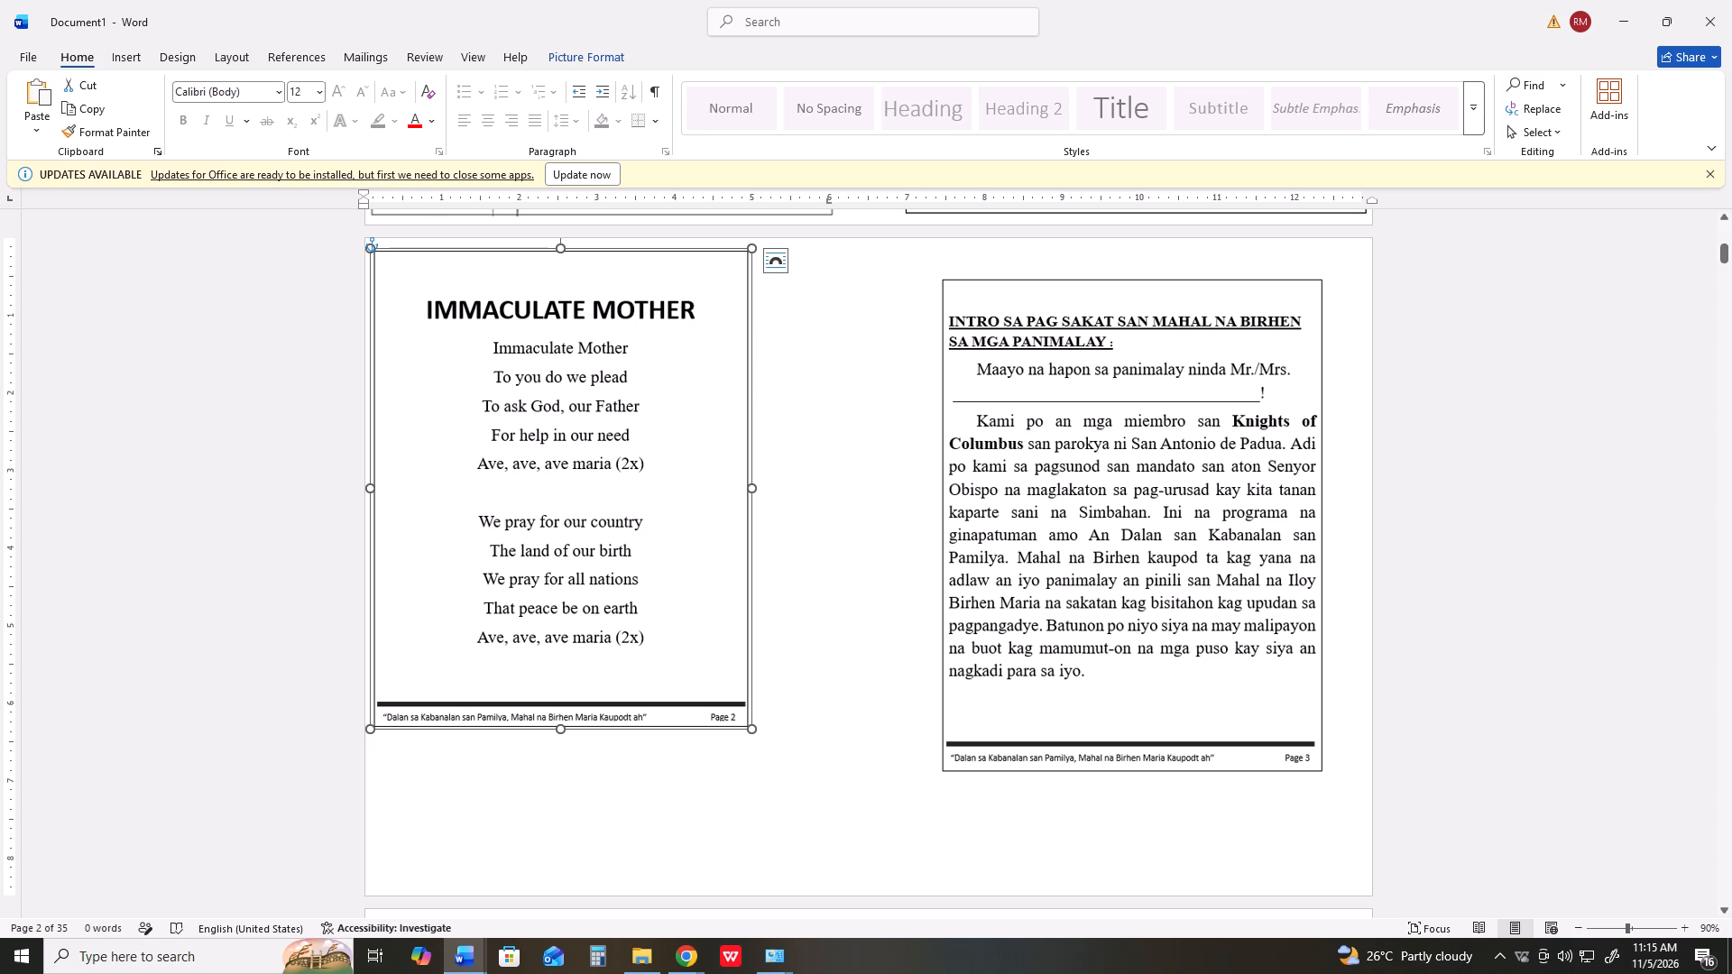
left_click_drag(752, 730, 821, 768)
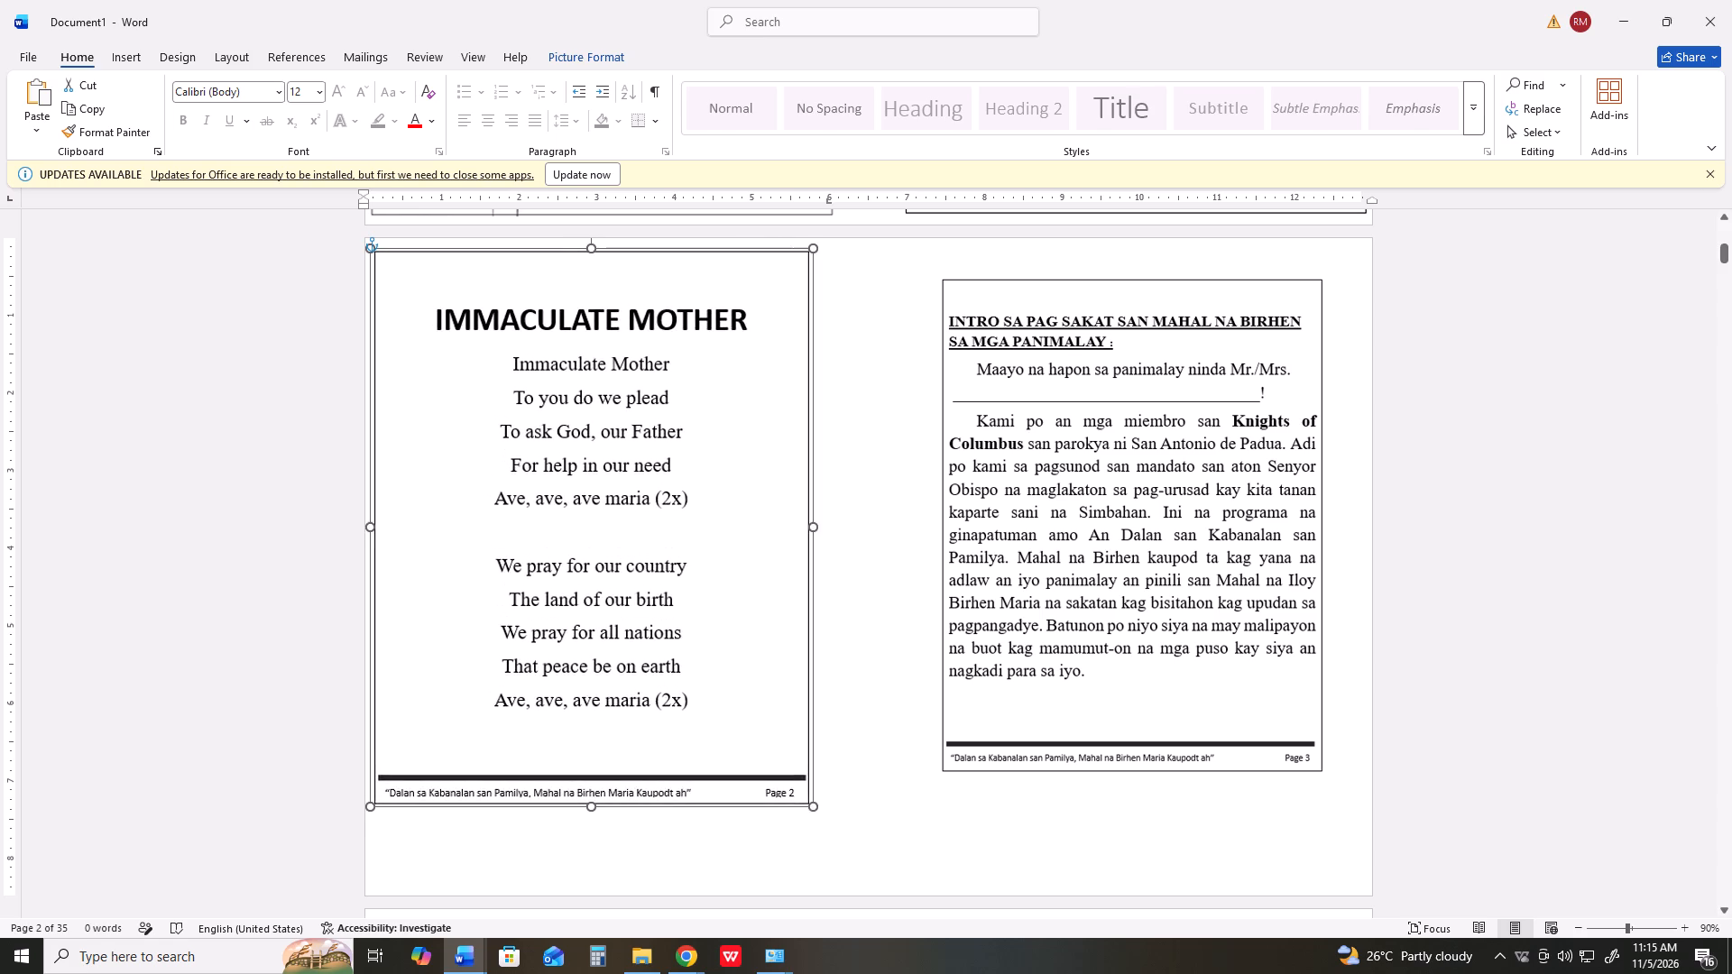
left_click_drag(821, 768, 835, 780)
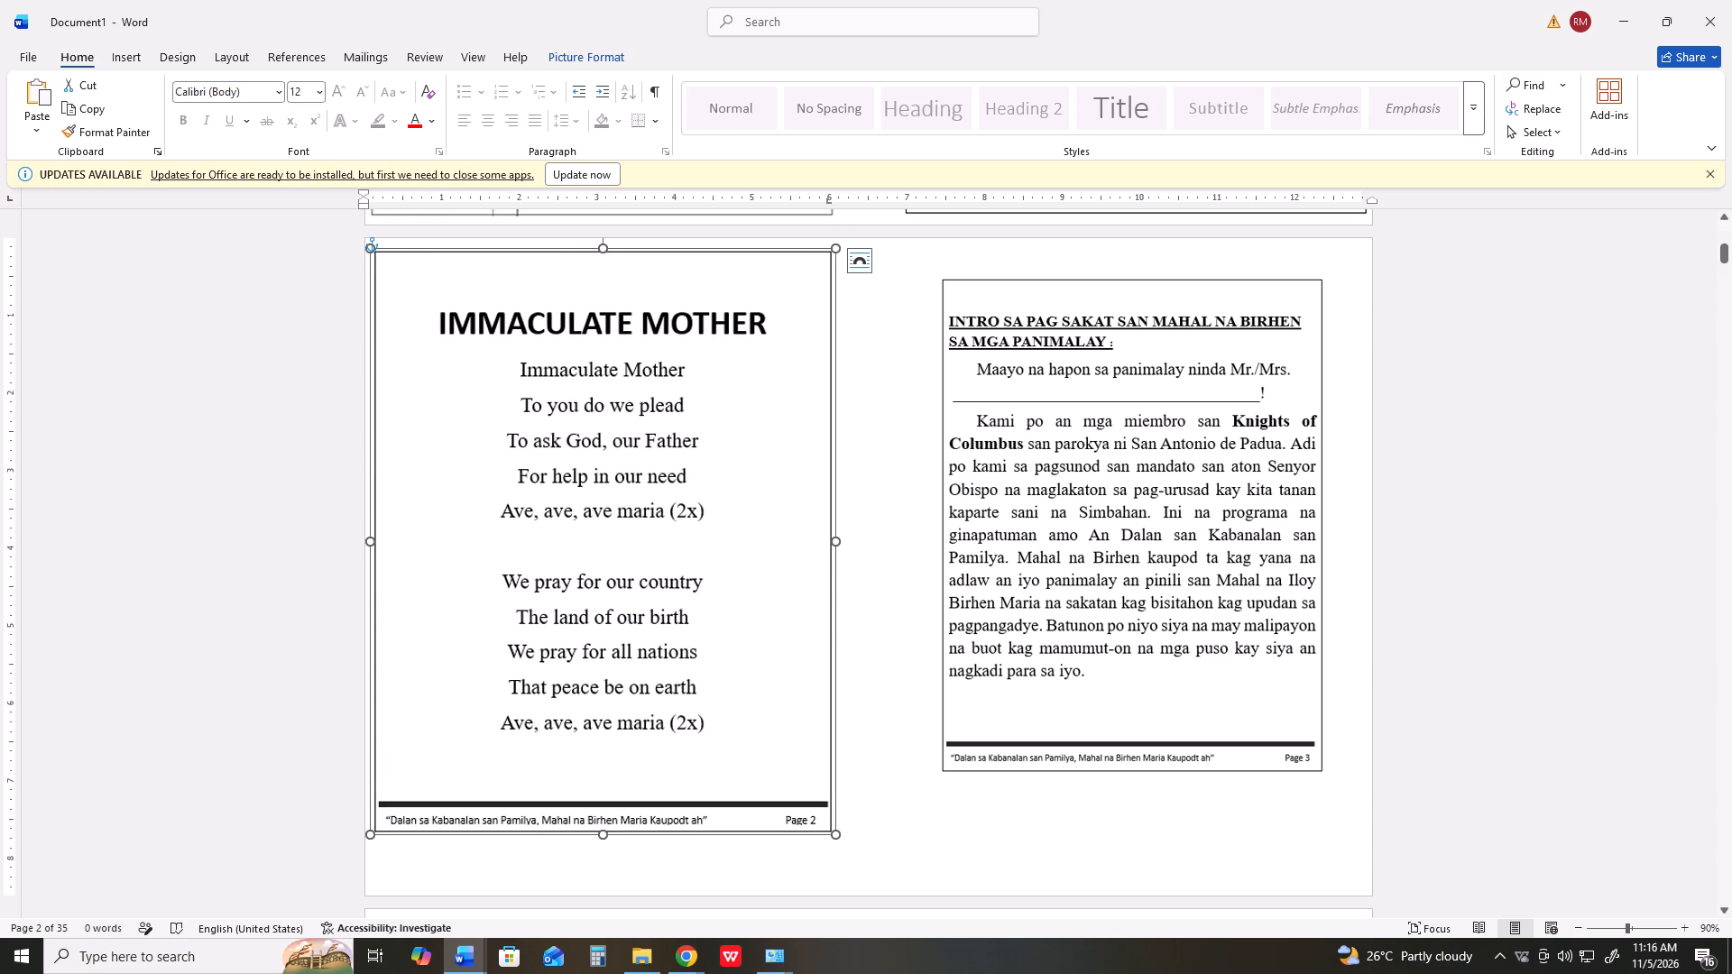
left_click(827, 202)
left_click(832, 833)
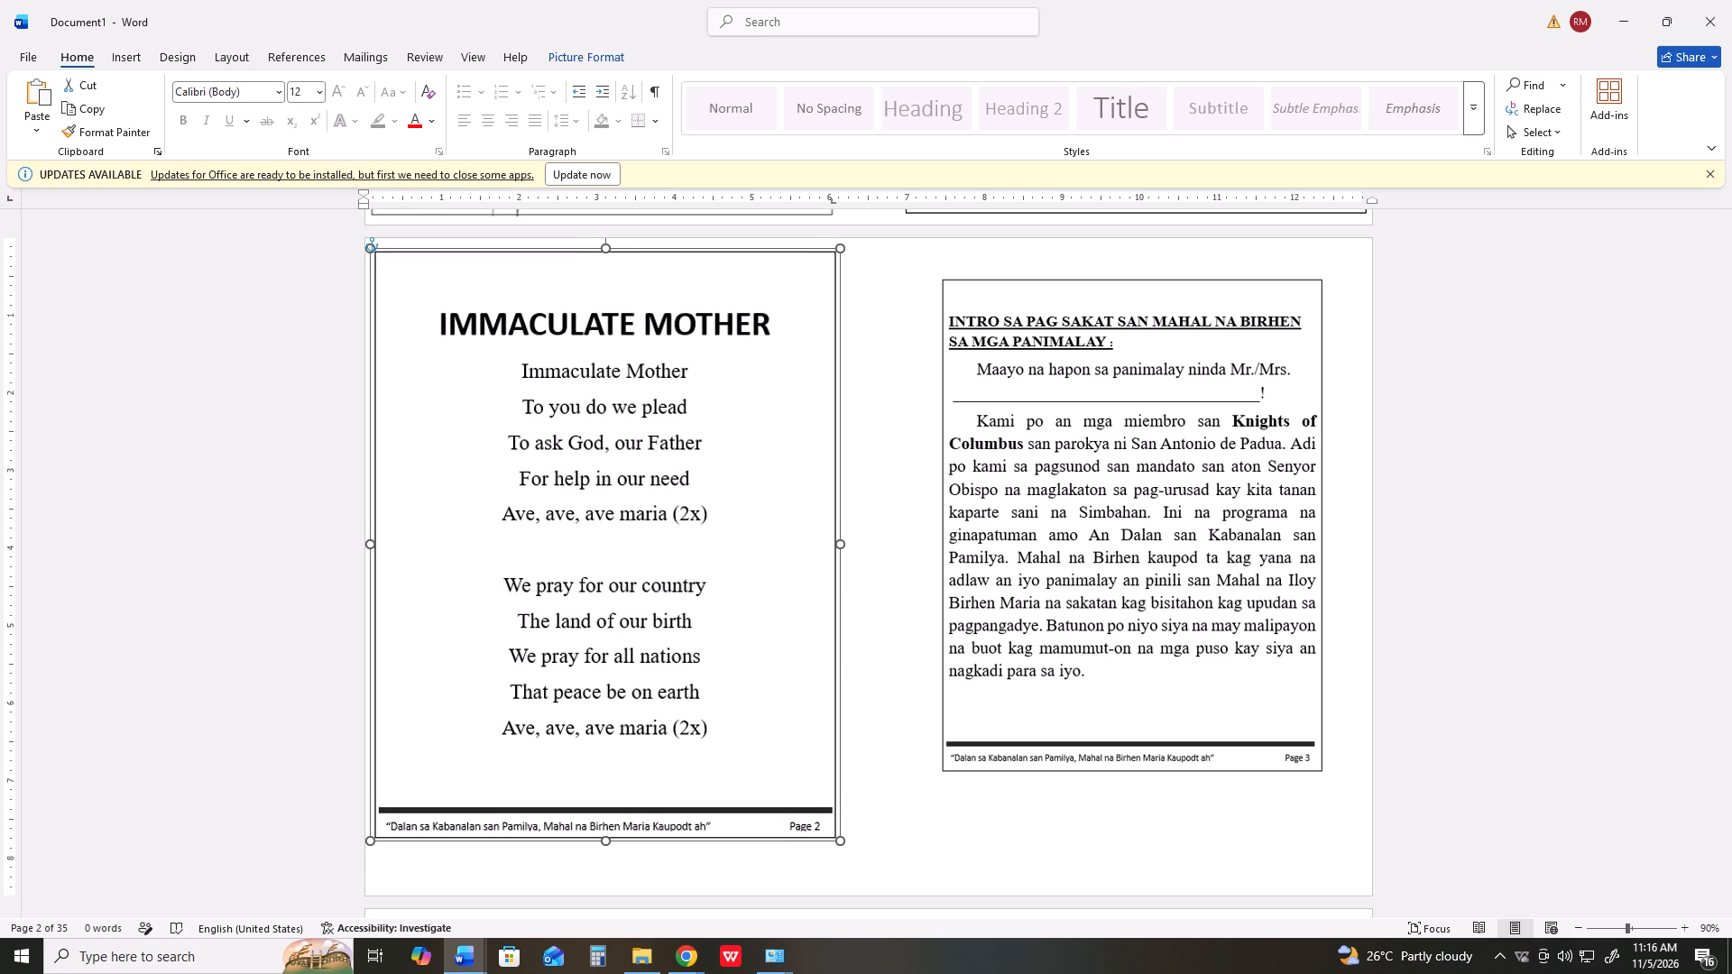
key("Left")
key("Left")
key("Left")
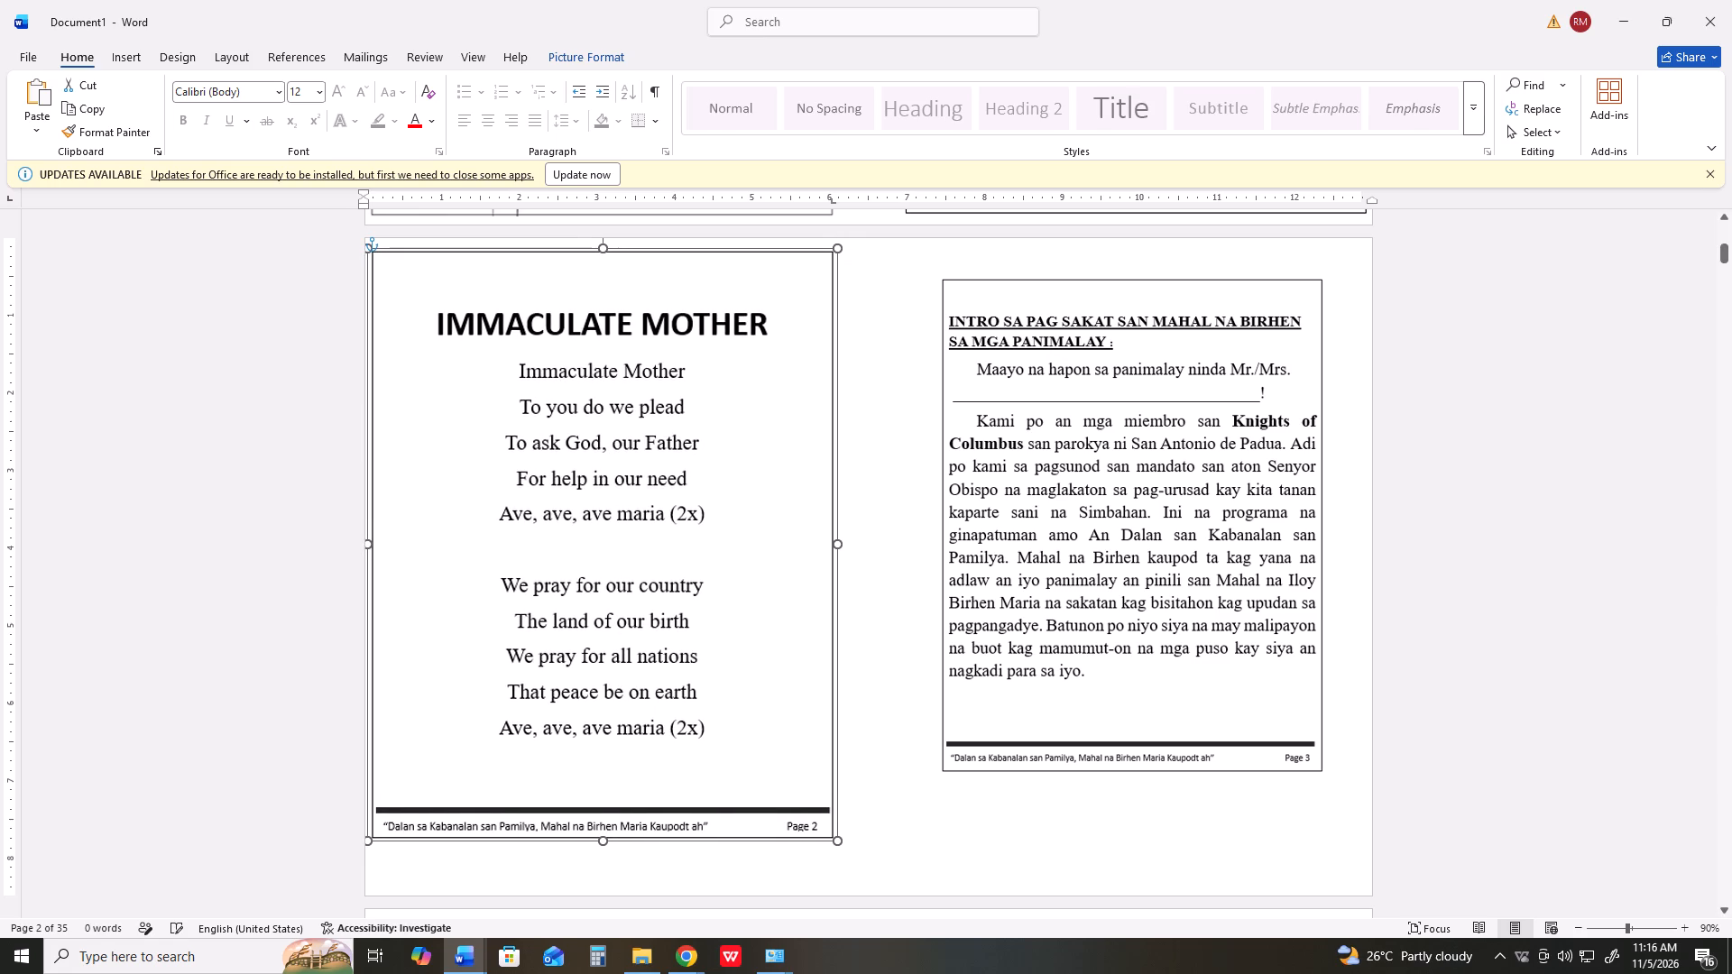
key("Left")
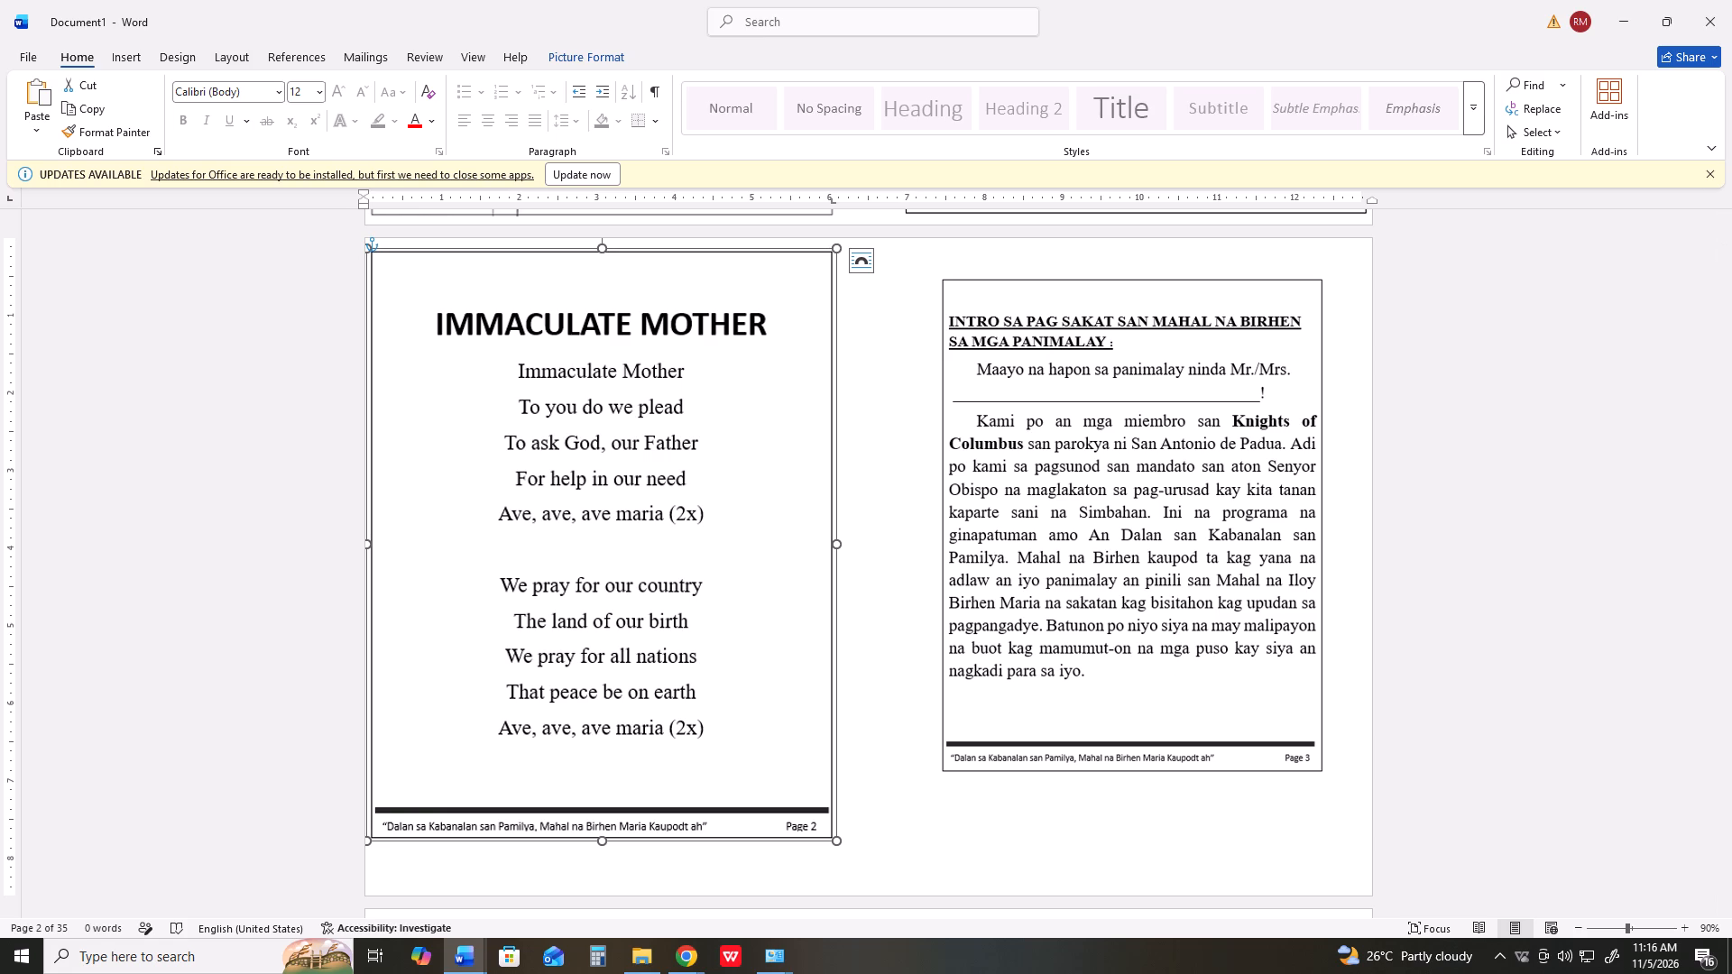
left_click(832, 202)
Stretch the "Immaculate Mother" picture's height down to just above the bottom edge of page 2.
left_click_drag(602, 841, 601, 853)
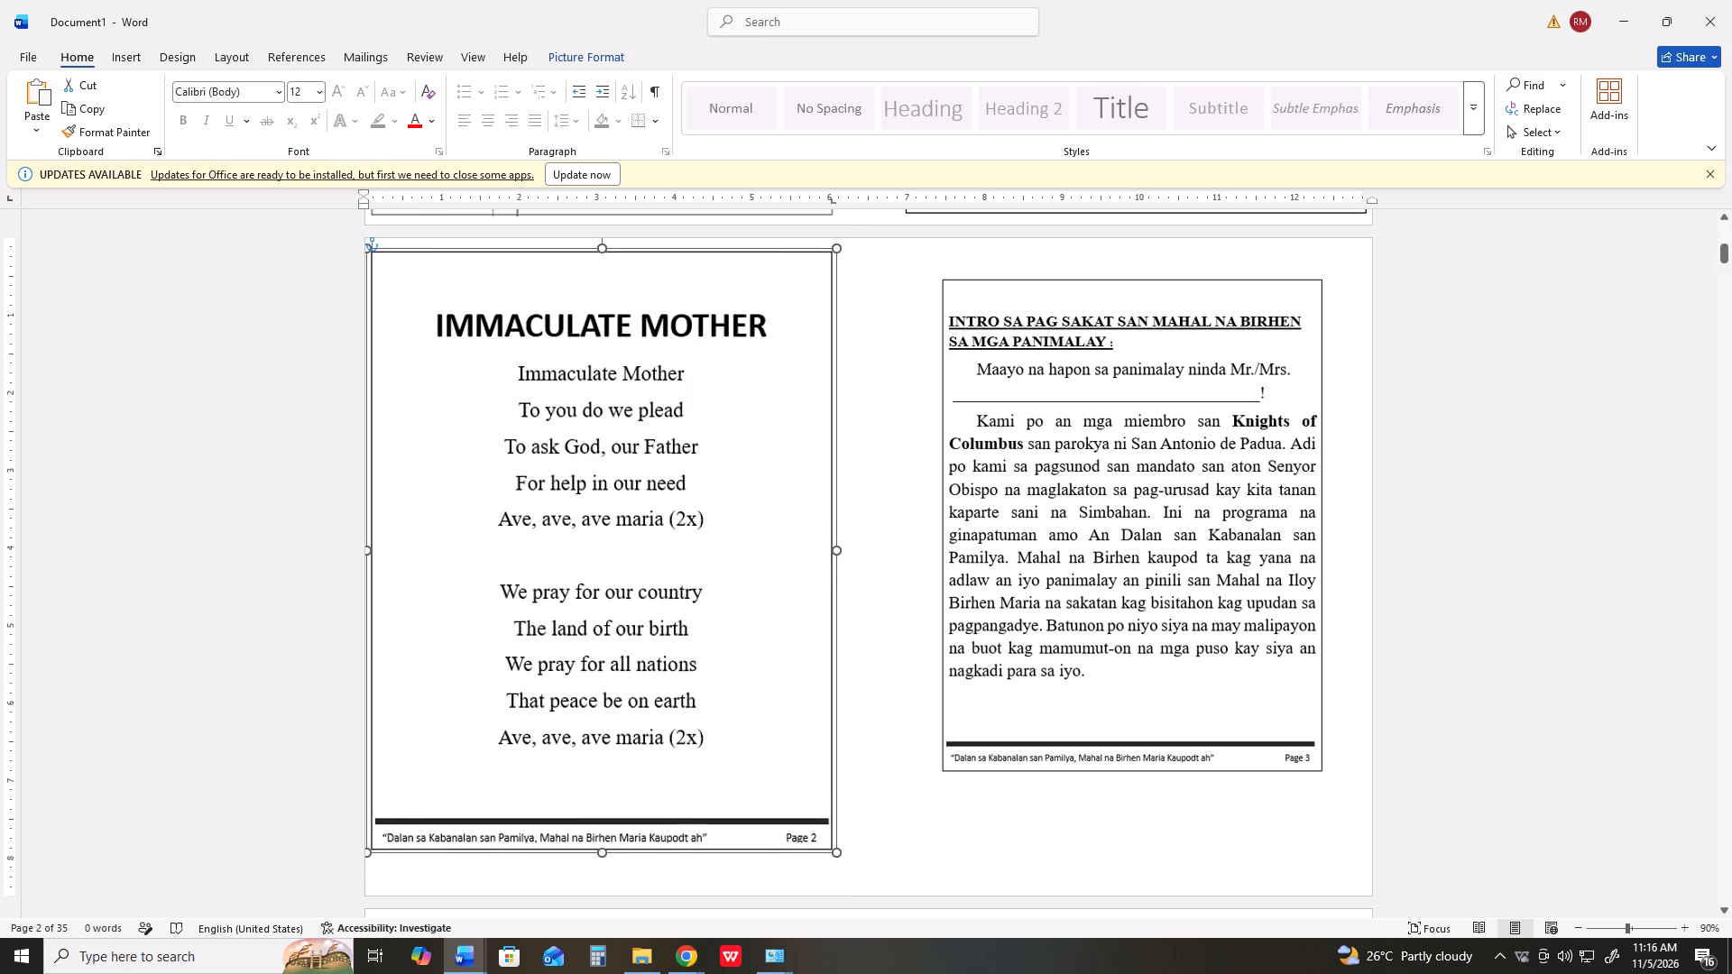
left_click_drag(601, 853, 590, 883)
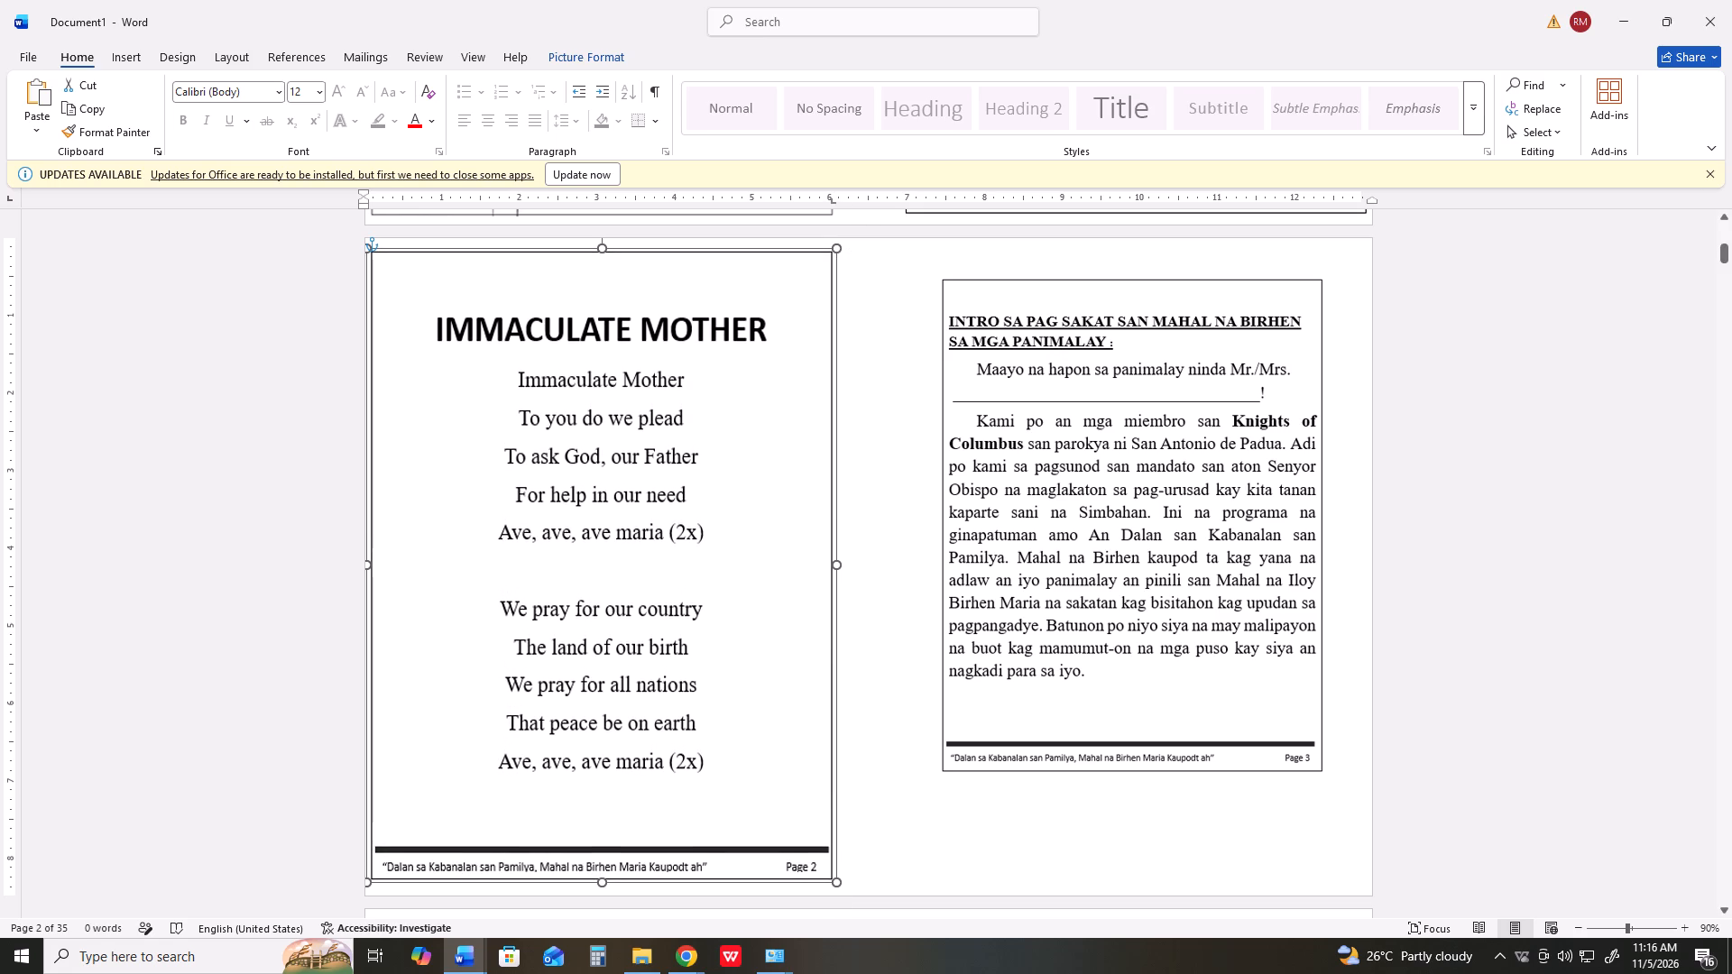
left_click_drag(590, 883, 587, 887)
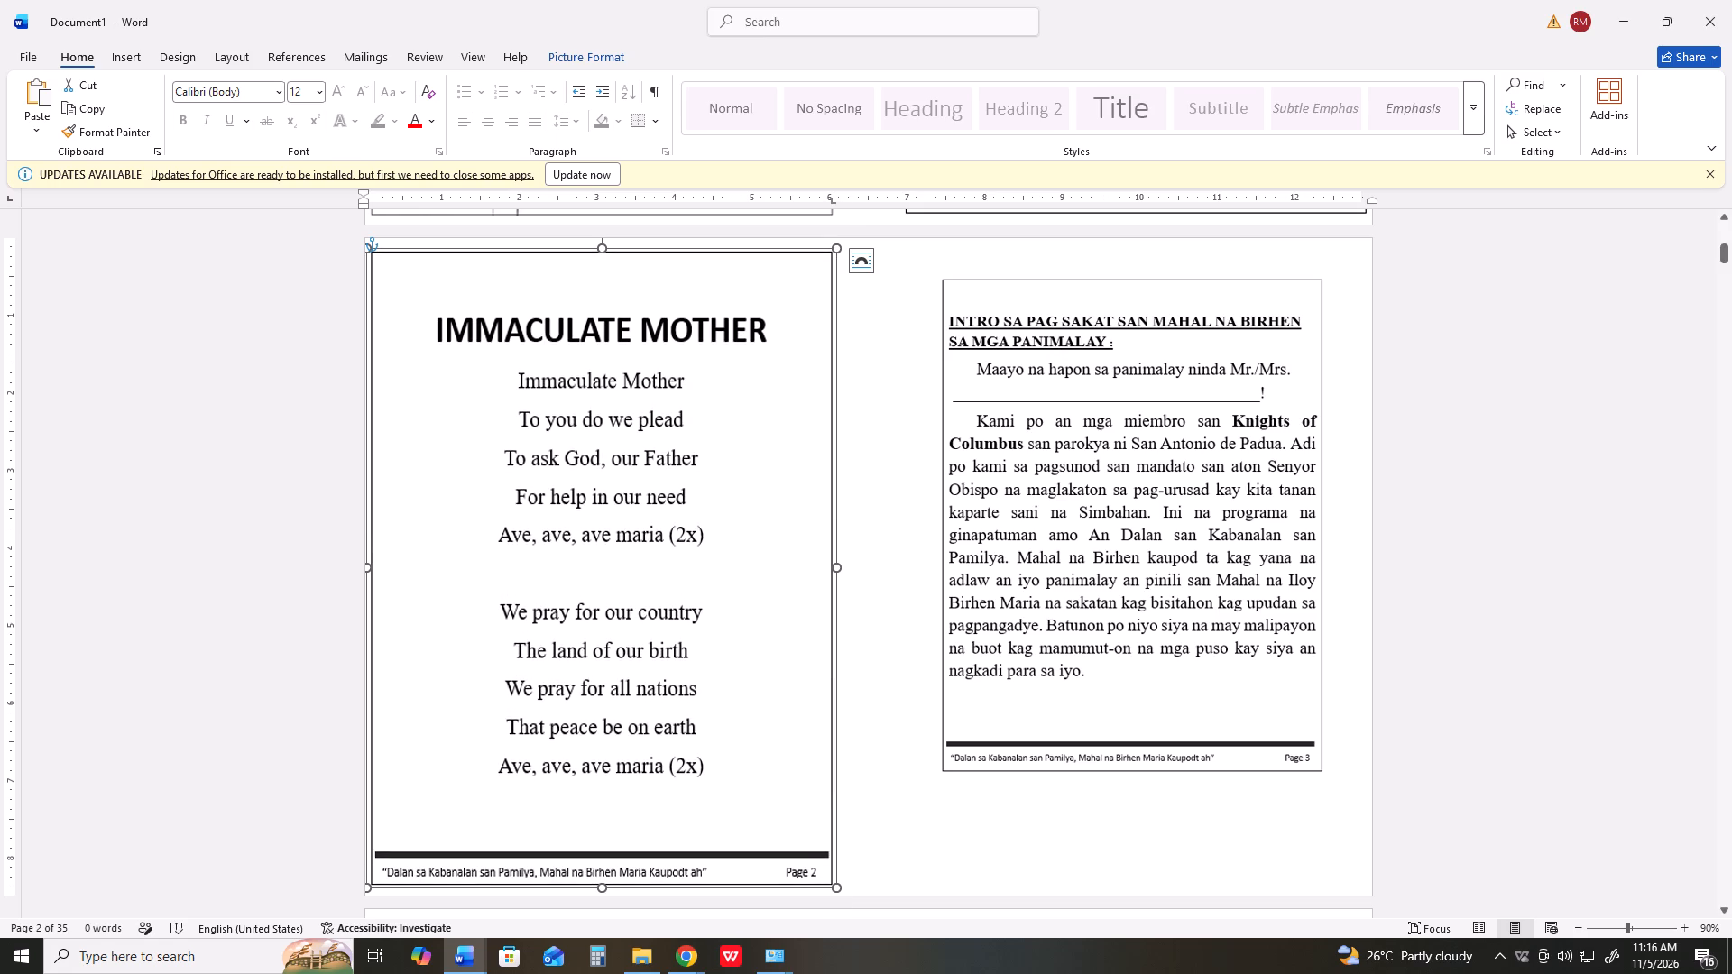
left_click(10, 238)
Move the "Intro sa Pag Sakat" picture level with the top of "Immaculate Mother", its left edge at about the 7" ruler mark.
left_click_drag(1063, 472, 1040, 444)
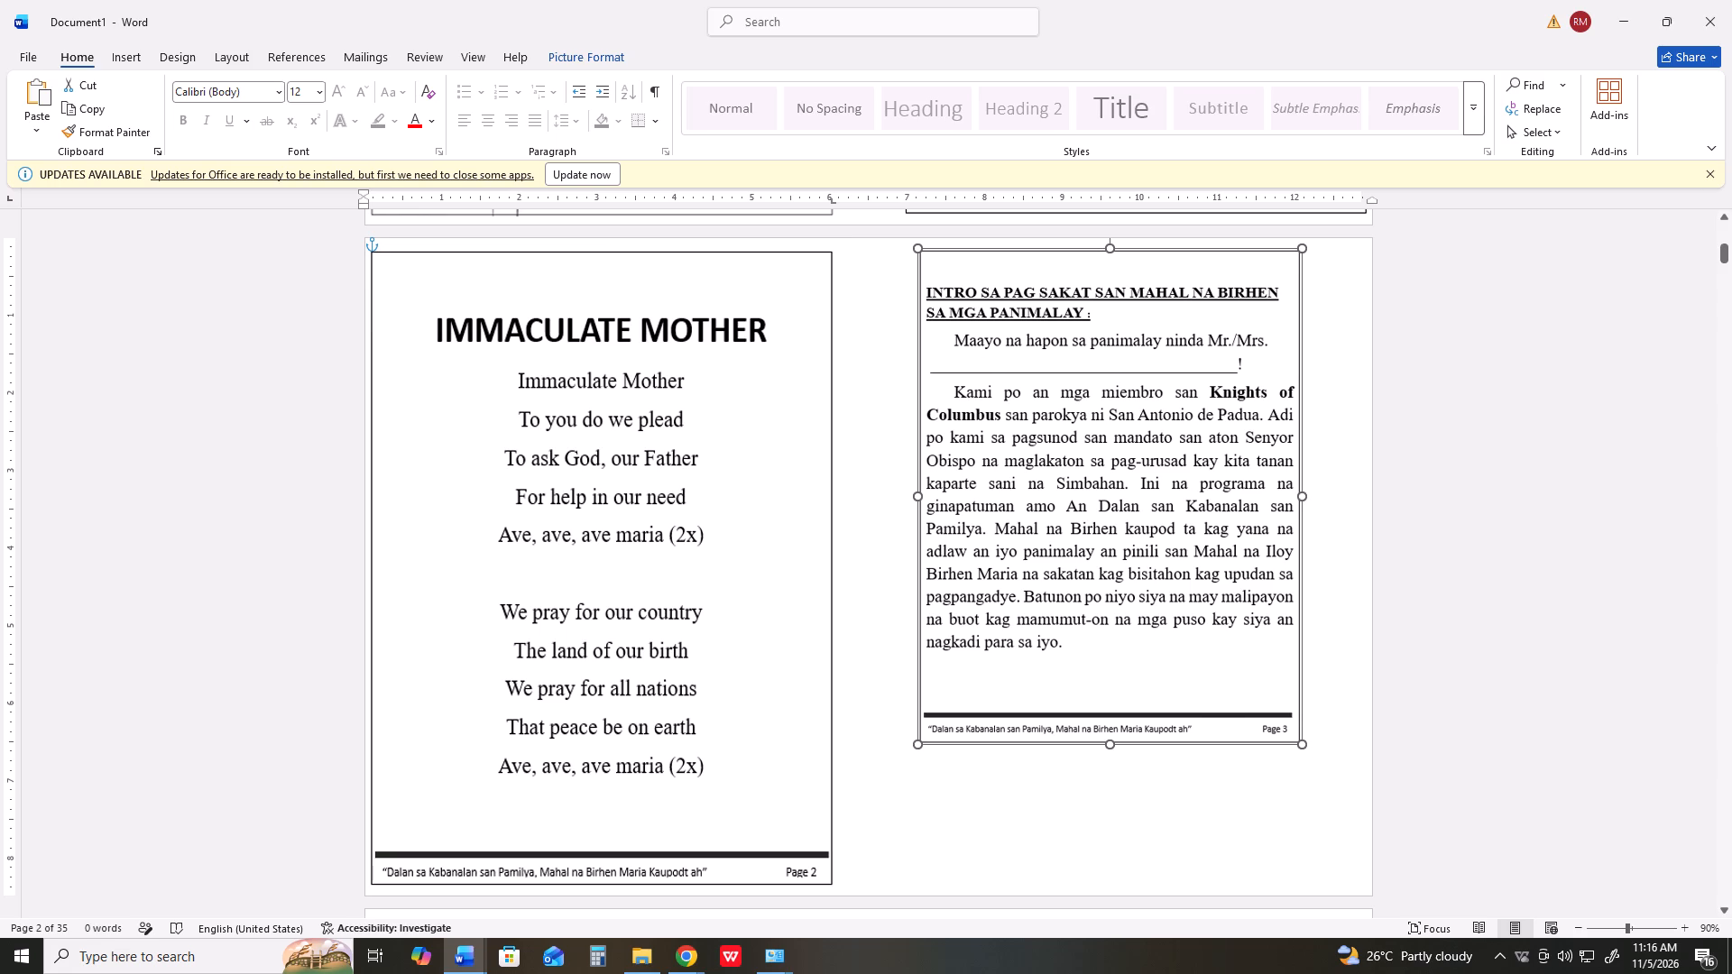
left_click_drag(1040, 444, 1031, 447)
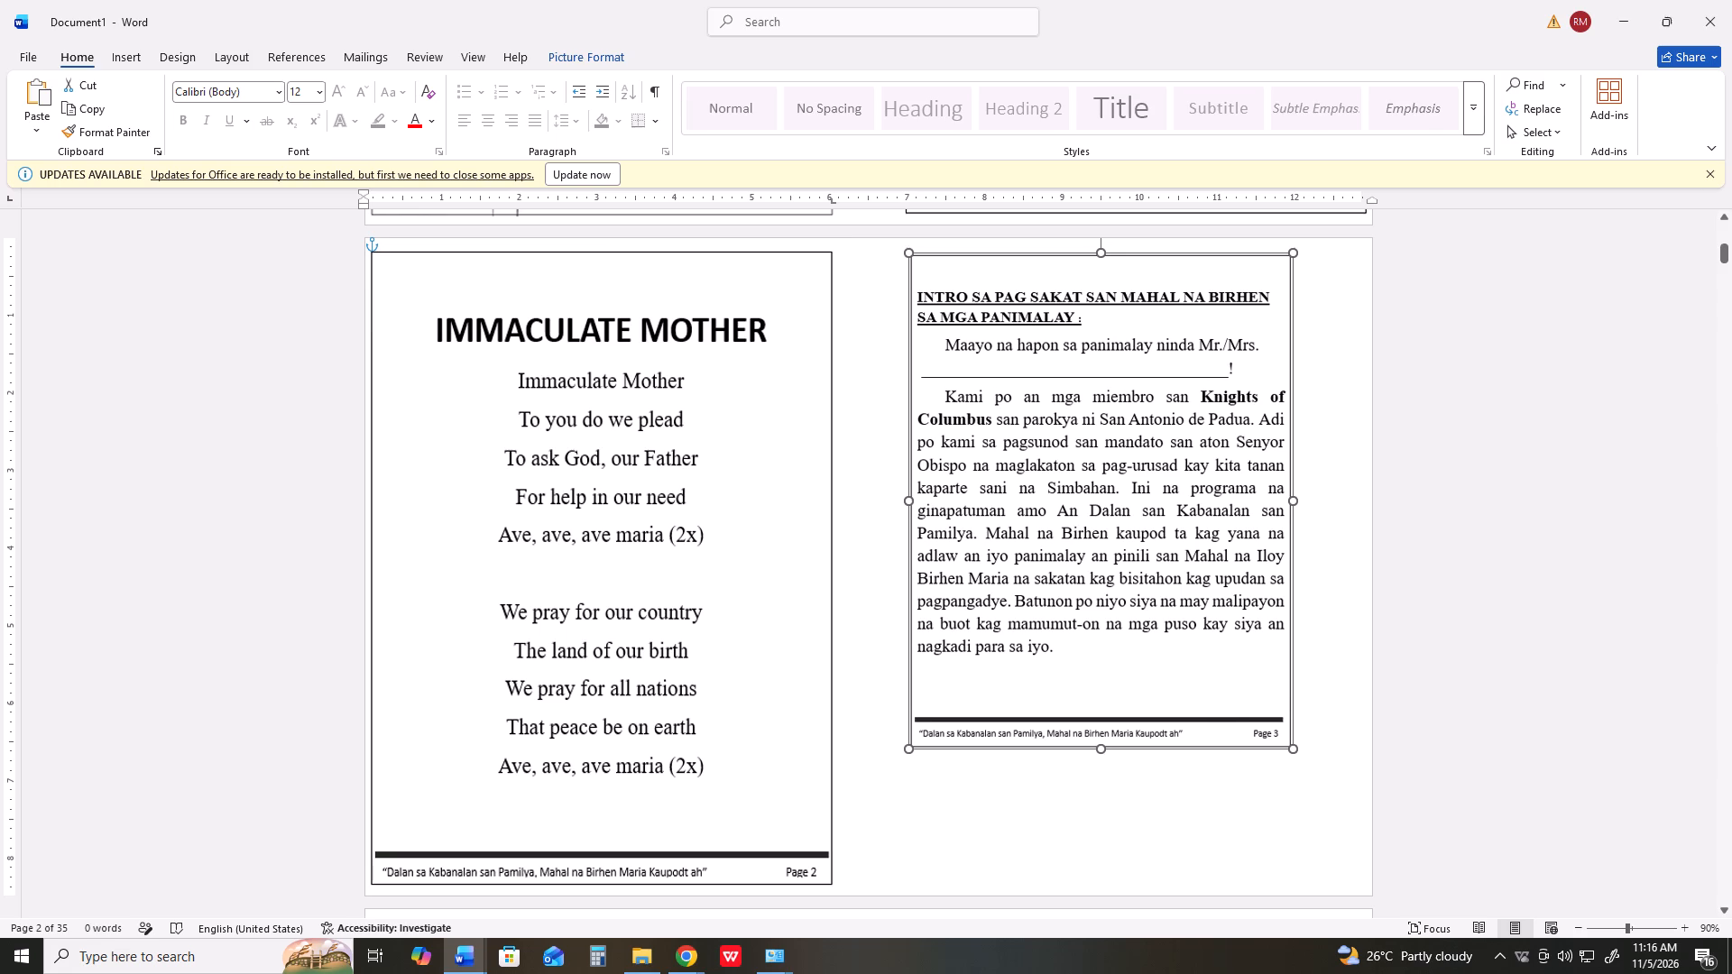
left_click_drag(1031, 447, 1029, 446)
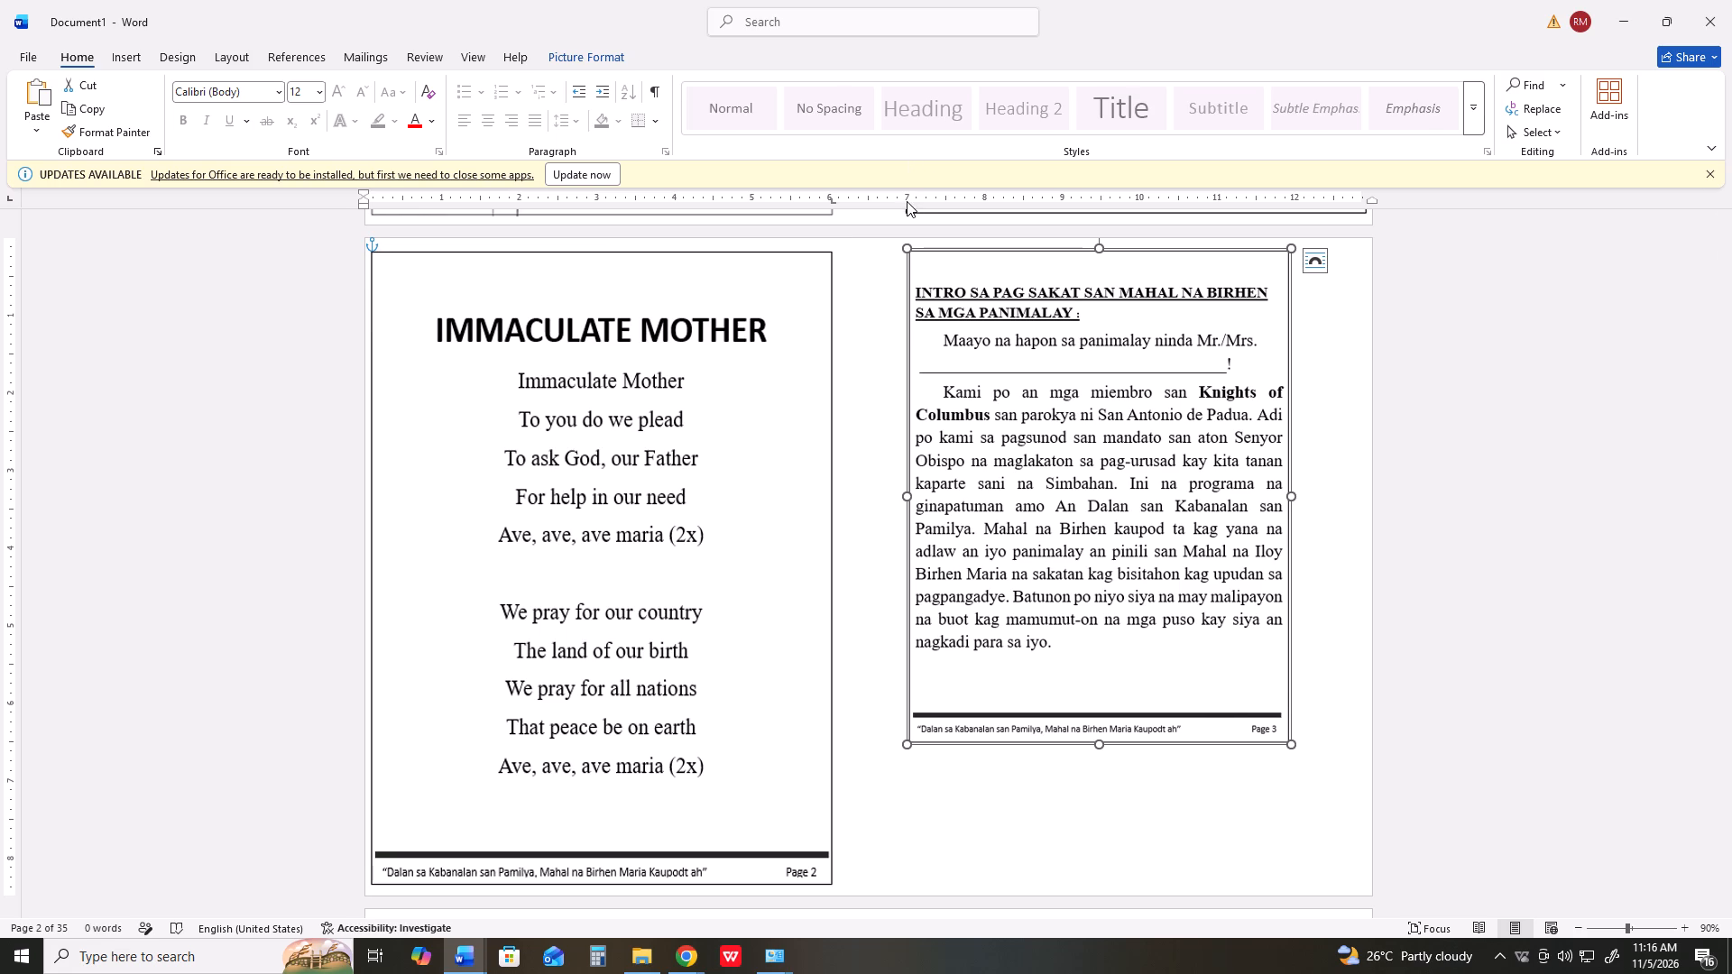
left_click(906, 201)
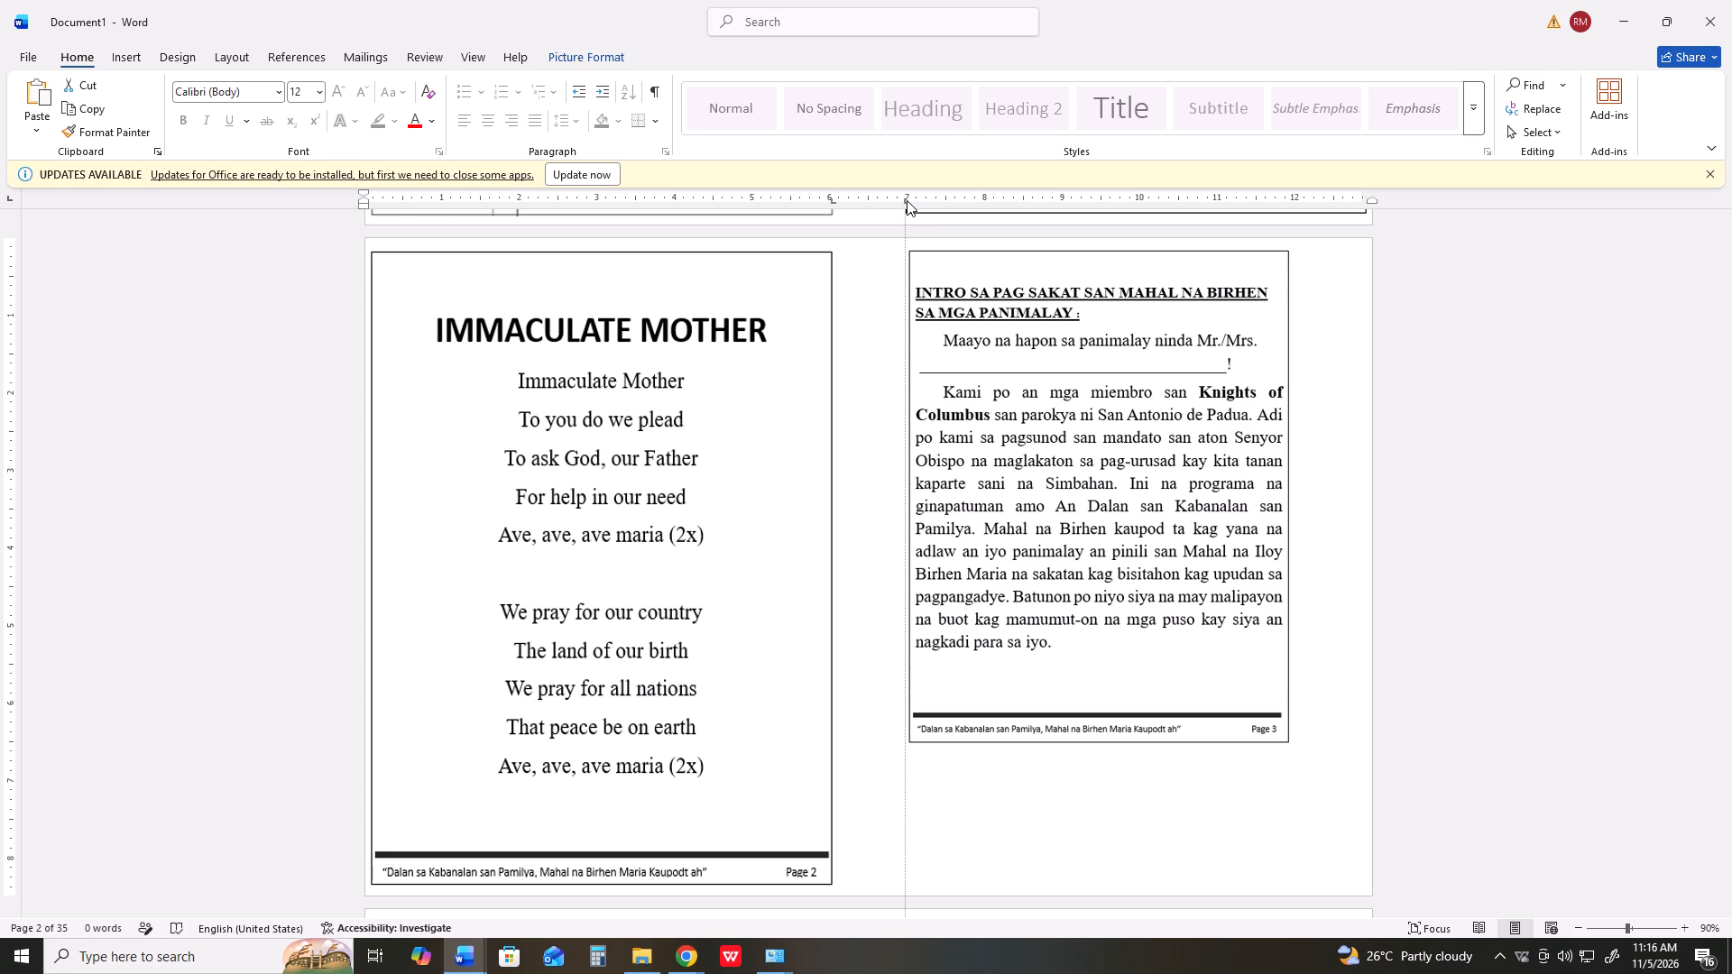
left_click(909, 246)
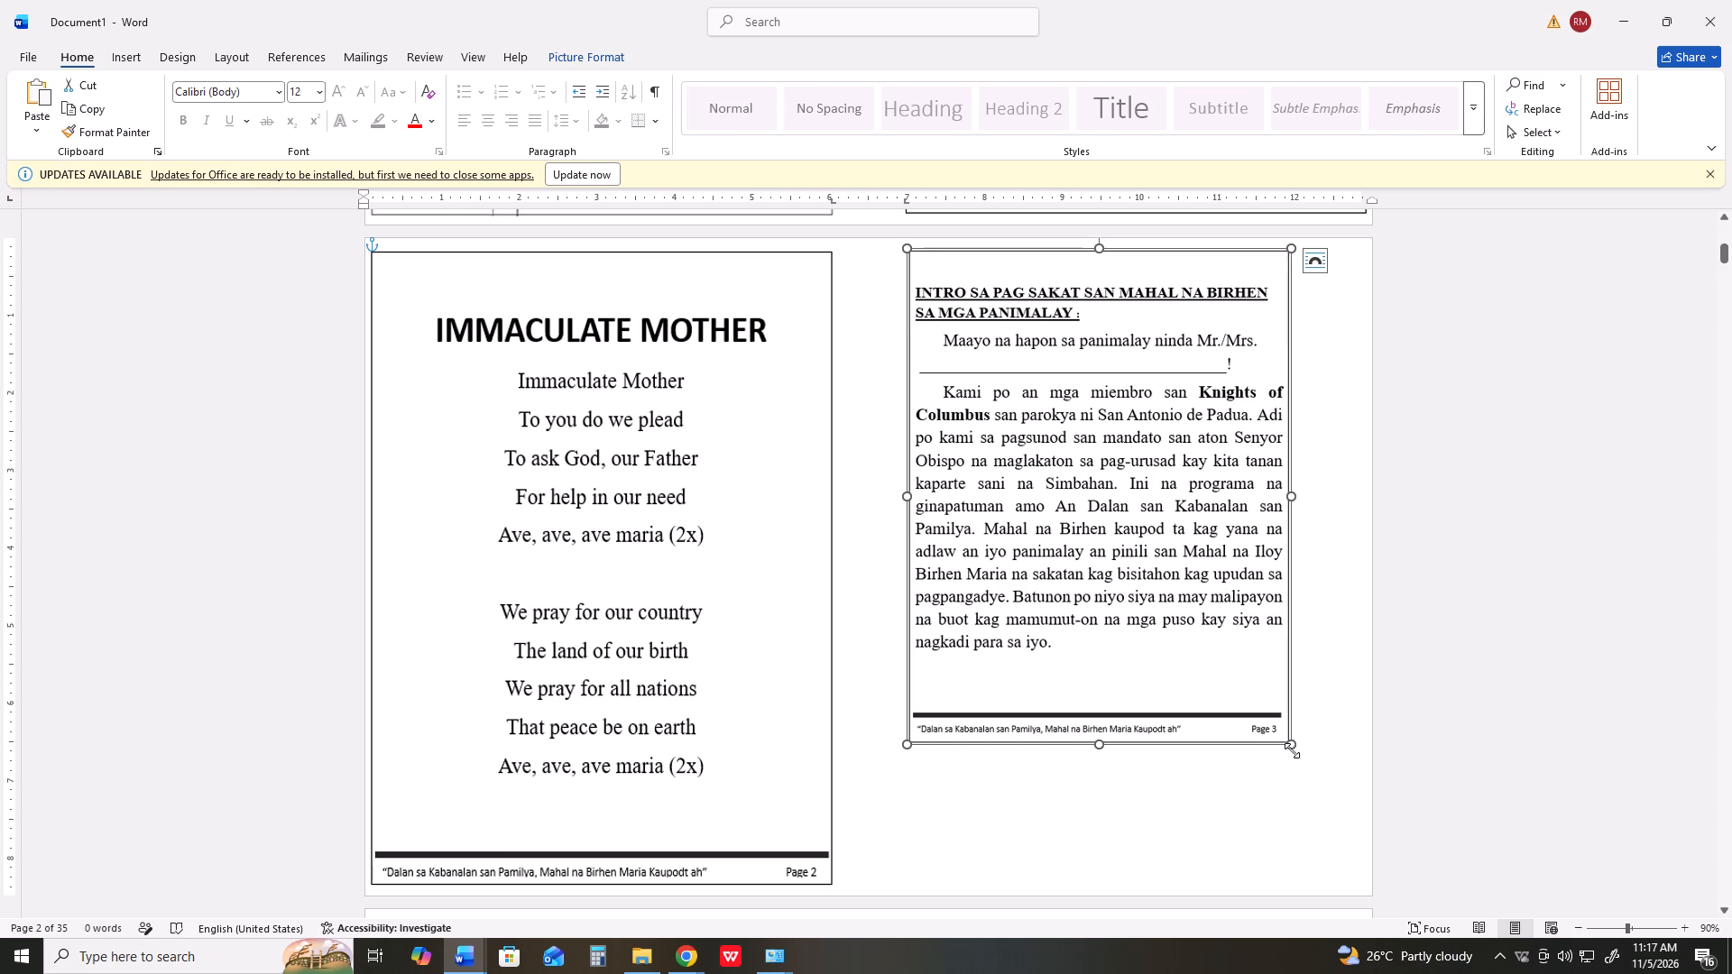
Enlarge the "Intro sa Pag Sakat" picture almost to the page's right edge and stretch its height to match "Immaculate Mother".
left_click_drag(1291, 749, 1309, 788)
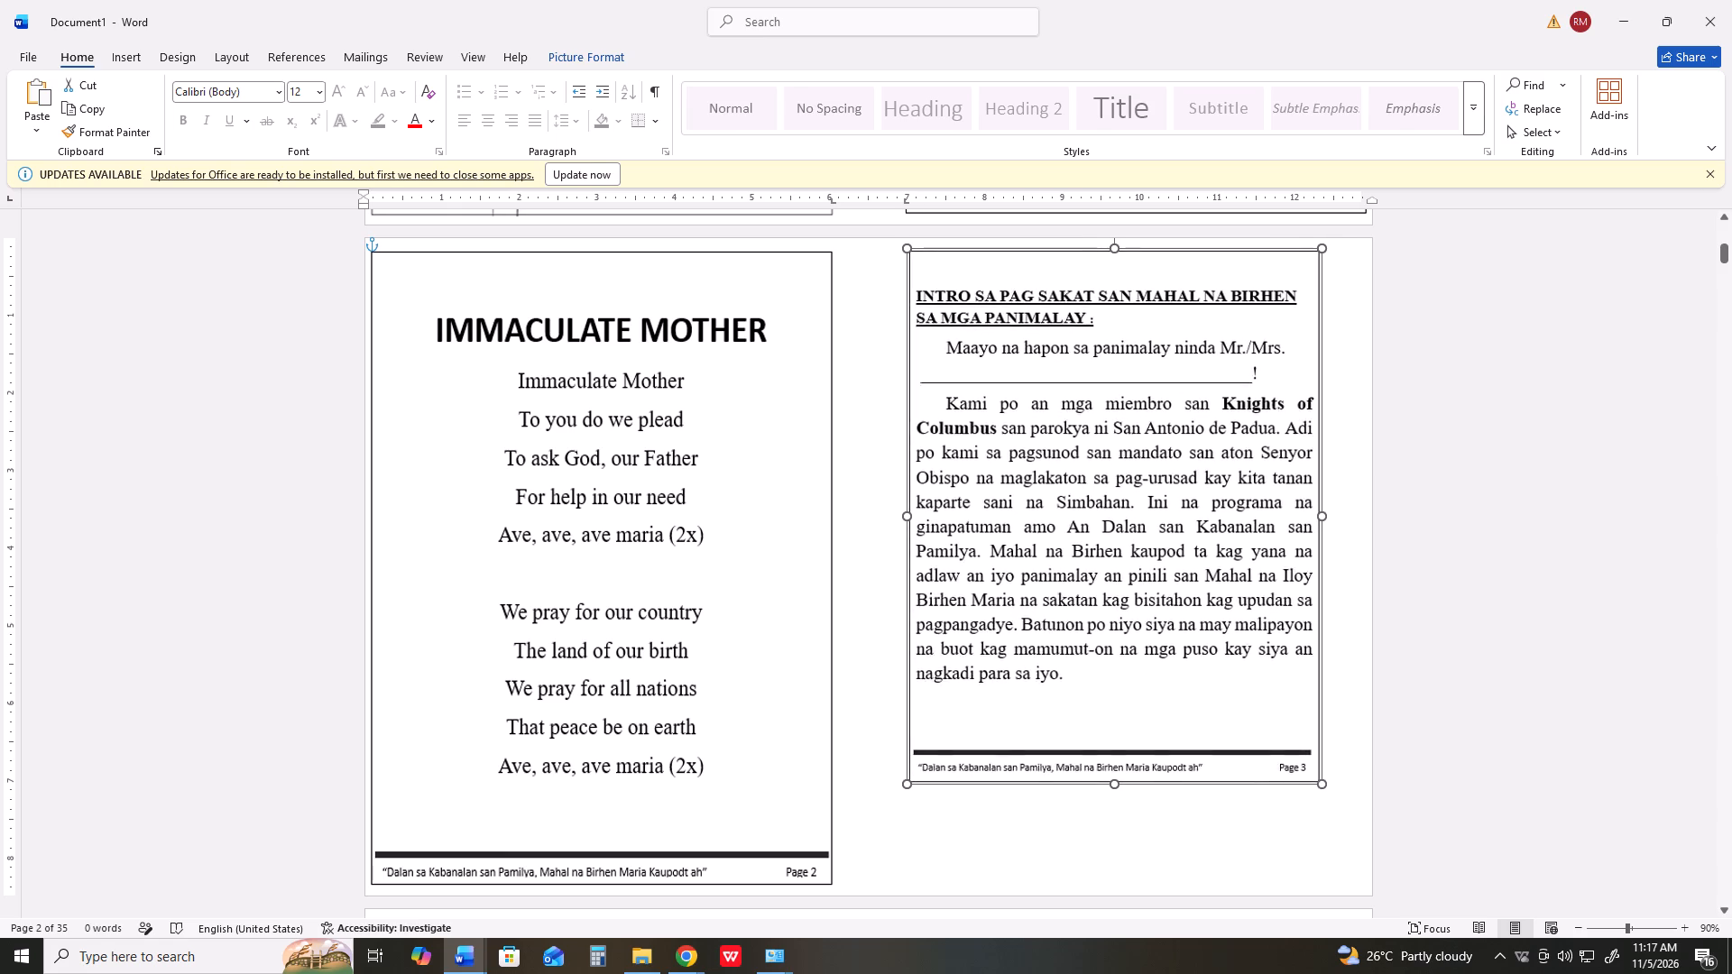
left_click_drag(1309, 788, 1346, 843)
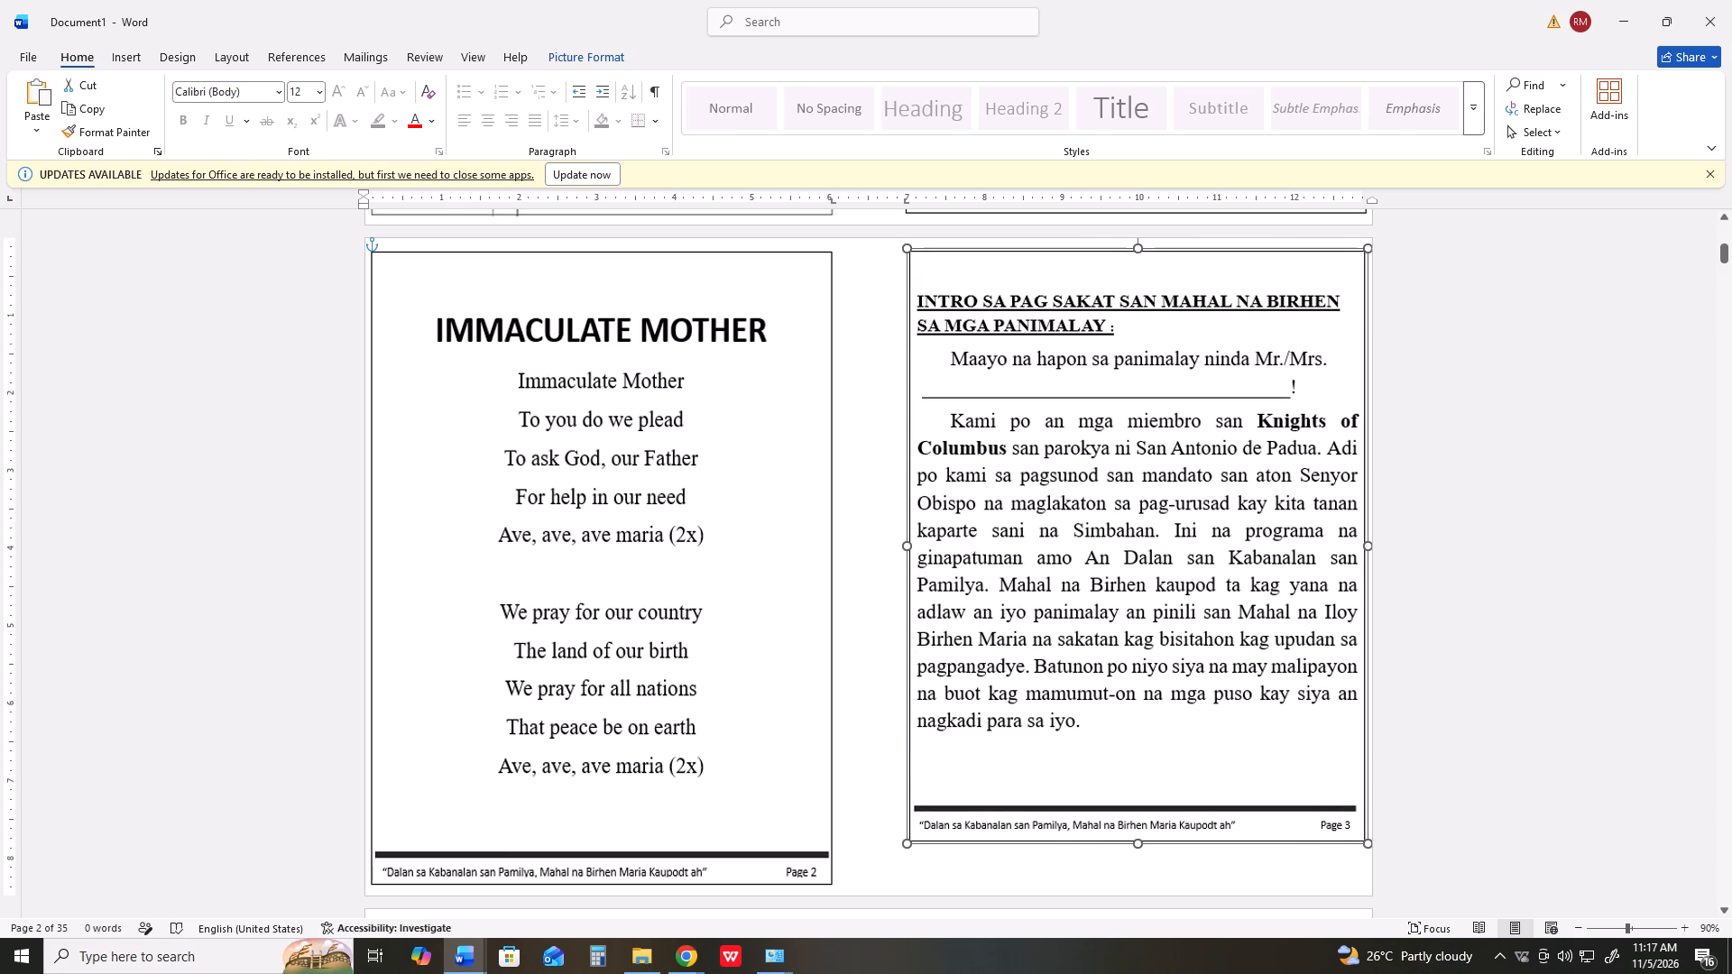
left_click_drag(1346, 843, 1346, 845)
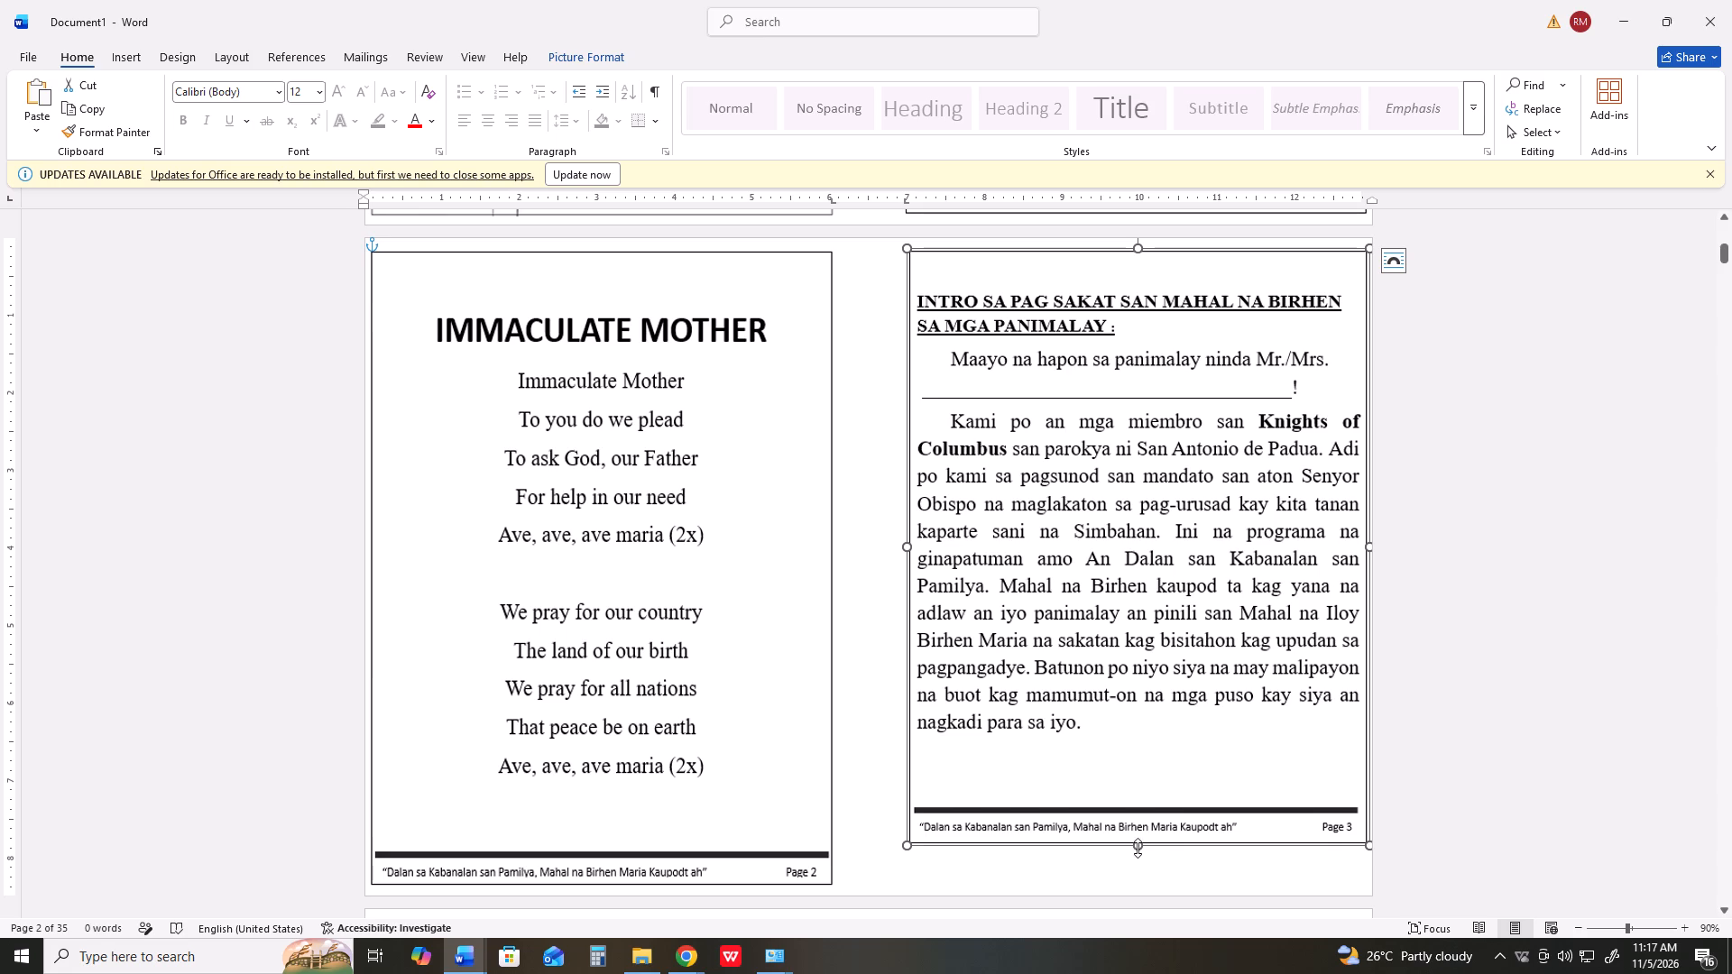
left_click_drag(1138, 848, 1134, 883)
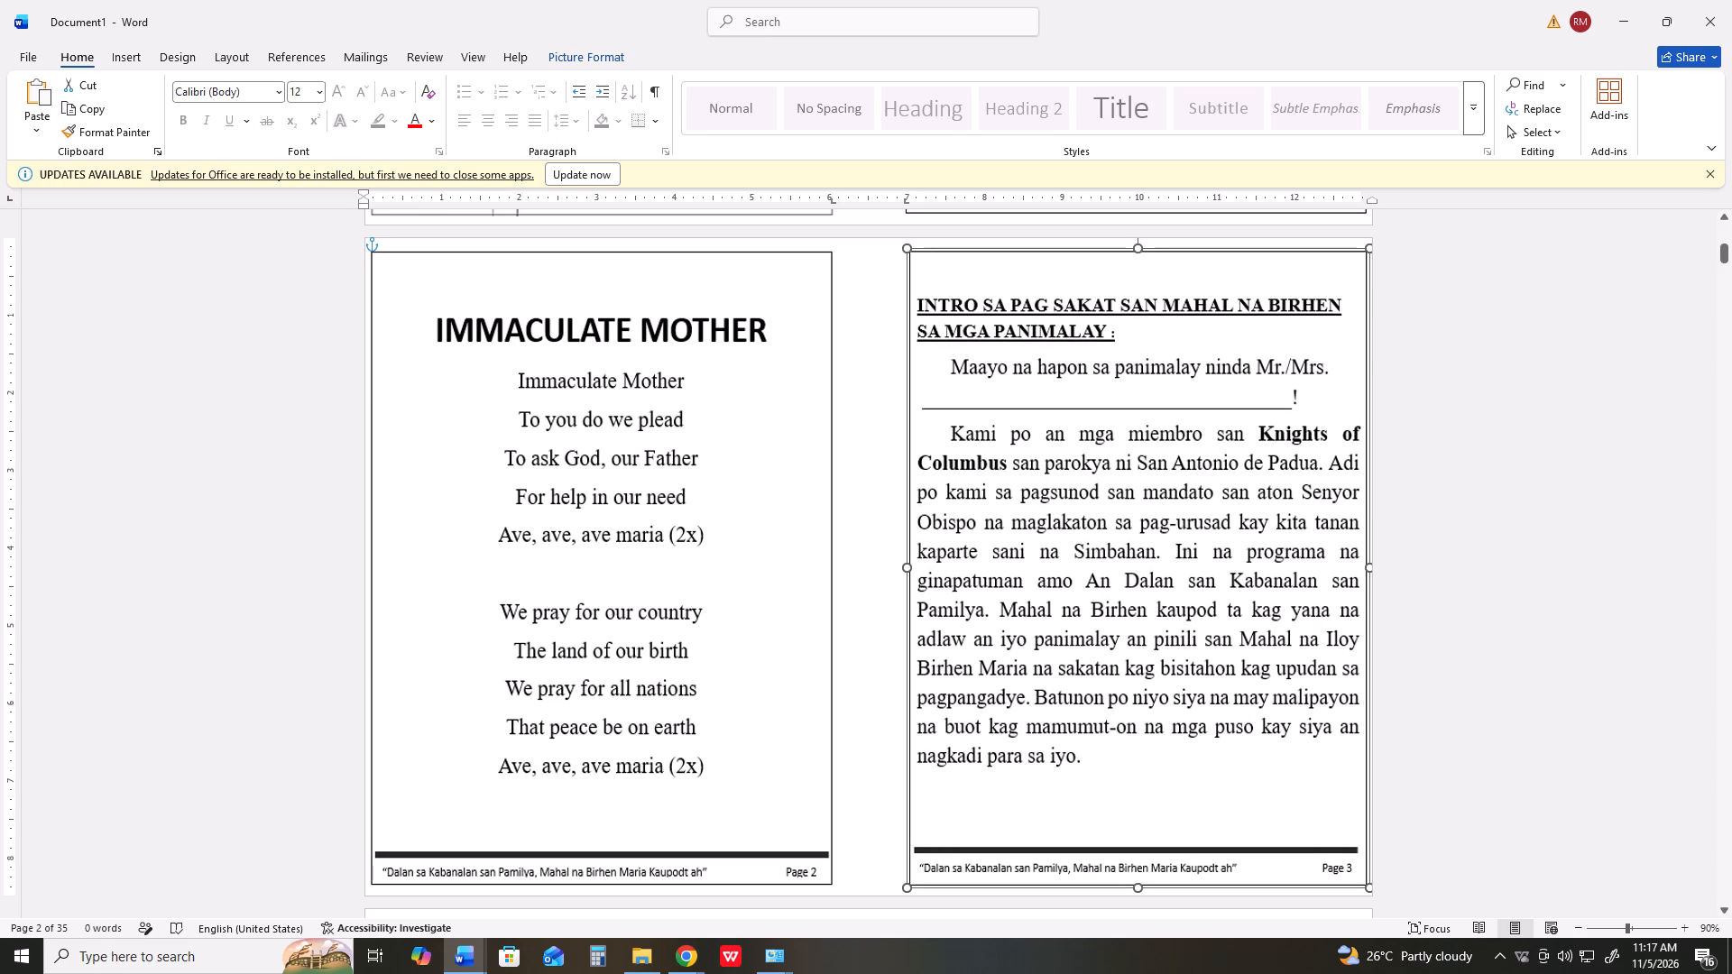
left_click_drag(1134, 883, 1134, 882)
left_click_drag(1134, 882, 1135, 882)
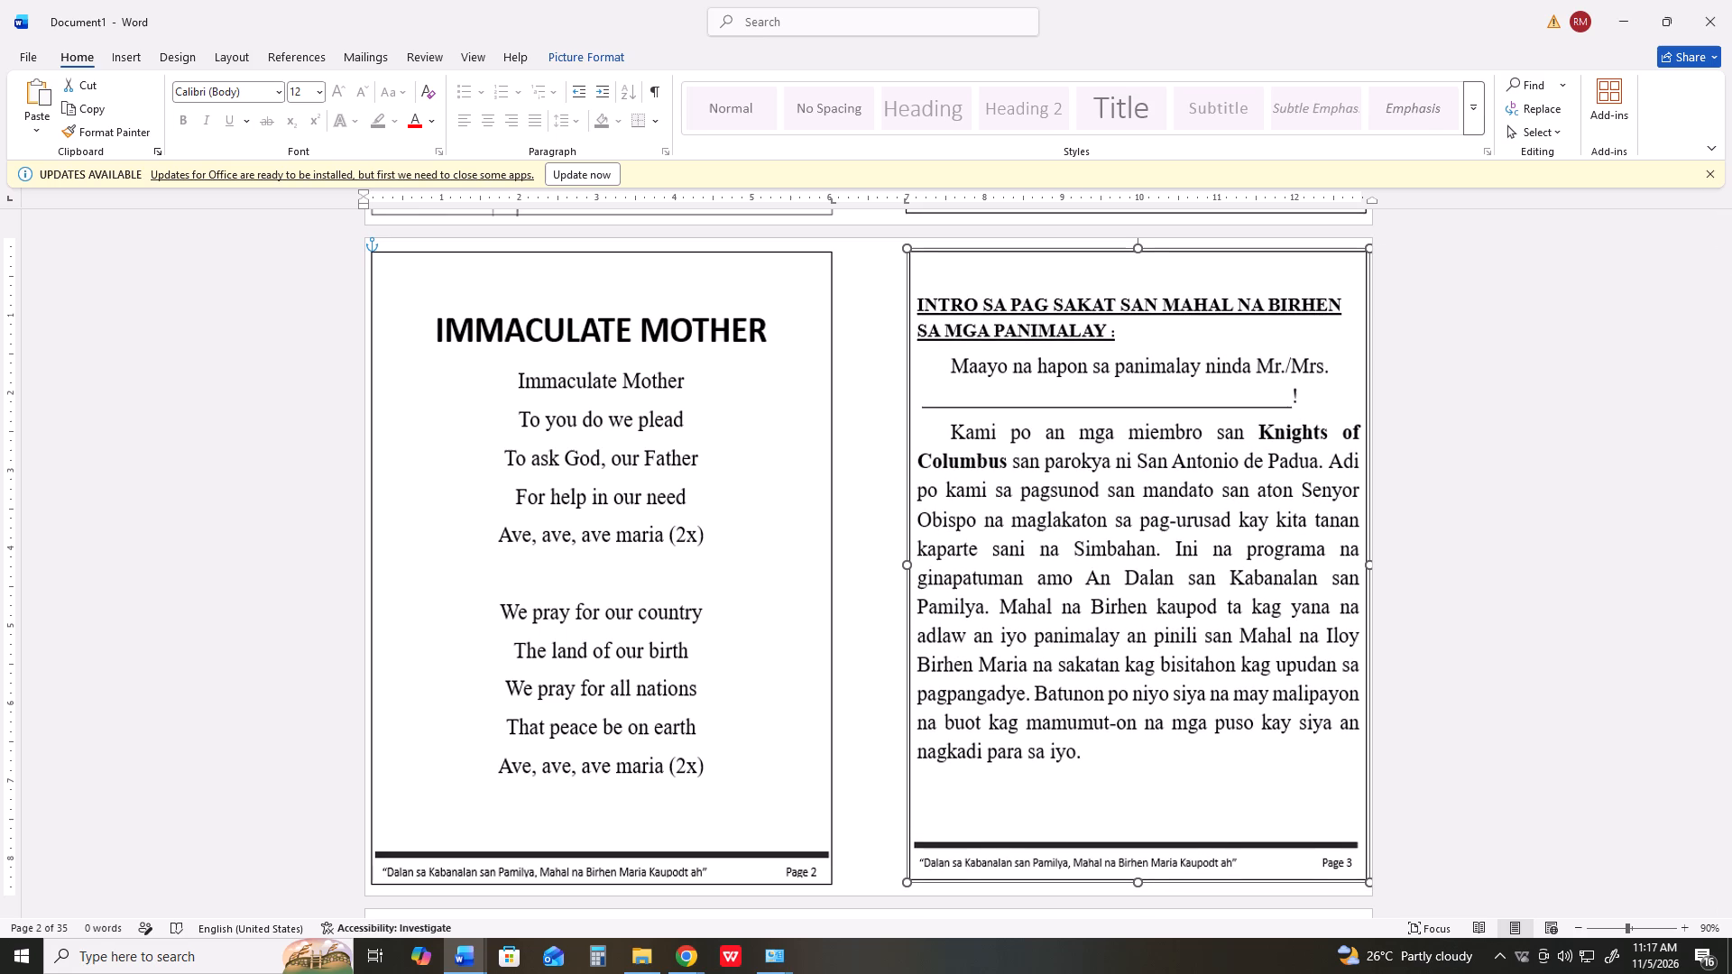
left_click_drag(1135, 882, 1135, 883)
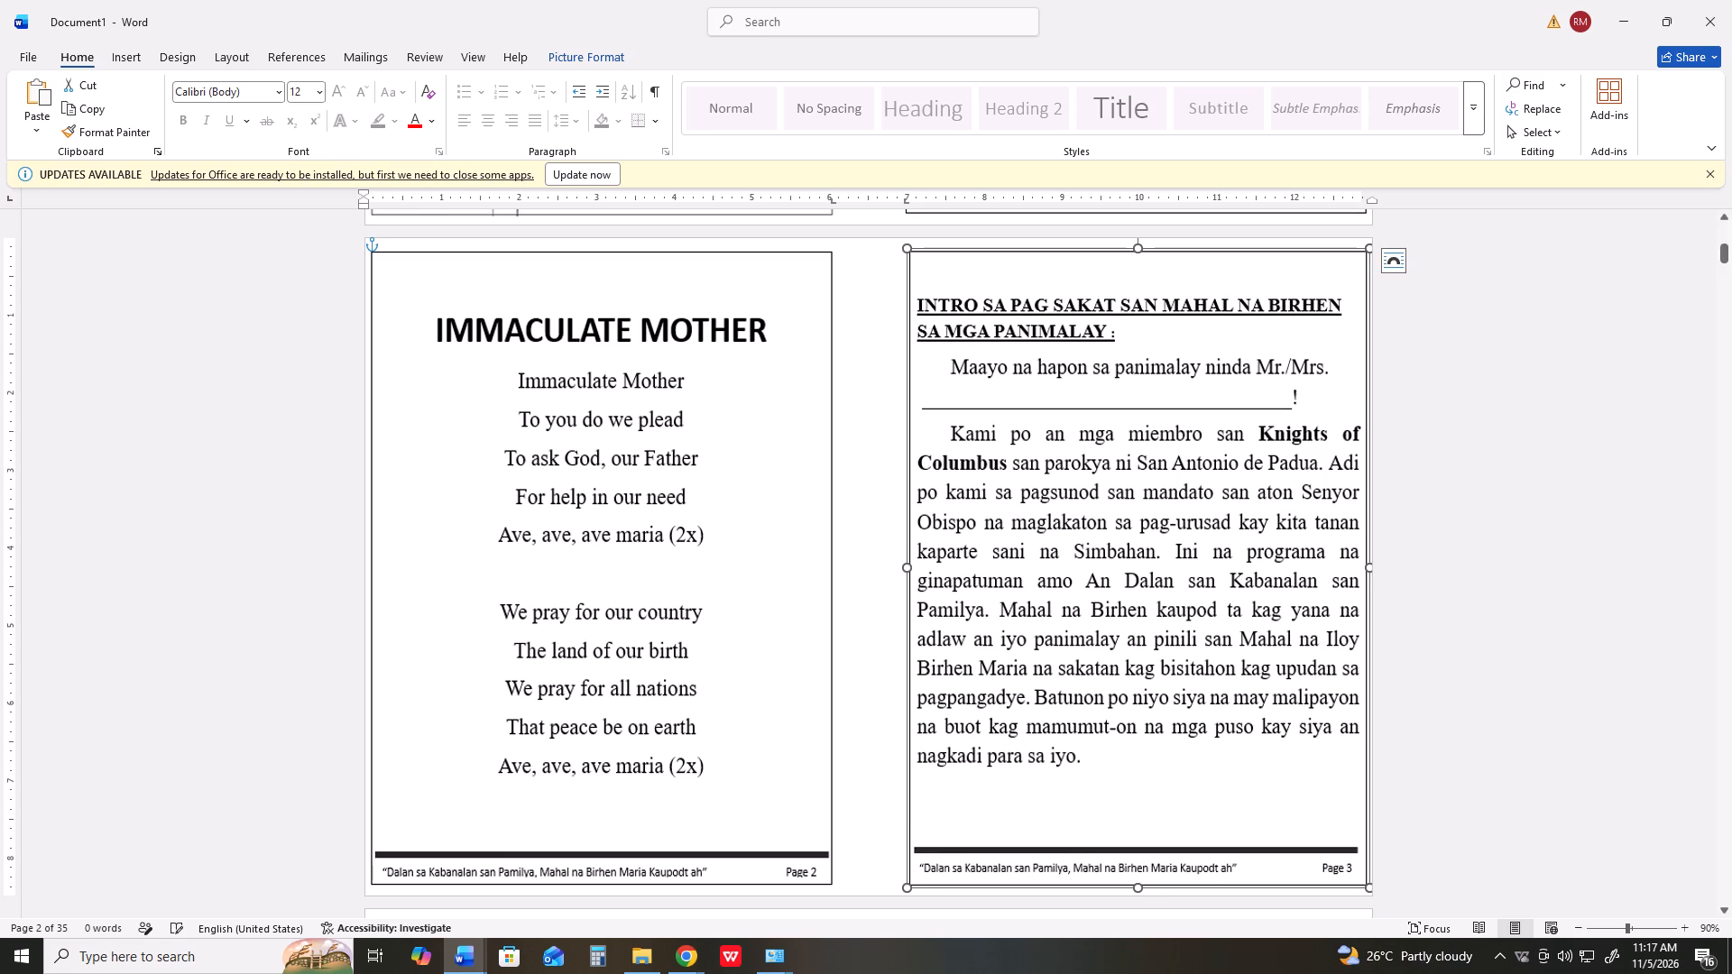
left_click(861, 749)
Widen the "Intro sa Pag Sakat" picture slightly so its left border meets about the 7" ruler mark.
scroll(931, 666, "down", 10)
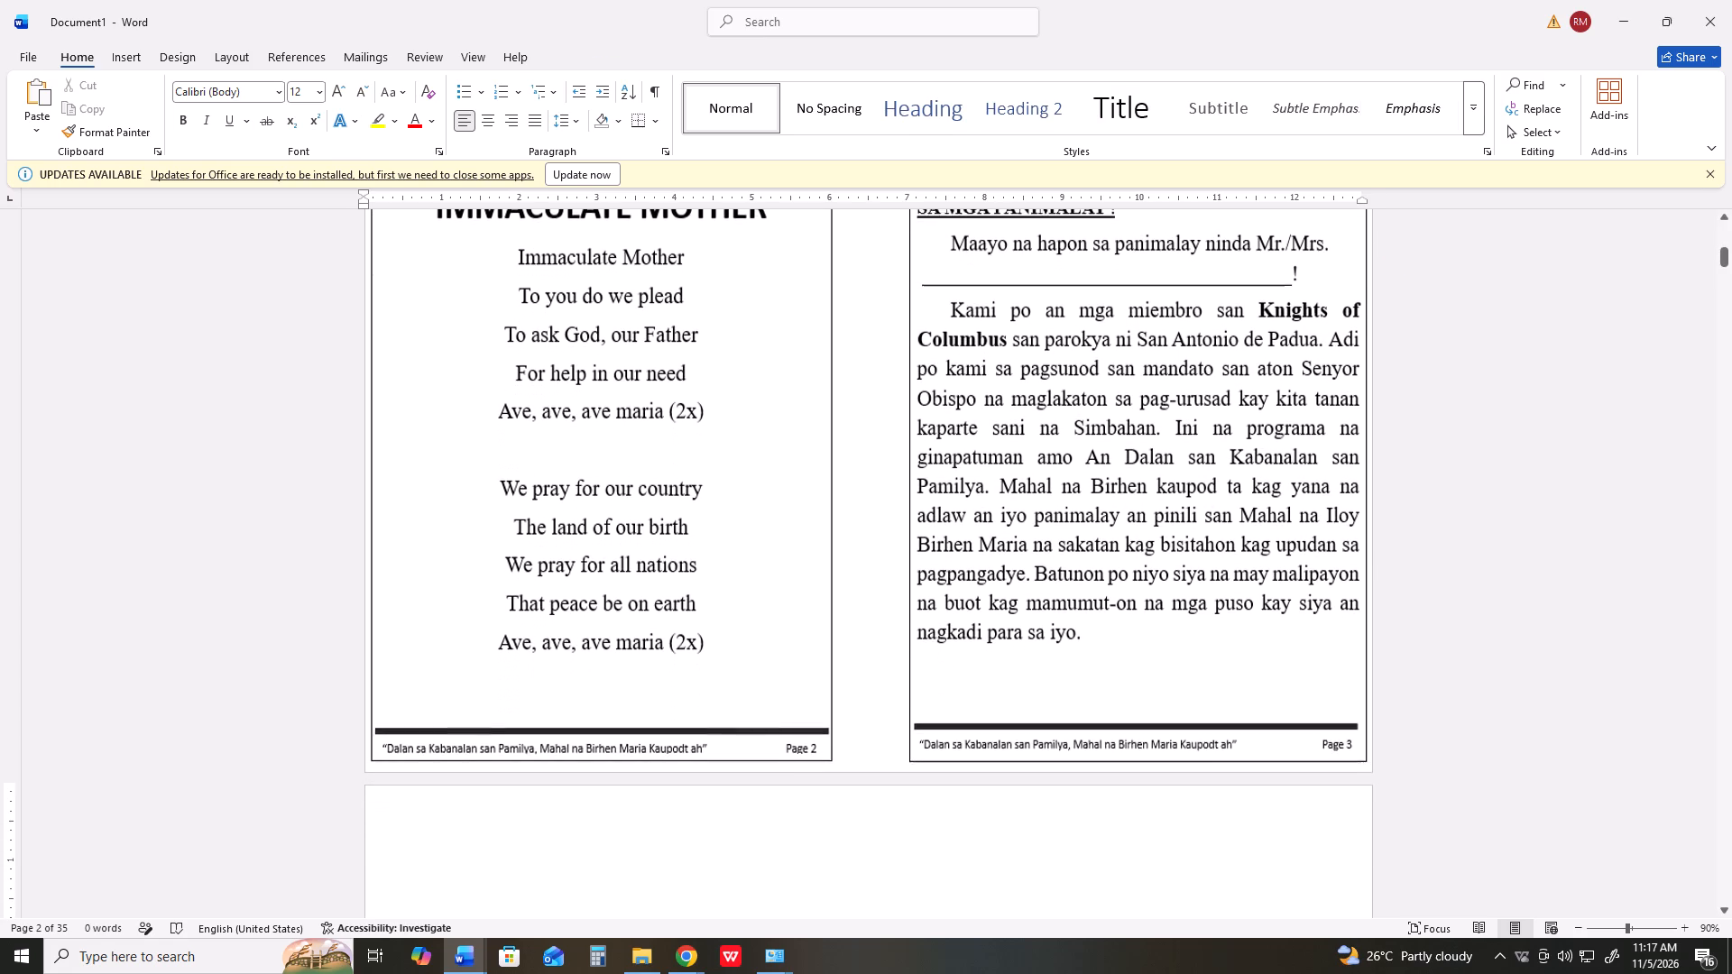
scroll(935, 657, "down", 19)
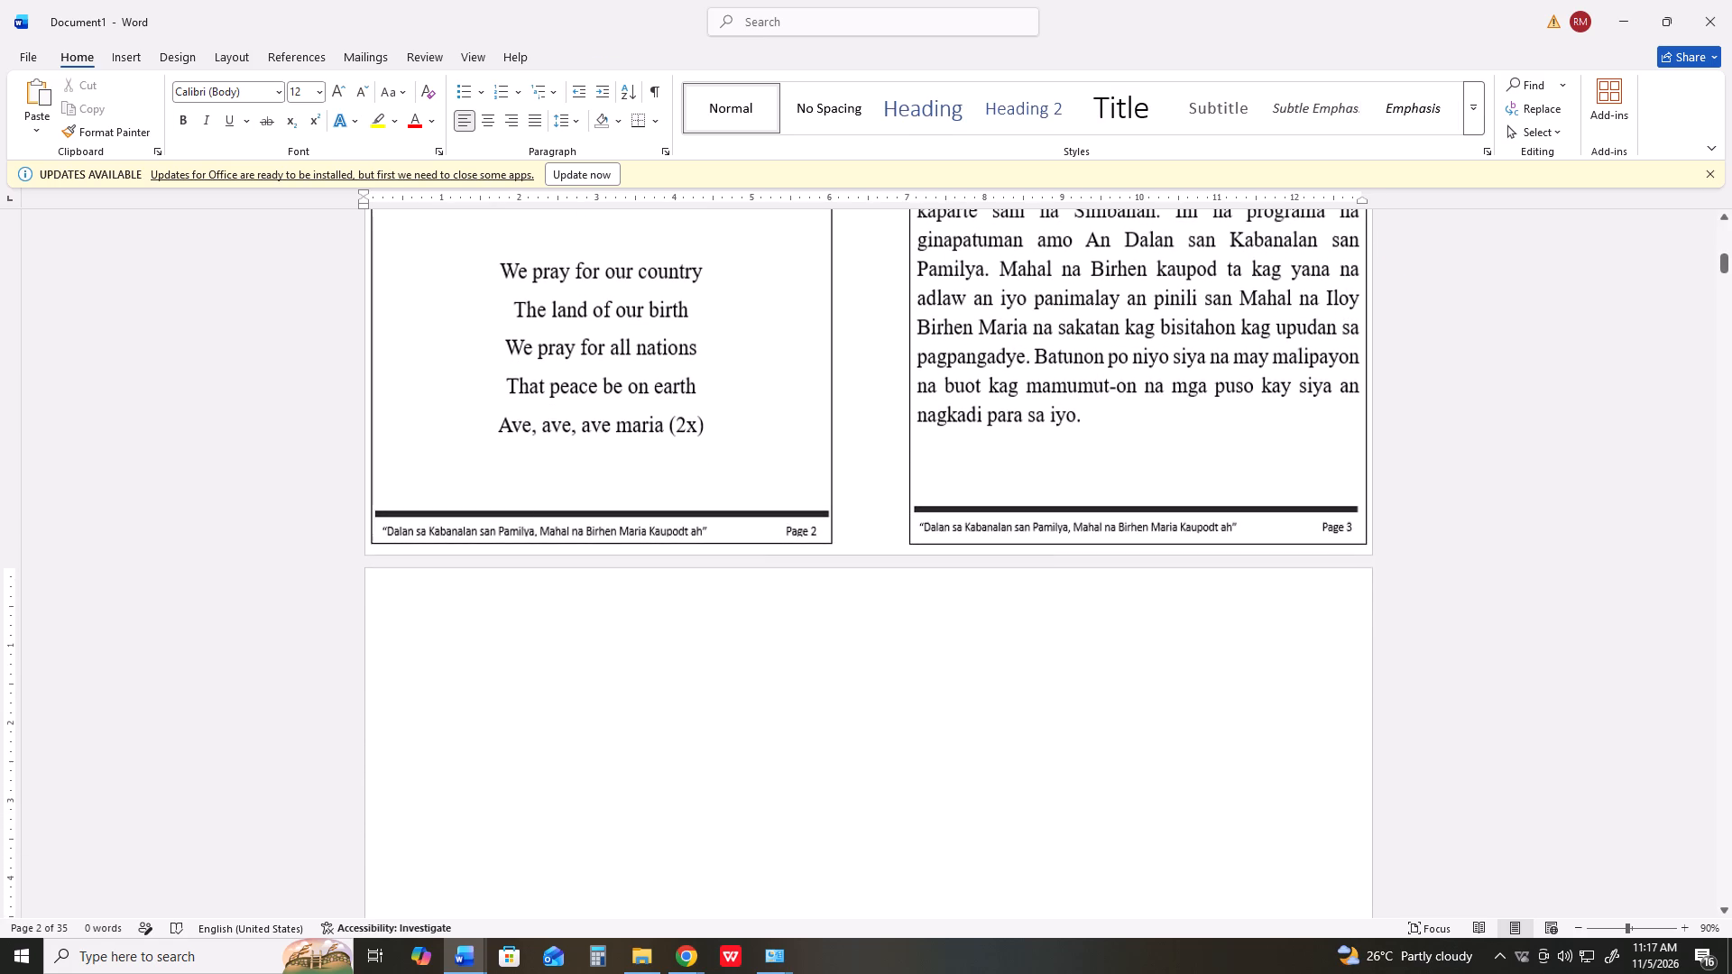
scroll(921, 662, "down", 5)
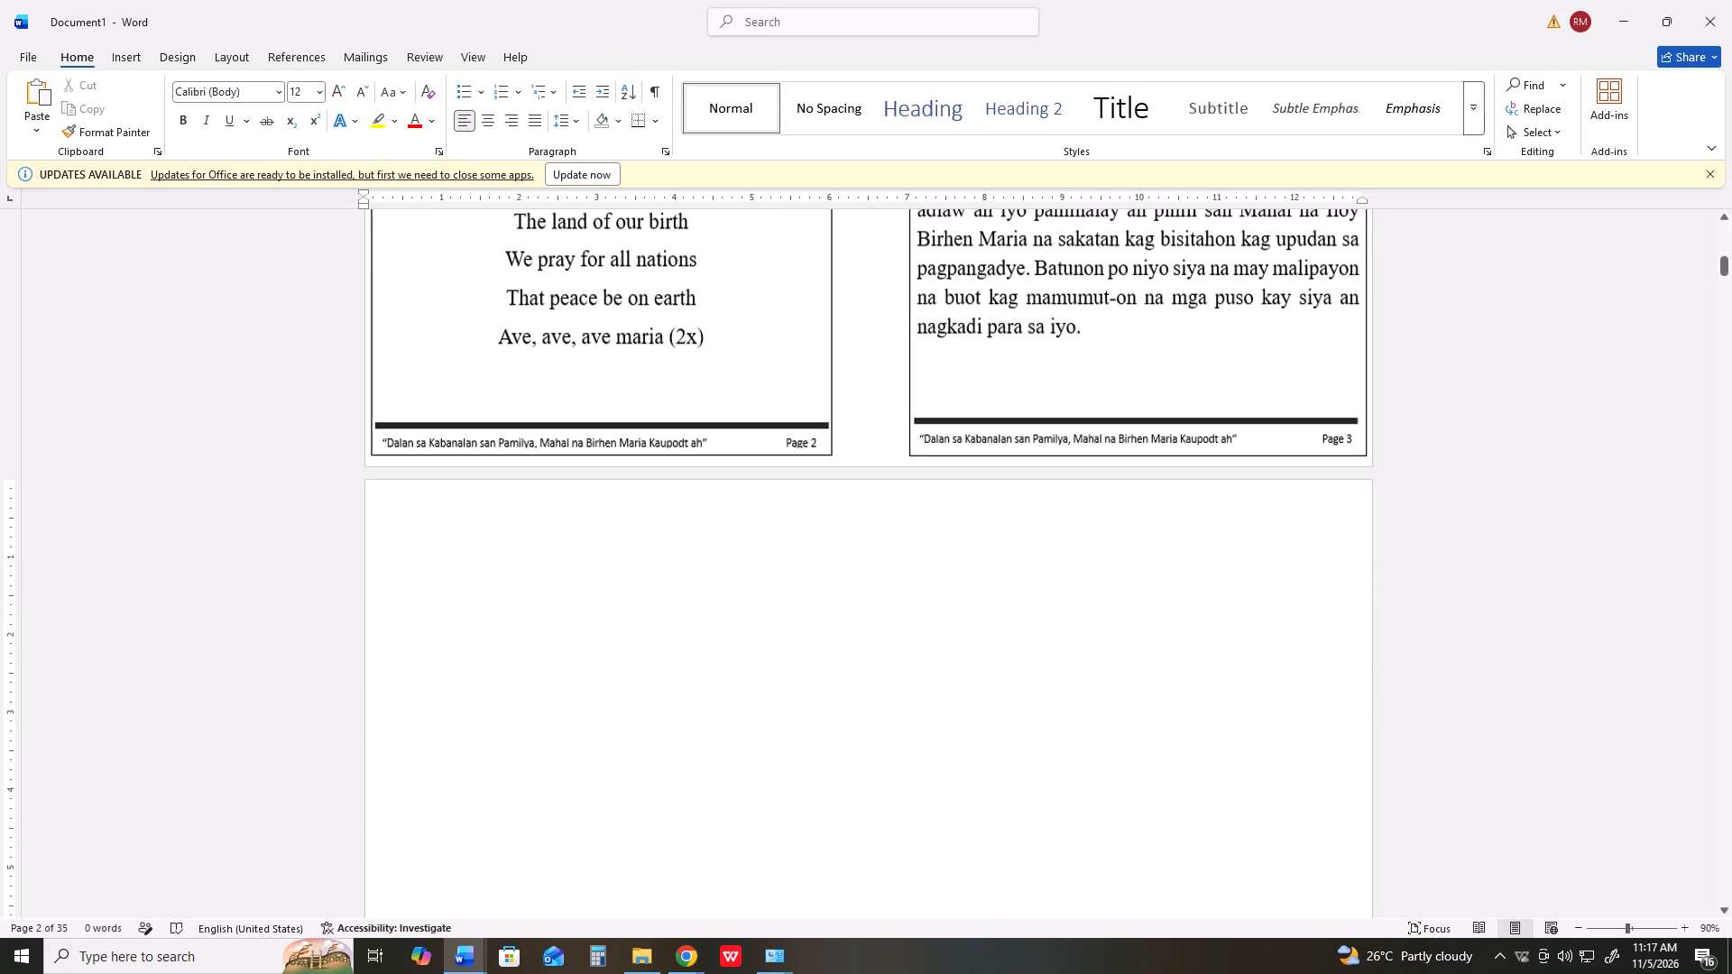
left_click(1009, 432)
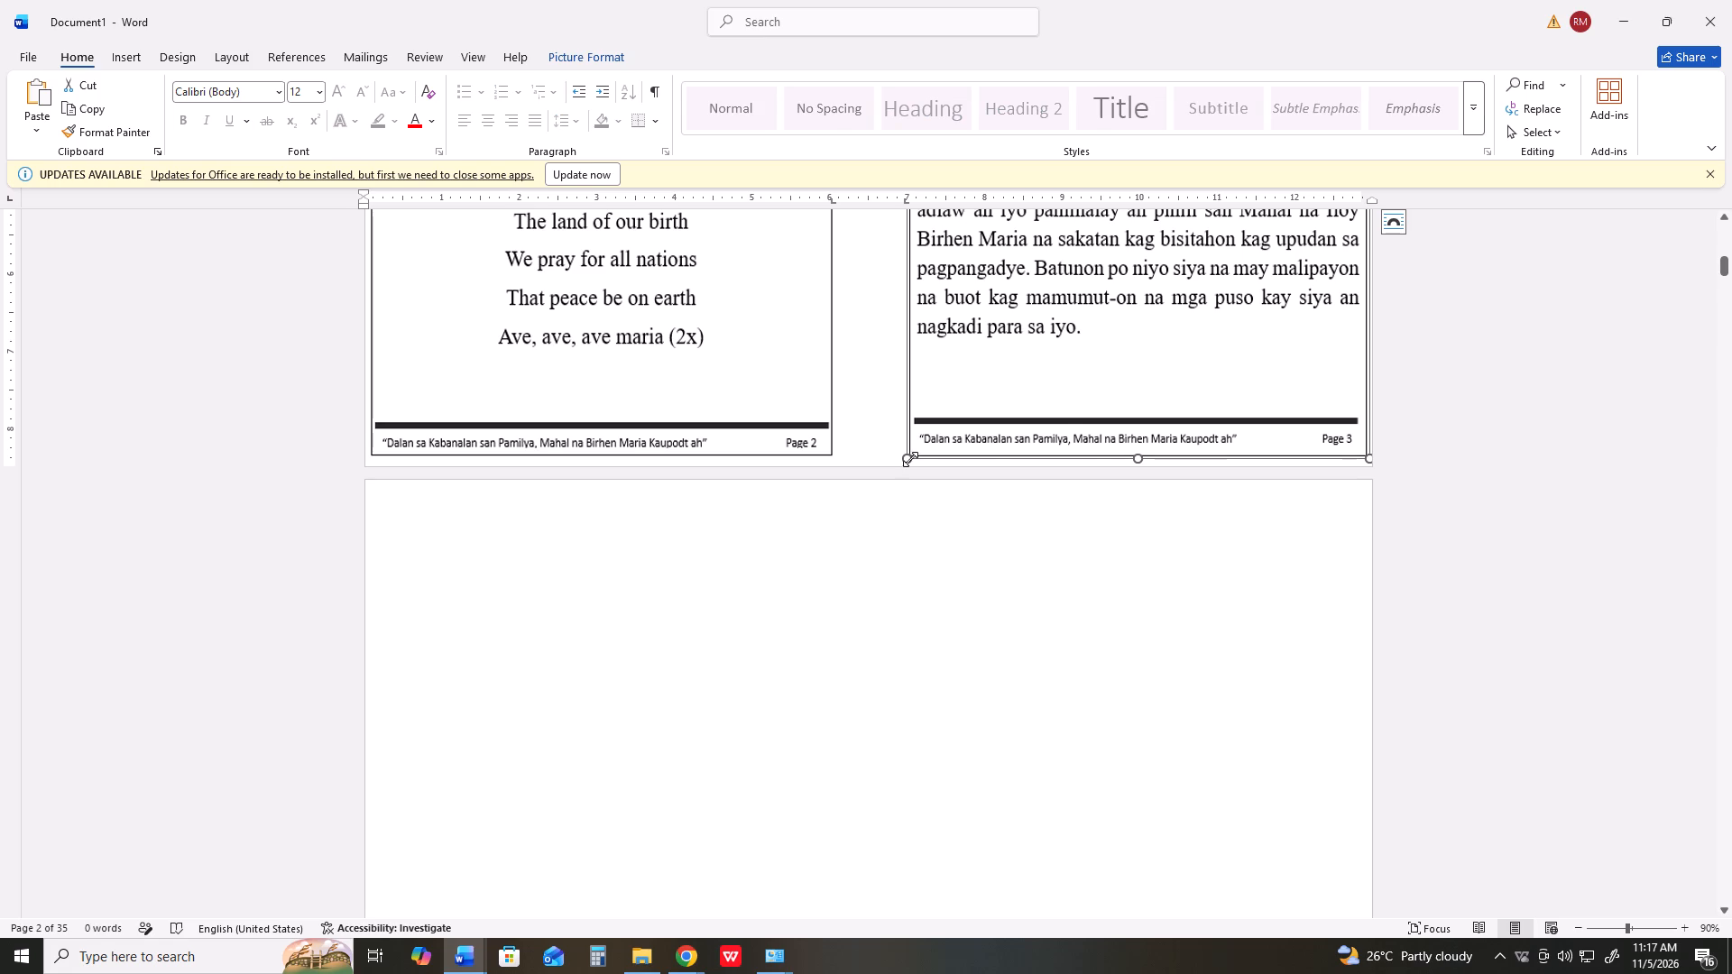
scroll(917, 446, "up", 8)
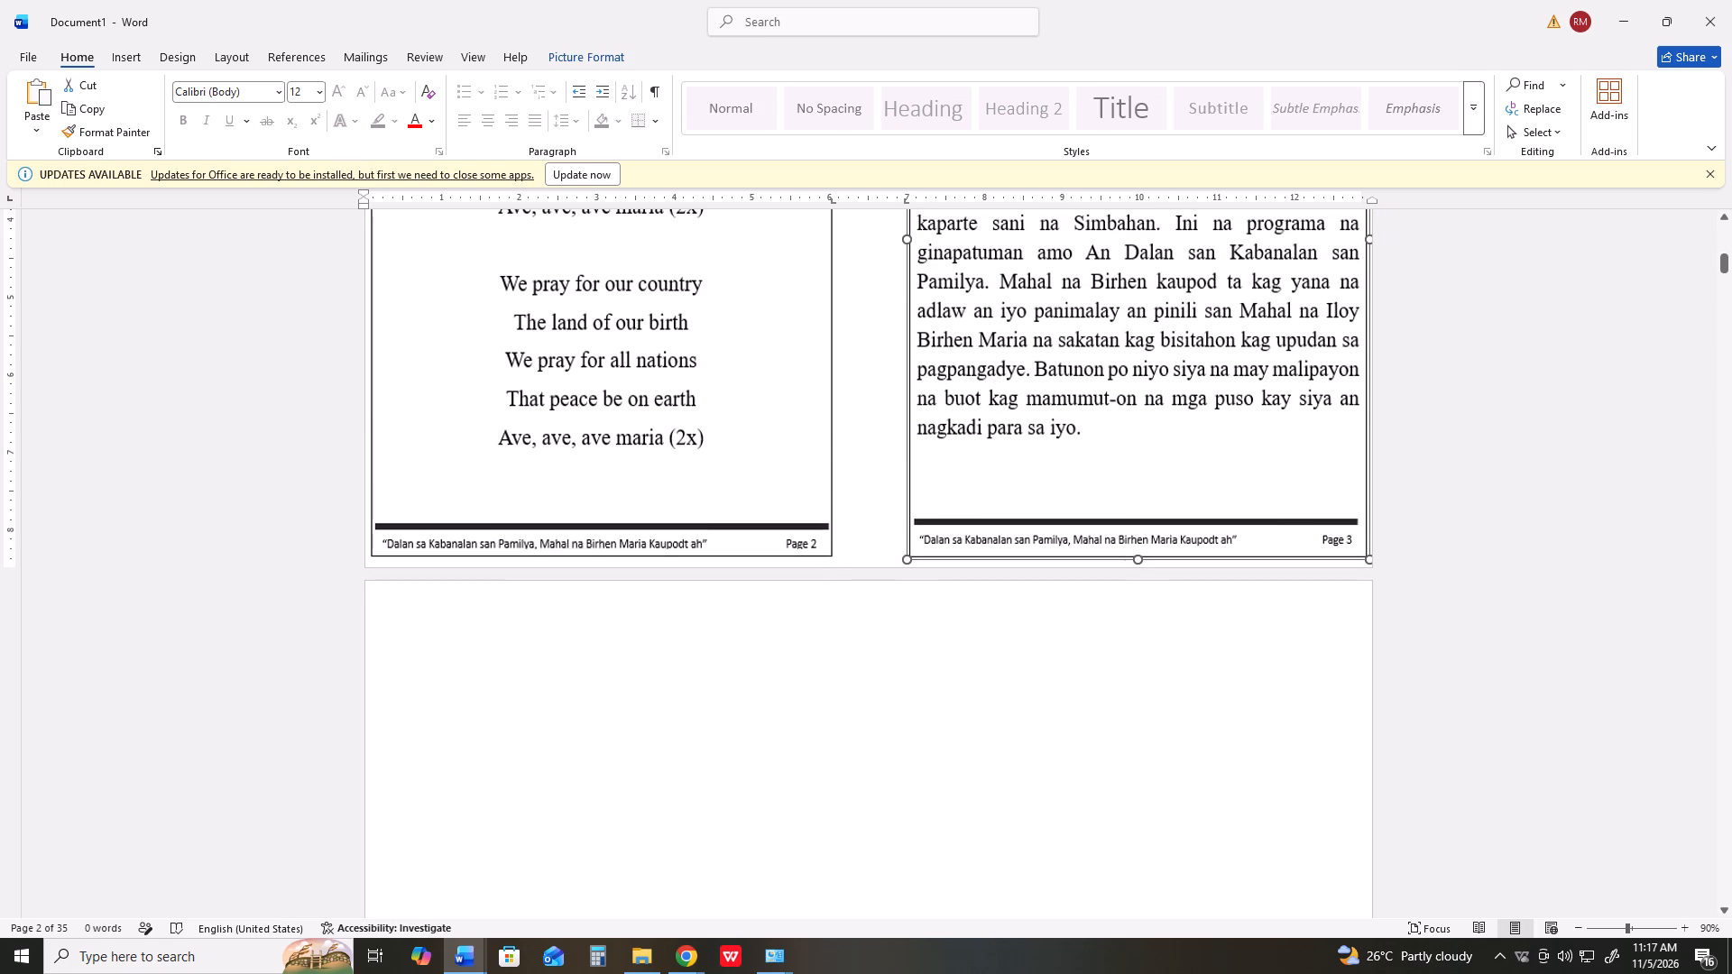
left_click(908, 239)
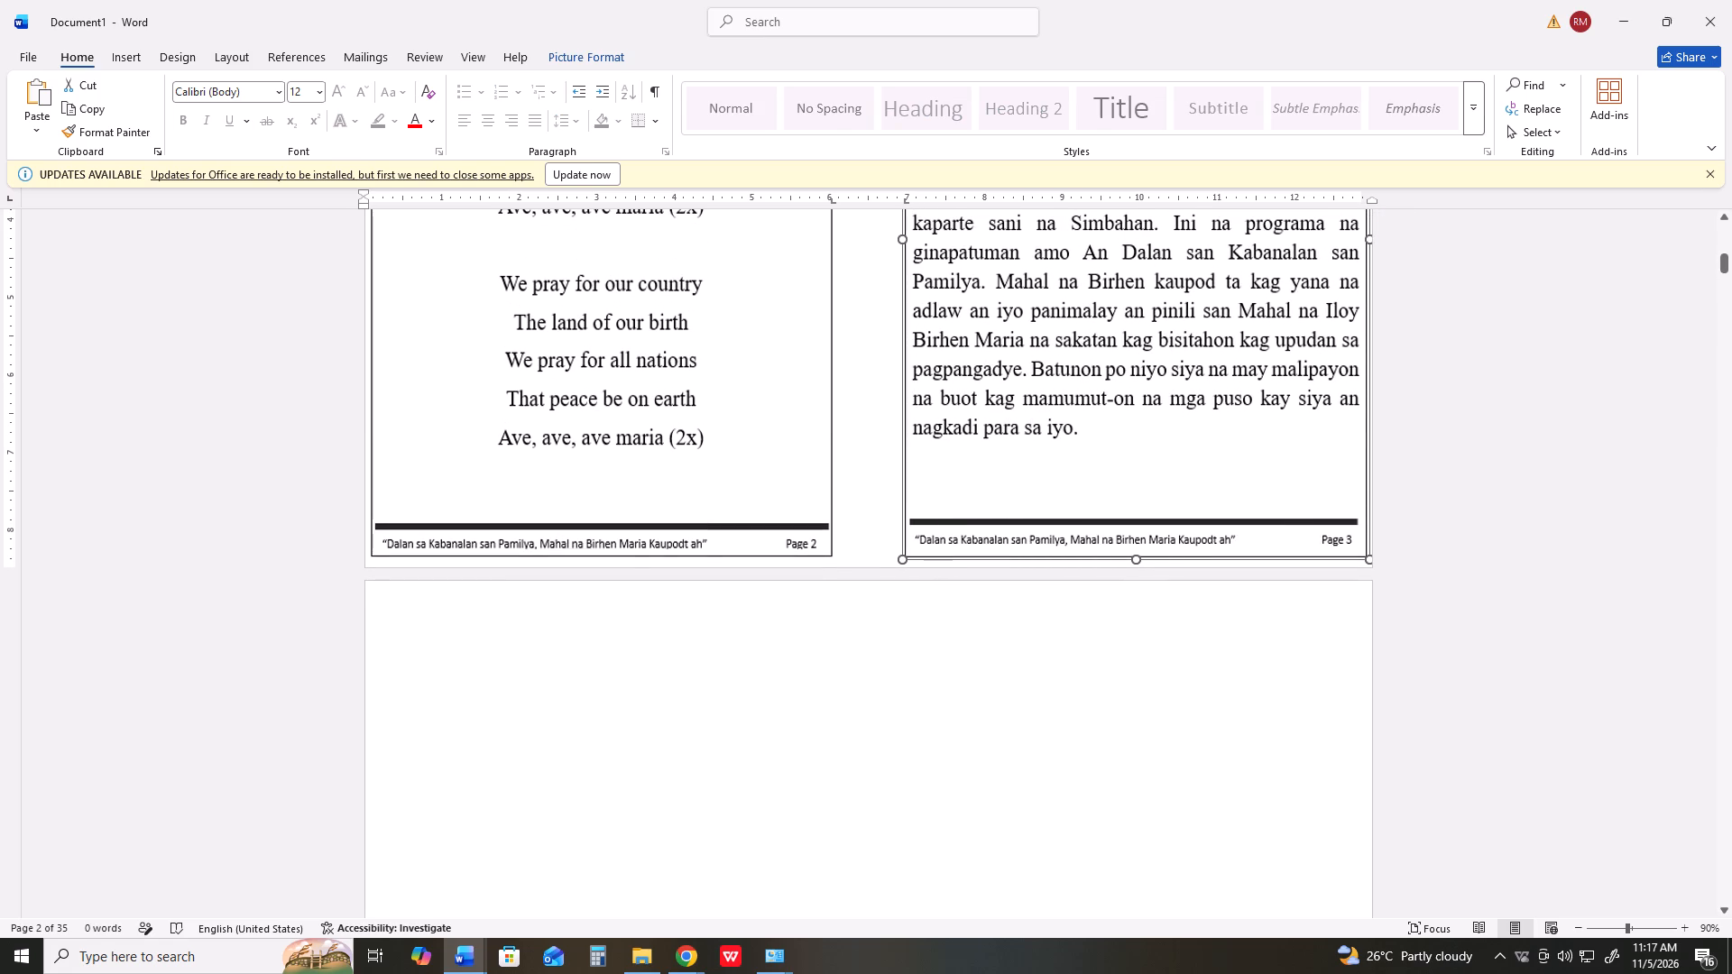
Deselect the picture and examine the side-by-side layout of page 2 against the pages around it.
left_click(888, 430)
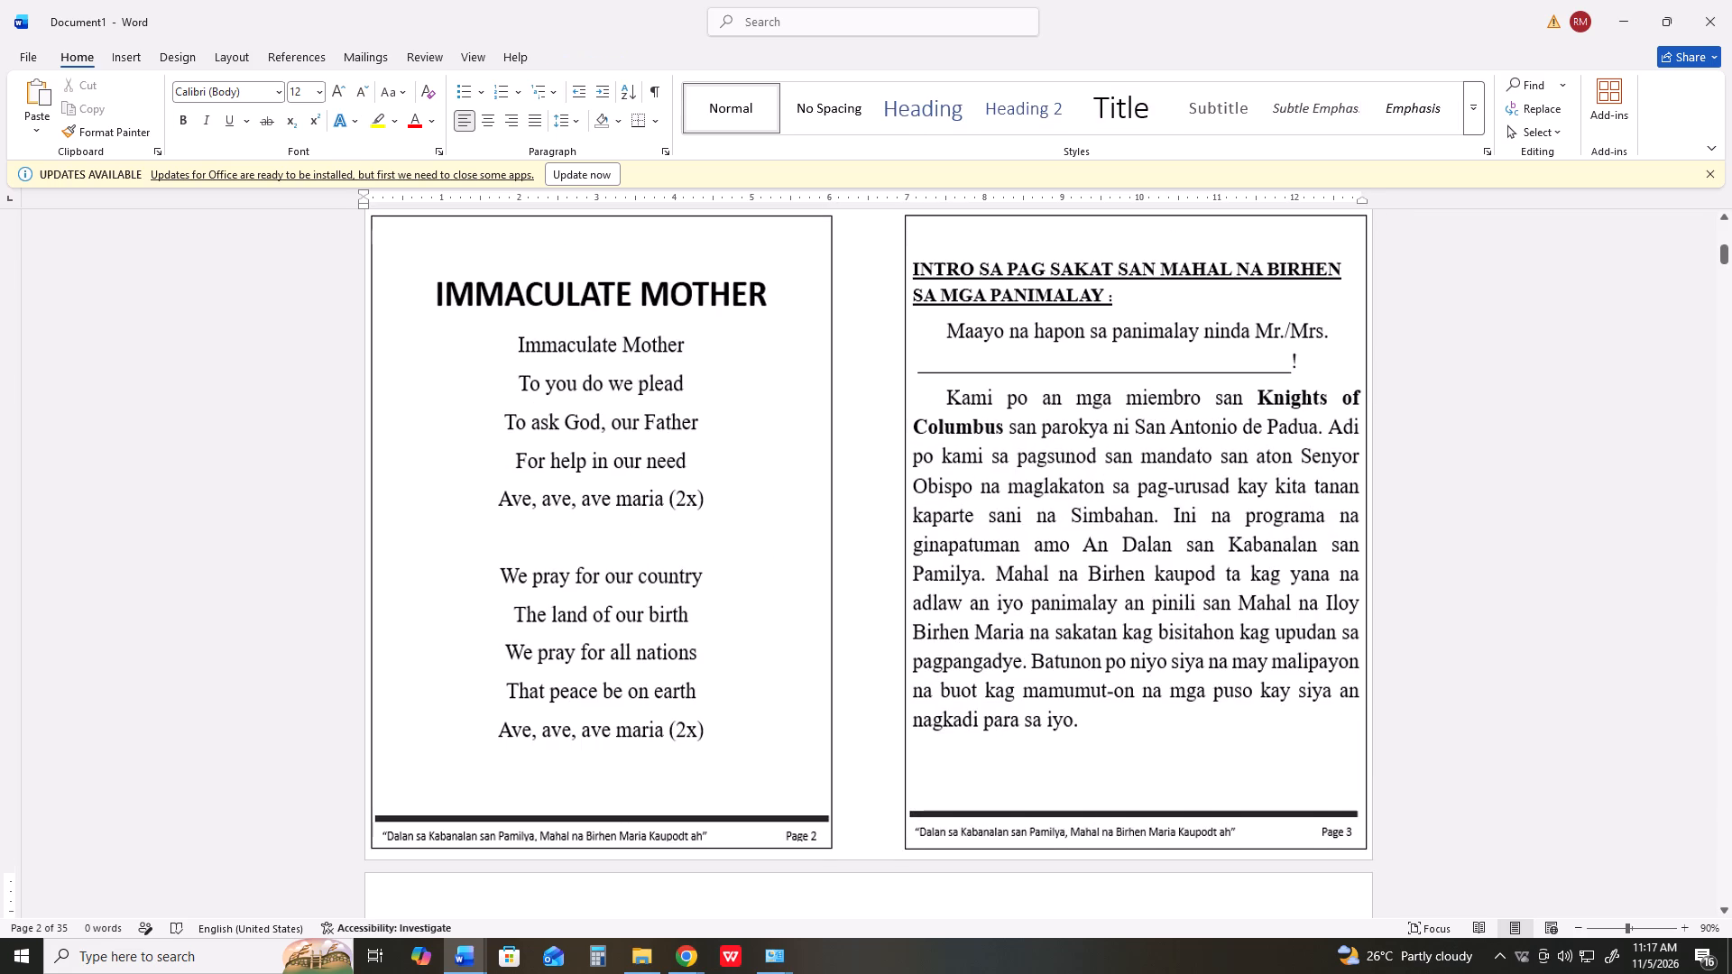
scroll(886, 430, "down", 11)
scroll(886, 427, "up", 17)
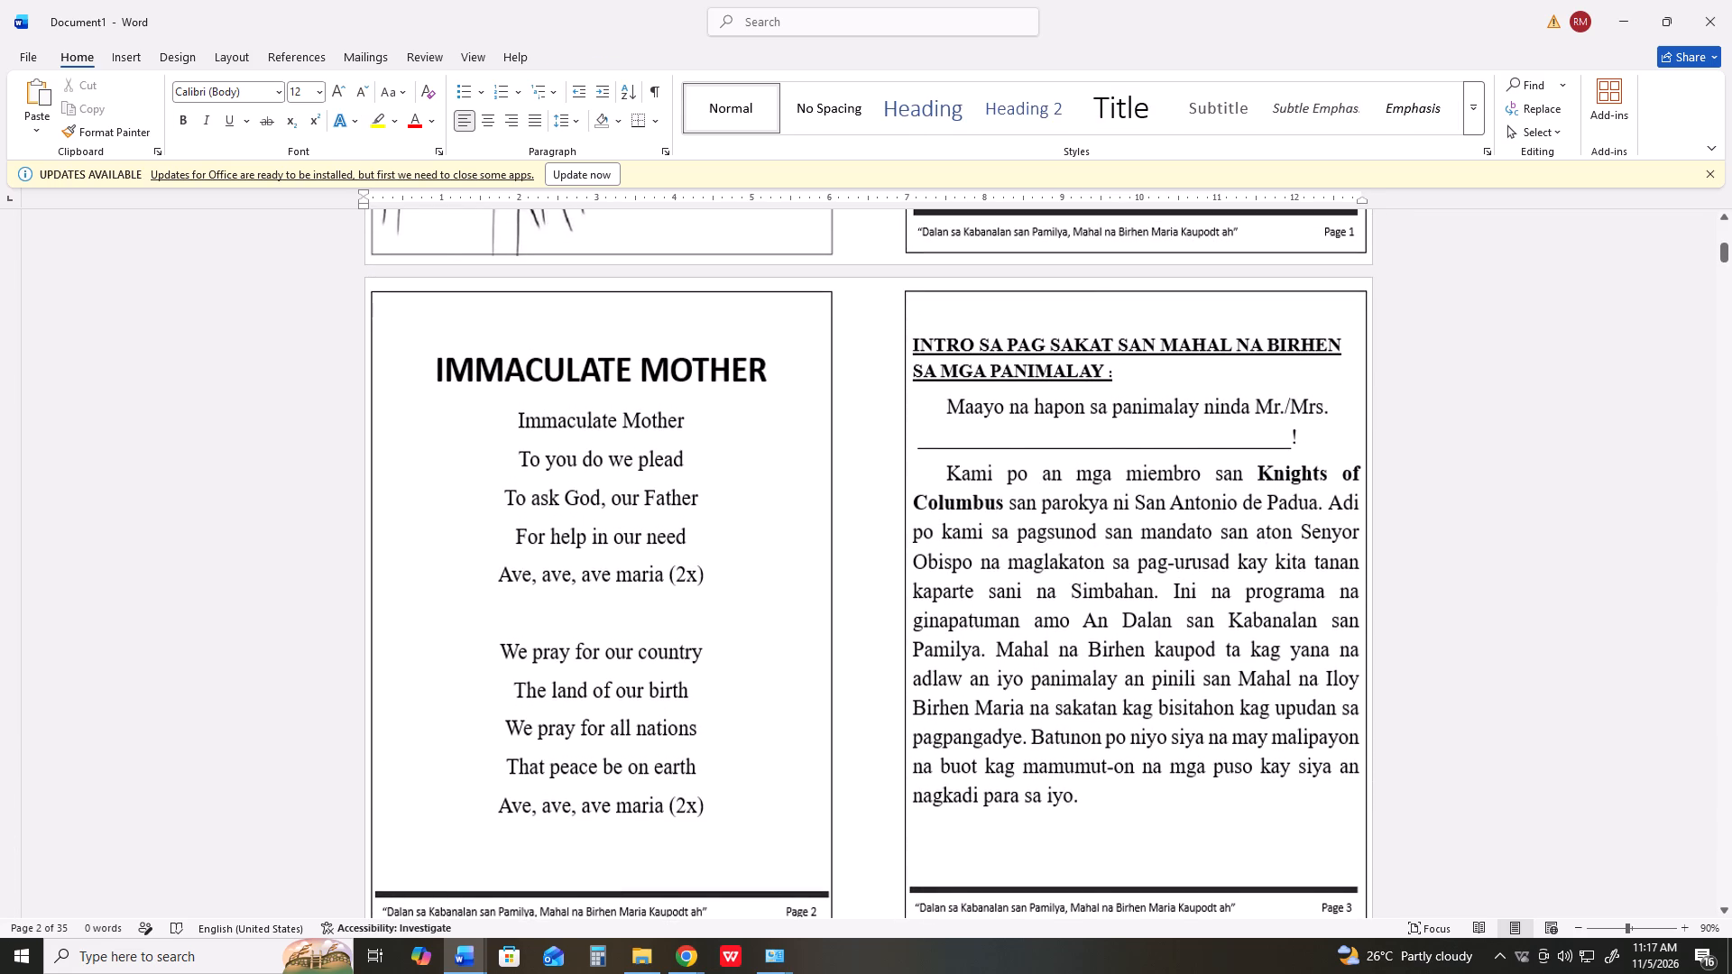
Insert the picture r4.png from the Downloads folder on the blank page 3.
scroll(886, 427, "down", 20)
scroll(886, 427, "down", 3)
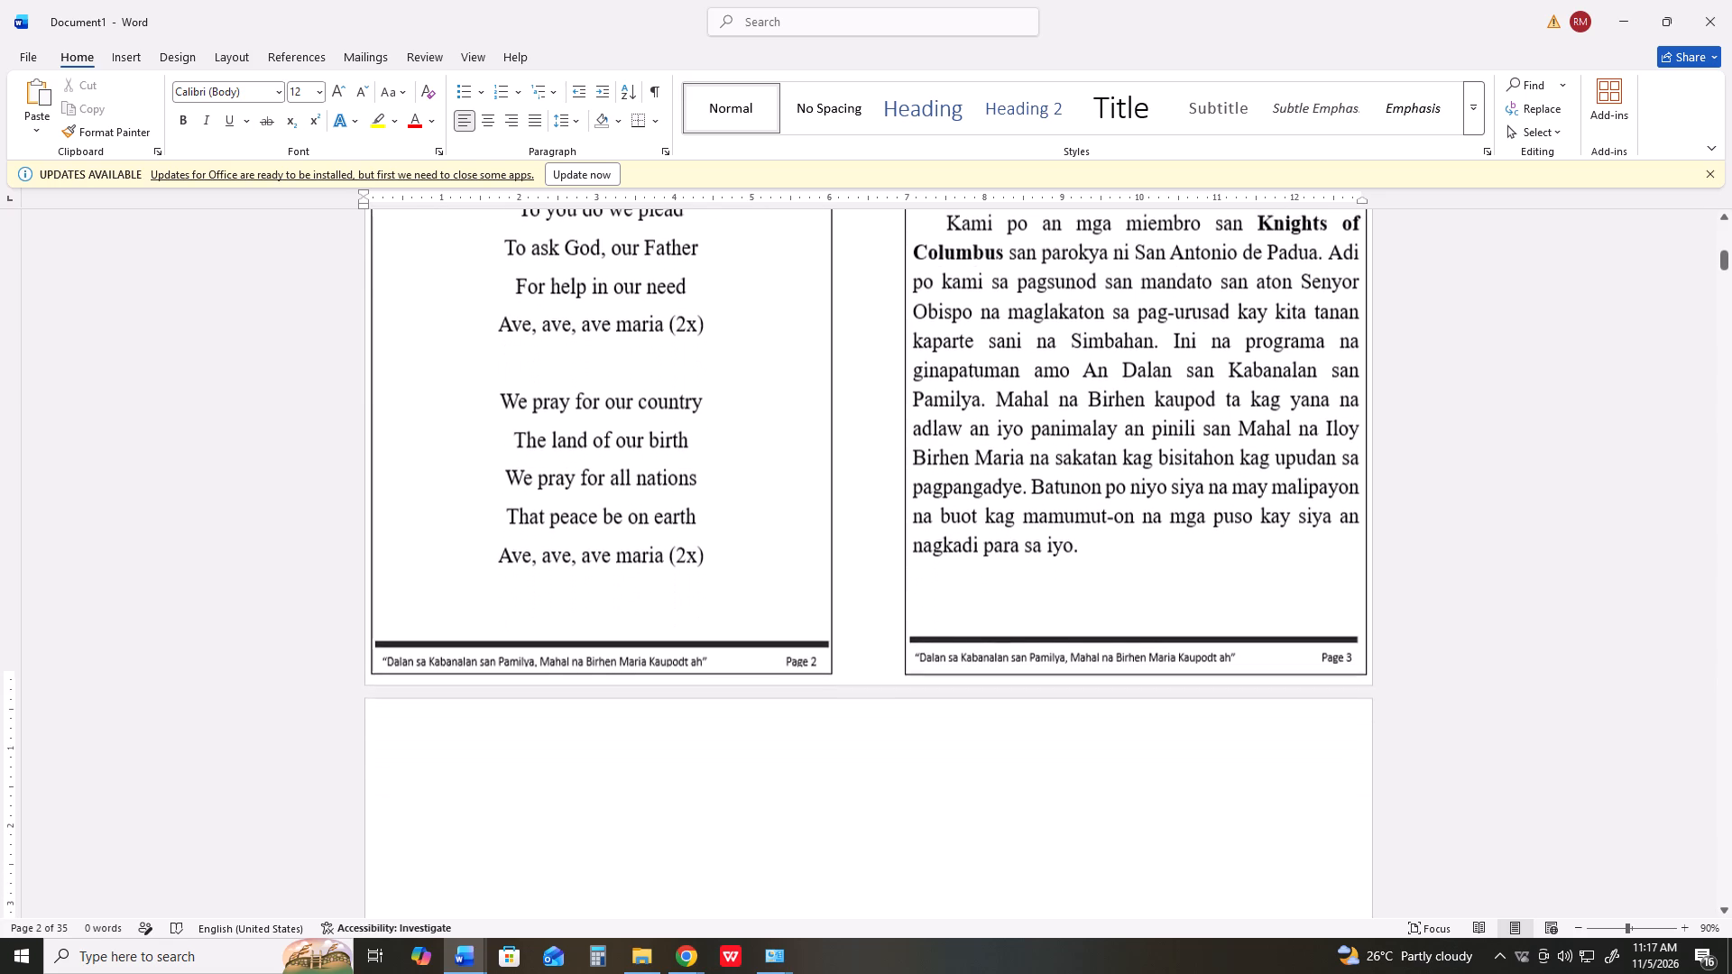
scroll(886, 427, "down", 20)
scroll(886, 427, "down", 5)
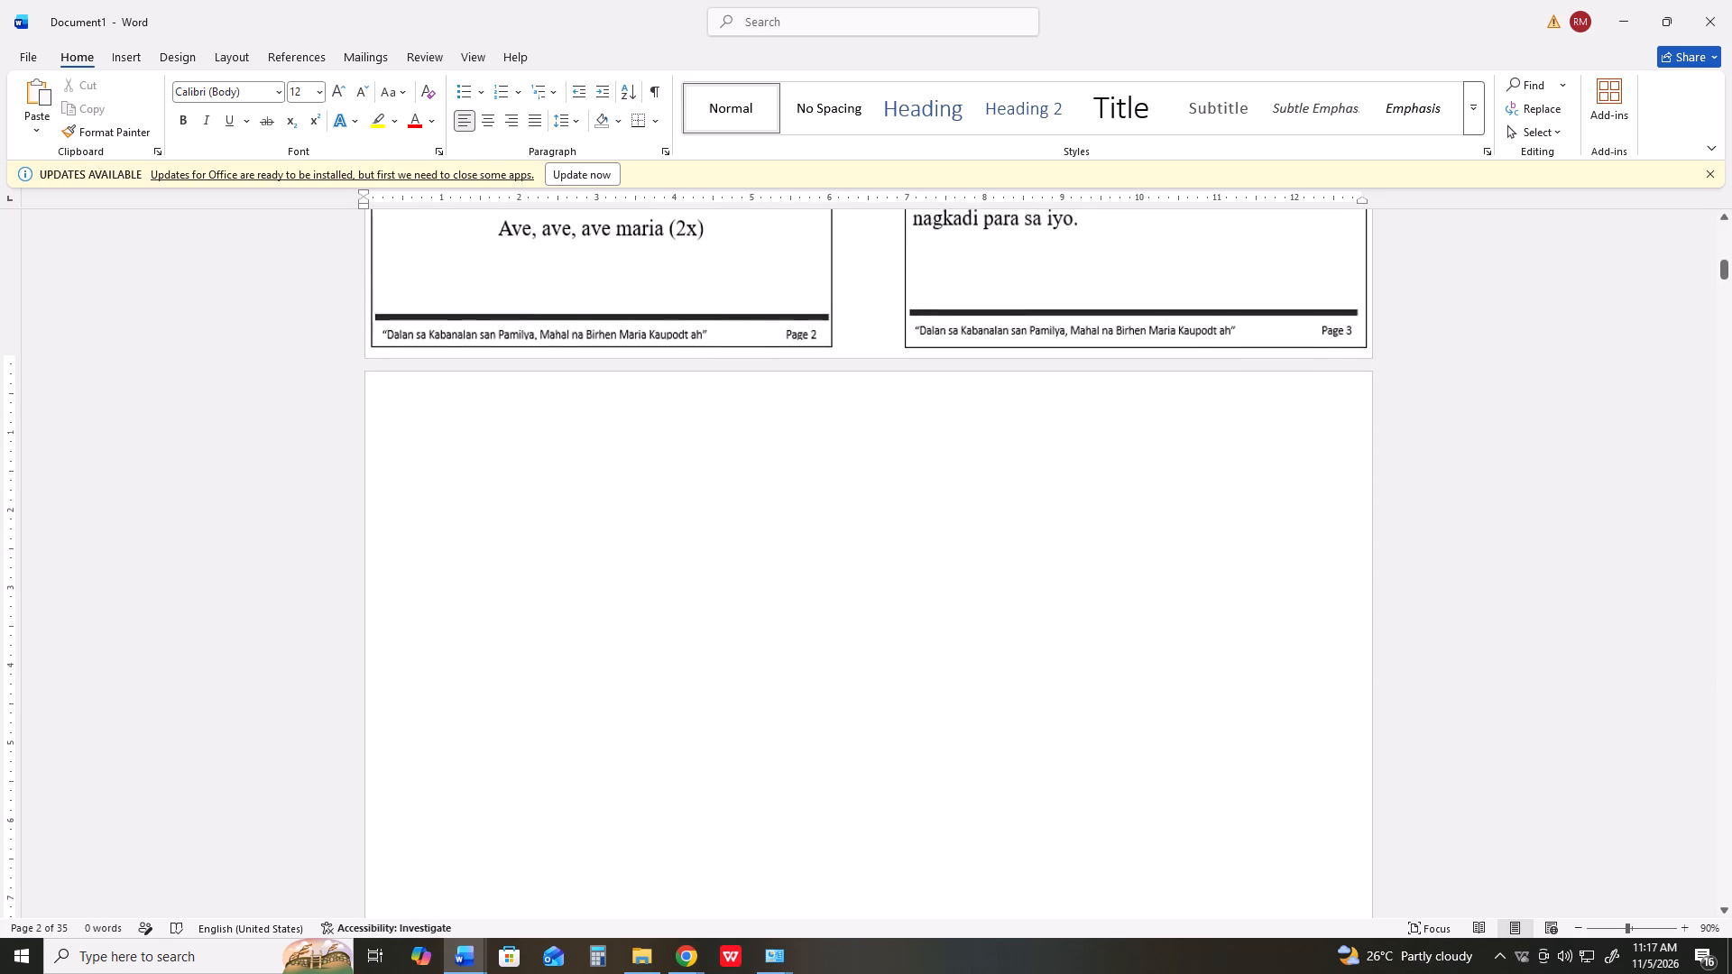
scroll(886, 427, "down", 3)
left_click(883, 427)
scroll(883, 427, "down", 6)
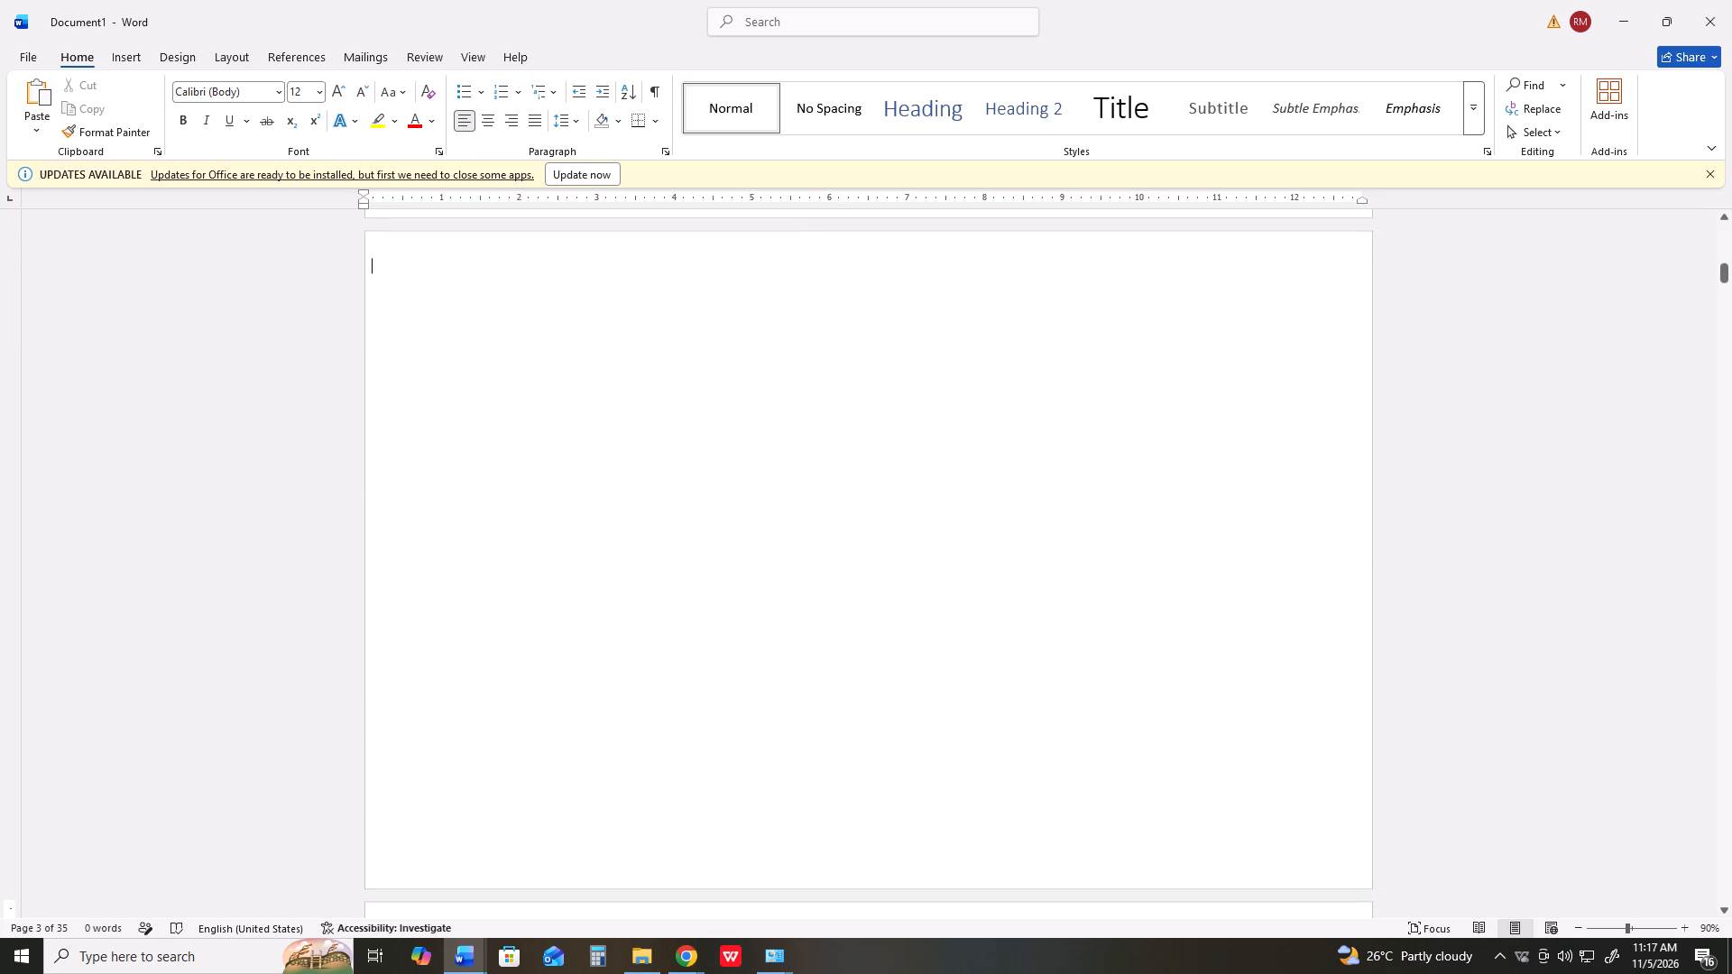
scroll(415, 218, "down", 1)
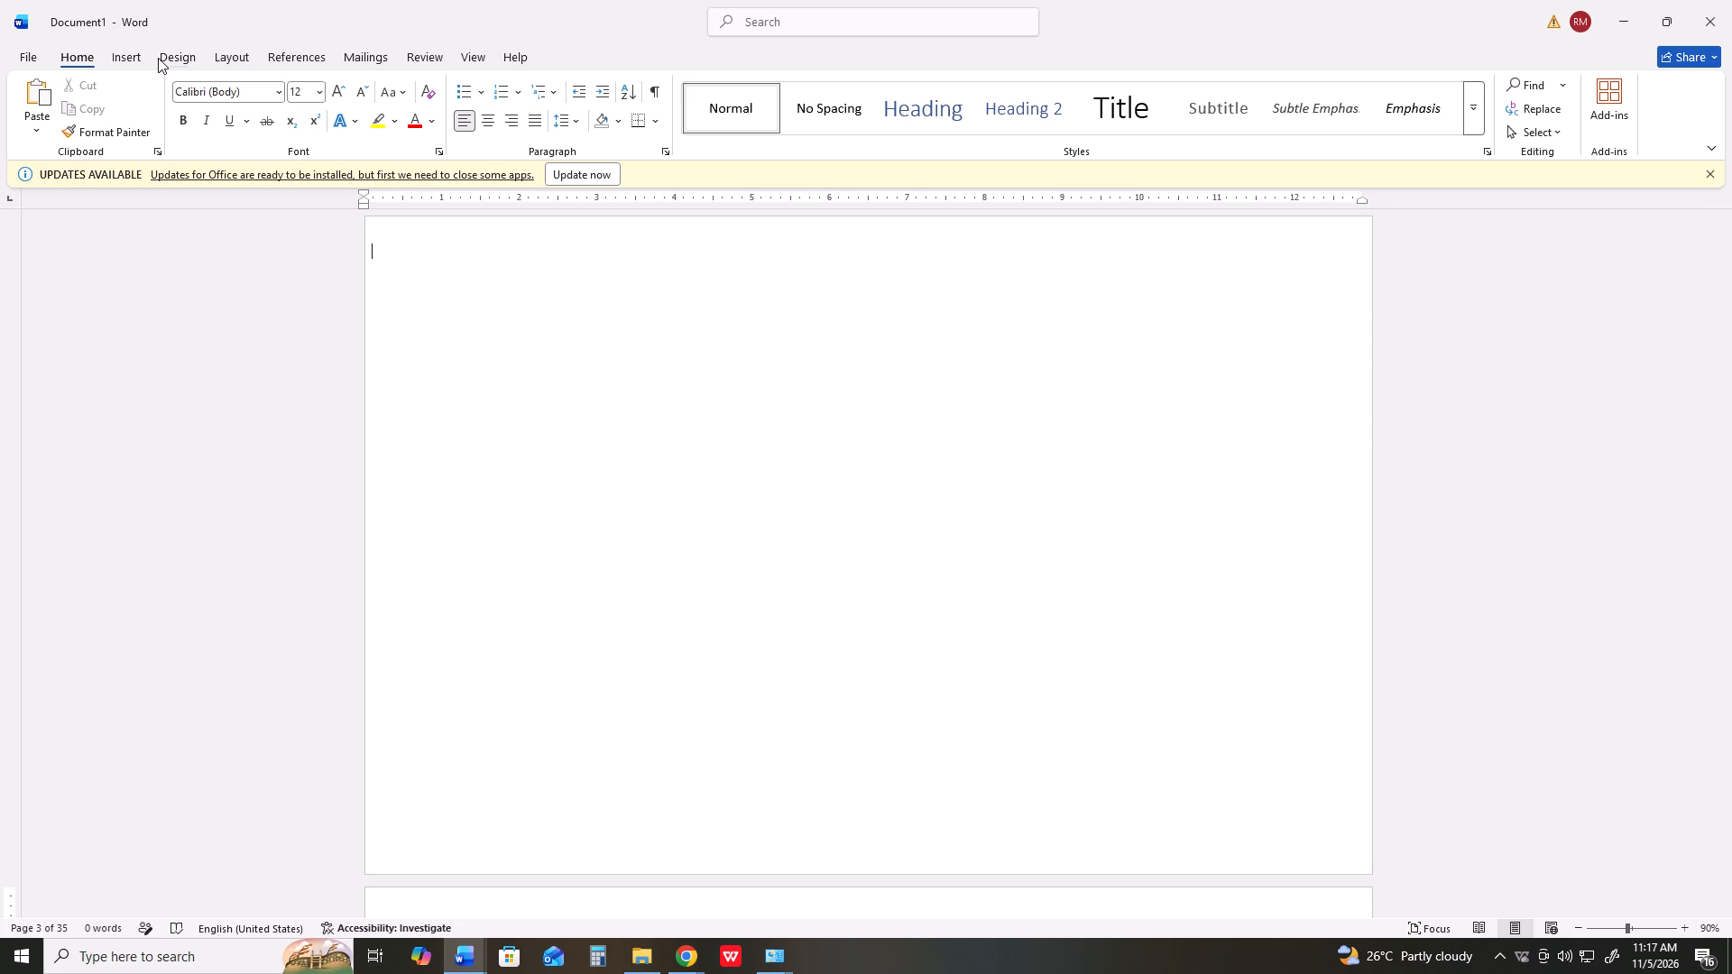
left_click(133, 57)
left_click(218, 112)
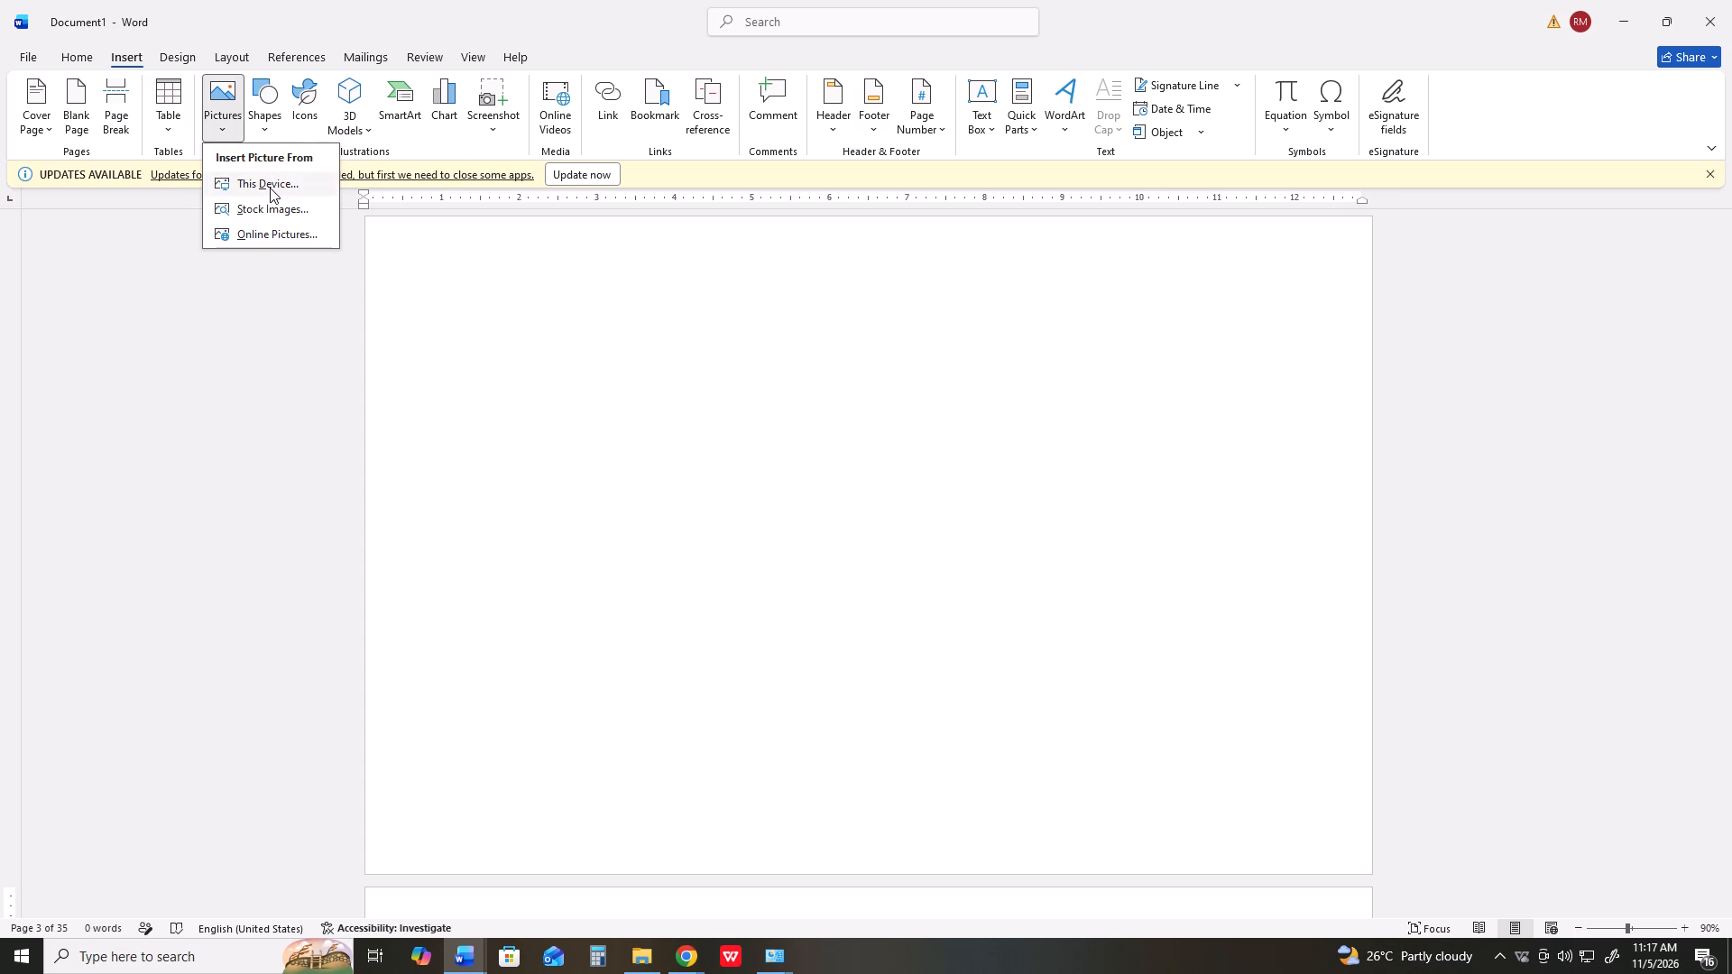
left_click(270, 188)
scroll(751, 448, "down", 3)
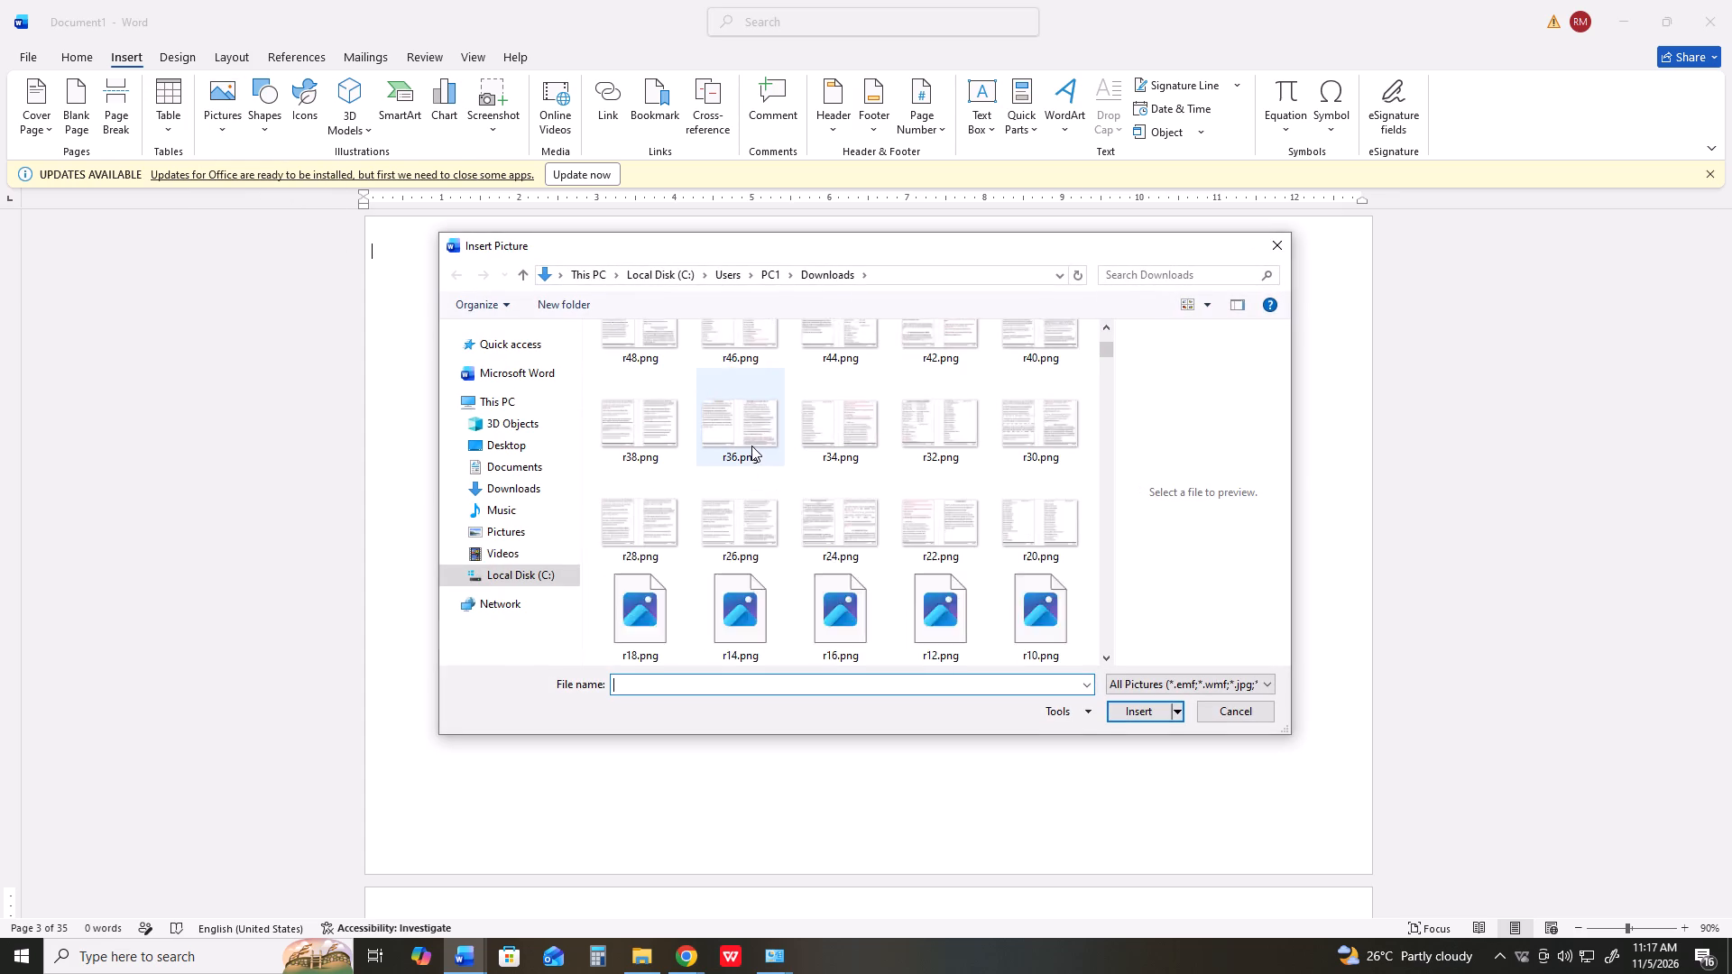
scroll(751, 446, "down", 5)
scroll(751, 444, "up", 1)
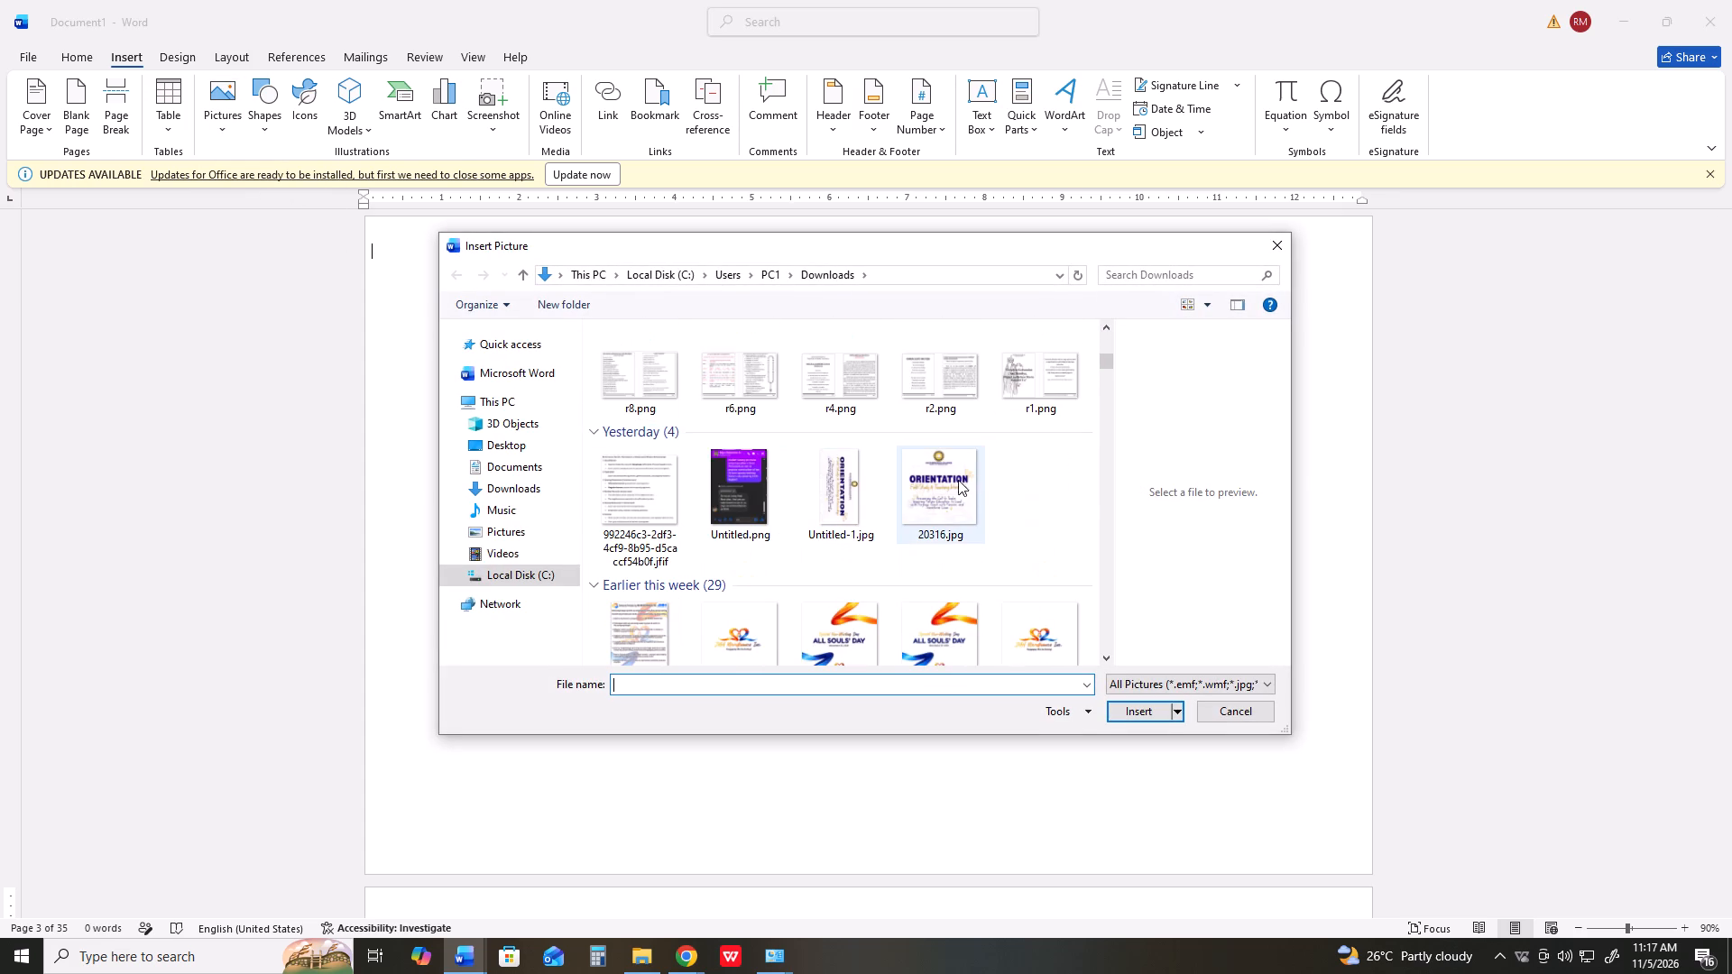
scroll(920, 474, "up", 1)
double_click(846, 463)
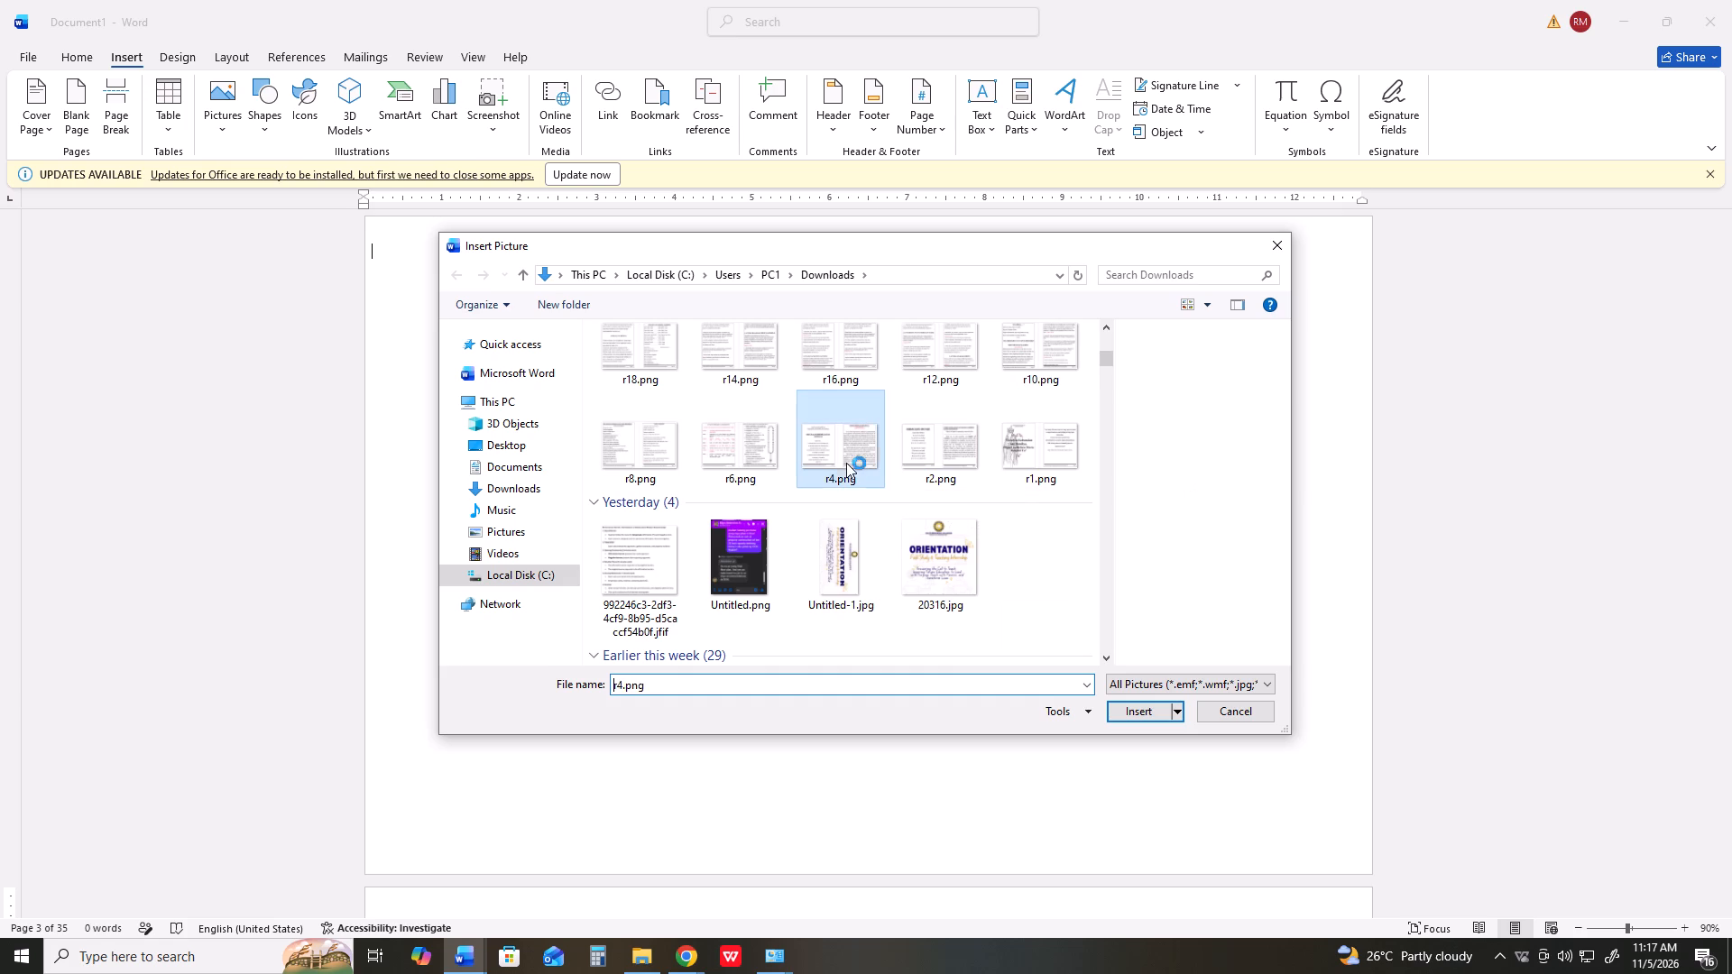
key("Return")
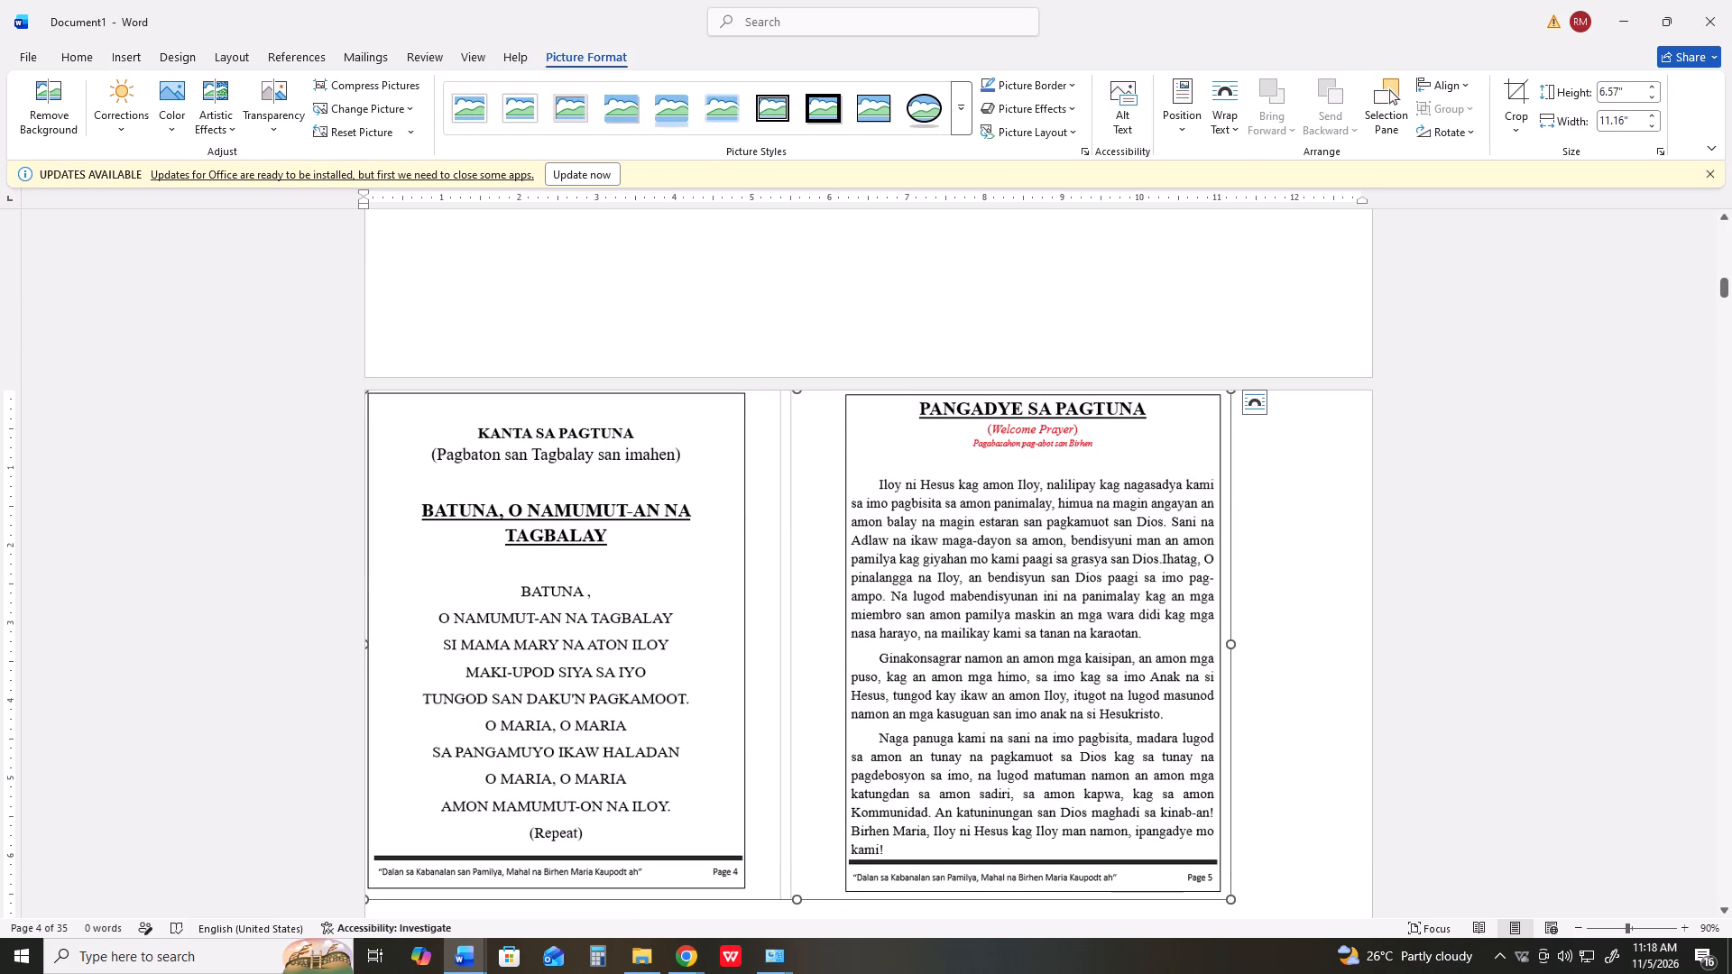
Set the r4.png picture's wrapping to In Front of Text and move it to the top-left corner of page 3.
left_click_drag(860, 613, 873, 560)
left_click_drag(857, 570, 911, 339)
left_click(1253, 402)
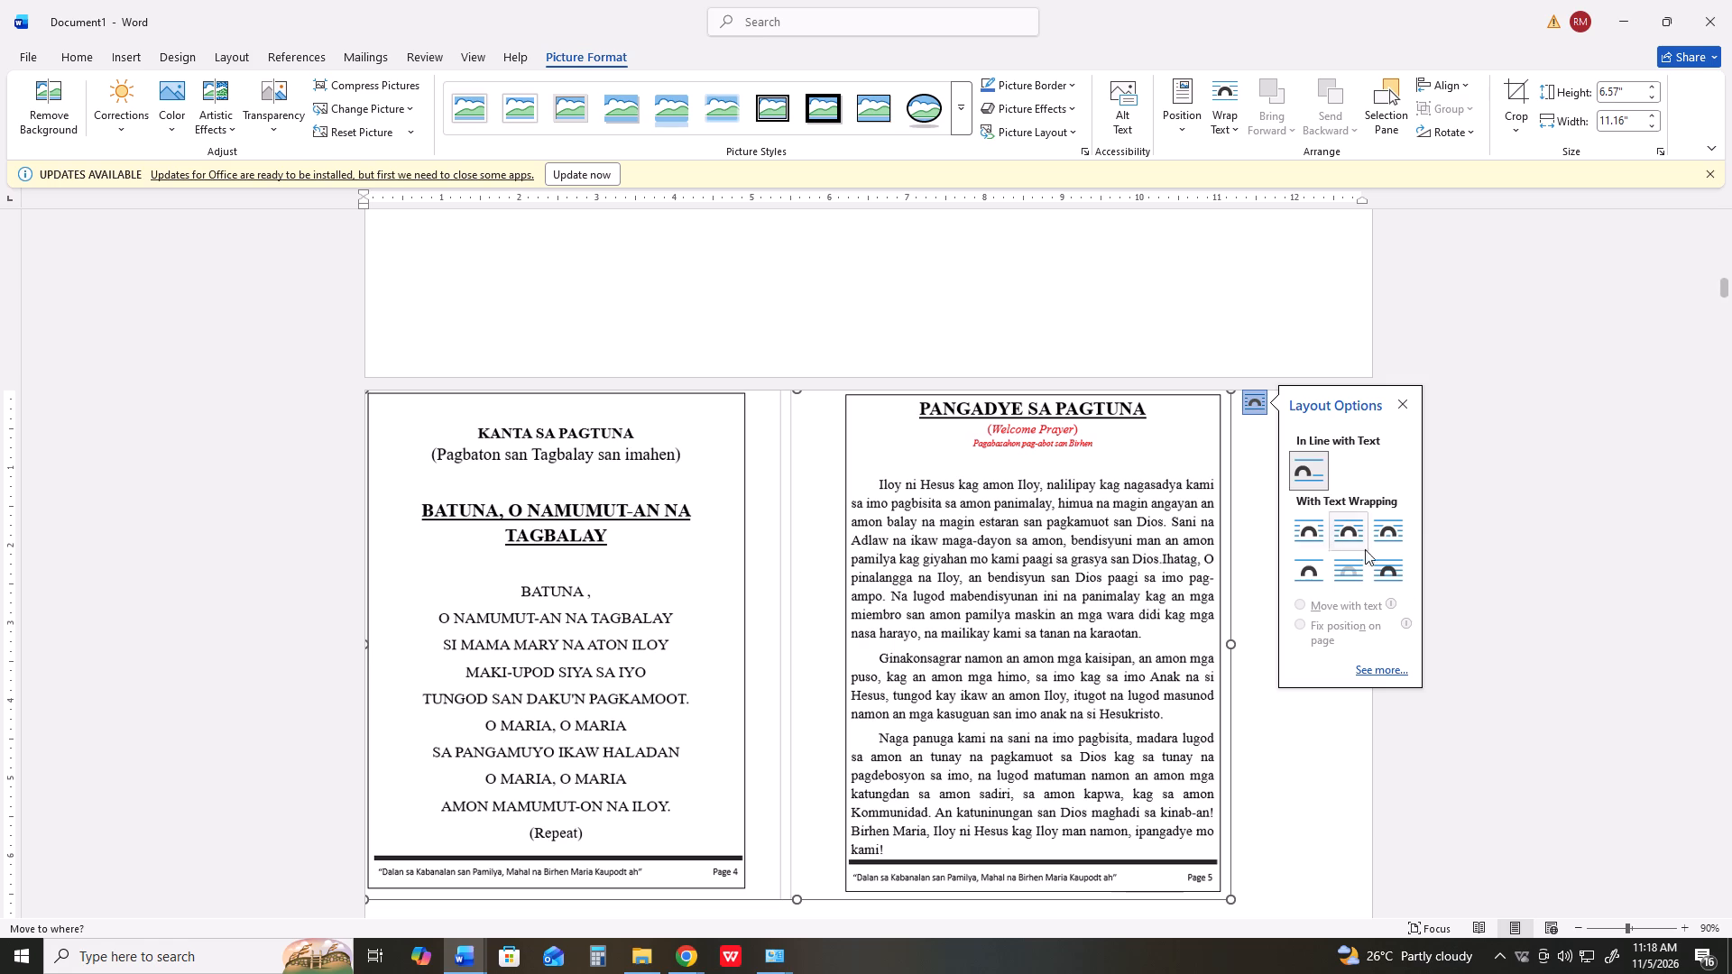
left_click(1400, 579)
left_click_drag(831, 648, 956, 287)
scroll(1074, 535, "up", 2)
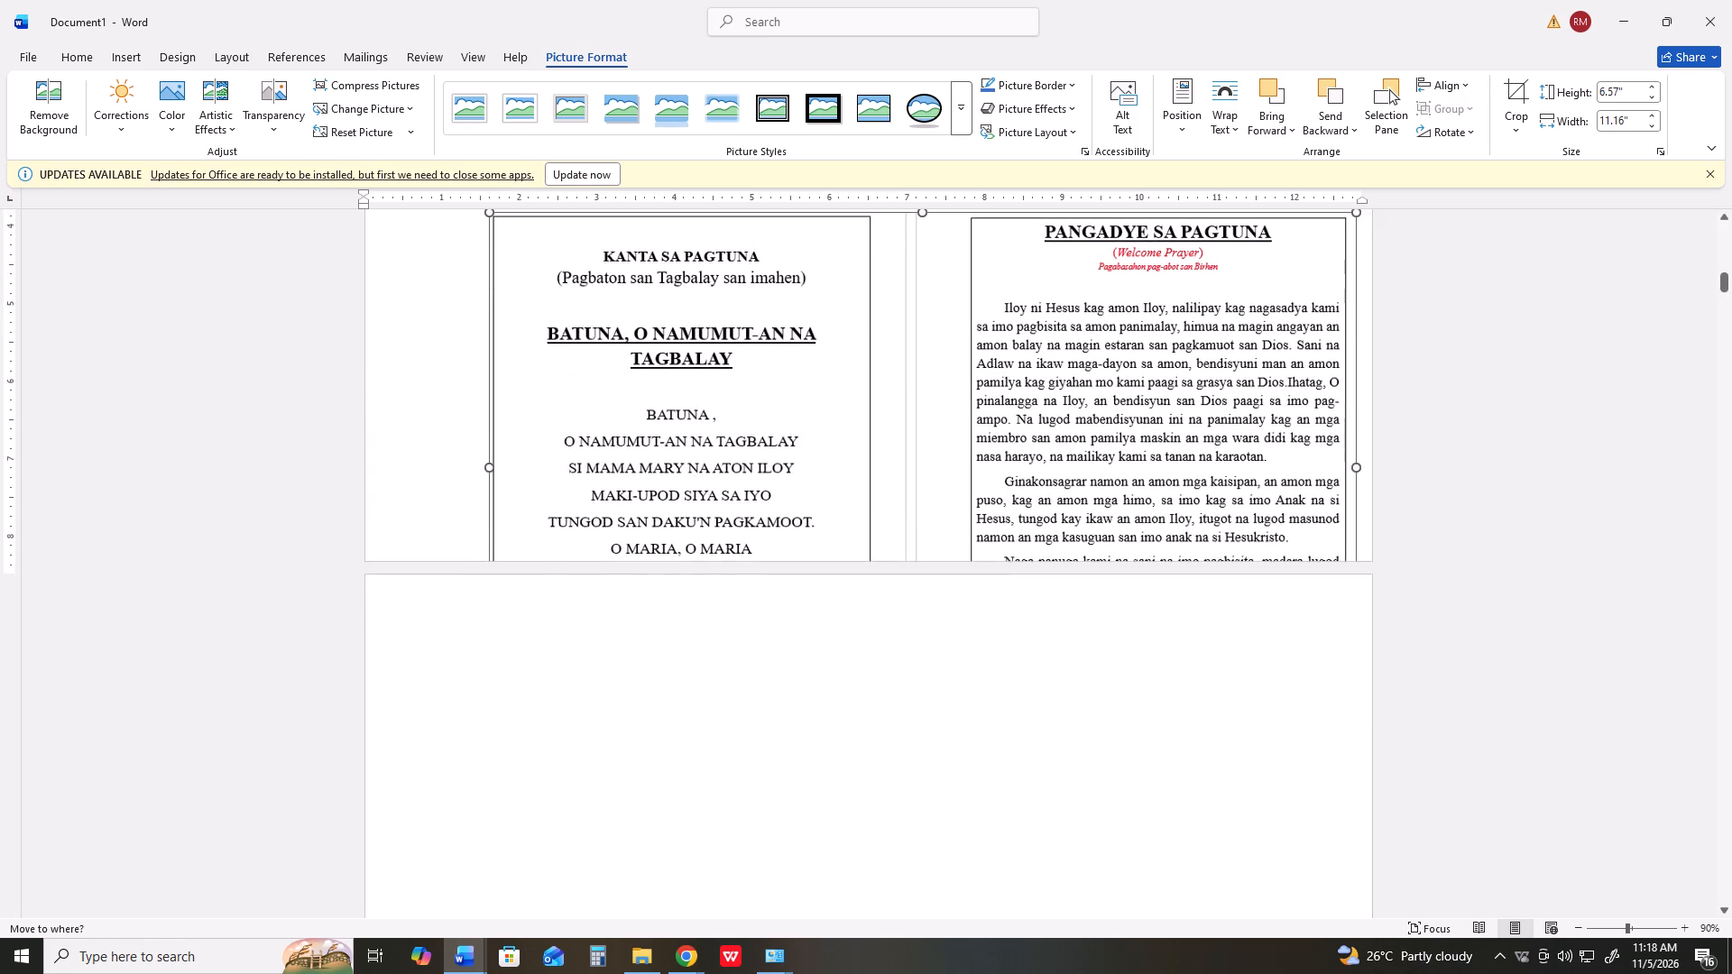
scroll(1074, 535, "up", 19)
scroll(1075, 500, "up", 5)
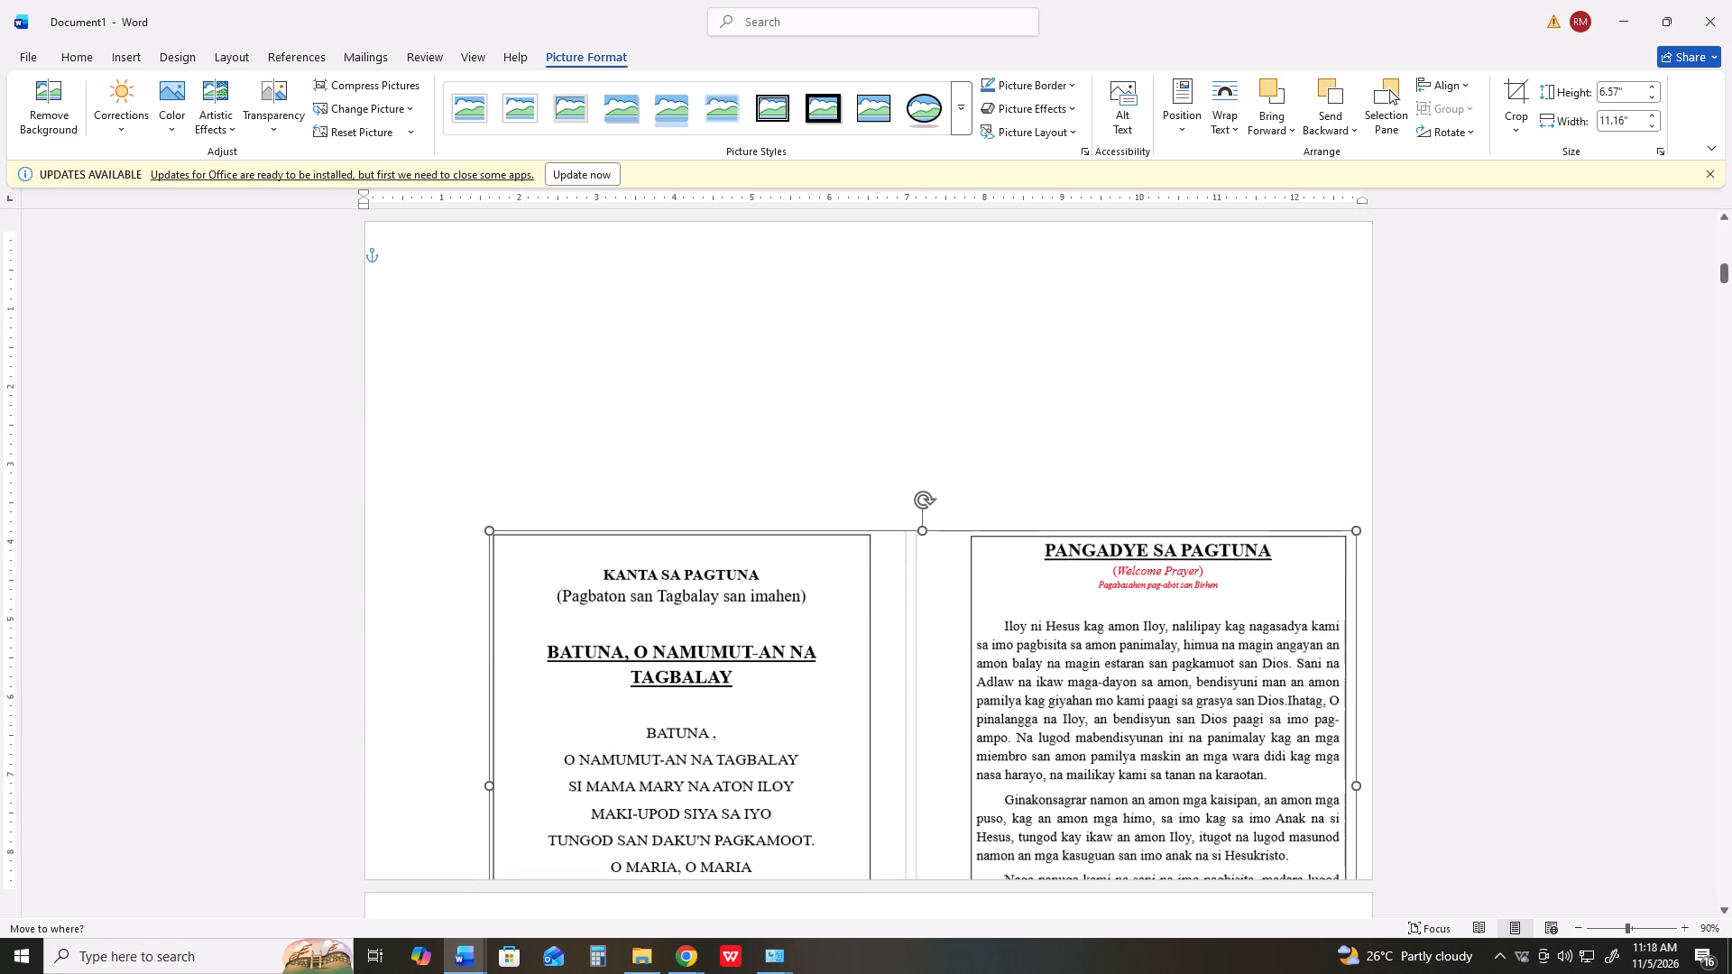
left_click_drag(917, 694, 789, 369)
scroll(976, 475, "up", 5)
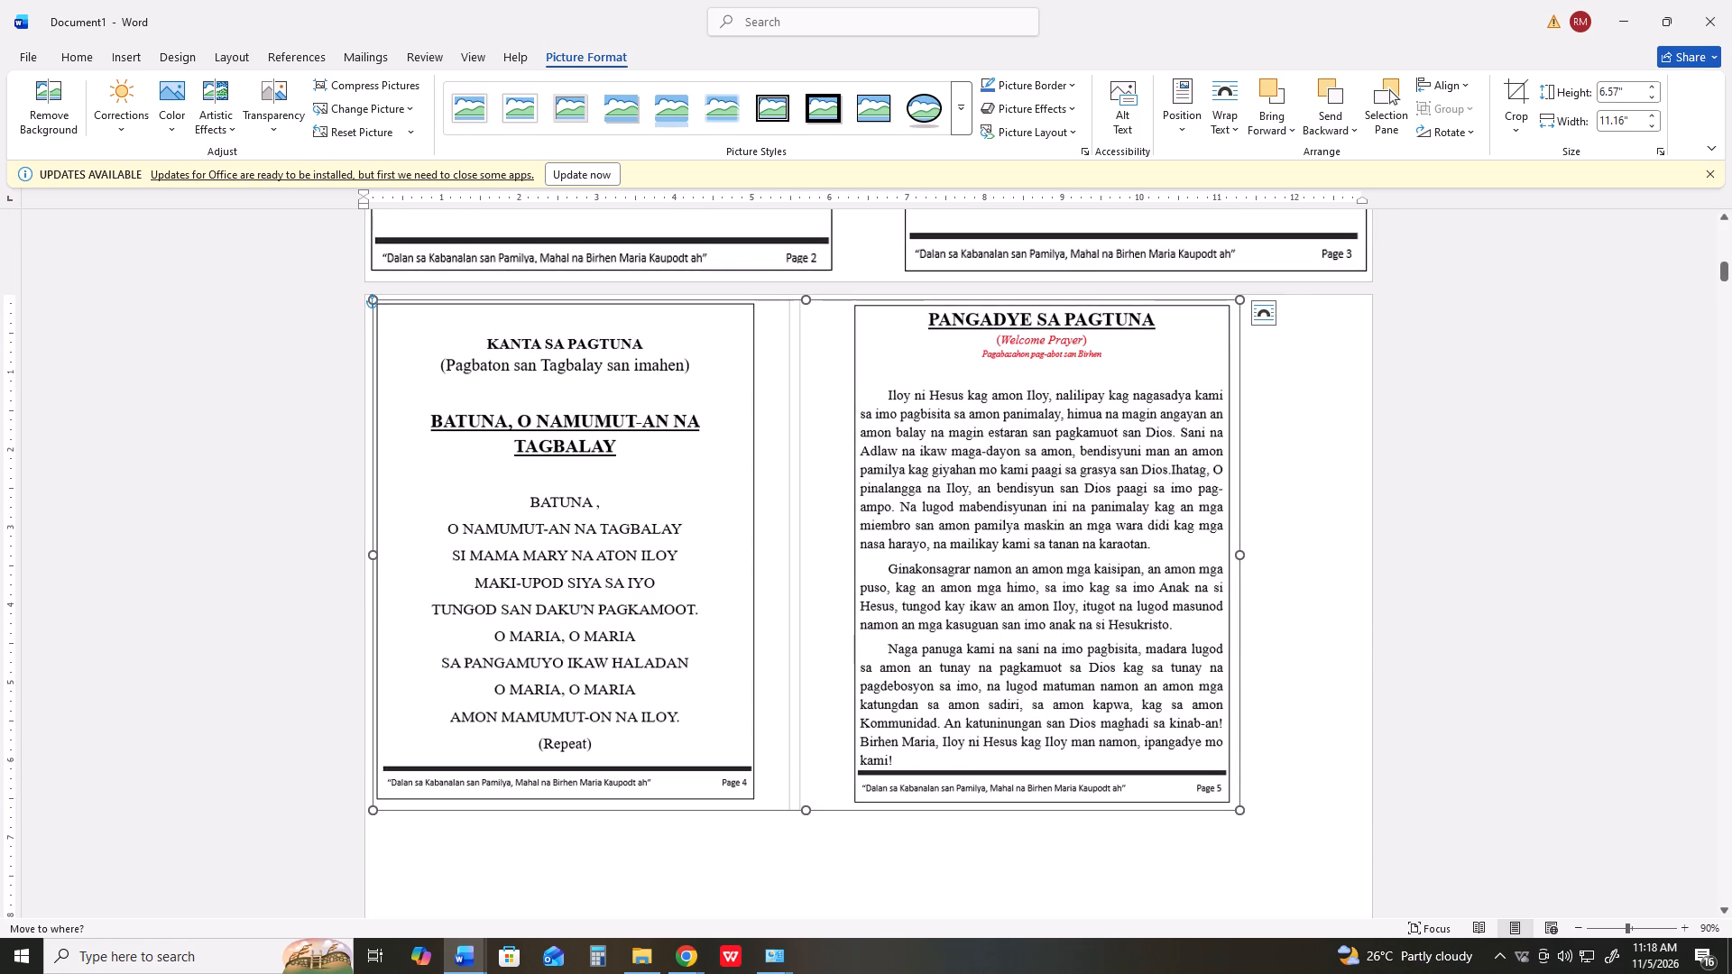
Duplicate the r4.png picture, placing the copy below and to the right of the original on page 3.
left_click_drag(807, 513, 935, 695, "ctrl")
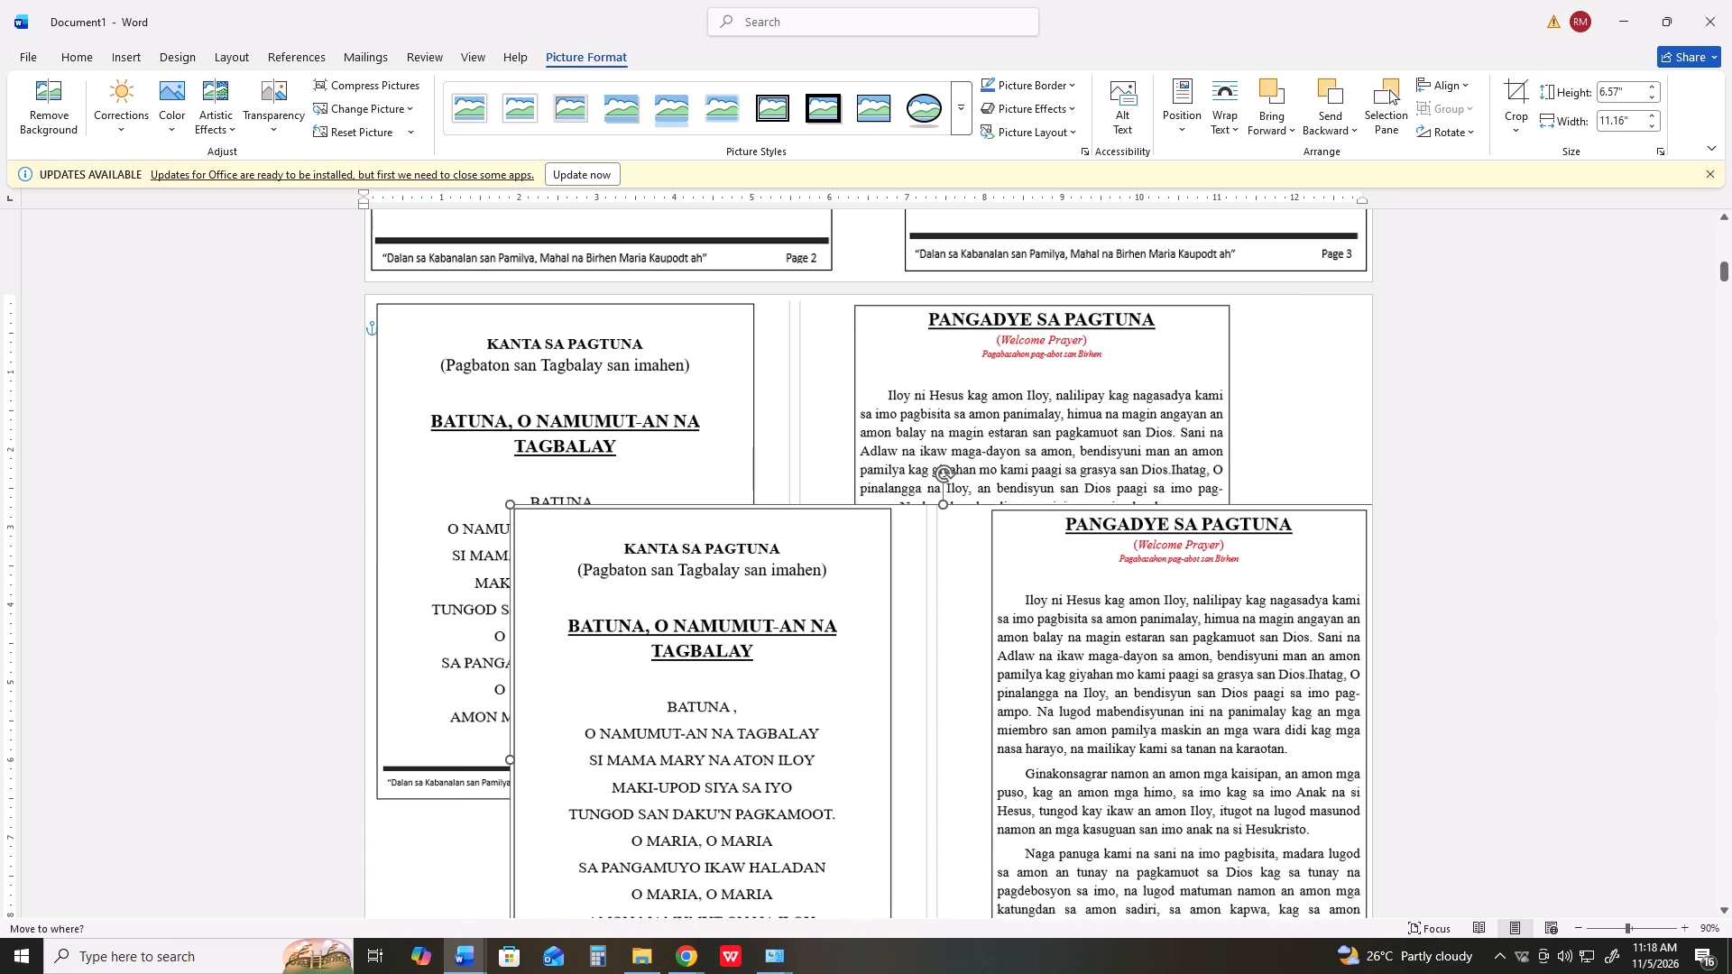
Crop the original r4.png picture to its left half, "Kanta sa Pagtuna", about 4.93" wide and 6.45" high.
left_click(815, 445)
right_click(826, 442)
left_click(885, 368)
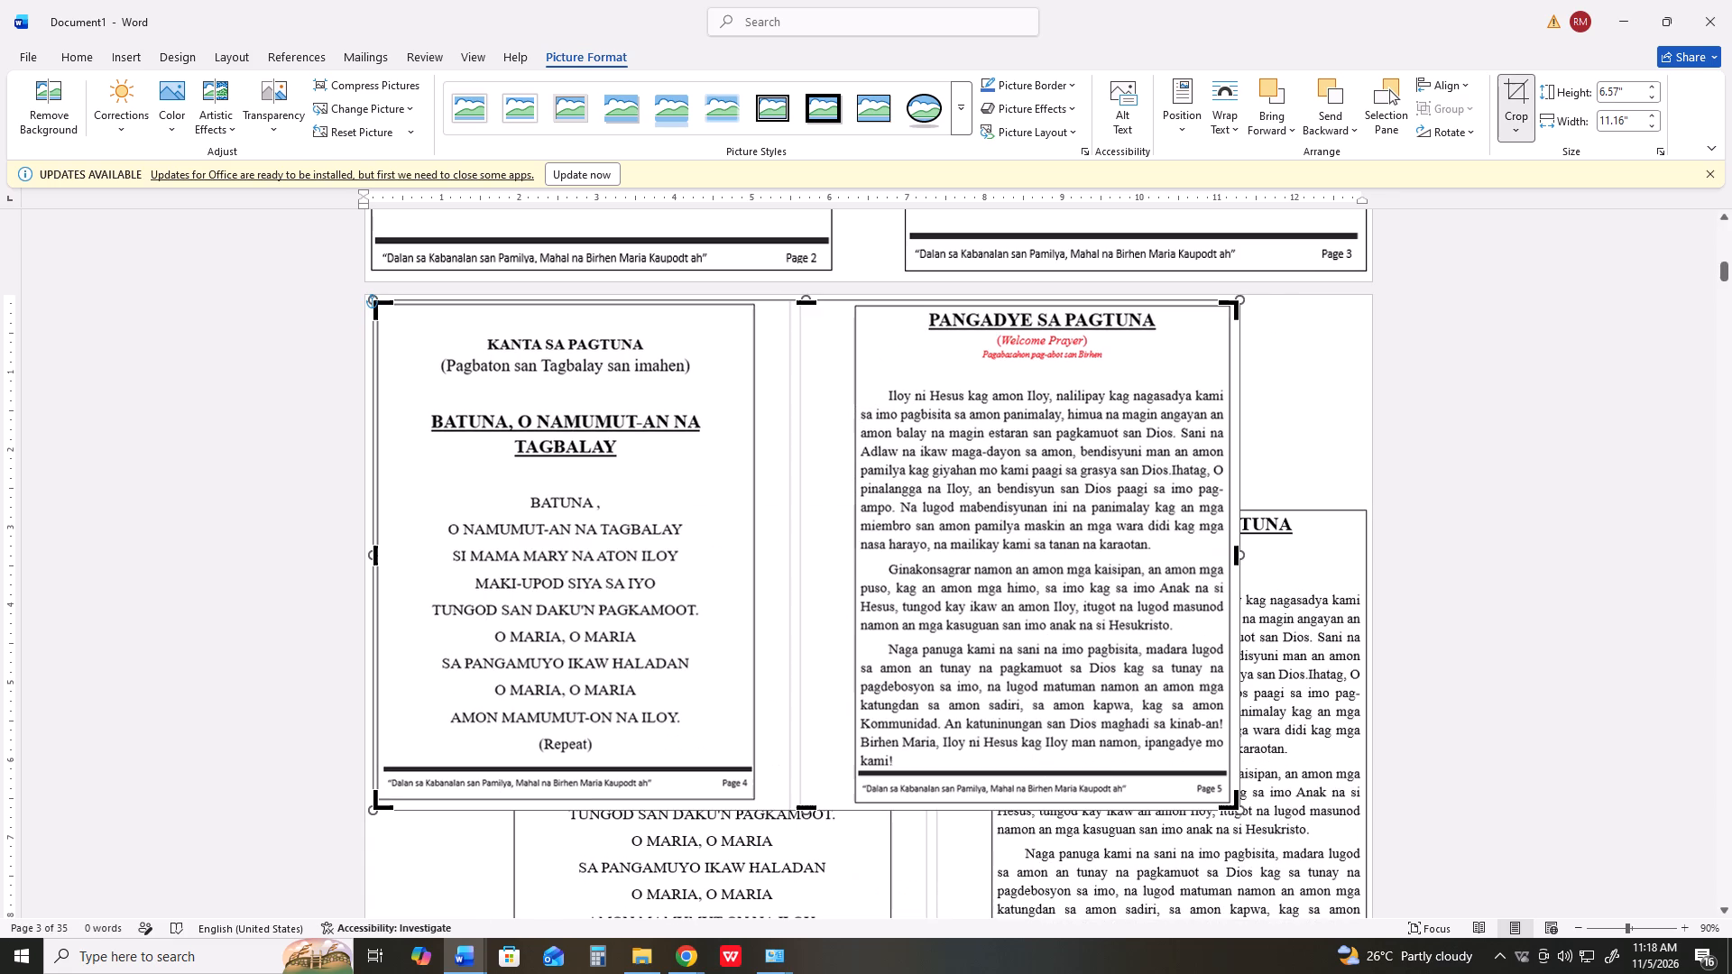
left_click_drag(1237, 554, 944, 542)
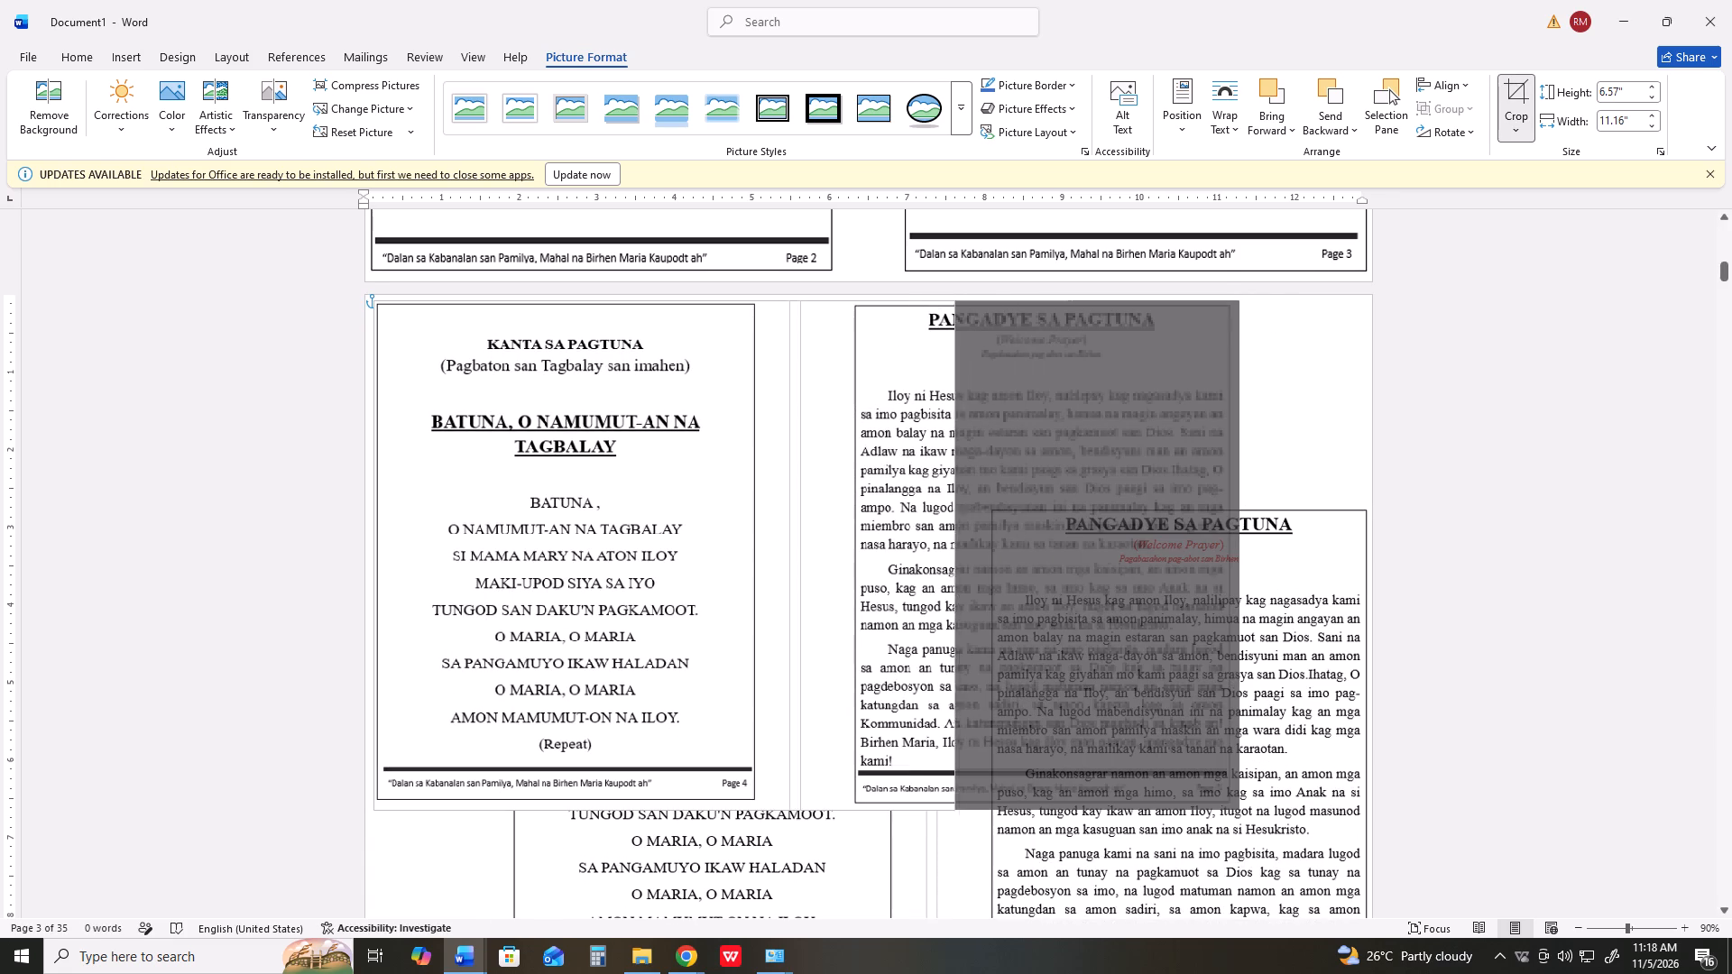
left_click_drag(944, 542, 758, 547)
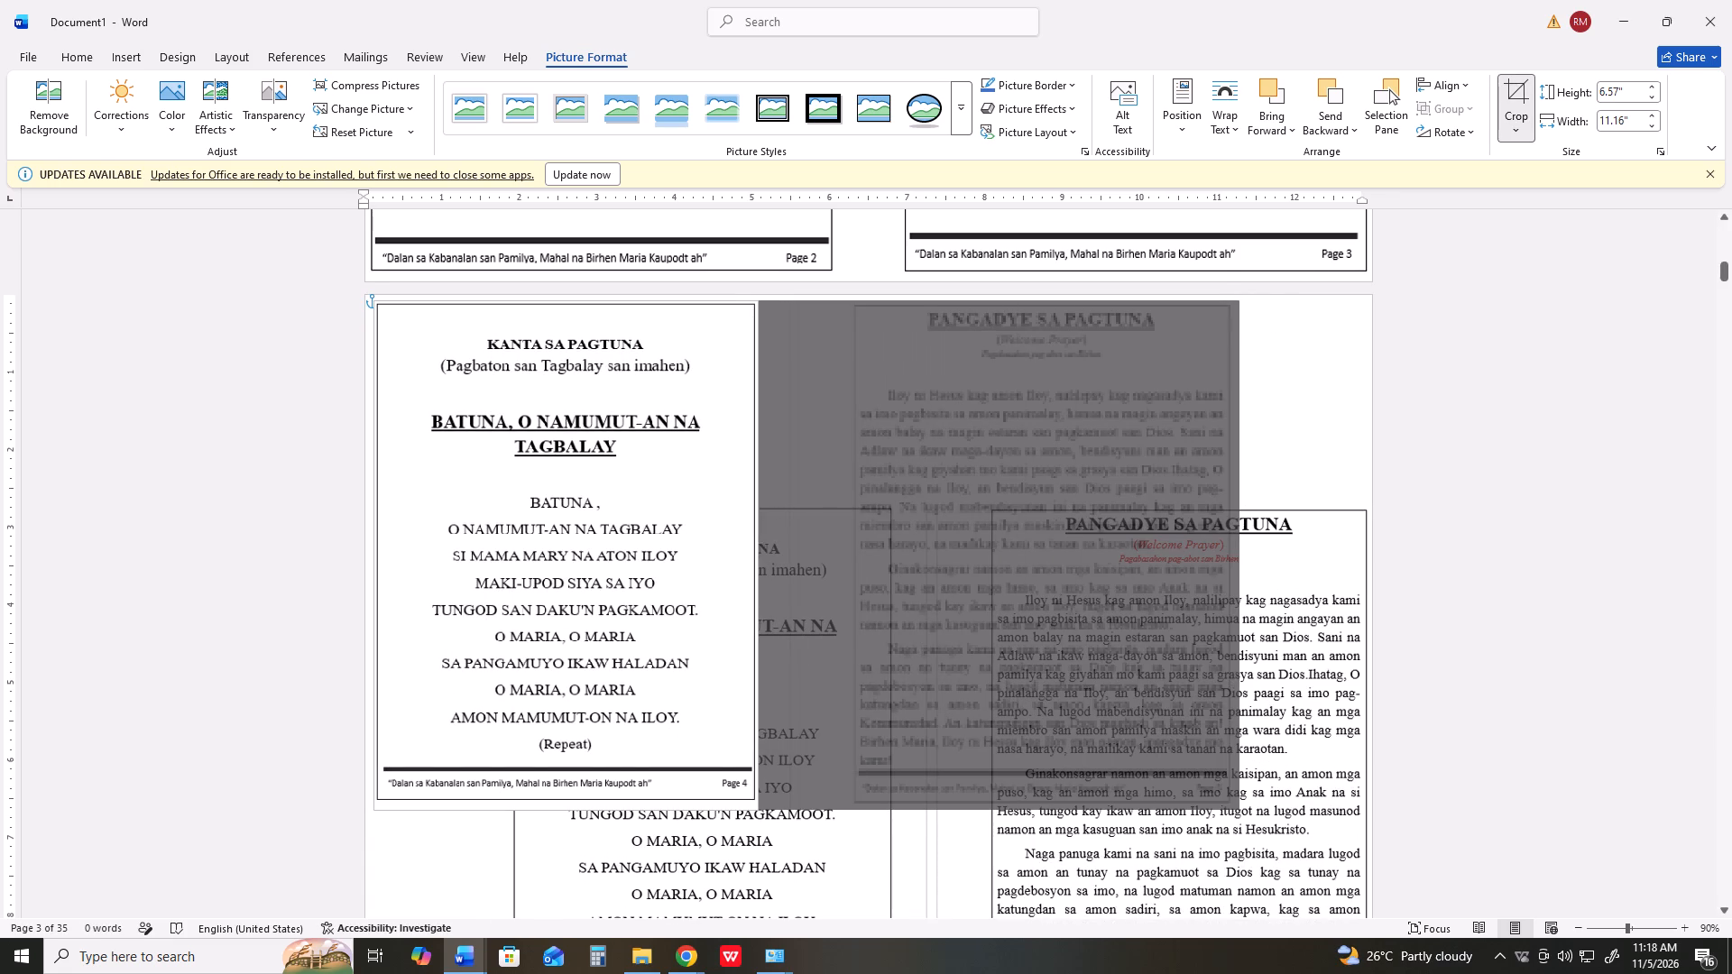
left_click_drag(758, 547, 756, 548)
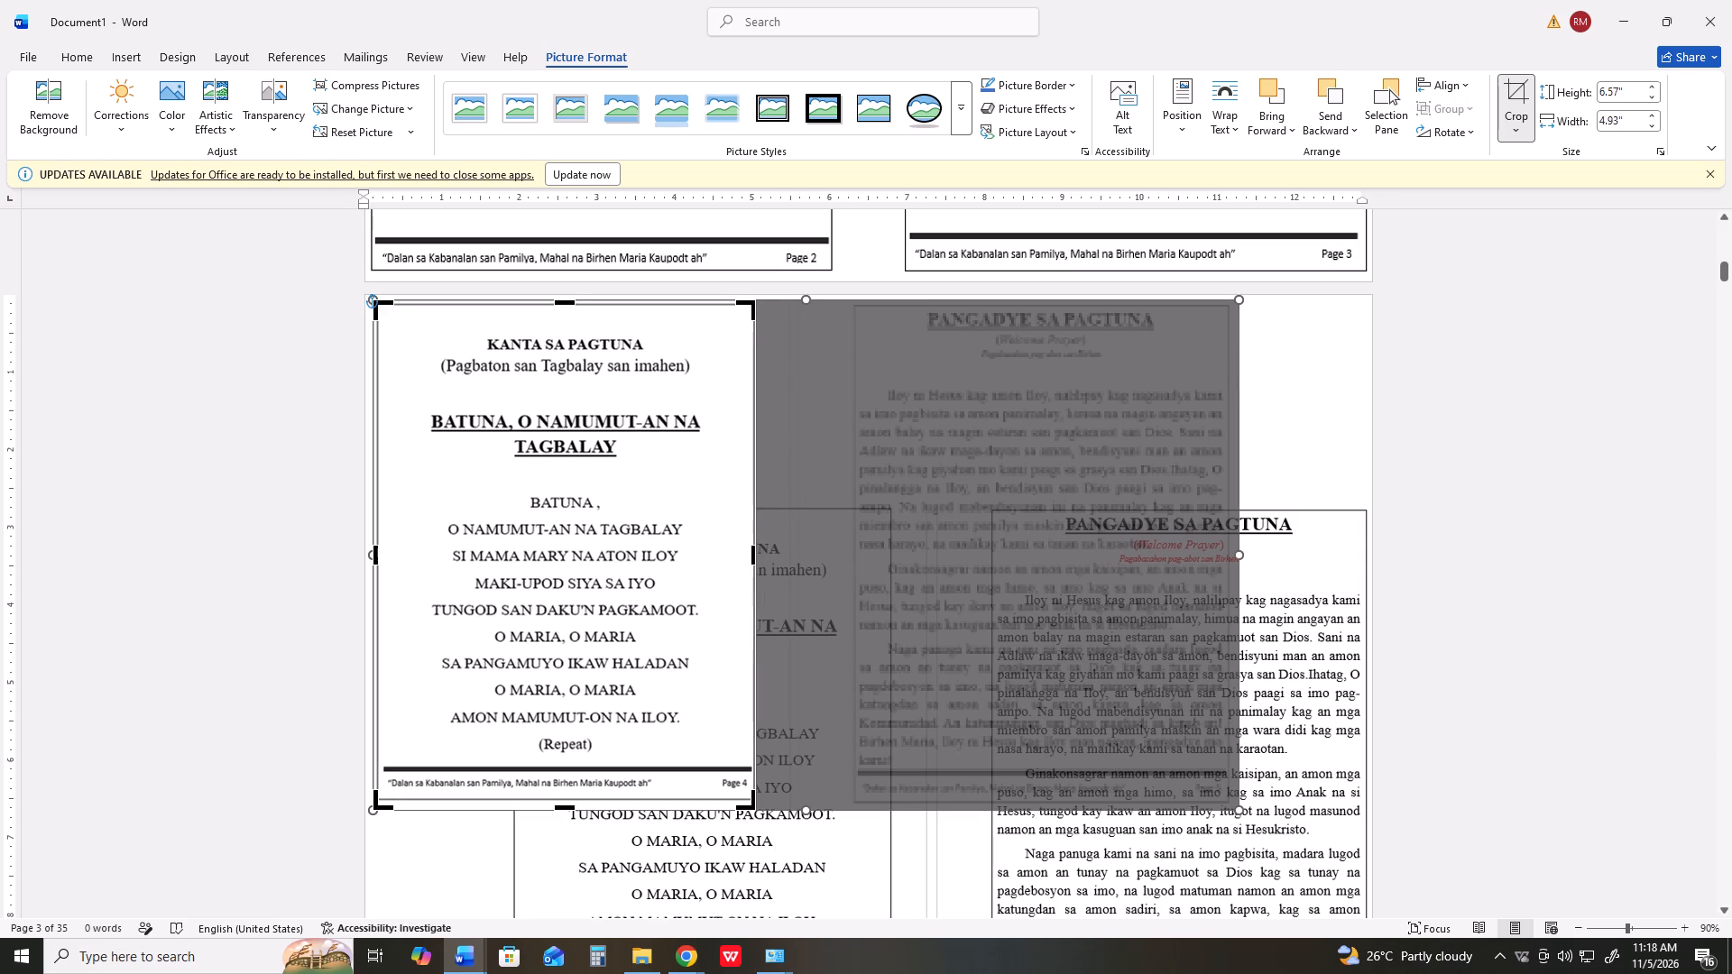
left_click(563, 808)
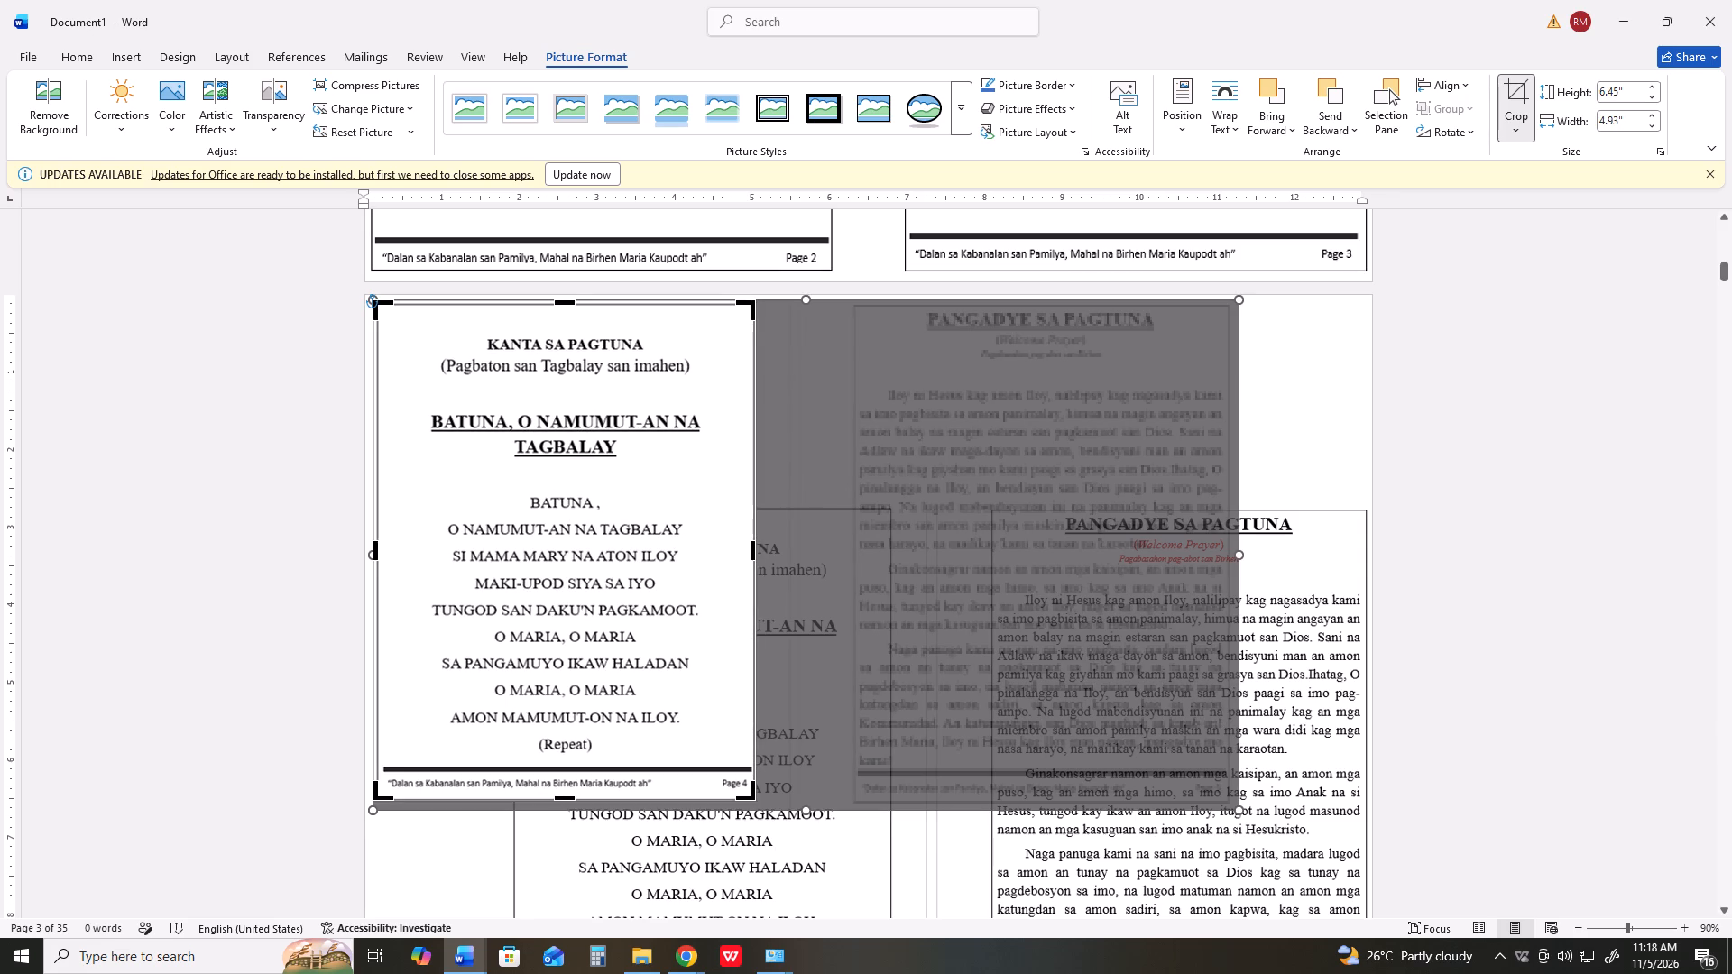
left_click(1315, 347)
Move the r4.png copy higher on page 3 and crop it to its "Pangadye sa Pagtuna" half, about 4.87" wide and 6.5" high.
left_click(1015, 694)
left_click_drag(1015, 694, 1018, 565)
left_click_drag(1008, 638, 943, 502)
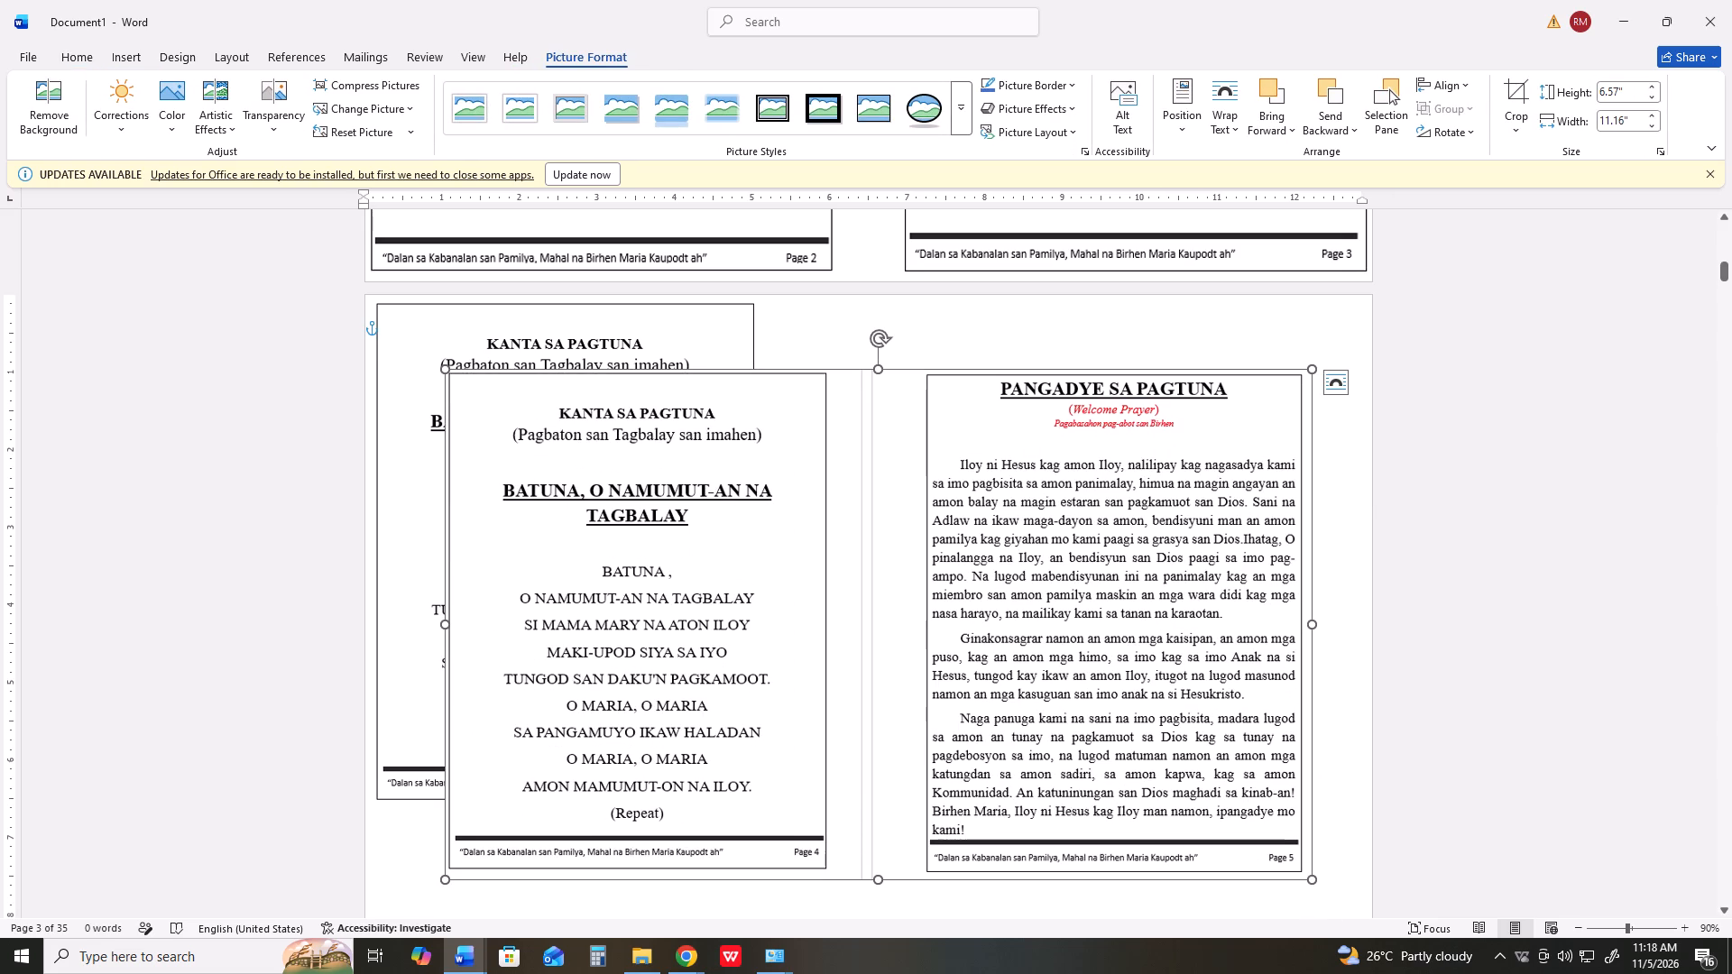
right_click(940, 507)
left_click(997, 377)
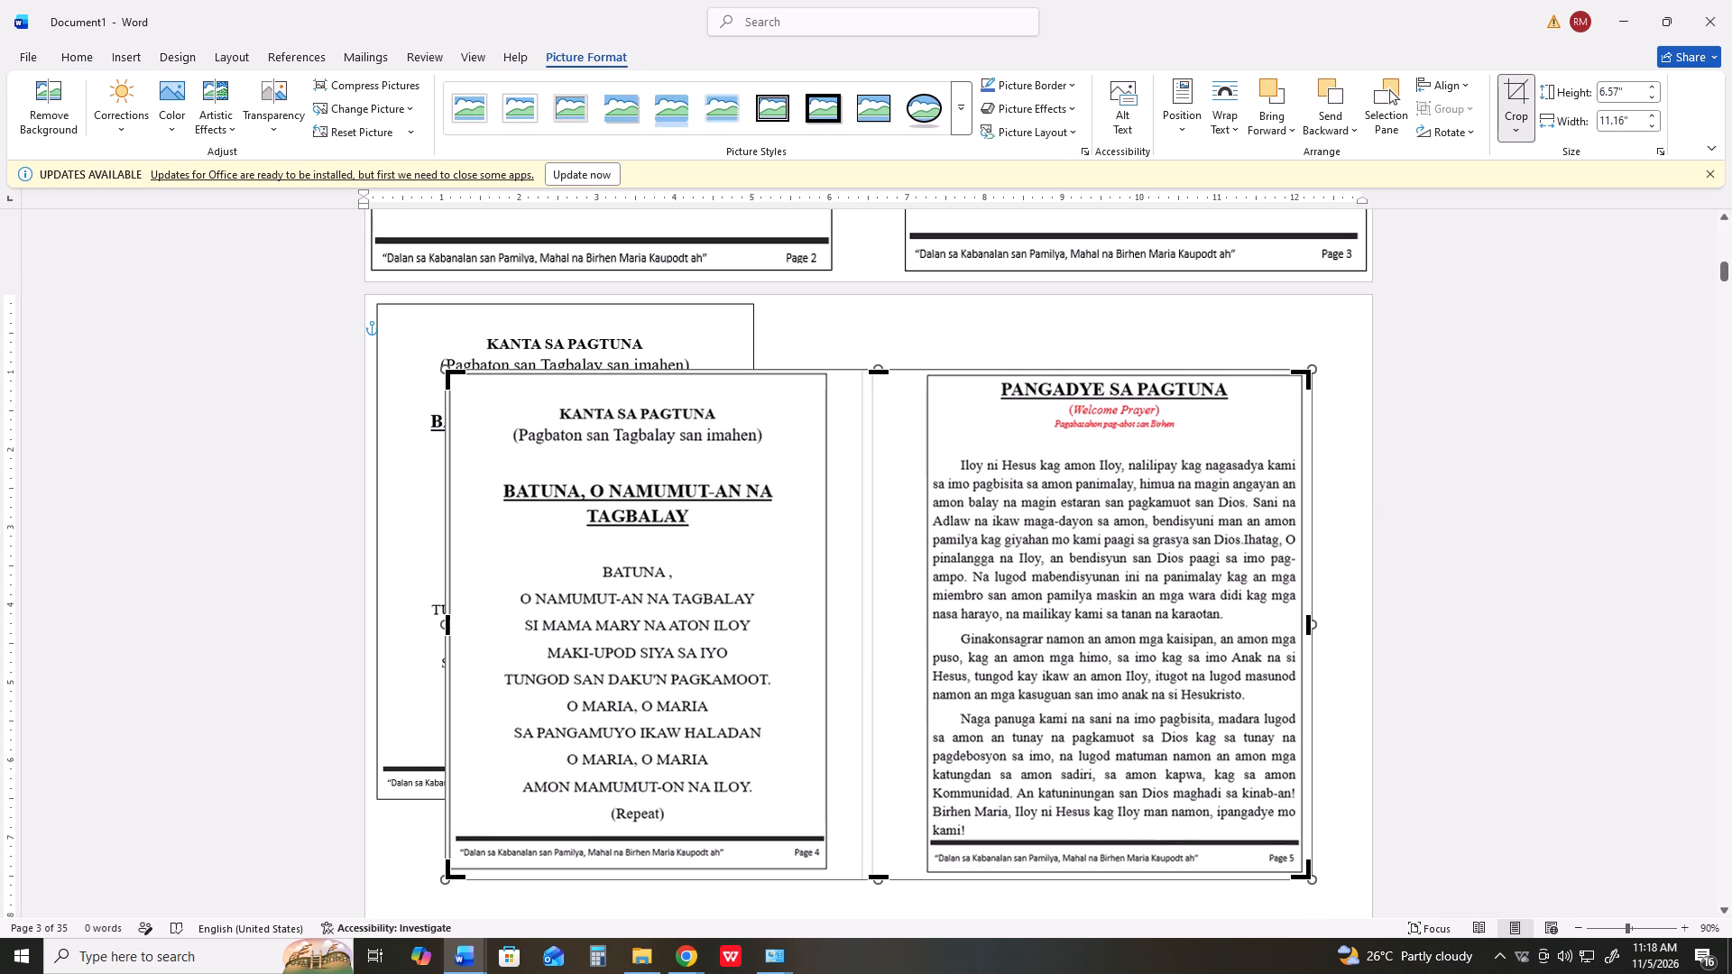
left_click_drag(449, 621, 766, 649)
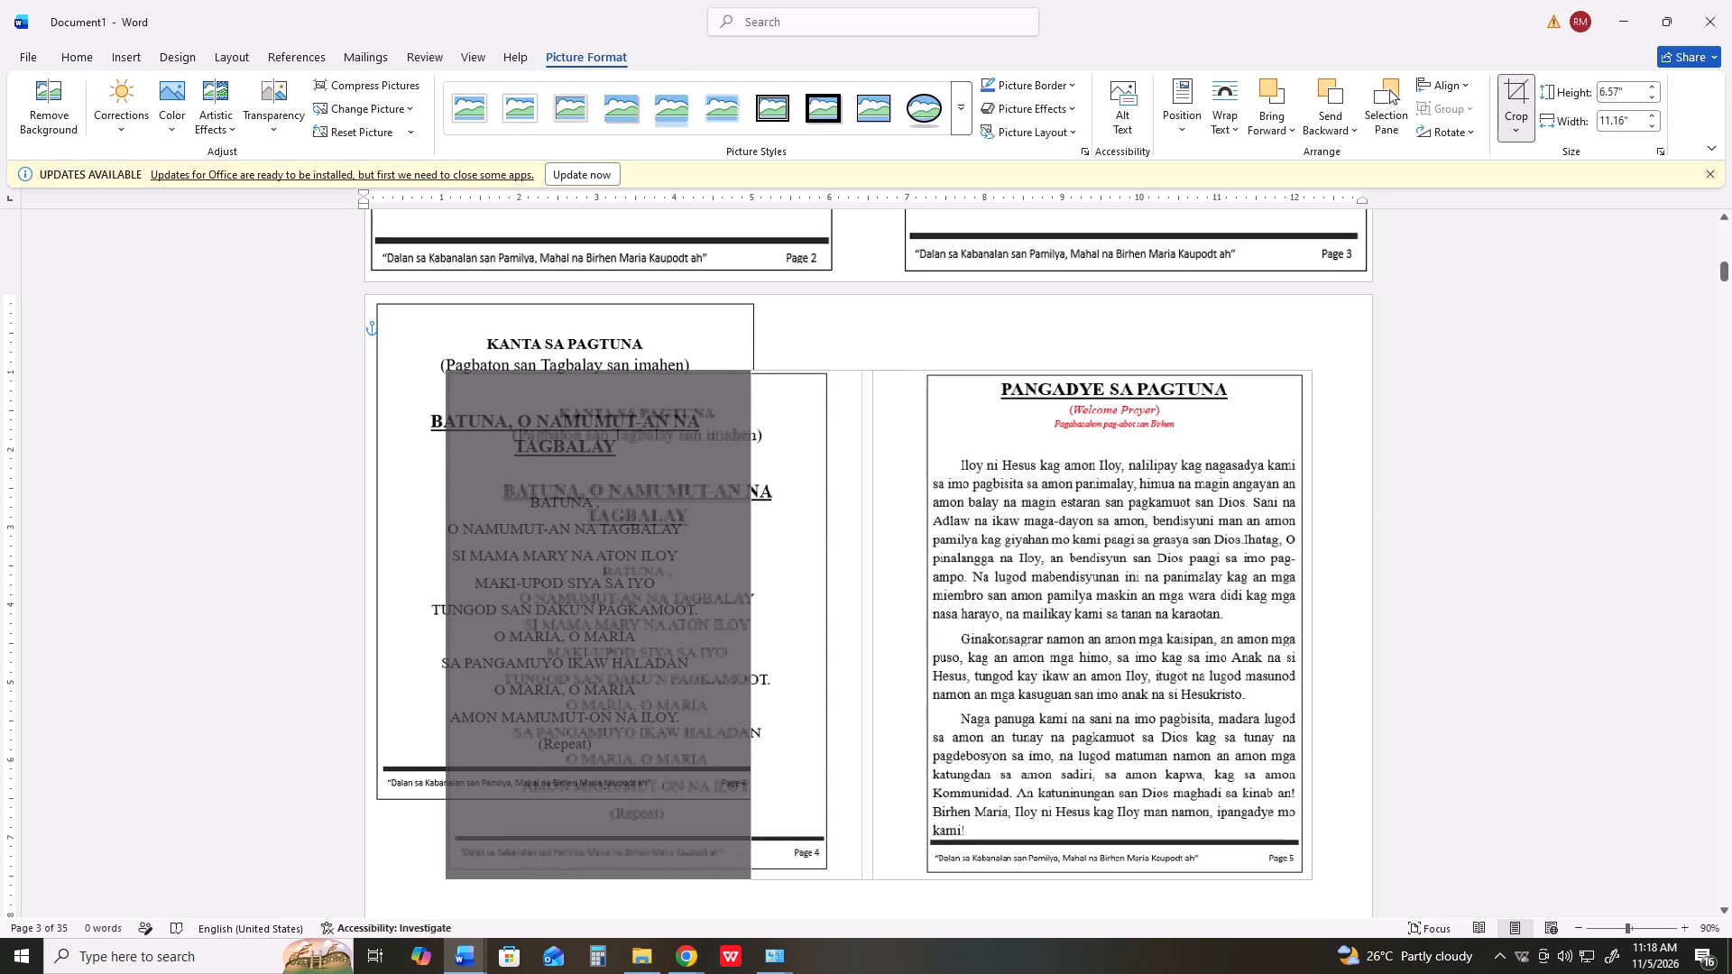
left_click_drag(766, 649, 914, 662)
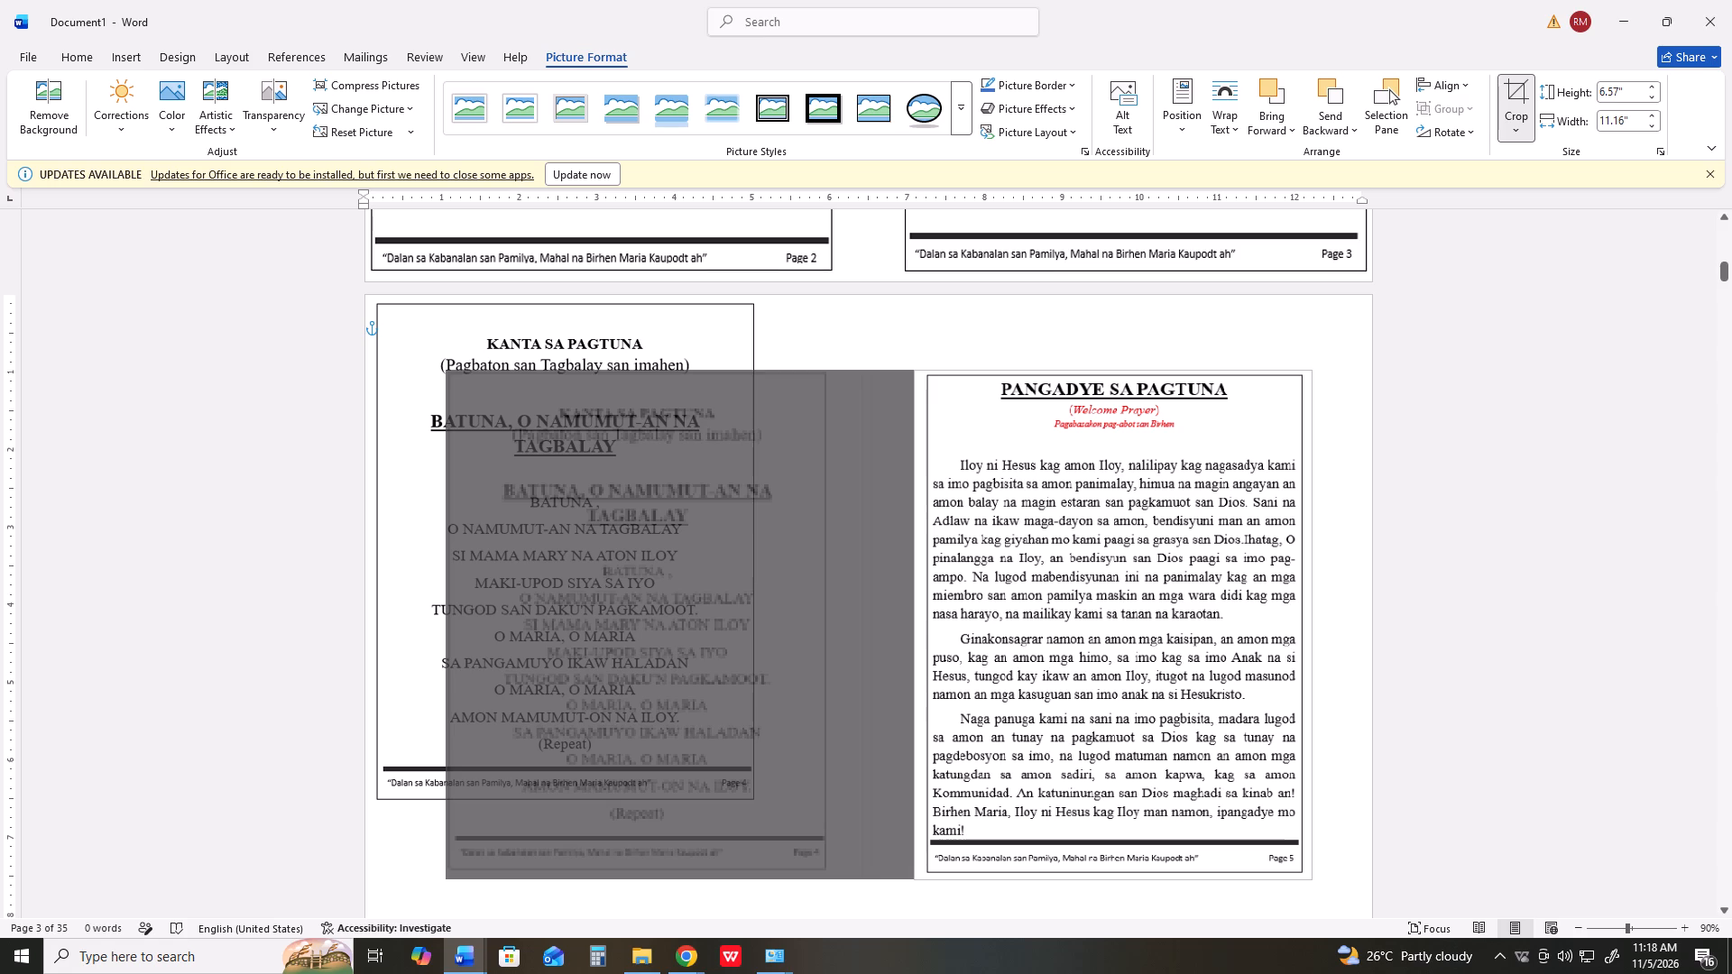
left_click_drag(914, 662, 924, 663)
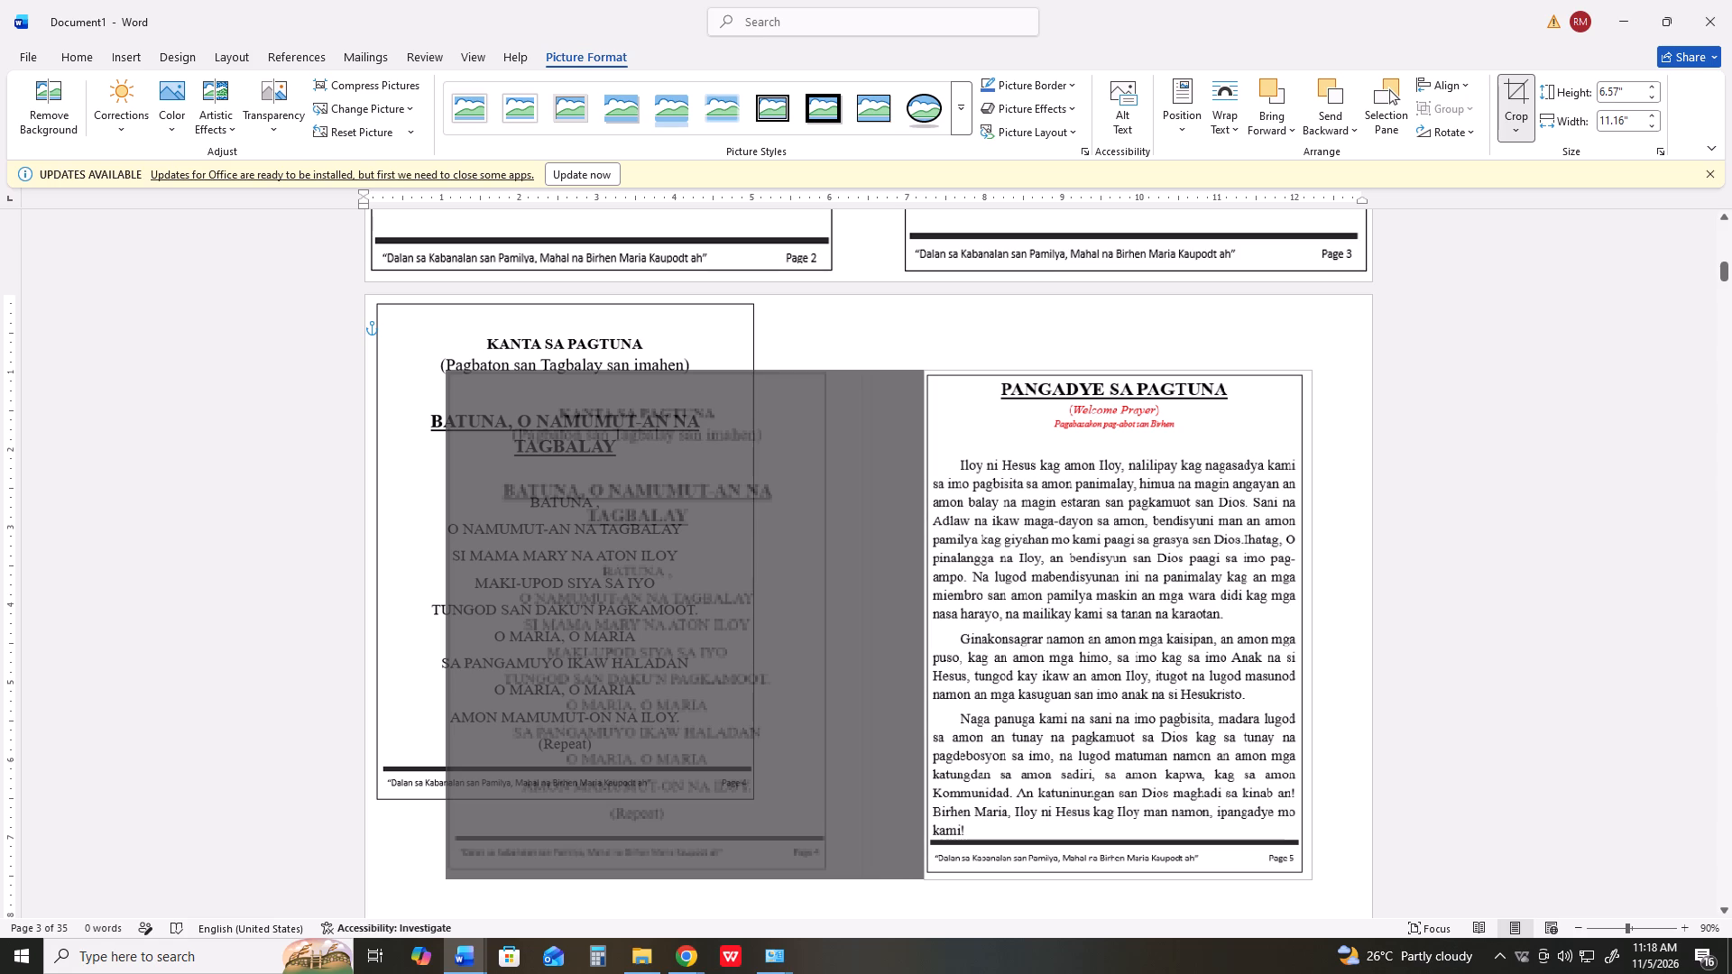
left_click_drag(924, 663, 925, 664)
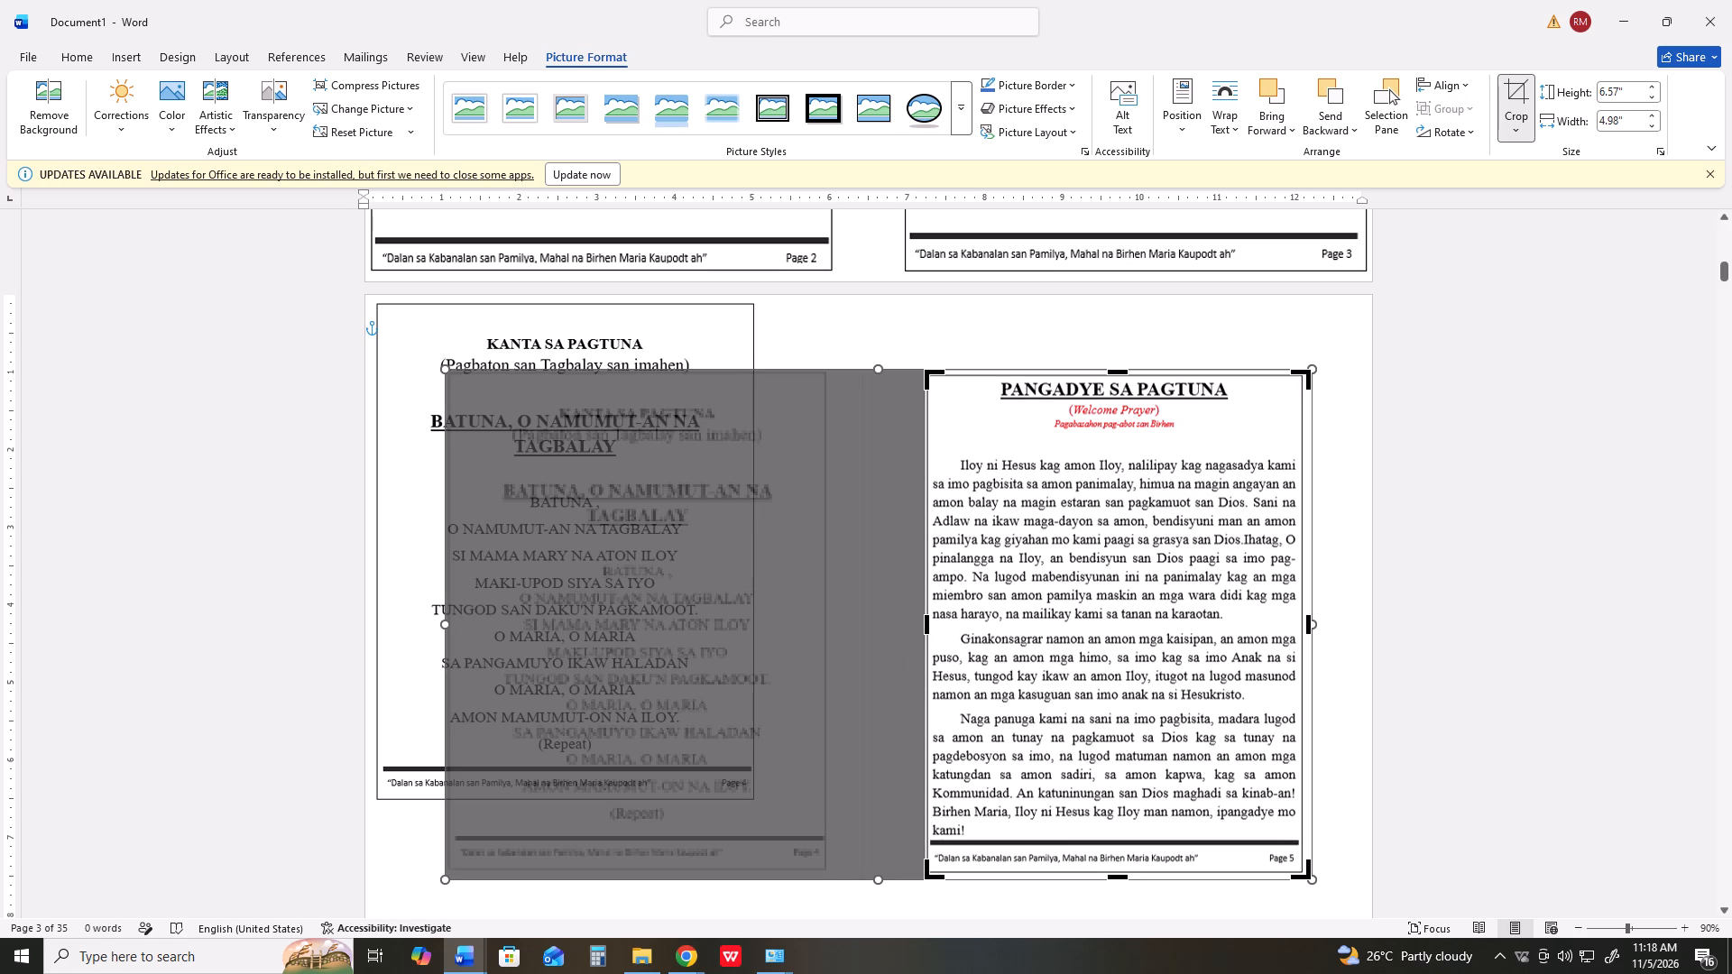
left_click(1119, 878)
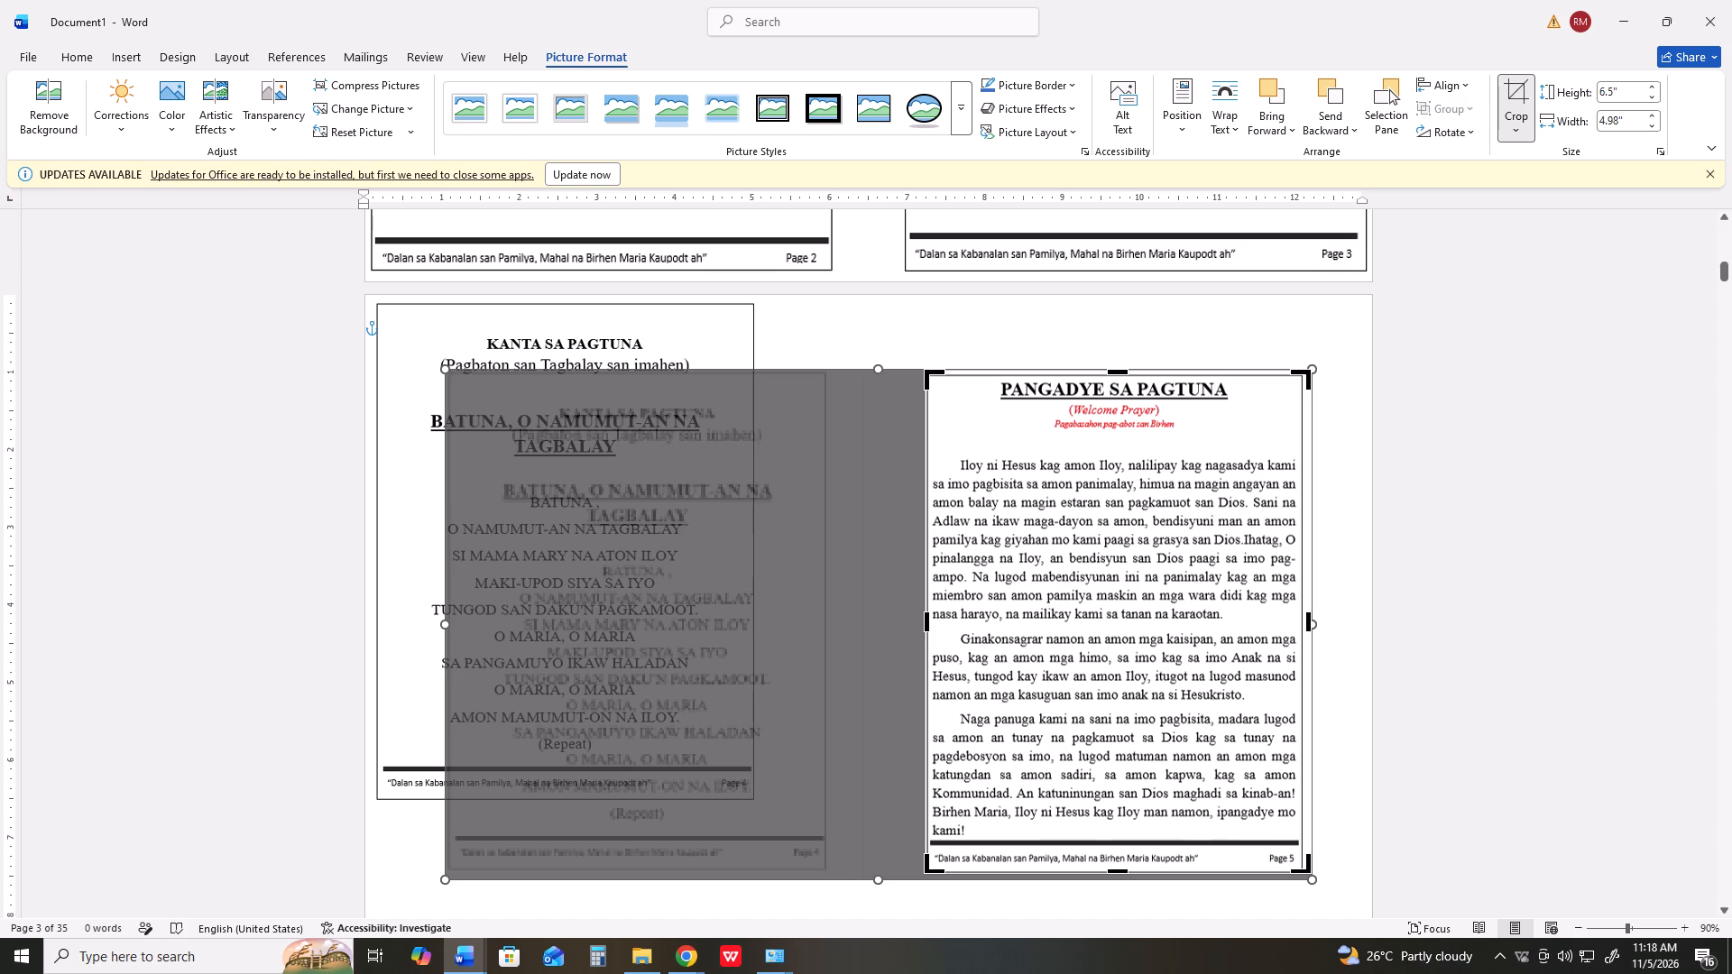
left_click(1307, 621)
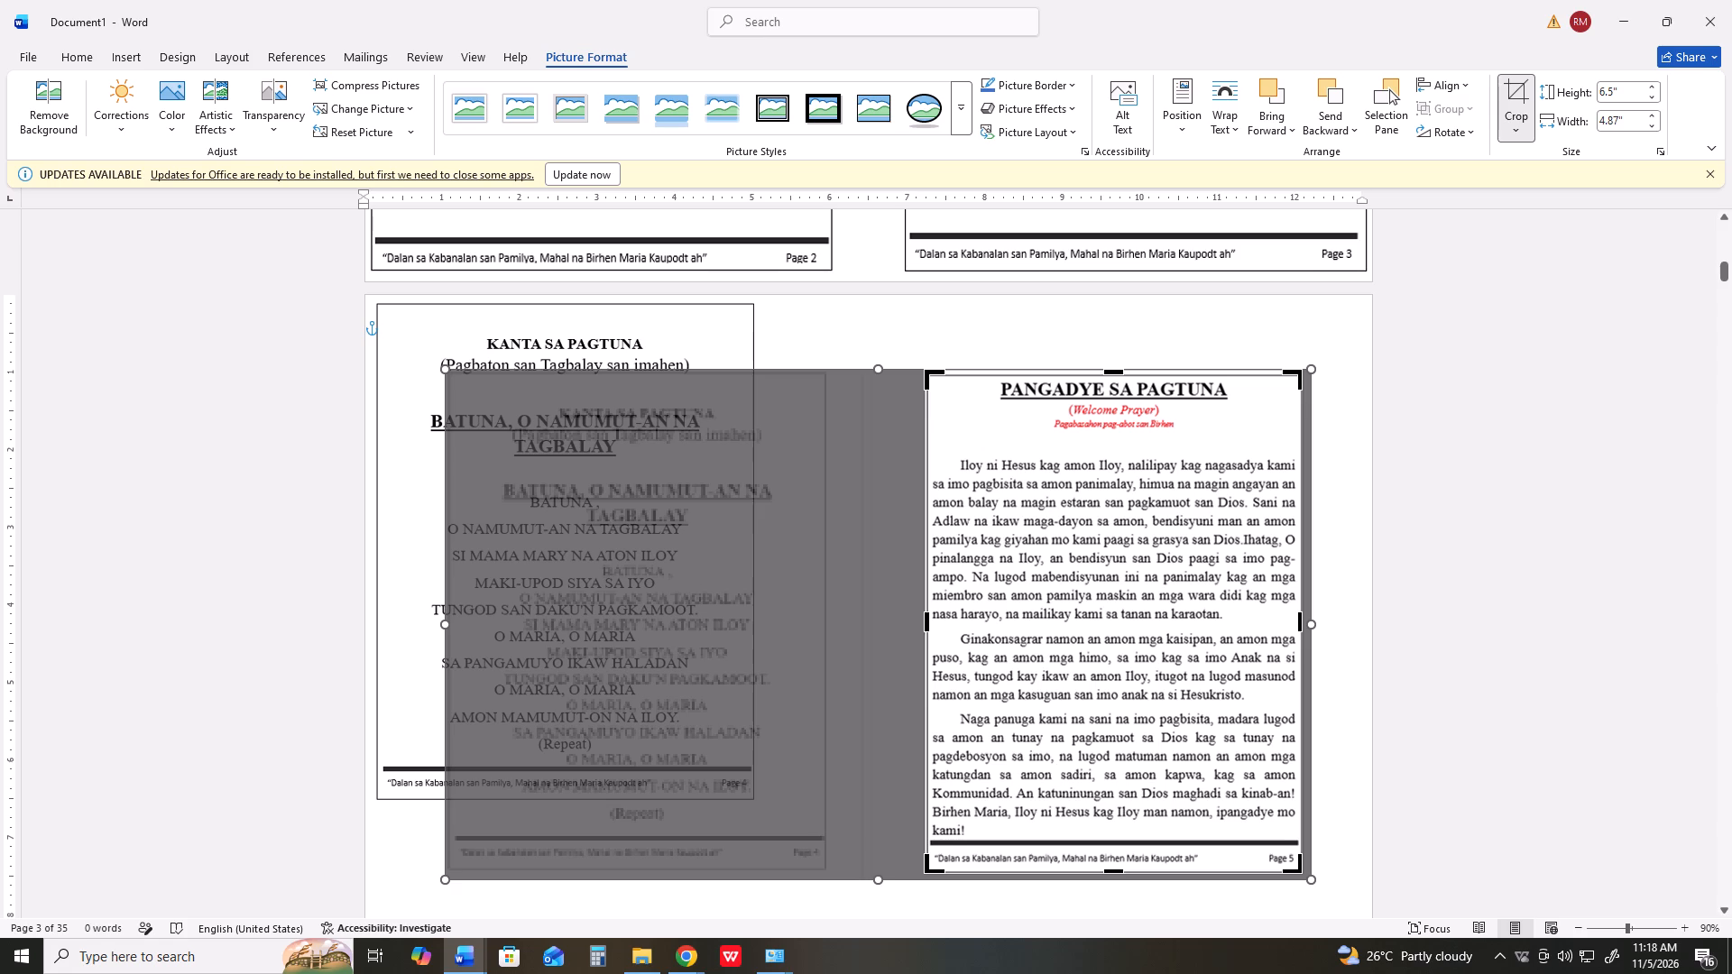
left_click(1300, 620)
left_click(1112, 371)
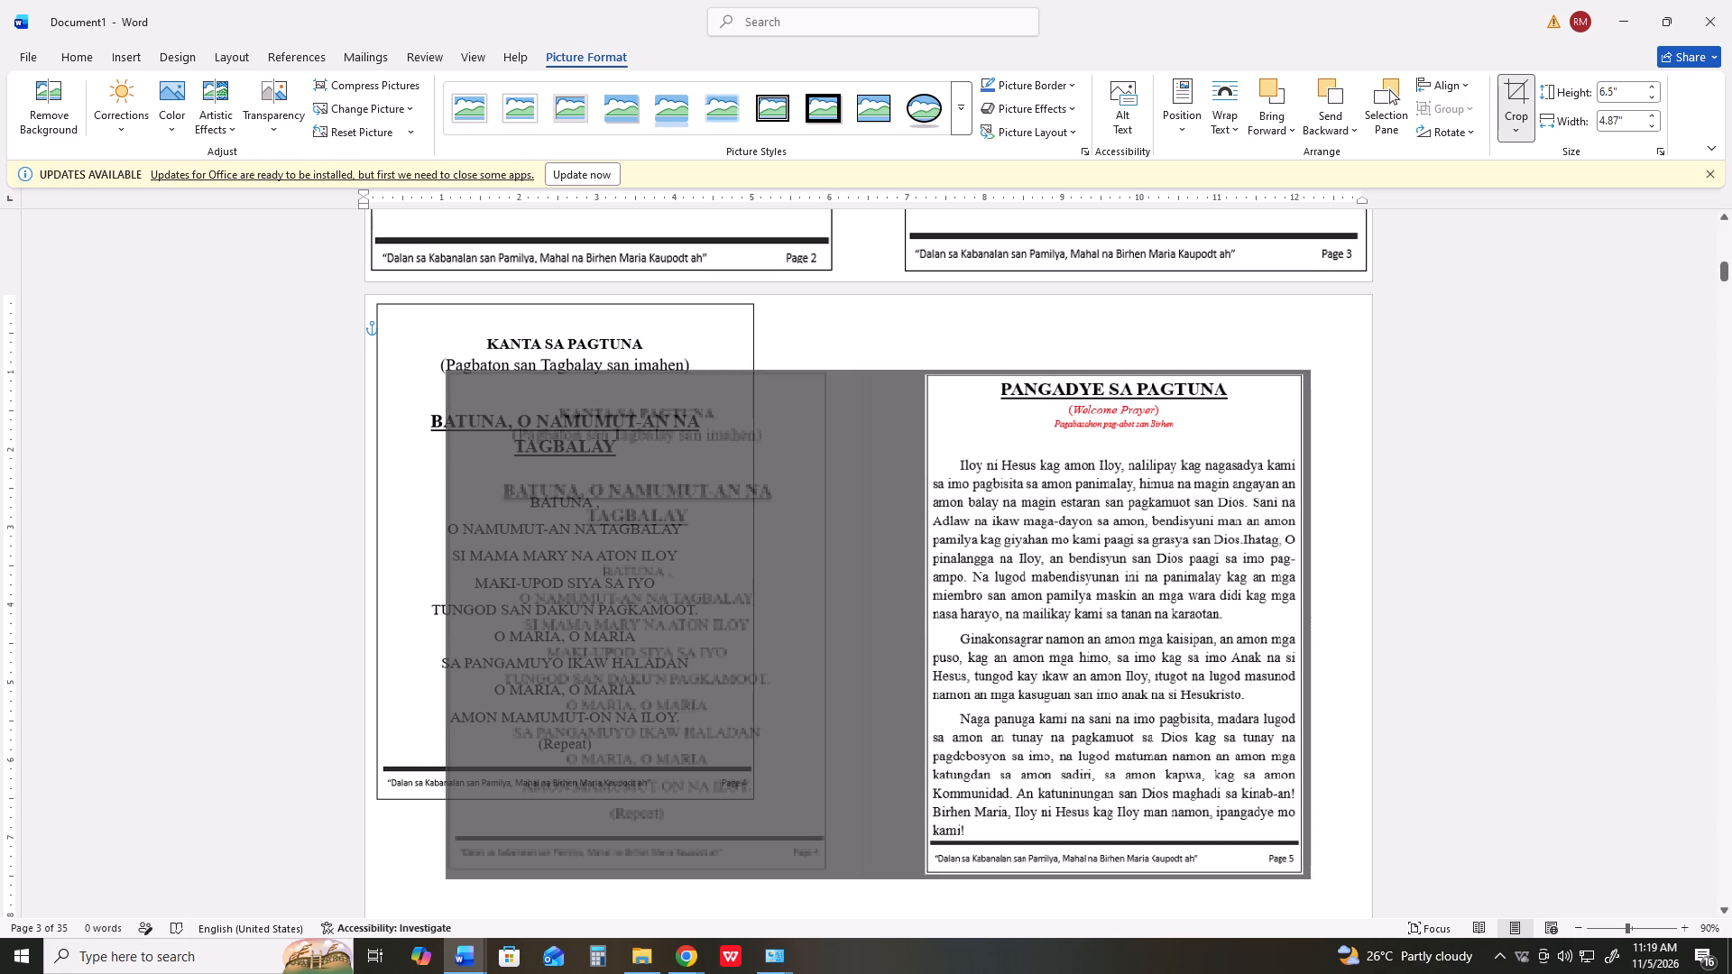
left_click(1126, 349)
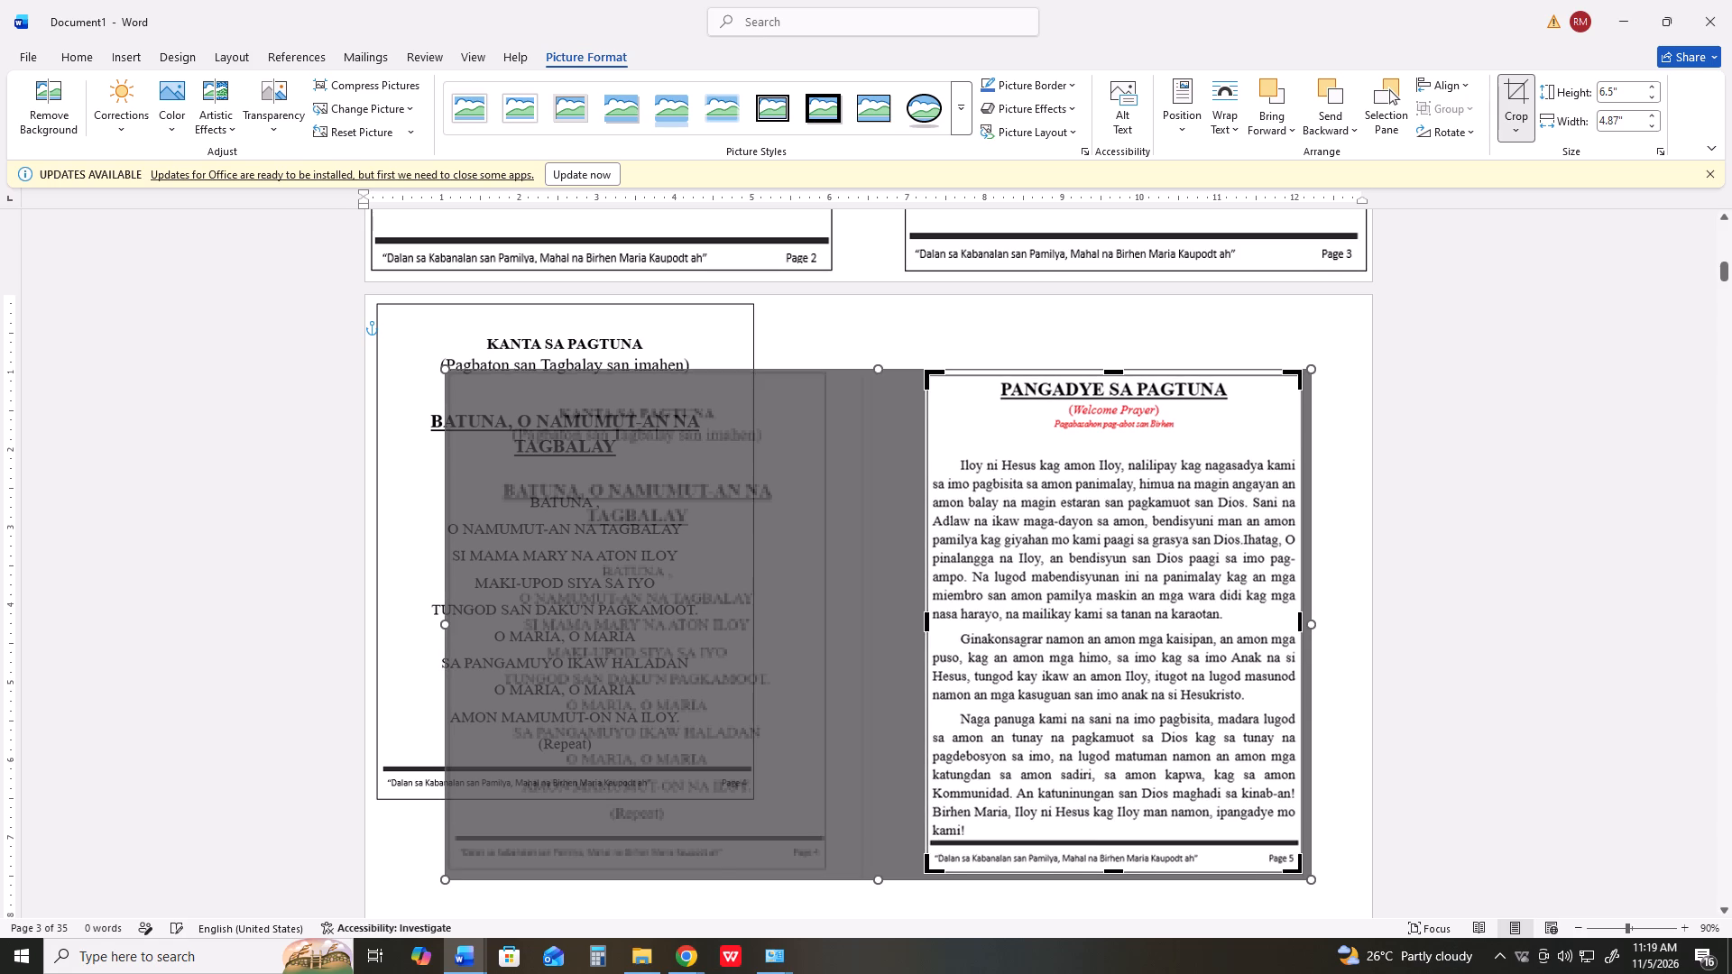
Move the "Pangadye sa Pagtuna" picture level with the top of "Kanta sa Pagtuna", its left edge at about the 7" ruler mark.
left_click_drag(1203, 583, 1188, 520)
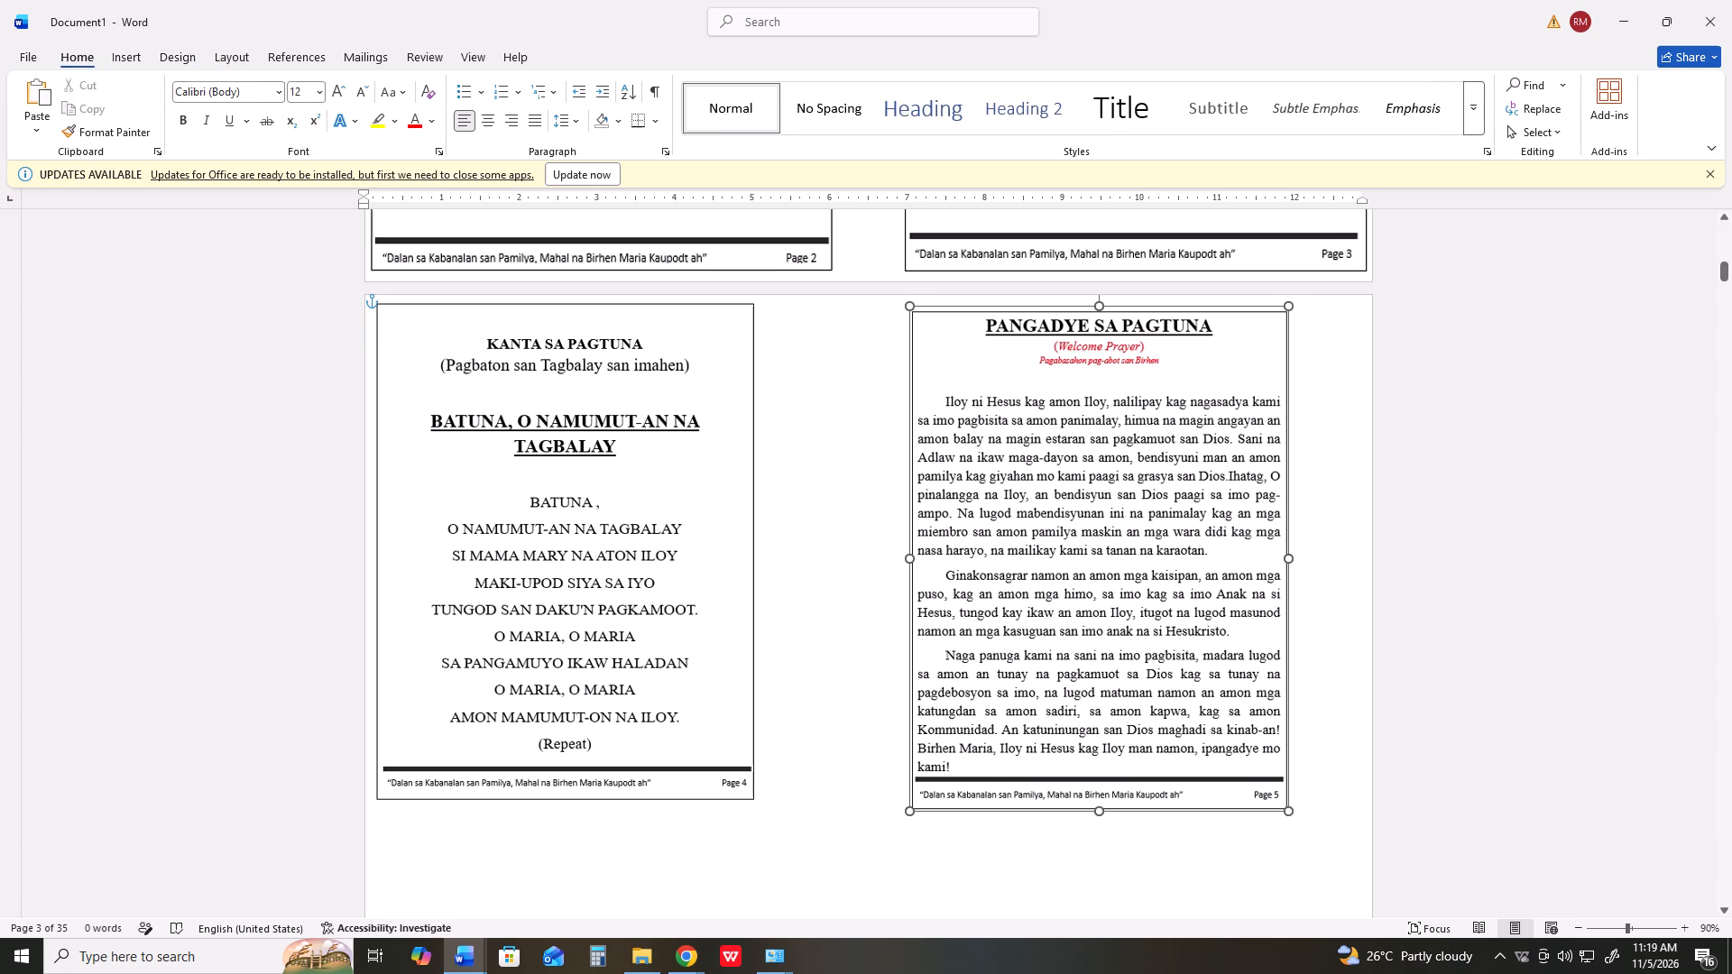
left_click_drag(1188, 520, 1184, 516)
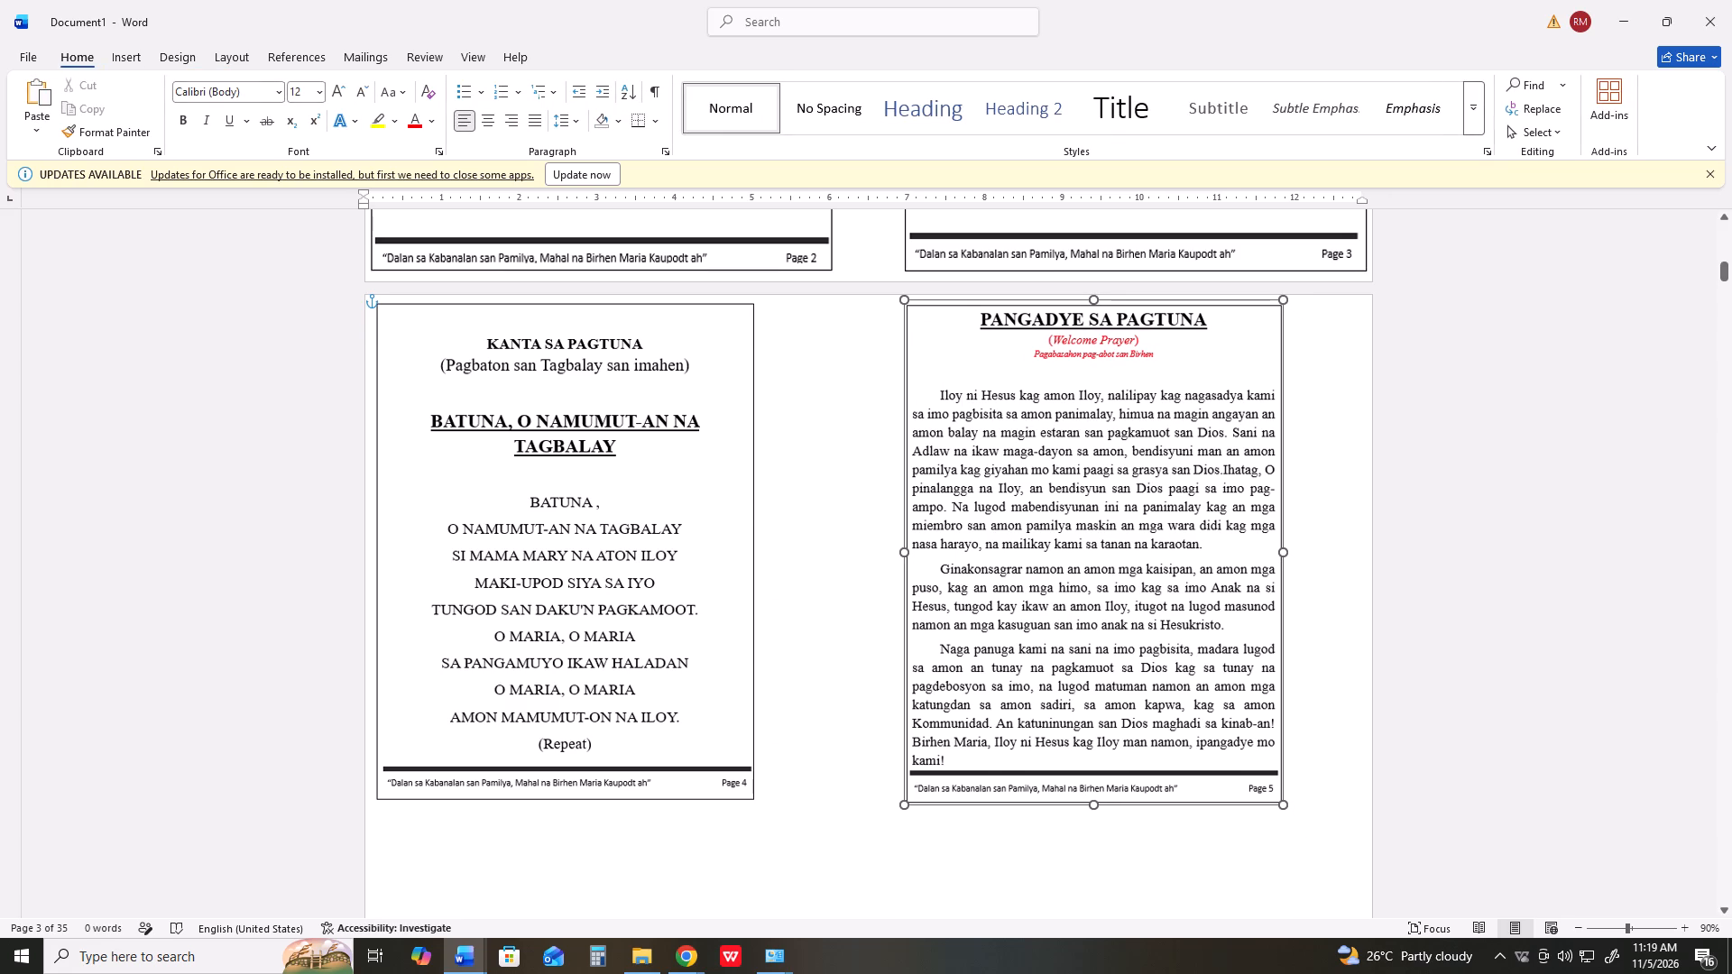
Enlarge the "Pangadye sa Pagtuna" picture on page 3 to about 6" wide and 8.3" high, ending just above the page's bottom edge.
left_click_drag(1184, 516, 1182, 516)
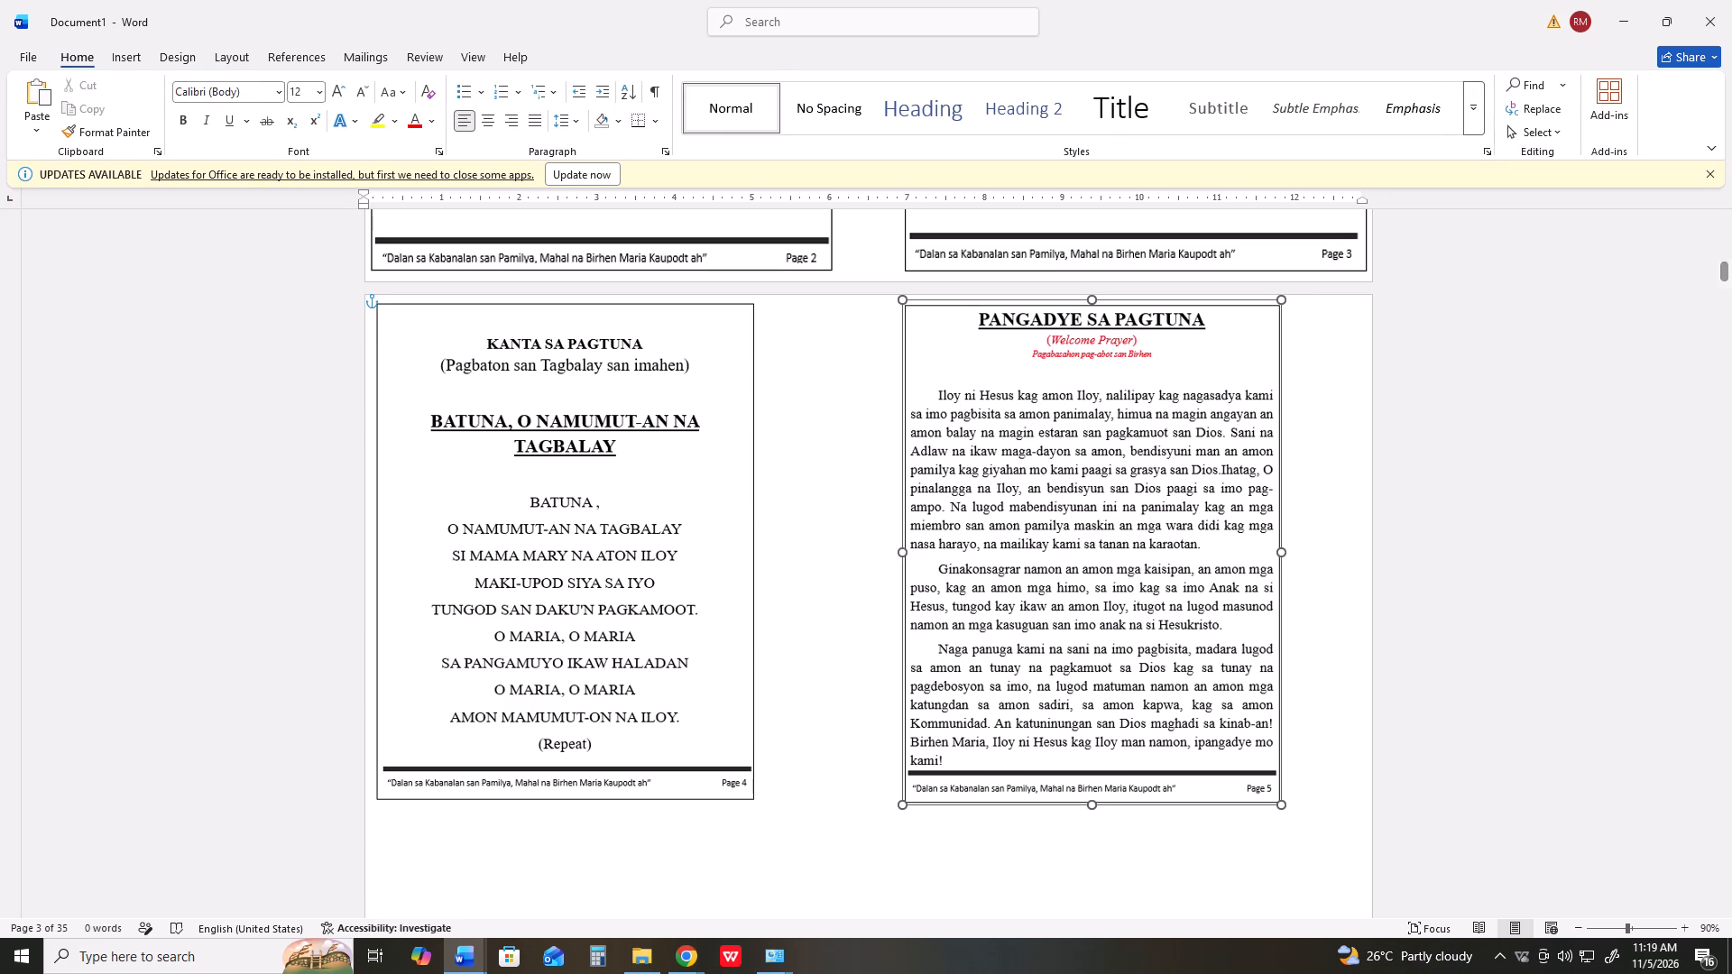
left_click_drag(1182, 516, 1183, 516)
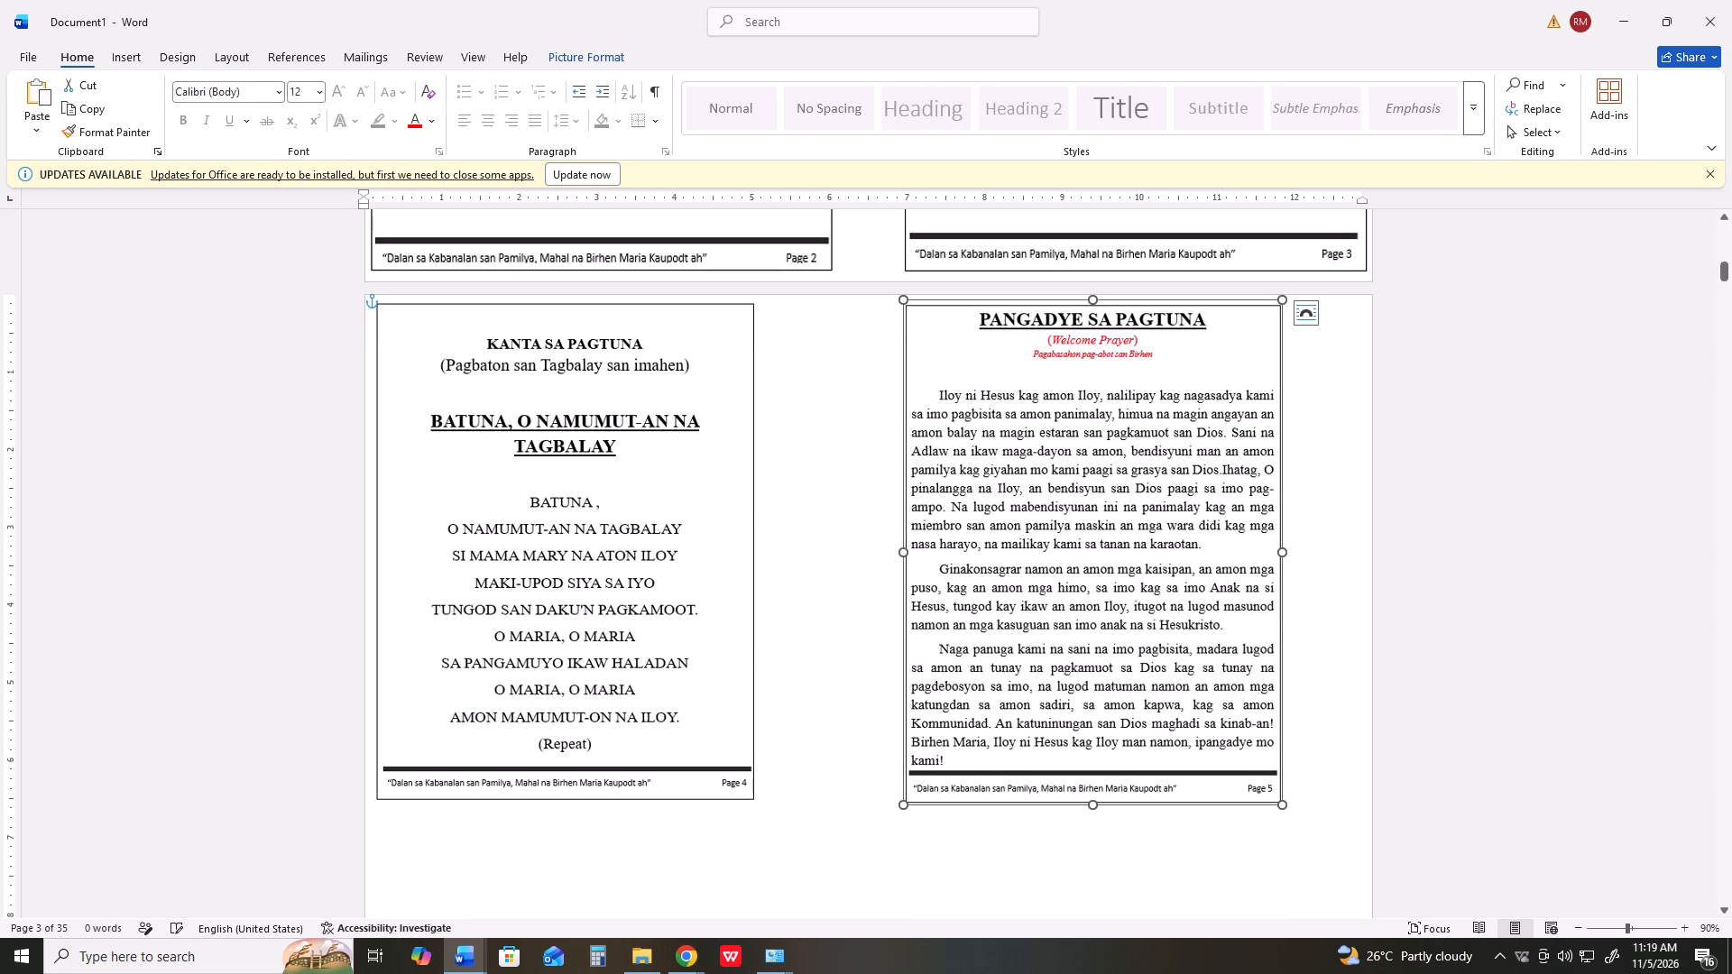
left_click_drag(1281, 804, 1307, 867)
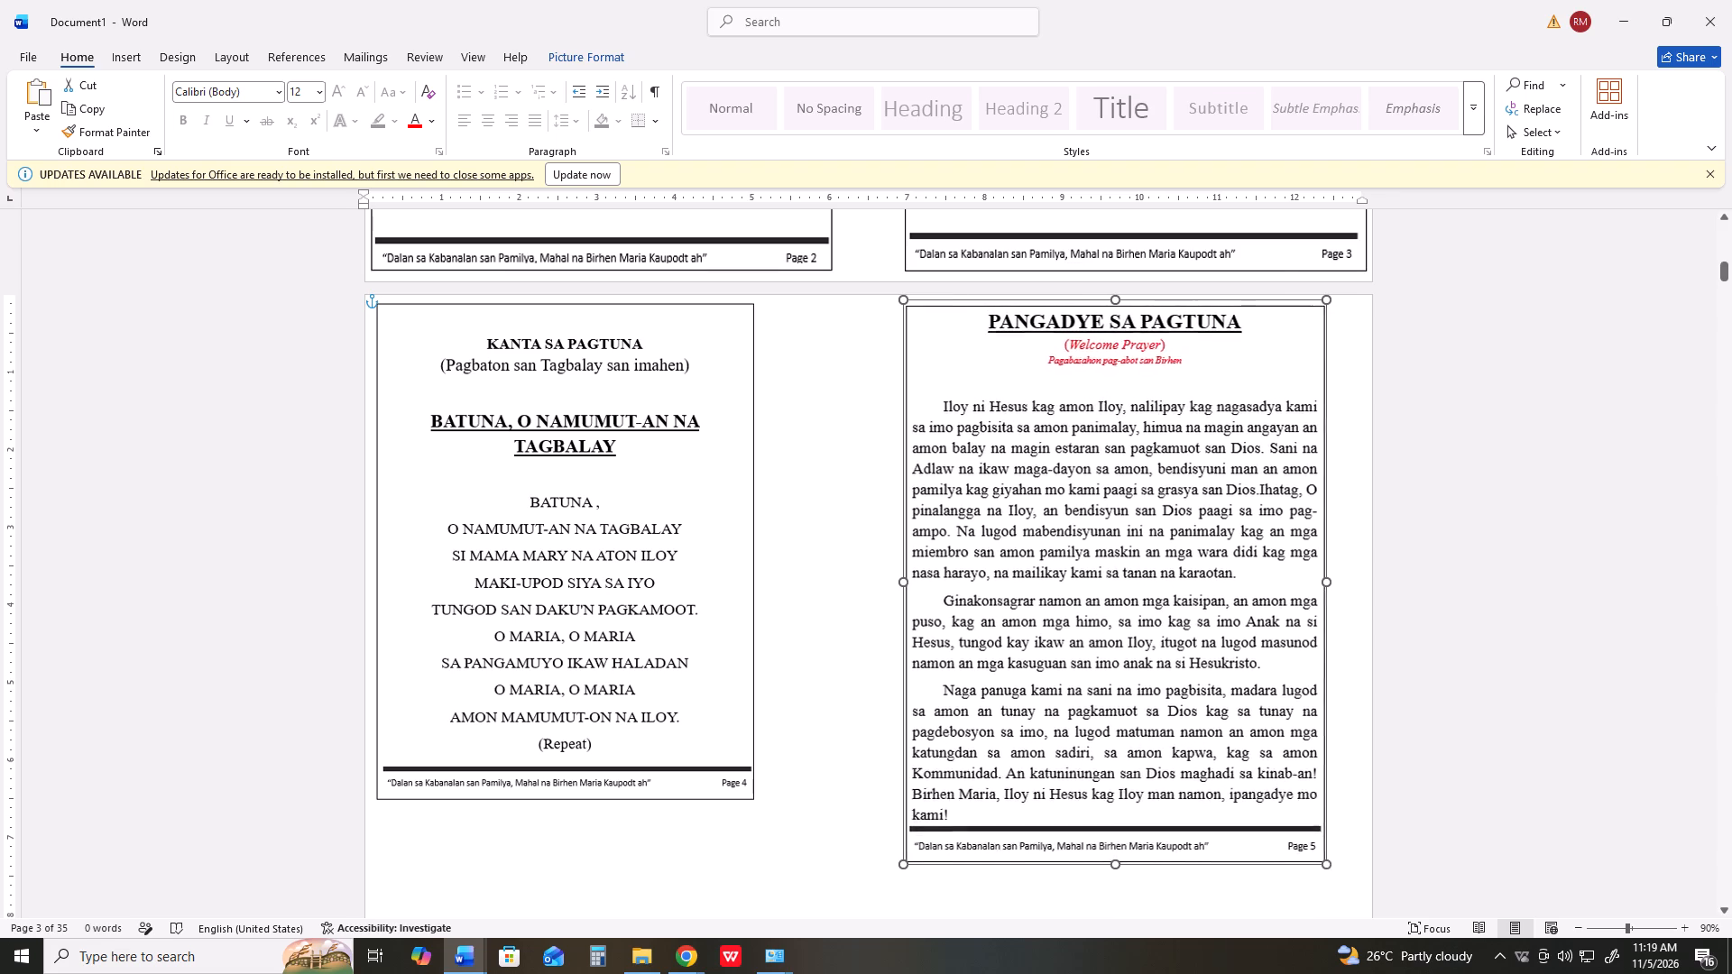
left_click_drag(1307, 867, 1340, 904)
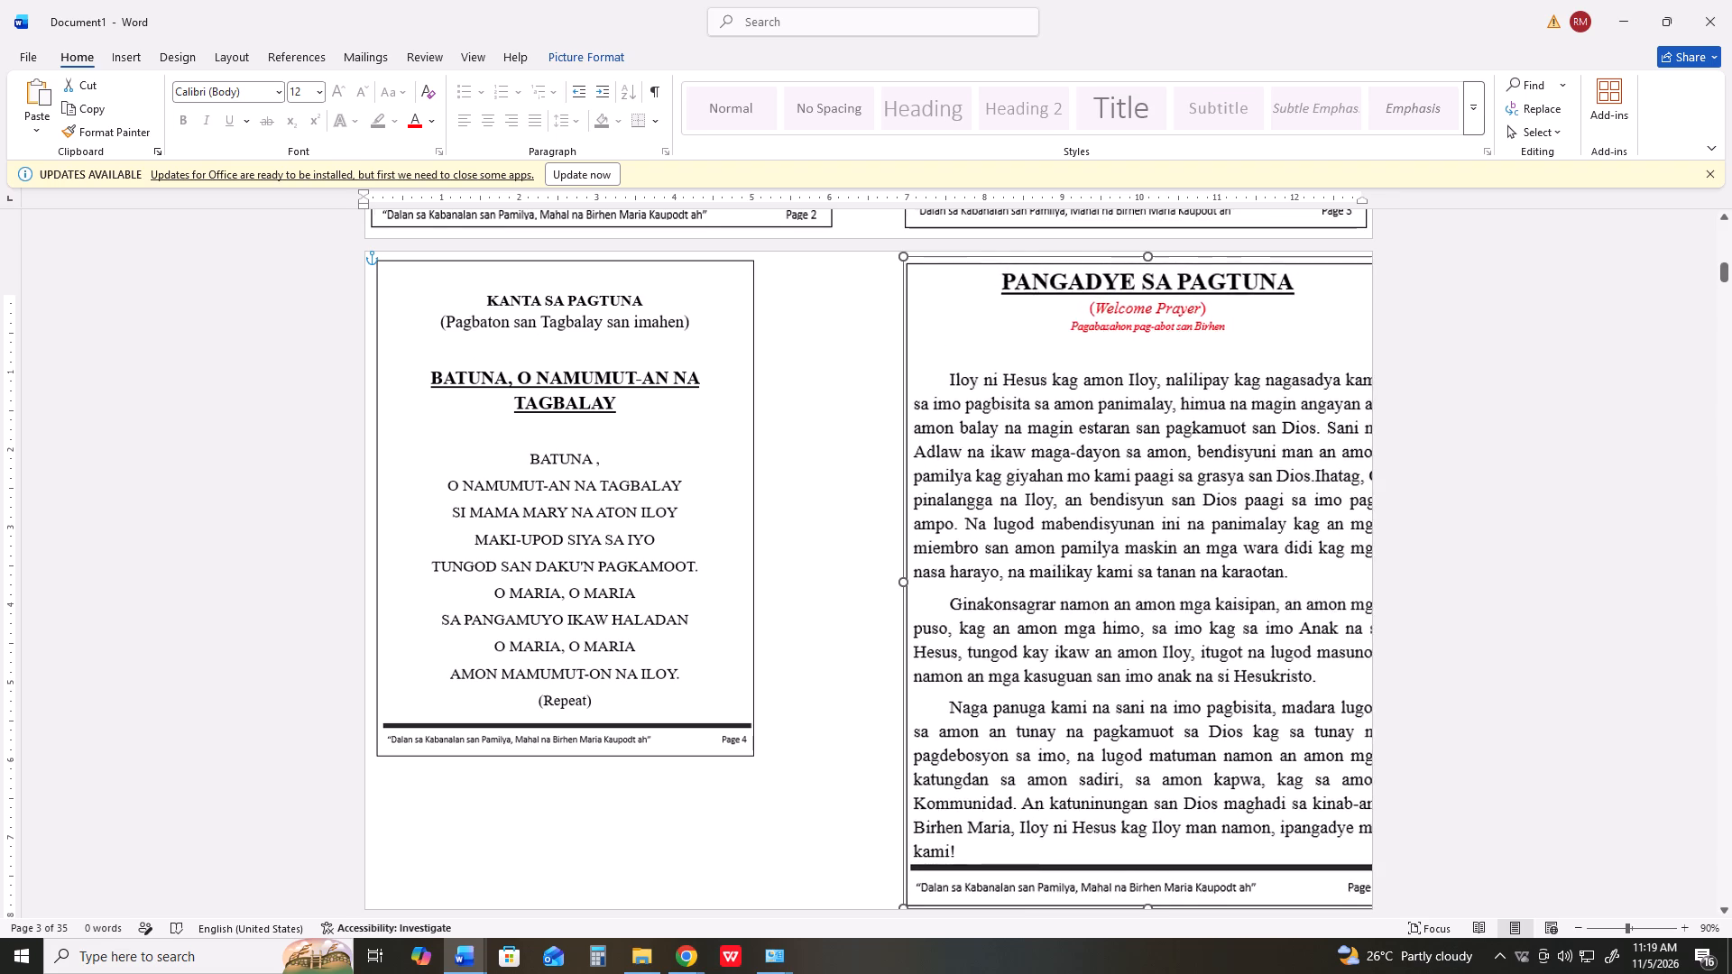
left_click_drag(1340, 904, 1334, 878)
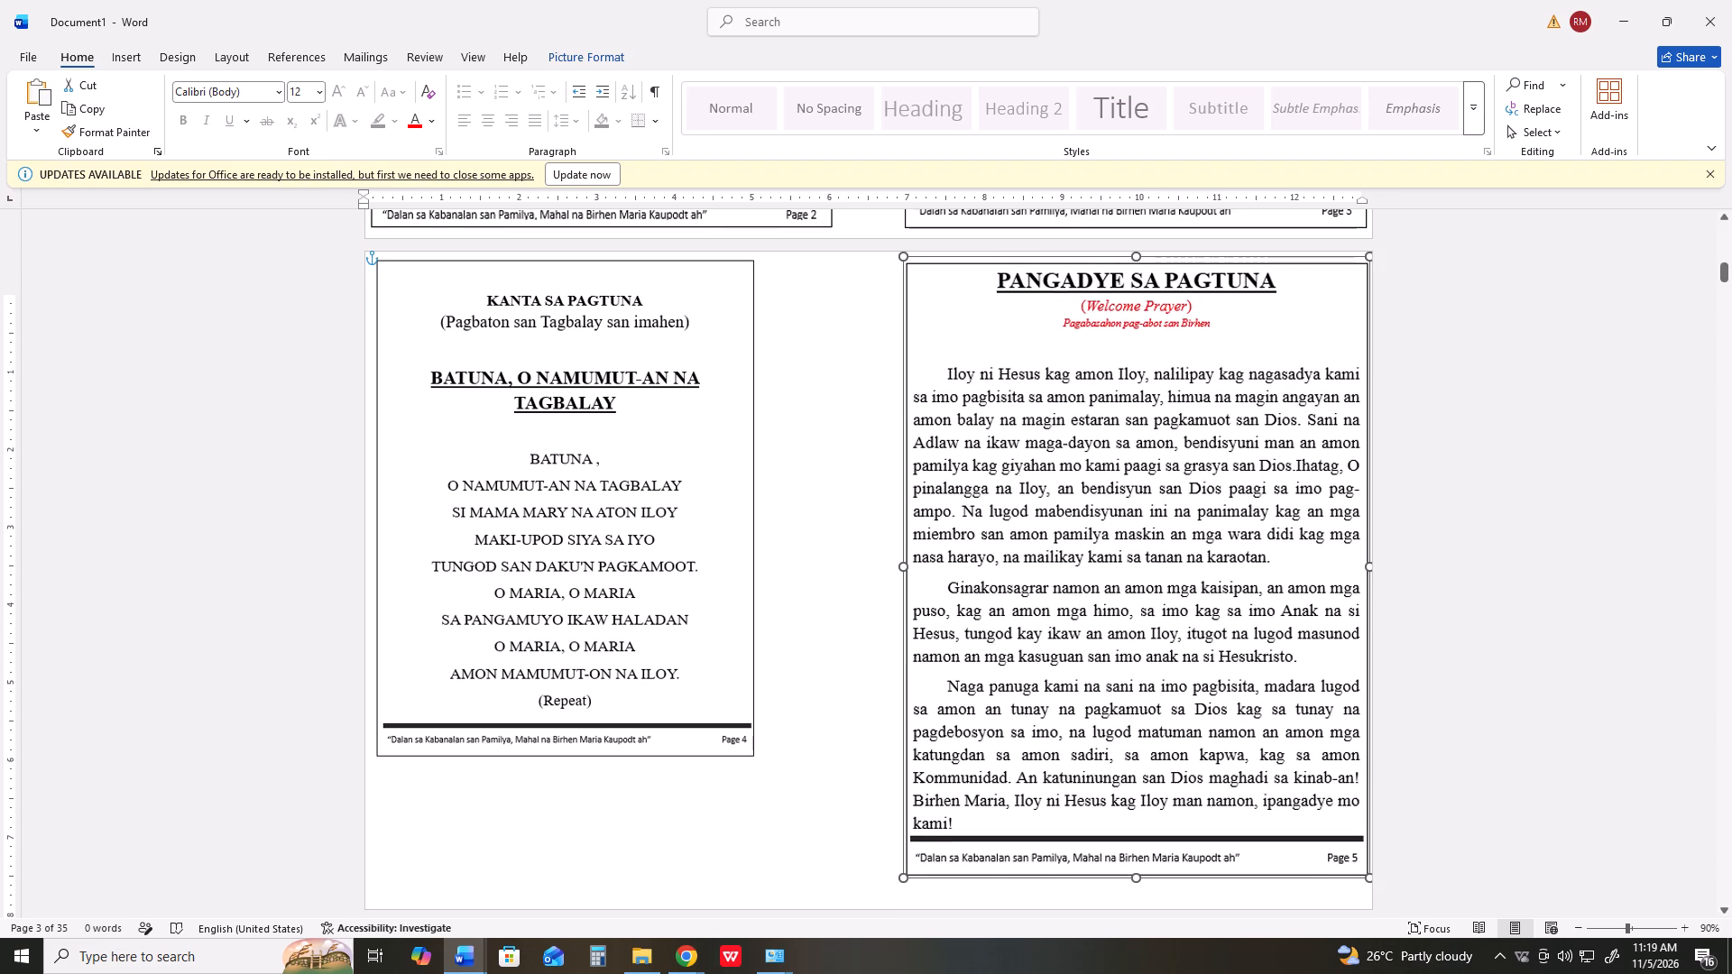
left_click_drag(1334, 878, 1335, 877)
scroll(1417, 787, "down", 4)
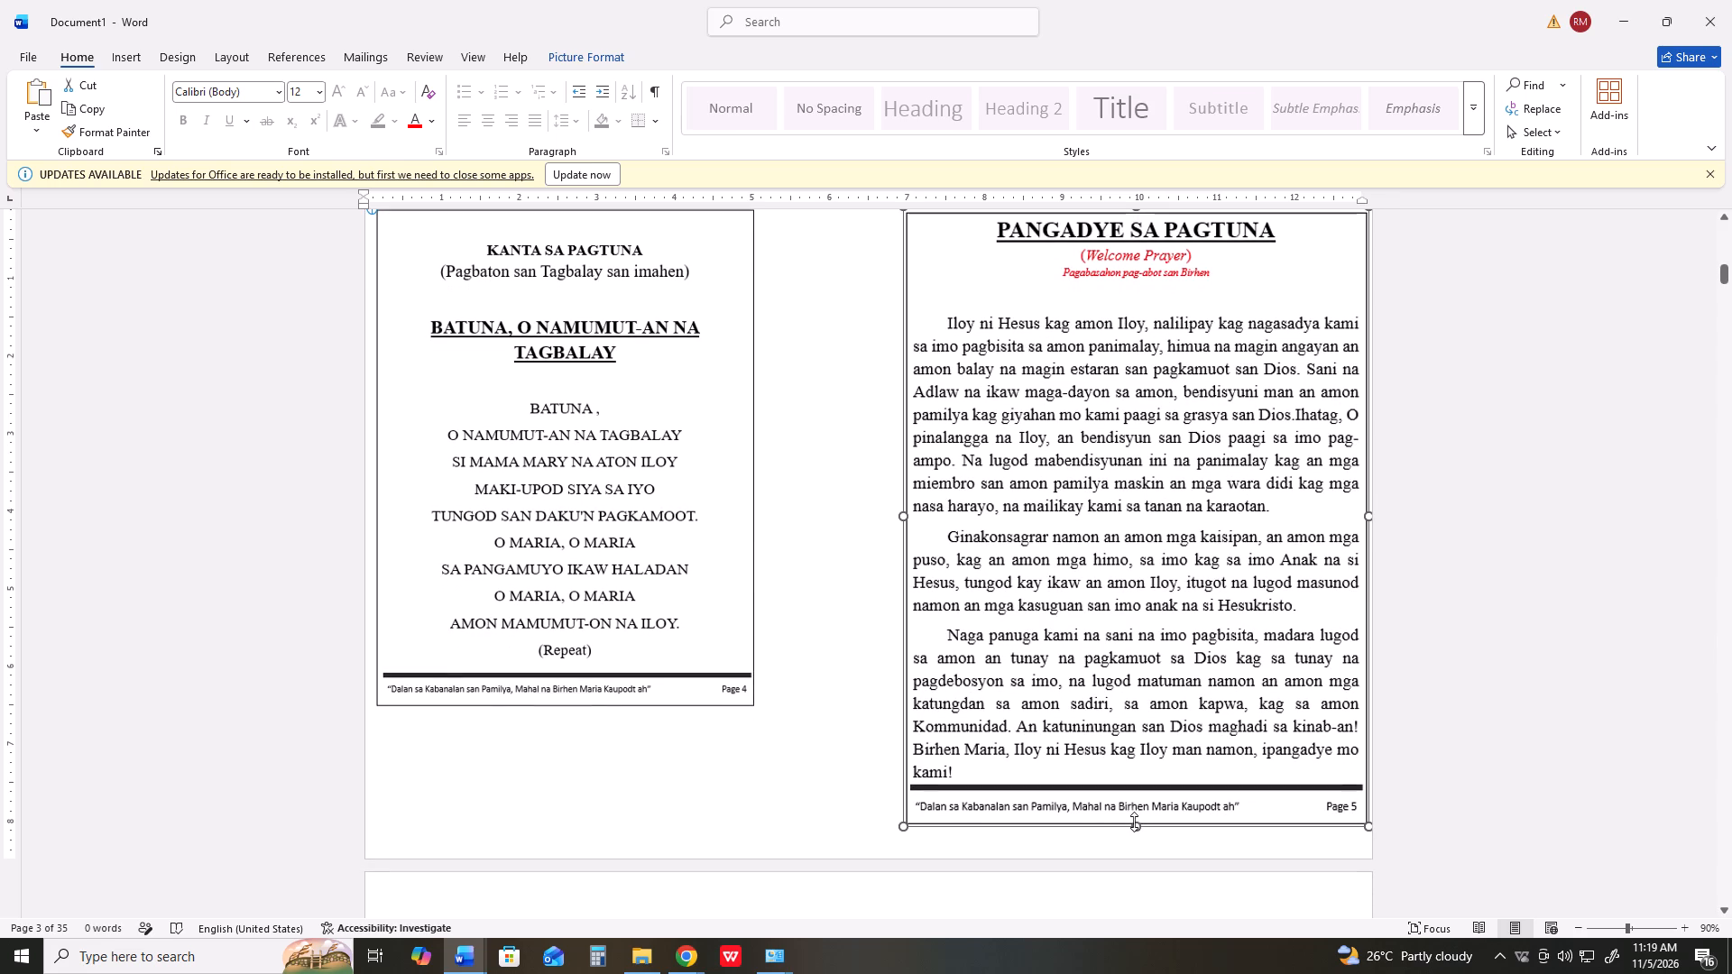
left_click_drag(1135, 828, 1137, 844)
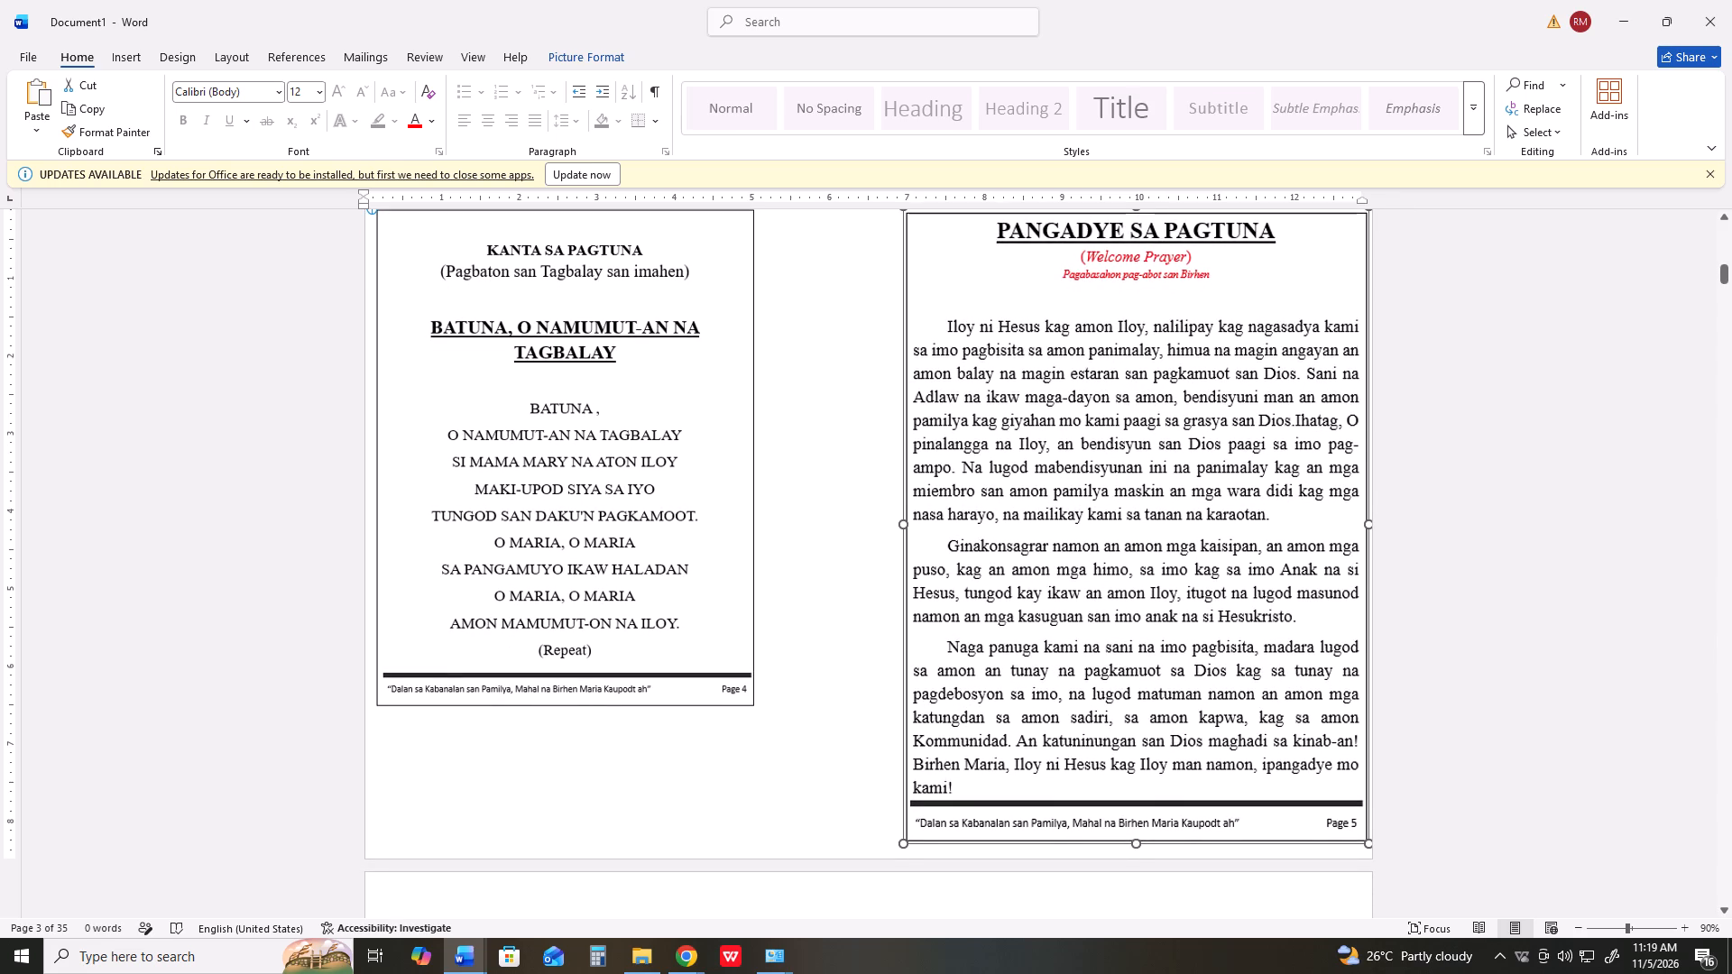
left_click_drag(1137, 844, 1136, 849)
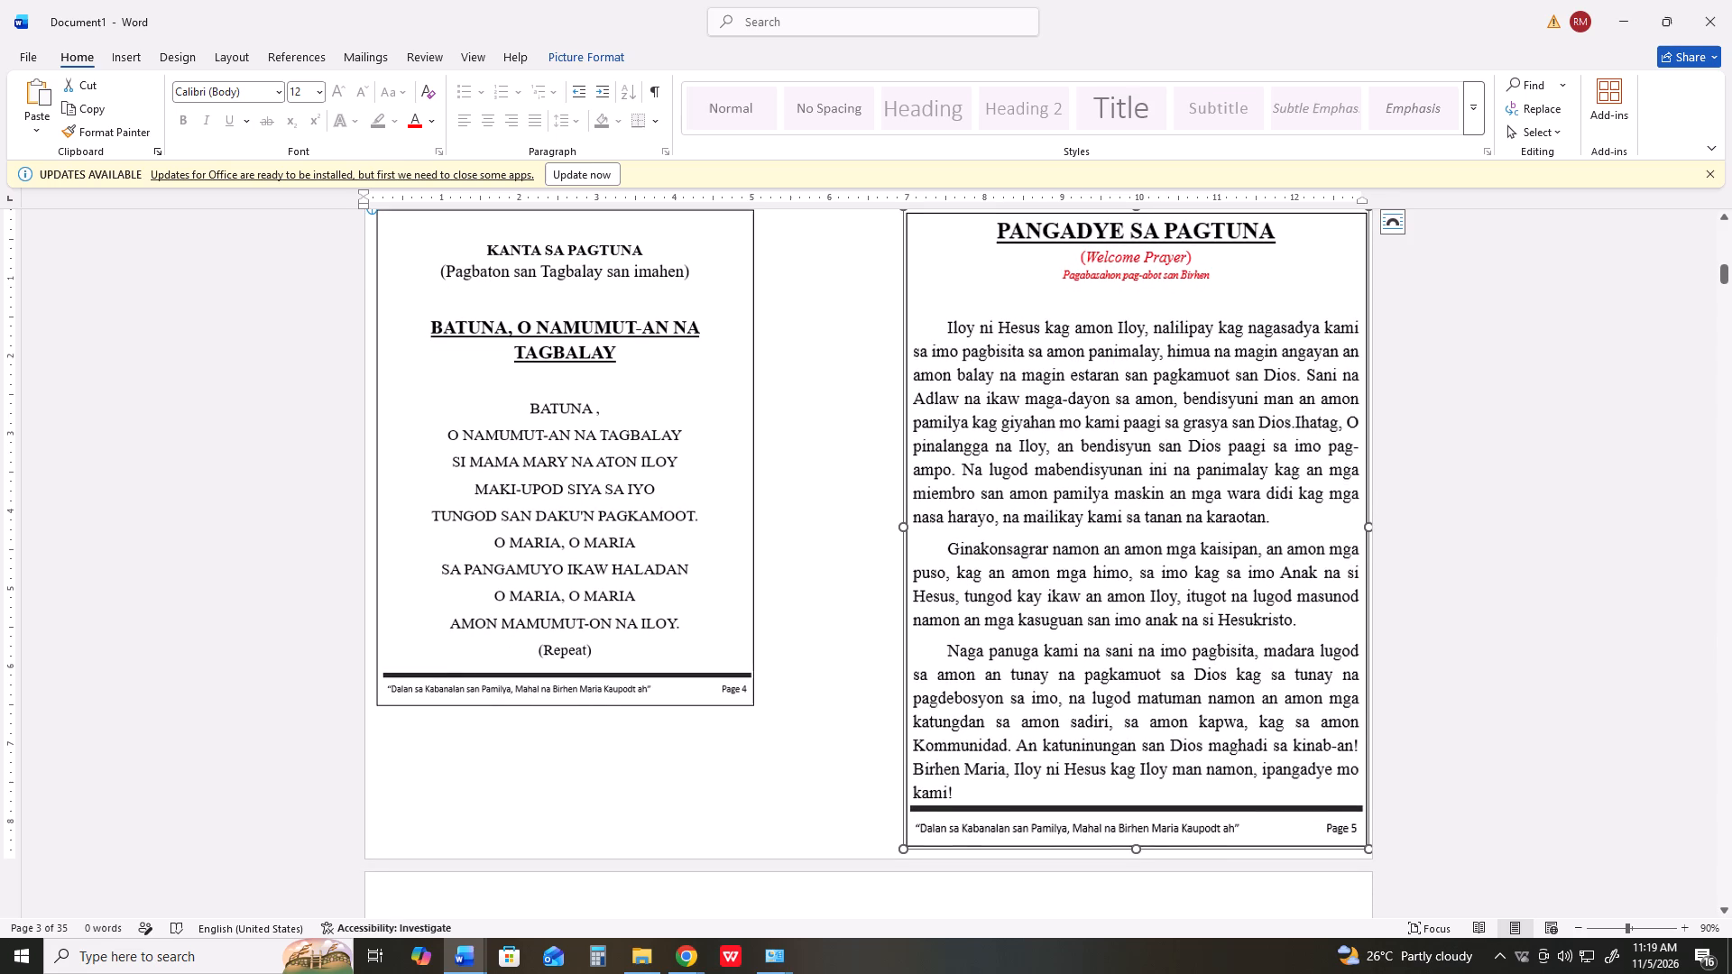
scroll(686, 618, "up", 2)
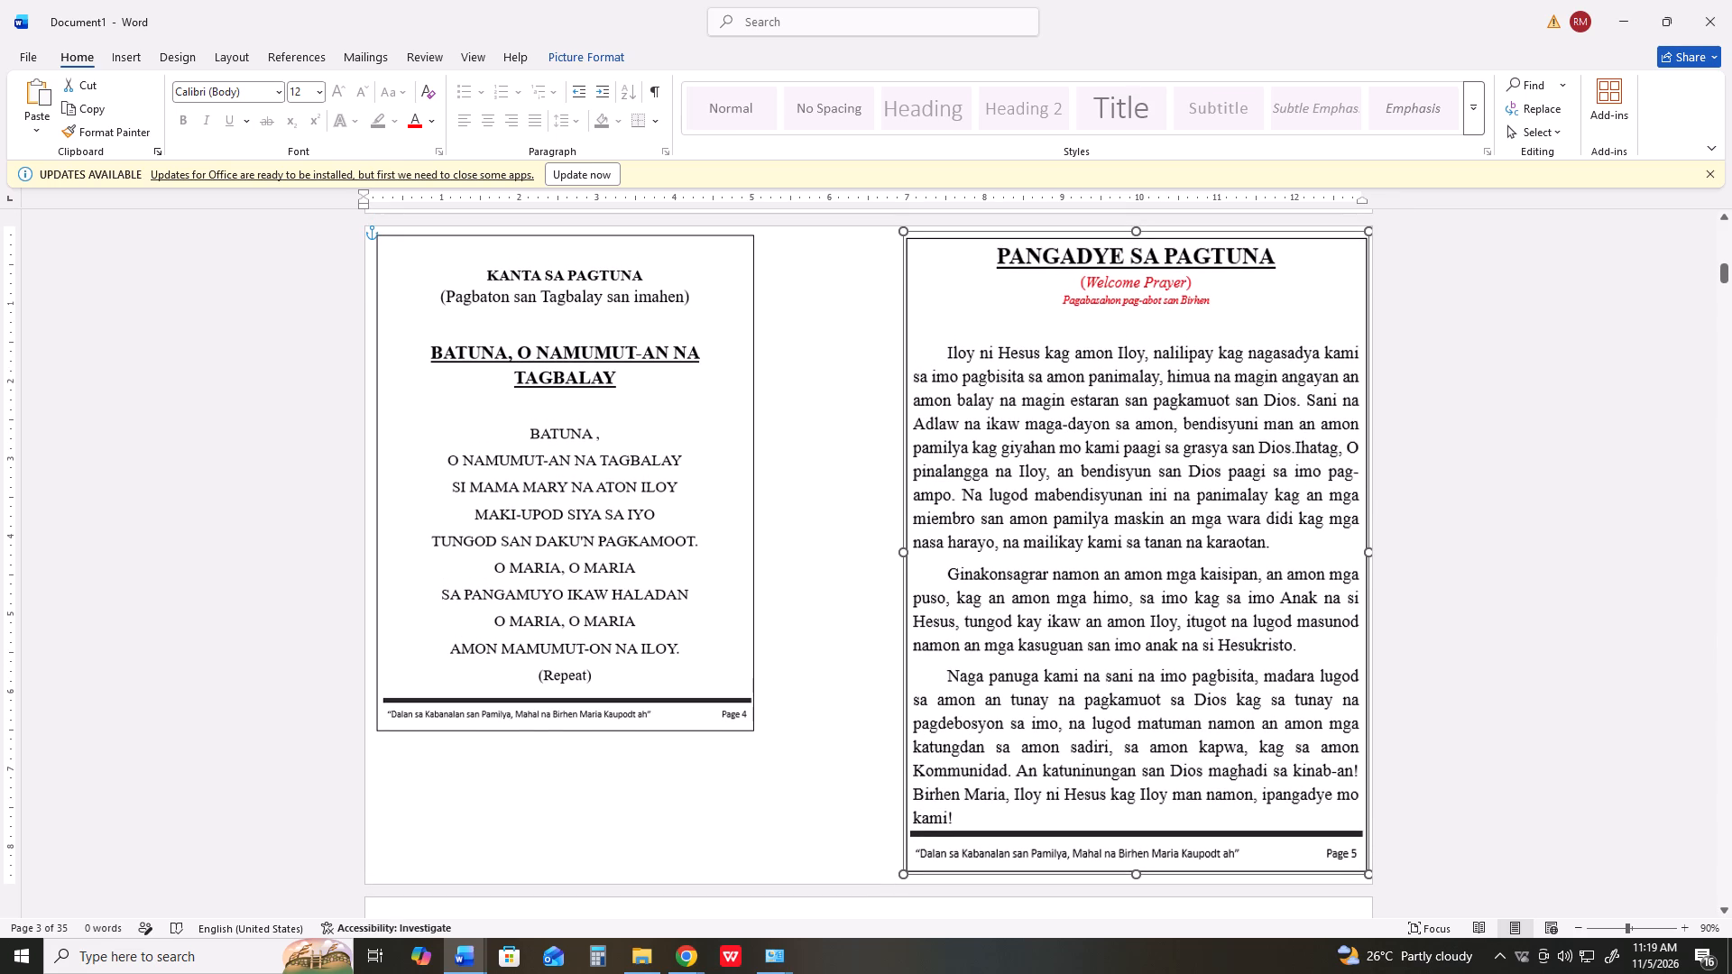
Enlarge the "Kanta sa Pagtuna" picture to about 6" wide and 8.3" high, matching its bottom edge to "Pangadye sa Pagtuna".
left_click(644, 570)
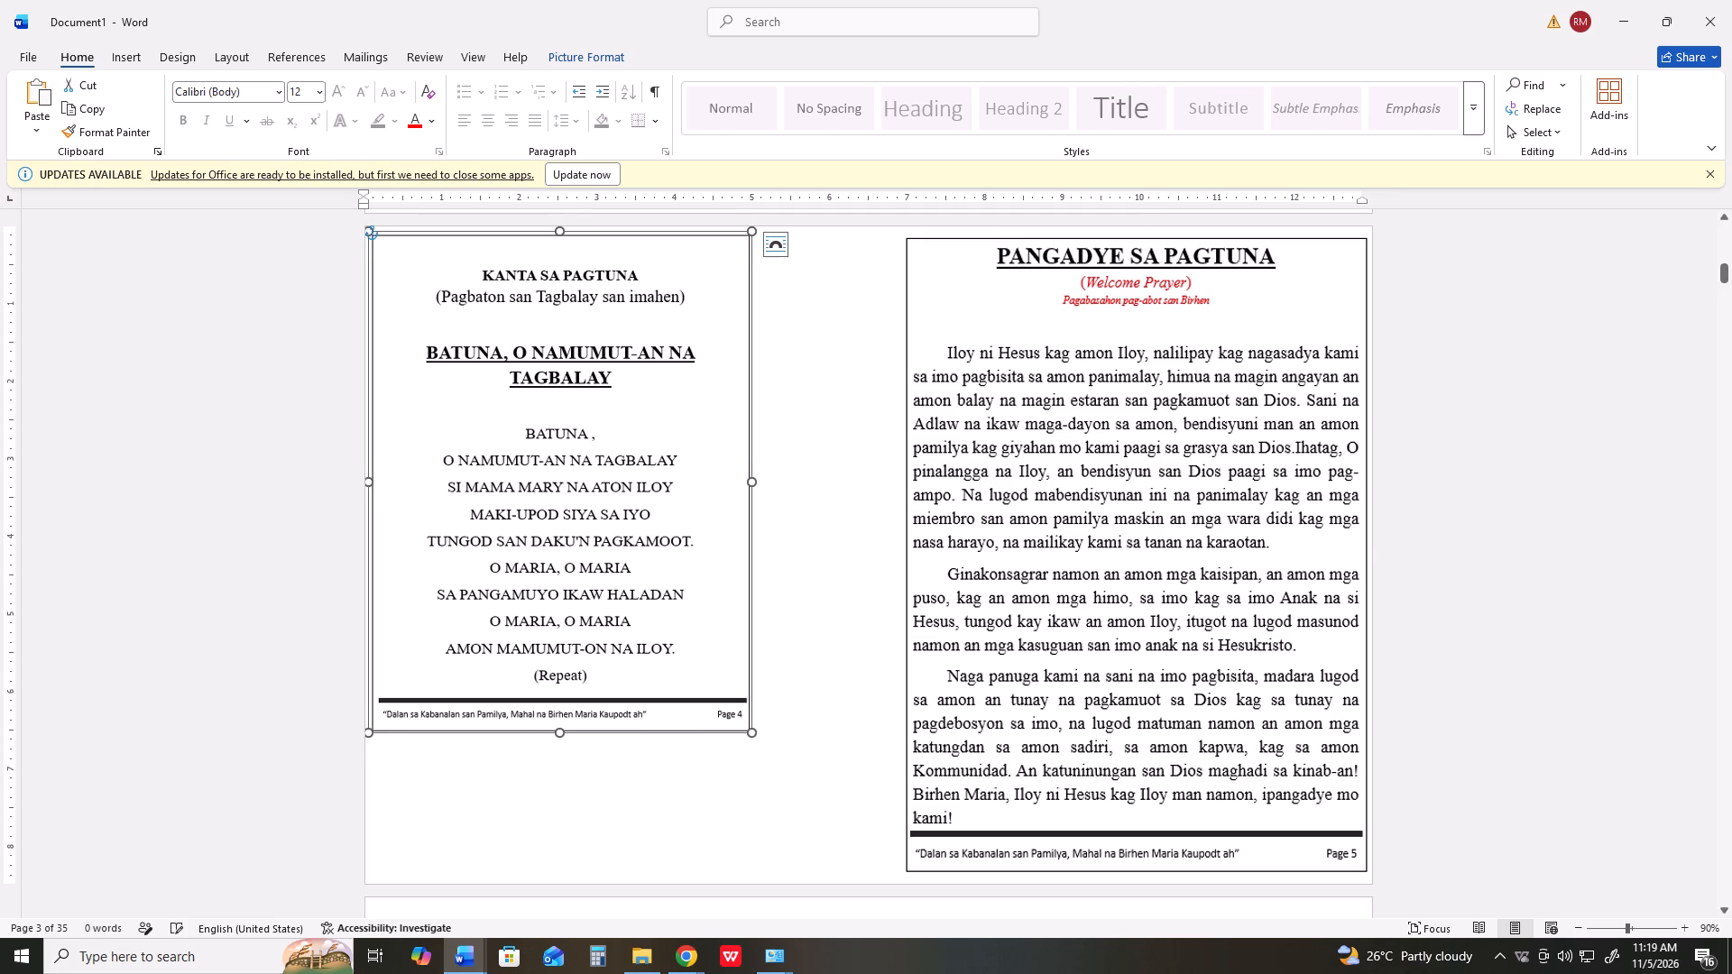
left_click_drag(752, 734, 836, 835)
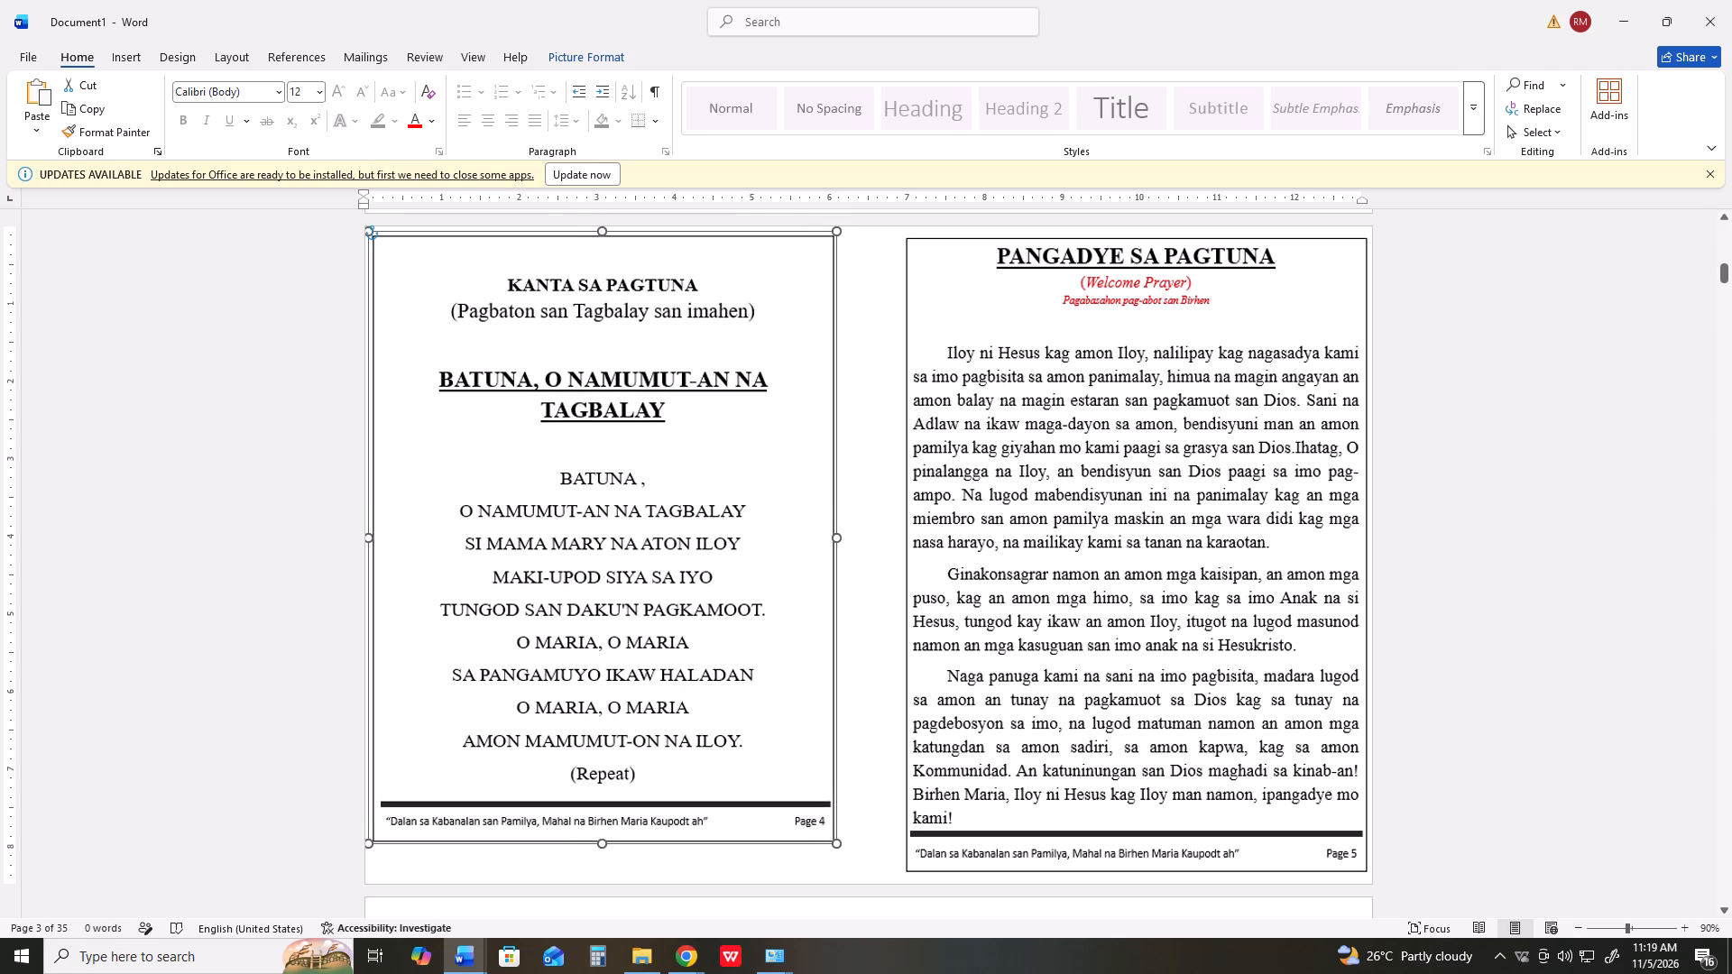
left_click_drag(836, 835, 847, 860)
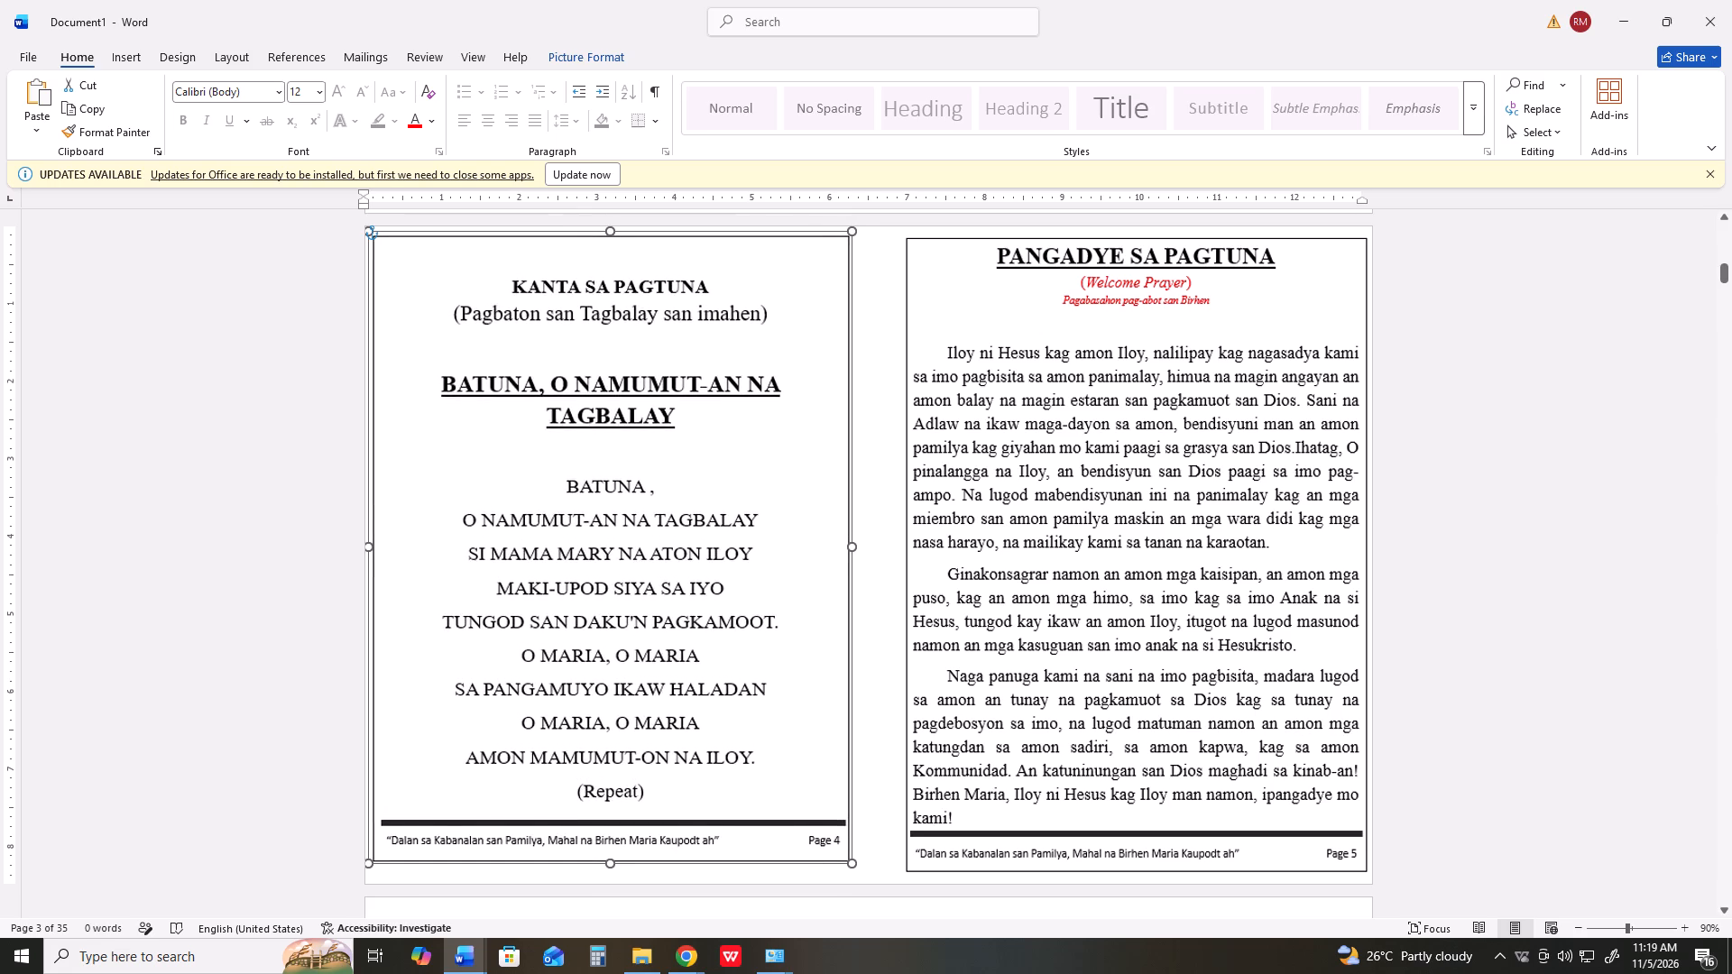
left_click_drag(847, 860, 834, 833)
left_click_drag(598, 841, 598, 872)
left_click(856, 744)
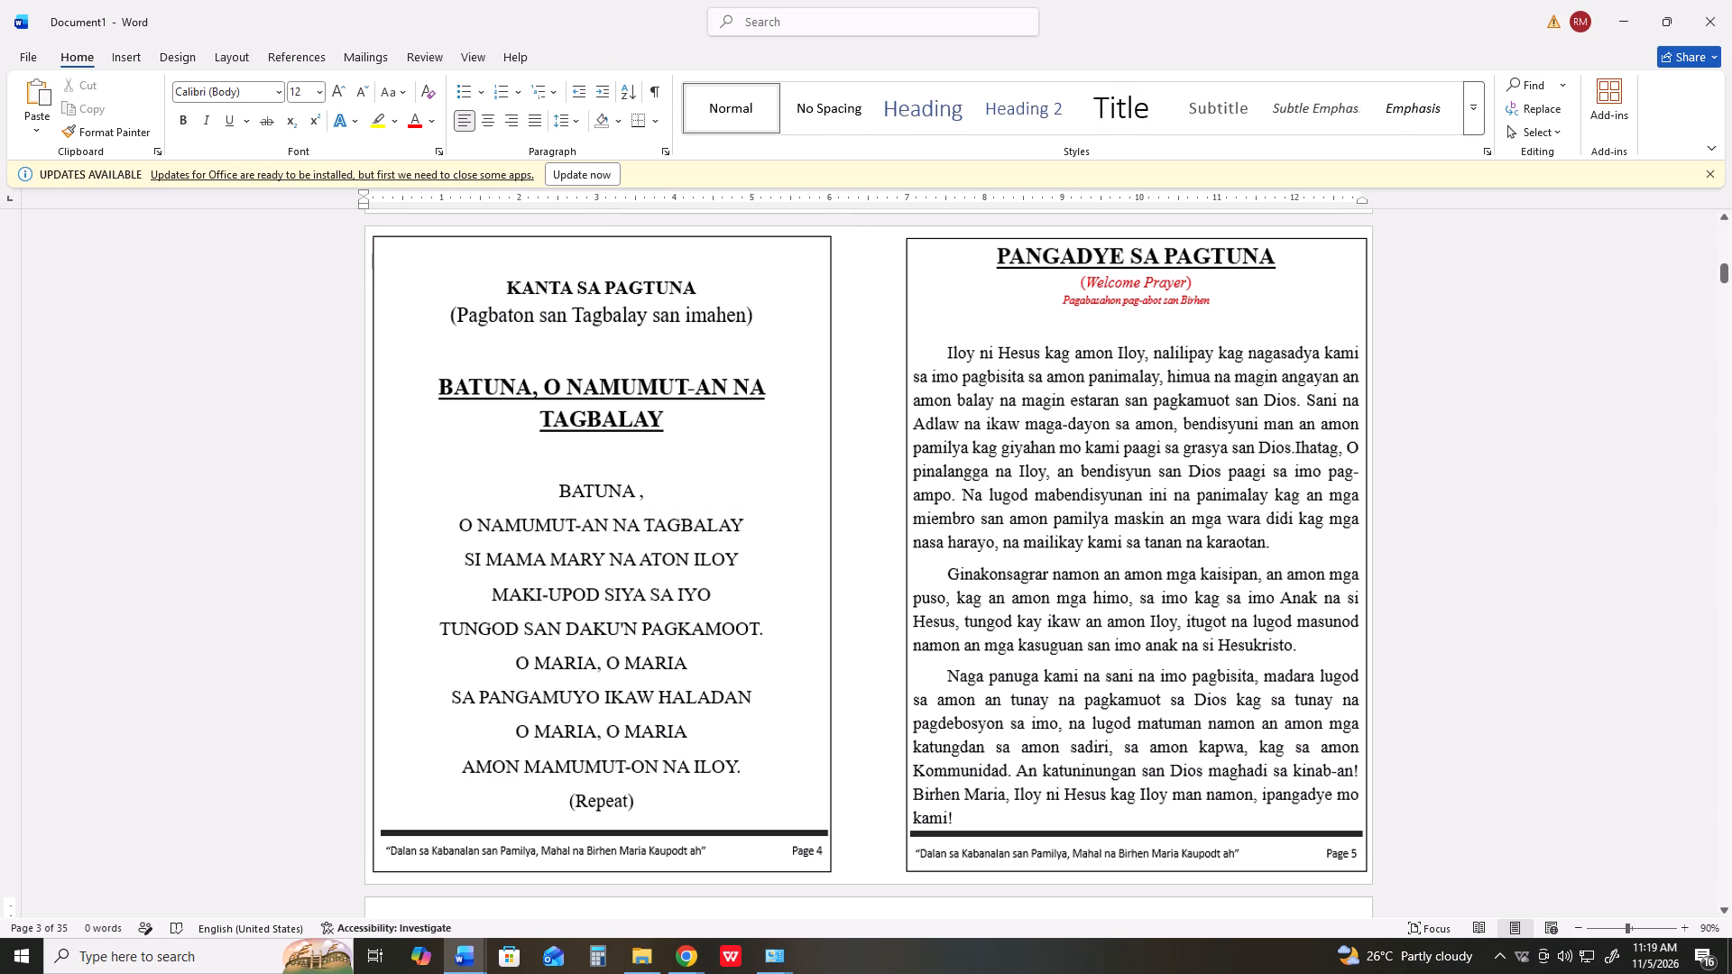
Insert the picture r6.png from the Downloads folder at the start of blank page 4.
scroll(860, 762, "down", 4)
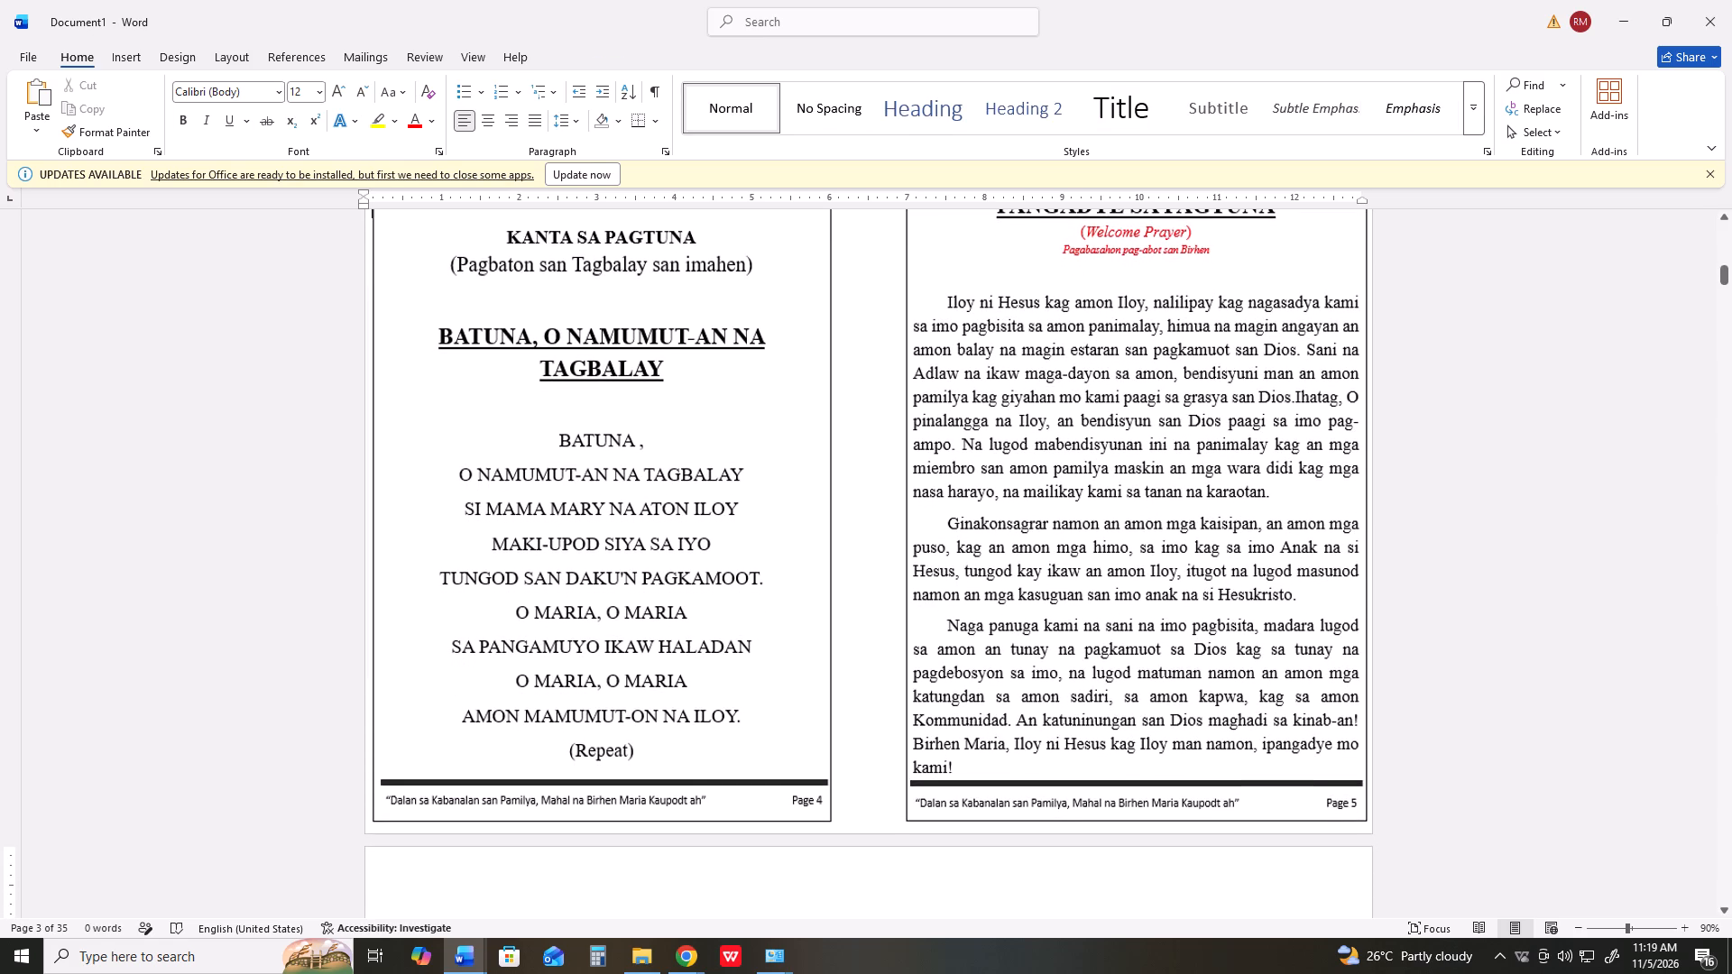
scroll(860, 762, "down", 19)
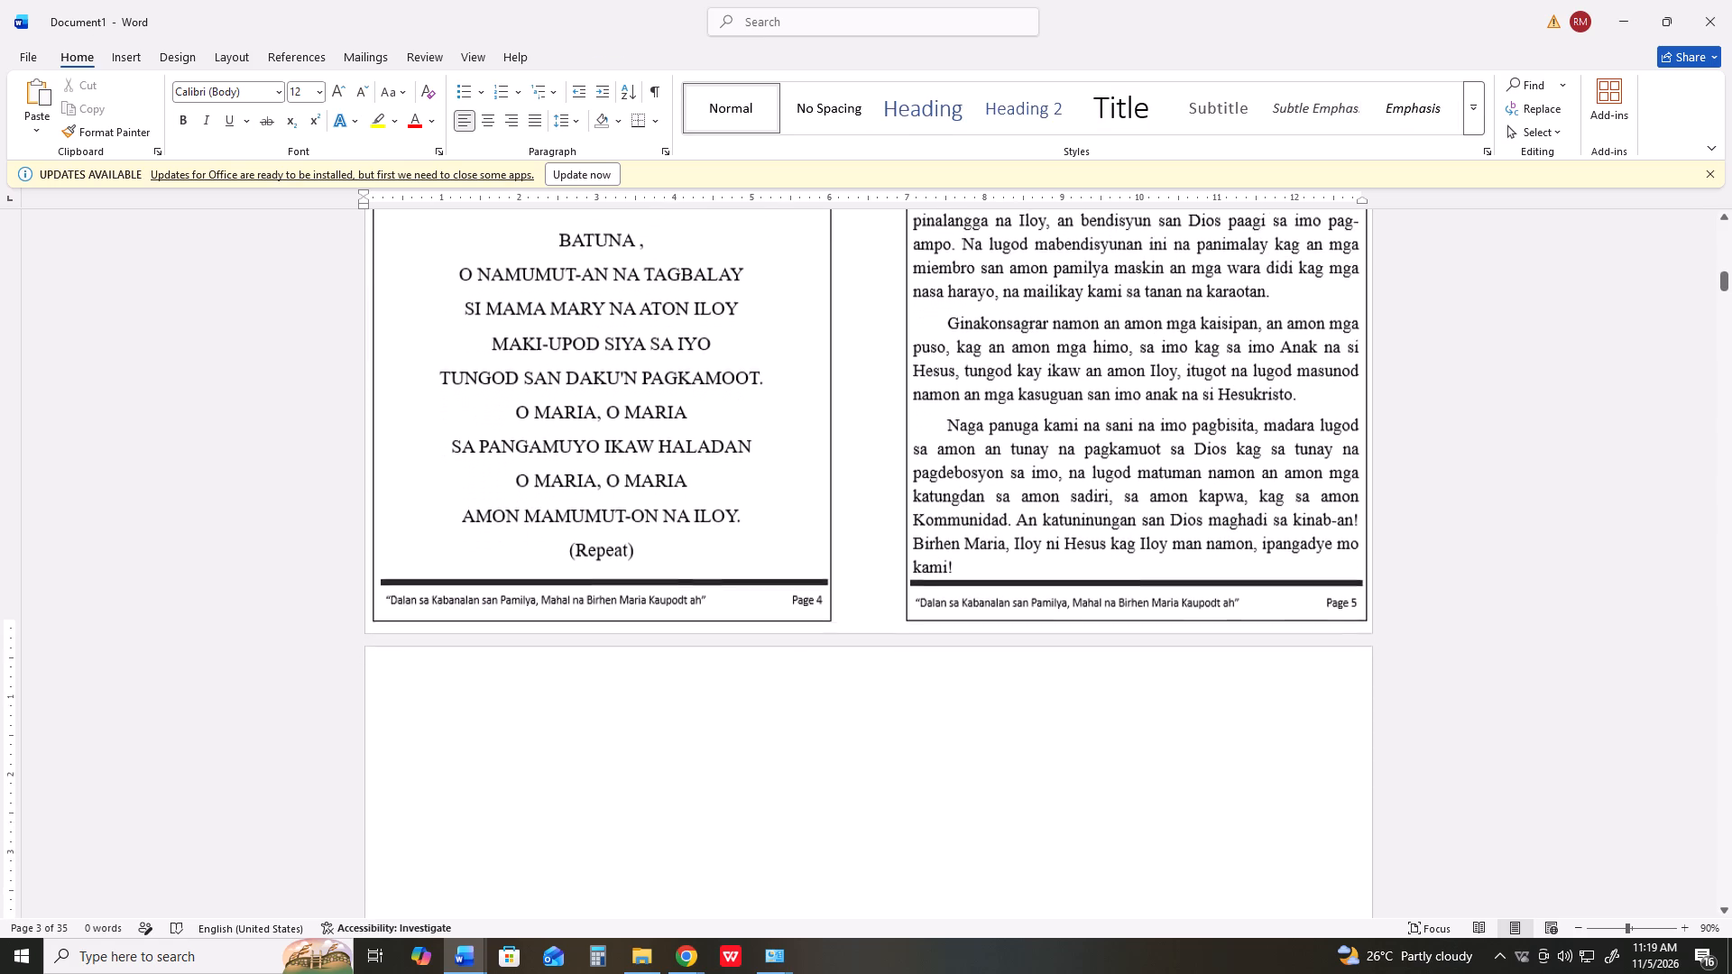
scroll(856, 760, "down", 17)
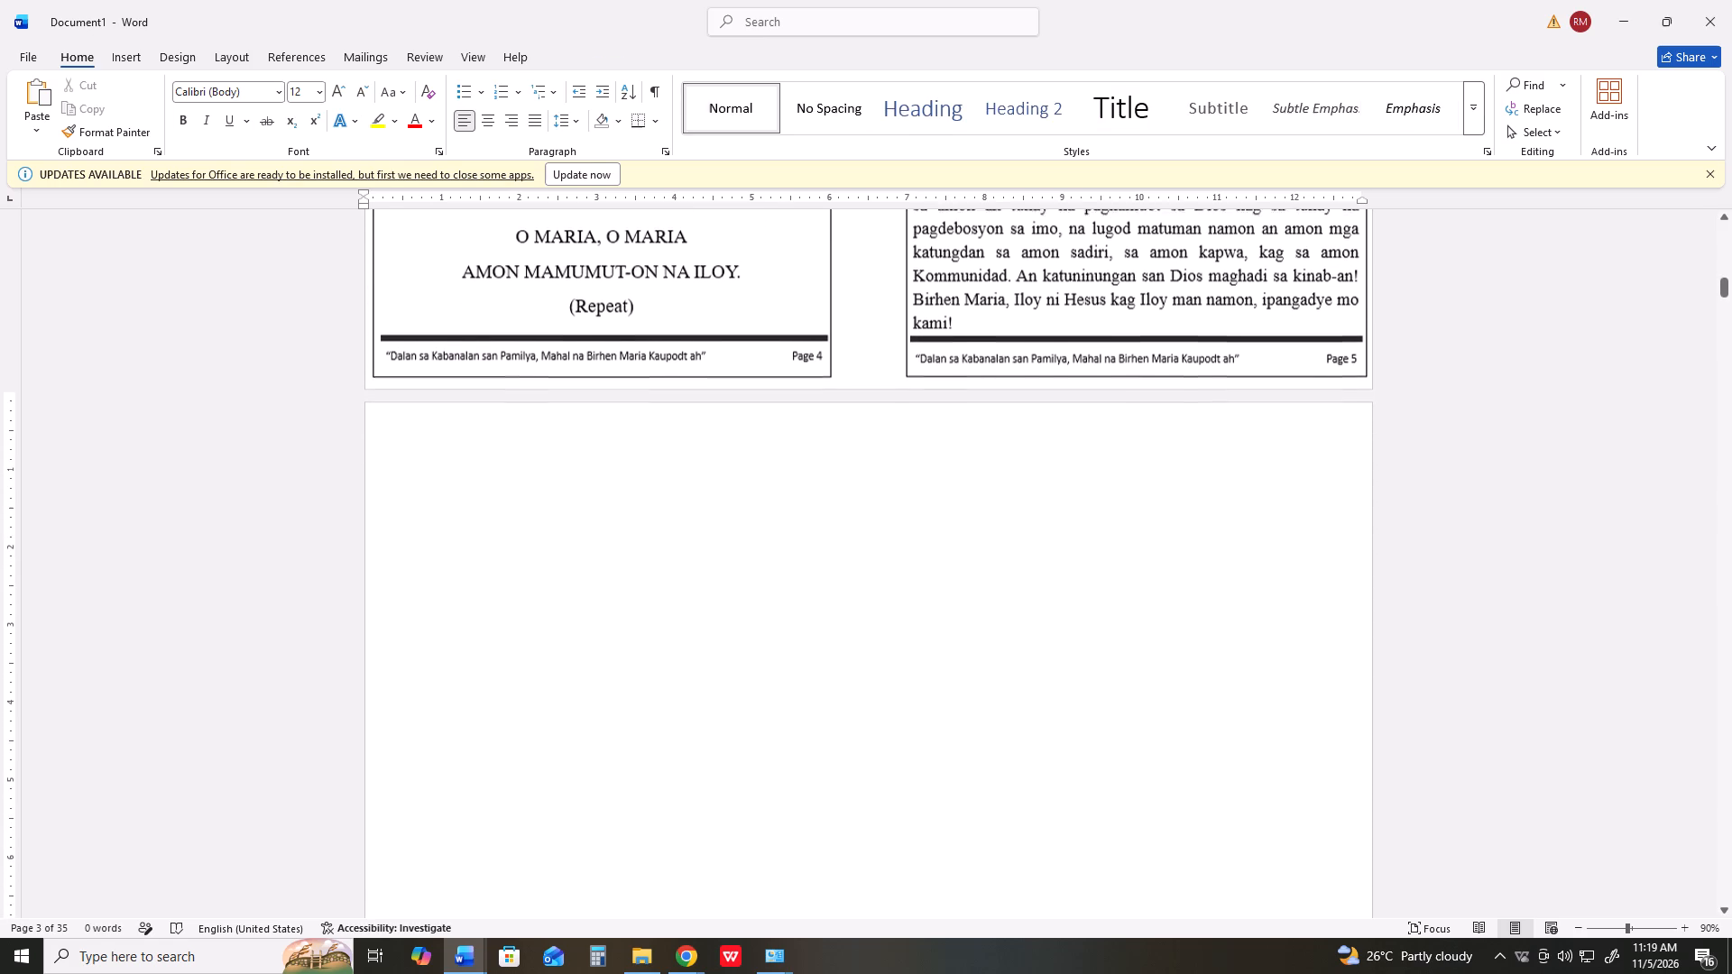
scroll(856, 760, "up", 2)
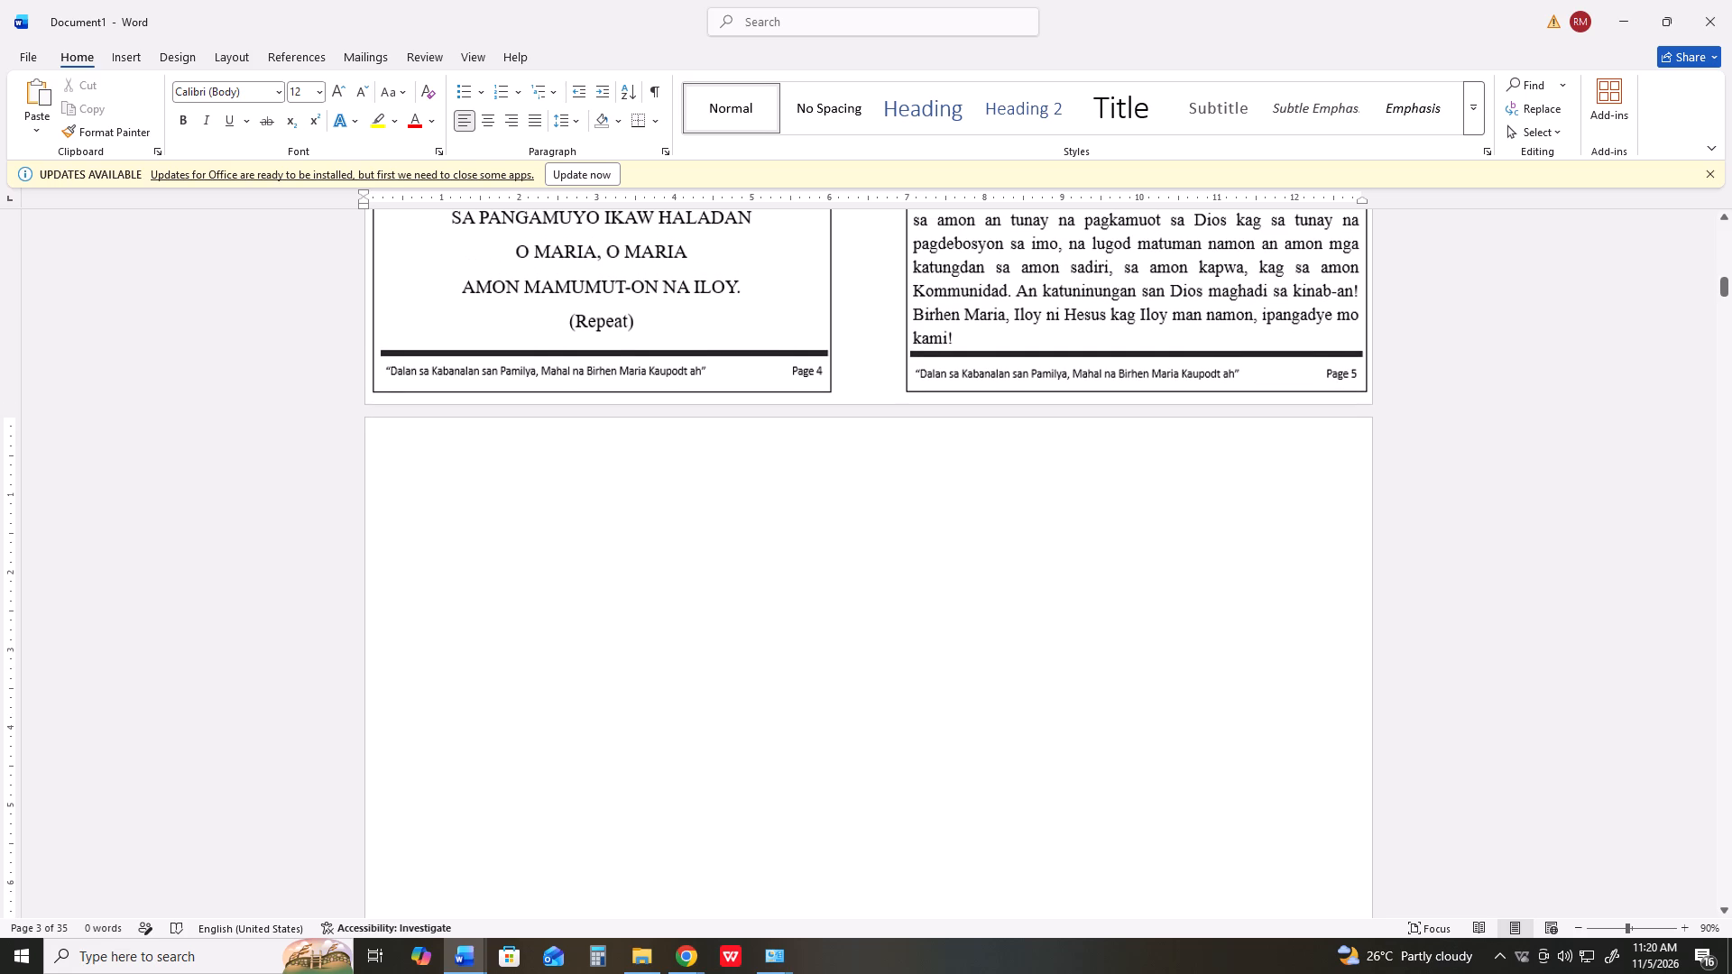
scroll(872, 703, "down", 10)
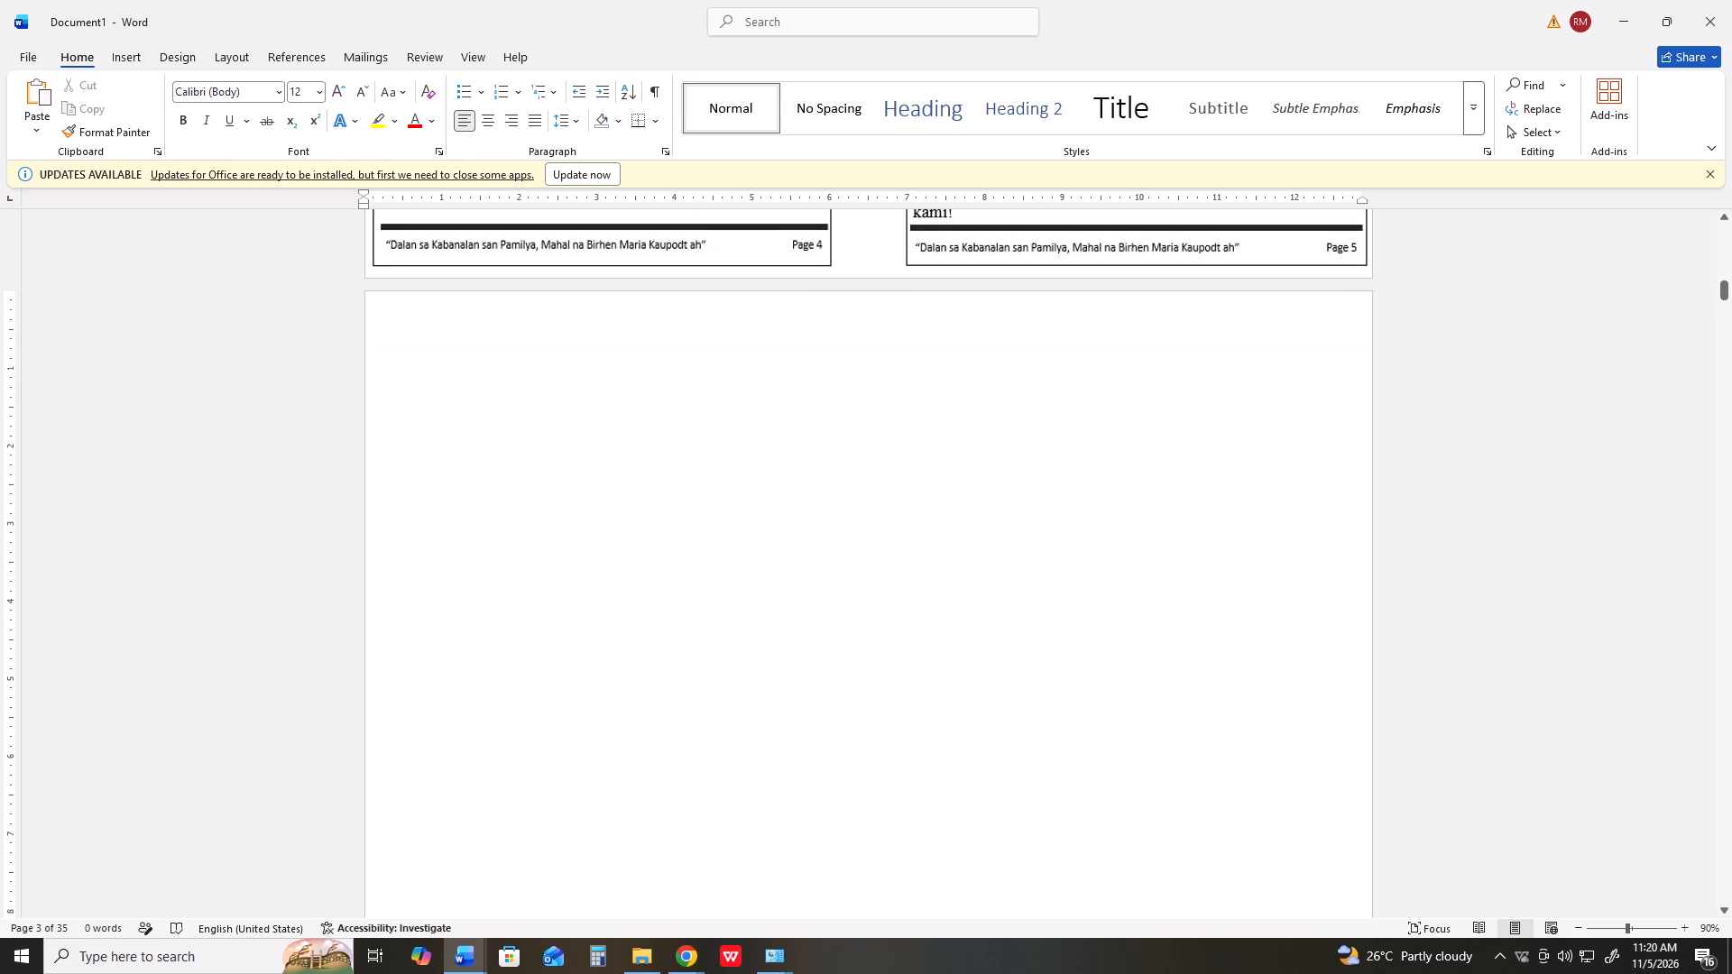
scroll(875, 693, "down", 1)
scroll(374, 401, "down", 2)
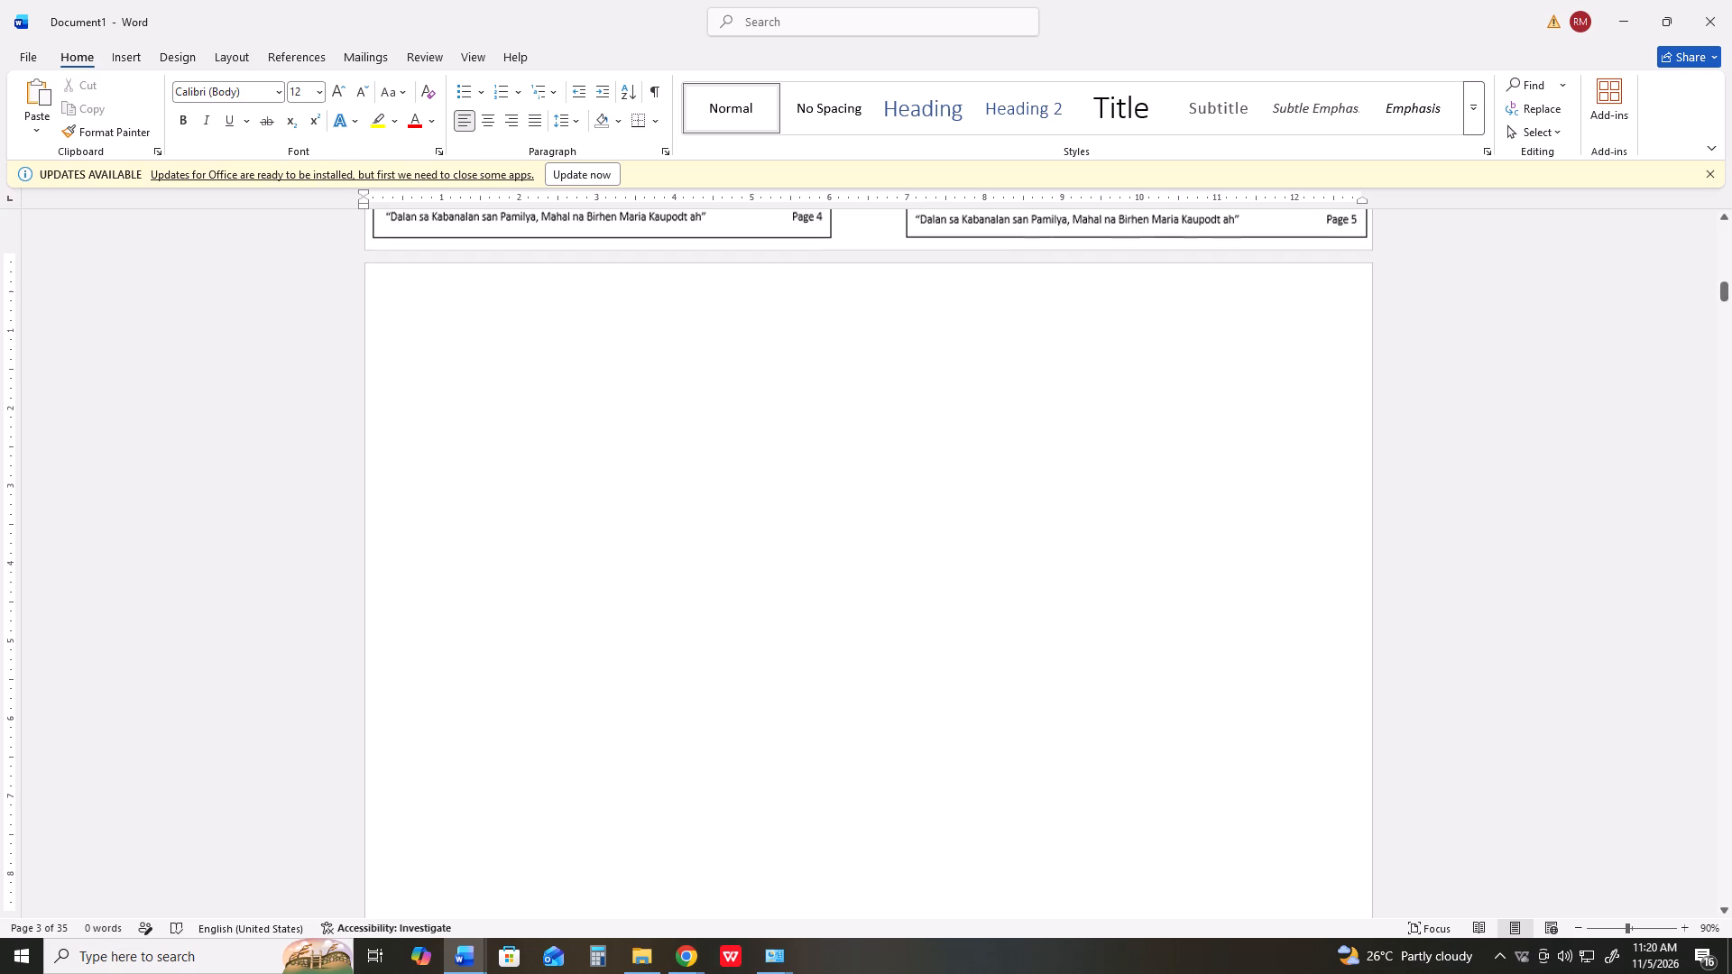
left_click(434, 309)
scroll(434, 309, "down", 1)
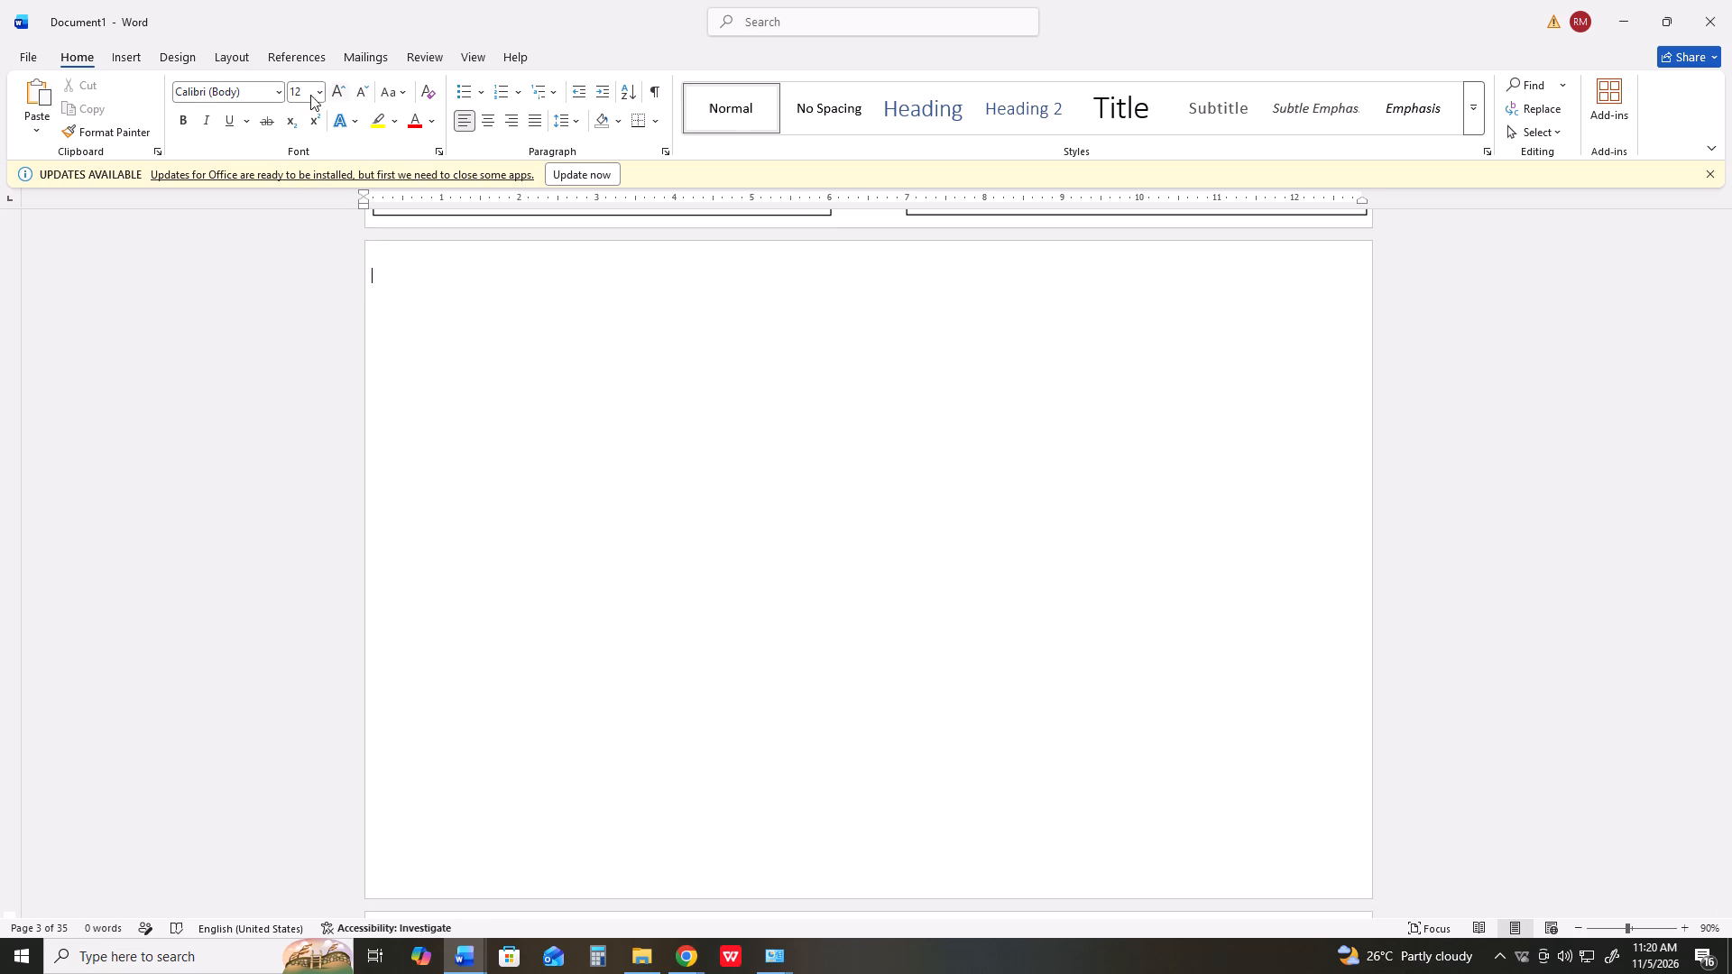
left_click(138, 55)
scroll(138, 55, "down", 1)
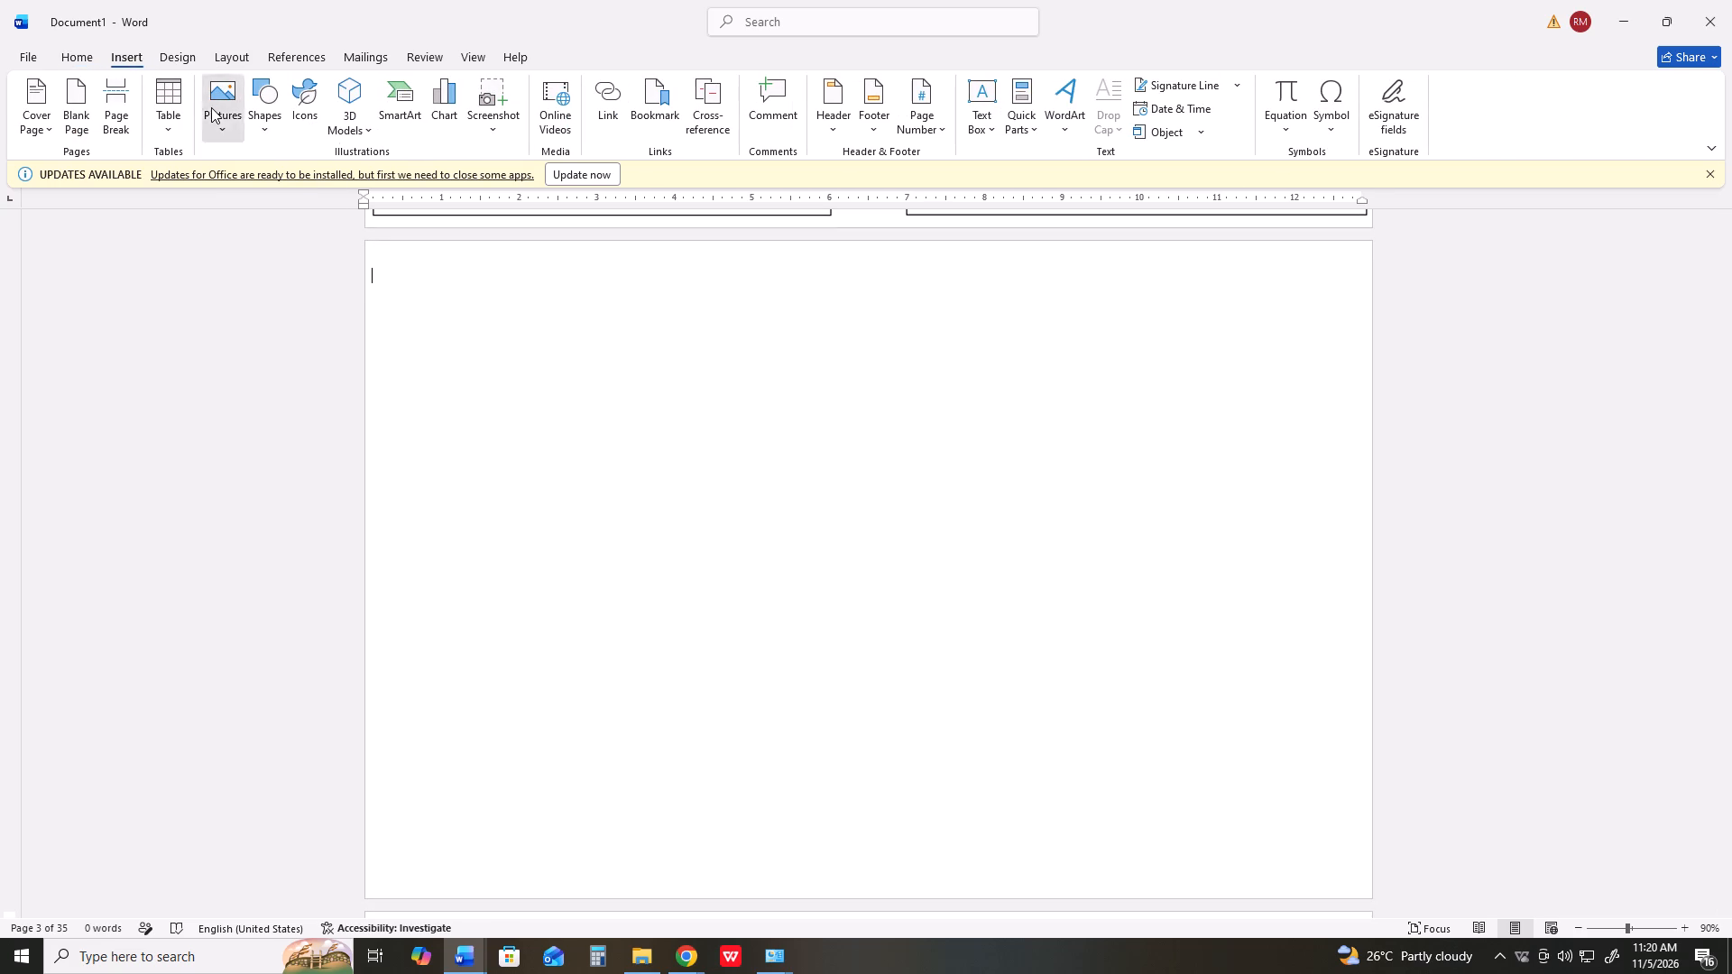
left_click(211, 107)
left_click(252, 186)
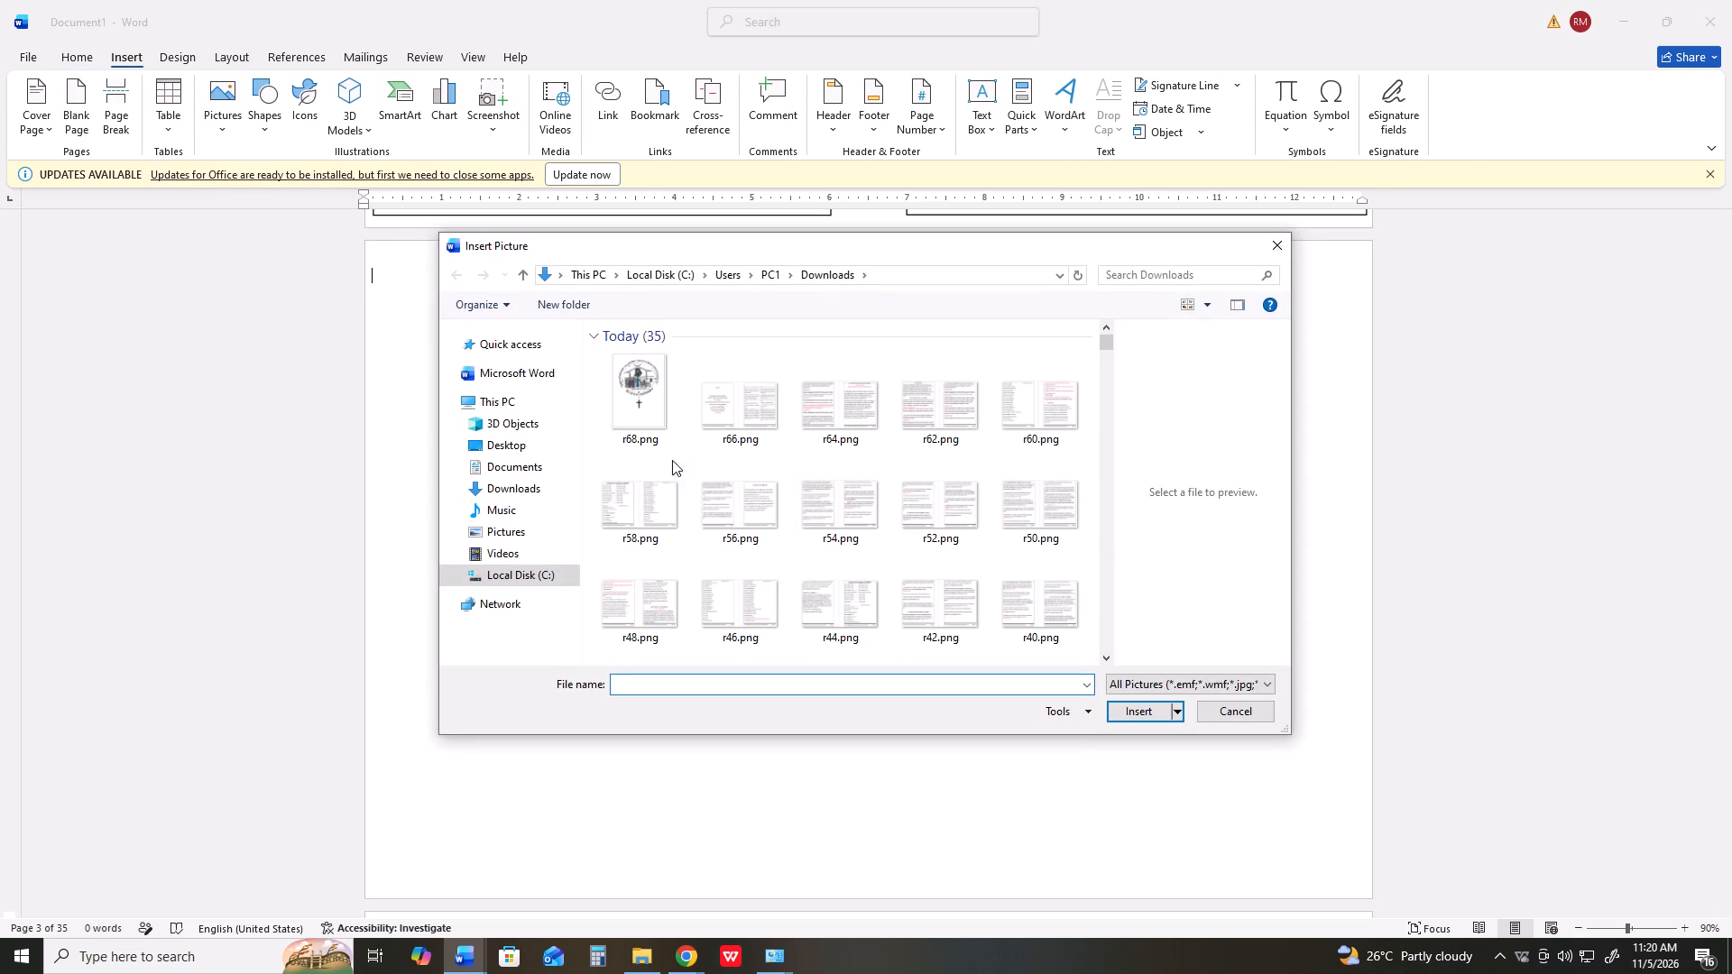
scroll(806, 526, "down", 3)
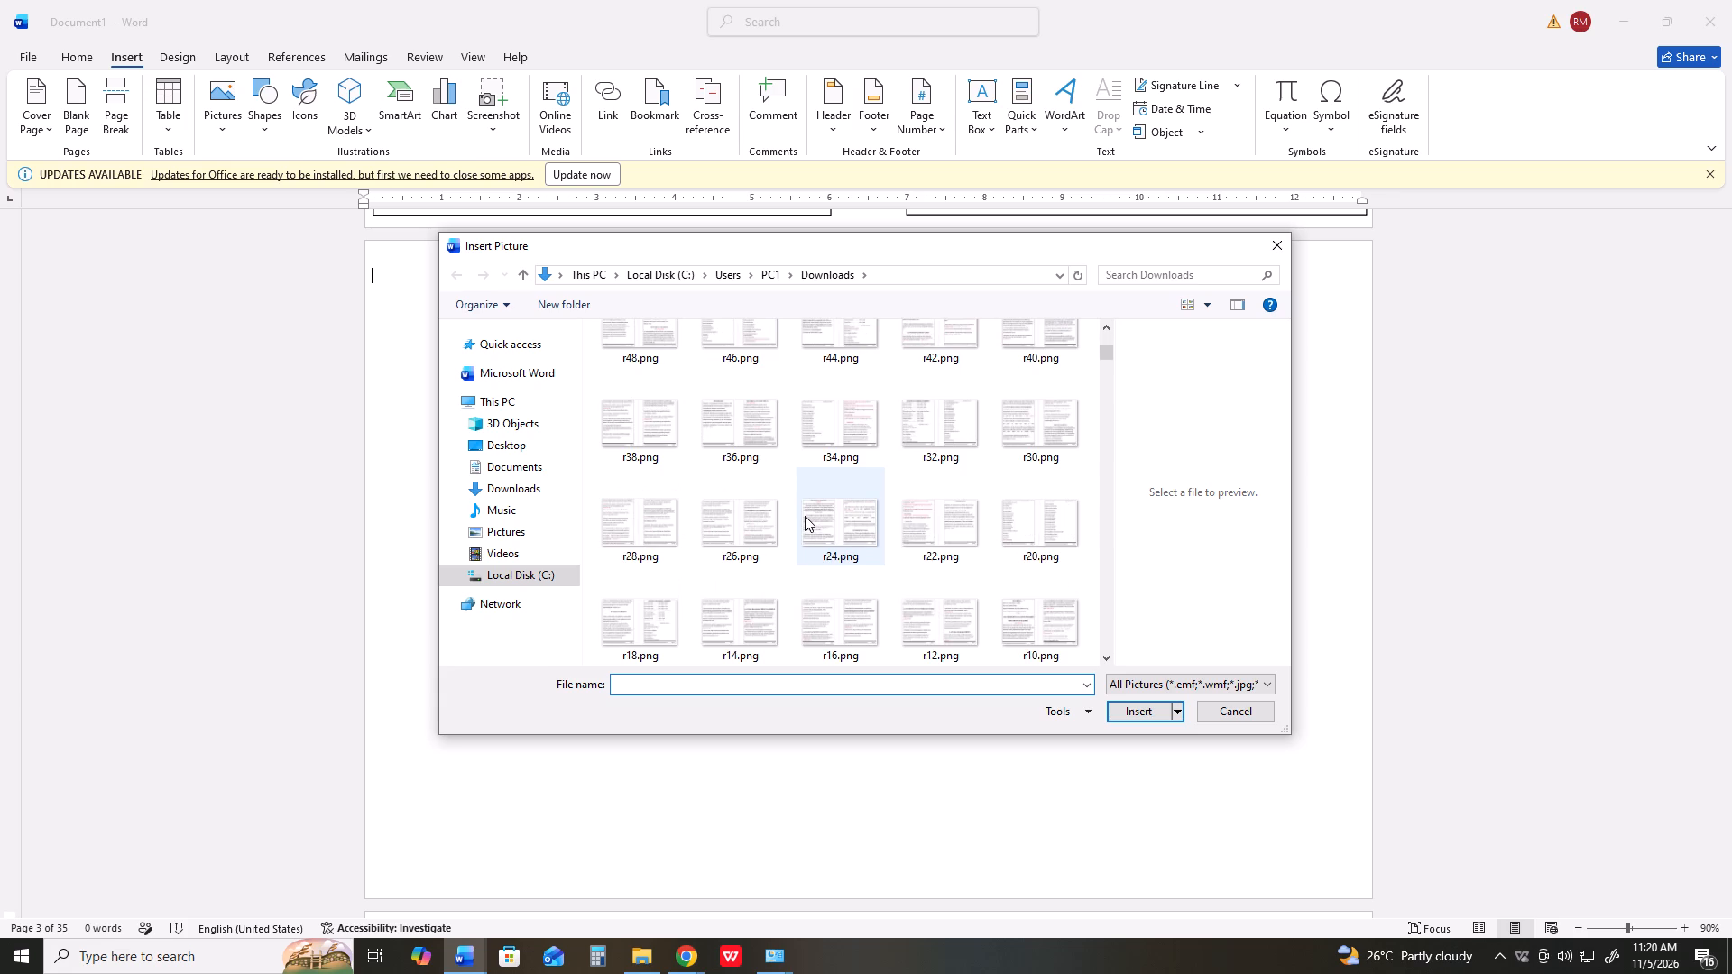
scroll(805, 517, "down", 2)
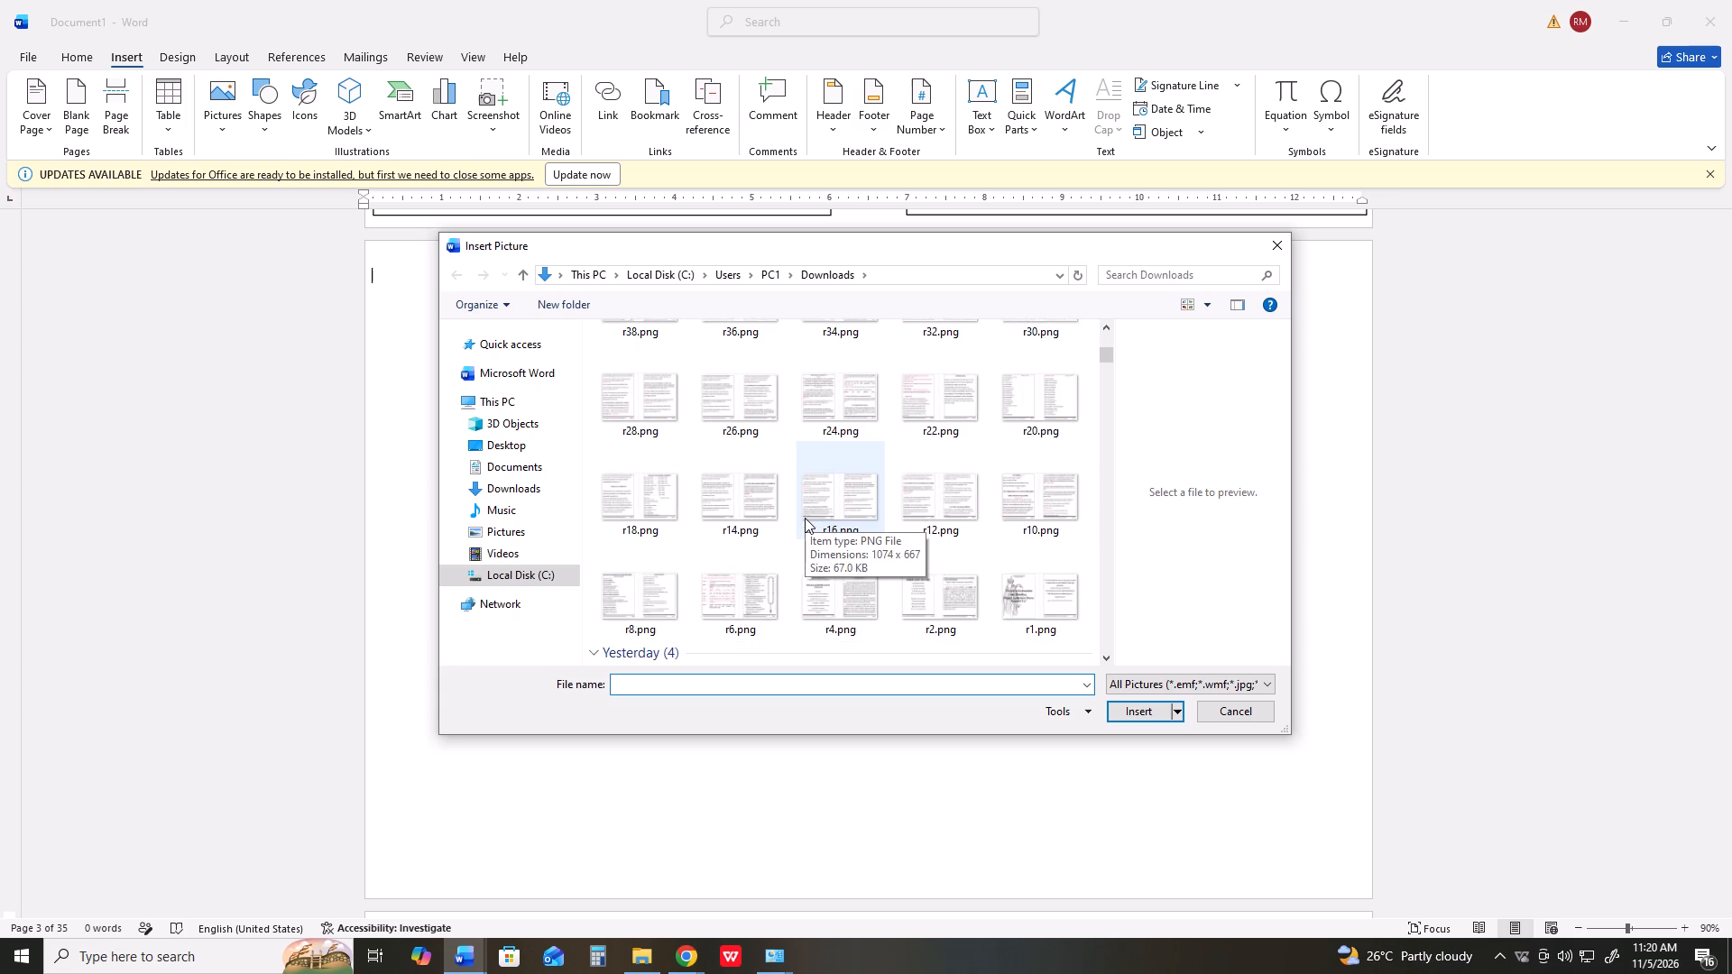
scroll(805, 518, "down", 1)
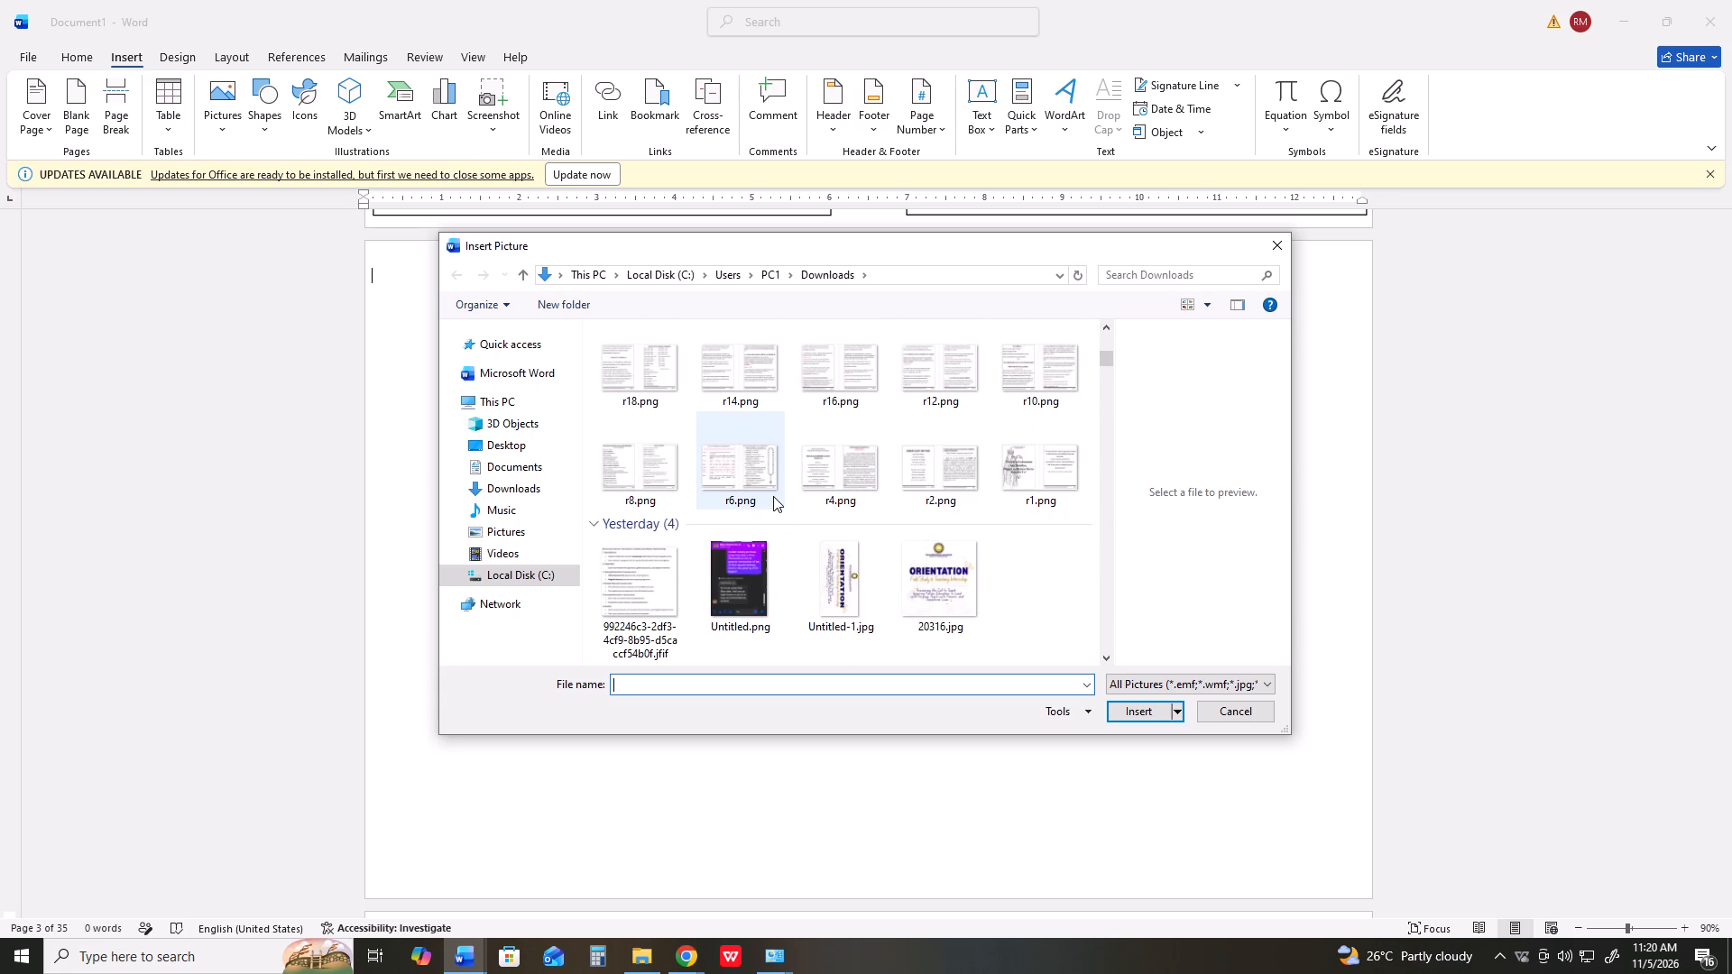
double_click(766, 496)
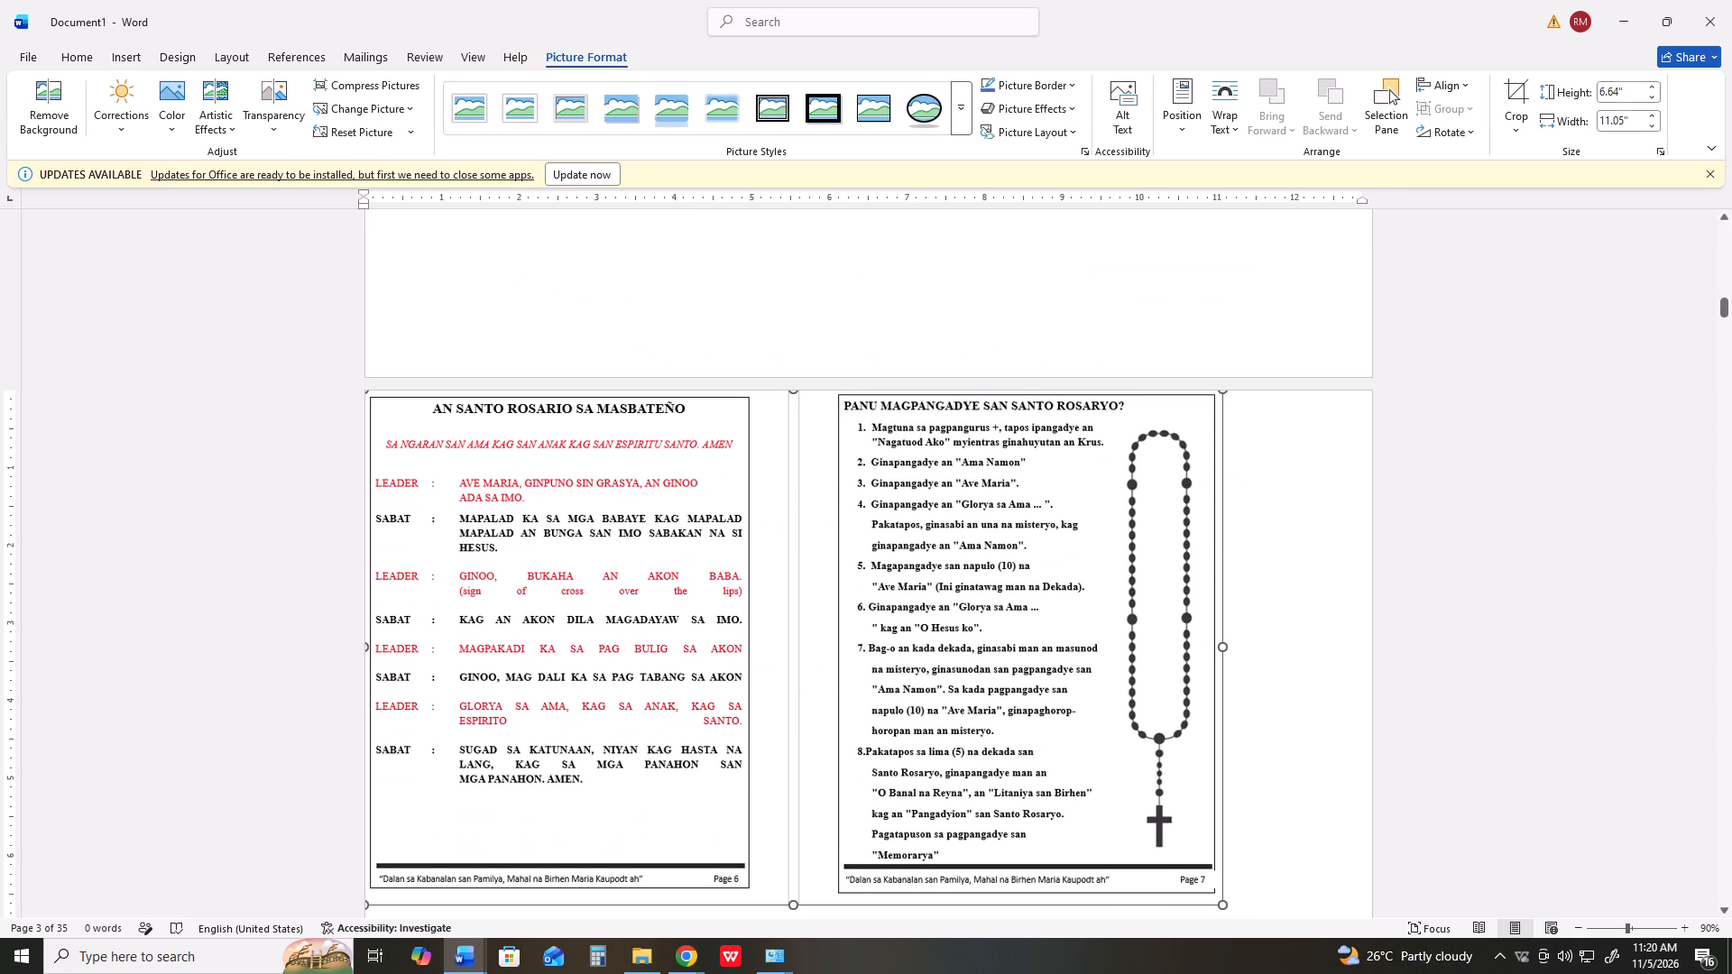
Set the text wrapping of the r6.png picture to In Front of Text.
left_click(866, 599)
left_click(1244, 401)
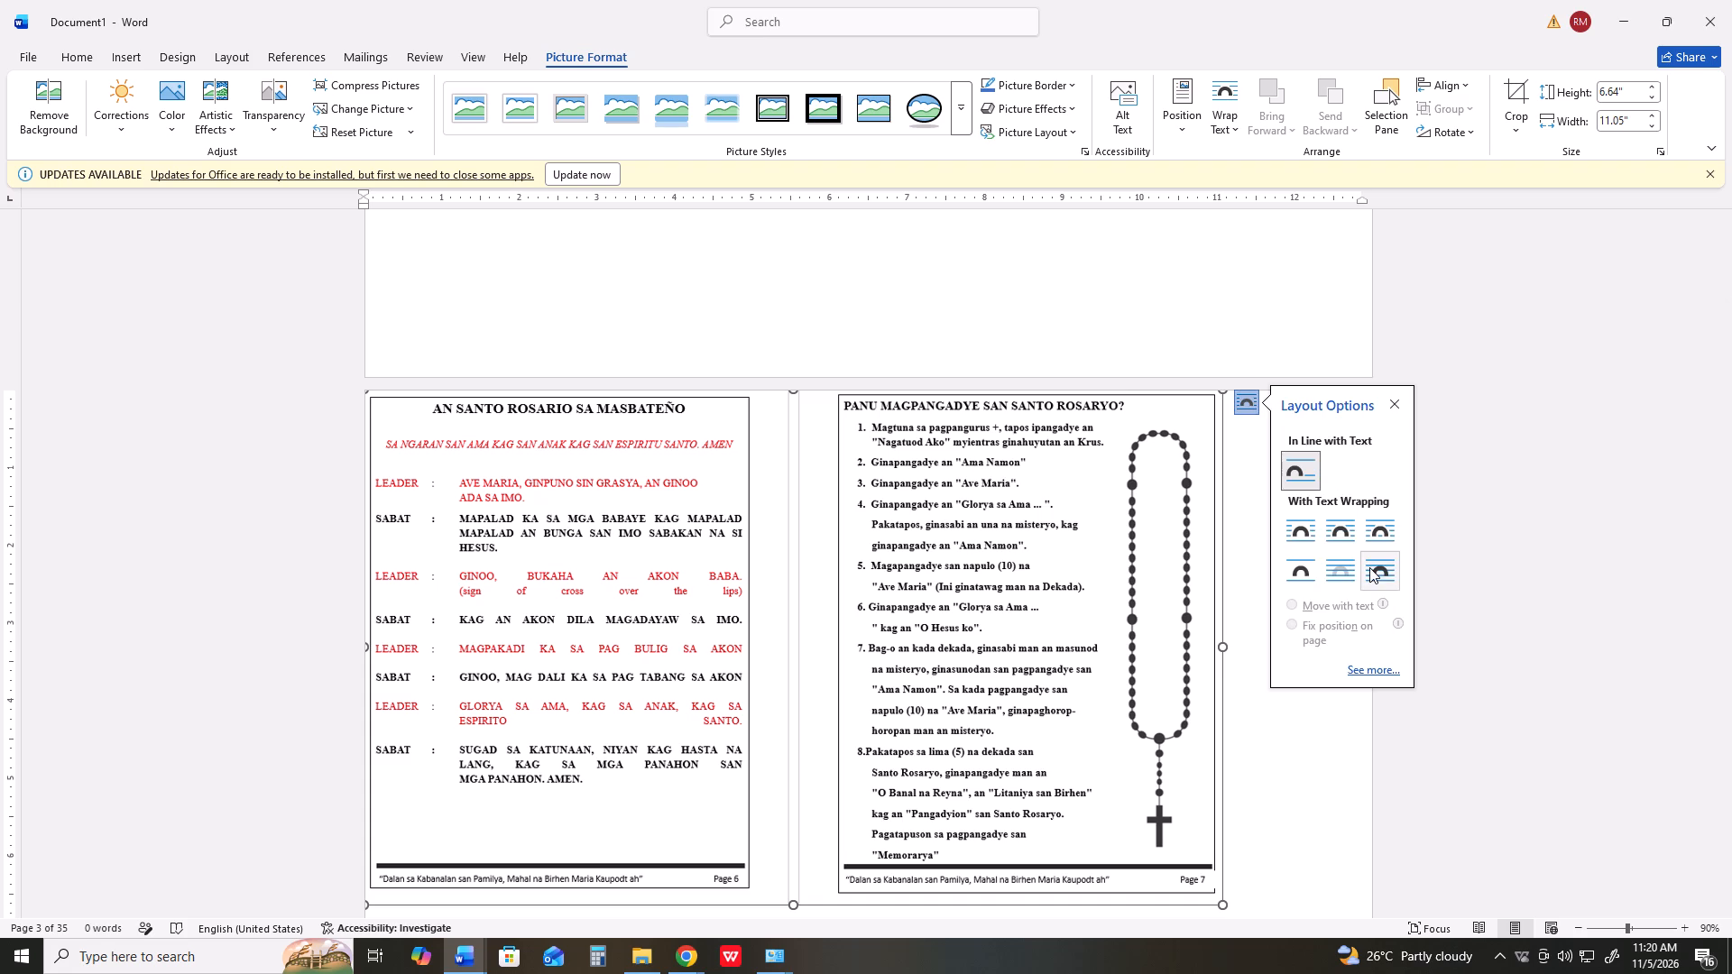
left_click(1376, 568)
Move the r6.png picture up to the top of page 4, its left edge at about the 0.3" ruler mark.
left_click_drag(776, 661, 843, 236)
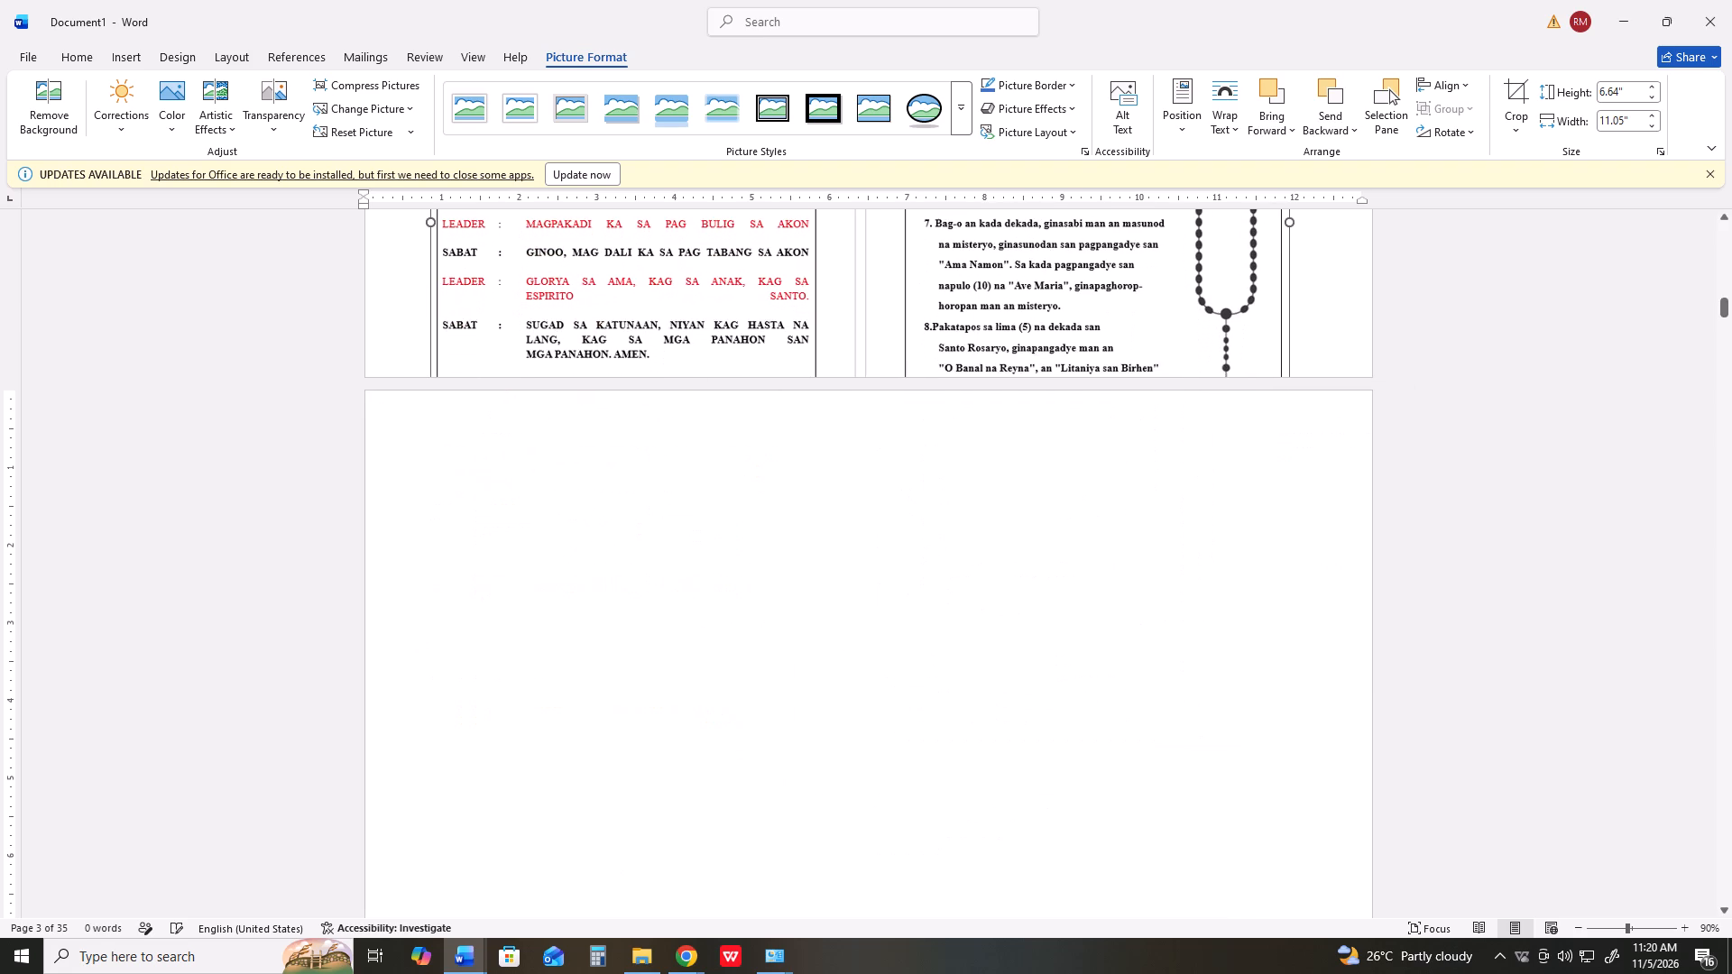
left_click_drag(843, 236, 843, 203)
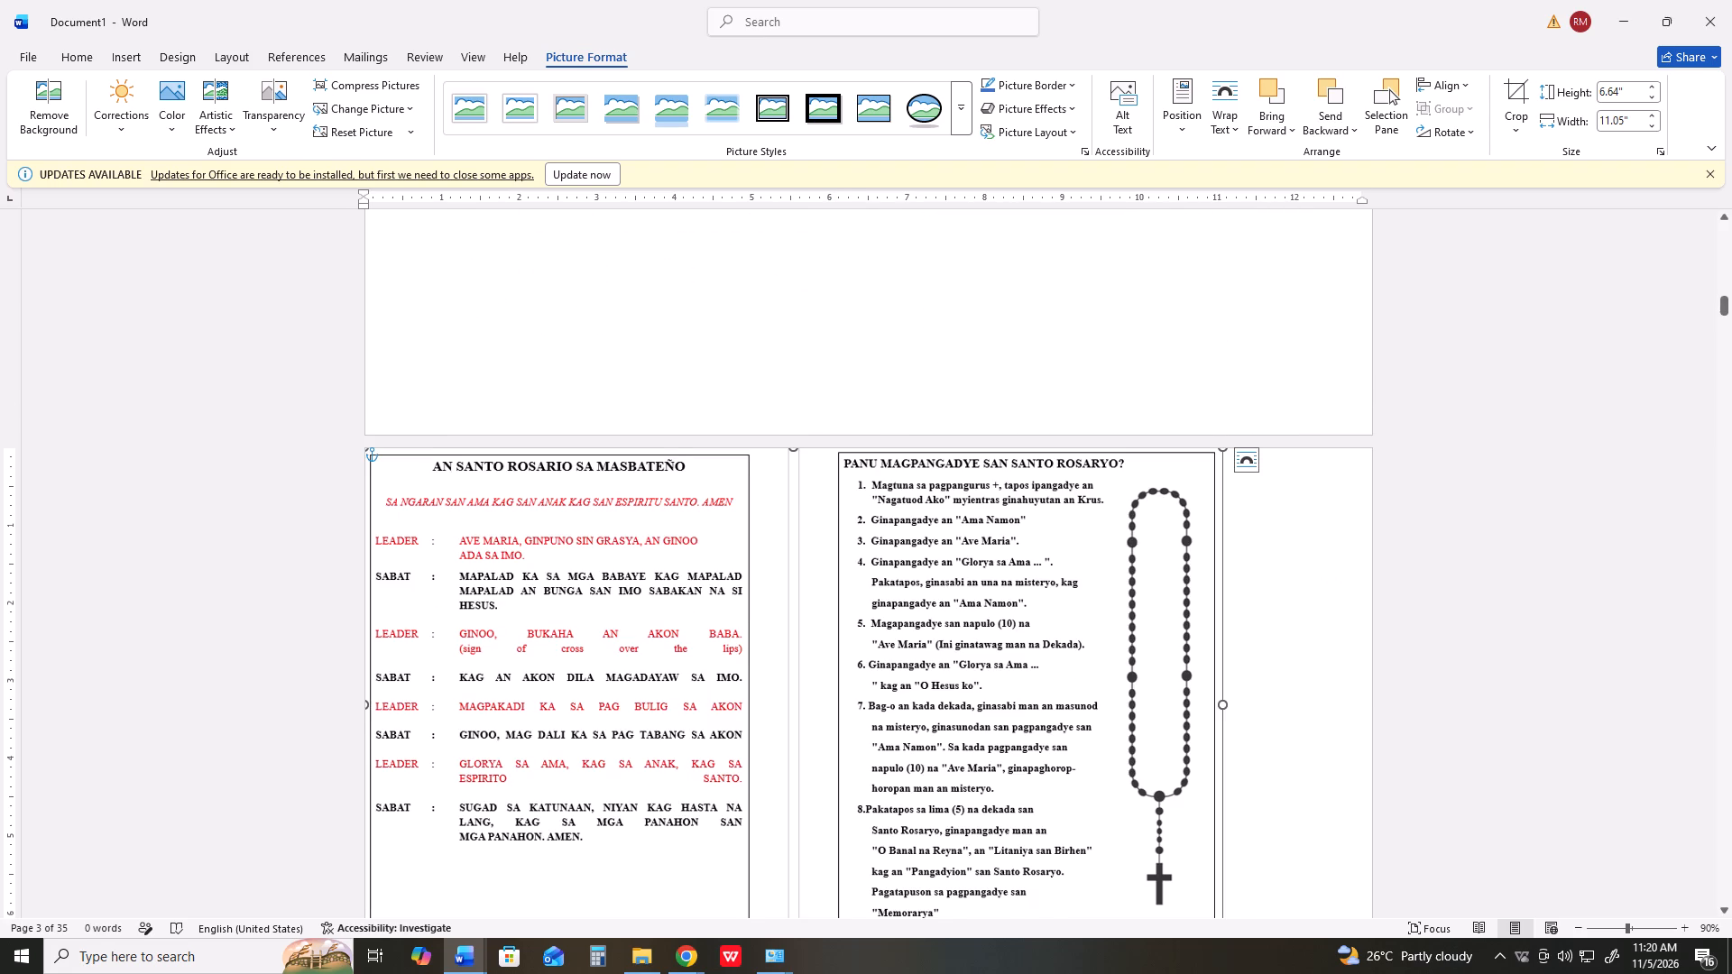
scroll(875, 558, "up", 4)
left_click_drag(826, 693, 853, 239)
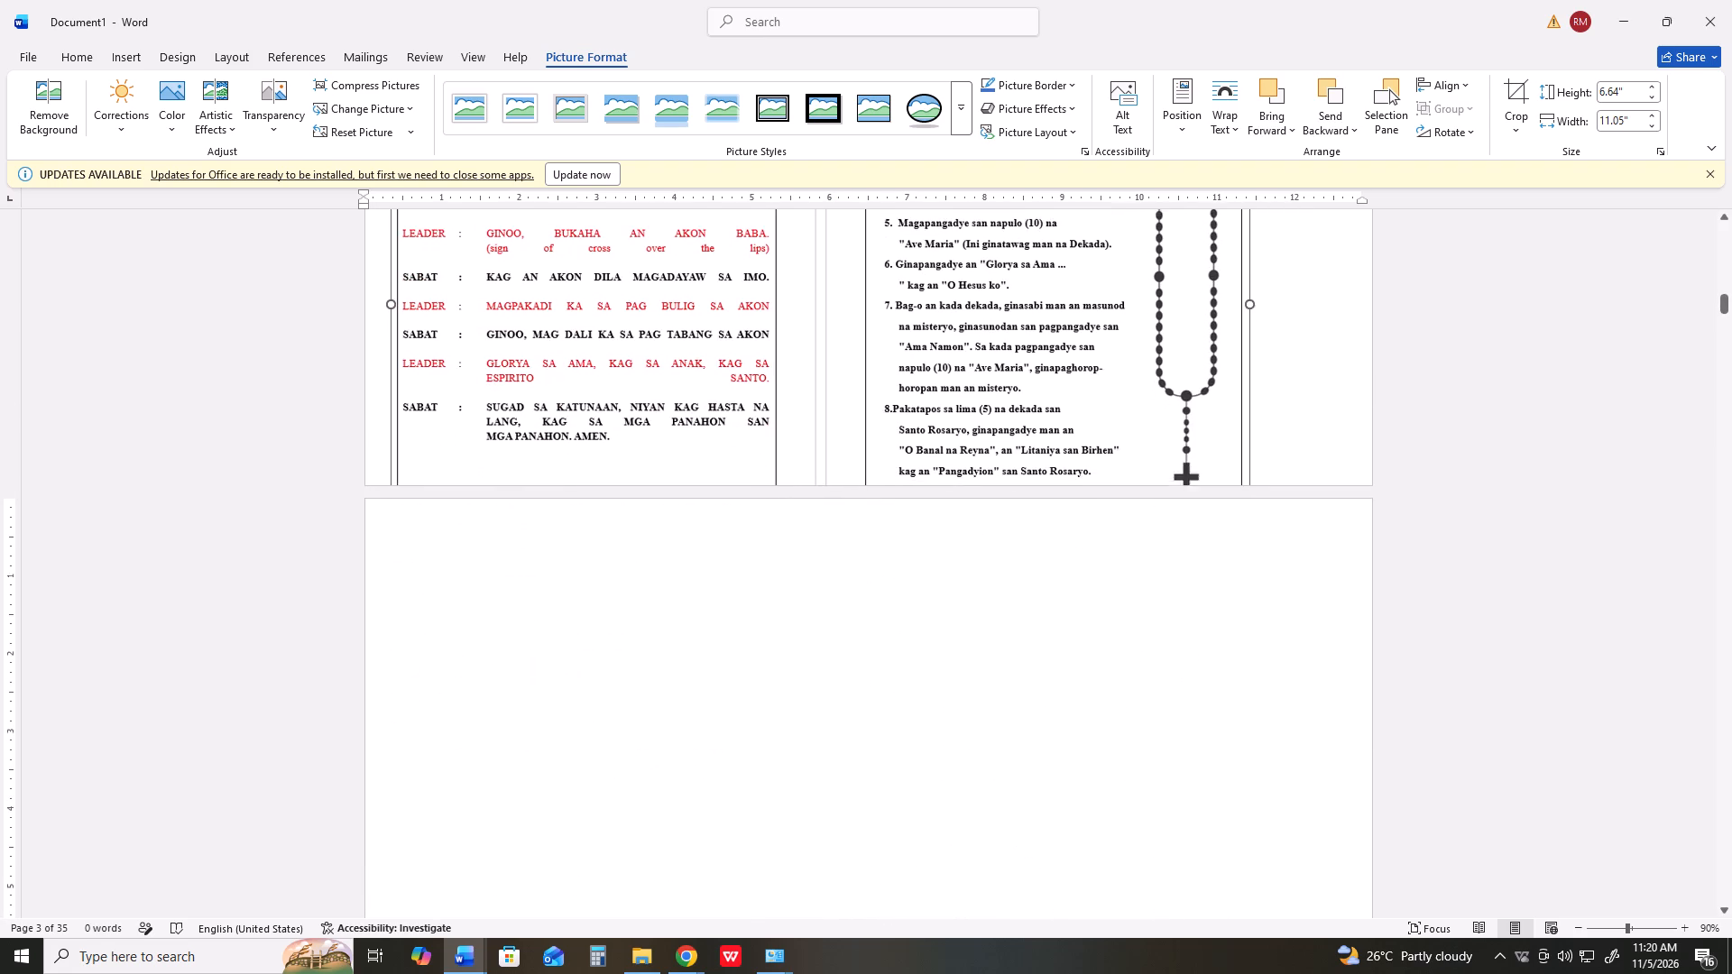
left_click_drag(853, 239, 854, 216)
scroll(855, 506, "up", 4)
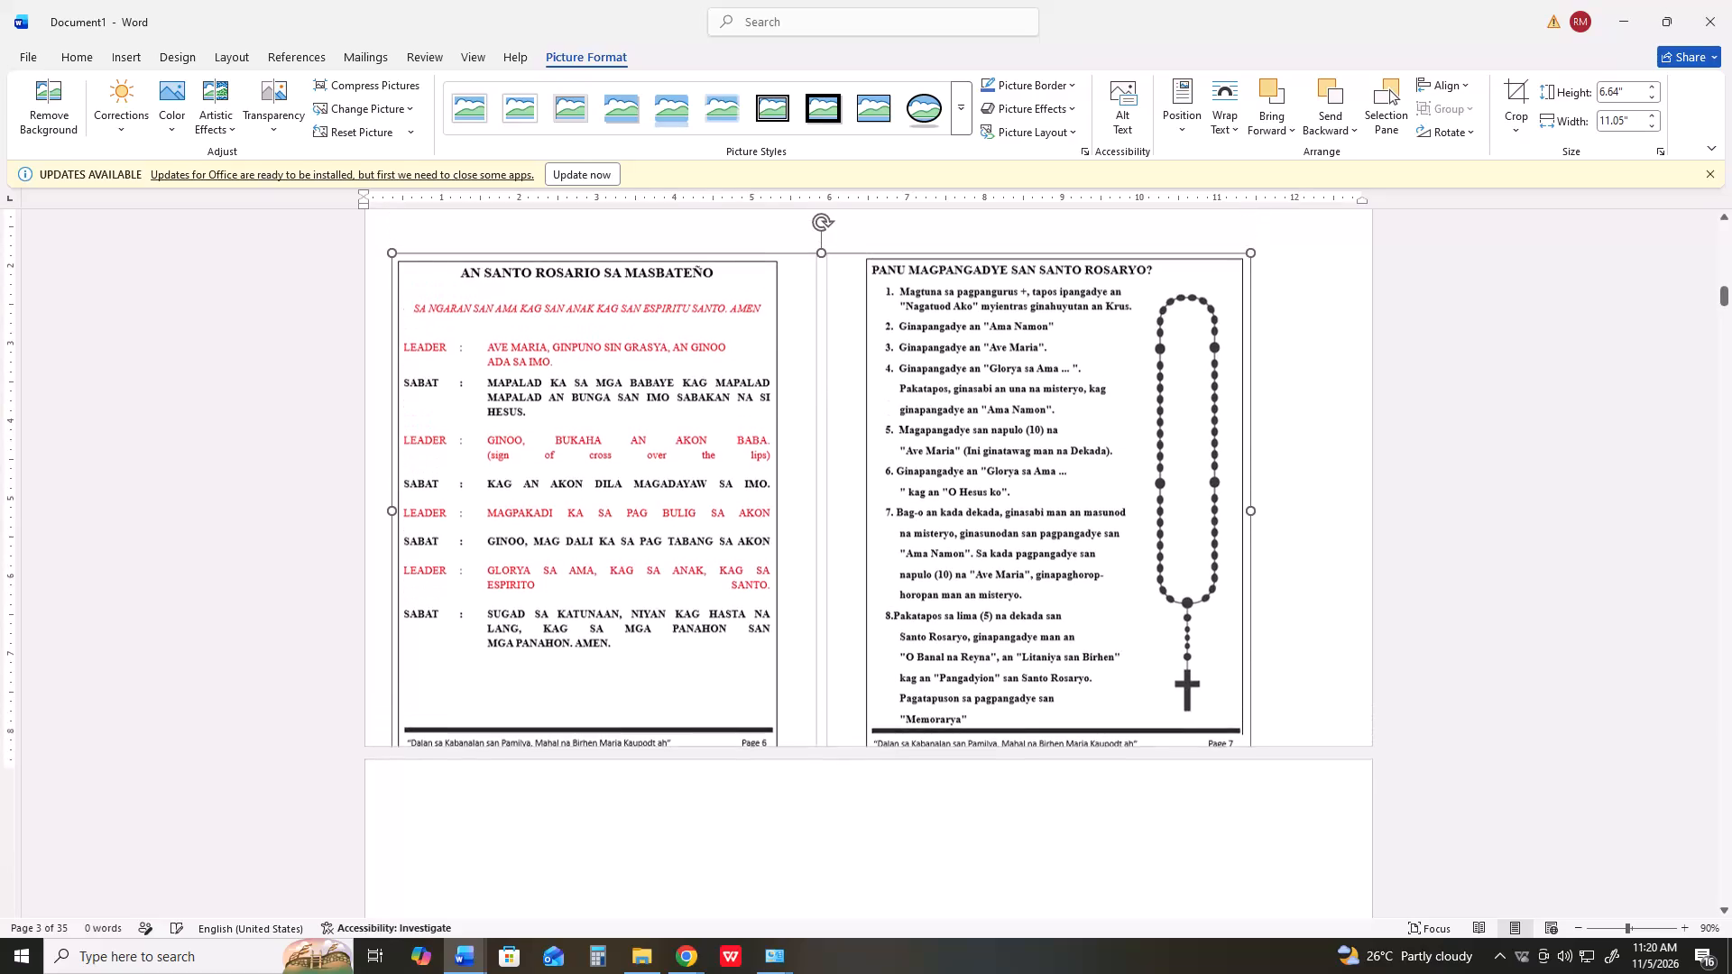
scroll(854, 483, "up", 9)
left_click_drag(851, 568, 856, 470)
scroll(856, 470, "up", 4)
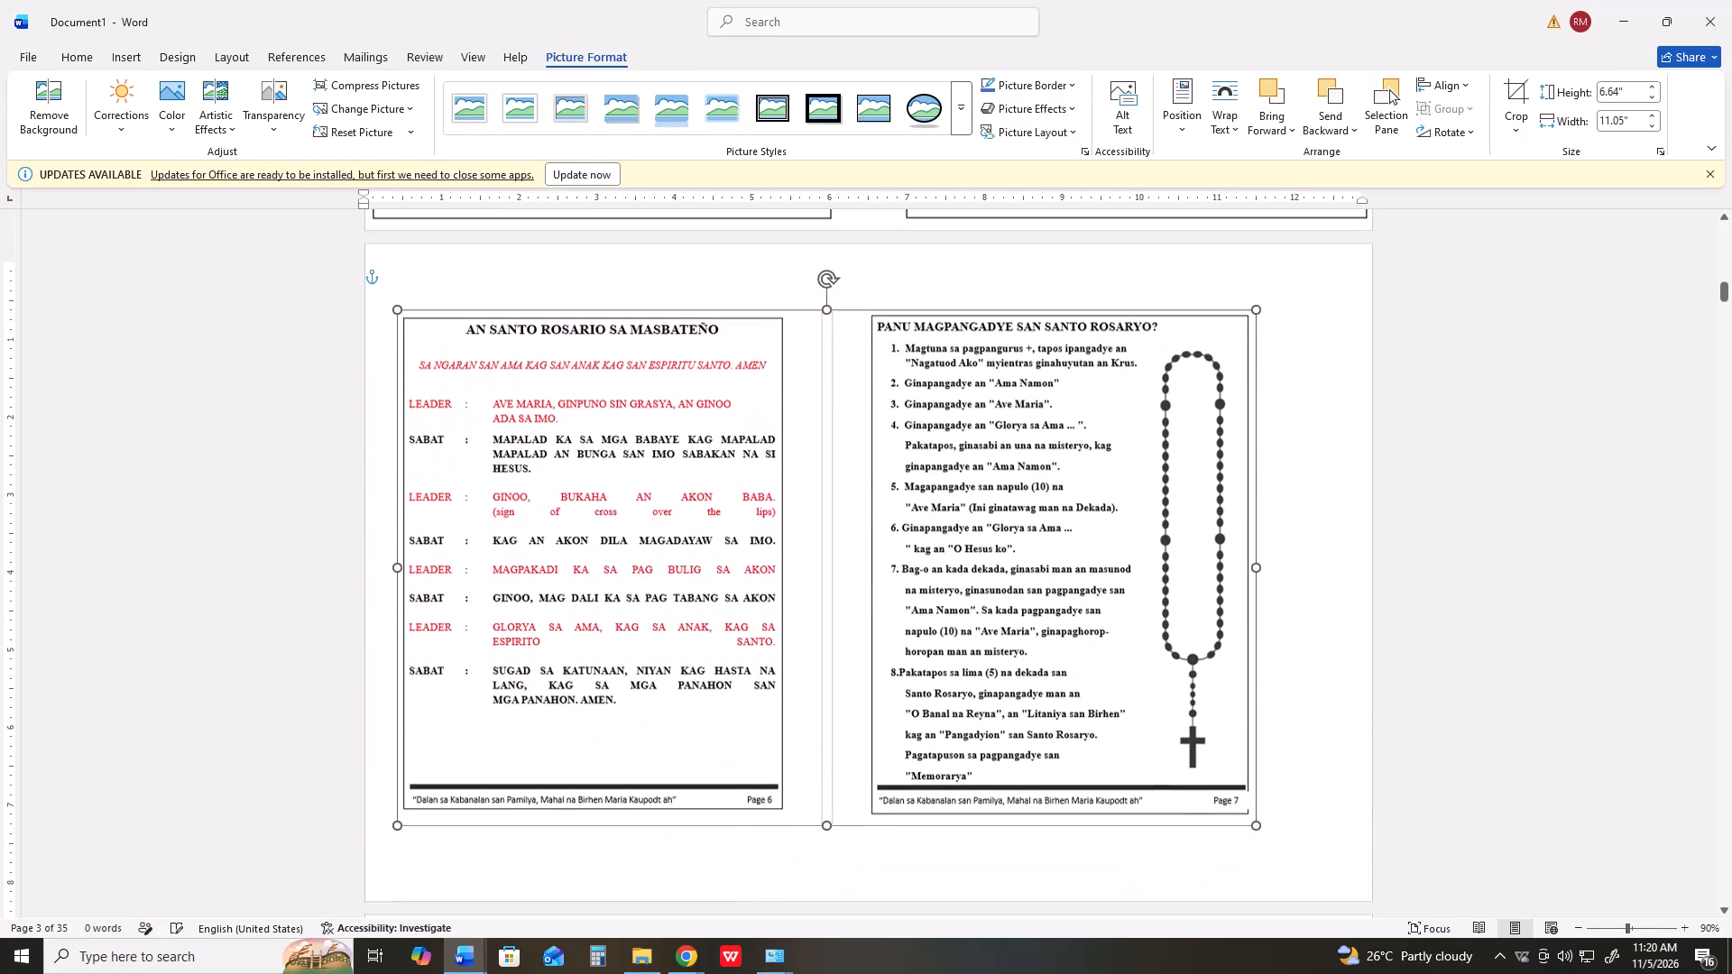
left_click_drag(811, 531, 807, 473)
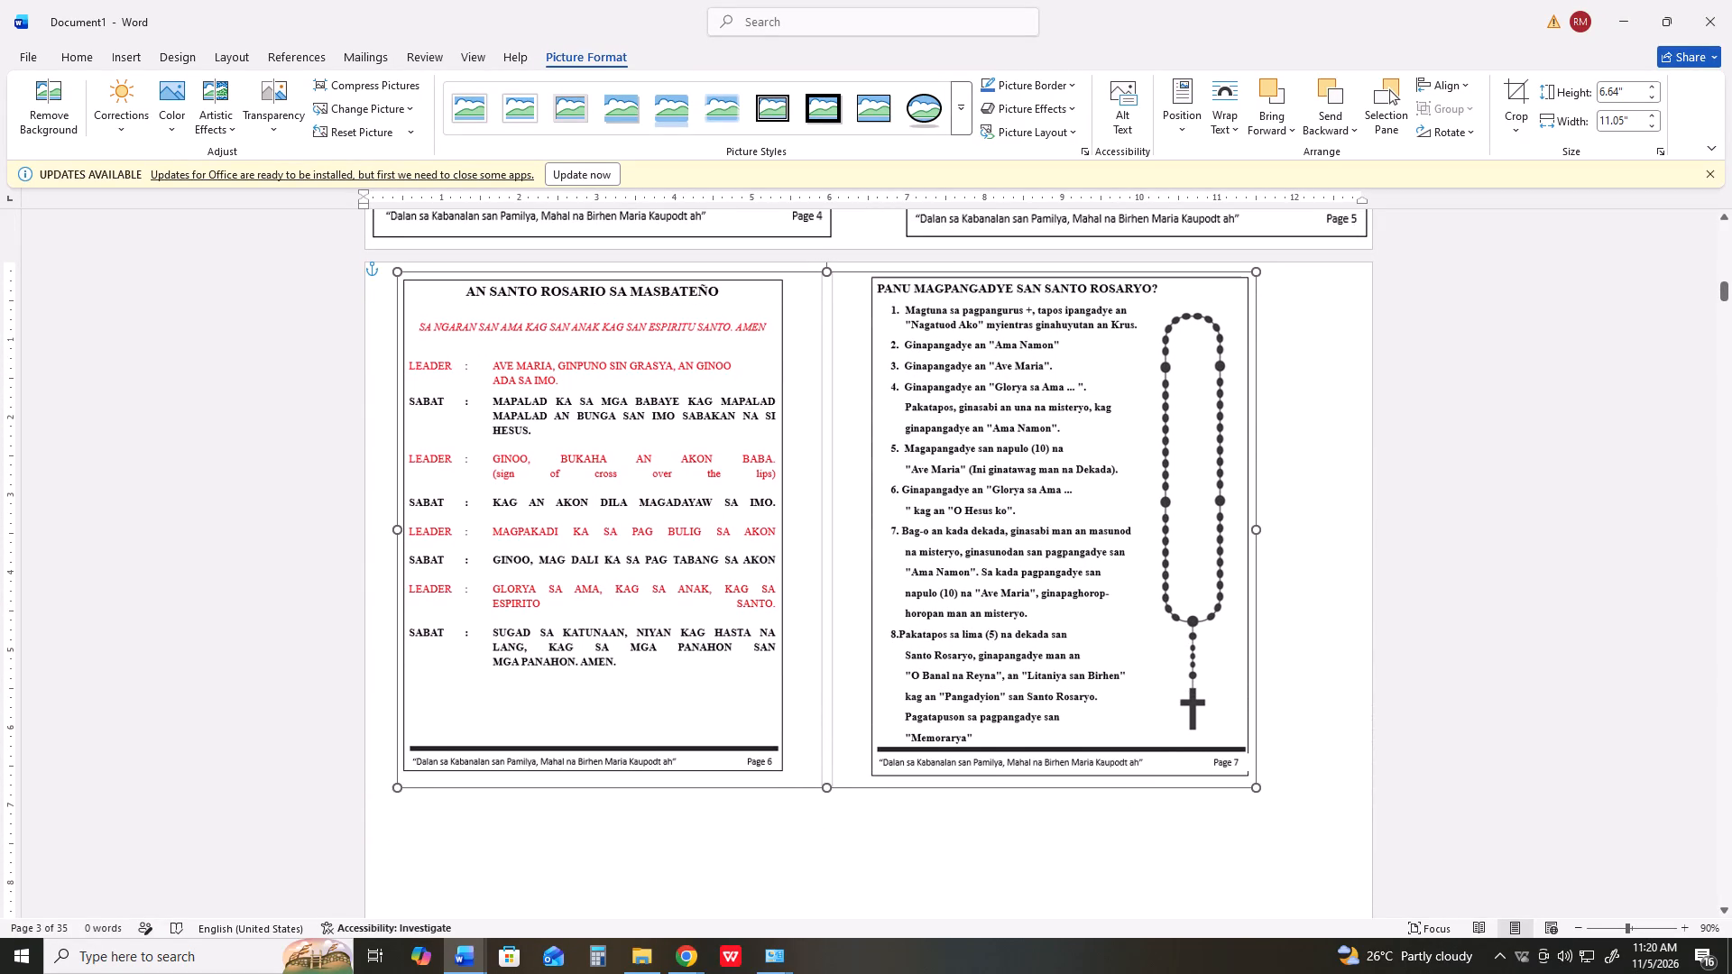
left_click_drag(807, 473, 800, 473)
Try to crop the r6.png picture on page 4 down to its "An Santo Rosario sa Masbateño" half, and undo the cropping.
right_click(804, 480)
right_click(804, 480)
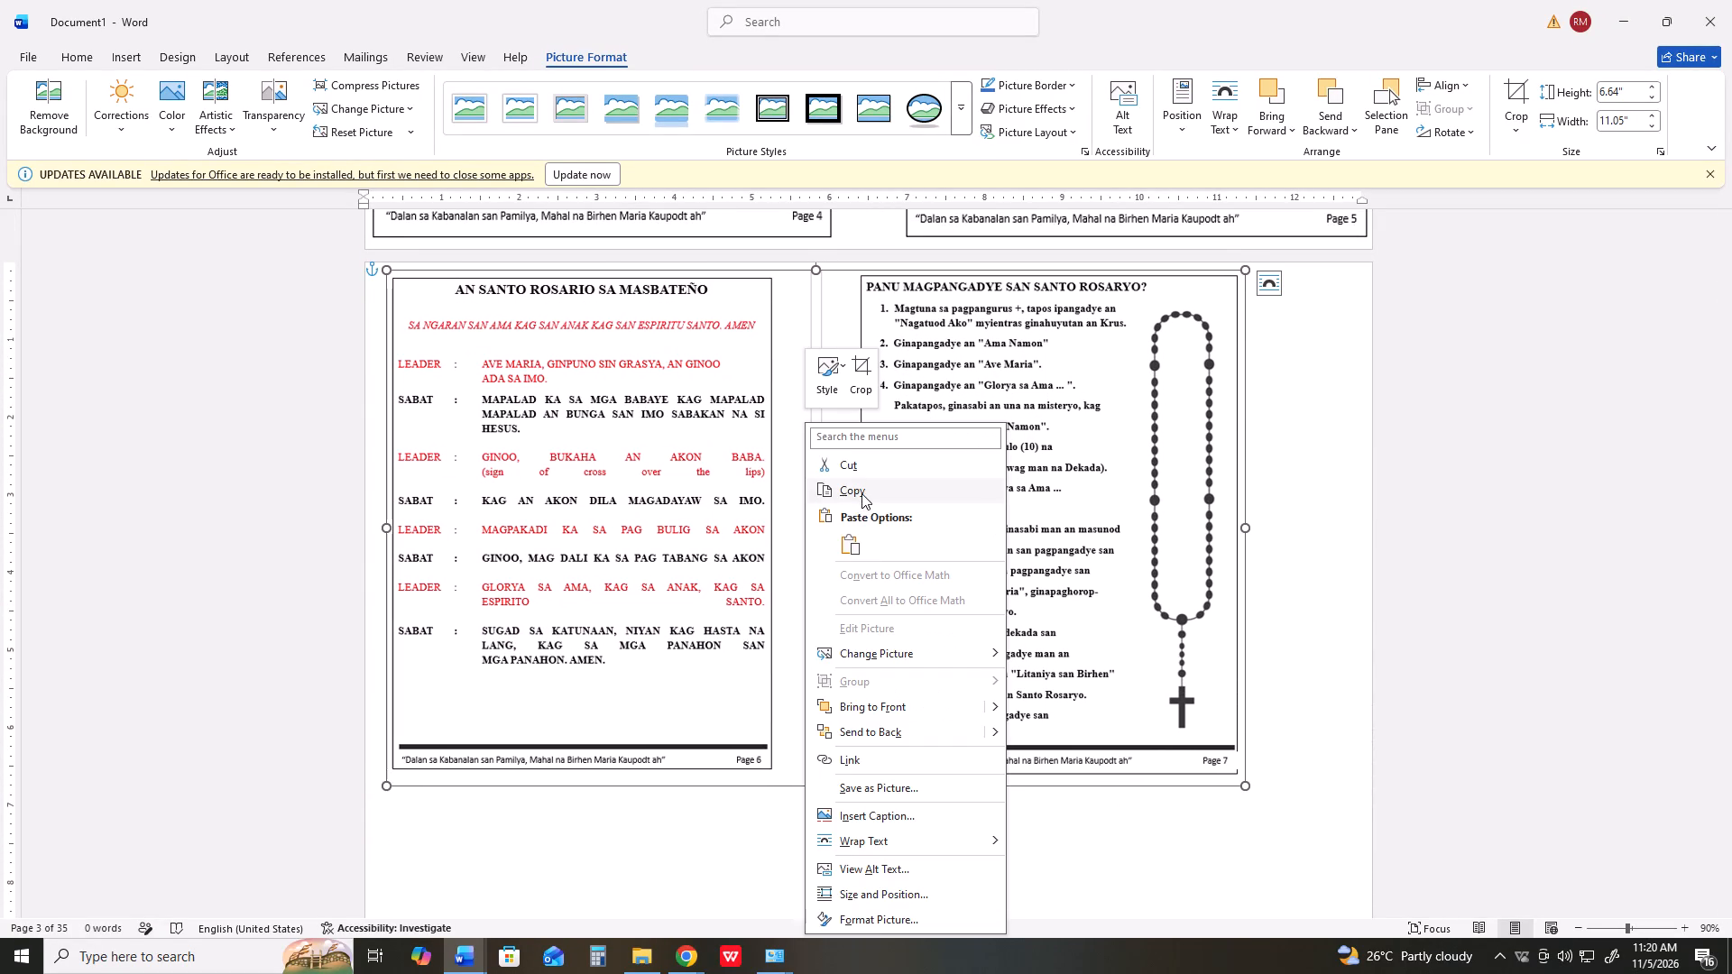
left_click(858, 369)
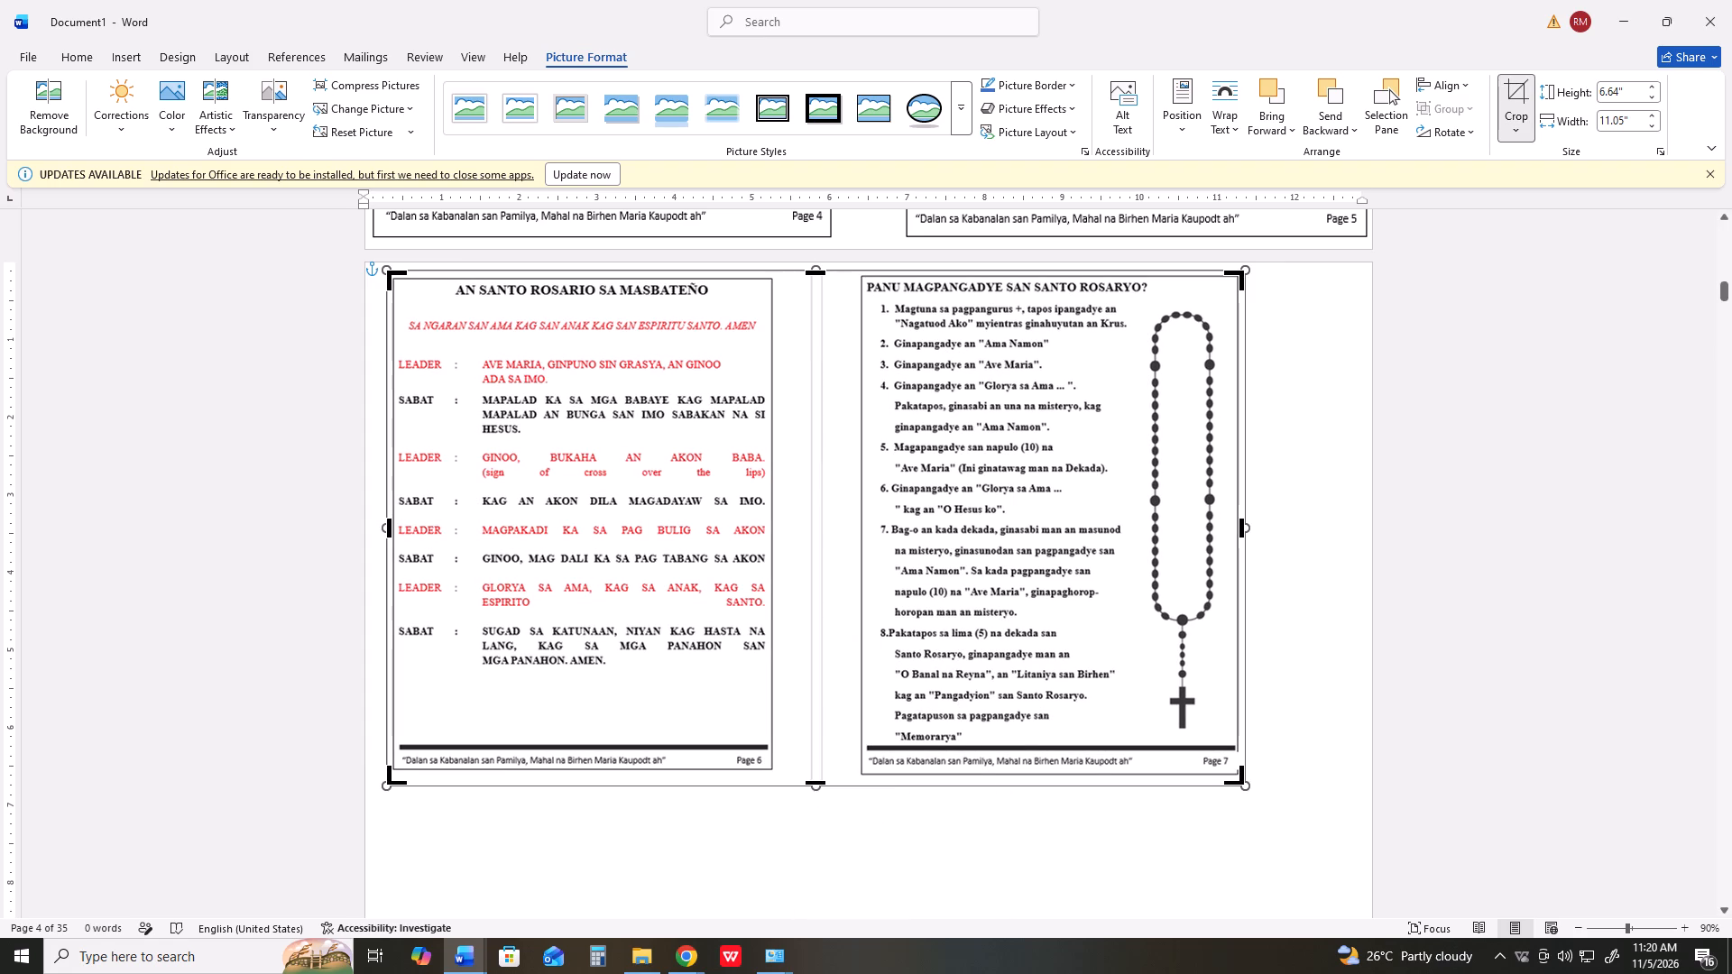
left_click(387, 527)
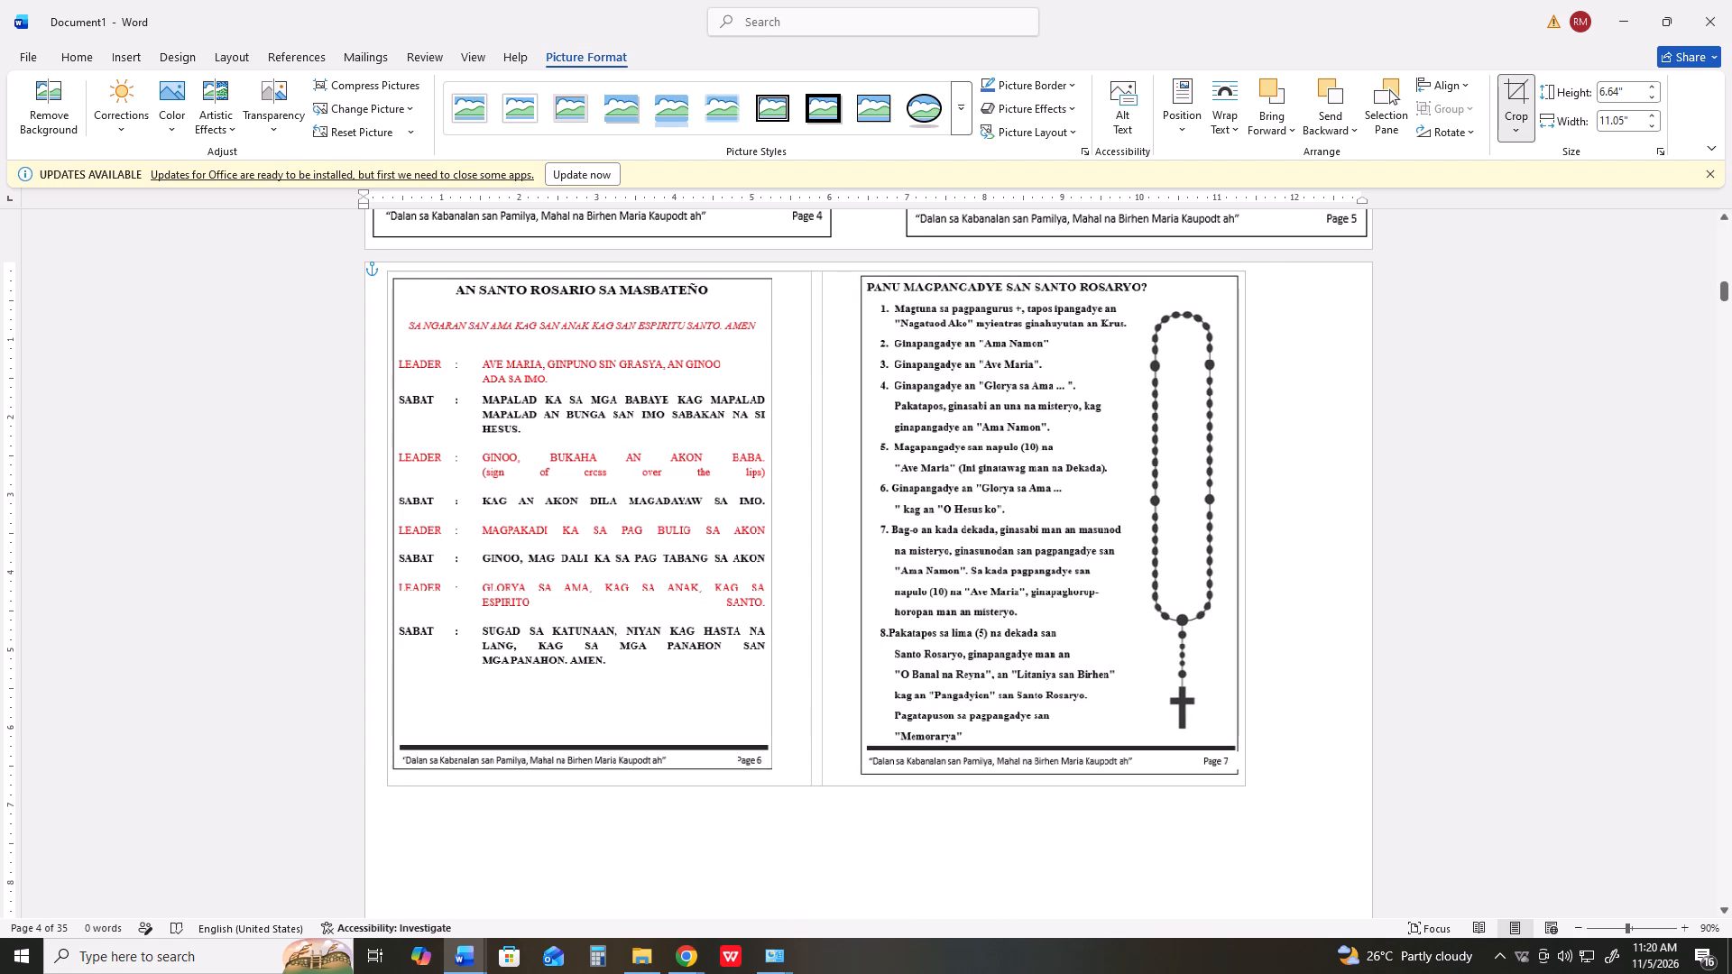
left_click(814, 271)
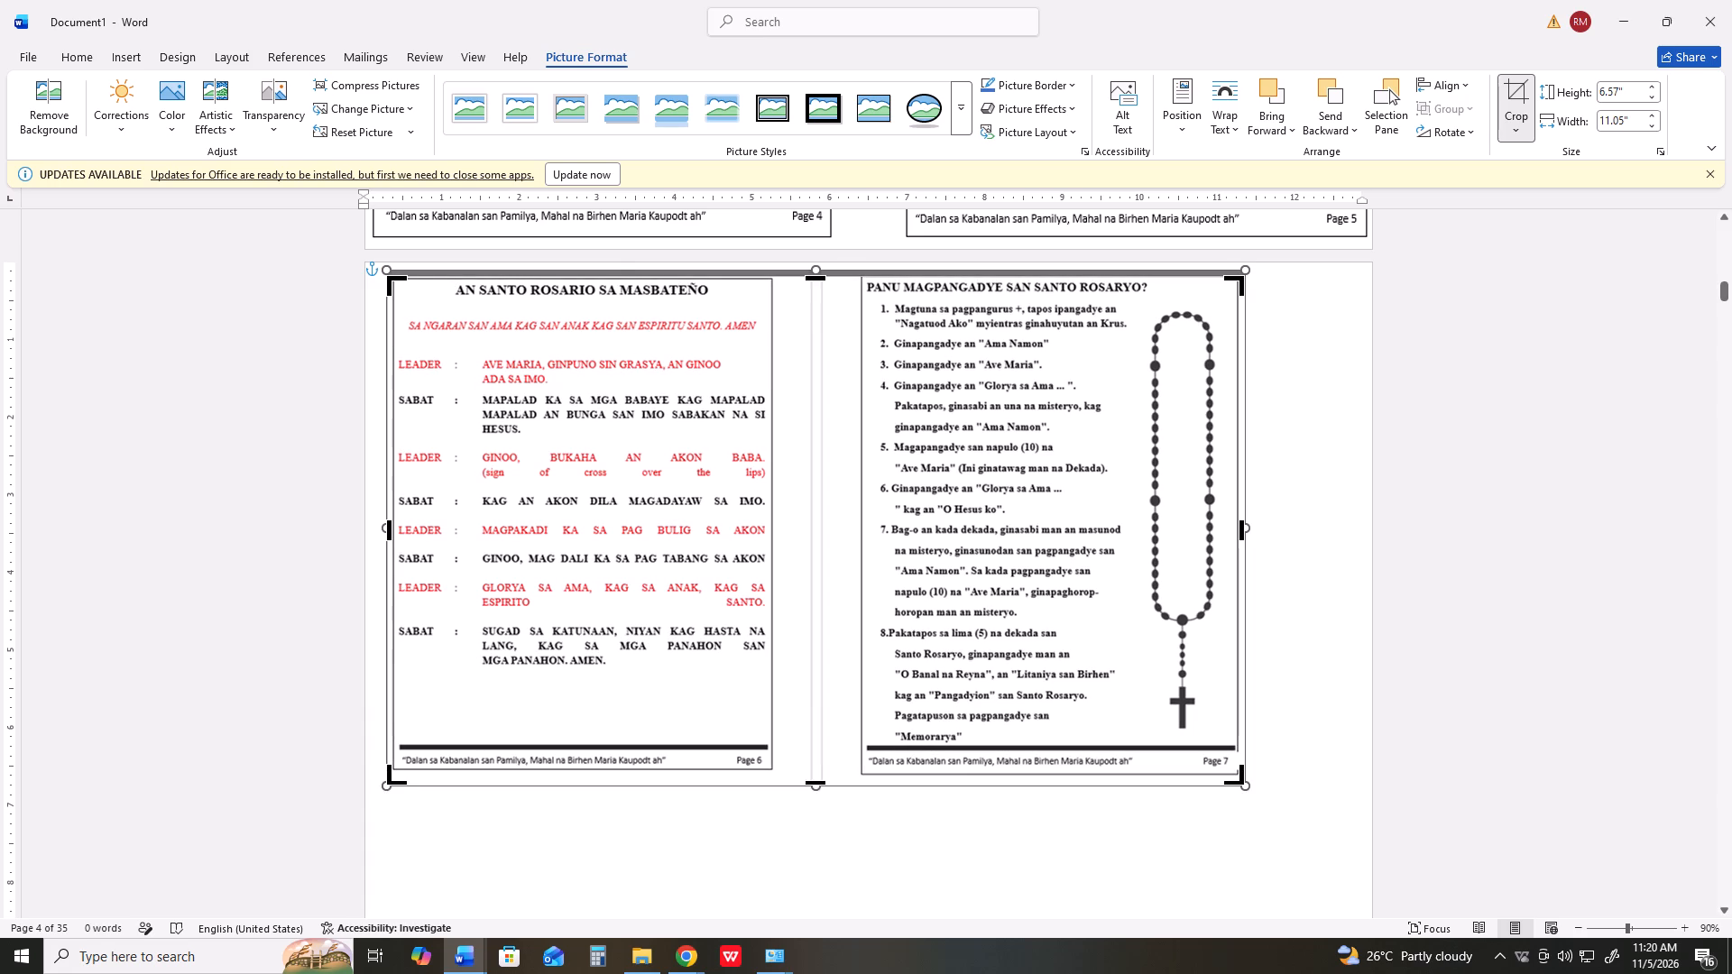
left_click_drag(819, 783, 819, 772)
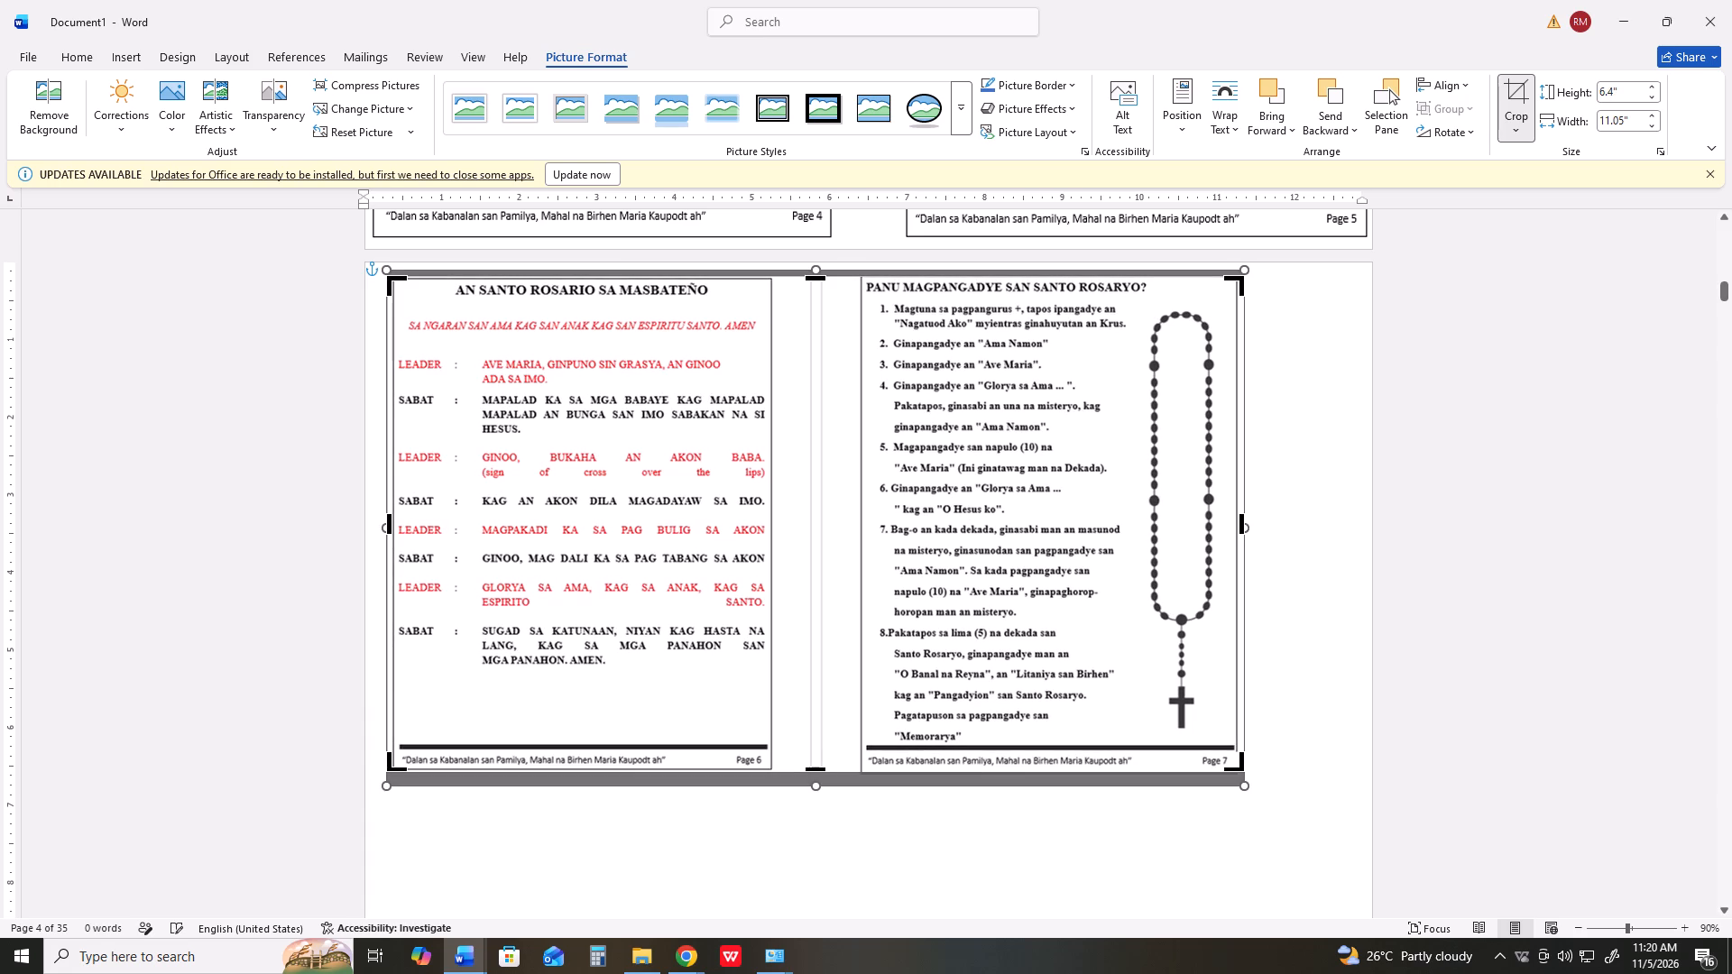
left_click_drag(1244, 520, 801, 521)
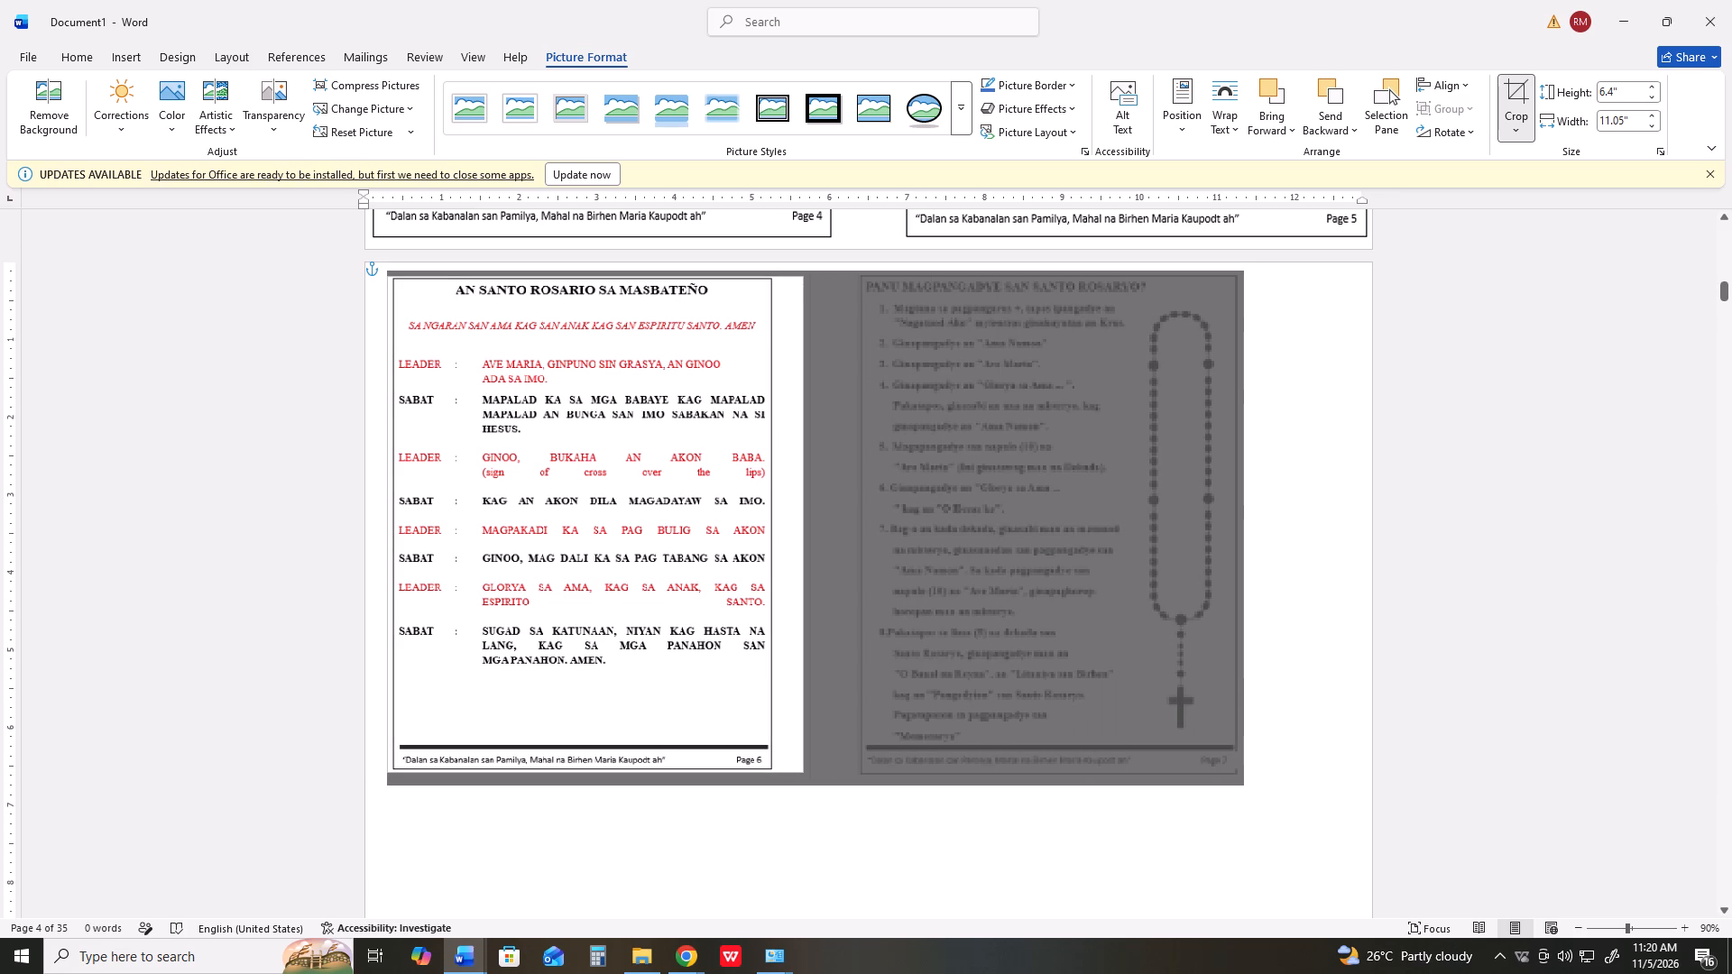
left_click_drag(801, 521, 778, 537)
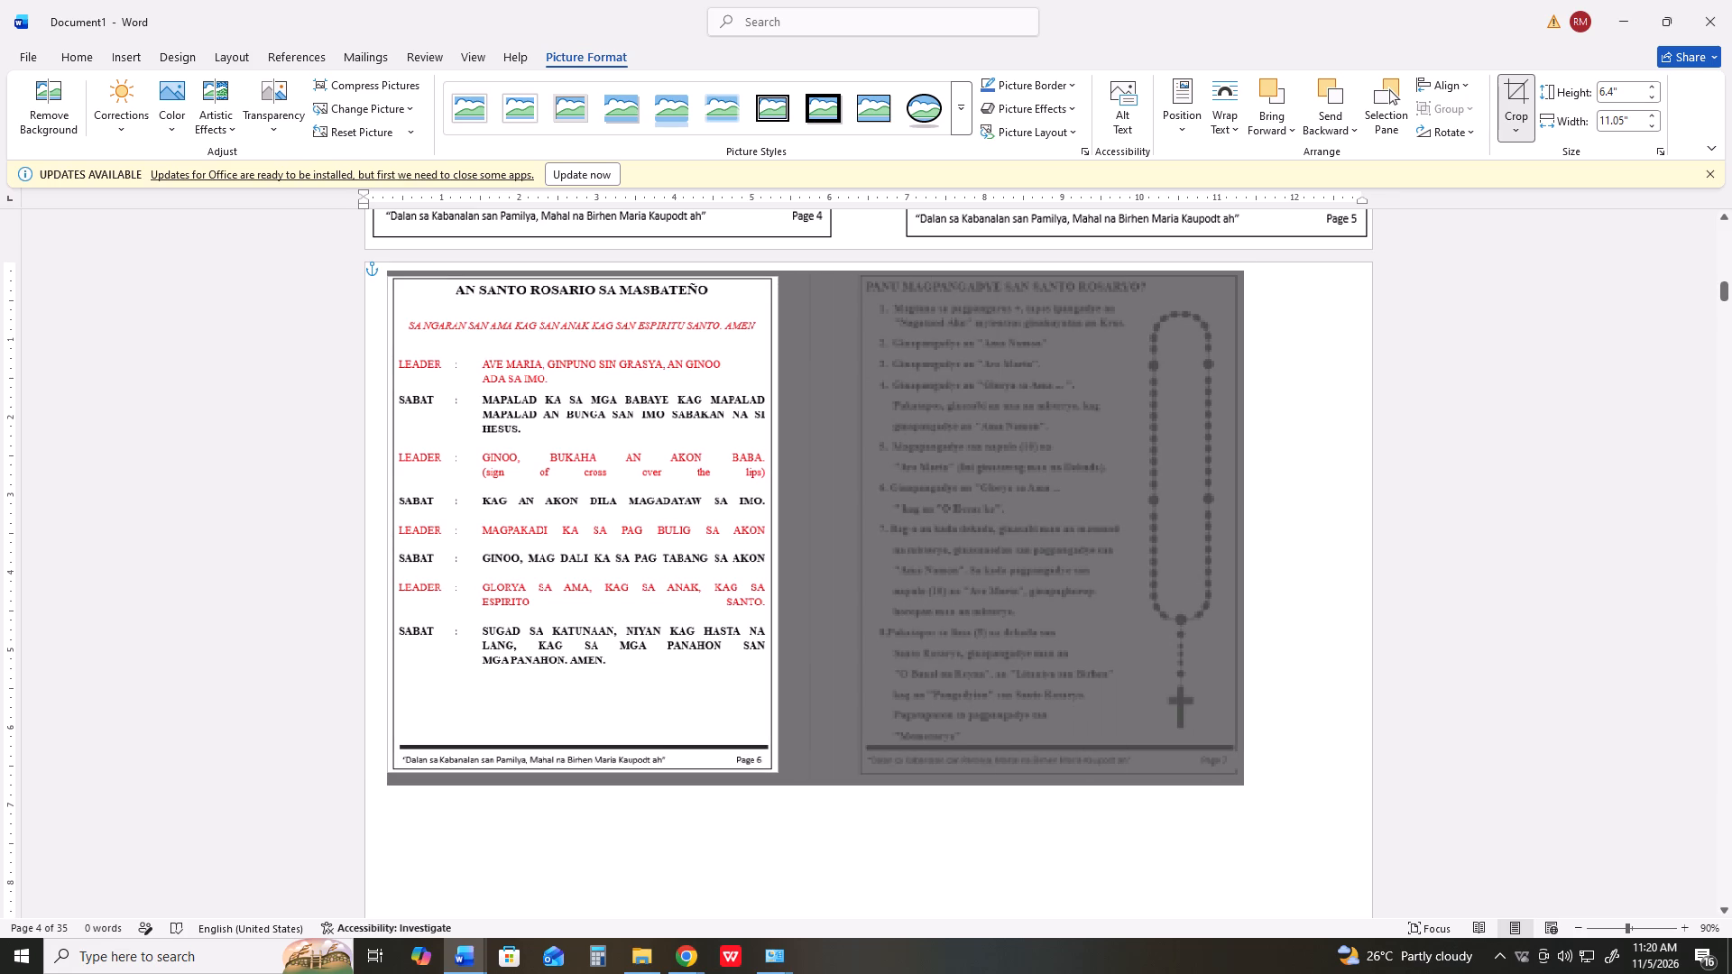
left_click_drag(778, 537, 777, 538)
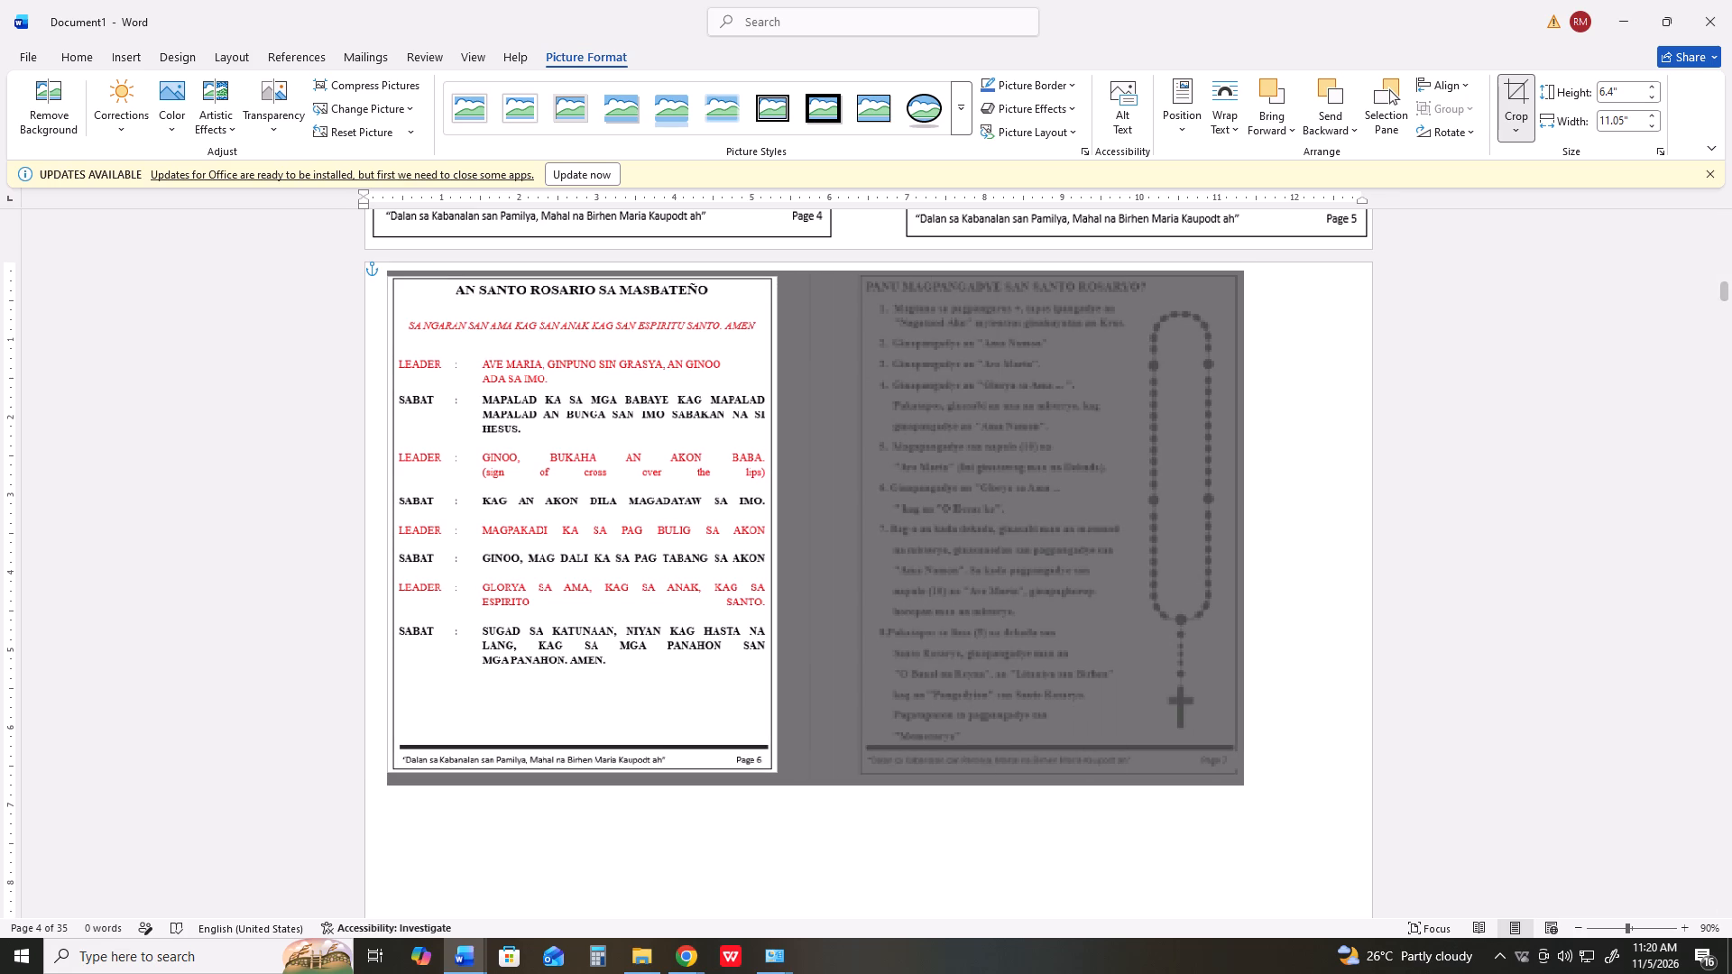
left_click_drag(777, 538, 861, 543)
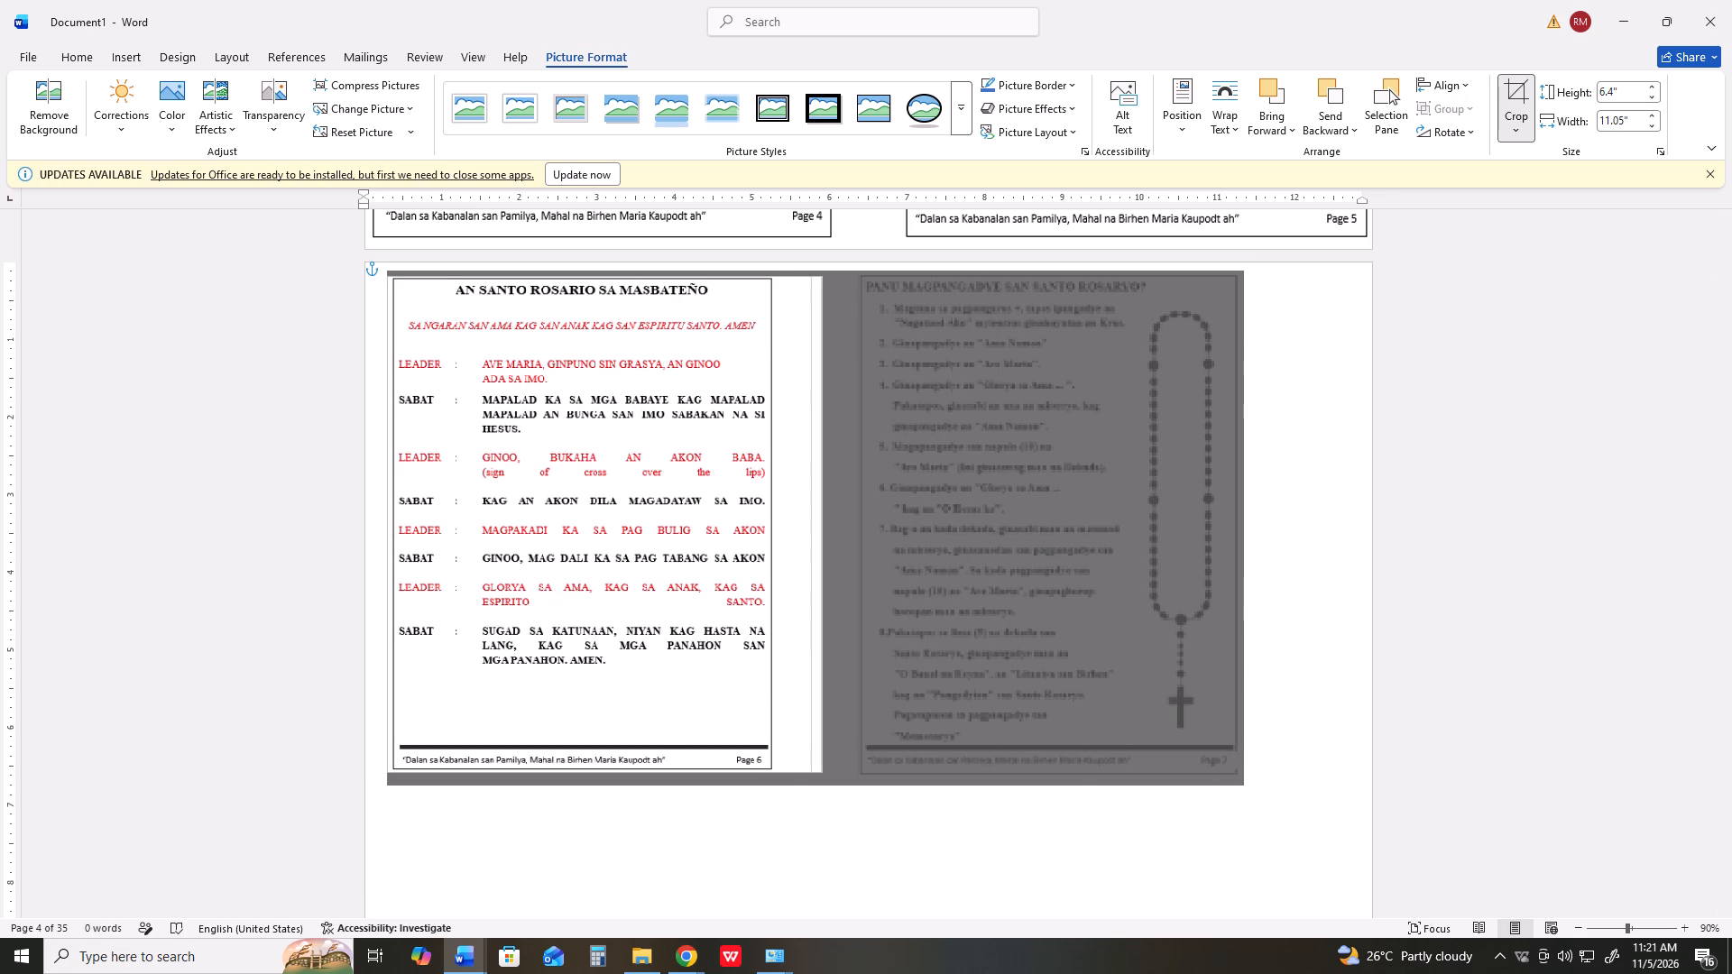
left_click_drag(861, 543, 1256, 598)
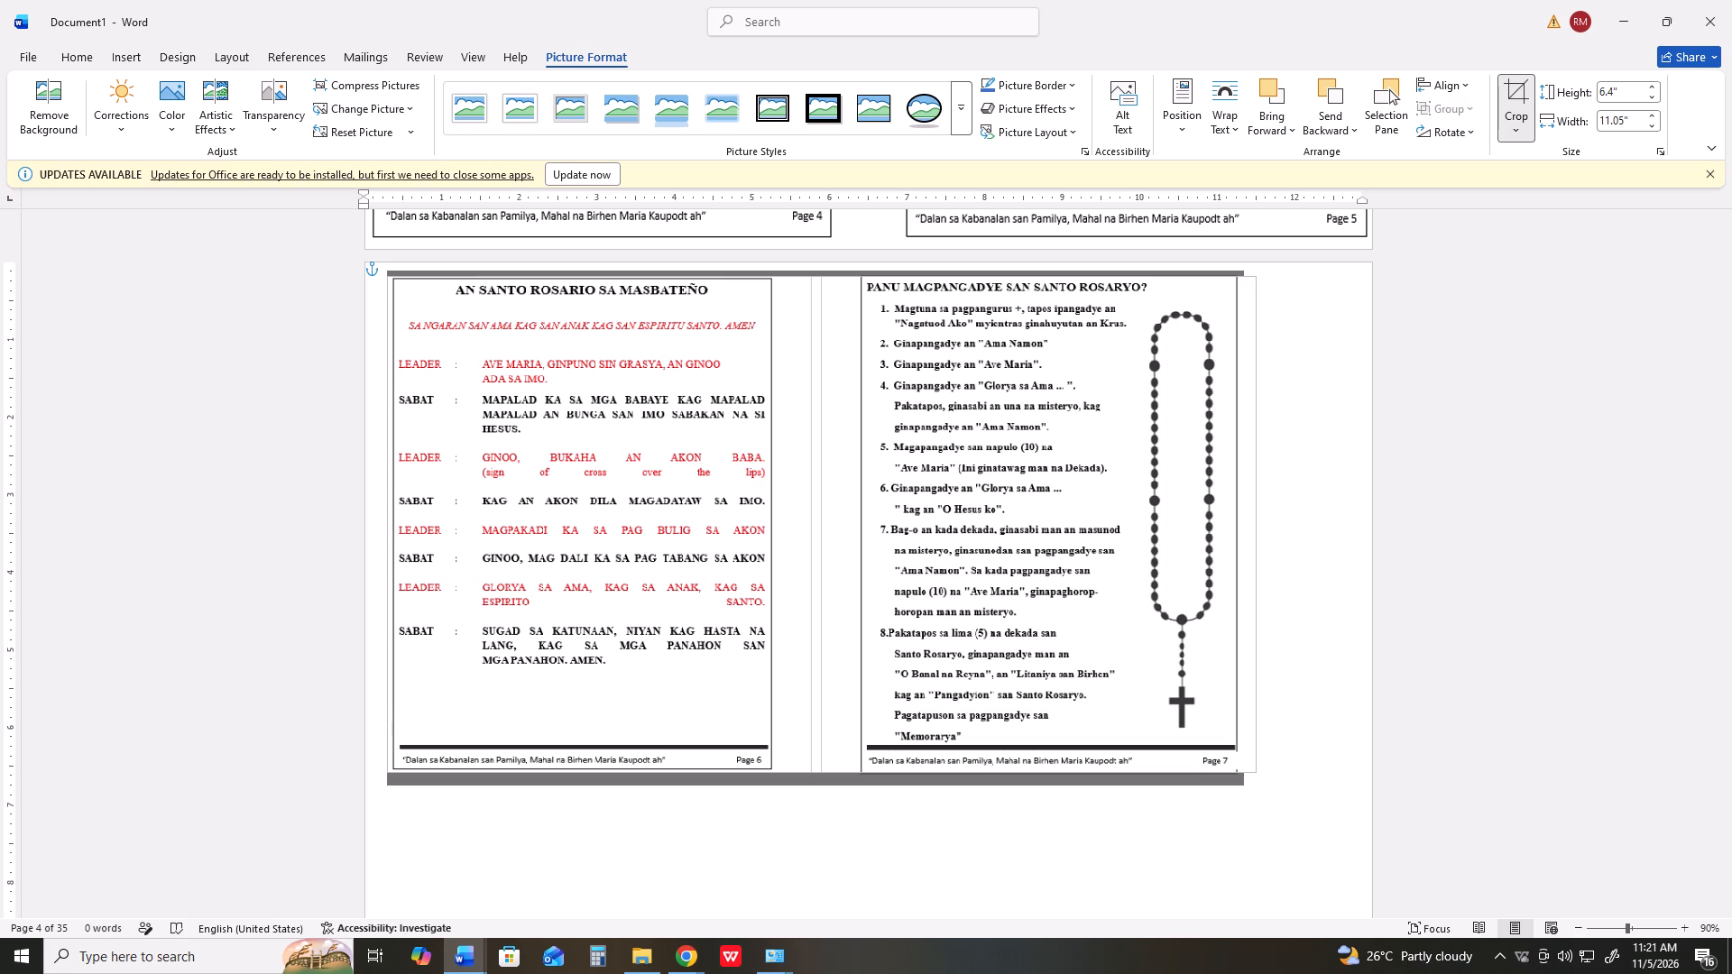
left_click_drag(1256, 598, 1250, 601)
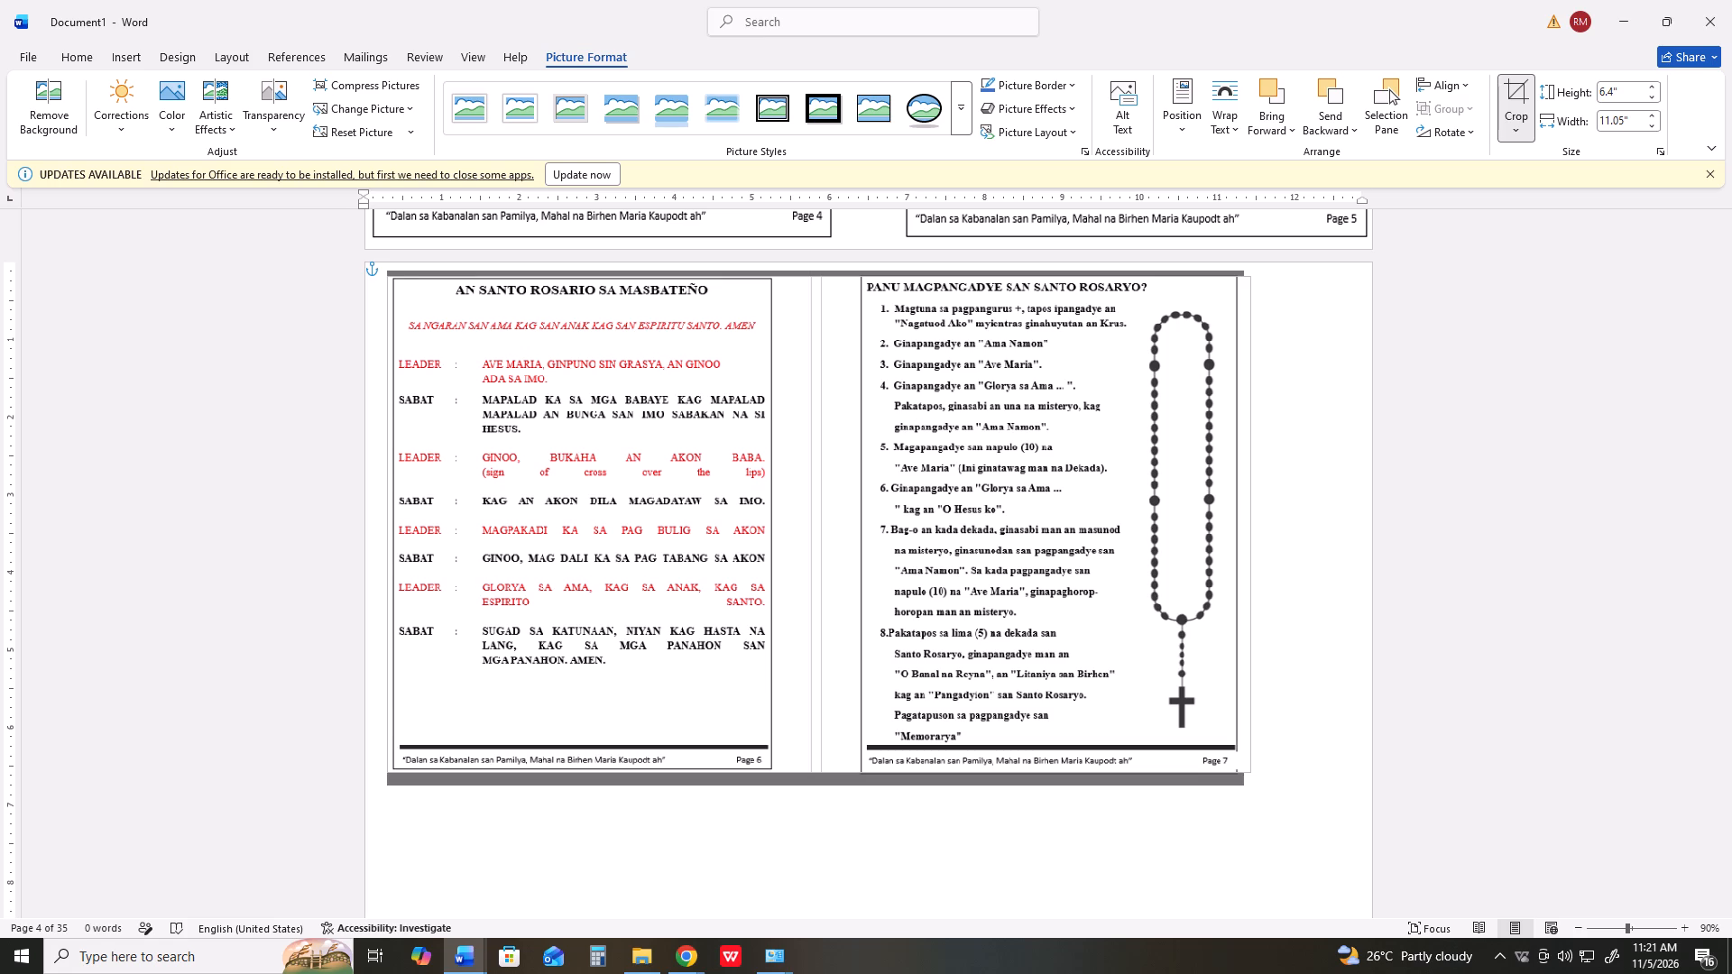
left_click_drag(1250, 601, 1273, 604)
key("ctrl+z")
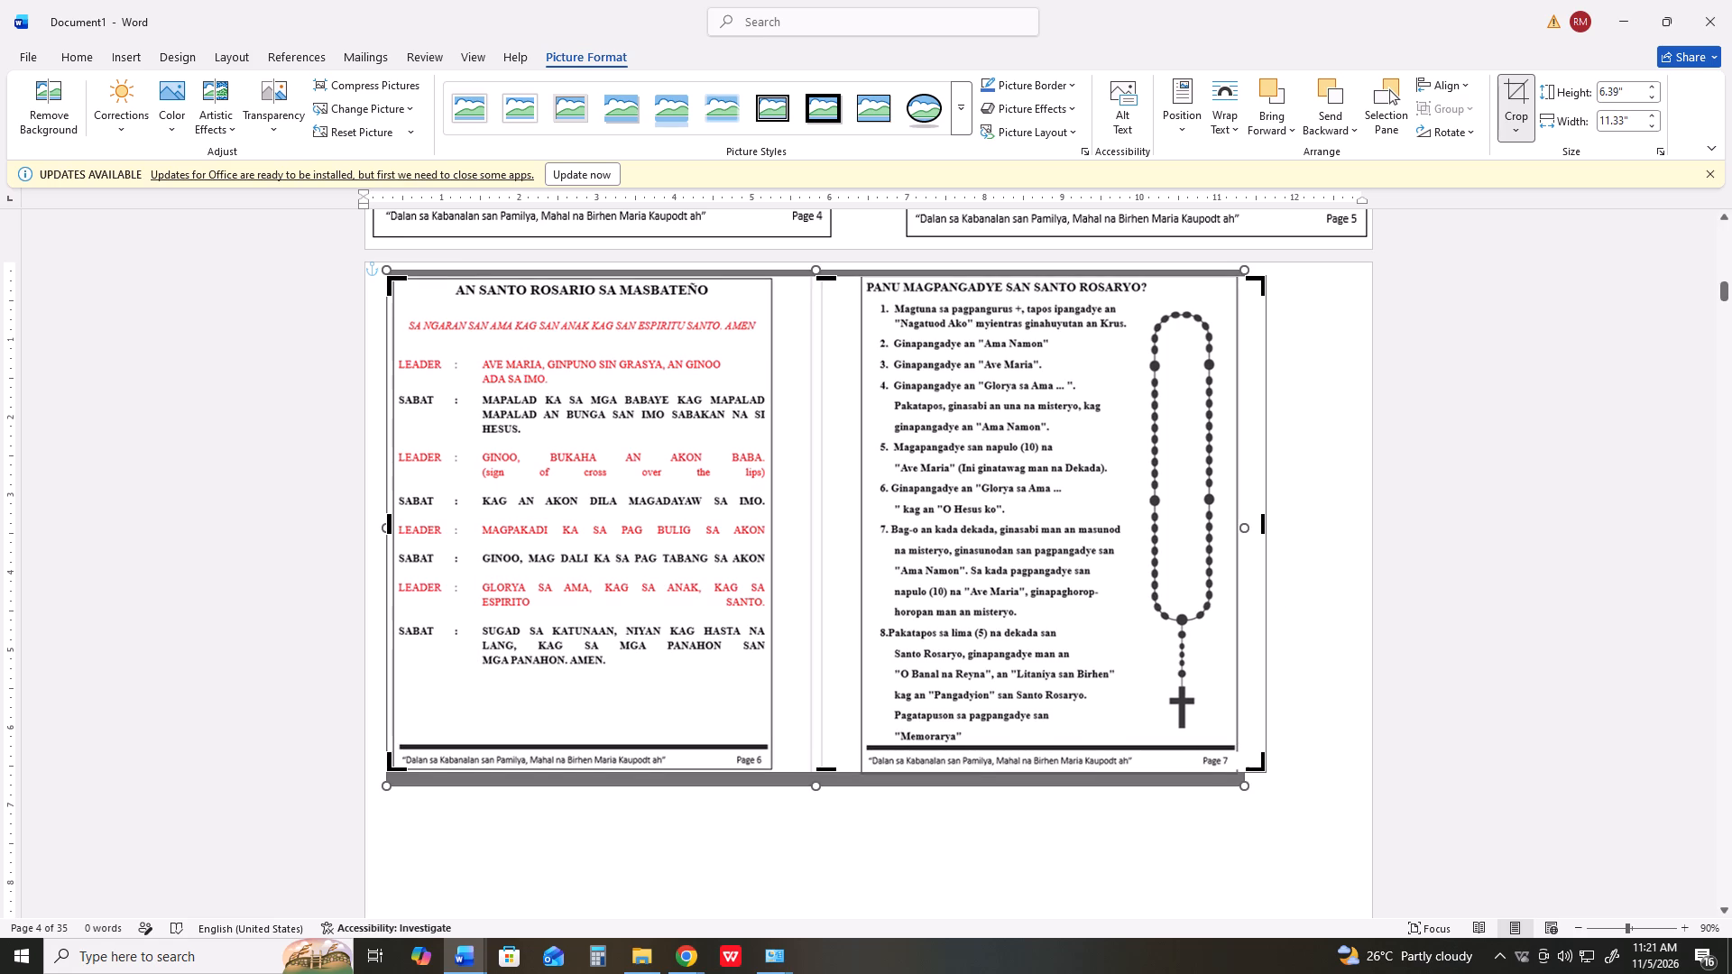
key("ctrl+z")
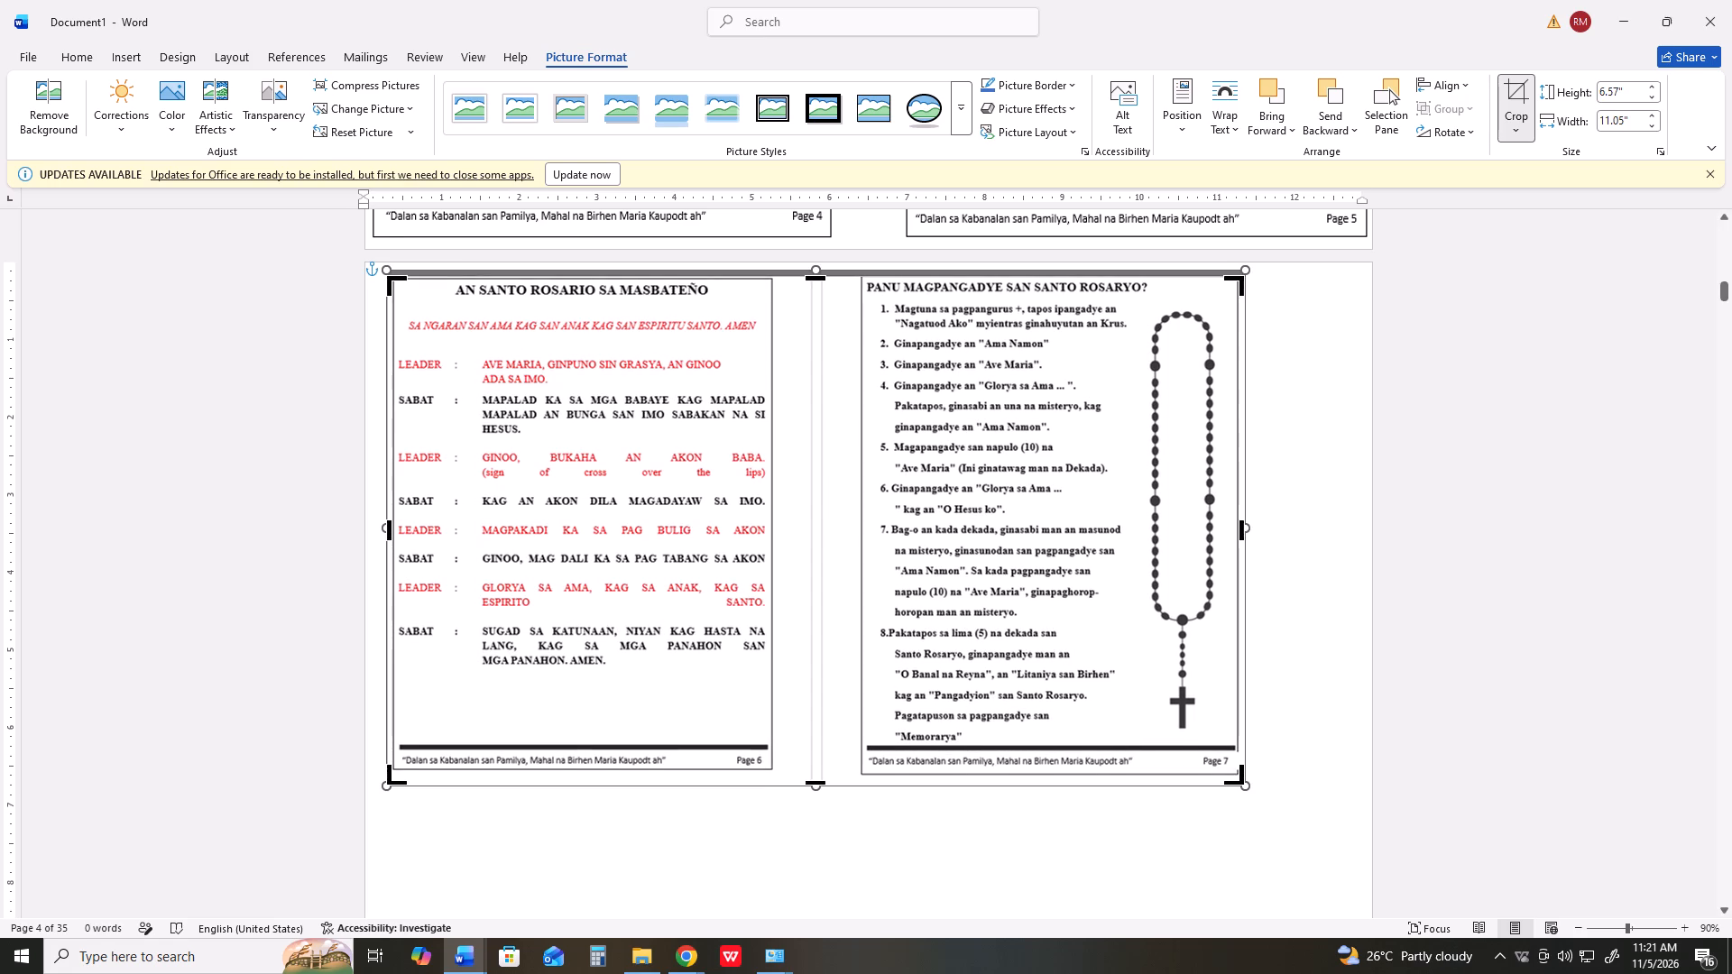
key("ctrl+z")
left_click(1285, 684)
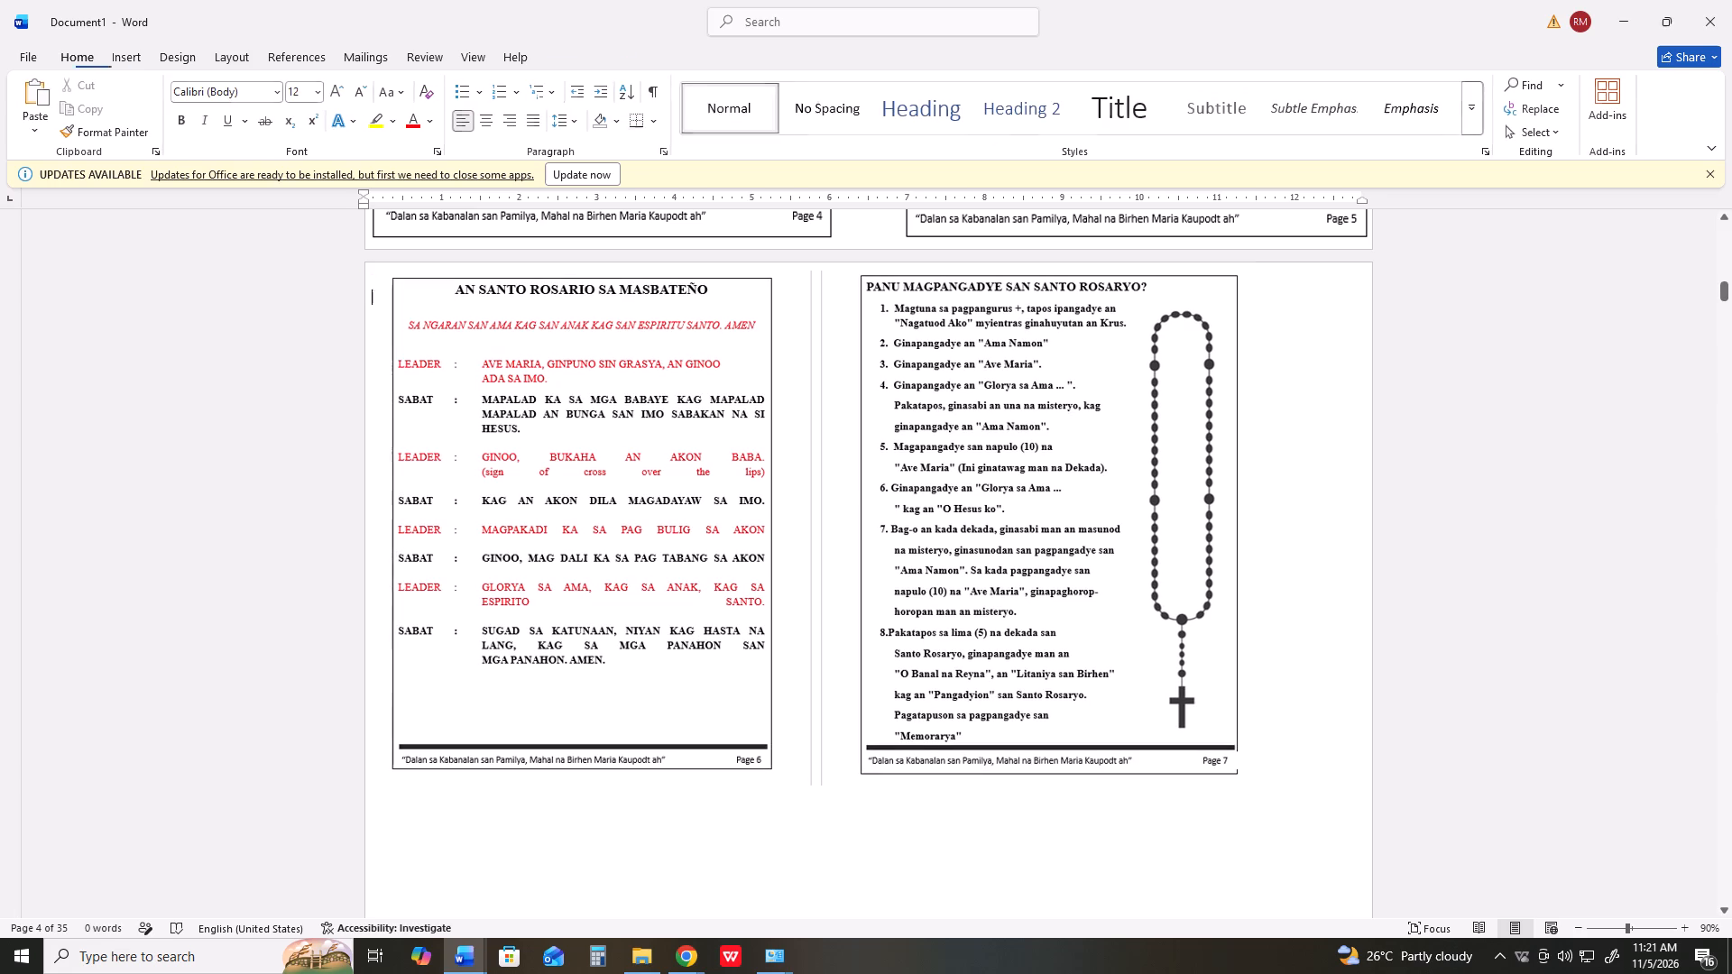
Duplicate the r6.png picture on page 4, placing the copy lower and further right so it overlaps the original.
left_click_drag(972, 627, 1055, 749, "ctrl")
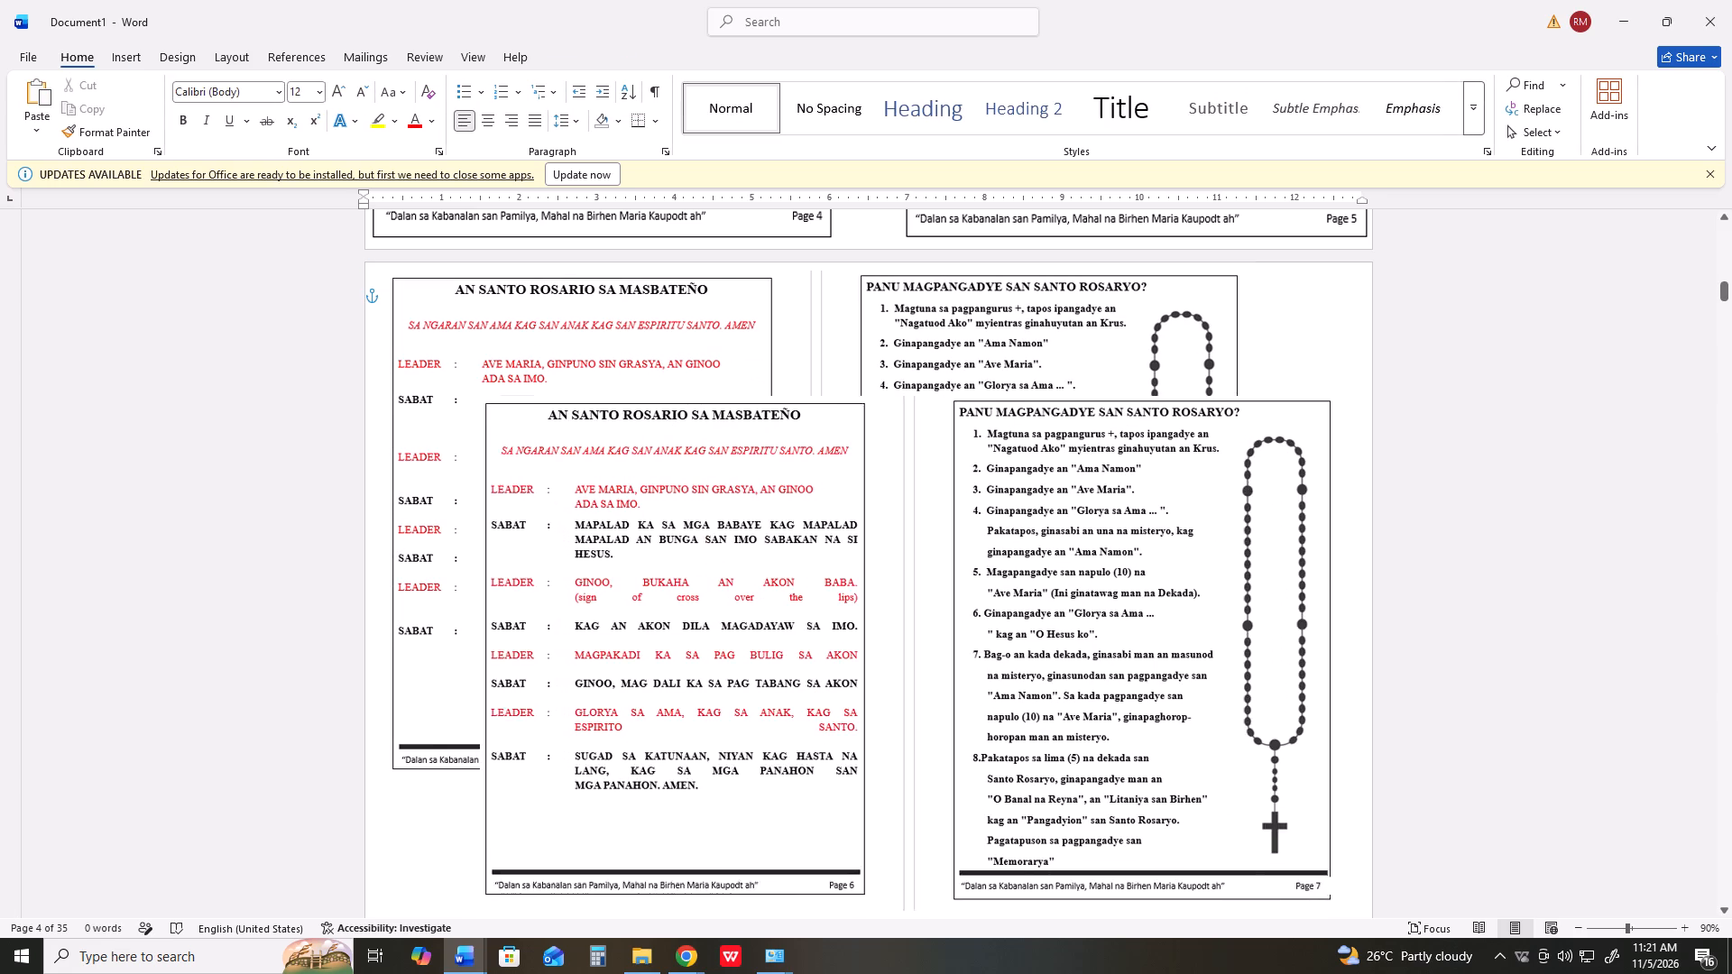
left_click_drag(1055, 749, 1074, 770, "ctrl")
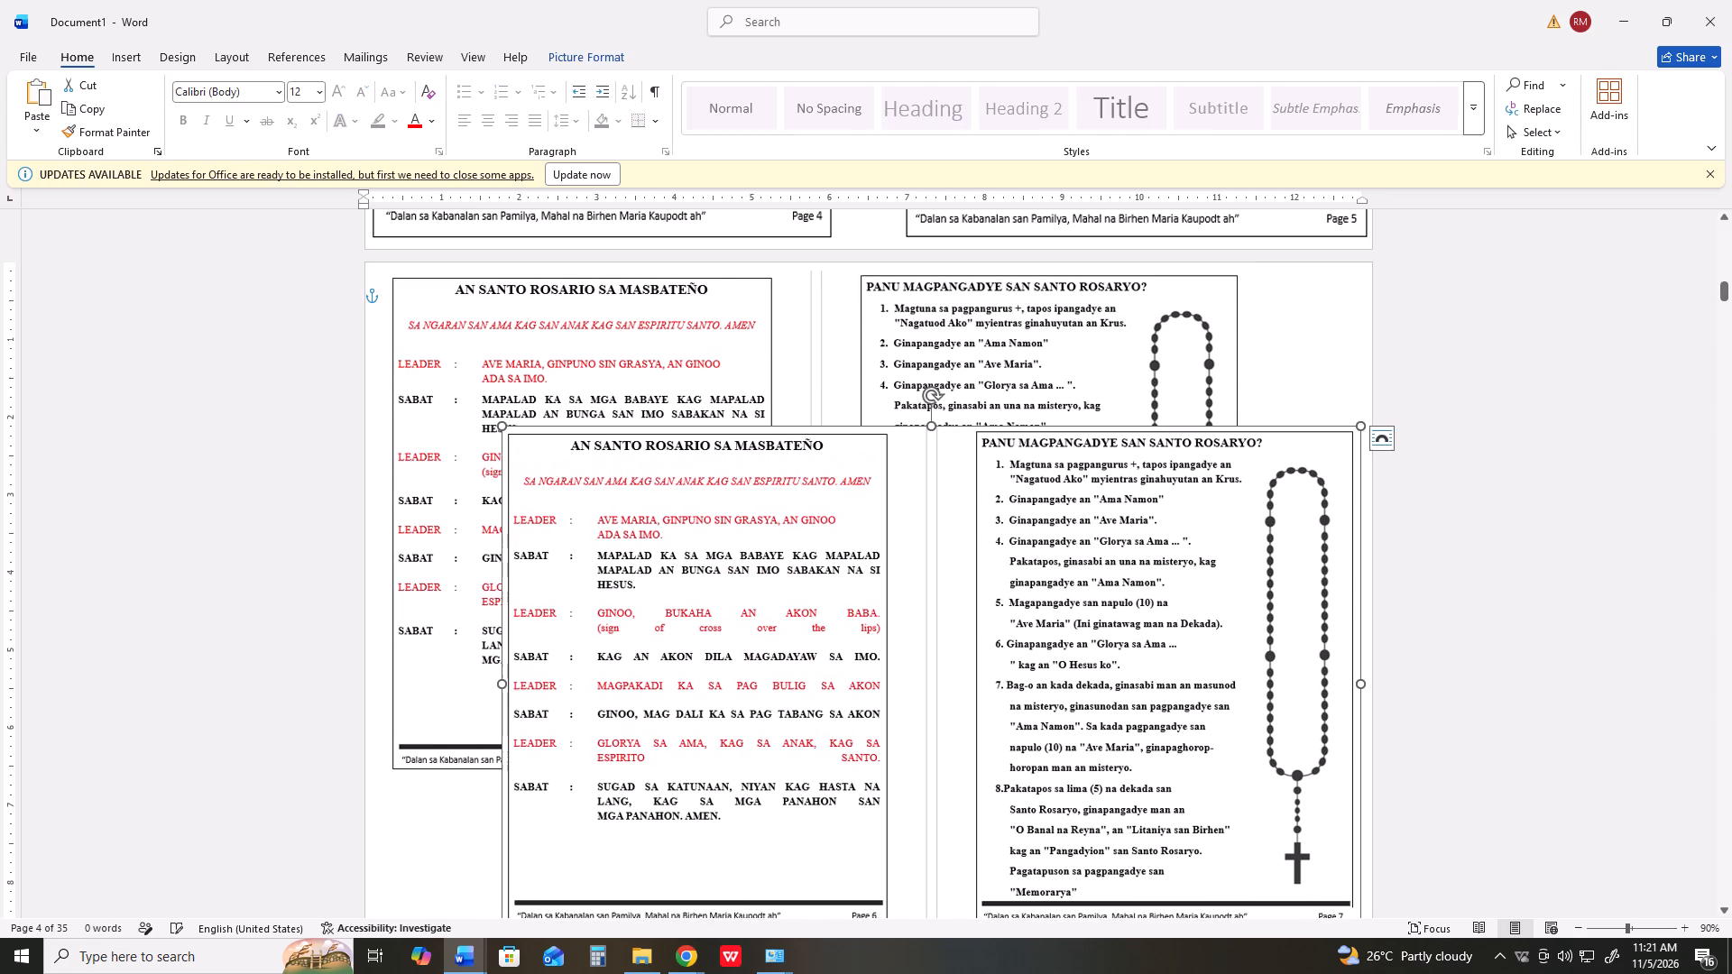
Crop the original r6.png picture to its "An Santo Rosario sa Masbateño" half, trimming the blank strips above and below.
left_click(787, 372)
right_click(787, 372)
left_click(837, 315)
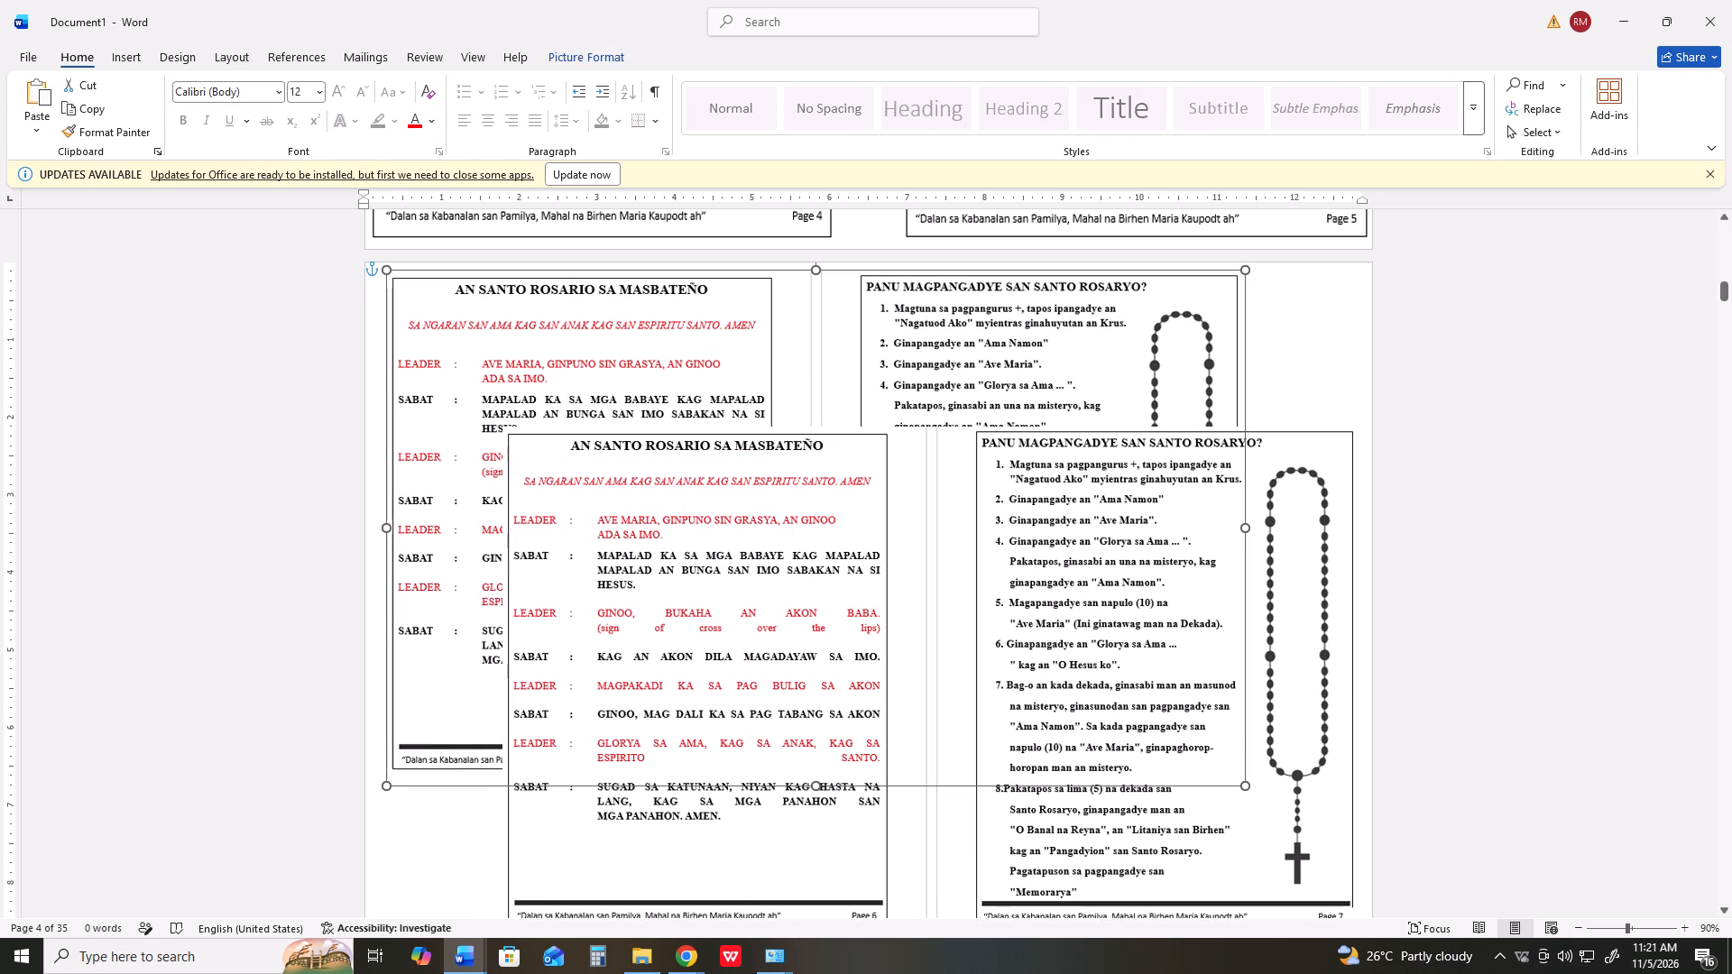
left_click(388, 521)
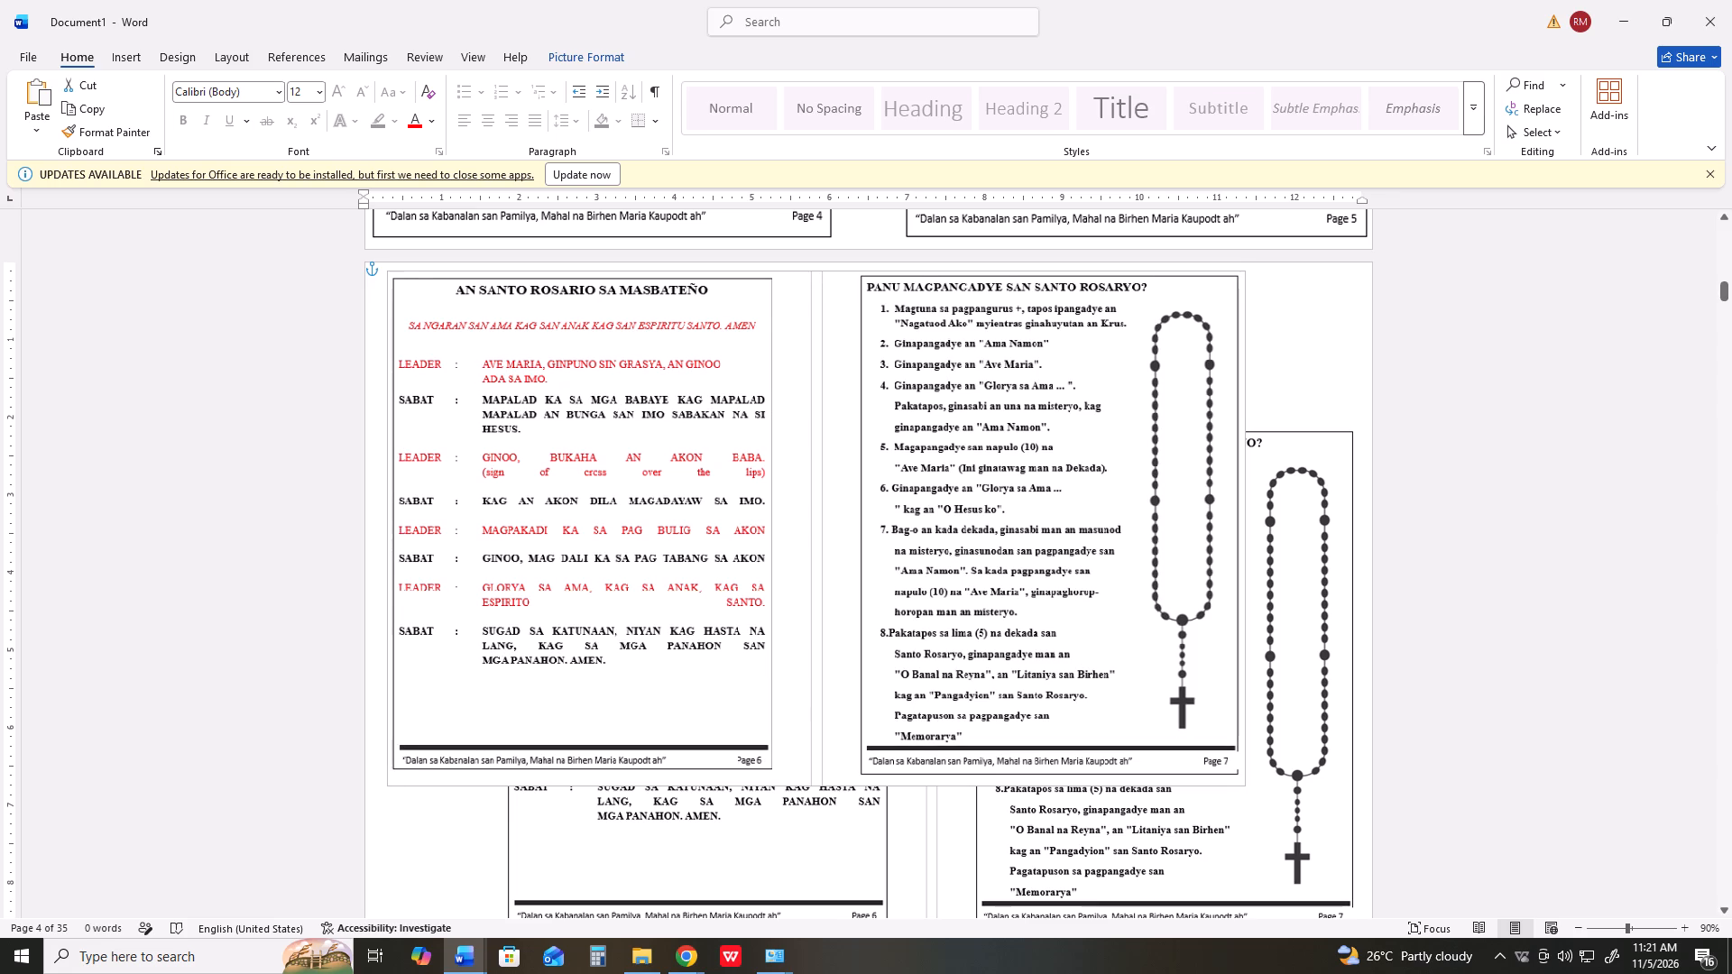
left_click(816, 272)
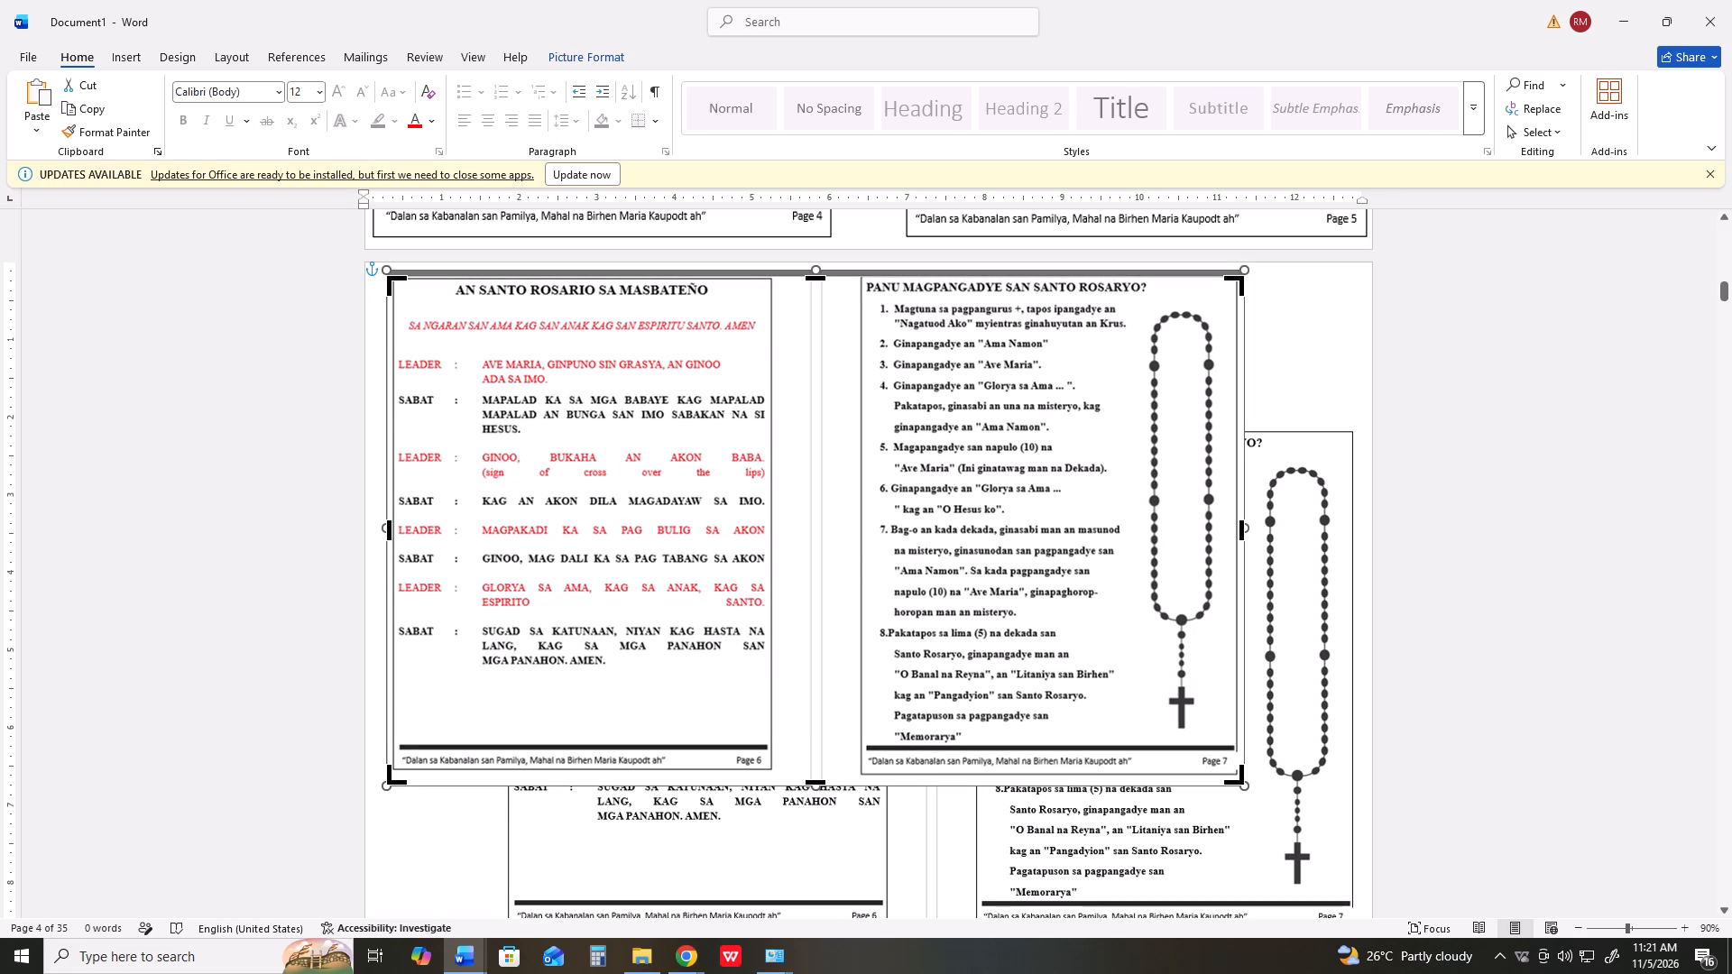
left_click_drag(816, 786, 817, 772)
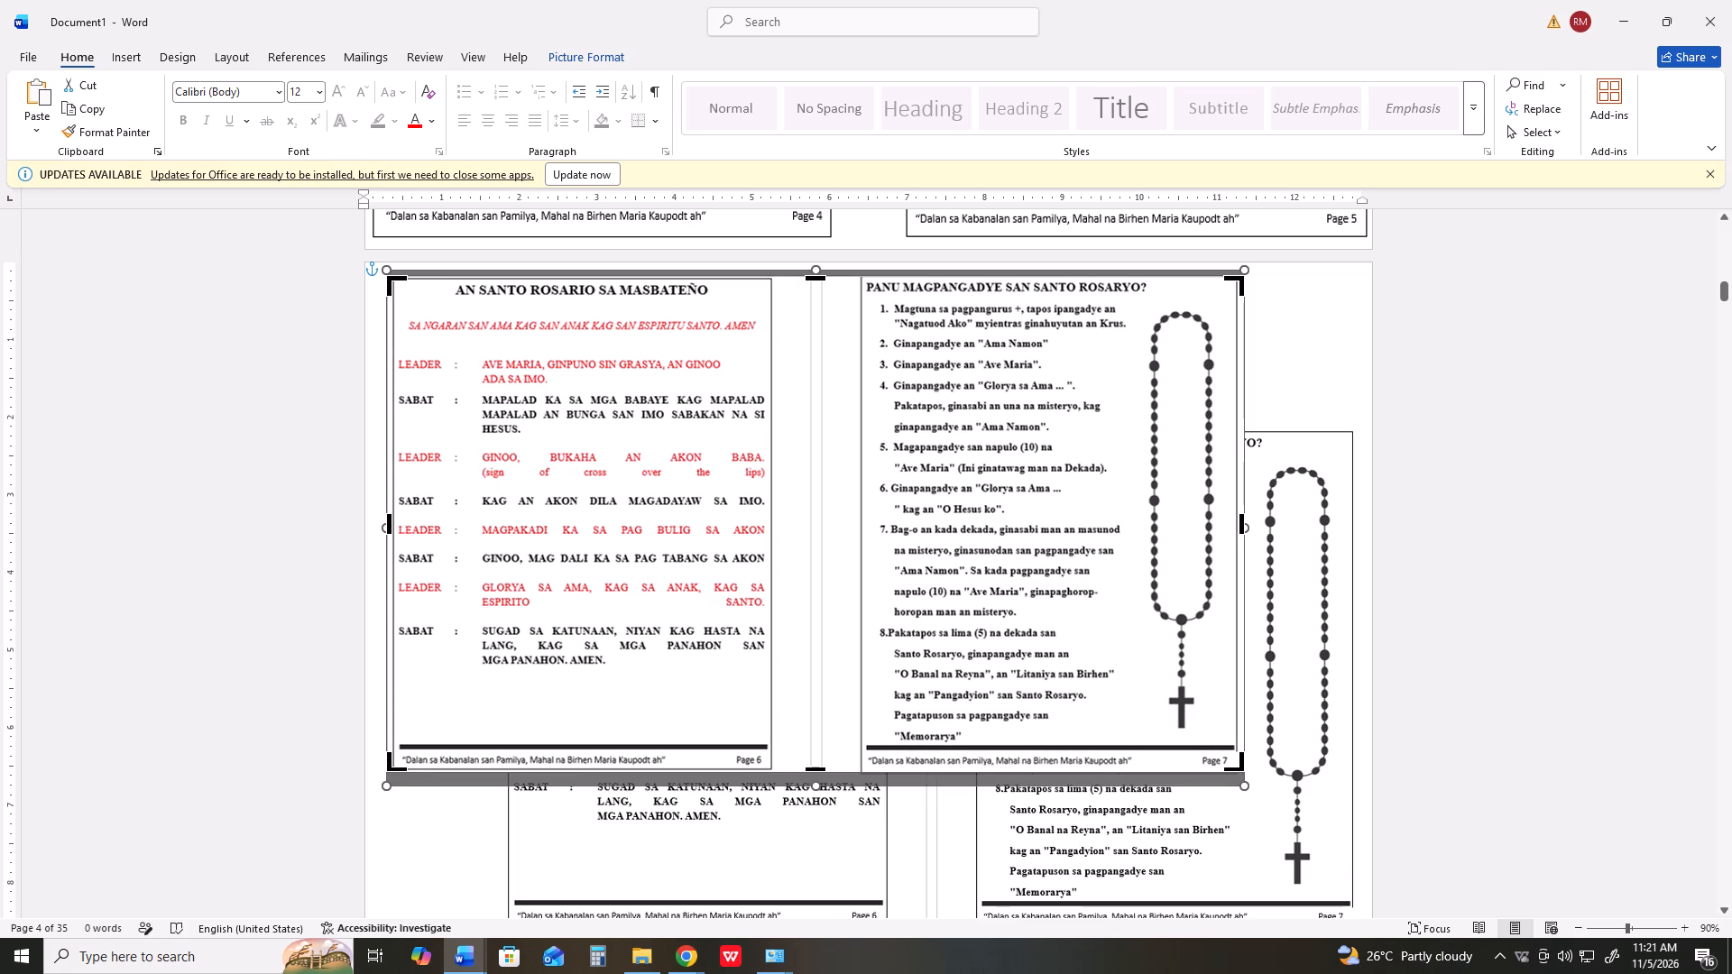
left_click_drag(1241, 519, 788, 514)
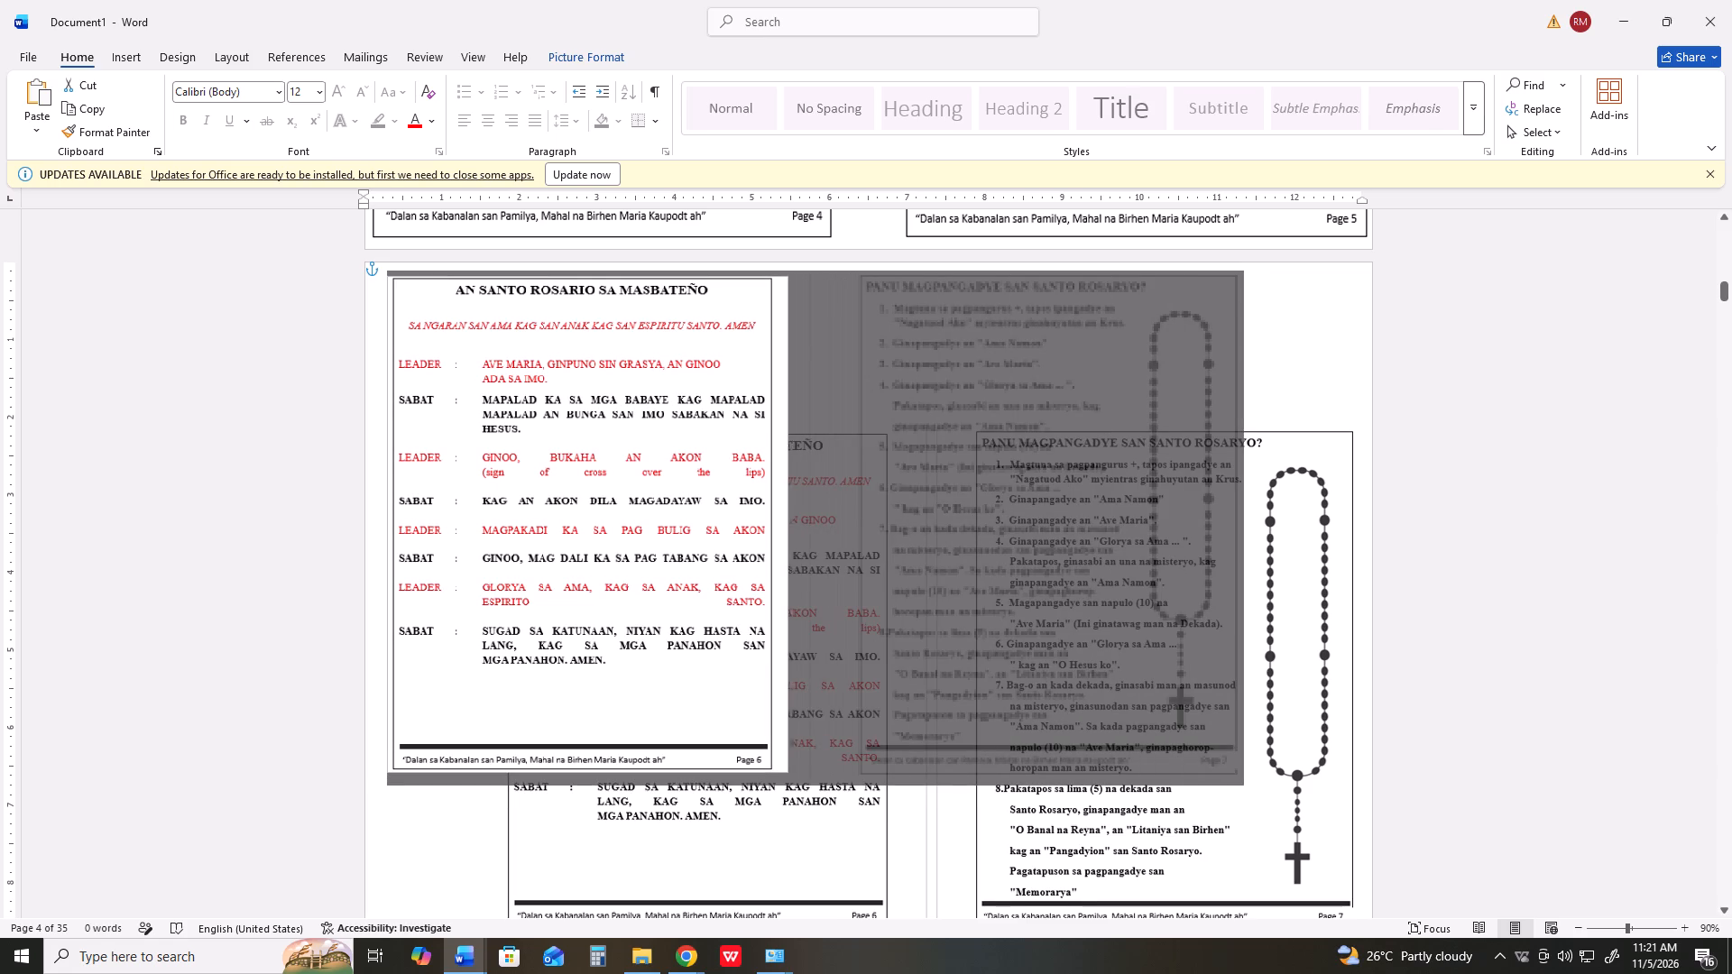
left_click_drag(788, 514, 775, 516)
left_click(1270, 363)
Move the r6.png copy up and crop it closely to its "Panu Magpangadye san Santo Rosaryo?" half.
left_click_drag(961, 541, 962, 469)
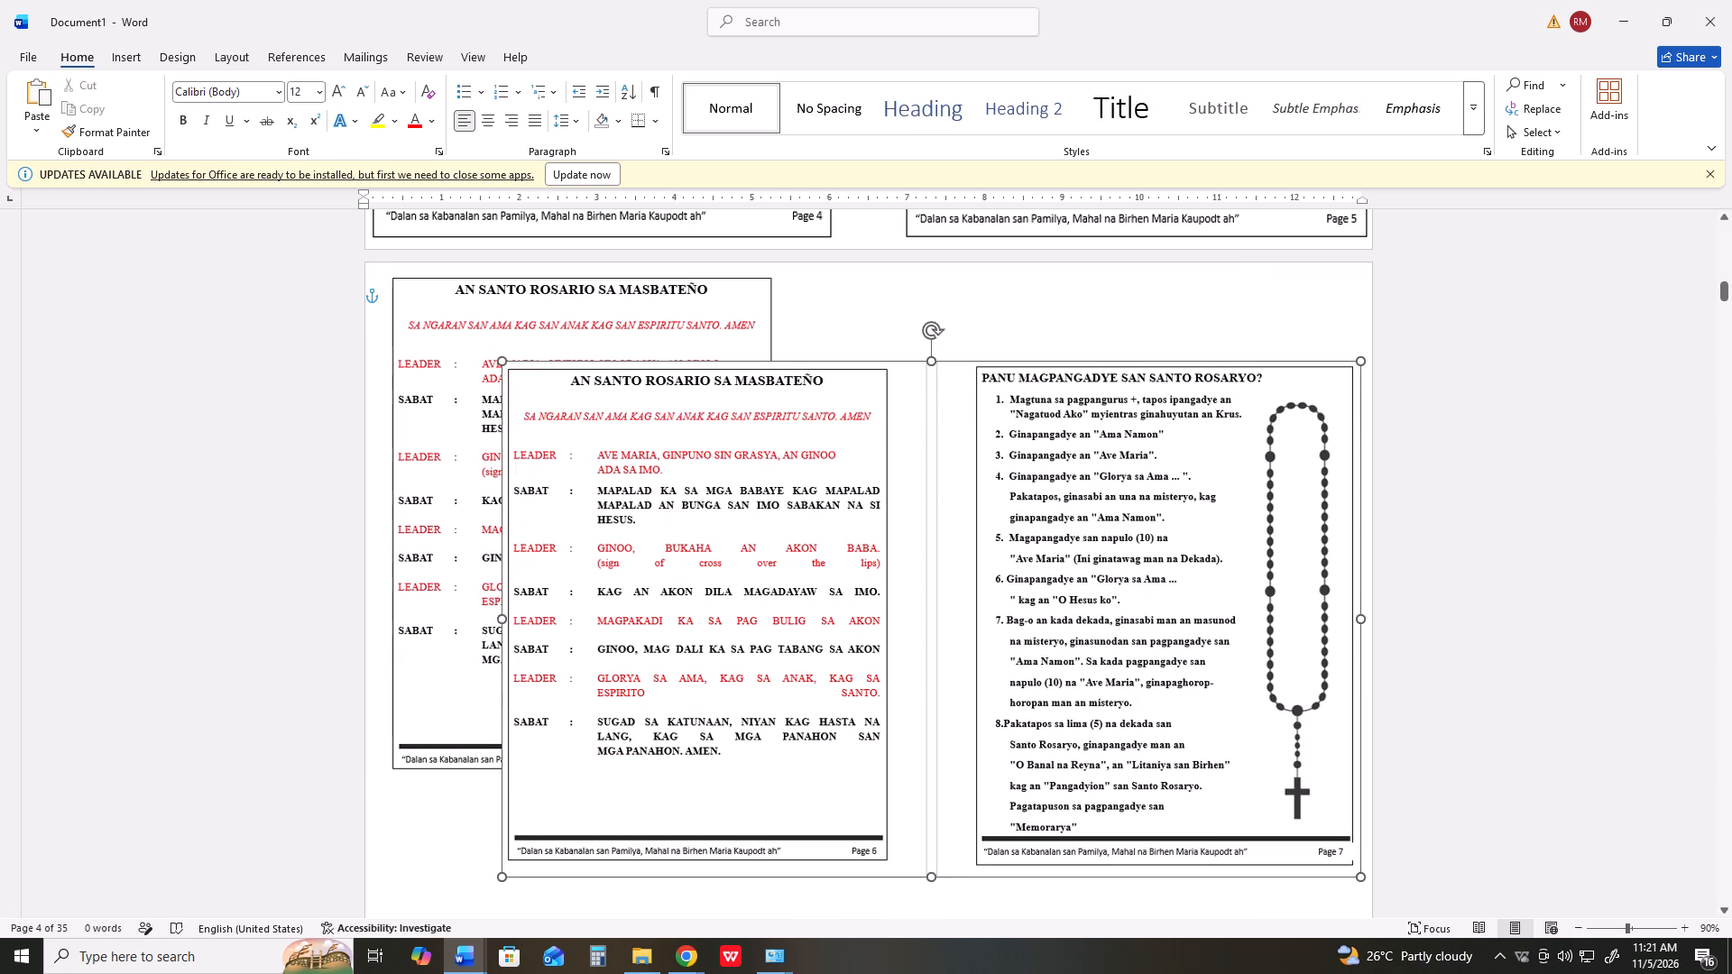
left_click_drag(962, 469, 923, 449)
right_click(923, 449)
right_click(923, 449)
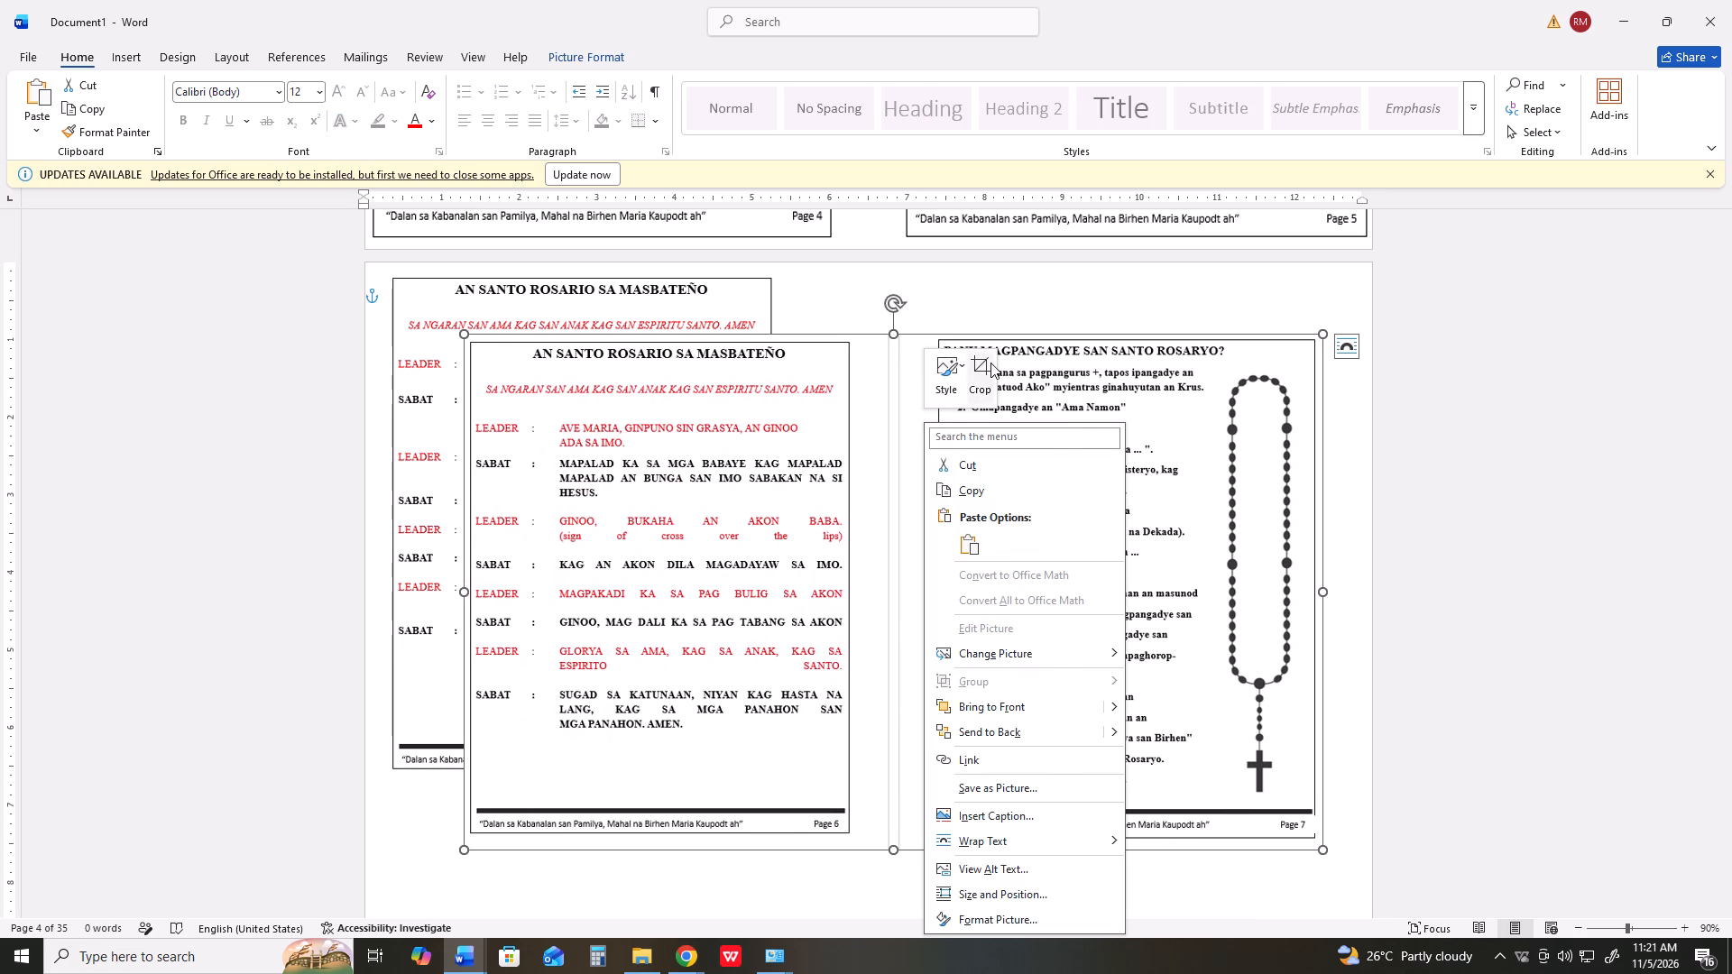
left_click(987, 363)
left_click_drag(465, 592, 705, 602)
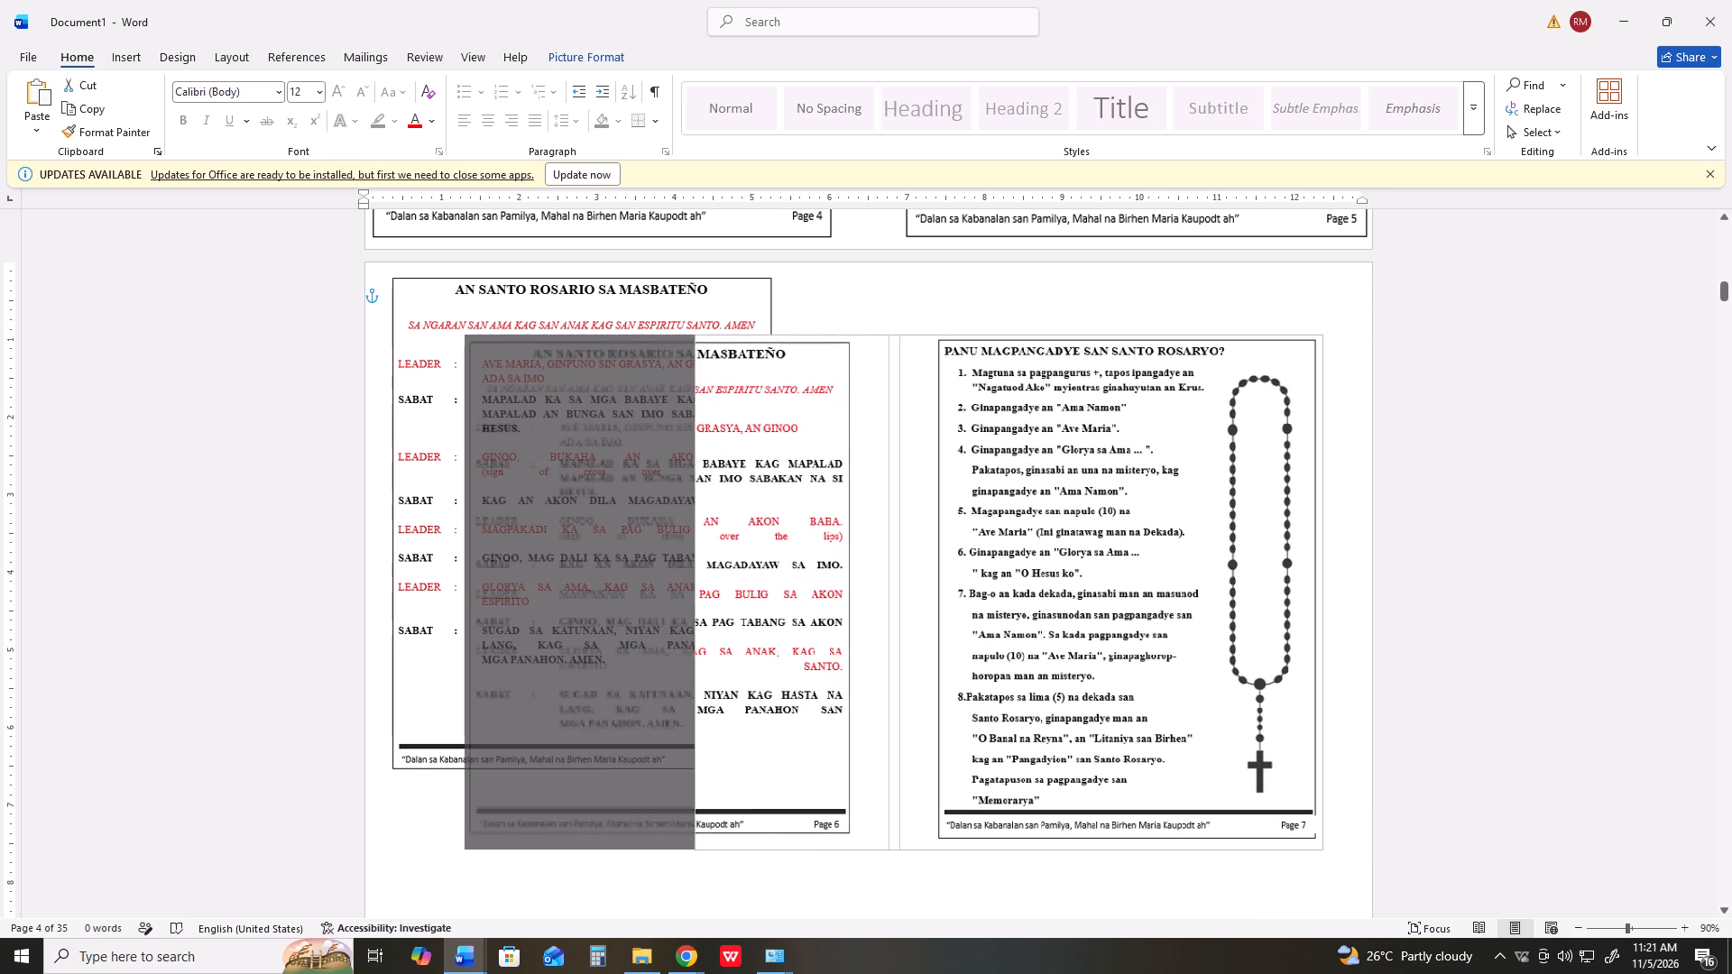
left_click_drag(705, 602, 933, 621)
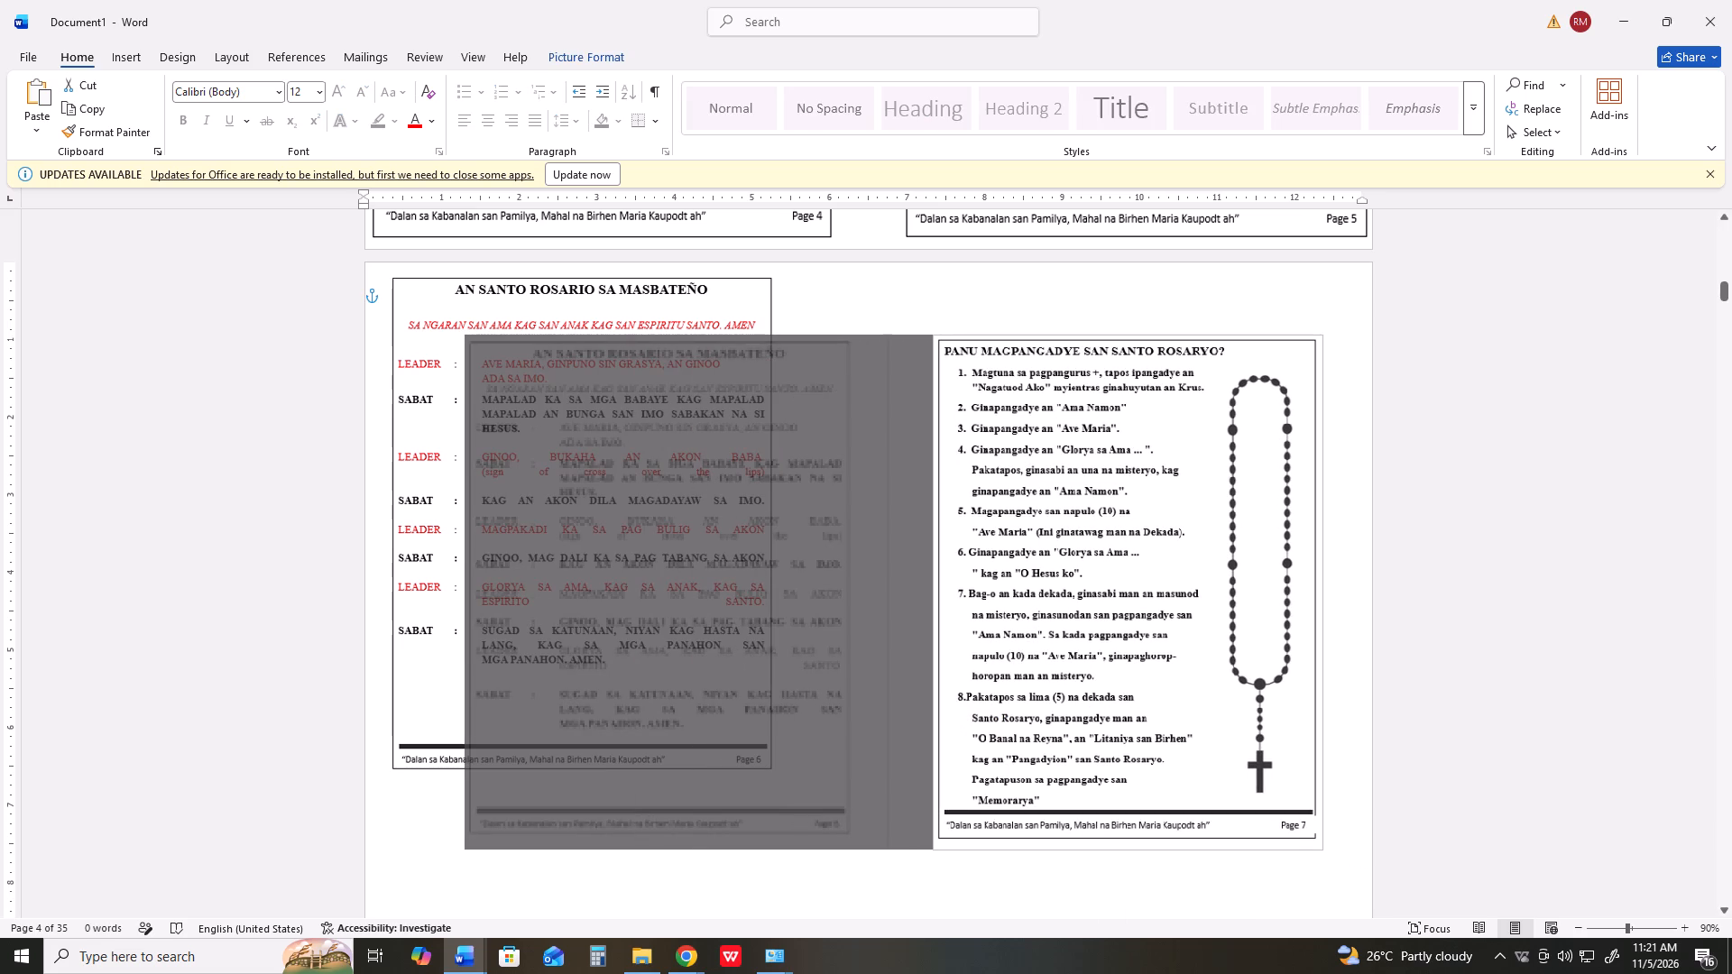
left_click_drag(933, 621, 935, 623)
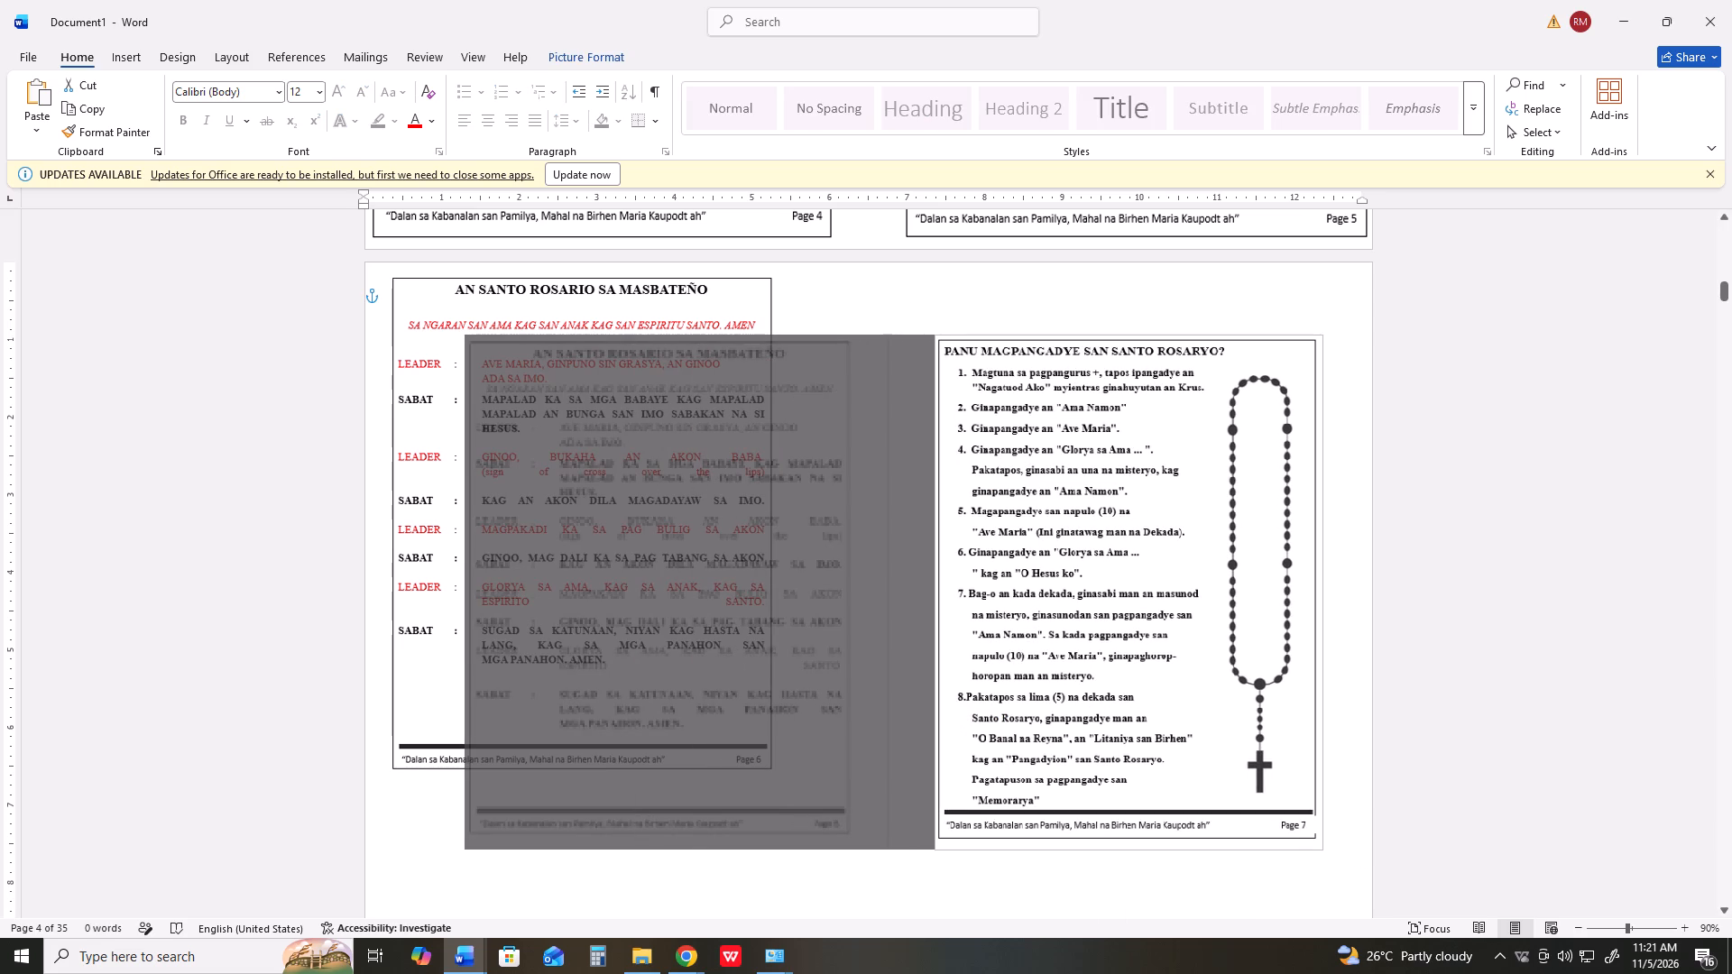
left_click_drag(935, 623, 935, 624)
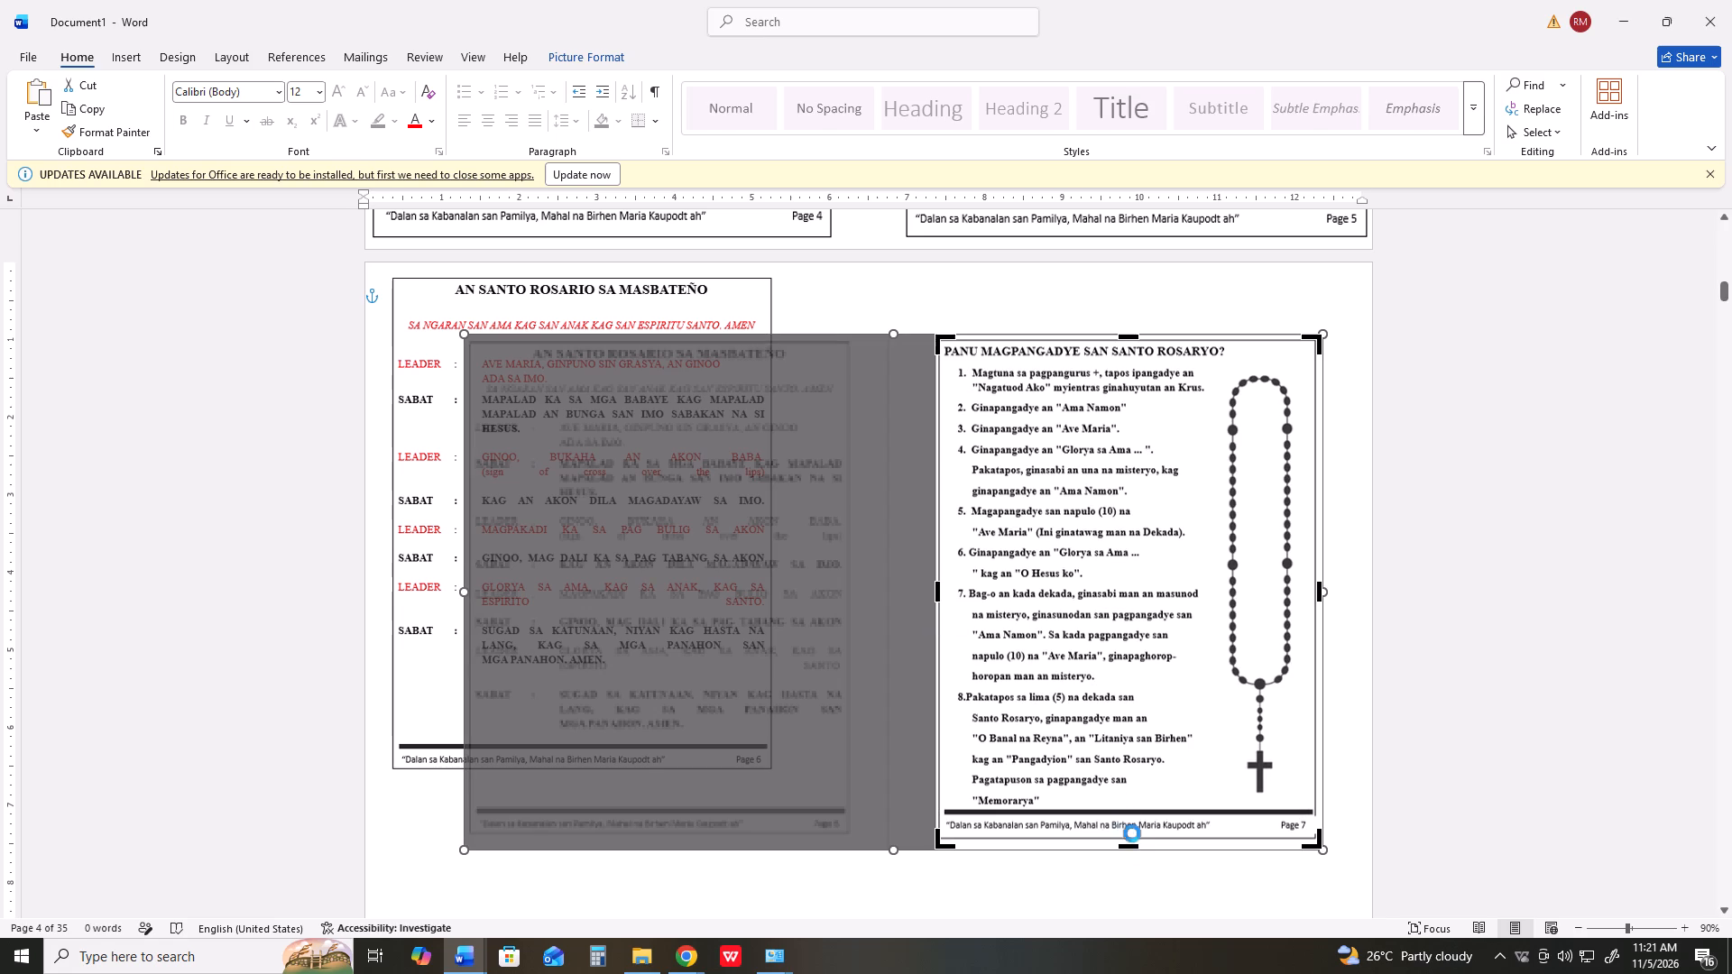
left_click(1128, 843)
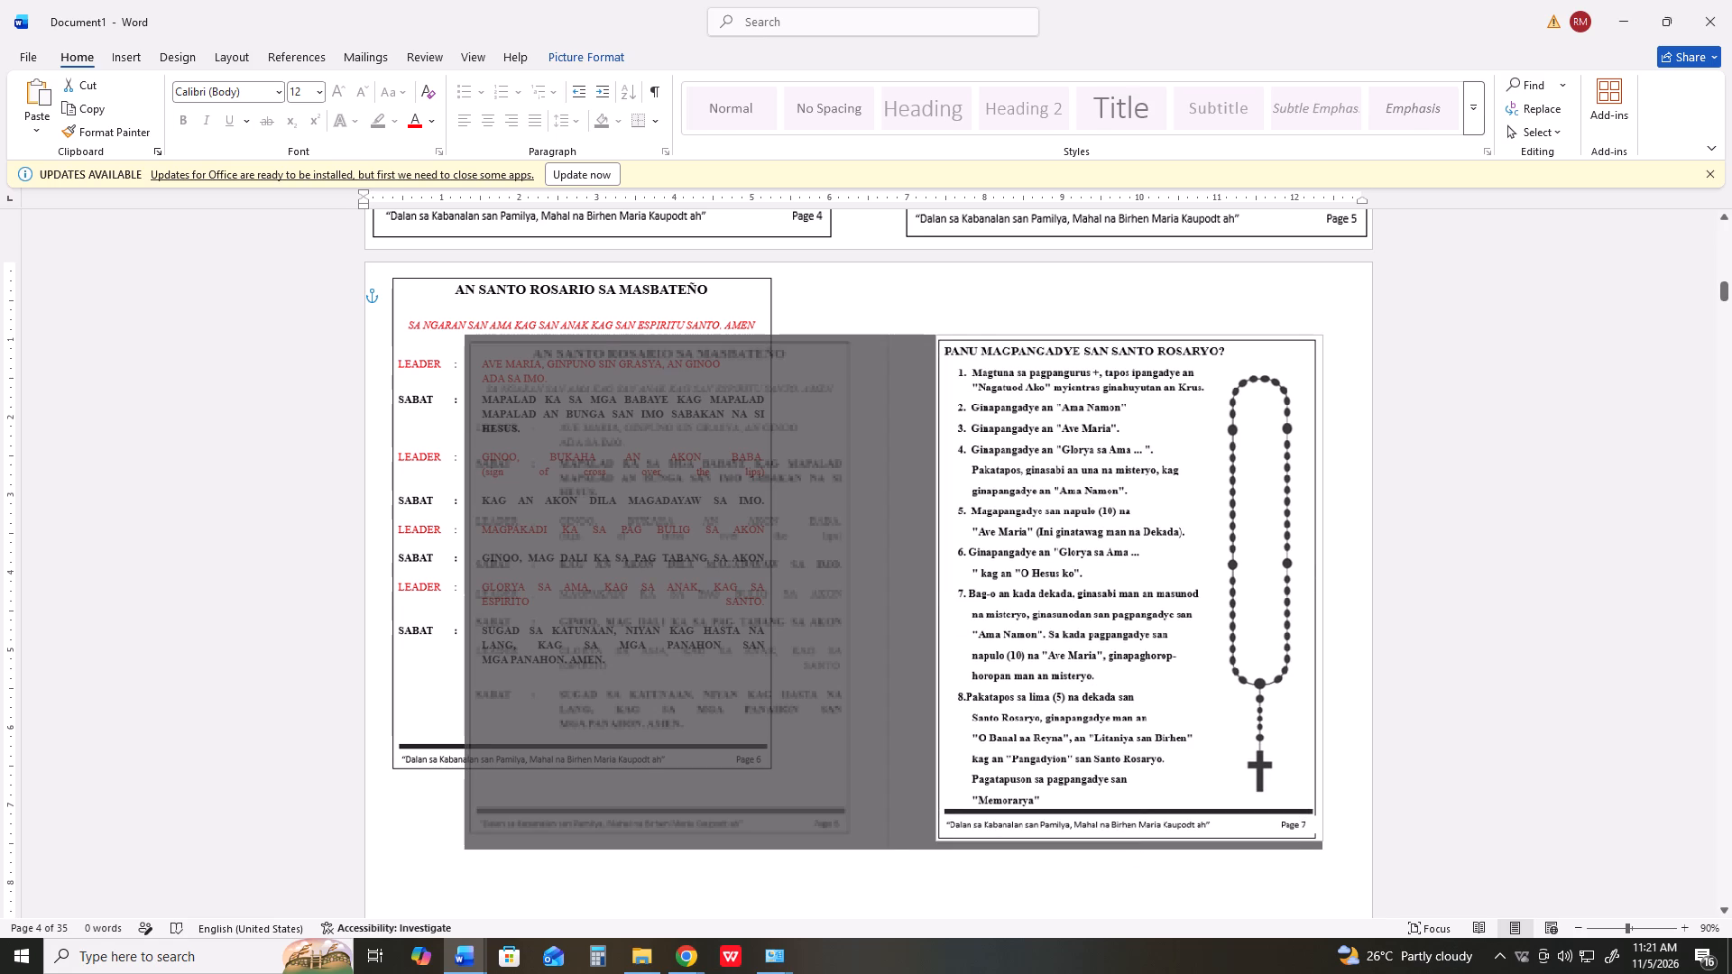
left_click(1319, 583)
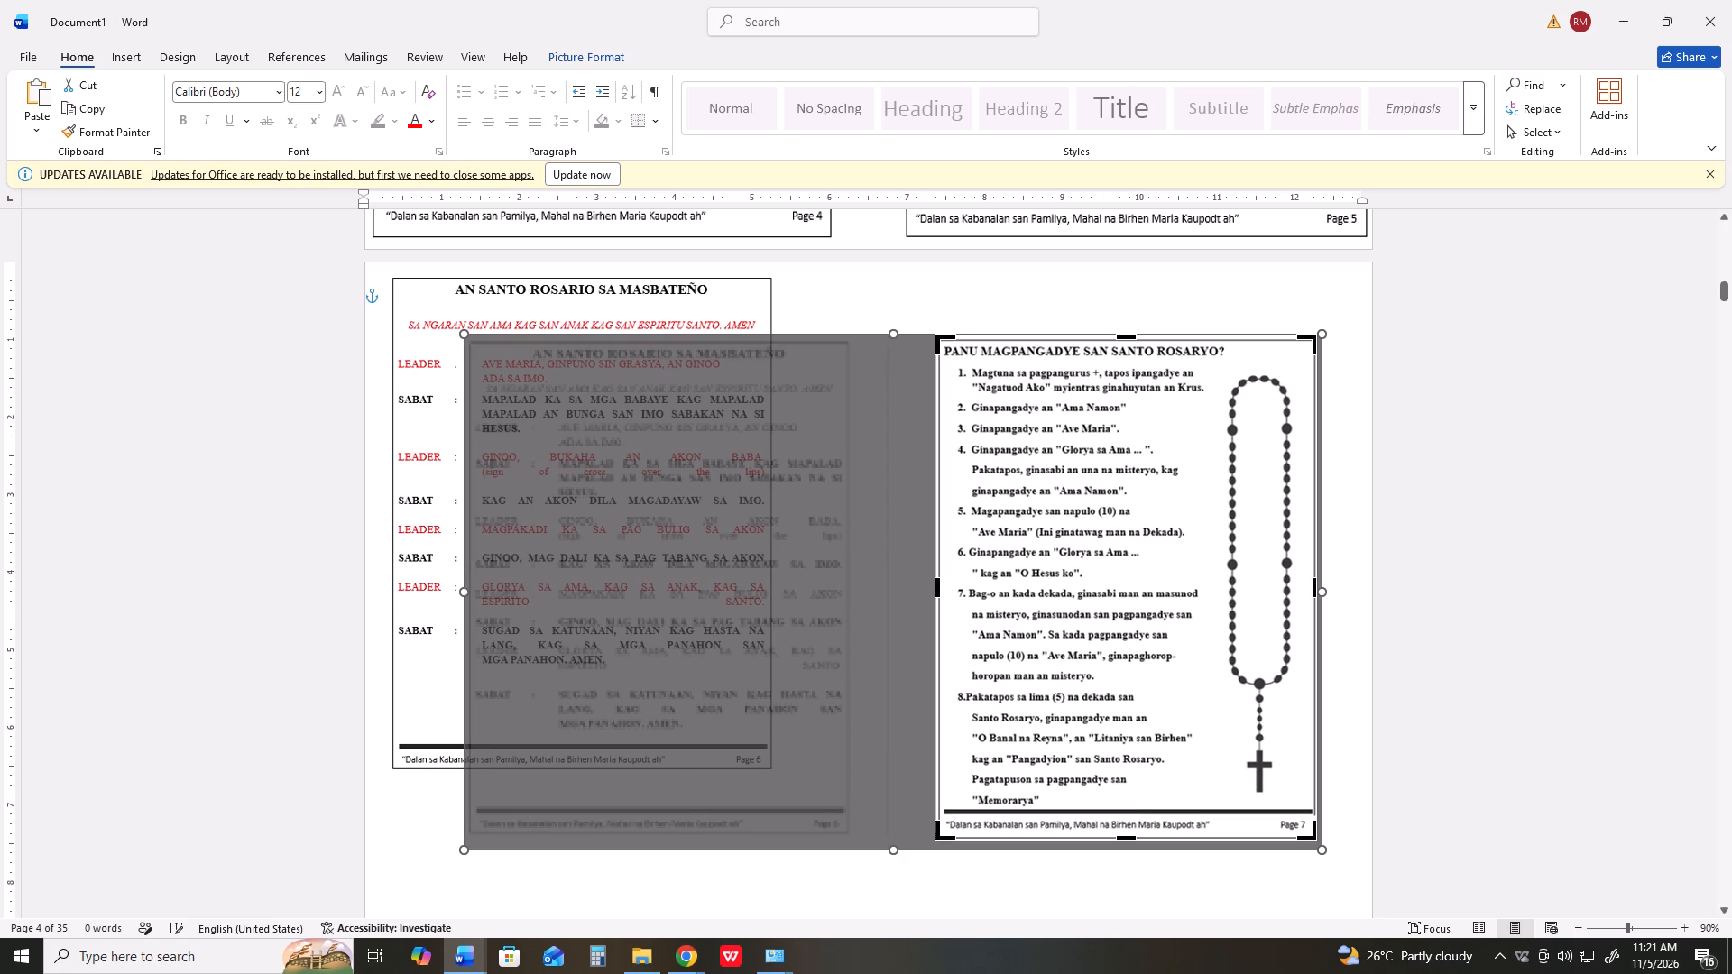
left_click(1128, 336)
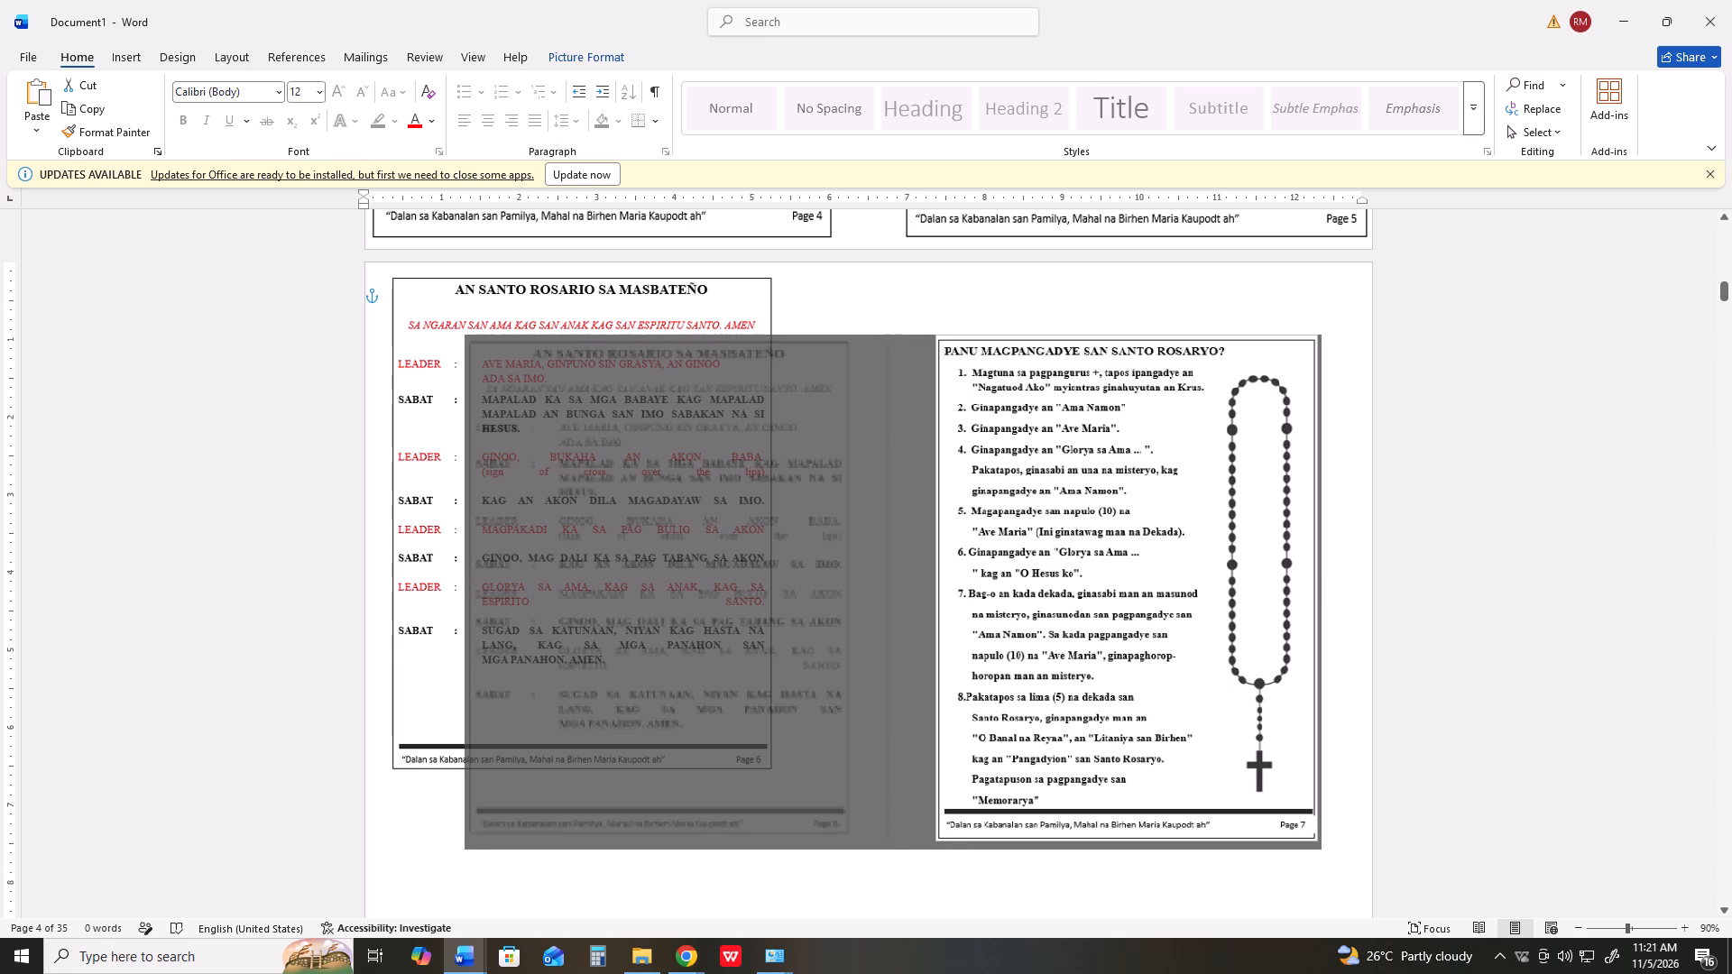
key("Return")
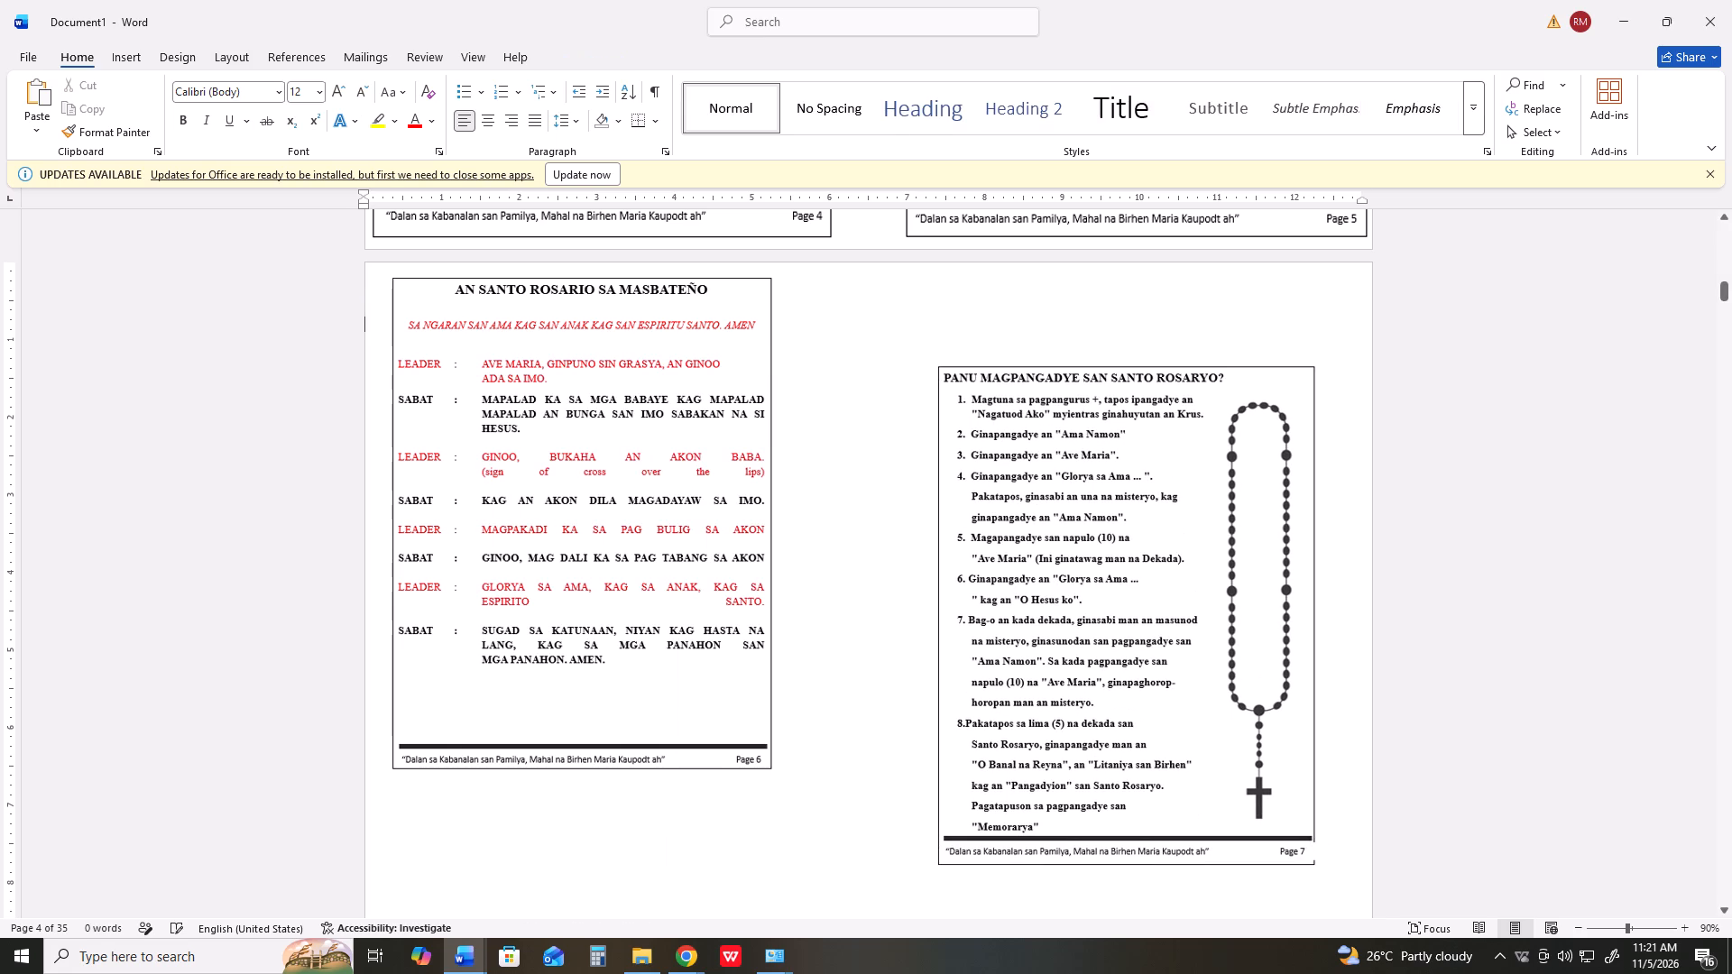
Move the "Panu Magpangadye san Santo Rosaryo?" picture into the upper right corner of page 4.
left_click_drag(1116, 548, 1138, 462)
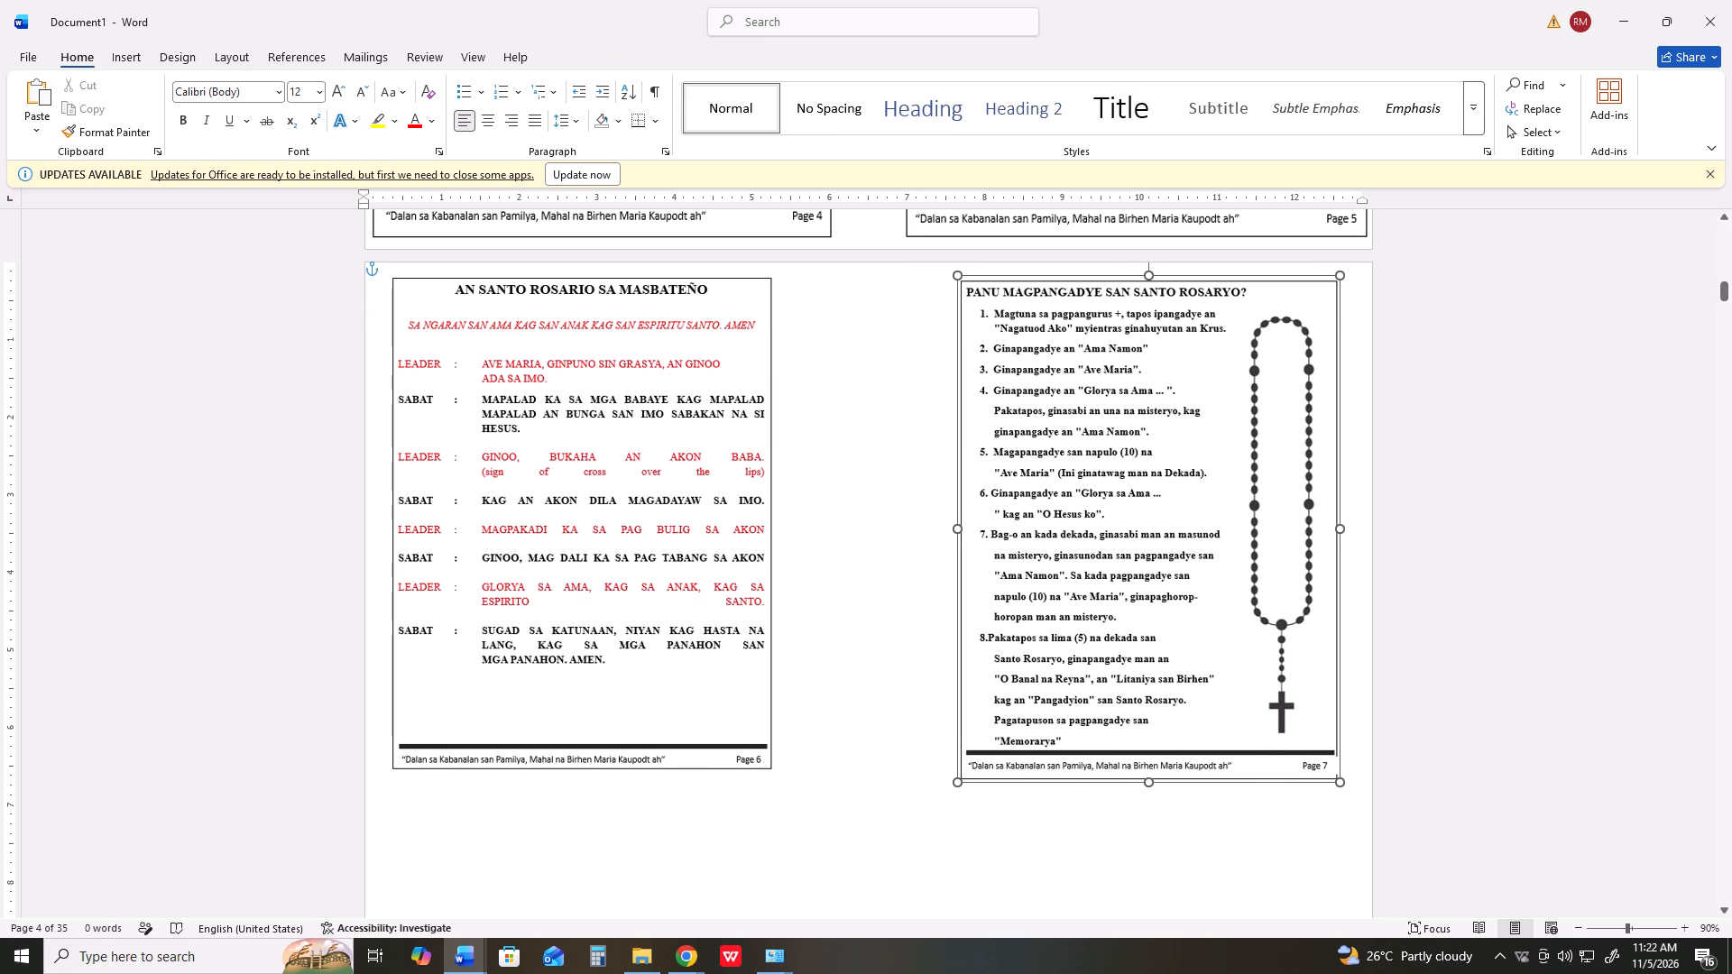
left_click_drag(1138, 462, 1165, 457)
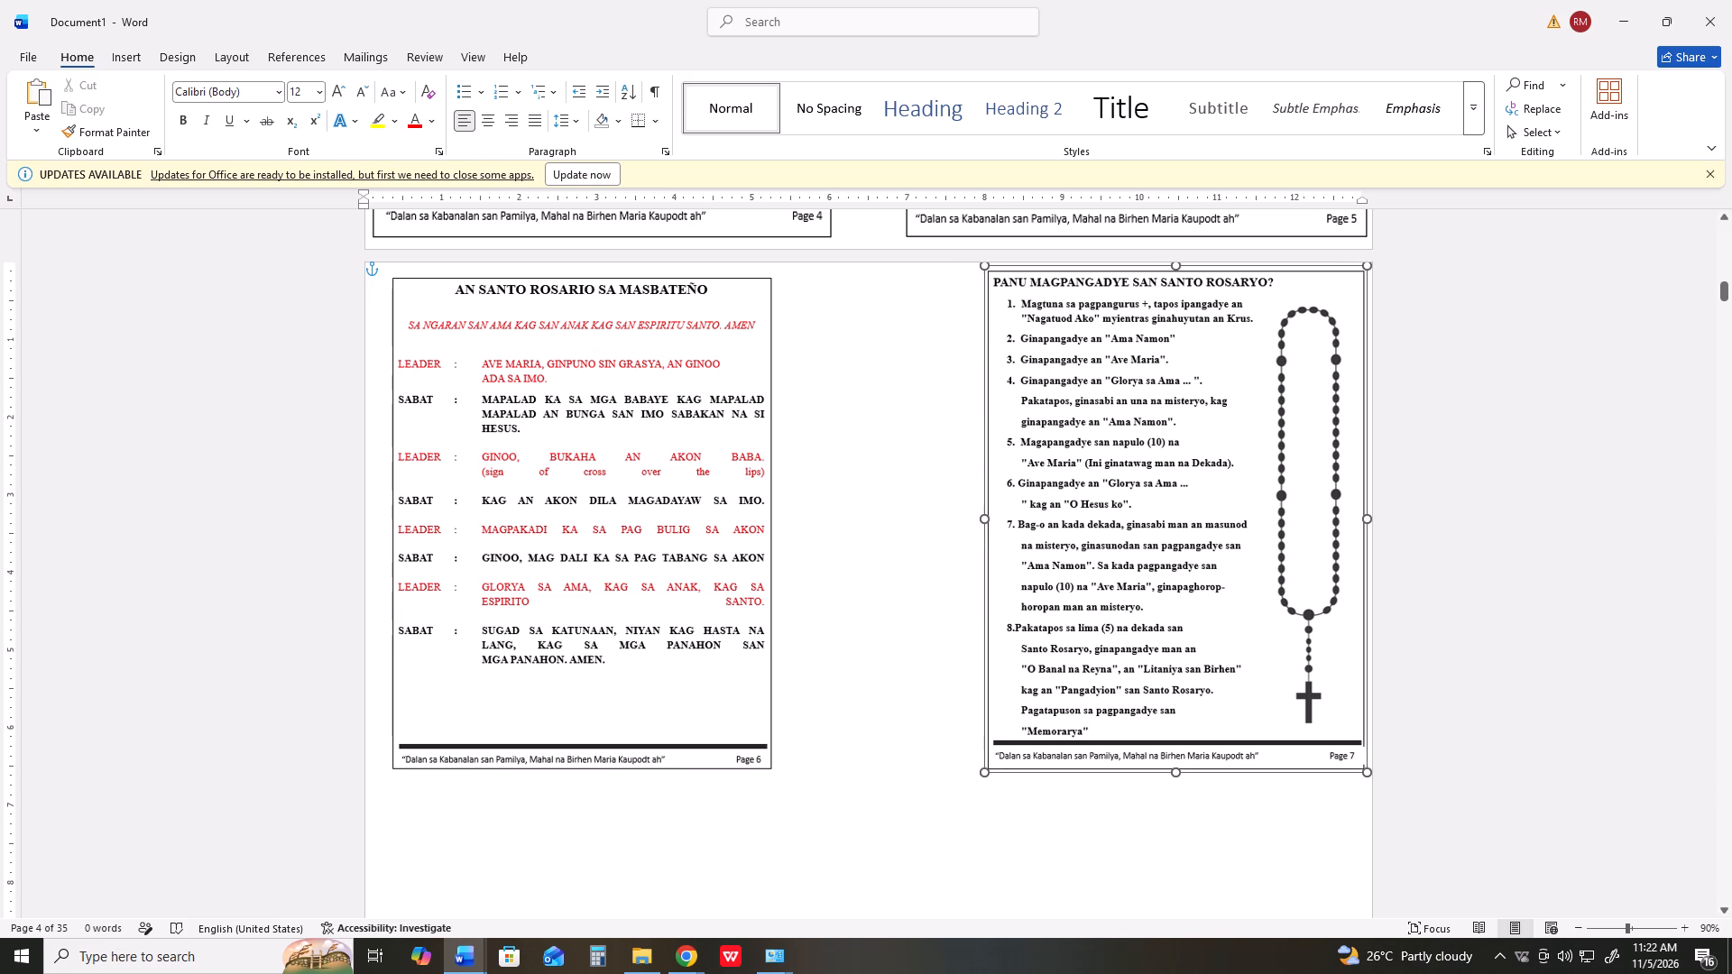
left_click_drag(1165, 457, 1167, 455)
Move the "An Santo Rosario sa Masbateño" picture left to about the 0.1" ruler mark, near the left edge of page 4.
left_click_drag(671, 440, 653, 439)
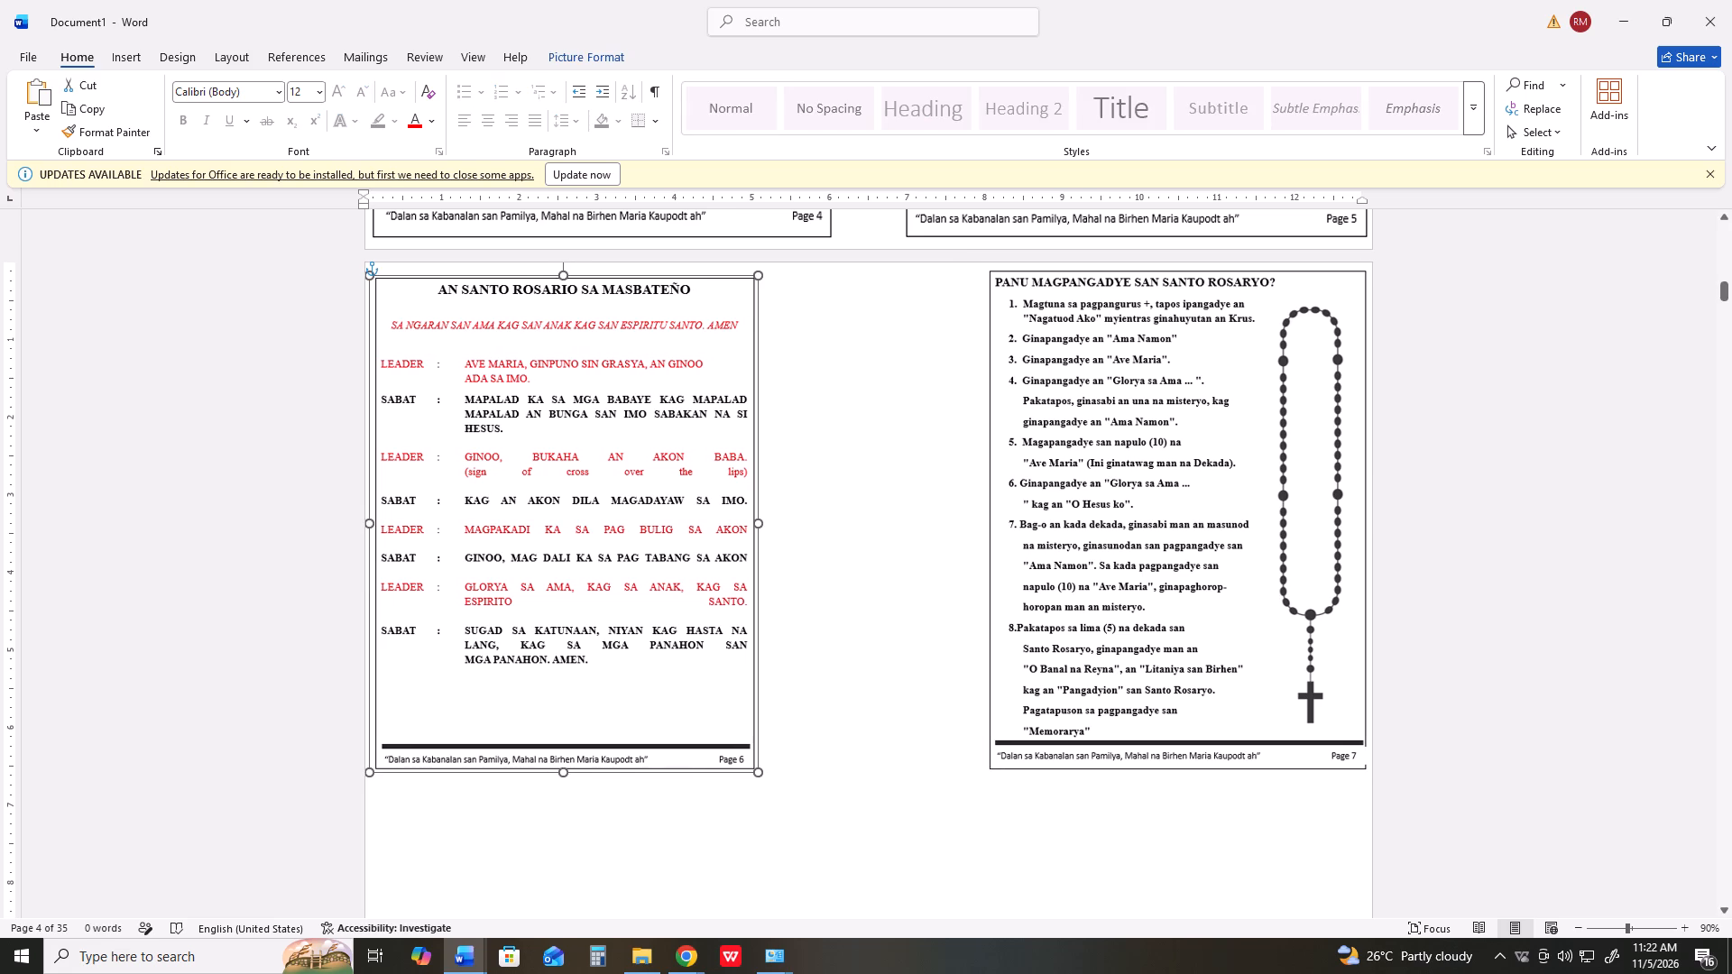
left_click_drag(653, 439, 654, 438)
Nudge the "An Santo Rosario sa Masbateño" picture slightly further left against the left edge of page 4.
left_click_drag(654, 438, 654, 436)
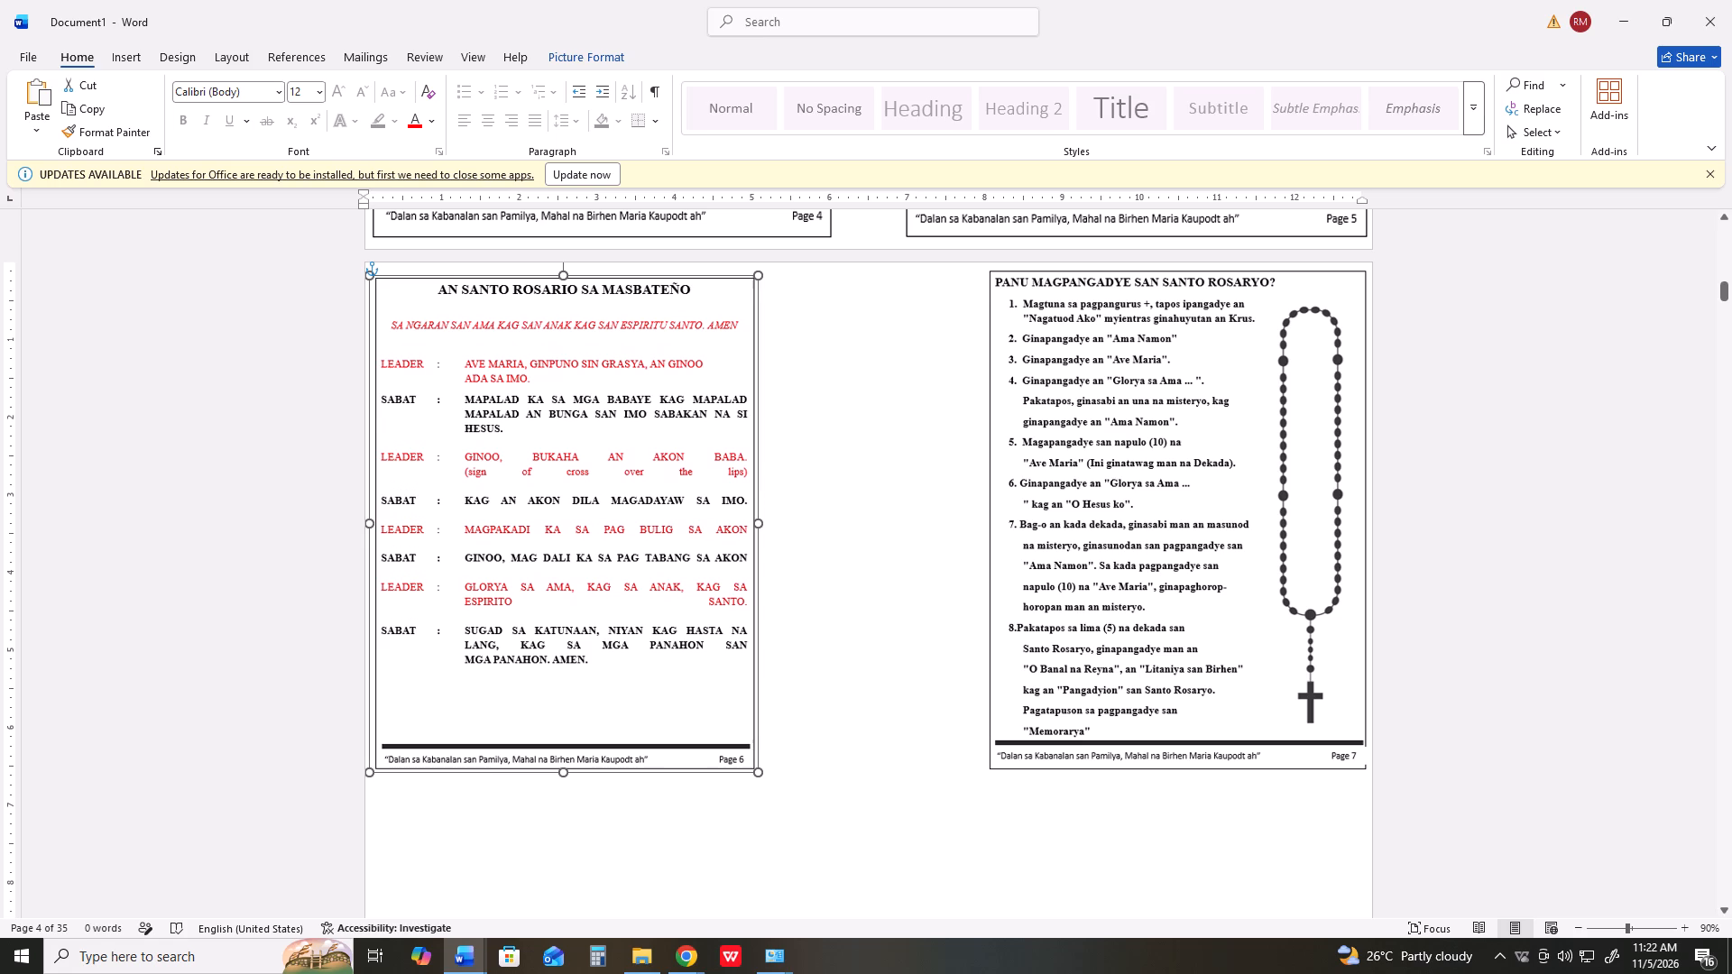
left_click_drag(654, 436, 651, 436)
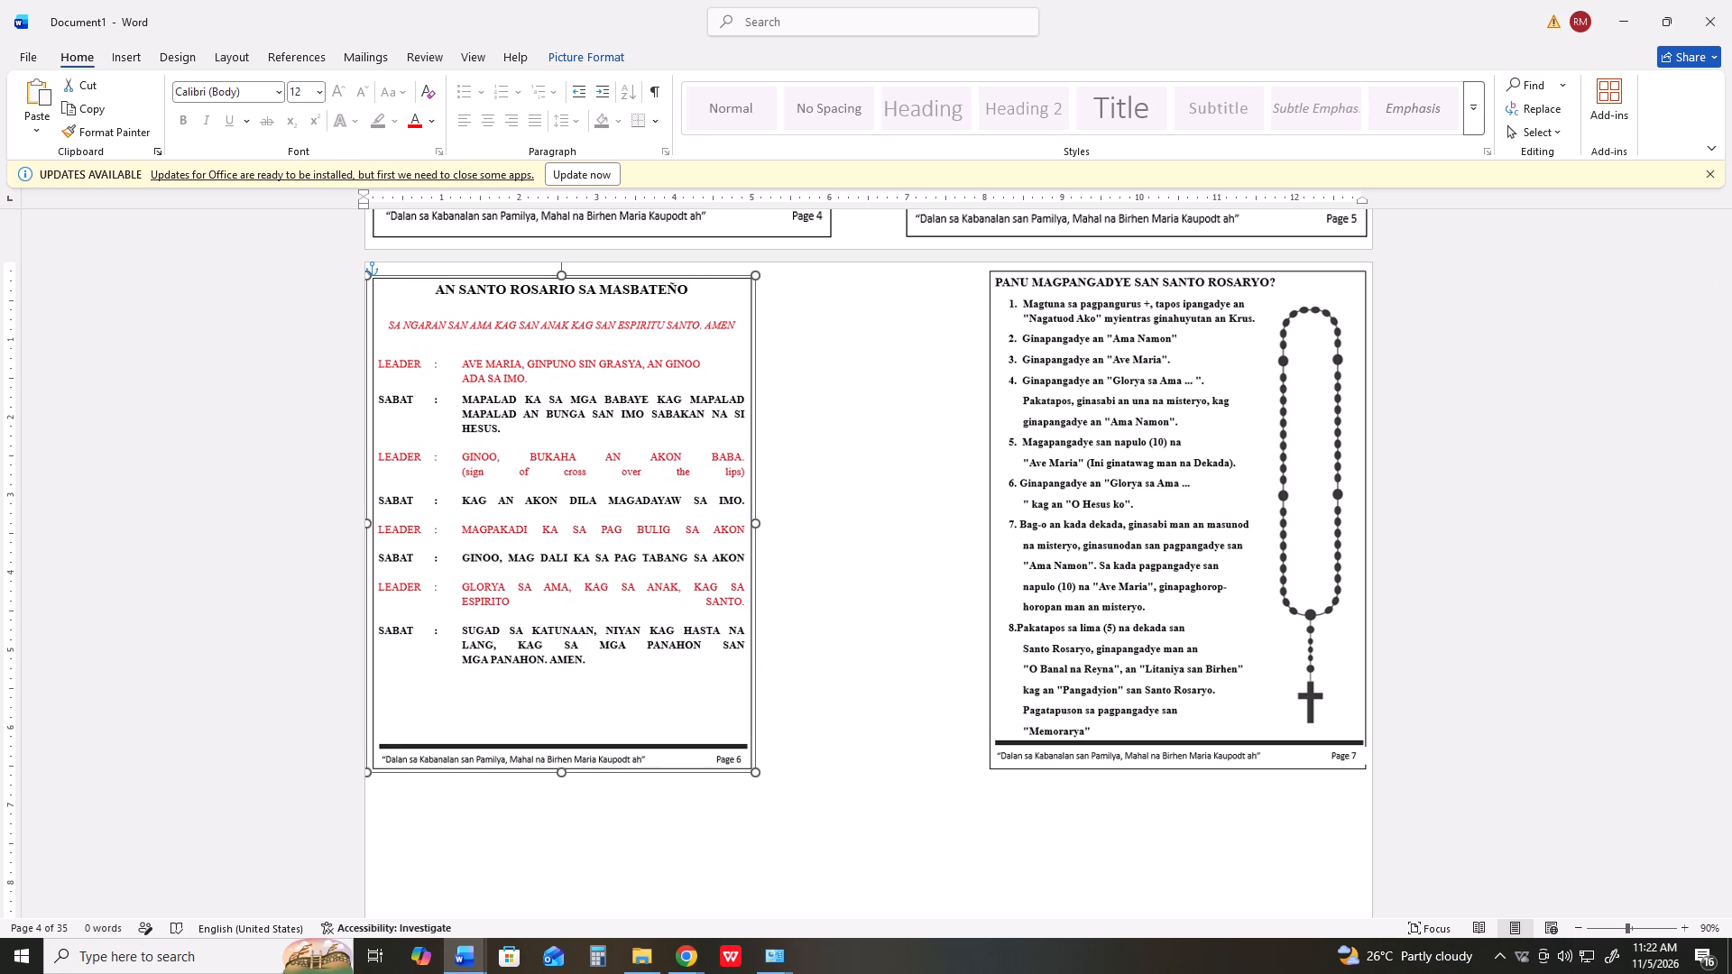
left_click_drag(651, 436, 650, 436)
Enlarge the "An Santo Rosario sa Masbateño" picture to about the 6" ruler mark and stretch it down near the bottom of page 4.
scroll(846, 678, "down", 1)
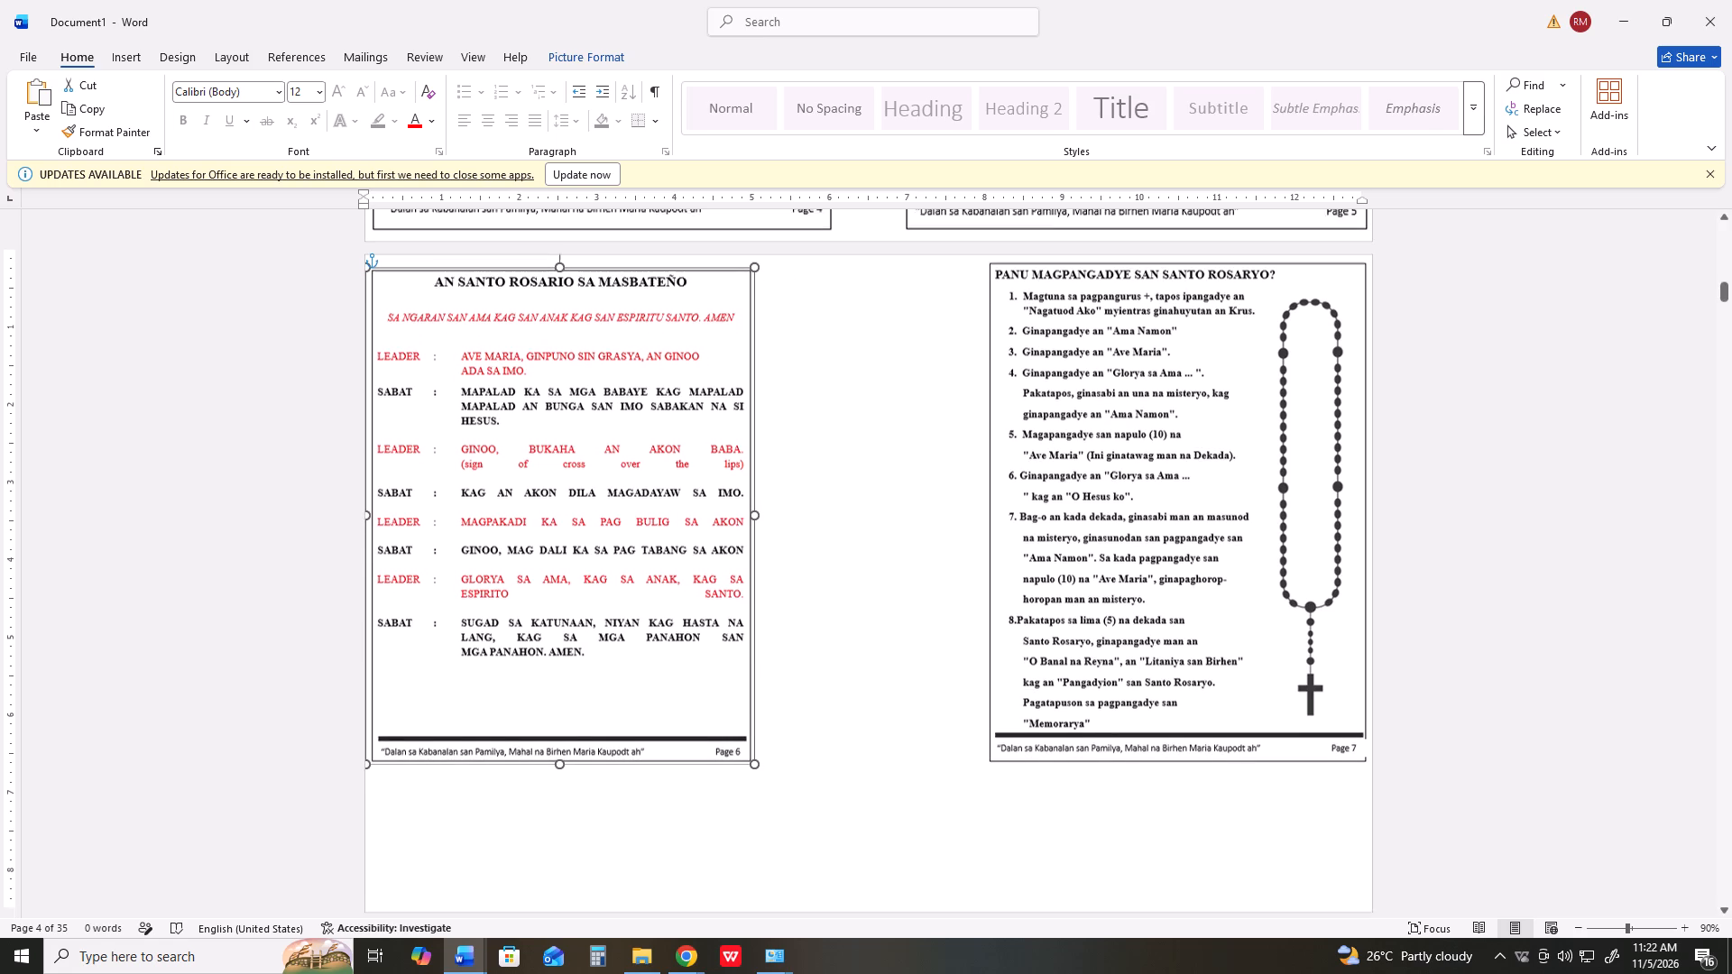
scroll(846, 678, "down", 1)
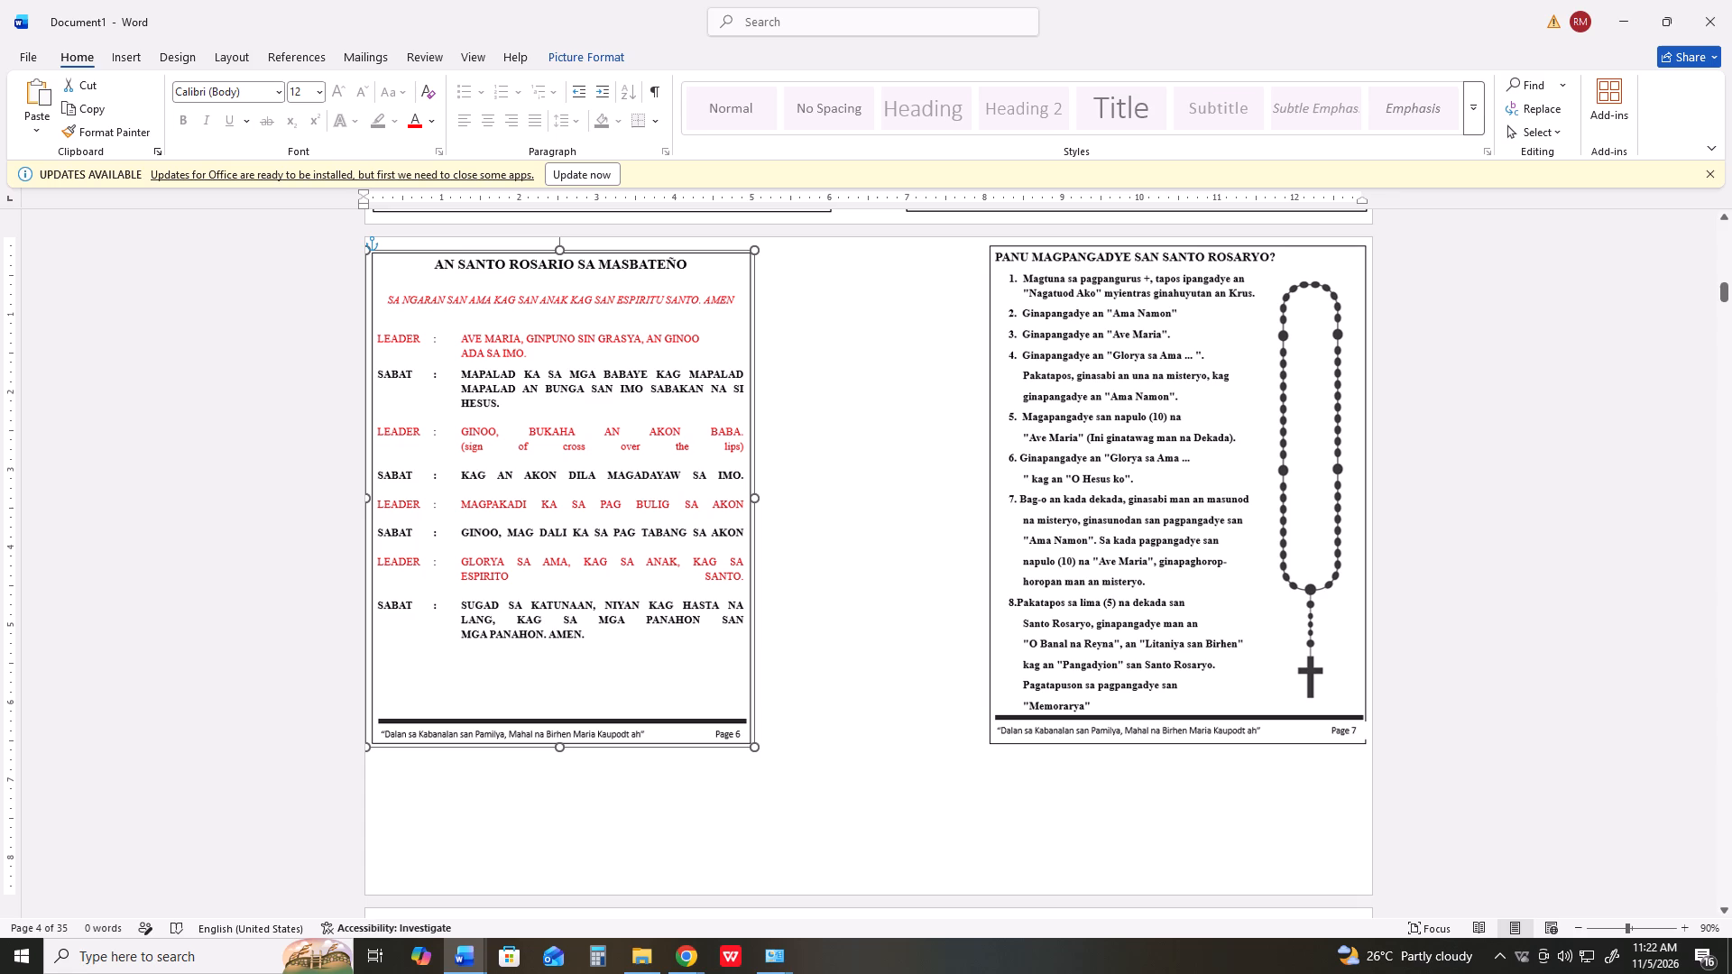
left_click_drag(757, 749, 833, 798)
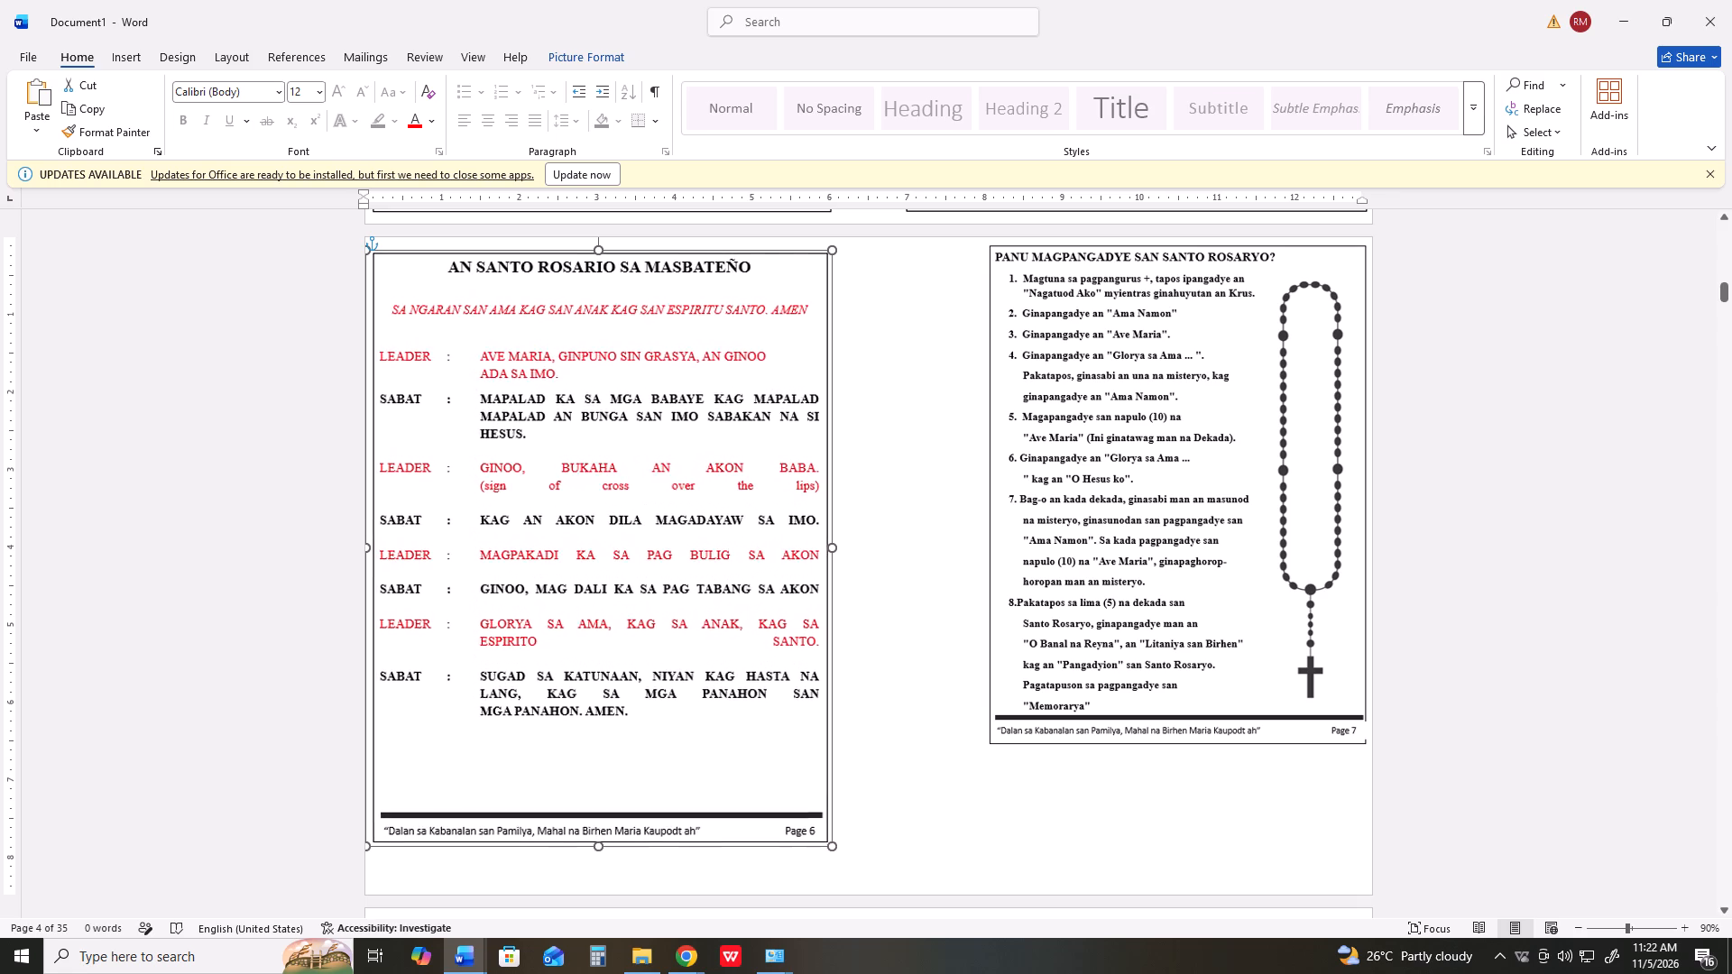
left_click_drag(833, 798, 836, 804)
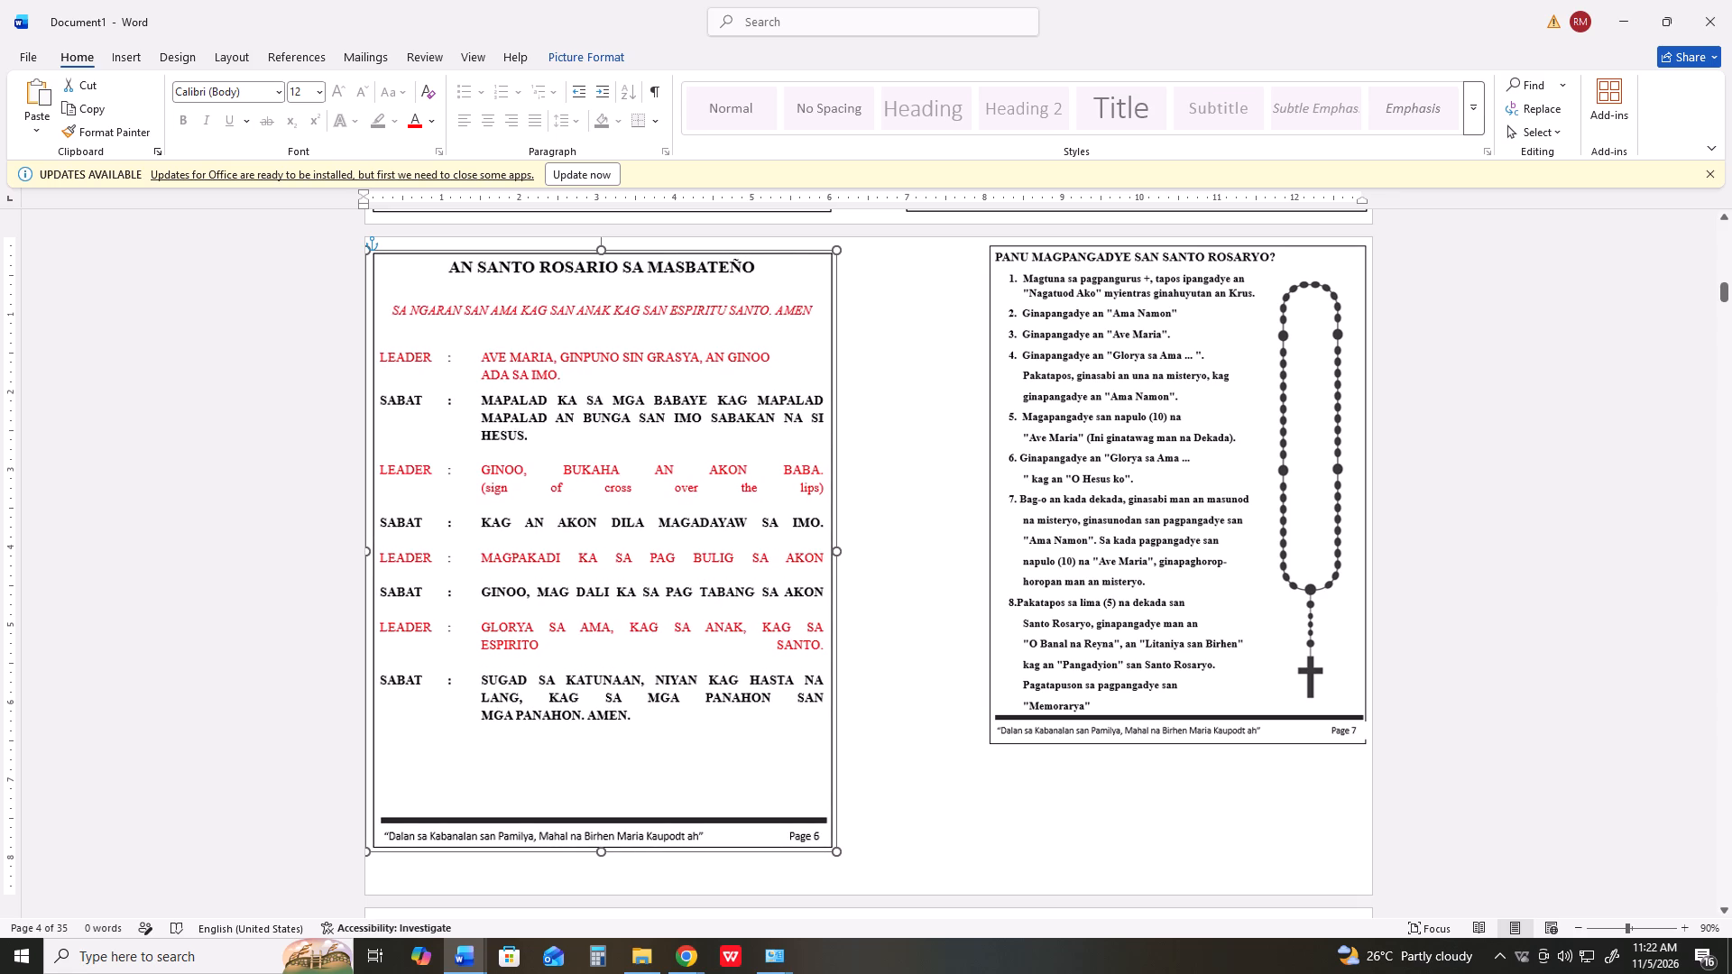
left_click_drag(836, 804, 835, 803)
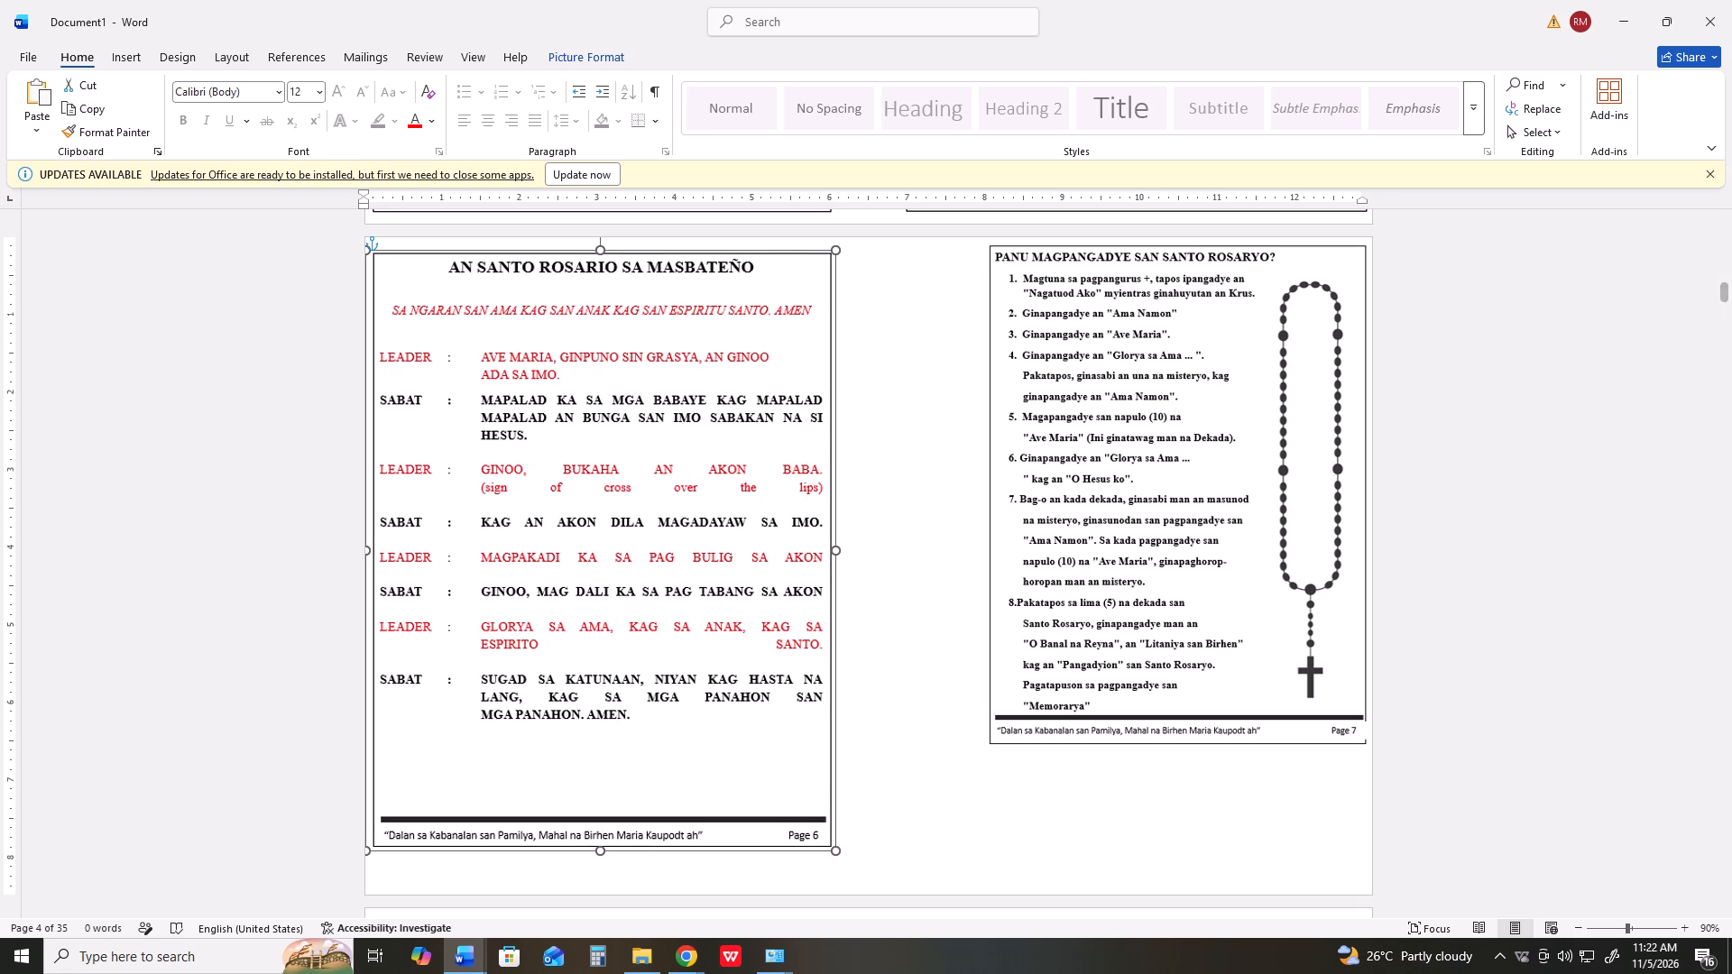
left_click_drag(835, 803, 836, 804)
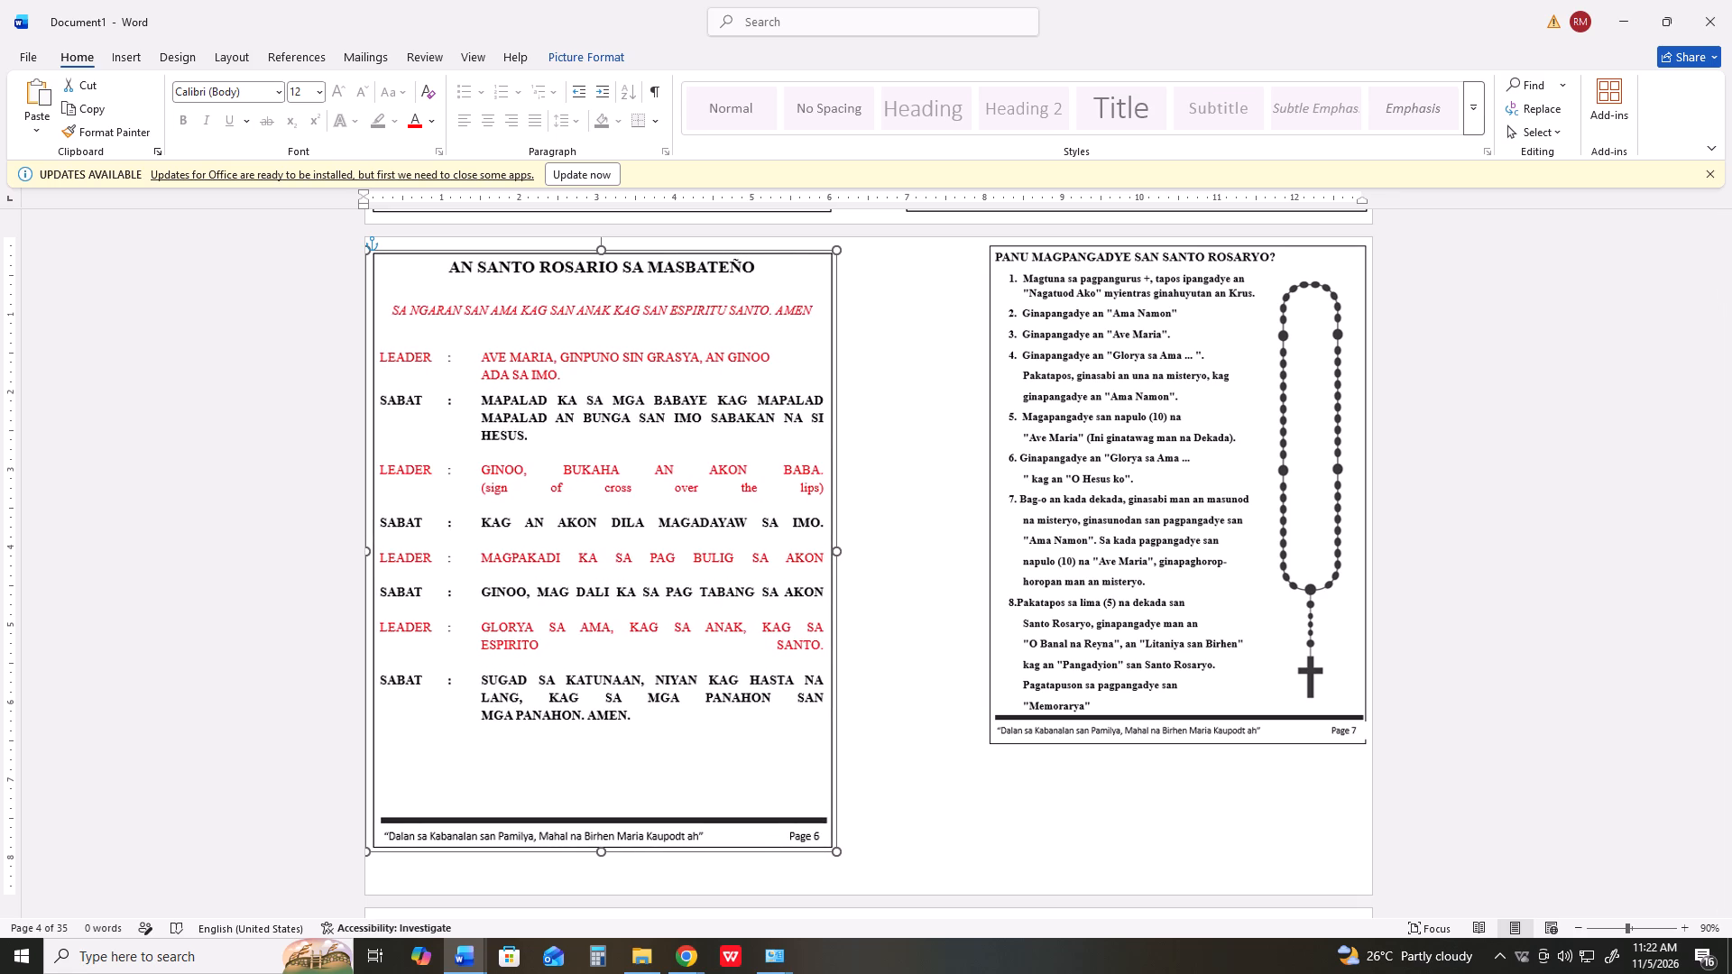
left_click_drag(836, 804, 835, 803)
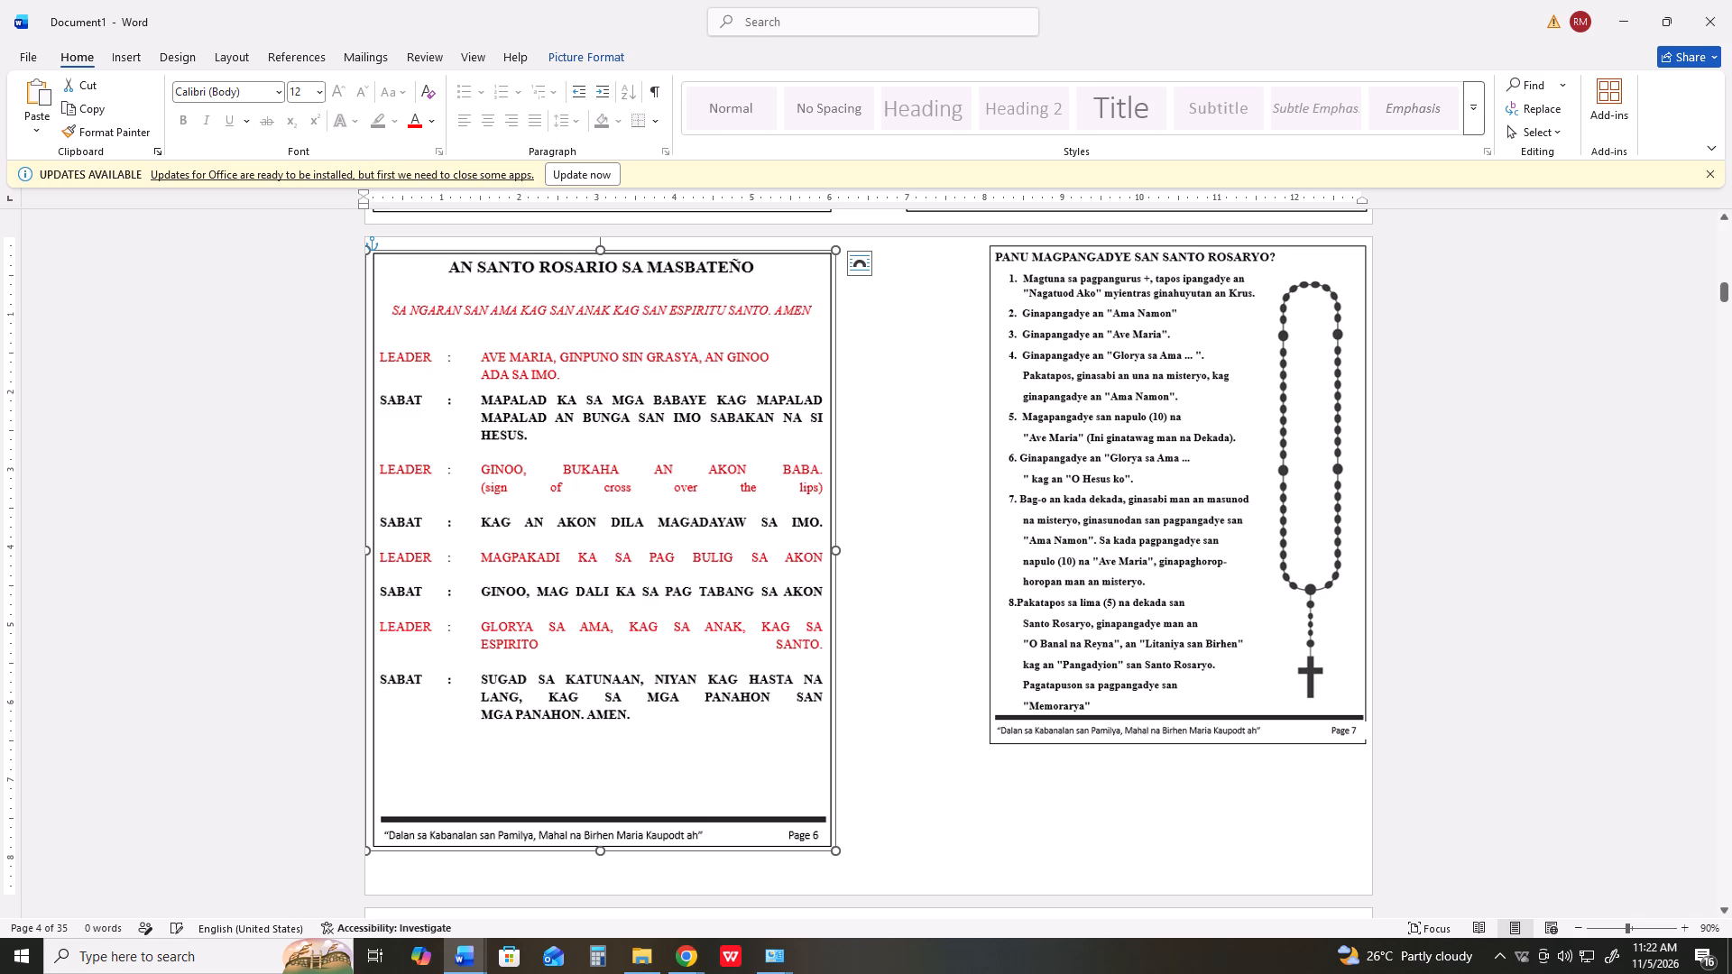
left_click_drag(602, 850, 603, 872)
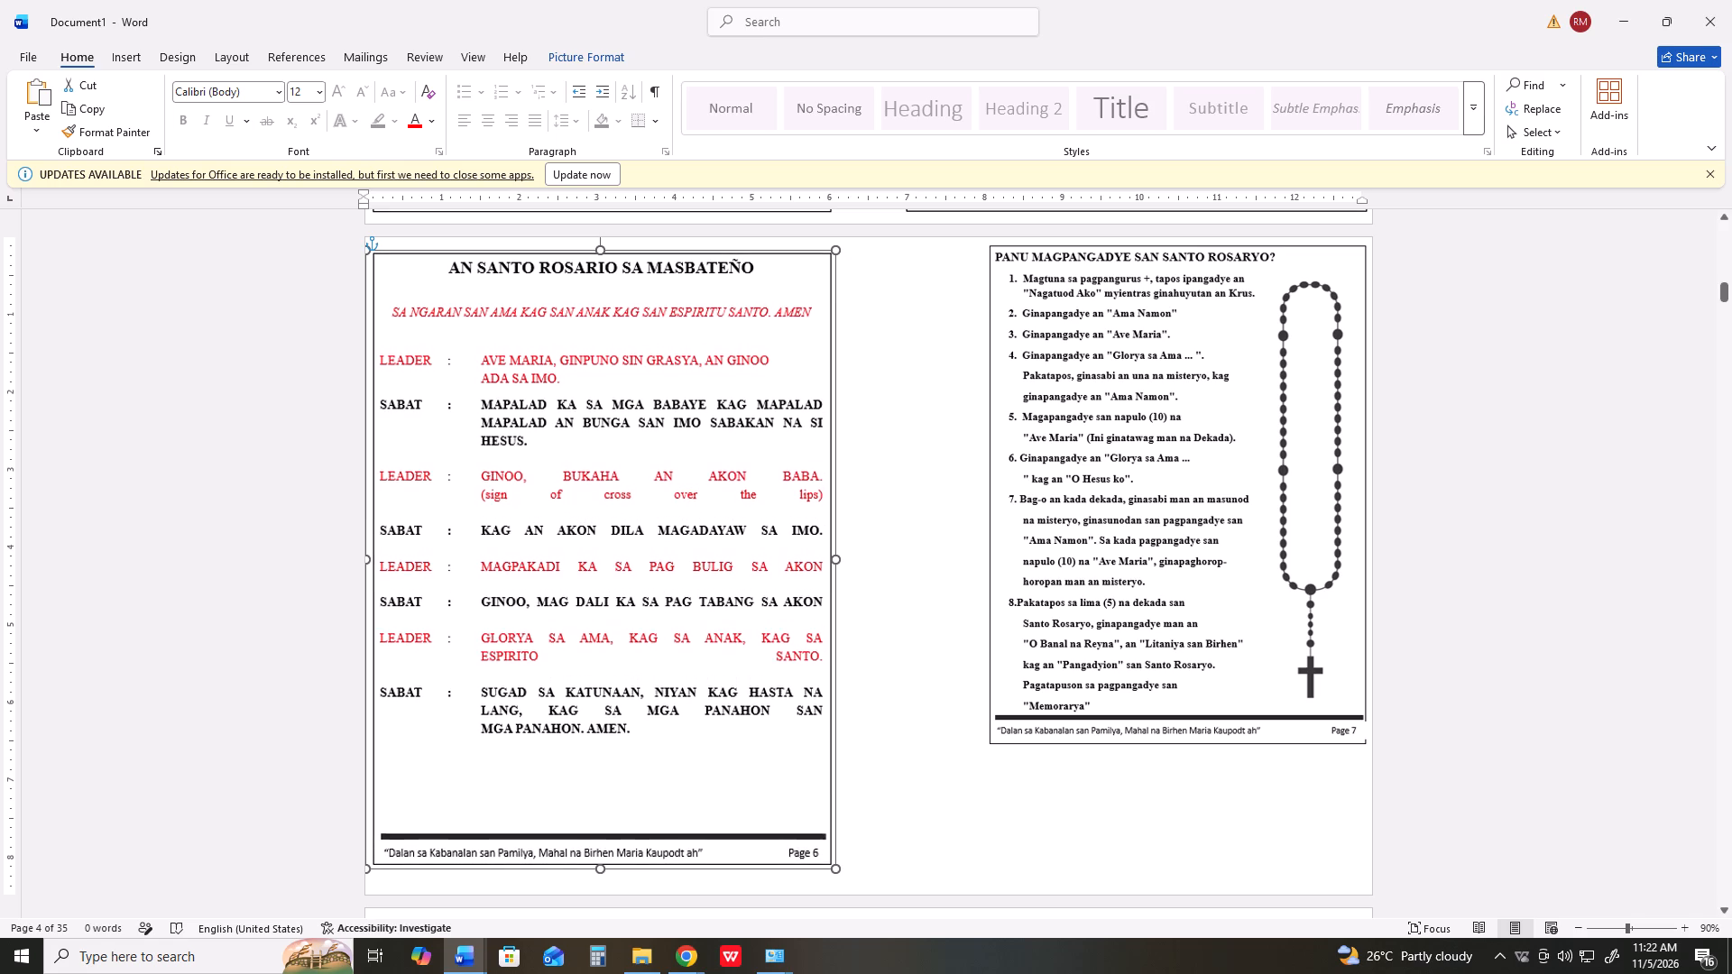
left_click_drag(603, 872, 603, 887)
scroll(652, 832, "down", 3)
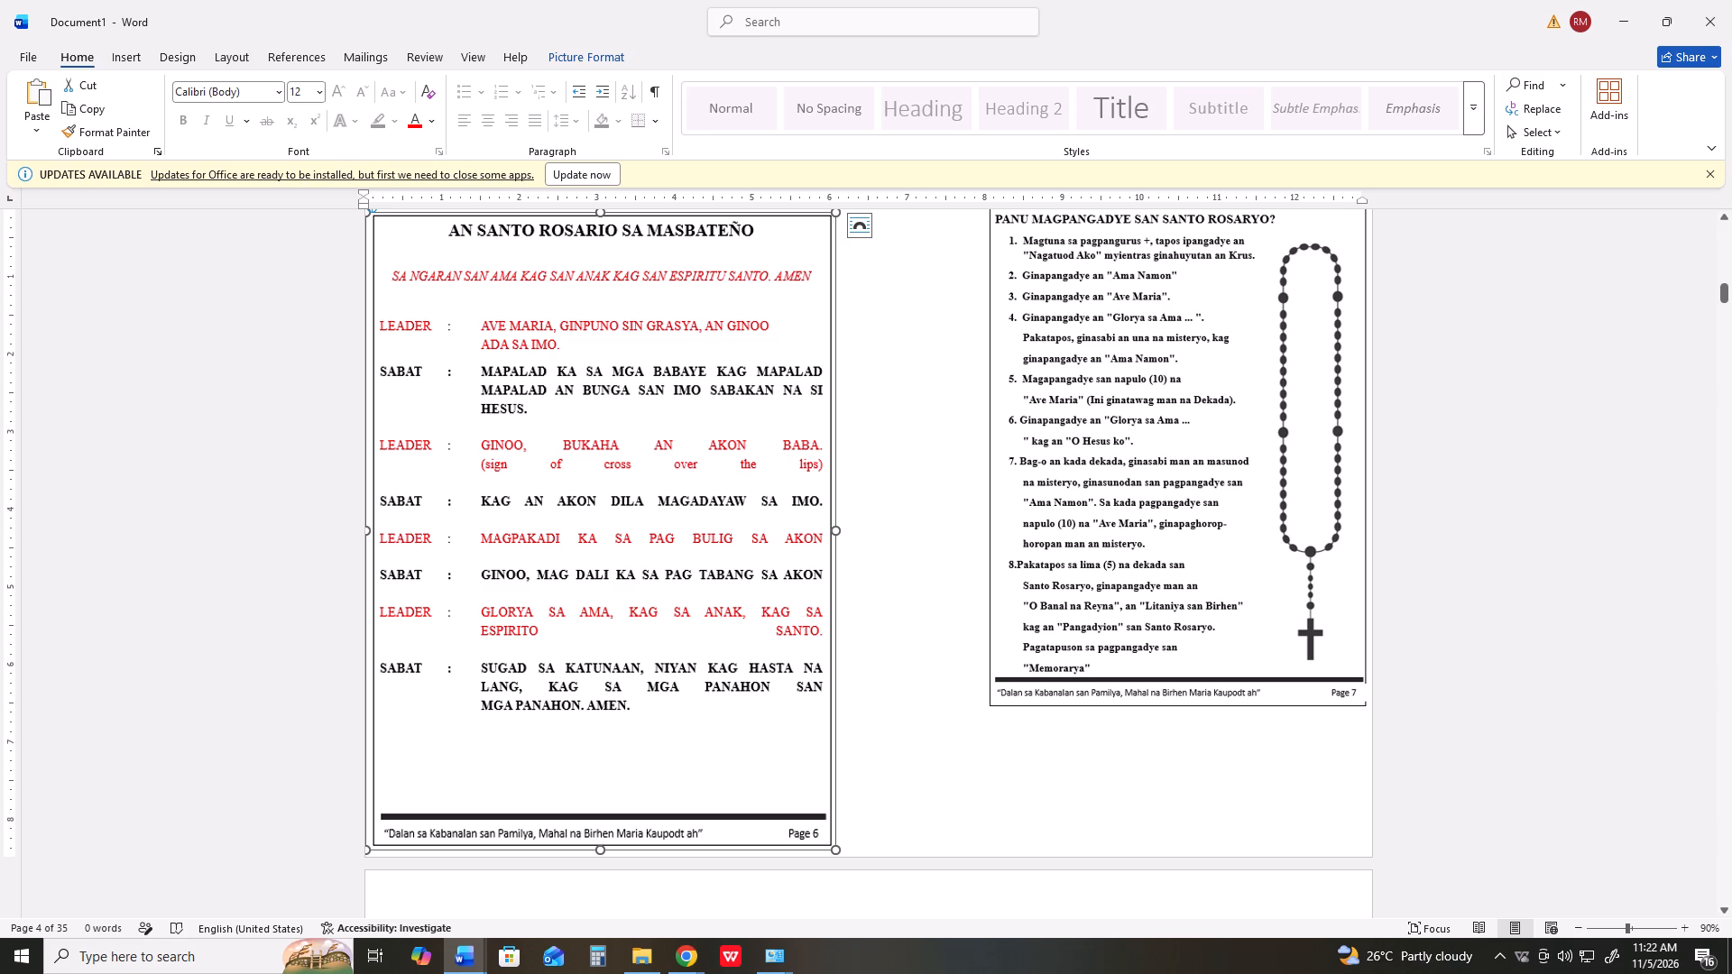
key("Left")
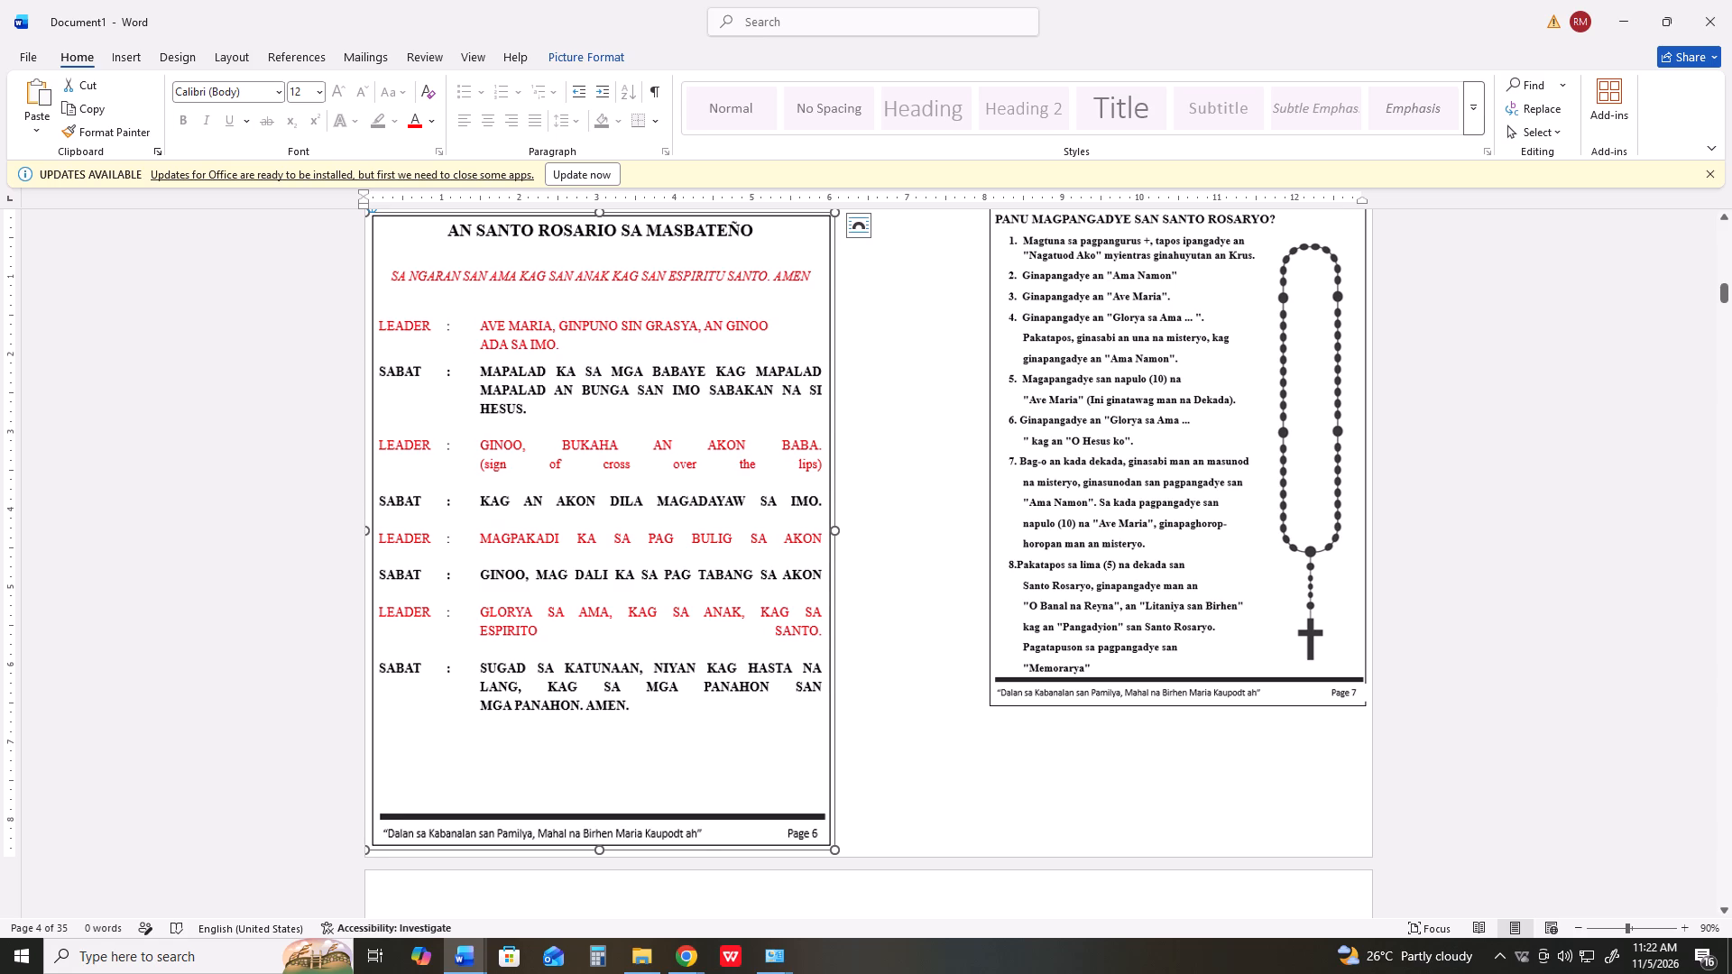
Enlarge the "Panu Magpangadye san Santo Rosaryo?" picture from its lower left corner until it nearly reaches the bottom of page 4.
left_click_drag(1161, 457, 1155, 466)
scroll(1169, 467, "up", 3)
left_click(1174, 475)
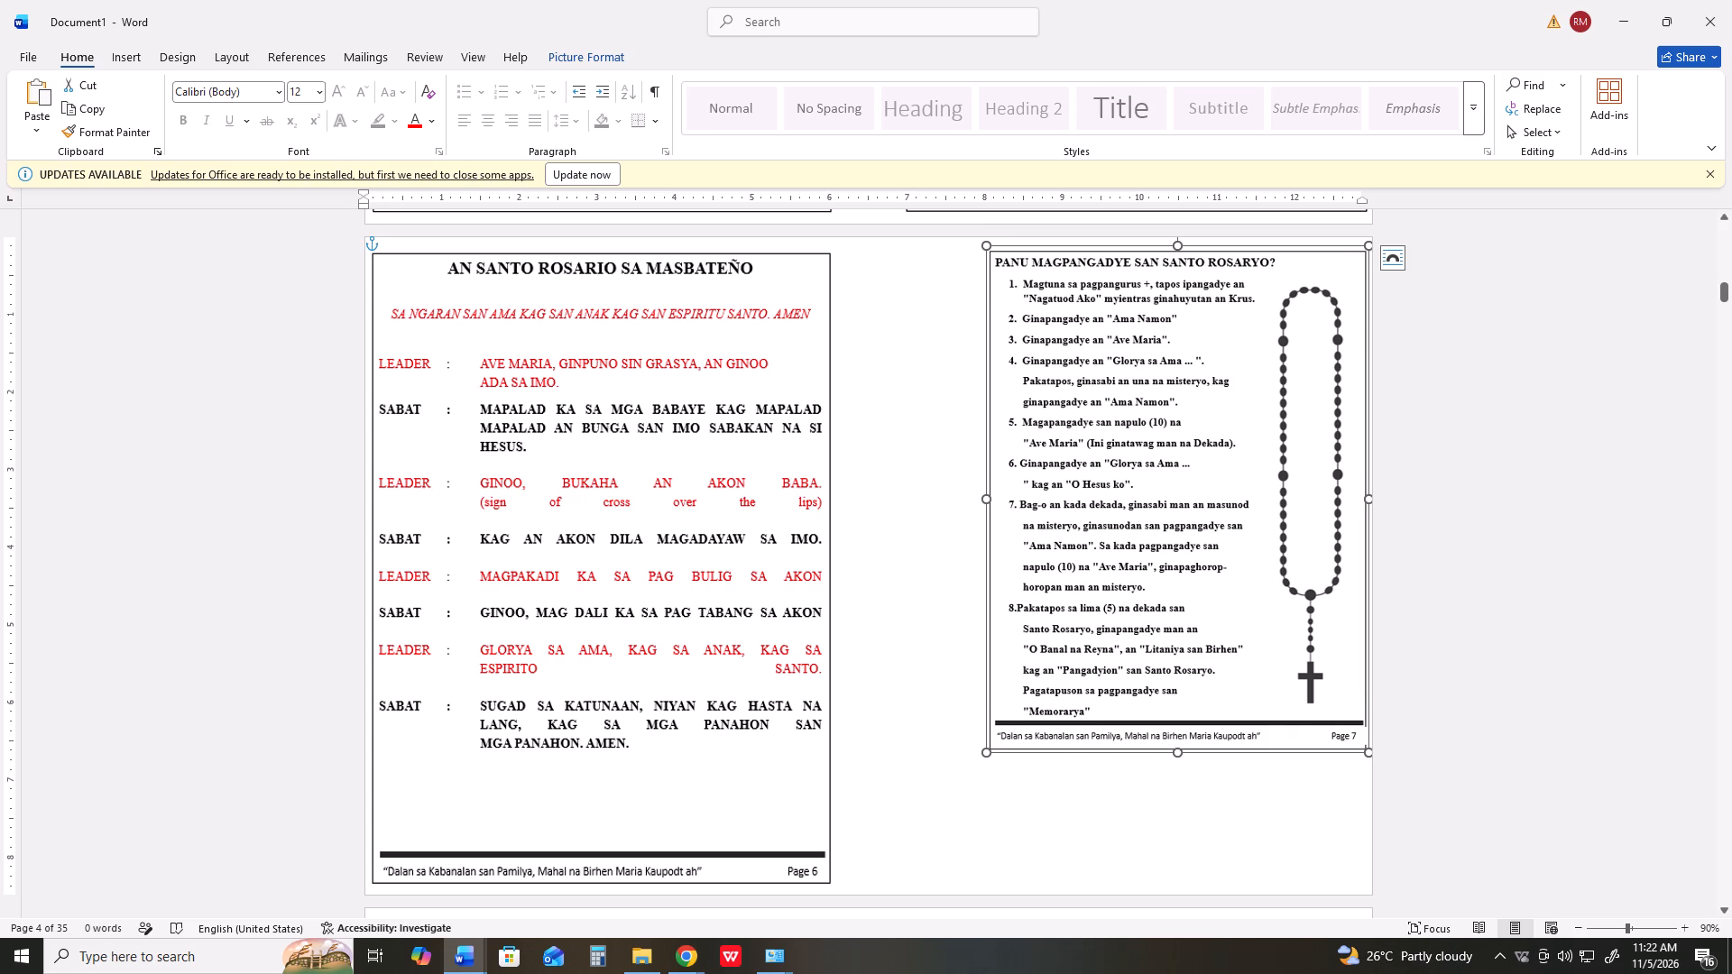
left_click_drag(988, 752, 920, 836)
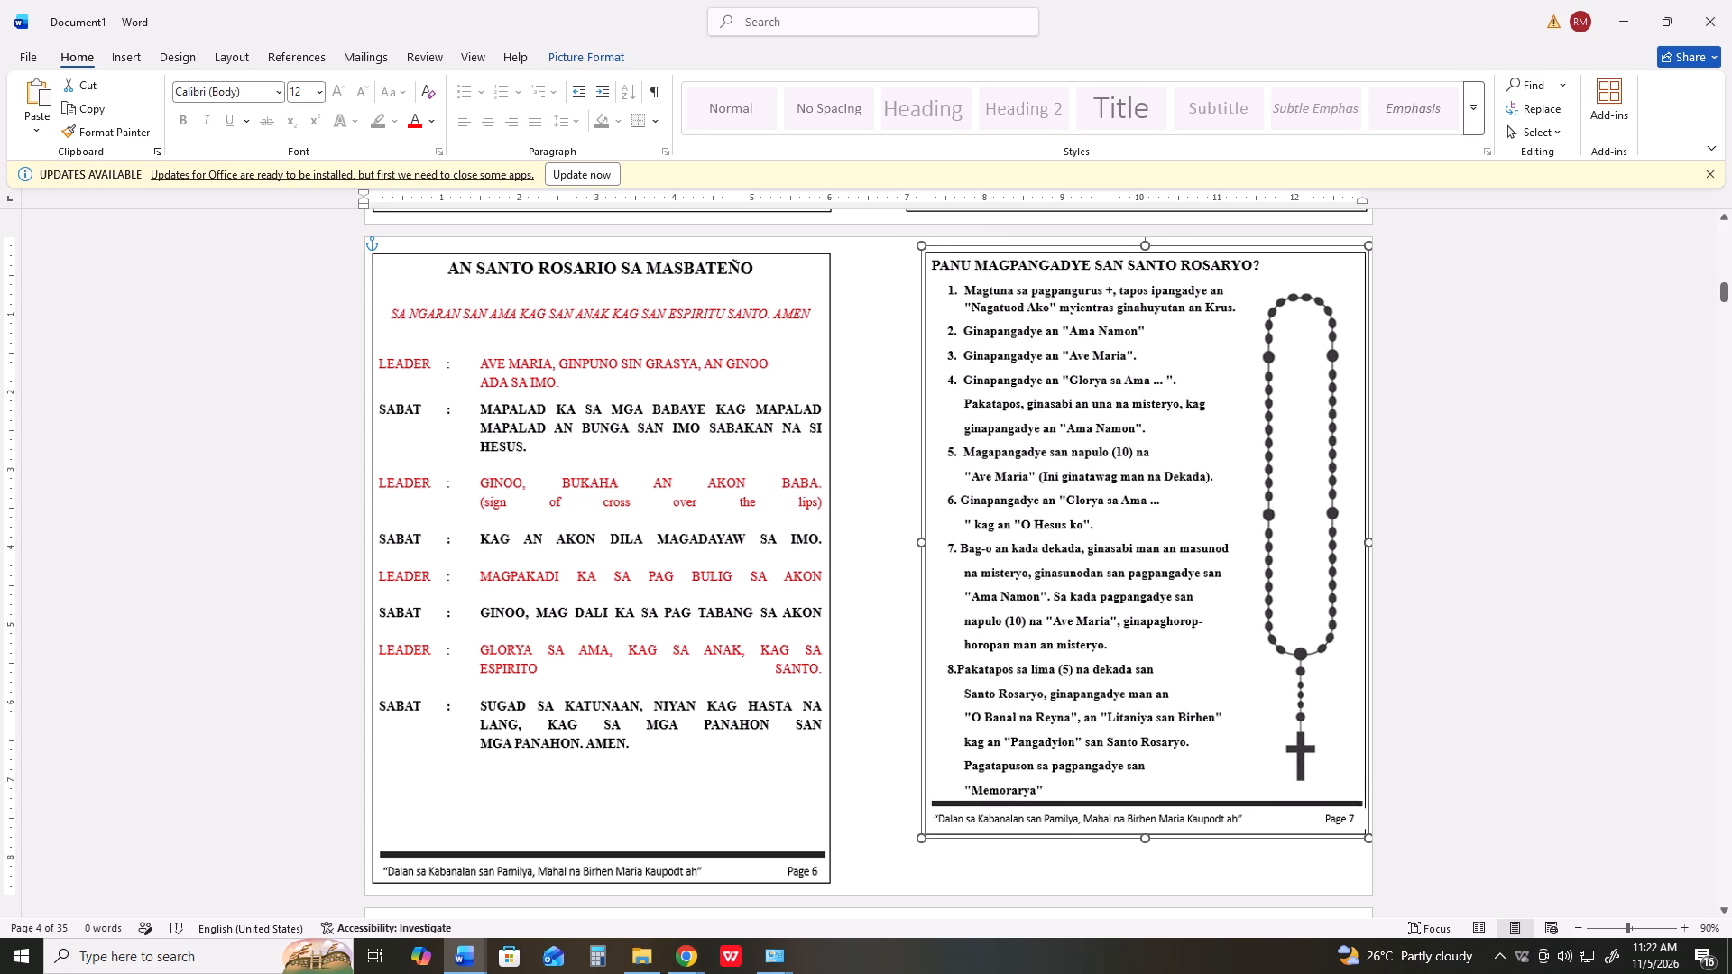
left_click_drag(920, 836, 906, 869)
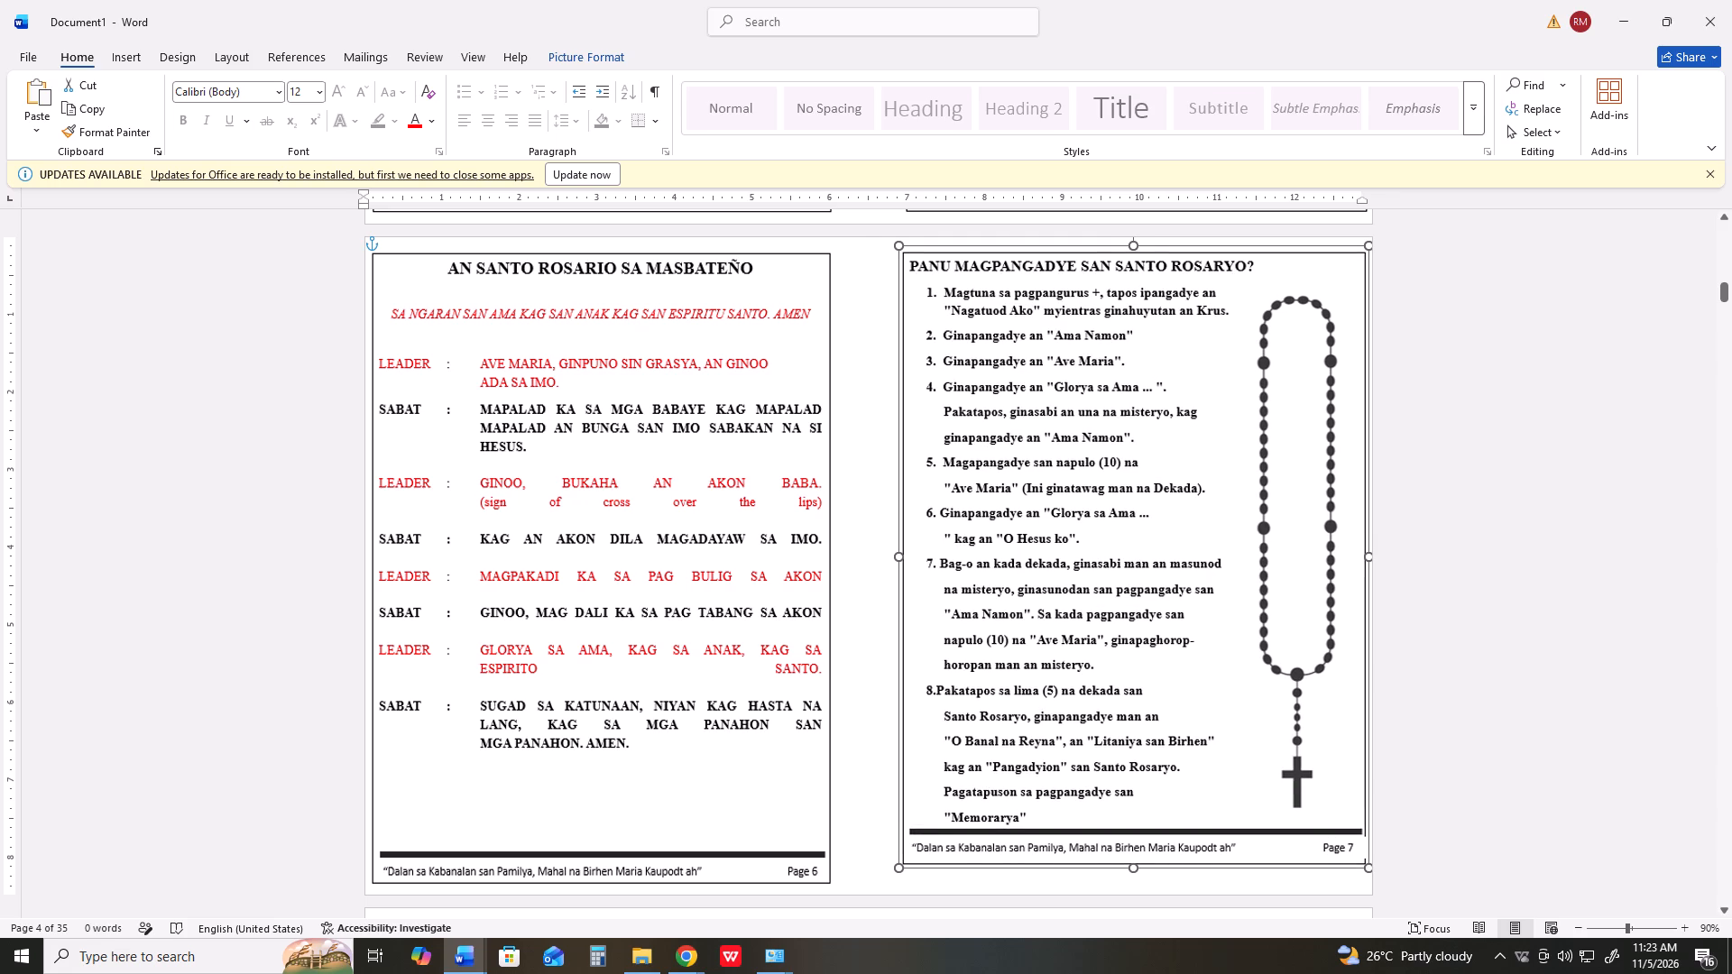
left_click_drag(906, 869, 901, 881)
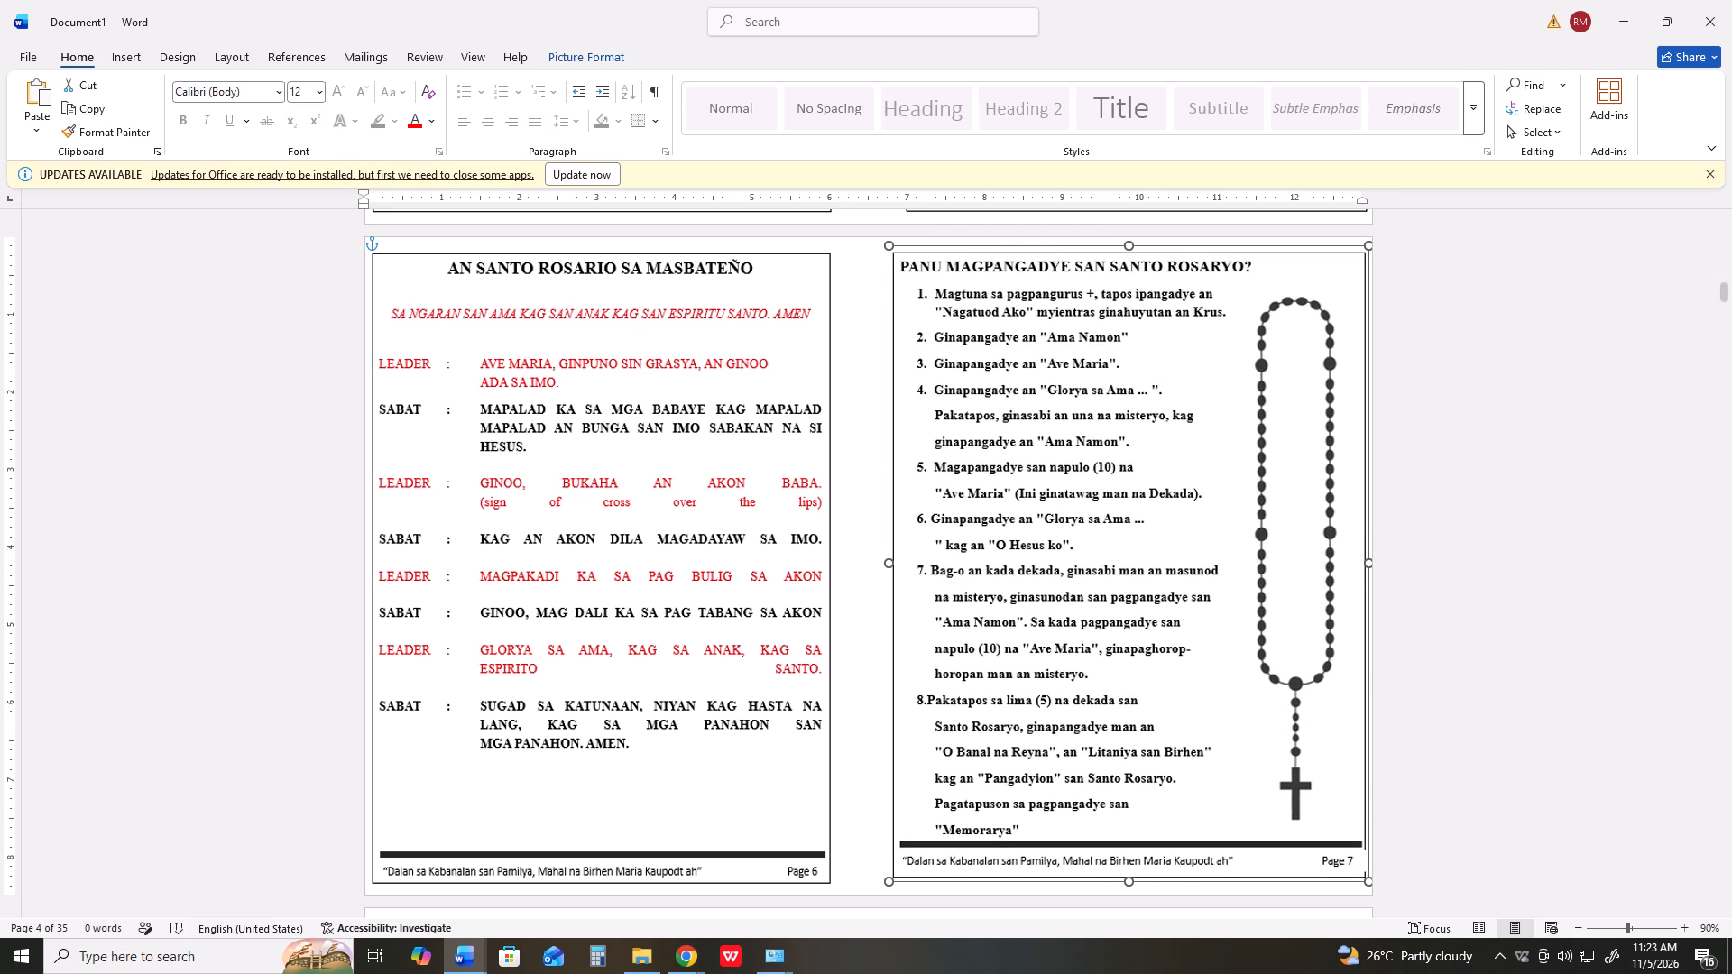
left_click_drag(901, 881, 899, 884)
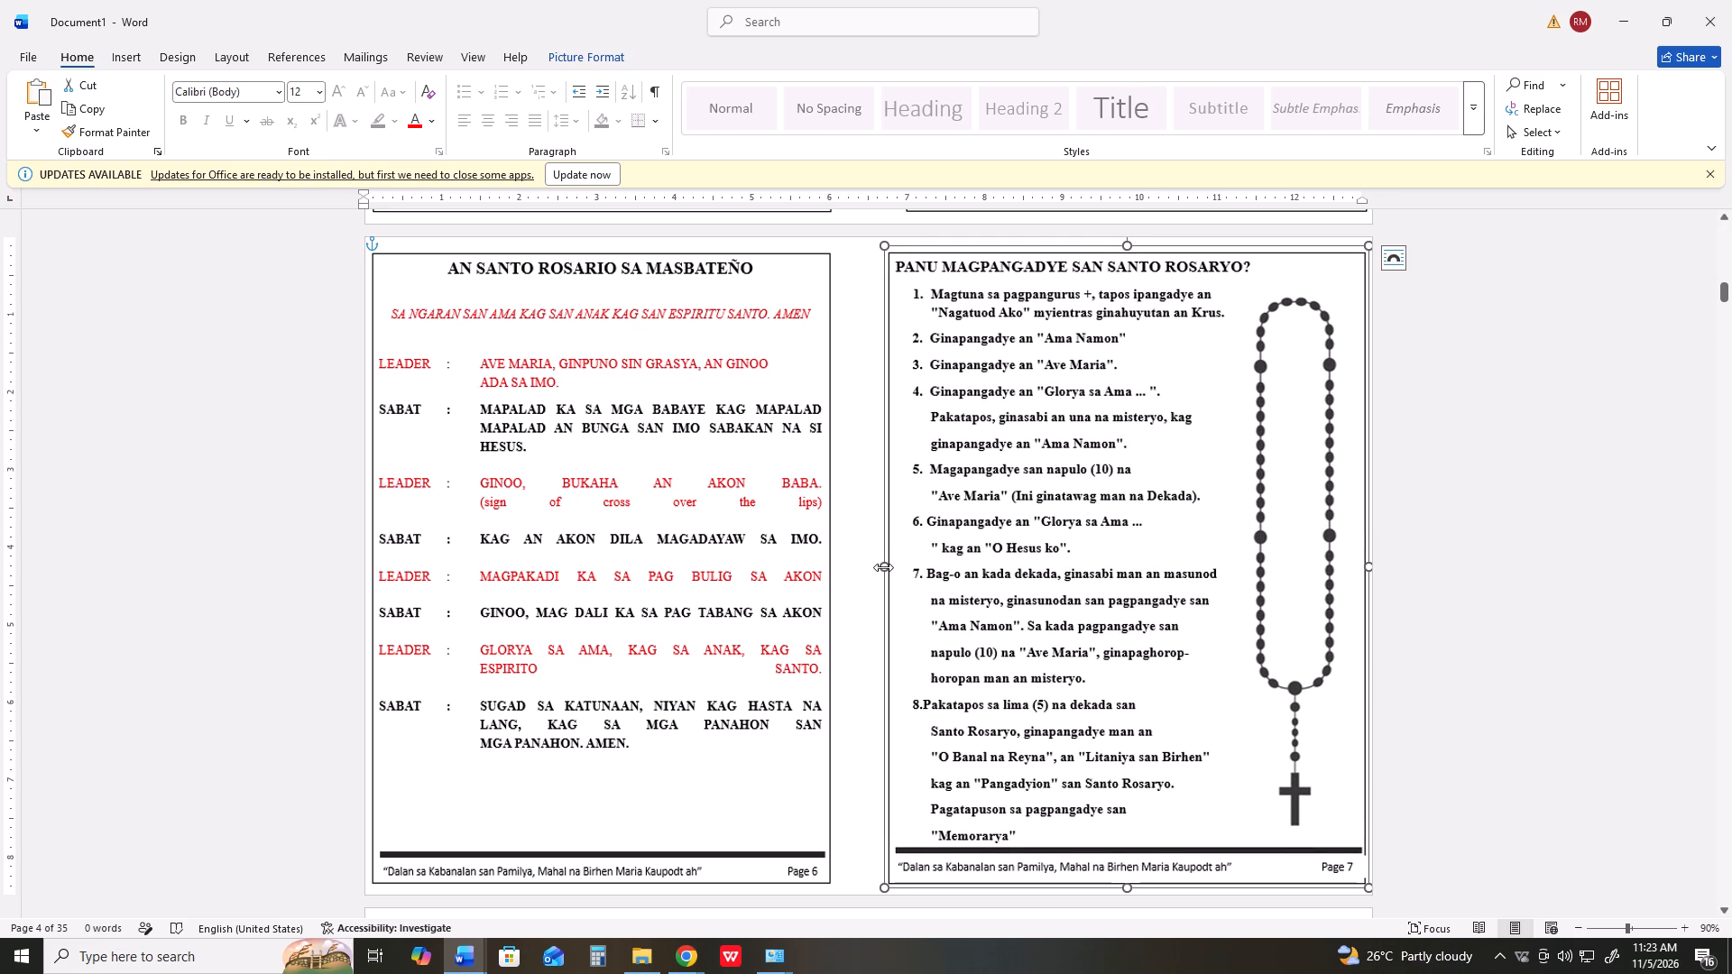
Narrow the "Panu Magpangadye san Santo Rosaryo?" picture so its left border sits at about the 7" ruler mark, keeping its top level with the neighbouring picture.
left_click_drag(883, 567, 894, 568)
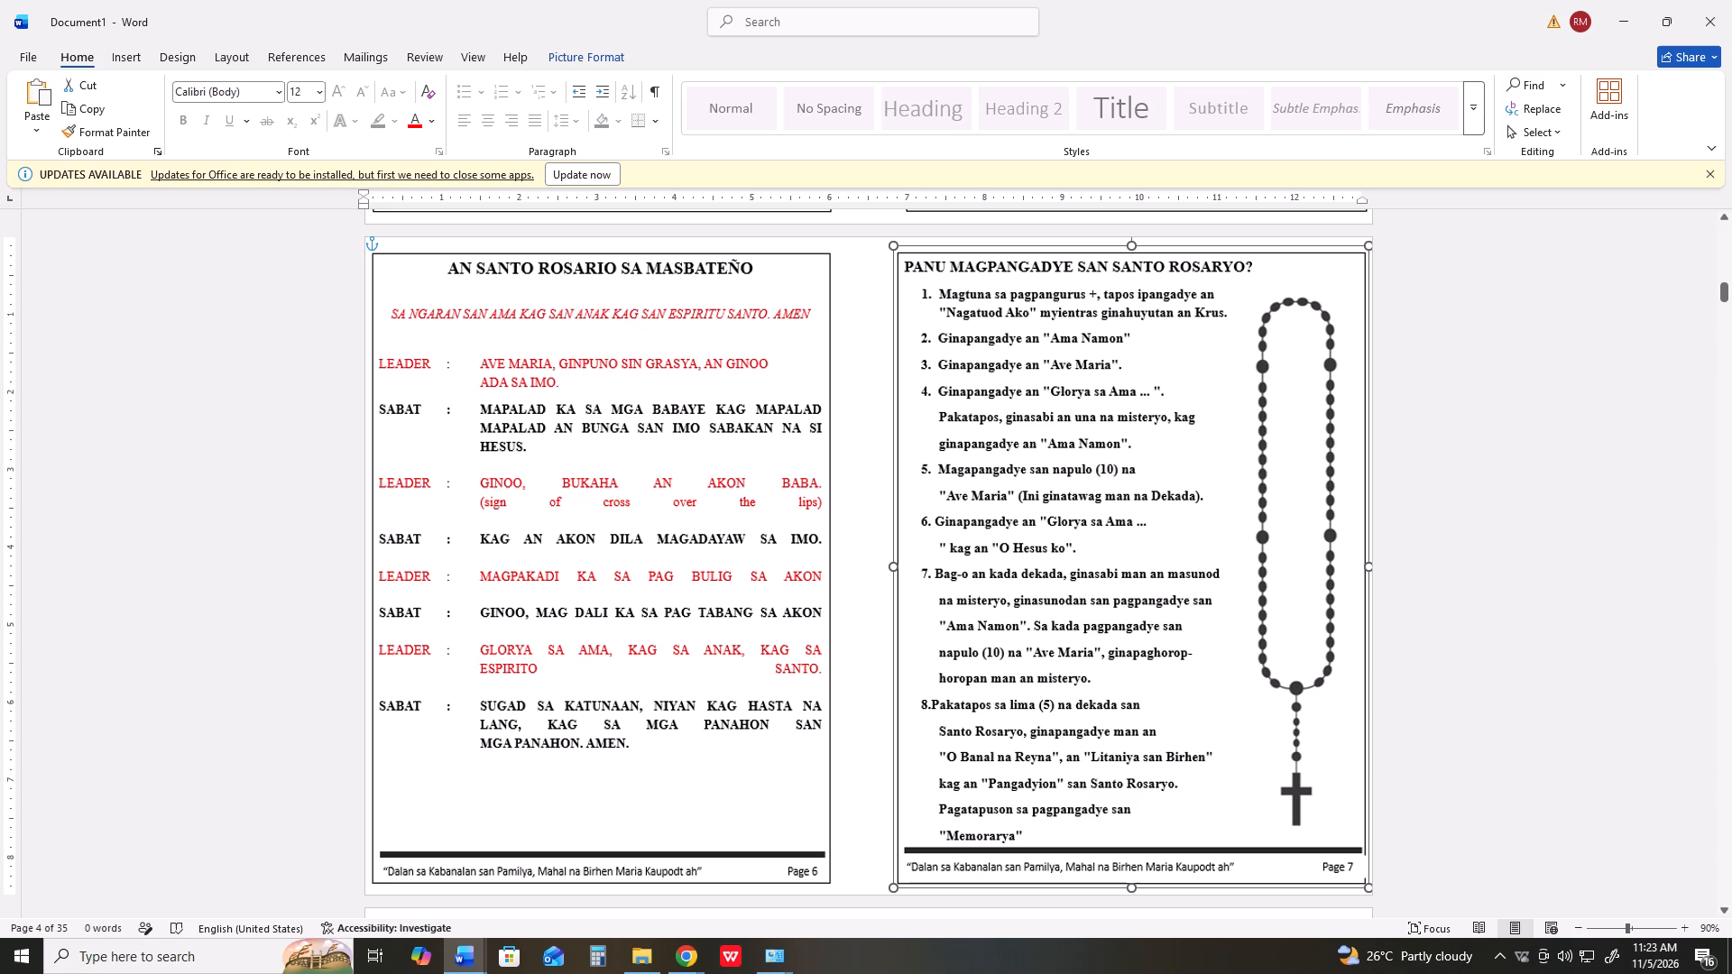
left_click_drag(894, 568, 898, 569)
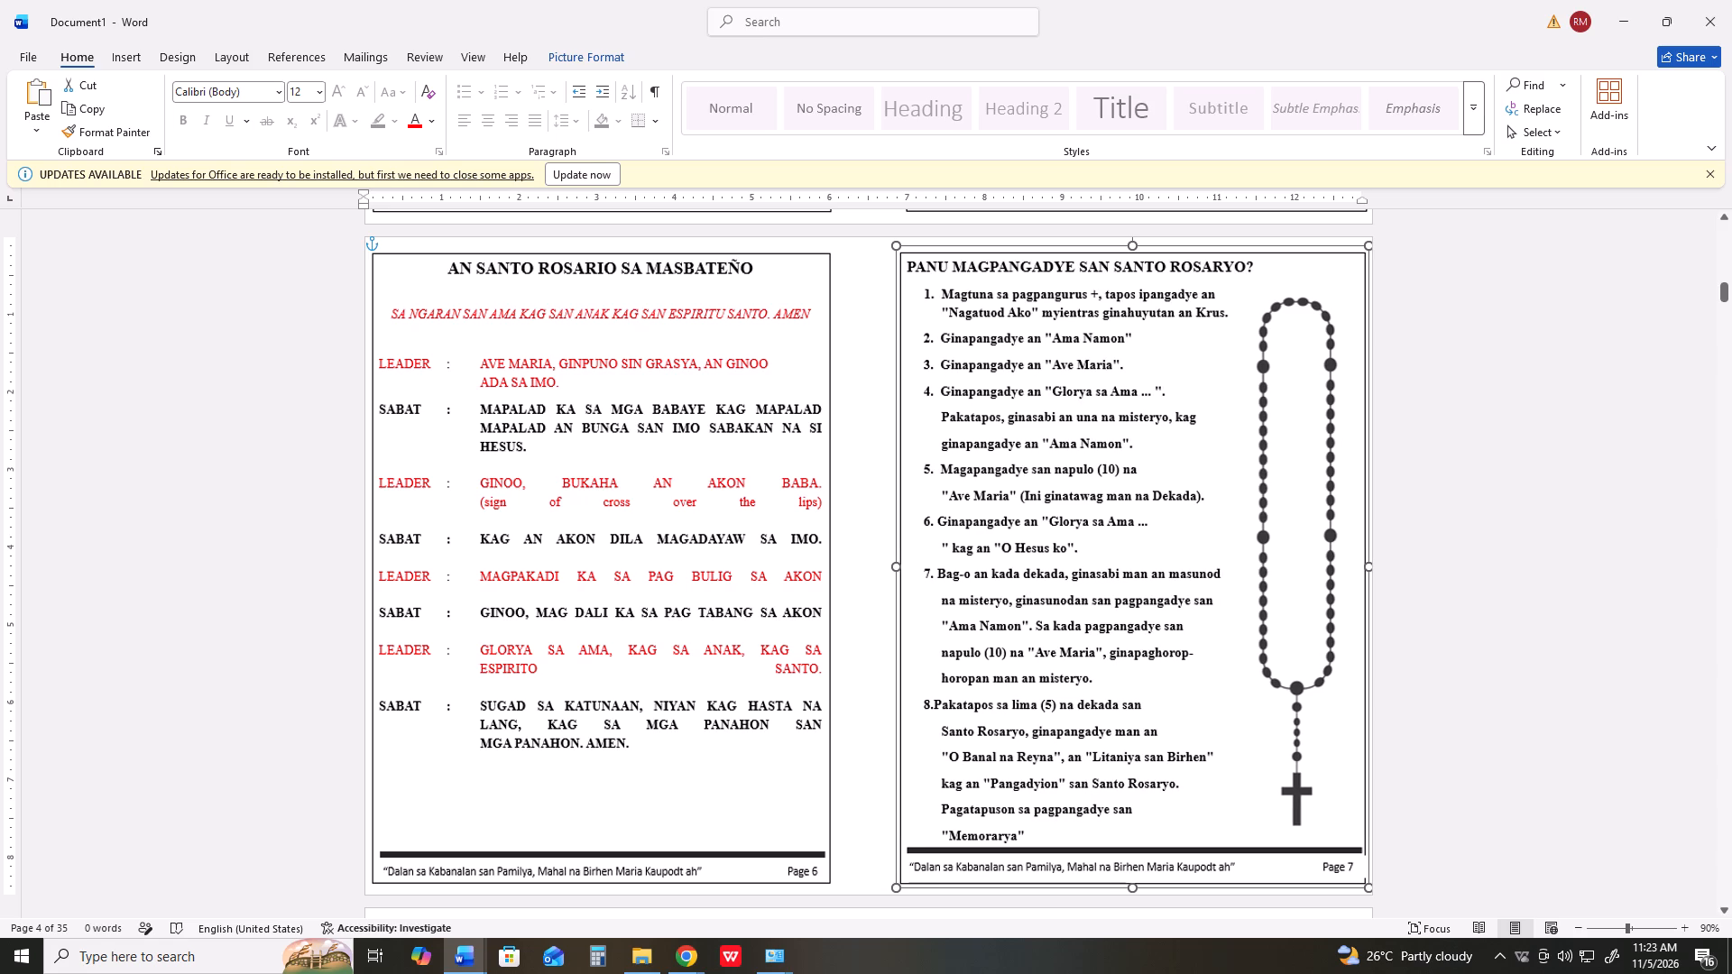
left_click_drag(898, 569, 901, 571)
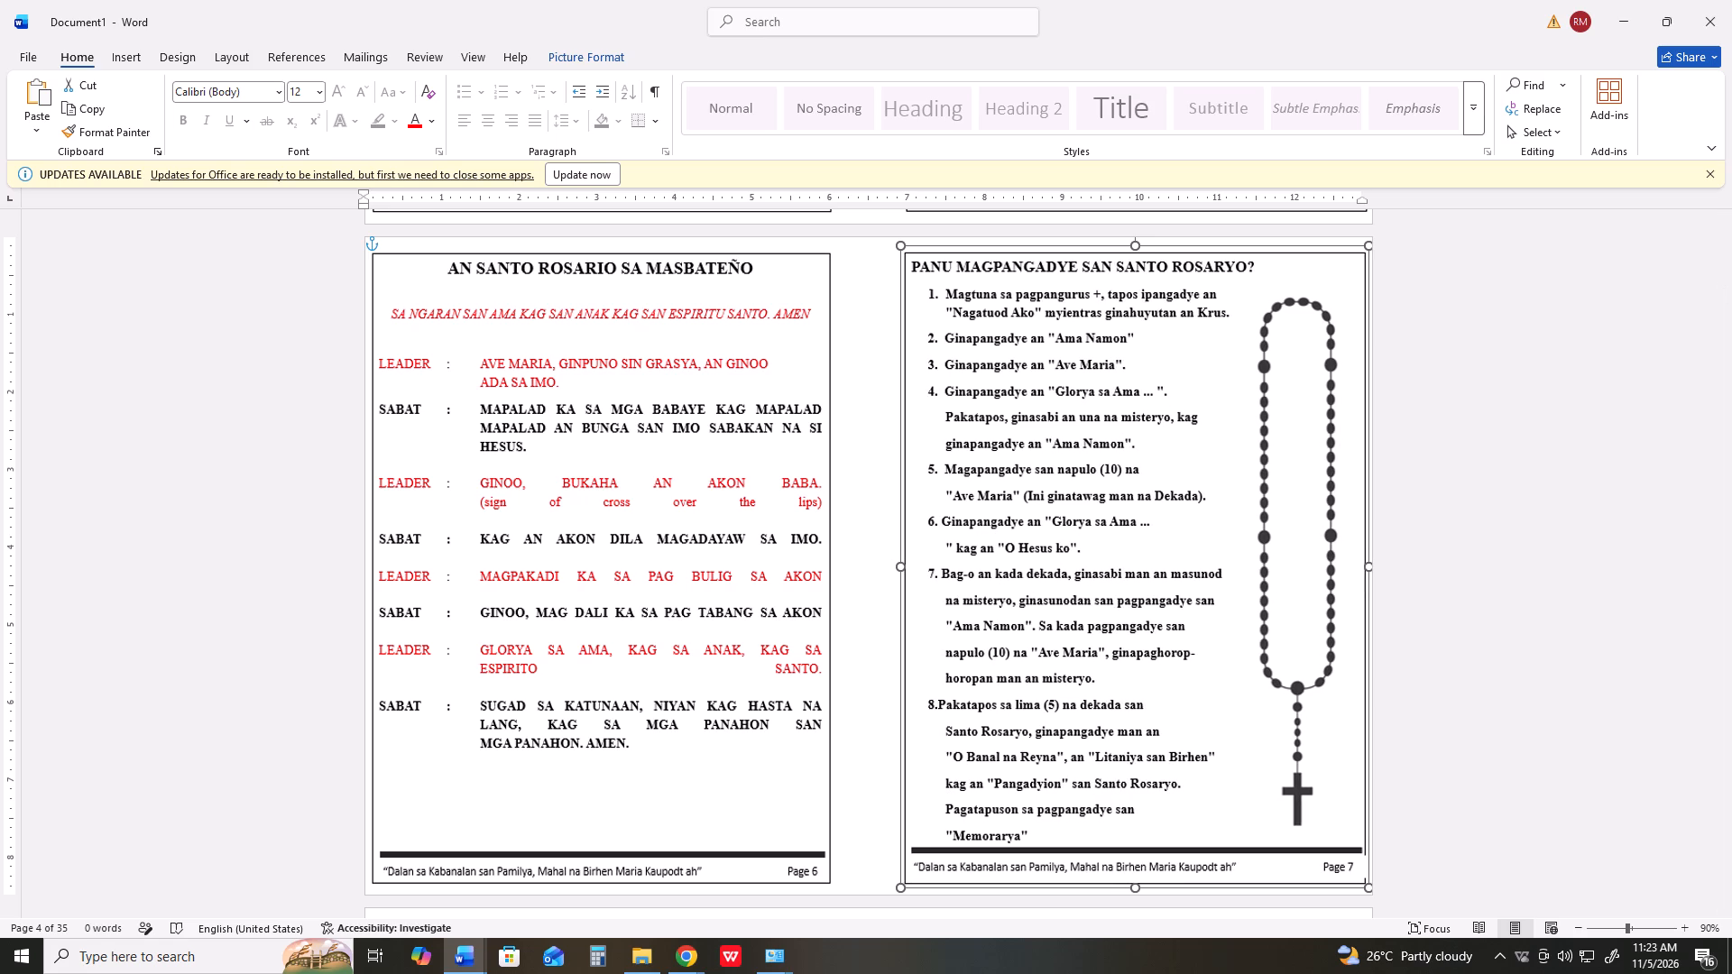
left_click_drag(901, 571, 901, 572)
left_click(864, 579)
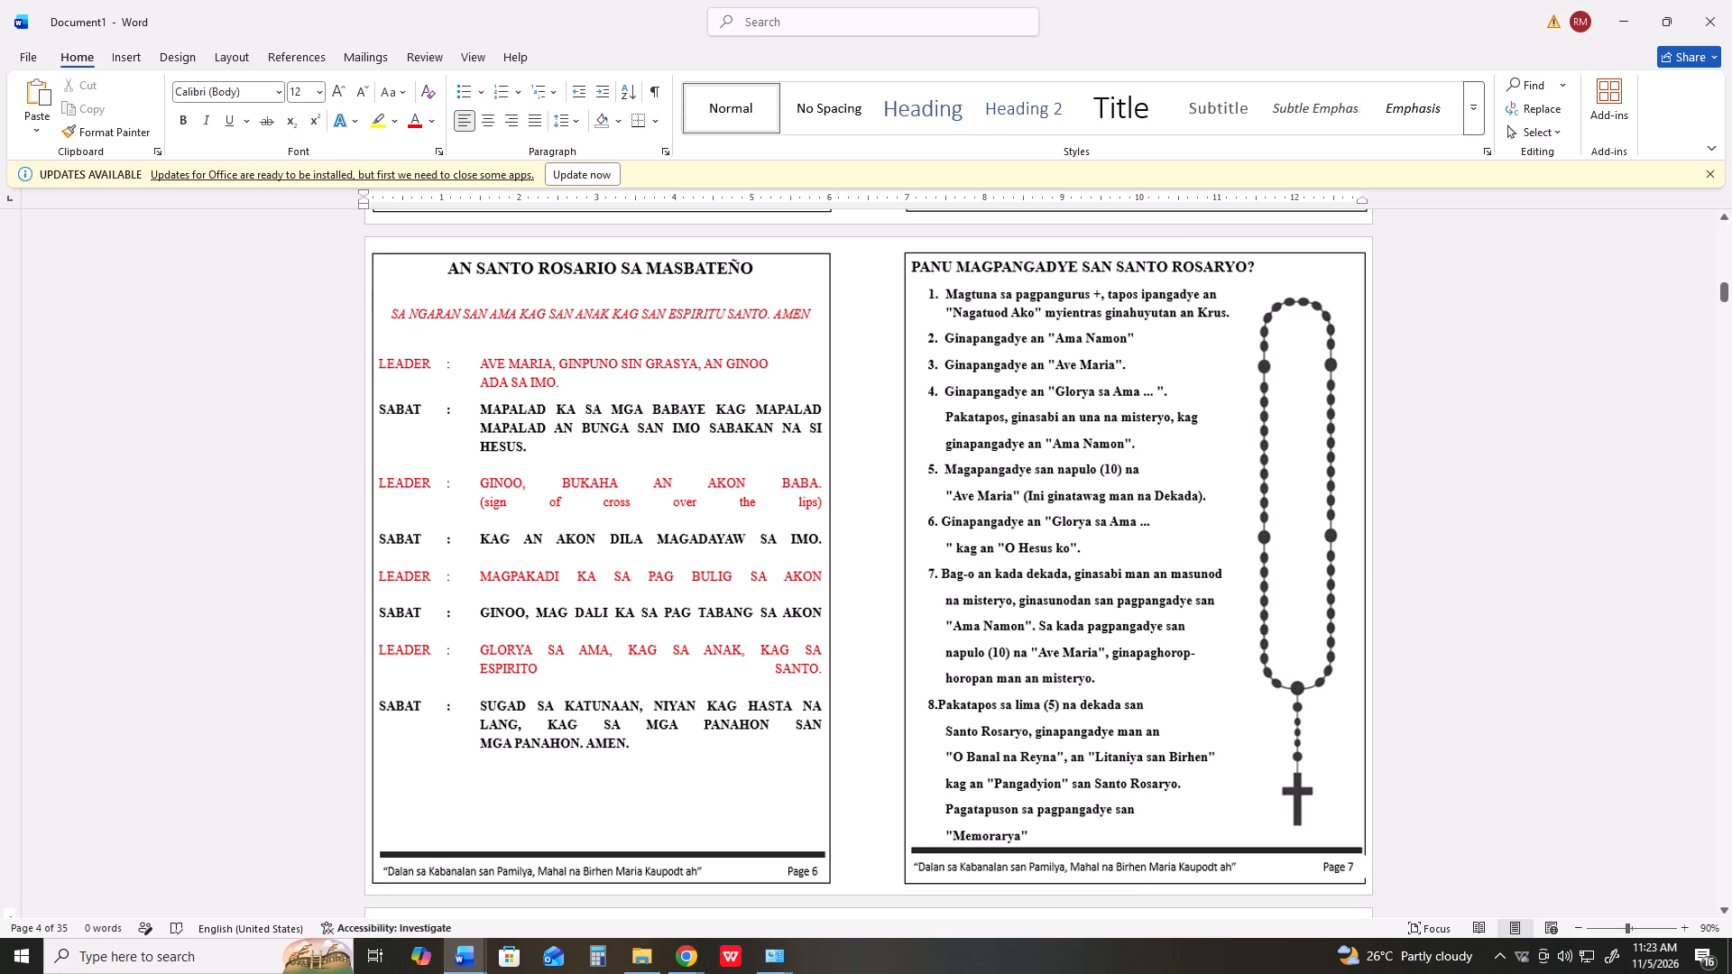
left_click(1030, 543)
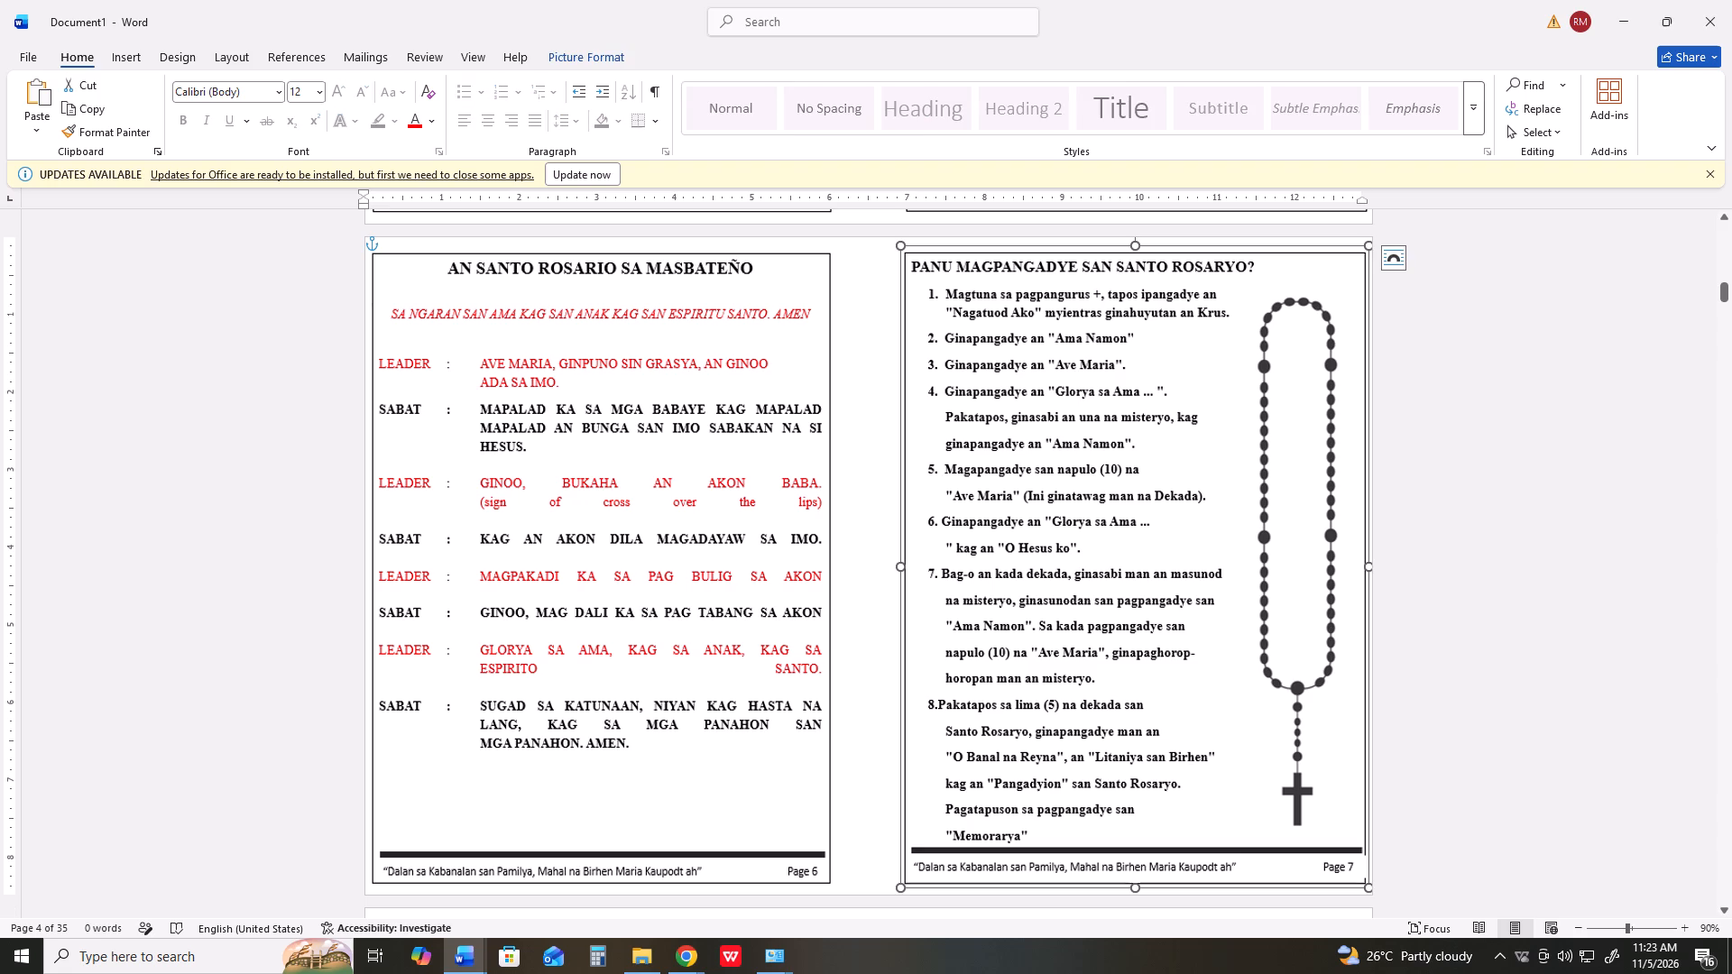
left_click(1137, 248)
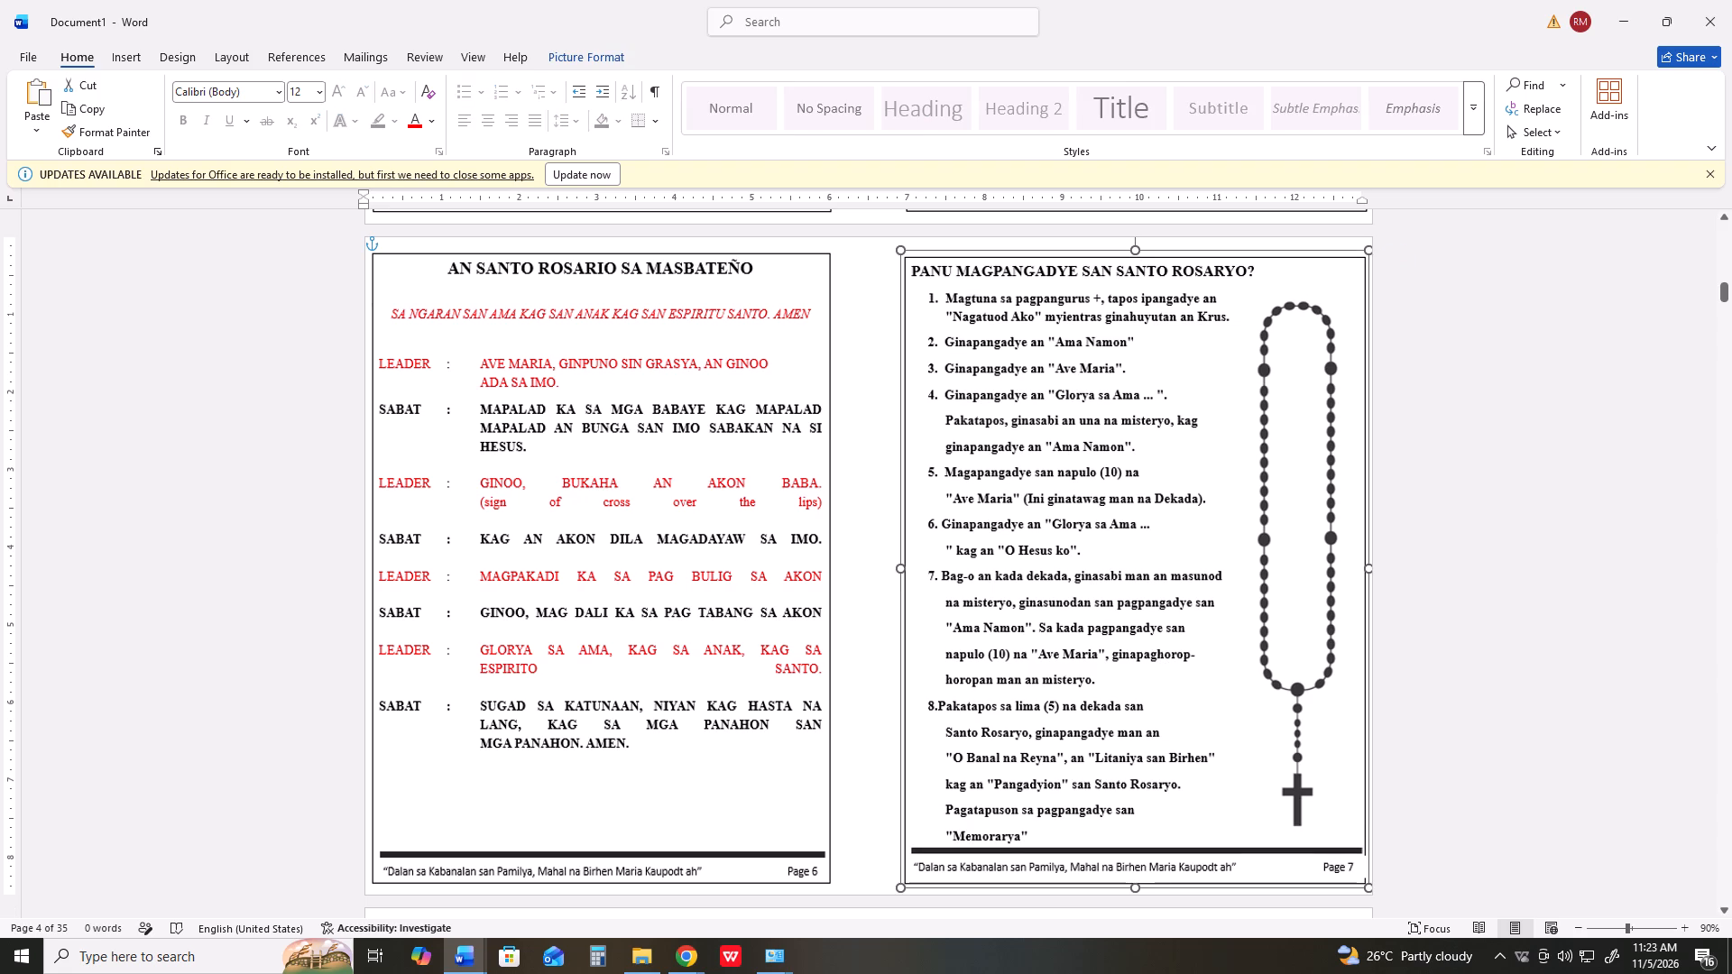
left_click(862, 395)
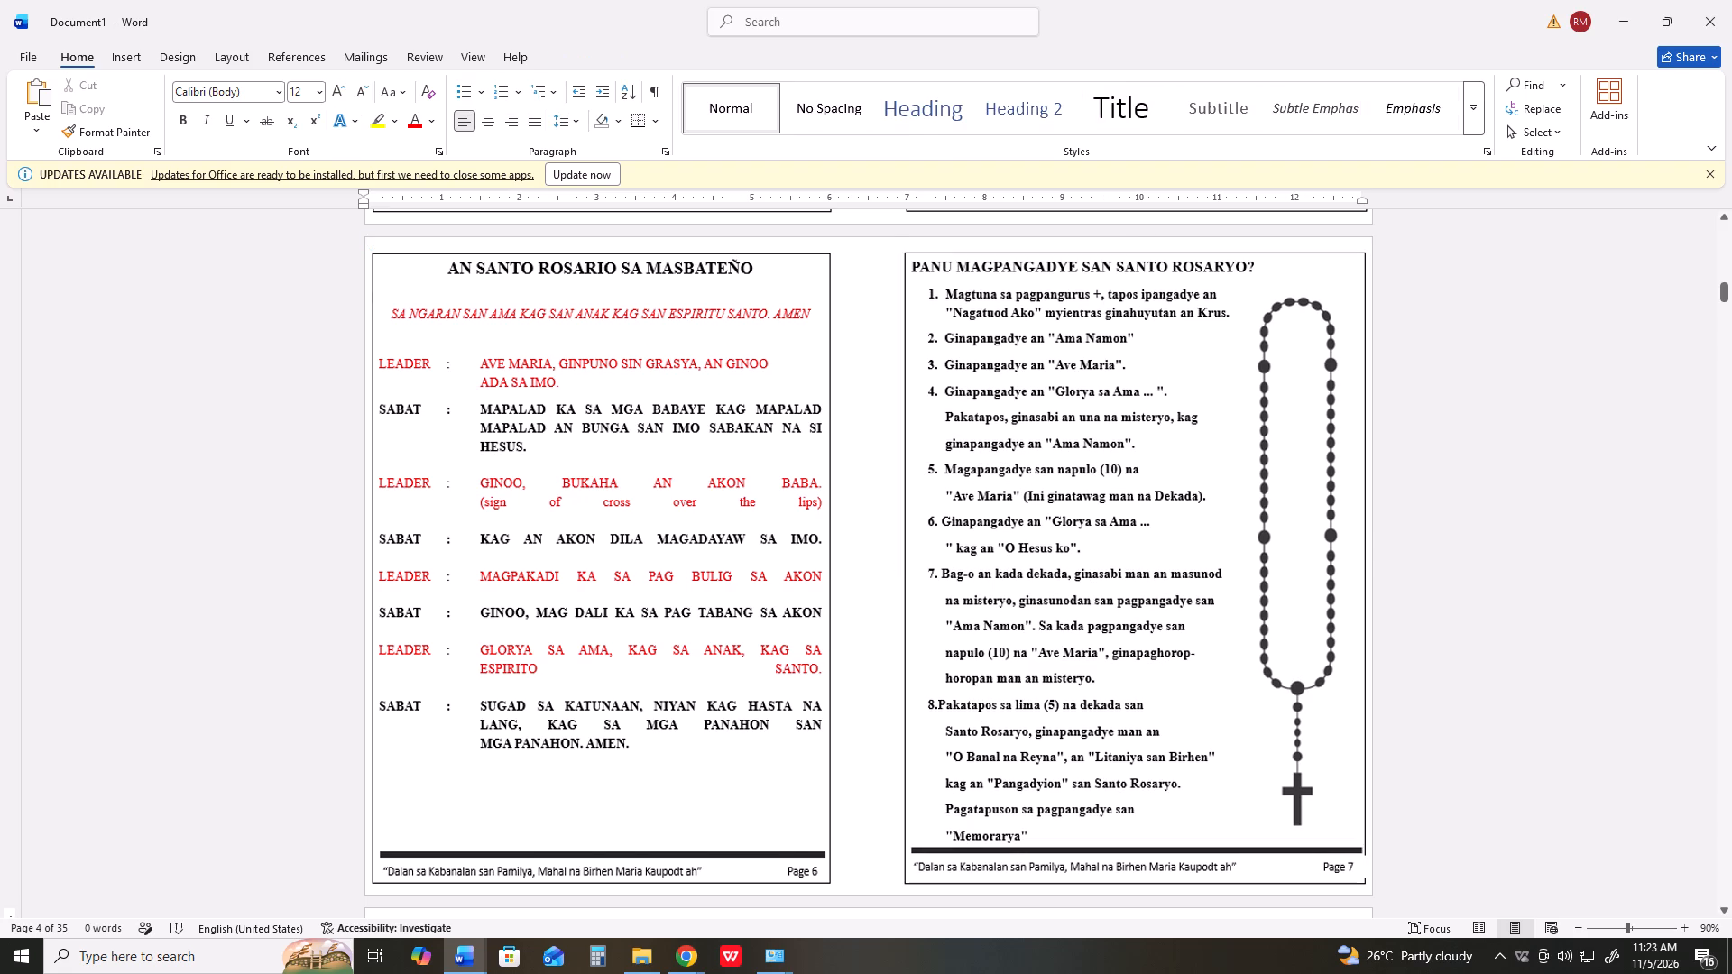
Insert the r8.png picture from the Downloads folder at the start of blank page 5.
scroll(880, 433, "down", 20)
scroll(880, 433, "down", 5)
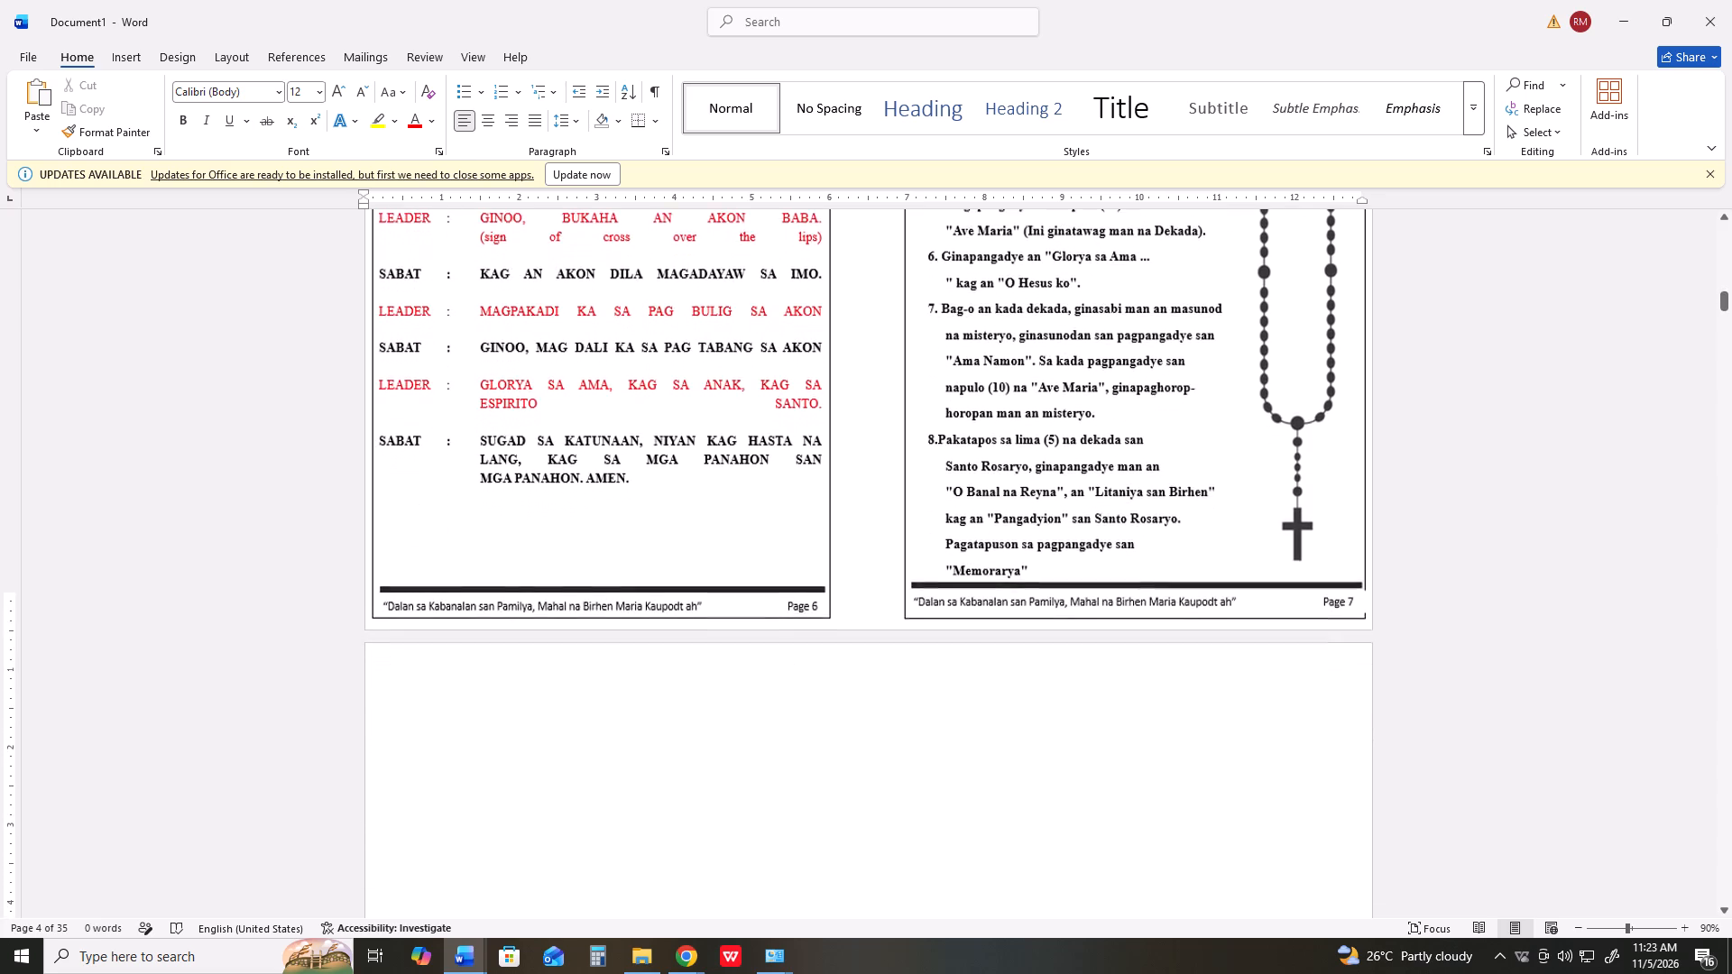
scroll(869, 449, "down", 11)
double_click(803, 543)
scroll(803, 543, "down", 9)
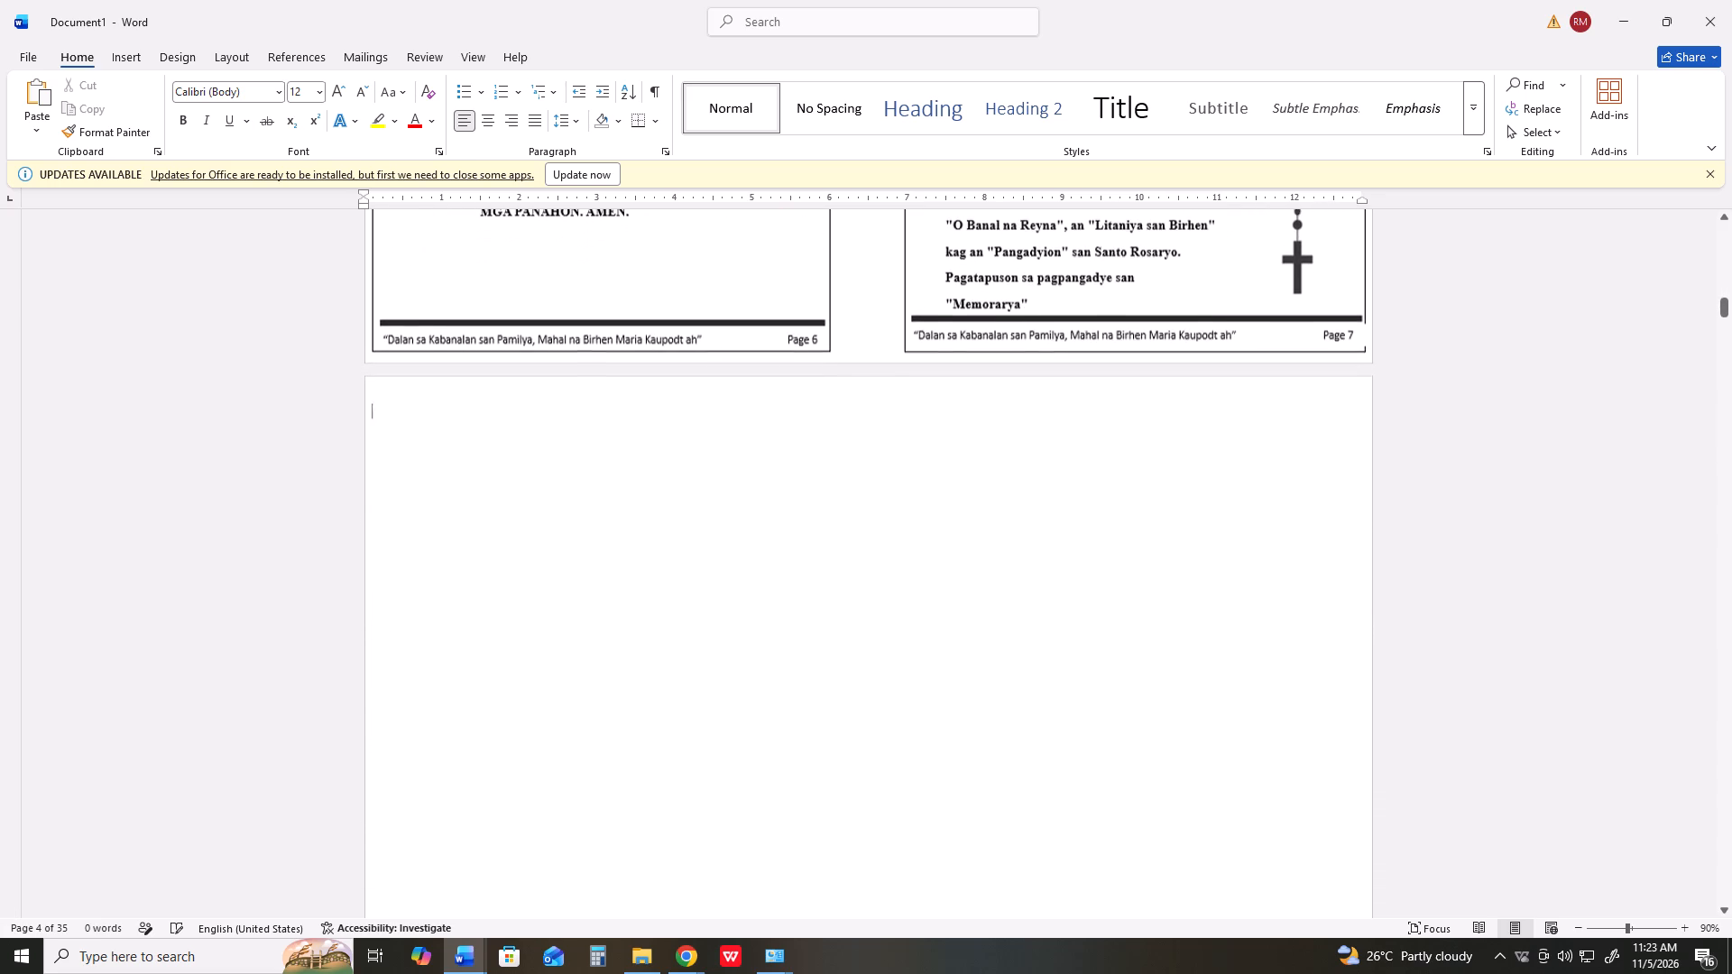
scroll(803, 543, "down", 2)
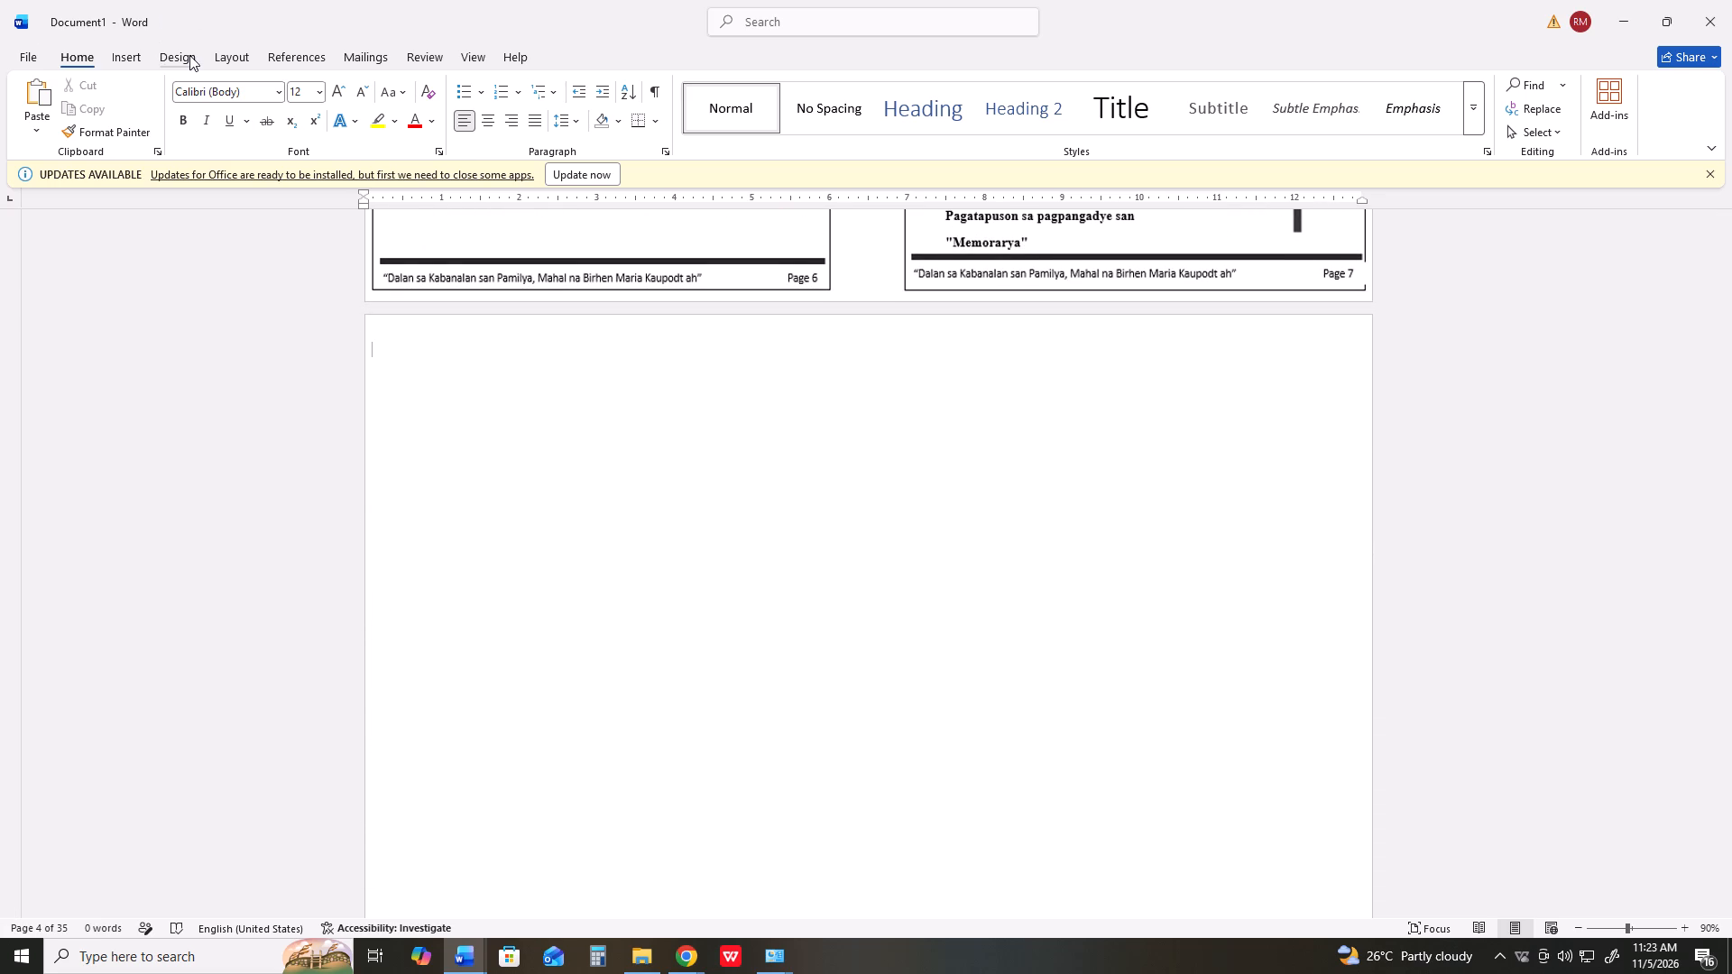
left_click(140, 55)
left_click(231, 92)
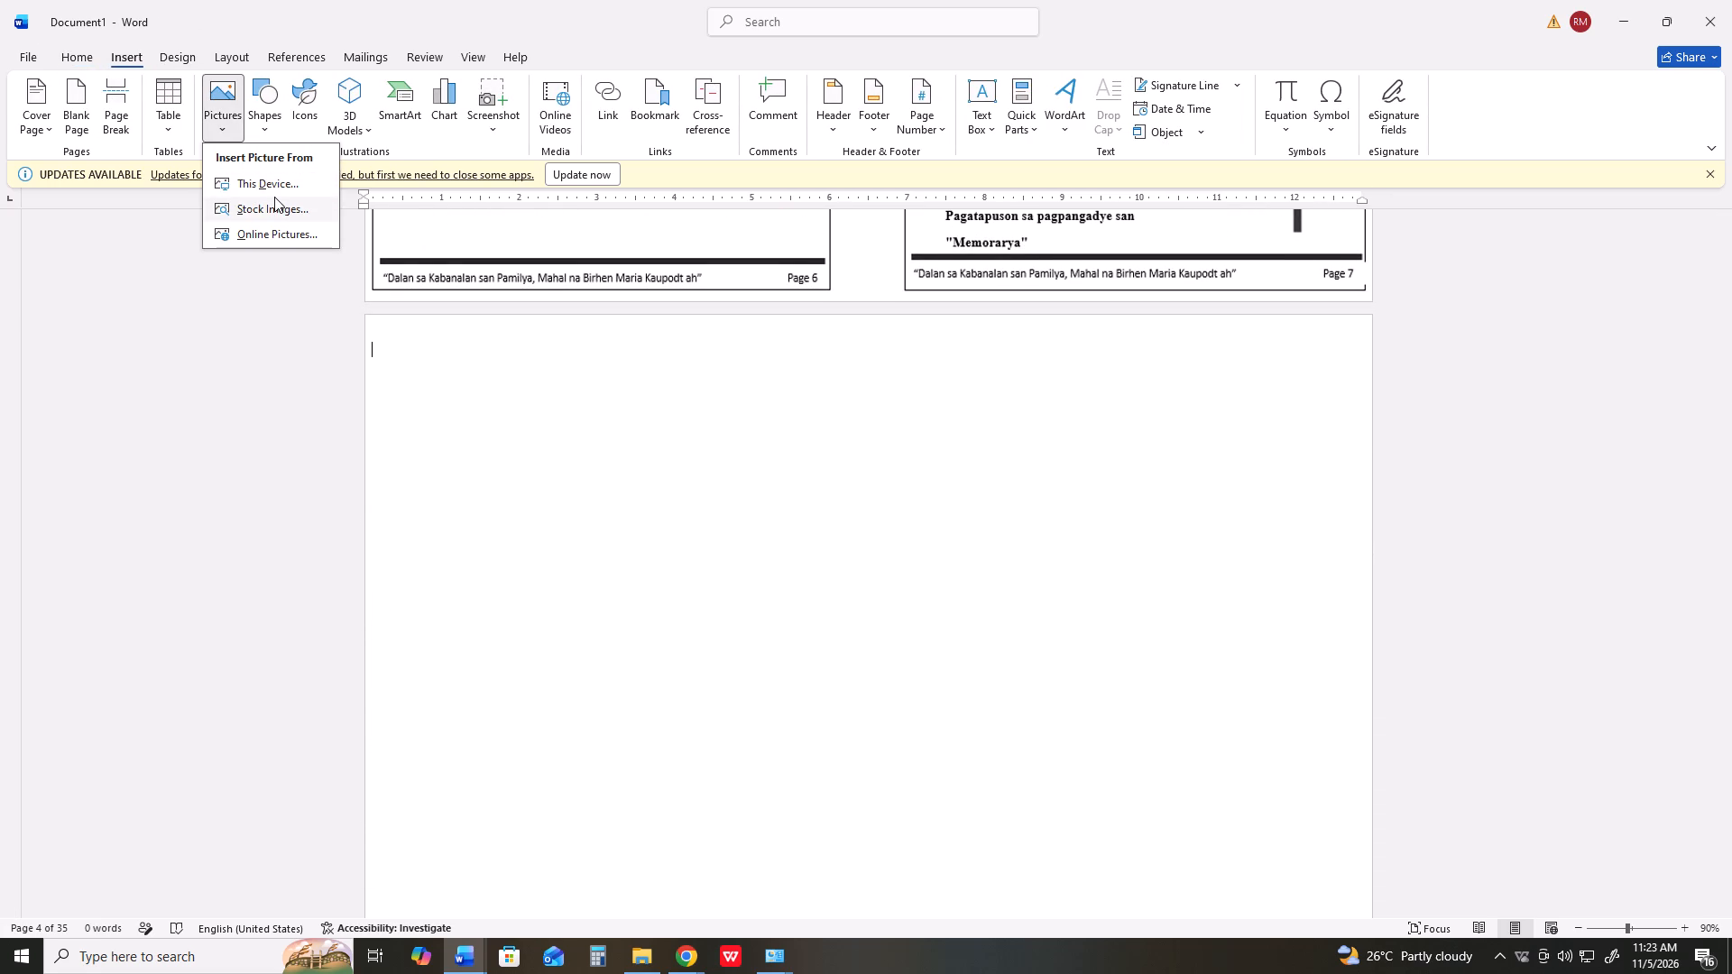
left_click(276, 192)
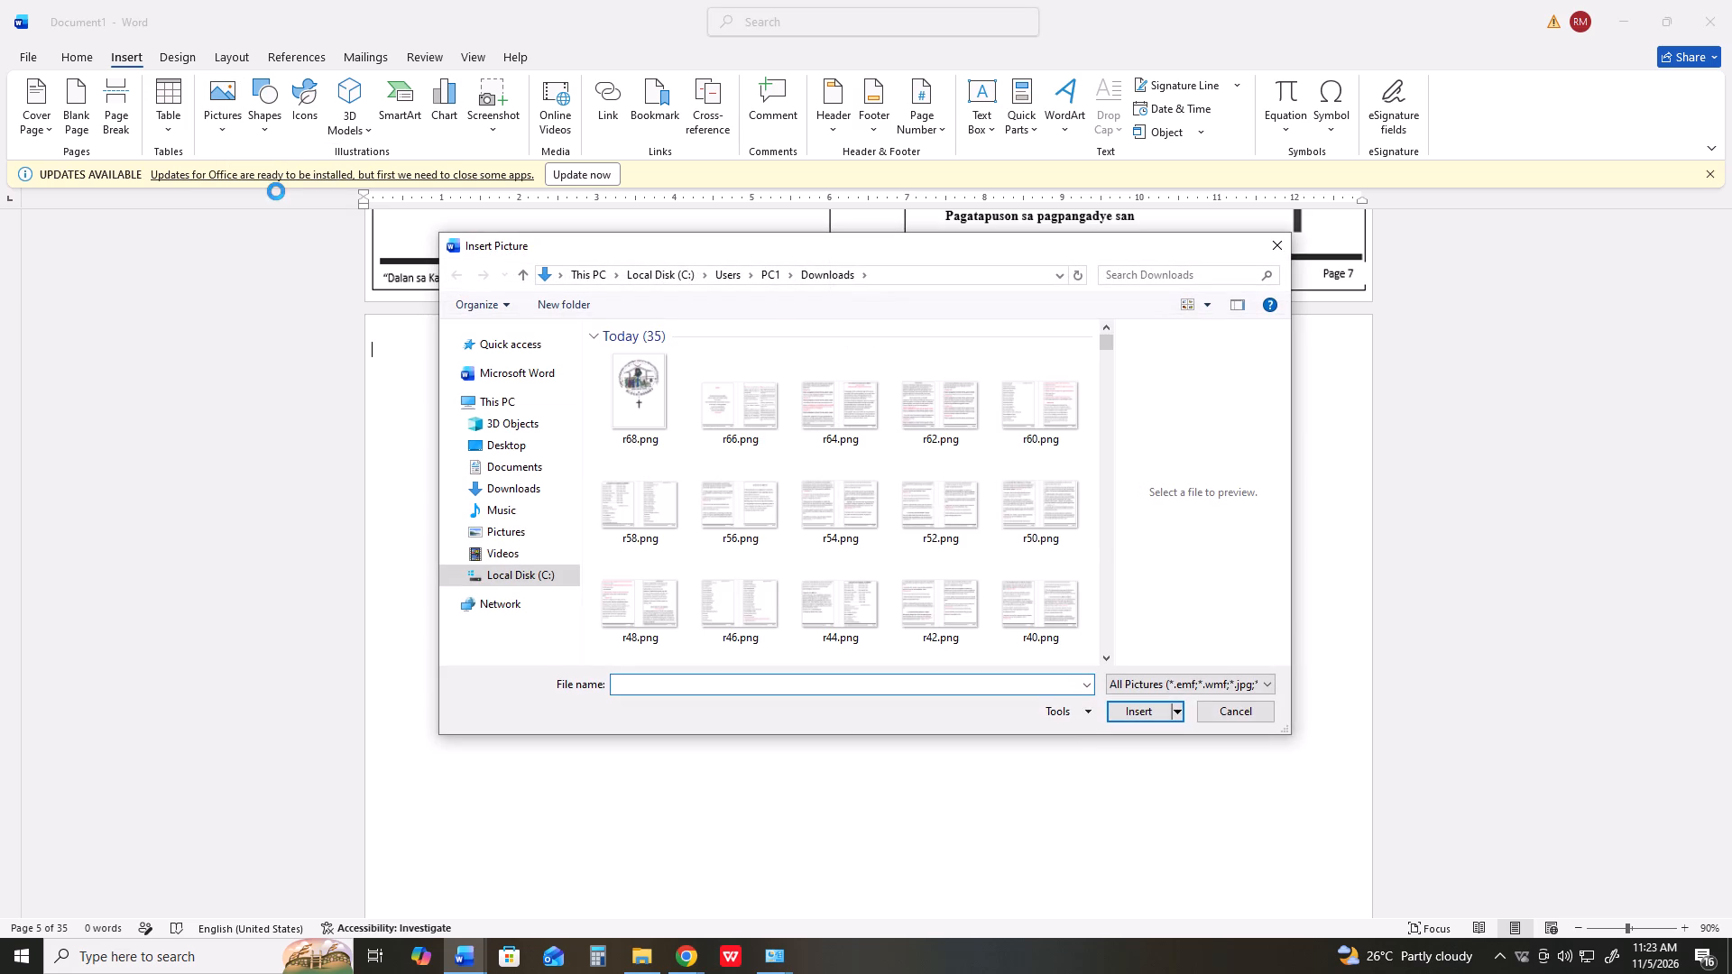
scroll(735, 526, "down", 3)
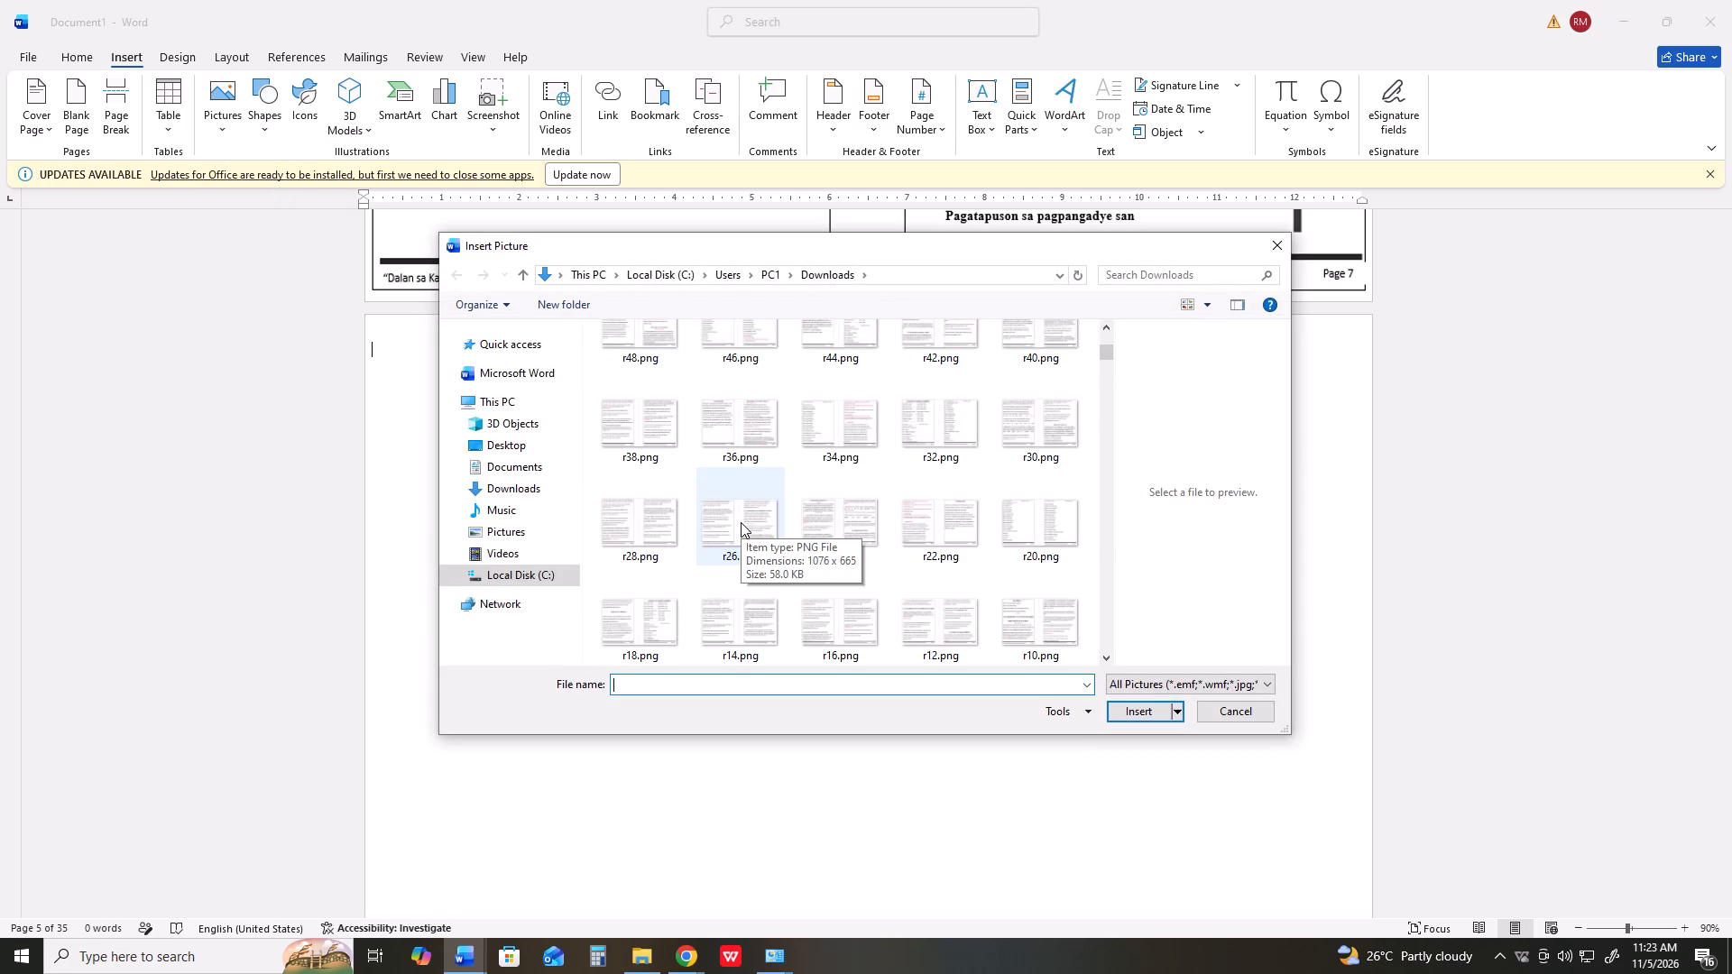
scroll(748, 521, "down", 1)
double_click(661, 623)
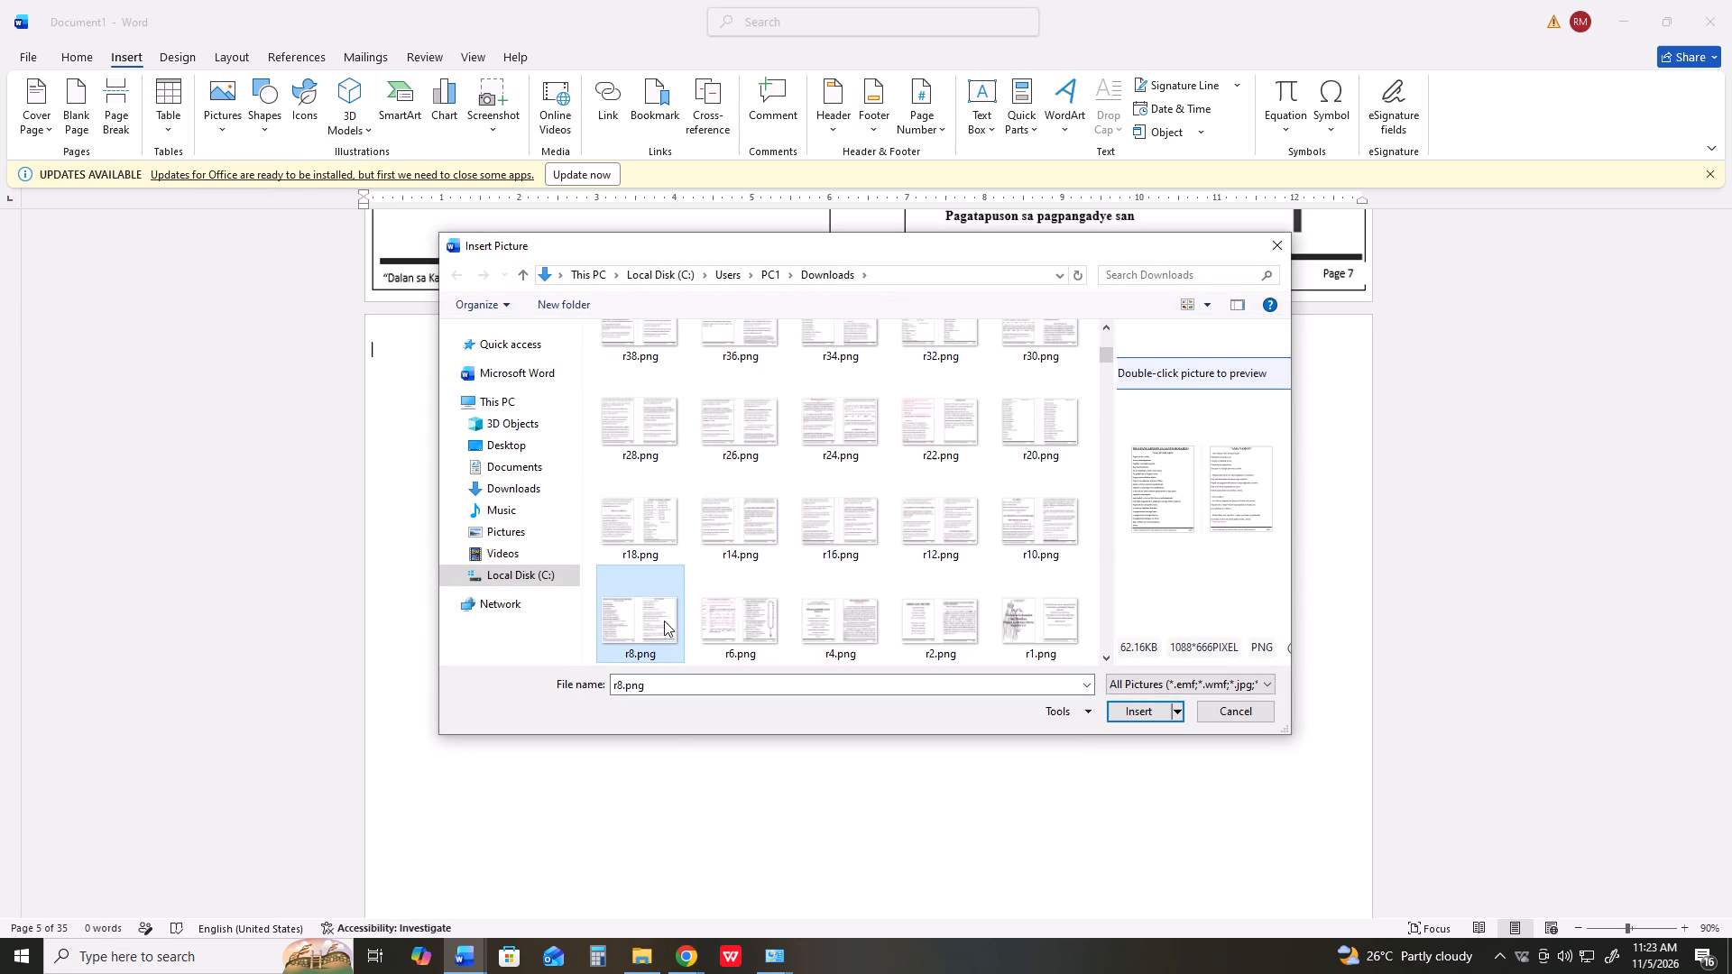
key("Return")
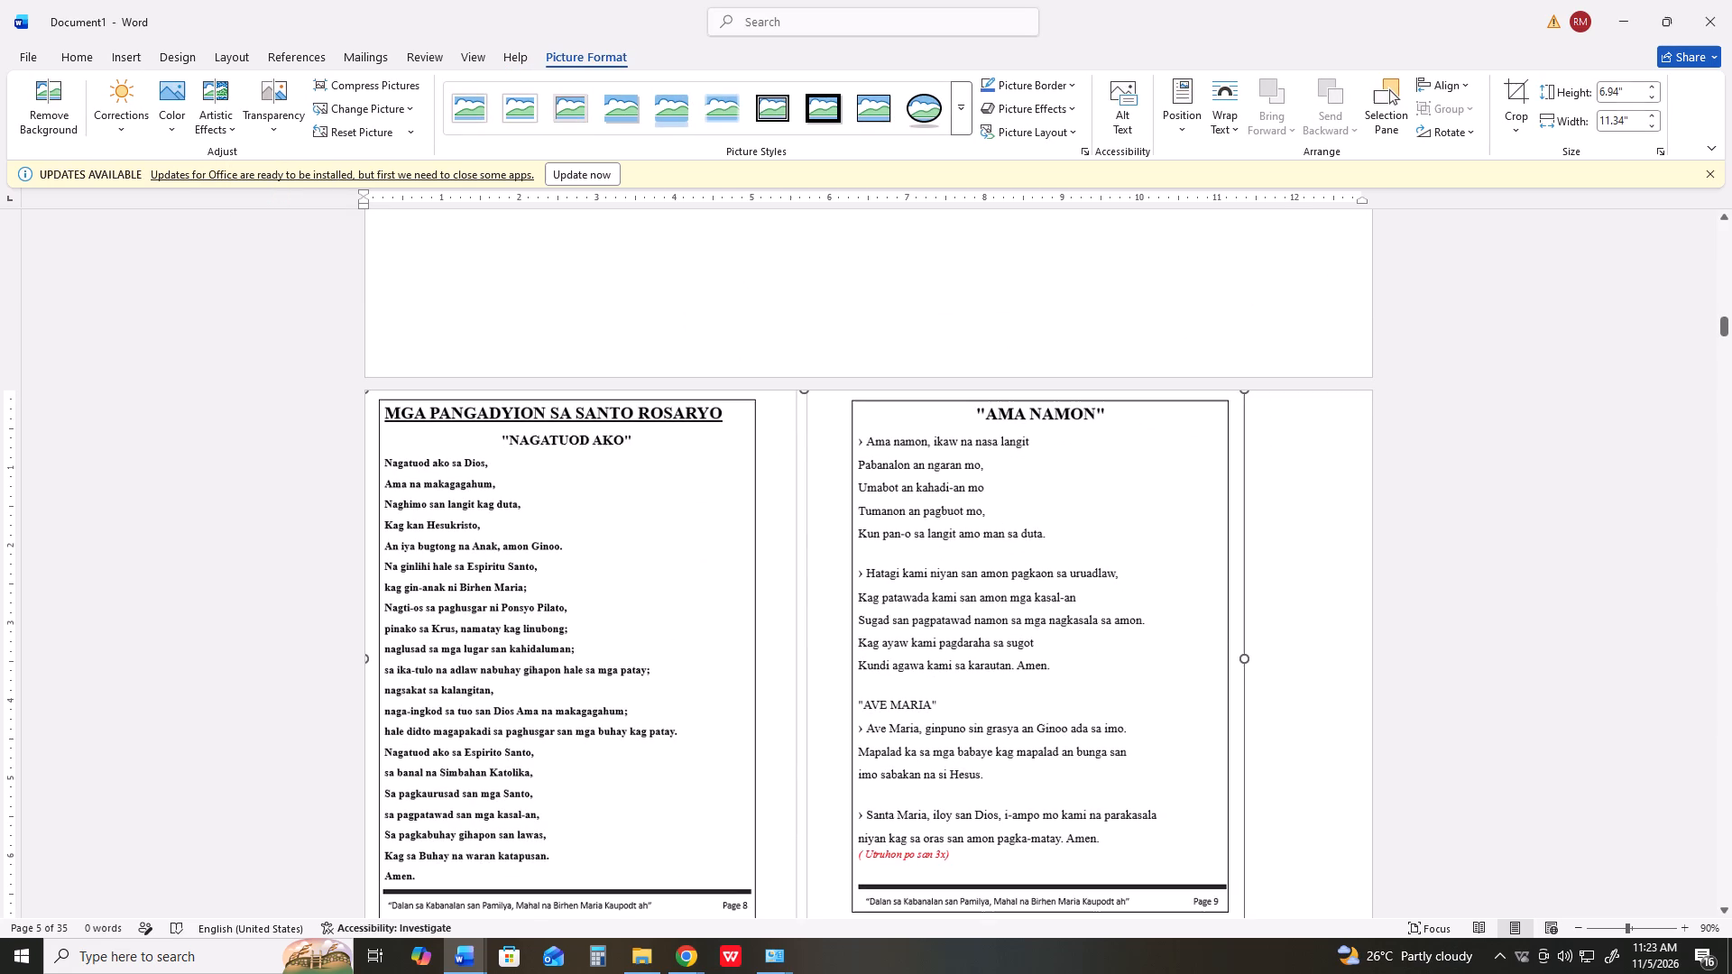
Set the r8.png picture's wrapping to In Front of Text and move it up from page 6 onto page 5.
left_click(1276, 409)
left_click(1405, 574)
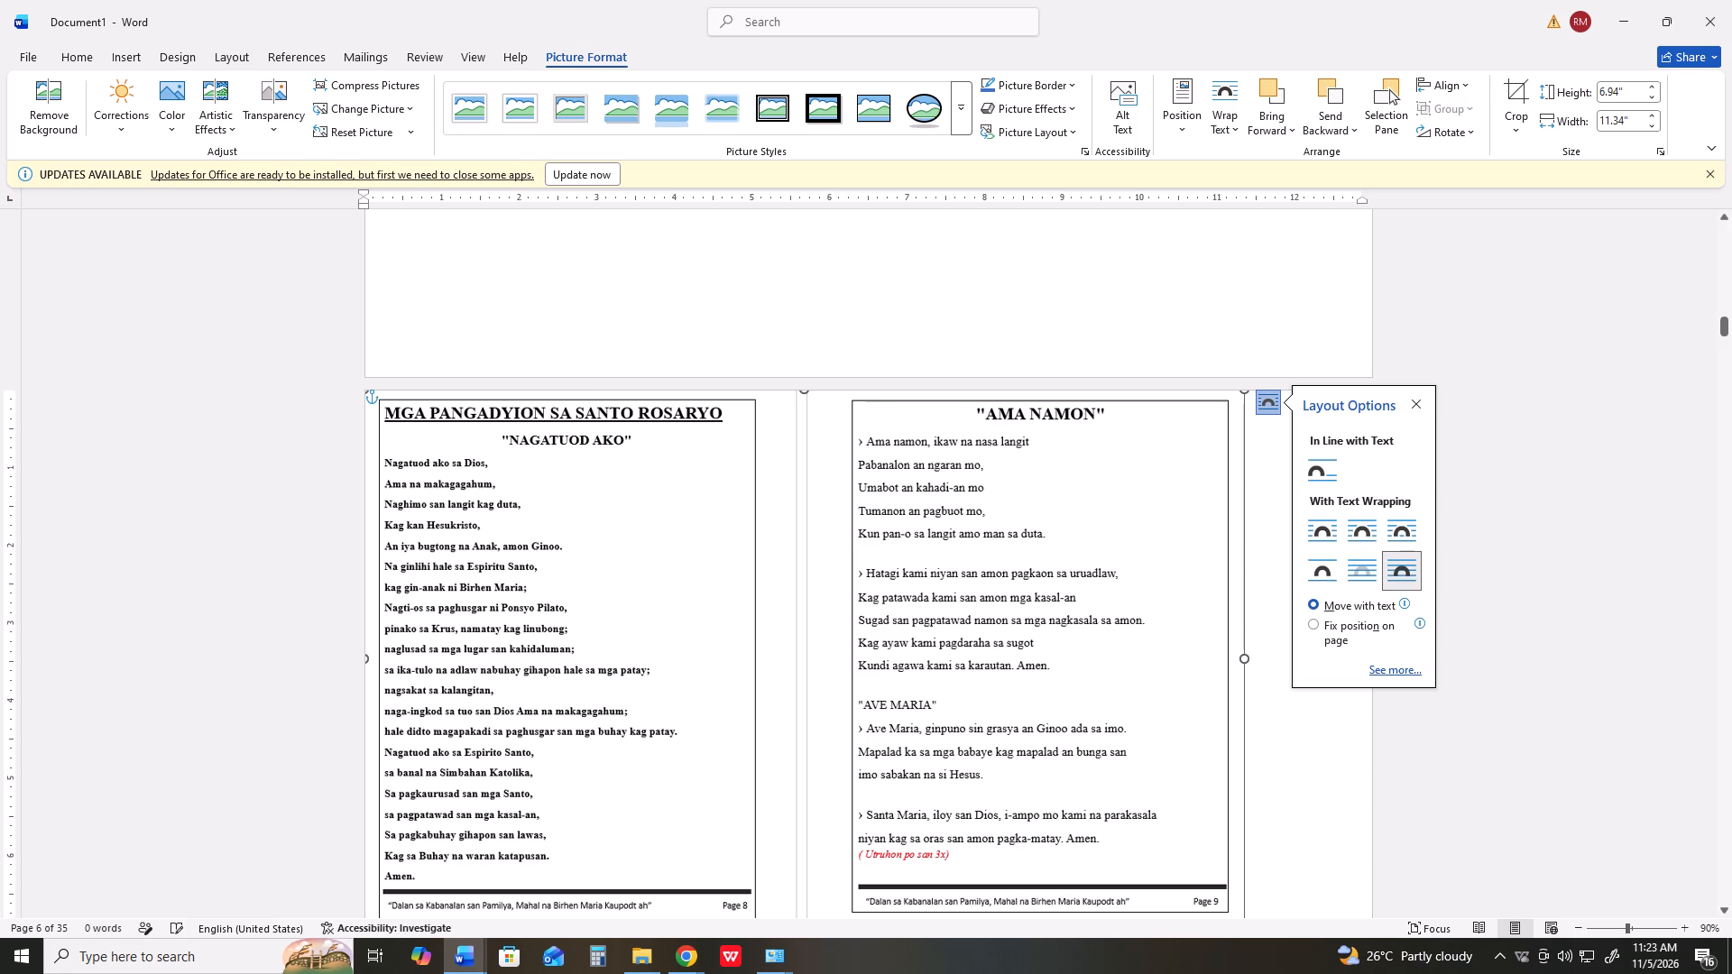
left_click_drag(819, 697, 863, 252)
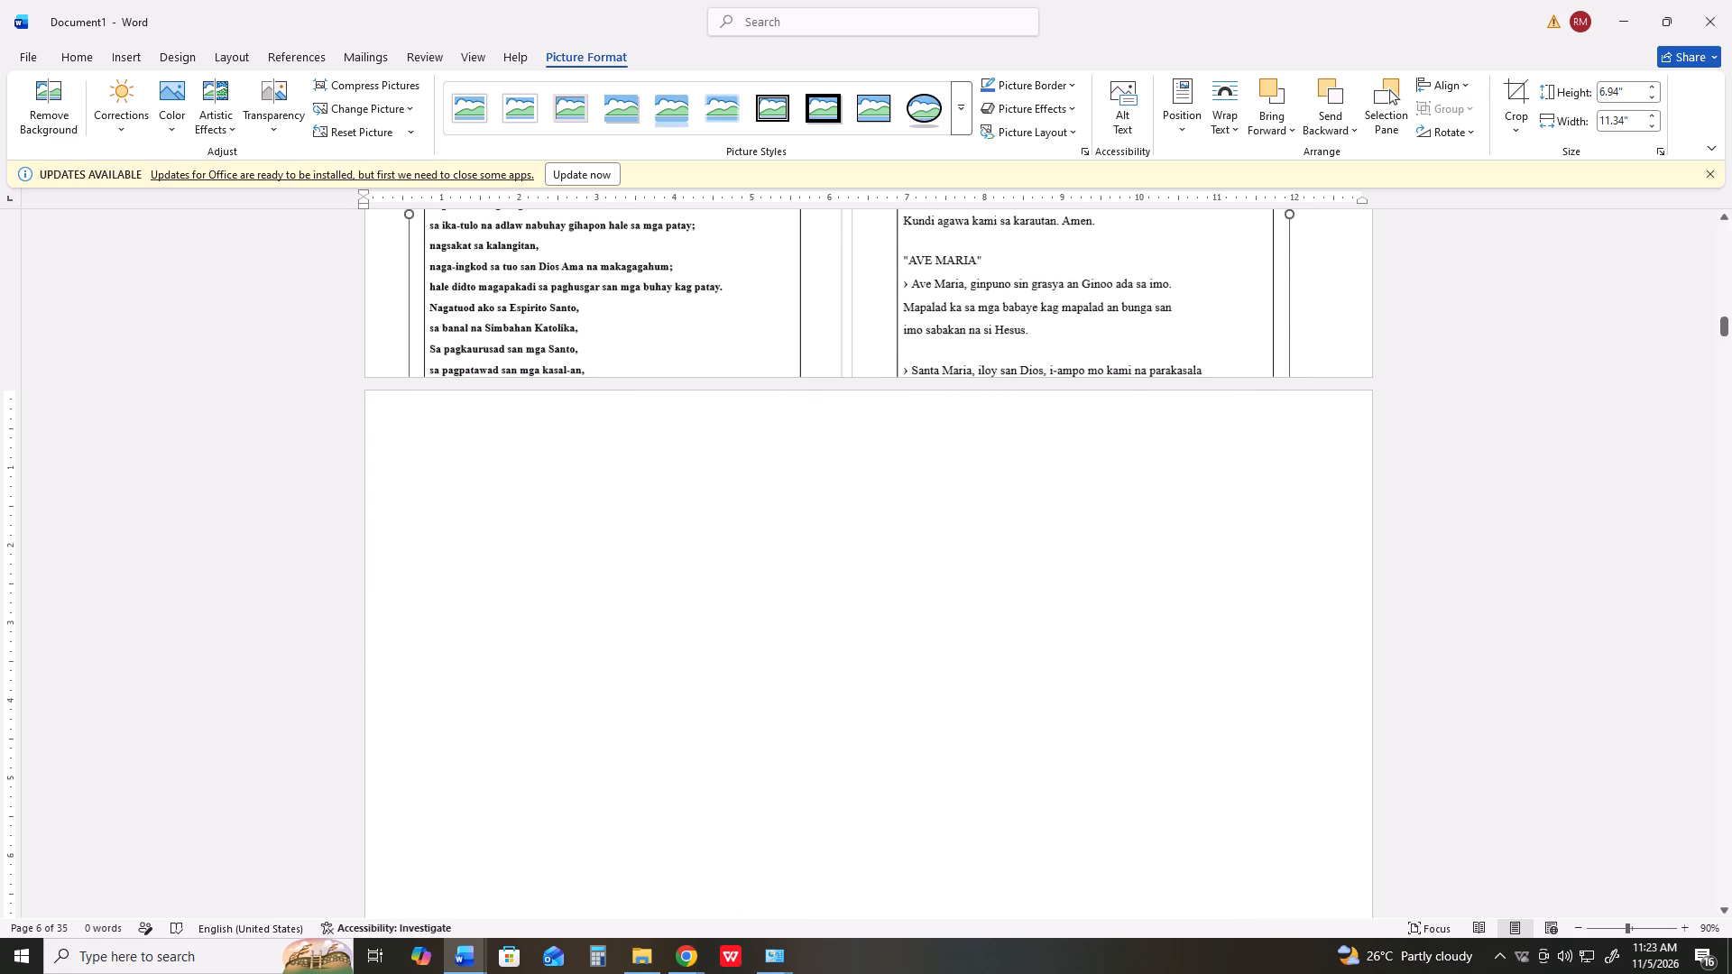
left_click_drag(863, 252, 861, 245)
scroll(798, 532, "up", 15)
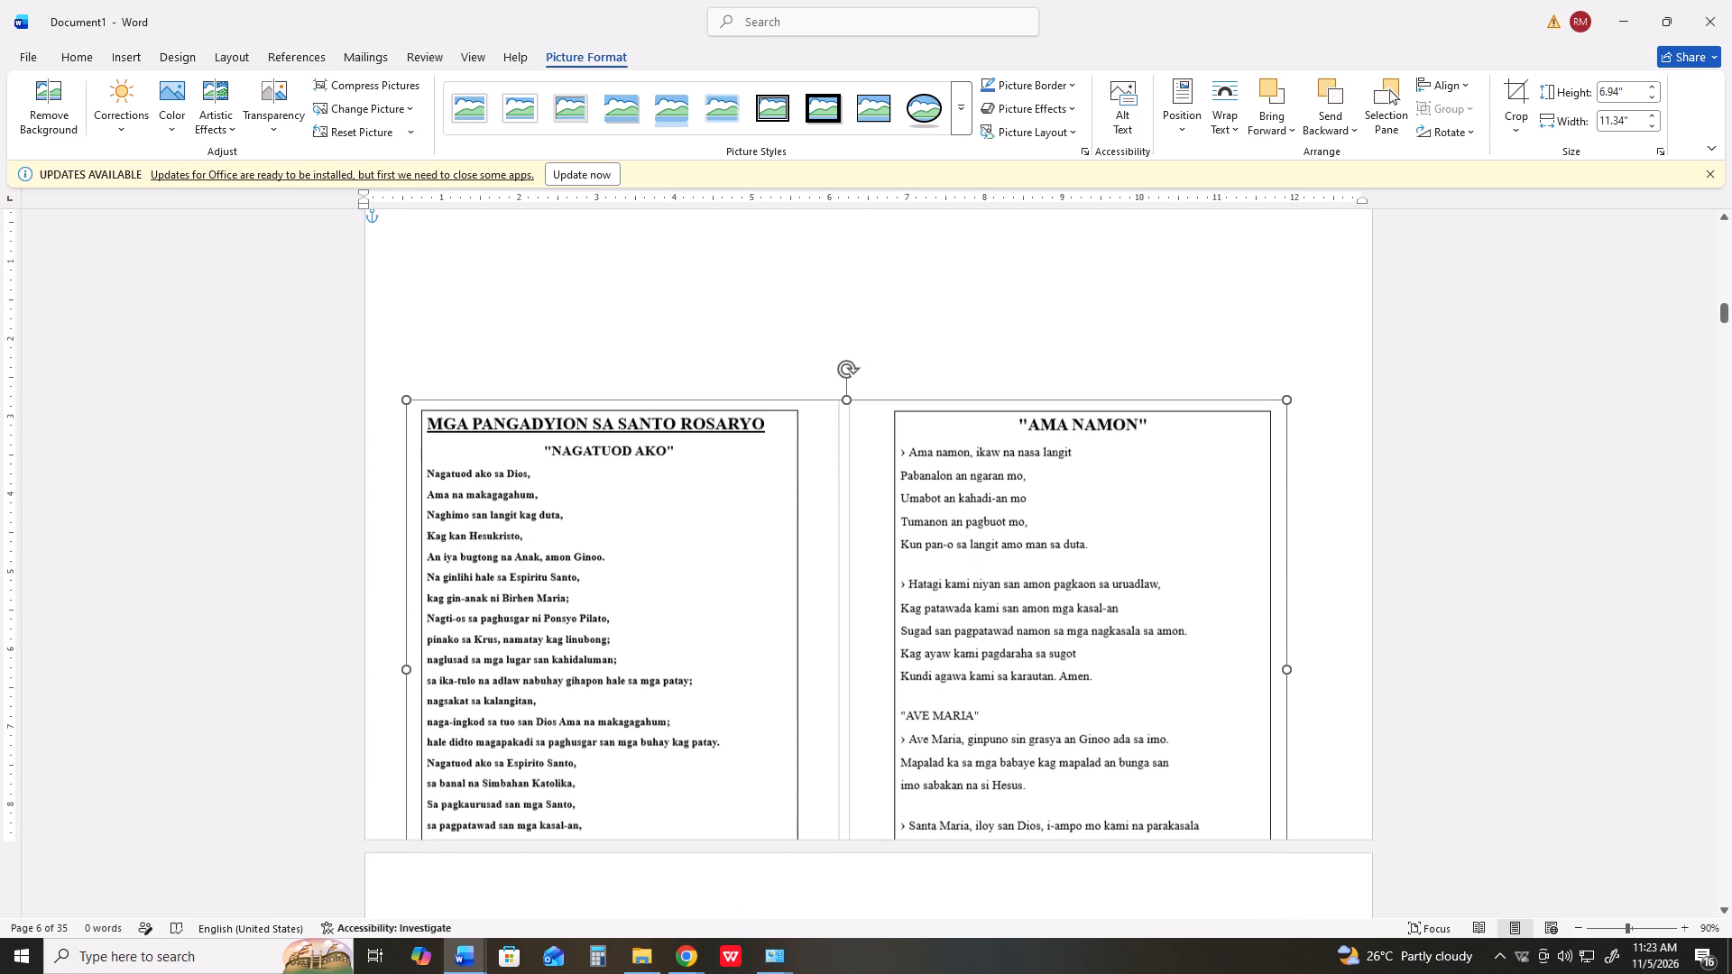
scroll(798, 531, "up", 6)
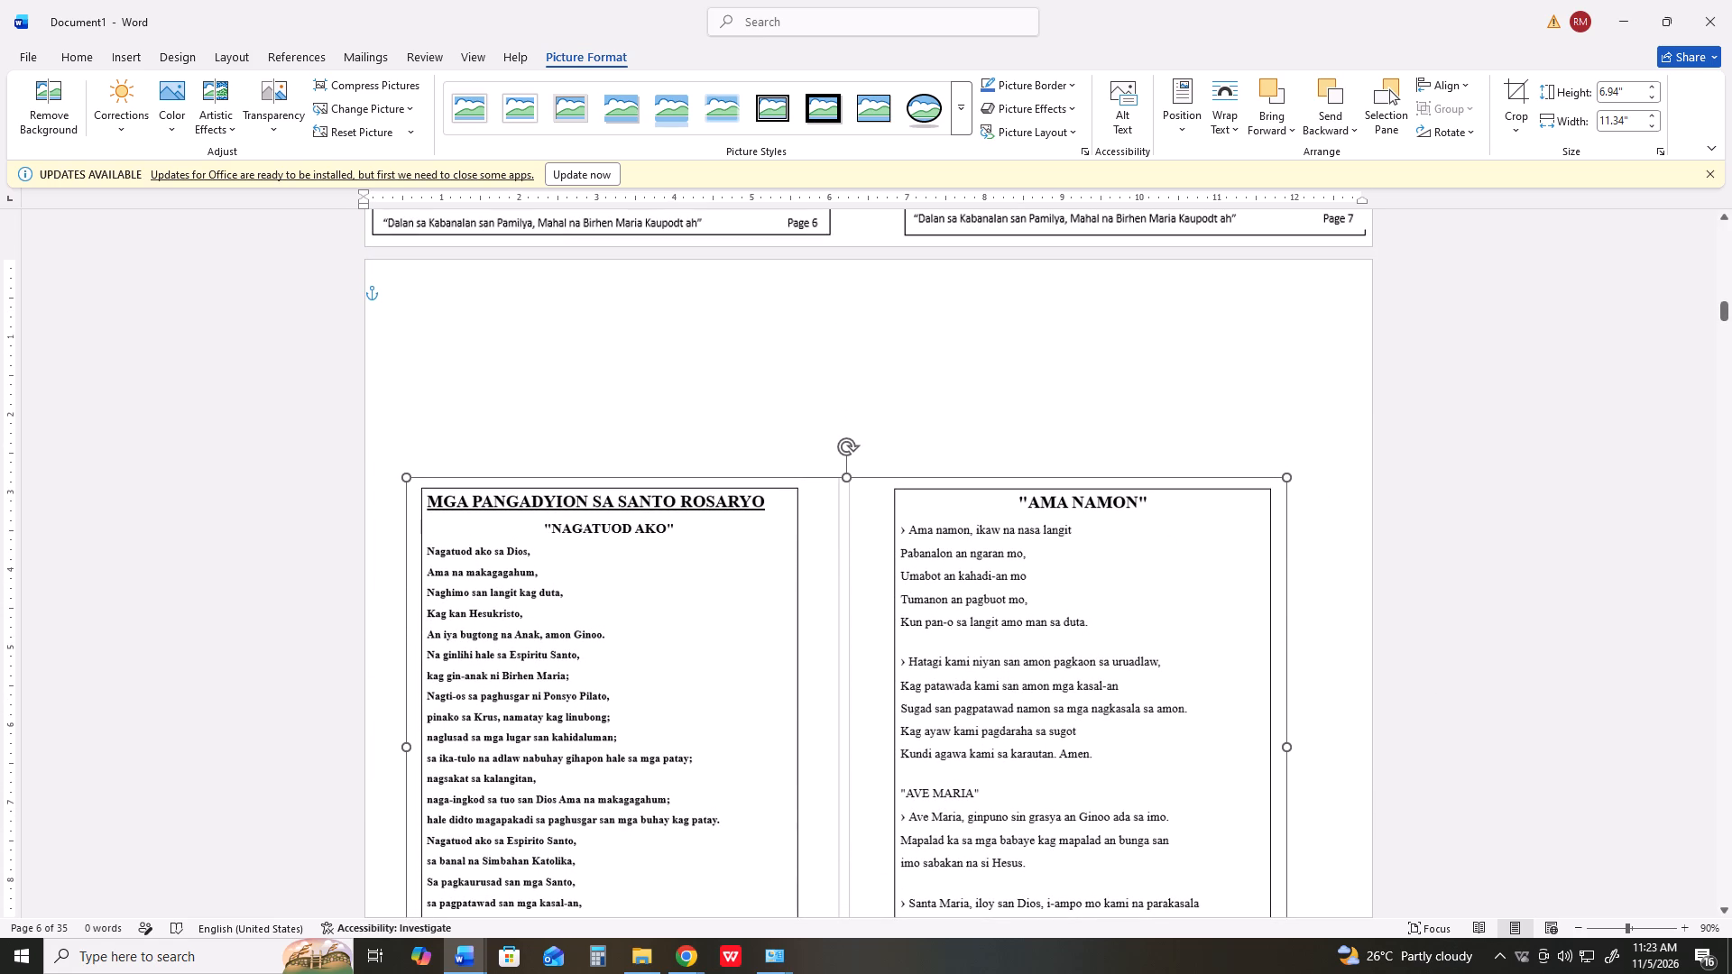